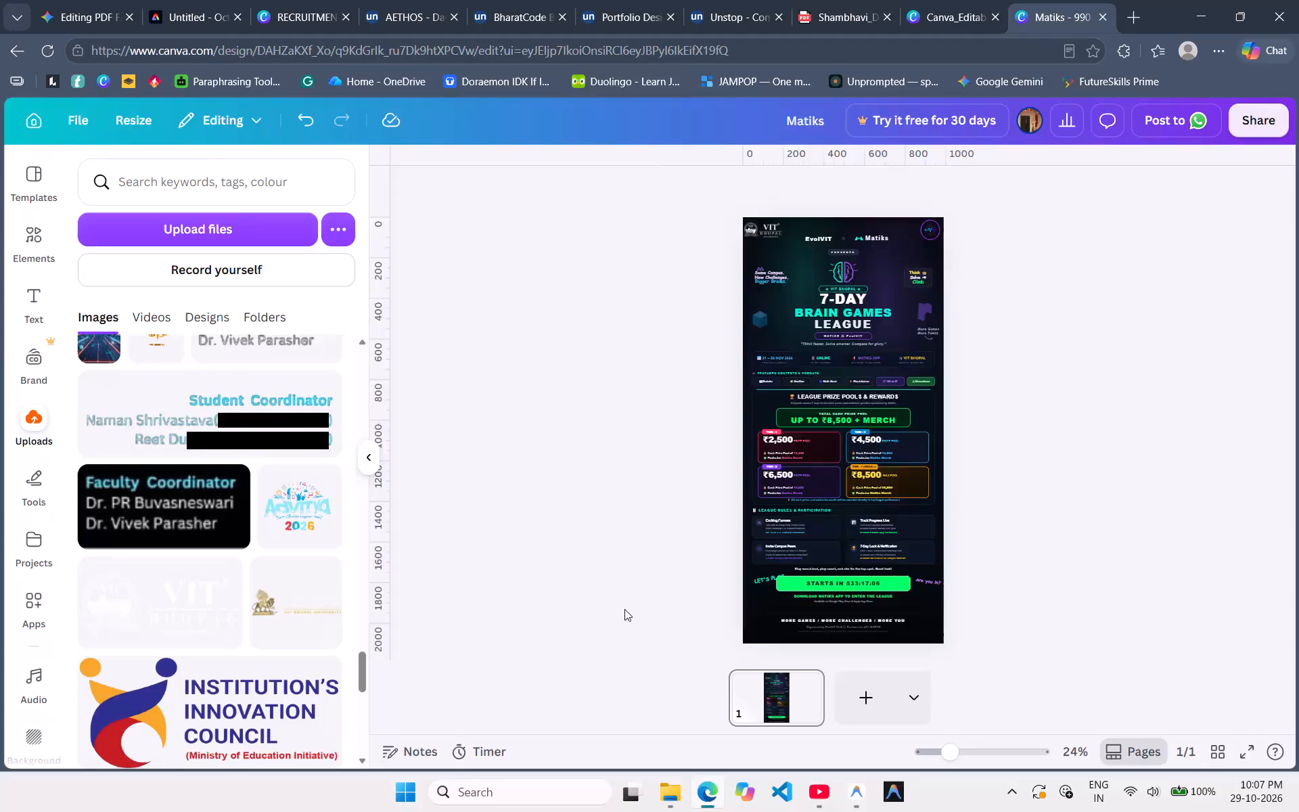
{"action": "scroll", "coordinate": [624, 609], "scroll_direction": "left", "scroll_amount": 1}
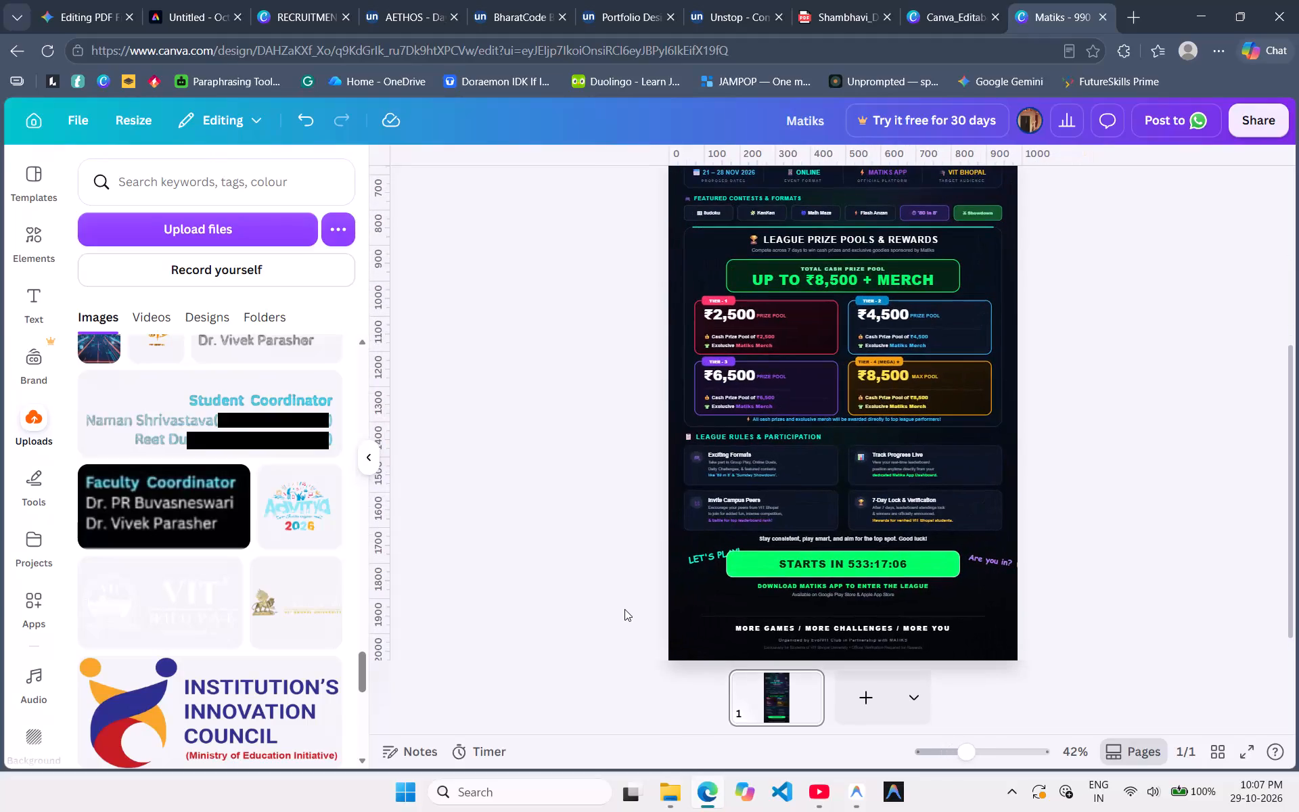
{"action": "key", "text": "shift+super+s"}
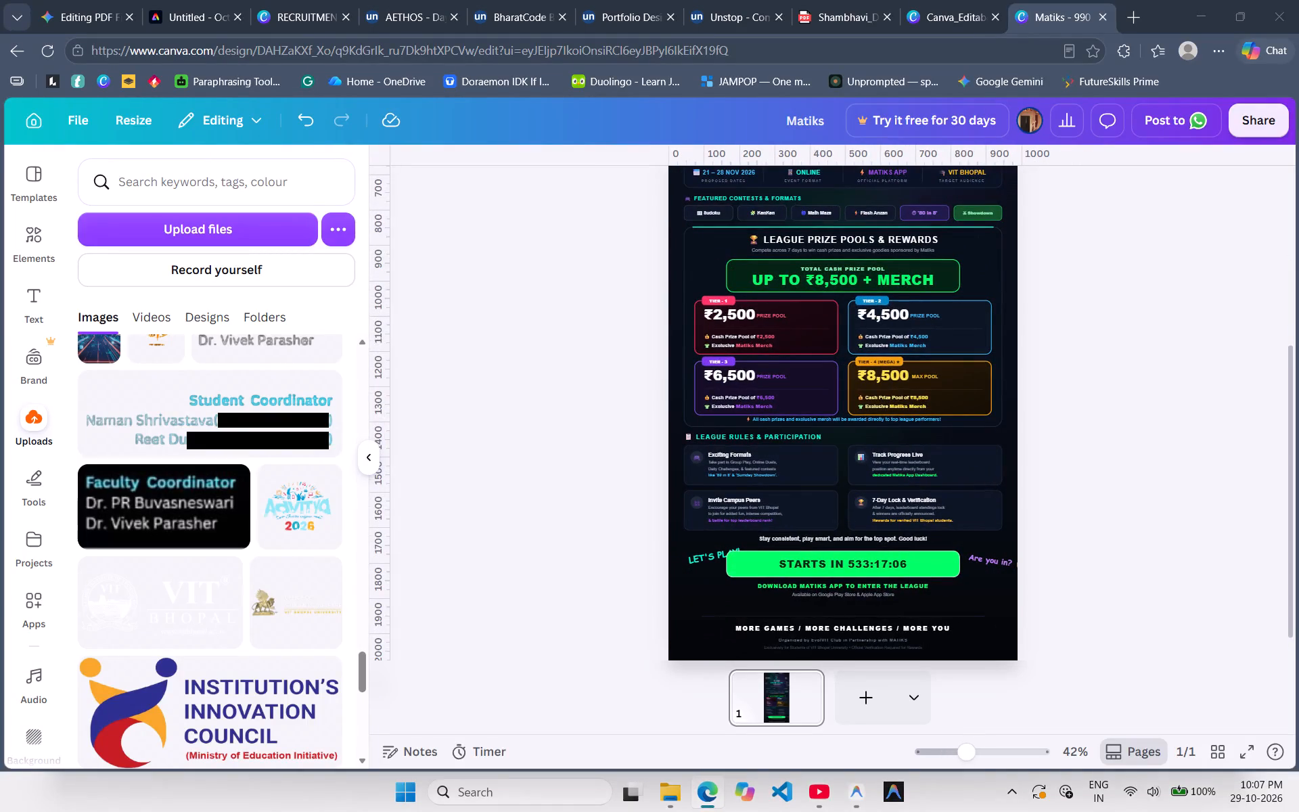
{"action": "left_click_drag", "start_coordinate": [660, 540], "coordinate": [942, 574]}
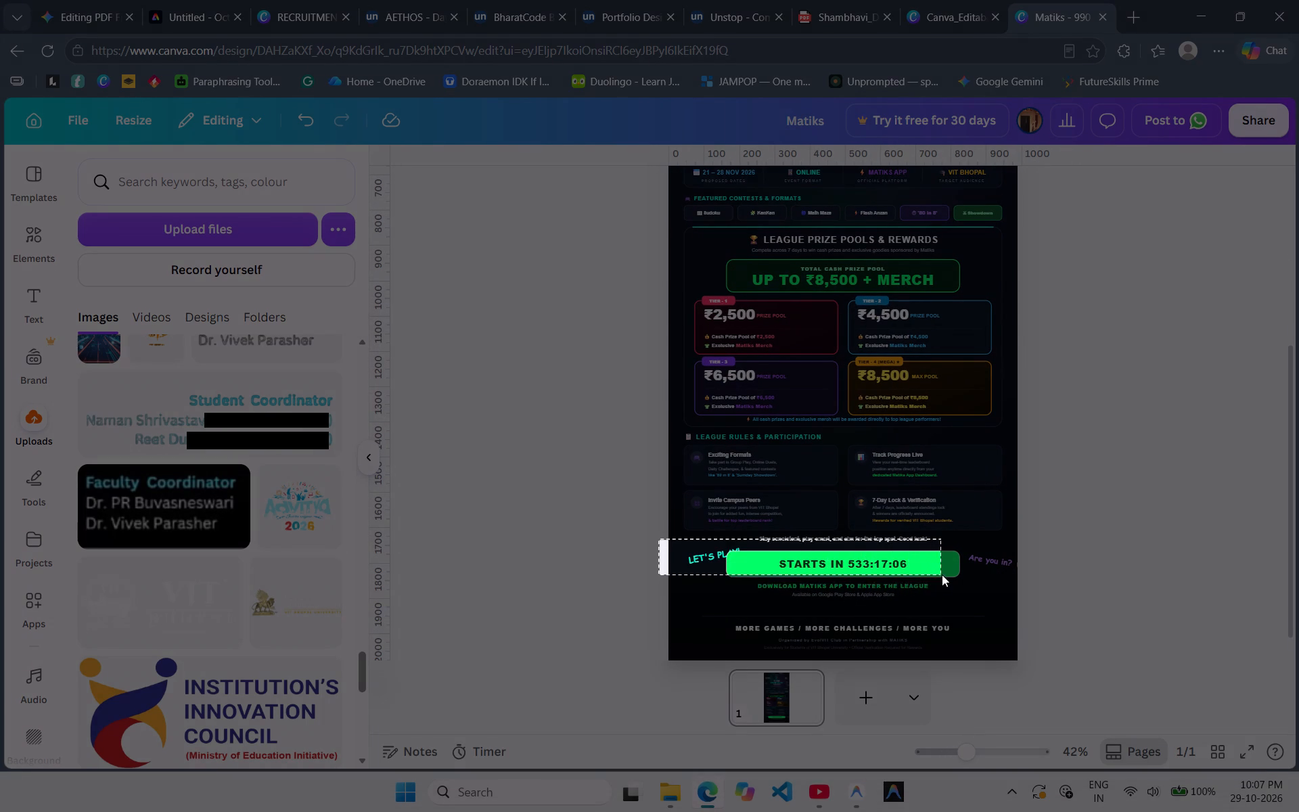
{"action": "left_click_drag", "start_coordinate": [942, 574], "coordinate": [975, 579]}
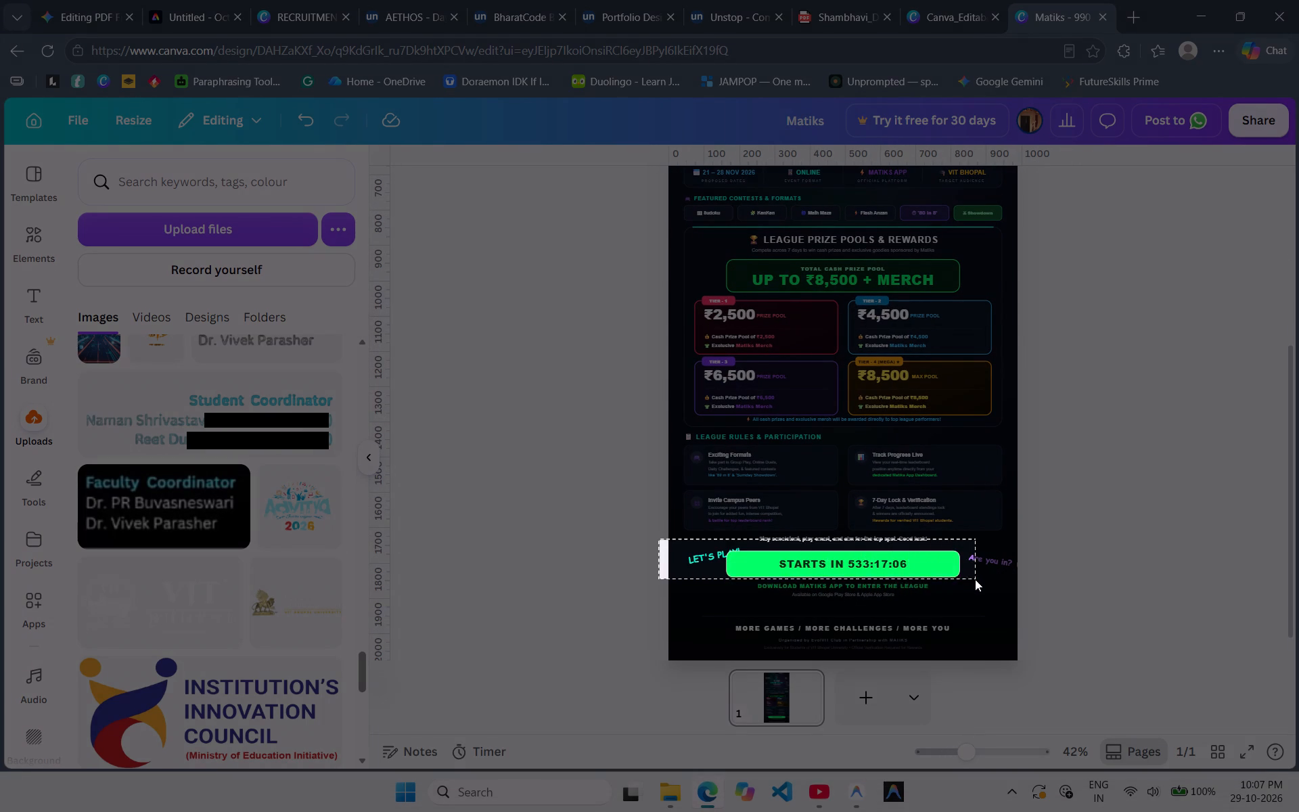
{"action": "left_click_drag", "start_coordinate": [975, 579], "coordinate": [963, 583]}
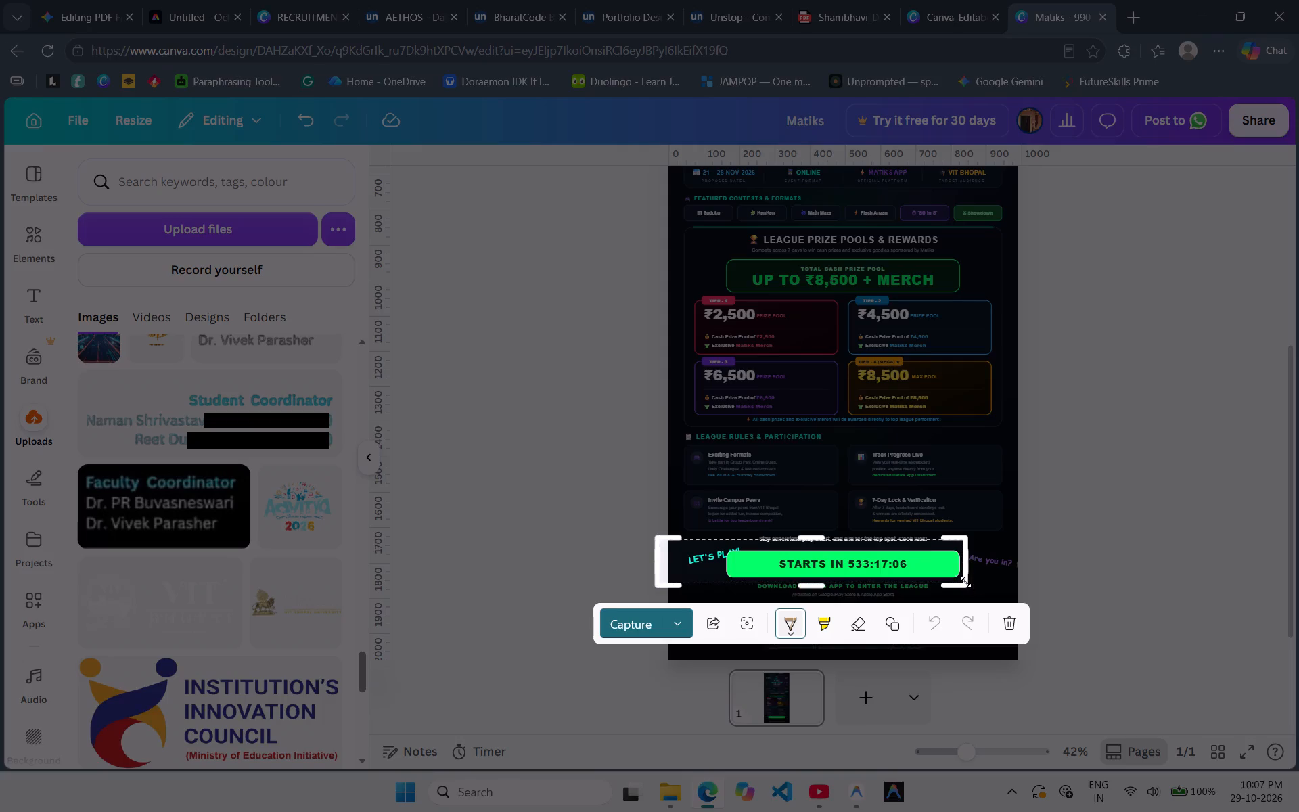
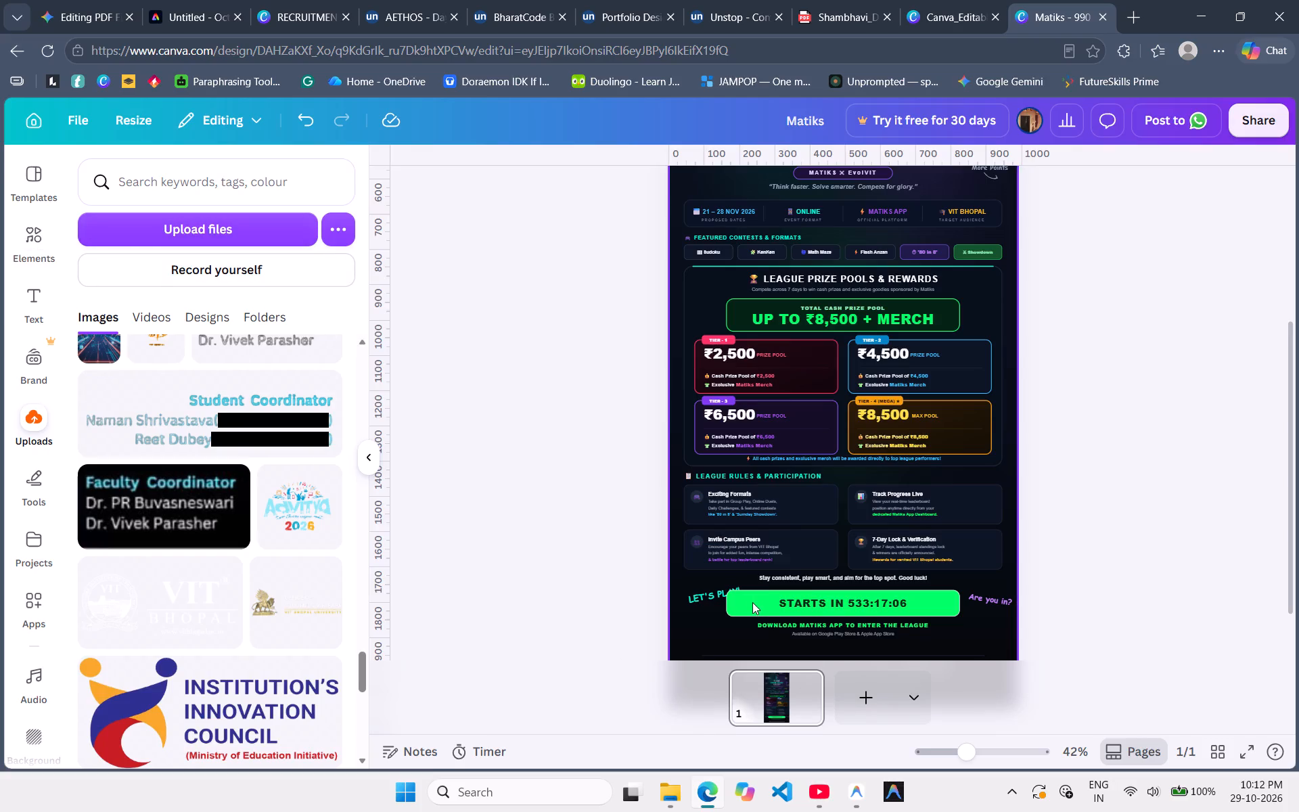
{"action": "key", "text": "shift+super+s"}
{"action": "left_click", "coordinate": [767, 37]}
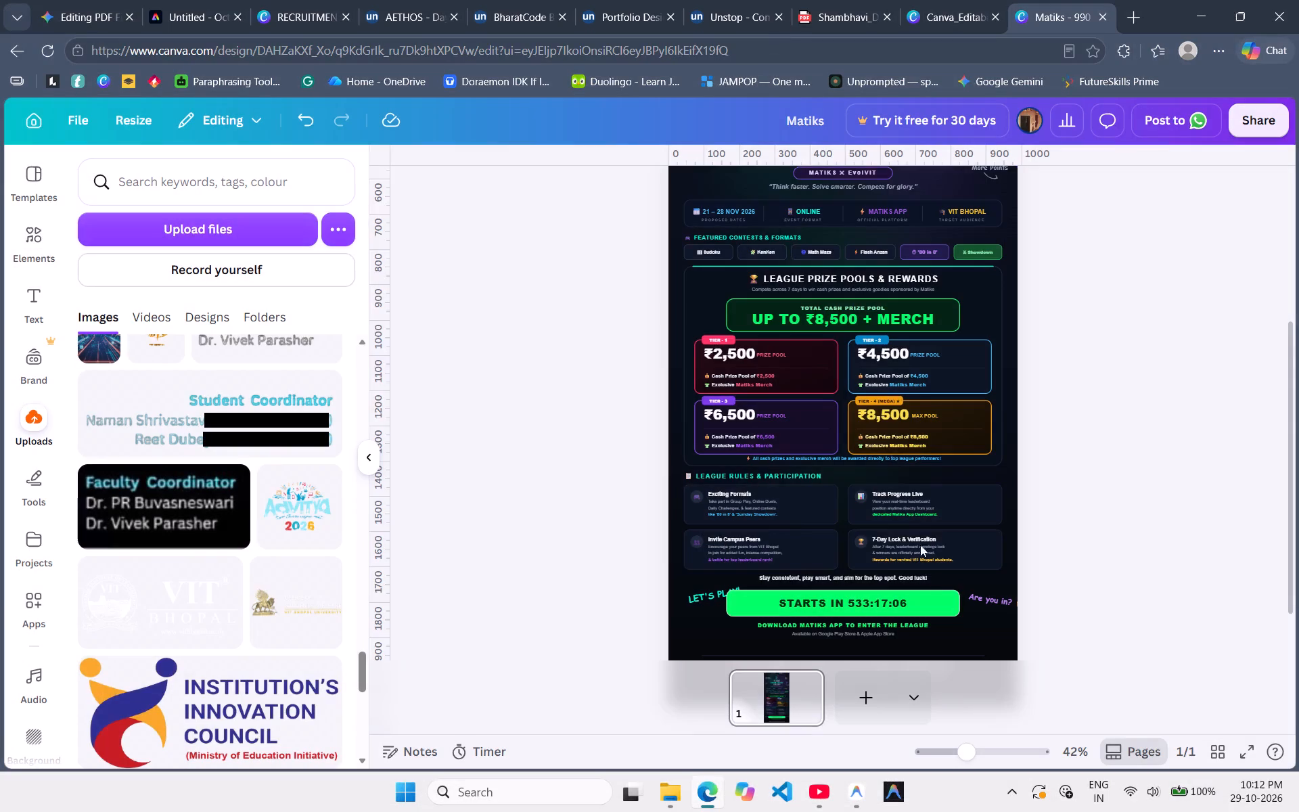
{"action": "scroll", "coordinate": [936, 576], "scroll_direction": "down", "scroll_amount": 2}
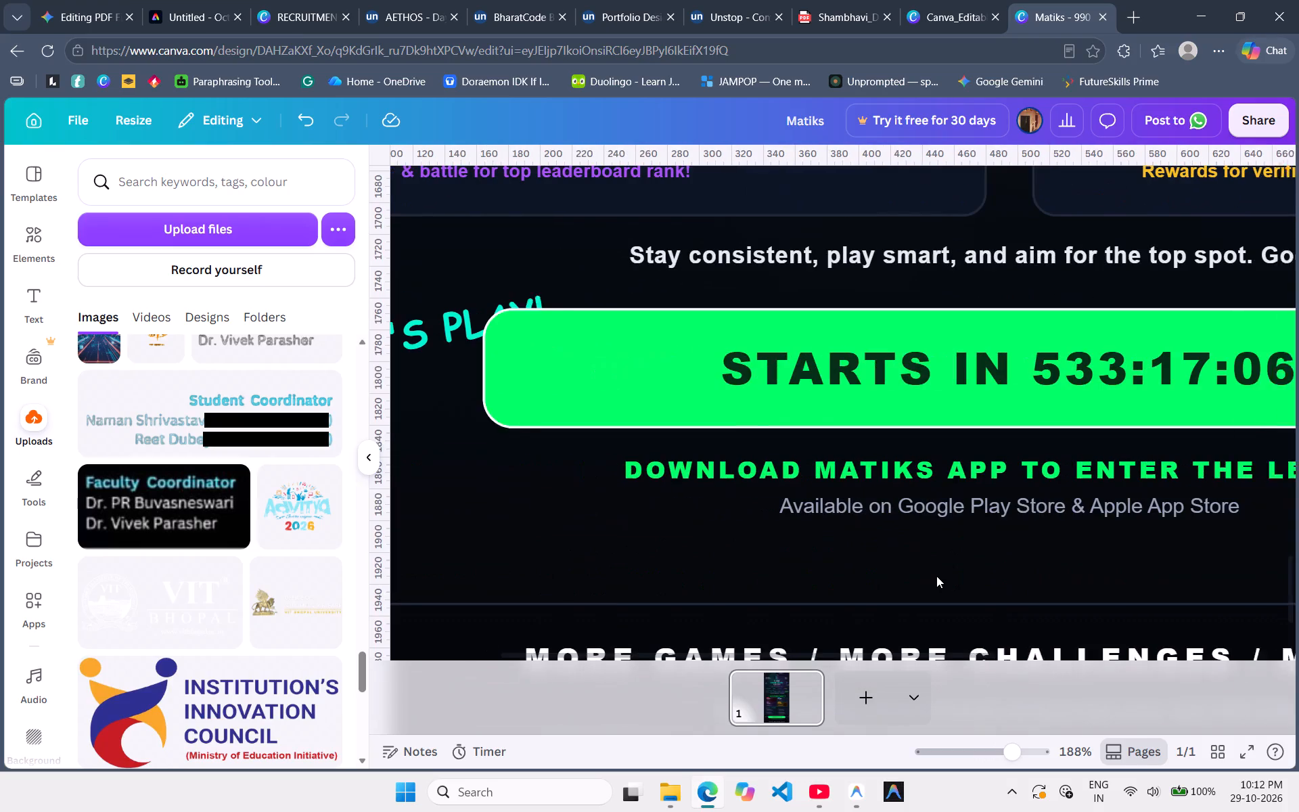
{"action": "scroll", "coordinate": [936, 576], "scroll_direction": "down", "scroll_amount": 1}
{"action": "key", "text": "shift+super+s"}
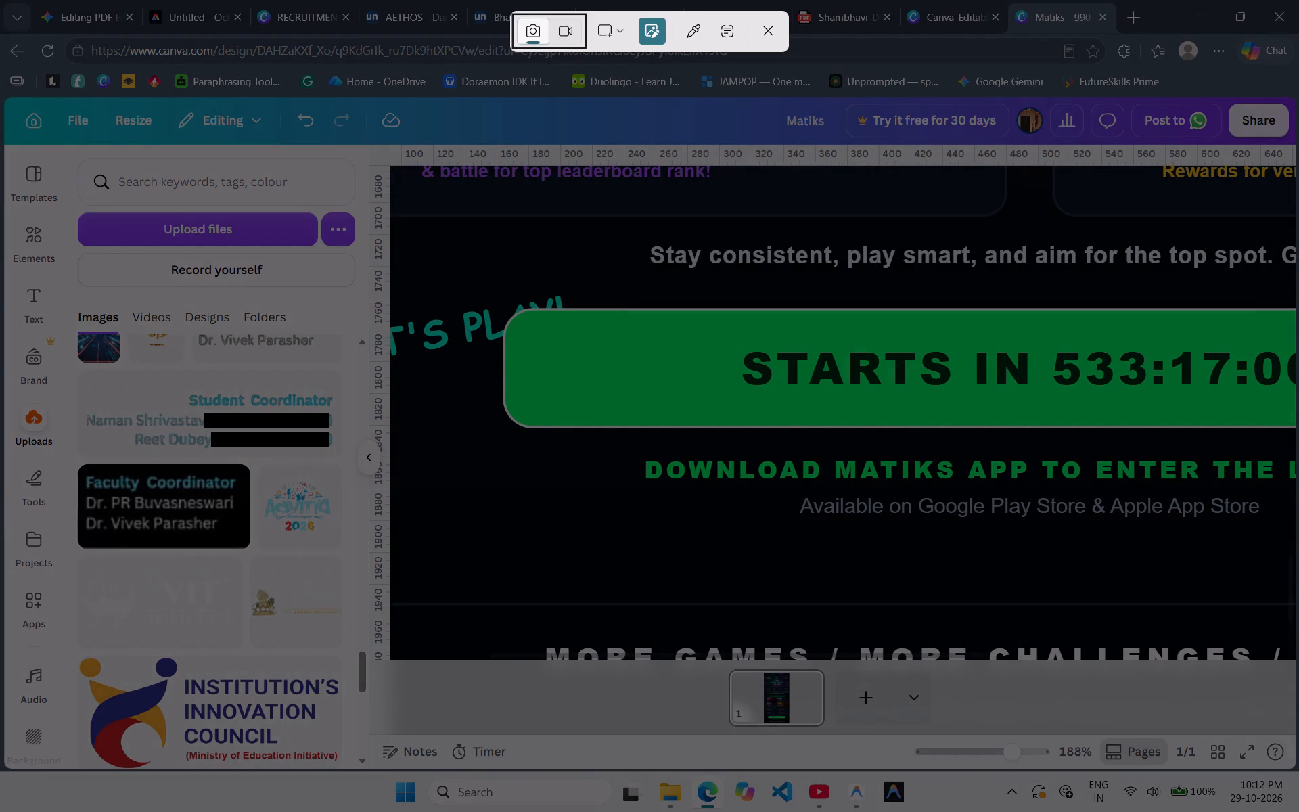
{"action": "left_click_drag", "start_coordinate": [519, 339], "coordinate": [735, 392]}
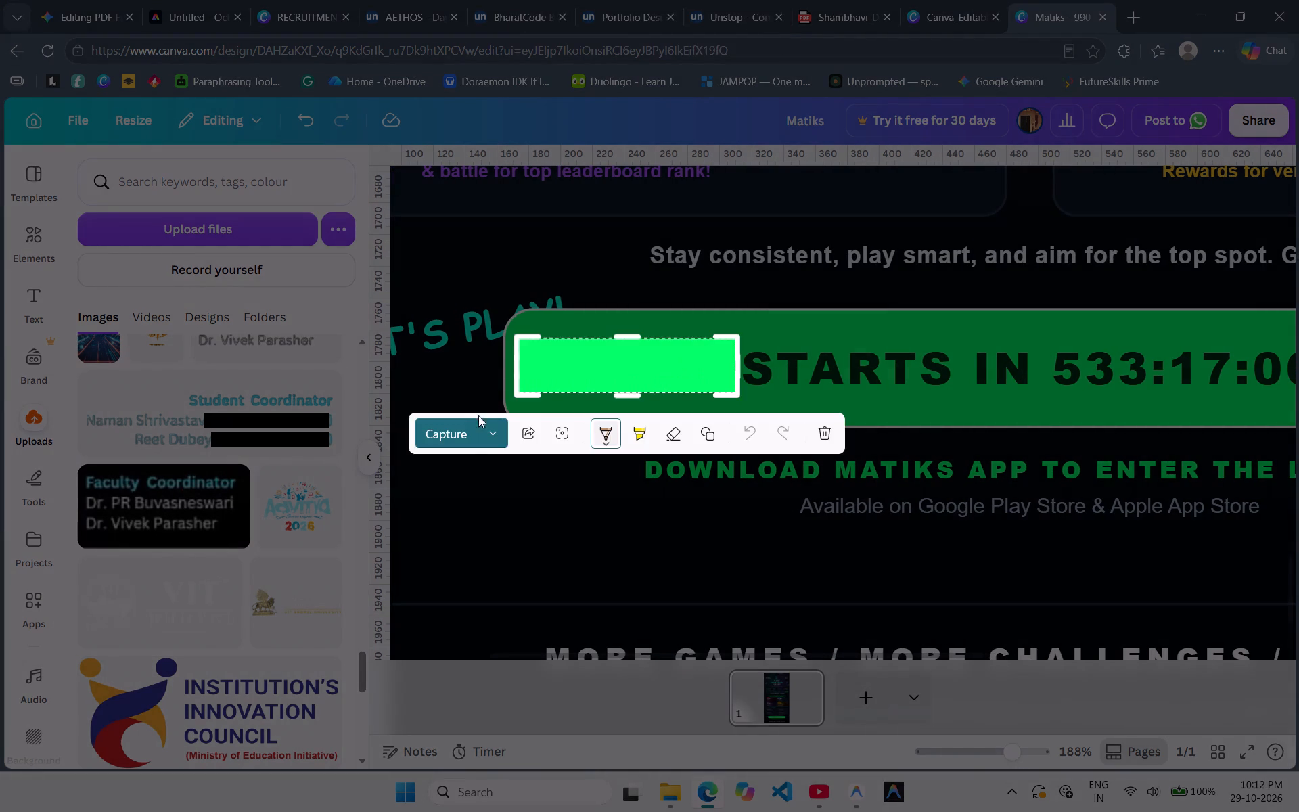
{"action": "left_click", "coordinate": [459, 436]}
Paste the captured green patch into the poster and move it down to just above the green banner.
{"action": "scroll", "coordinate": [792, 390], "scroll_direction": "left", "scroll_amount": 2}
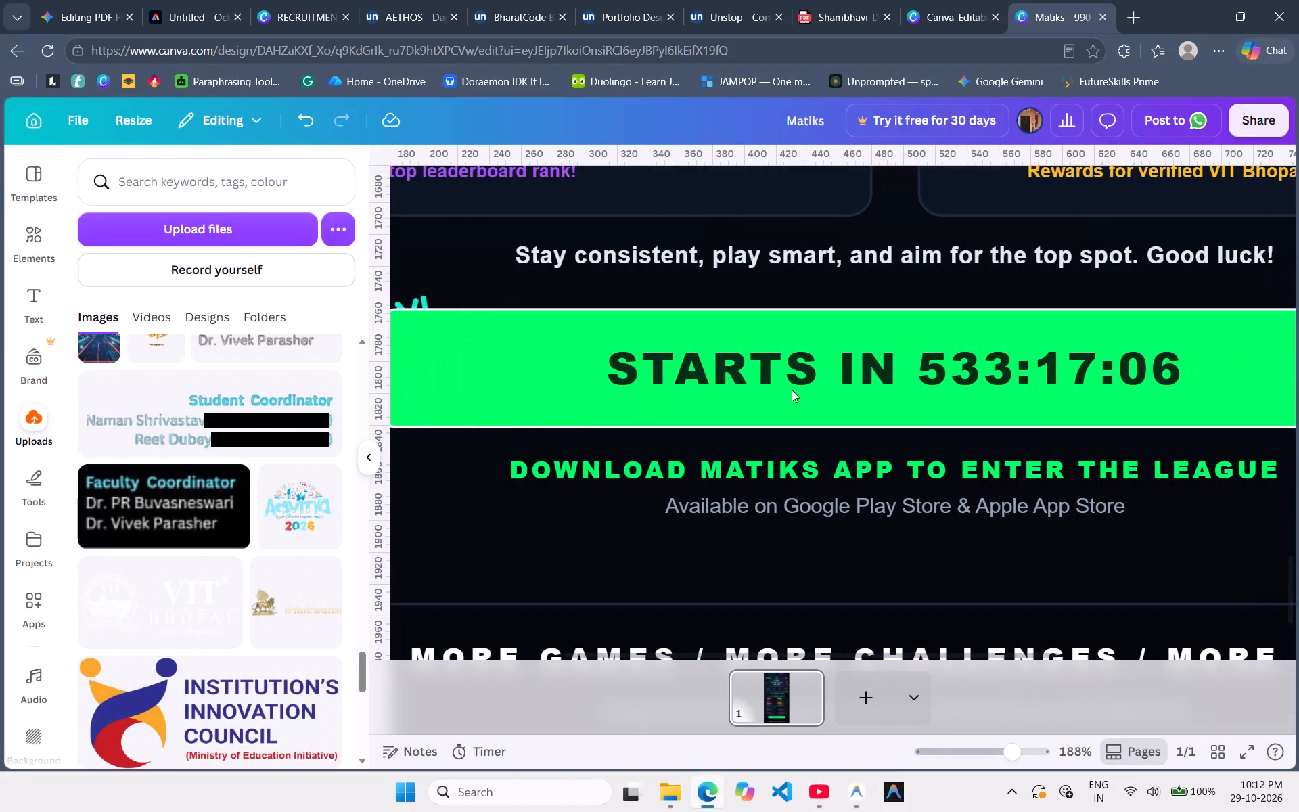
{"action": "scroll", "coordinate": [792, 390], "scroll_direction": "left", "scroll_amount": 1}
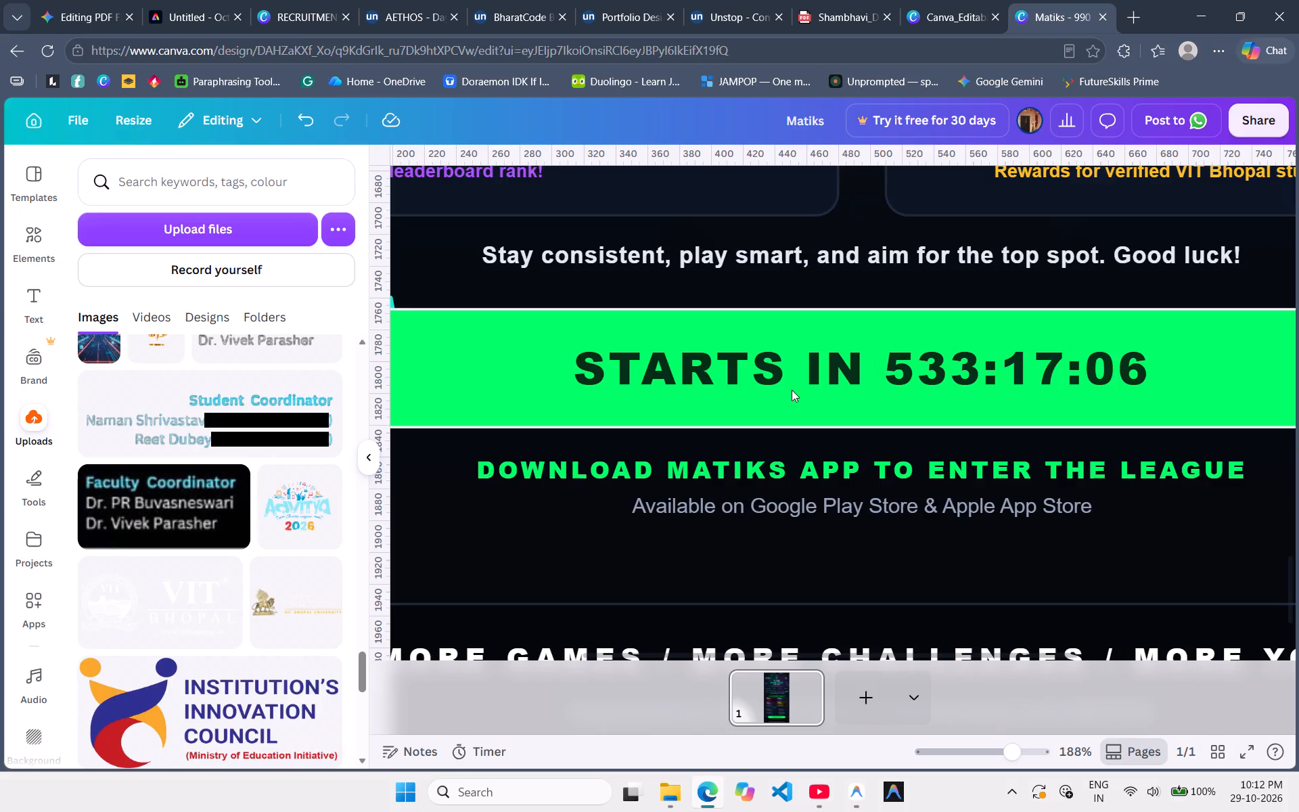
{"action": "key", "text": "ctrl+v"}
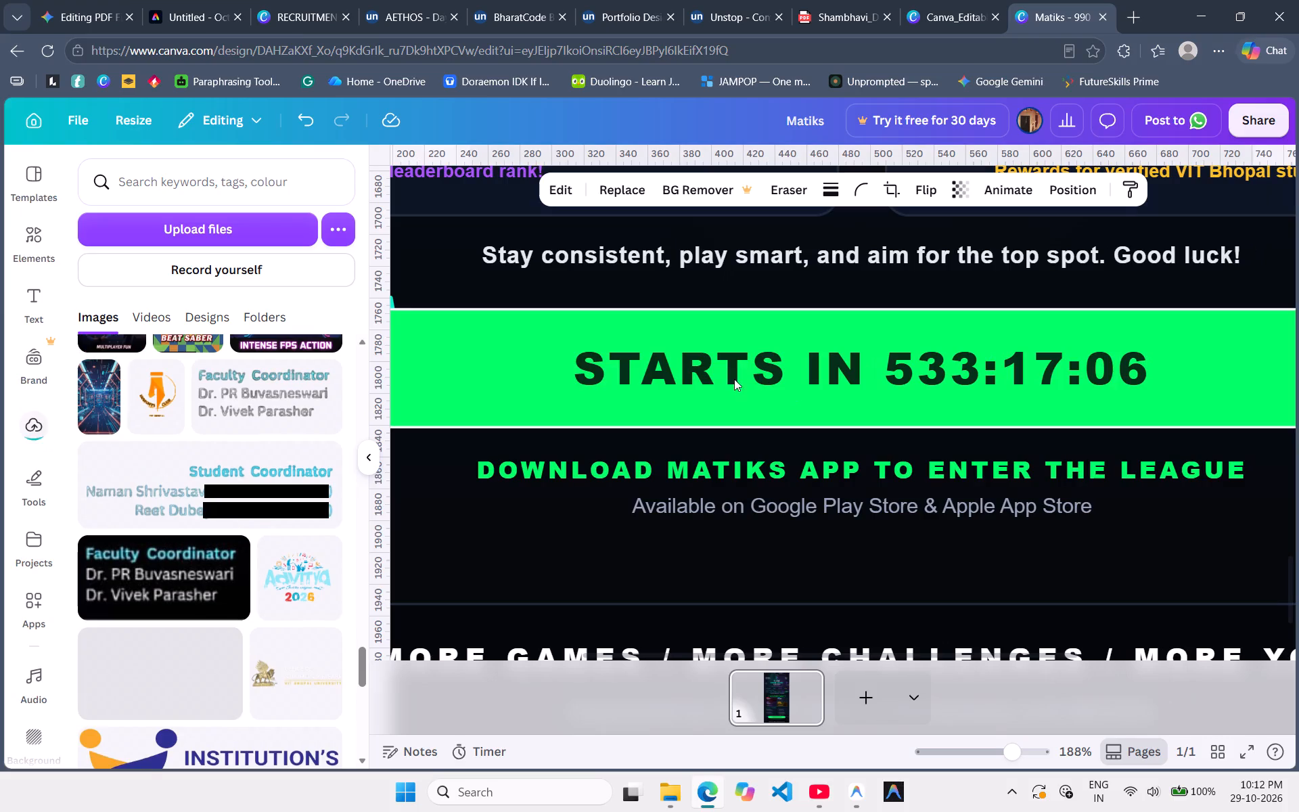
{"action": "scroll", "coordinate": [791, 492], "scroll_direction": "down", "scroll_amount": 5}
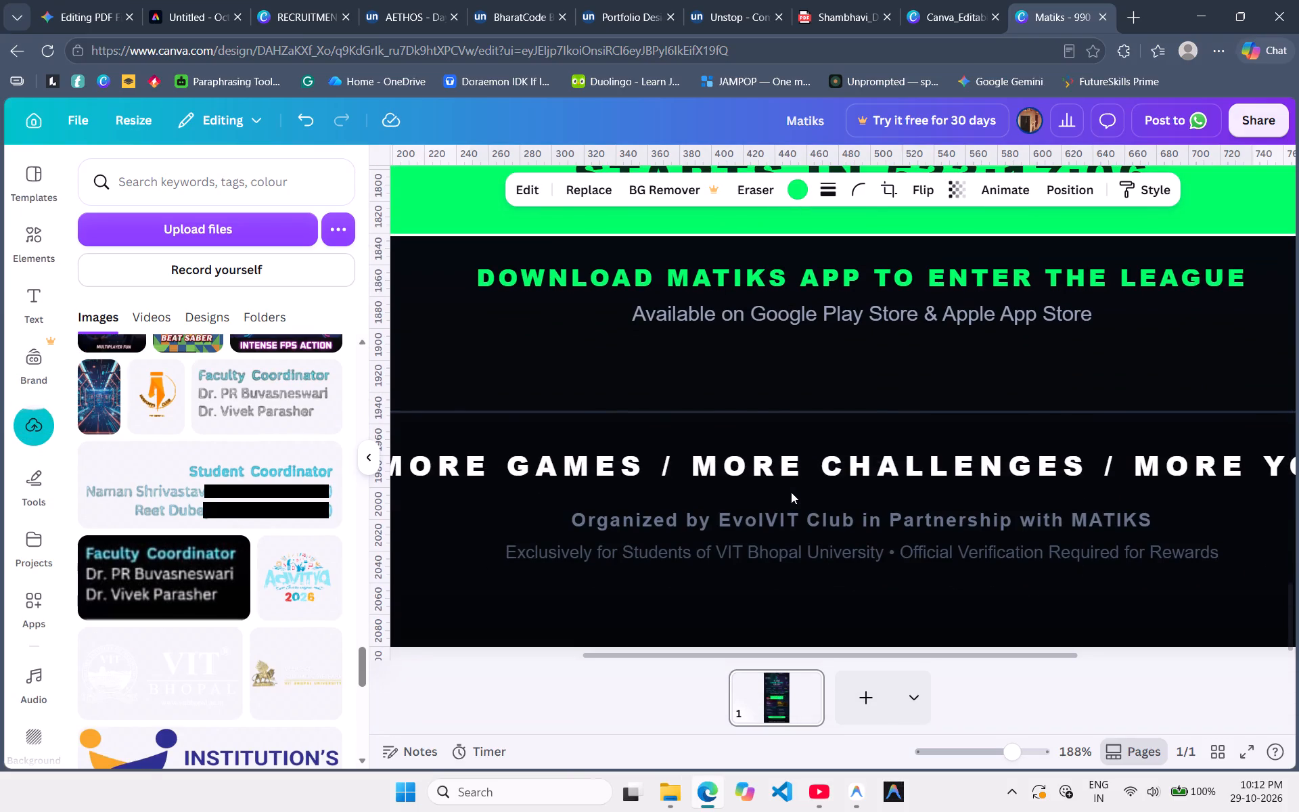
{"action": "scroll", "coordinate": [791, 492], "scroll_direction": "up", "scroll_amount": 11}
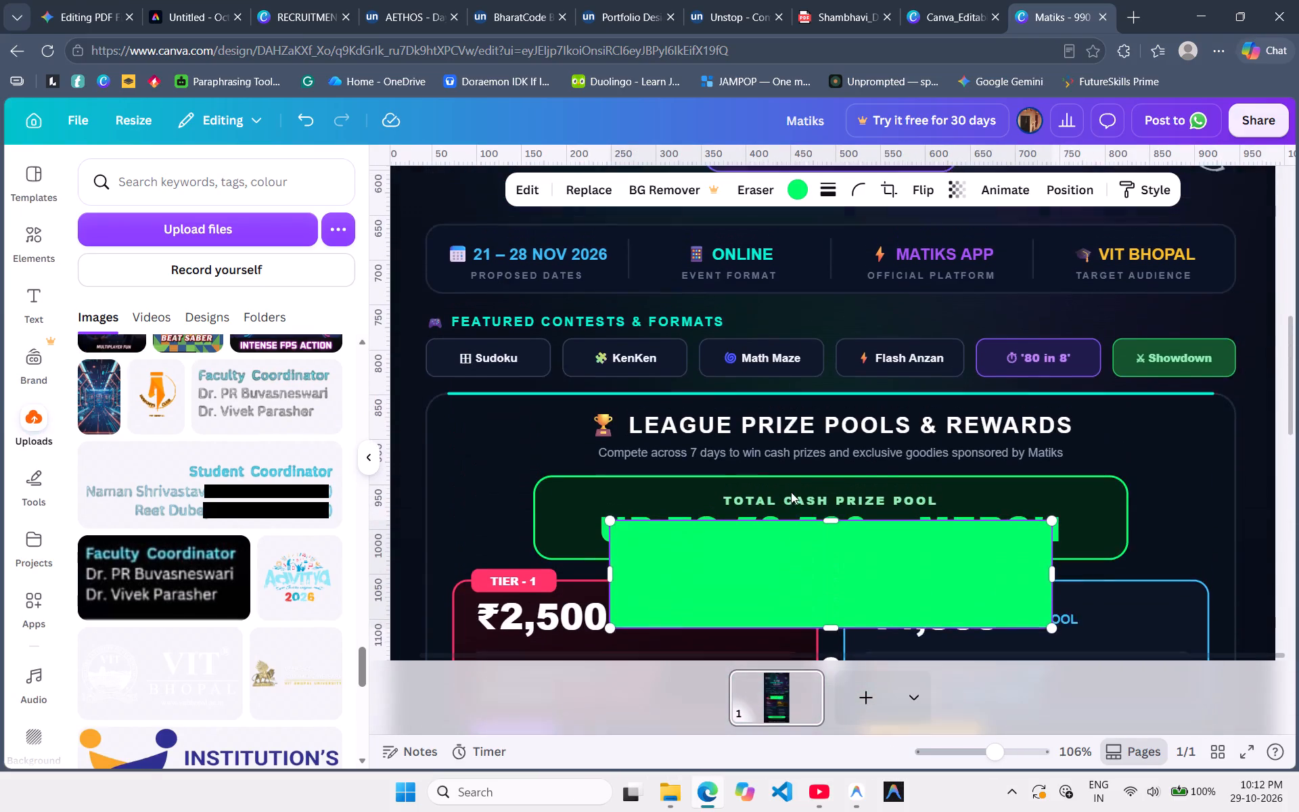
{"action": "left_click_drag", "start_coordinate": [780, 572], "coordinate": [777, 659]}
{"action": "scroll", "coordinate": [777, 659], "scroll_direction": "down", "scroll_amount": 3}
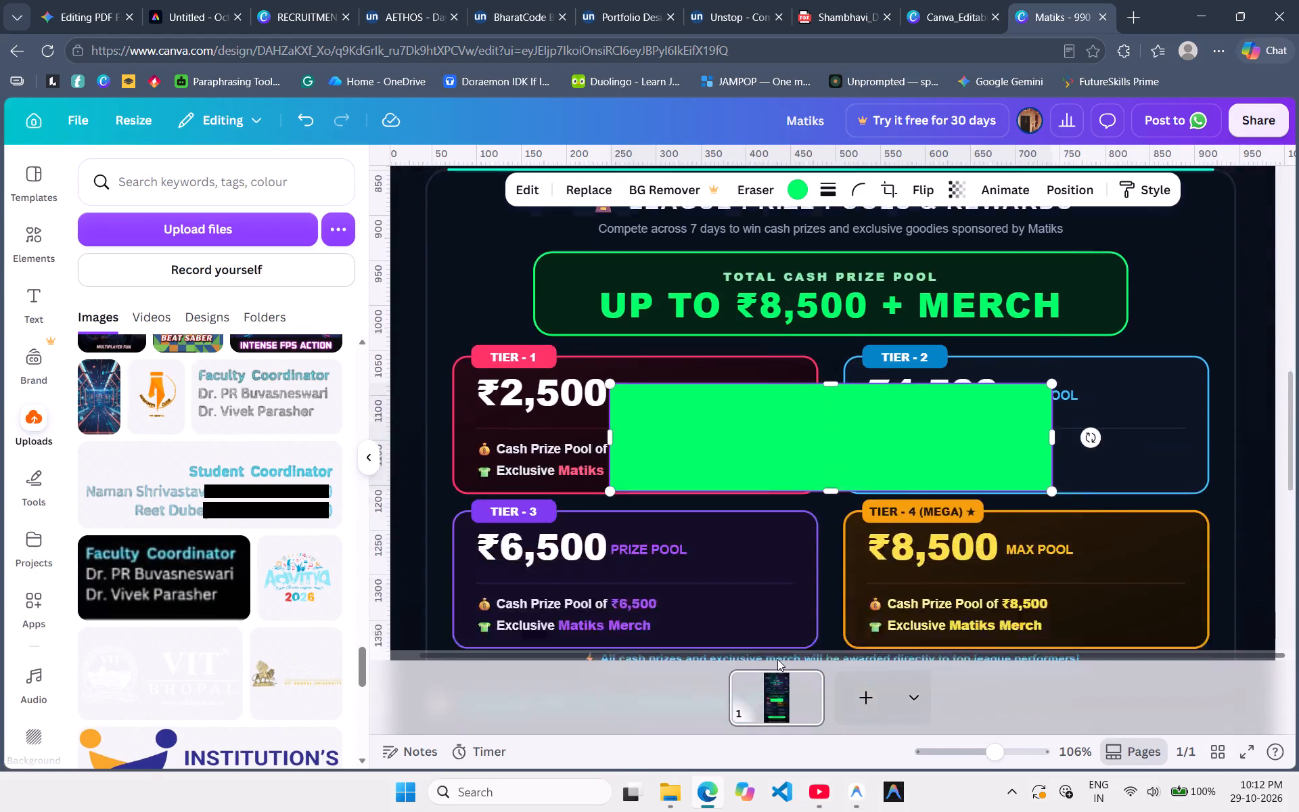
{"action": "scroll", "coordinate": [777, 659], "scroll_direction": "down", "scroll_amount": 2}
{"action": "left_click_drag", "start_coordinate": [794, 325], "coordinate": [746, 602]}
{"action": "scroll", "coordinate": [746, 602], "scroll_direction": "down", "scroll_amount": 2}
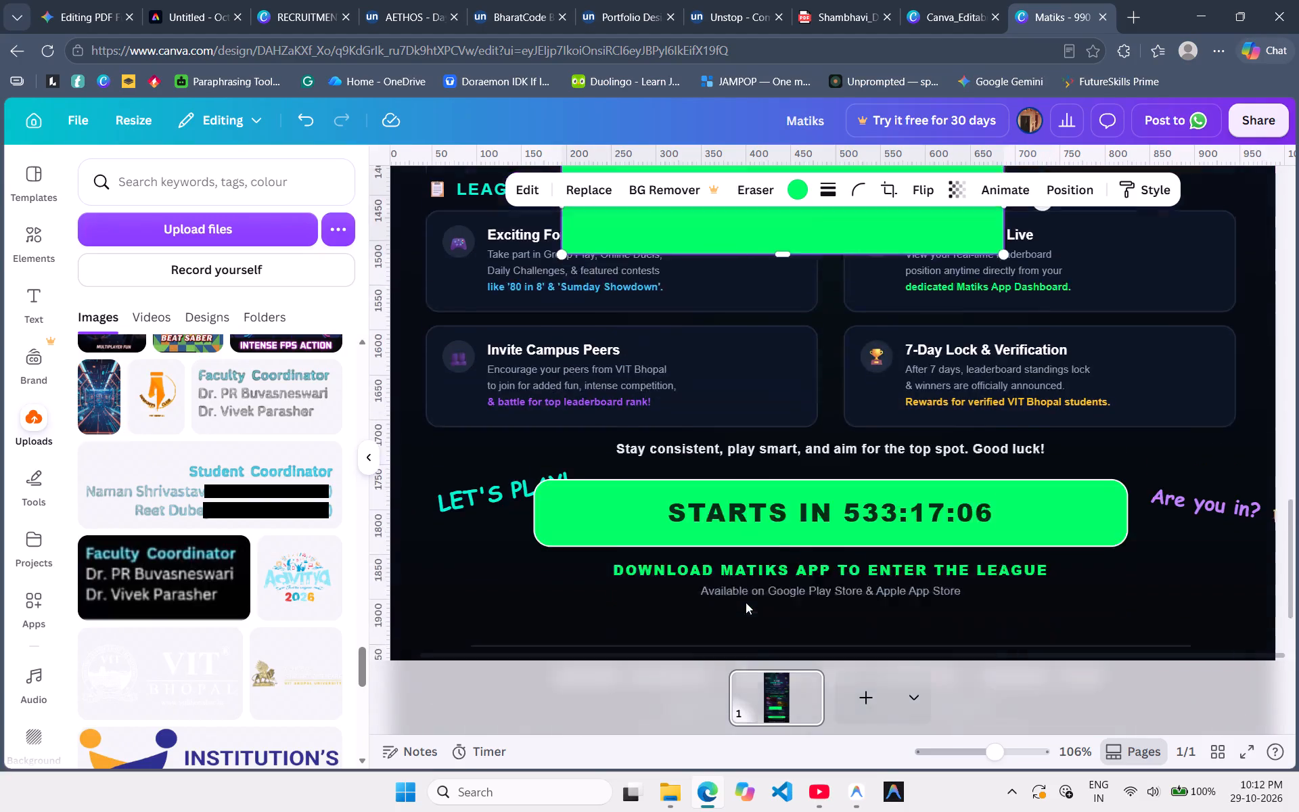
{"action": "scroll", "coordinate": [746, 602], "scroll_direction": "down", "scroll_amount": 2}
{"action": "scroll", "coordinate": [746, 602], "scroll_direction": "up", "scroll_amount": 1}
{"action": "left_click_drag", "start_coordinate": [765, 247], "coordinate": [741, 488]}
Reduce the green patch's height from its bottom and top edges so it fits inside the banner.
{"action": "left_click_drag", "start_coordinate": [760, 541], "coordinate": [800, 509]}
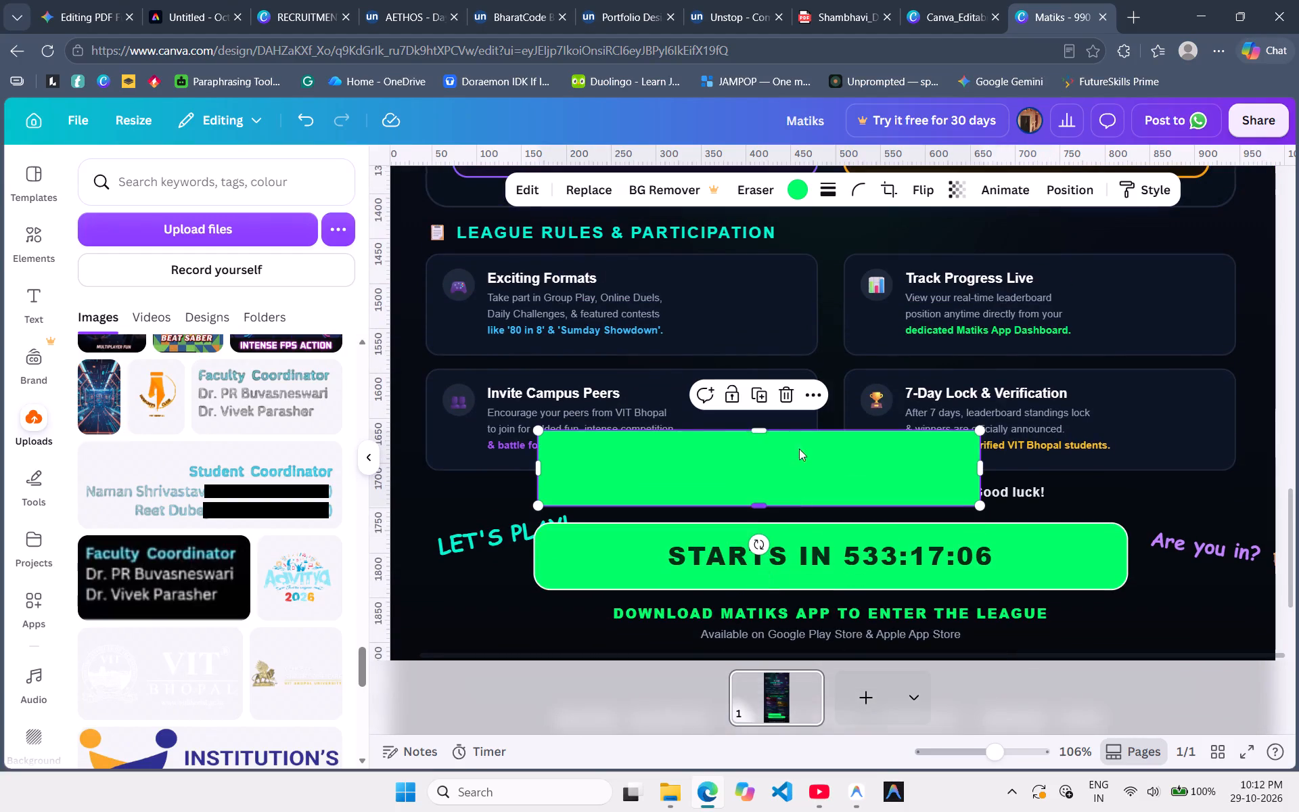
{"action": "left_click_drag", "start_coordinate": [758, 430], "coordinate": [780, 459]}
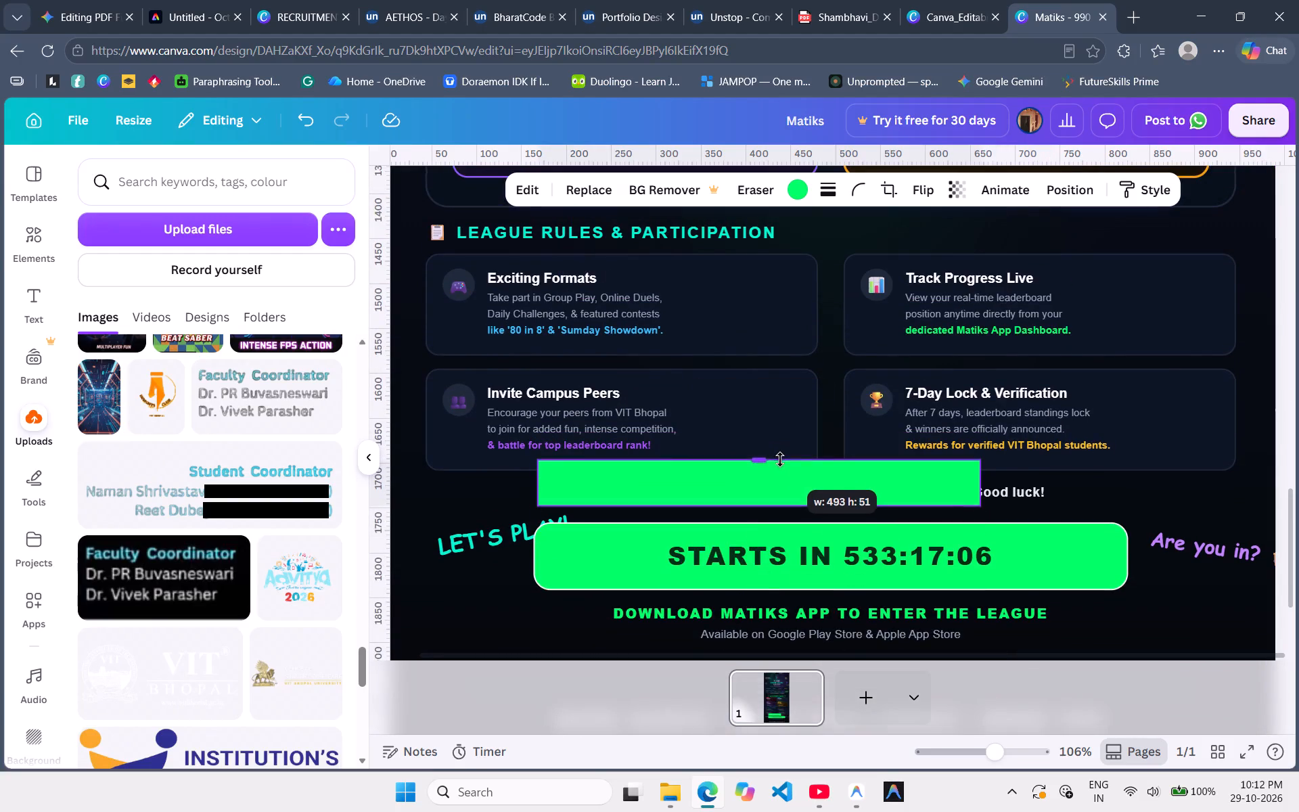
{"action": "left_click_drag", "start_coordinate": [780, 459], "coordinate": [779, 455]}
Place the green patch centred over the banner's "STARTS IN 533:17:06" text to cover it.
{"action": "left_click_drag", "start_coordinate": [776, 557], "coordinate": [775, 550]}
{"action": "left_click_drag", "start_coordinate": [775, 550], "coordinate": [746, 526]}
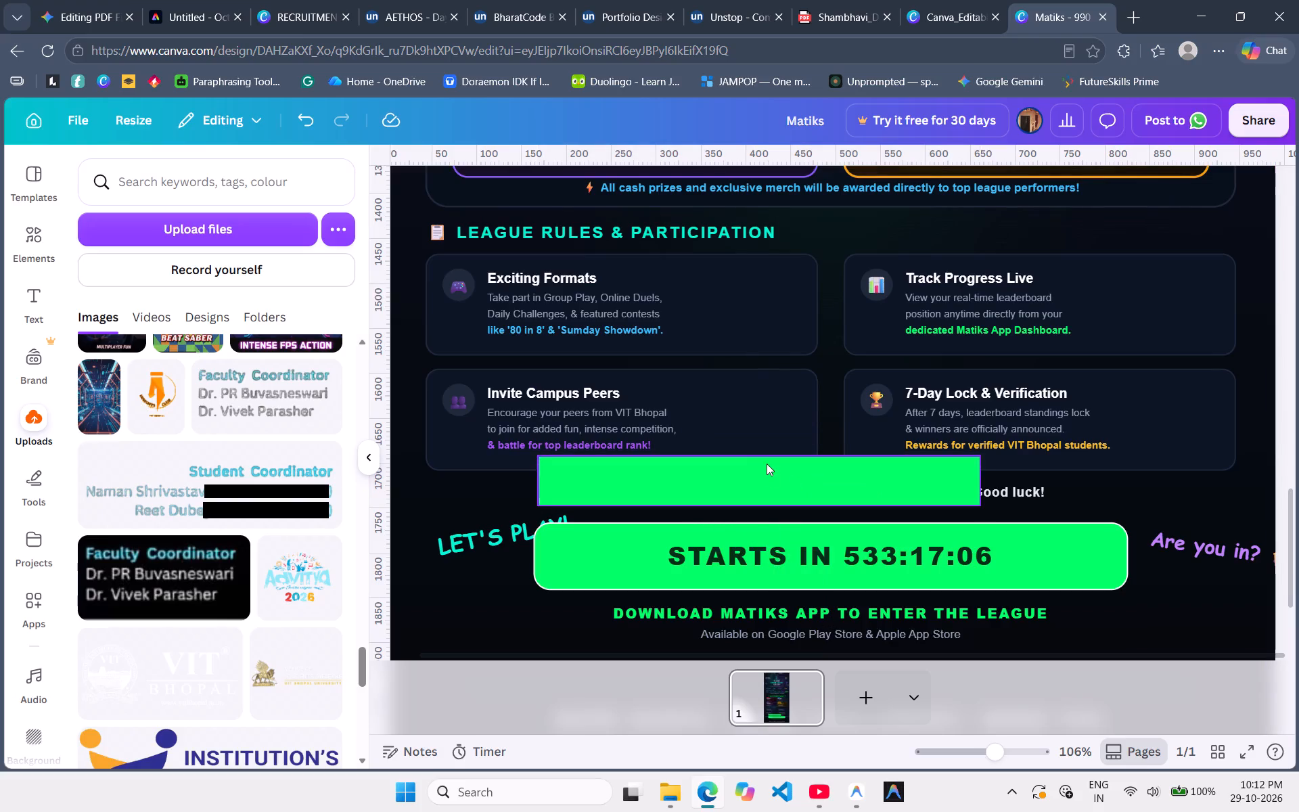
{"action": "left_click", "coordinate": [767, 464]}
{"action": "left_click_drag", "start_coordinate": [773, 547], "coordinate": [848, 622]}
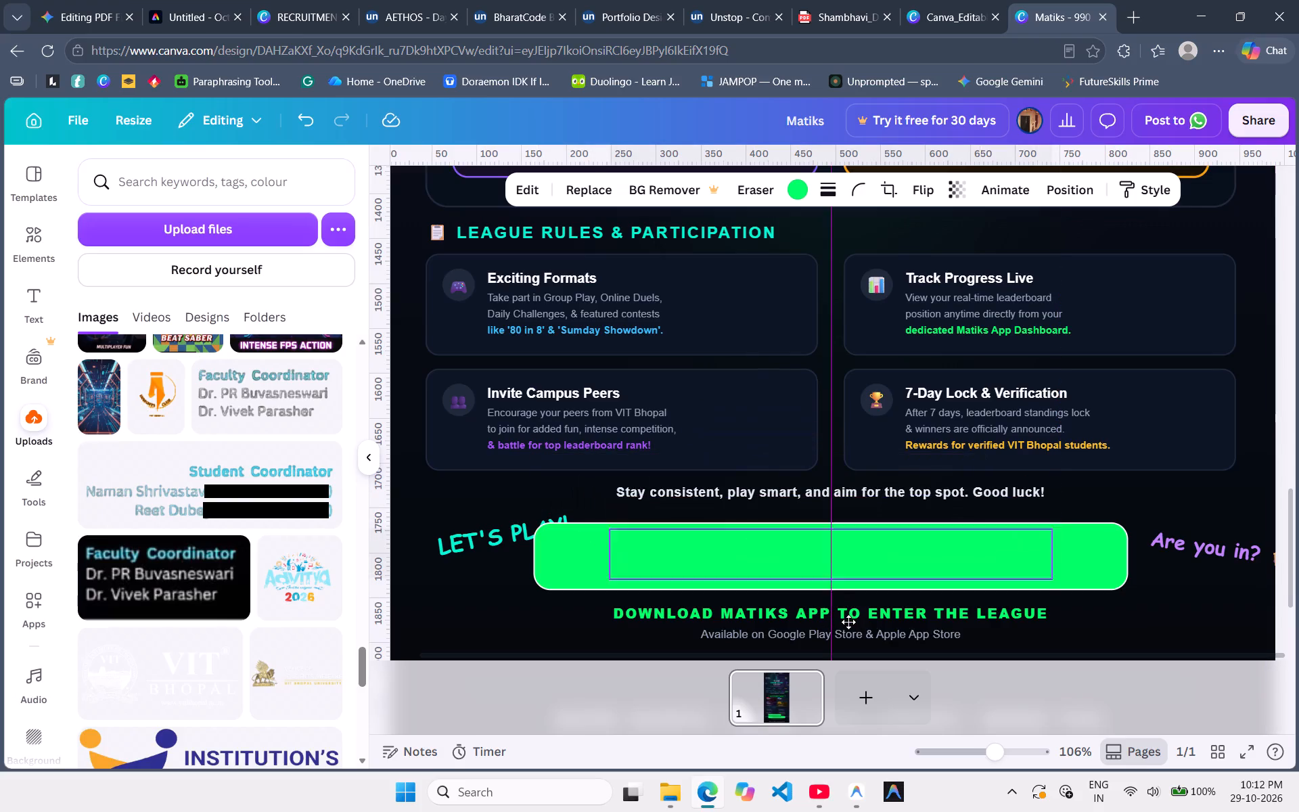
{"action": "left_click_drag", "start_coordinate": [848, 622], "coordinate": [846, 625]}
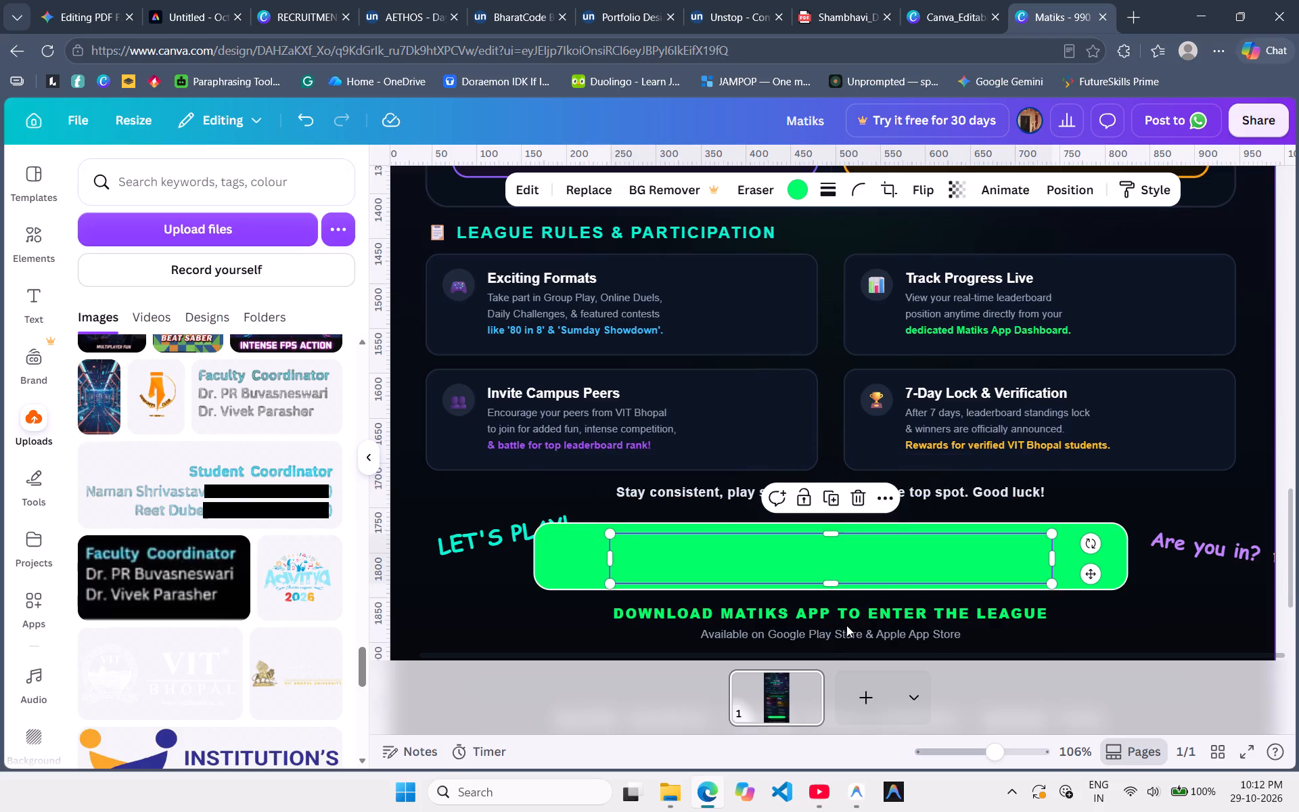
{"action": "left_click", "coordinate": [1043, 644]}
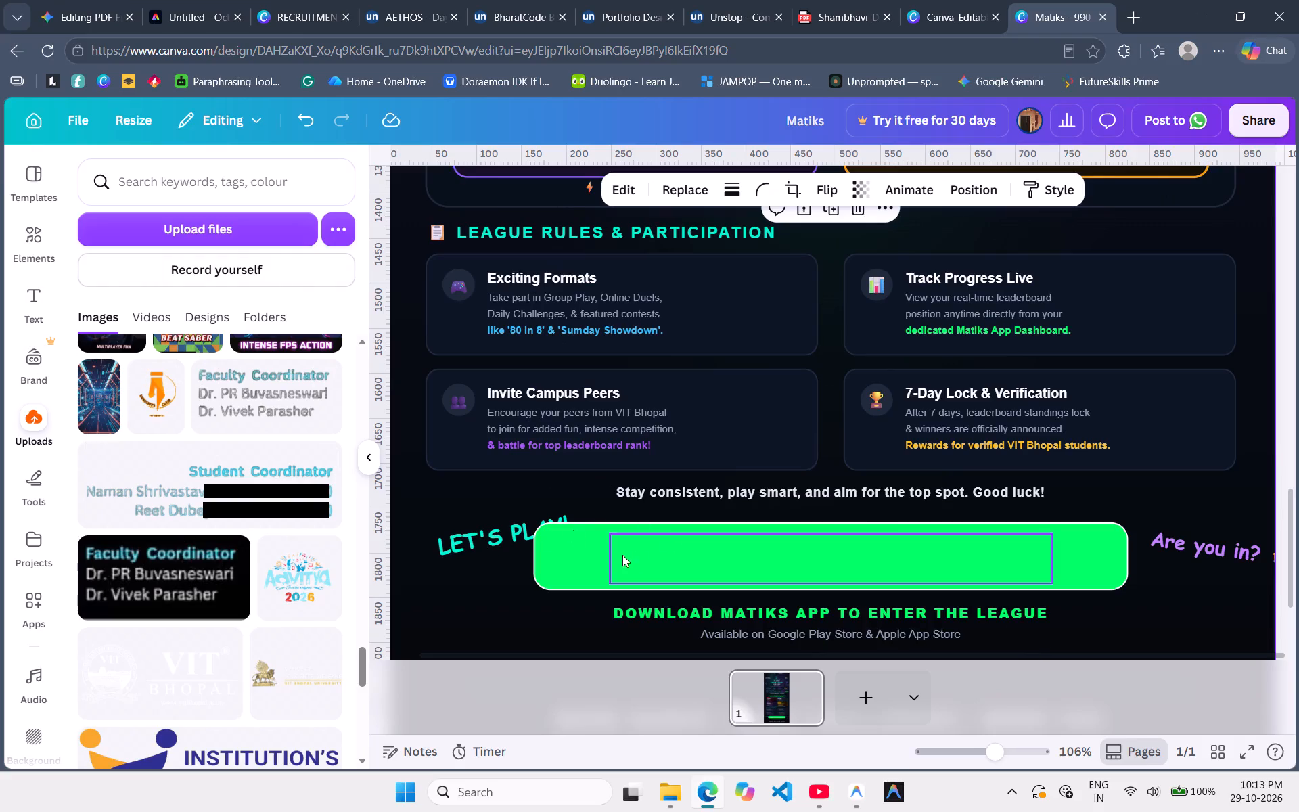
Add a subheading text box to the poster.
{"action": "left_click", "coordinate": [31, 308]}
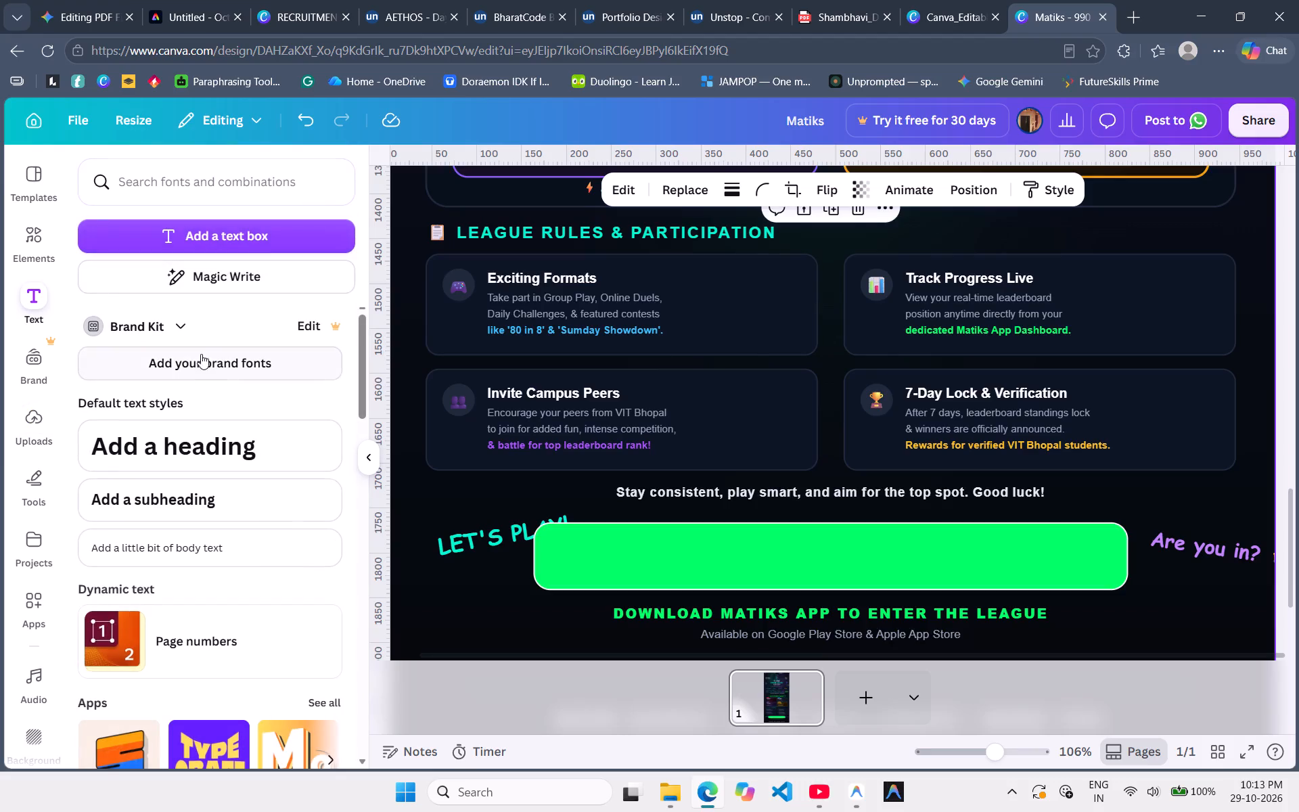
{"action": "left_click", "coordinate": [148, 495]}
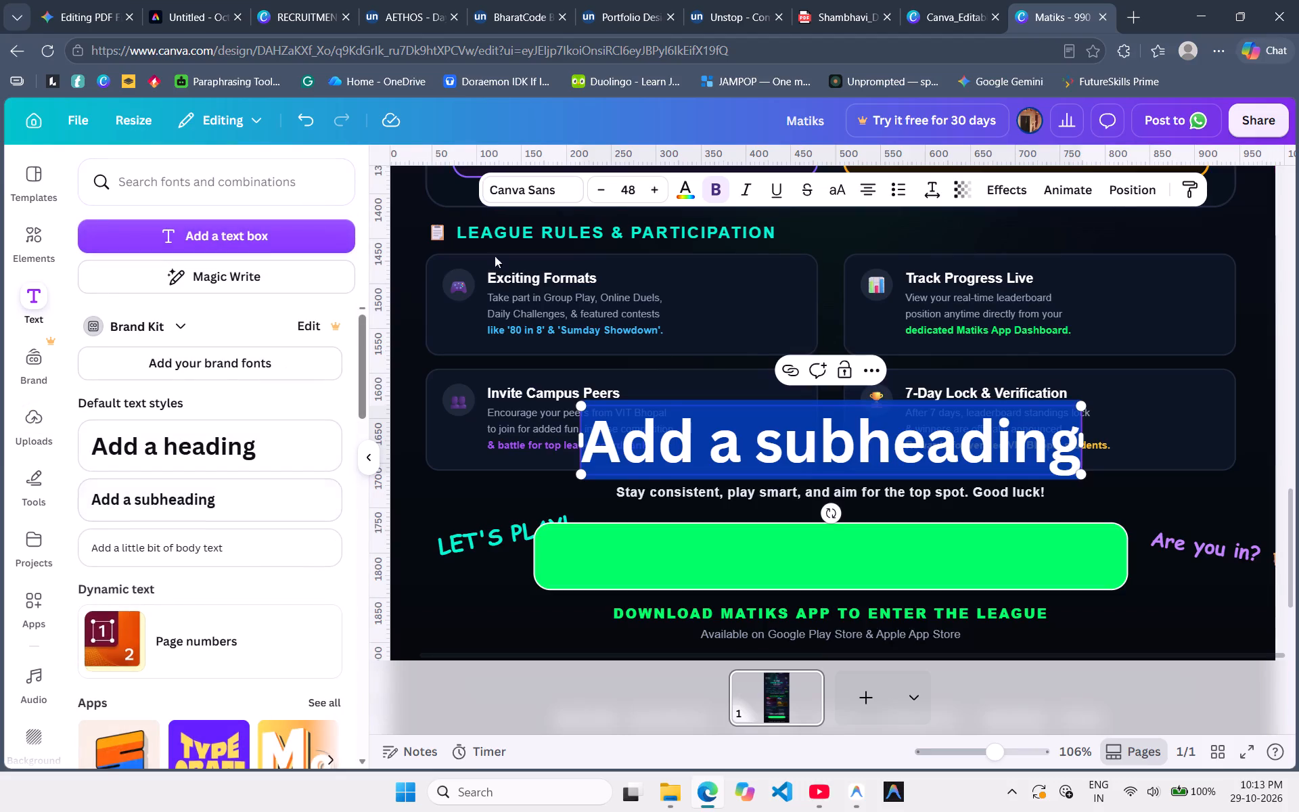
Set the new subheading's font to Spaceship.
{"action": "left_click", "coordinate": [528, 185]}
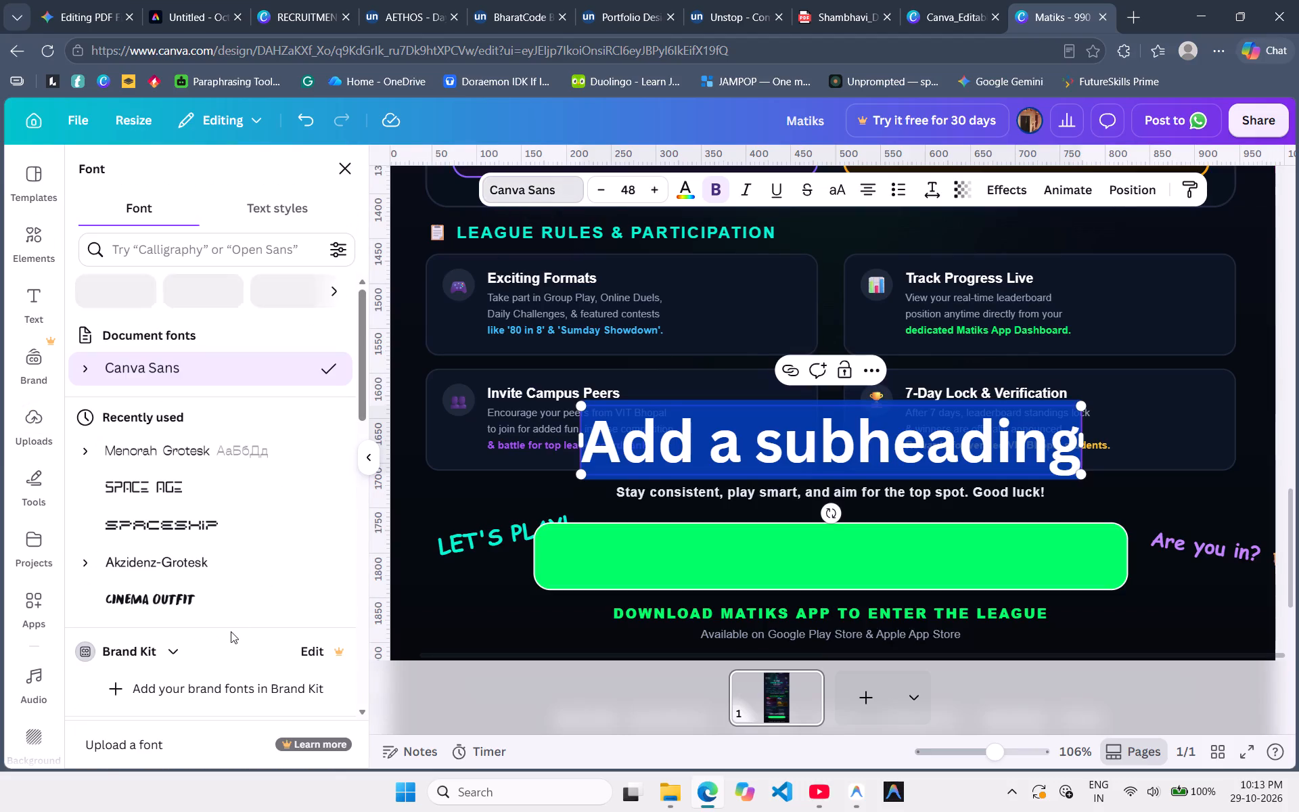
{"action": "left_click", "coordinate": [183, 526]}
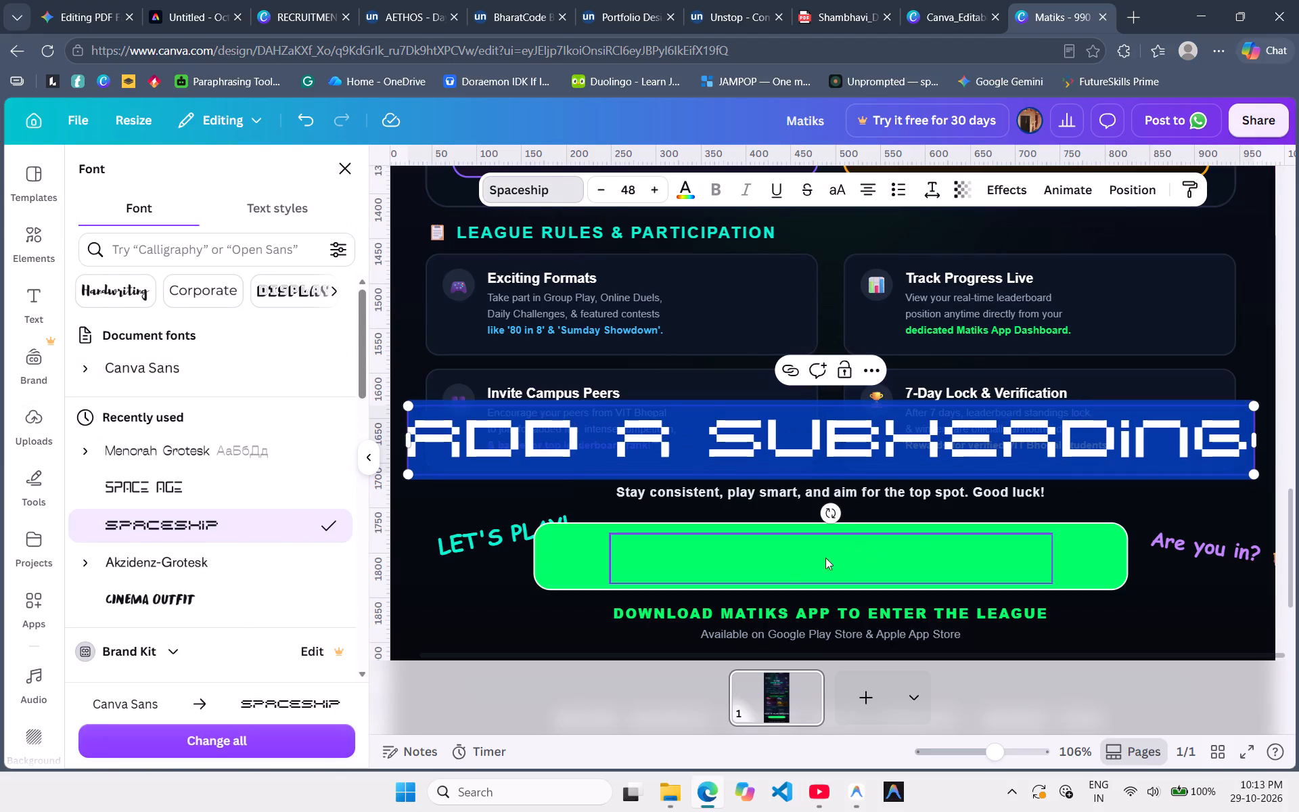
Replace the subheading's placeholder text with "Can".
{"action": "left_click", "coordinate": [781, 565]}
{"action": "left_click", "coordinate": [781, 565]}
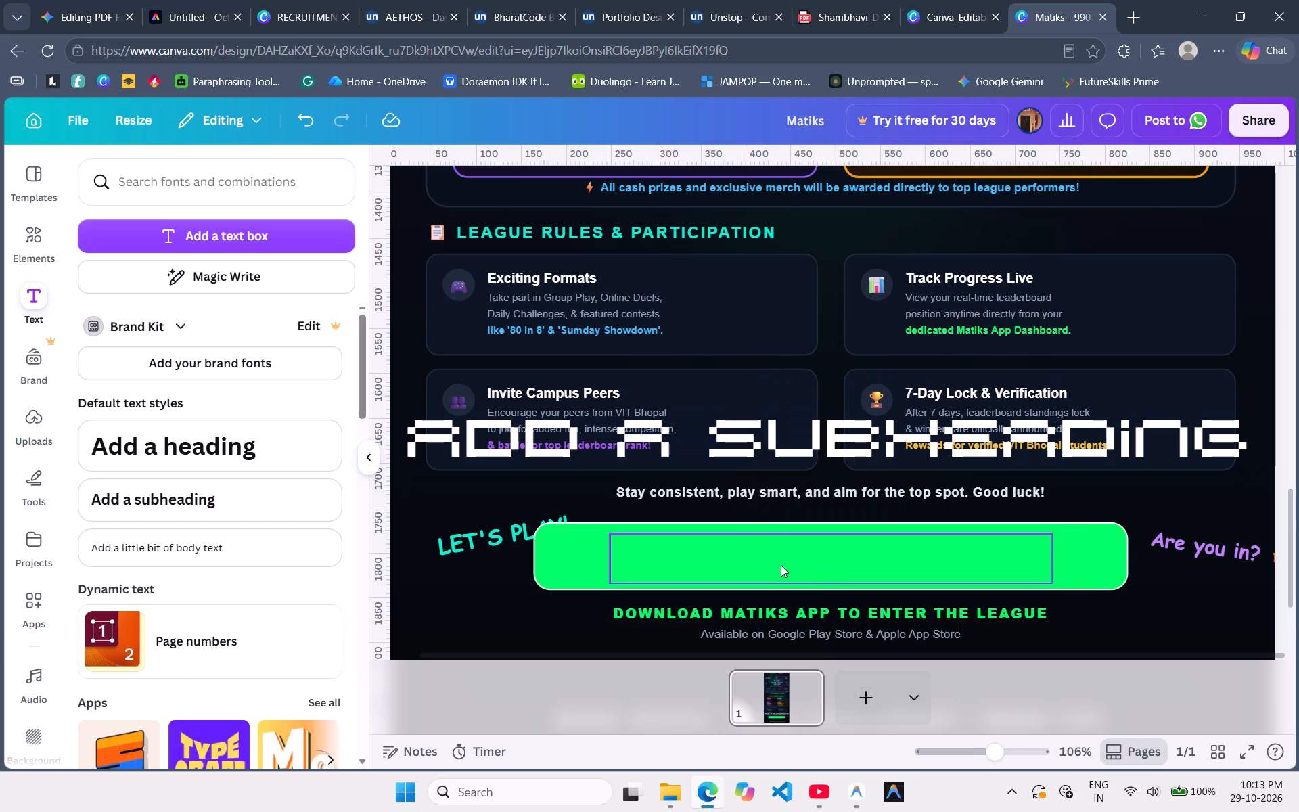
{"action": "double_click", "coordinate": [780, 429]}
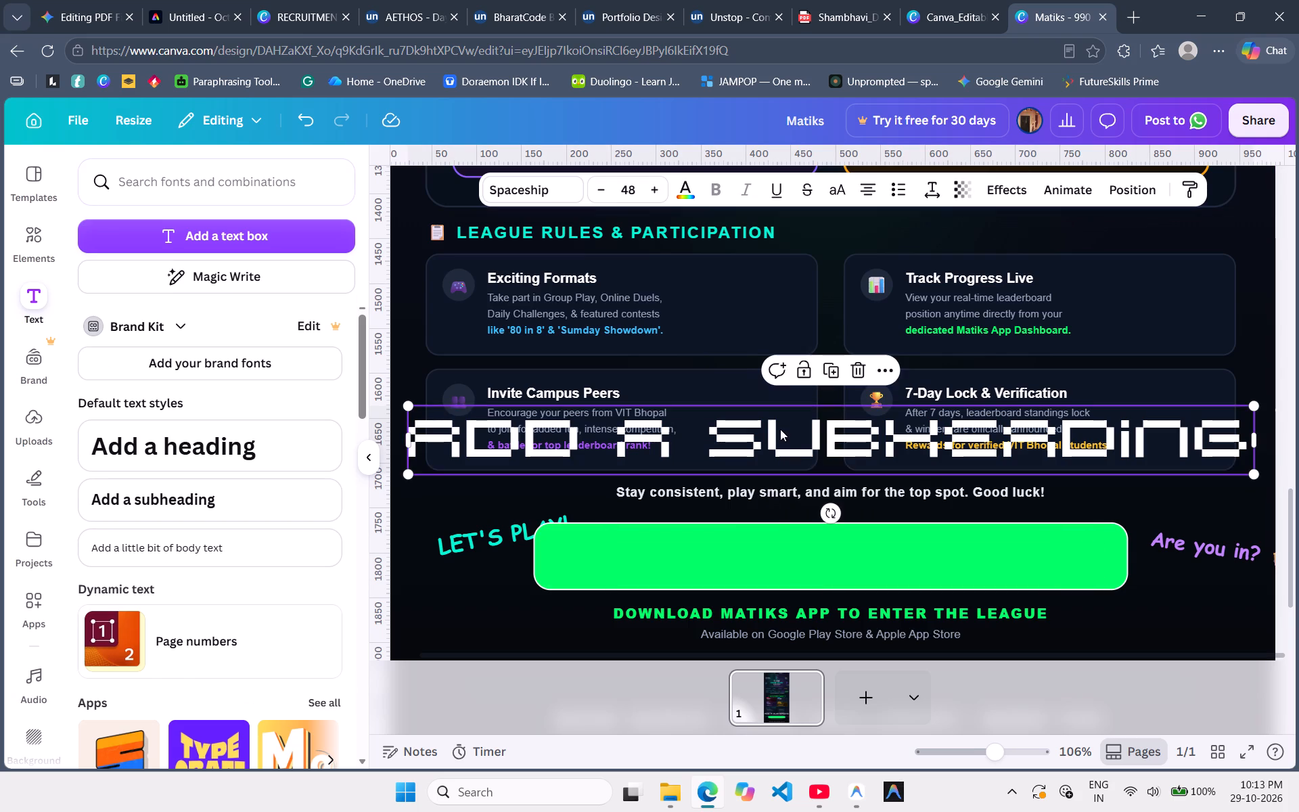
{"action": "type", "text": "an"}
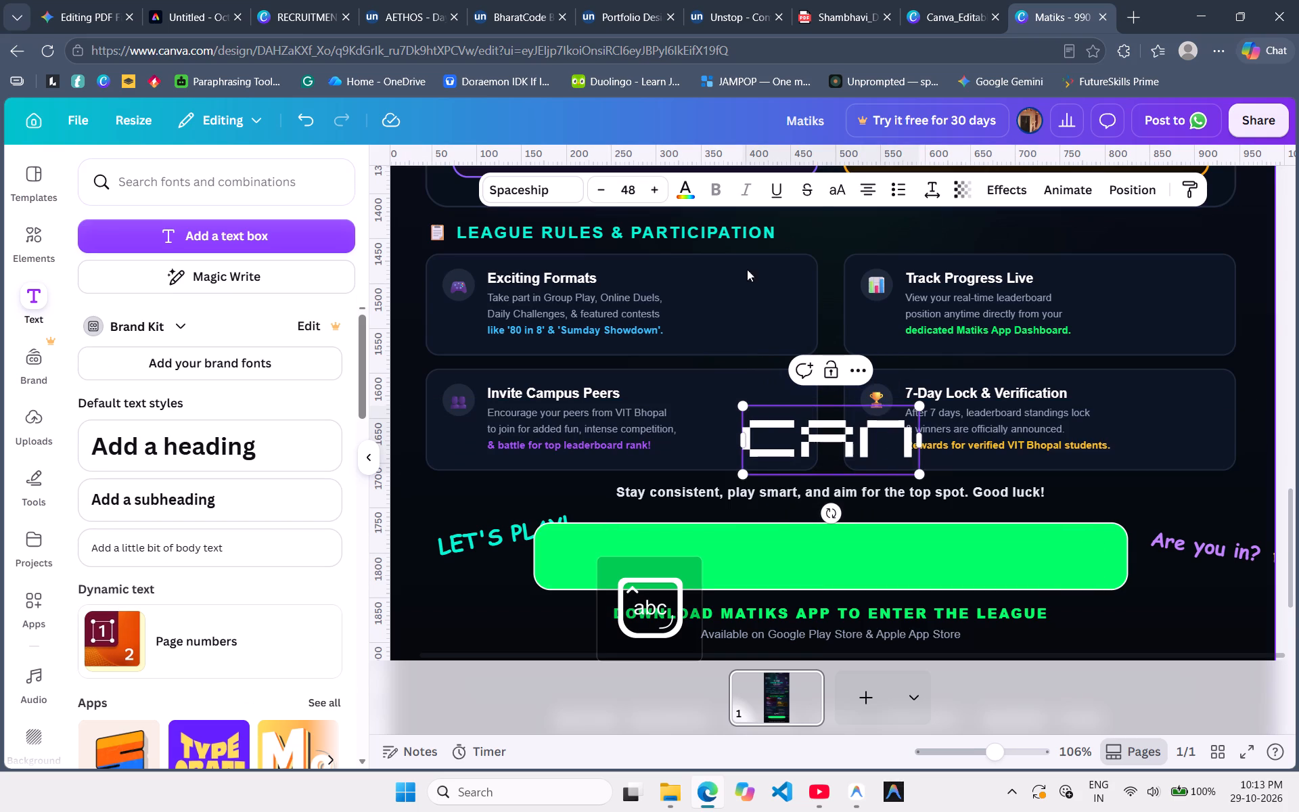
Change the font of the "Can" text to Horizon.
{"action": "left_click", "coordinate": [501, 191]}
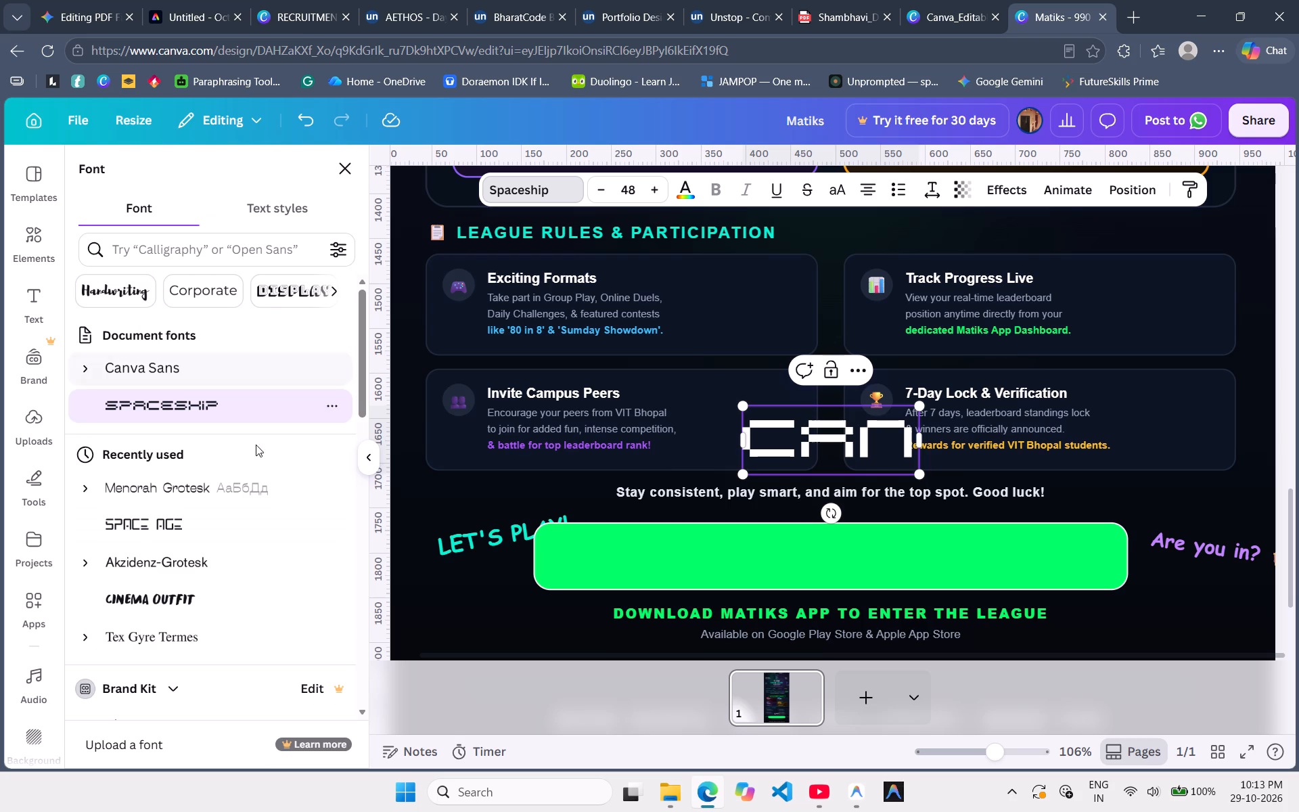
{"action": "scroll", "coordinate": [183, 546], "scroll_direction": "down", "scroll_amount": 13}
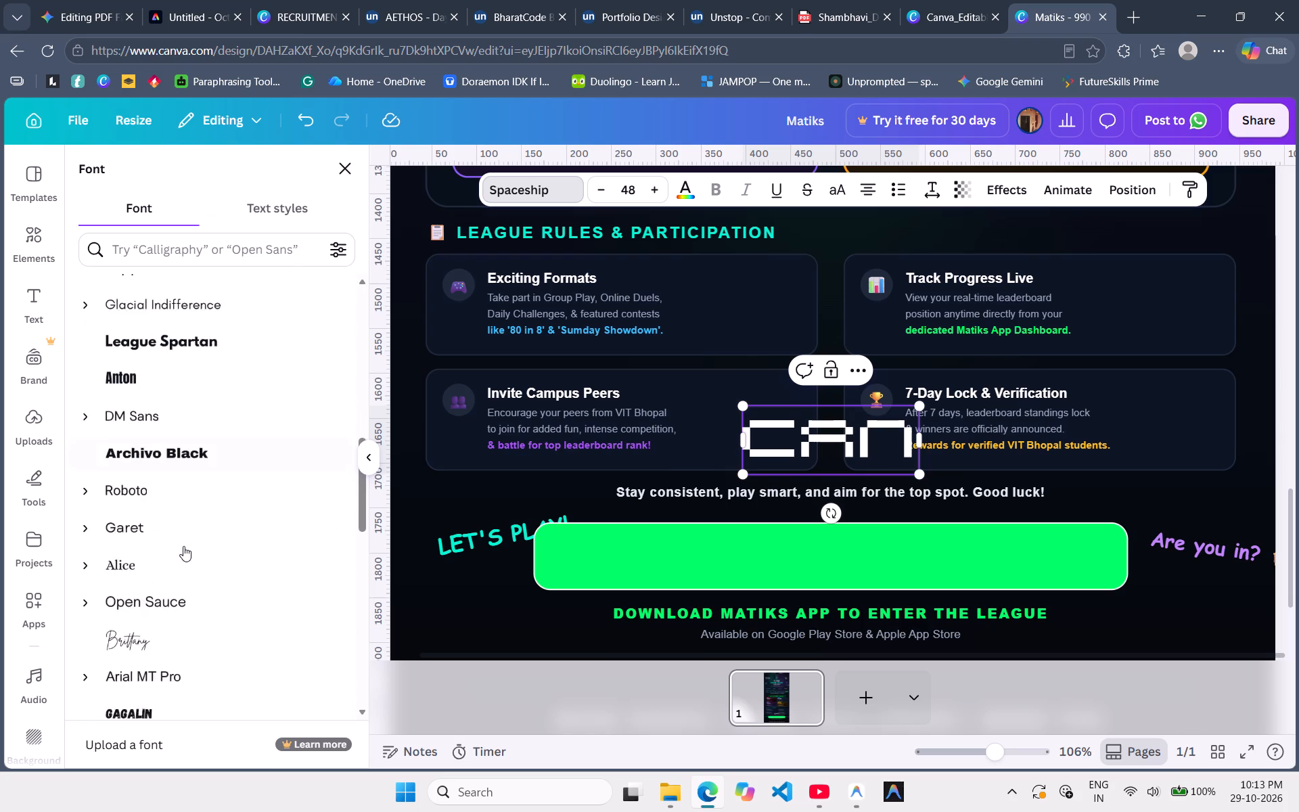
{"action": "scroll", "coordinate": [183, 546], "scroll_direction": "down", "scroll_amount": 4}
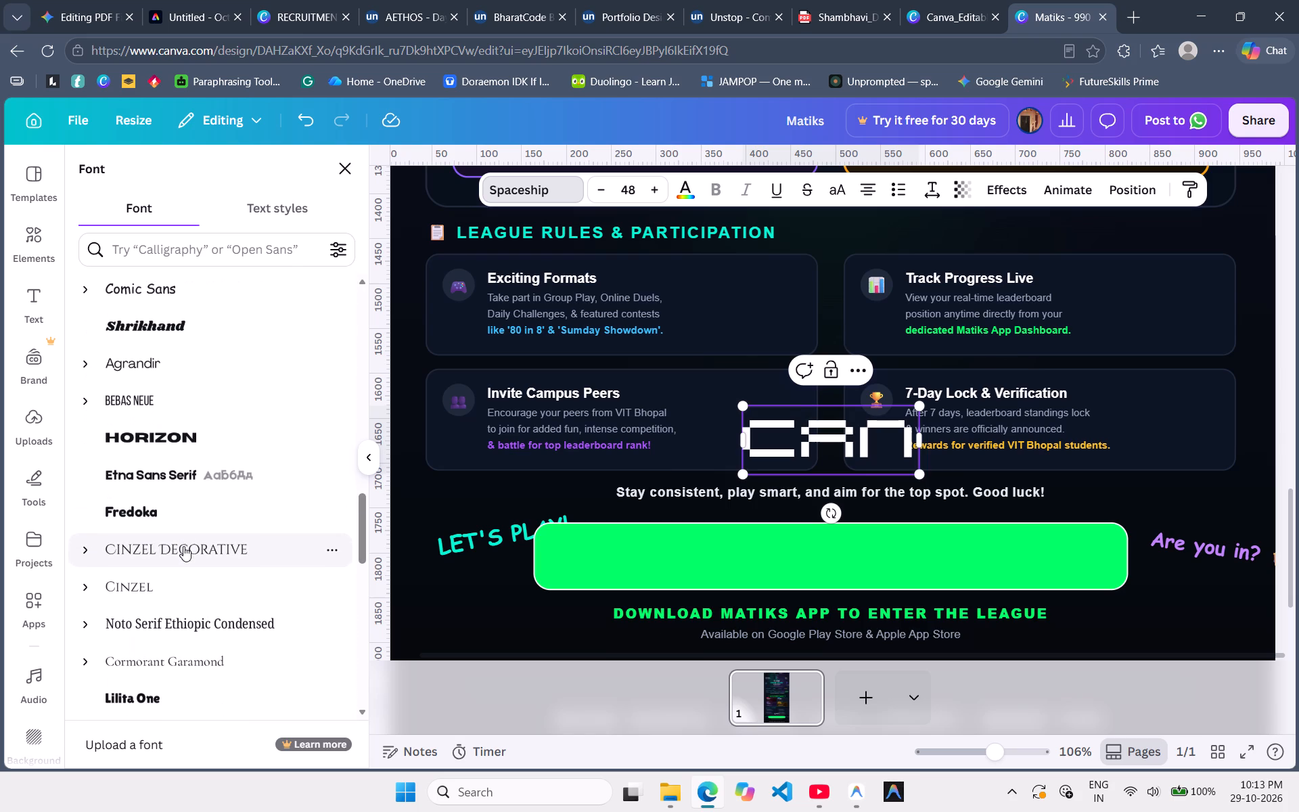
{"action": "left_click", "coordinate": [202, 443]}
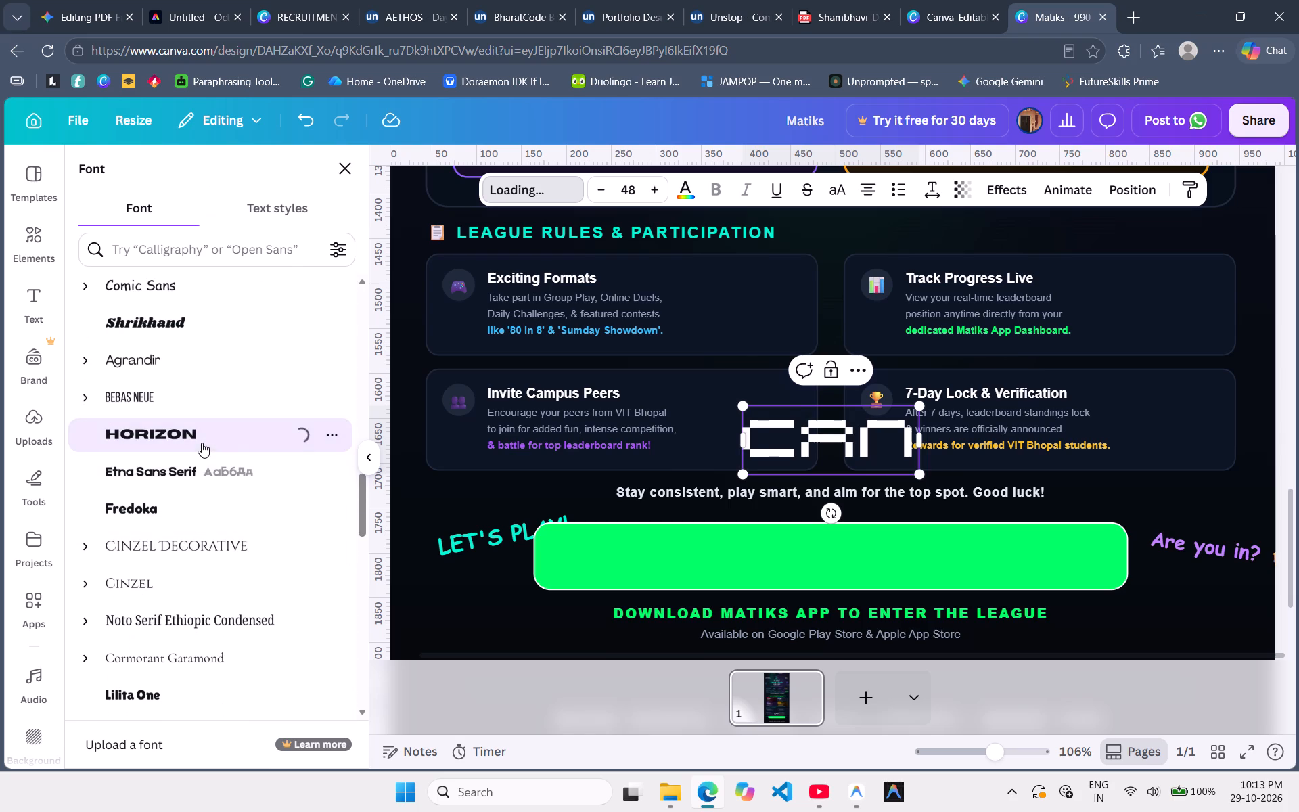
Complete the banner wording after "Can" so the text reads "Can you do it?".
{"action": "key", "text": "space"}
{"action": "type", "text": "you do it?"}
Recolour all of the "Can you do it?" text to a near-black shade from the photo colours.
{"action": "triple_click", "coordinate": [863, 416]}
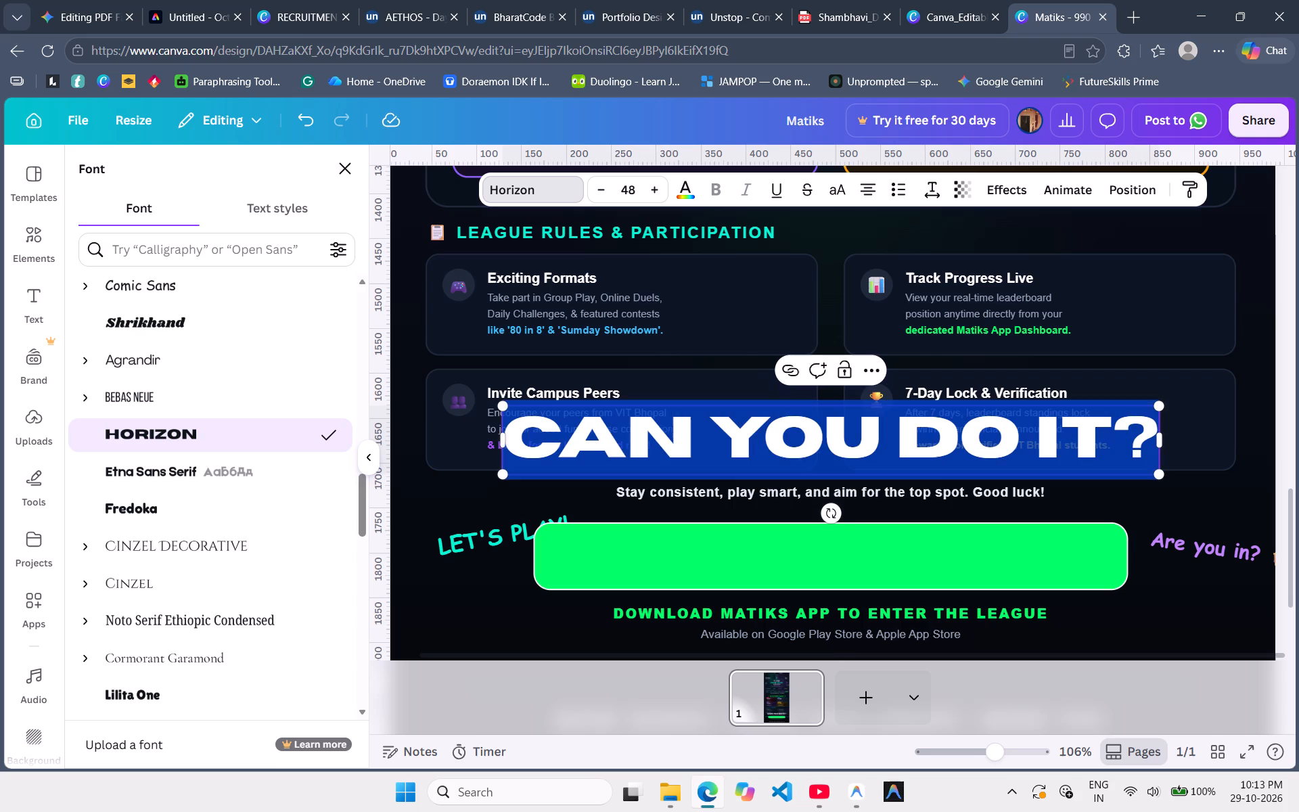
{"action": "left_click", "coordinate": [689, 193]}
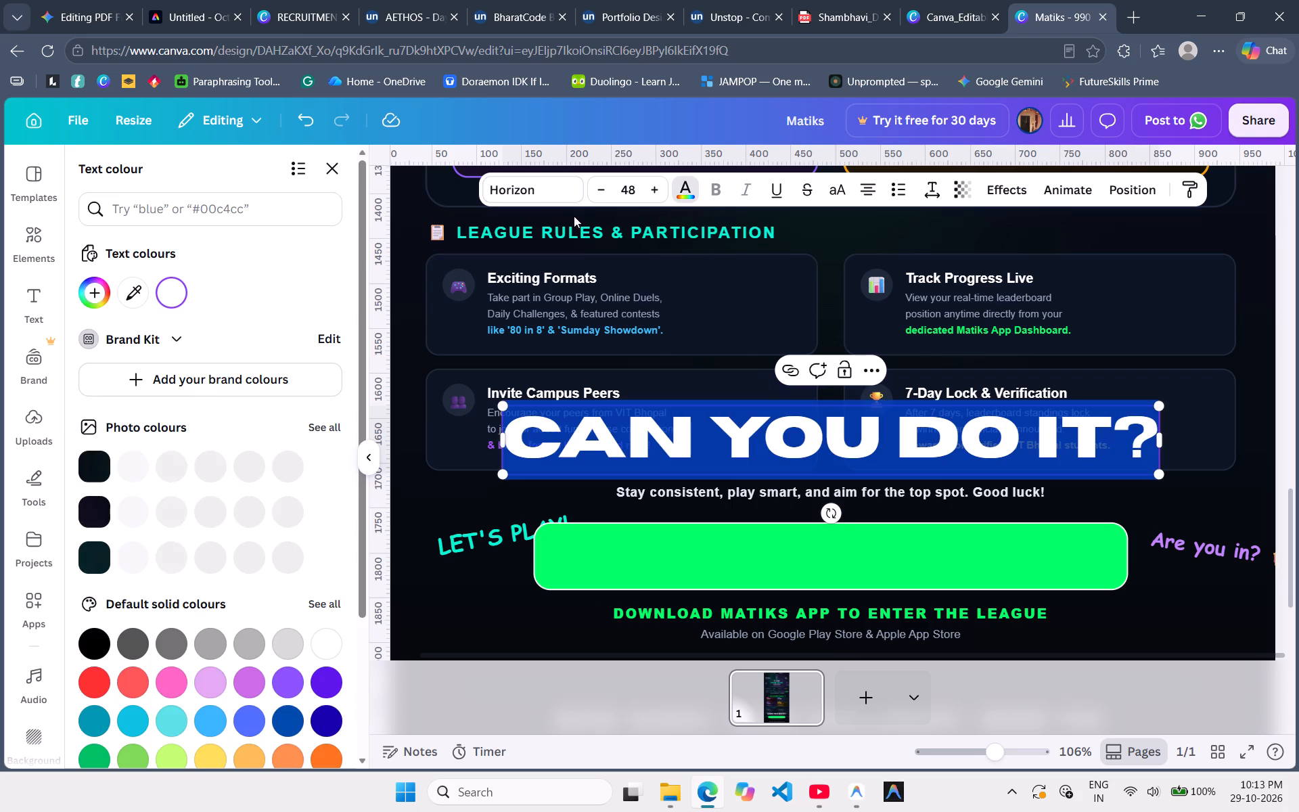
{"action": "left_click", "coordinate": [158, 468]}
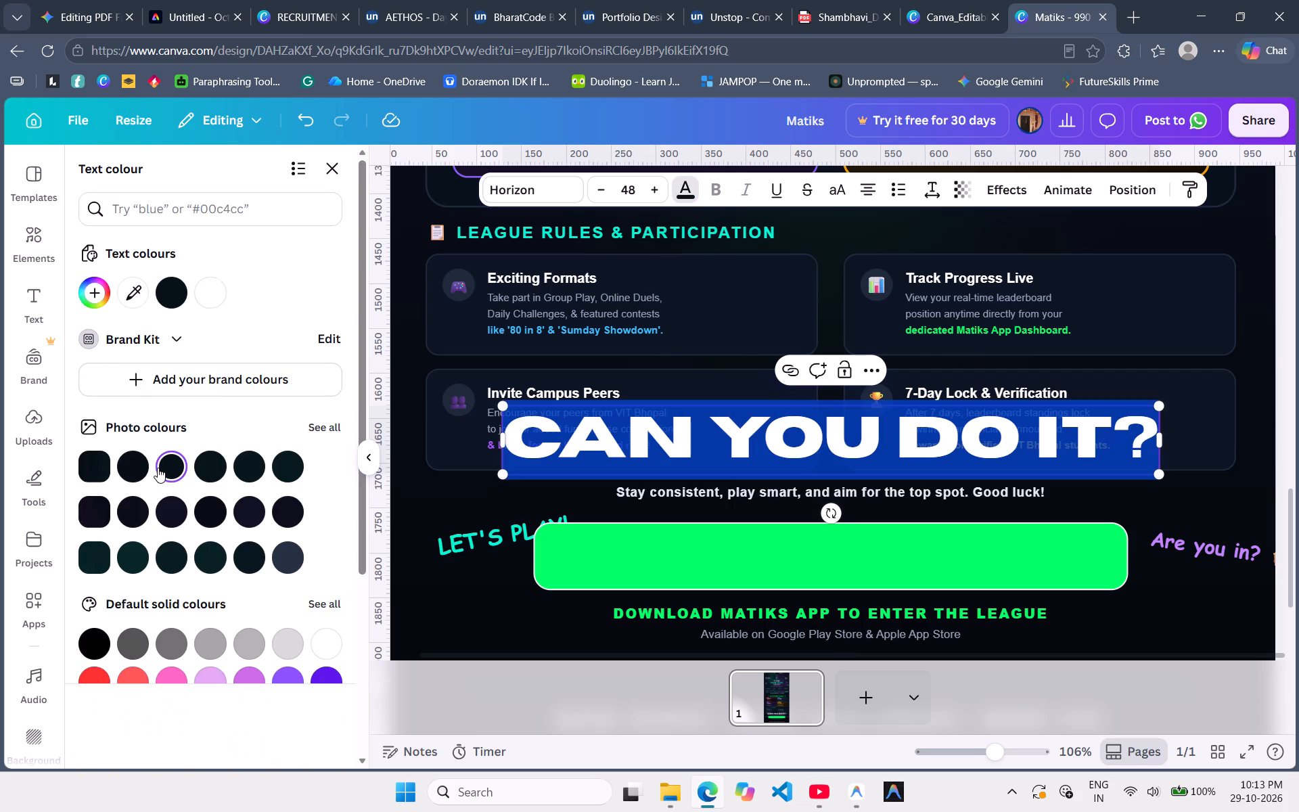
Scale the "Can you do it?" text down to about size 32.6 and centre it on the green banner.
{"action": "left_click_drag", "start_coordinate": [502, 473], "coordinate": [704, 369]}
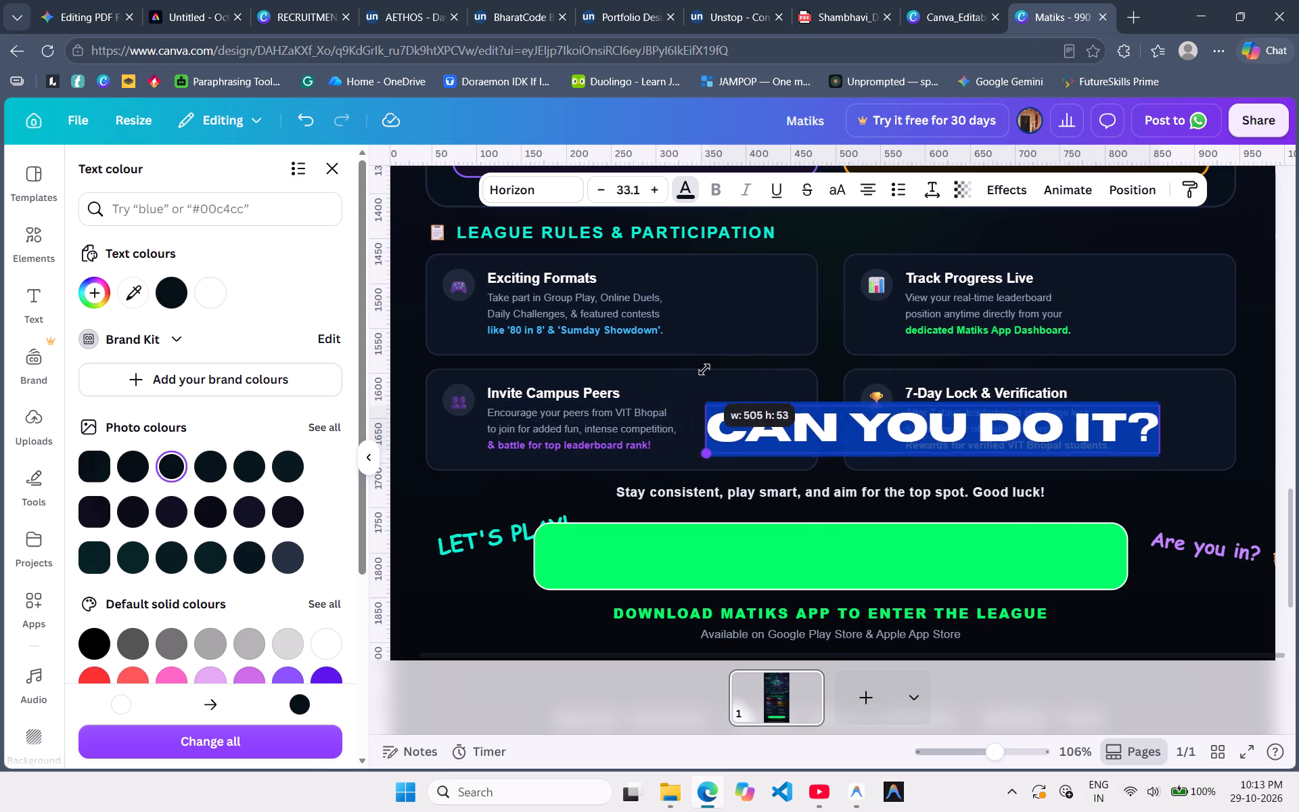
{"action": "left_click_drag", "start_coordinate": [704, 369], "coordinate": [704, 369]}
{"action": "left_click_drag", "start_coordinate": [949, 484], "coordinate": [934, 591]}
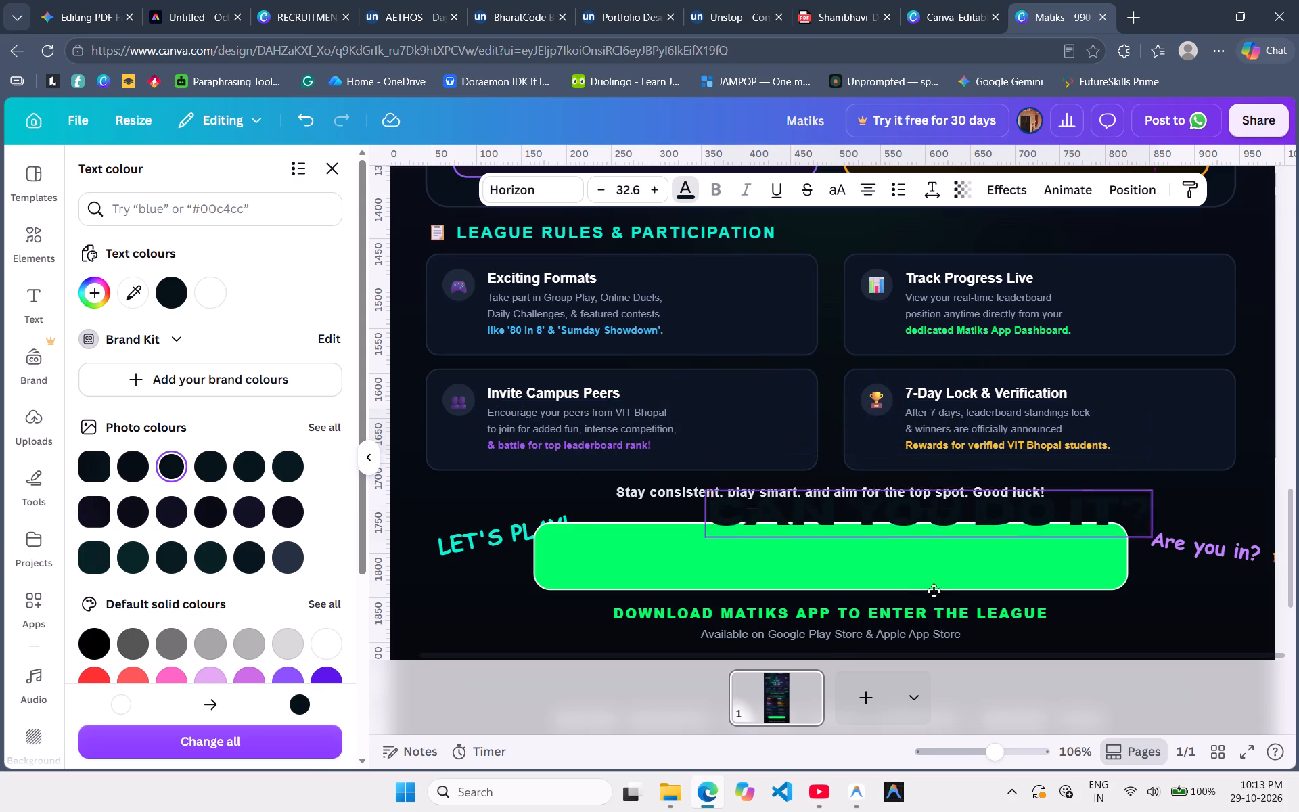
{"action": "left_click_drag", "start_coordinate": [934, 591], "coordinate": [853, 612]}
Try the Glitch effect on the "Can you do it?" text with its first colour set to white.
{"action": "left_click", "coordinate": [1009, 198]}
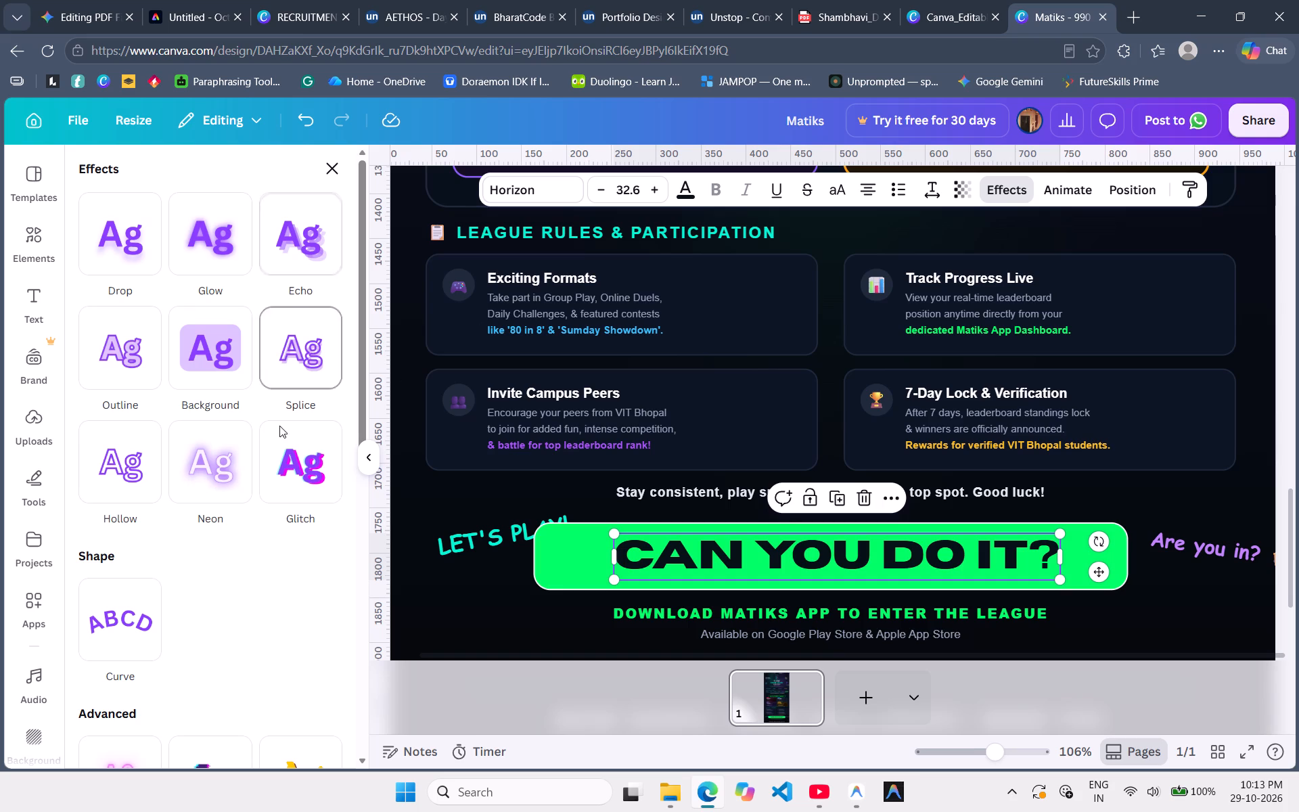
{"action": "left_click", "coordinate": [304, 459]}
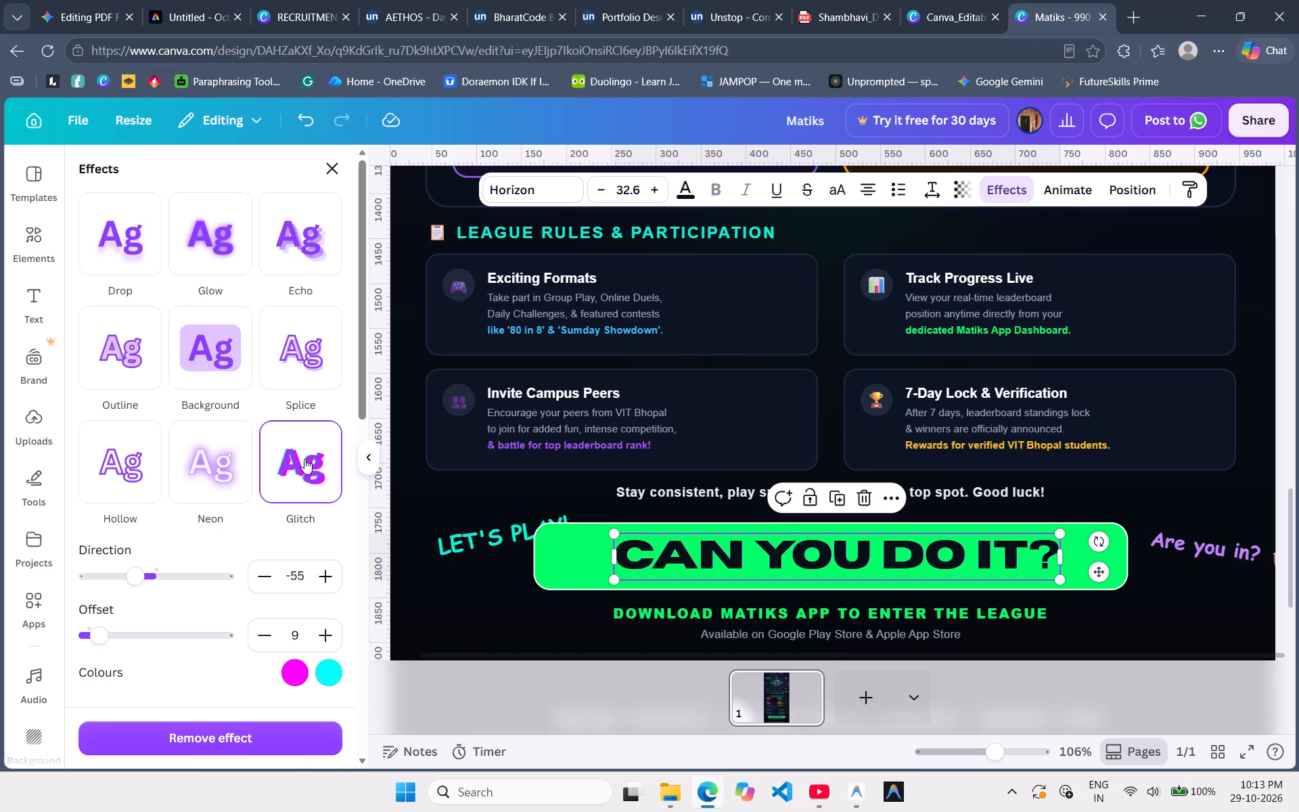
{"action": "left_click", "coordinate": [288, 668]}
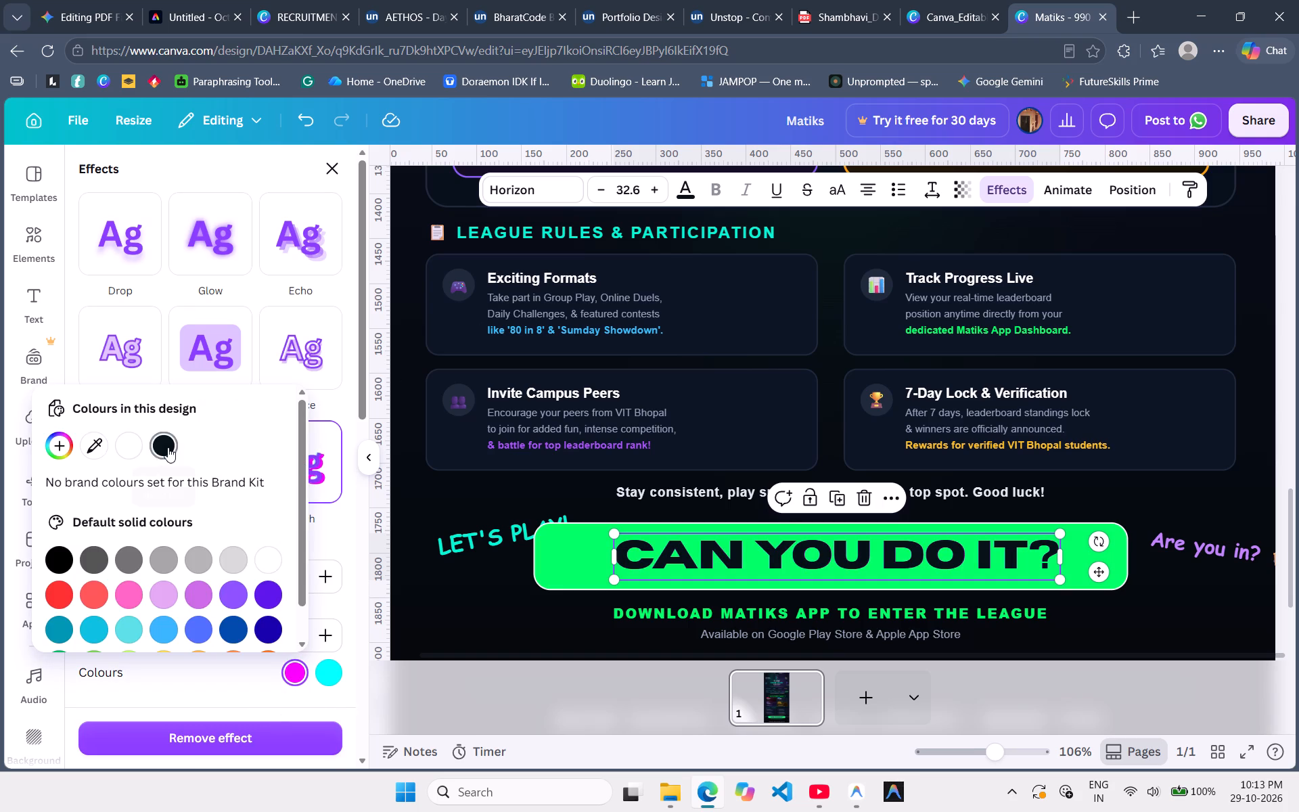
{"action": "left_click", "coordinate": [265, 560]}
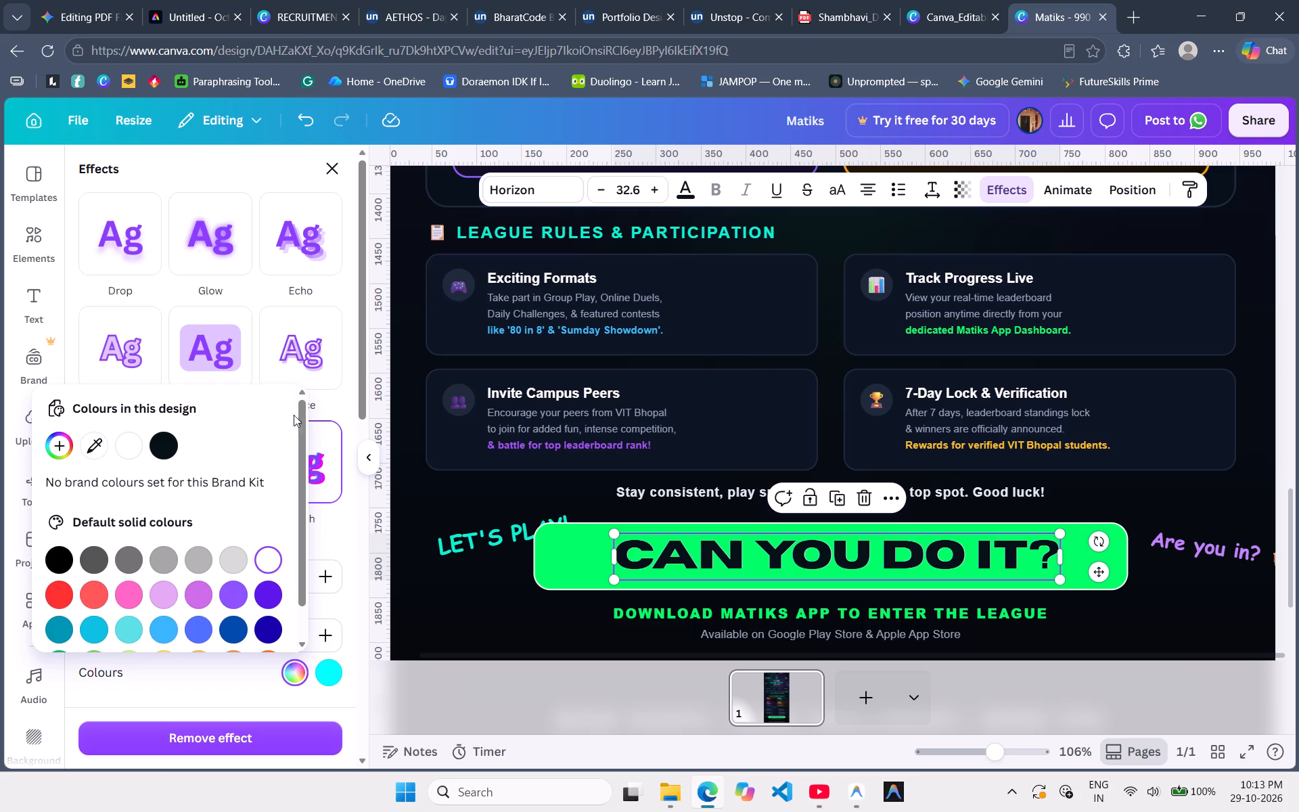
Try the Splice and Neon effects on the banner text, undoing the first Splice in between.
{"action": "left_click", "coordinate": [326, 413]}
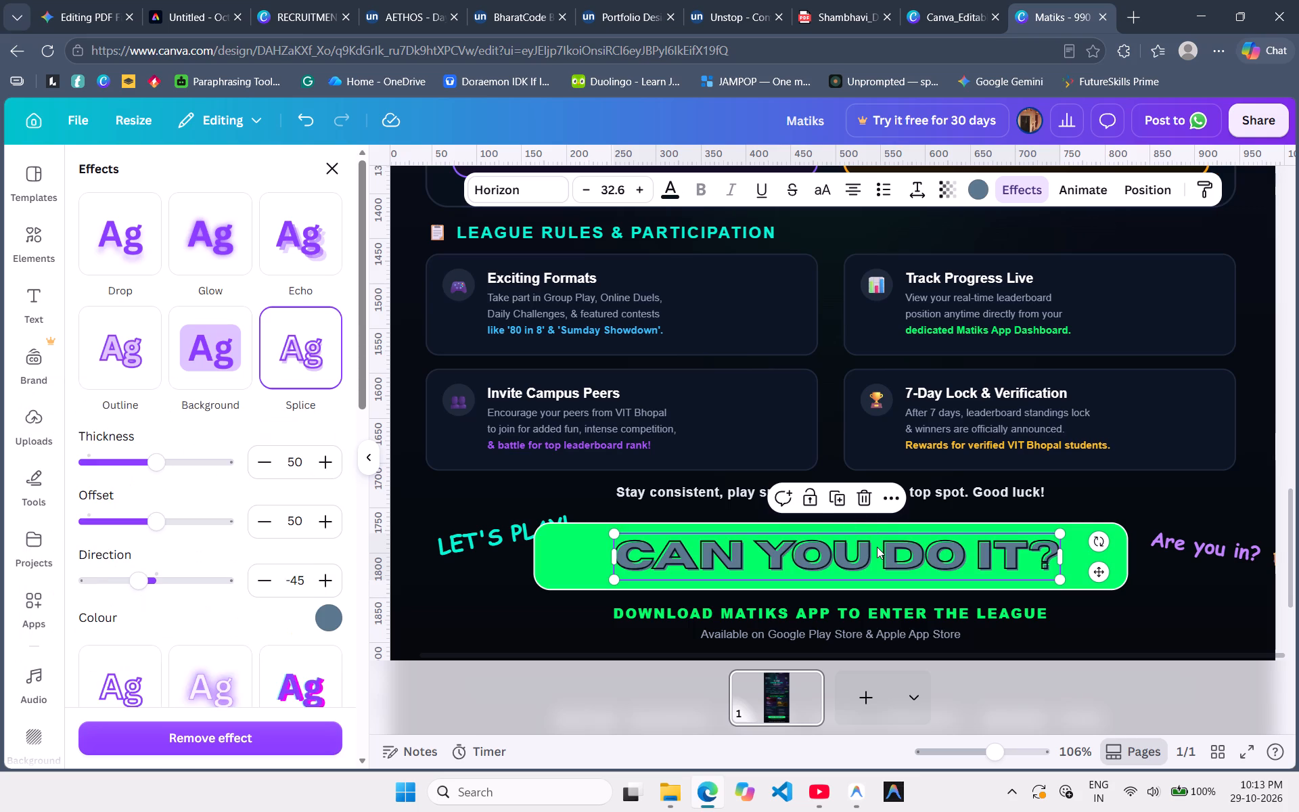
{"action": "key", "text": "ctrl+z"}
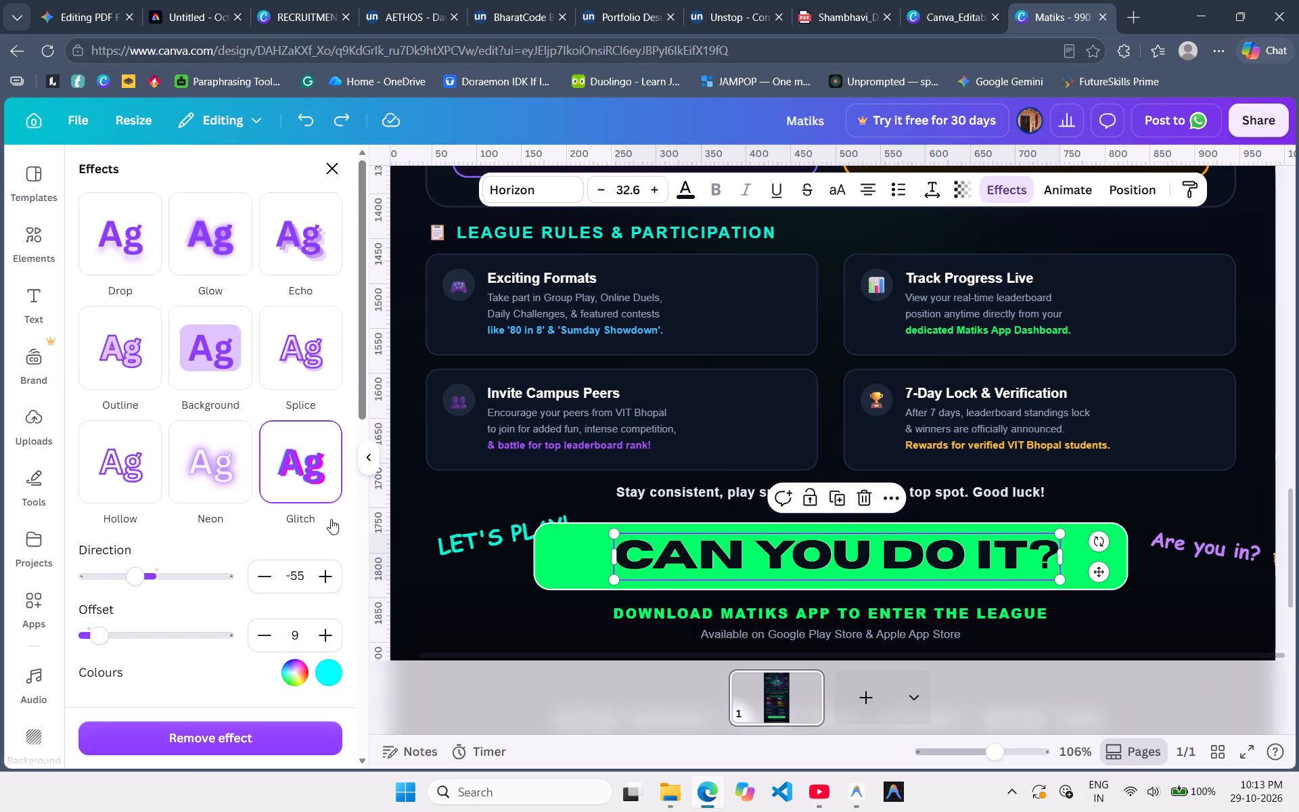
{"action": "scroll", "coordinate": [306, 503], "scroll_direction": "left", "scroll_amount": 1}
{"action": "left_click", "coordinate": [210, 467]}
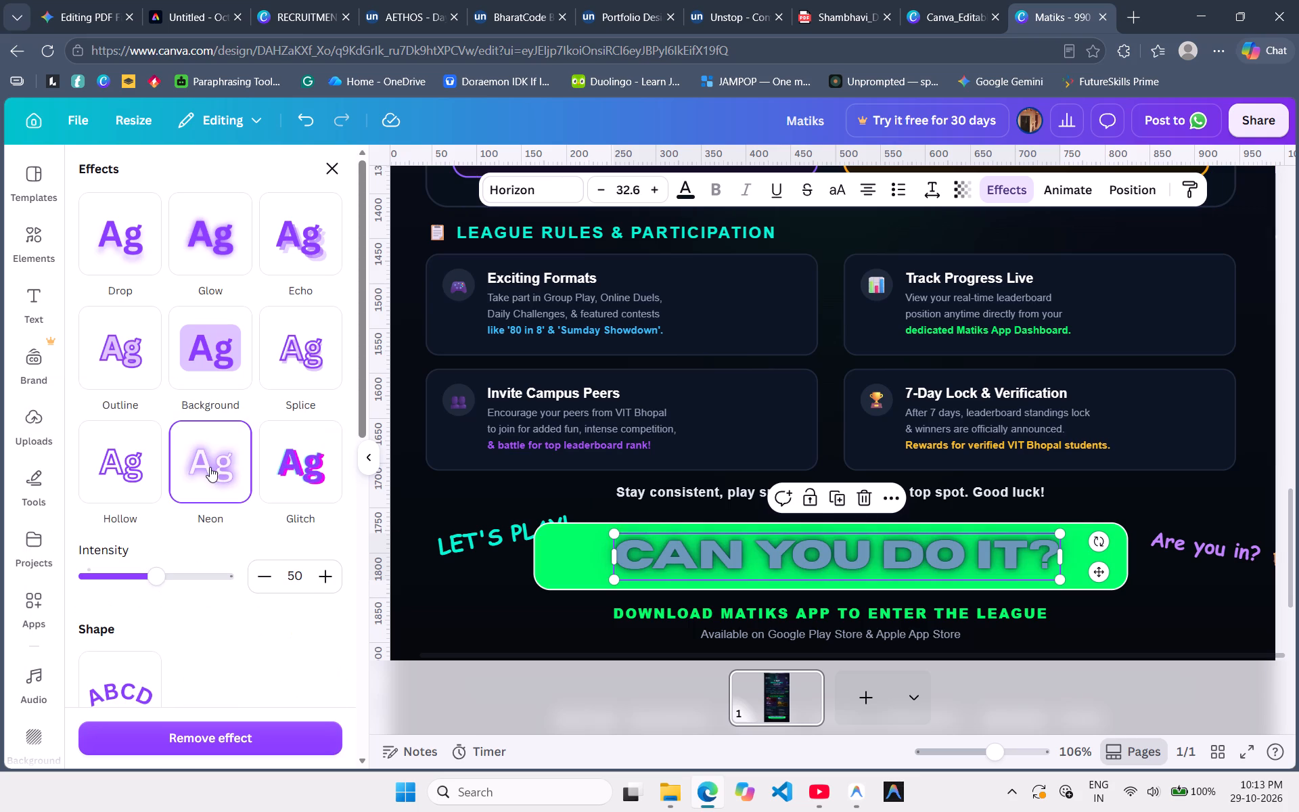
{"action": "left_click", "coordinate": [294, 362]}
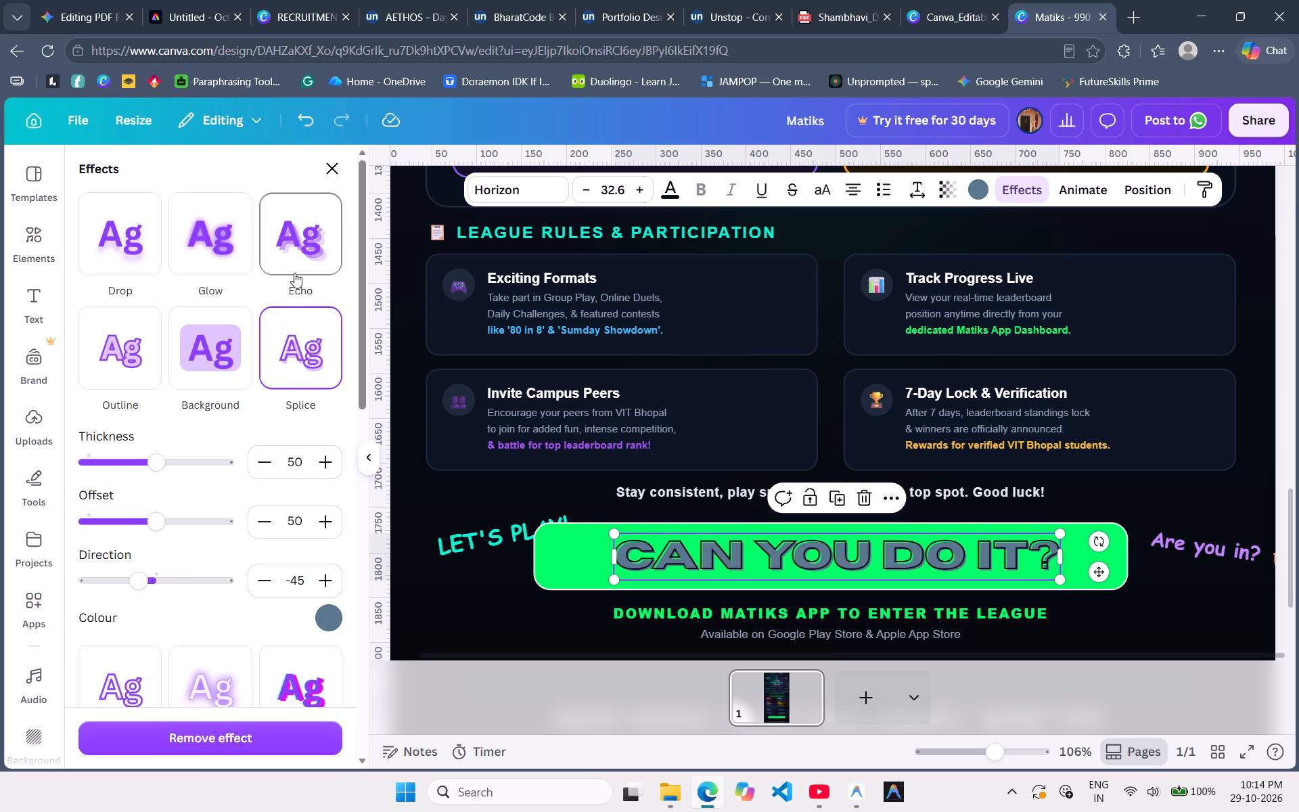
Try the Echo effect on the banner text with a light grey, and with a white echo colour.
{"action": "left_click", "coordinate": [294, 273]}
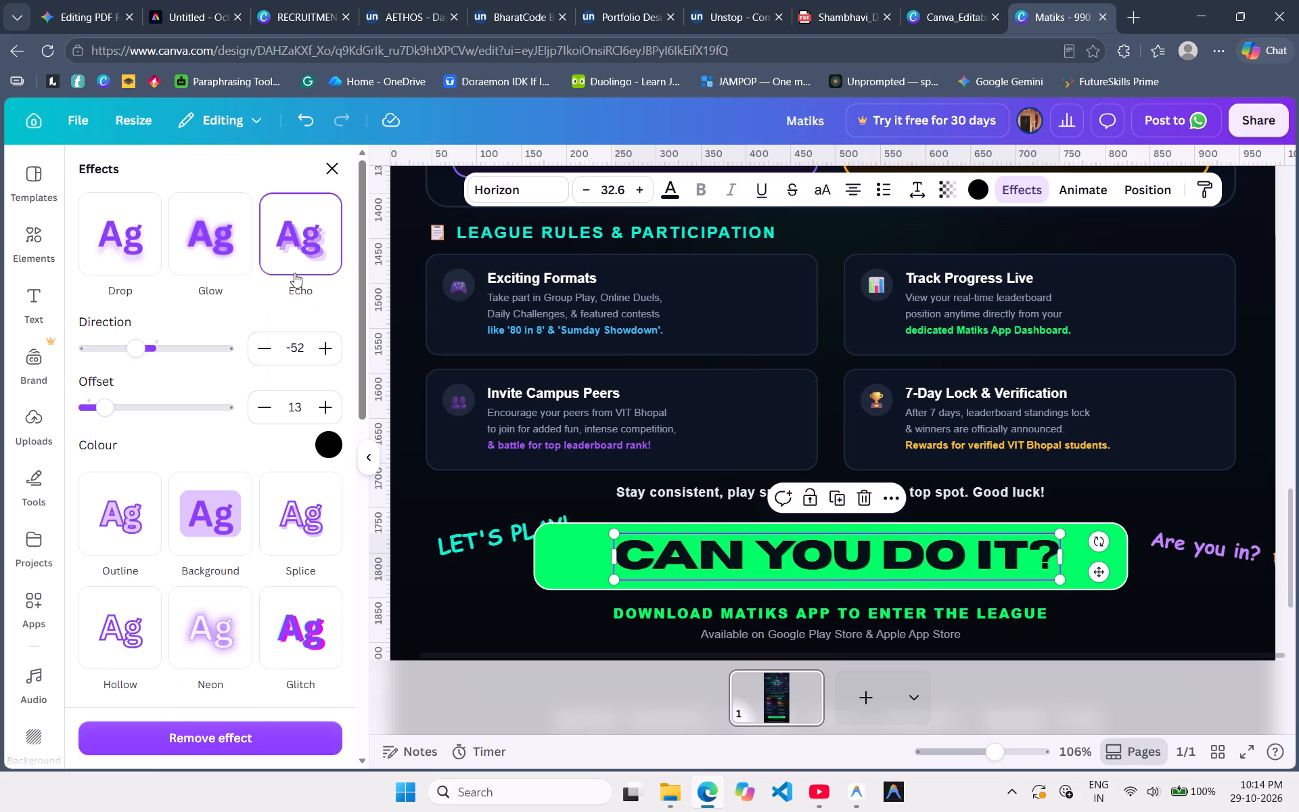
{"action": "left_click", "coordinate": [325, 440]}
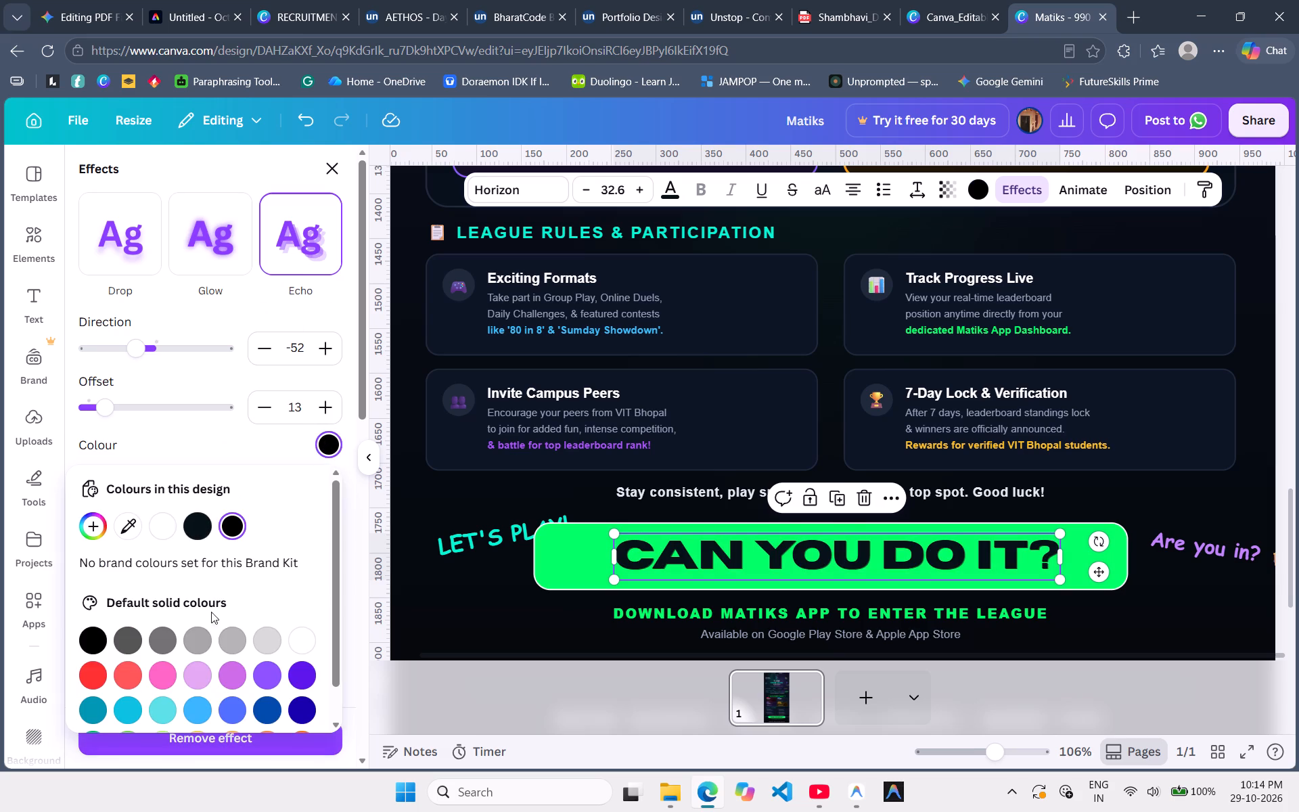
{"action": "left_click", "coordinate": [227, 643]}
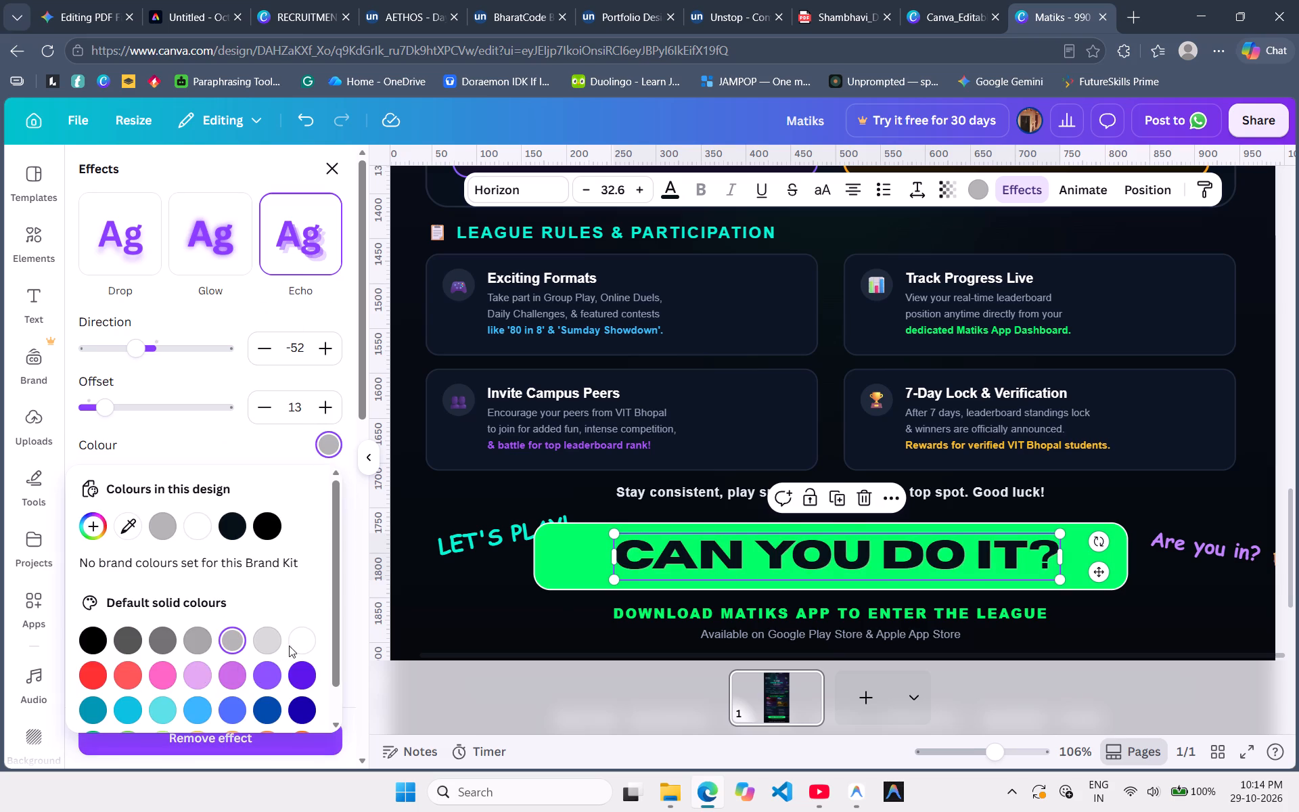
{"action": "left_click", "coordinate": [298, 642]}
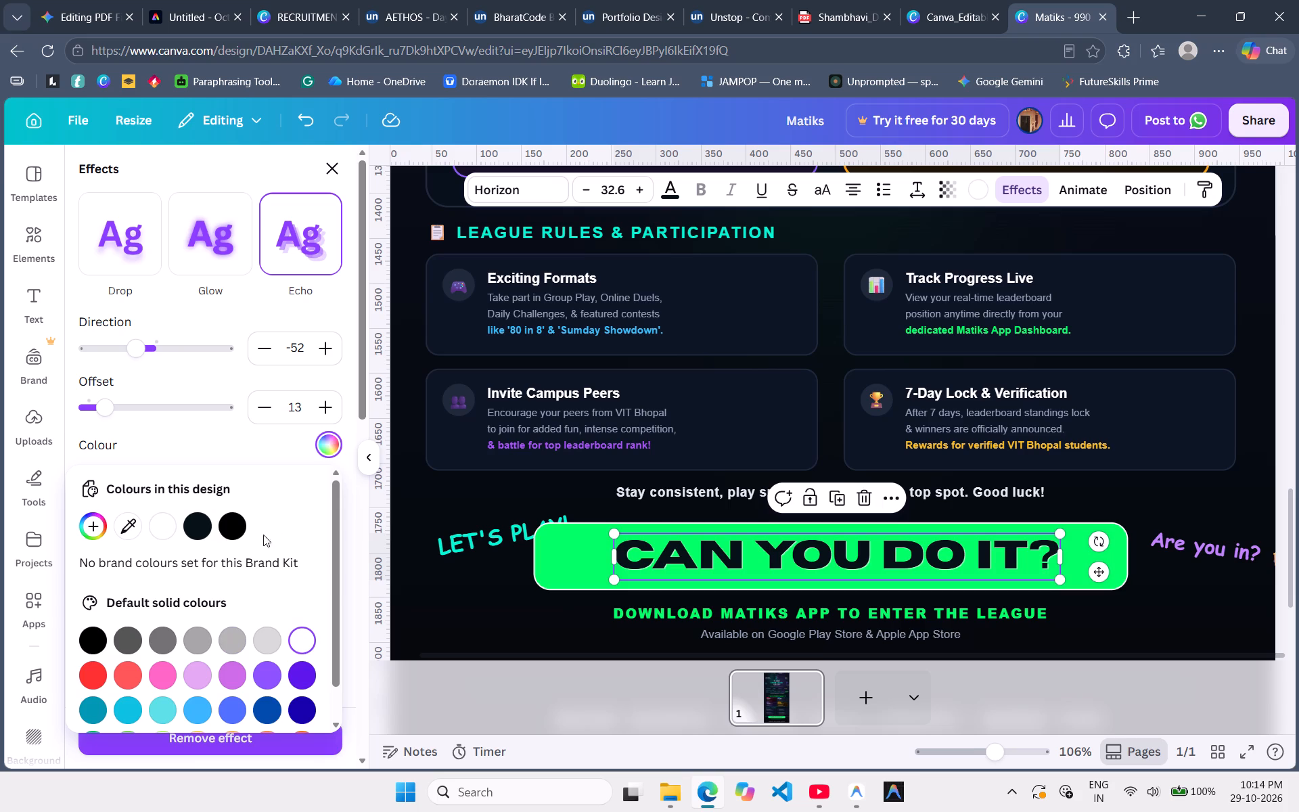
Apply the Glow effect to the "Can you do it?" text with an intensity of about 78.
{"action": "left_click", "coordinate": [162, 250]}
{"action": "left_click", "coordinate": [204, 249]}
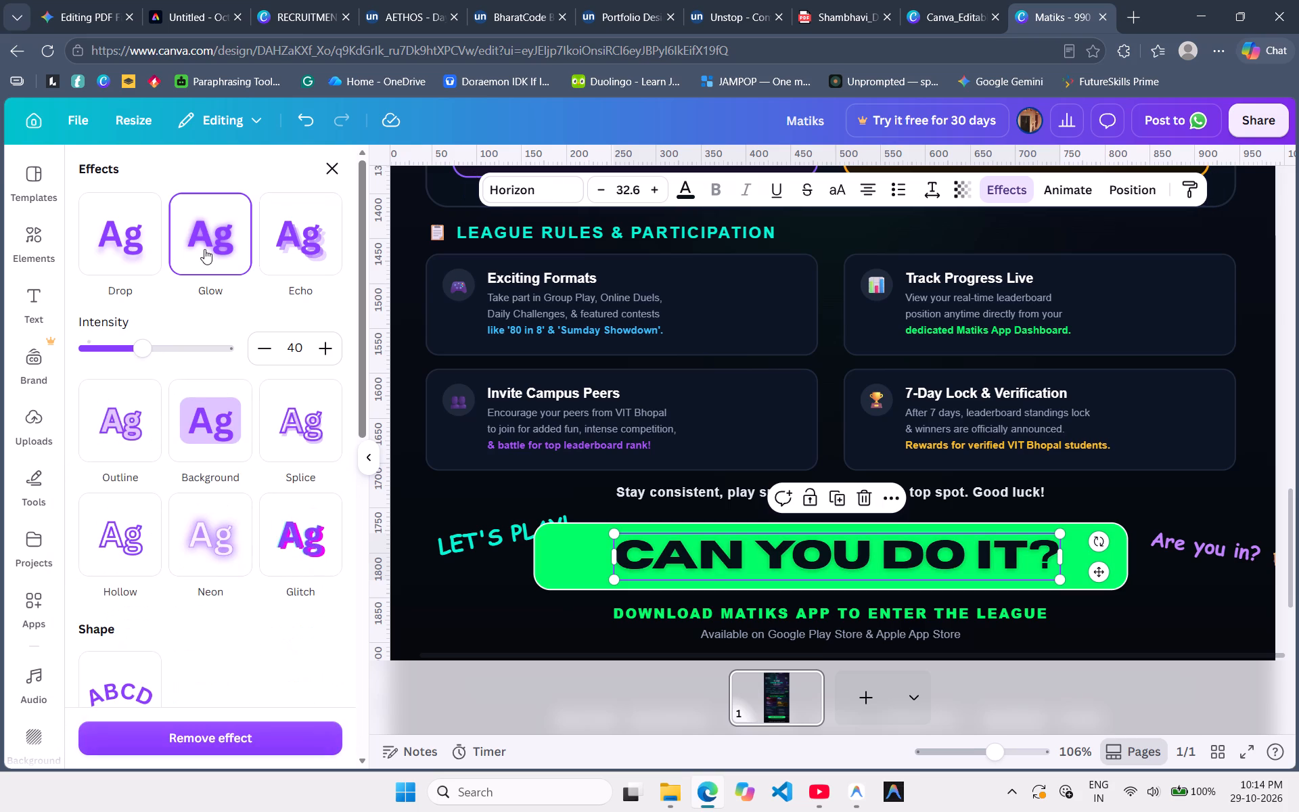
{"action": "scroll", "coordinate": [280, 579], "scroll_direction": "up", "scroll_amount": 1}
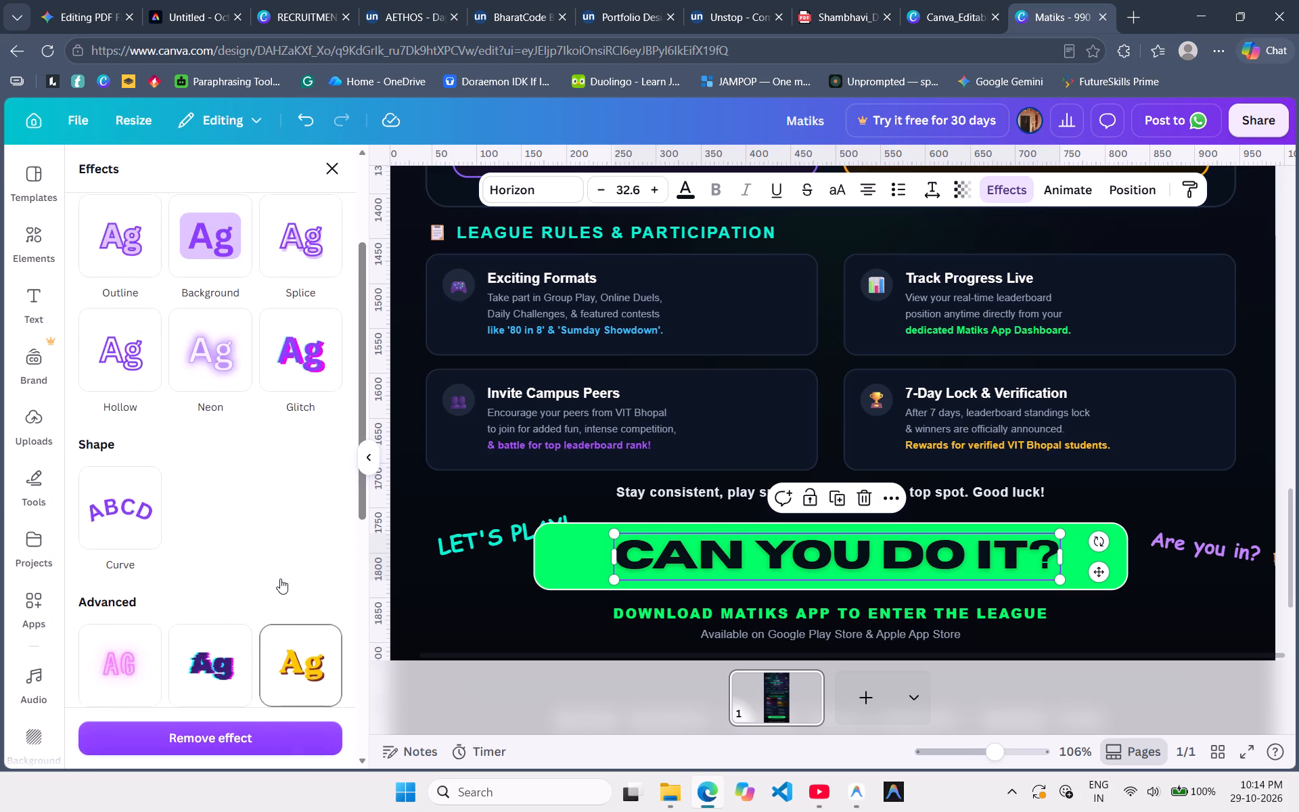
{"action": "scroll", "coordinate": [280, 579], "scroll_direction": "up", "scroll_amount": 1}
{"action": "left_click_drag", "start_coordinate": [137, 345], "coordinate": [279, 349]}
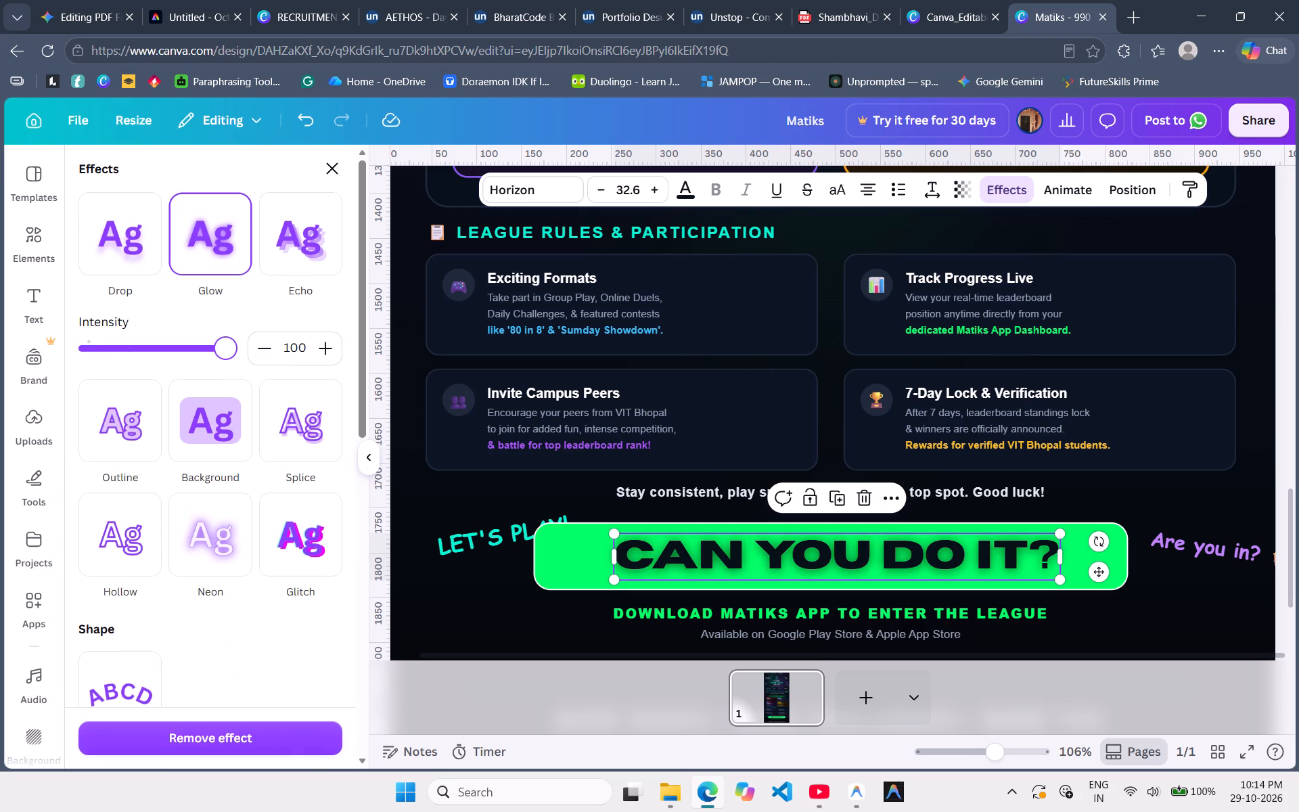
{"action": "left_click_drag", "start_coordinate": [279, 349], "coordinate": [196, 373]}
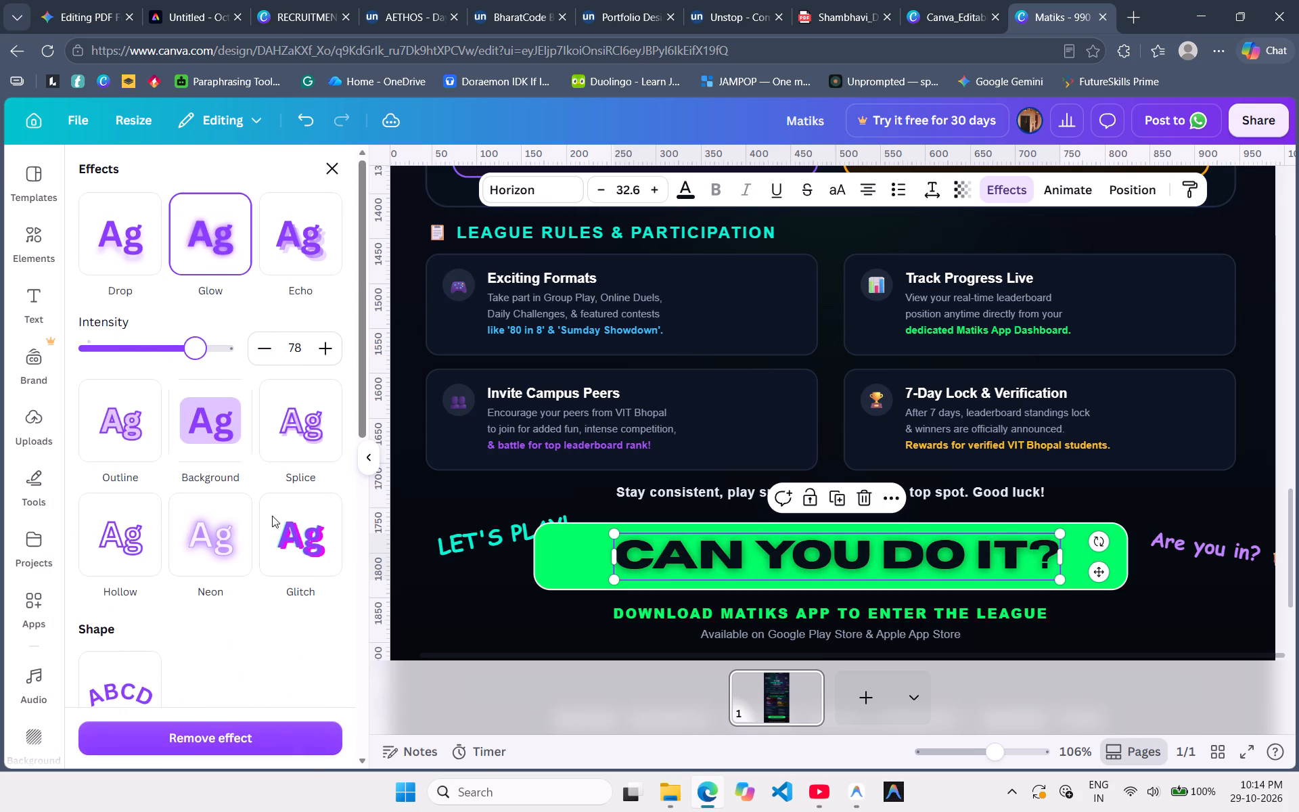
Capture a rectangular screen snip of the empty dark poster background just below "LET'S PLAY!".
{"action": "left_click", "coordinate": [543, 616]}
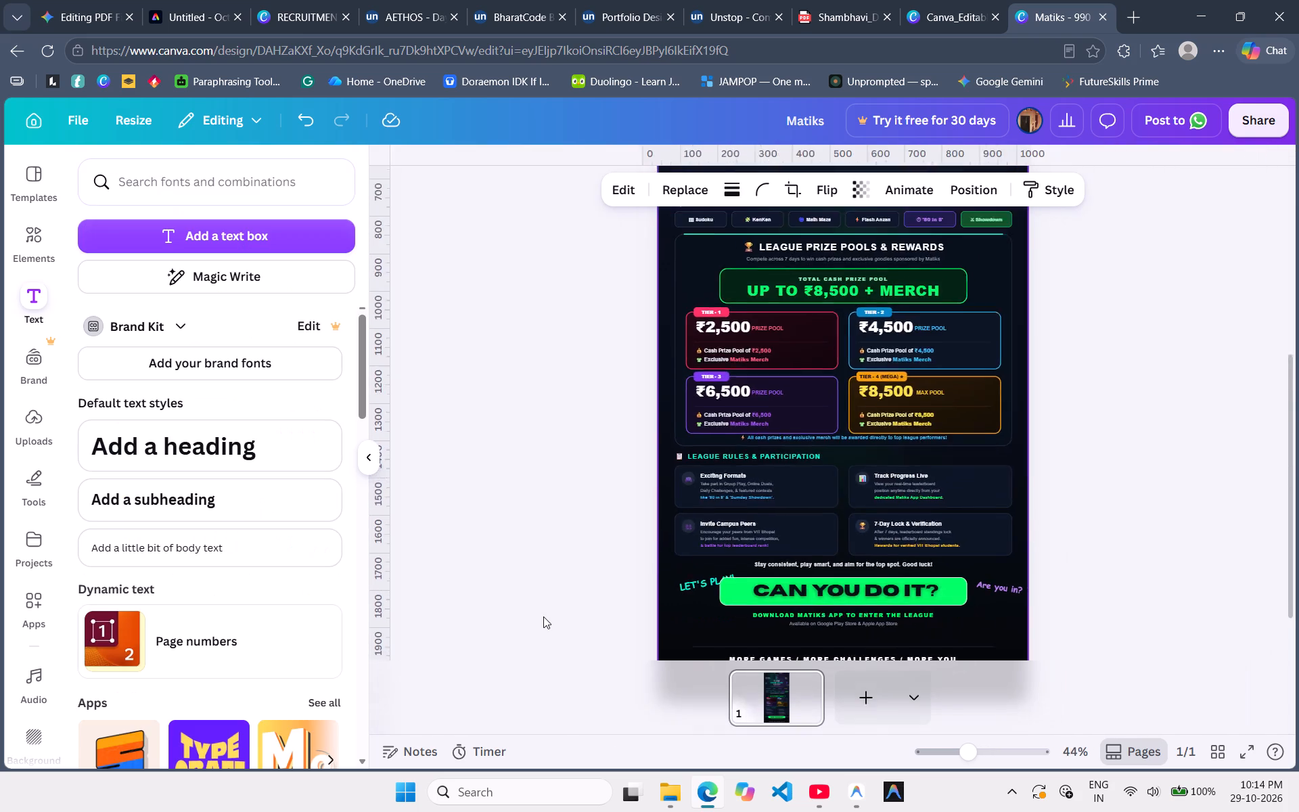
{"action": "left_click", "coordinate": [504, 522]}
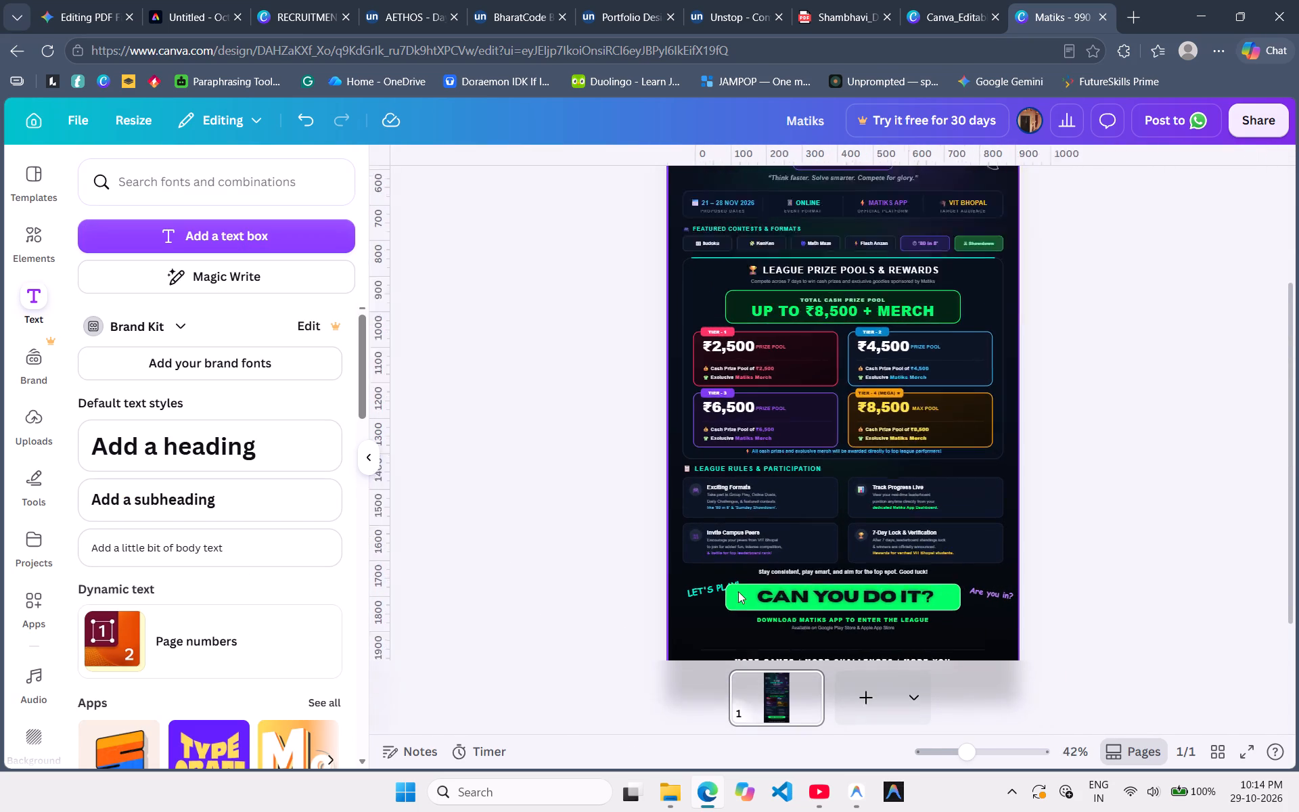
{"action": "left_click", "coordinate": [614, 618]}
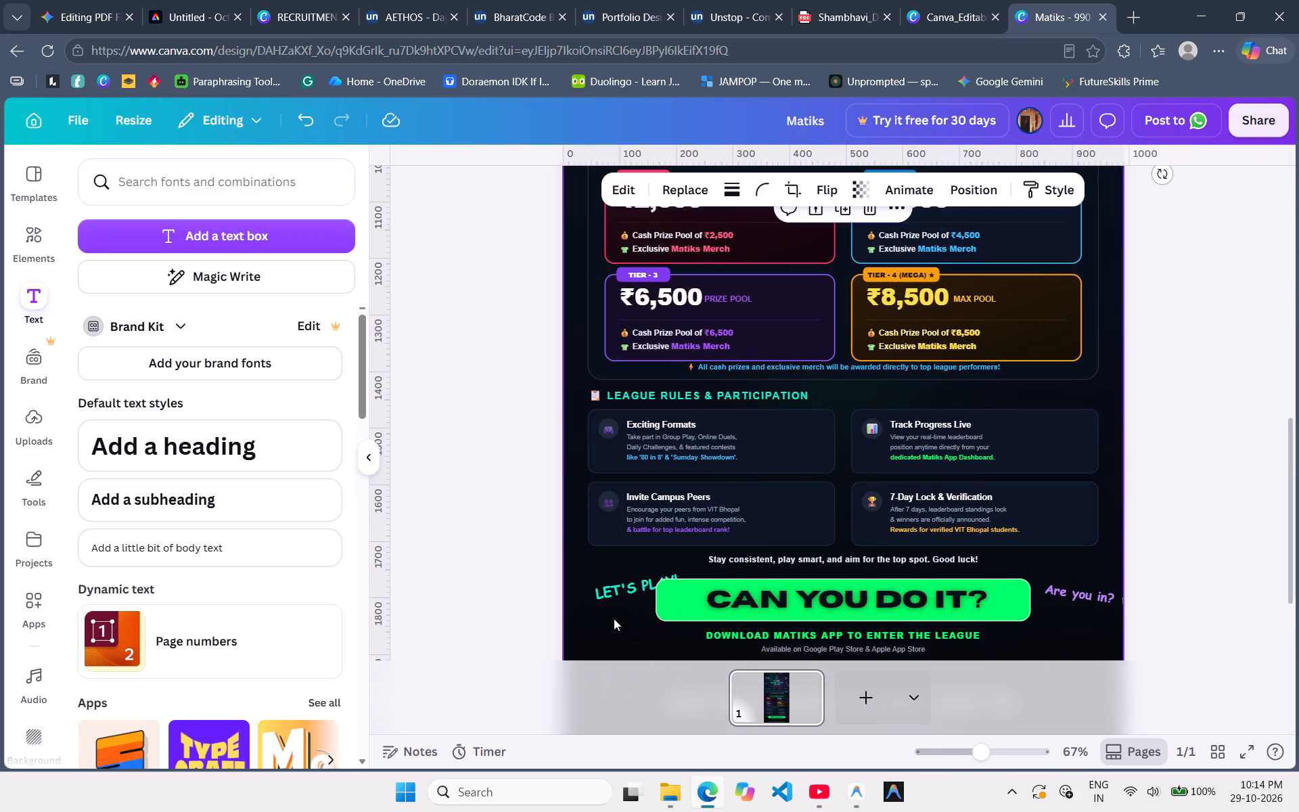
{"action": "scroll", "coordinate": [614, 618], "scroll_direction": "down", "scroll_amount": 3}
{"action": "scroll", "coordinate": [614, 618], "scroll_direction": "left", "scroll_amount": 1}
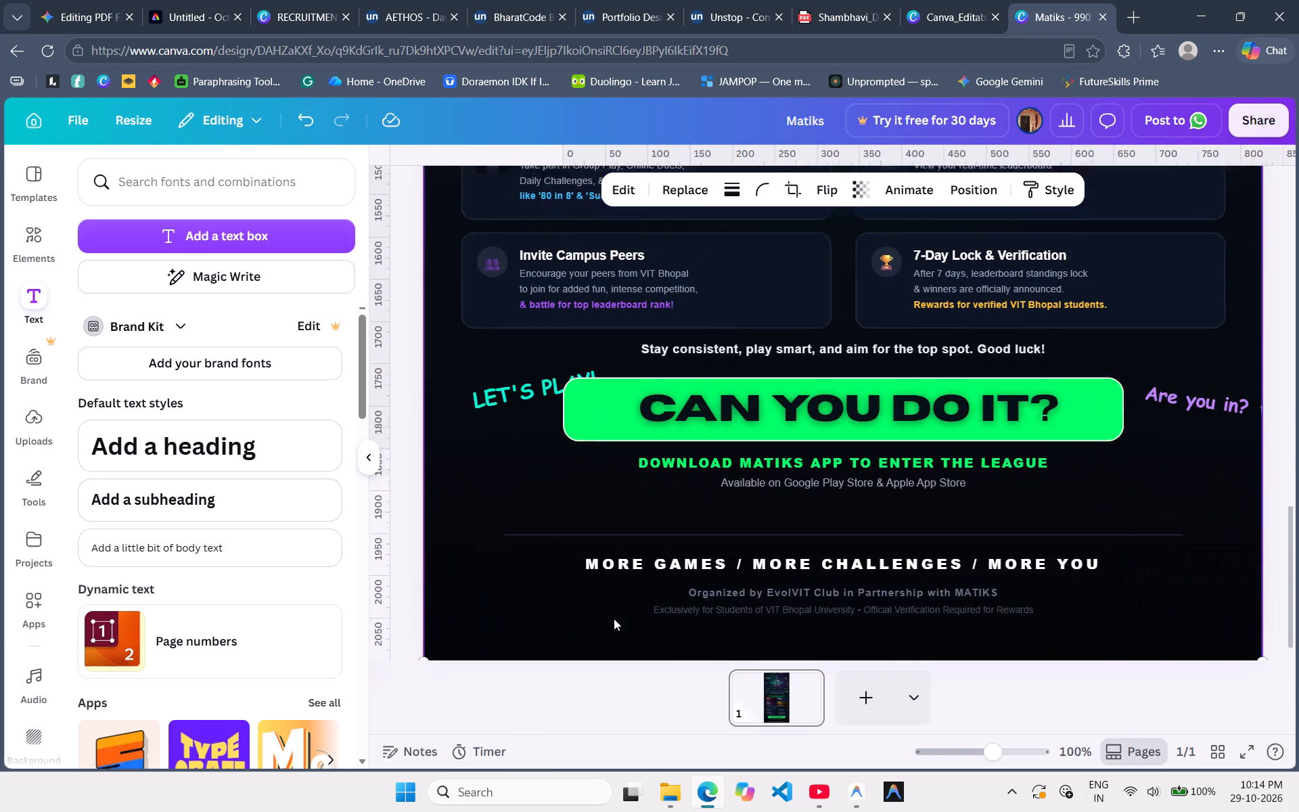
{"action": "key", "text": "shift+super+s"}
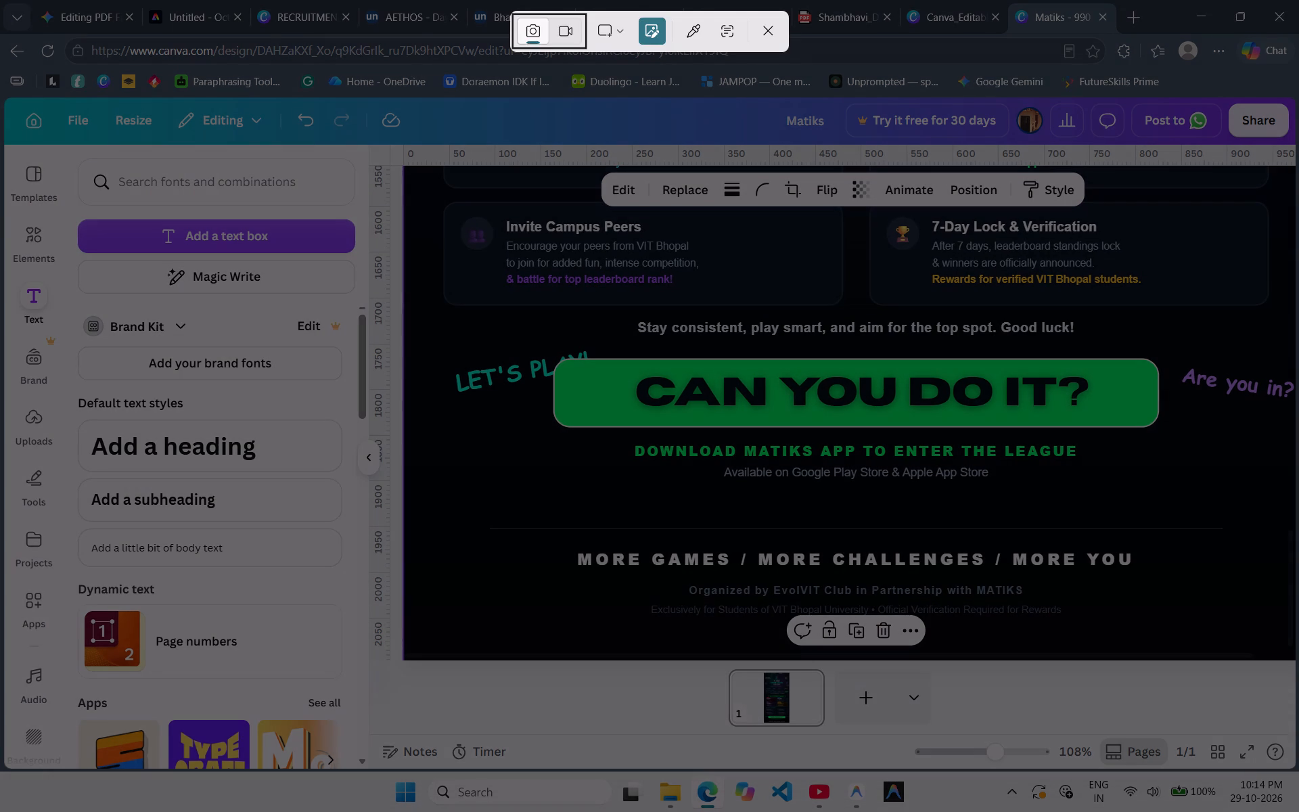
{"action": "left_click_drag", "start_coordinate": [441, 422], "coordinate": [557, 468]}
{"action": "left_click", "coordinate": [314, 511]}
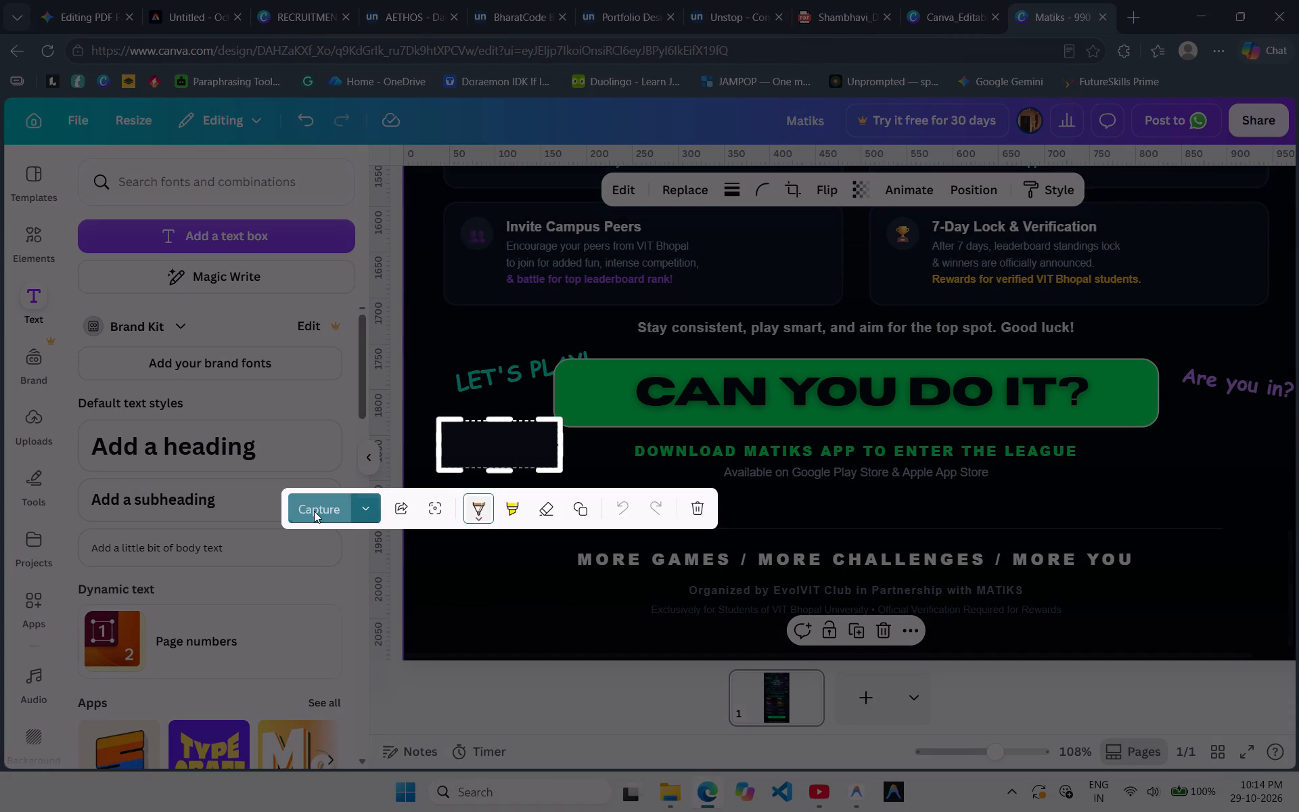
Paste the captured background patch into the poster and move it down to the "LET'S PLAY!" lettering beside the green banner.
{"action": "key", "text": "ctrl+v"}
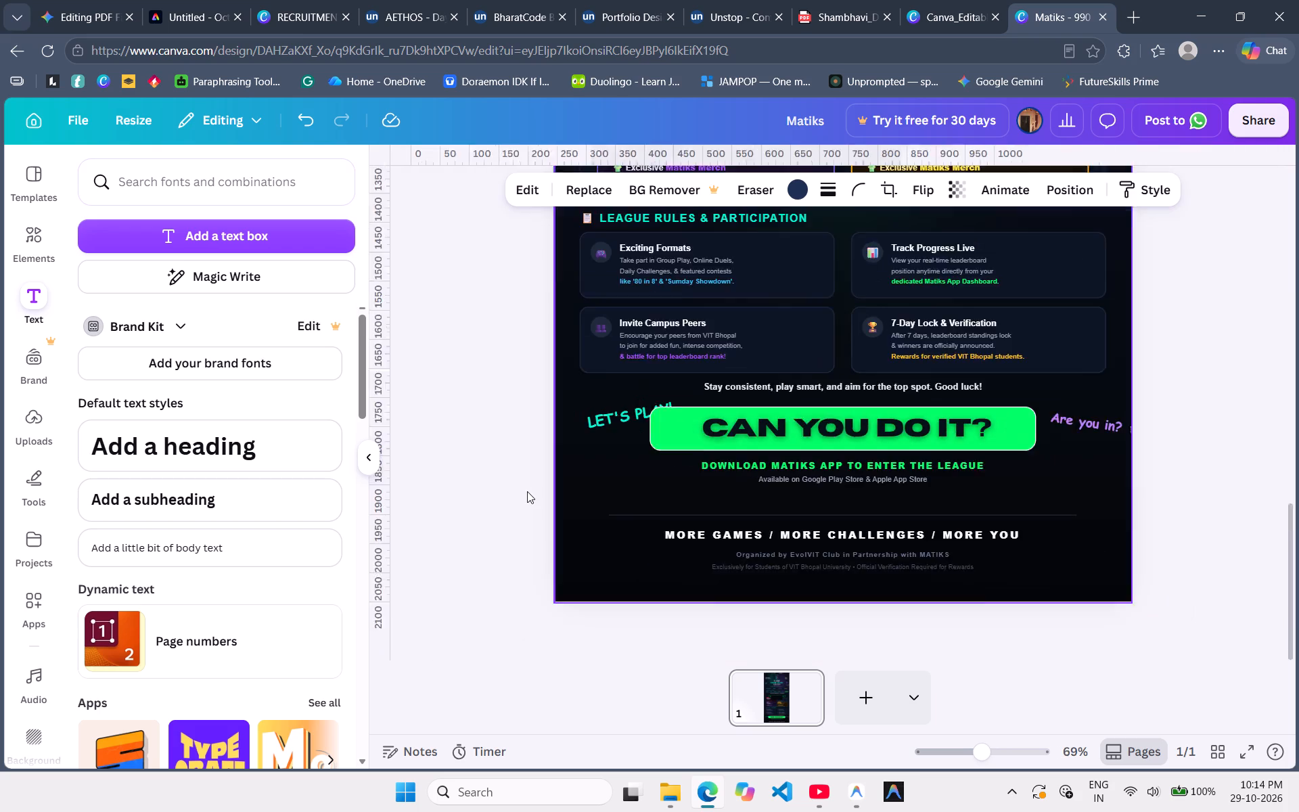
{"action": "scroll", "coordinate": [527, 491], "scroll_direction": "up", "scroll_amount": 3}
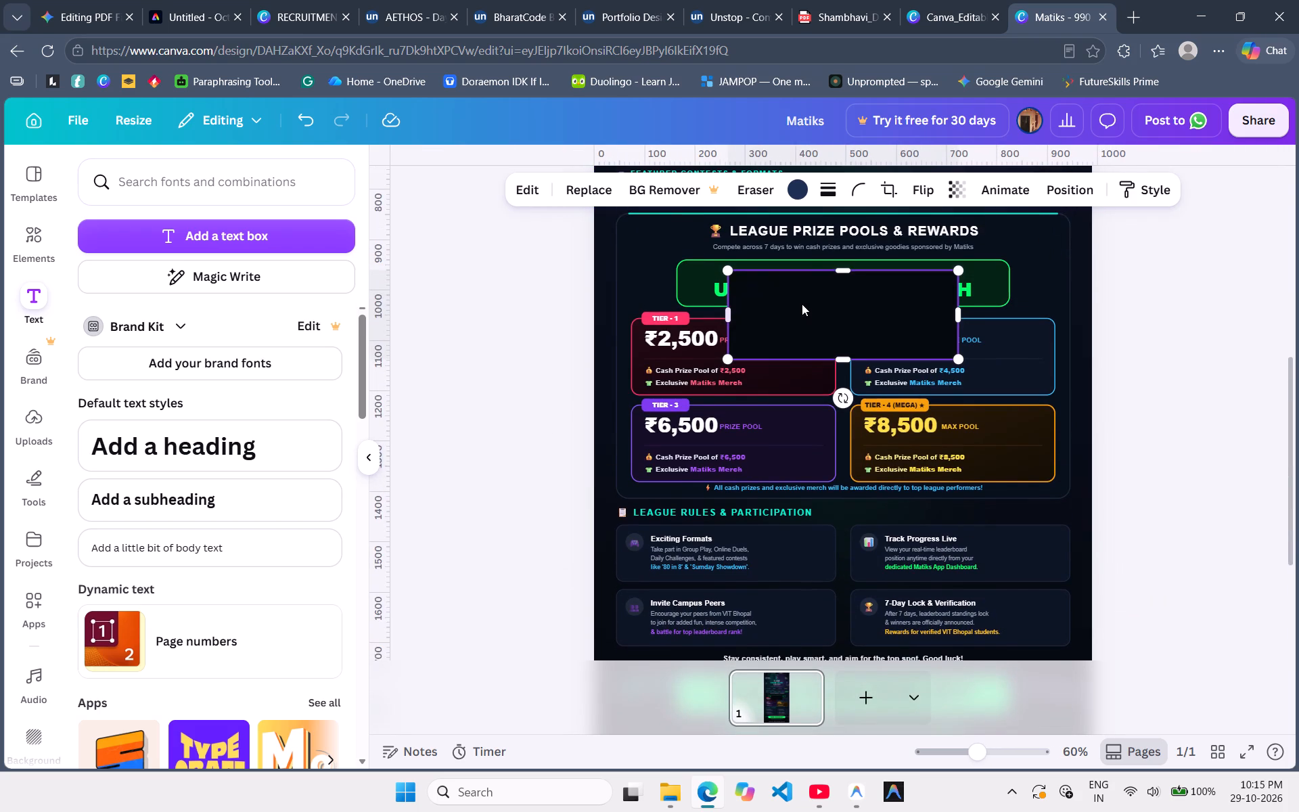
{"action": "left_click_drag", "start_coordinate": [802, 304], "coordinate": [736, 638]}
{"action": "scroll", "coordinate": [736, 638], "scroll_direction": "down", "scroll_amount": 3}
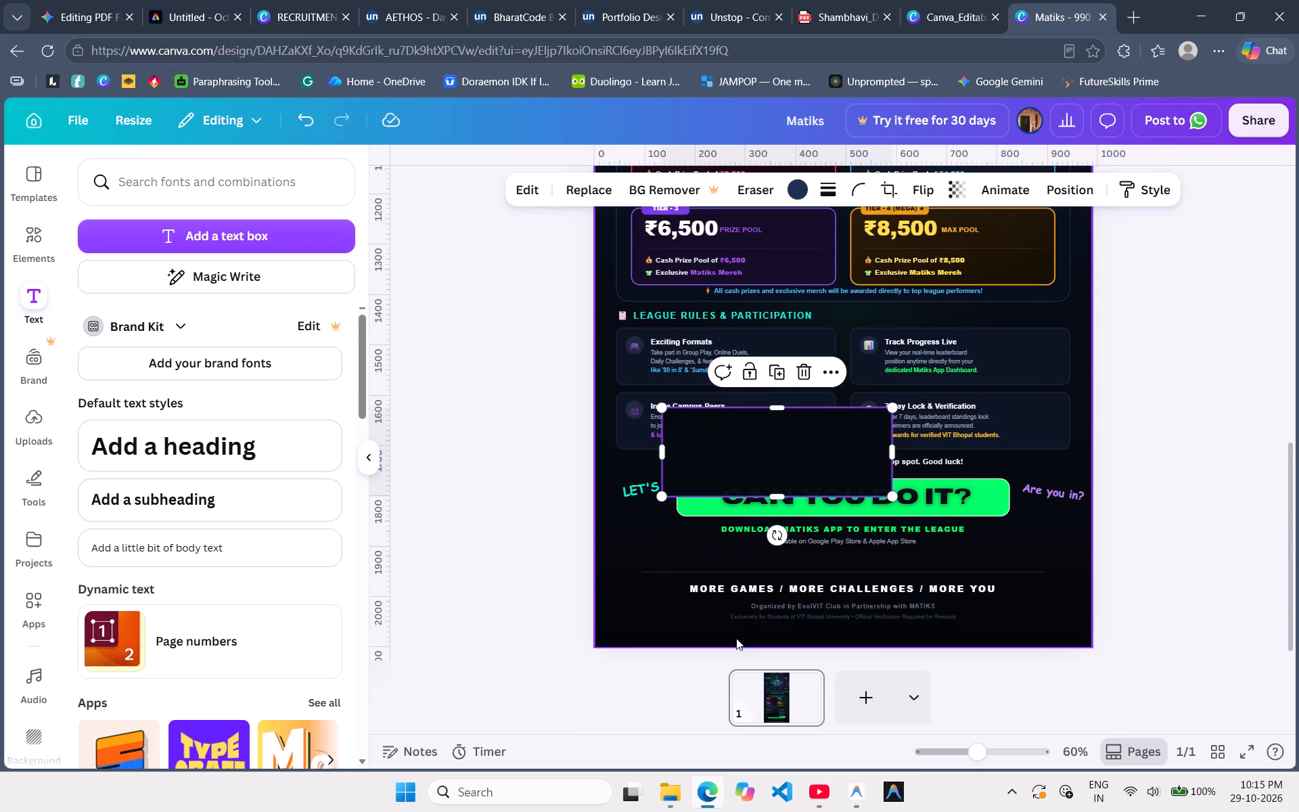
{"action": "left_click_drag", "start_coordinate": [779, 434], "coordinate": [737, 472]}
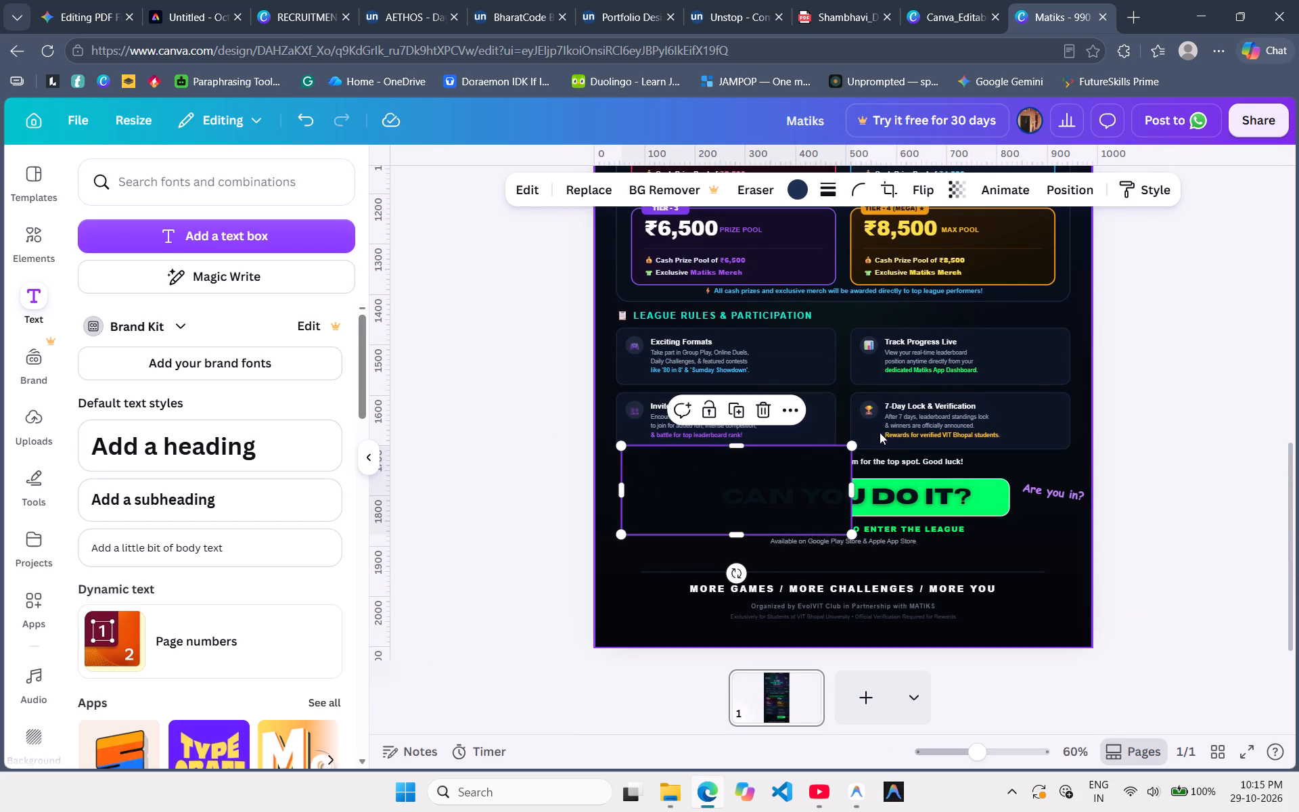
Shrink the background patch to roughly 110 px wide and place it over the "LET'S PLAY!" lettering beside the green banner.
{"action": "left_click_drag", "start_coordinate": [853, 443], "coordinate": [784, 447]}
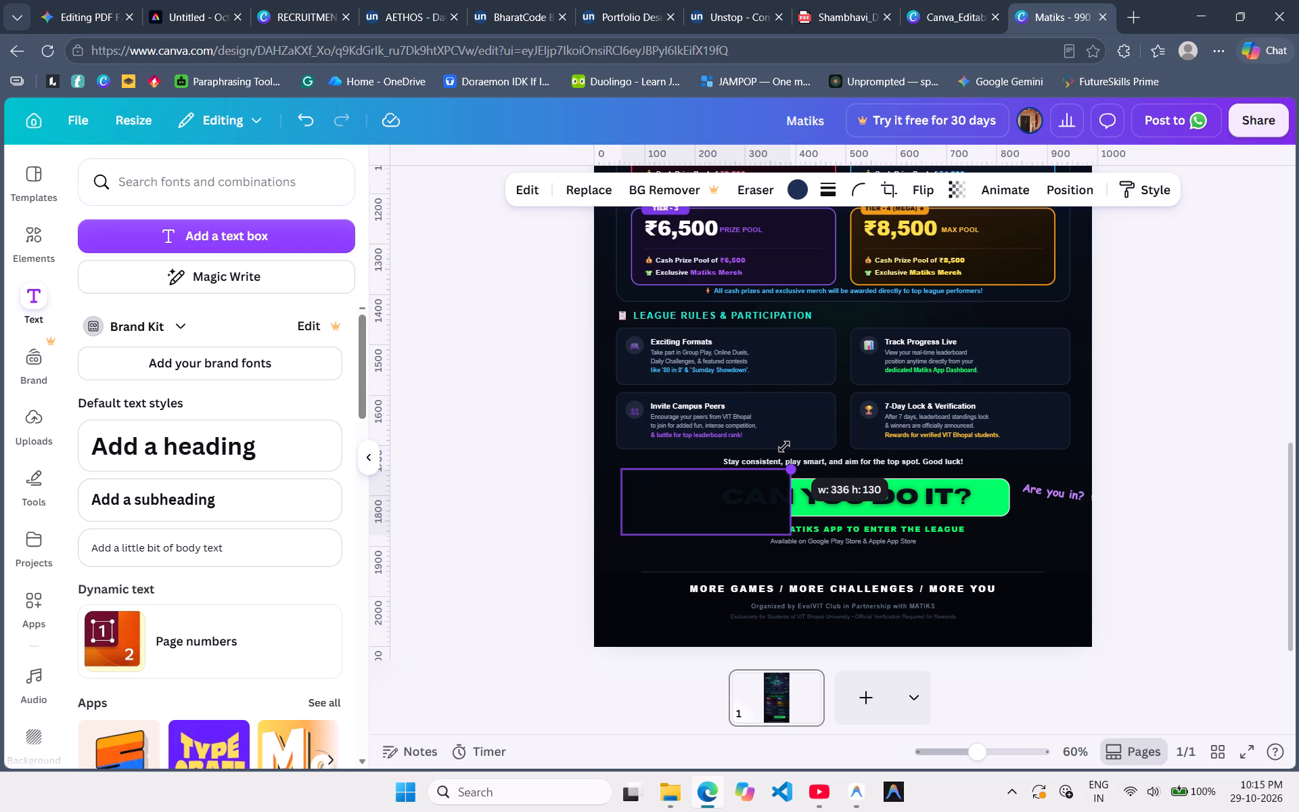
{"action": "left_click_drag", "start_coordinate": [784, 447], "coordinate": [659, 466]}
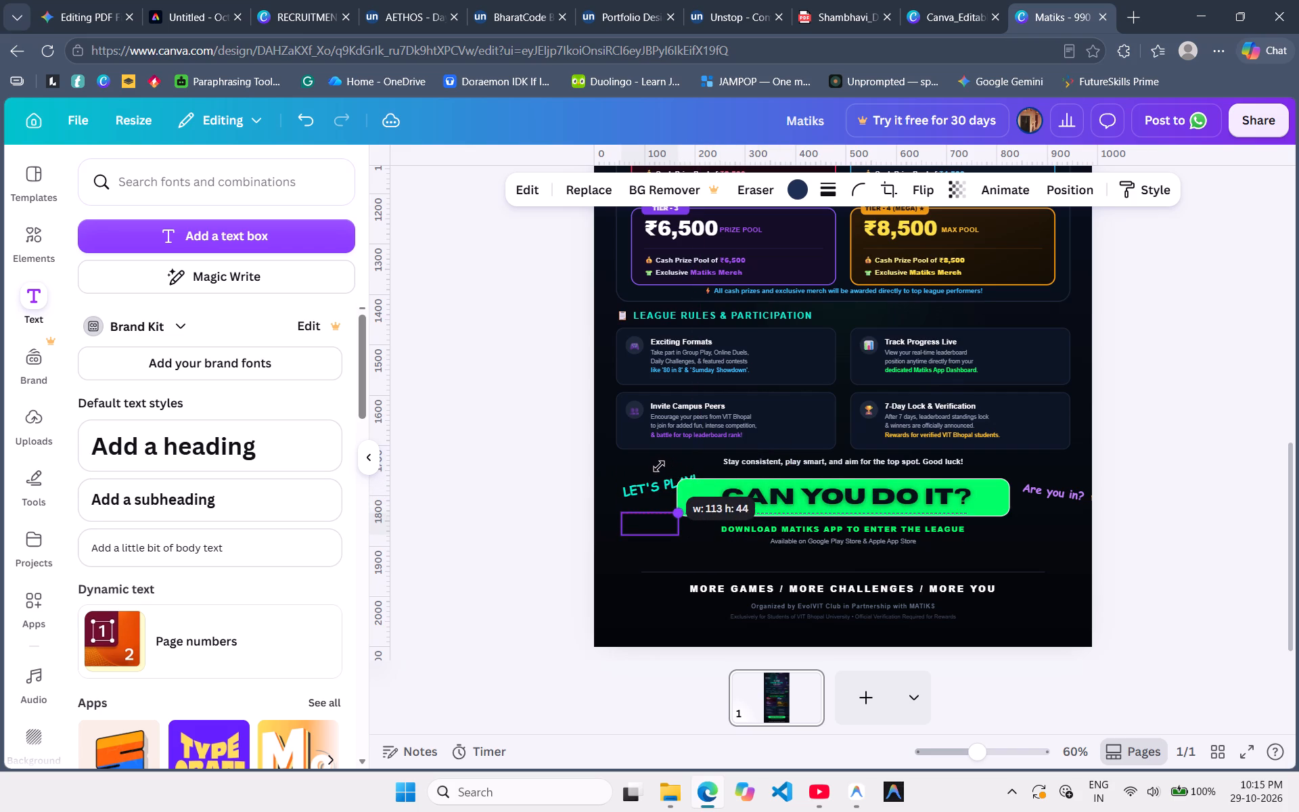
{"action": "left_click_drag", "start_coordinate": [659, 466], "coordinate": [654, 466]}
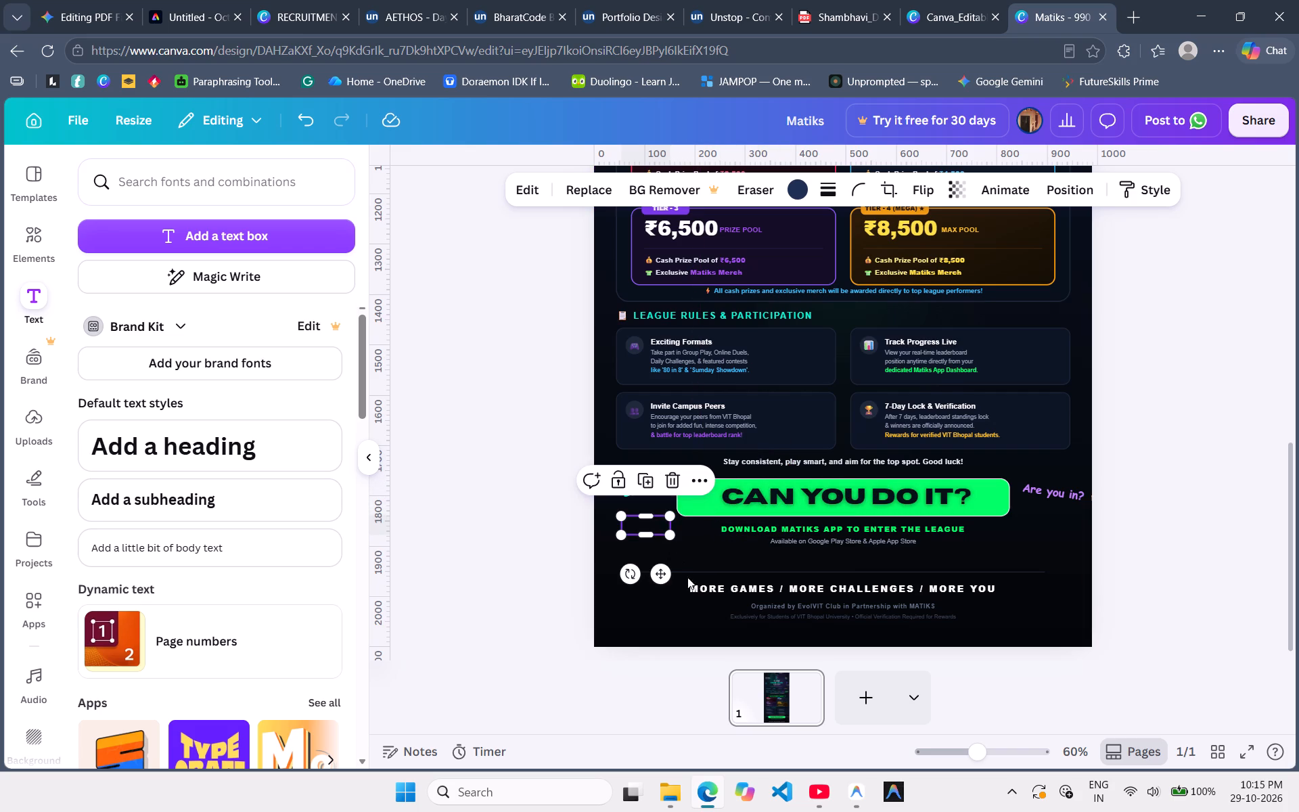
{"action": "left_click_drag", "start_coordinate": [661, 579], "coordinate": [664, 545]}
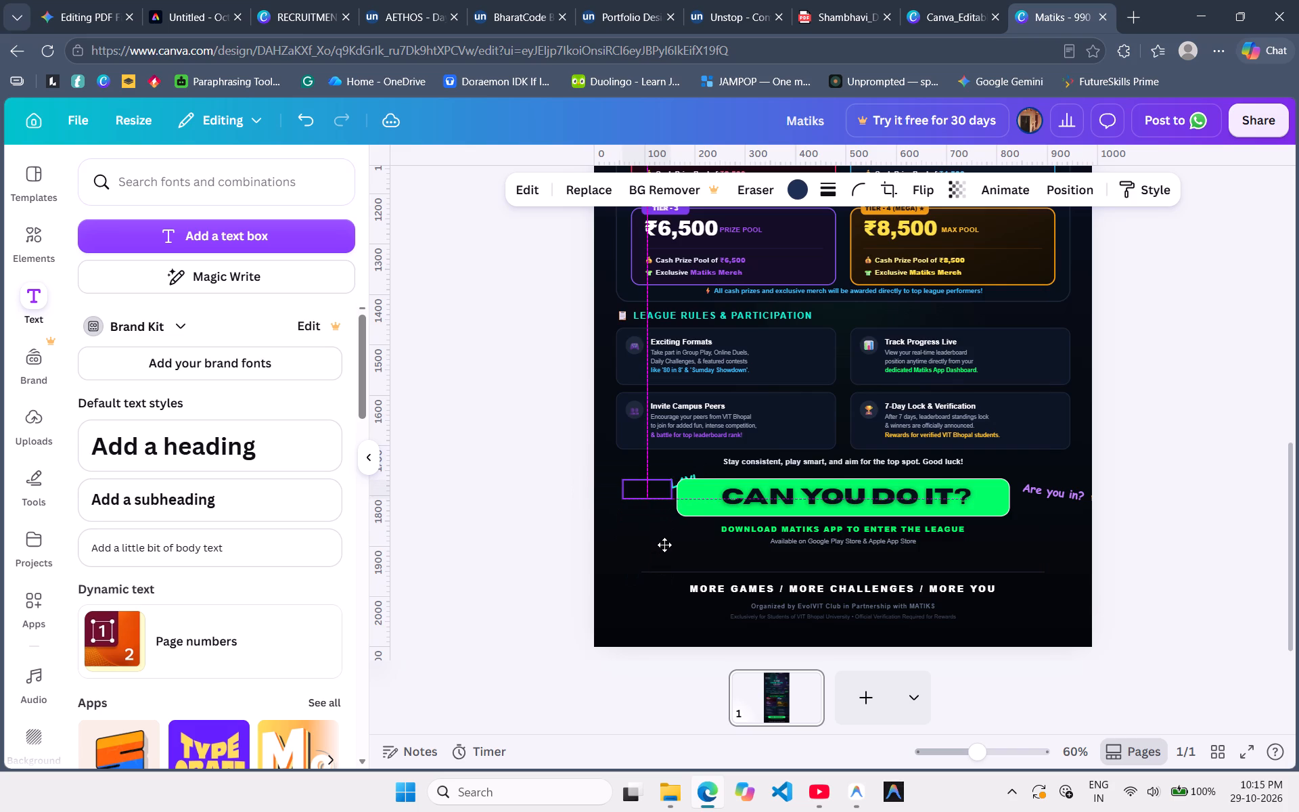
{"action": "left_click_drag", "start_coordinate": [664, 545], "coordinate": [662, 543]}
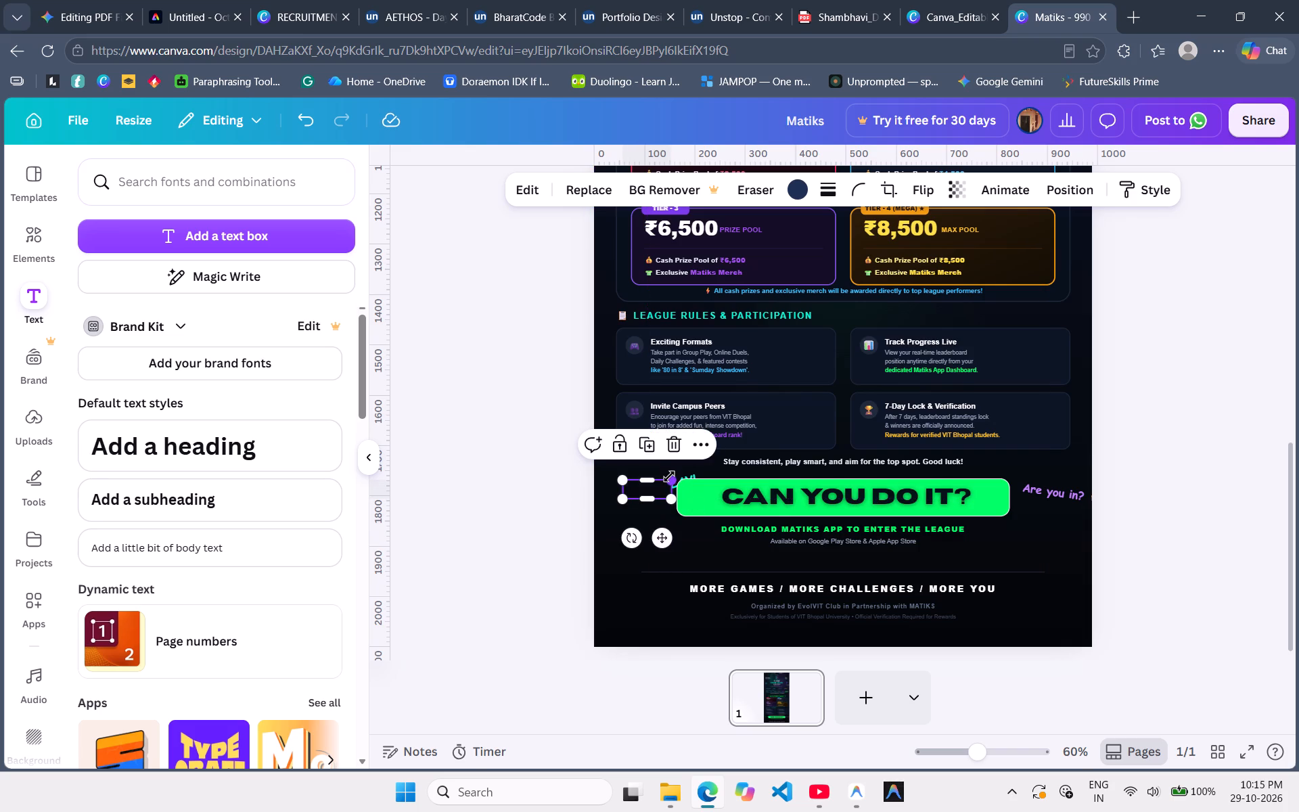
{"action": "left_click", "coordinate": [669, 476]}
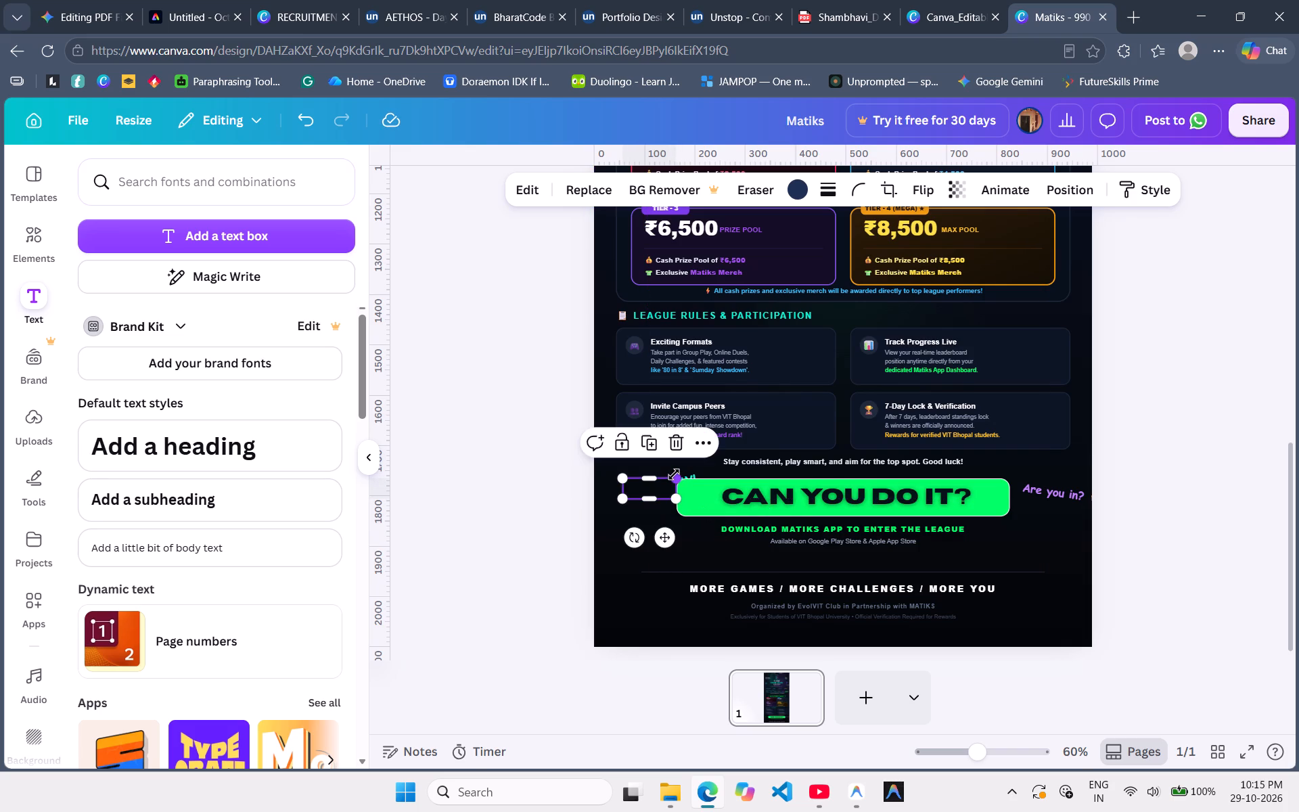
{"action": "left_click", "coordinate": [674, 574]}
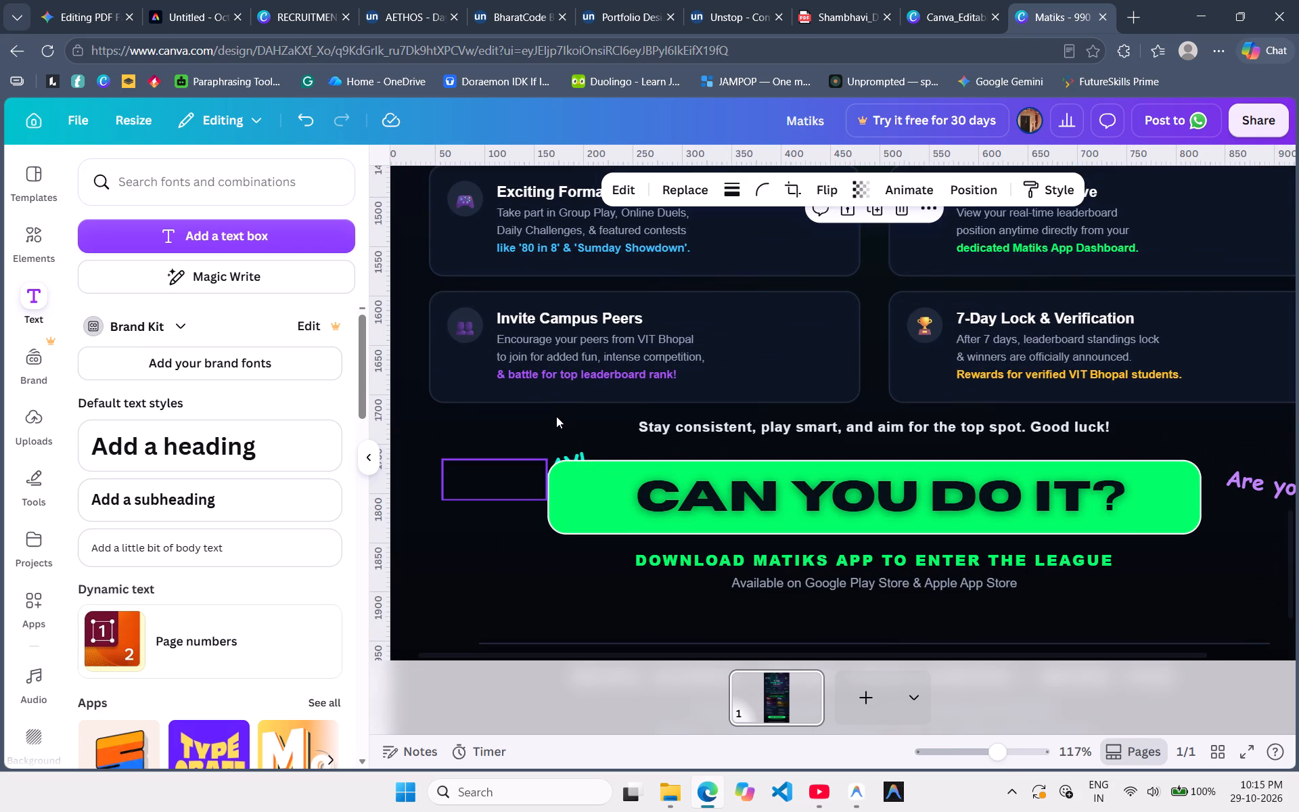
Capture a small rectangular screen snip of the dark background just above the uncovered end of the "LET'S PLAY!" lettering.
{"action": "key", "text": "shift+super+s"}
{"action": "left_click_drag", "start_coordinate": [540, 437], "coordinate": [570, 445]}
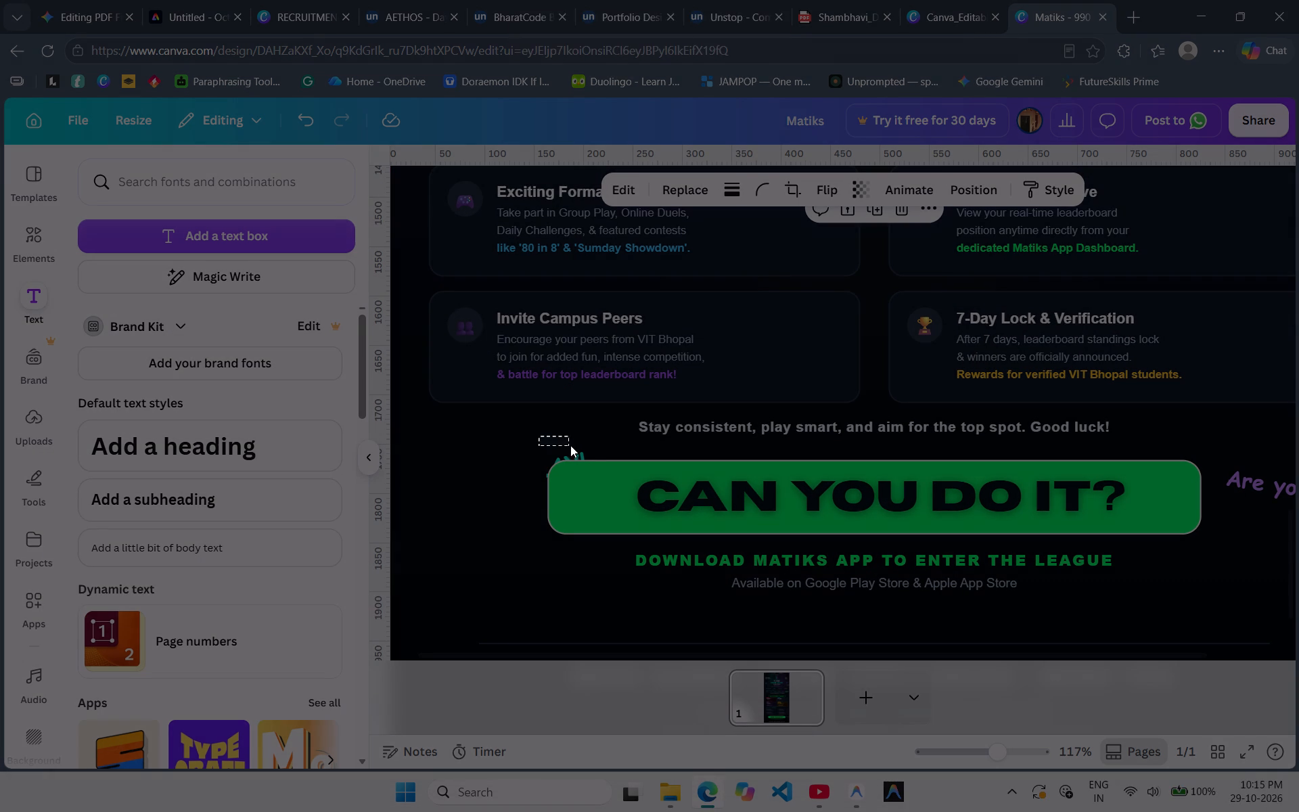
{"action": "left_click_drag", "start_coordinate": [570, 445], "coordinate": [588, 449]}
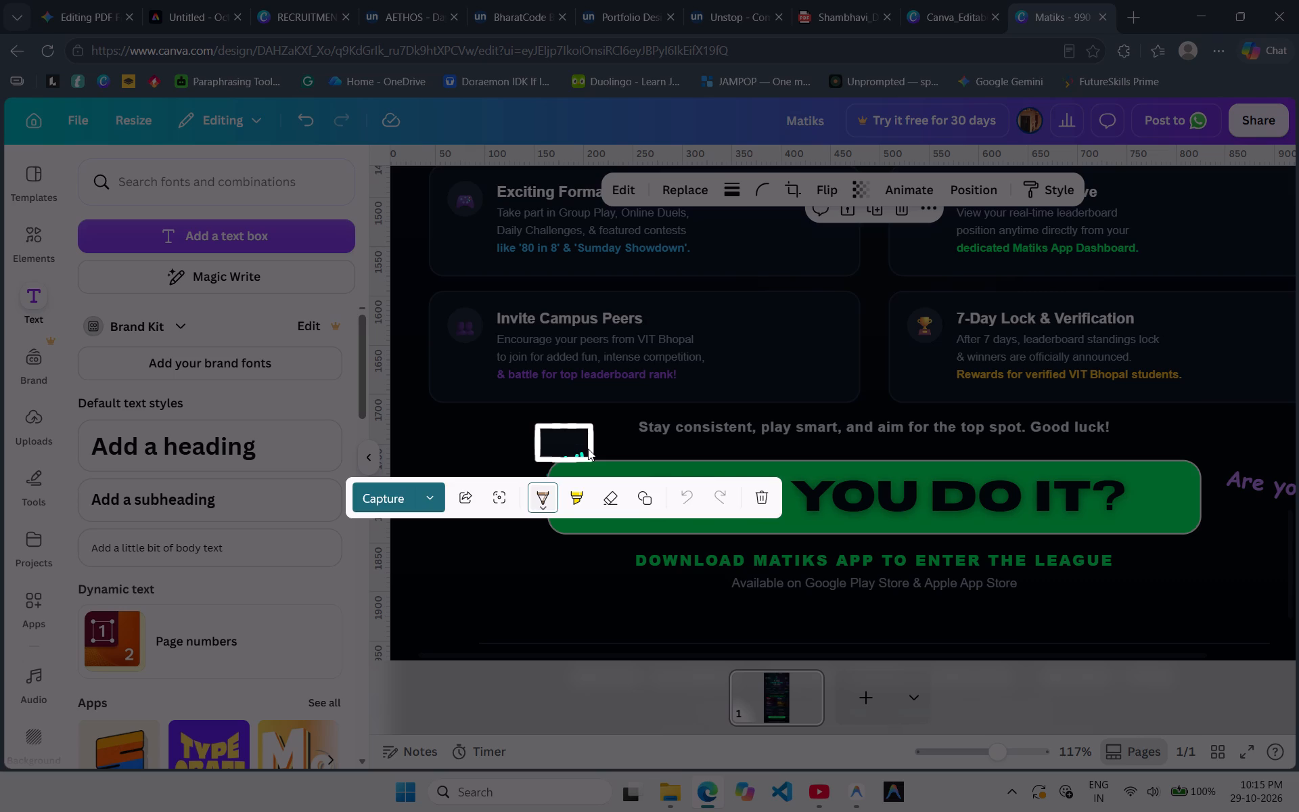
{"action": "left_click", "coordinate": [383, 497]}
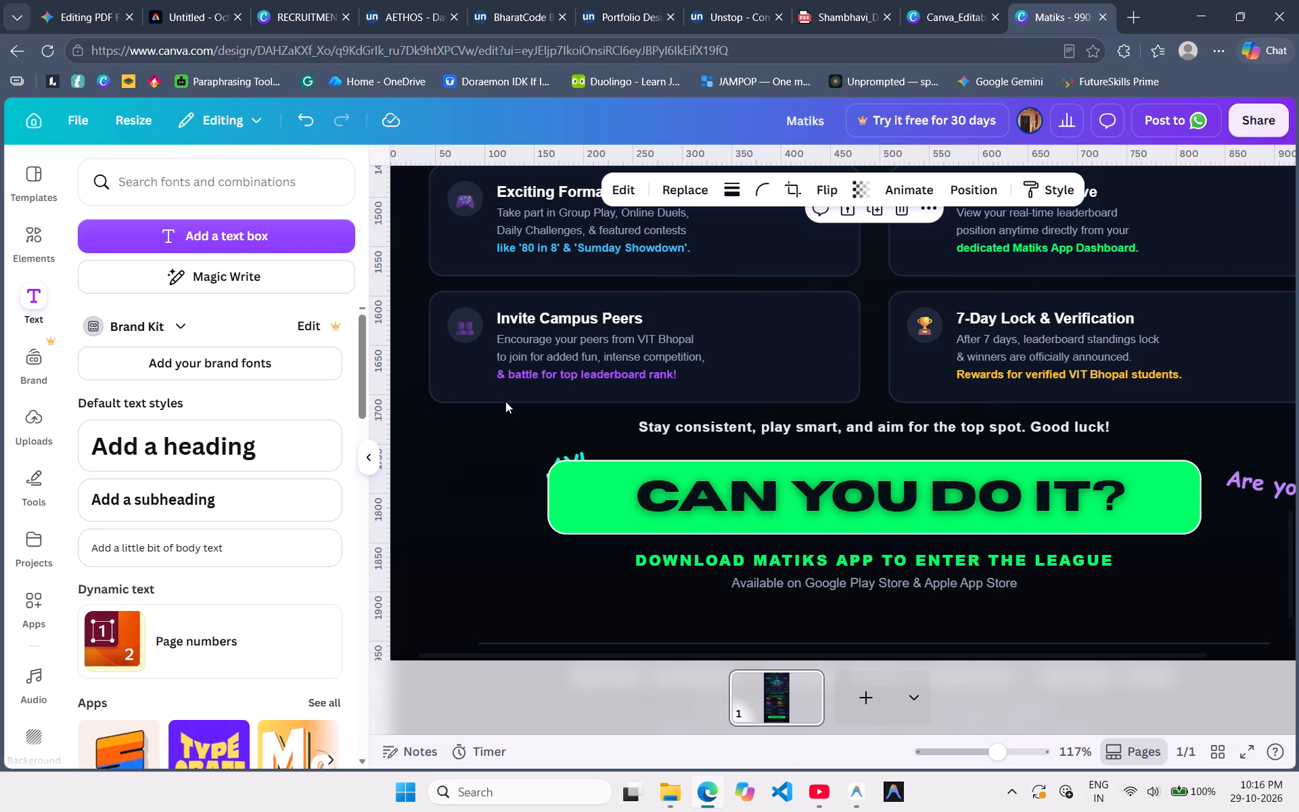
Paste the new background snip into the poster, scale it down and crop the stray lettering off its bottom edge.
{"action": "key", "text": "ctrl+v"}
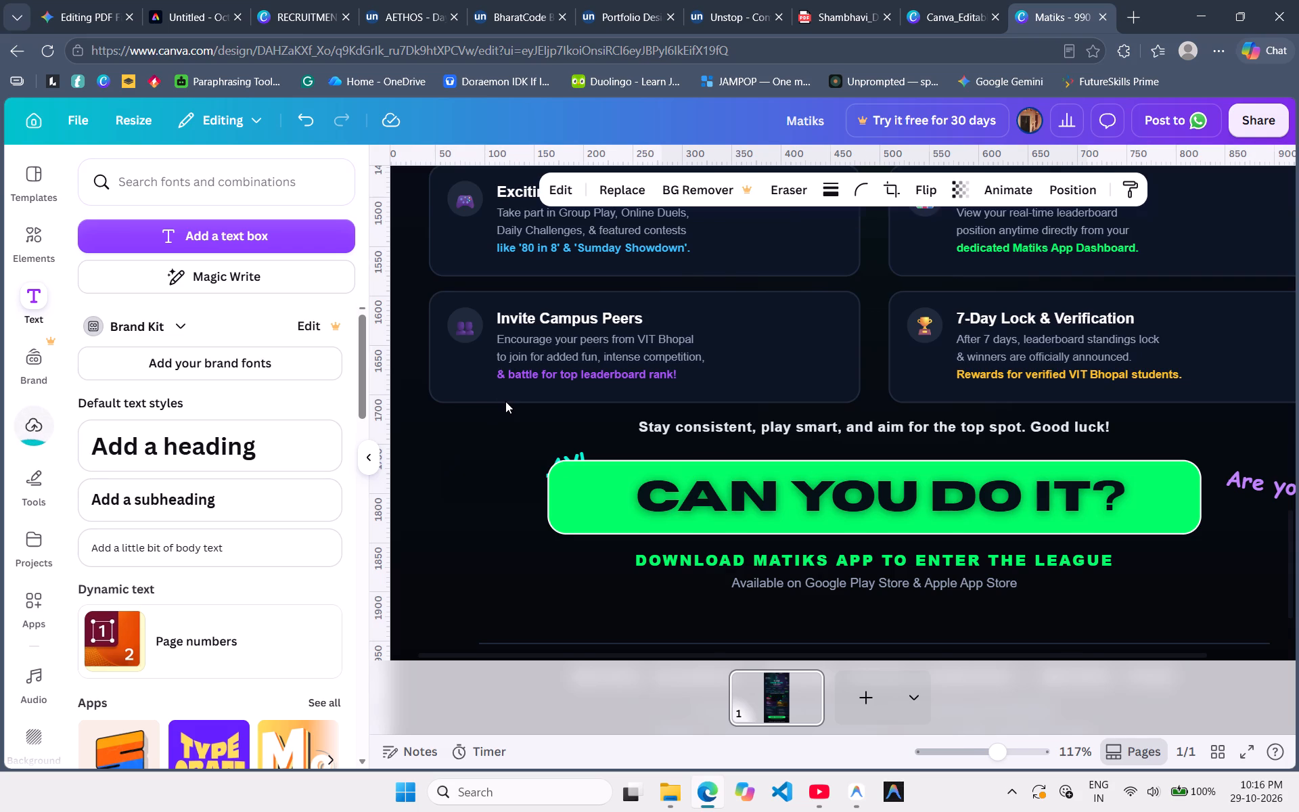
{"action": "scroll", "coordinate": [505, 401], "scroll_direction": "up", "scroll_amount": 1}
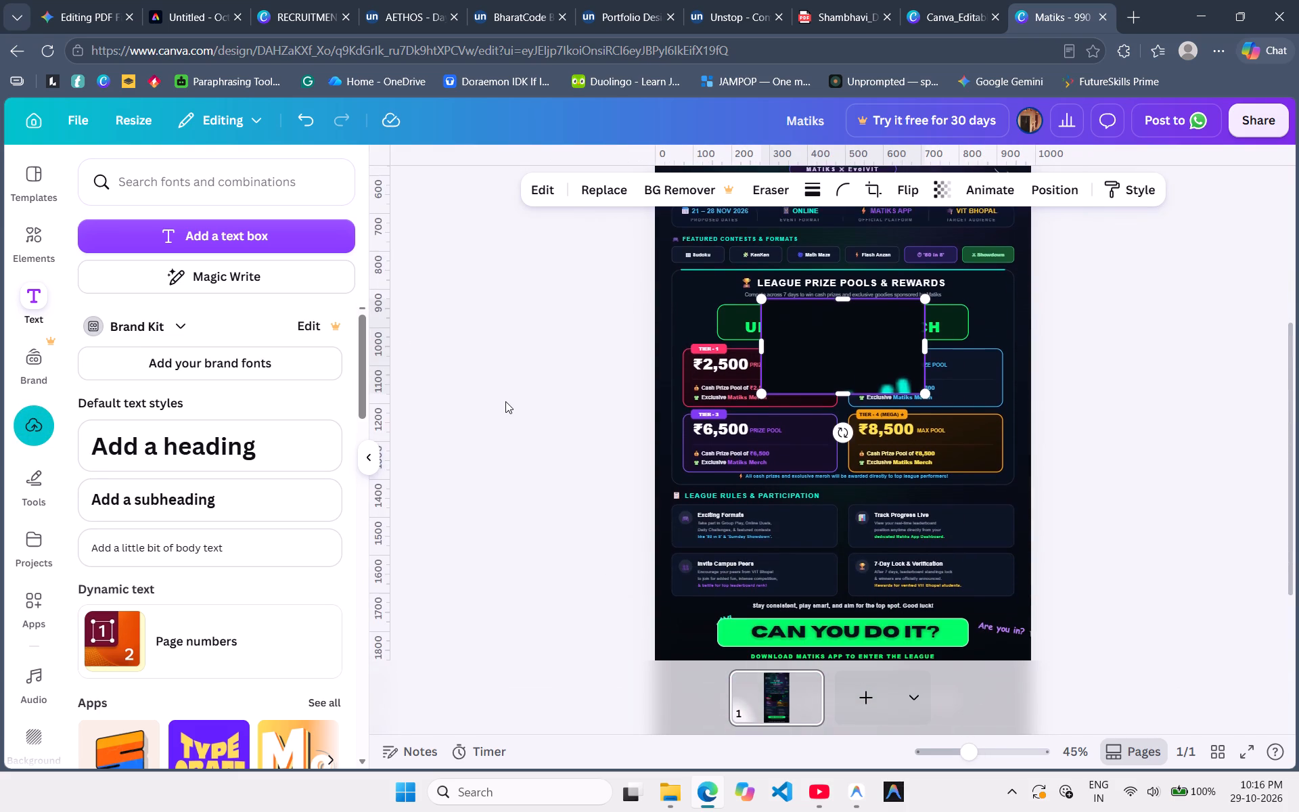
{"action": "scroll", "coordinate": [505, 401], "scroll_direction": "up", "scroll_amount": 1}
{"action": "left_click_drag", "start_coordinate": [924, 295], "coordinate": [832, 411]}
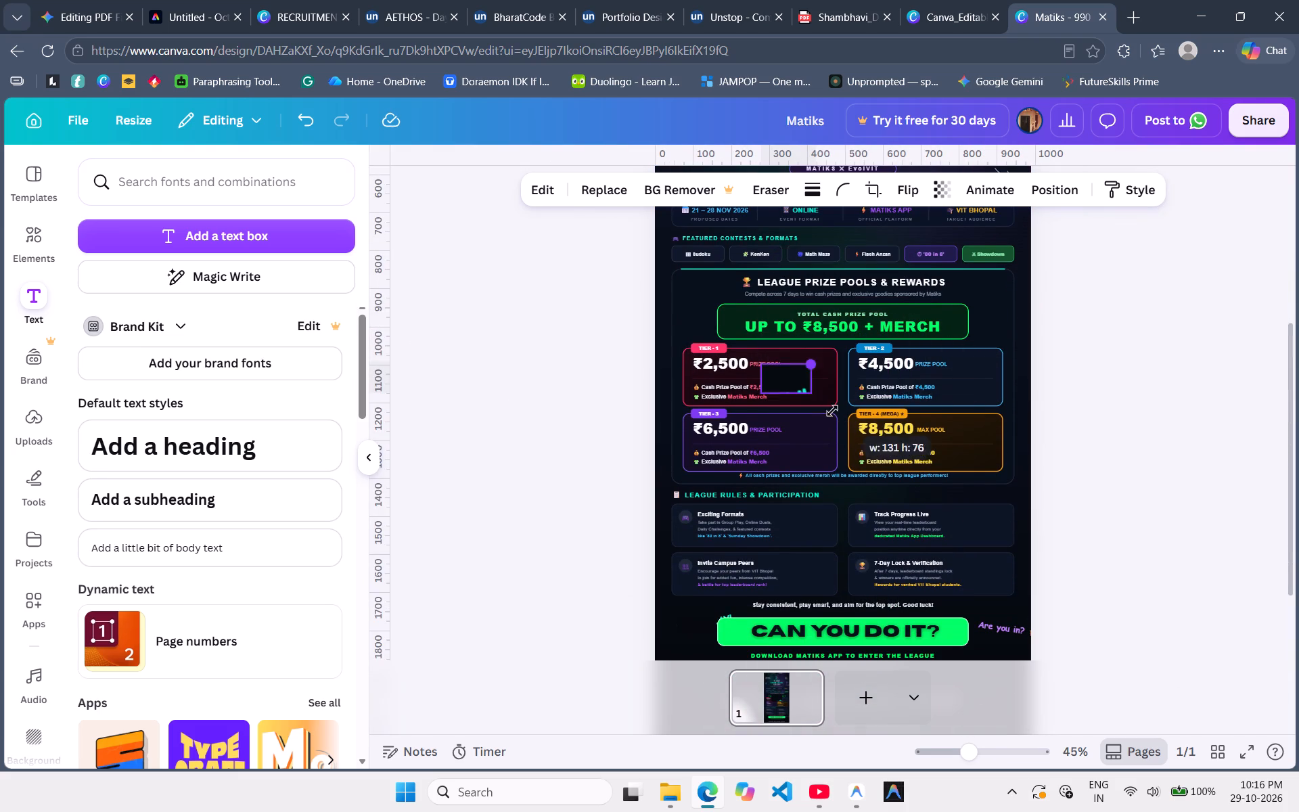
{"action": "left_click_drag", "start_coordinate": [832, 411], "coordinate": [840, 407]}
{"action": "left_click_drag", "start_coordinate": [792, 391], "coordinate": [808, 386]}
Move the second background patch down to the green banner's upper-left corner, shrink it and cover the remaining "LET'S PLAY!" letters.
{"action": "scroll", "coordinate": [806, 430], "scroll_direction": "down", "scroll_amount": 1}
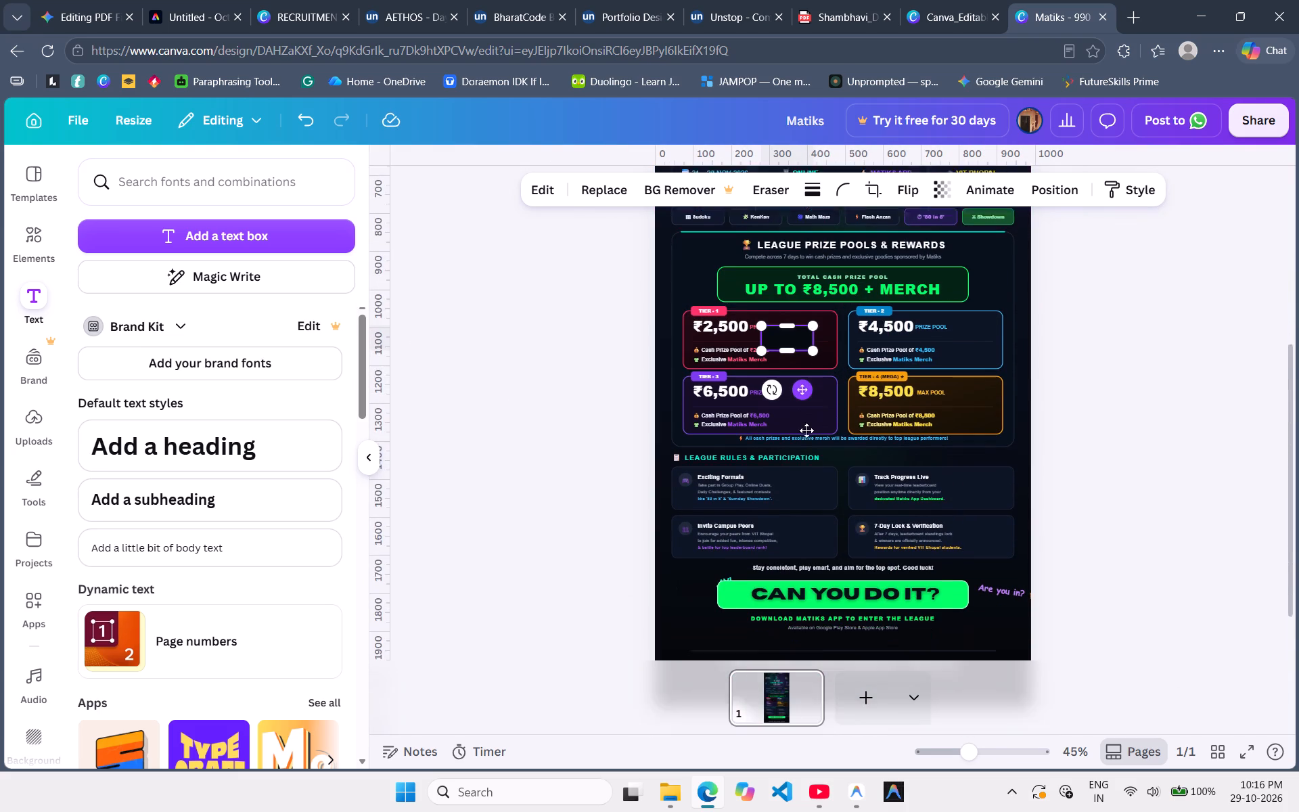
{"action": "scroll", "coordinate": [806, 430], "scroll_direction": "down", "scroll_amount": 1}
{"action": "left_click_drag", "start_coordinate": [802, 343], "coordinate": [738, 563]}
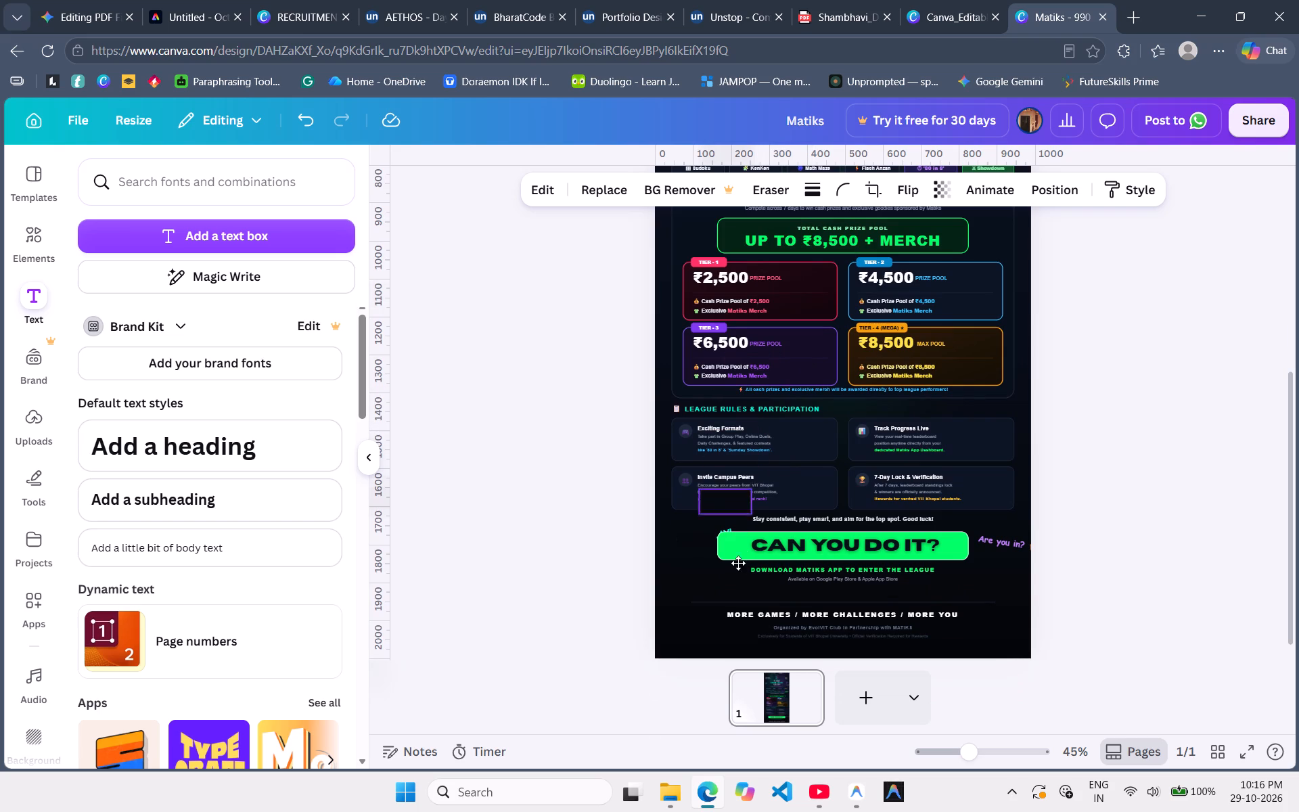
{"action": "left_click_drag", "start_coordinate": [738, 563], "coordinate": [735, 564]}
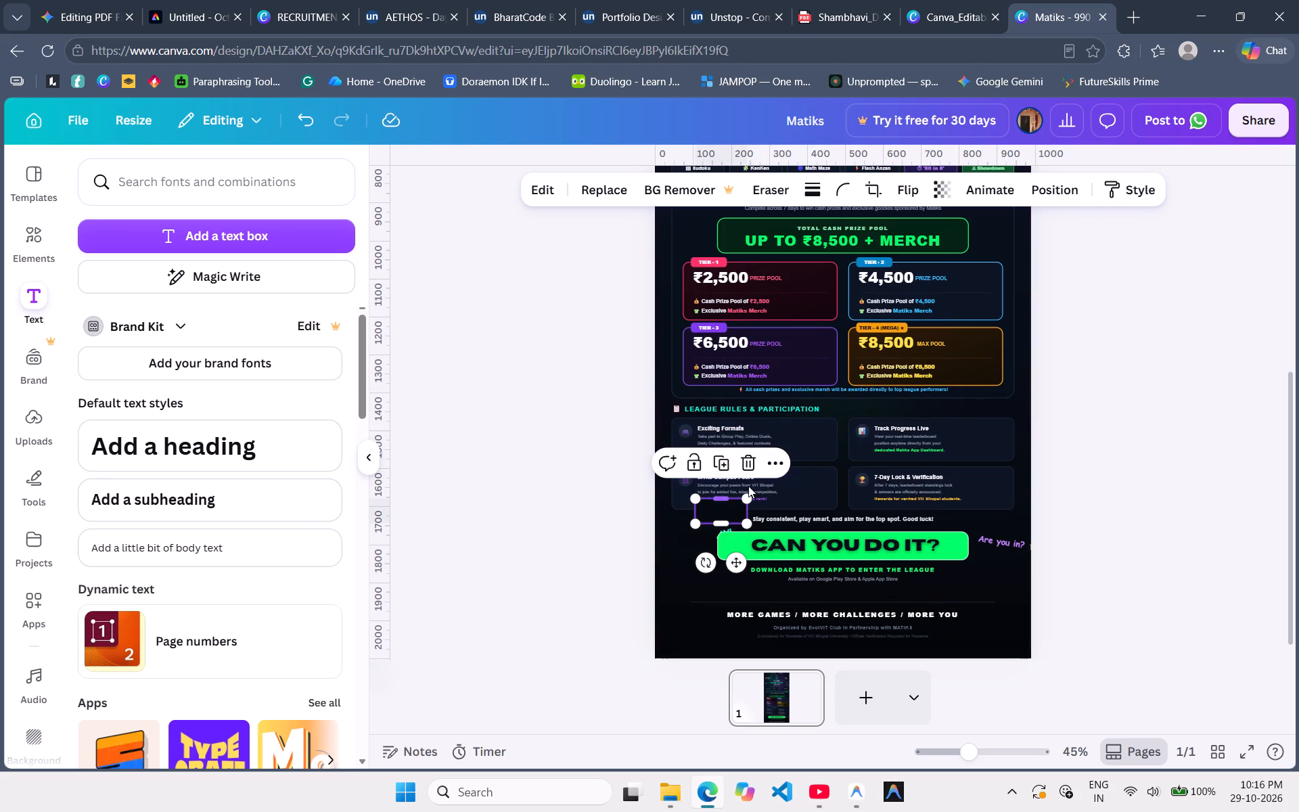
{"action": "left_click_drag", "start_coordinate": [744, 501], "coordinate": [740, 525]}
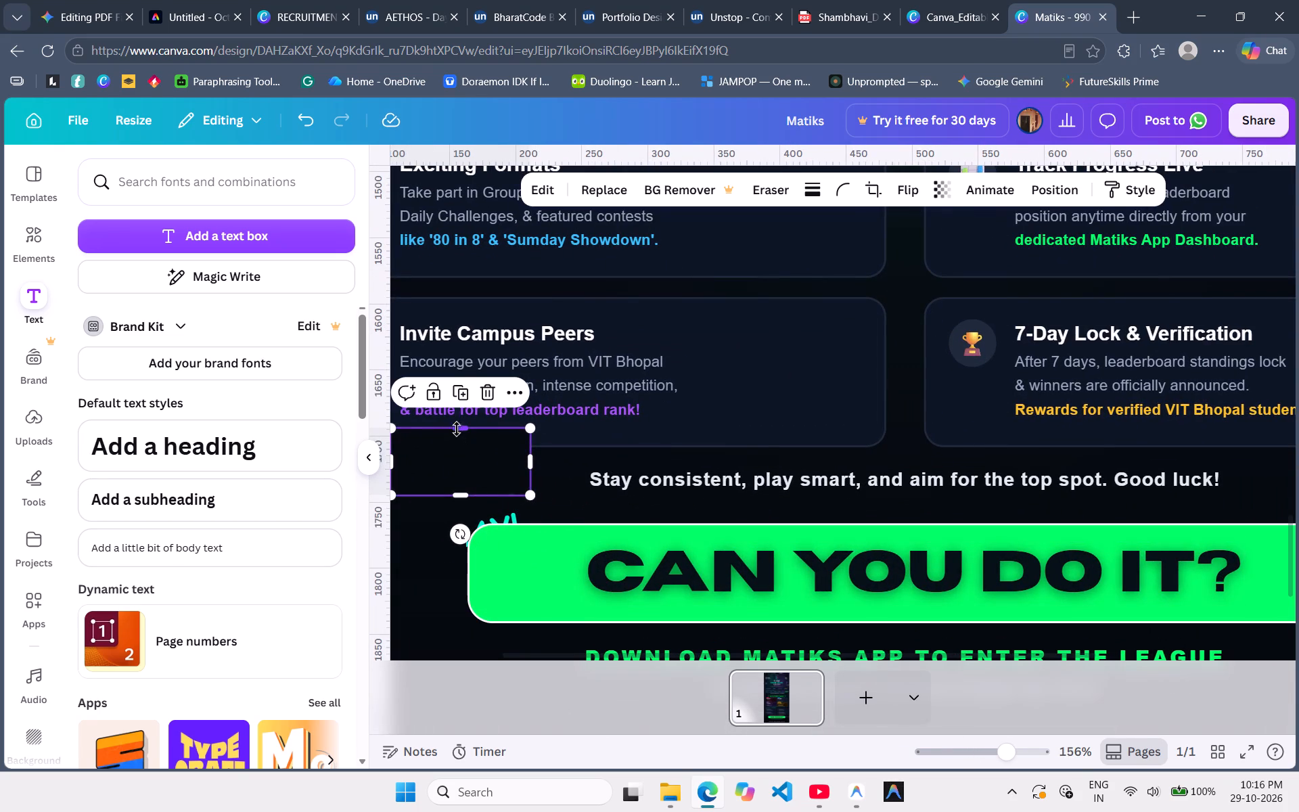
{"action": "left_click_drag", "start_coordinate": [458, 423], "coordinate": [495, 459]}
{"action": "left_click_drag", "start_coordinate": [476, 537], "coordinate": [528, 562]}
{"action": "left_click", "coordinate": [428, 553]}
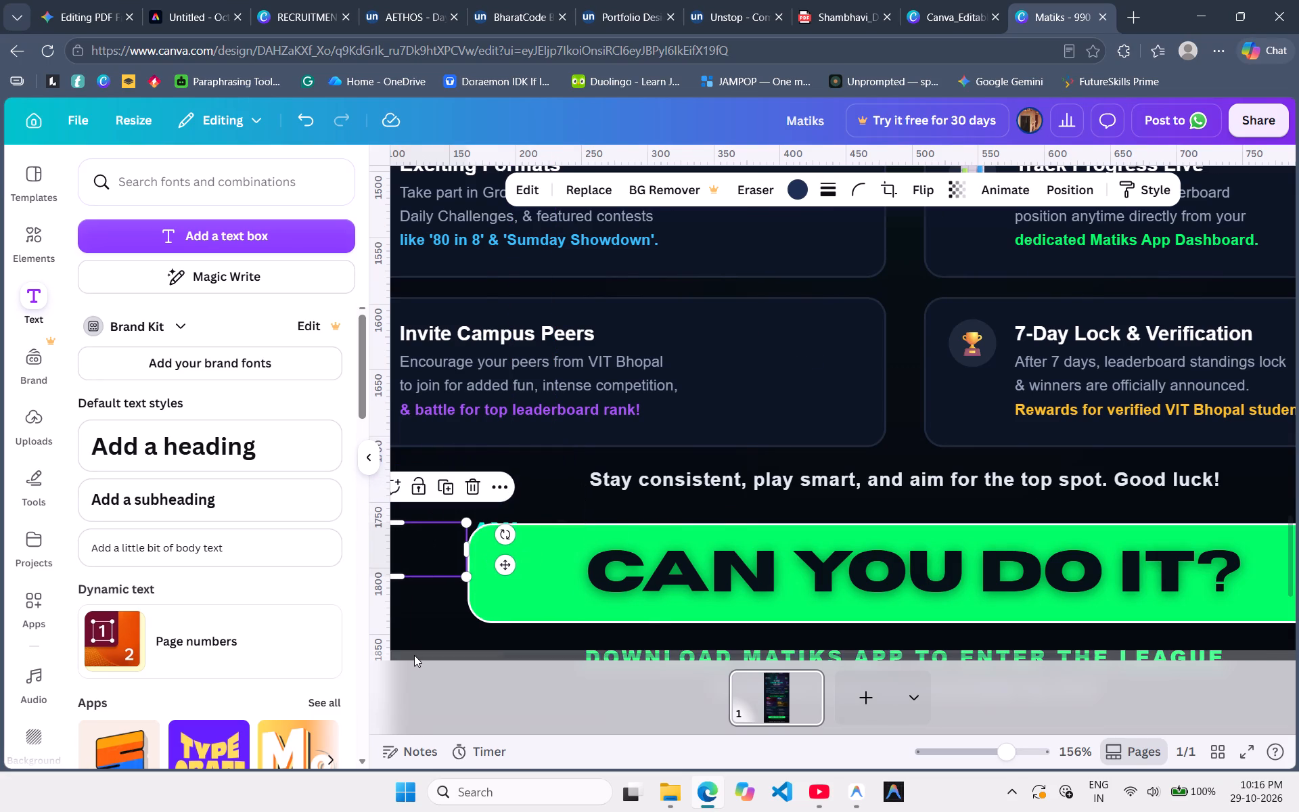
{"action": "left_click", "coordinate": [414, 655]}
{"action": "left_click", "coordinate": [444, 477]}
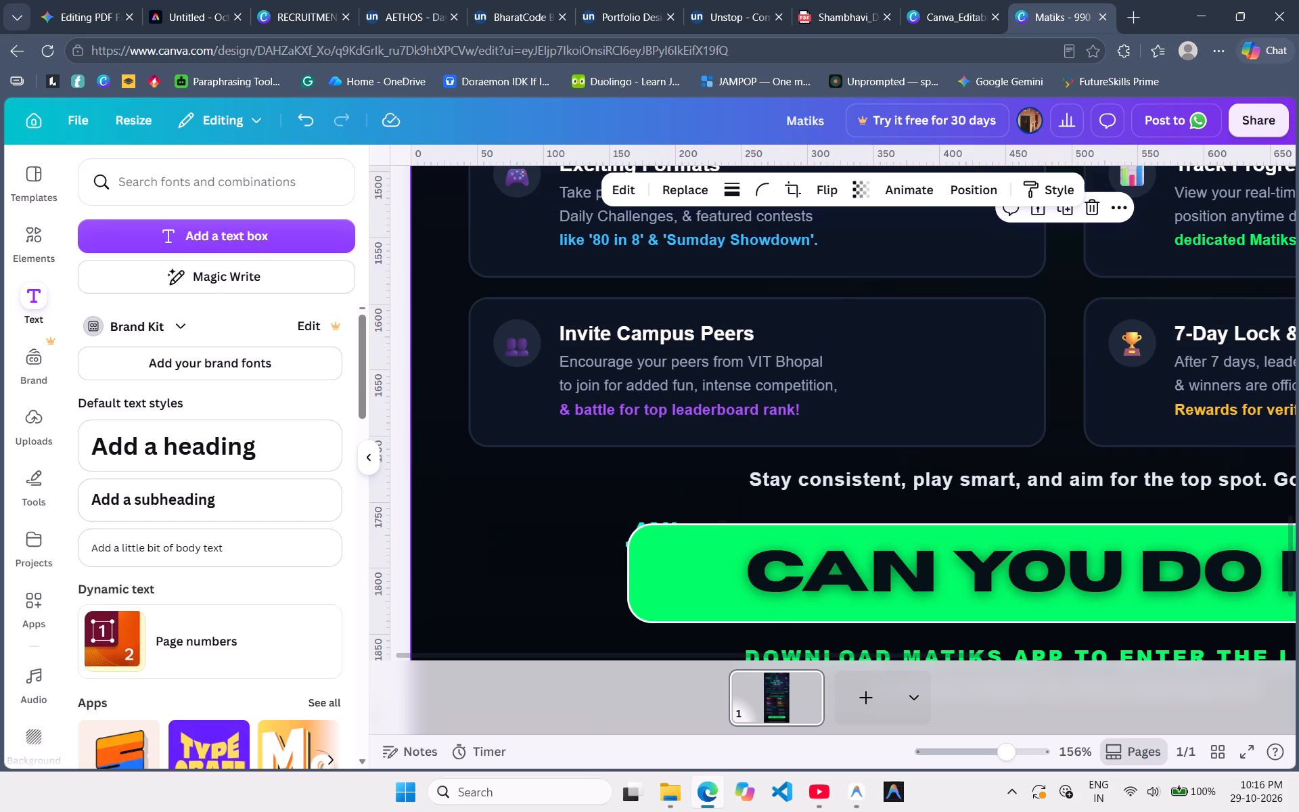
Search the elements library for "here" and browse the graphics results.
{"action": "left_click", "coordinate": [24, 228]}
{"action": "left_click", "coordinate": [210, 184]}
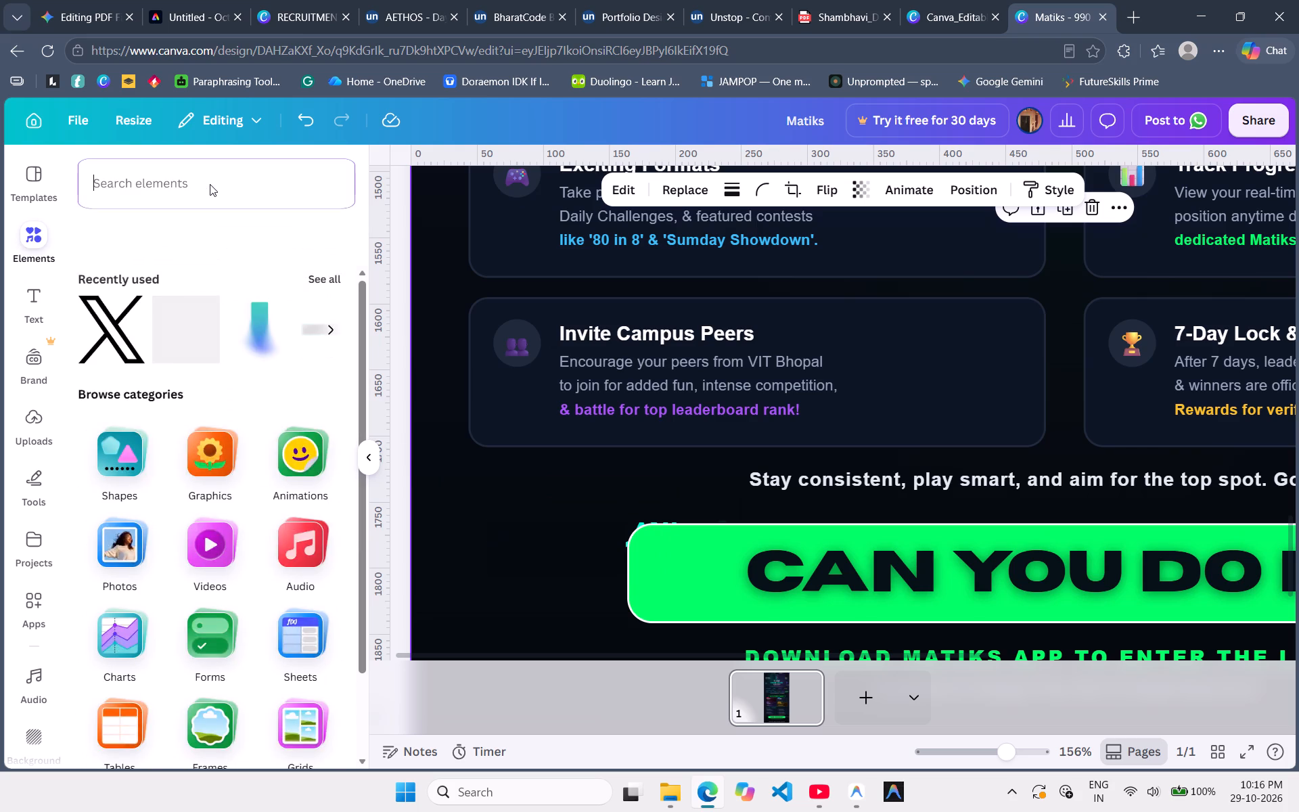
{"action": "type", "text": "here"}
{"action": "key", "text": "Return"}
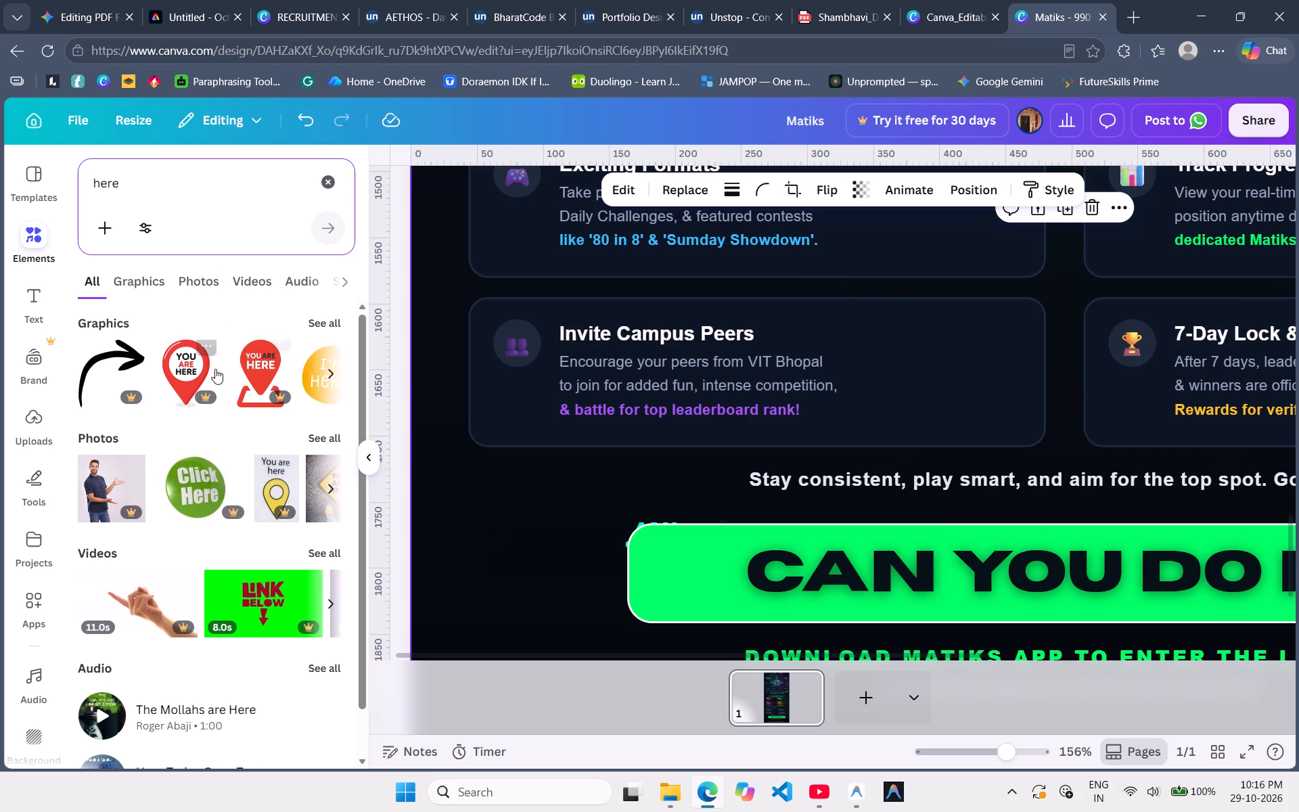
{"action": "scroll", "coordinate": [221, 389], "scroll_direction": "left", "scroll_amount": 4}
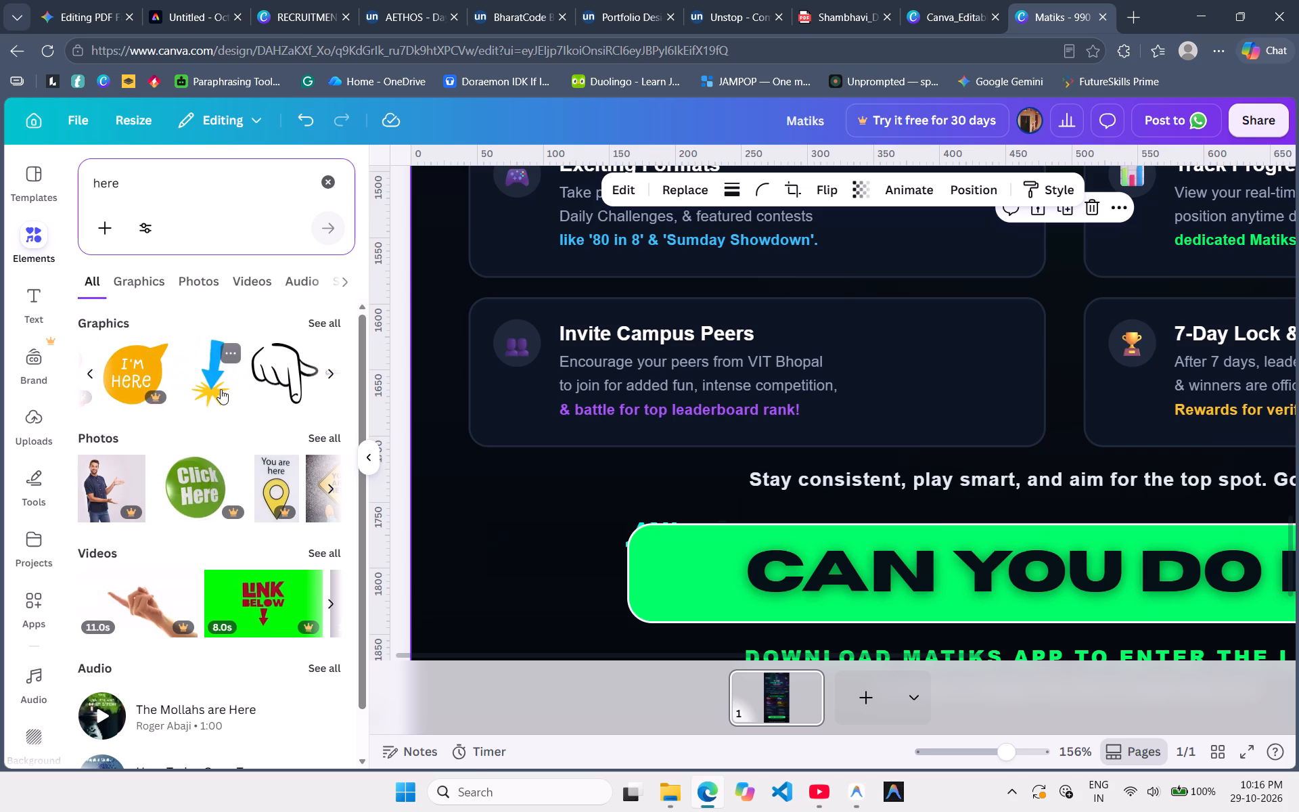
{"action": "scroll", "coordinate": [221, 389], "scroll_direction": "left", "scroll_amount": 5}
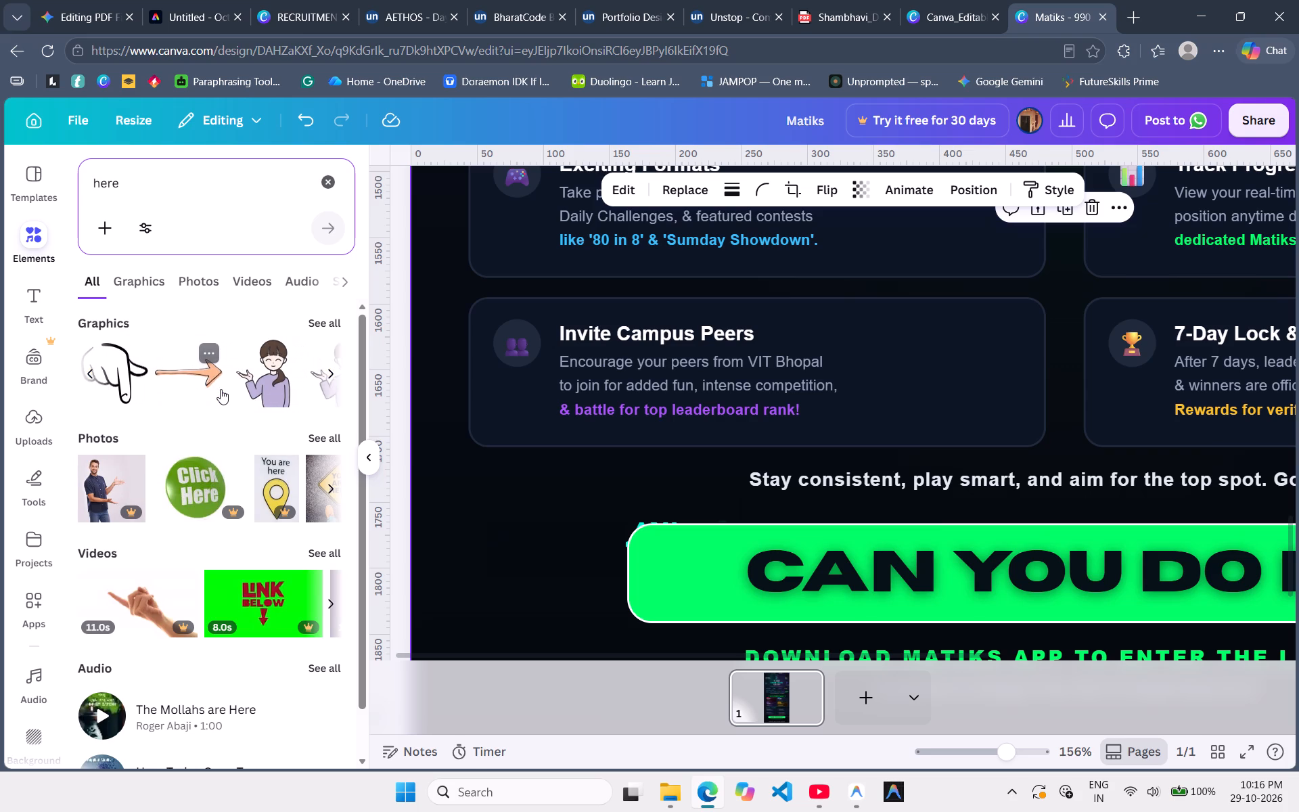
{"action": "scroll", "coordinate": [221, 389], "scroll_direction": "left", "scroll_amount": 1}
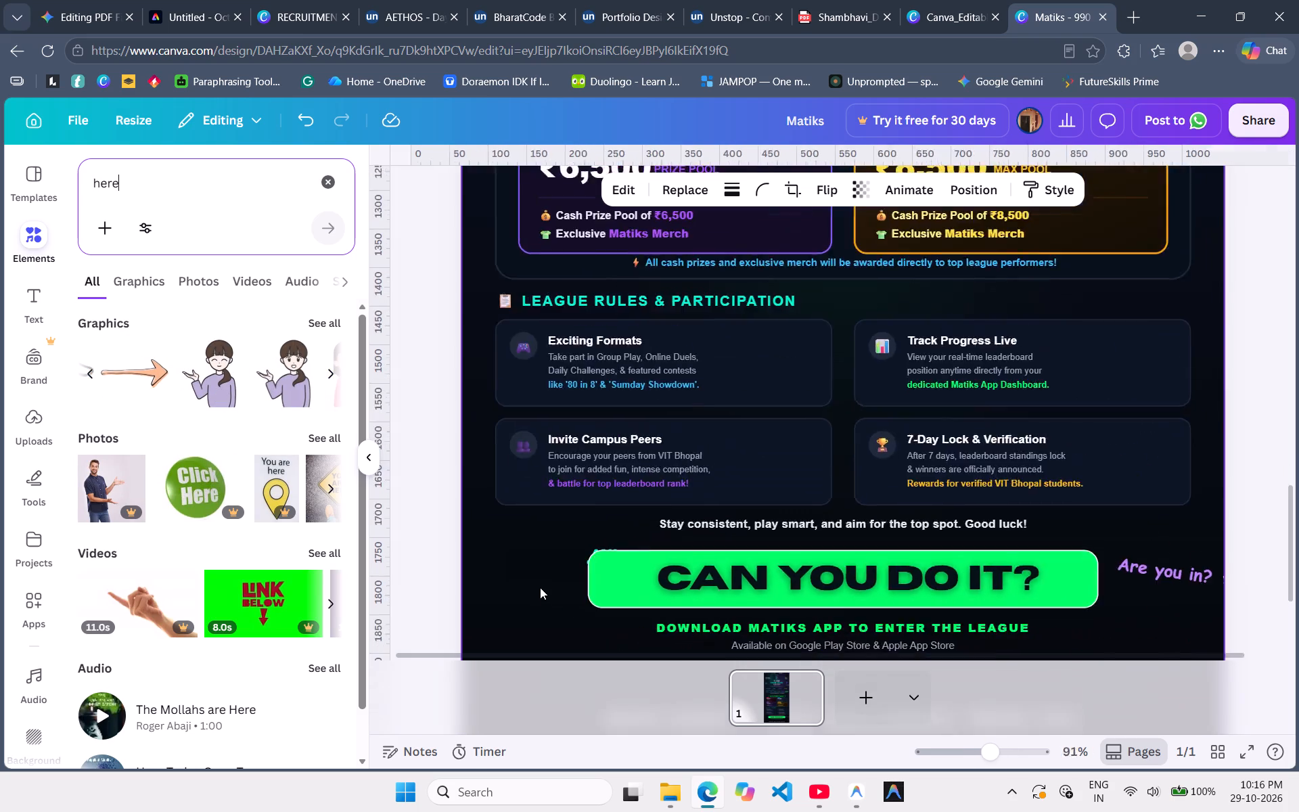
{"action": "left_click", "coordinate": [503, 512]}
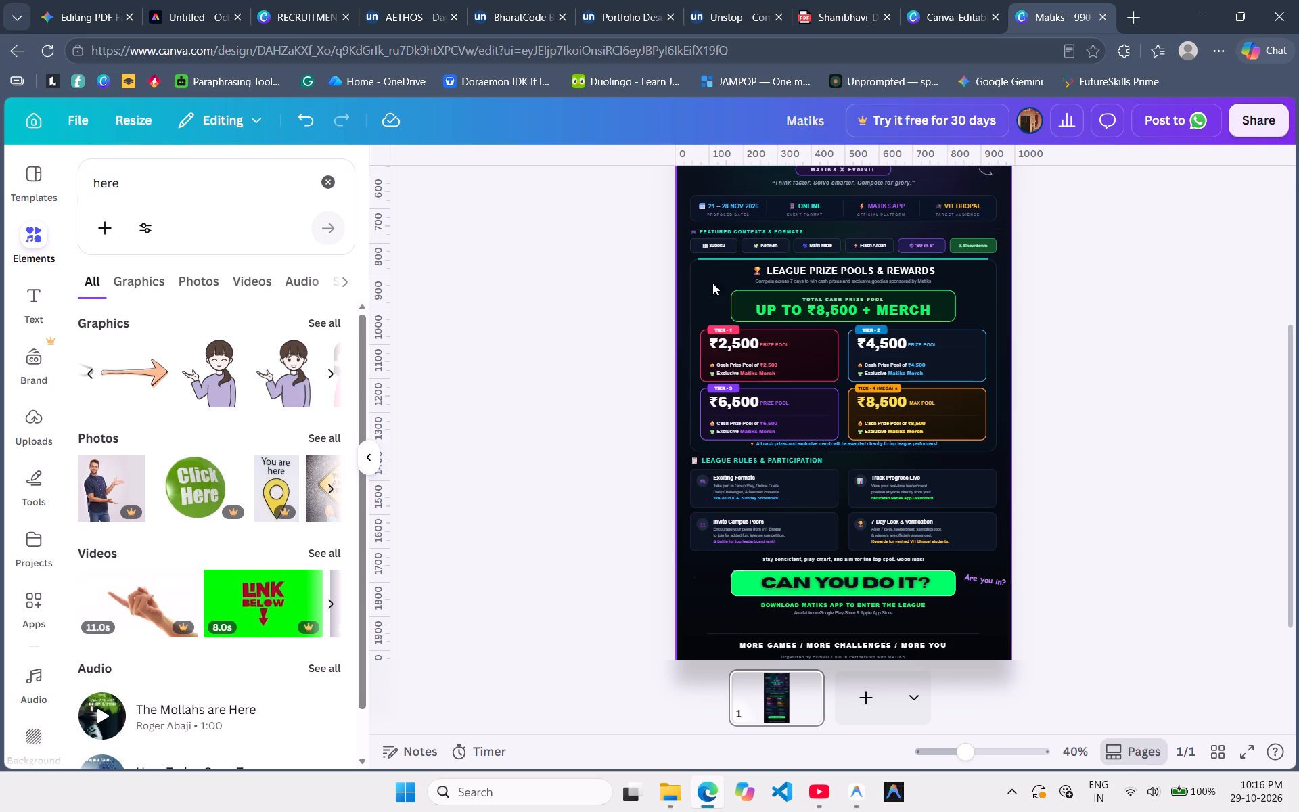
Add a text box to the poster in the Comic Sans font reading "Let's Play!".
{"action": "left_click", "coordinate": [37, 303]}
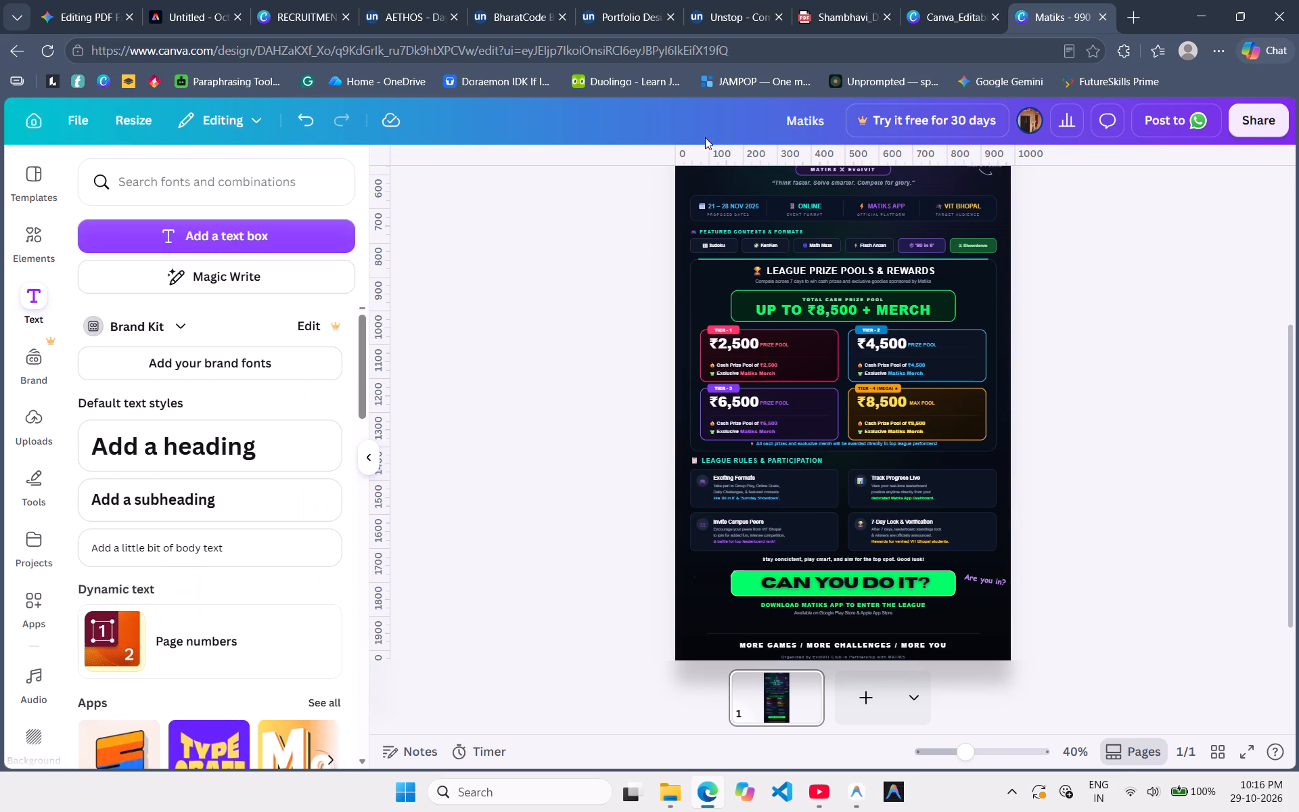
{"action": "left_click", "coordinate": [296, 242]}
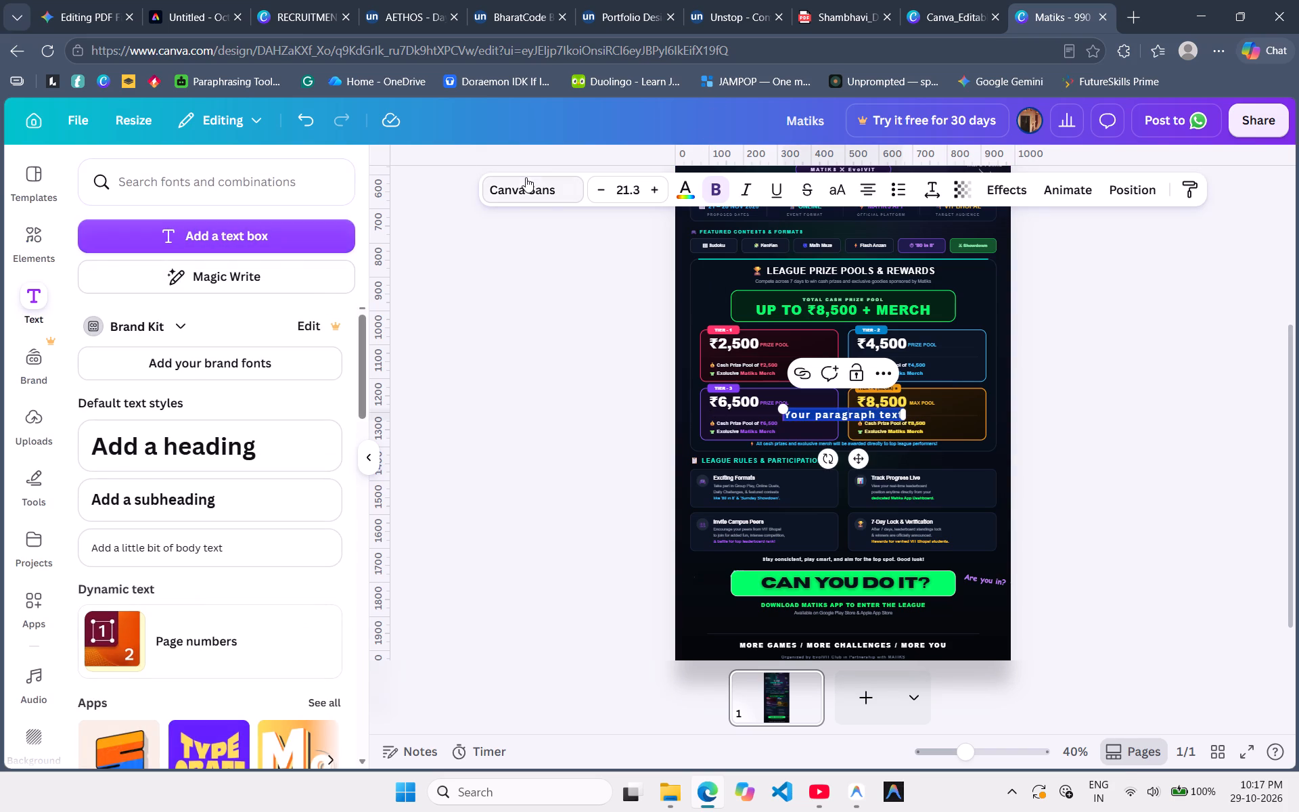
{"action": "left_click", "coordinate": [530, 194]}
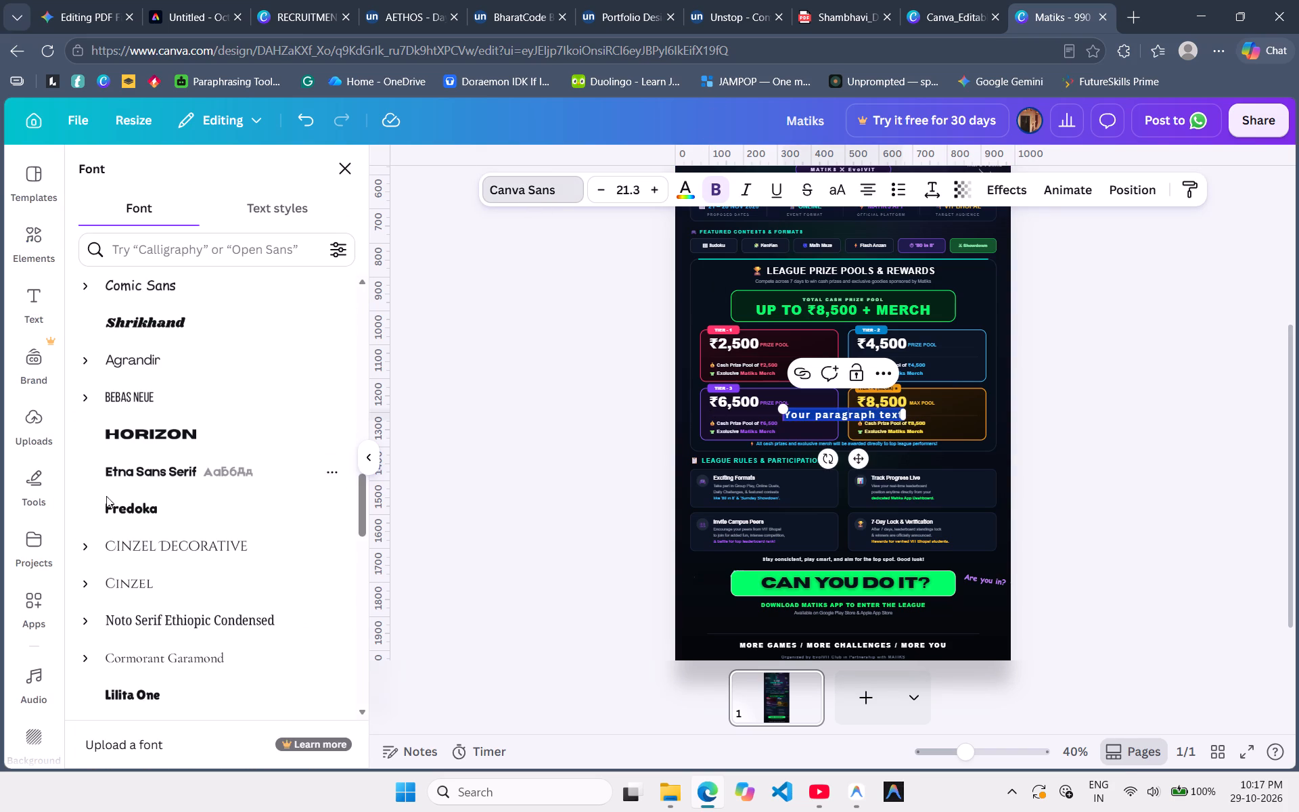
{"action": "scroll", "coordinate": [210, 592], "scroll_direction": "right", "scroll_amount": 1}
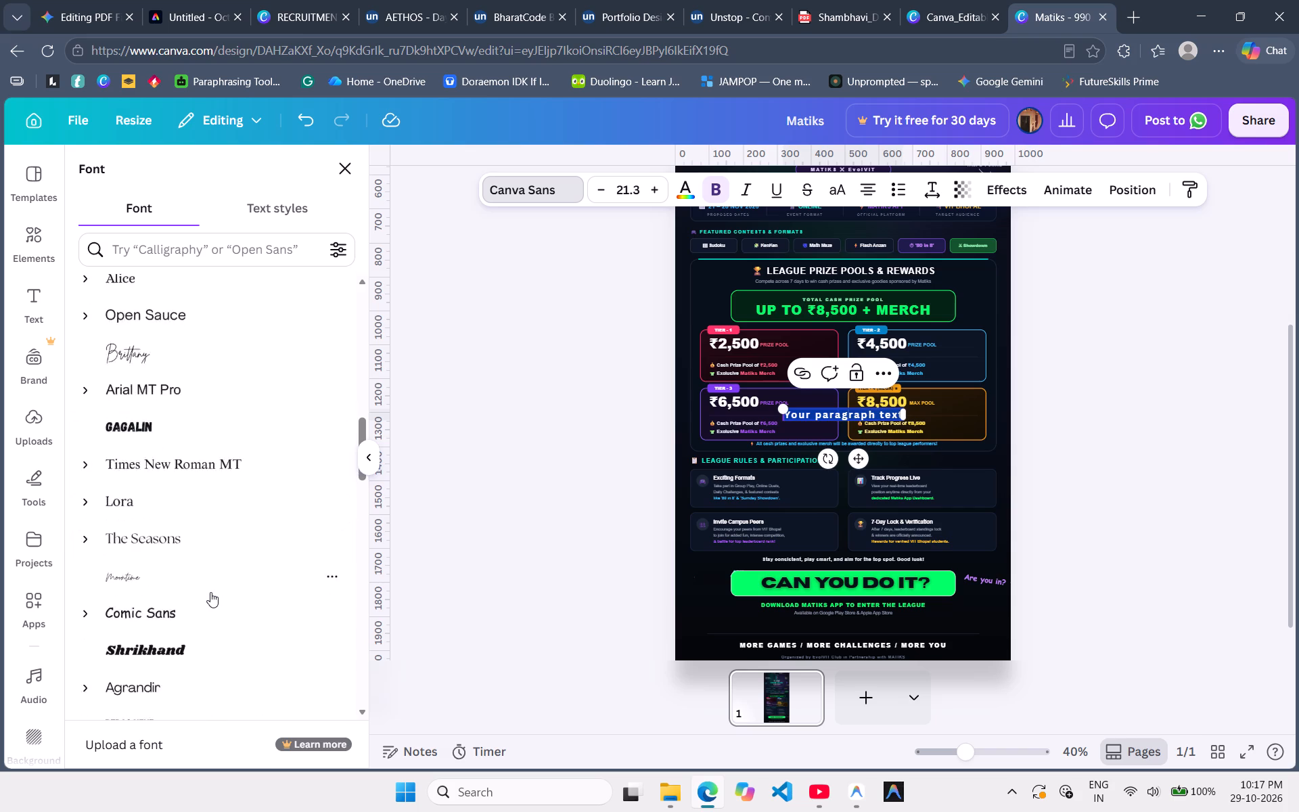
{"action": "scroll", "coordinate": [210, 592], "scroll_direction": "right", "scroll_amount": 1}
{"action": "left_click", "coordinate": [235, 554]}
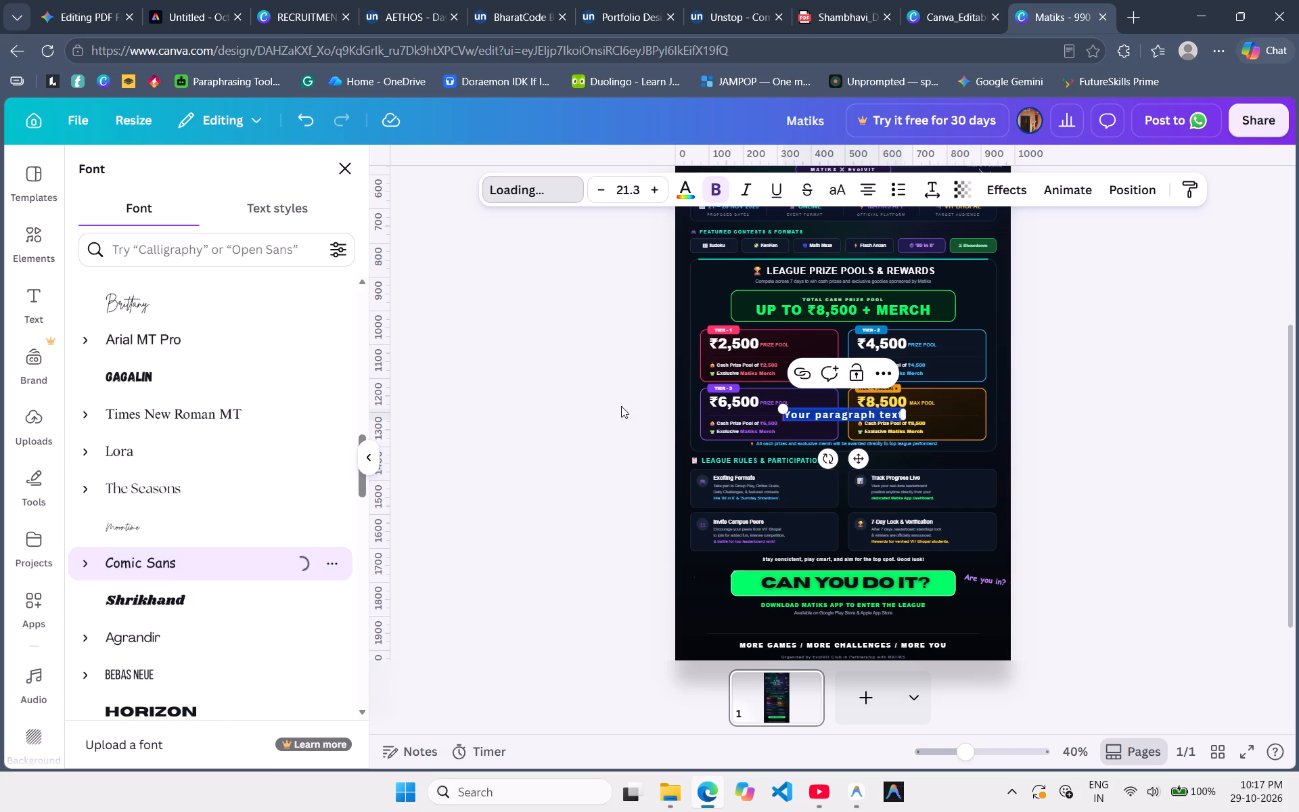
{"action": "type", "text": "let"}
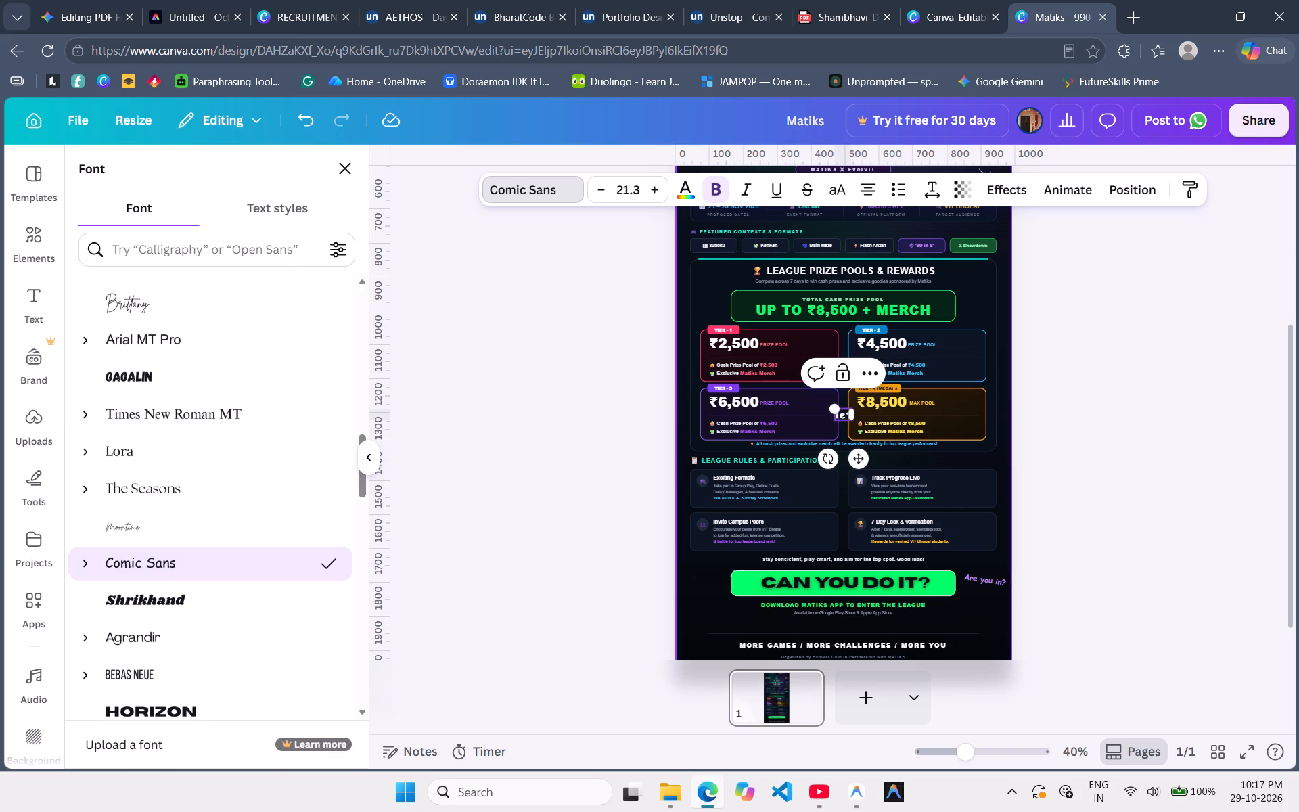
{"action": "key", "text": "BackSpace"}
{"action": "key", "text": "BackSpace"}
{"action": "type", "text": "et's"}
{"action": "key", "text": "space"}
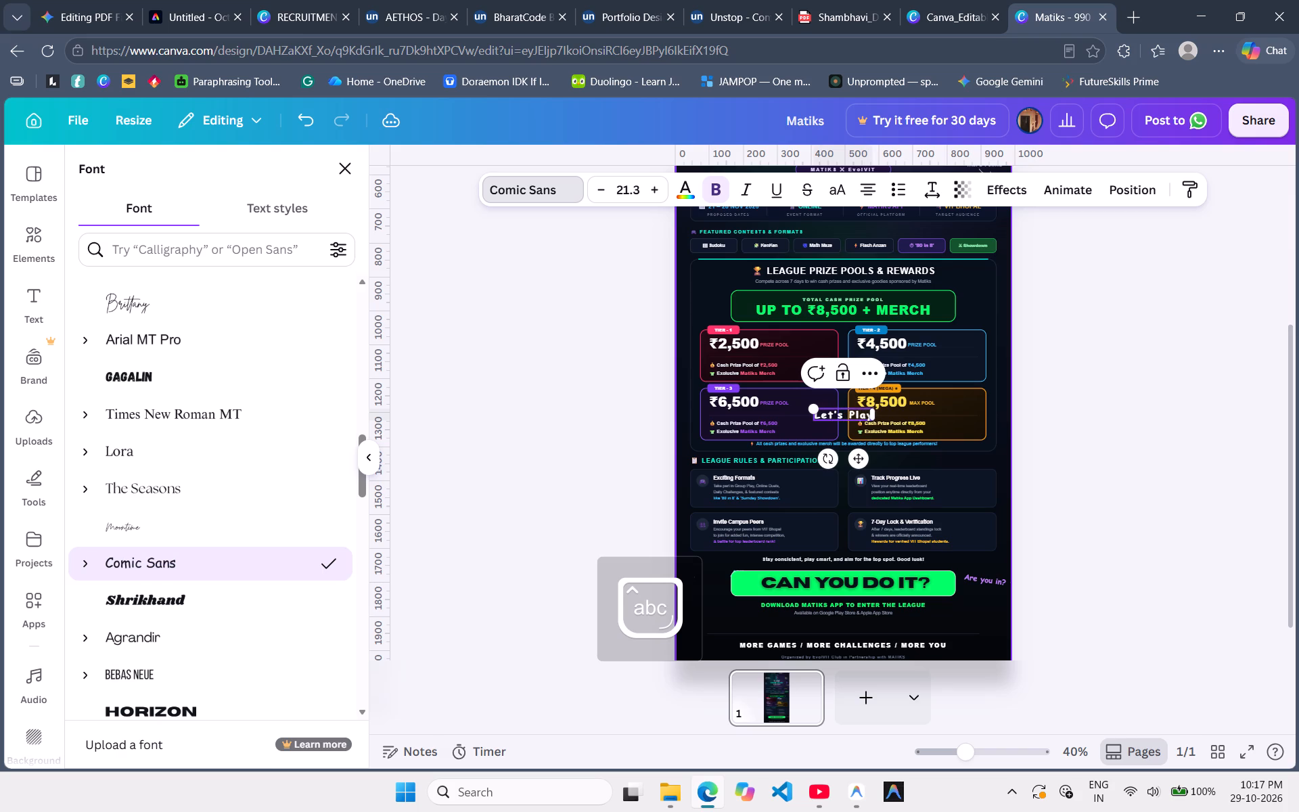
{"action": "key", "text": "shift+exclam"}
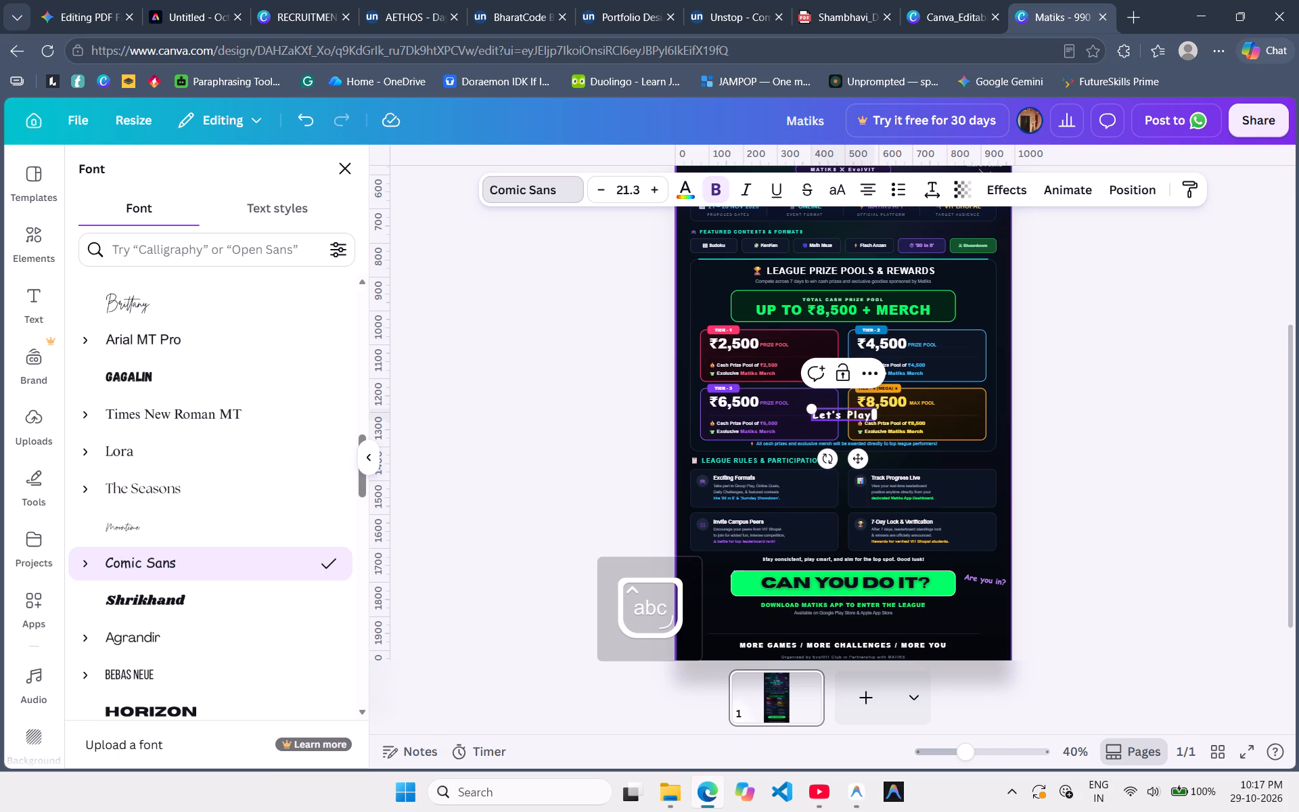
{"action": "key", "text": "space"}
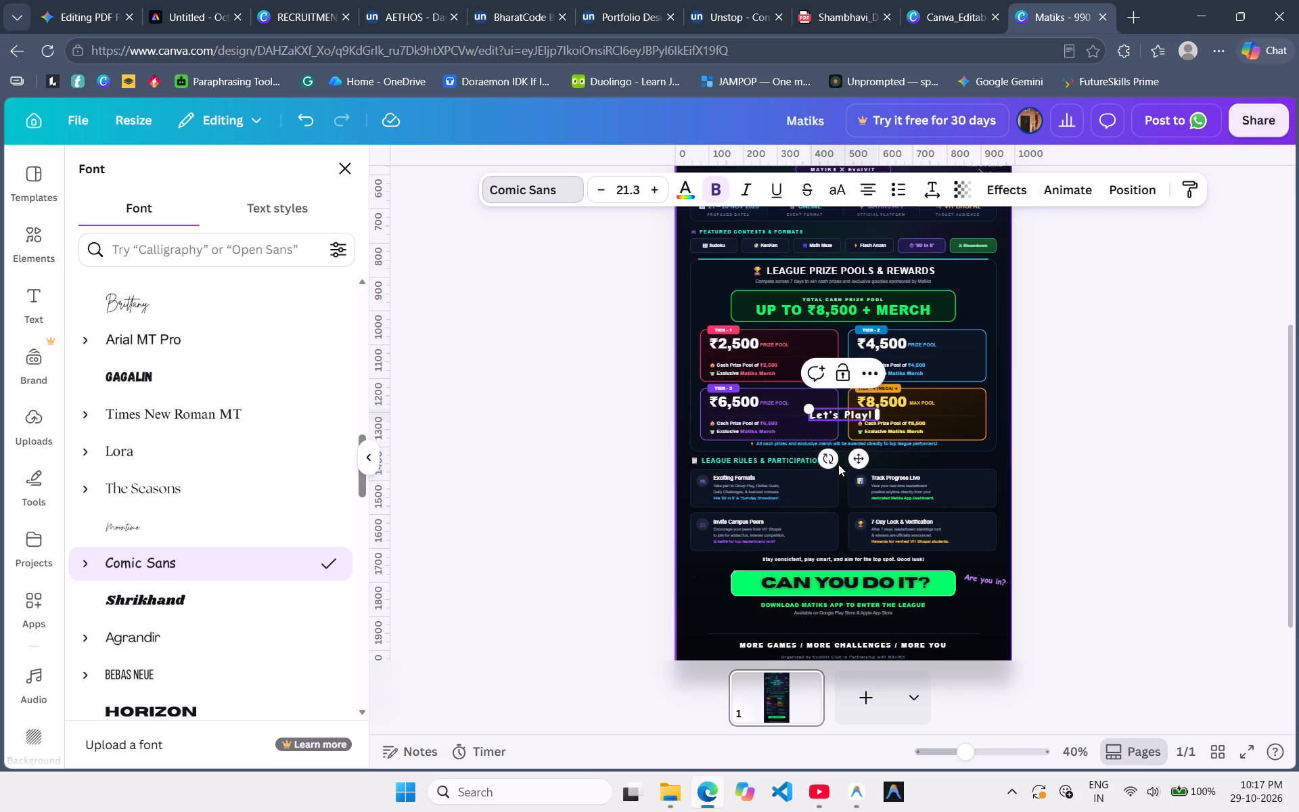
Tilt the "Let's Play!" text slightly counter-clockwise so it slants upward.
{"action": "left_click_drag", "start_coordinate": [831, 460], "coordinate": [845, 470]}
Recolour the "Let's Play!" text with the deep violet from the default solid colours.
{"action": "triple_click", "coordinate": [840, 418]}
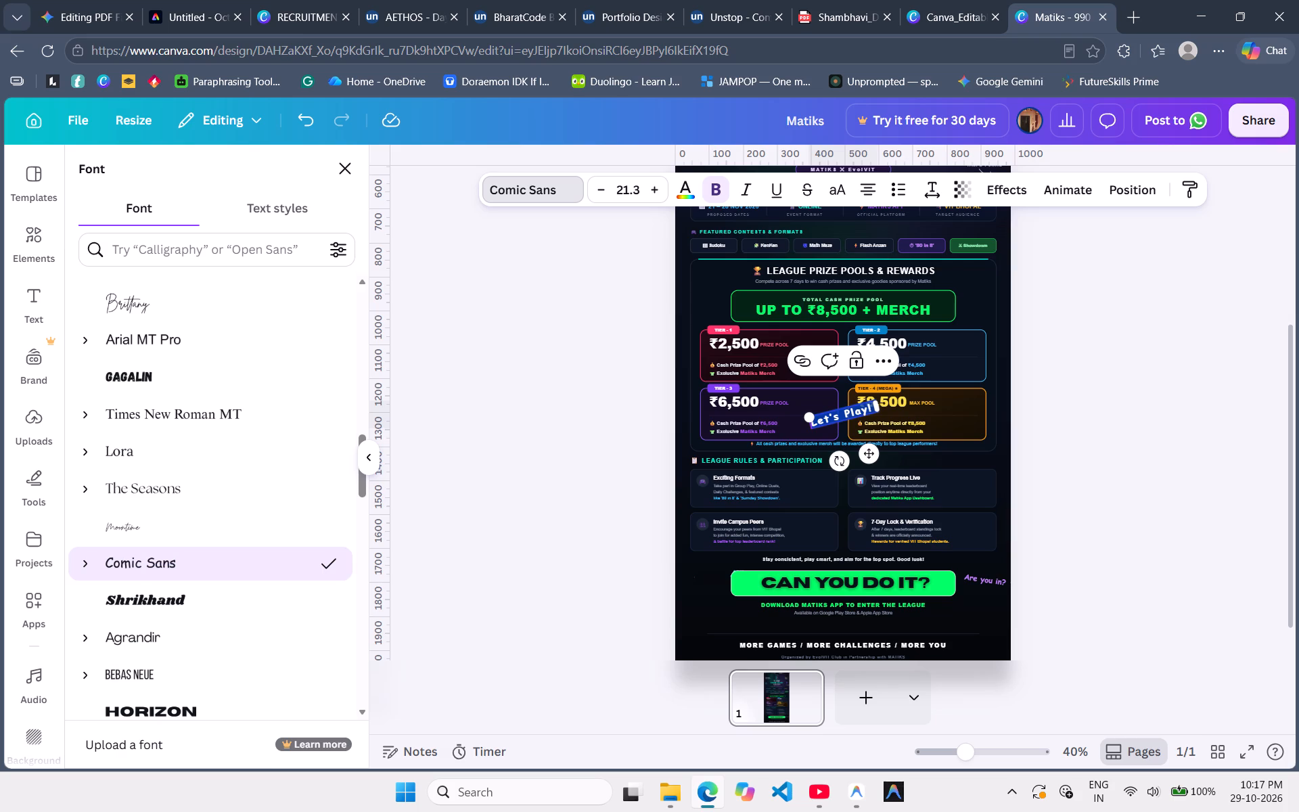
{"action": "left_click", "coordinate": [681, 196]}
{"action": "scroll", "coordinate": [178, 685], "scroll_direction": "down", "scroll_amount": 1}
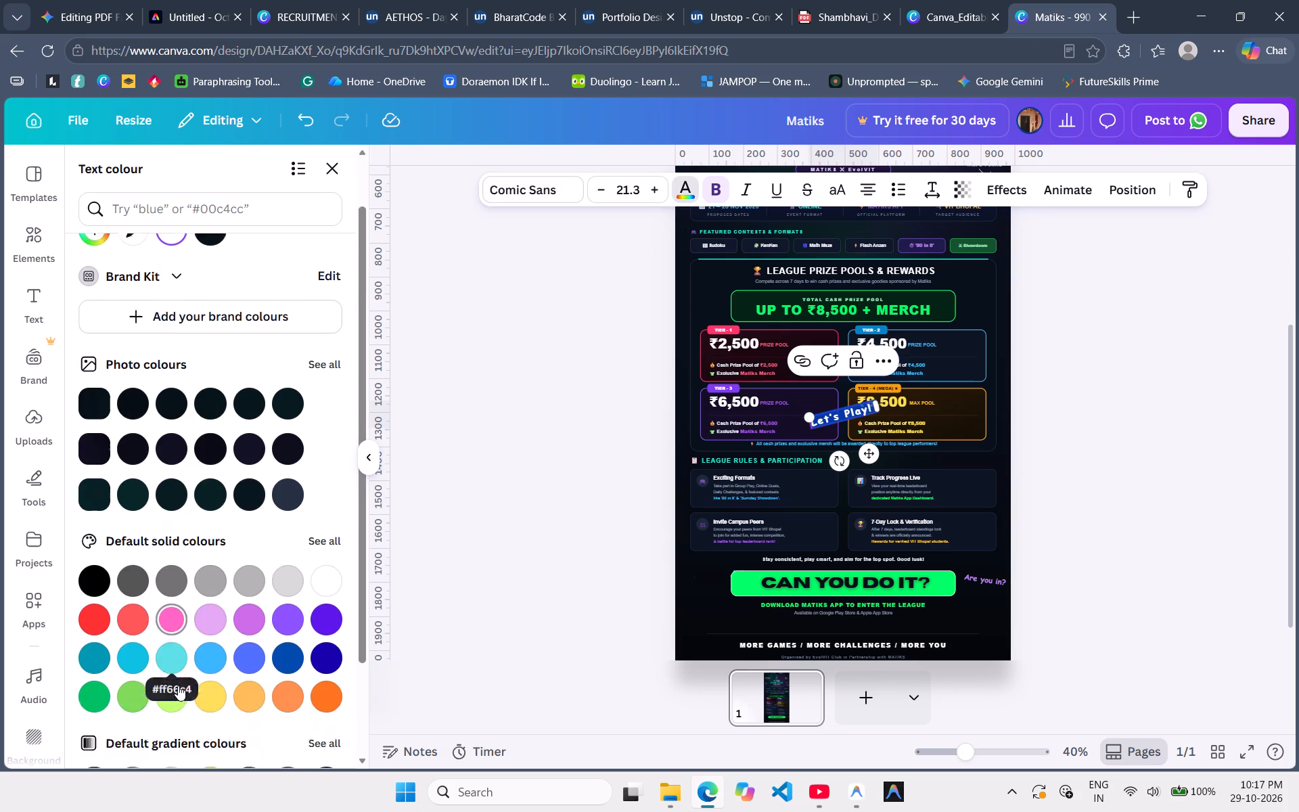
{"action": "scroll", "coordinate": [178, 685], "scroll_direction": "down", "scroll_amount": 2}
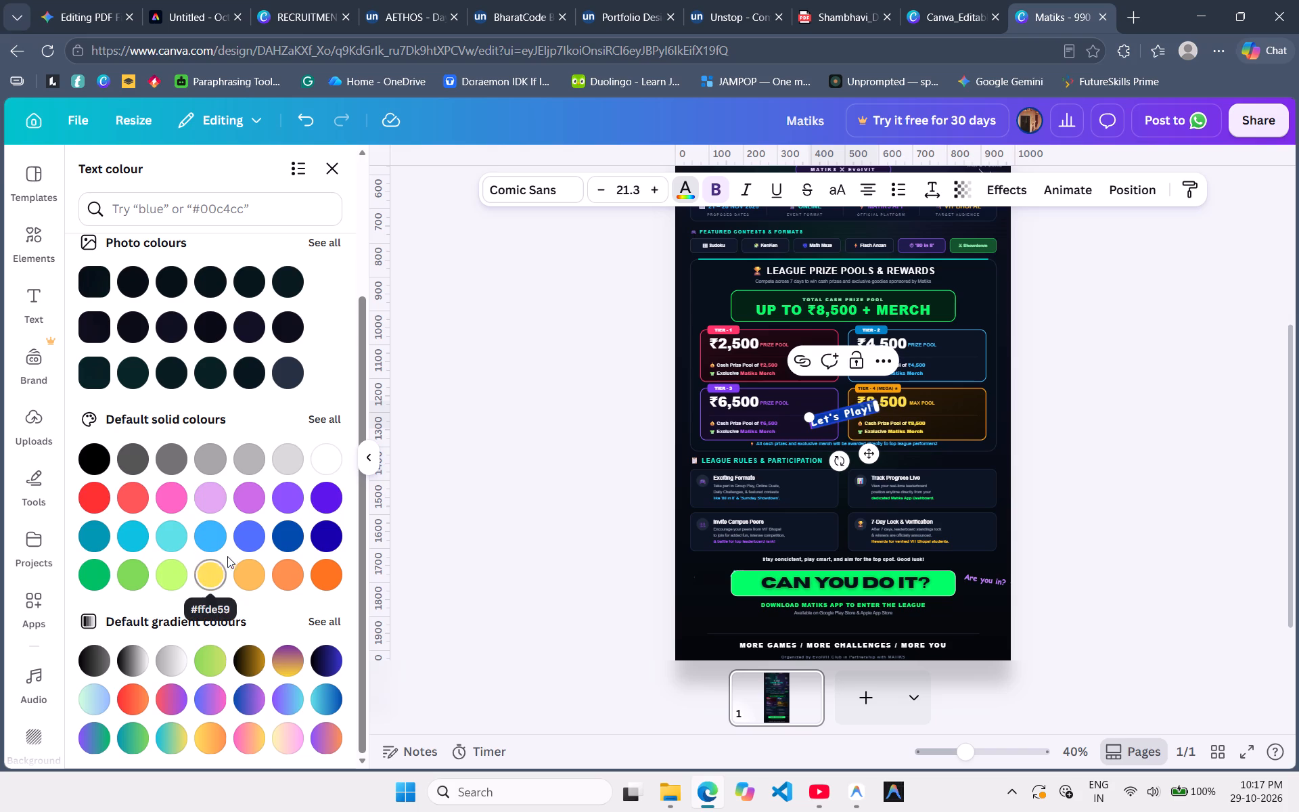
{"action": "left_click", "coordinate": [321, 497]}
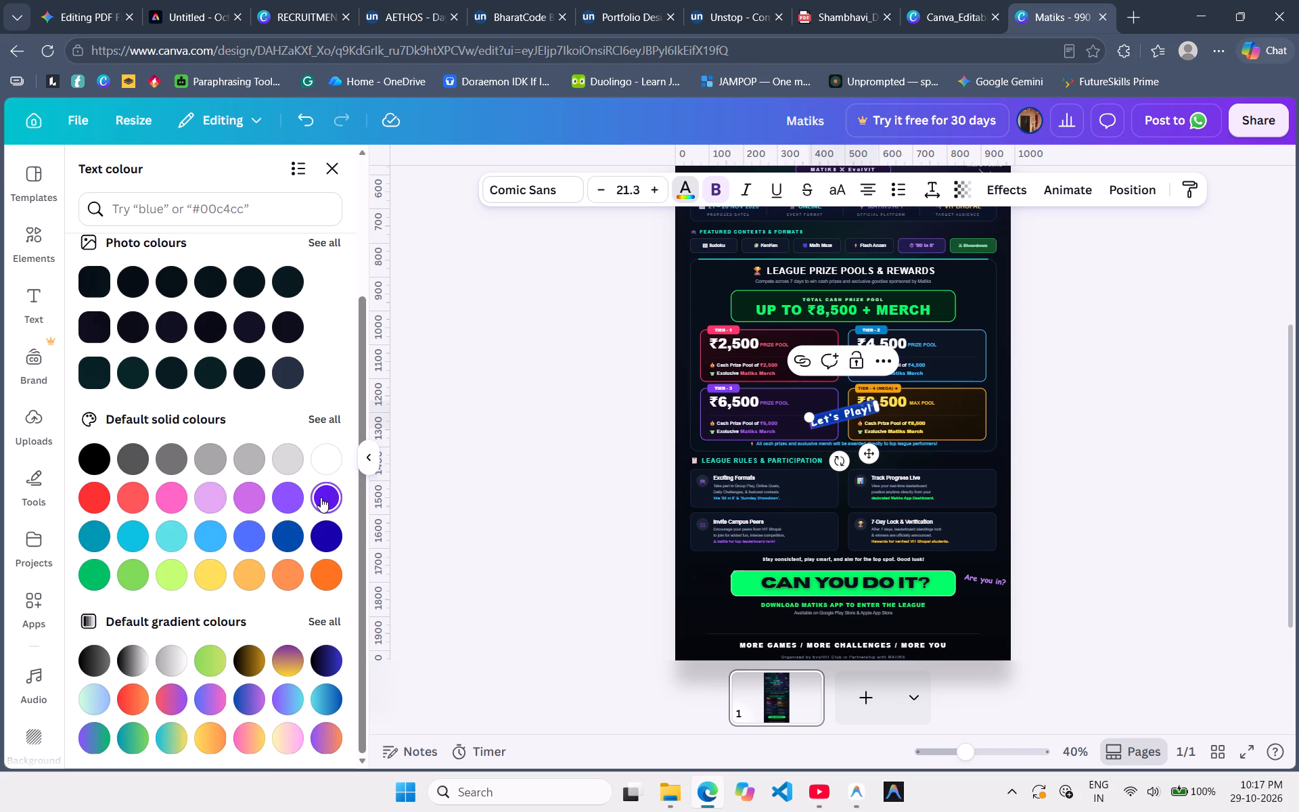
Move the "Let's Play!" text to the green banner's upper-left corner and recolour it light purple #cb6ce6.
{"action": "left_click_drag", "start_coordinate": [873, 449], "coordinate": [746, 596]}
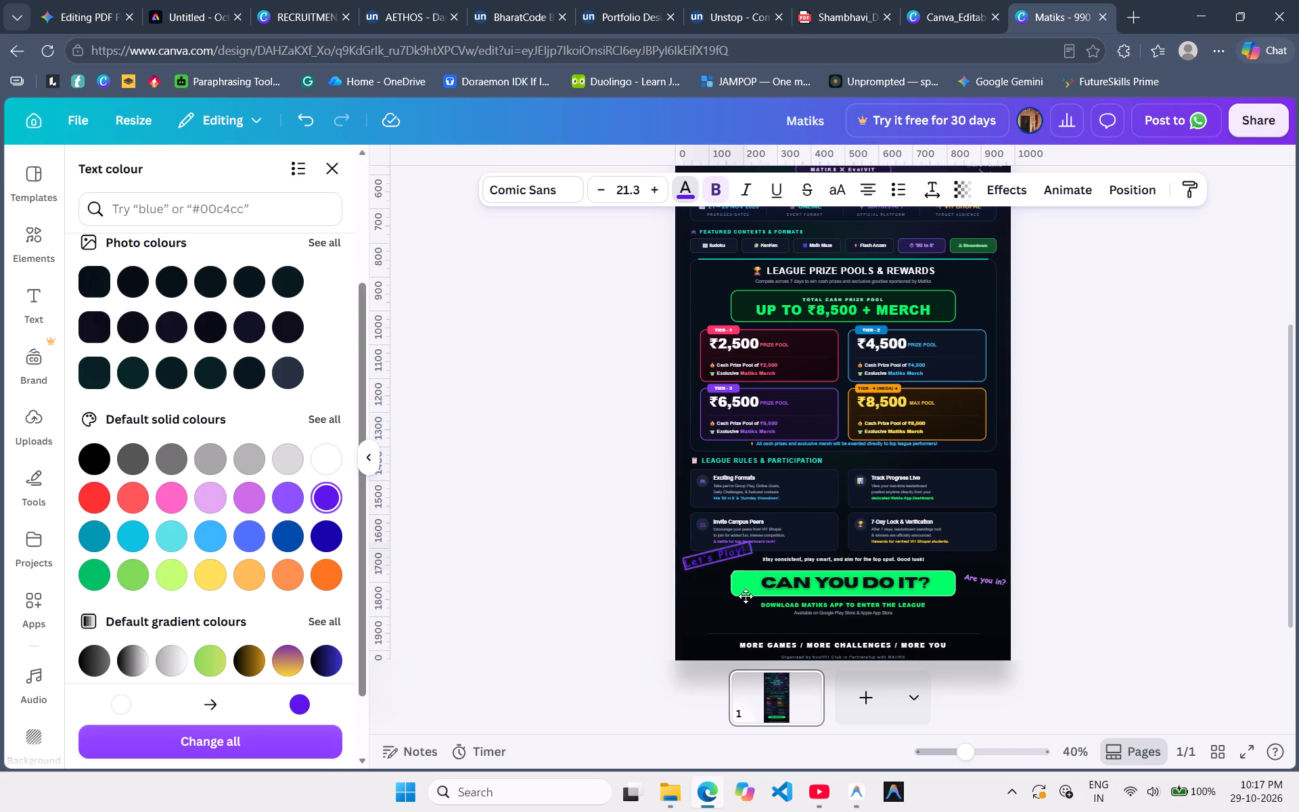
{"action": "left_click_drag", "start_coordinate": [746, 596], "coordinate": [750, 604]}
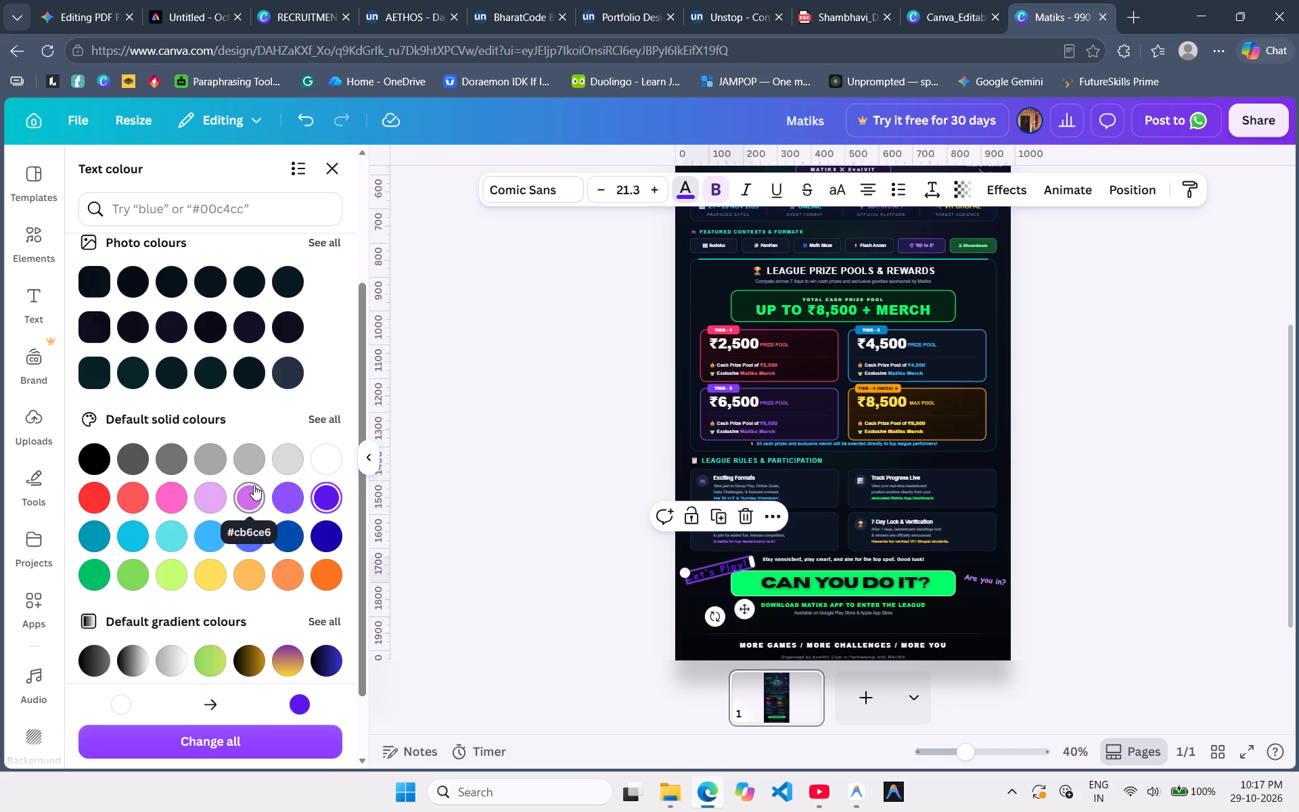
{"action": "left_click", "coordinate": [254, 485]}
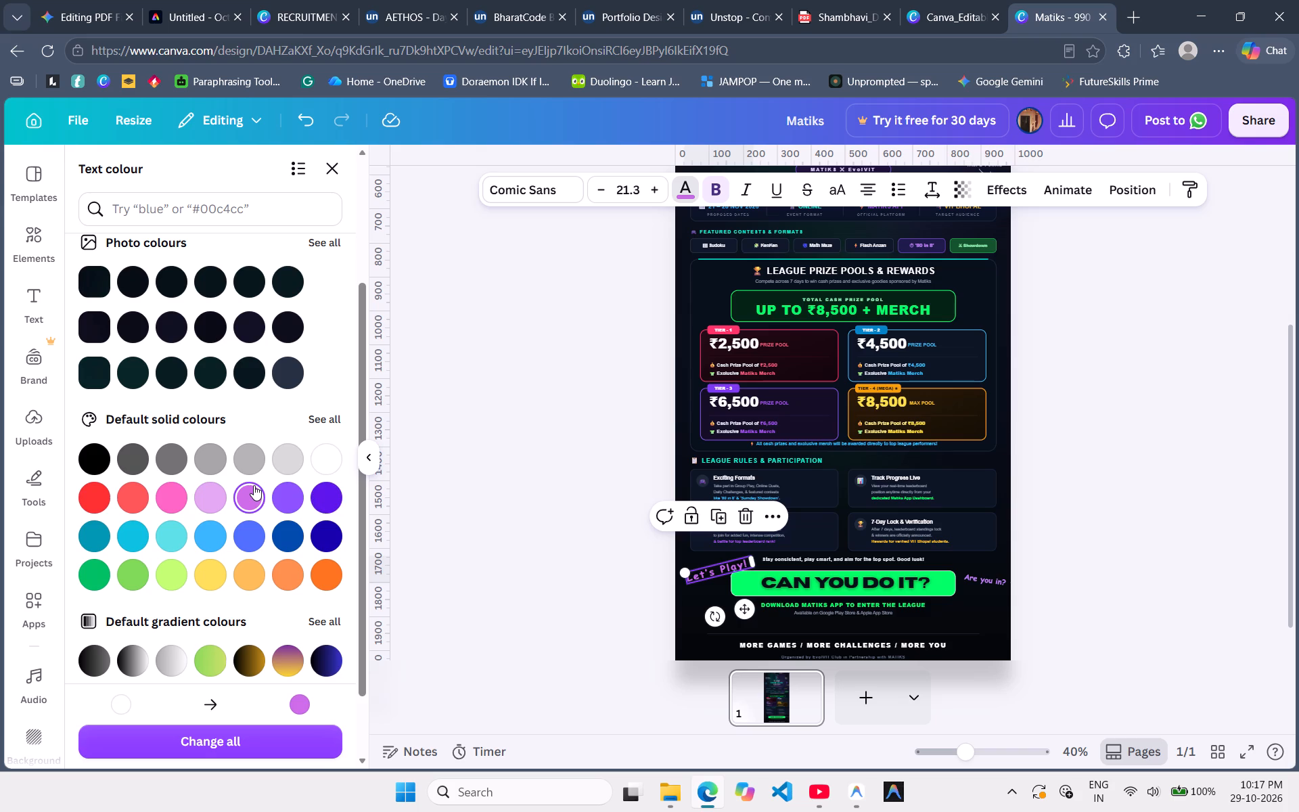
Shrink the "Let's Play!" text to about size 13.8 and place it just beside the green banner's left end.
{"action": "left_click_drag", "start_coordinate": [679, 570], "coordinate": [709, 573]}
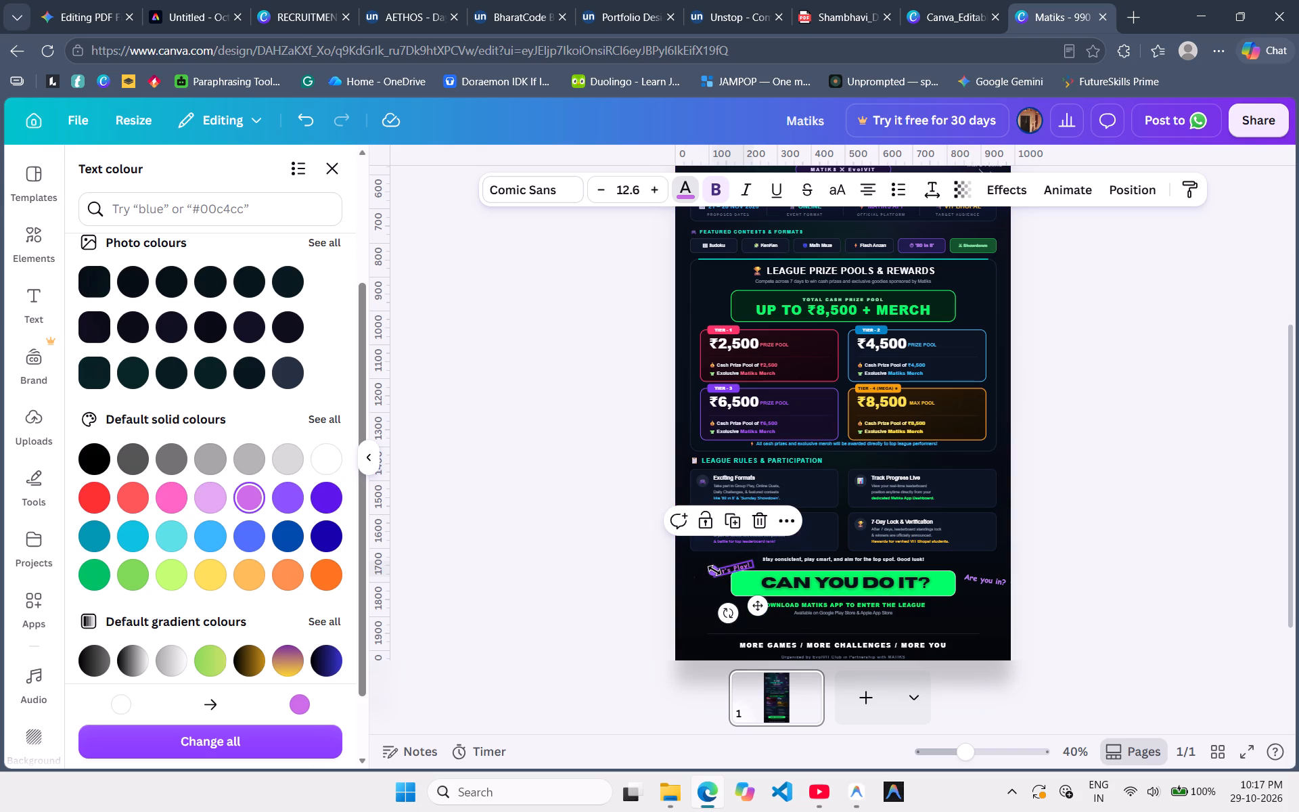
{"action": "left_click_drag", "start_coordinate": [714, 570], "coordinate": [706, 568]}
{"action": "left_click_drag", "start_coordinate": [756, 612], "coordinate": [745, 616]}
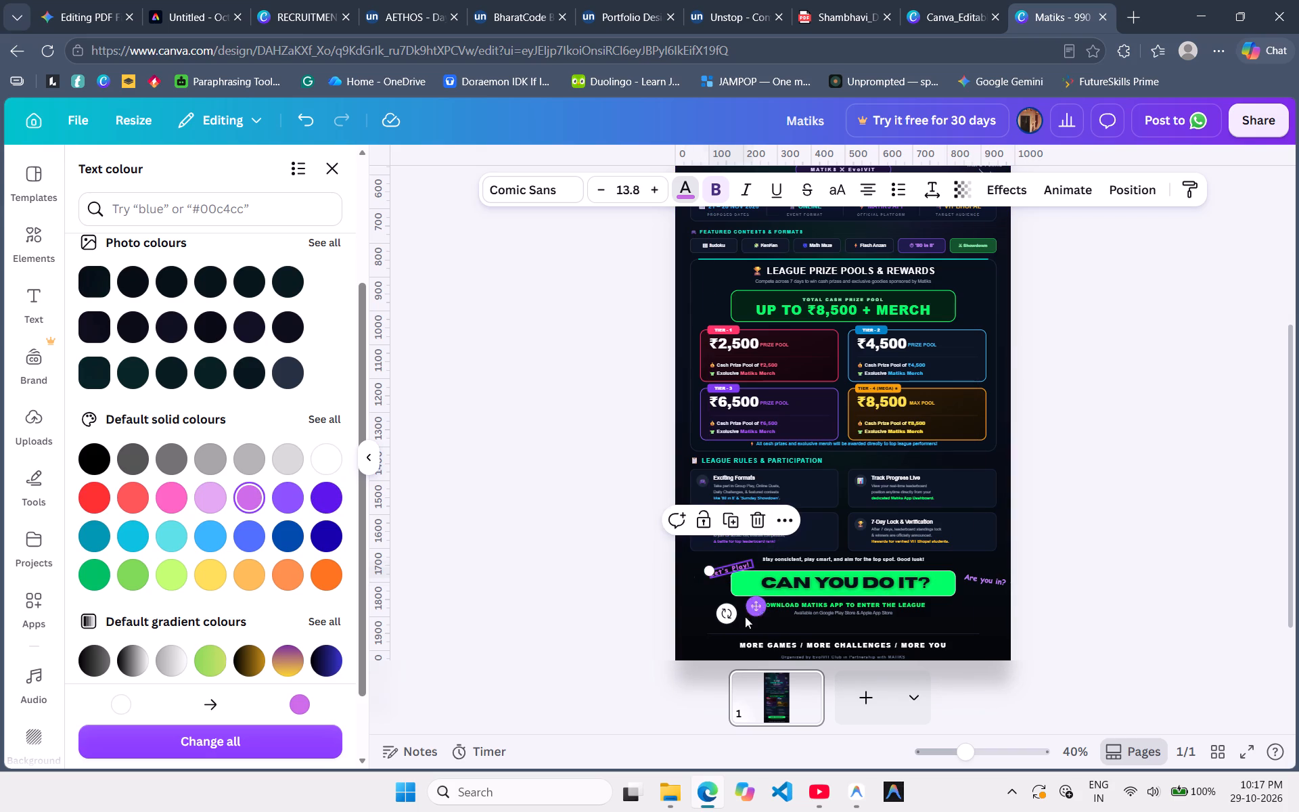
{"action": "left_click_drag", "start_coordinate": [745, 616], "coordinate": [737, 615]}
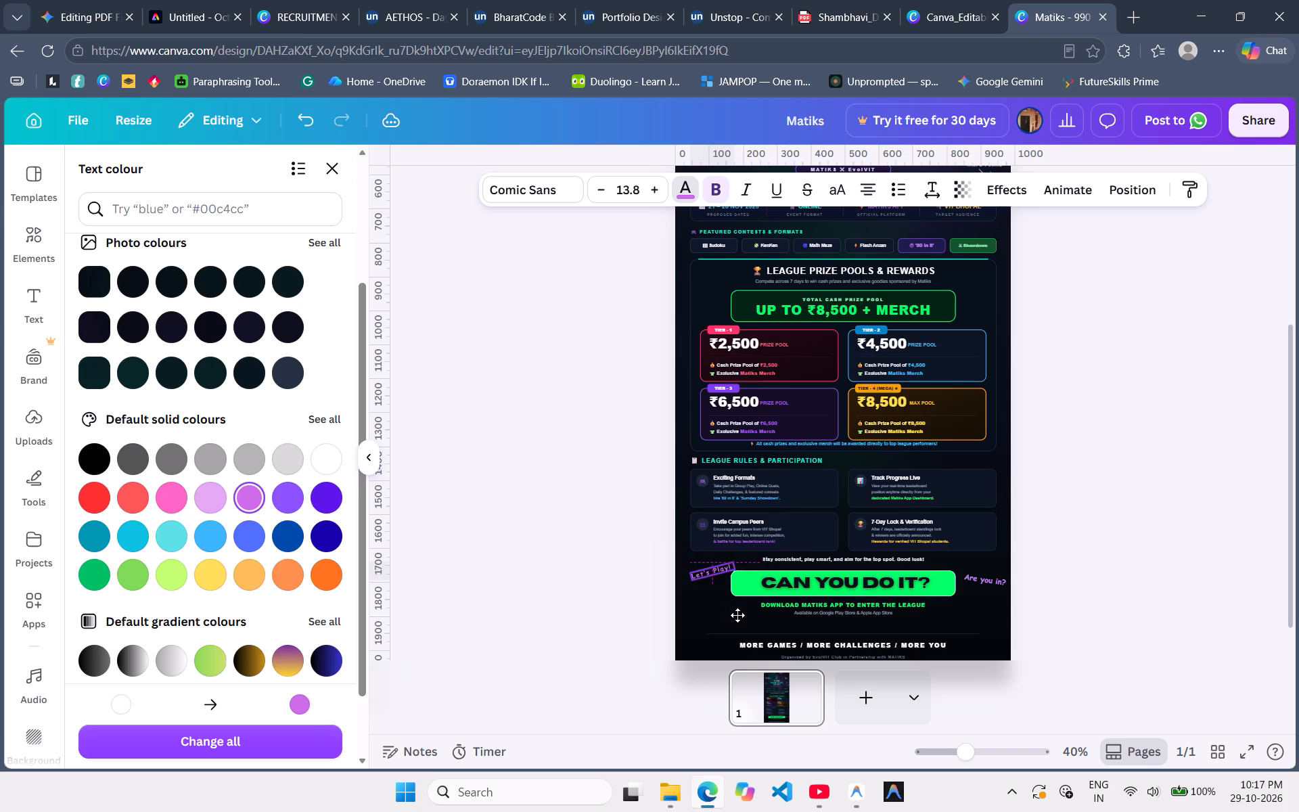
{"action": "left_click_drag", "start_coordinate": [737, 615], "coordinate": [739, 616]}
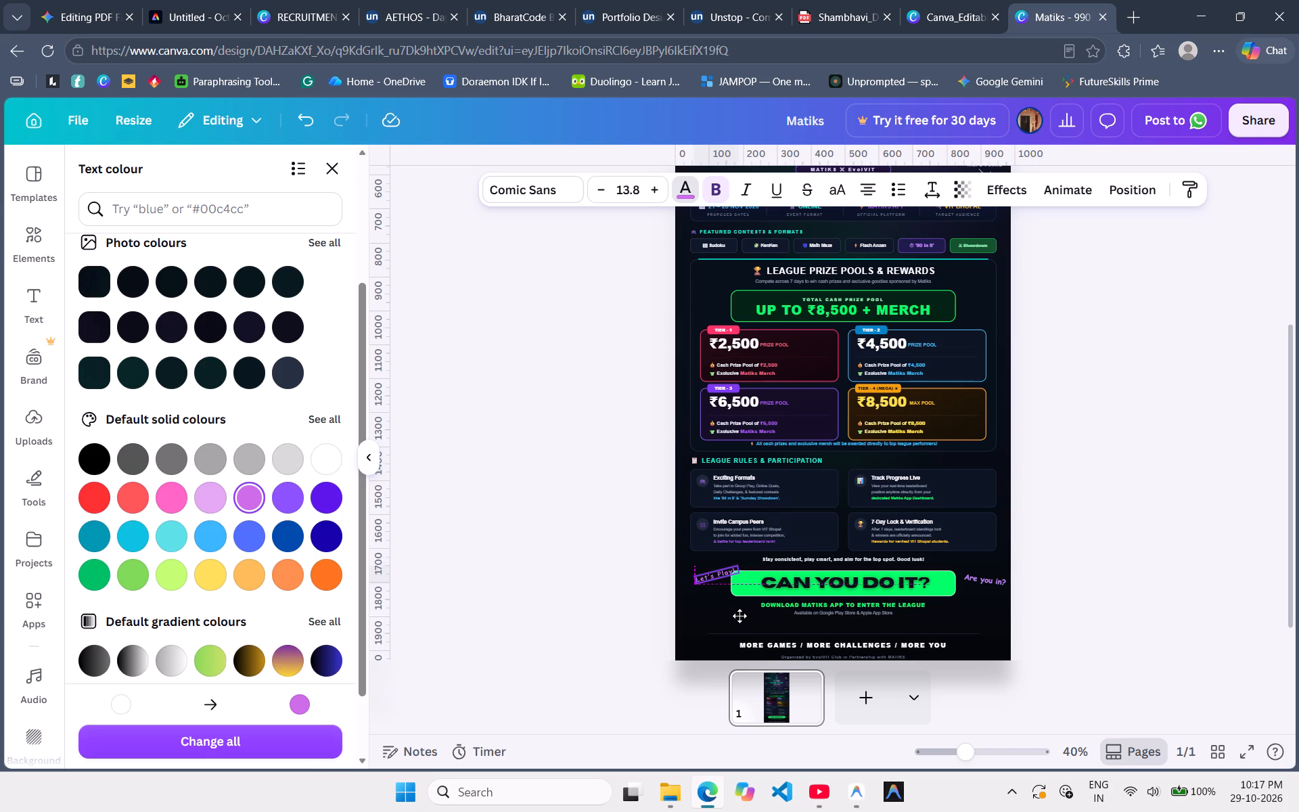
{"action": "left_click", "coordinate": [605, 571]}
{"action": "left_click", "coordinate": [605, 571]}
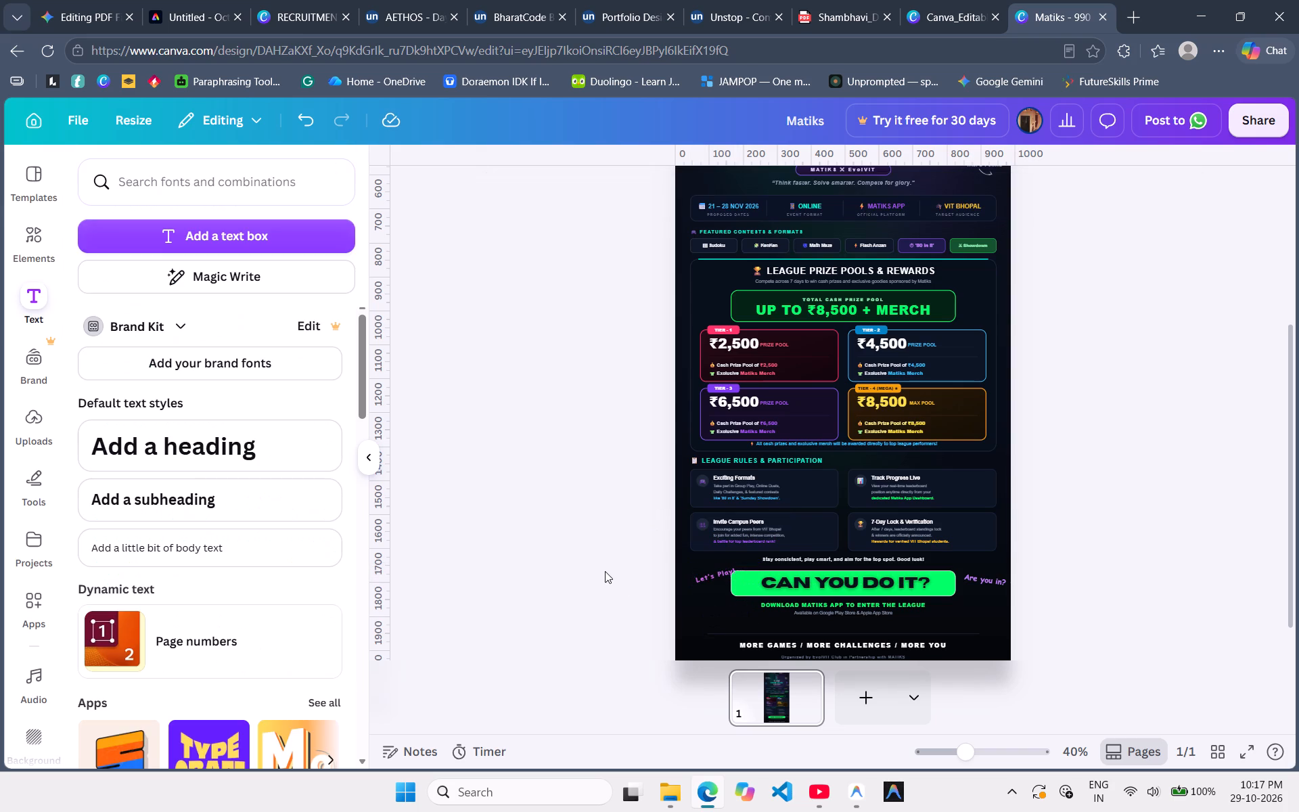
Enlarge the "Let's Play!" text to about size 16.9 and nudge it up over the green banner's upper-left corner.
{"action": "left_click", "coordinate": [722, 573]}
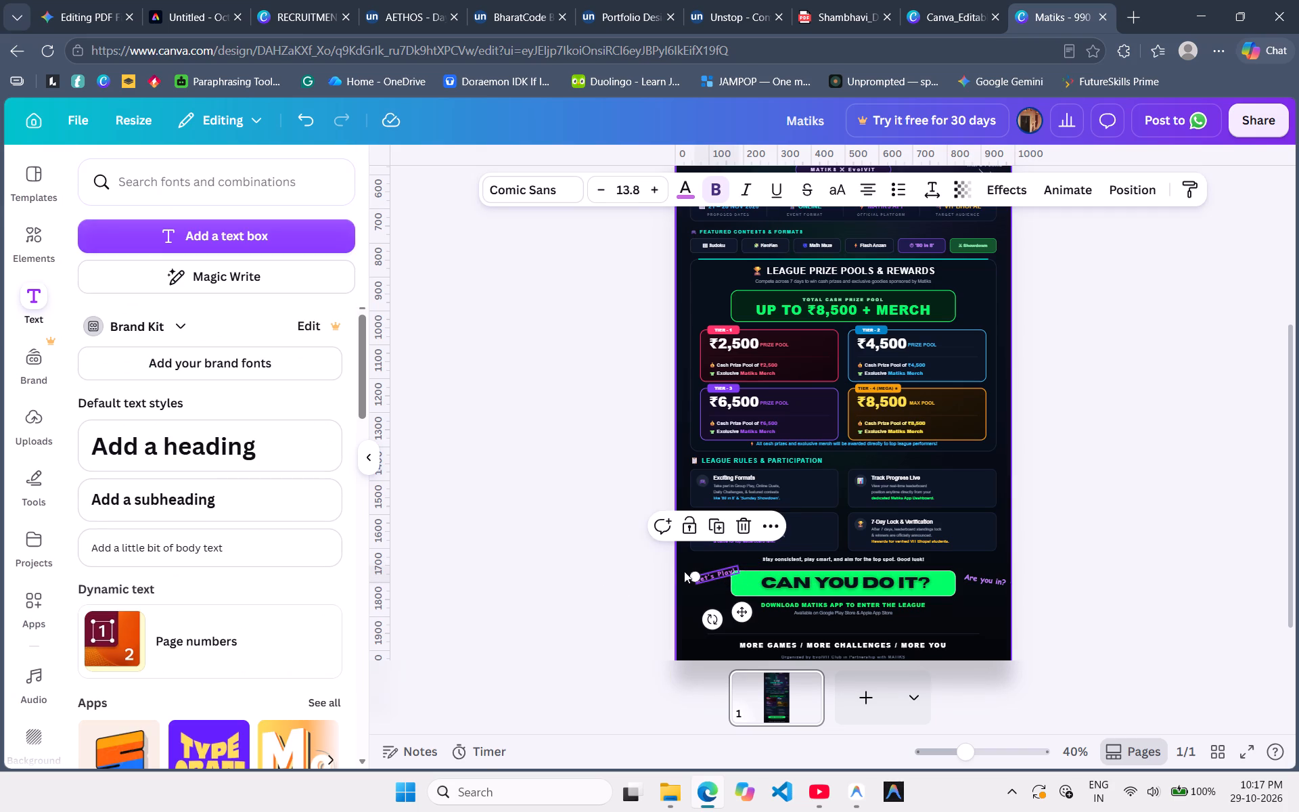
{"action": "left_click_drag", "start_coordinate": [689, 571], "coordinate": [677, 568]}
{"action": "left_click", "coordinate": [615, 566]}
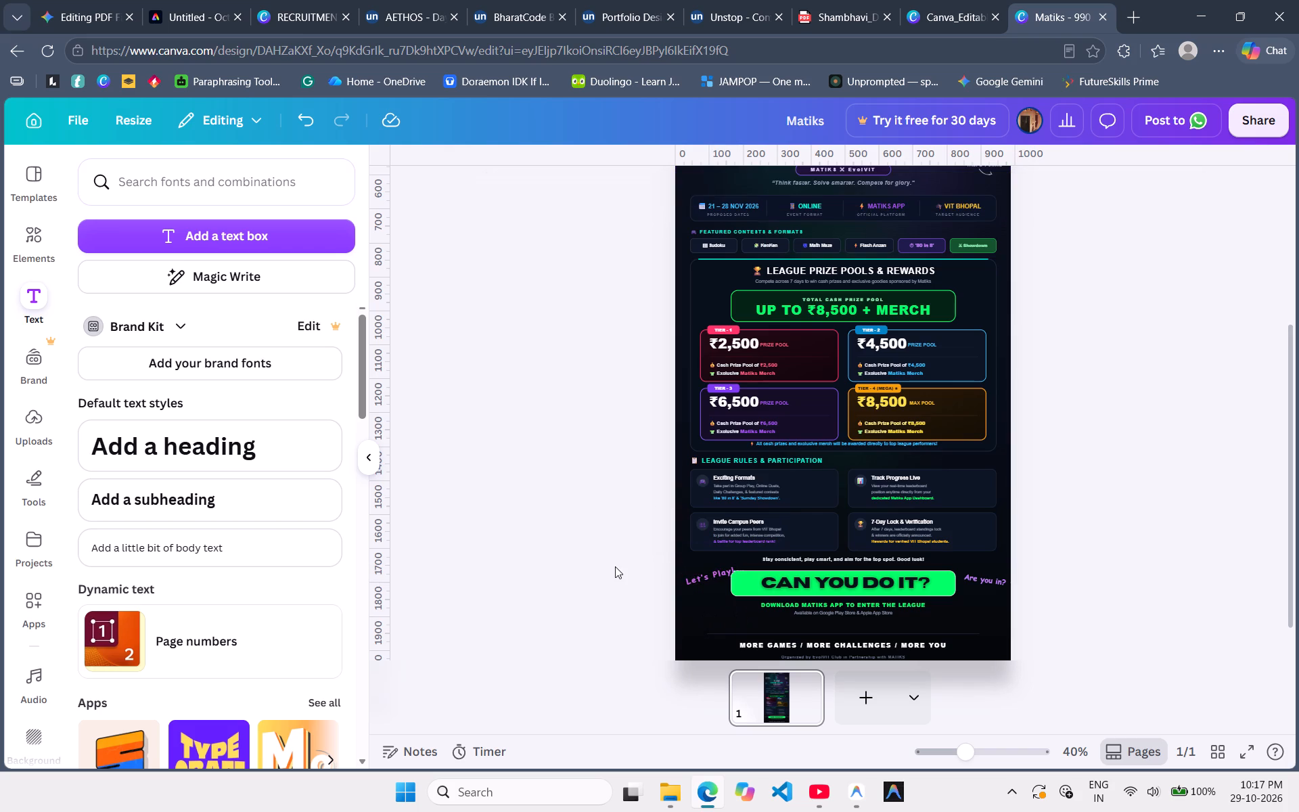
{"action": "left_click_drag", "start_coordinate": [716, 568], "coordinate": [731, 564]}
{"action": "left_click", "coordinate": [611, 547]}
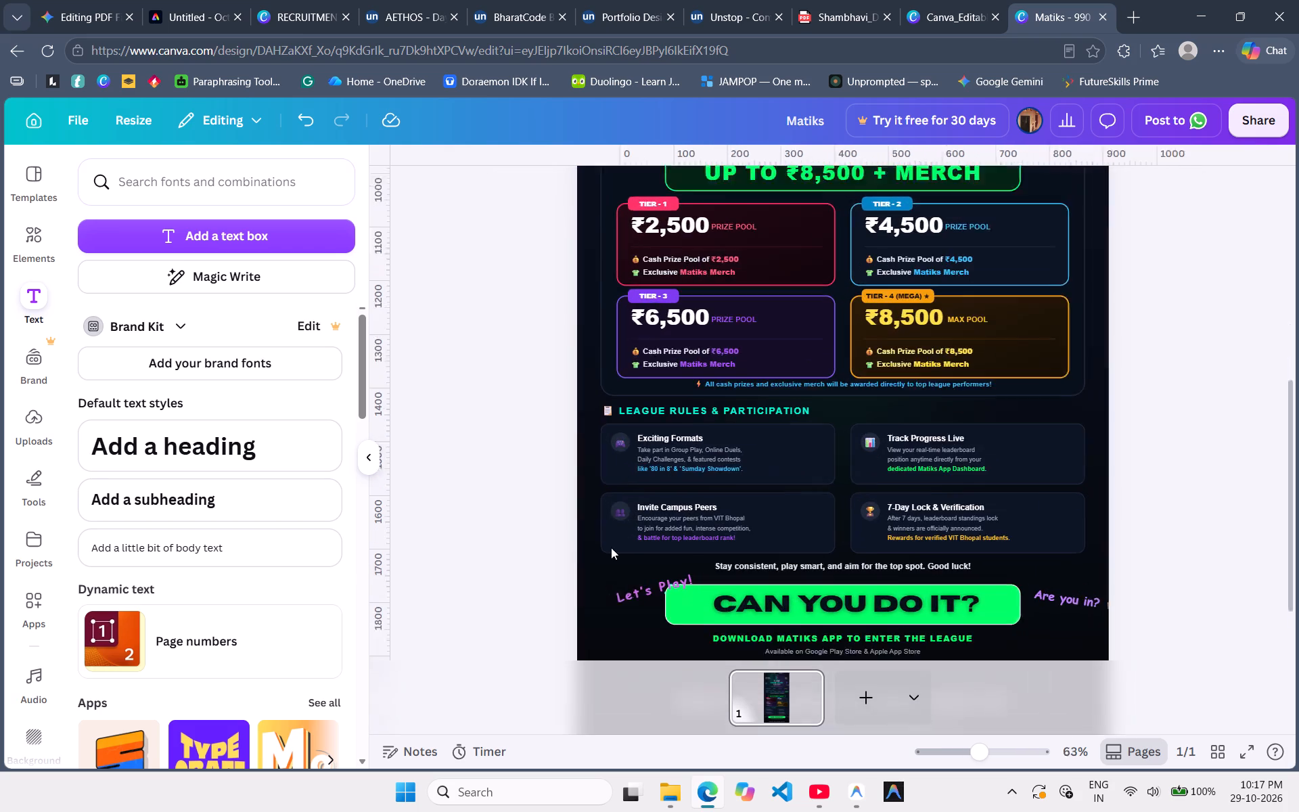
{"action": "left_click_drag", "start_coordinate": [641, 586], "coordinate": [641, 581]}
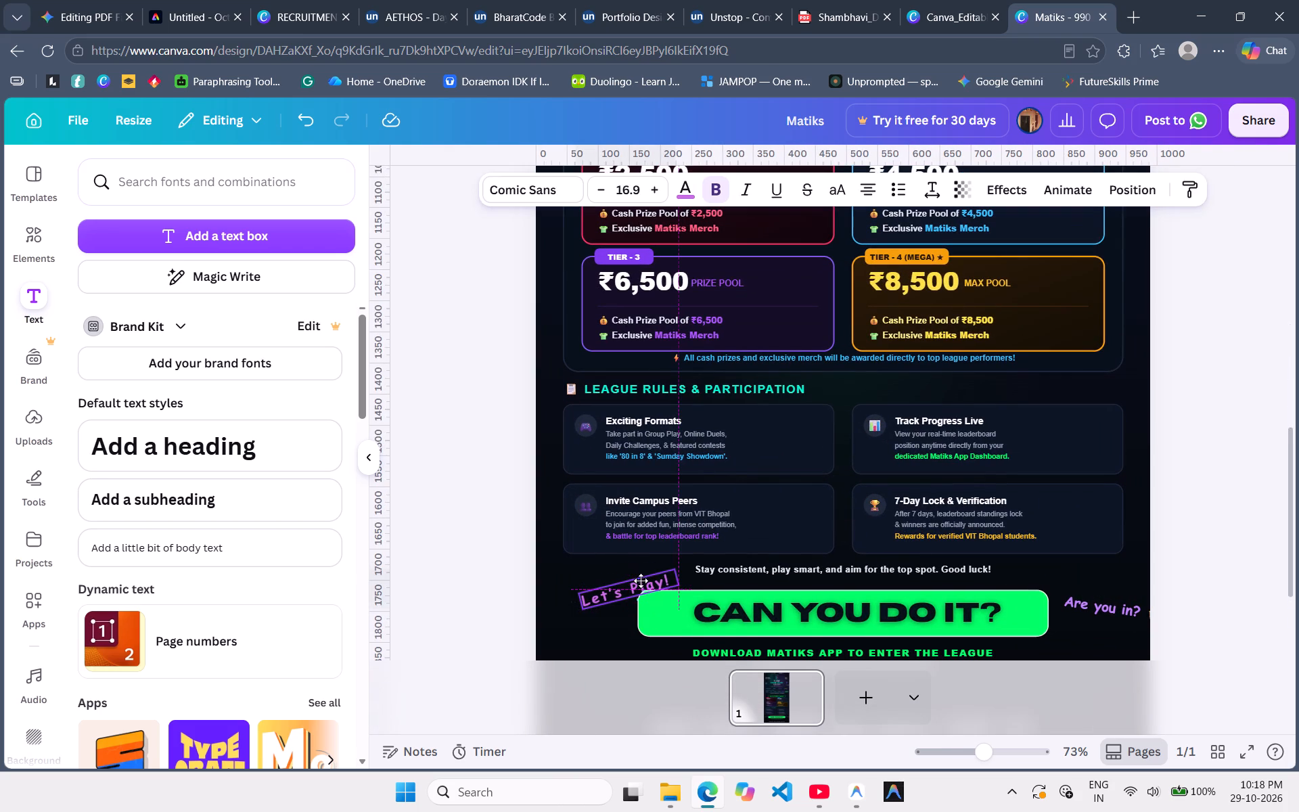
{"action": "left_click_drag", "start_coordinate": [641, 581], "coordinate": [641, 579]}
{"action": "left_click", "coordinate": [527, 568]}
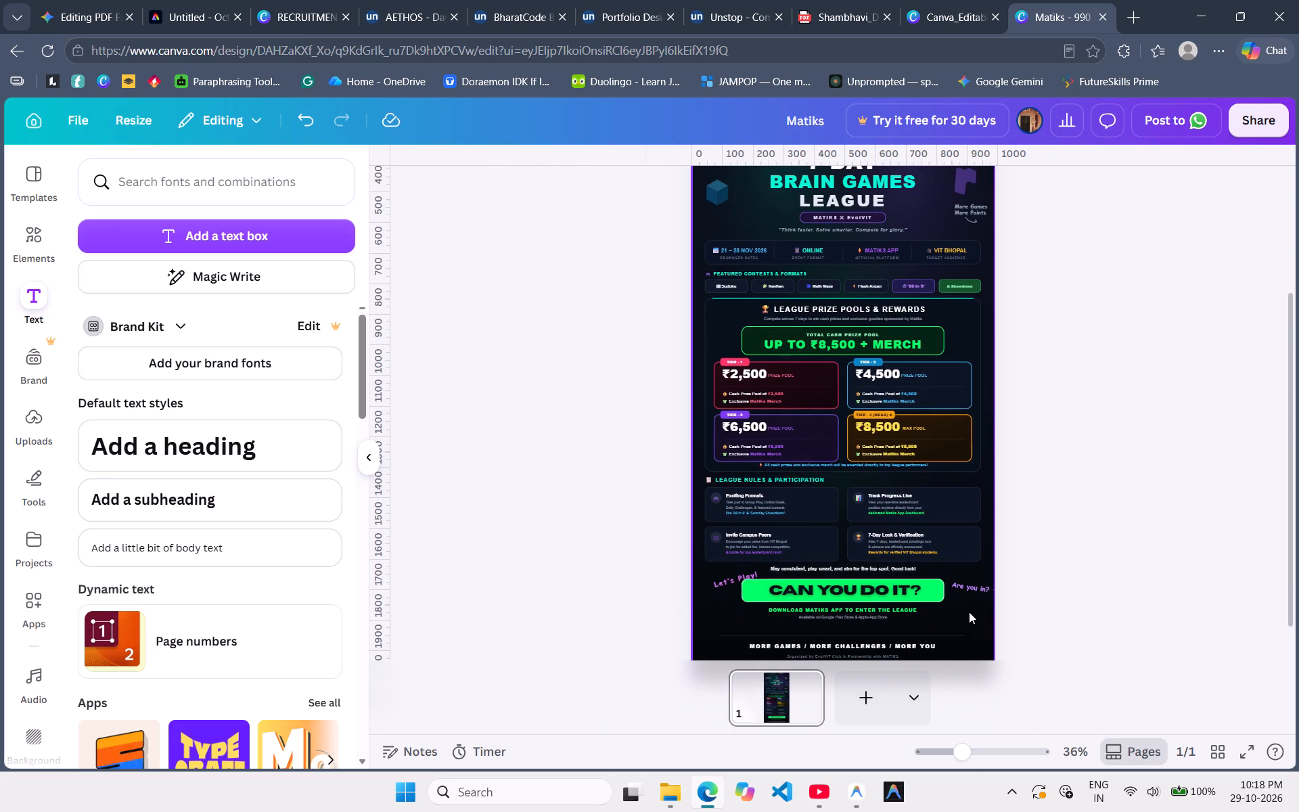
Search the elements library for "confetti" and browse the graphics results for a suitable decoration.
{"action": "scroll", "coordinate": [700, 368], "scroll_direction": "up", "scroll_amount": 1}
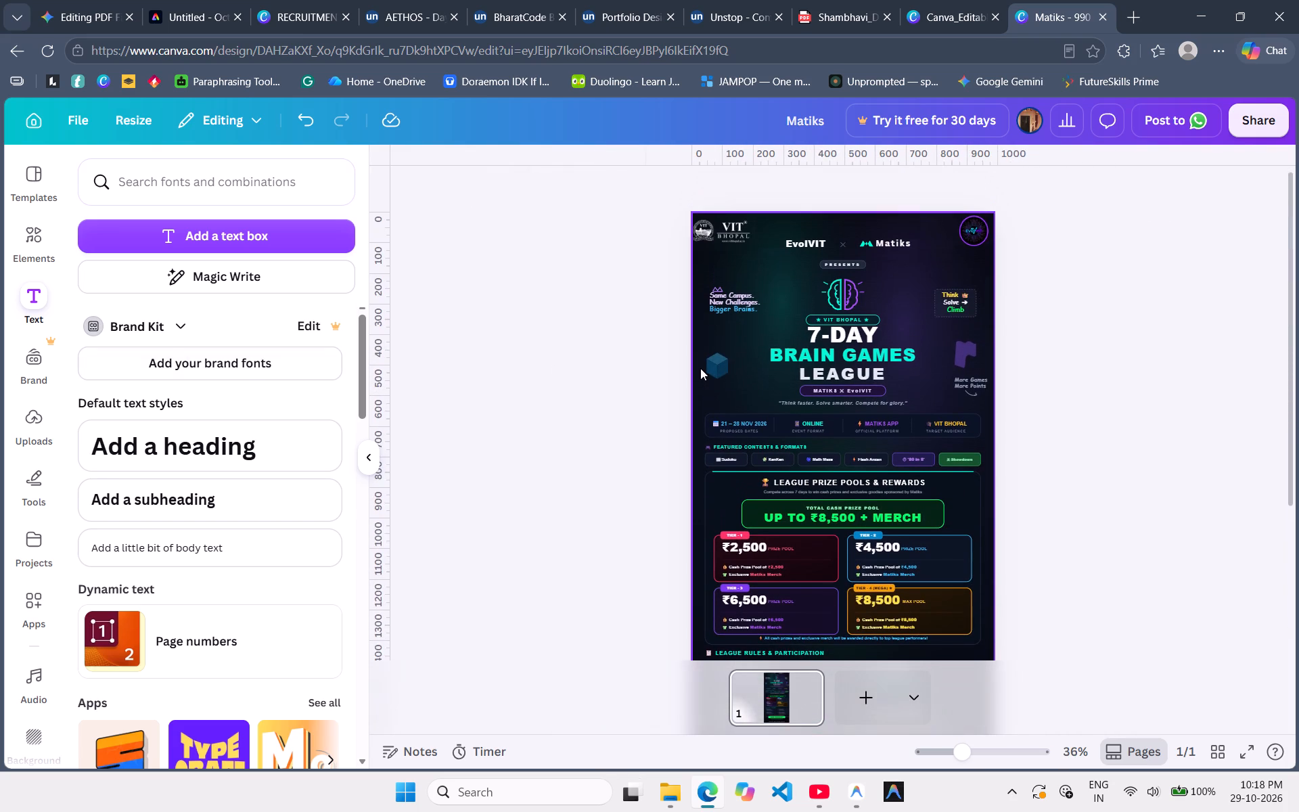
{"action": "scroll", "coordinate": [700, 368], "scroll_direction": "up", "scroll_amount": 2}
{"action": "scroll", "coordinate": [535, 359], "scroll_direction": "down", "scroll_amount": 3}
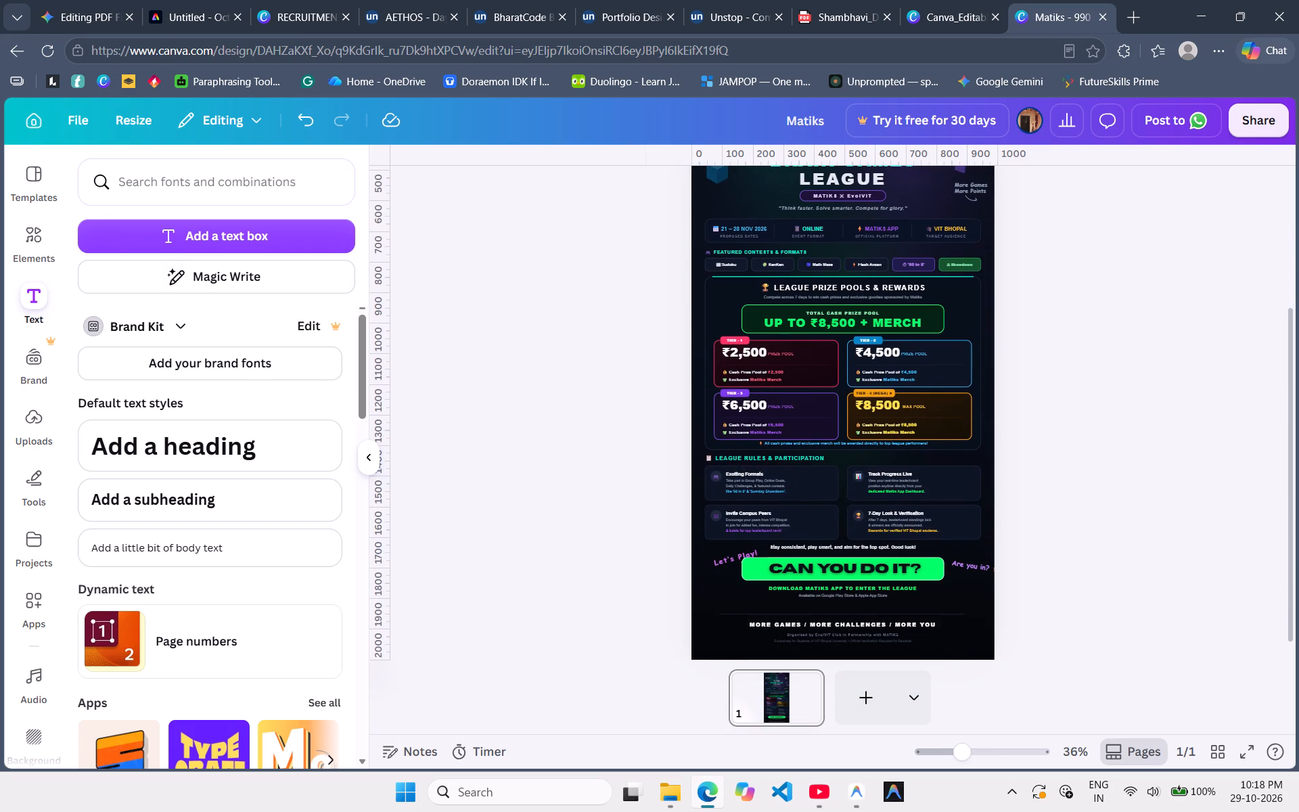
{"action": "left_click", "coordinate": [39, 227]}
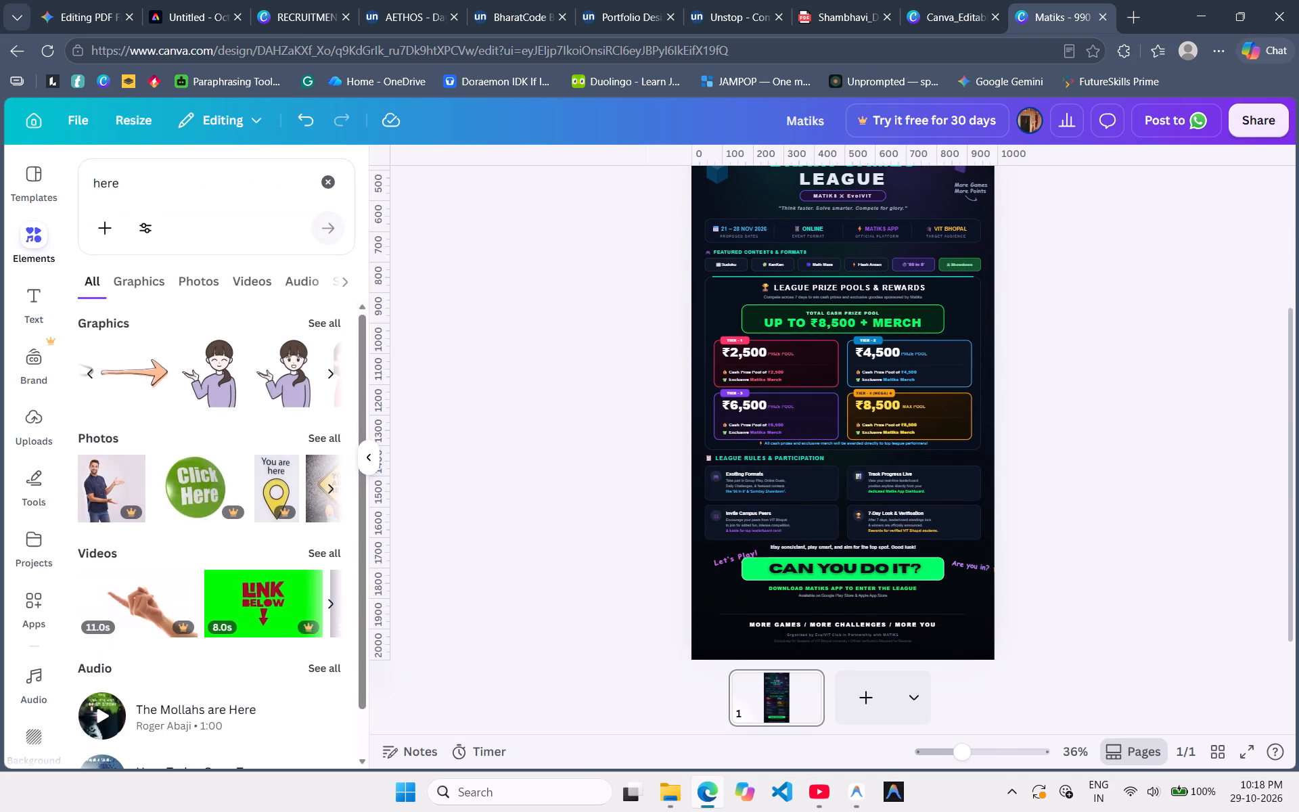
{"action": "double_click", "coordinate": [240, 208]}
{"action": "left_click_drag", "start_coordinate": [240, 208], "coordinate": [204, 172]}
{"action": "double_click", "coordinate": [204, 172]}
{"action": "type", "text": "confetti"}
{"action": "key", "text": "Return"}
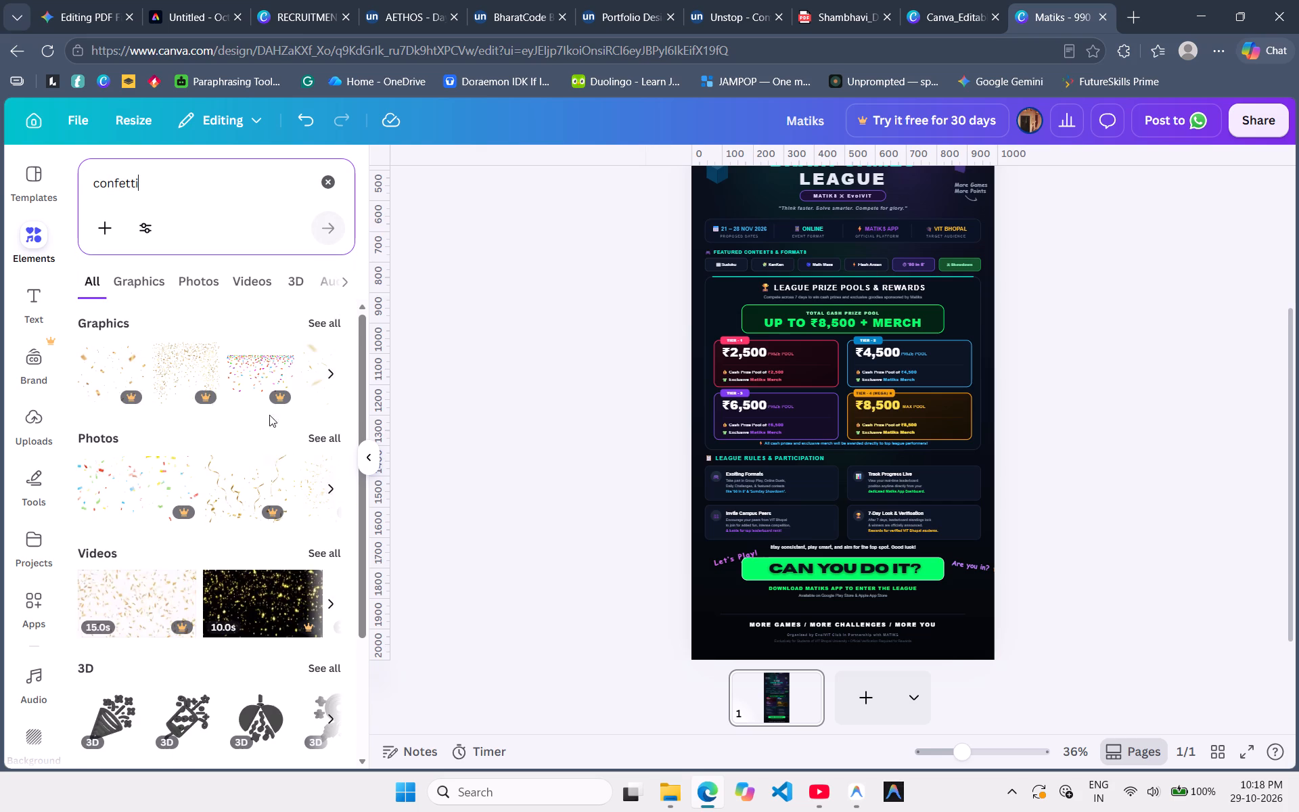
{"action": "left_click", "coordinate": [319, 331]}
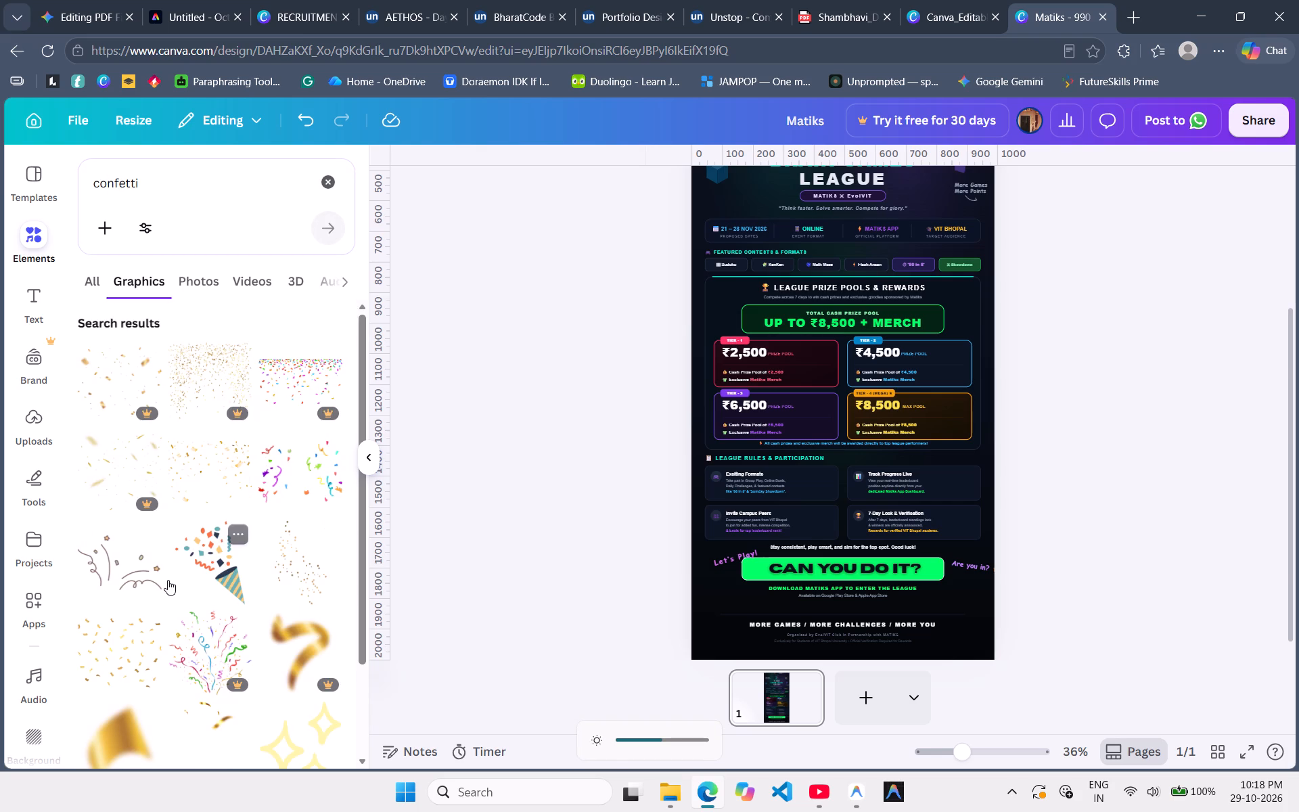
{"action": "scroll", "coordinate": [168, 580], "scroll_direction": "down", "scroll_amount": 5}
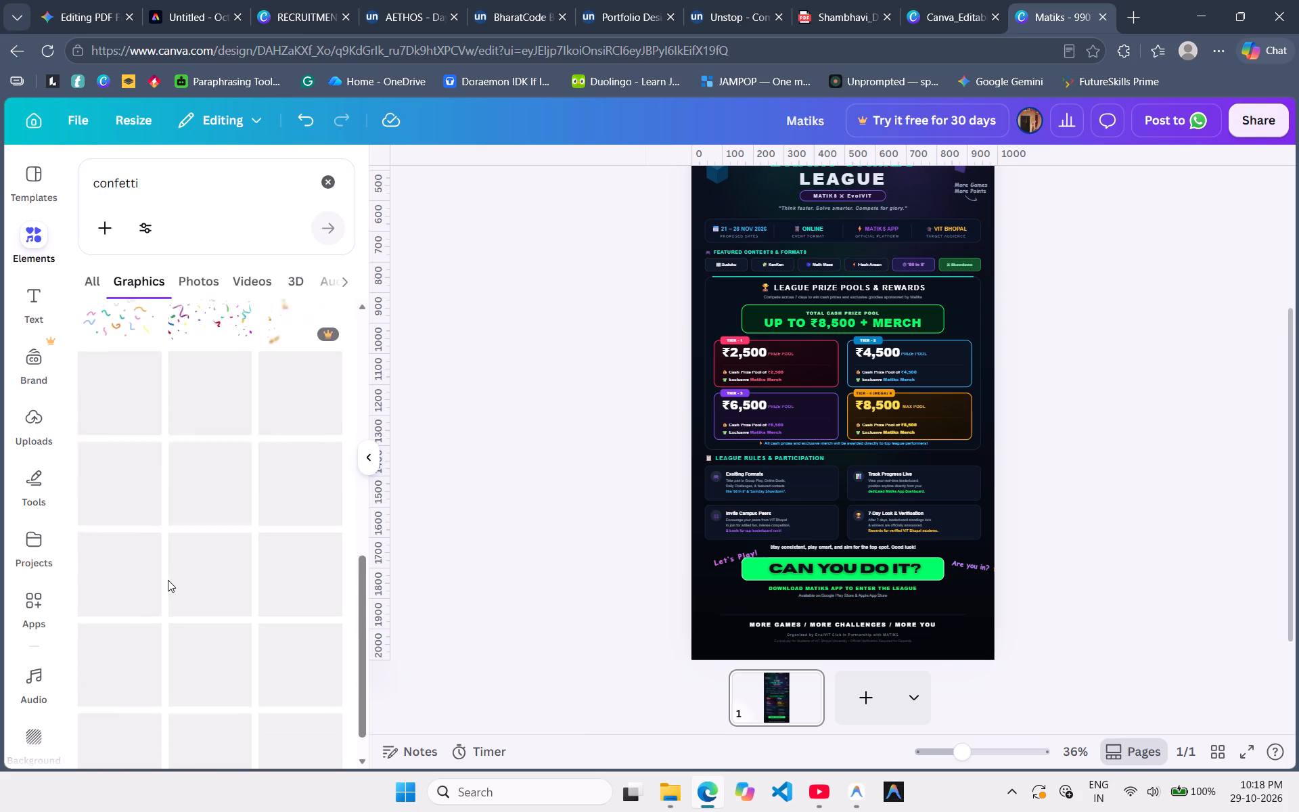
{"action": "scroll", "coordinate": [168, 580], "scroll_direction": "down", "scroll_amount": 2}
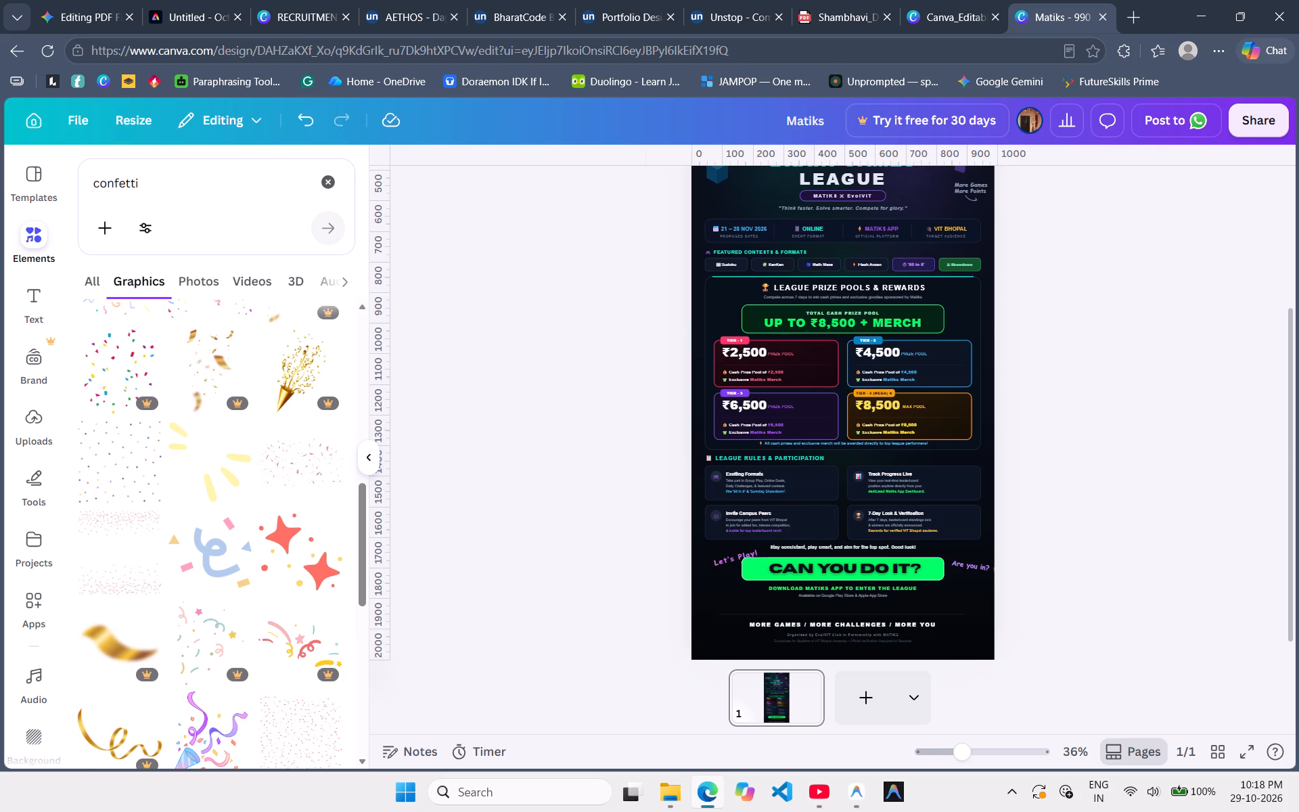
Search the elements library for "compete" and add the graphic of gold and purple trophies split by a lightning bolt.
{"action": "left_click", "coordinate": [328, 183]}
{"action": "scroll", "coordinate": [147, 708], "scroll_direction": "down", "scroll_amount": 2}
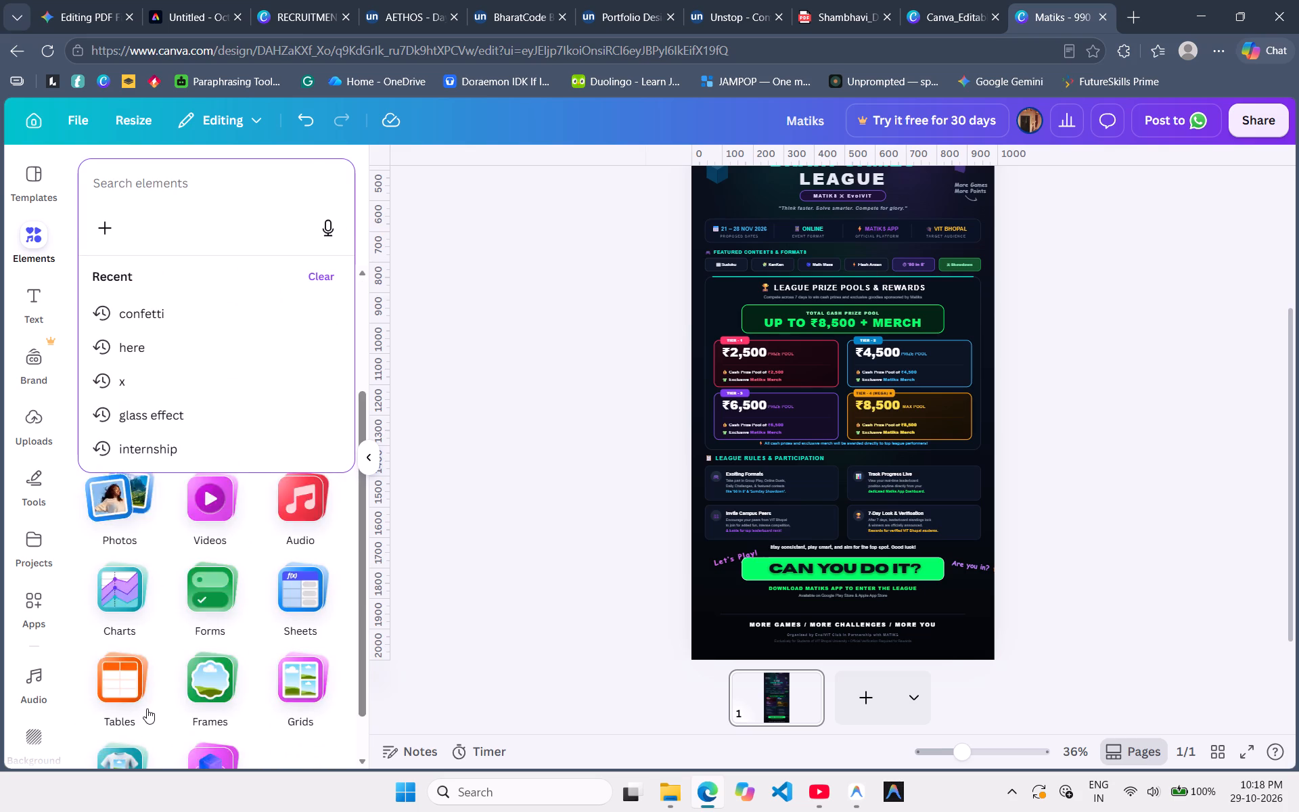
{"action": "scroll", "coordinate": [147, 708], "scroll_direction": "down", "scroll_amount": 2}
{"action": "scroll", "coordinate": [580, 374], "scroll_direction": "up", "scroll_amount": 1}
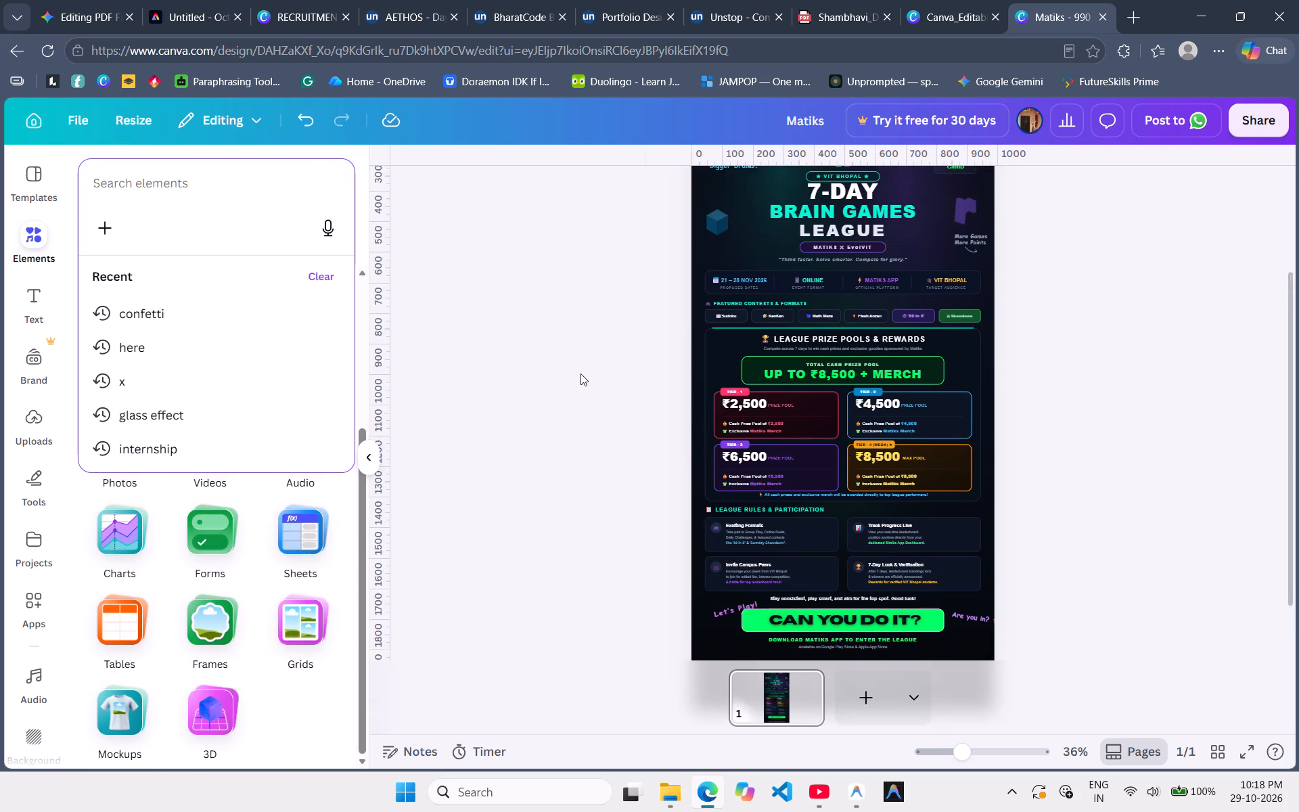
{"action": "scroll", "coordinate": [580, 374], "scroll_direction": "up", "scroll_amount": 1}
{"action": "scroll", "coordinate": [580, 374], "scroll_direction": "down", "scroll_amount": 3}
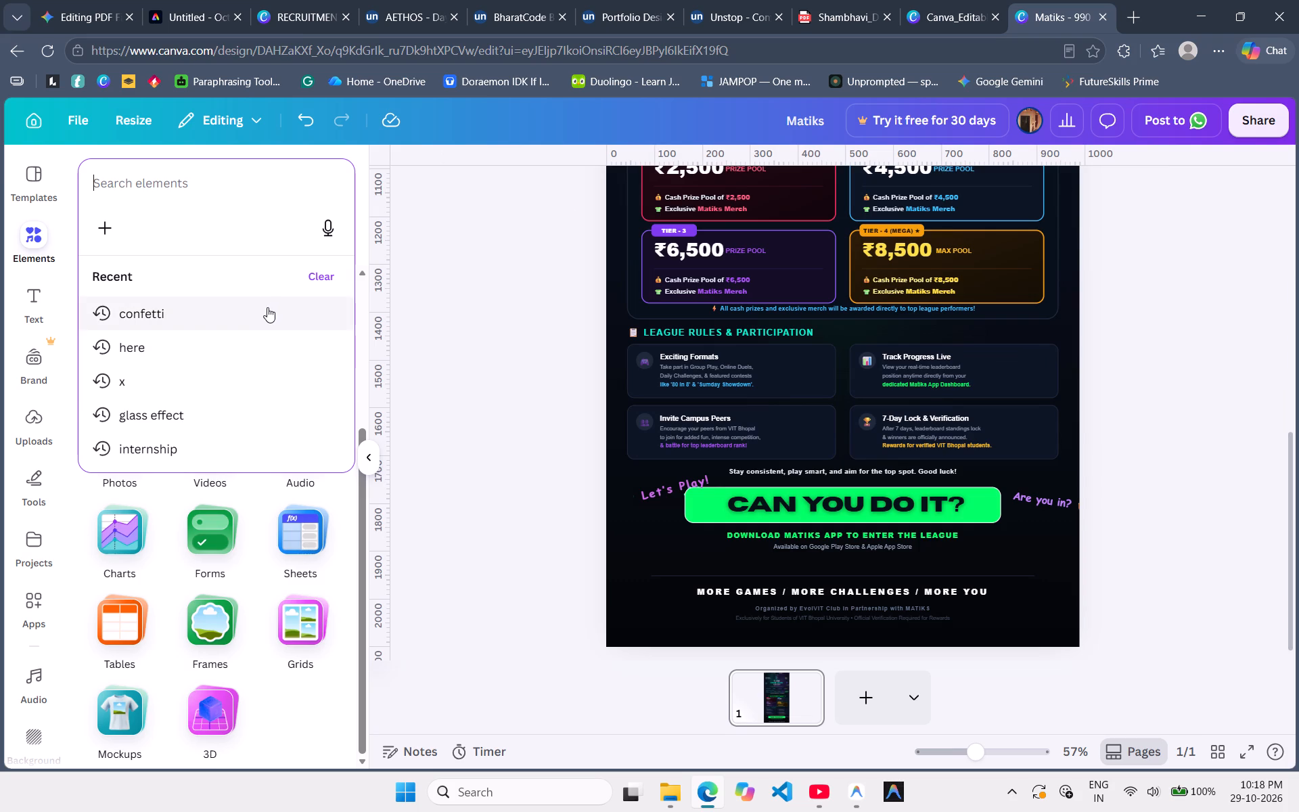
{"action": "left_click", "coordinate": [245, 185]}
{"action": "type", "text": "compete'"}
{"action": "key", "text": "BackSpace"}
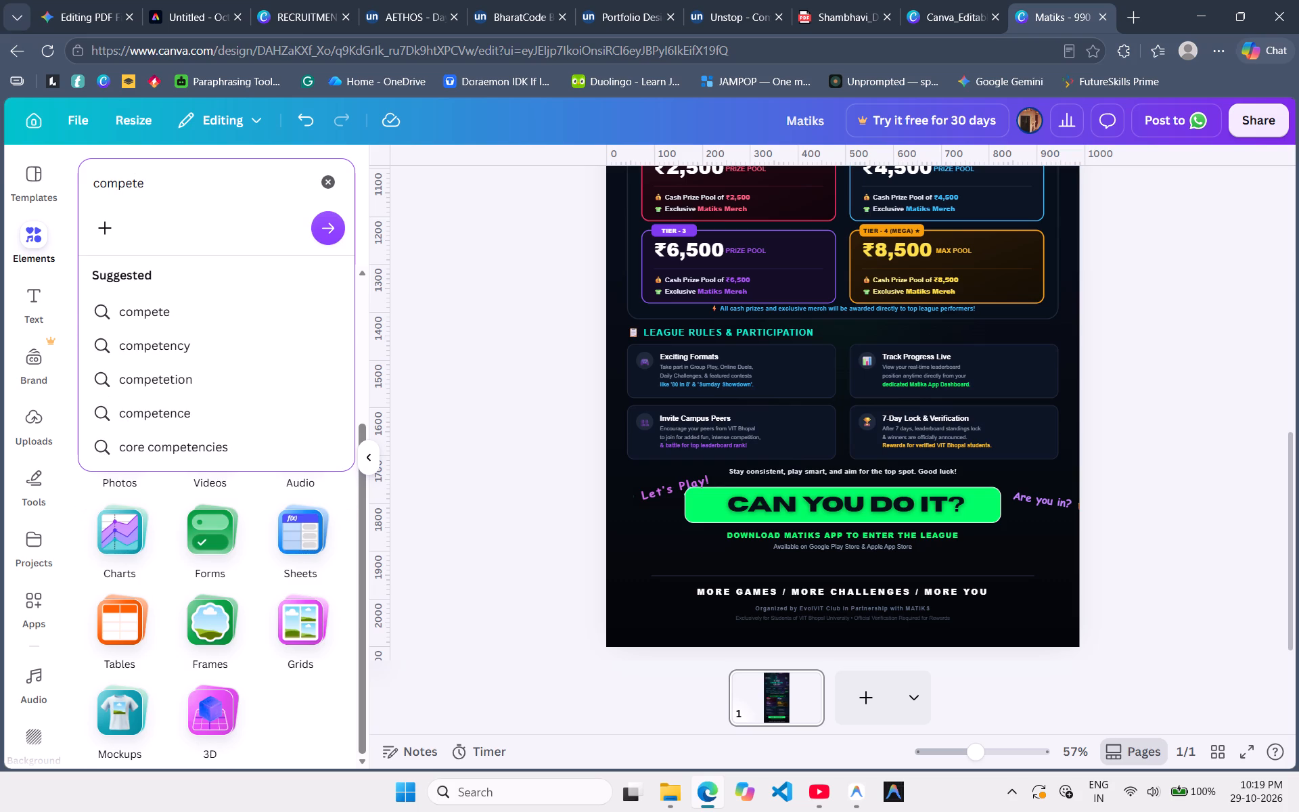
{"action": "key", "text": "Return"}
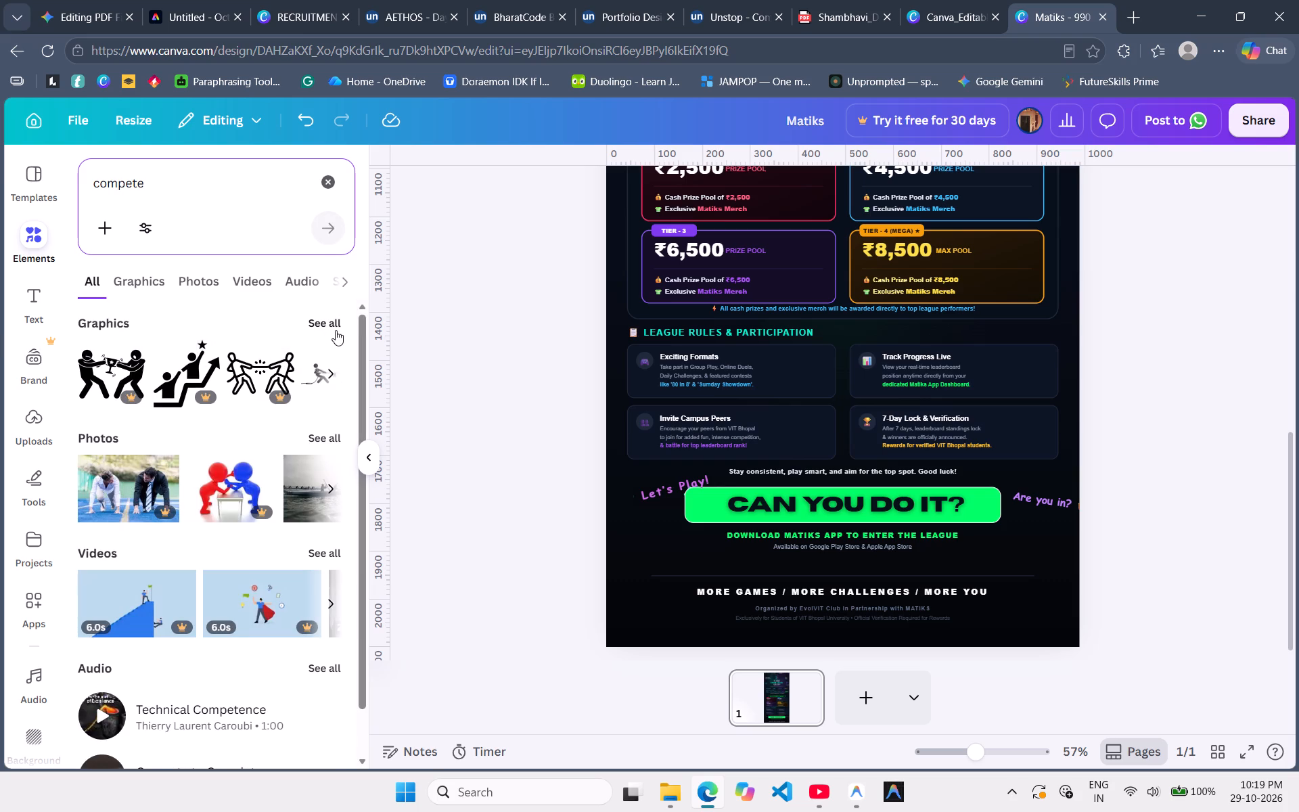
{"action": "left_click", "coordinate": [336, 313]}
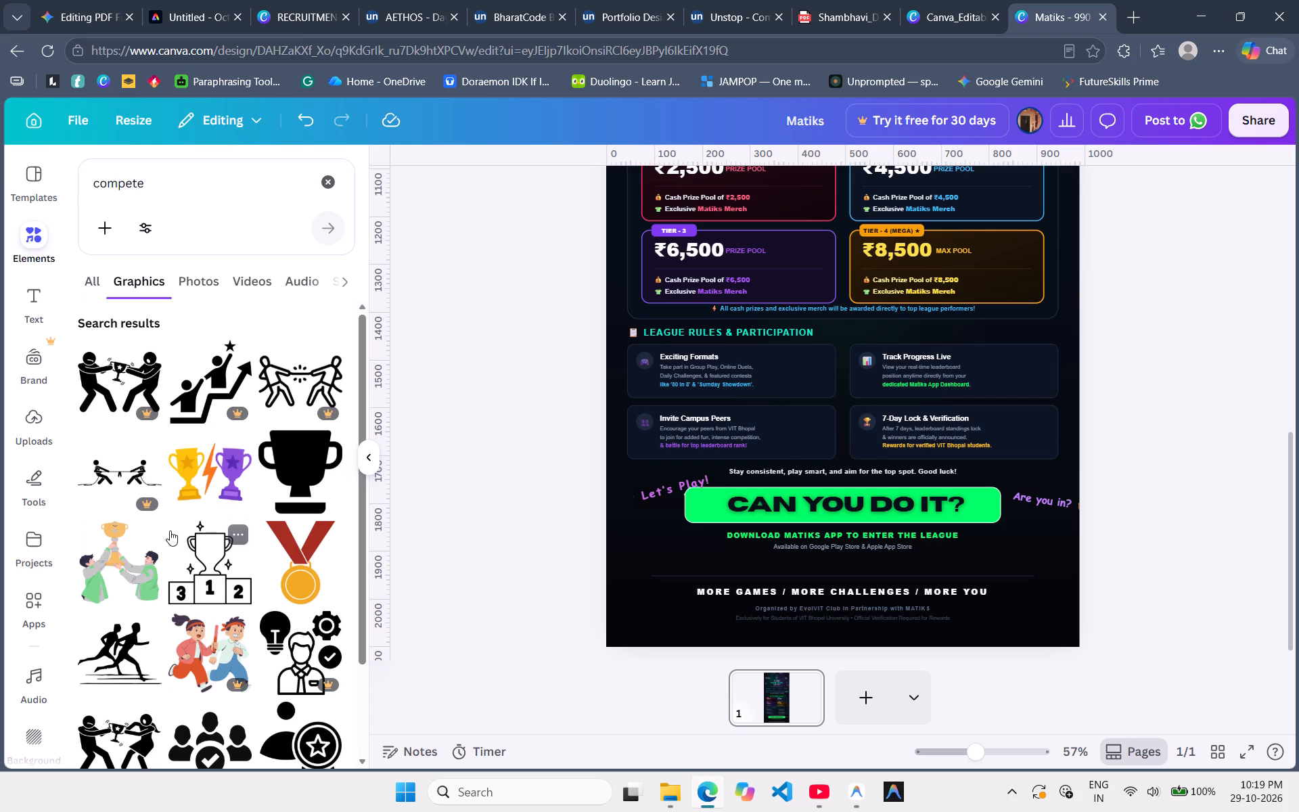
{"action": "scroll", "coordinate": [252, 518], "scroll_direction": "down", "scroll_amount": 1}
{"action": "left_click", "coordinate": [201, 381]}
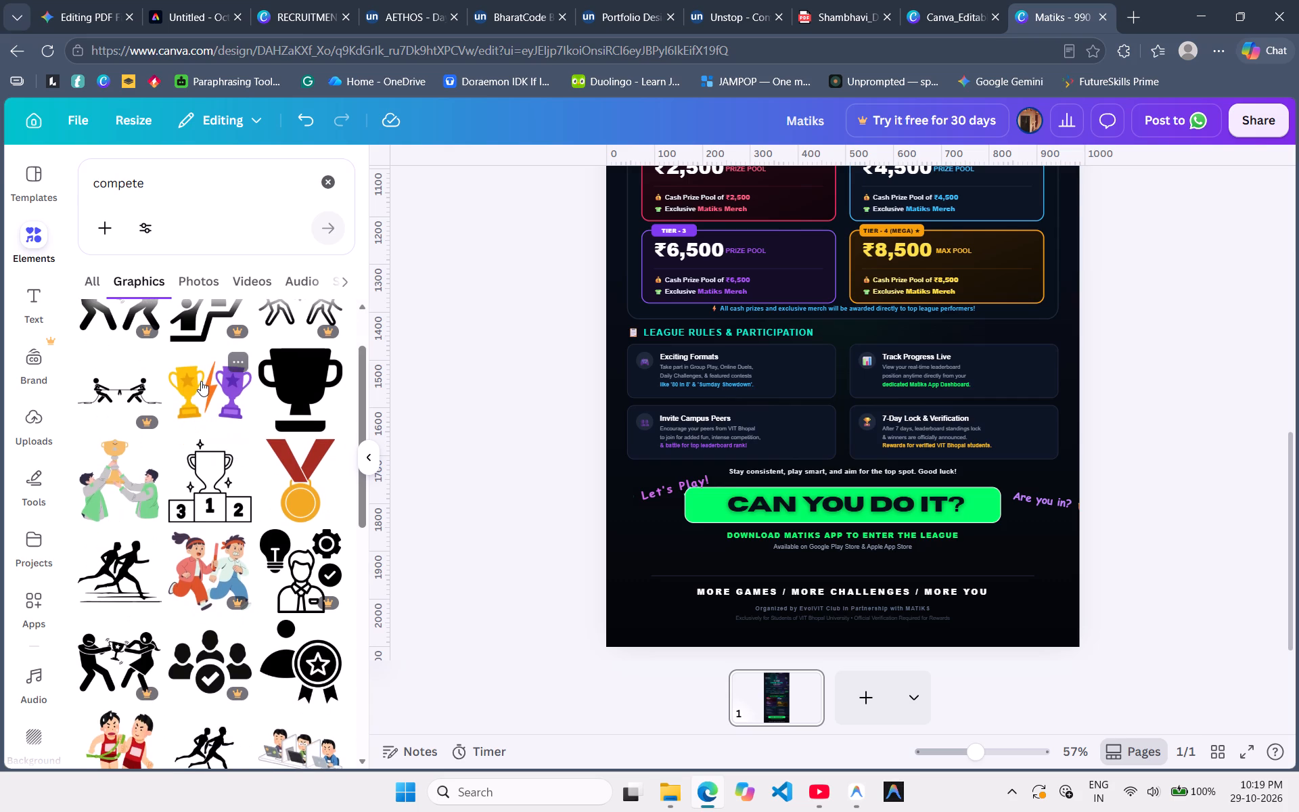
Shrink the gold and purple trophies graphic to about 149 by 102 and tilt it clockwise.
{"action": "scroll", "coordinate": [681, 342], "scroll_direction": "up", "scroll_amount": 3}
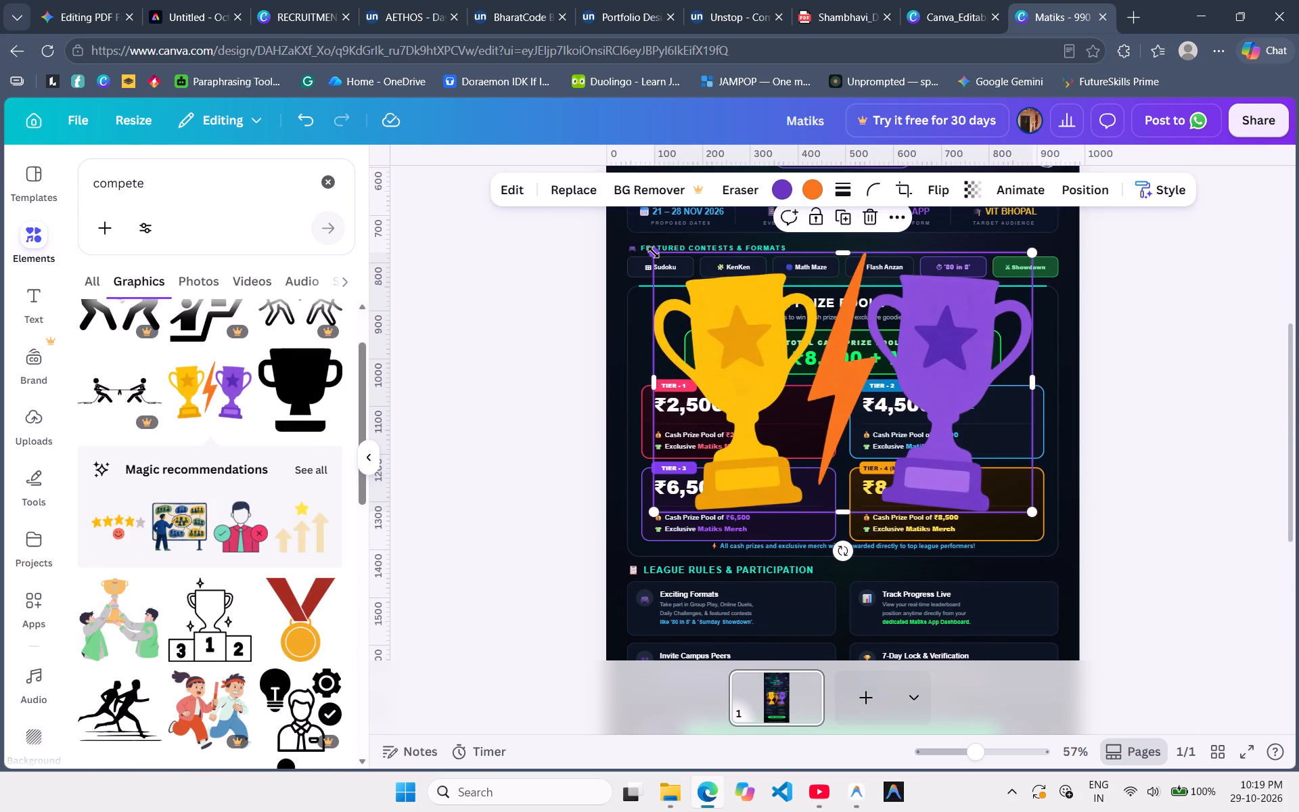
{"action": "left_click_drag", "start_coordinate": [654, 252], "coordinate": [971, 427]}
{"action": "scroll", "coordinate": [971, 427], "scroll_direction": "down", "scroll_amount": 1}
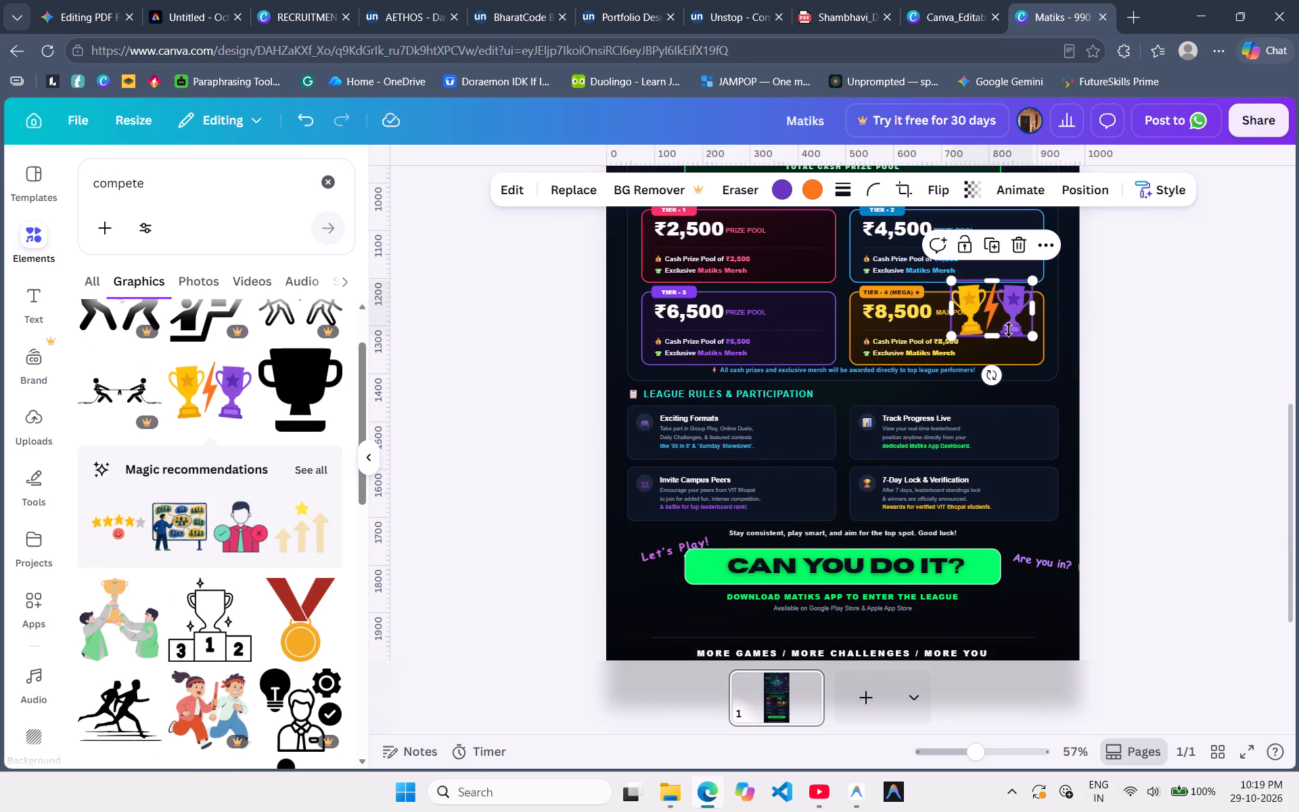
{"action": "left_click_drag", "start_coordinate": [995, 372], "coordinate": [972, 372]}
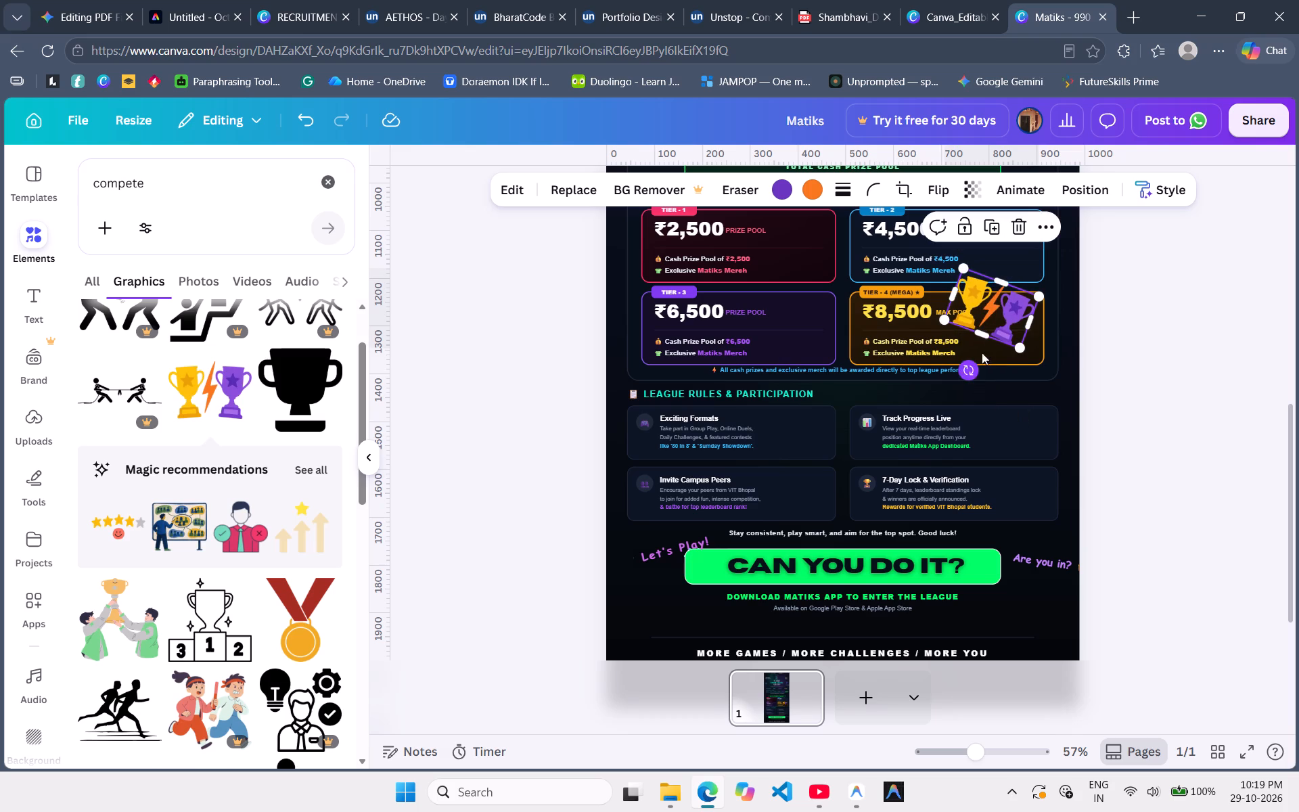
{"action": "scroll", "coordinate": [999, 300], "scroll_direction": "up", "scroll_amount": 3}
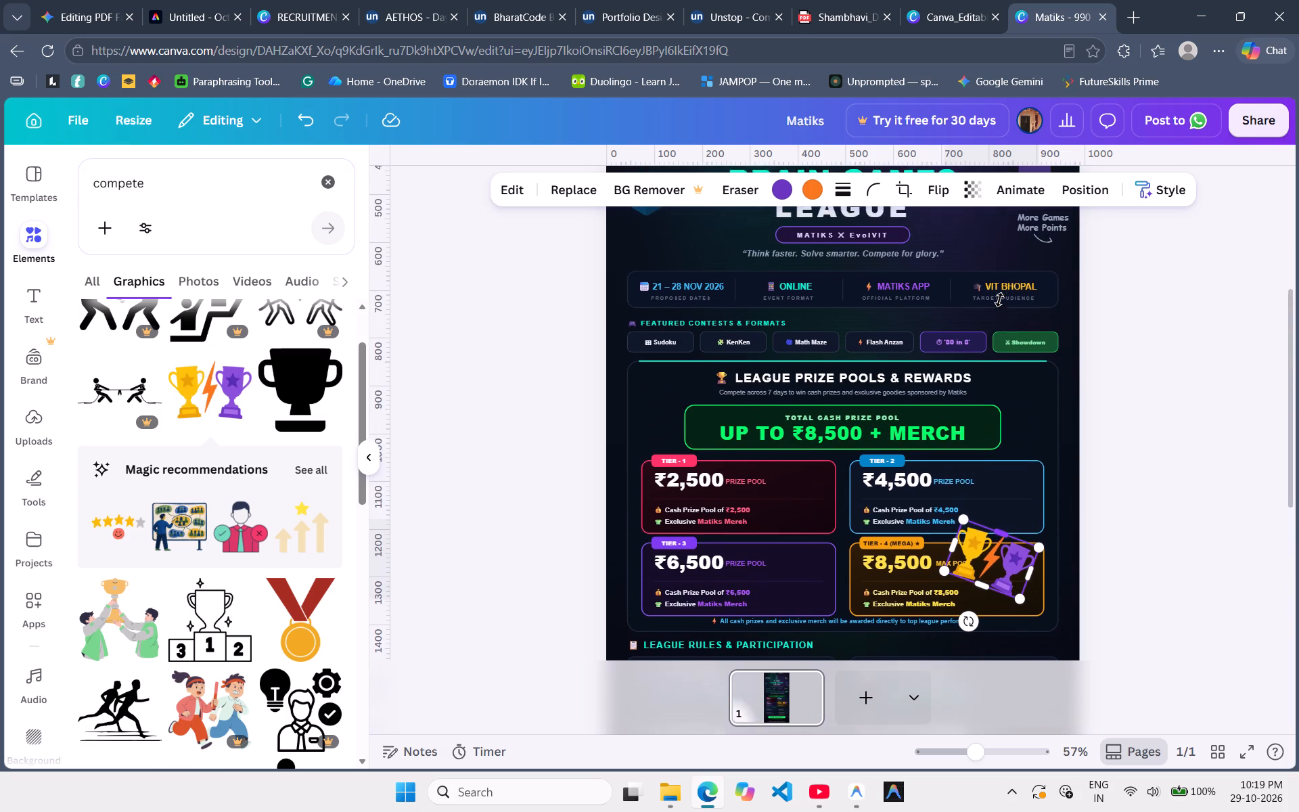
{"action": "left_click_drag", "start_coordinate": [961, 520], "coordinate": [971, 527]}
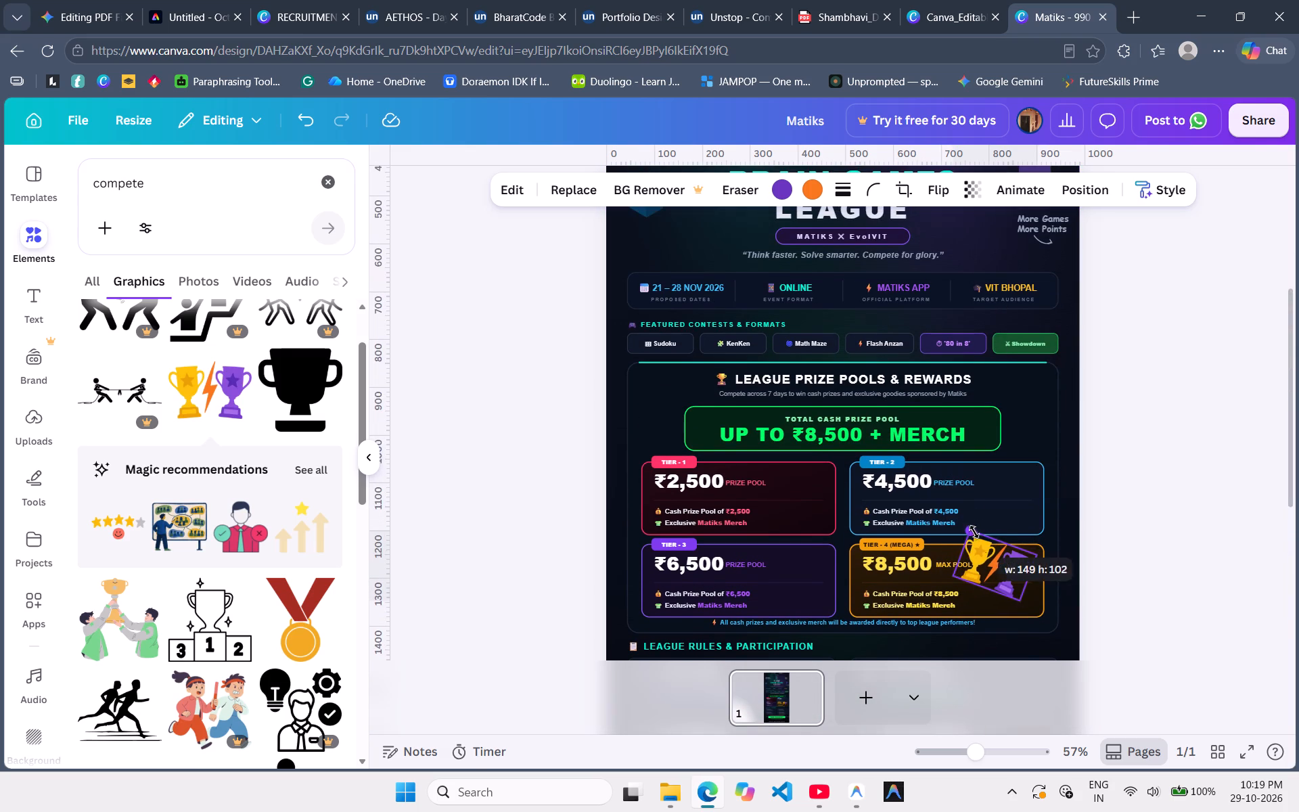
Place the trophies graphic in the upper-right corner of the "League Prize Pools & Rewards" section and shrink it a little further.
{"action": "left_click_drag", "start_coordinate": [992, 559], "coordinate": [1028, 397]}
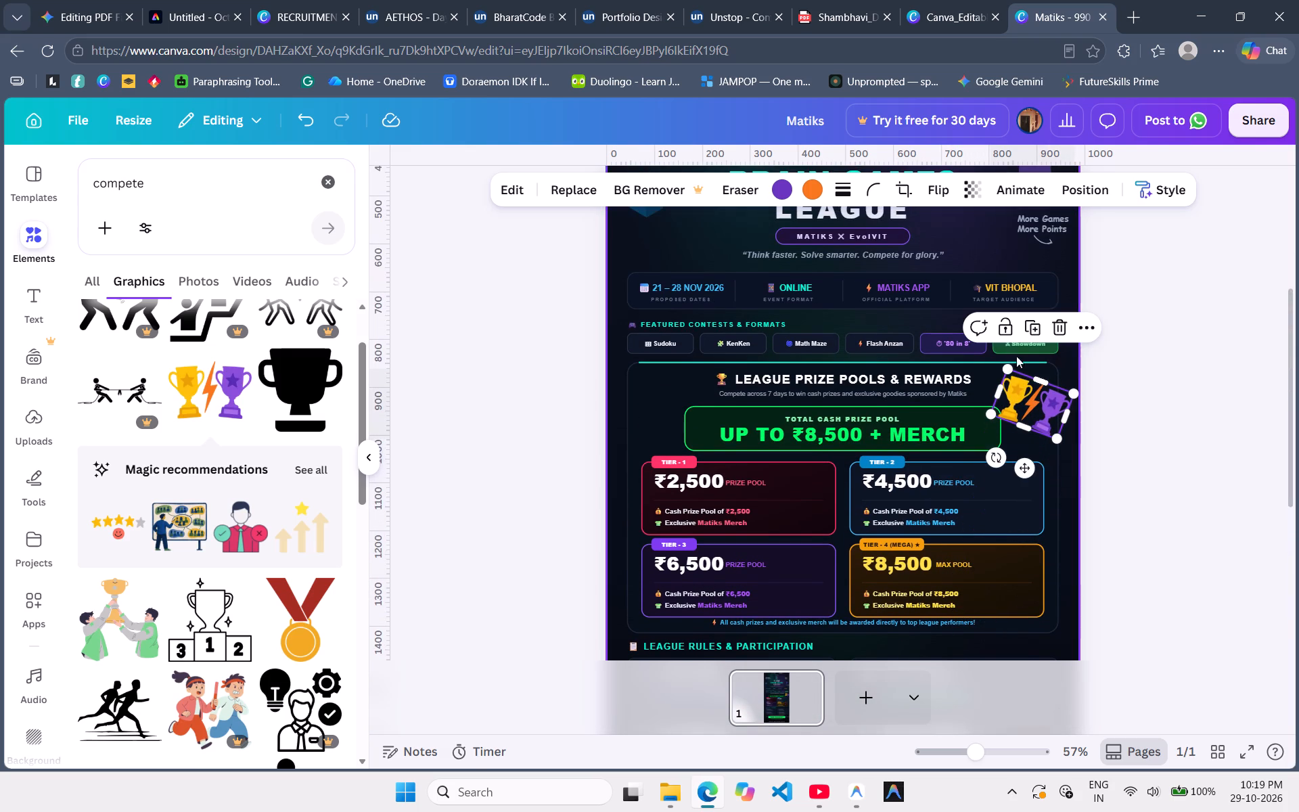
{"action": "left_click_drag", "start_coordinate": [1003, 372], "coordinate": [1025, 397]}
{"action": "left_click_drag", "start_coordinate": [1039, 416], "coordinate": [1039, 415]}
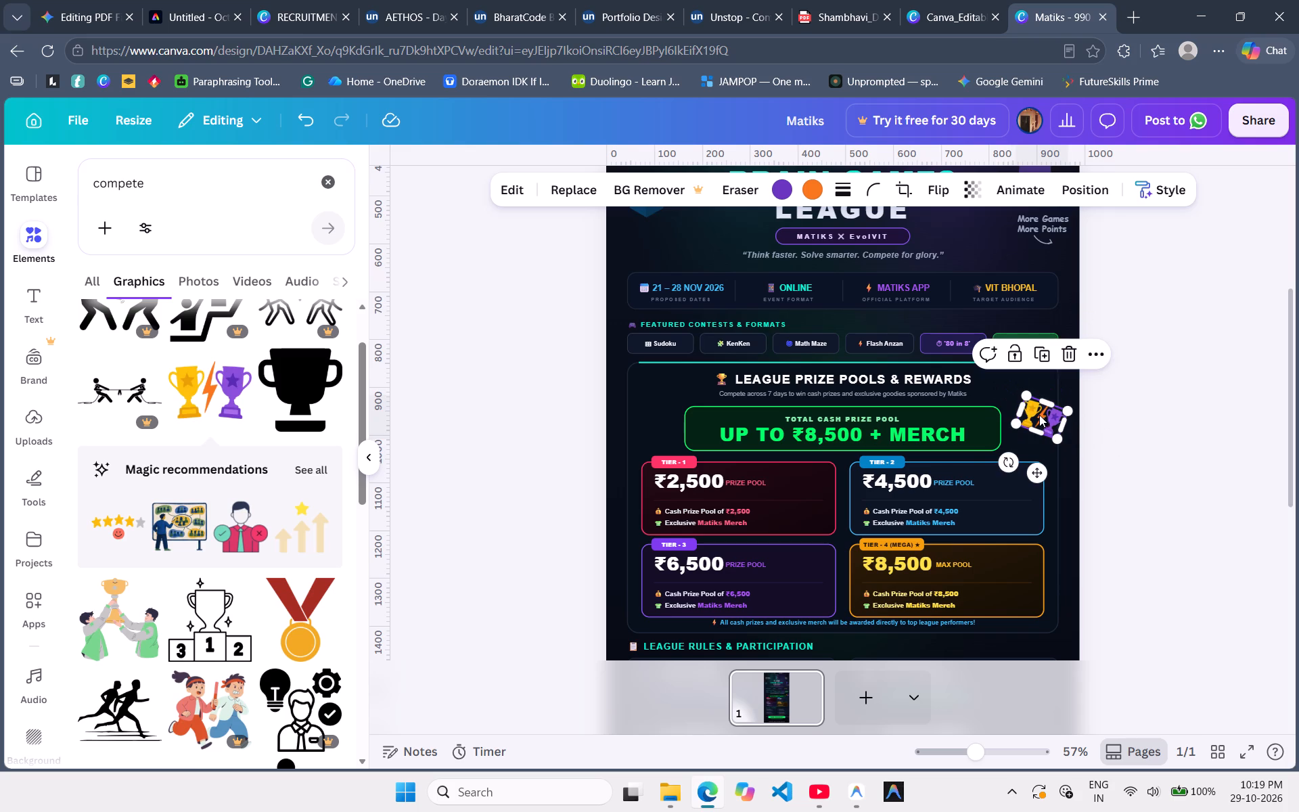
{"action": "left_click_drag", "start_coordinate": [1039, 415], "coordinate": [1024, 392]}
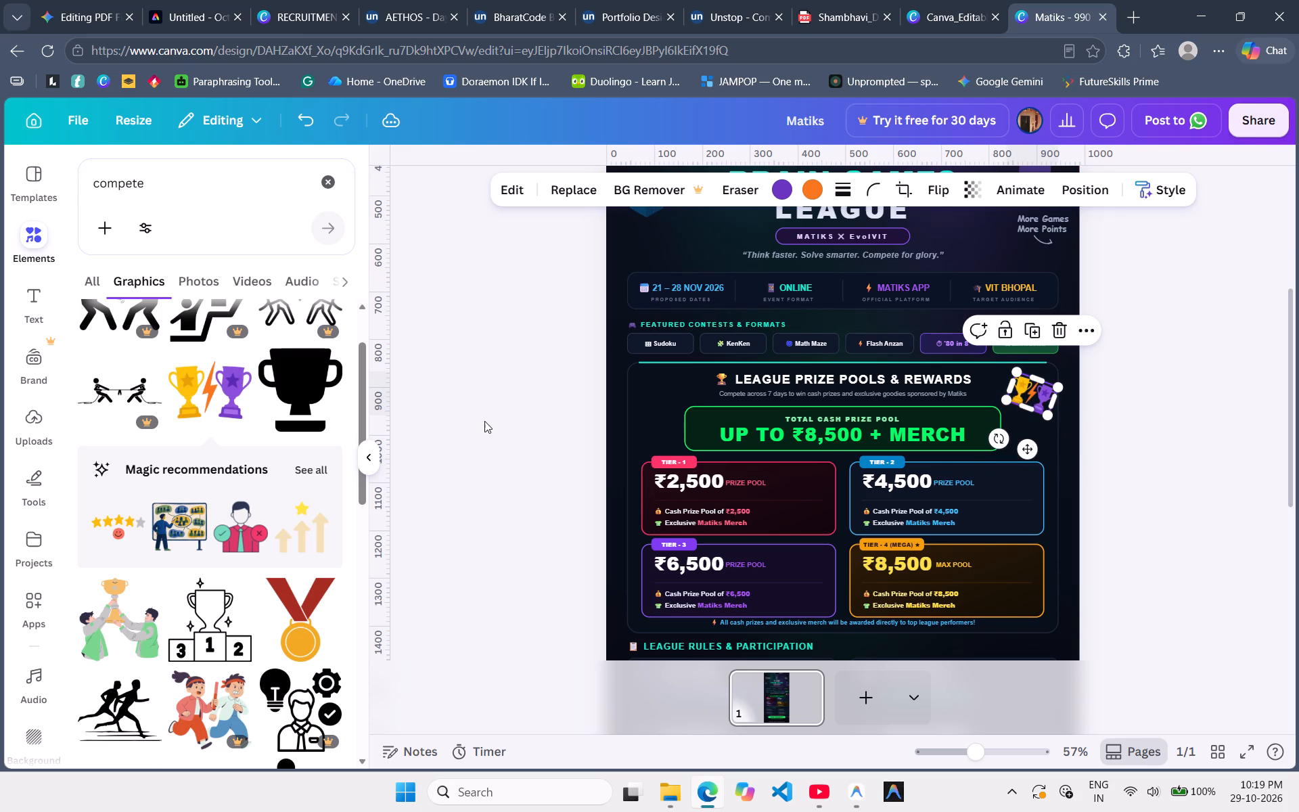
{"action": "left_click", "coordinate": [455, 415]}
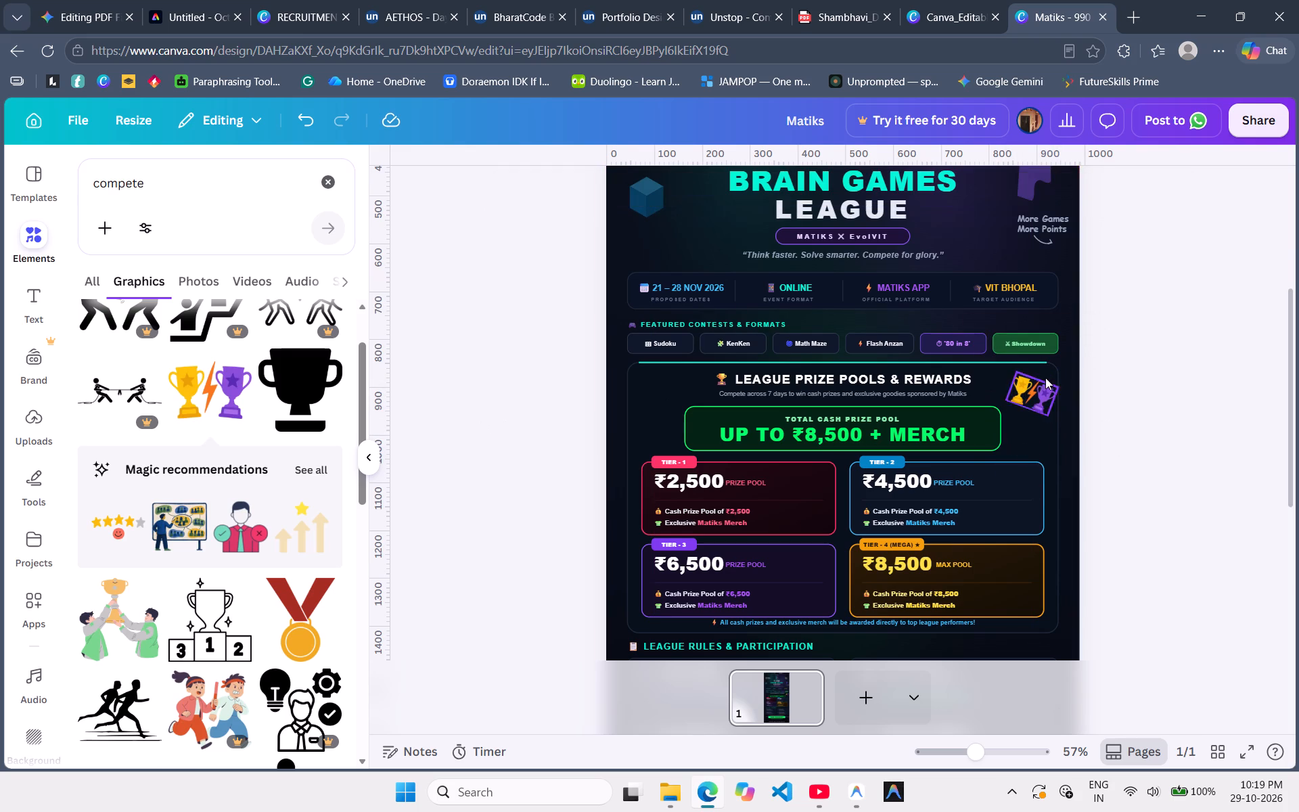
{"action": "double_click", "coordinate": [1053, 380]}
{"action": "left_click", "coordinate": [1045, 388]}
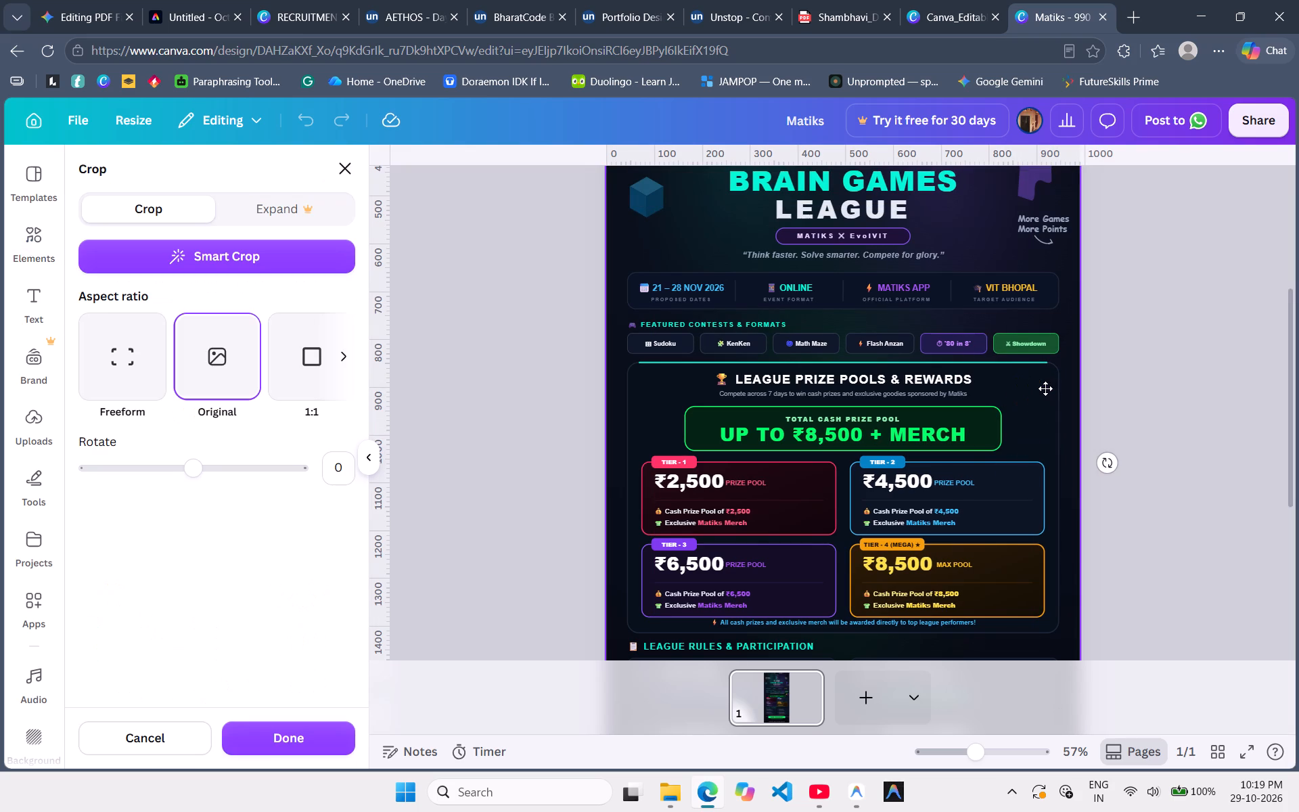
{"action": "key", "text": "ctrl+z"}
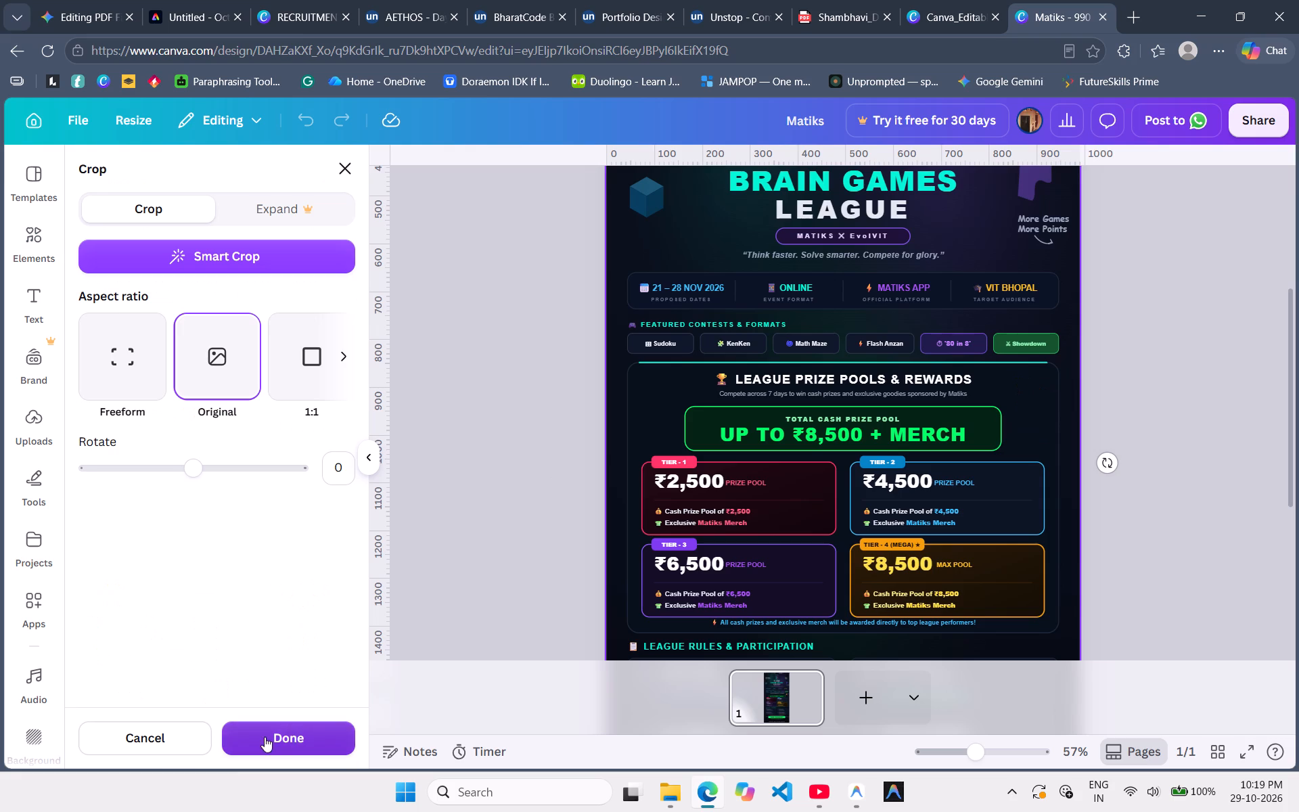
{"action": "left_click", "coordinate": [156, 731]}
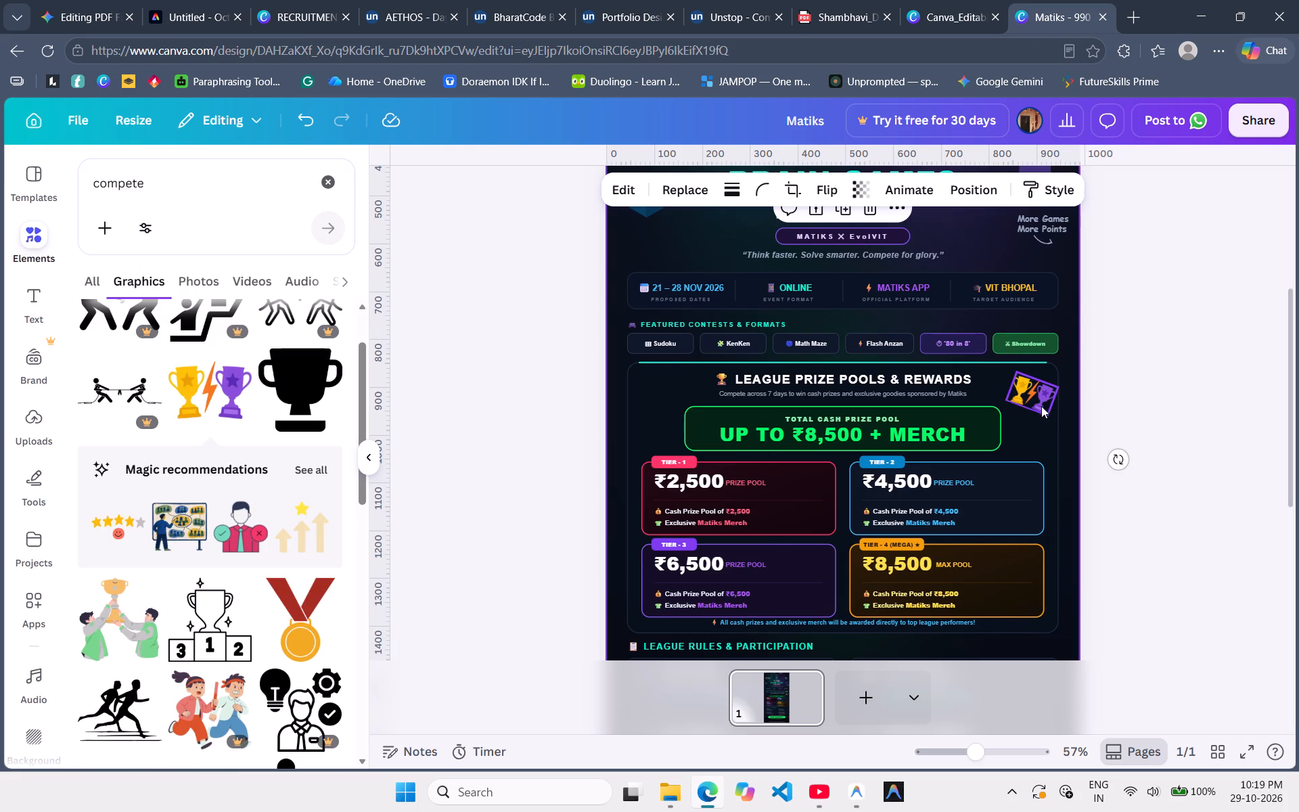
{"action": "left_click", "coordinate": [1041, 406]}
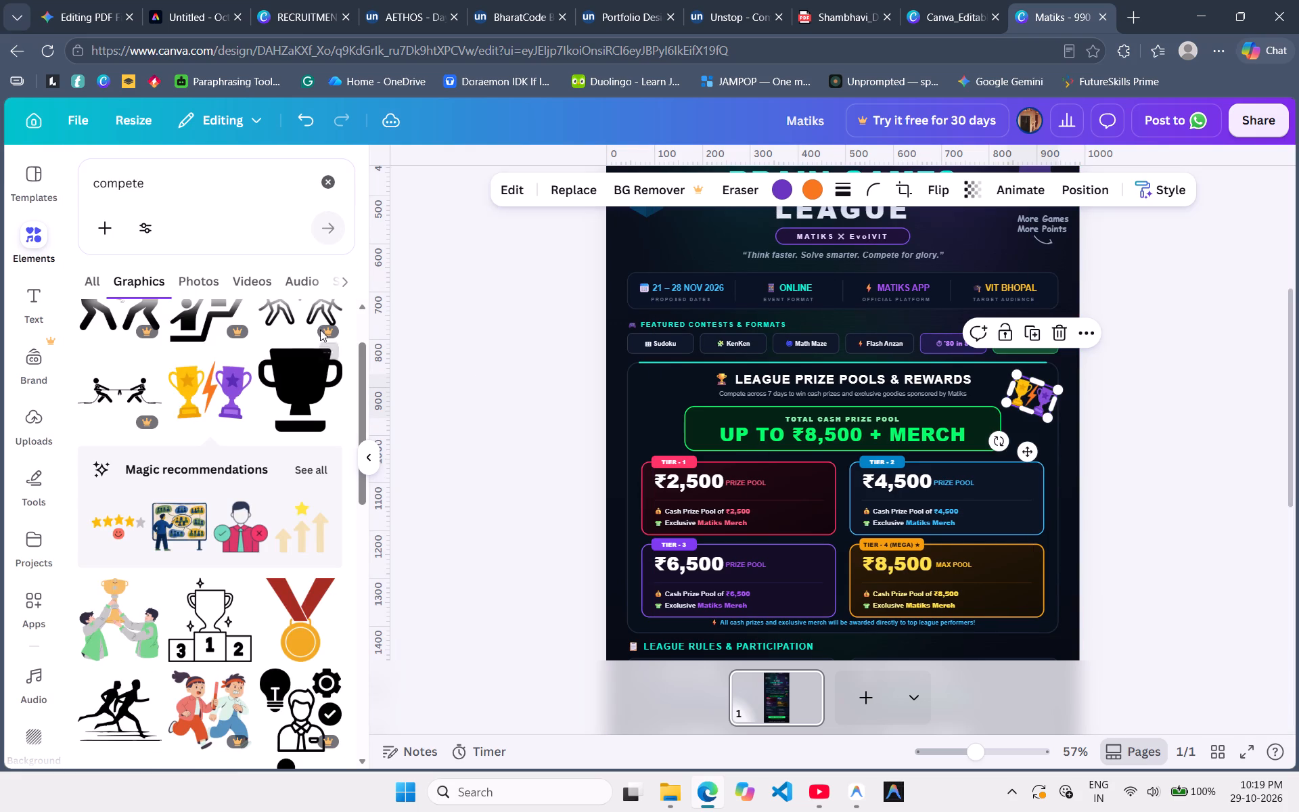
Search the elements library for "rewards" and add the graphic of gold star coins.
{"action": "left_click", "coordinate": [326, 185]}
{"action": "type", "text": "re"}
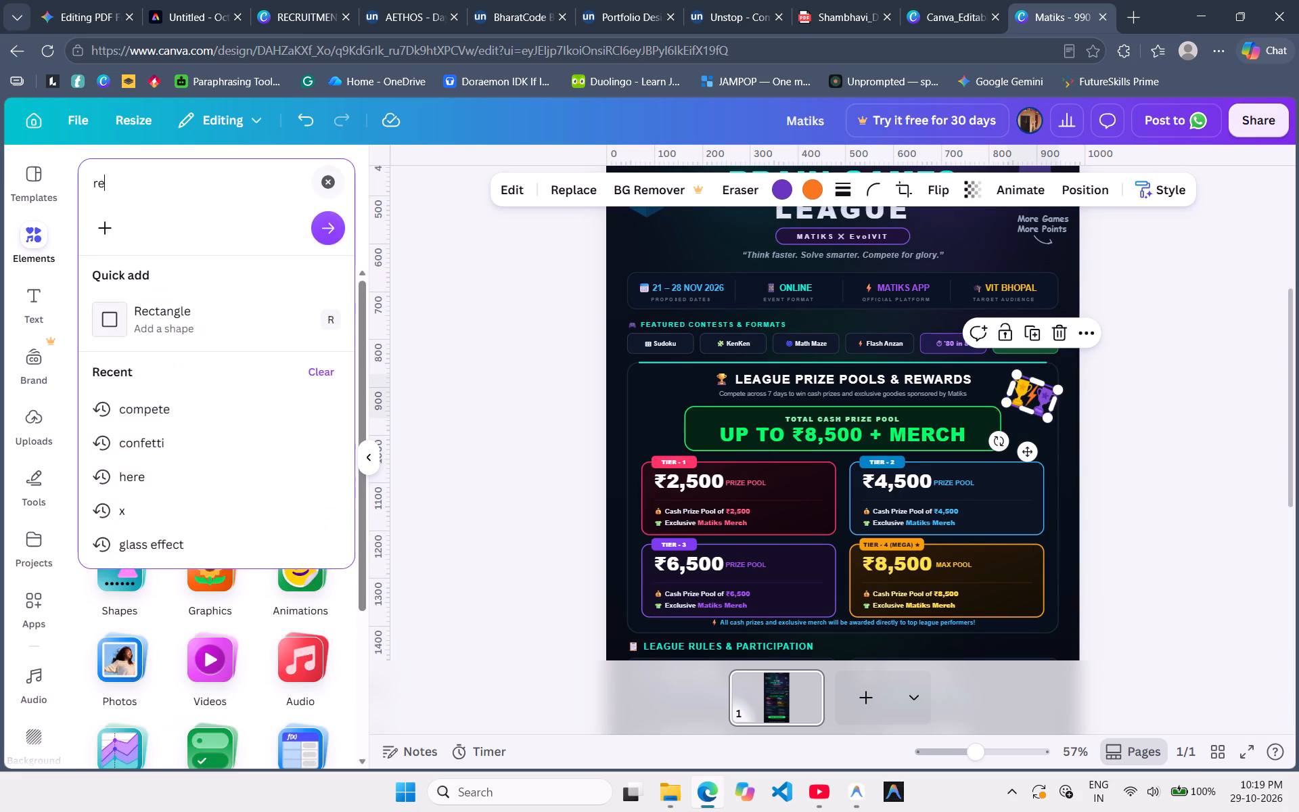
{"action": "type", "text": "wards"}
{"action": "key", "text": "Return"}
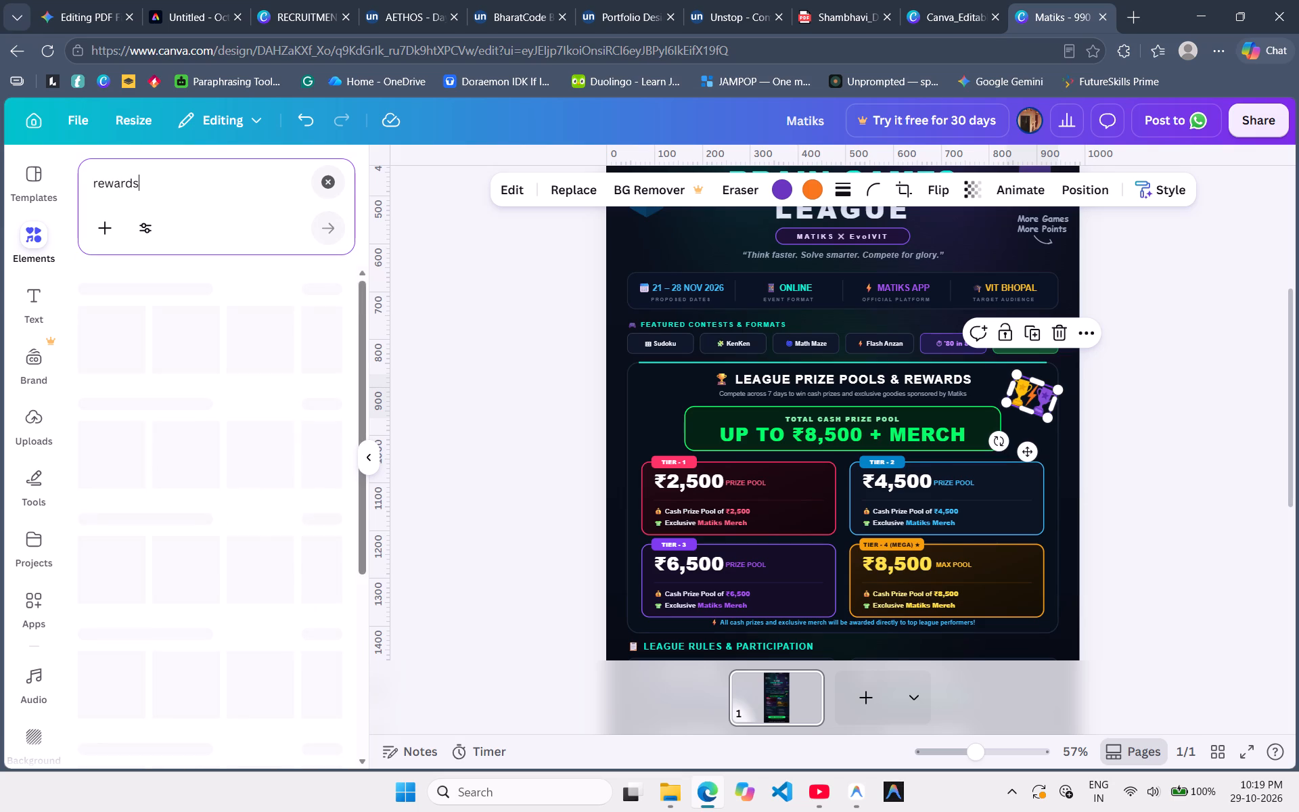
{"action": "left_click", "coordinate": [122, 369]}
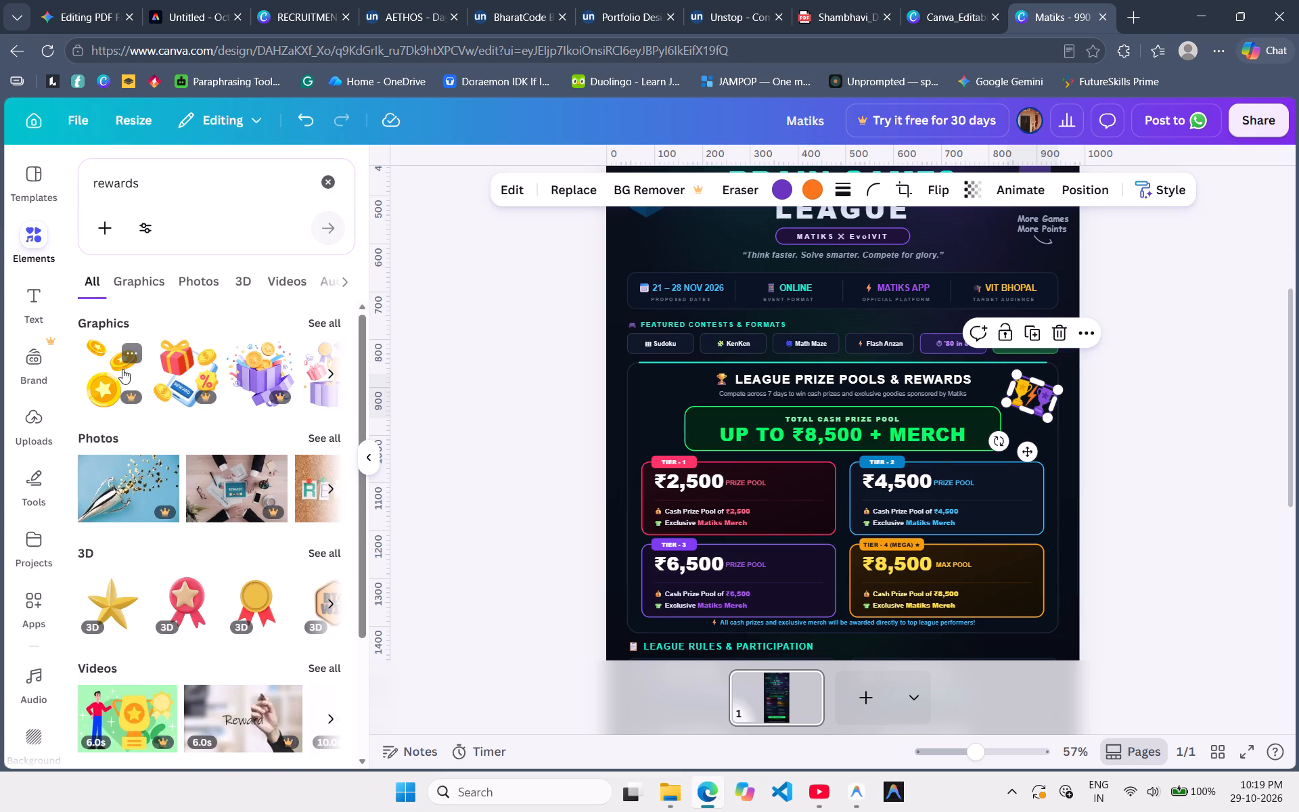
Shrink the star coins graphic and put it in the trophies' place beside the right end of the "League Prize Pools & Rewards" heading.
{"action": "left_click_drag", "start_coordinate": [938, 583], "coordinate": [839, 470]}
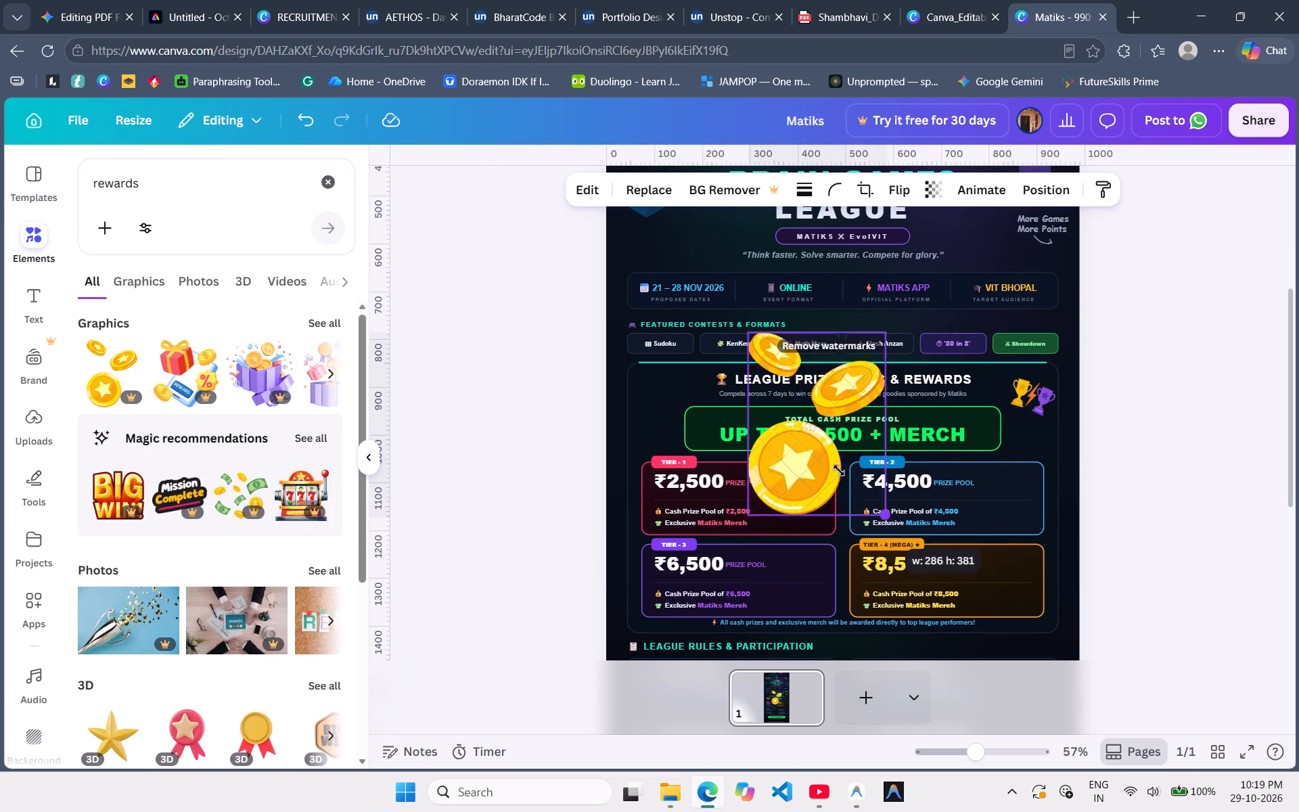
{"action": "left_click_drag", "start_coordinate": [839, 470], "coordinate": [763, 379]}
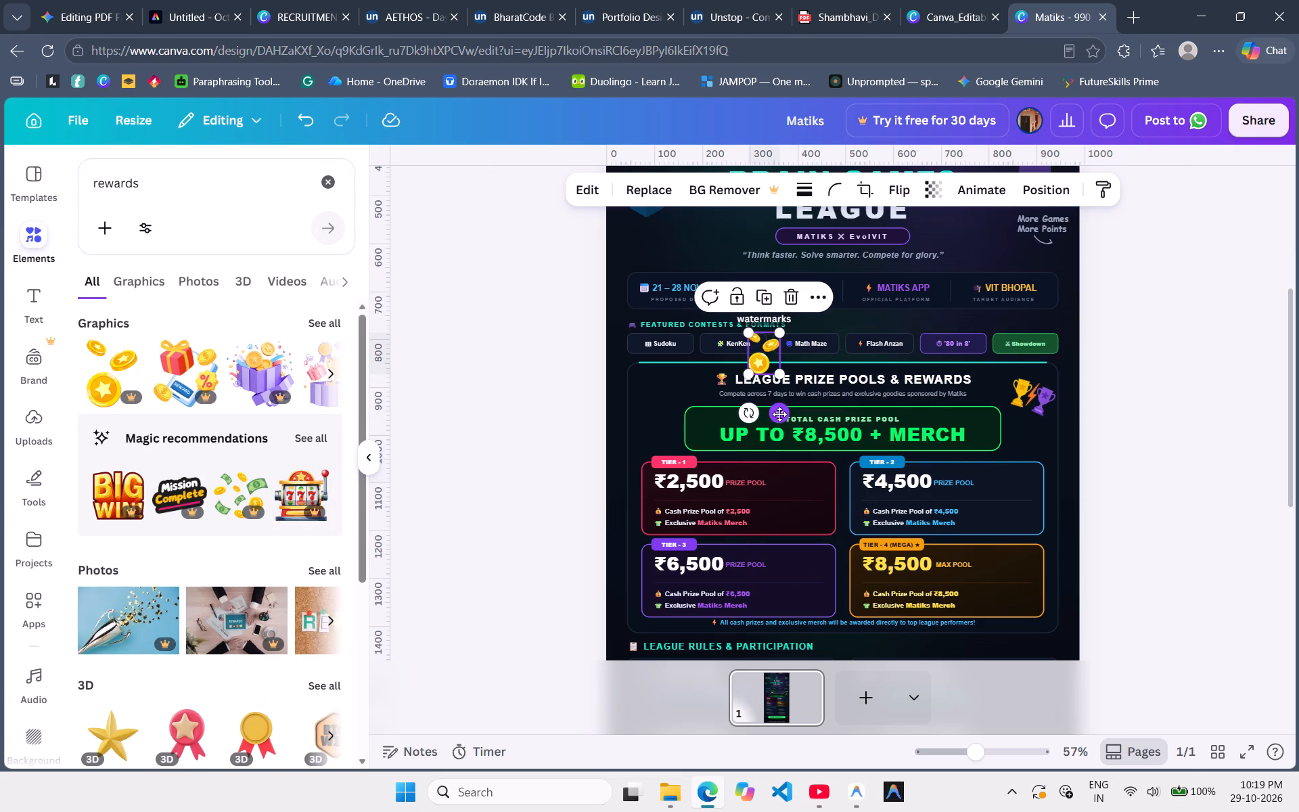
{"action": "left_click_drag", "start_coordinate": [779, 414], "coordinate": [696, 445]}
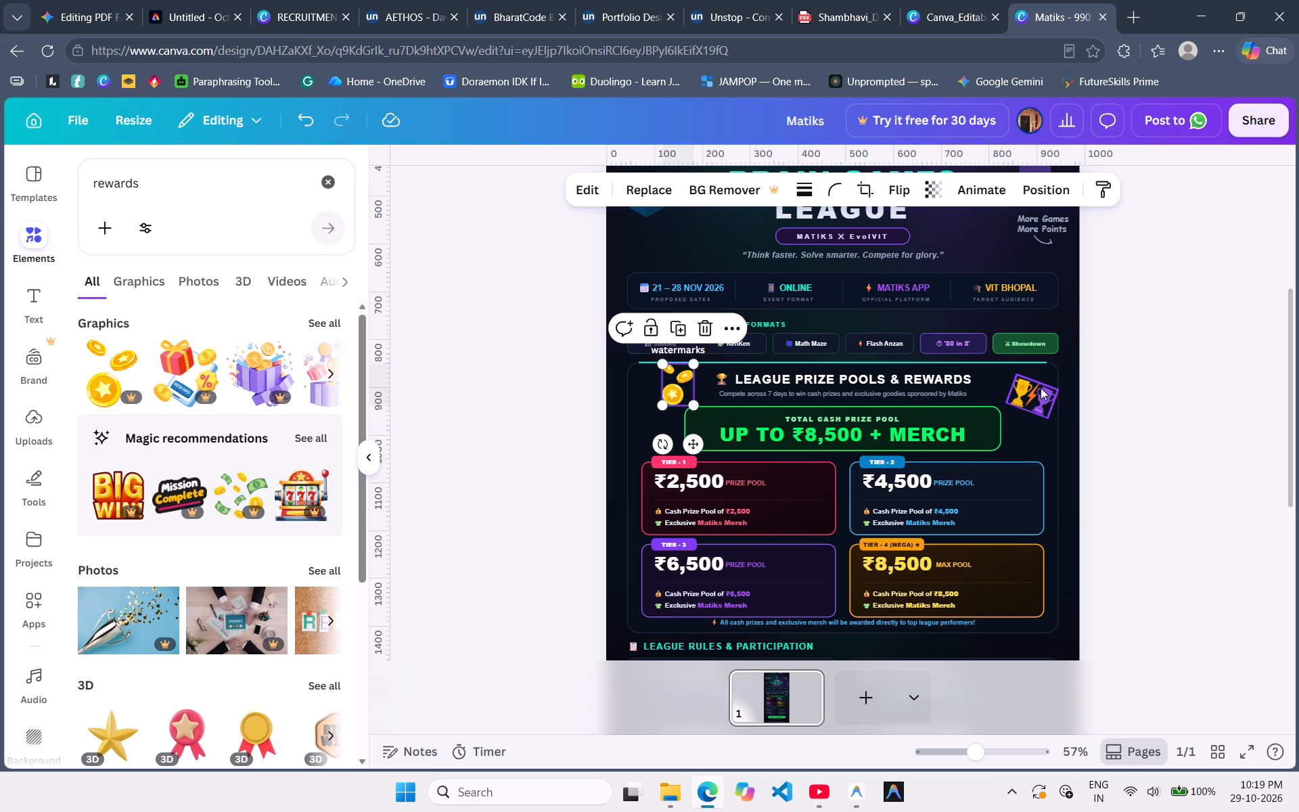
{"action": "left_click_drag", "start_coordinate": [1041, 388], "coordinate": [717, 462]}
{"action": "left_click_drag", "start_coordinate": [678, 376], "coordinate": [893, 386]}
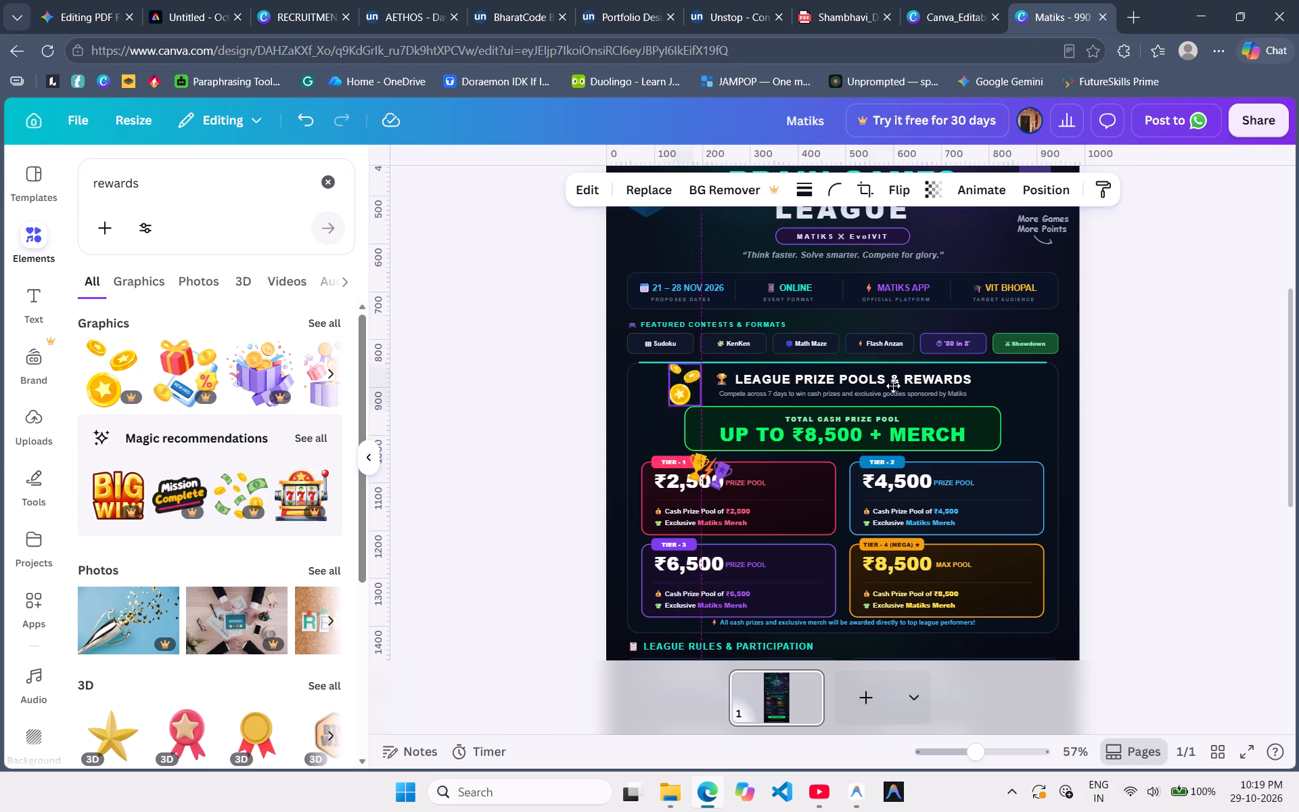
{"action": "left_click_drag", "start_coordinate": [893, 386], "coordinate": [1013, 378]}
Tilt the trophies graphic counterclockwise and place it beside the left end of the "League Prize Pools & Rewards" heading.
{"action": "left_click", "coordinate": [720, 471]}
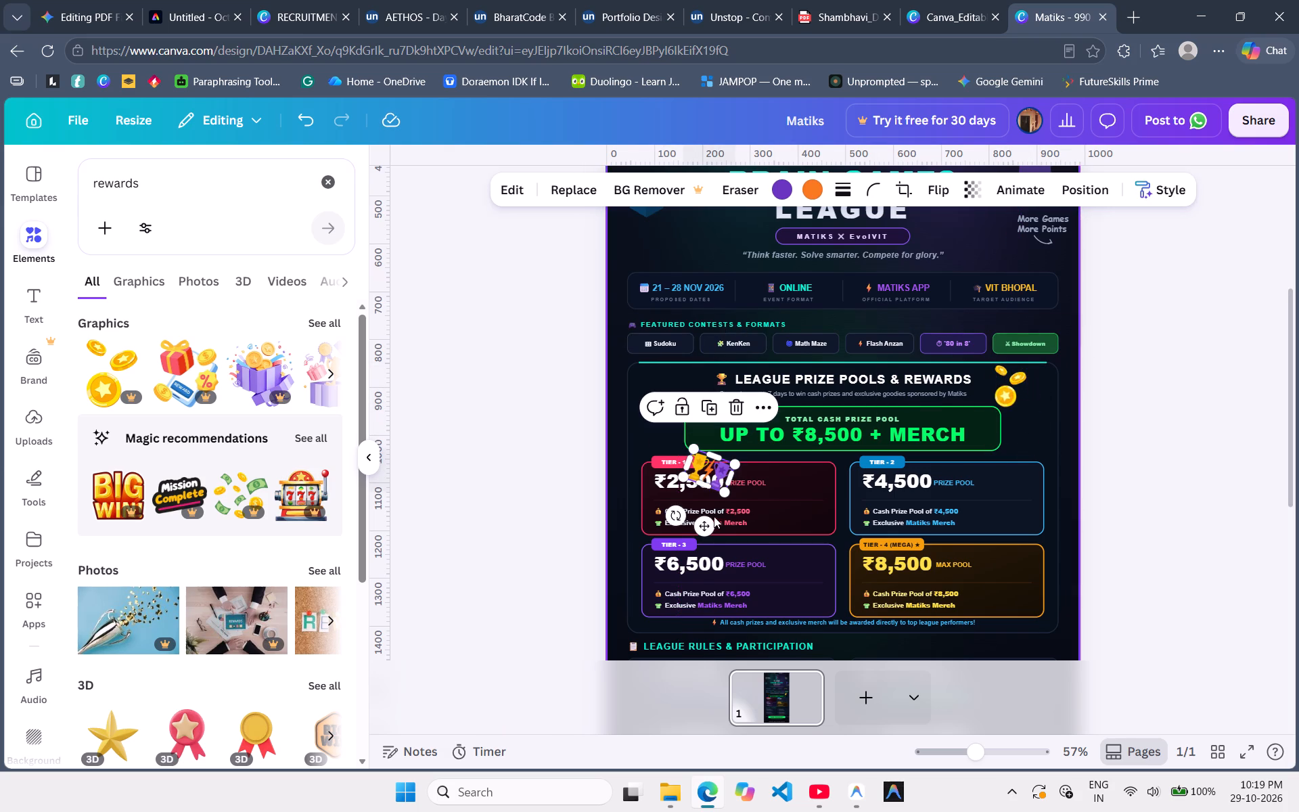
{"action": "left_click_drag", "start_coordinate": [675, 518], "coordinate": [717, 530]}
{"action": "left_click_drag", "start_coordinate": [717, 530], "coordinate": [705, 529]}
{"action": "left_click_drag", "start_coordinate": [731, 508], "coordinate": [733, 516]}
{"action": "left_click_drag", "start_coordinate": [733, 516], "coordinate": [715, 480]}
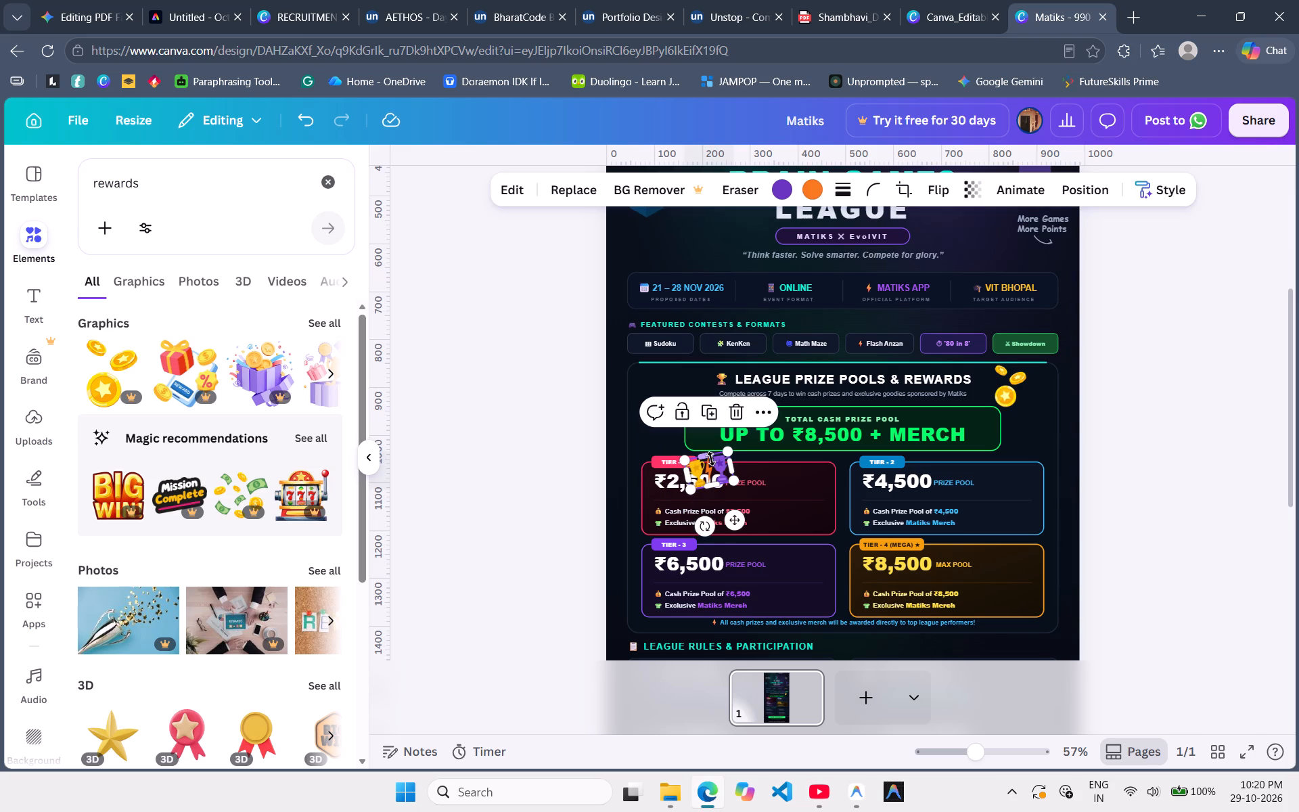
{"action": "left_click", "coordinate": [711, 459]}
{"action": "left_click_drag", "start_coordinate": [733, 523], "coordinate": [695, 471]}
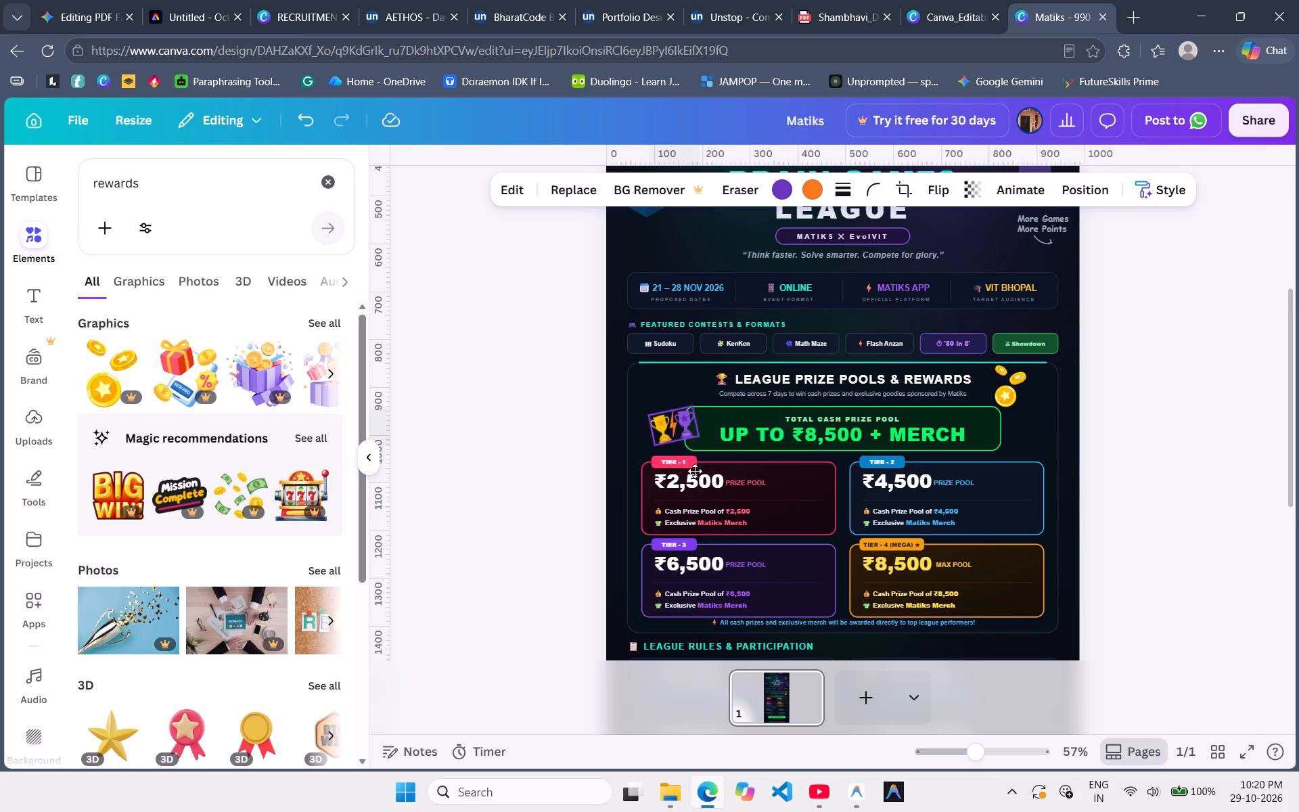
{"action": "left_click_drag", "start_coordinate": [695, 471], "coordinate": [685, 451]}
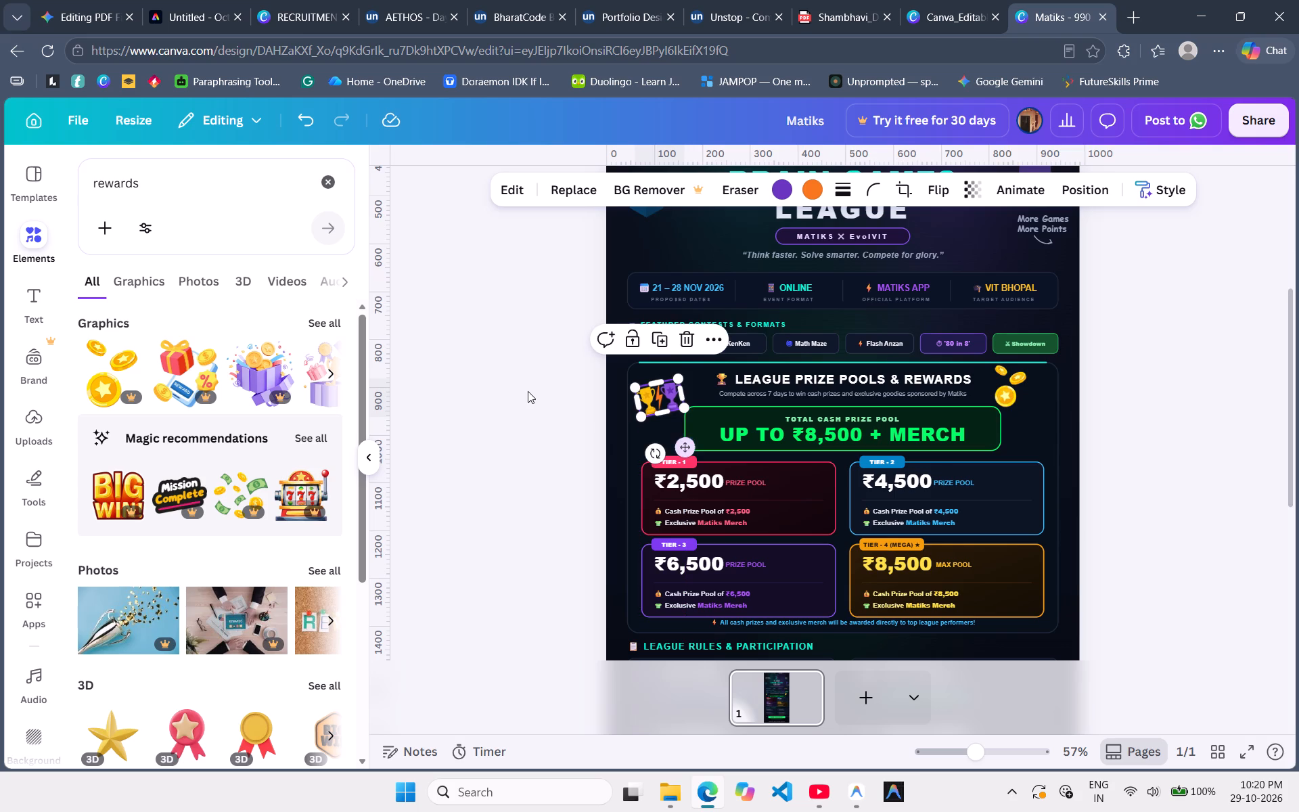
{"action": "left_click", "coordinate": [528, 390]}
{"action": "left_click", "coordinate": [528, 390]}
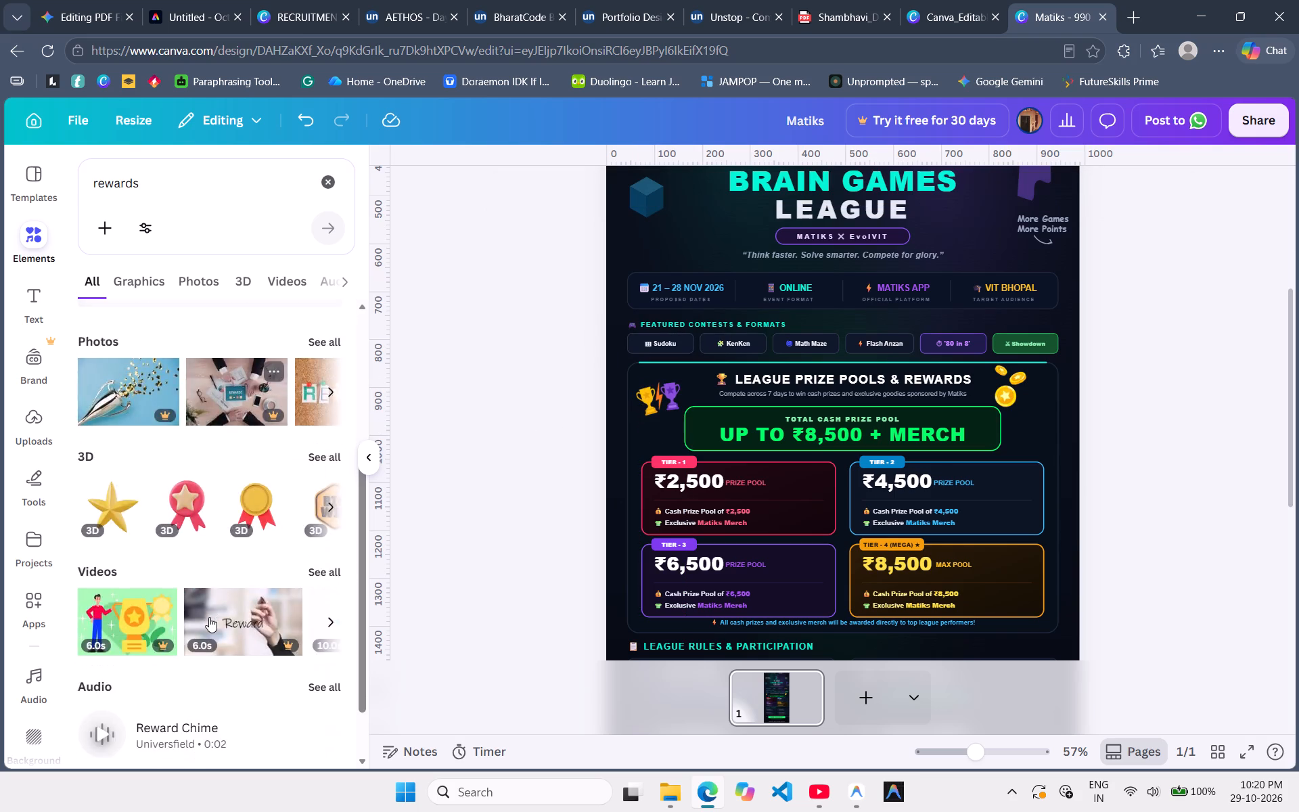
Browse more of the "rewards" graphics results for another decoration.
{"action": "scroll", "coordinate": [276, 386], "scroll_direction": "left", "scroll_amount": 2}
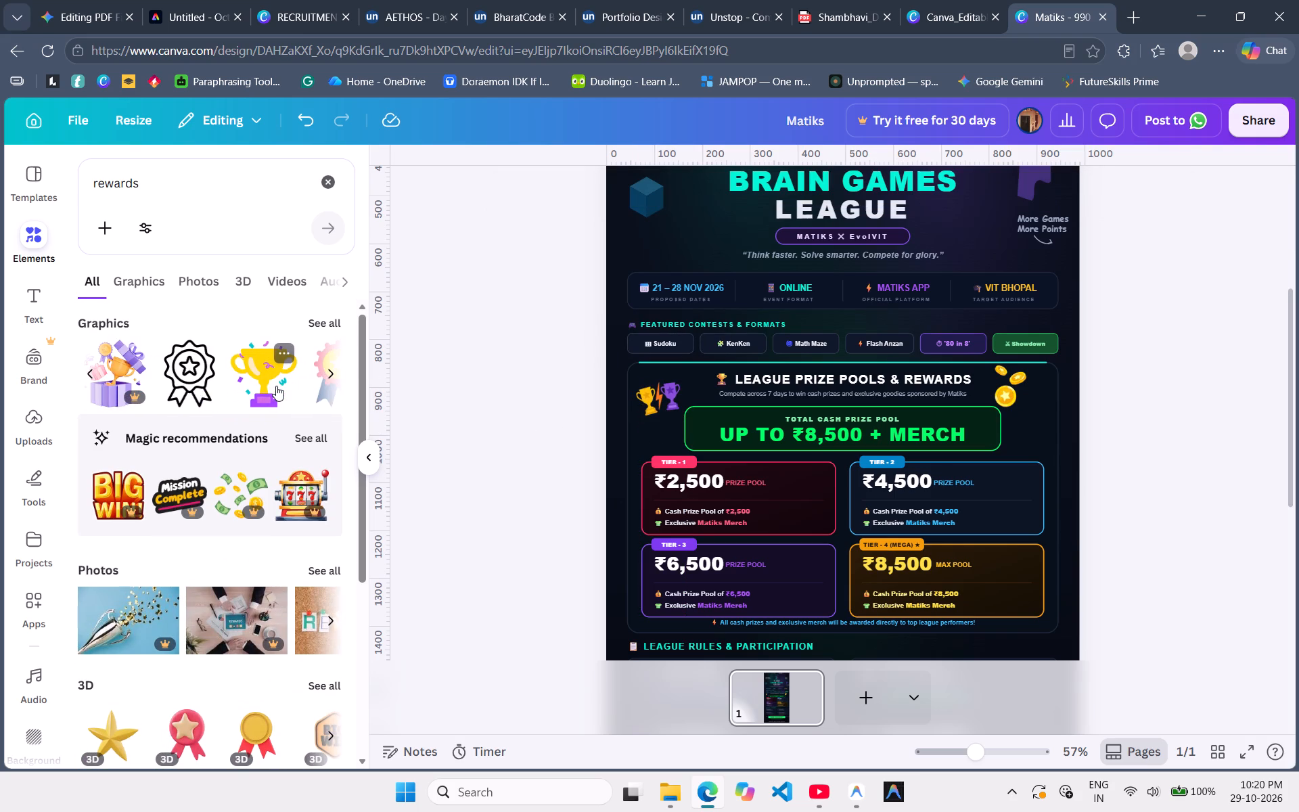
{"action": "scroll", "coordinate": [276, 386], "scroll_direction": "left", "scroll_amount": 7}
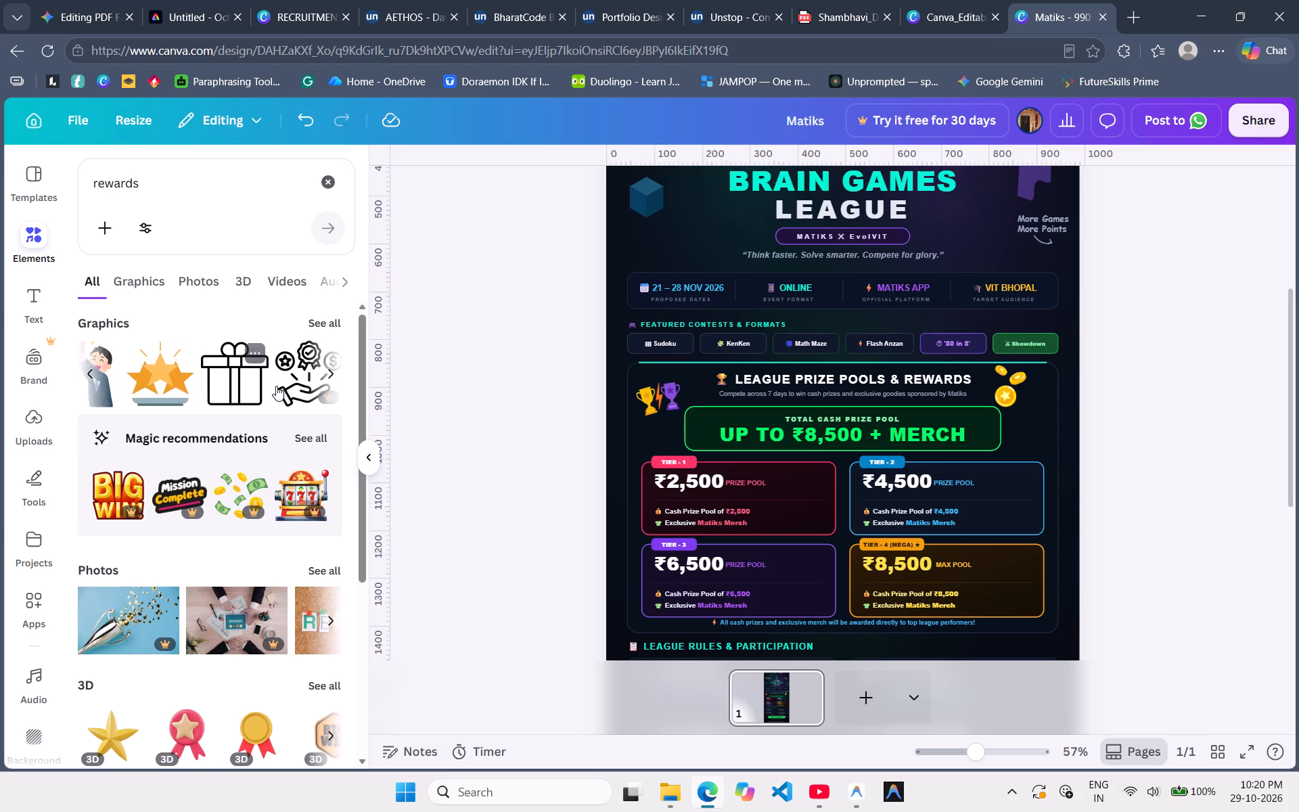
{"action": "scroll", "coordinate": [276, 386], "scroll_direction": "left", "scroll_amount": 4}
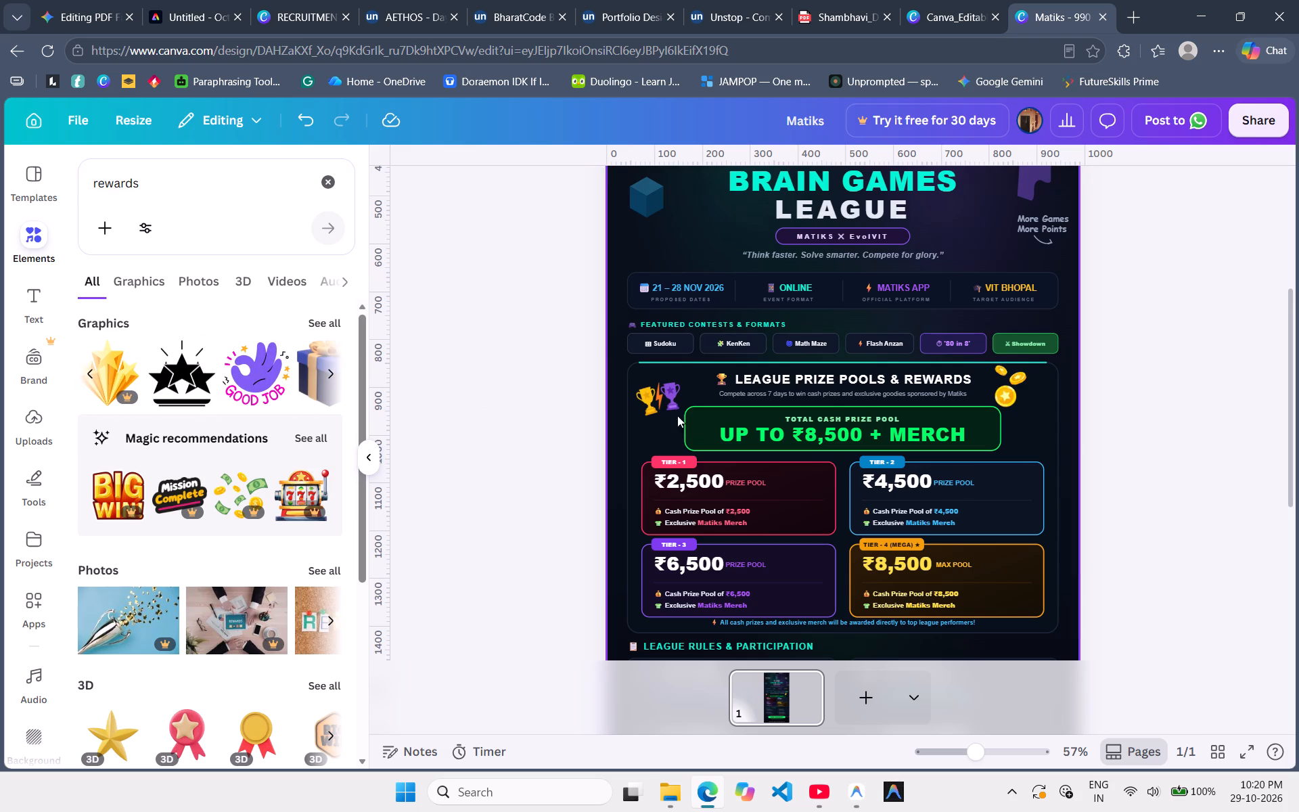
Search the elements library for "prize pool" and browse the graphics results for another poster decoration.
{"action": "triple_click", "coordinate": [269, 183]}
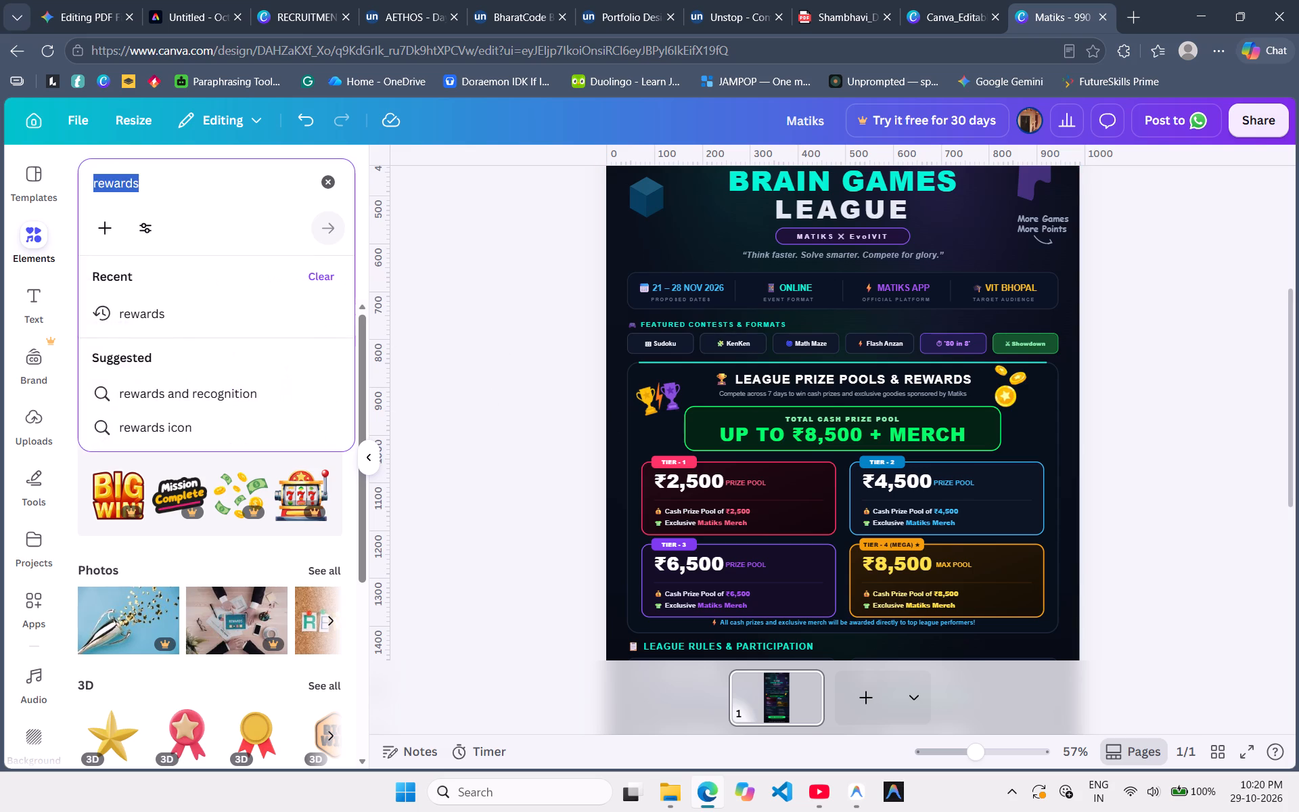
{"action": "type", "text": "proze pool"}
{"action": "key", "text": "Left"}
{"action": "key", "text": "Left"}
{"action": "key", "text": "Left"}
{"action": "key", "text": "Left"}
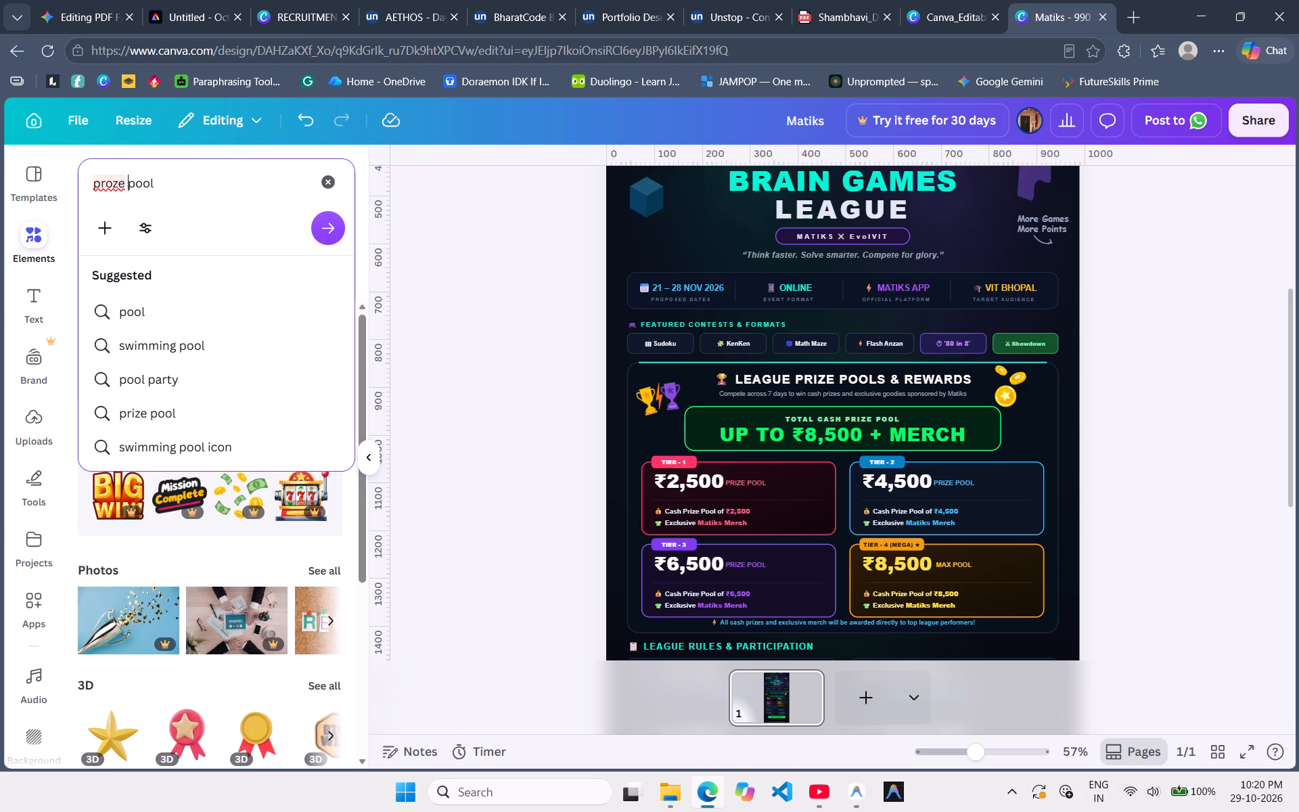
{"action": "key", "text": "Left"}
{"action": "key", "text": "Left"}
{"action": "key", "text": "Left"}
{"action": "key", "text": "BackSpace"}
{"action": "key", "text": "i"}
{"action": "key", "text": "Return"}
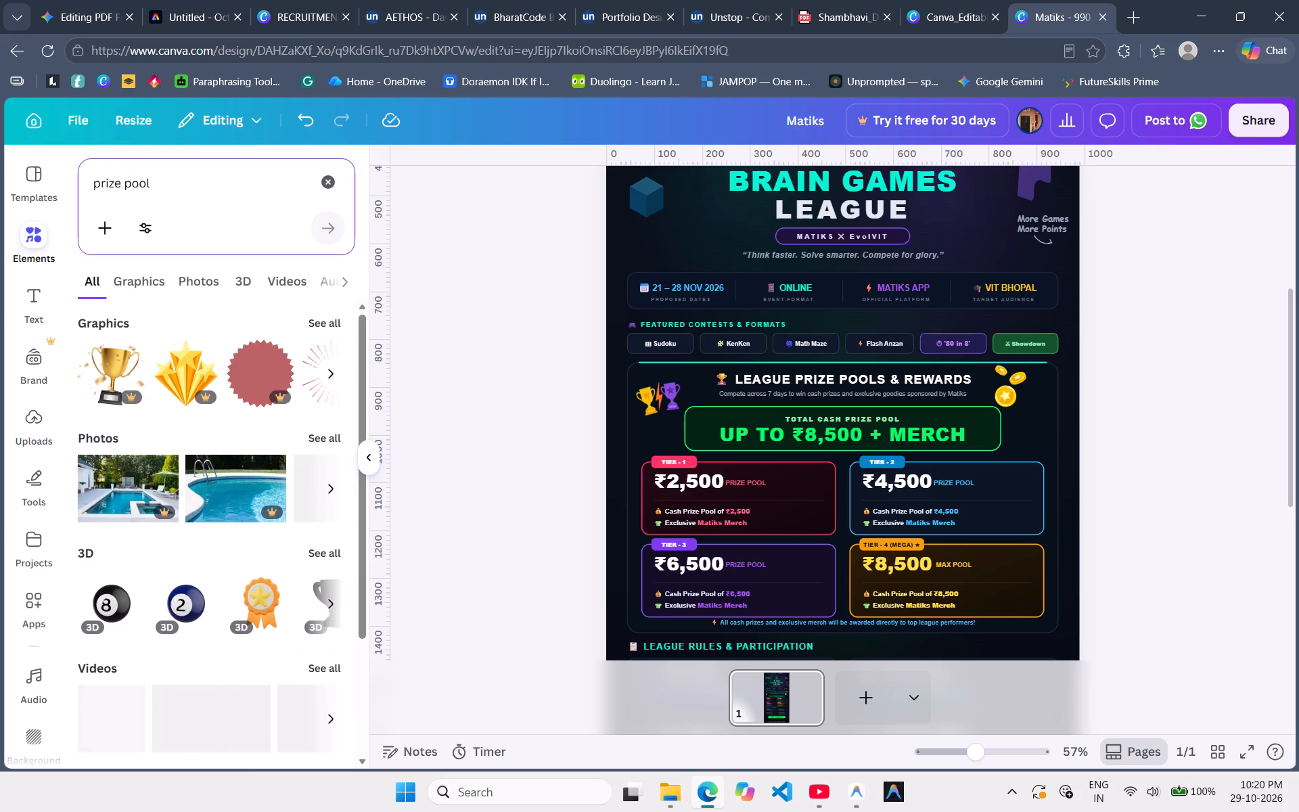
{"action": "left_click", "coordinate": [315, 317]}
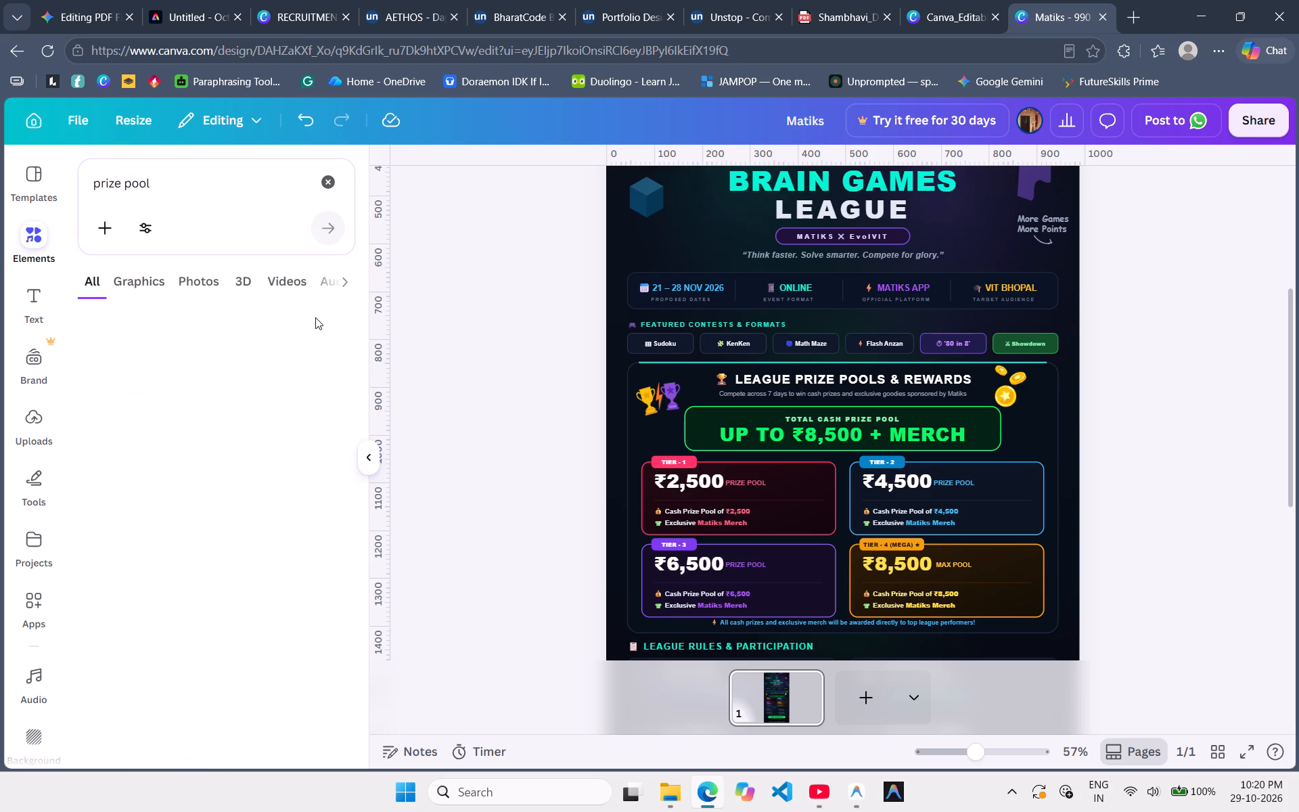
{"action": "scroll", "coordinate": [239, 574], "scroll_direction": "down", "scroll_amount": 1}
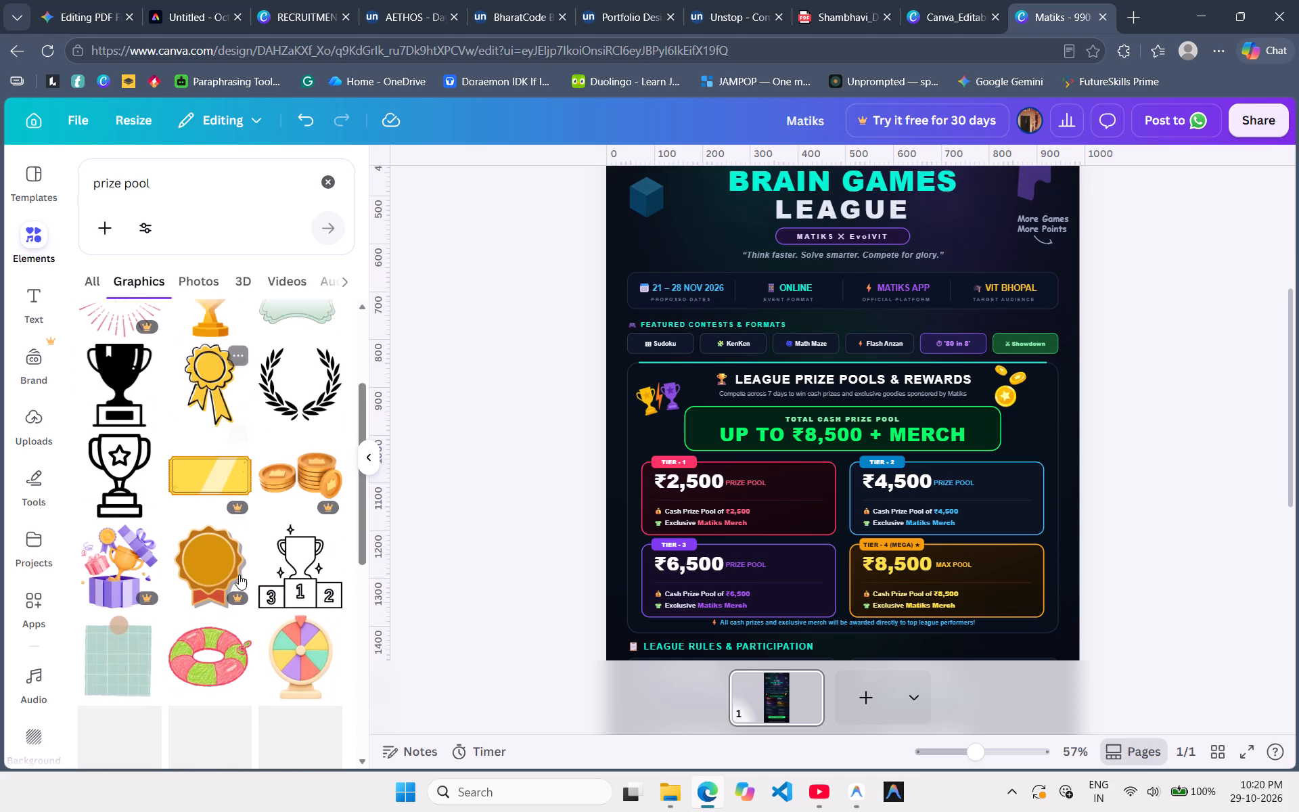
{"action": "scroll", "coordinate": [239, 574], "scroll_direction": "down", "scroll_amount": 2}
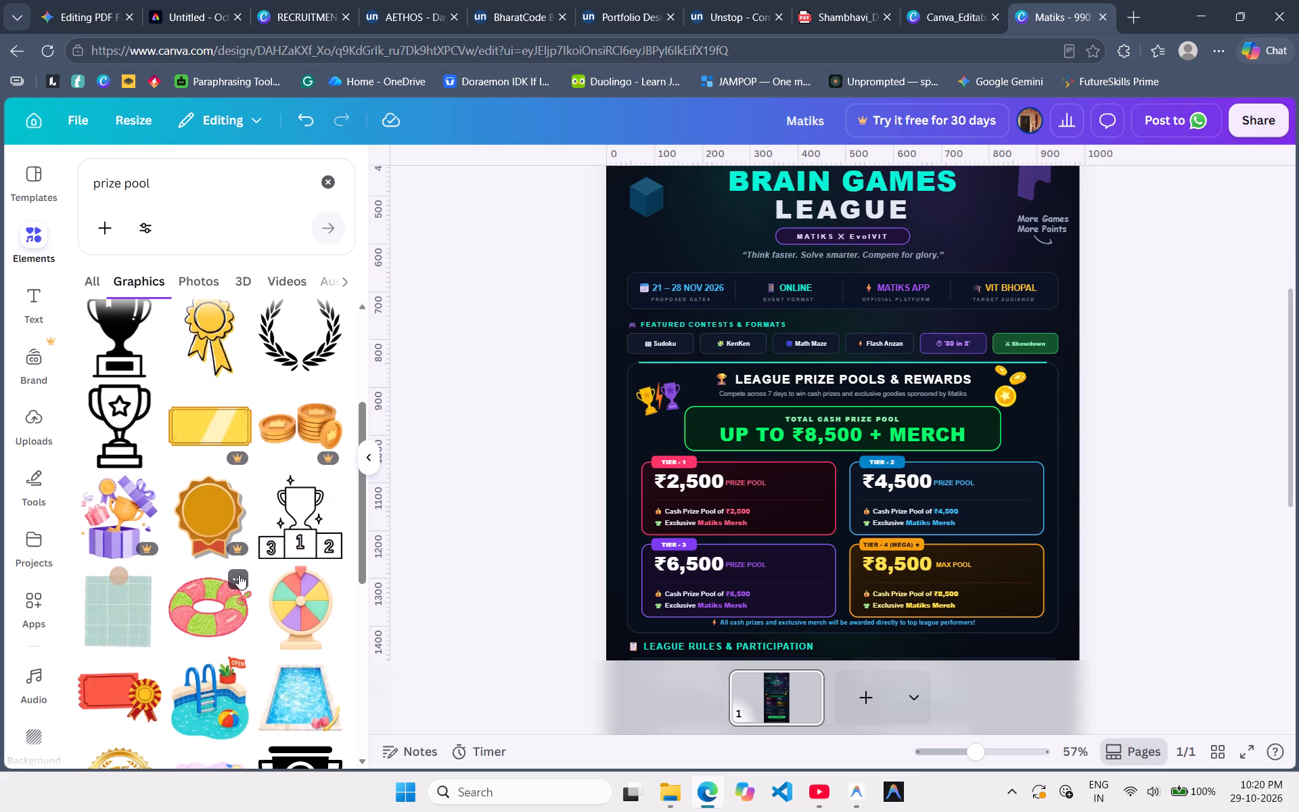
{"action": "scroll", "coordinate": [239, 574], "scroll_direction": "down", "scroll_amount": 3}
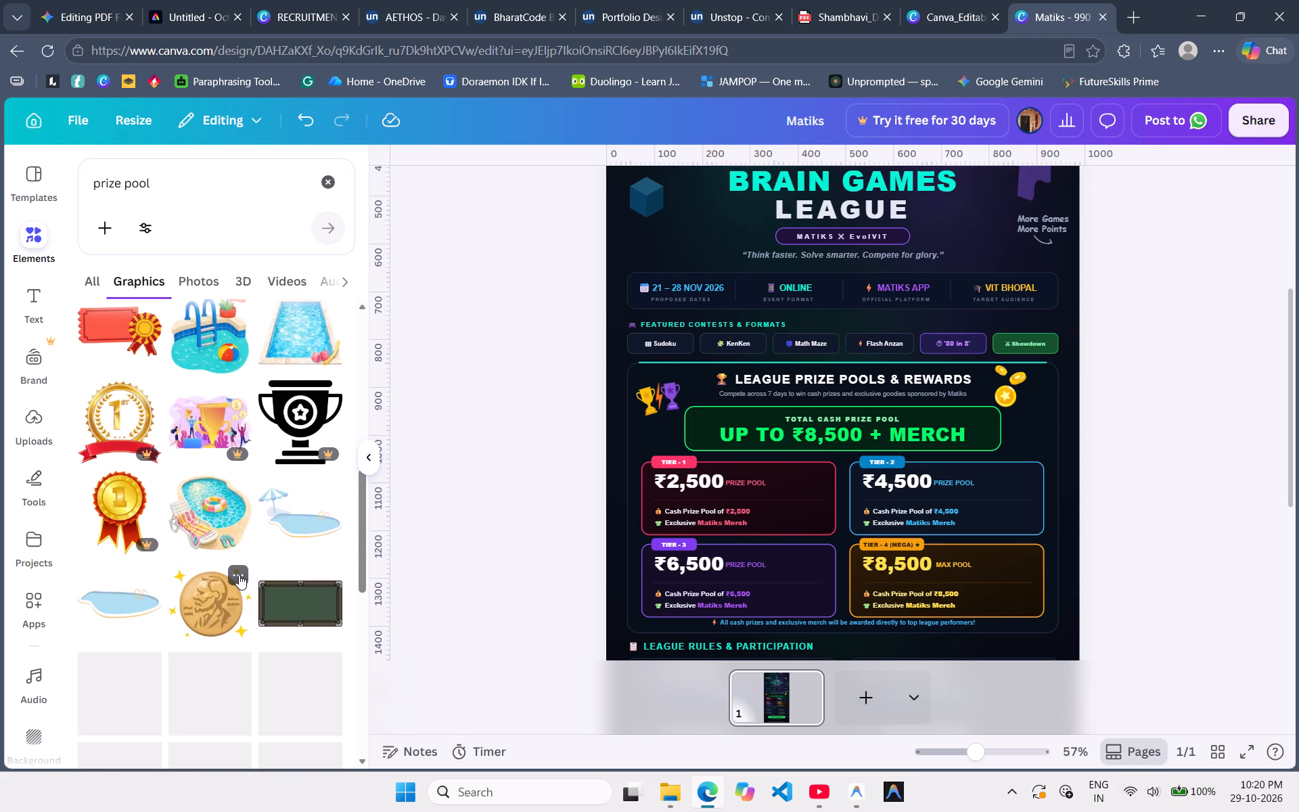
{"action": "scroll", "coordinate": [239, 574], "scroll_direction": "down", "scroll_amount": 1}
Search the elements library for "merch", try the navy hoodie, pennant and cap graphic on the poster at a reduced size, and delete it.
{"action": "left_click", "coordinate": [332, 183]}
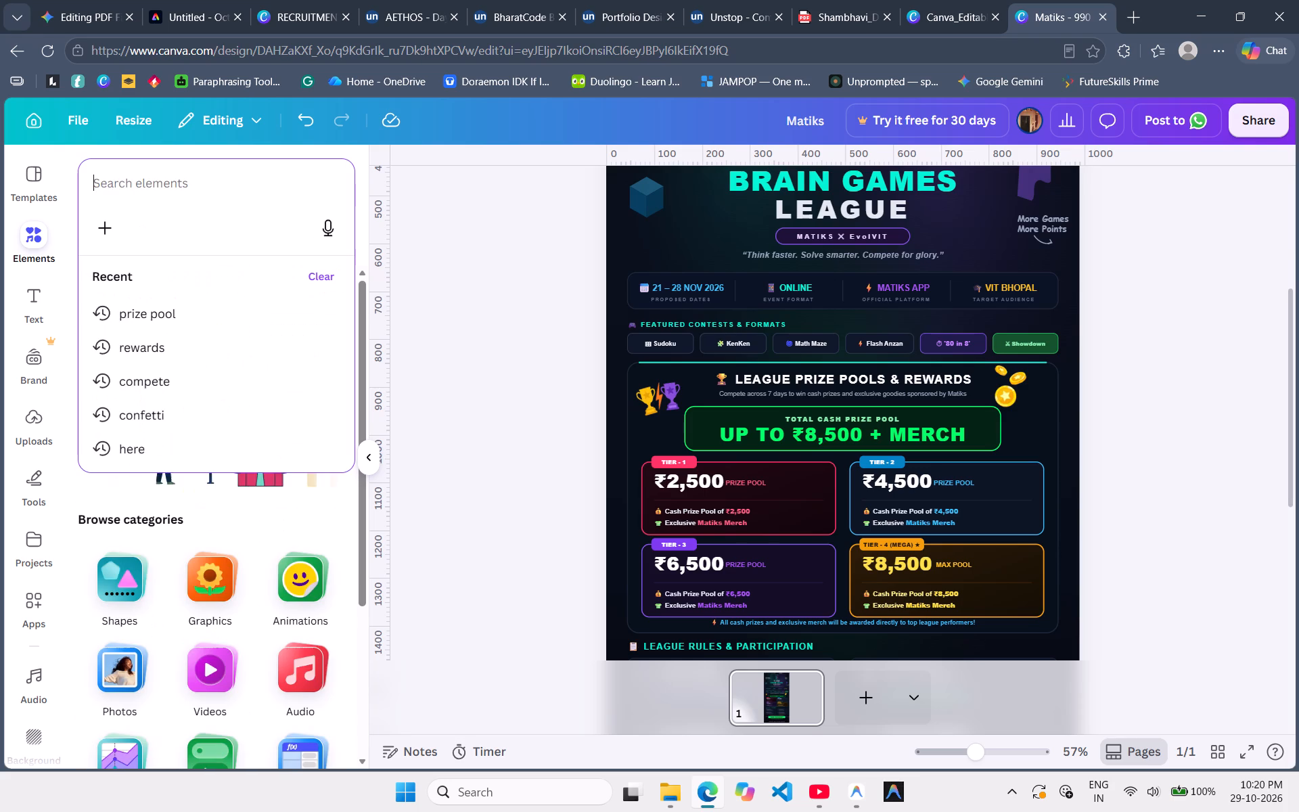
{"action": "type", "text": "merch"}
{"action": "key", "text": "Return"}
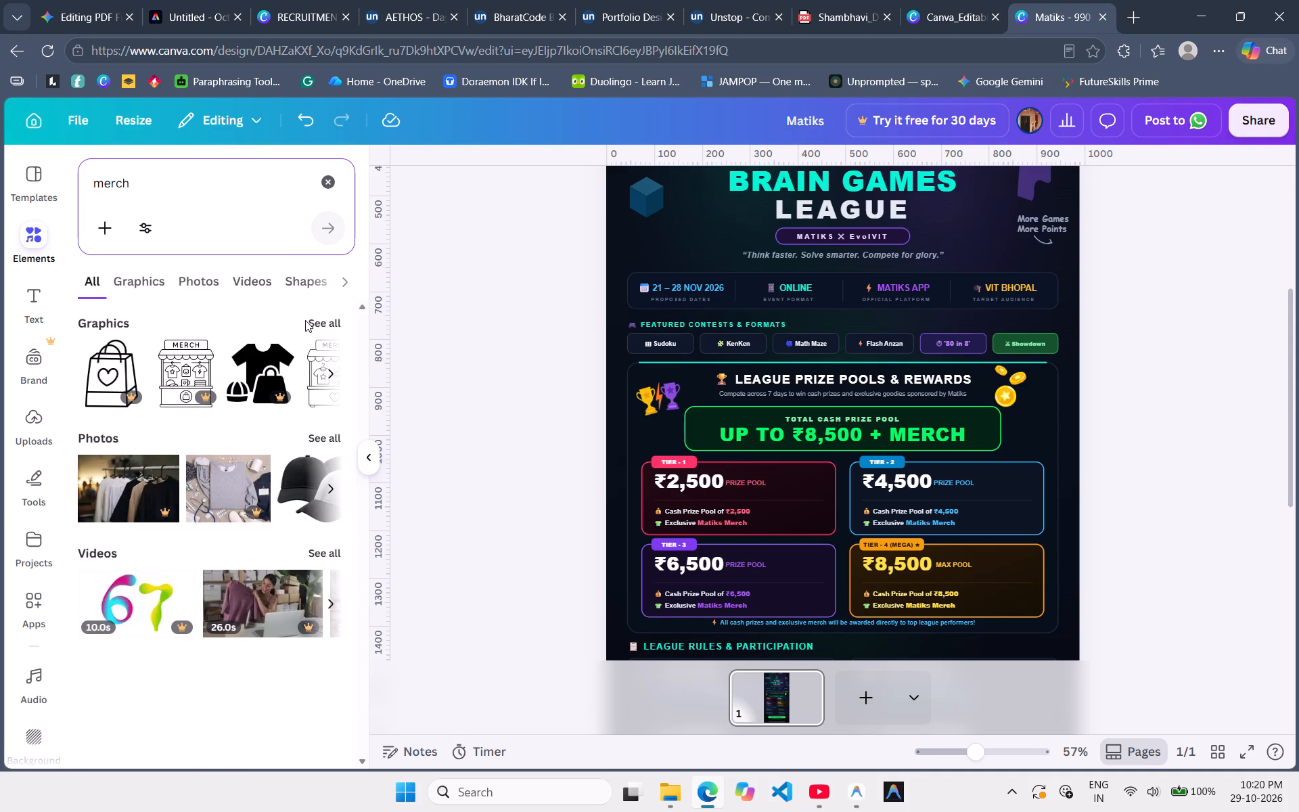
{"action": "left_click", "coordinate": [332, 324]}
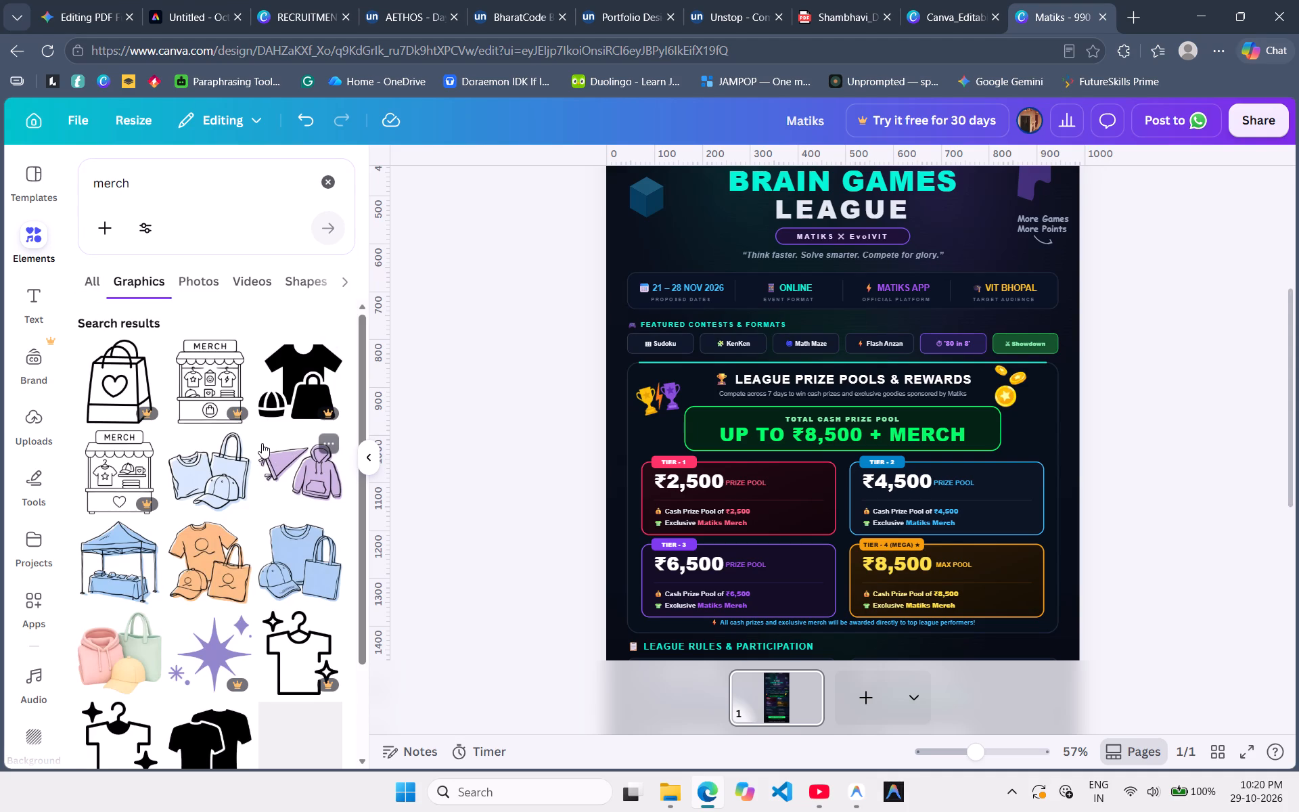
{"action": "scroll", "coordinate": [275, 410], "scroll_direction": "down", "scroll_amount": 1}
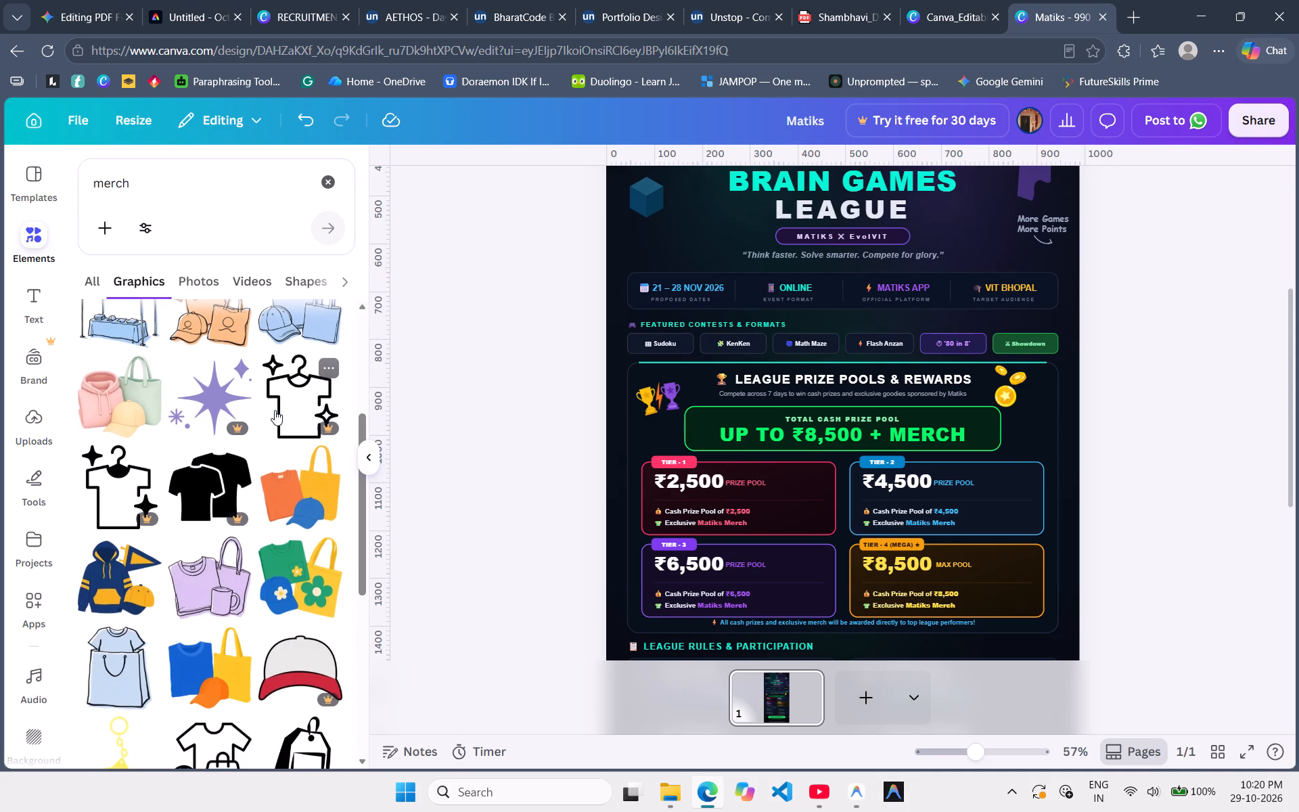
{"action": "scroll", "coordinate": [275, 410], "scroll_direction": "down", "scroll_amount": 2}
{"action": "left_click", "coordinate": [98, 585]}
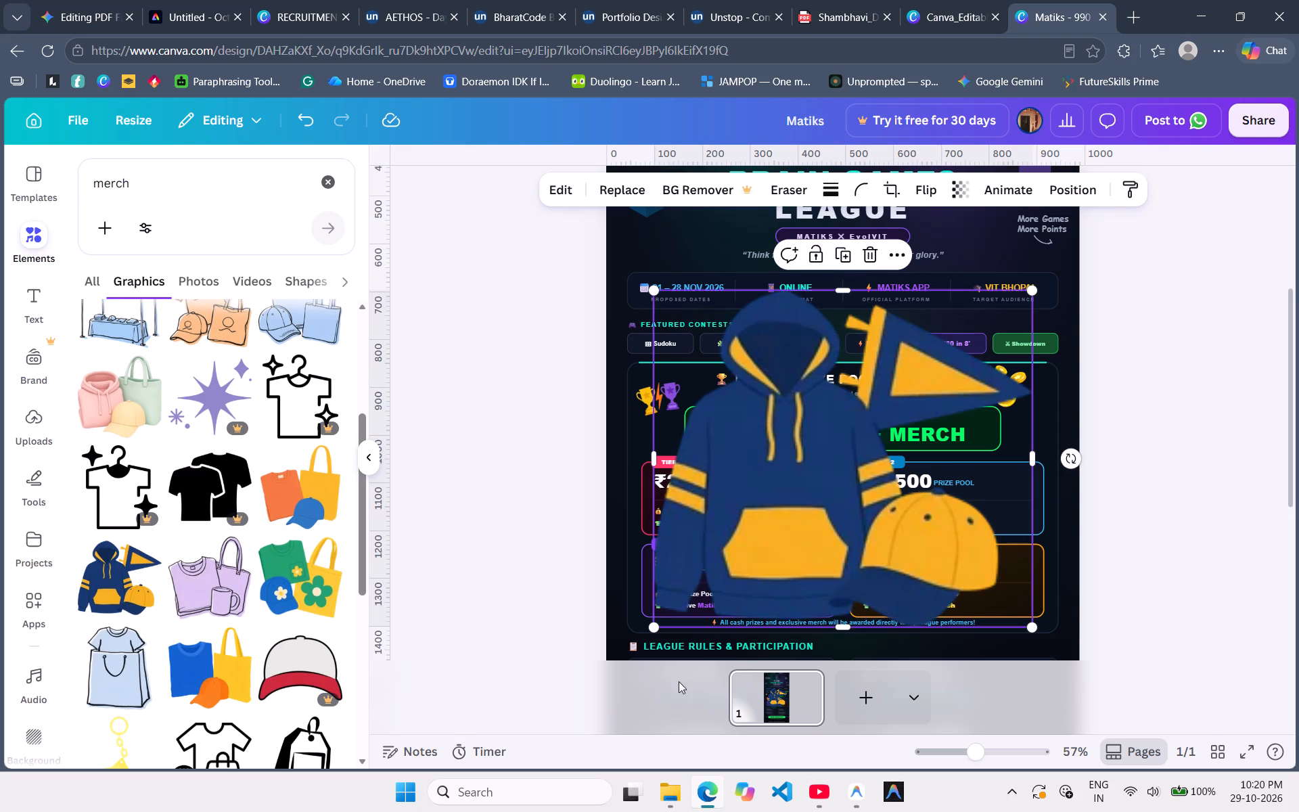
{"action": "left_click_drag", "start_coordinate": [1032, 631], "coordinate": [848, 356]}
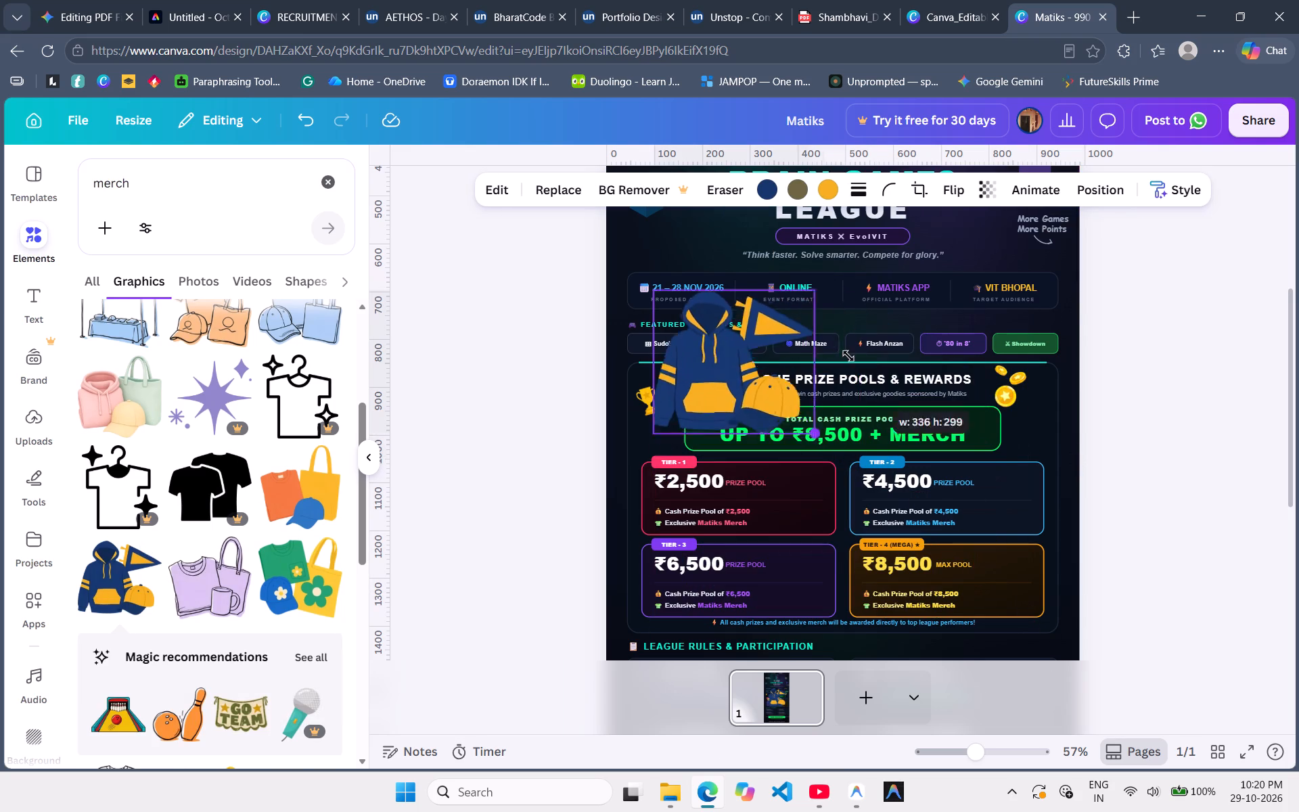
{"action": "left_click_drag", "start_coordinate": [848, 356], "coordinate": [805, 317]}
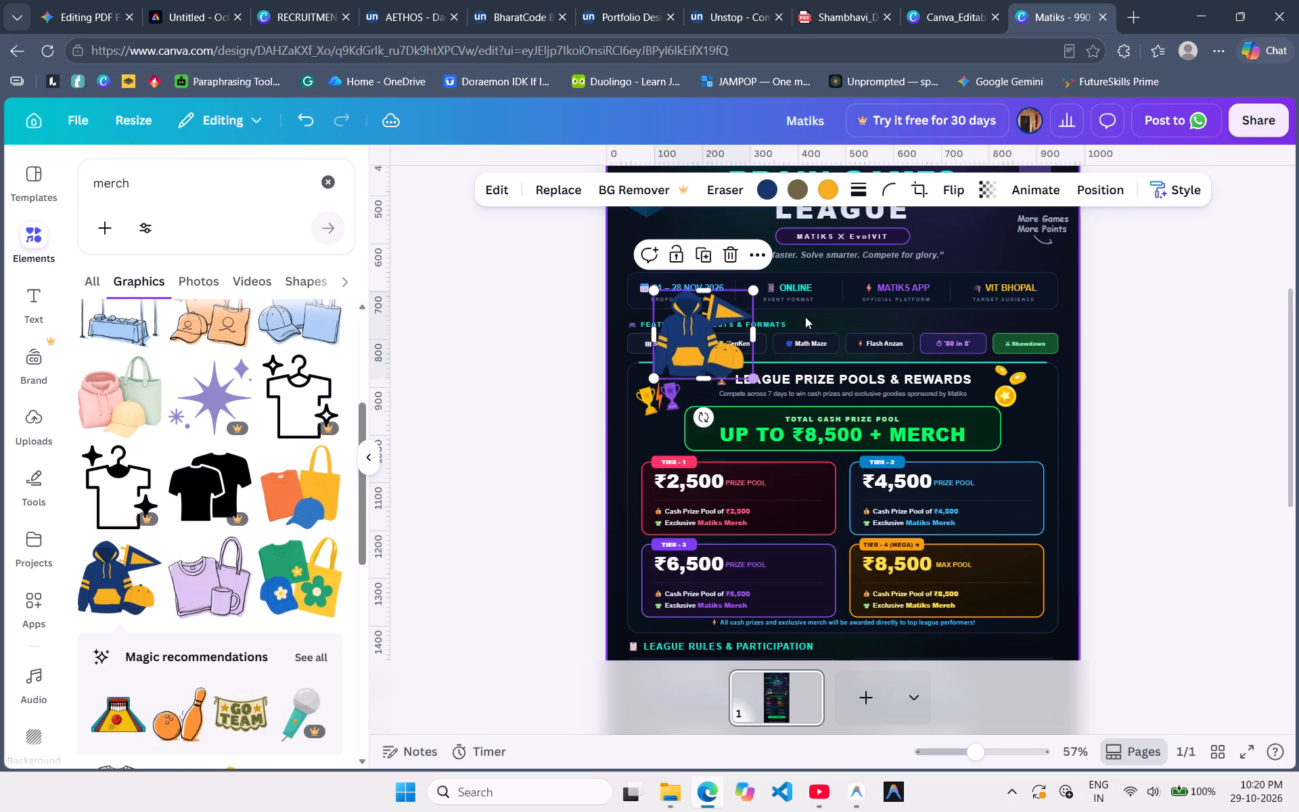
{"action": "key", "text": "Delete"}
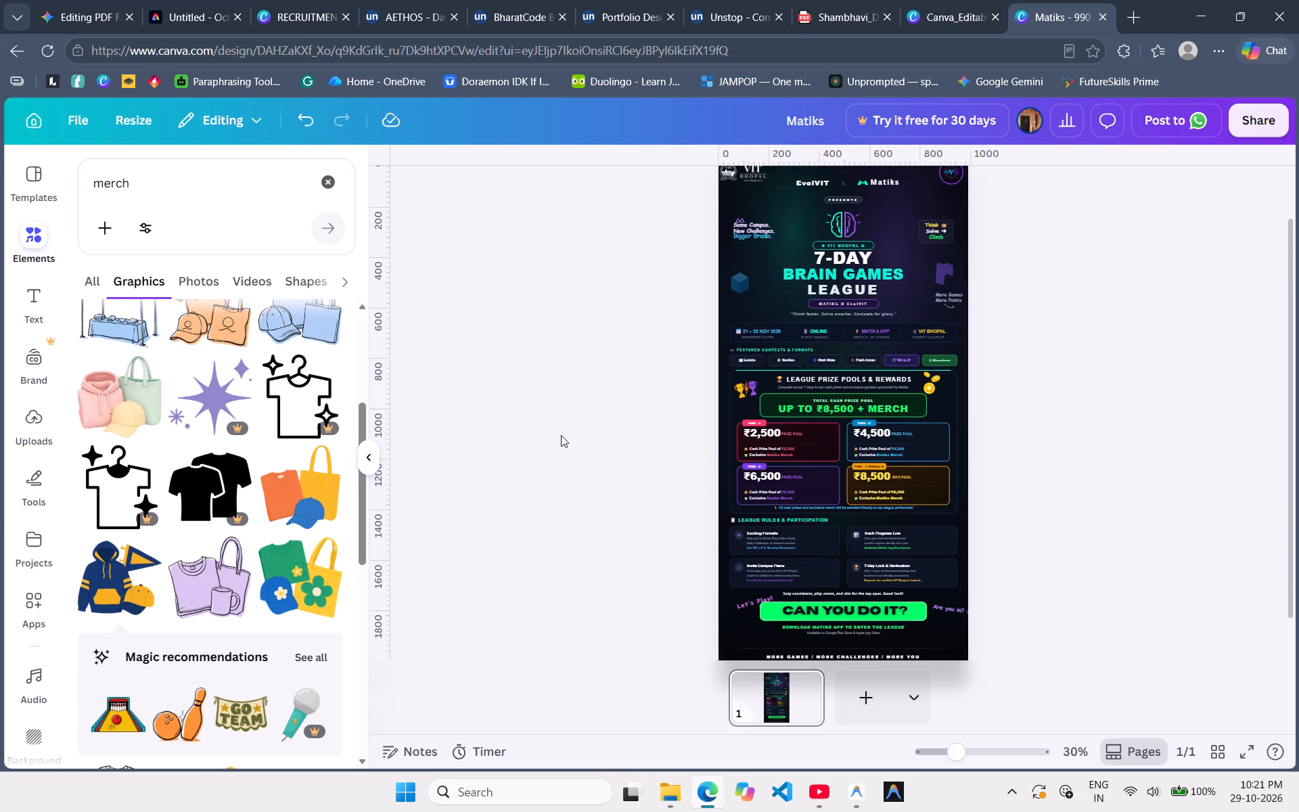
Download the poster as a free watermarked PNG draft.
{"action": "scroll", "coordinate": [561, 435], "scroll_direction": "up", "scroll_amount": 1}
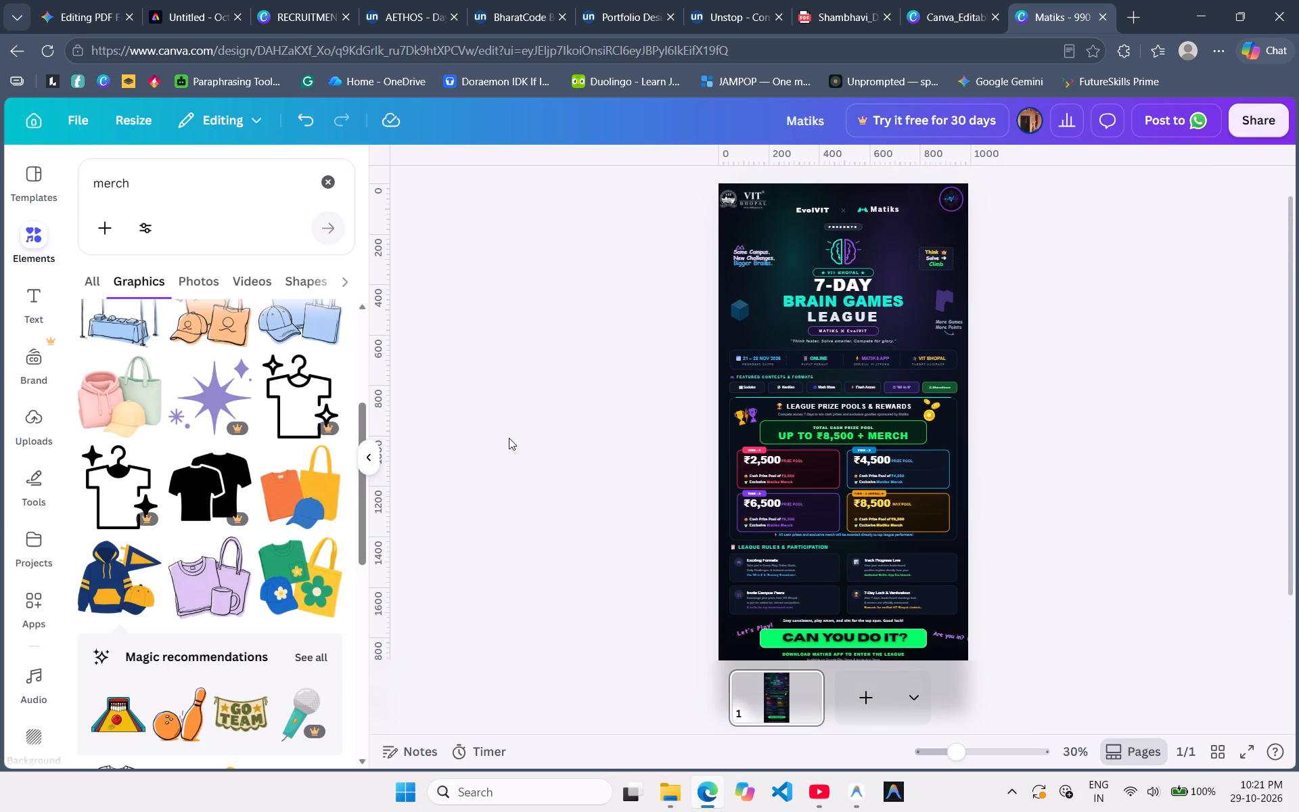
{"action": "left_click", "coordinate": [1273, 130]}
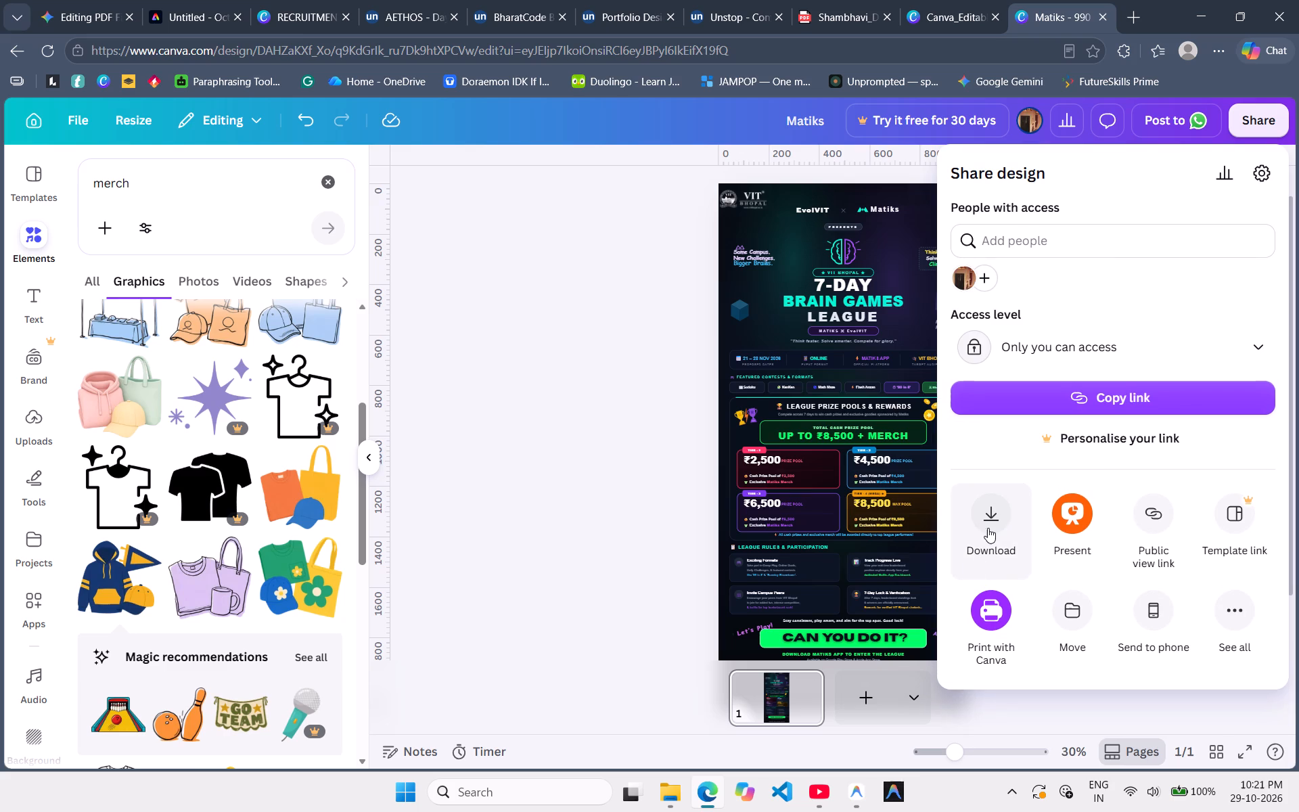
{"action": "left_click", "coordinate": [990, 523]}
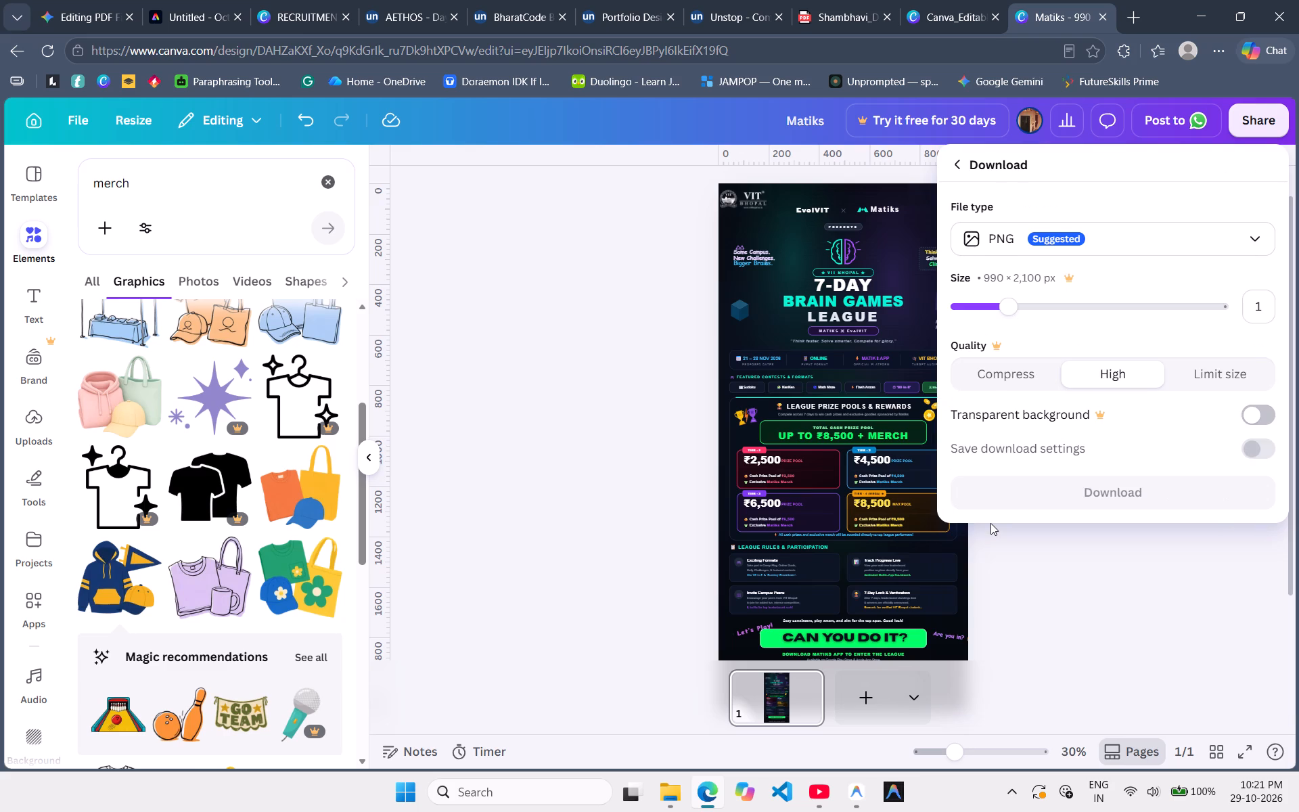
{"action": "left_click", "coordinate": [1108, 489]}
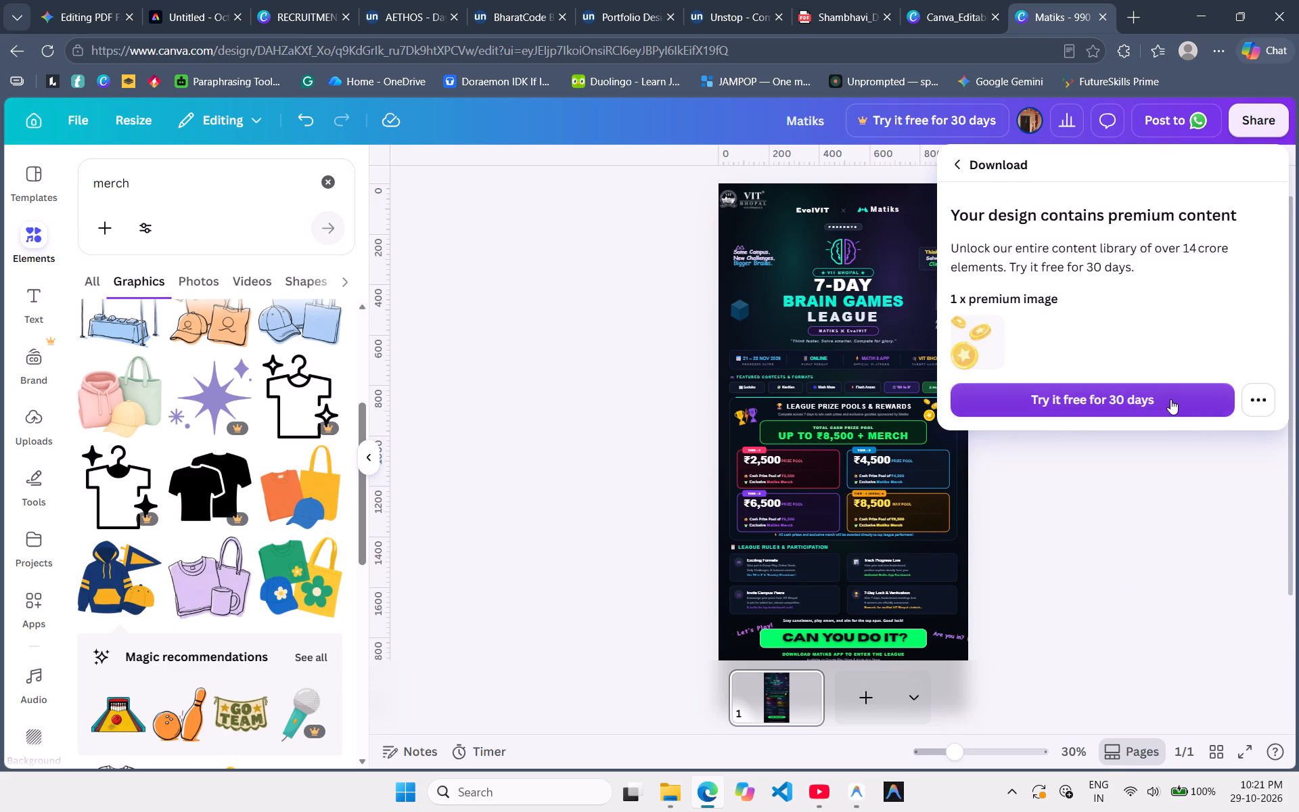
{"action": "left_click", "coordinate": [1255, 394]}
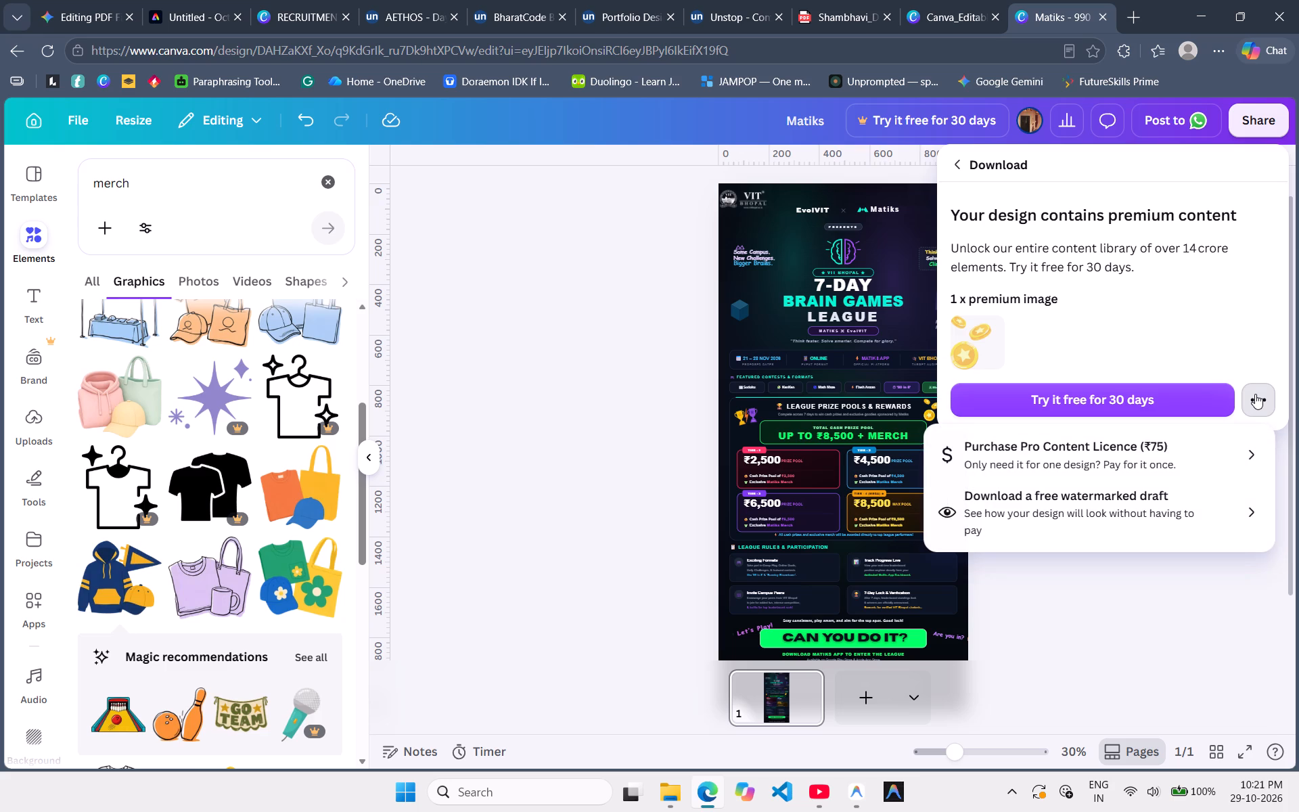
{"action": "left_click", "coordinate": [1099, 502]}
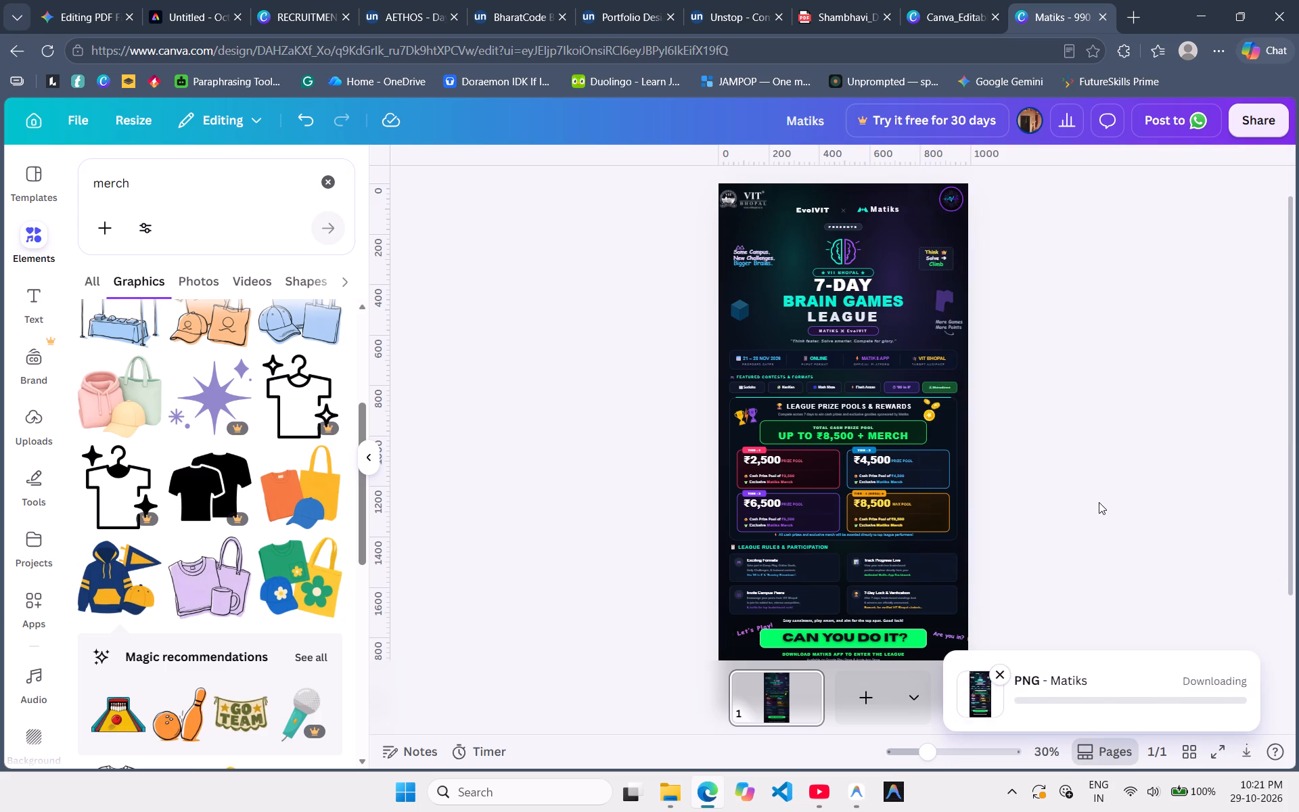
Save the exported poster image to the computer as Matiks.png, keeping the suggested name and folder.
{"action": "left_click", "coordinate": [1011, 156]}
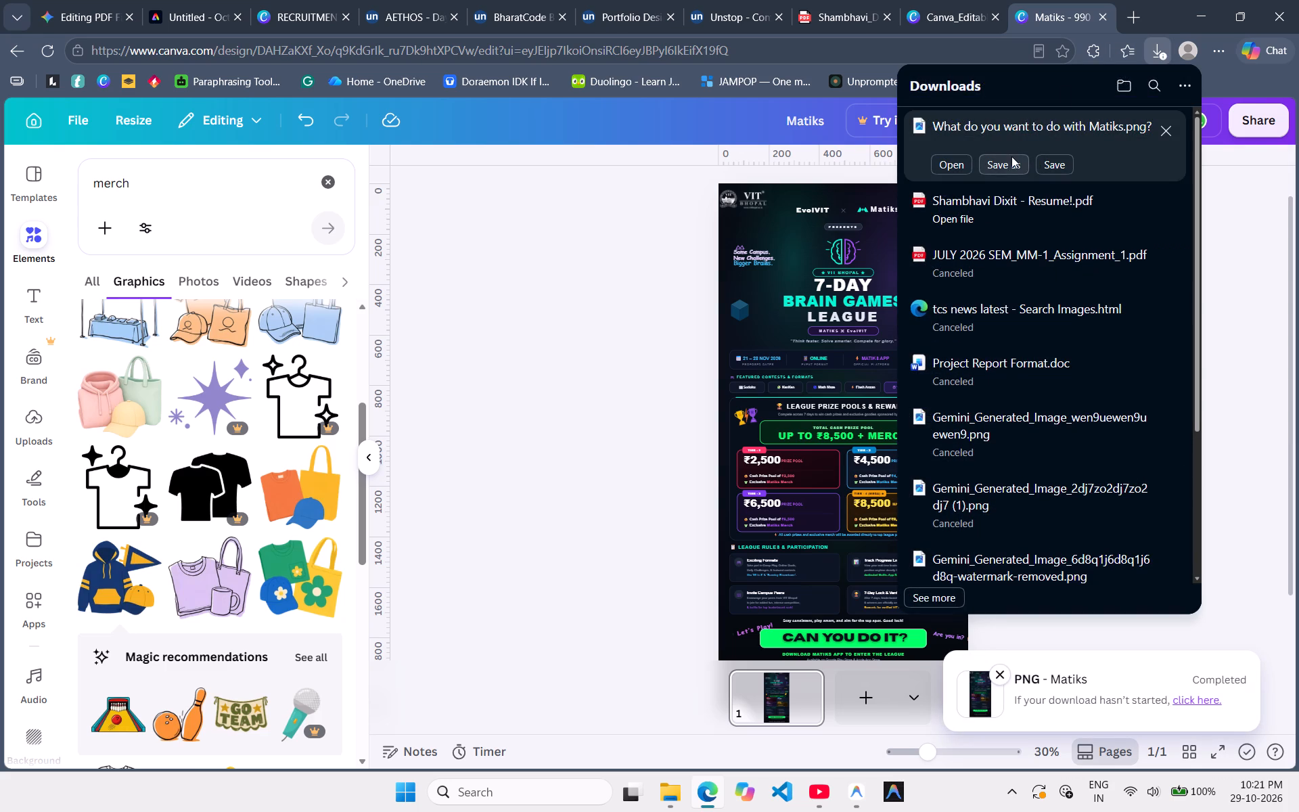
{"action": "key", "text": "Return"}
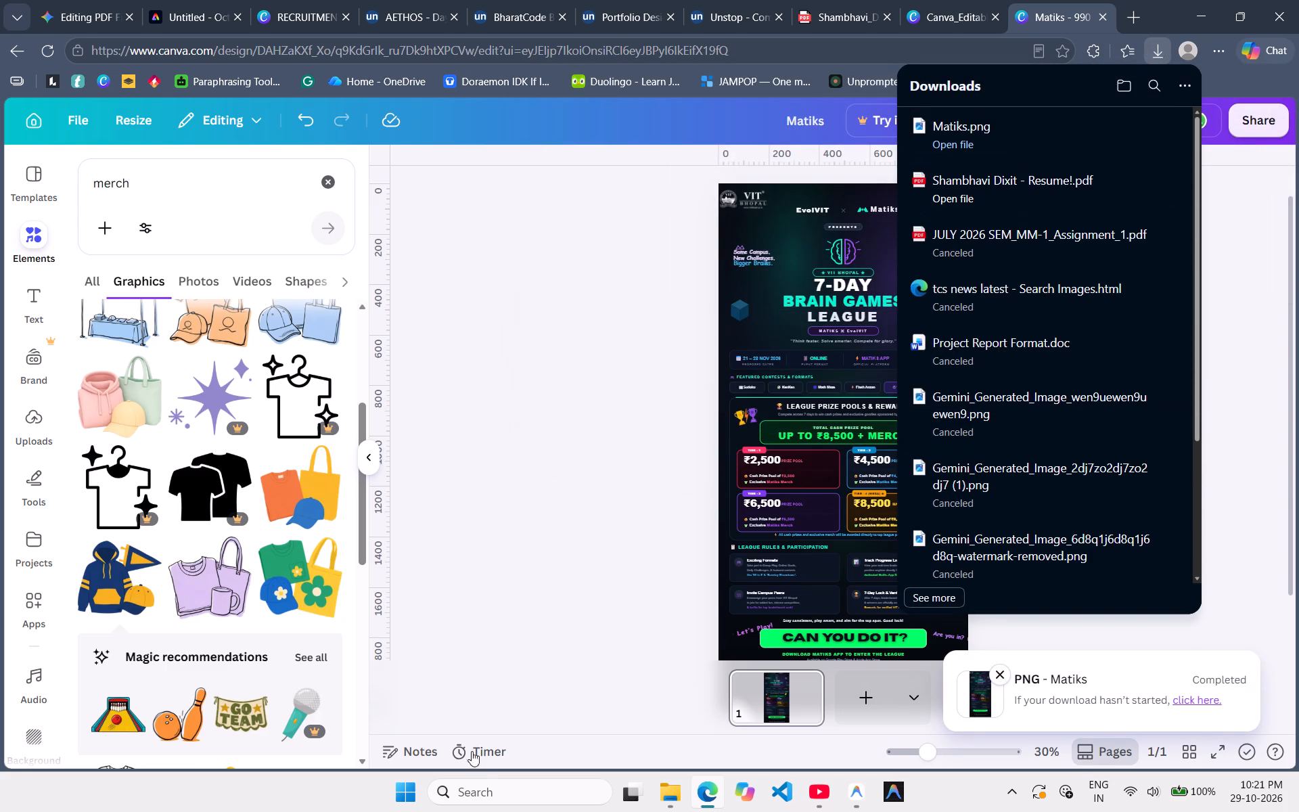
Open WhatsApp from the recent apps in the Windows search.
{"action": "left_click", "coordinate": [499, 794]}
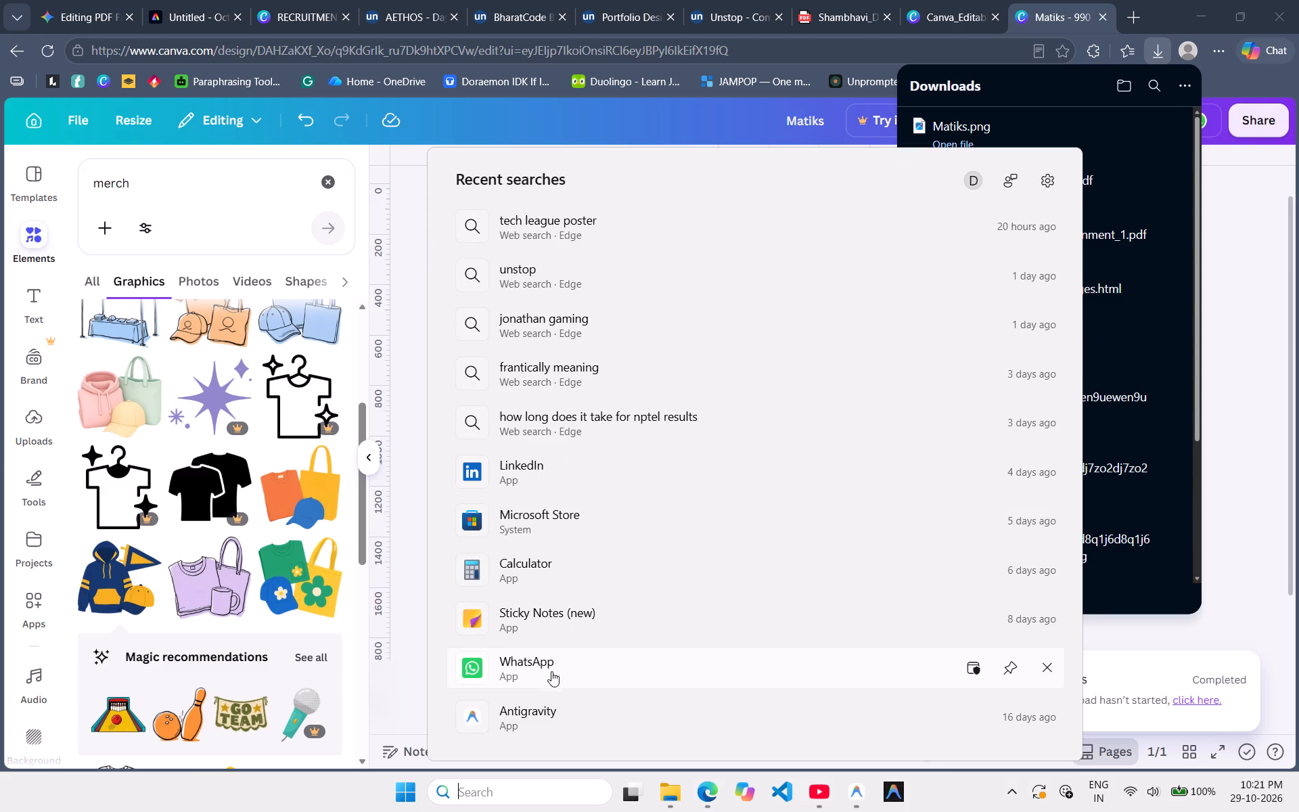
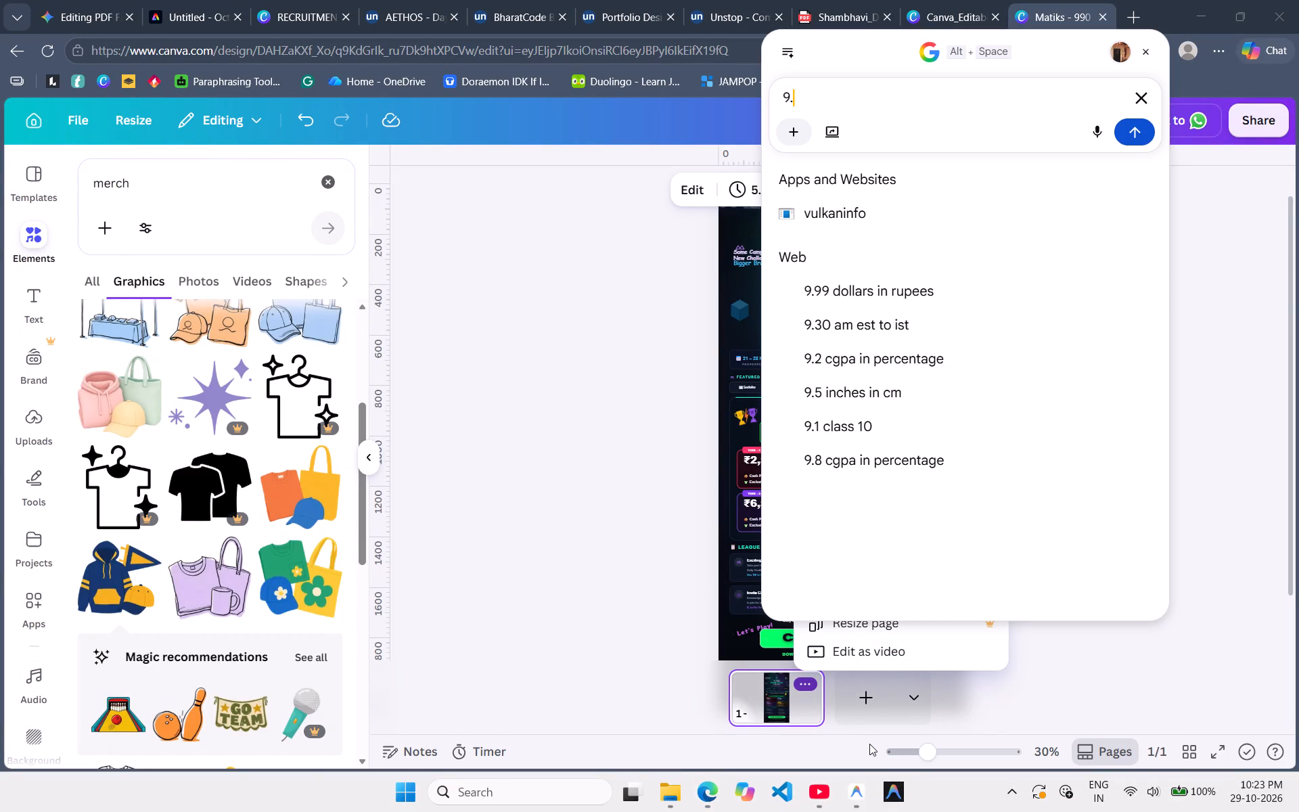
Ask Google whether 9.9 x 21 cm equals 990 x 2100 px and read the answer on print and screen resolutions.
{"action": "key", "text": "period"}
{"action": "key", "text": "BackSpace"}
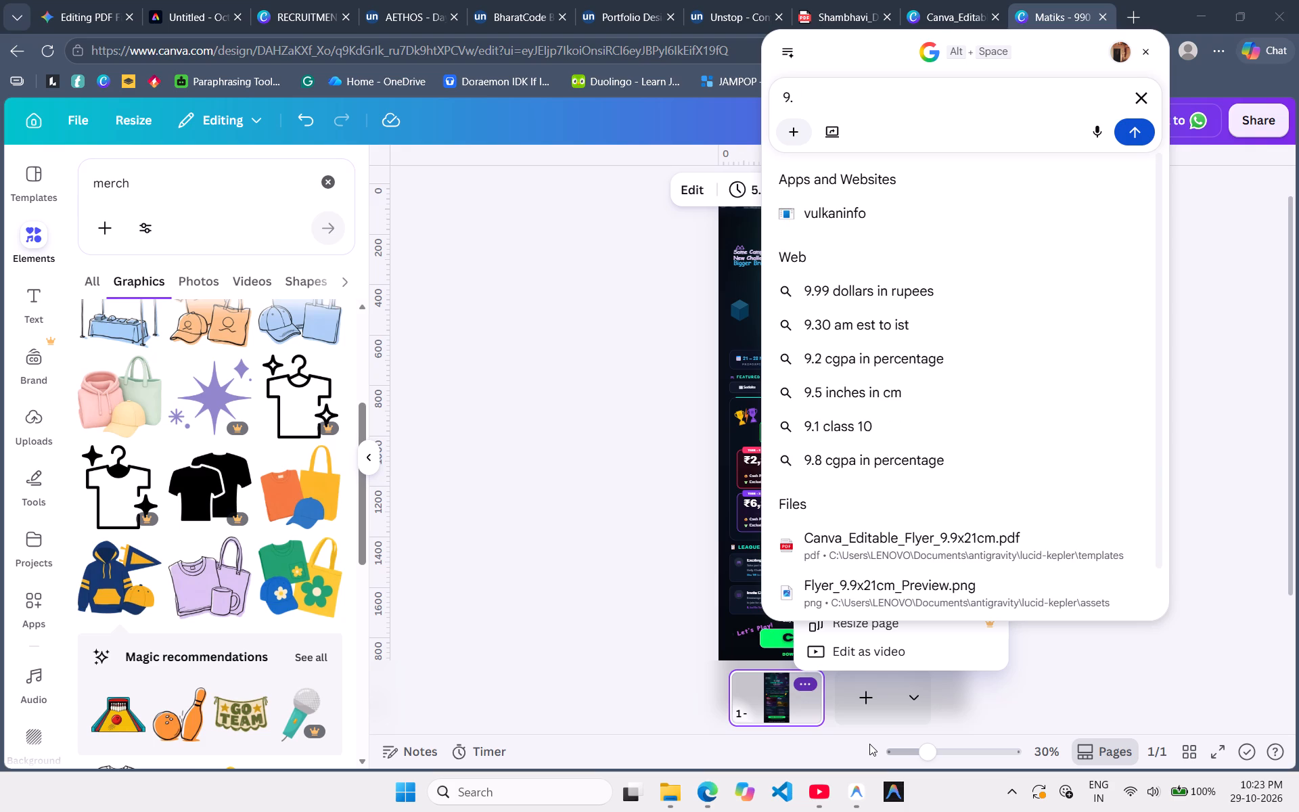
{"action": "type", "text": "9"}
{"action": "key", "text": "space"}
{"action": "type", "text": "x"}
{"action": "key", "text": "space"}
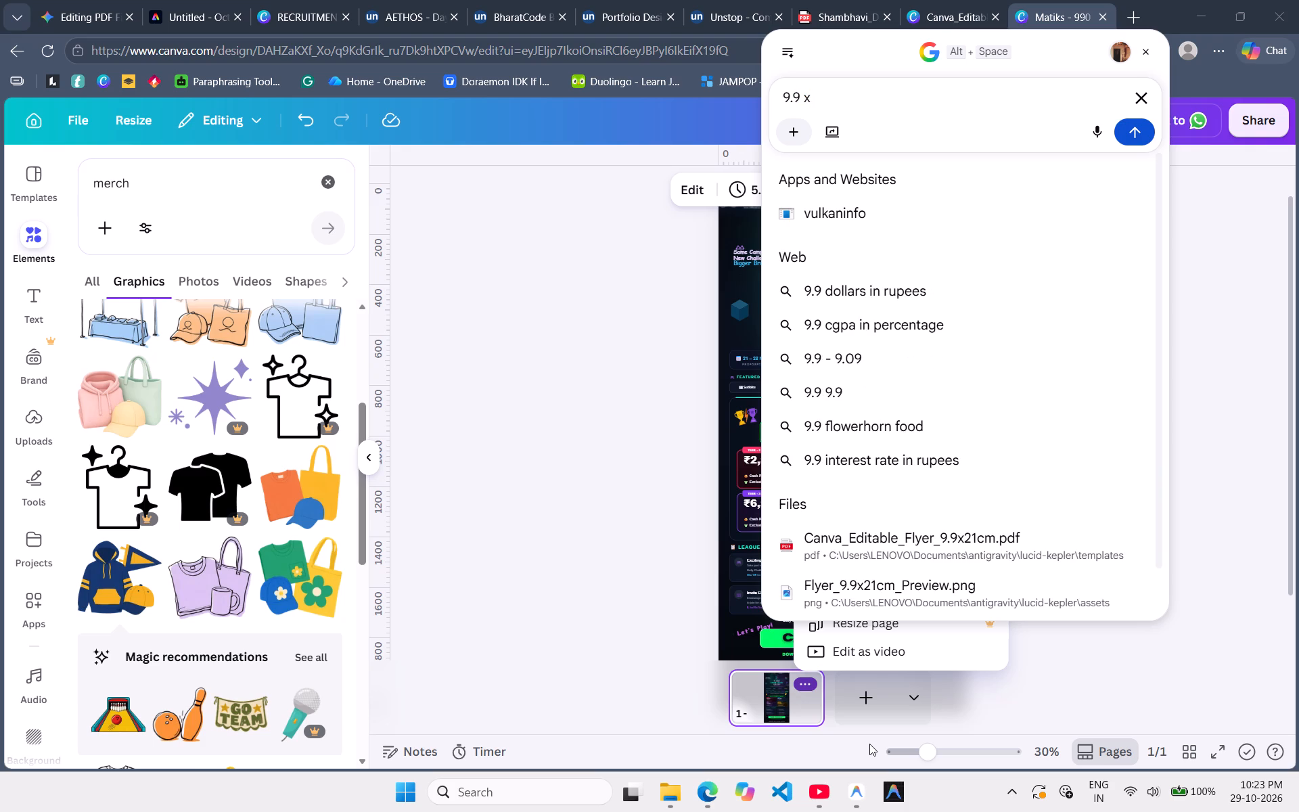
{"action": "type", "text": "21 cm"}
{"action": "key", "text": "space"}
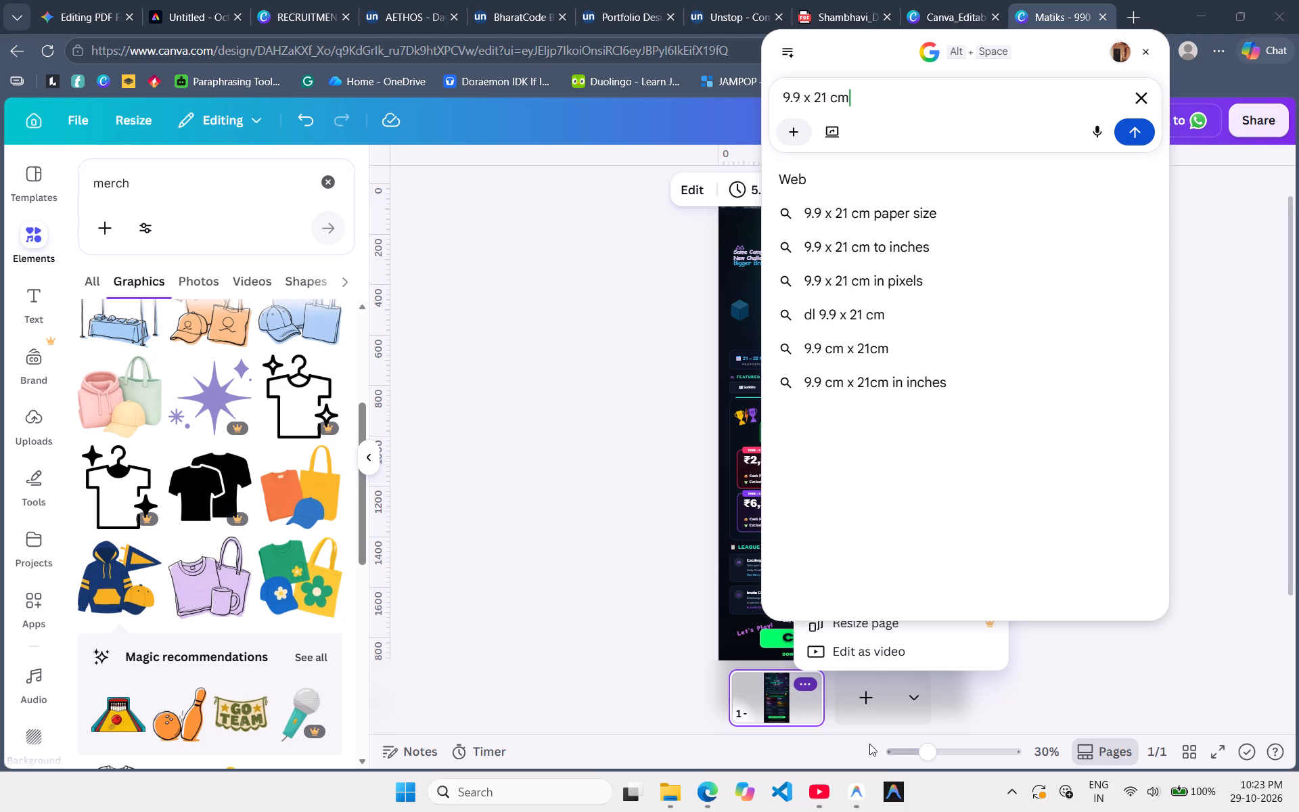
{"action": "type", "text": "="}
{"action": "key", "text": "space"}
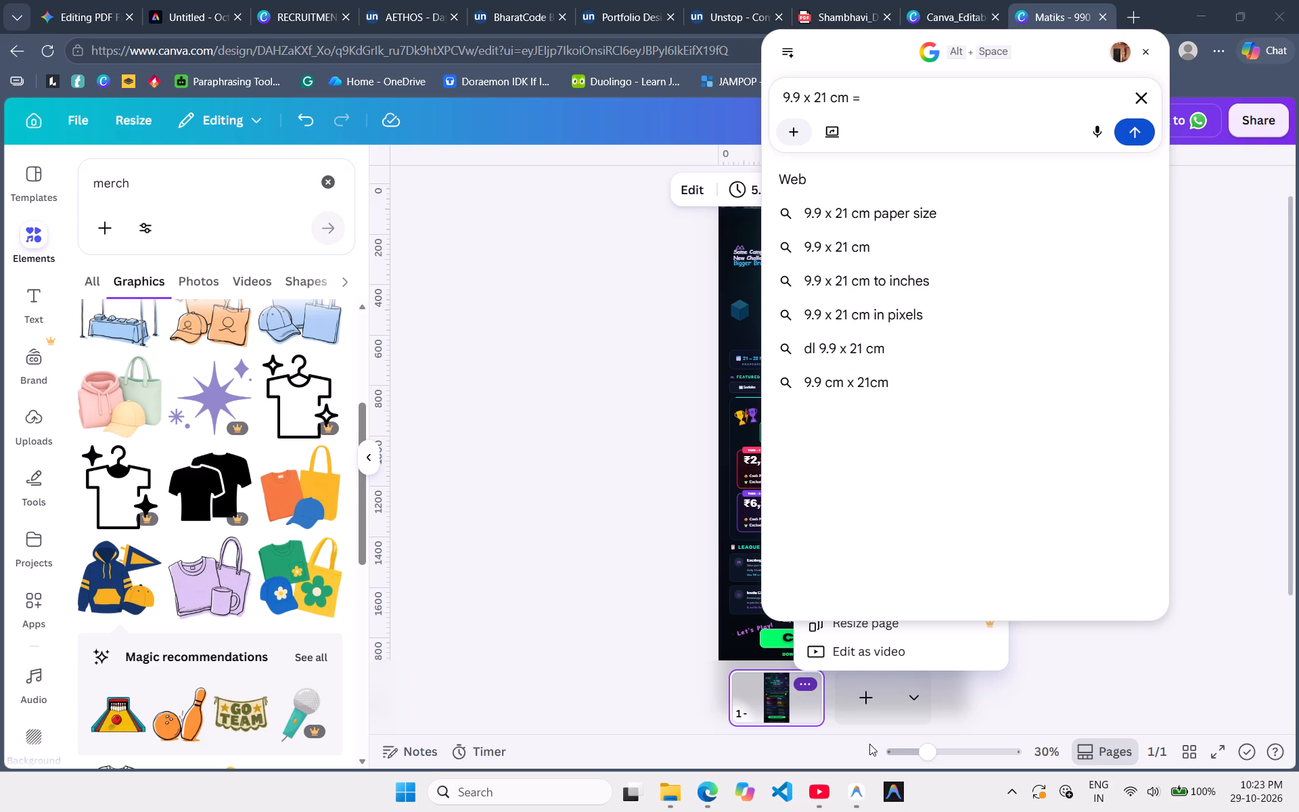
{"action": "type", "text": "990"}
{"action": "key", "text": "space"}
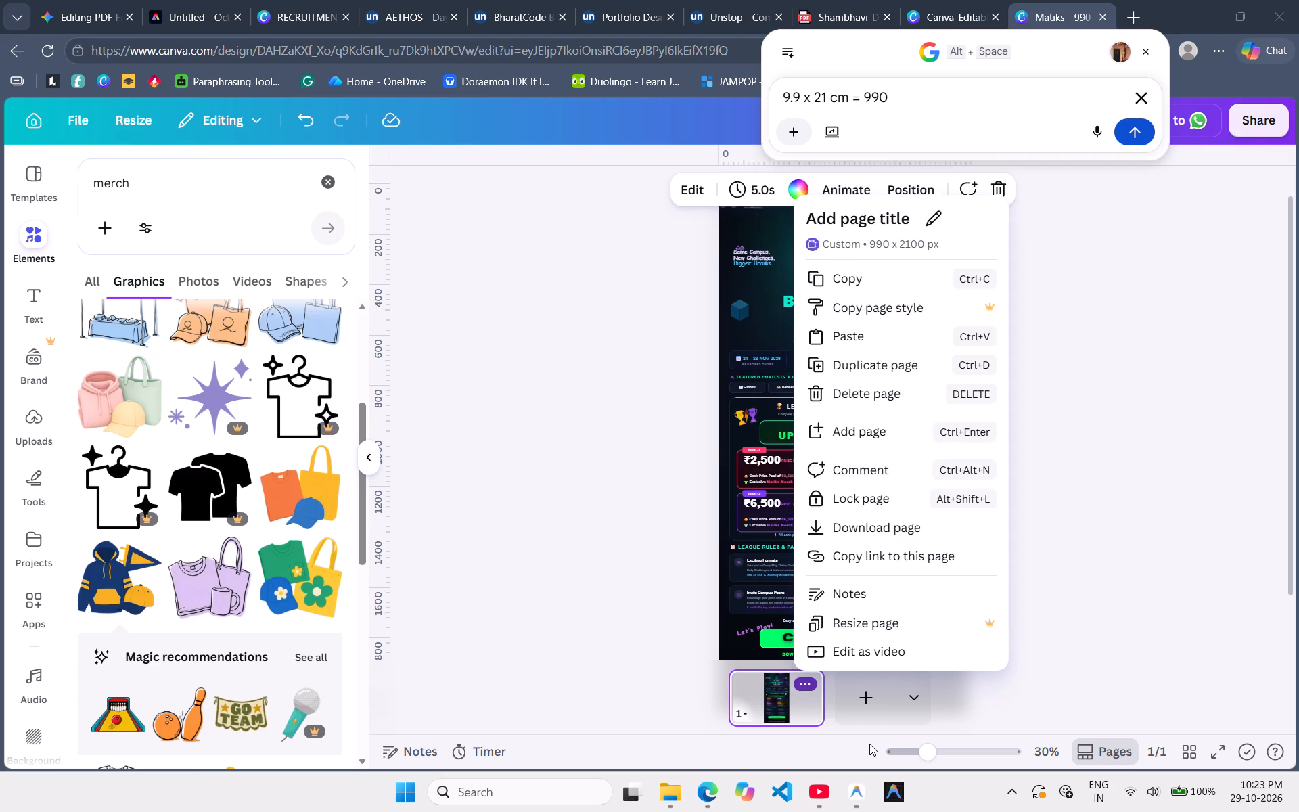
{"action": "type", "text": "x 2100 px?"}
{"action": "key", "text": "Return"}
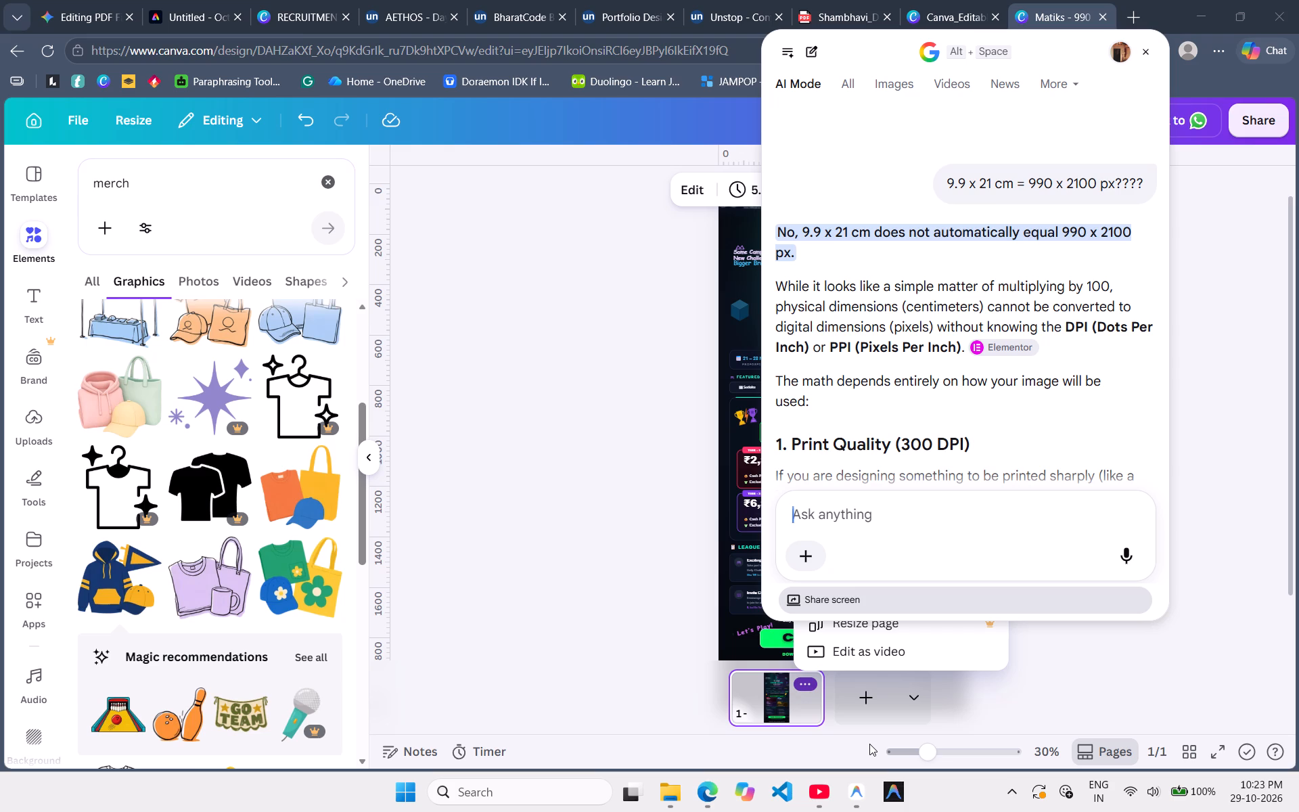
{"action": "scroll", "coordinate": [869, 434], "scroll_direction": "down", "scroll_amount": 2}
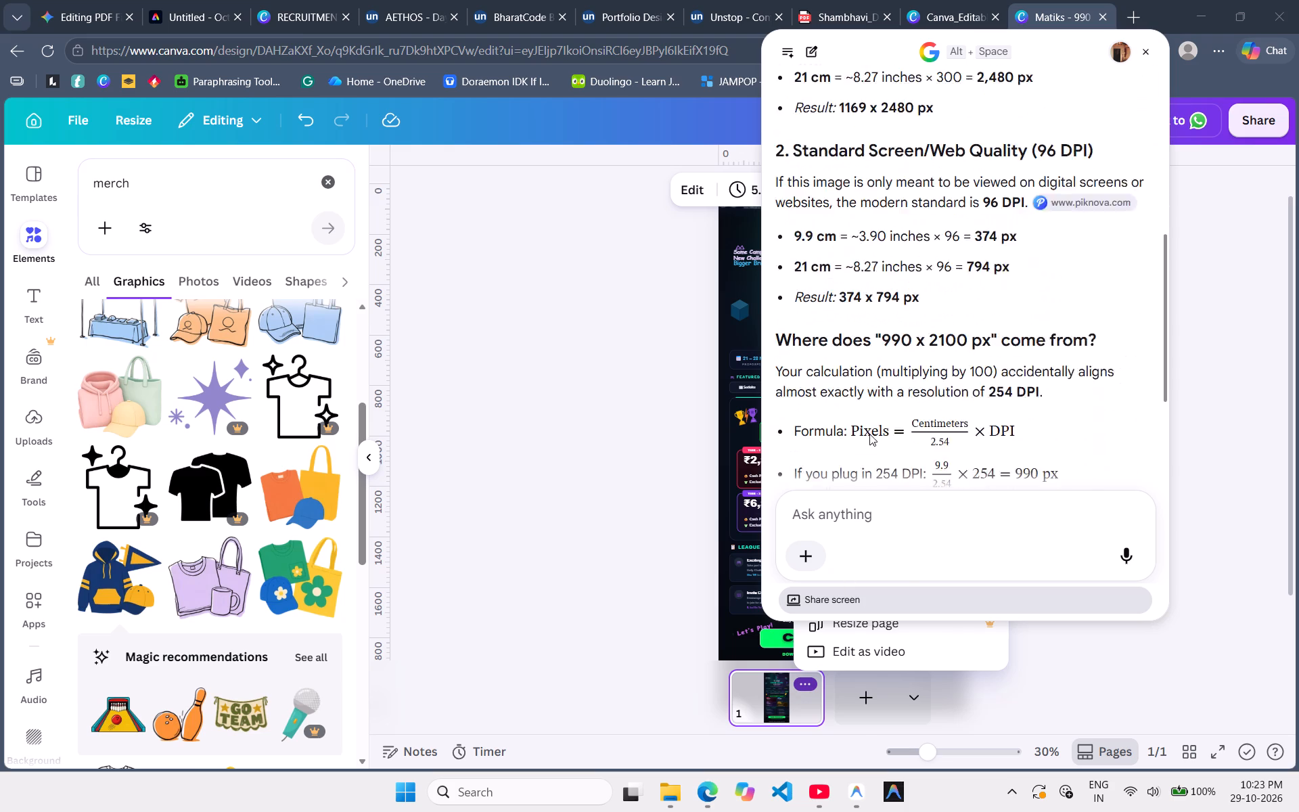
{"action": "scroll", "coordinate": [869, 434], "scroll_direction": "up", "scroll_amount": 1}
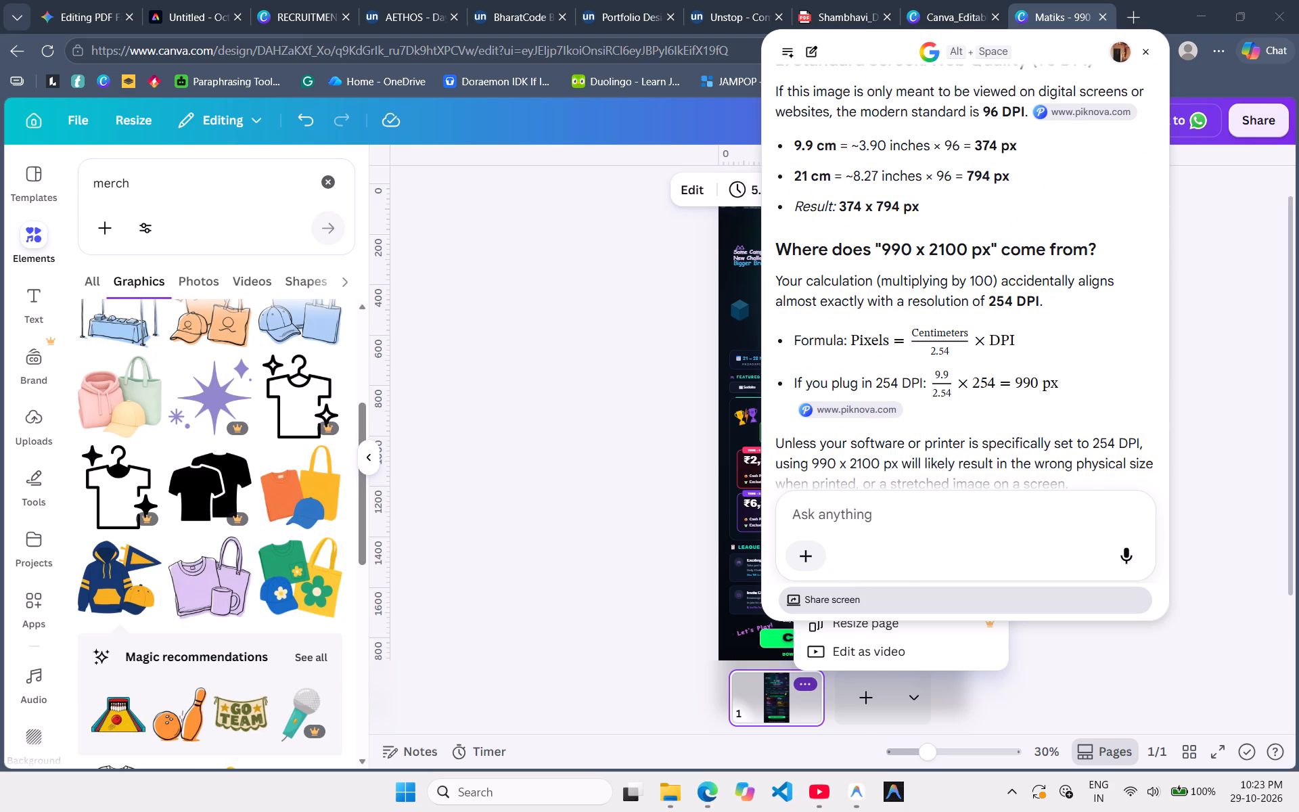
{"action": "scroll", "coordinate": [929, 299], "scroll_direction": "up", "scroll_amount": 3}
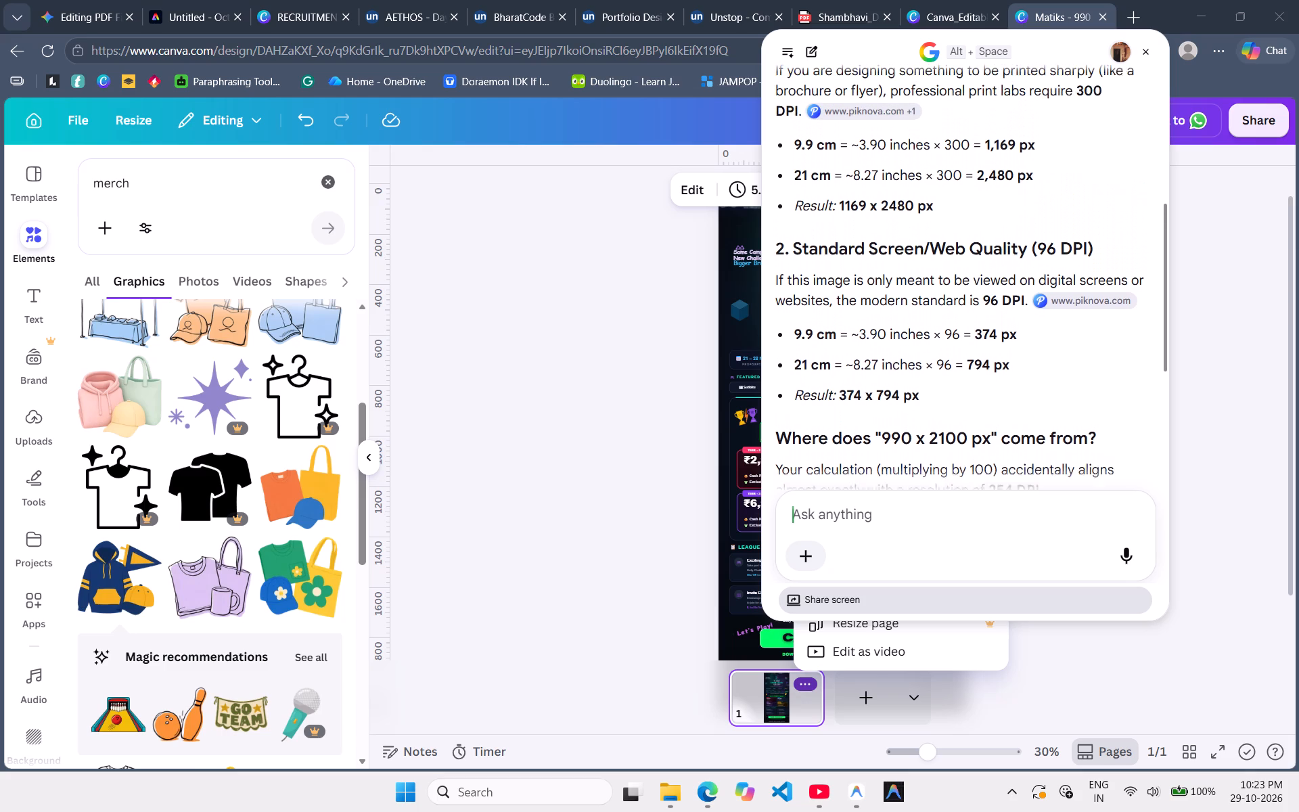
{"action": "scroll", "coordinate": [929, 299], "scroll_direction": "up", "scroll_amount": 4}
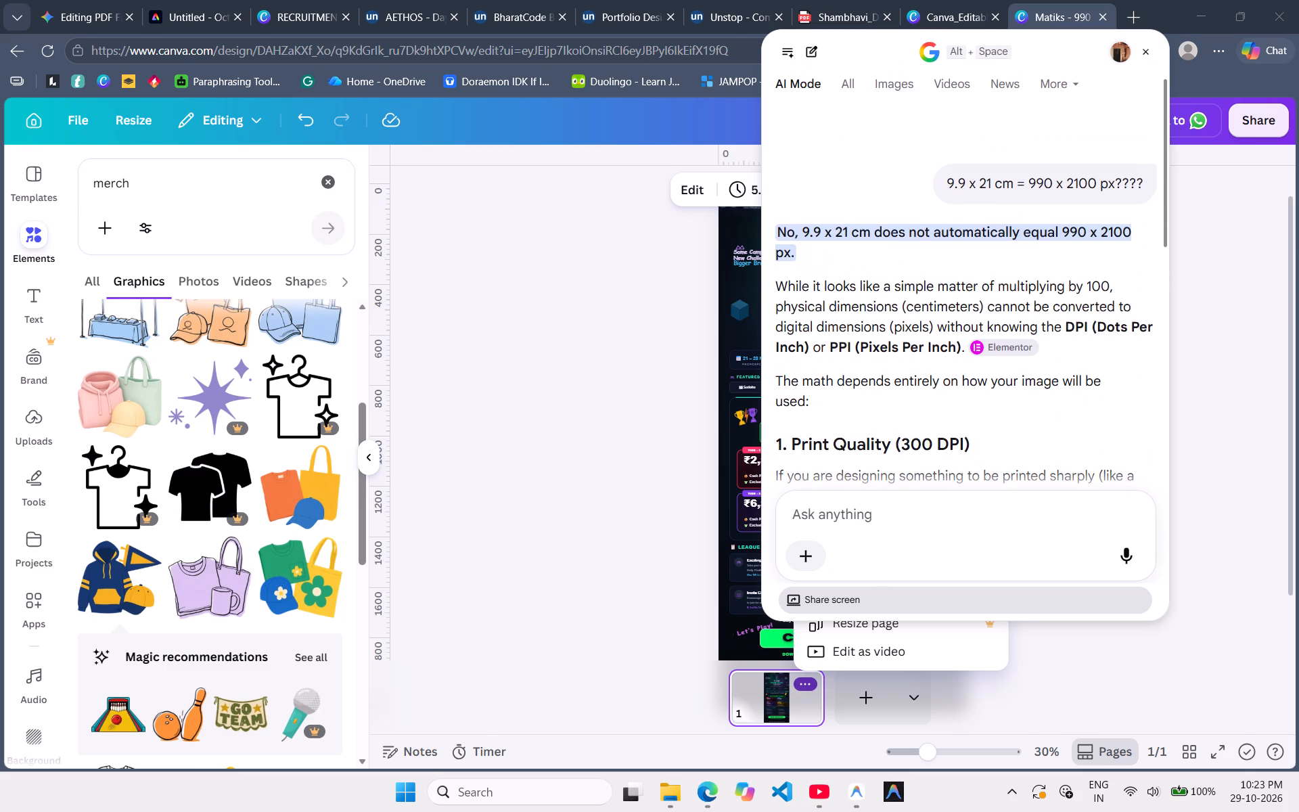
{"action": "scroll", "coordinate": [929, 299], "scroll_direction": "up", "scroll_amount": 1}
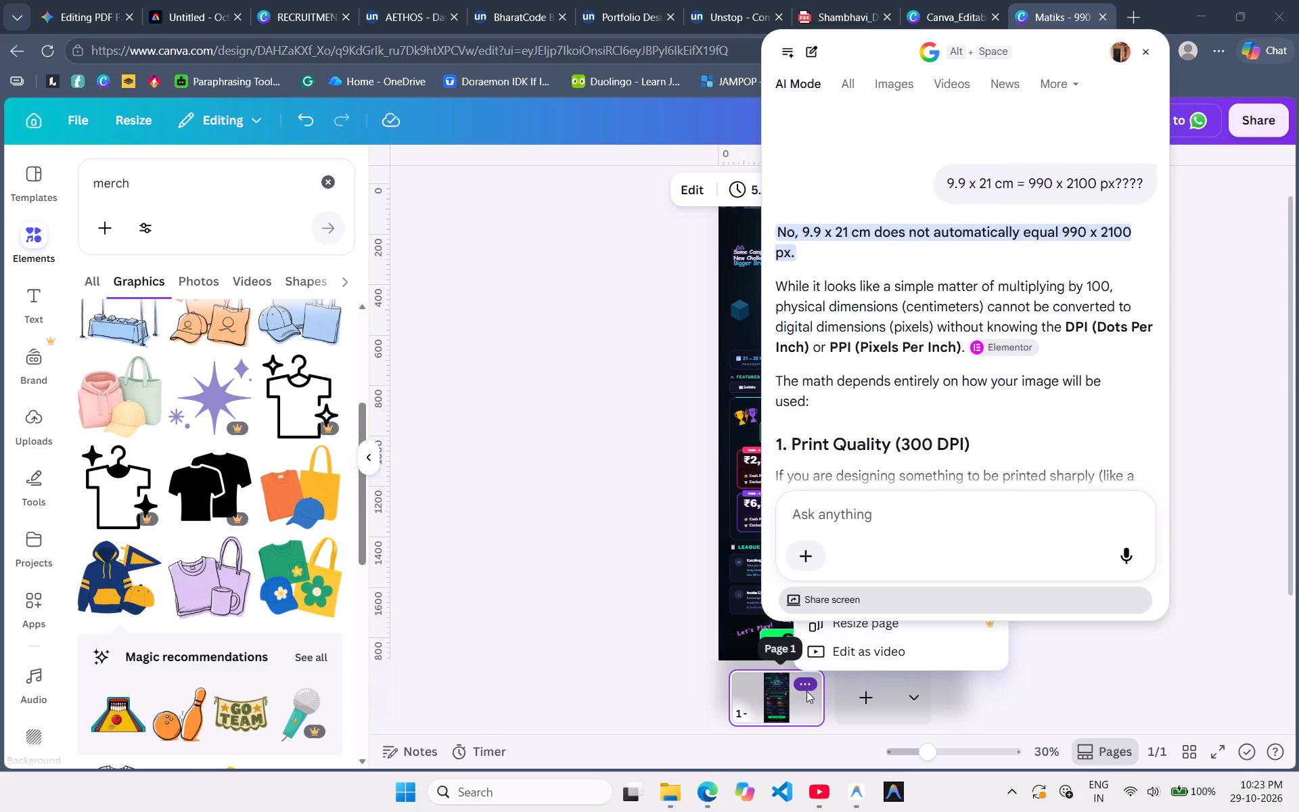
Check the poster page's dimensions in its page options.
{"action": "left_click", "coordinate": [806, 691]}
{"action": "left_click", "coordinate": [806, 683]}
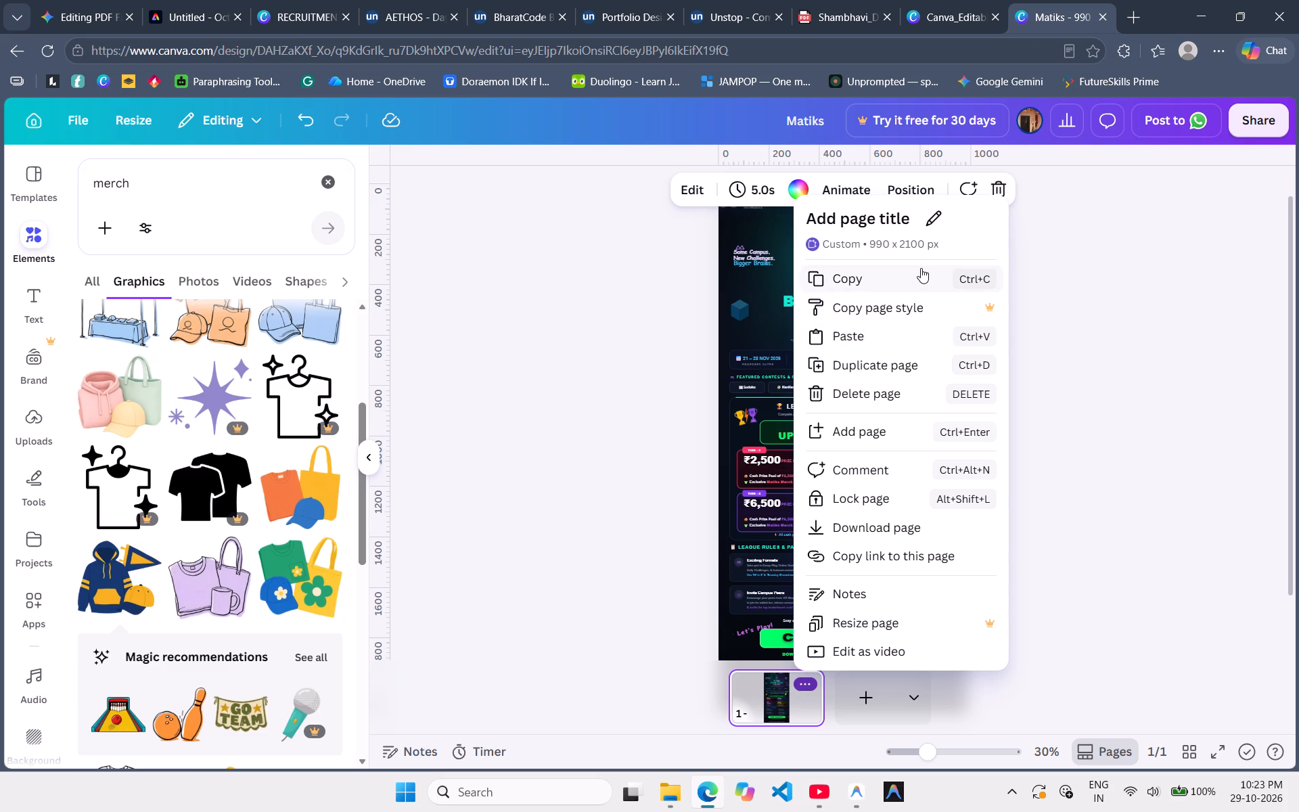
{"action": "left_click", "coordinate": [919, 241]}
{"action": "left_click", "coordinate": [1108, 302]}
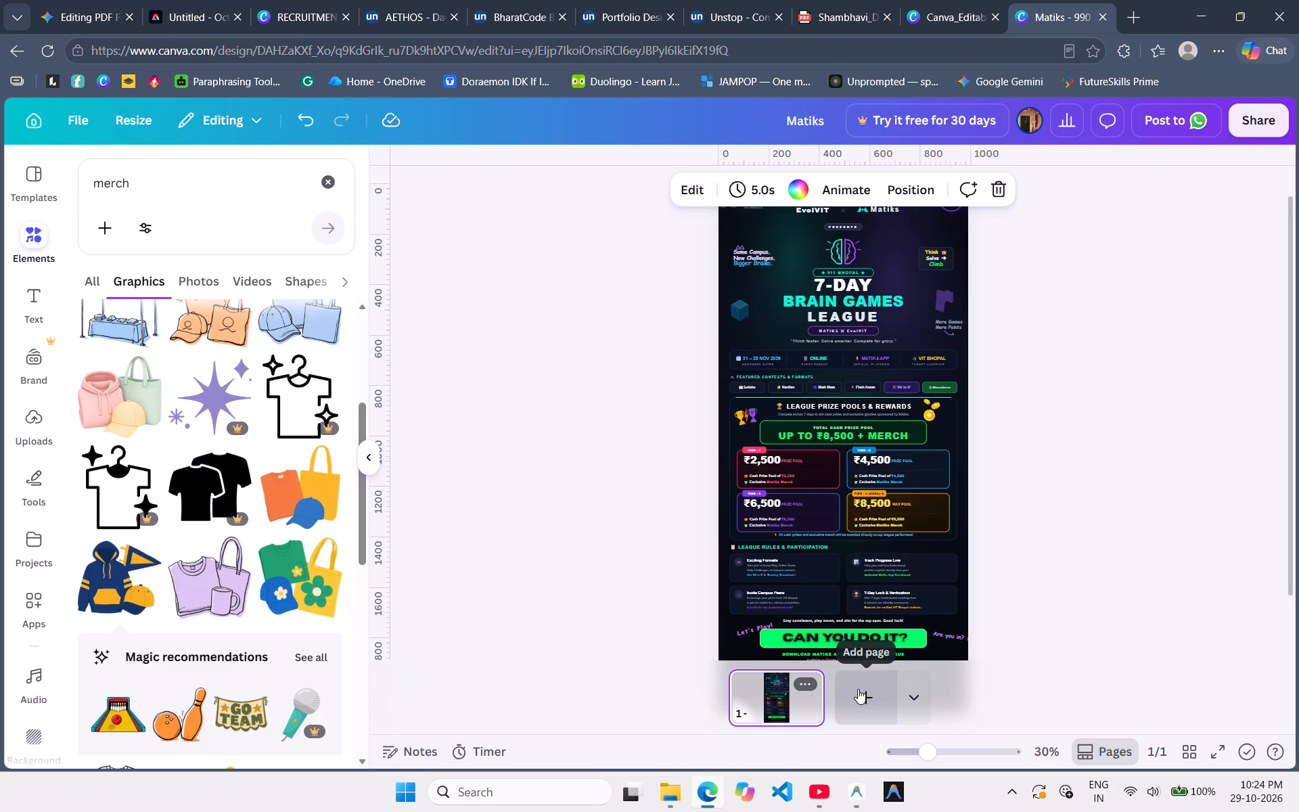
Select the elements across the whole poster page, group them, and copy the group.
{"action": "left_click", "coordinate": [719, 529]}
{"action": "left_click", "coordinate": [651, 461]}
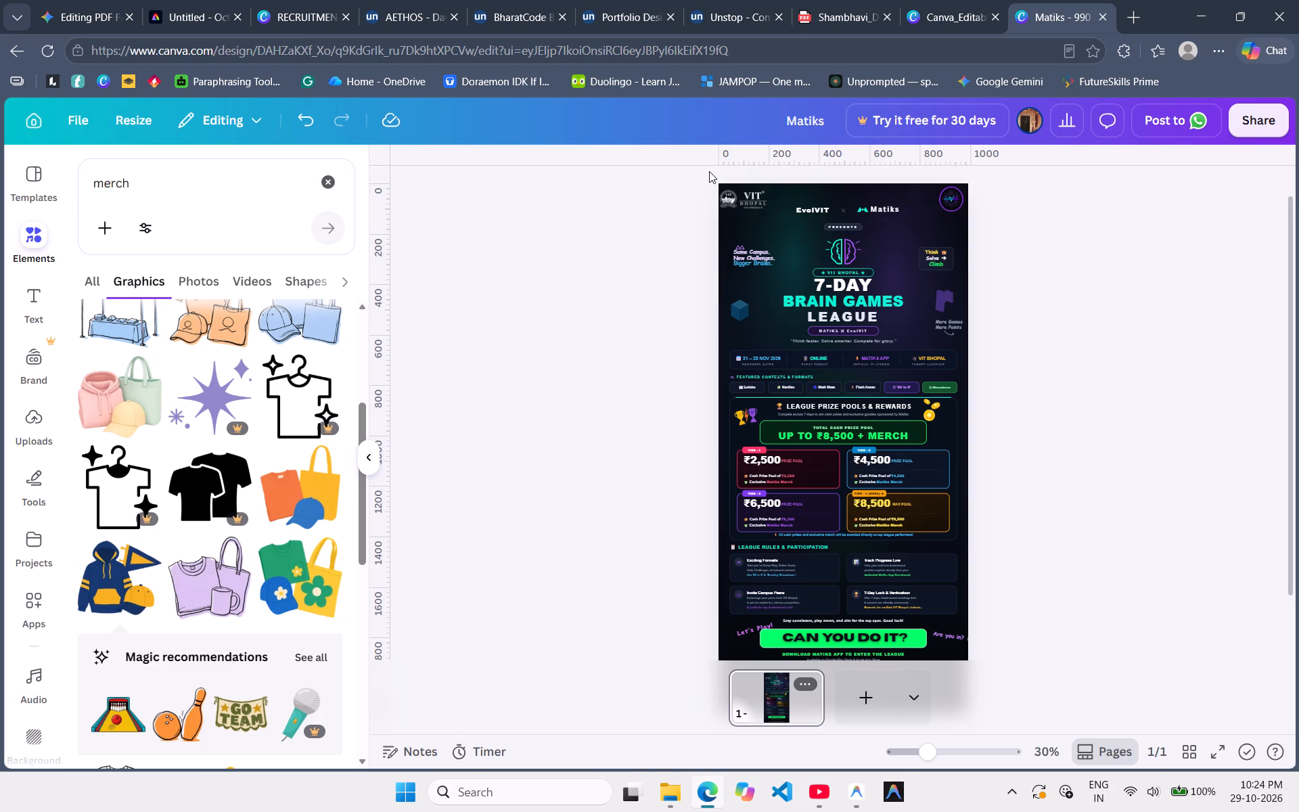
{"action": "left_click_drag", "start_coordinate": [709, 171], "coordinate": [1001, 689]}
{"action": "scroll", "coordinate": [842, 497], "scroll_direction": "up", "scroll_amount": 1}
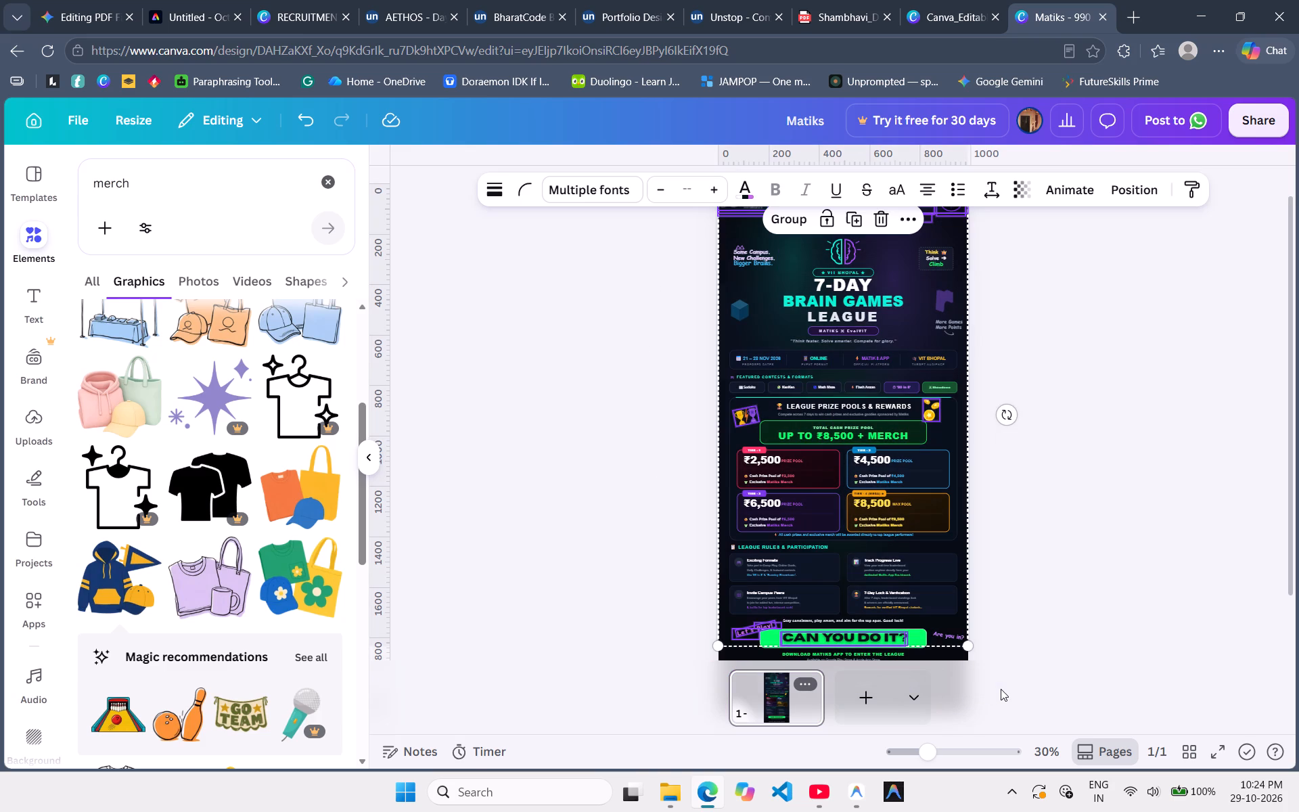
{"action": "left_click", "coordinate": [785, 215]}
{"action": "key", "text": "ctrl+c"}
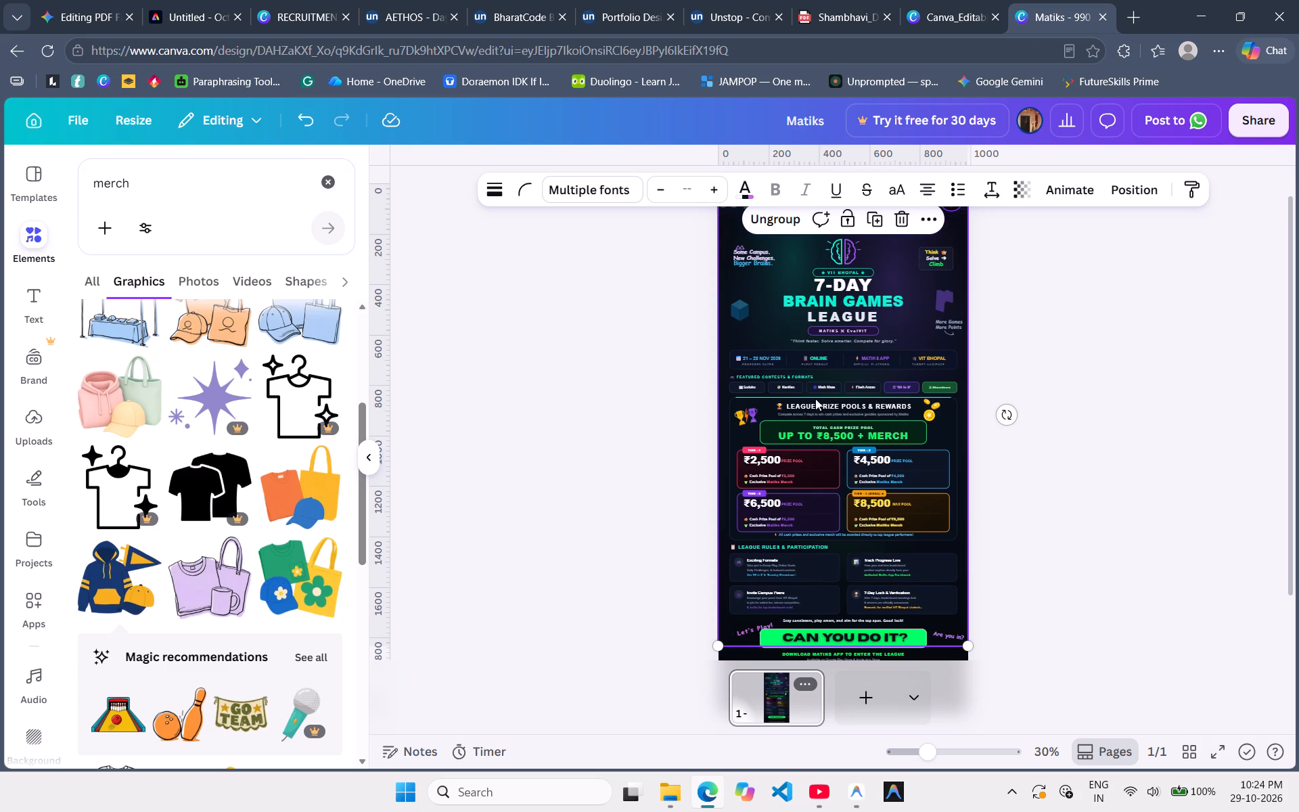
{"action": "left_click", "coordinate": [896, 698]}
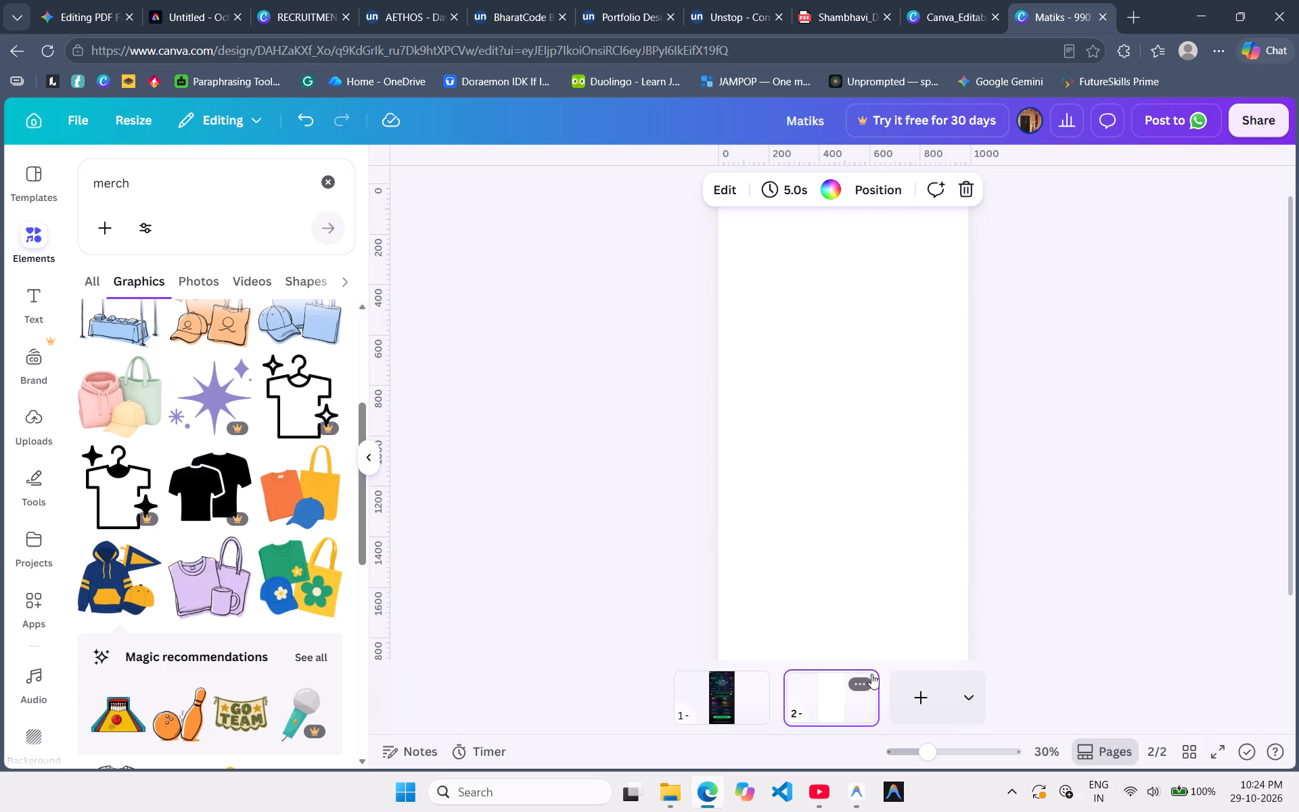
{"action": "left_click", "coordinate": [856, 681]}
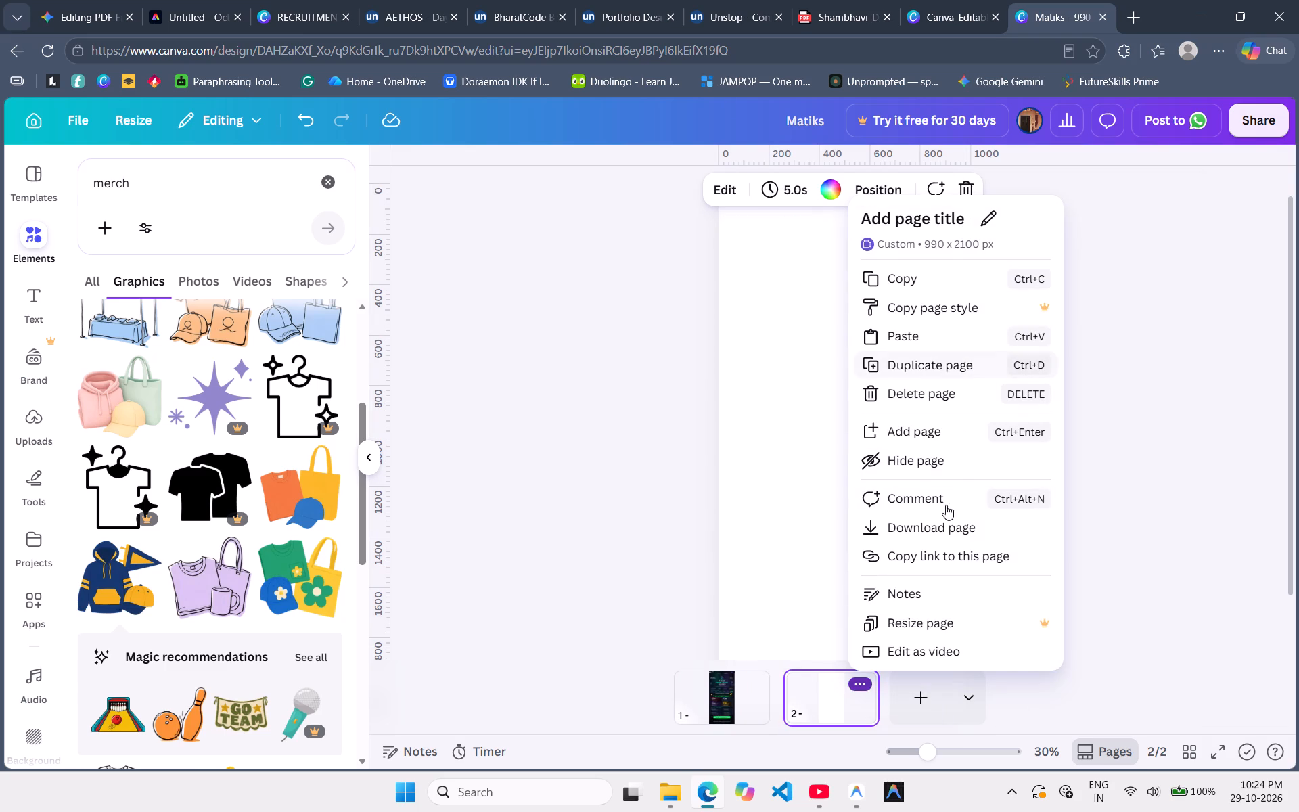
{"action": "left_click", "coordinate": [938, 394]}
Add a new custom-size page 9.9 cm wide and 21 cm high after the poster page.
{"action": "left_click", "coordinate": [911, 710]}
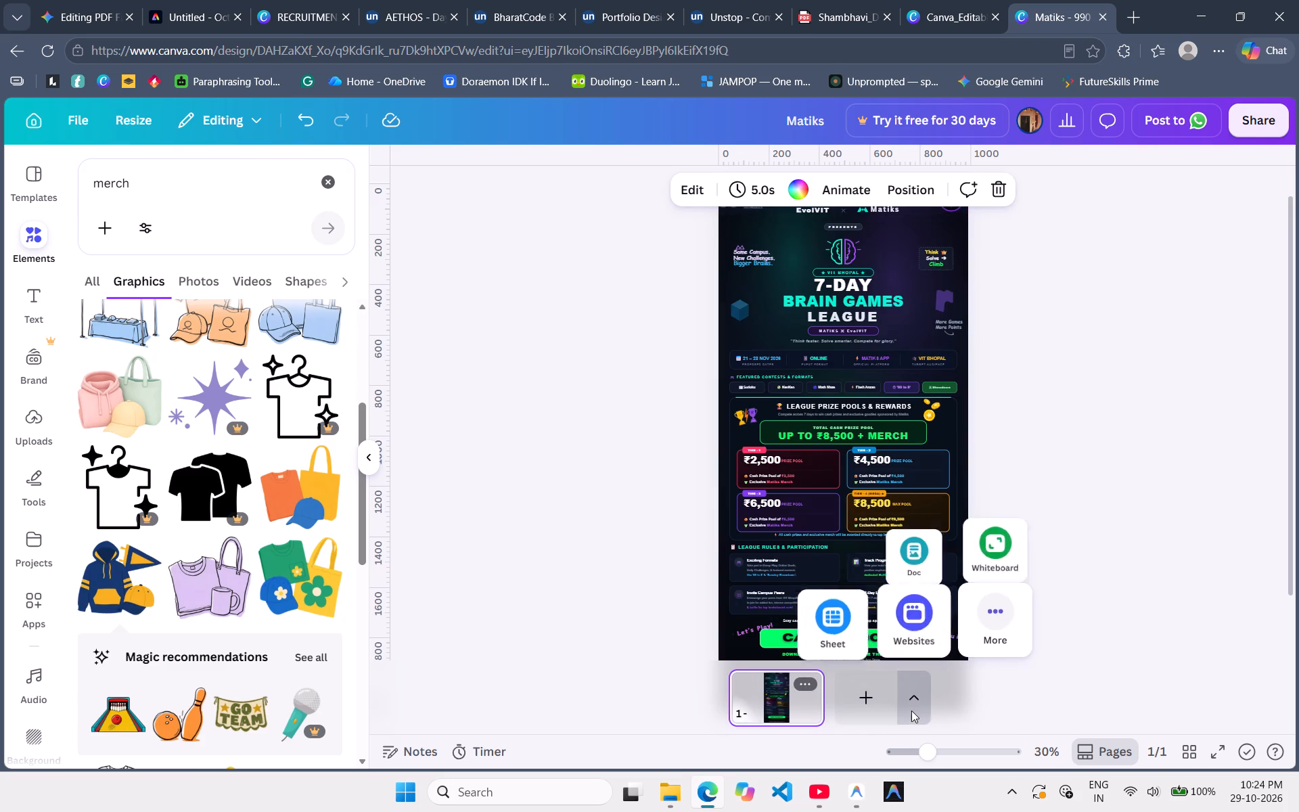
{"action": "left_click", "coordinate": [992, 625]}
{"action": "left_click", "coordinate": [971, 552]}
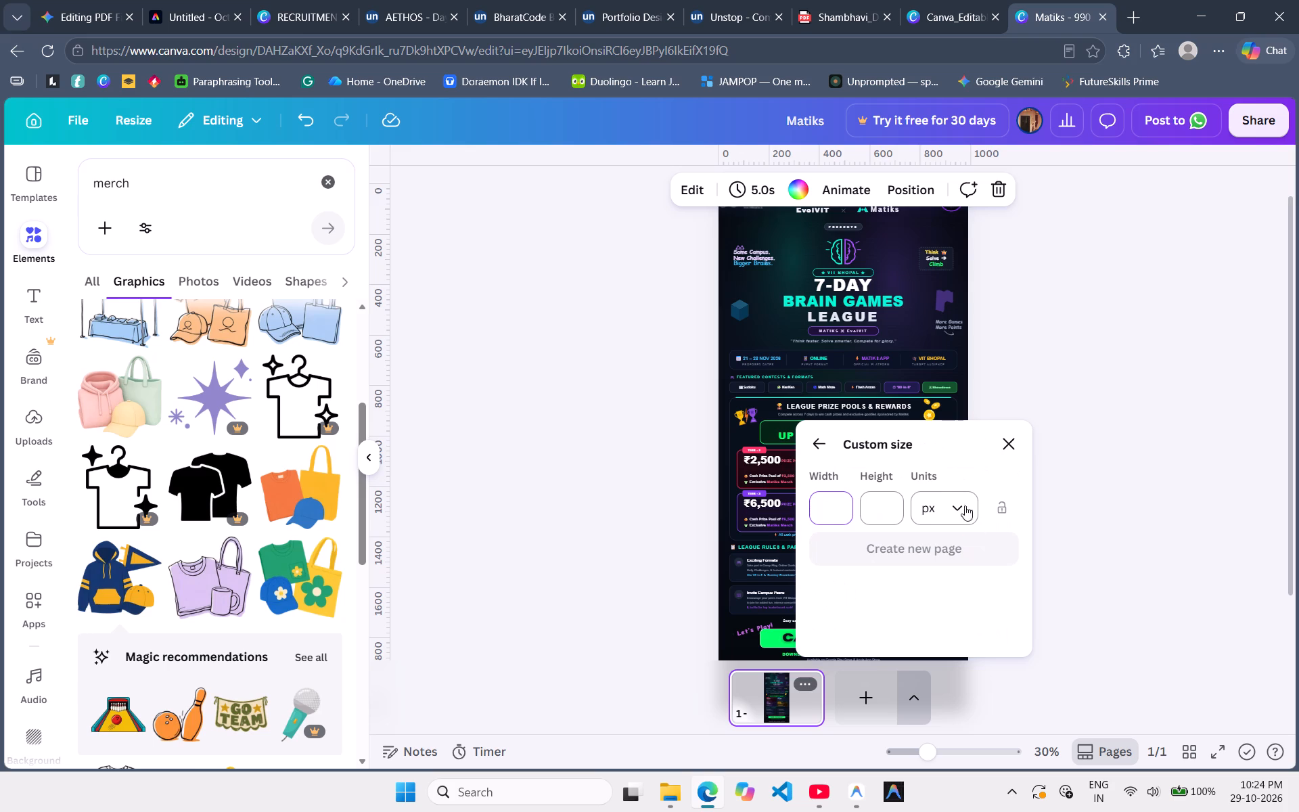
{"action": "left_click", "coordinate": [942, 494]}
{"action": "left_click", "coordinate": [936, 658]}
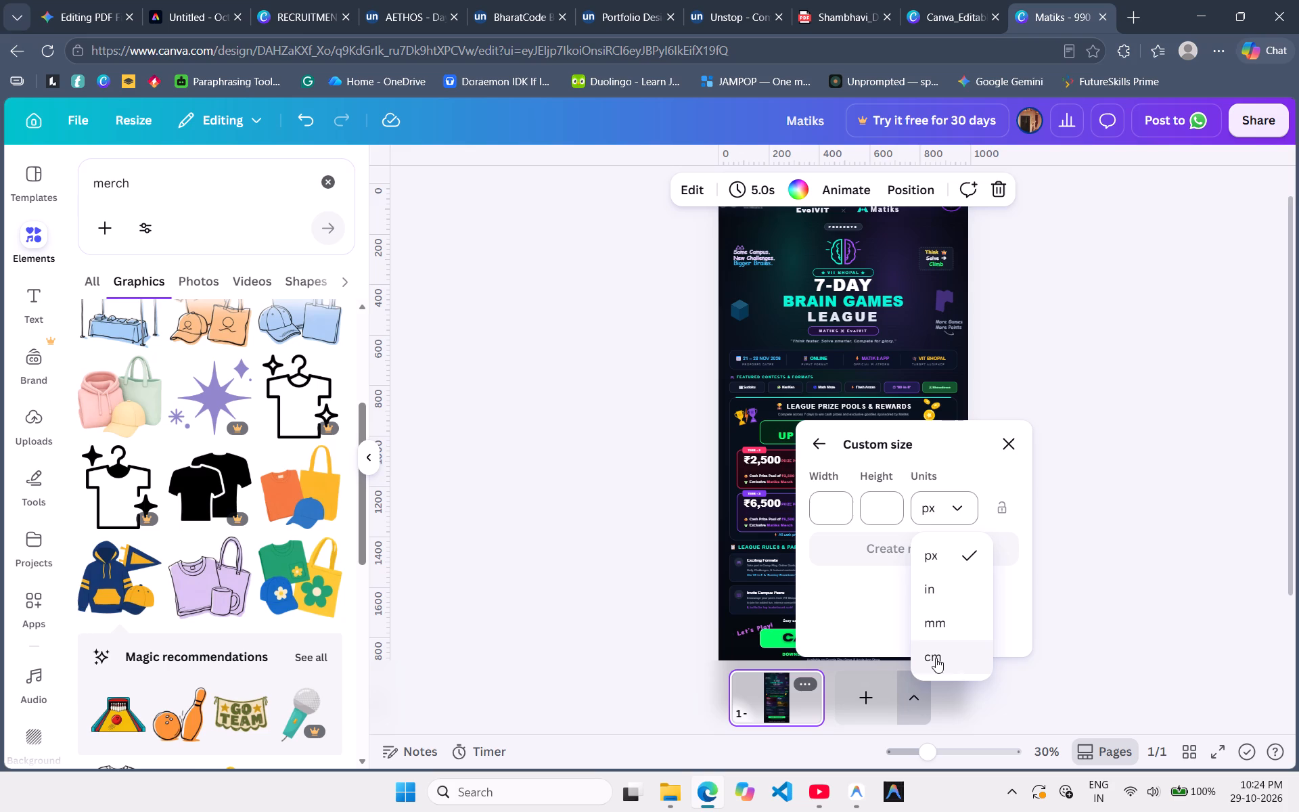
{"action": "type", "text": "9."}
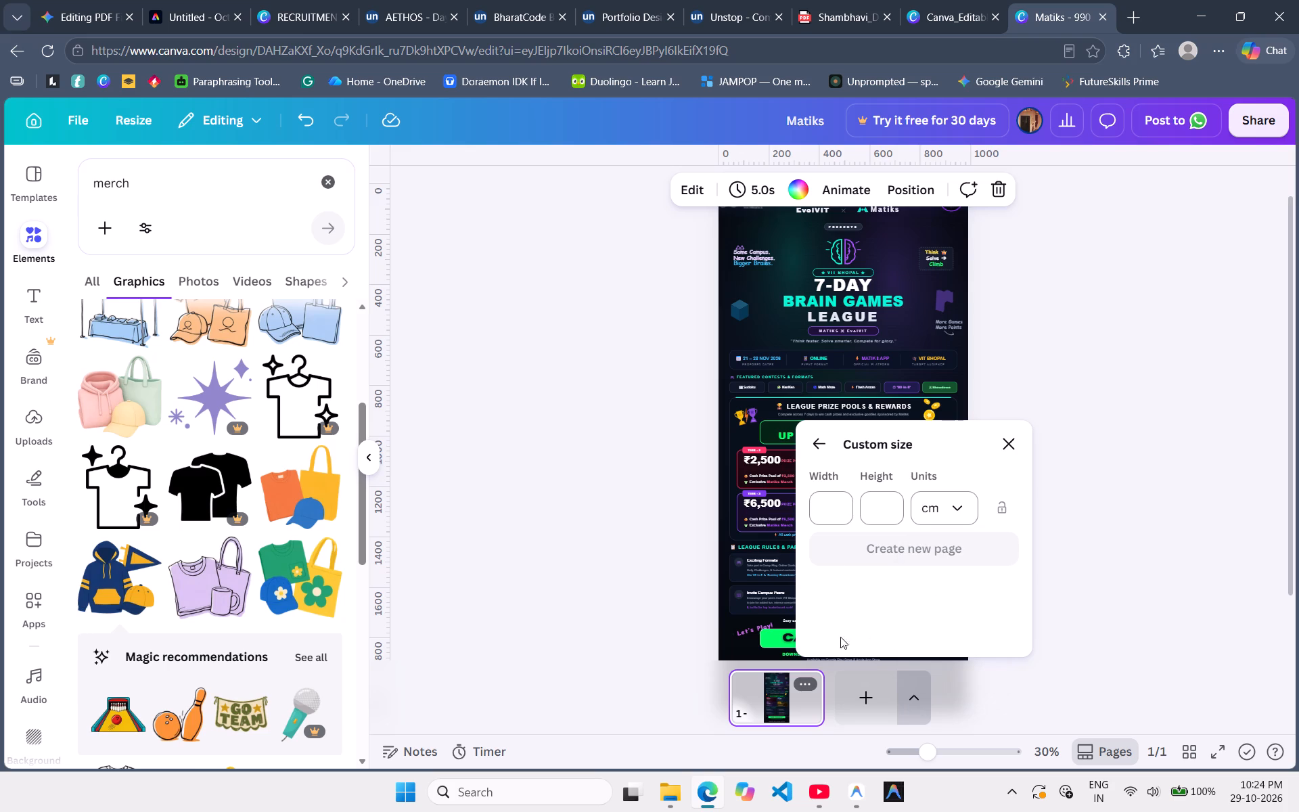
{"action": "left_click", "coordinate": [836, 503]}
{"action": "type", "text": "9.9"}
{"action": "left_click", "coordinate": [888, 495]}
{"action": "type", "text": "21"}
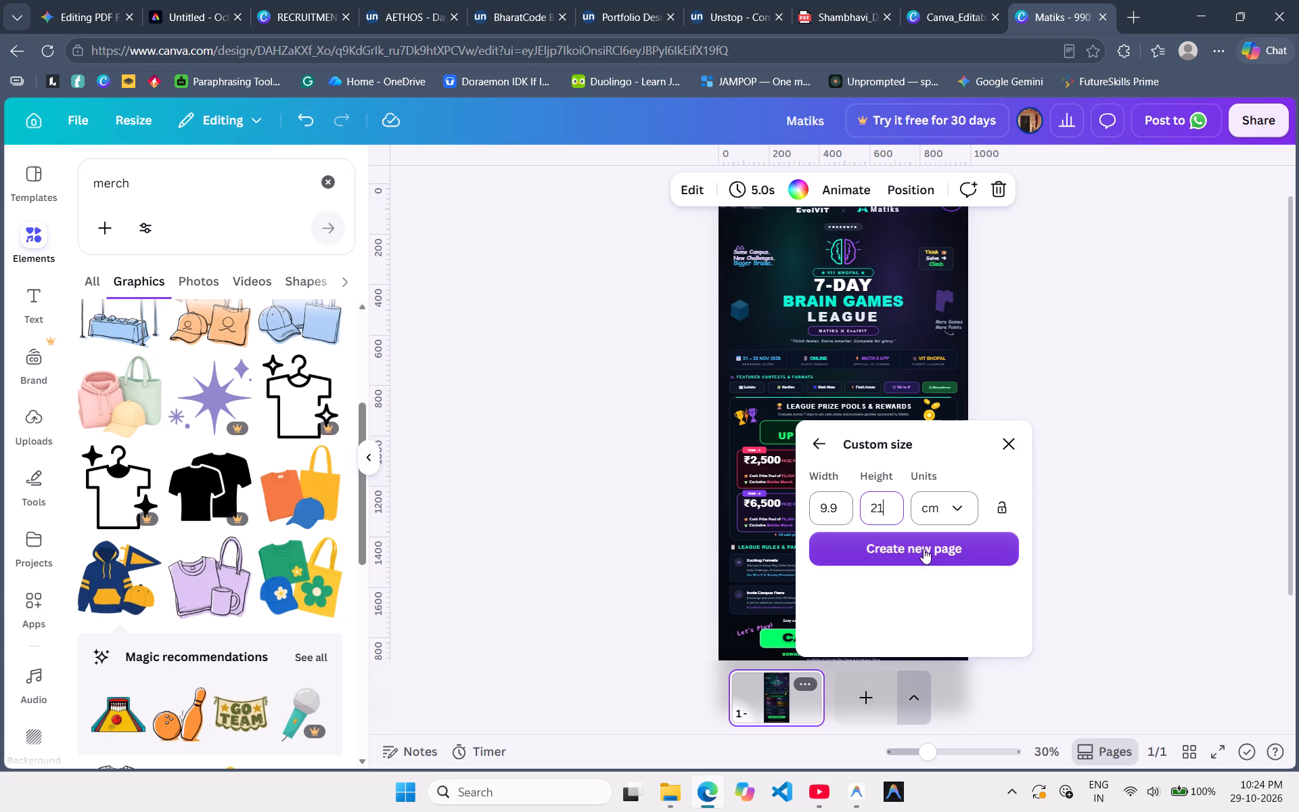
{"action": "left_click", "coordinate": [924, 549]}
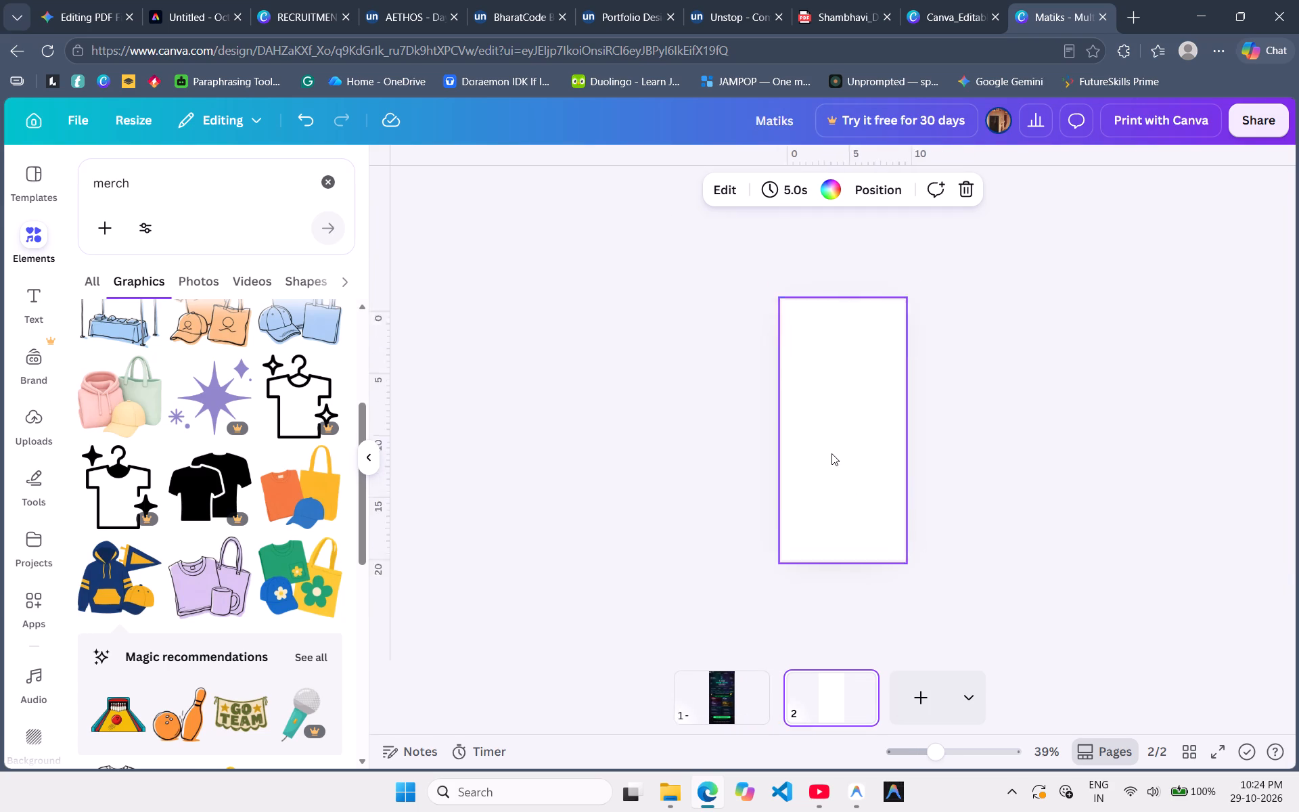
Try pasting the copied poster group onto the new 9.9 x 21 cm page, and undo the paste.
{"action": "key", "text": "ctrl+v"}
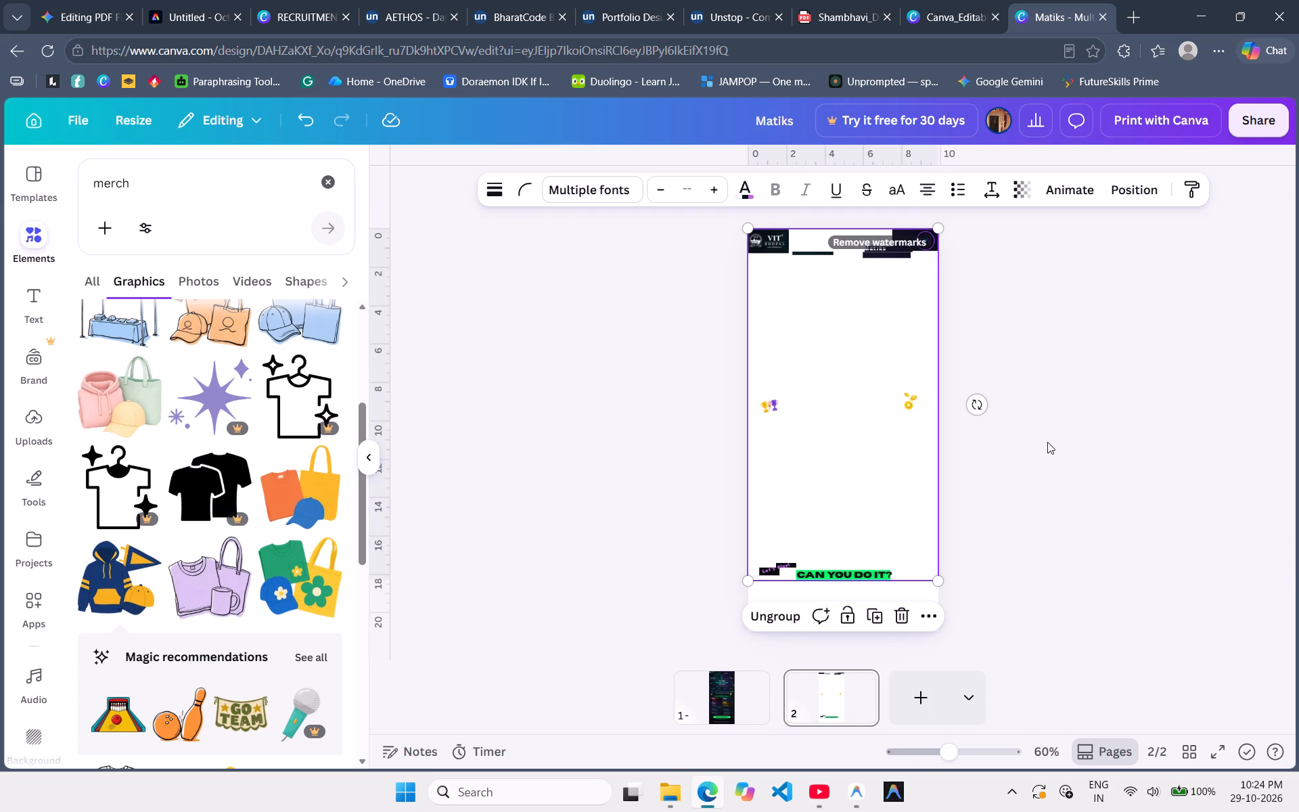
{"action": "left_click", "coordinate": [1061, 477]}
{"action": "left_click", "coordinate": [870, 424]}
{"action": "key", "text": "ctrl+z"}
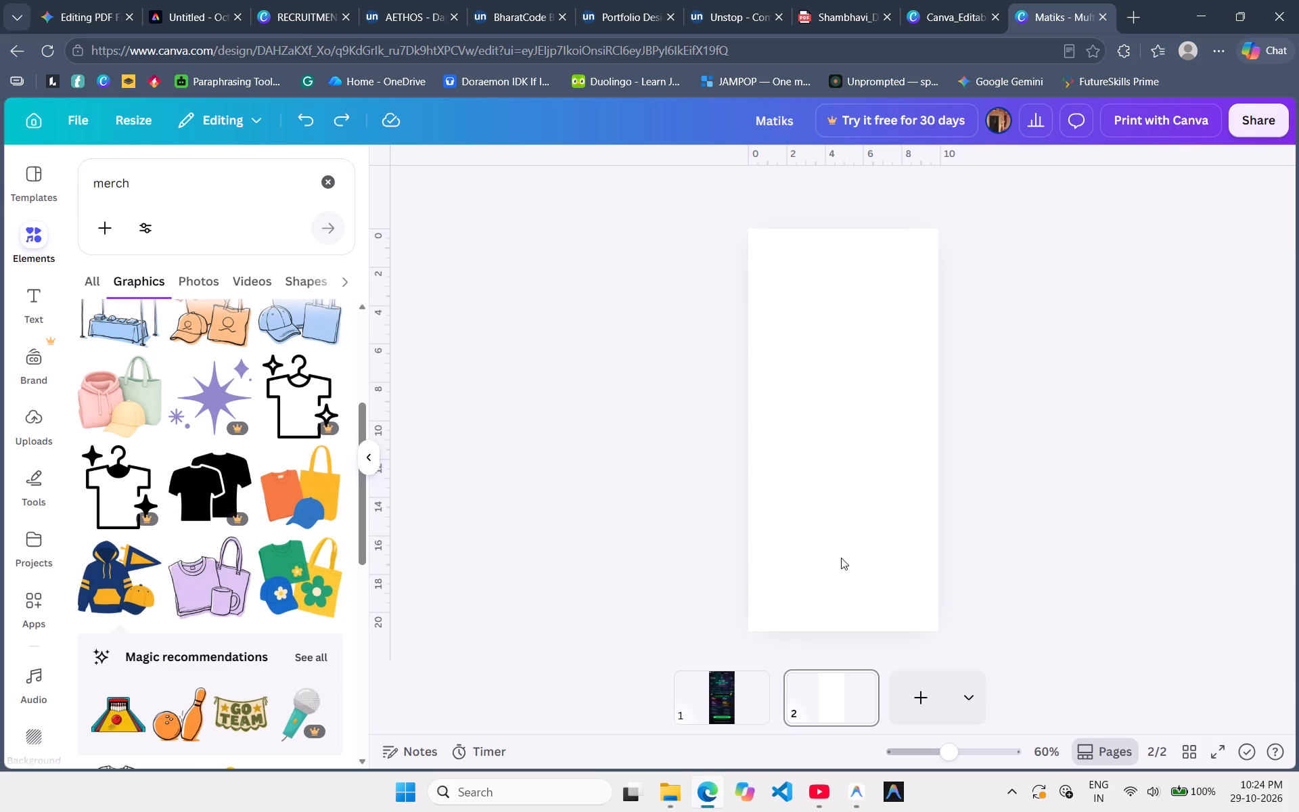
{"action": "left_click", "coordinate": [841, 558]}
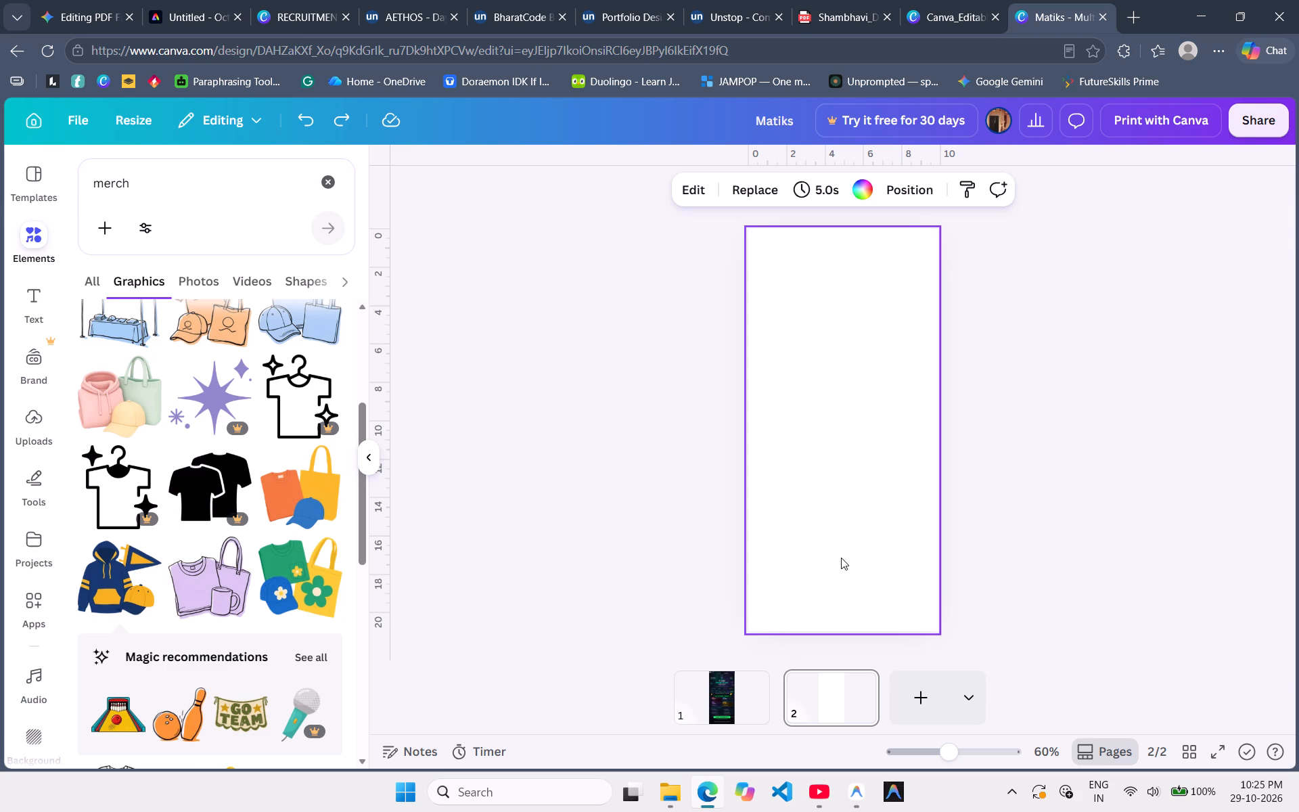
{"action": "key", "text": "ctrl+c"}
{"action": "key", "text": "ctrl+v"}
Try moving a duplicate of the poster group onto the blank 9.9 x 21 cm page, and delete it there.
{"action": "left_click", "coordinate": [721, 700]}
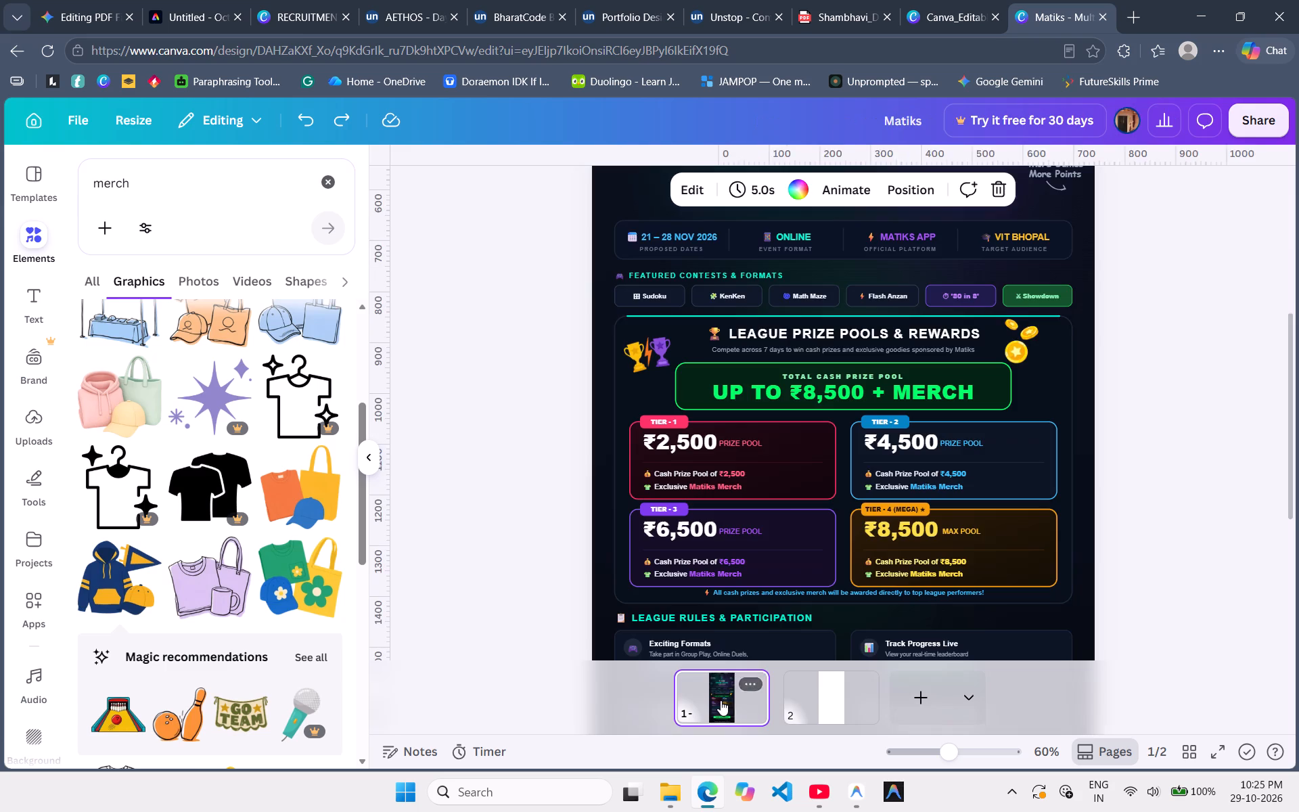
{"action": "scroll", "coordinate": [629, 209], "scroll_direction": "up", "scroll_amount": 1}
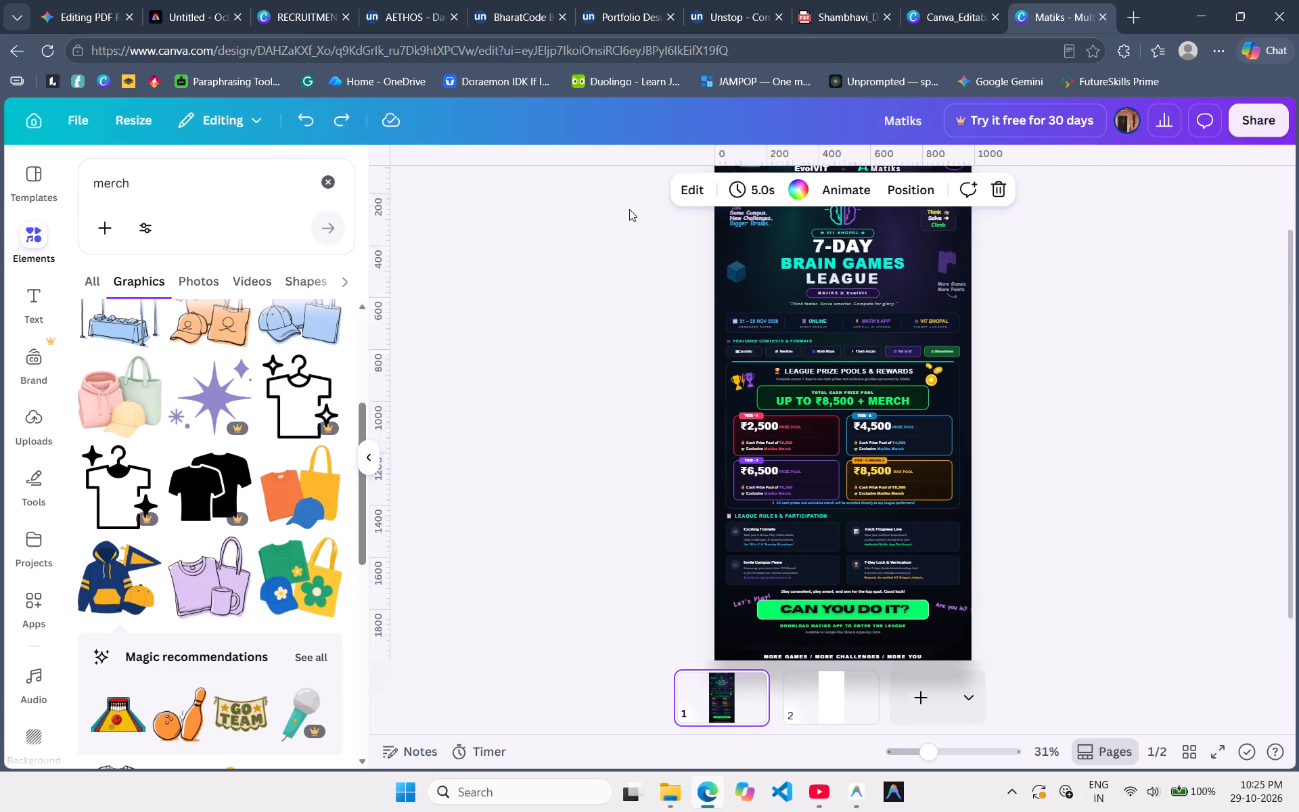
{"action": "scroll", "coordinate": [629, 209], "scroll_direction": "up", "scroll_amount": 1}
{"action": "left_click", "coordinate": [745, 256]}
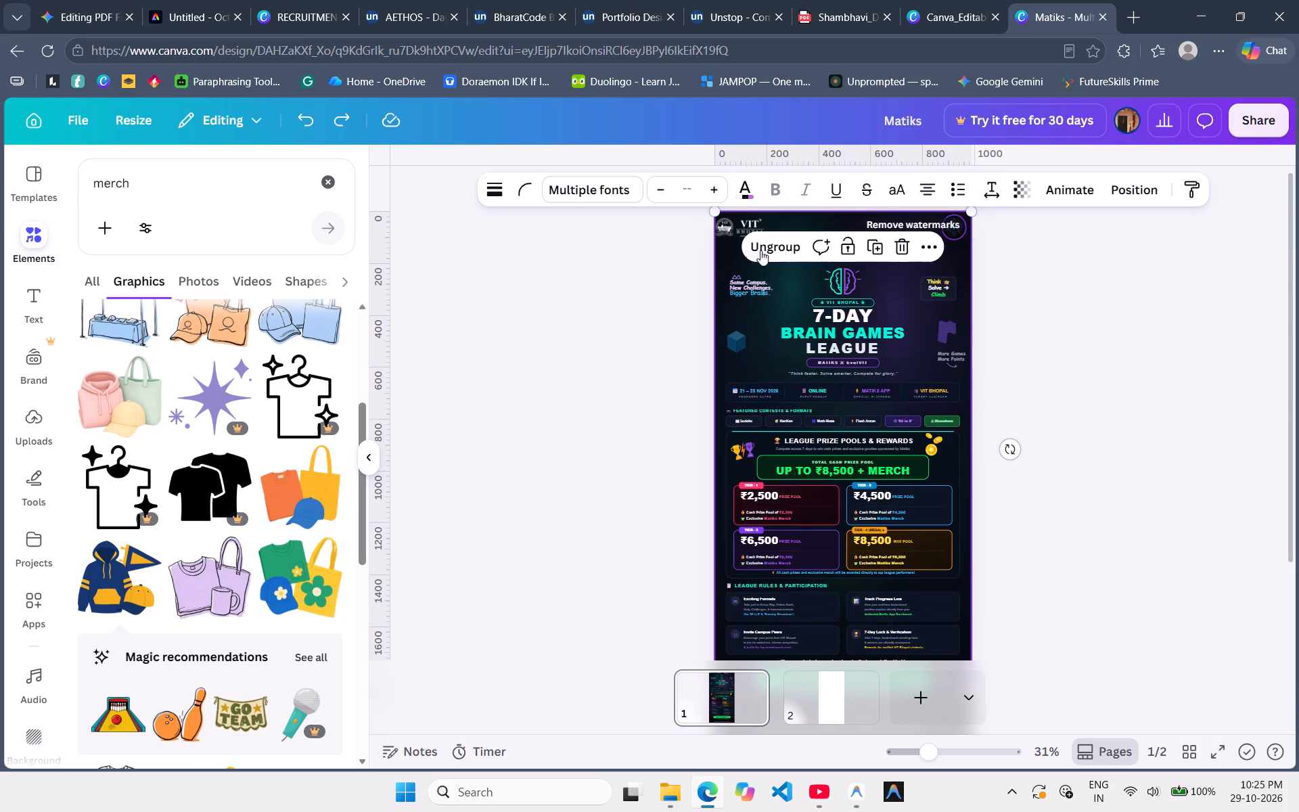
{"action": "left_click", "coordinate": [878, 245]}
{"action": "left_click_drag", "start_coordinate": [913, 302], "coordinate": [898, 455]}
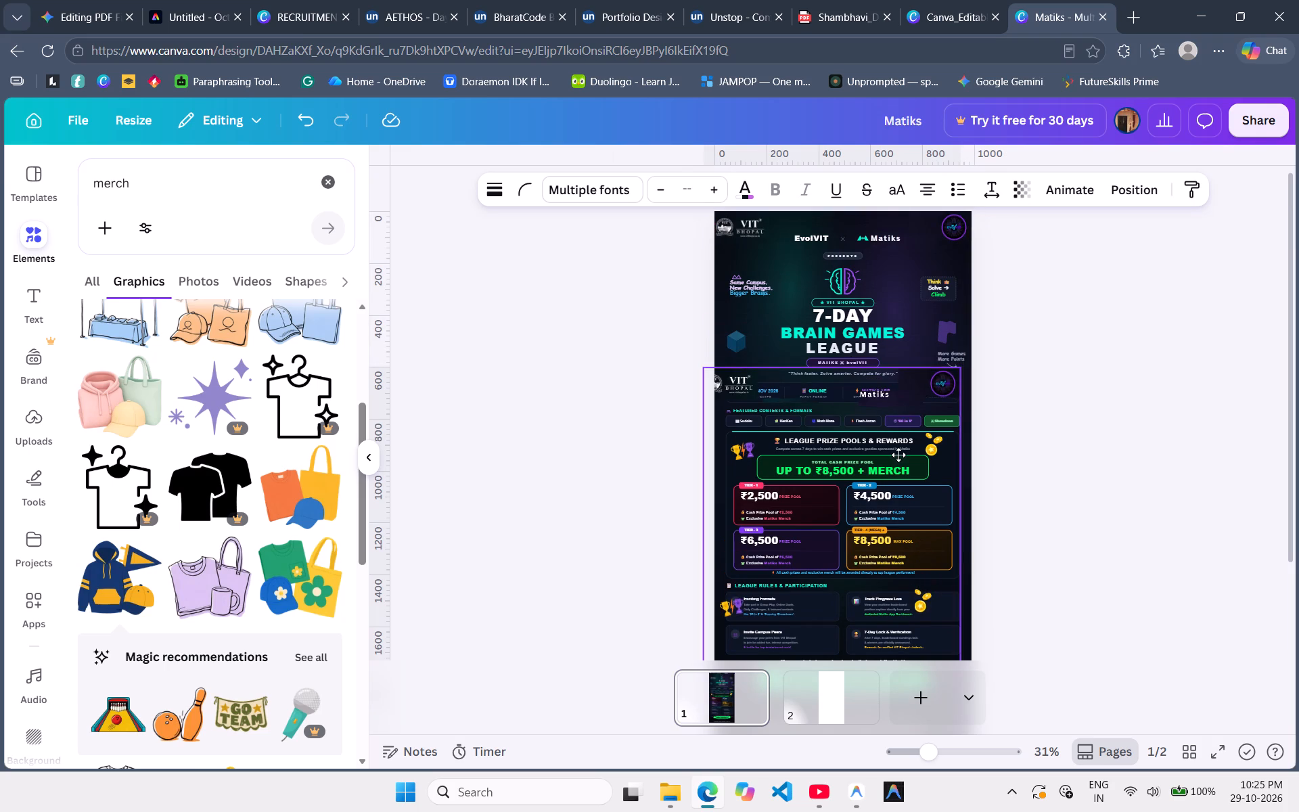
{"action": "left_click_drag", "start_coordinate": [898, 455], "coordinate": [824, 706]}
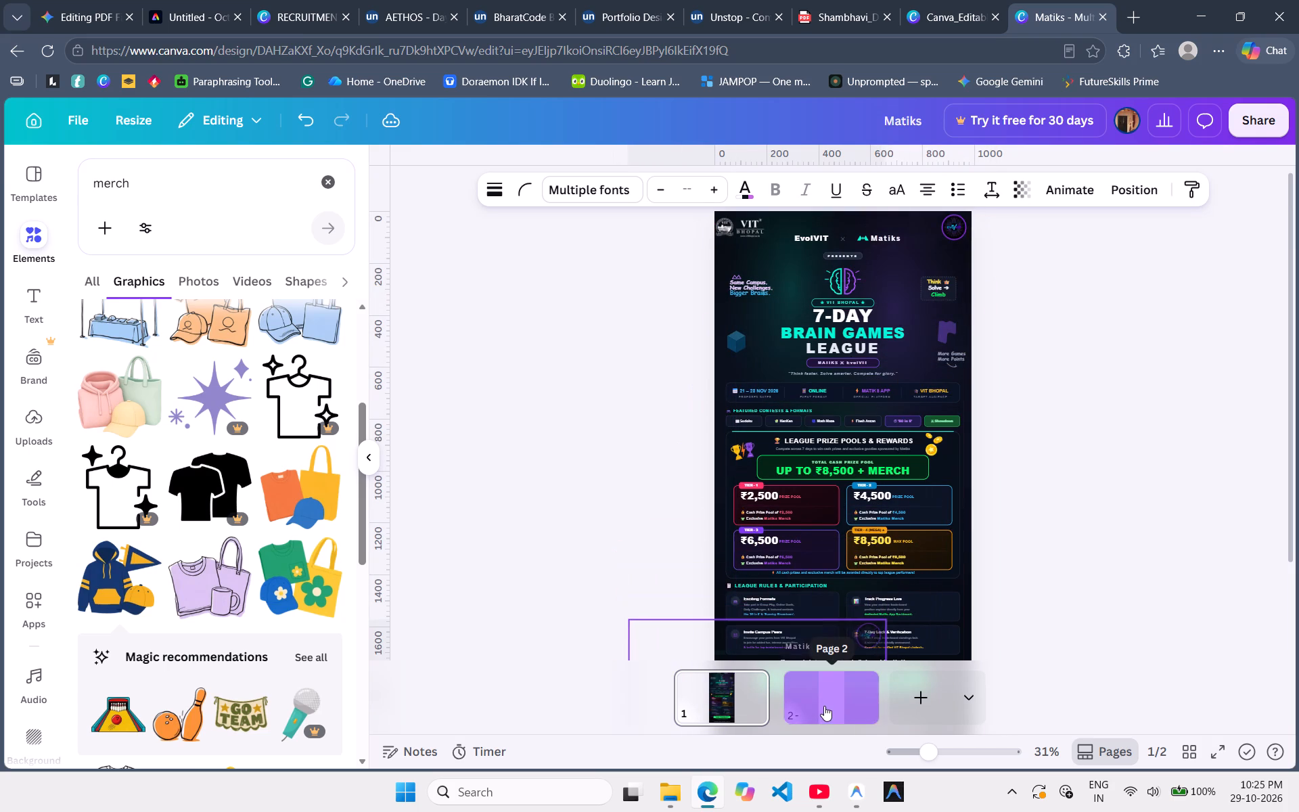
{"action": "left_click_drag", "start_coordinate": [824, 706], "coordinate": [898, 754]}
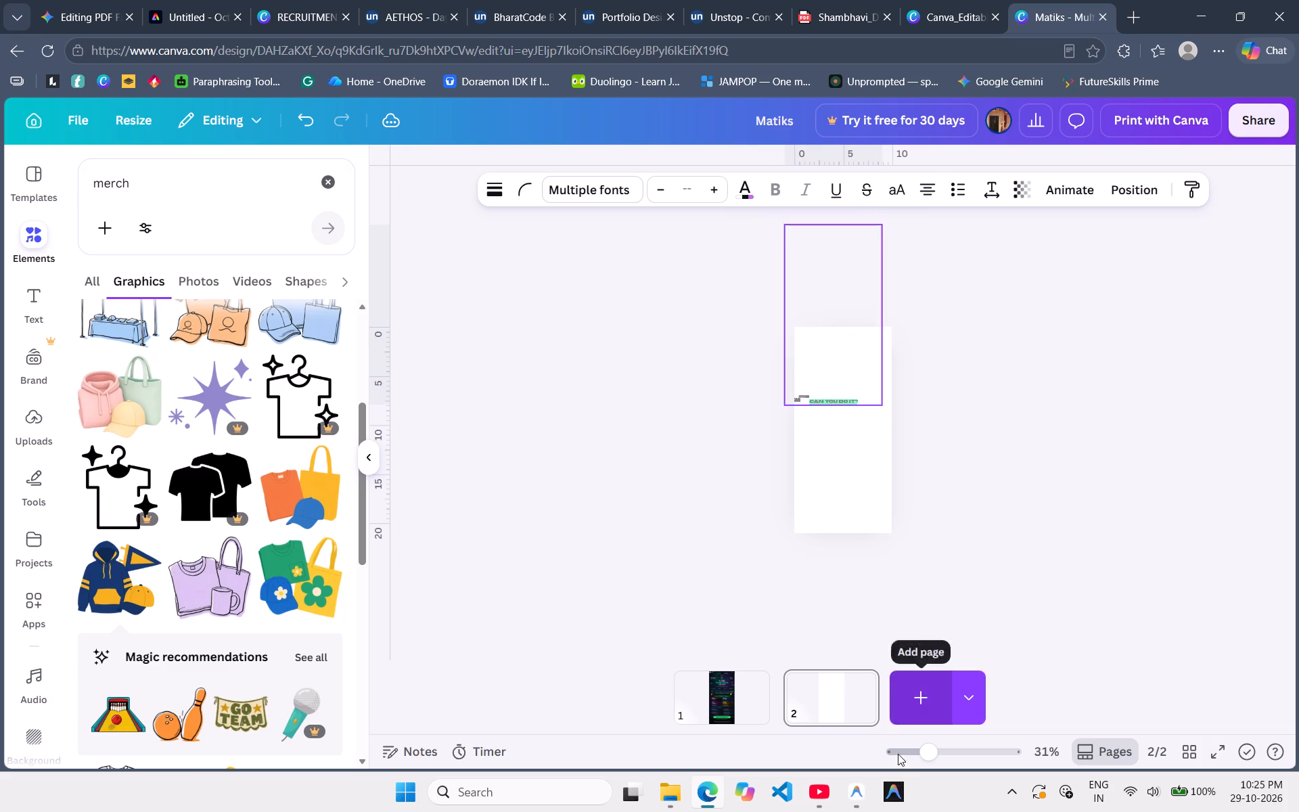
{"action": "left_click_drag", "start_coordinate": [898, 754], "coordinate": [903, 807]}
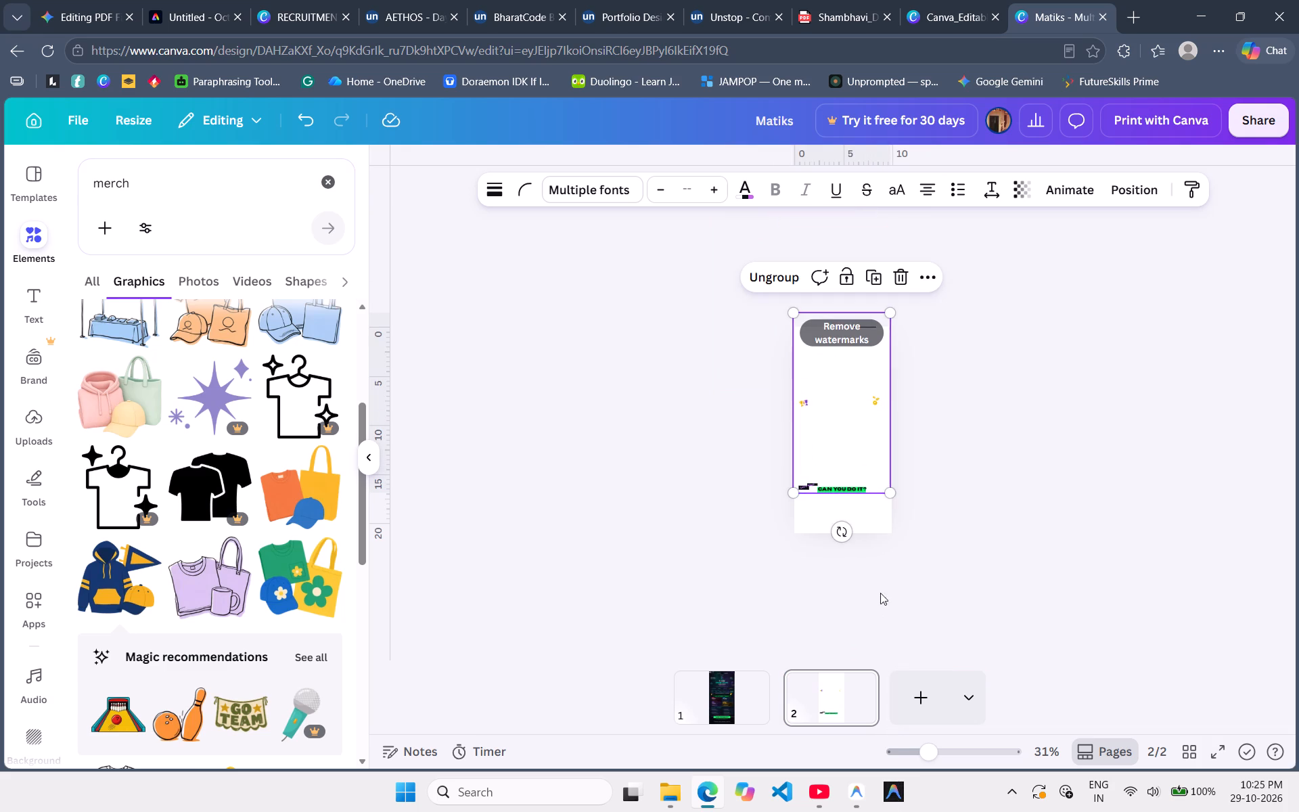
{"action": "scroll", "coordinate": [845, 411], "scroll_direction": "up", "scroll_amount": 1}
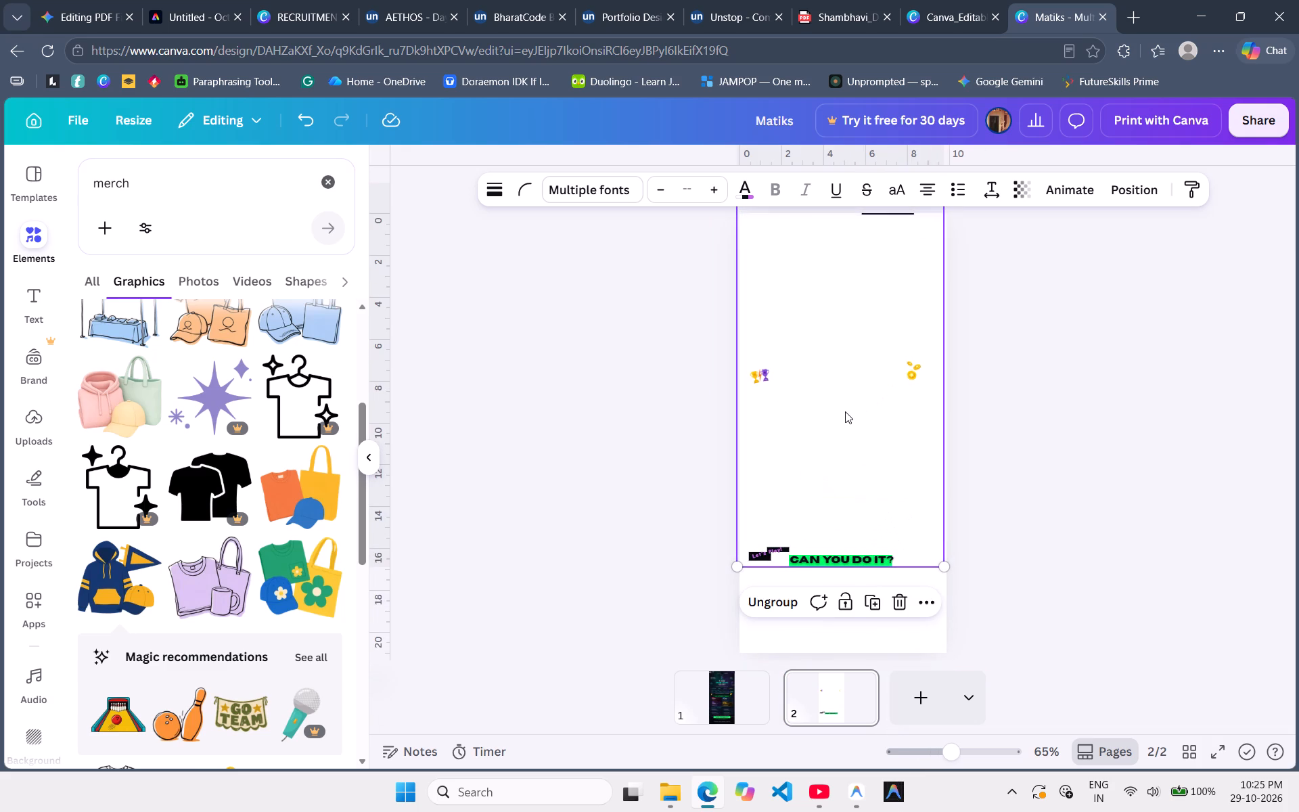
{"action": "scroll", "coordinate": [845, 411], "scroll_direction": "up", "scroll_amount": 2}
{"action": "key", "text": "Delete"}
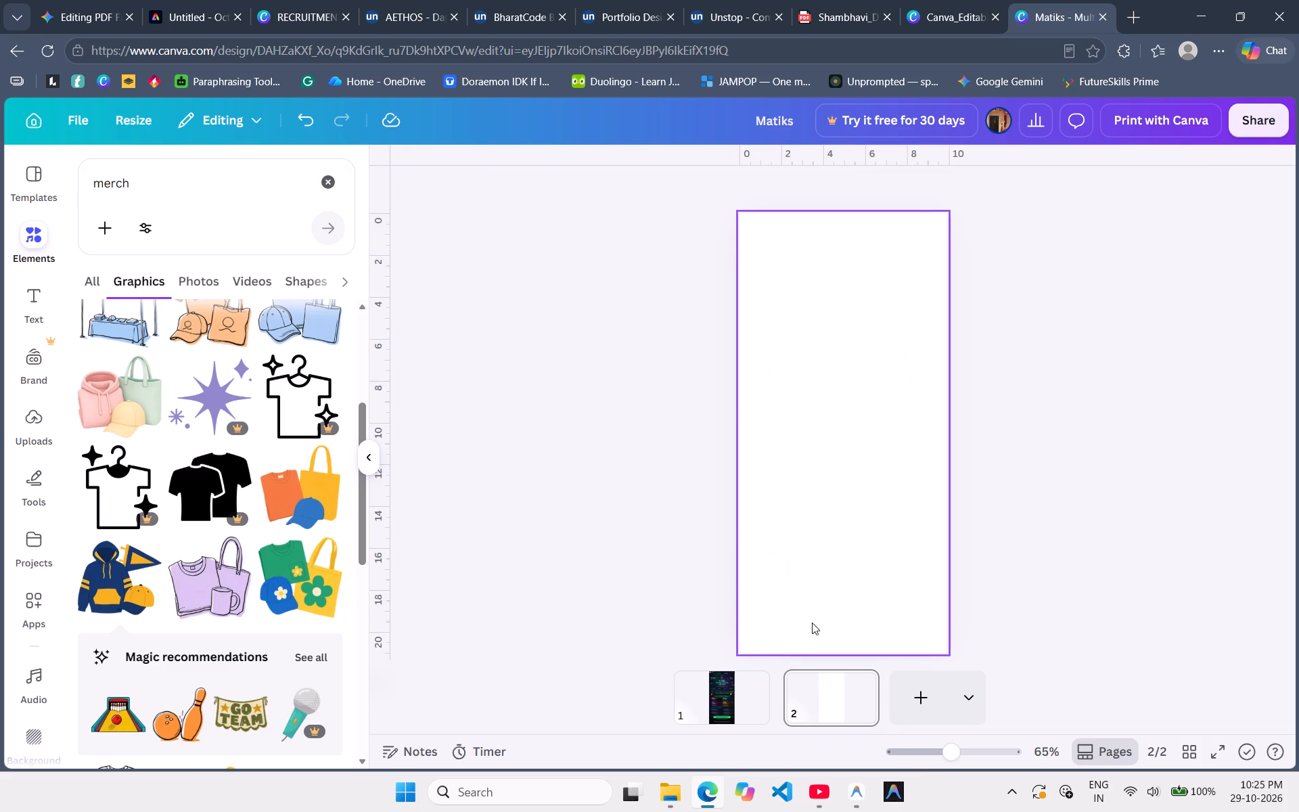
Ungroup the grouped elements on the original poster page.
{"action": "left_click", "coordinate": [745, 686]}
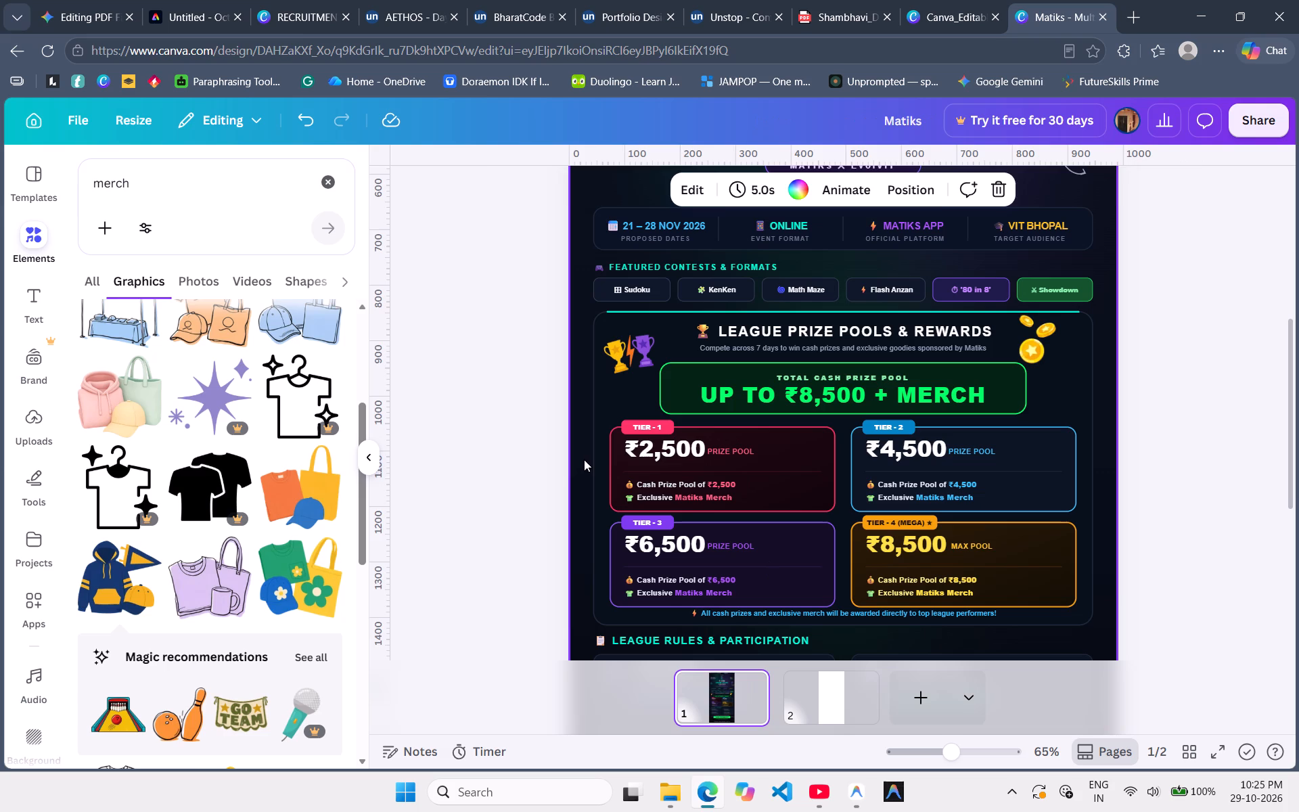
{"action": "left_click", "coordinate": [584, 459]}
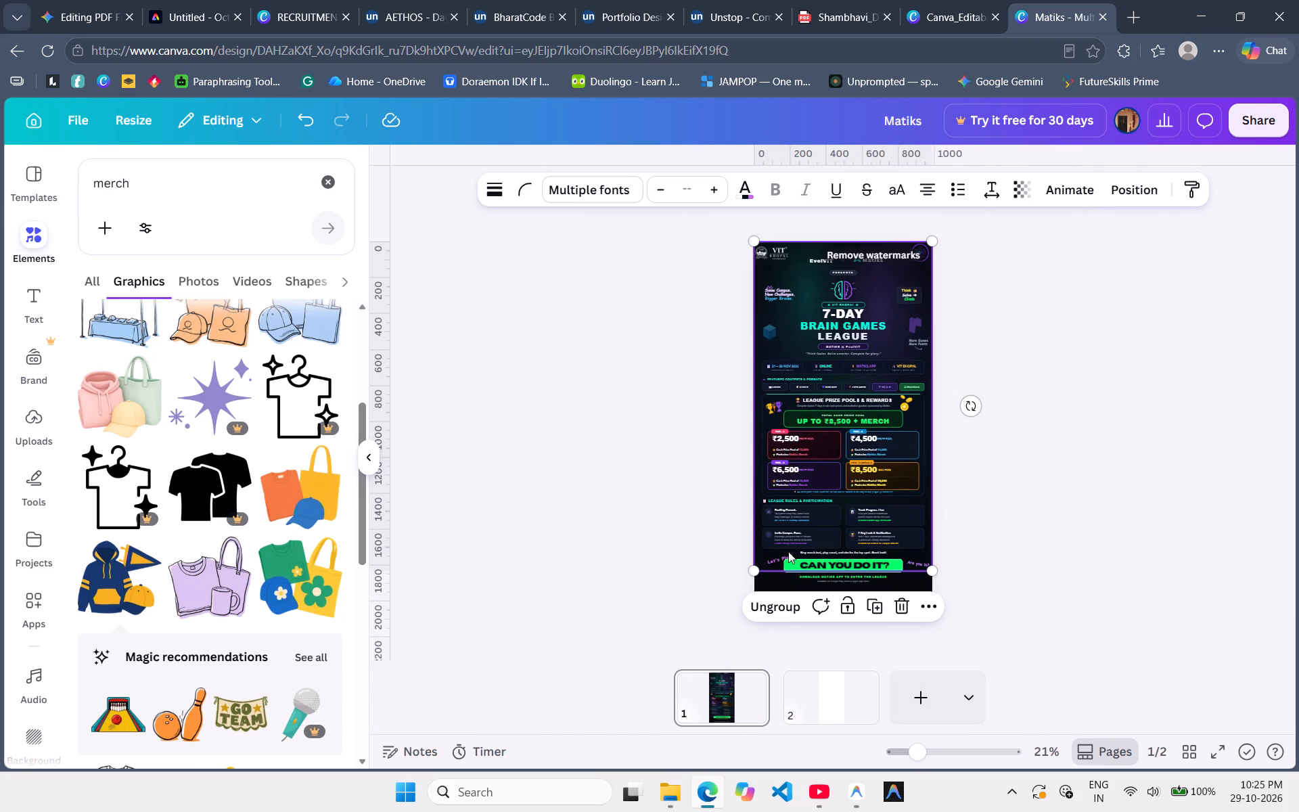
{"action": "left_click", "coordinate": [783, 605]}
{"action": "left_click", "coordinate": [617, 556]}
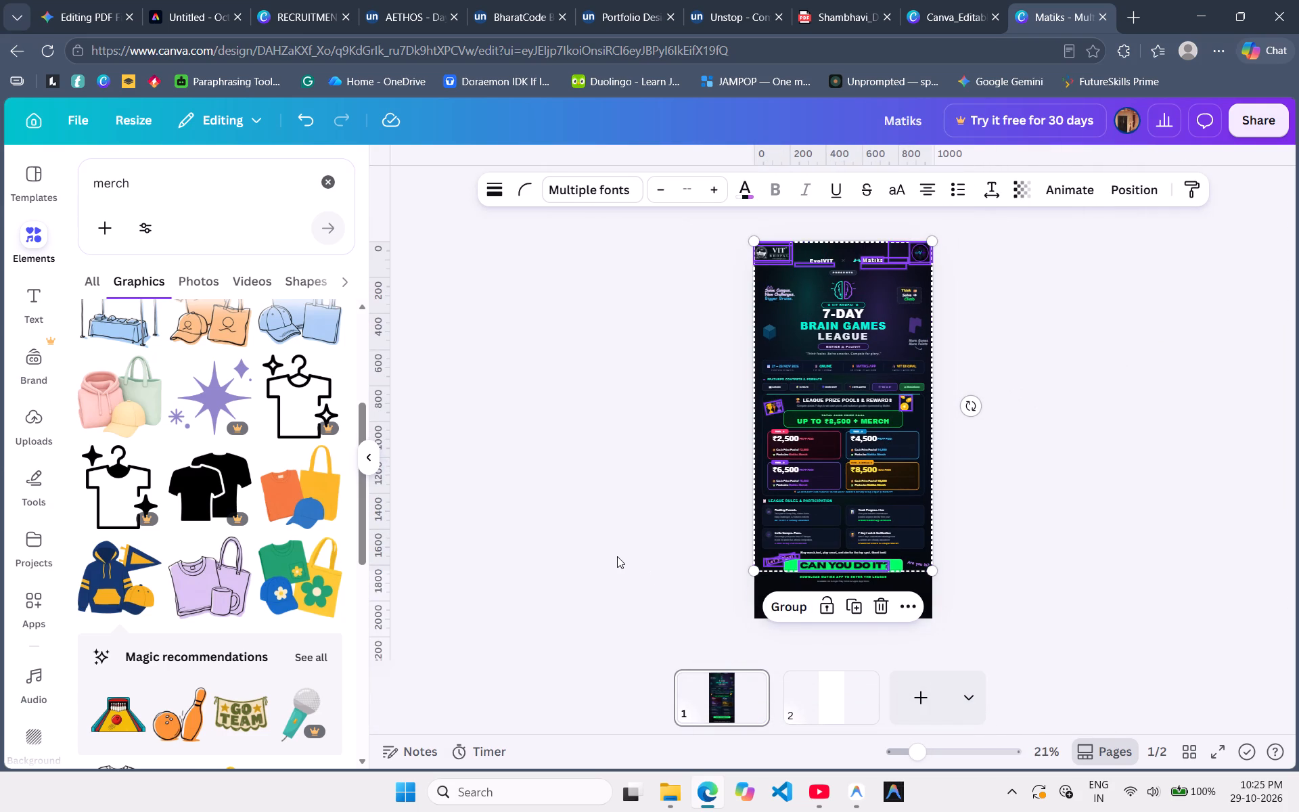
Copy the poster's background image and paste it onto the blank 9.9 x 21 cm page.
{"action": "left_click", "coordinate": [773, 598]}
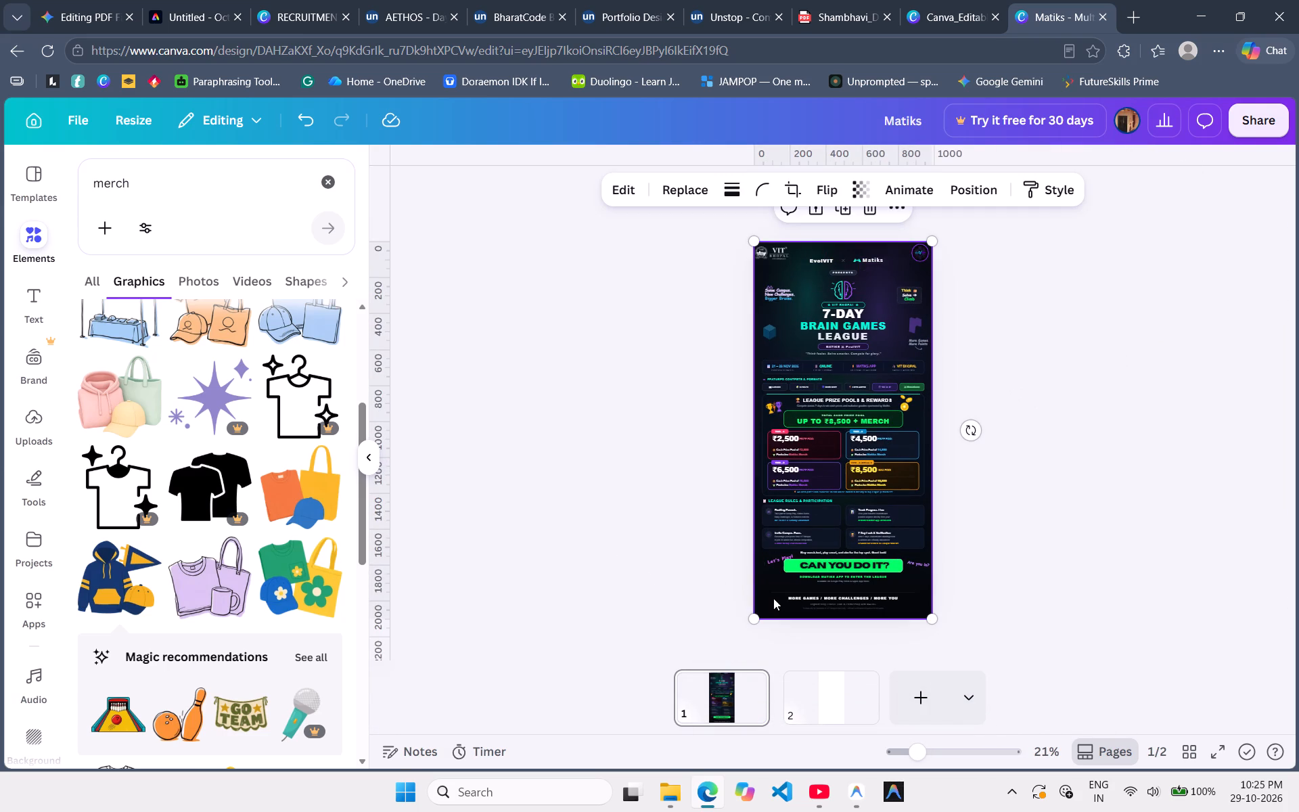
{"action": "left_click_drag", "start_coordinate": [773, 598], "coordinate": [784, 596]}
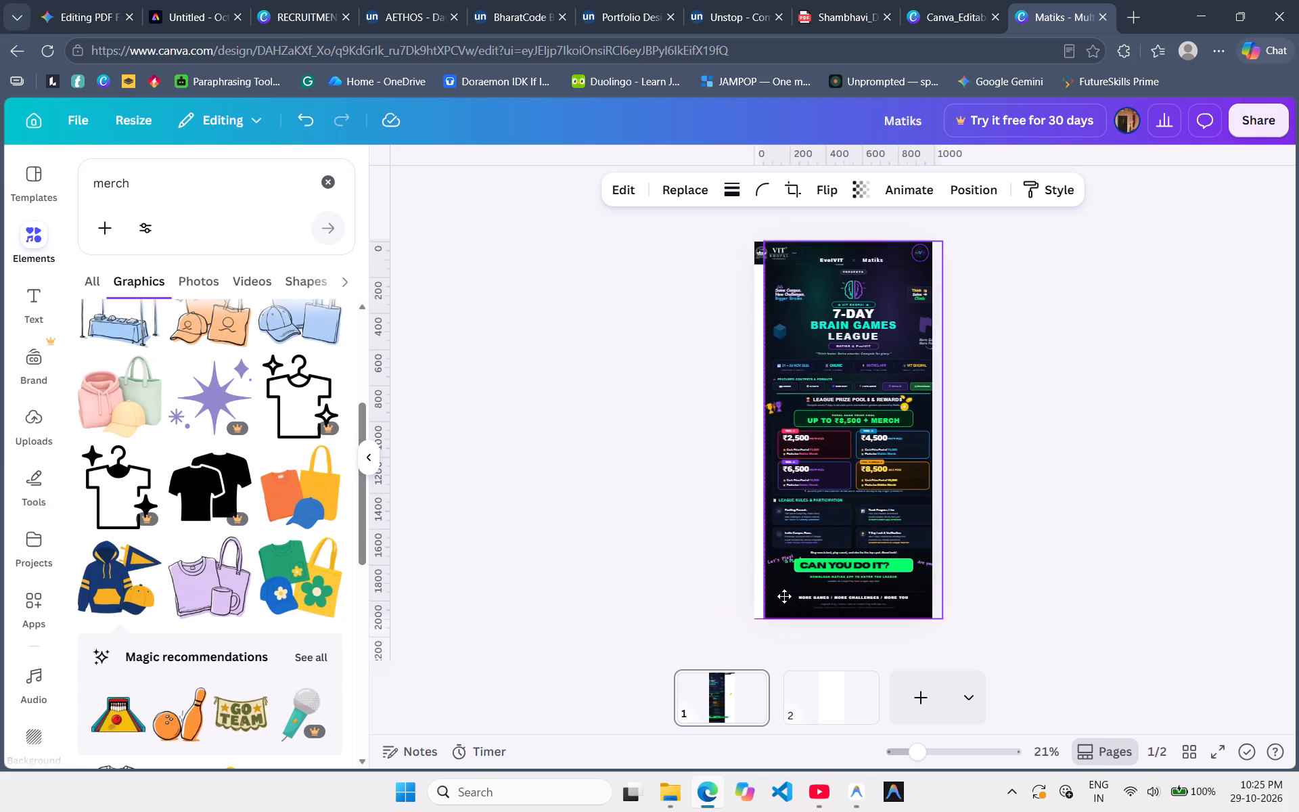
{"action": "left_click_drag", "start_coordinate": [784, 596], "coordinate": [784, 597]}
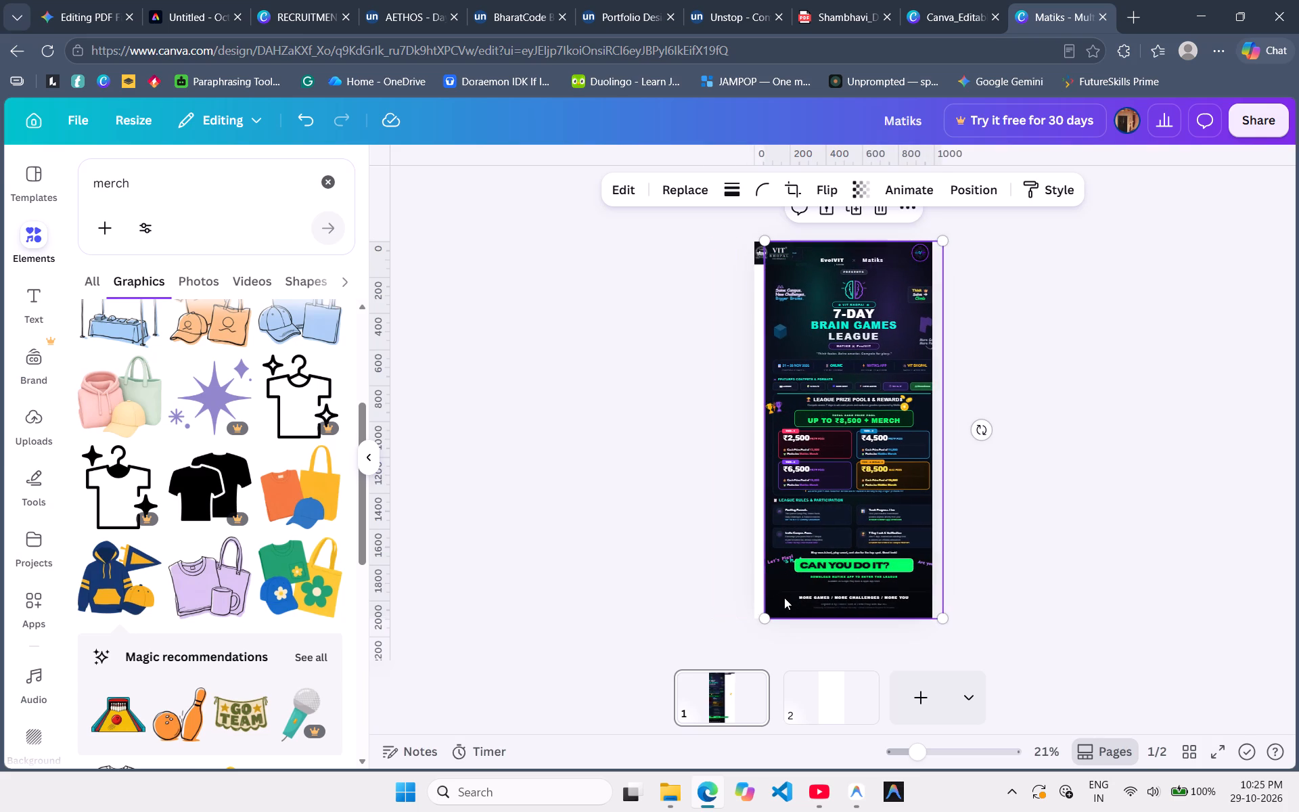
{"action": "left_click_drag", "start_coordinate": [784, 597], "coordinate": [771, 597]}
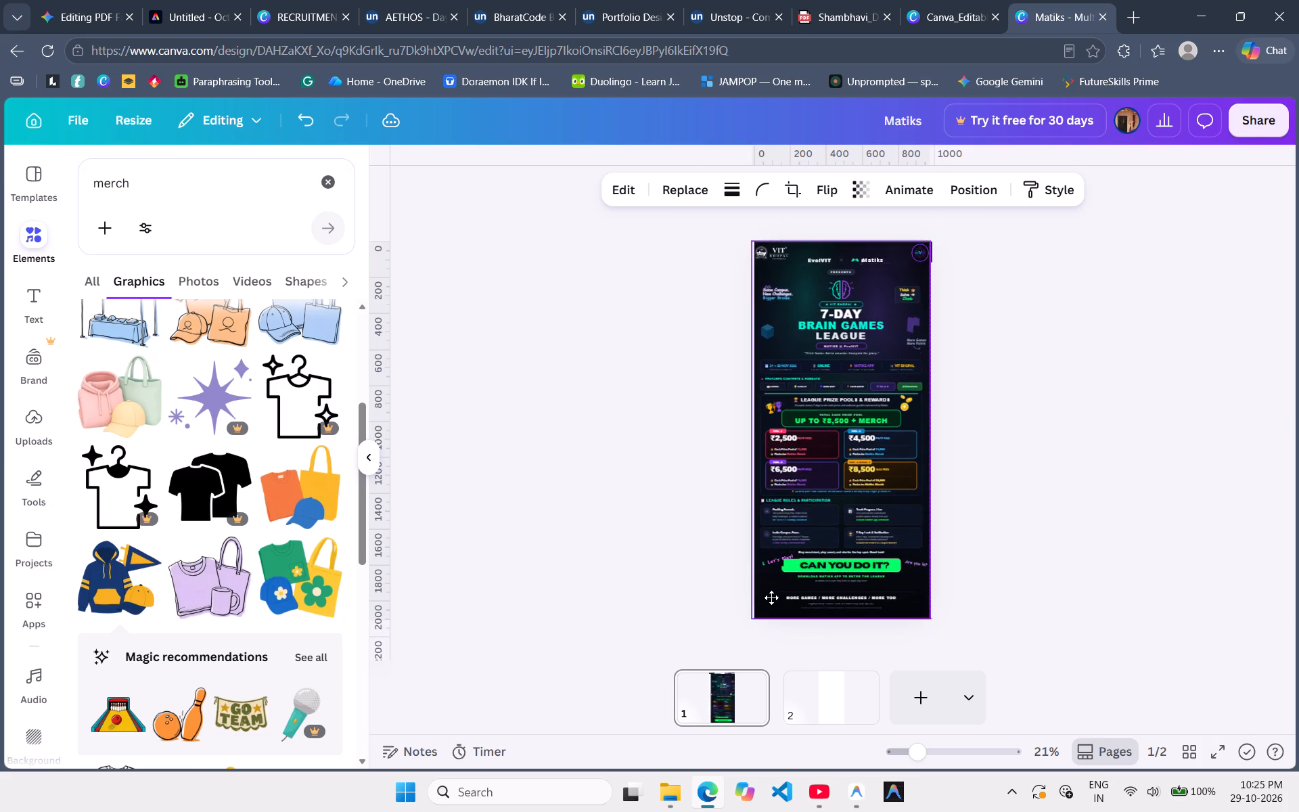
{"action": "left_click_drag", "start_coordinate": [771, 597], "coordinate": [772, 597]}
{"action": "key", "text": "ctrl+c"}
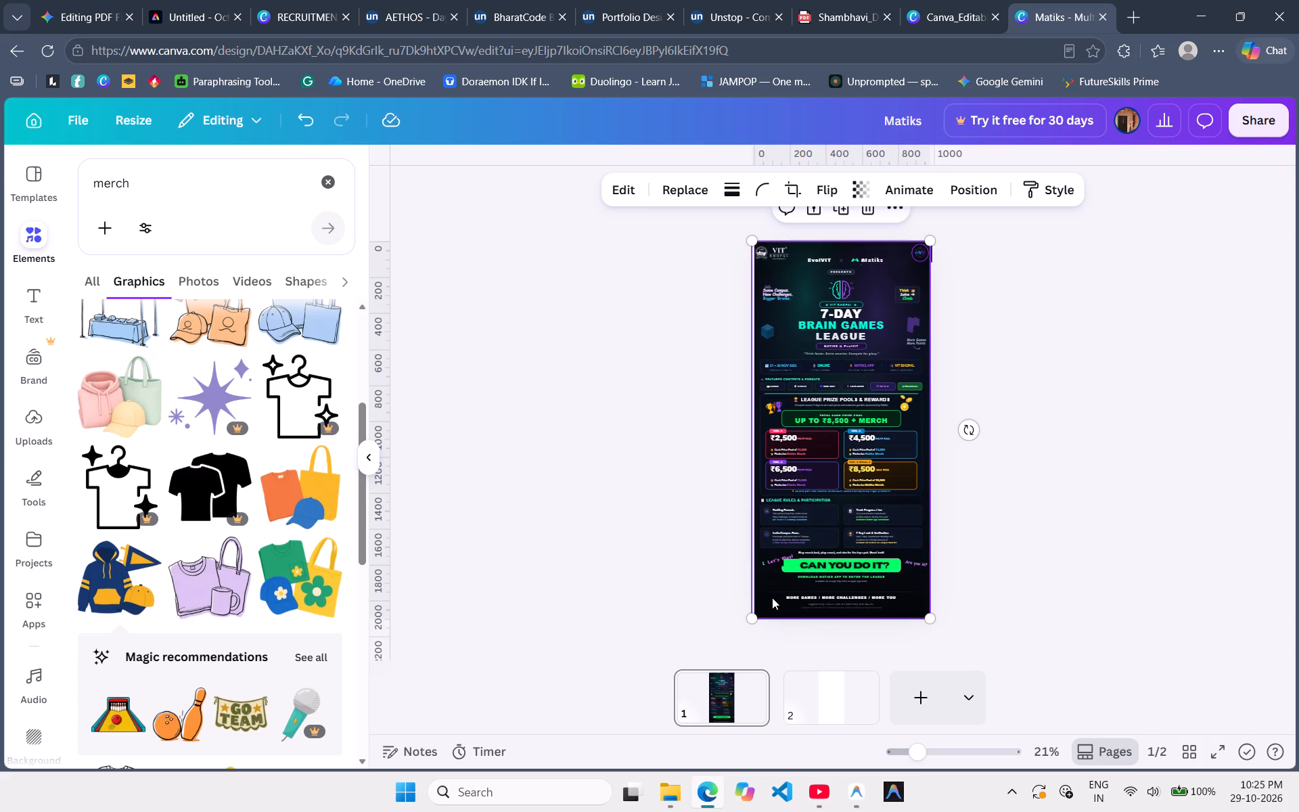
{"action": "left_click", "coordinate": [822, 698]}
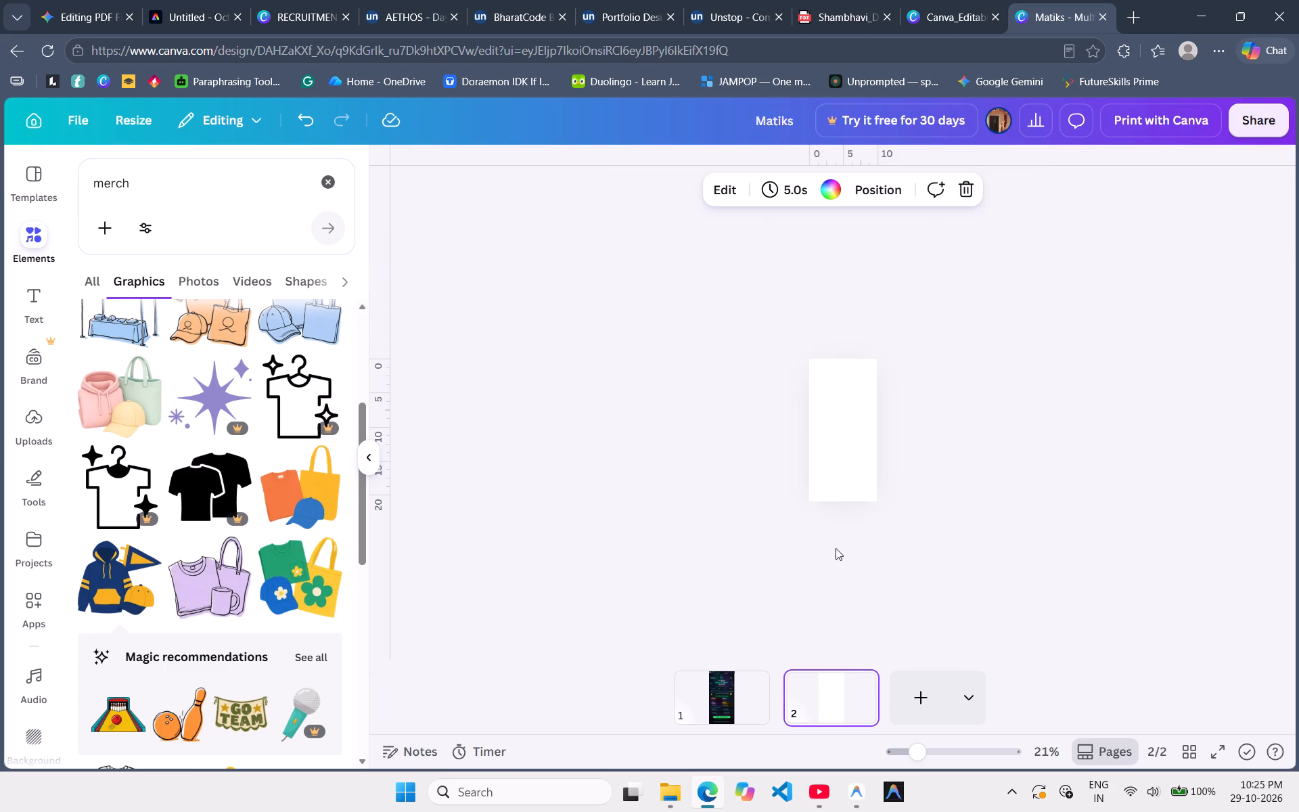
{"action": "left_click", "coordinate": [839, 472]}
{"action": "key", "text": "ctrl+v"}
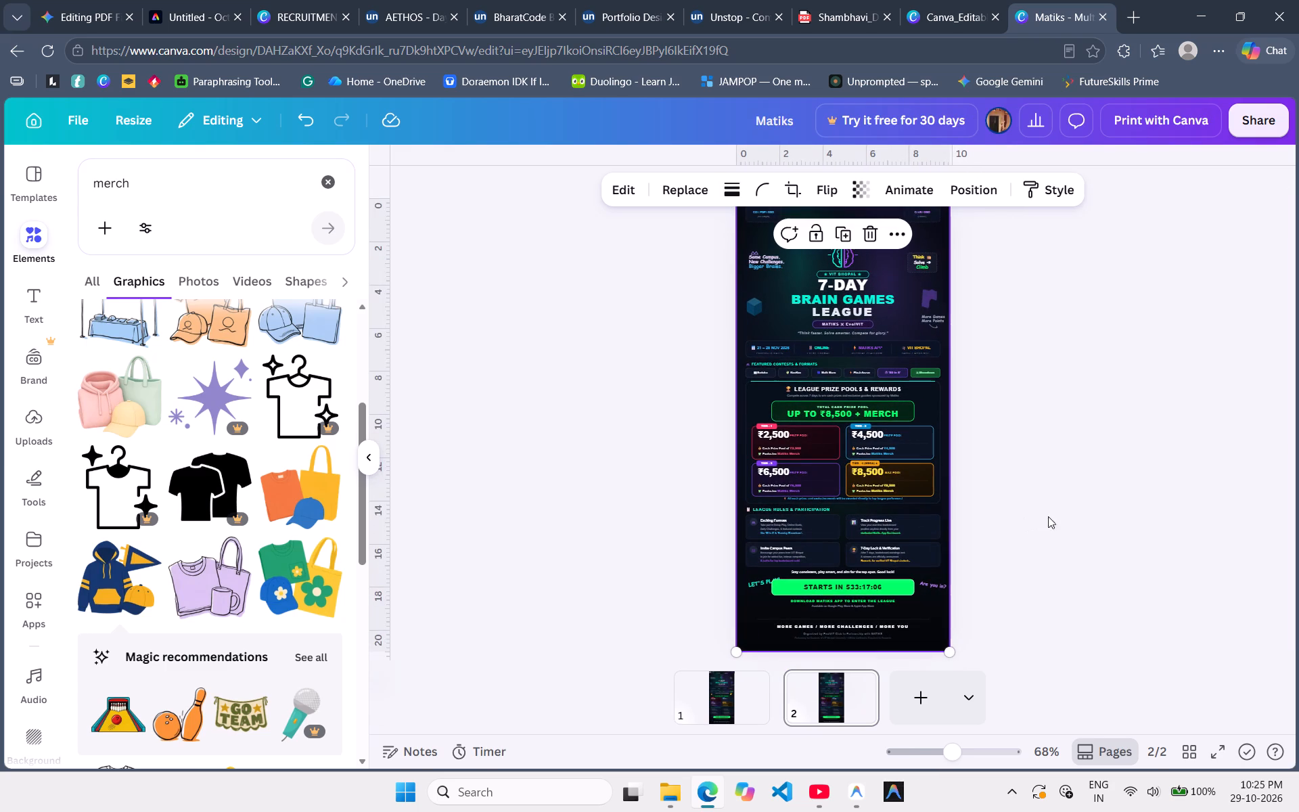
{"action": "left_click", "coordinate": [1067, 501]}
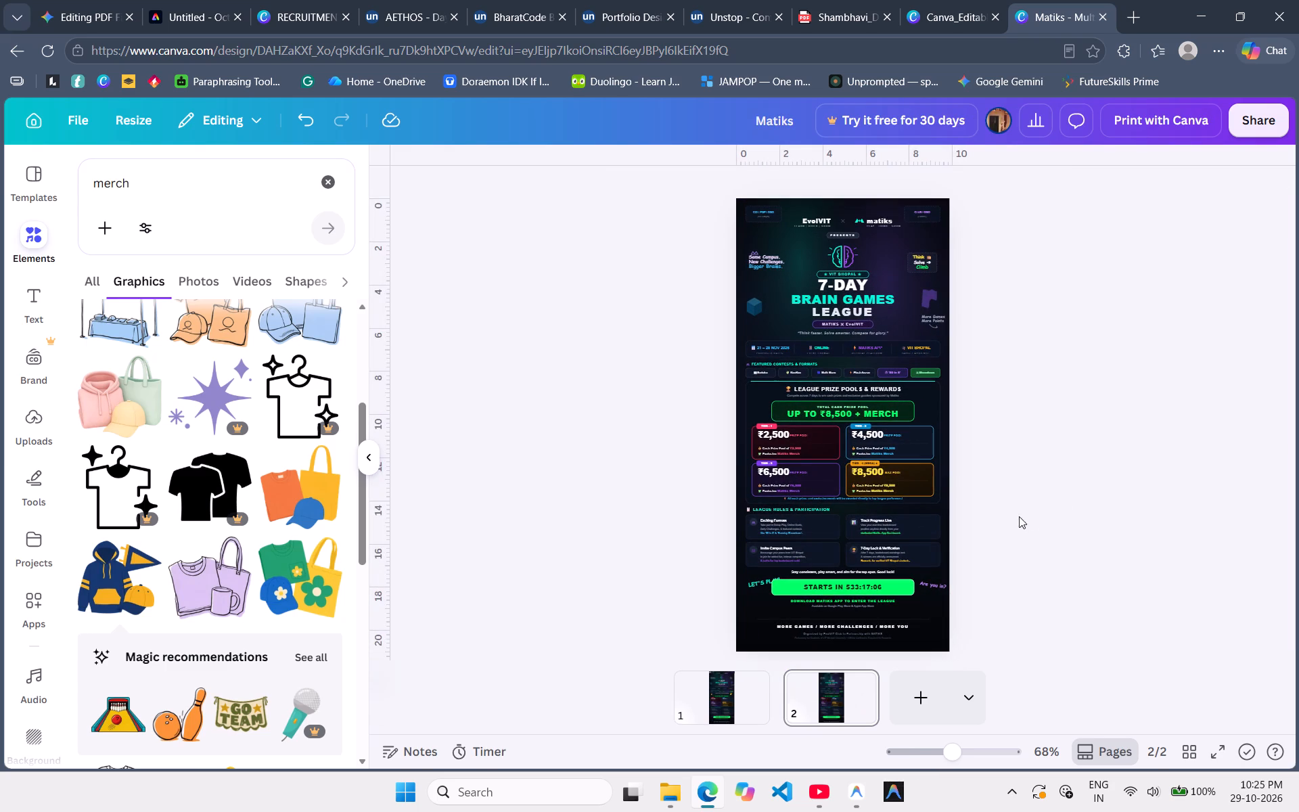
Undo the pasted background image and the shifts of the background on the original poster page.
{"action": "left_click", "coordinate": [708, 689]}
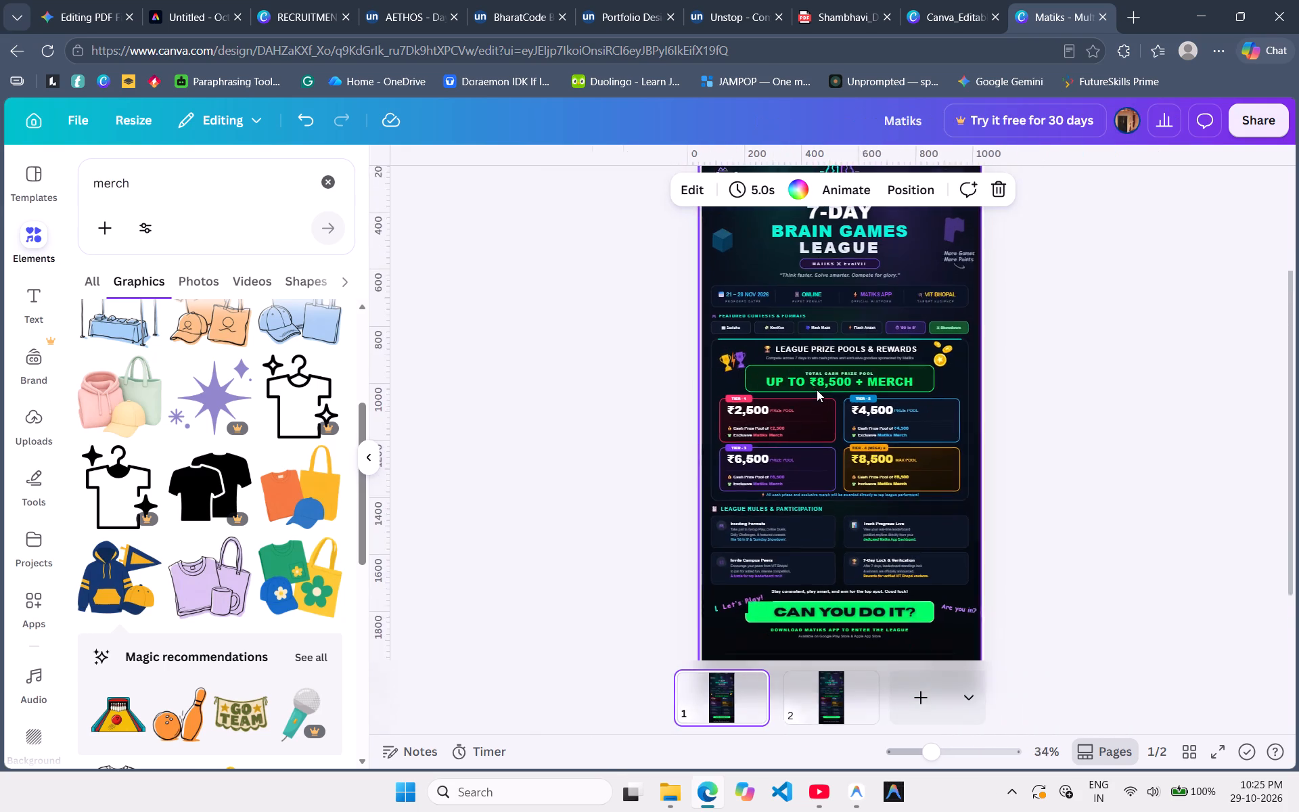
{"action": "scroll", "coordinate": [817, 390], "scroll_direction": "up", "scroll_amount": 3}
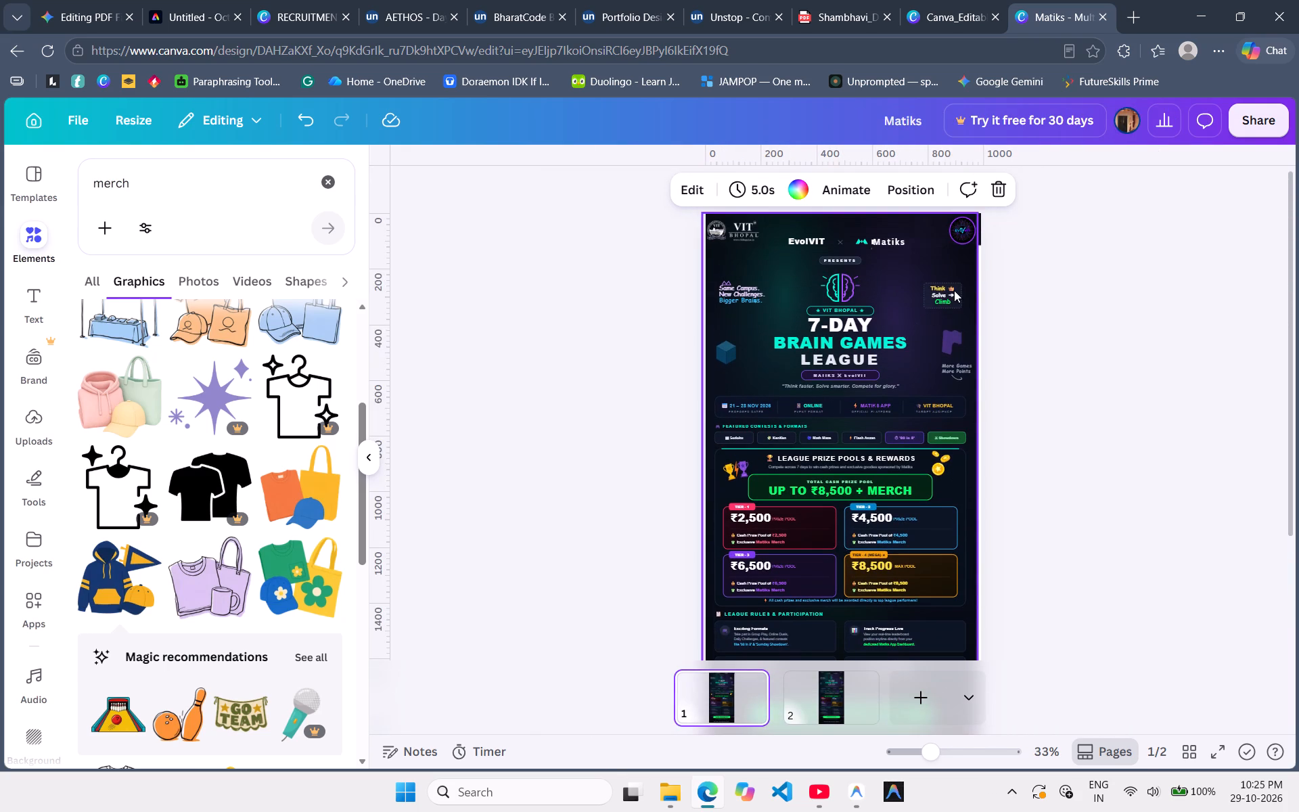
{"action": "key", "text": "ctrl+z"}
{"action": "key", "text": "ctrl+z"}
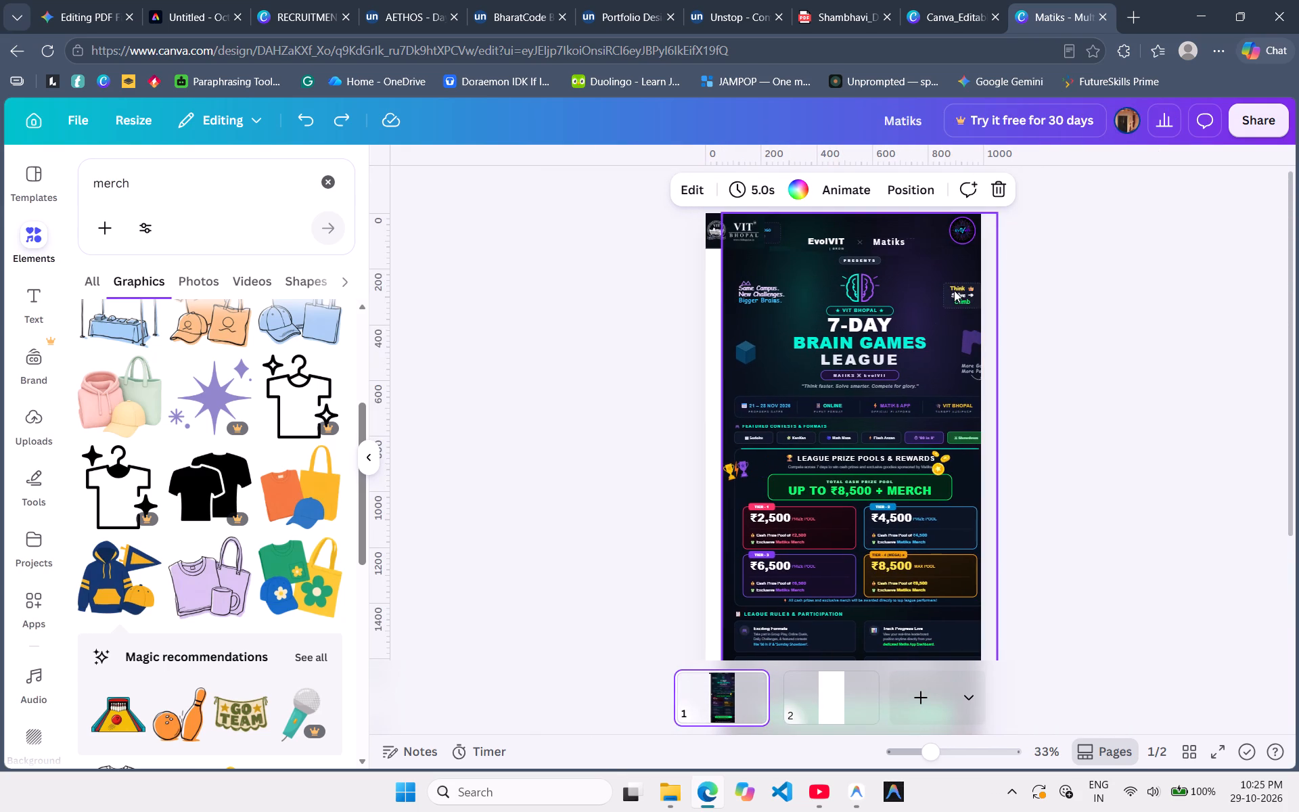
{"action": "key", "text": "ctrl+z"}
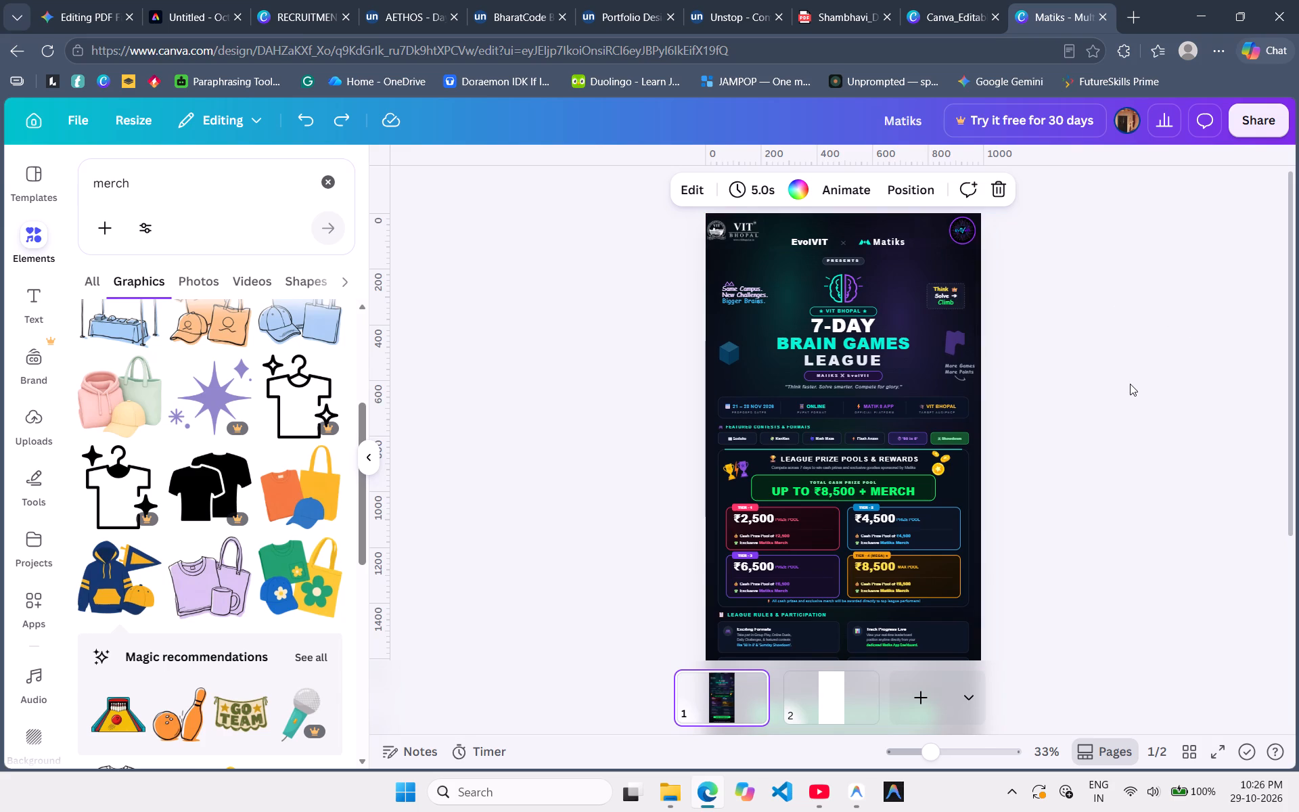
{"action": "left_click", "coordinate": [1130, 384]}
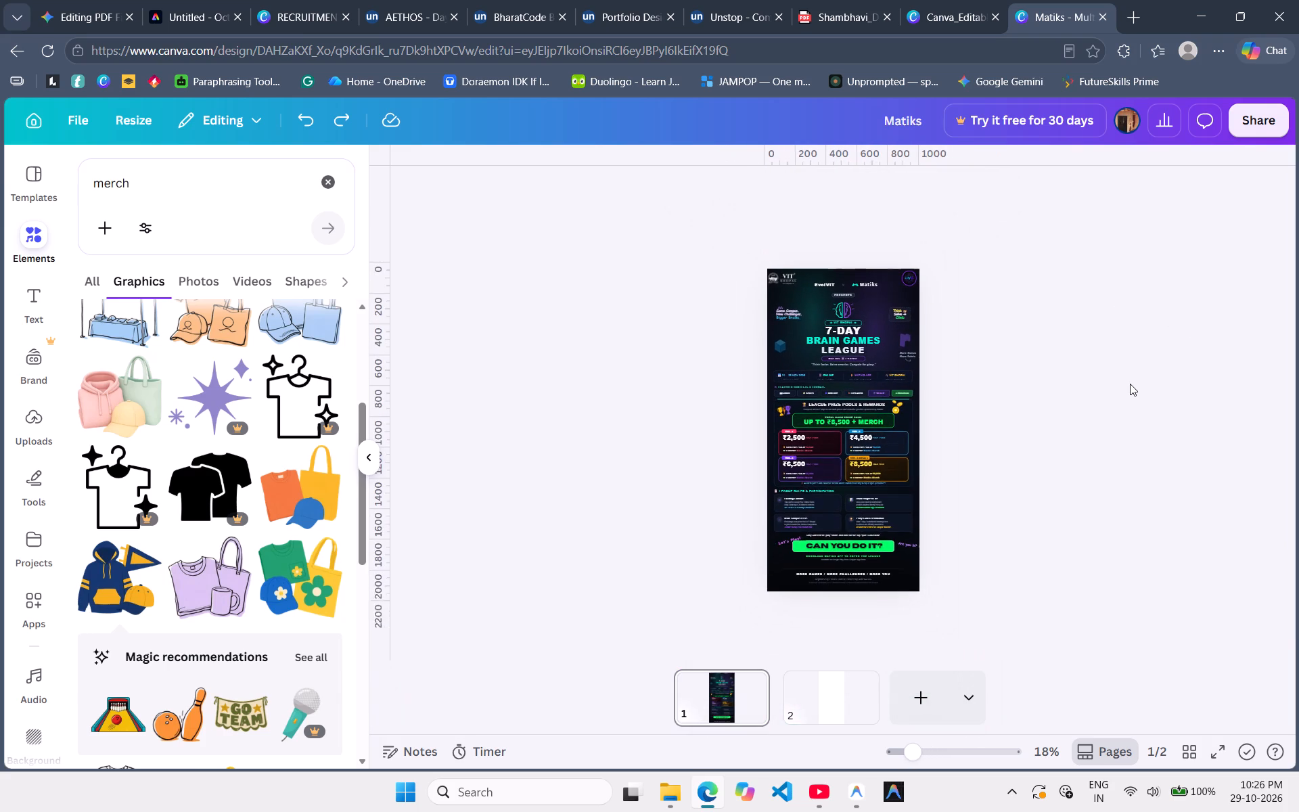
Duplicate the original poster page.
{"action": "left_click", "coordinate": [743, 684]}
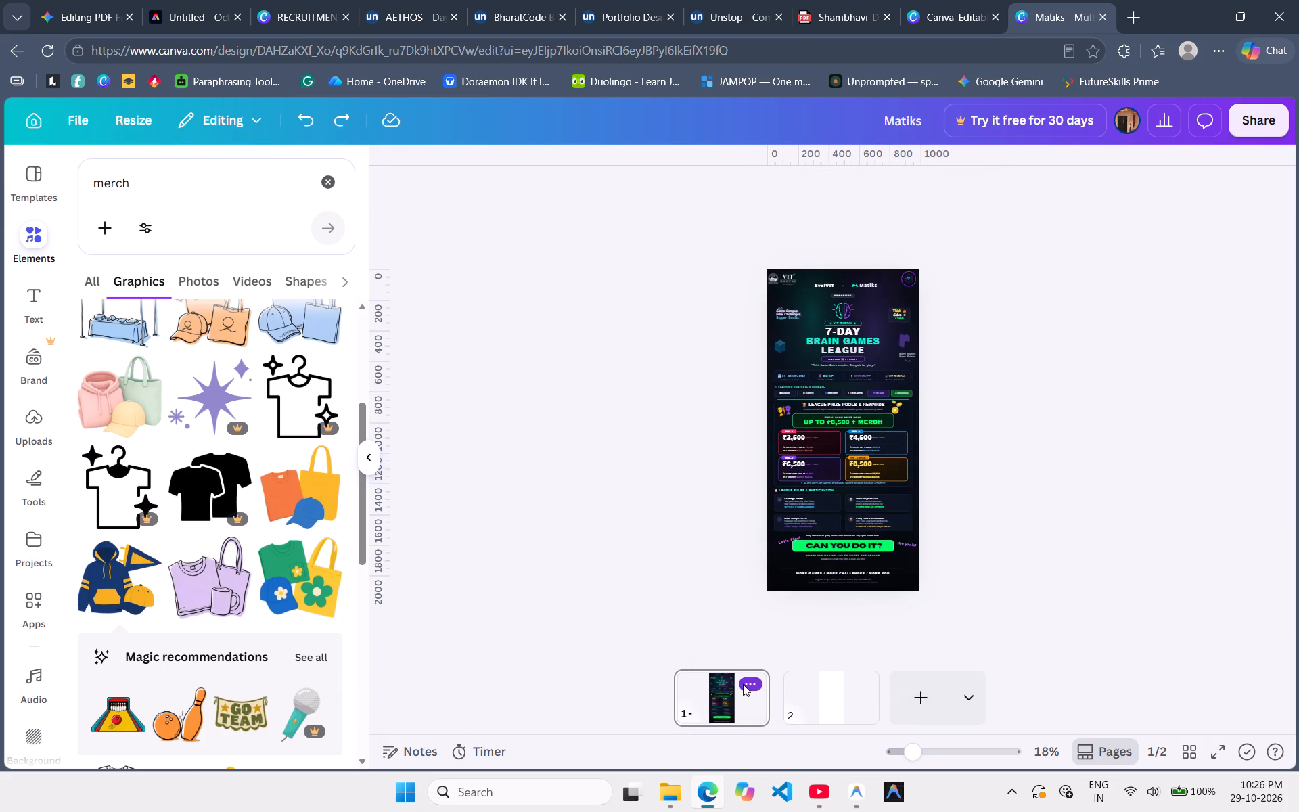
{"action": "left_click", "coordinate": [806, 338]}
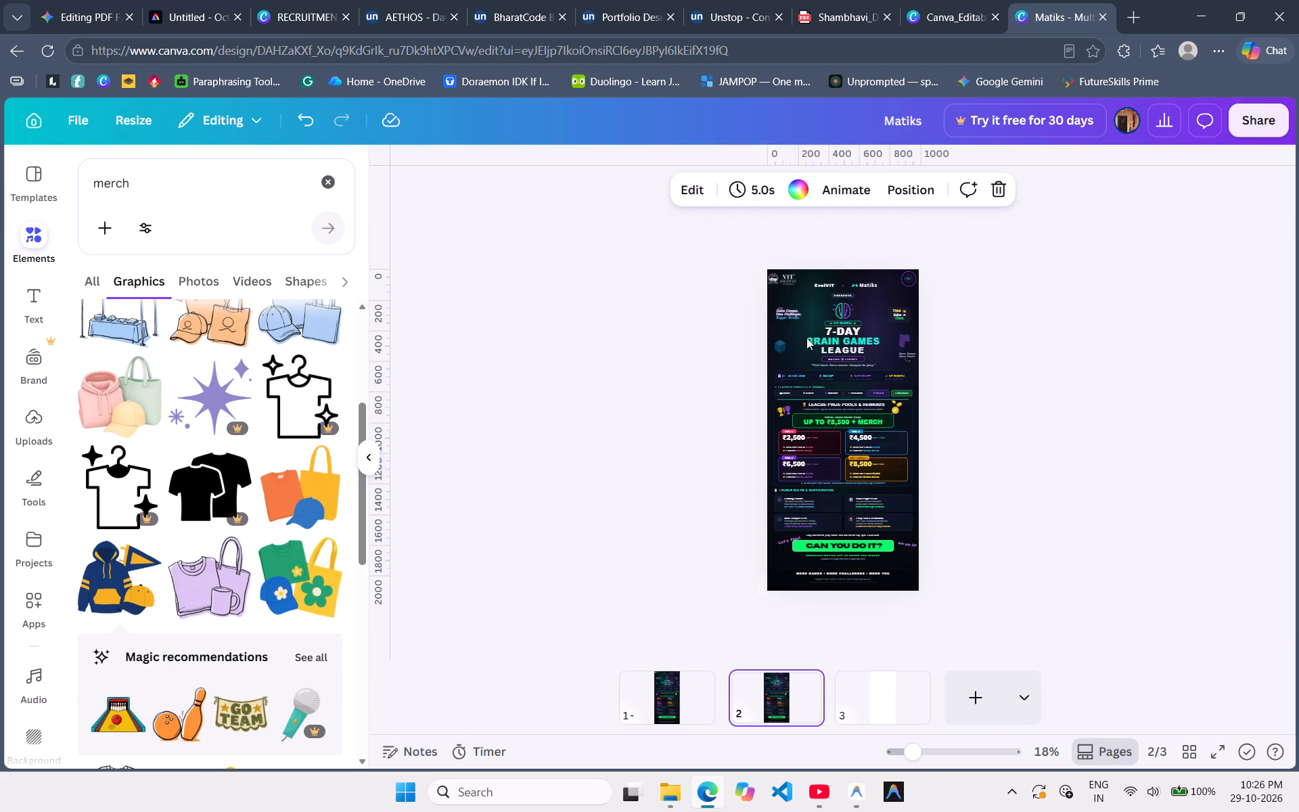
Copy the background image from the duplicated poster page and paste it onto the 9.9 x 21 cm page.
{"action": "left_click", "coordinate": [792, 294]}
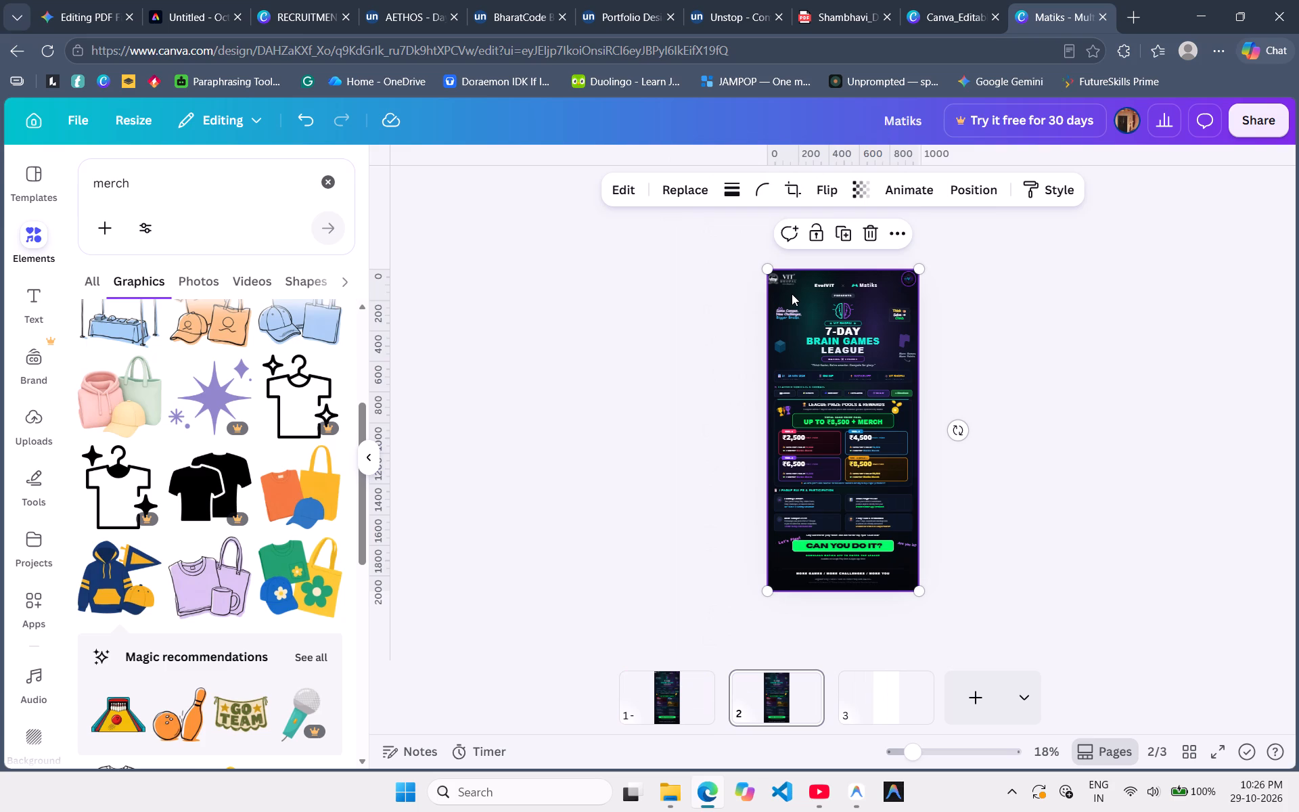
{"action": "key", "text": "ctrl+c"}
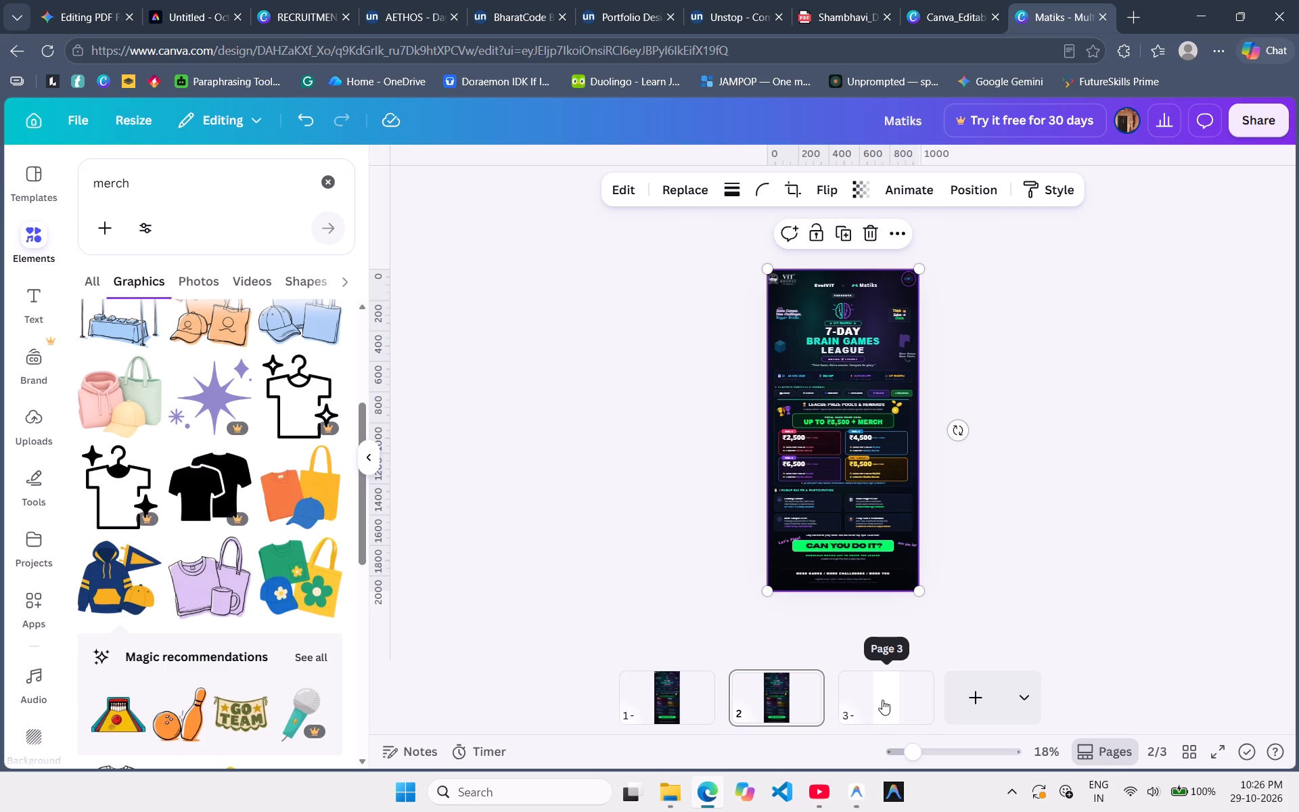
{"action": "left_click", "coordinate": [882, 700]}
{"action": "left_click", "coordinate": [845, 440]}
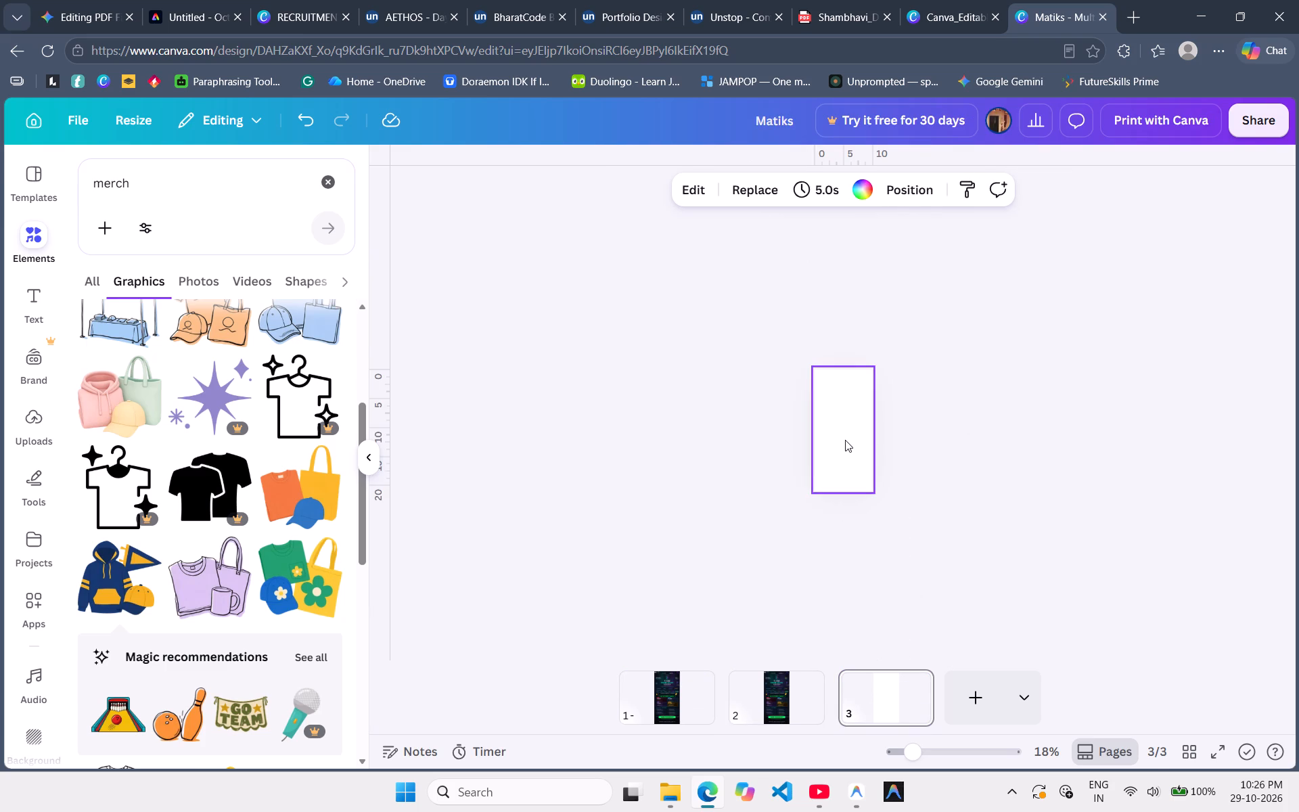
{"action": "key", "text": "ctrl+v"}
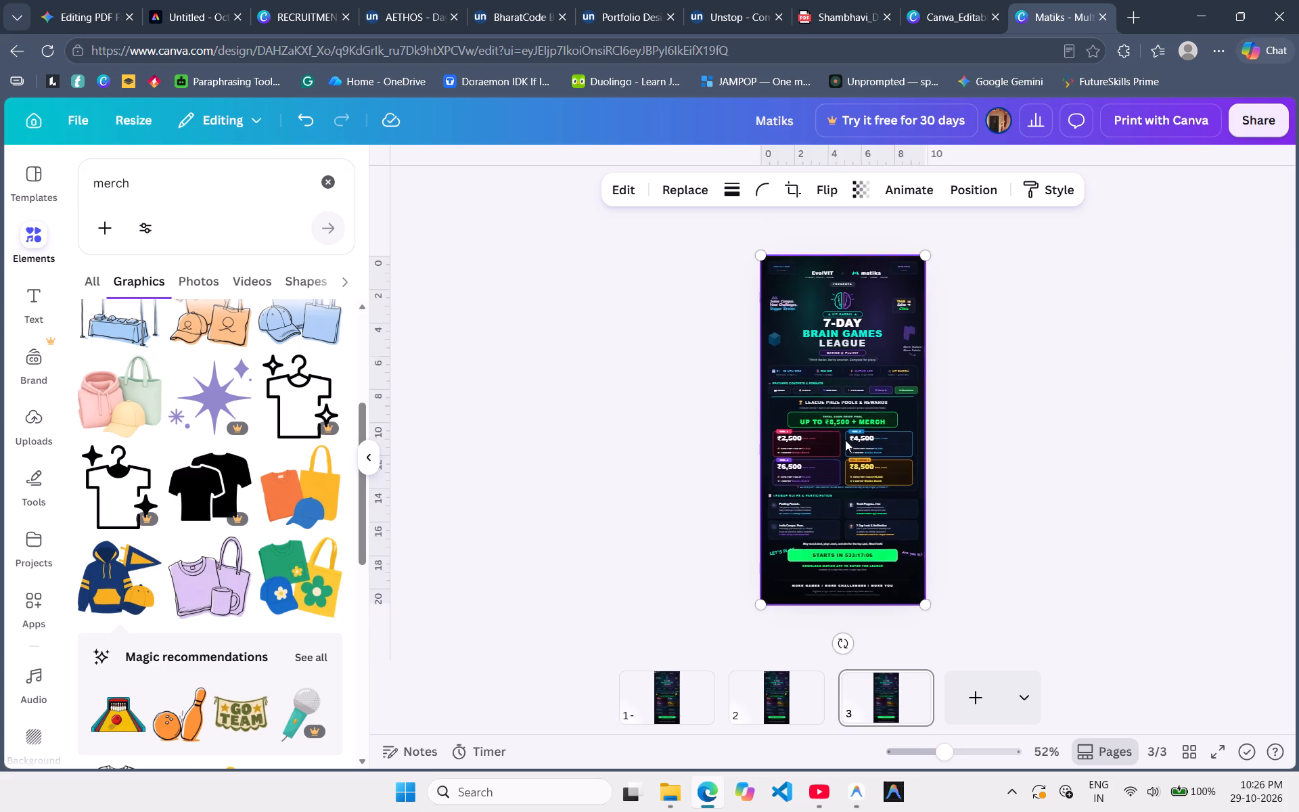
Copy the header strip elements, VIT Bhopal logo, Matiks text and round EvolVIT badge, from the duplicated poster page onto the 9.9 x 21 cm page.
{"action": "scroll", "coordinate": [845, 440], "scroll_direction": "up", "scroll_amount": 2}
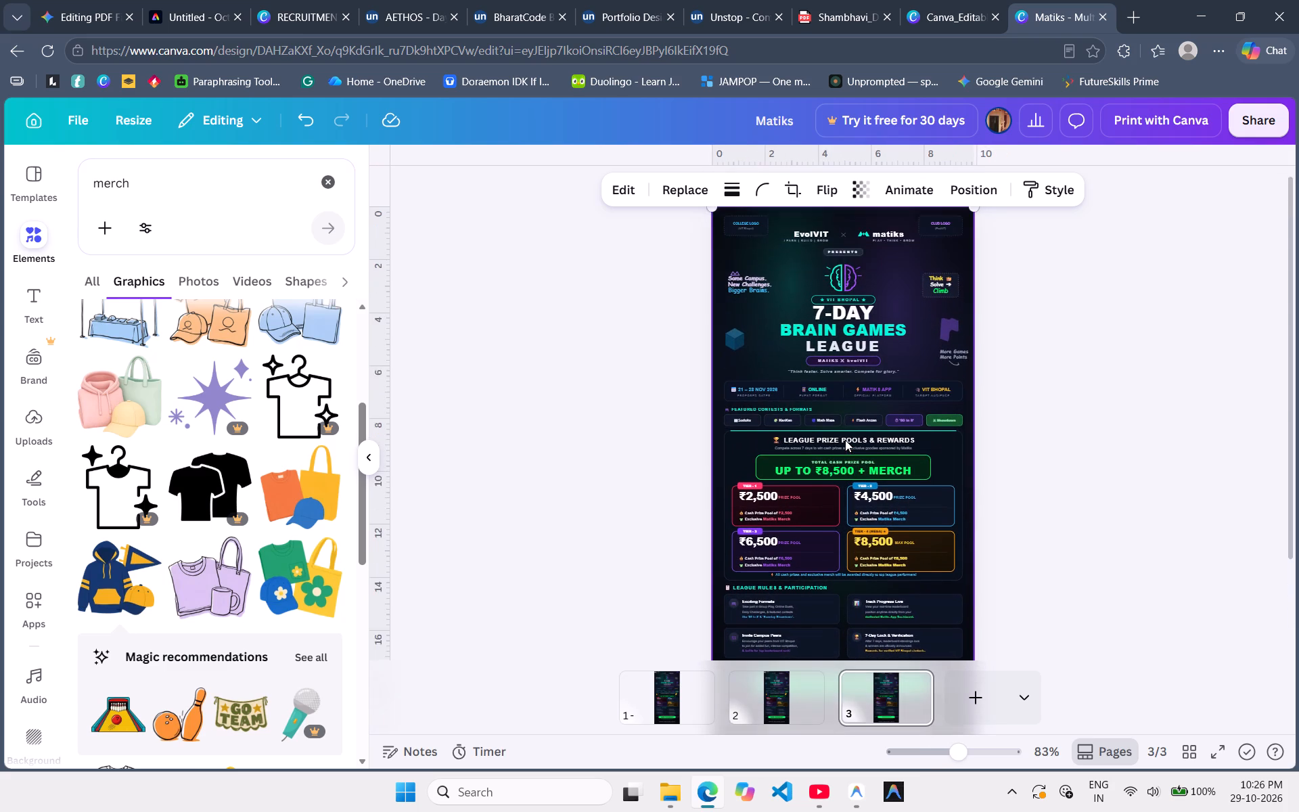
{"action": "scroll", "coordinate": [845, 440], "scroll_direction": "up", "scroll_amount": 2}
{"action": "left_click", "coordinate": [775, 696]}
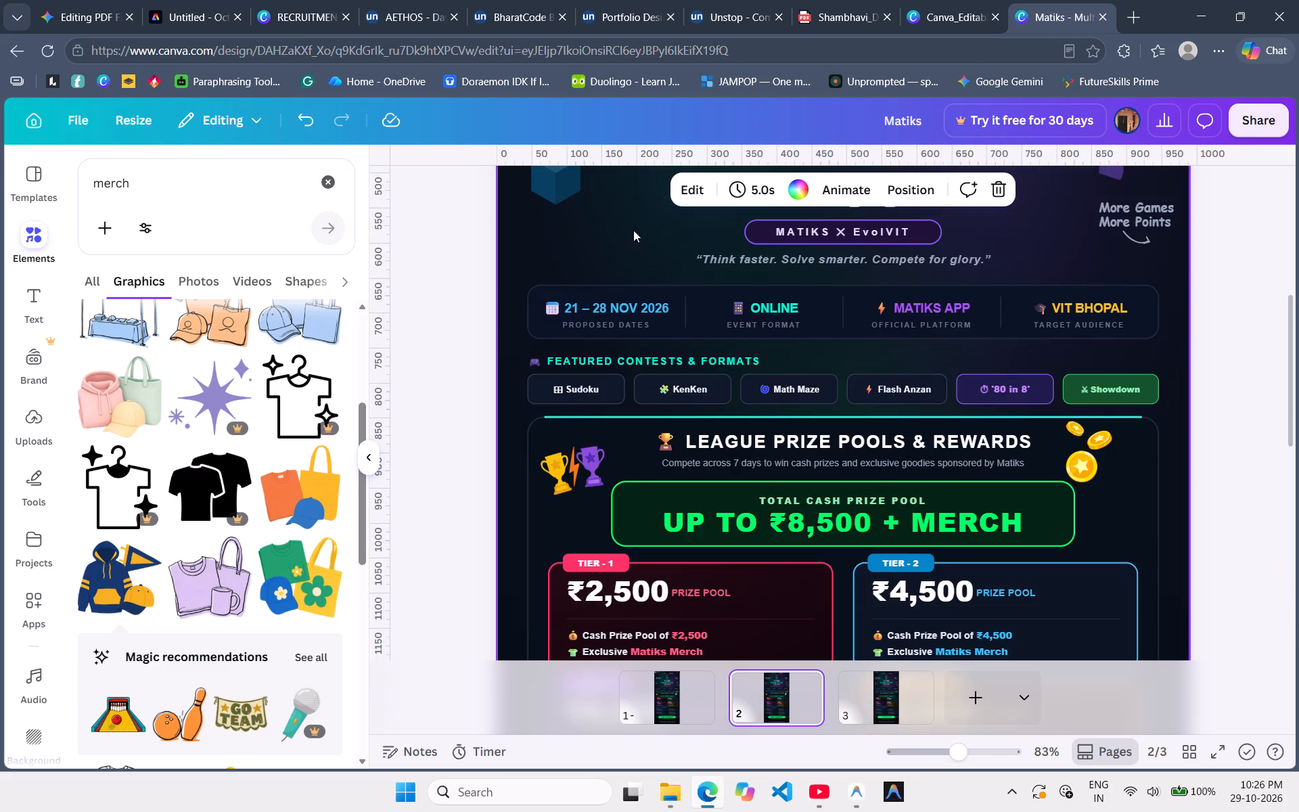
{"action": "scroll", "coordinate": [633, 230], "scroll_direction": "up", "scroll_amount": 3}
{"action": "left_click", "coordinate": [452, 205]}
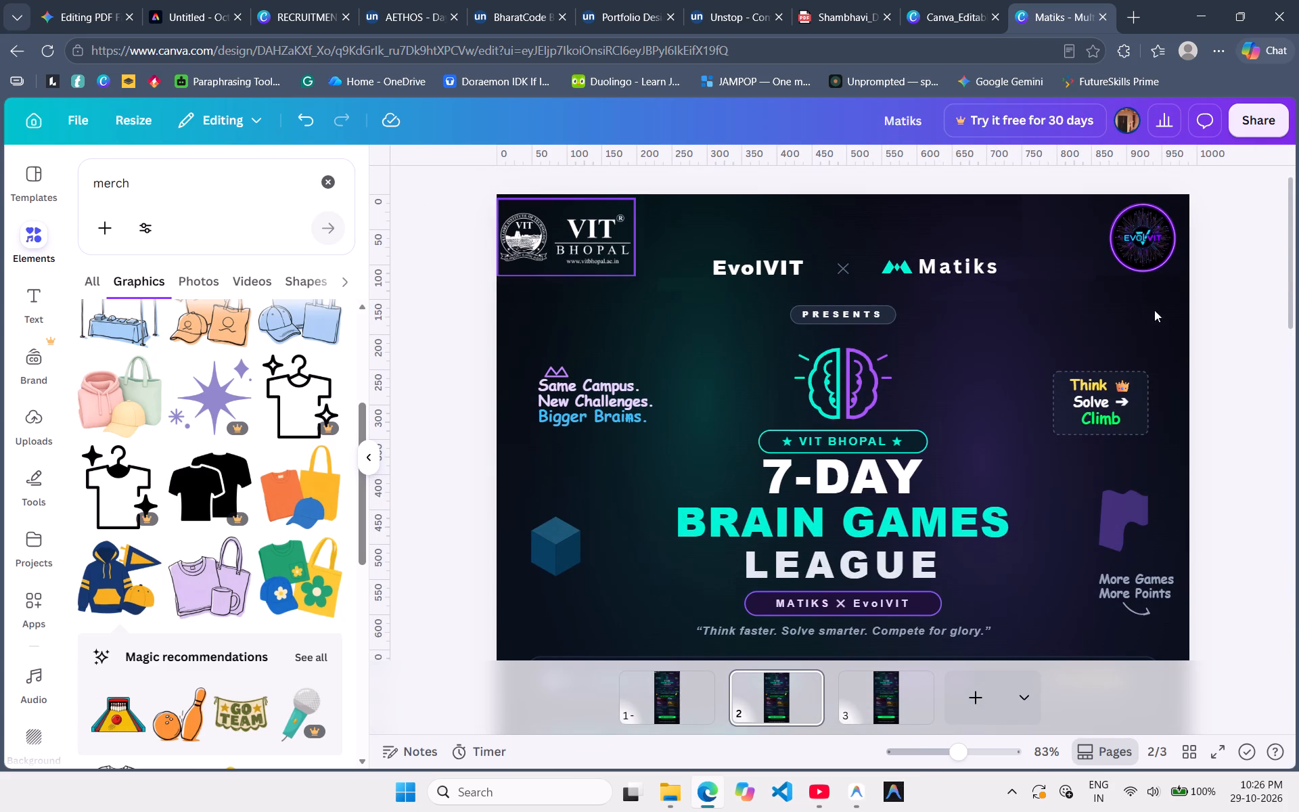
{"action": "left_click_drag", "start_coordinate": [453, 204], "coordinate": [1168, 297]}
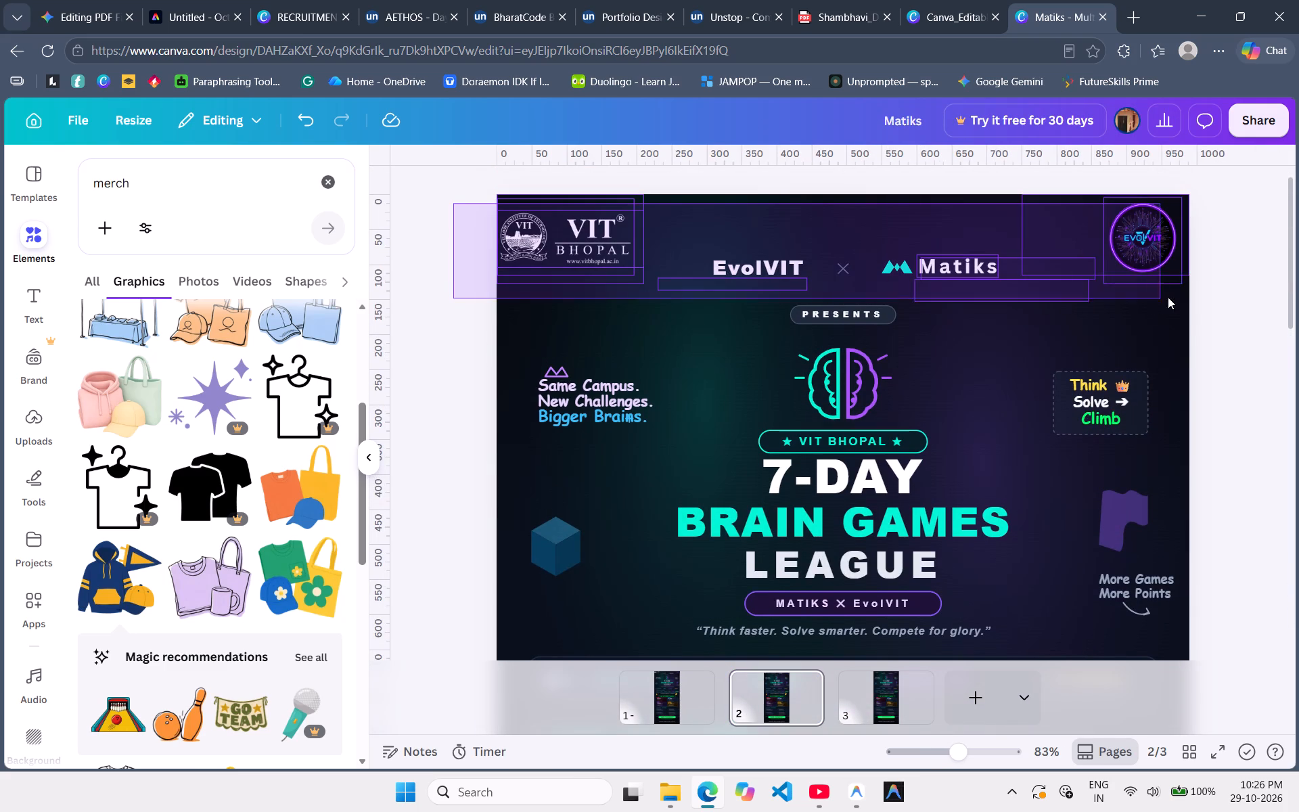
{"action": "left_click_drag", "start_coordinate": [1168, 297], "coordinate": [1255, 290]}
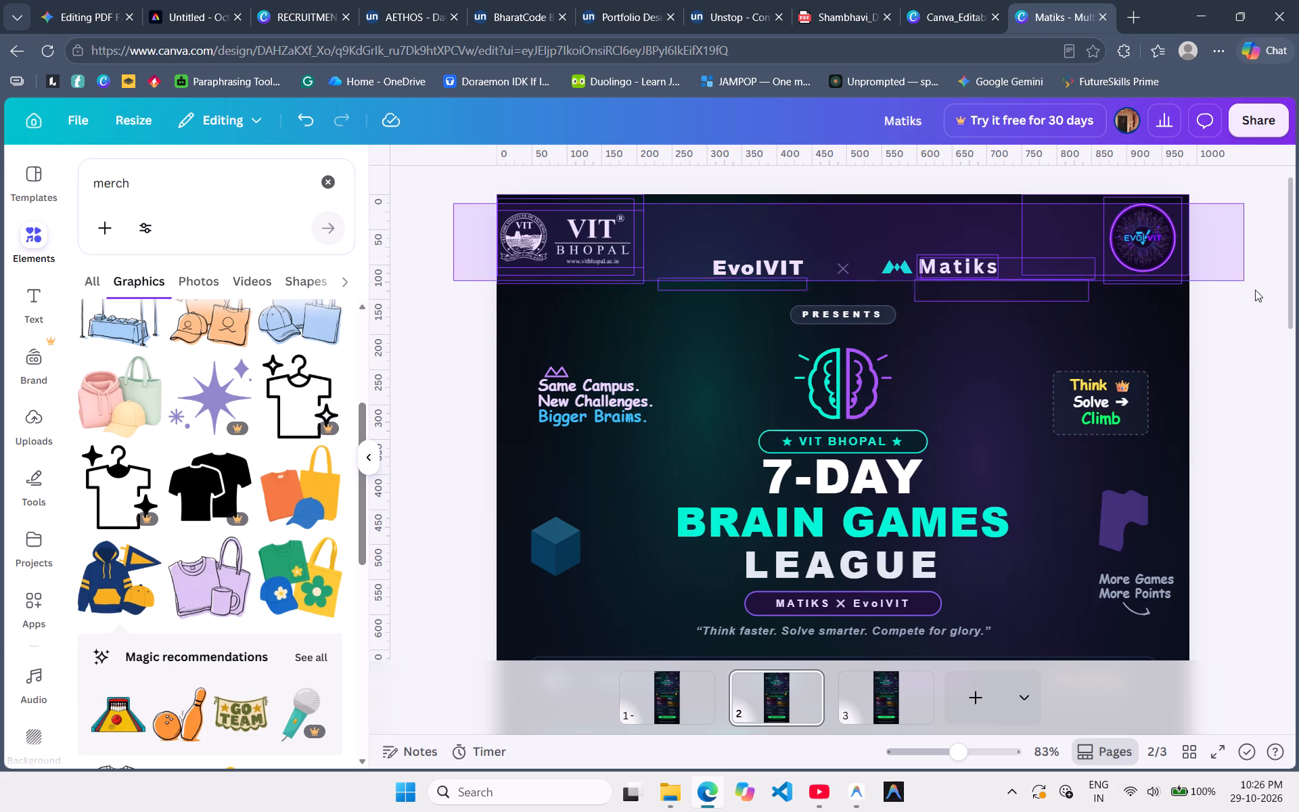
{"action": "left_click_drag", "start_coordinate": [1255, 290], "coordinate": [1298, 302]}
{"action": "key", "text": "ctrl+c"}
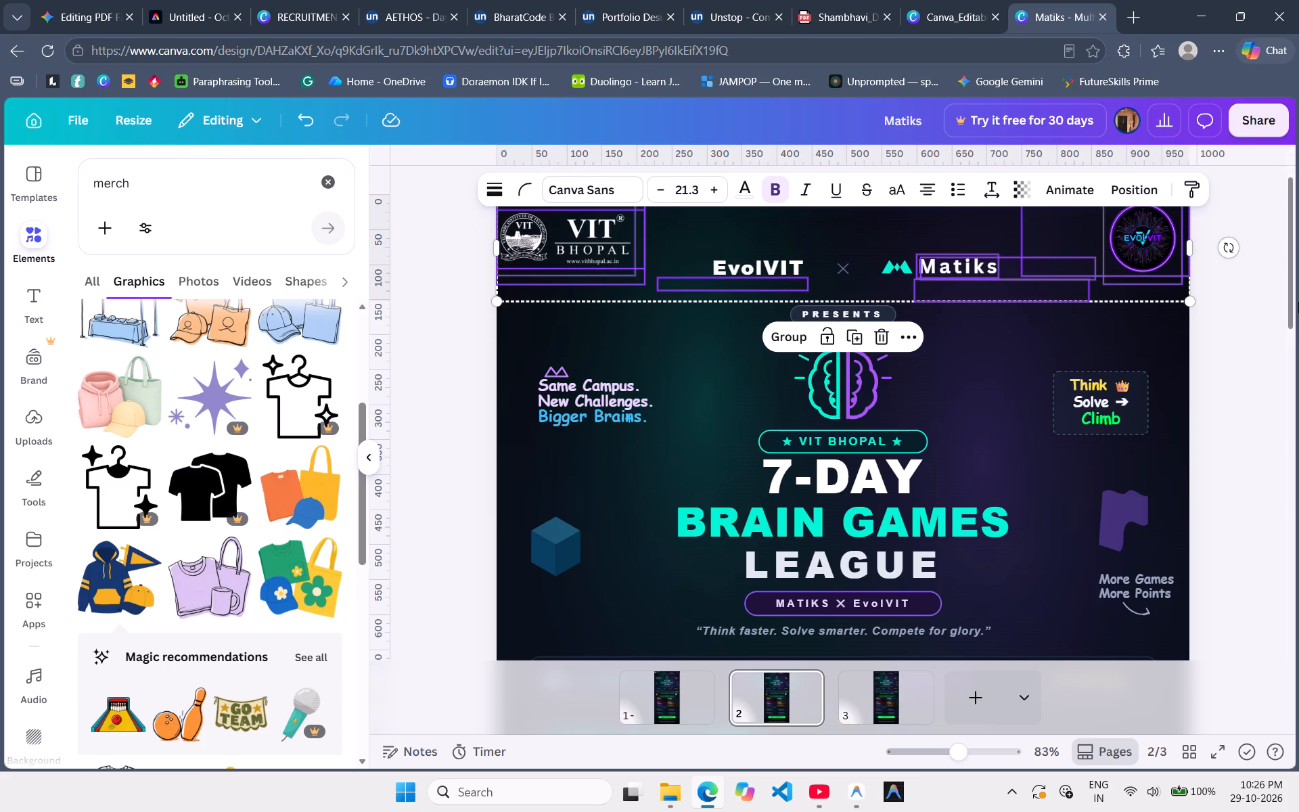
{"action": "left_click", "coordinate": [859, 698]}
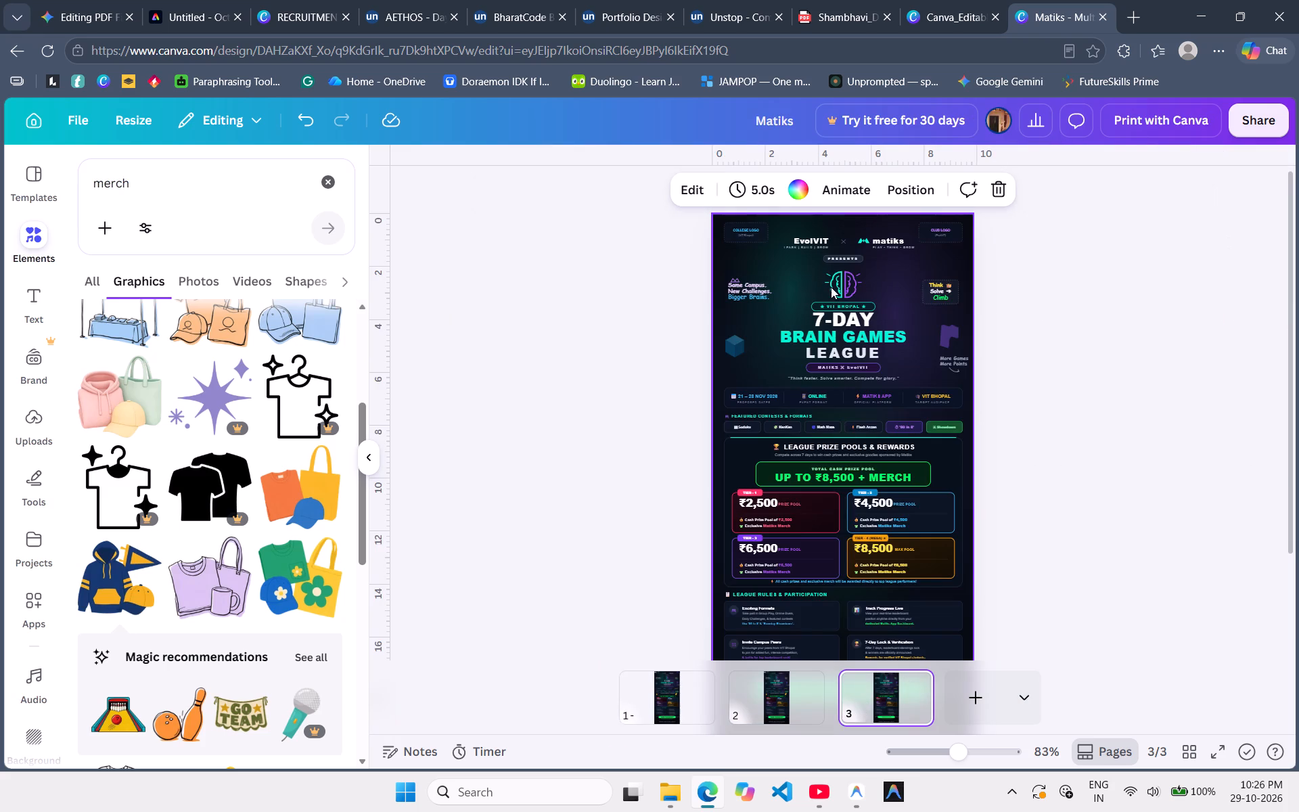
{"action": "scroll", "coordinate": [831, 287], "scroll_direction": "up", "scroll_amount": 3}
{"action": "key", "text": "ctrl+v"}
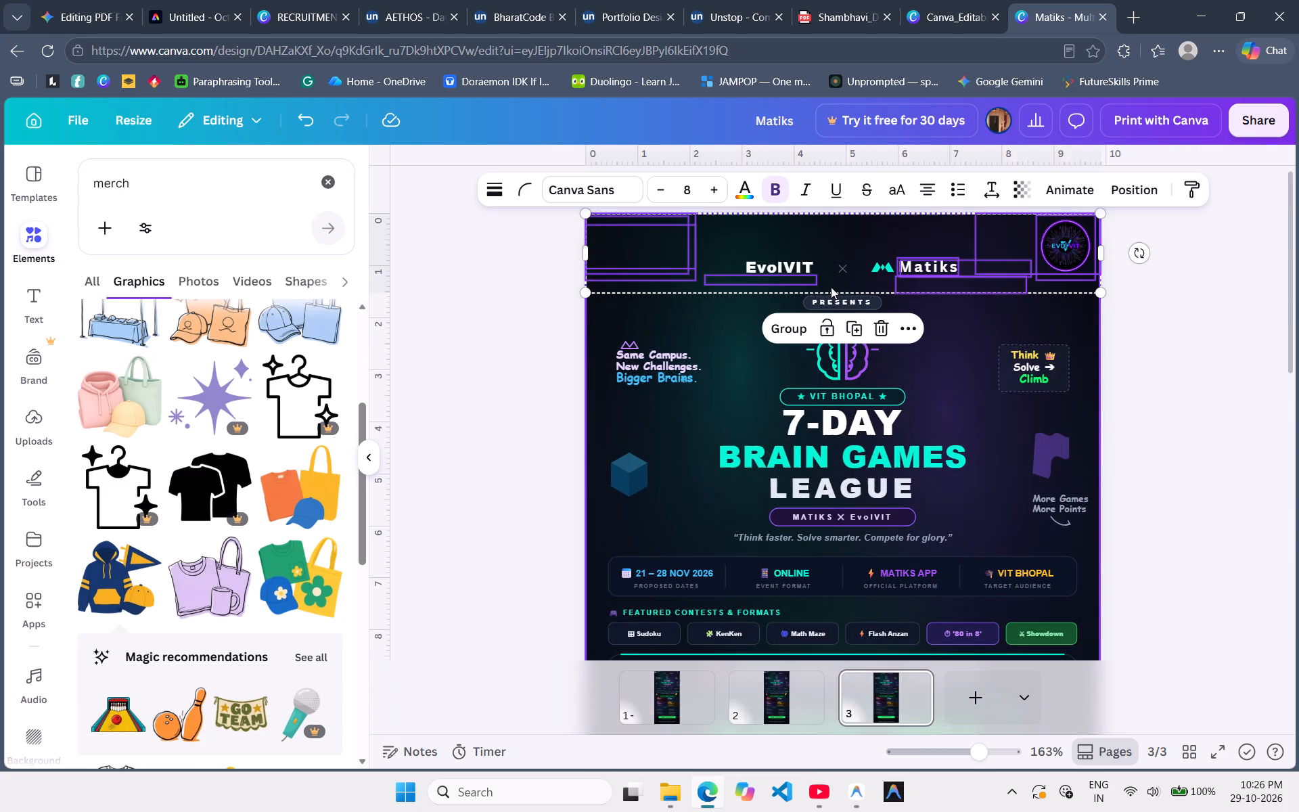
{"action": "left_click", "coordinate": [1175, 344]}
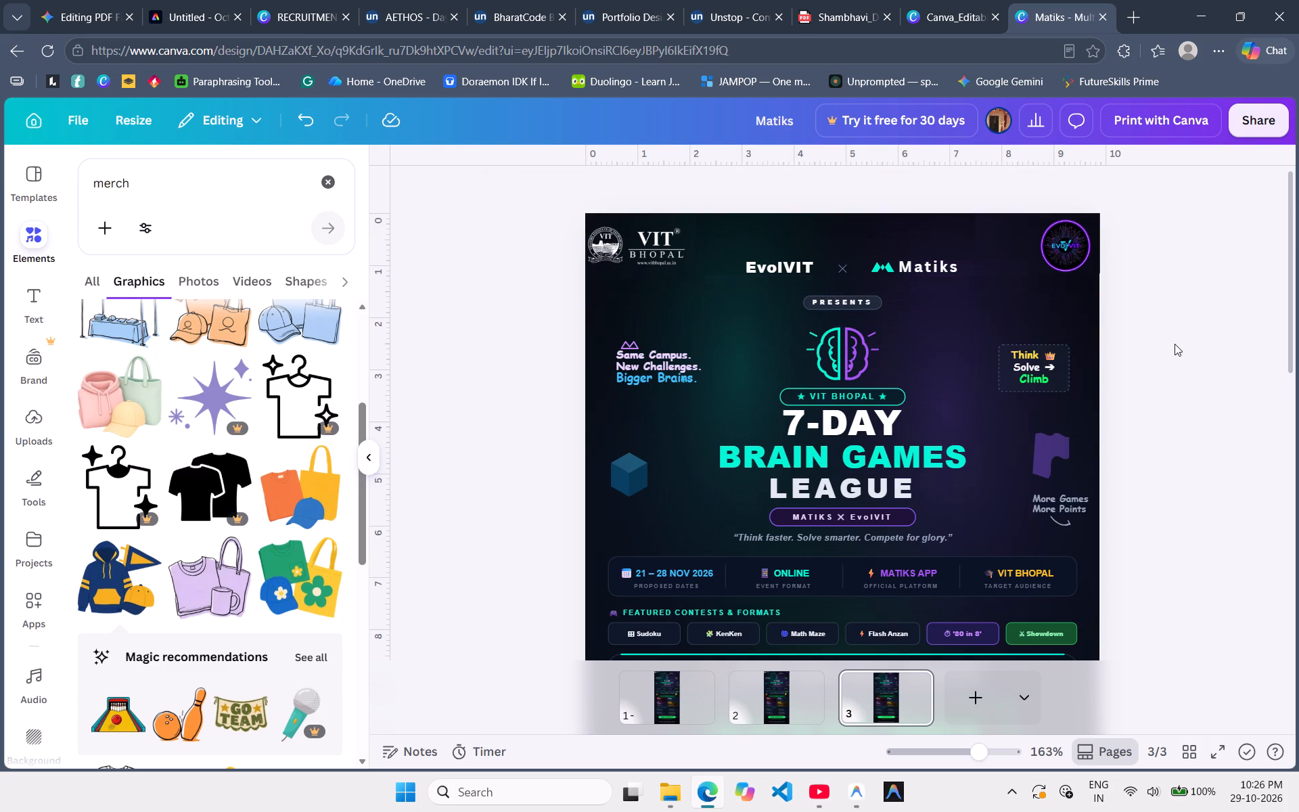
Check the page details of the duplicated poster page and the 9.9 x 21 cm page.
{"action": "scroll", "coordinate": [1175, 344], "scroll_direction": "down", "scroll_amount": 3}
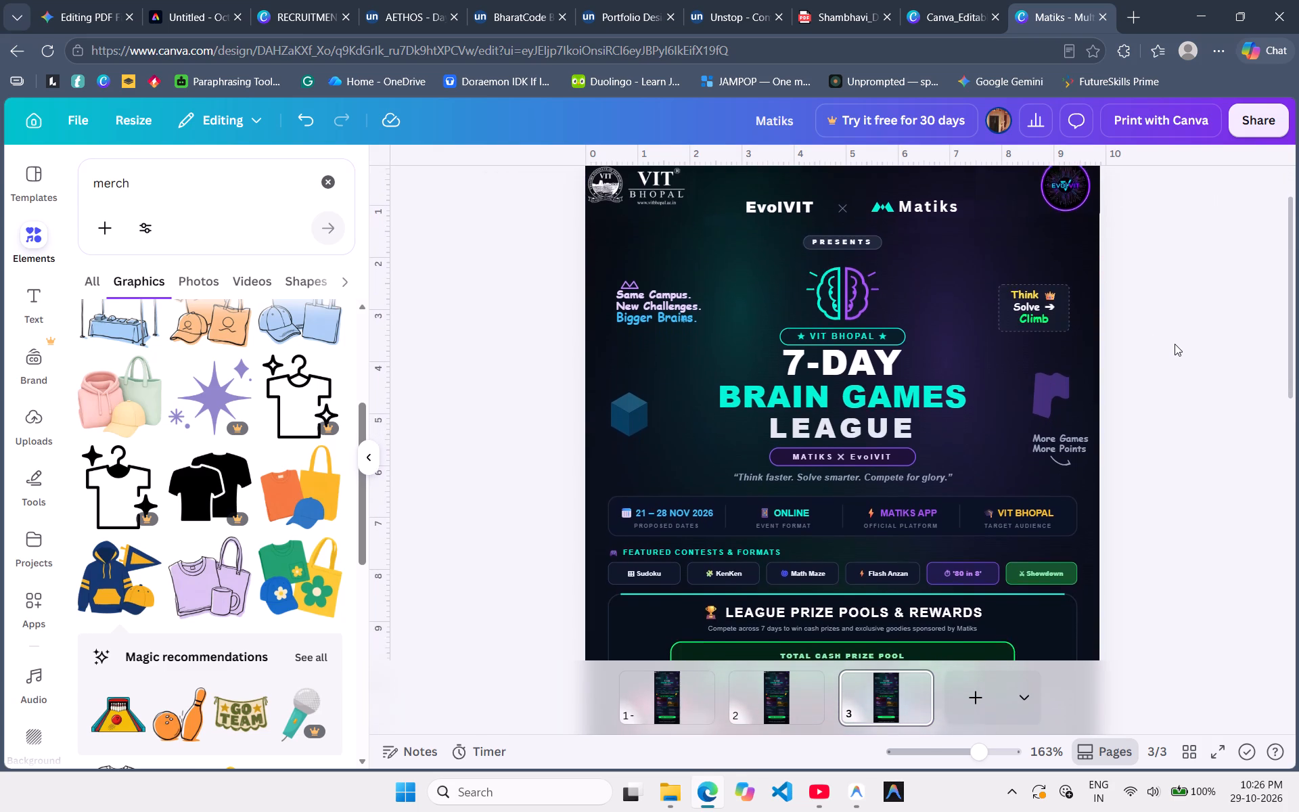
{"action": "scroll", "coordinate": [1175, 344], "scroll_direction": "down", "scroll_amount": 3}
{"action": "left_click", "coordinate": [781, 677]}
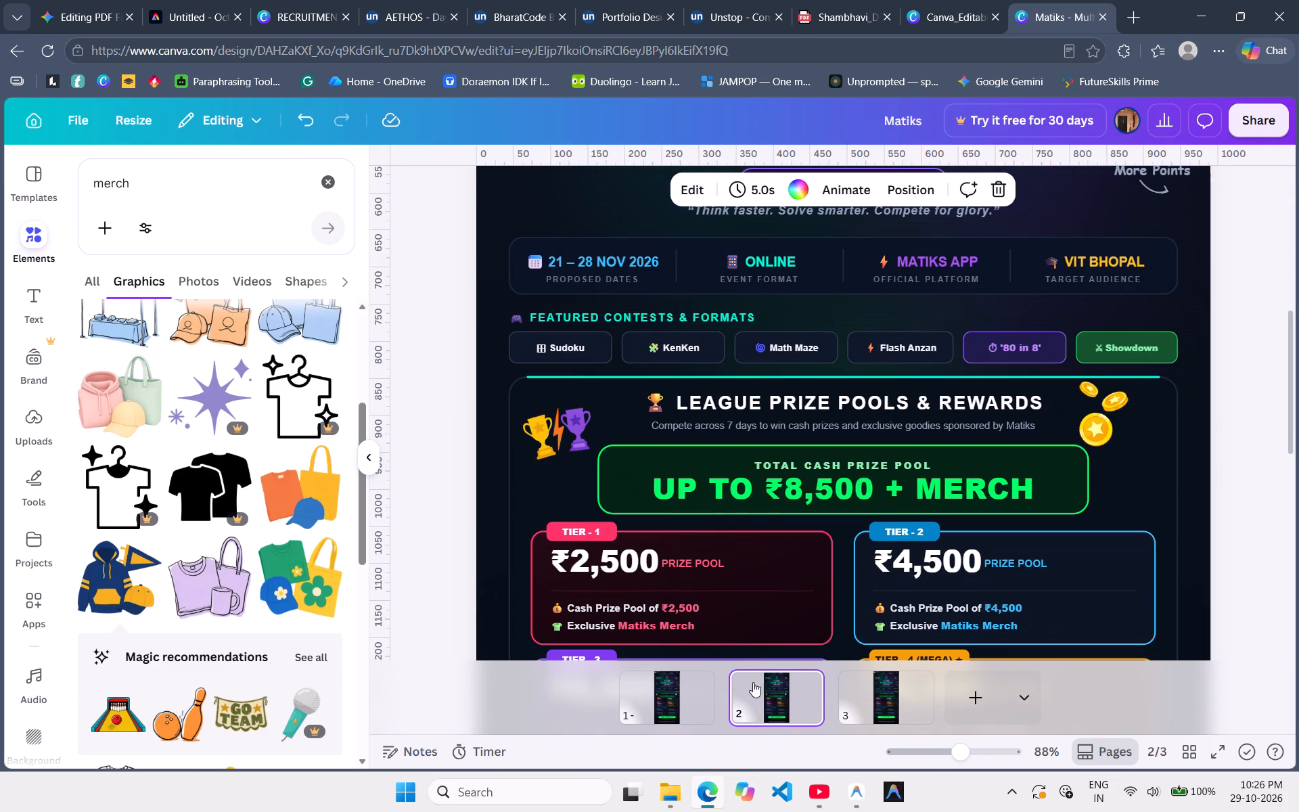
{"action": "left_click", "coordinate": [798, 679]}
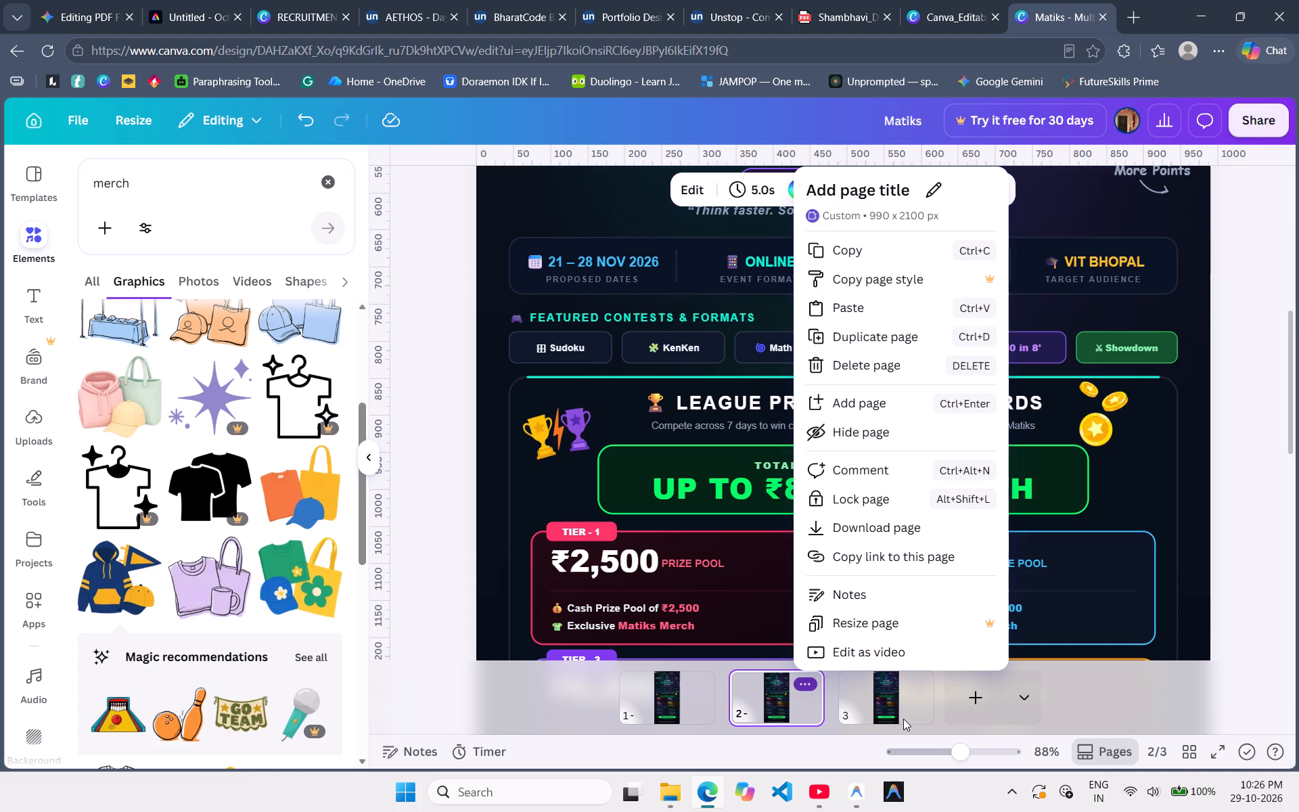
{"action": "left_click", "coordinate": [903, 719]}
{"action": "left_click", "coordinate": [892, 693]}
{"action": "left_click", "coordinate": [916, 682]}
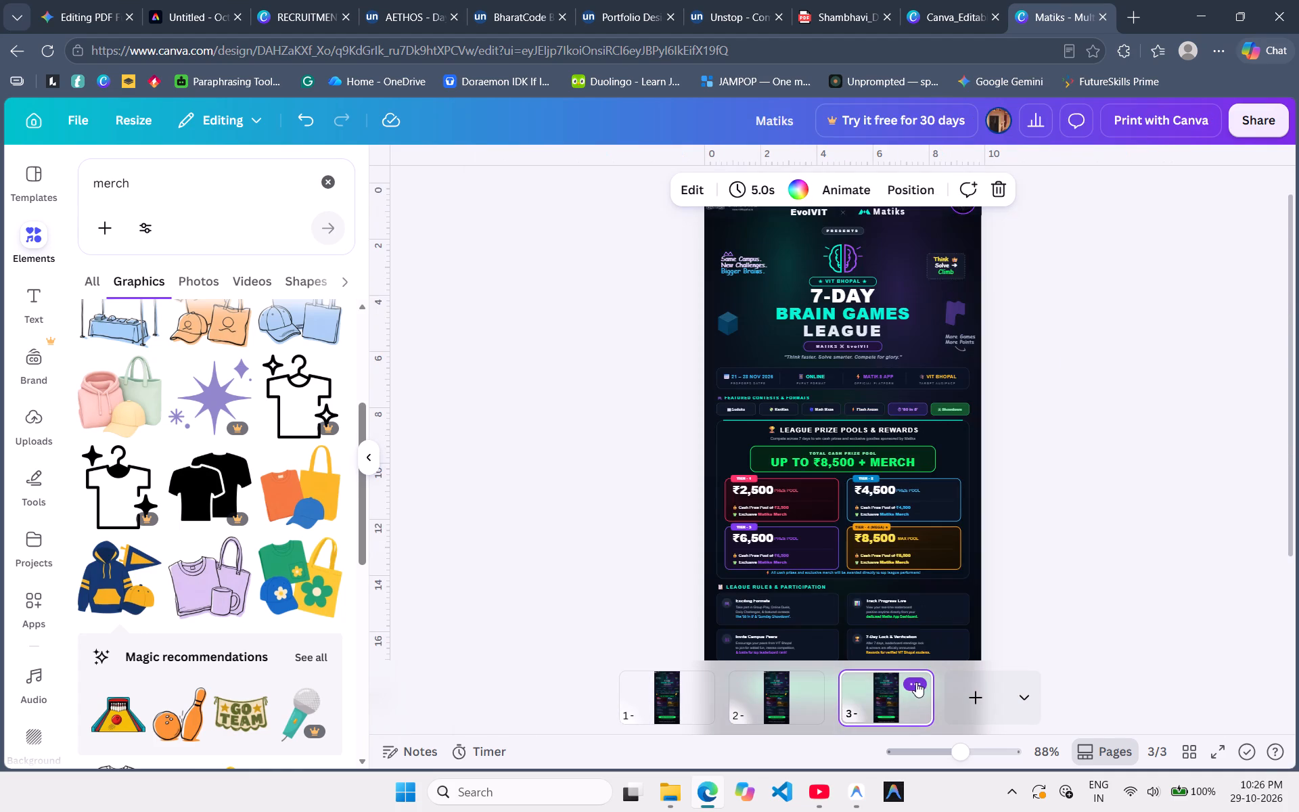
{"action": "left_click", "coordinate": [752, 692]}
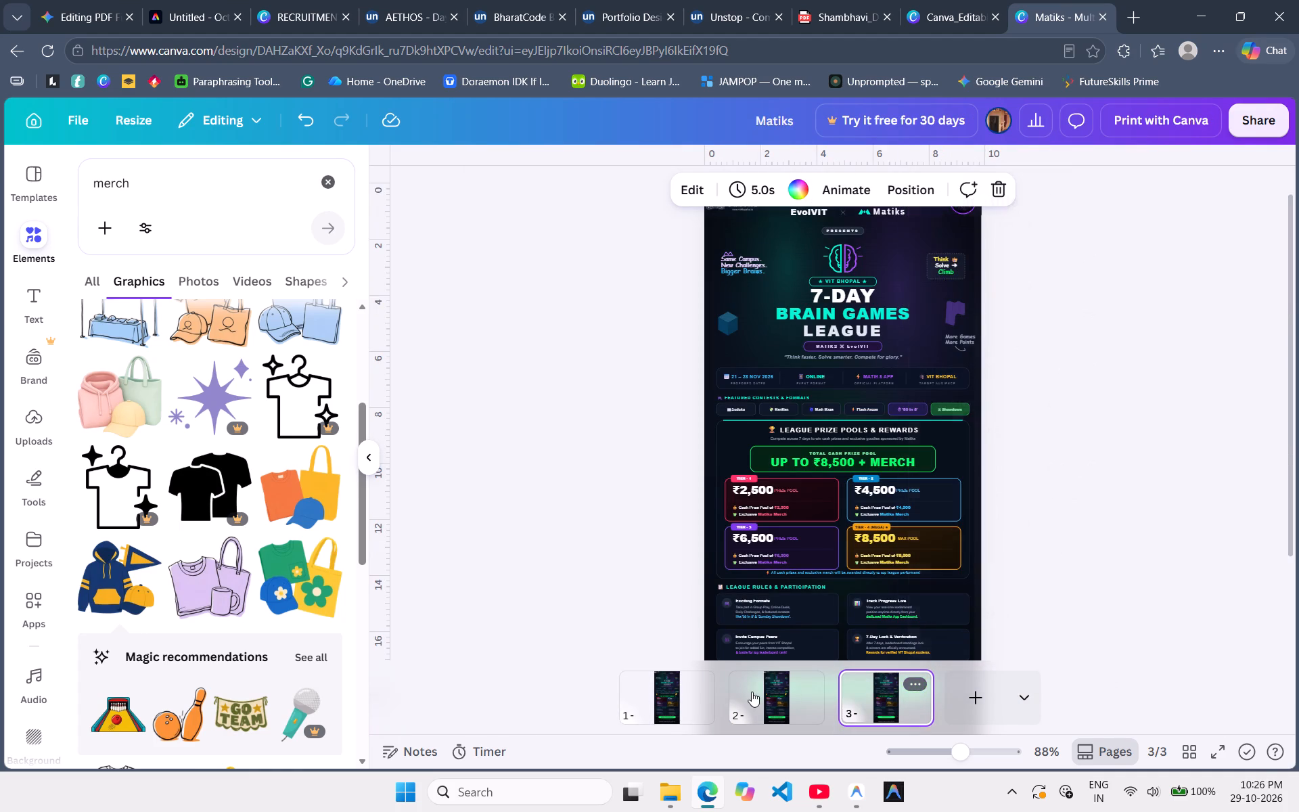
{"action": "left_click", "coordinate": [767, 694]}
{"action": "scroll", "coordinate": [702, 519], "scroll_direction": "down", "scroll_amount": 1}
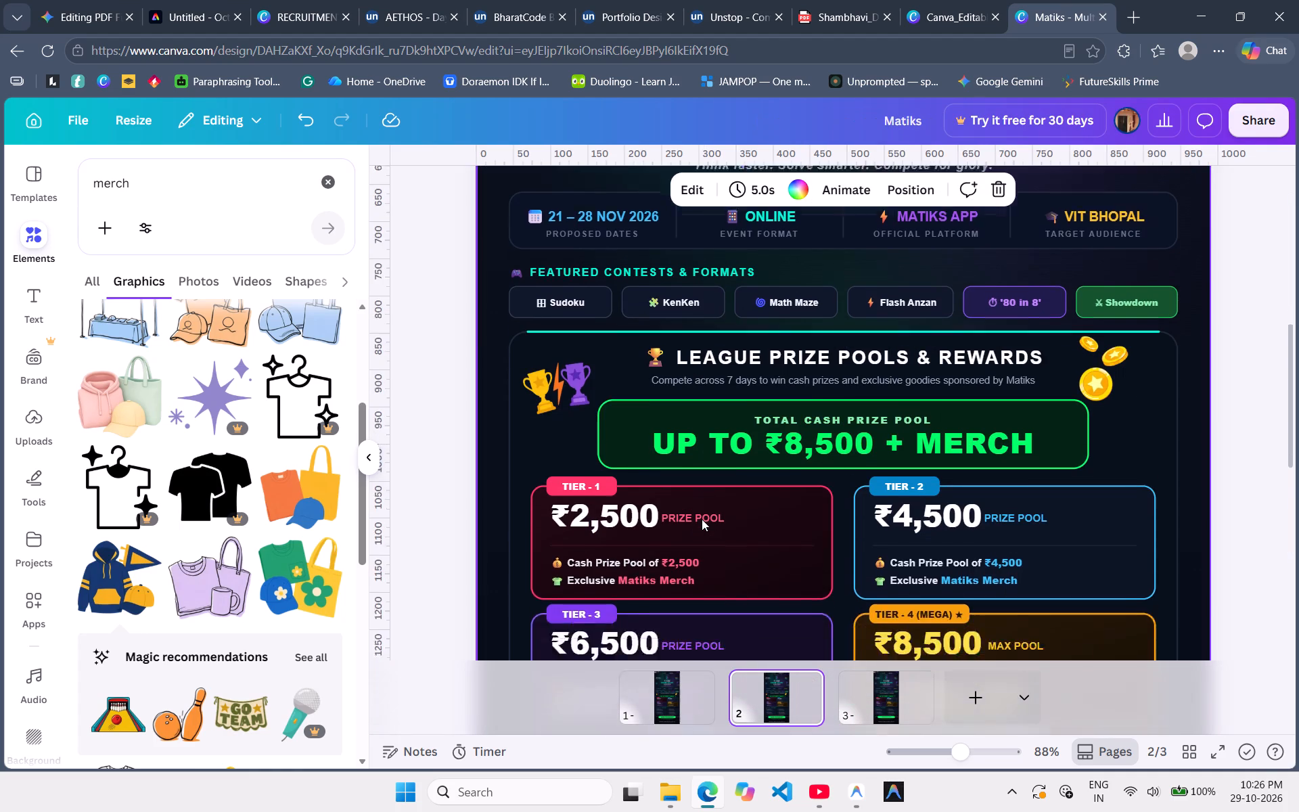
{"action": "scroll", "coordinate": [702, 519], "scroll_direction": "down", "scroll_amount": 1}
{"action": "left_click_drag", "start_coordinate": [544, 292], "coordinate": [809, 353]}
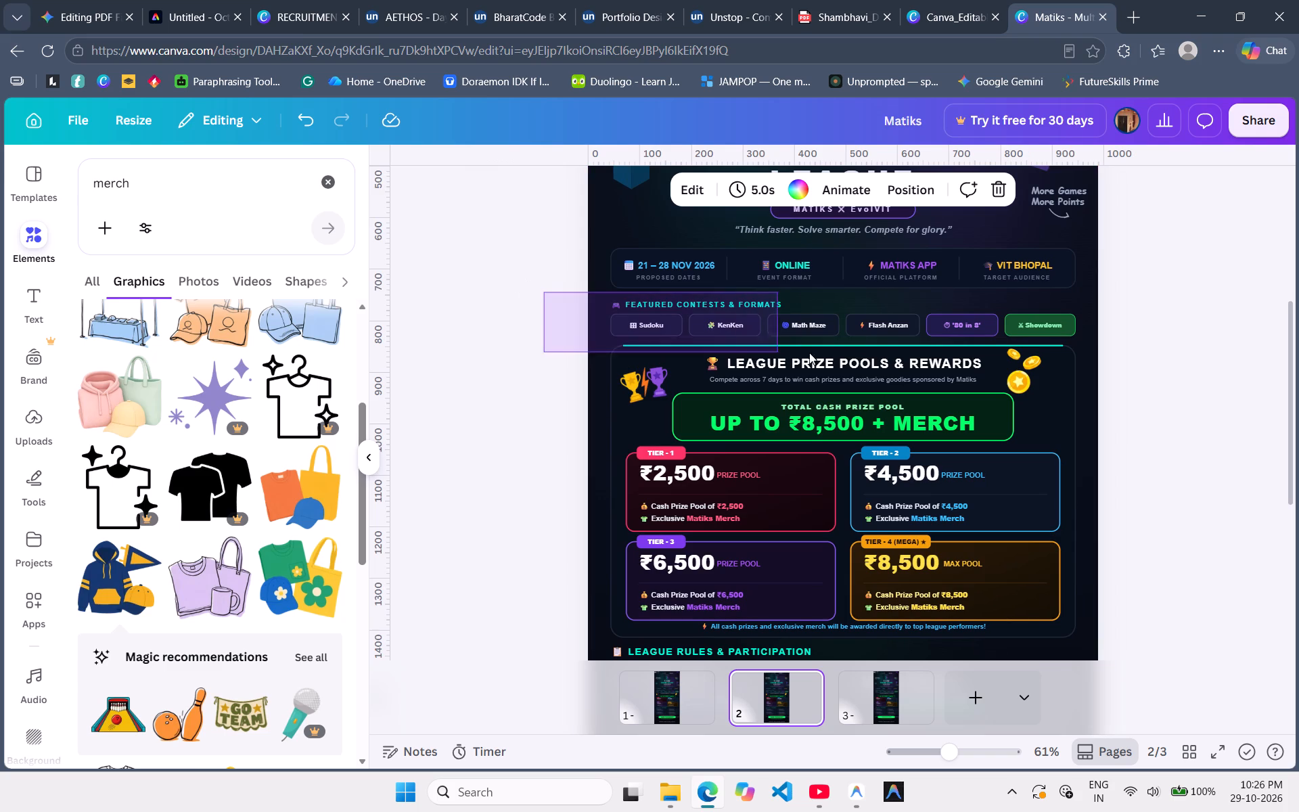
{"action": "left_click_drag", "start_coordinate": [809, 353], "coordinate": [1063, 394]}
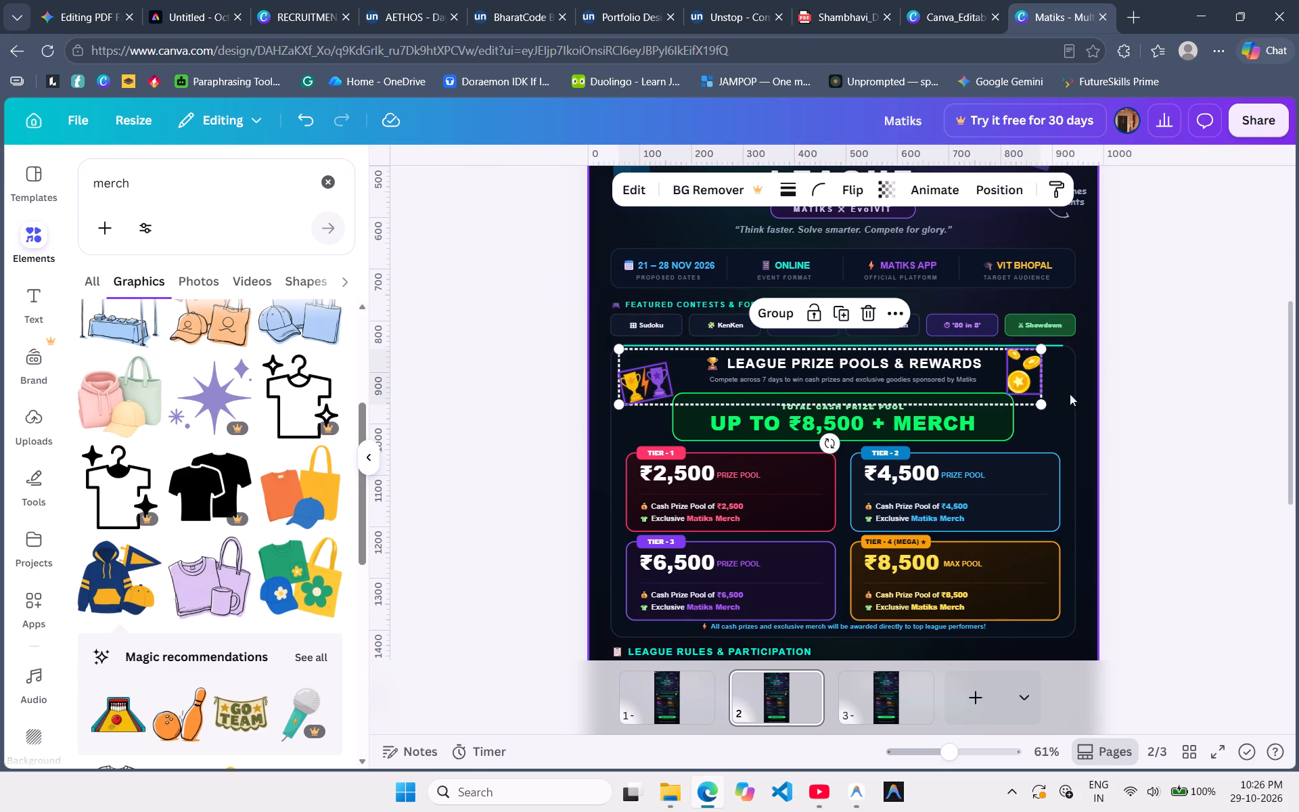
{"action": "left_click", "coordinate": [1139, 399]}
Lock the background image on the duplicated poster page.
{"action": "left_click", "coordinate": [1070, 411]}
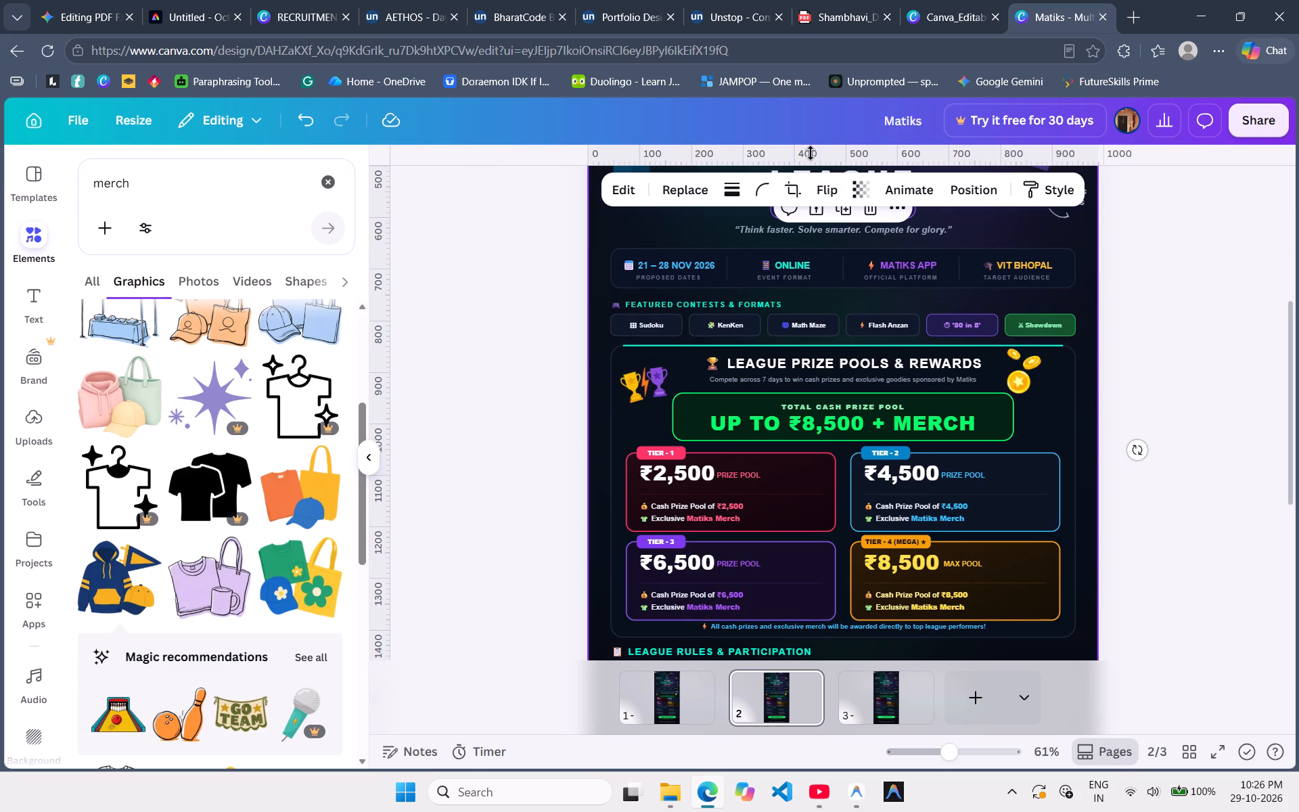
{"action": "scroll", "coordinate": [862, 298], "scroll_direction": "up", "scroll_amount": 3}
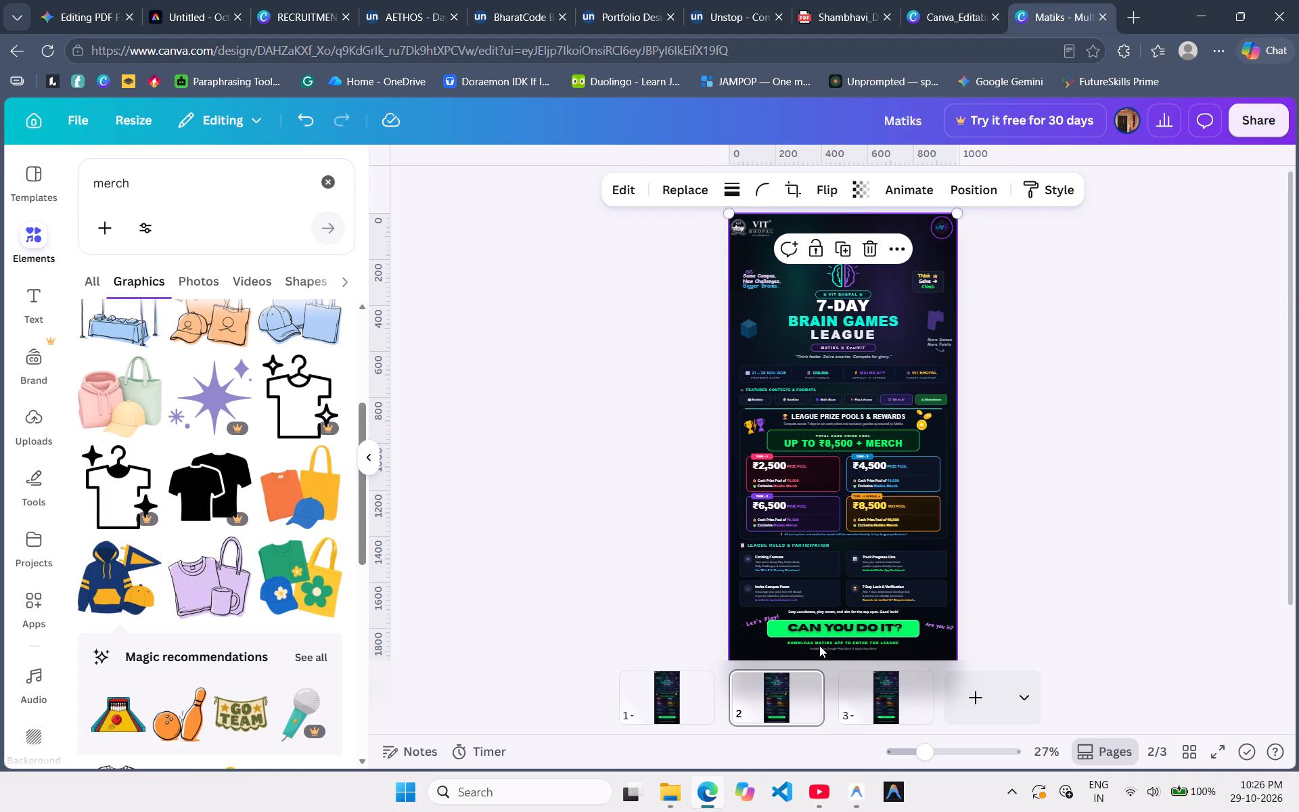
{"action": "left_click", "coordinate": [819, 646]}
{"action": "left_click", "coordinate": [913, 560]}
{"action": "left_click", "coordinate": [813, 257]}
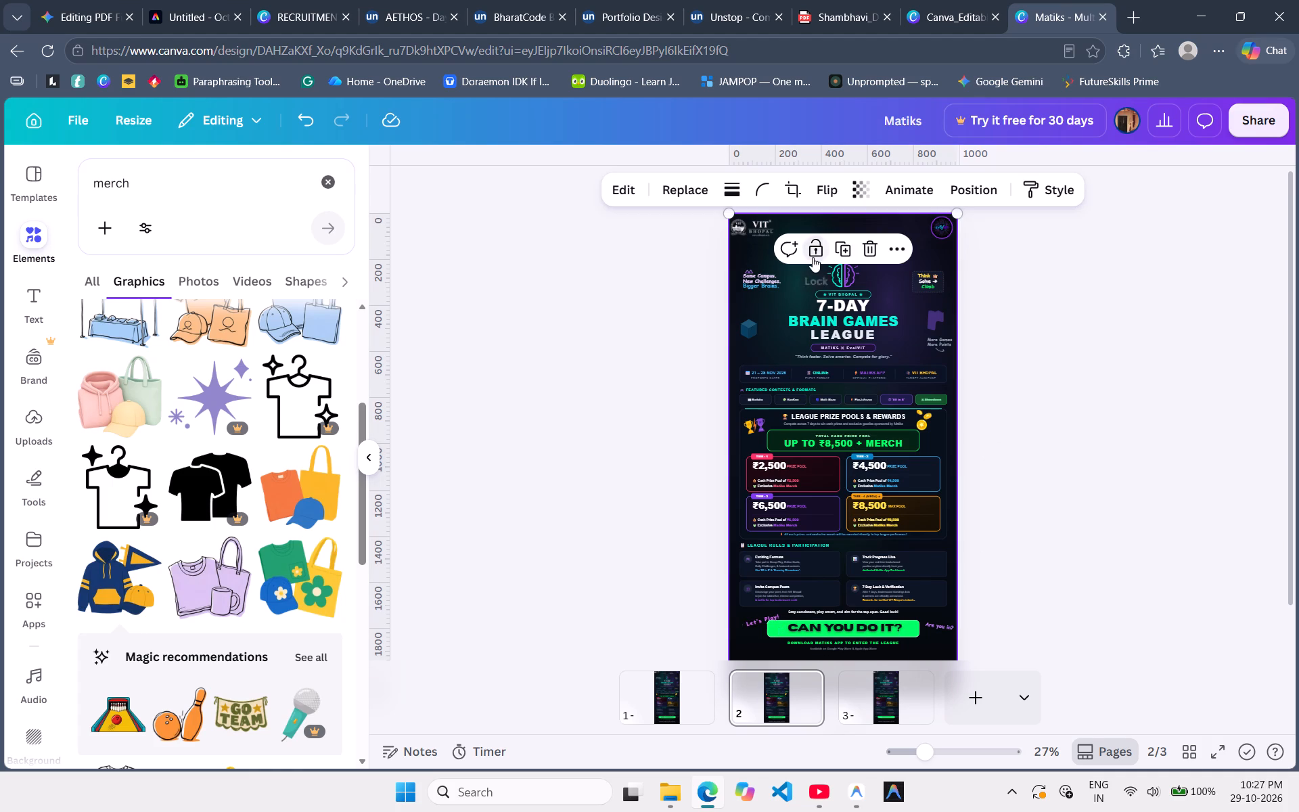
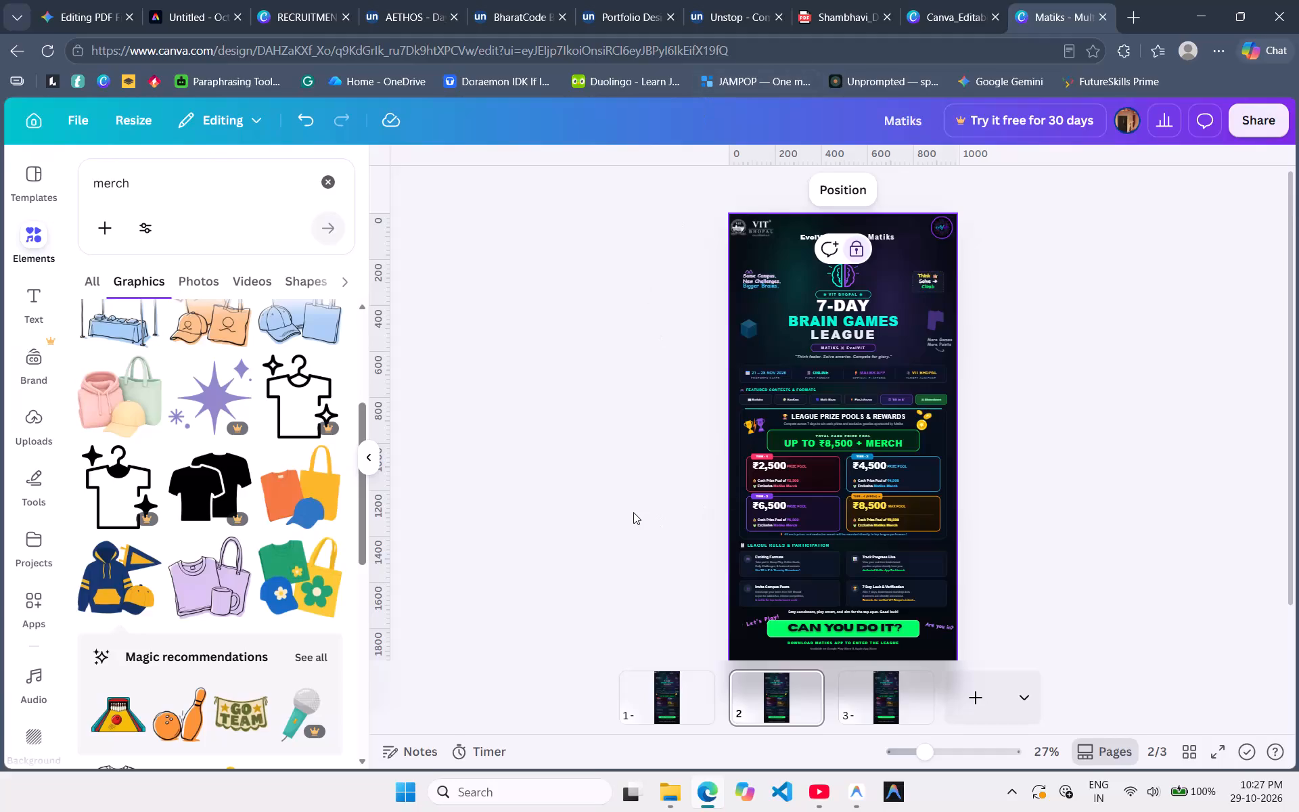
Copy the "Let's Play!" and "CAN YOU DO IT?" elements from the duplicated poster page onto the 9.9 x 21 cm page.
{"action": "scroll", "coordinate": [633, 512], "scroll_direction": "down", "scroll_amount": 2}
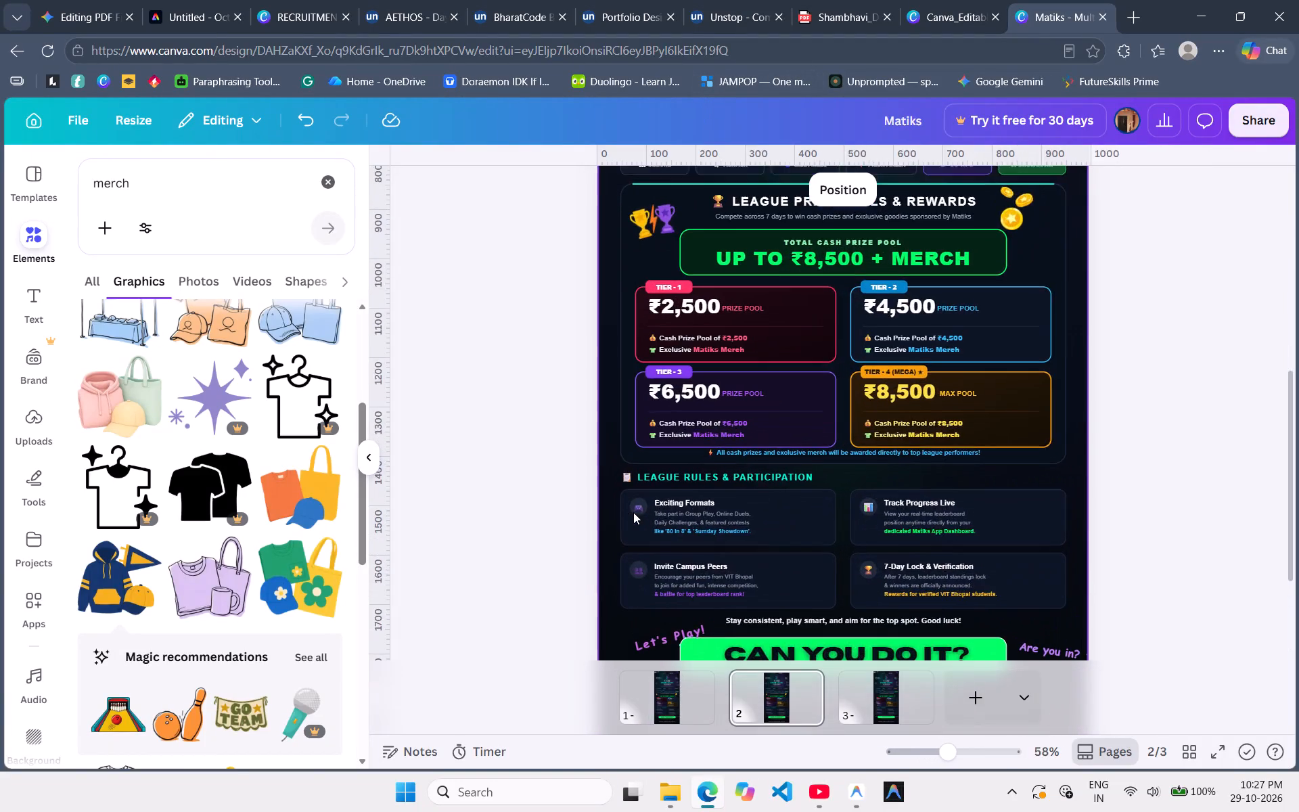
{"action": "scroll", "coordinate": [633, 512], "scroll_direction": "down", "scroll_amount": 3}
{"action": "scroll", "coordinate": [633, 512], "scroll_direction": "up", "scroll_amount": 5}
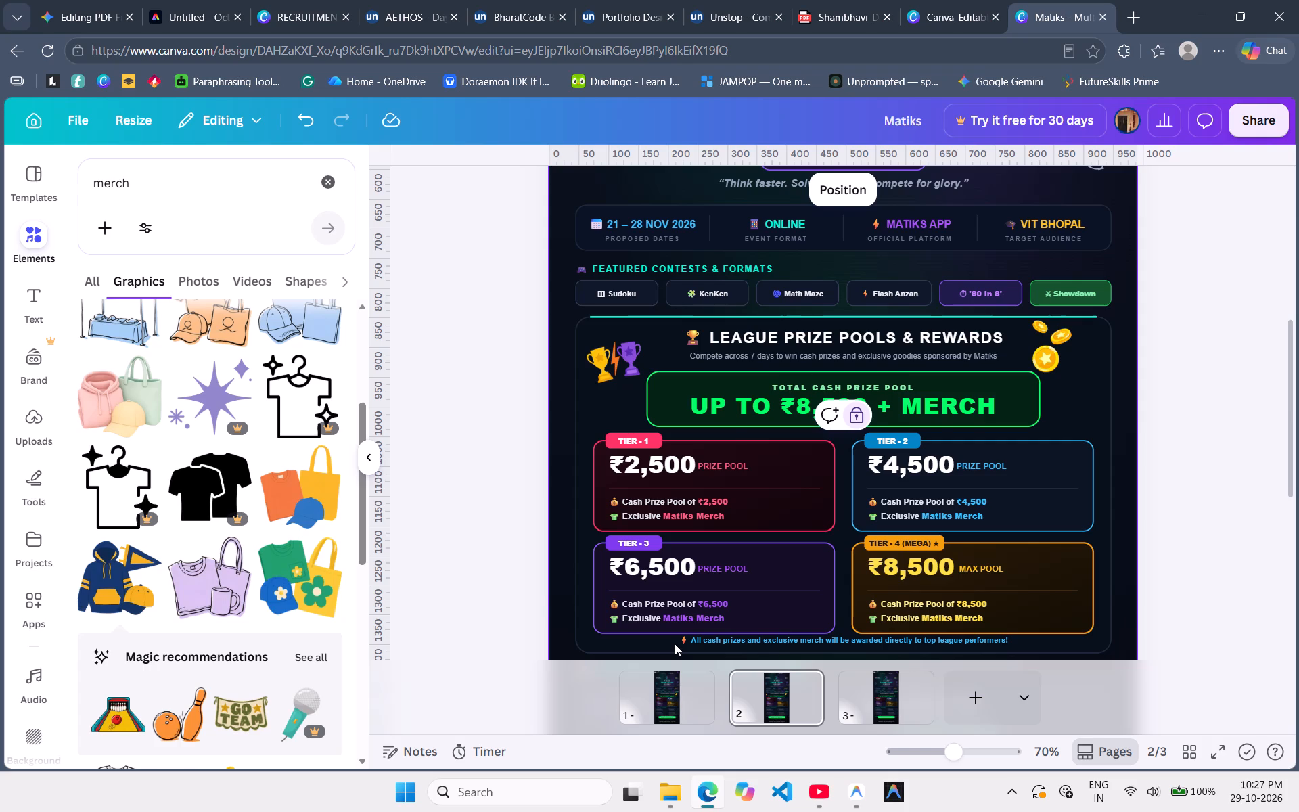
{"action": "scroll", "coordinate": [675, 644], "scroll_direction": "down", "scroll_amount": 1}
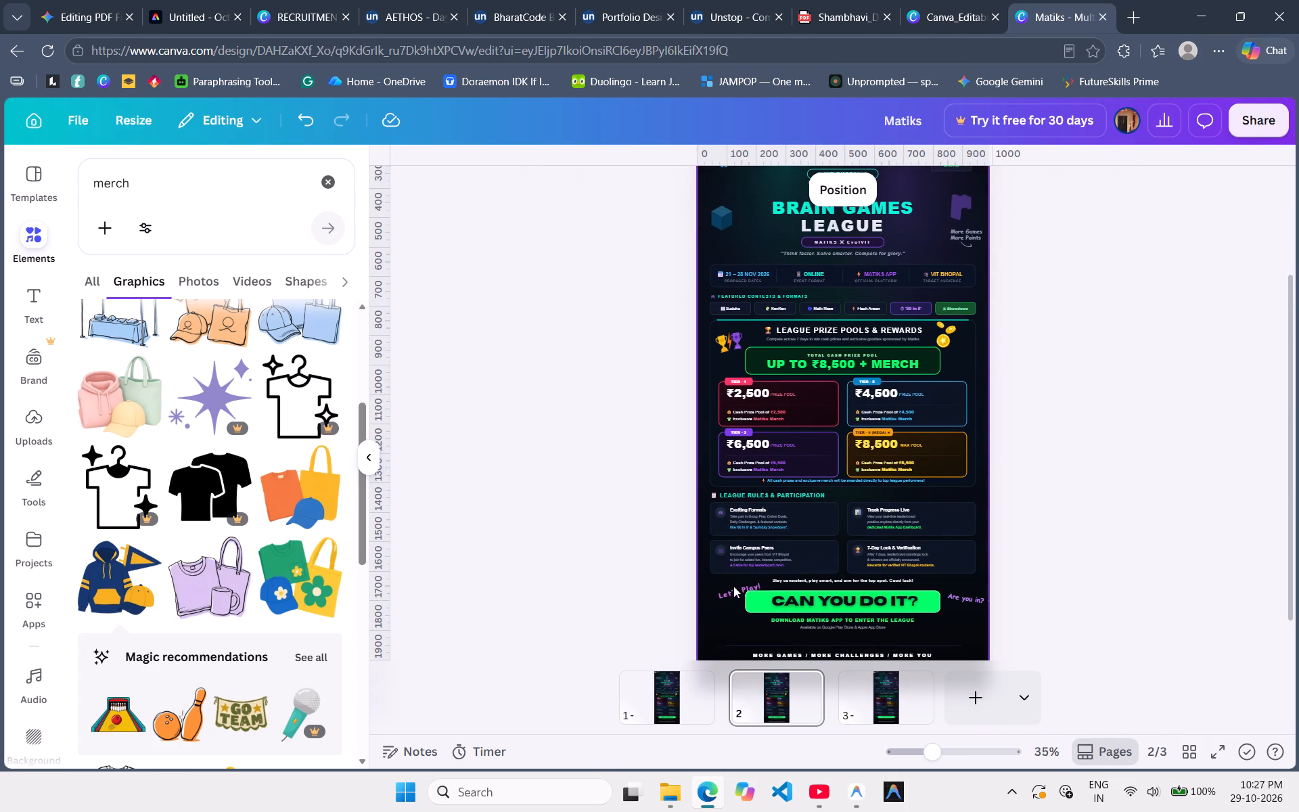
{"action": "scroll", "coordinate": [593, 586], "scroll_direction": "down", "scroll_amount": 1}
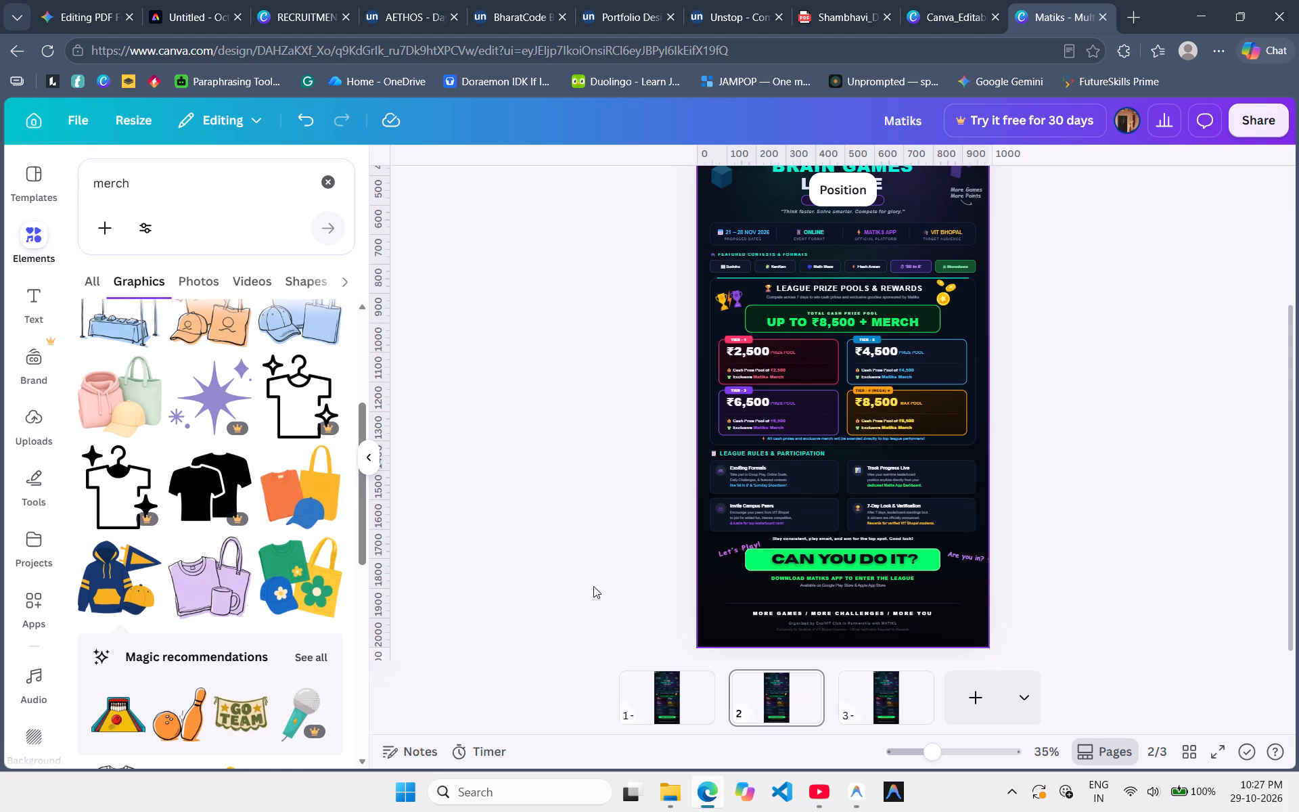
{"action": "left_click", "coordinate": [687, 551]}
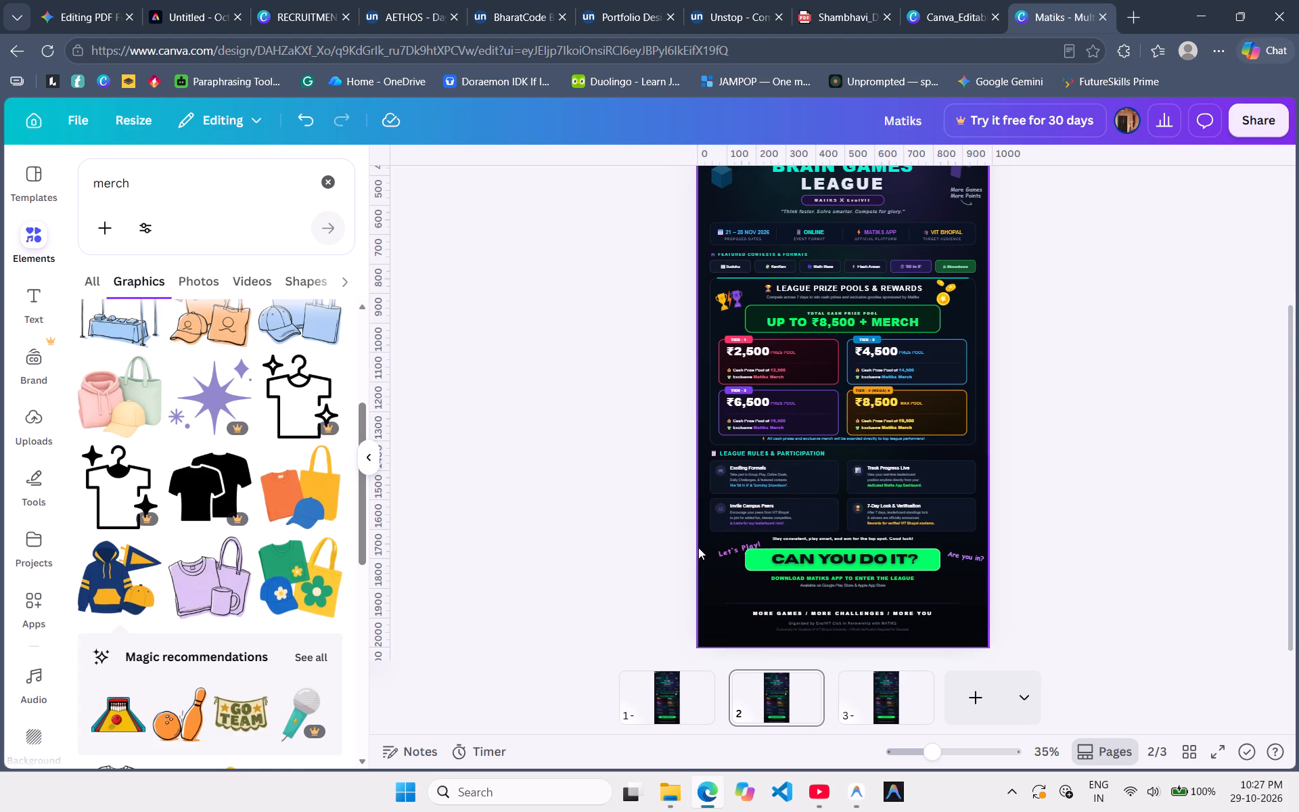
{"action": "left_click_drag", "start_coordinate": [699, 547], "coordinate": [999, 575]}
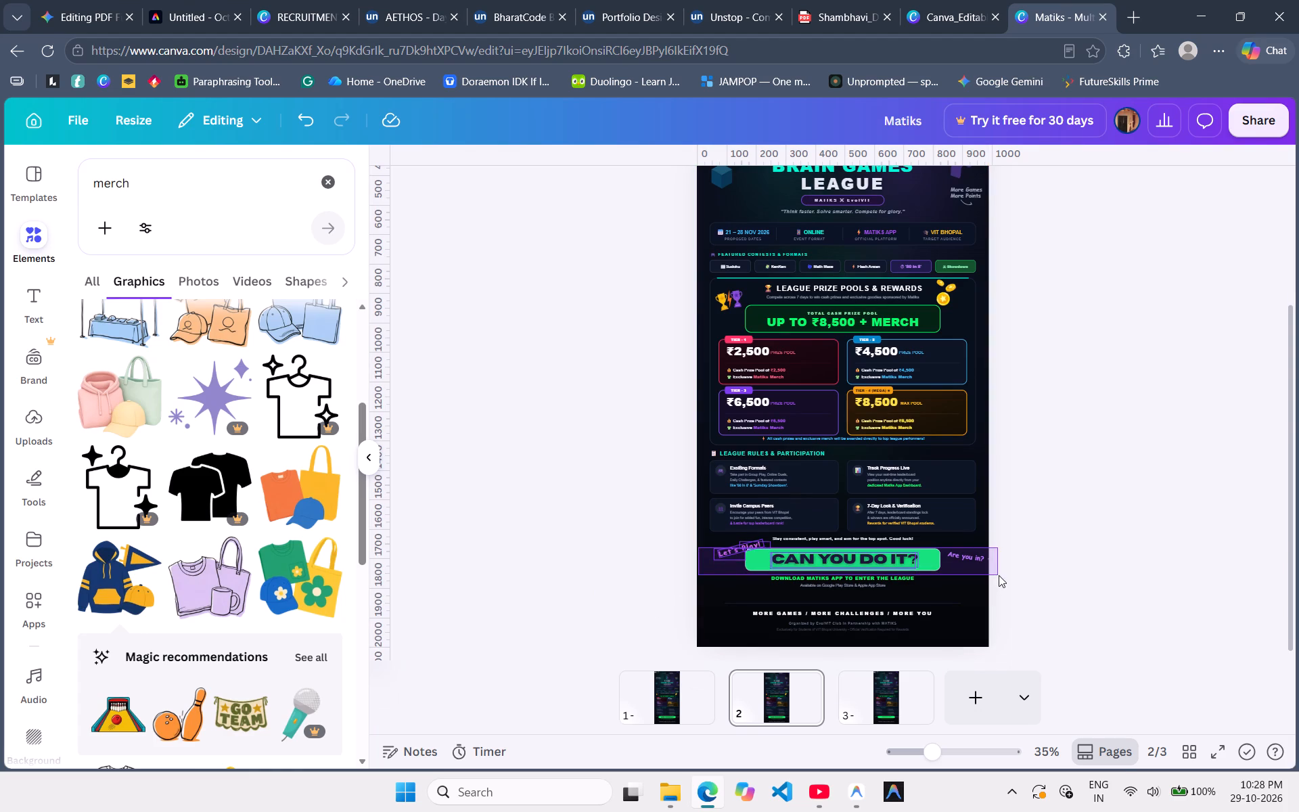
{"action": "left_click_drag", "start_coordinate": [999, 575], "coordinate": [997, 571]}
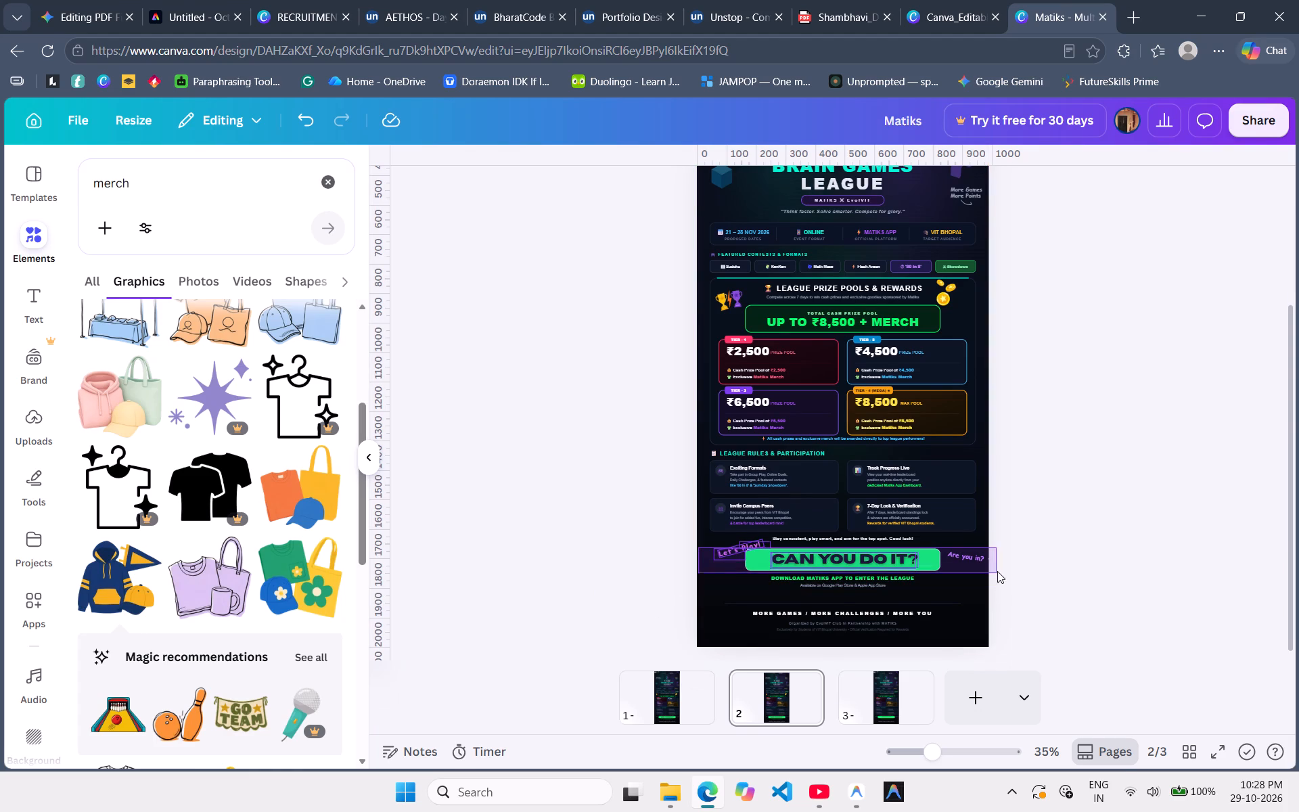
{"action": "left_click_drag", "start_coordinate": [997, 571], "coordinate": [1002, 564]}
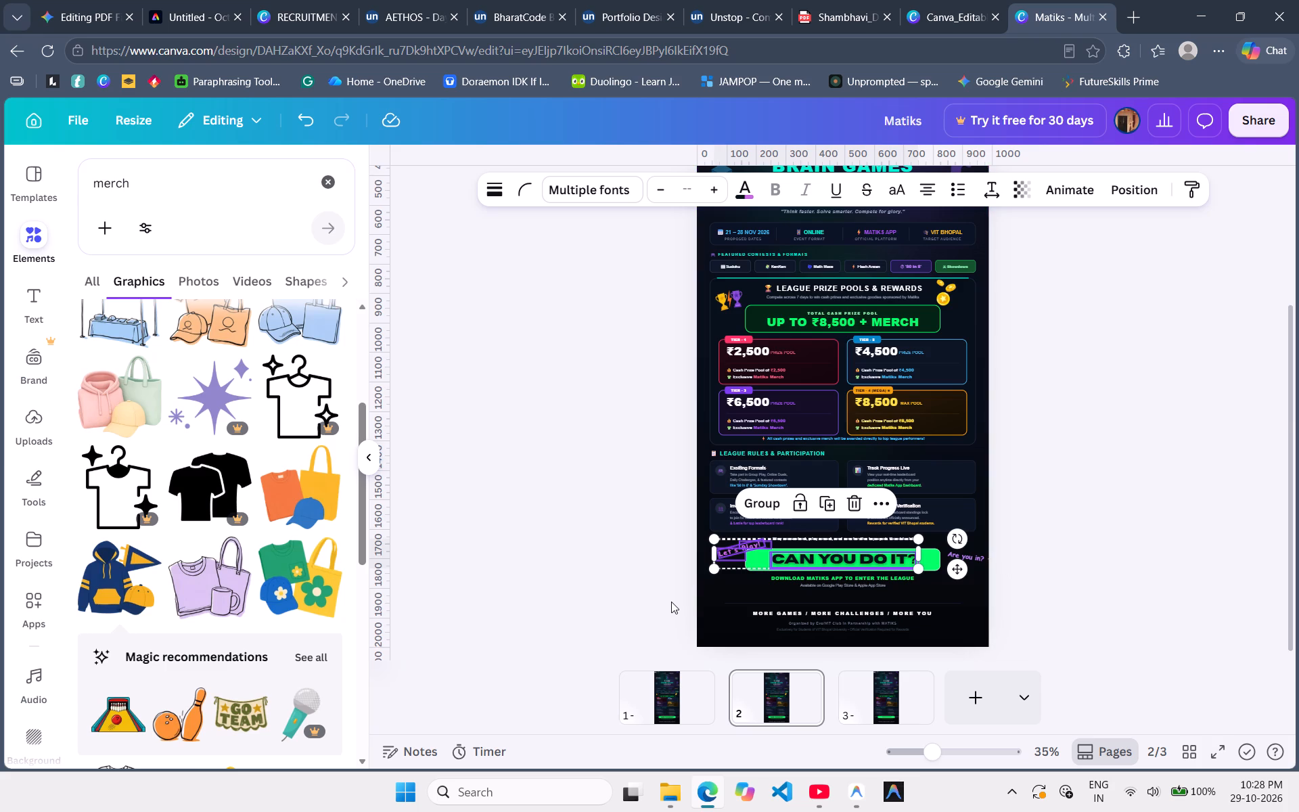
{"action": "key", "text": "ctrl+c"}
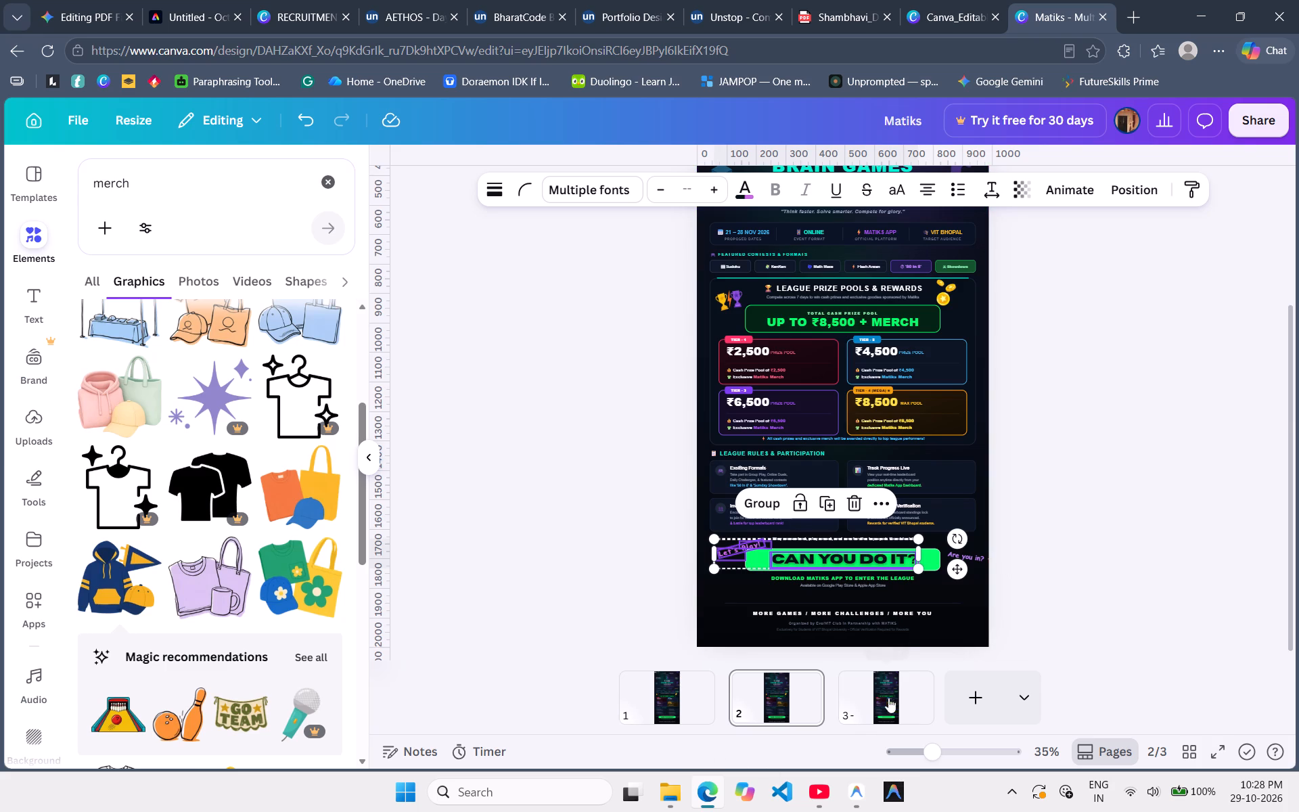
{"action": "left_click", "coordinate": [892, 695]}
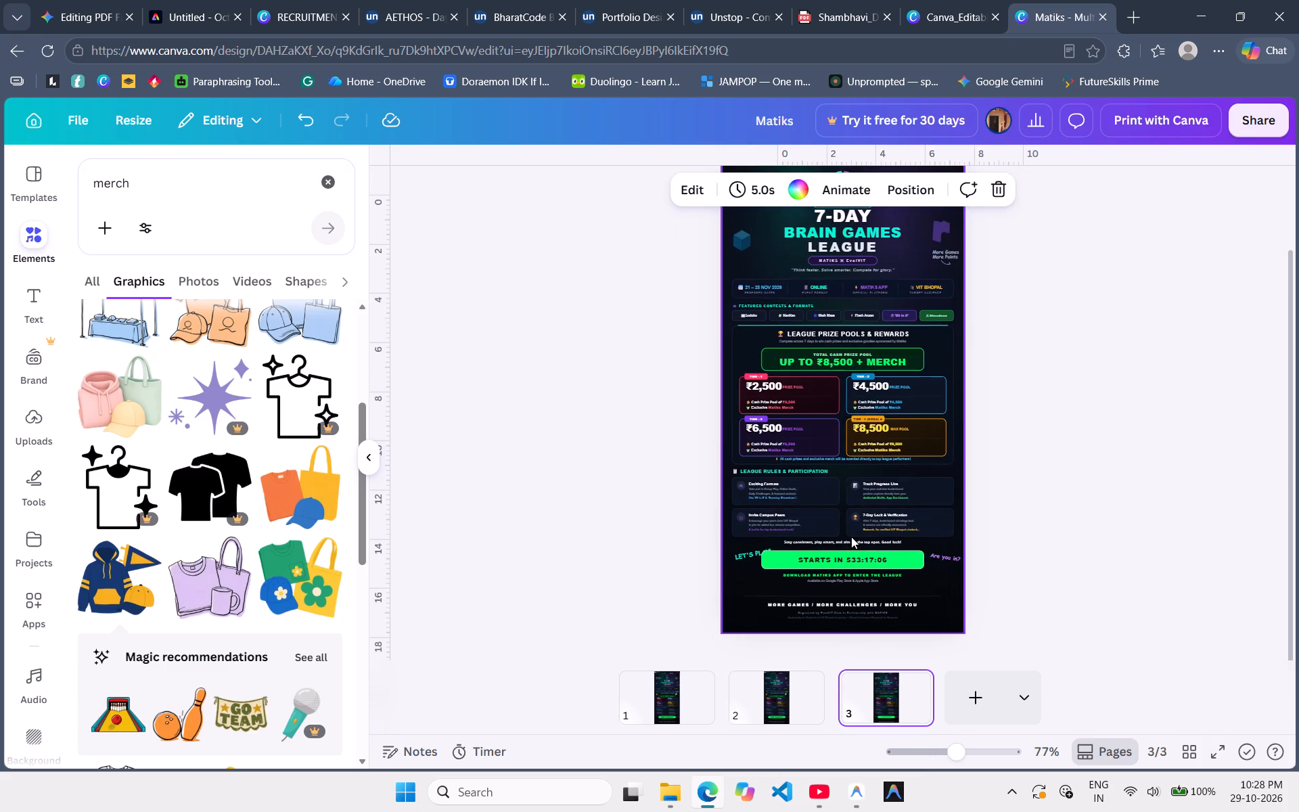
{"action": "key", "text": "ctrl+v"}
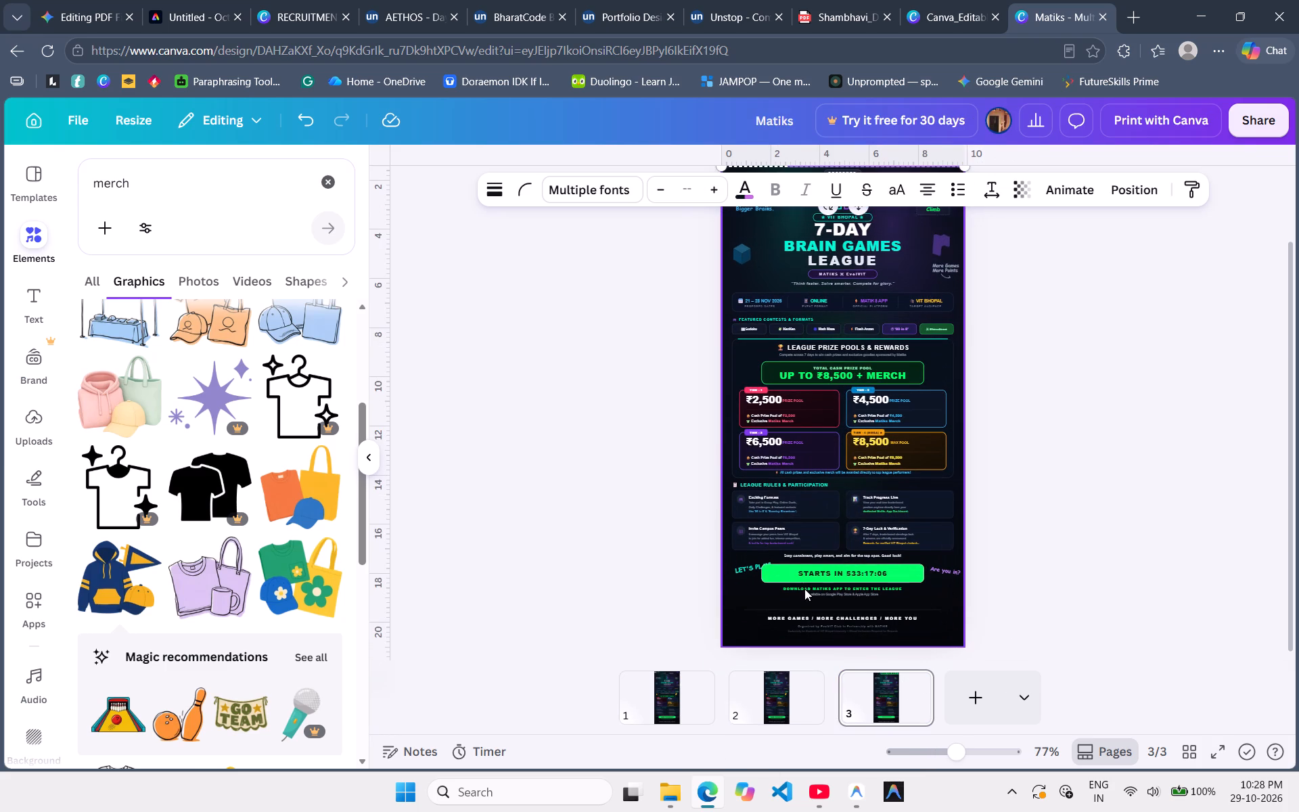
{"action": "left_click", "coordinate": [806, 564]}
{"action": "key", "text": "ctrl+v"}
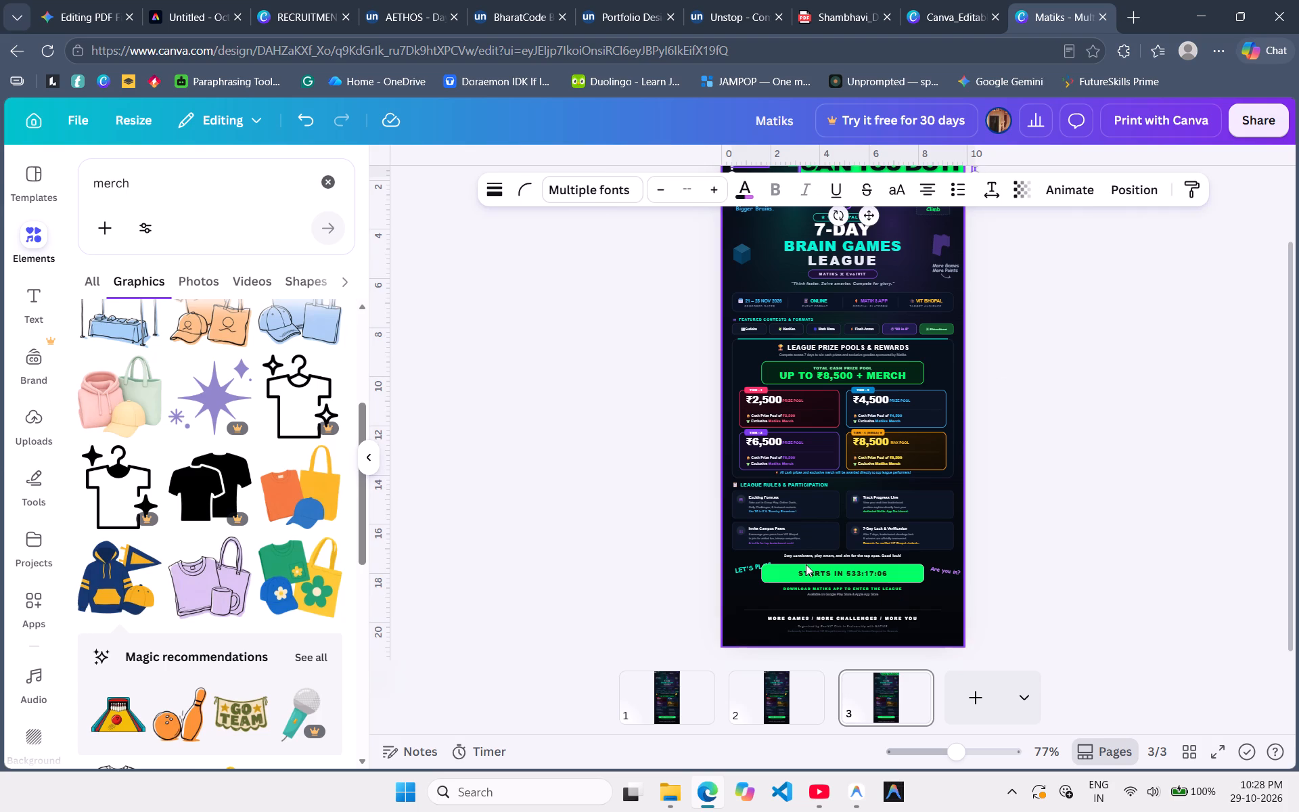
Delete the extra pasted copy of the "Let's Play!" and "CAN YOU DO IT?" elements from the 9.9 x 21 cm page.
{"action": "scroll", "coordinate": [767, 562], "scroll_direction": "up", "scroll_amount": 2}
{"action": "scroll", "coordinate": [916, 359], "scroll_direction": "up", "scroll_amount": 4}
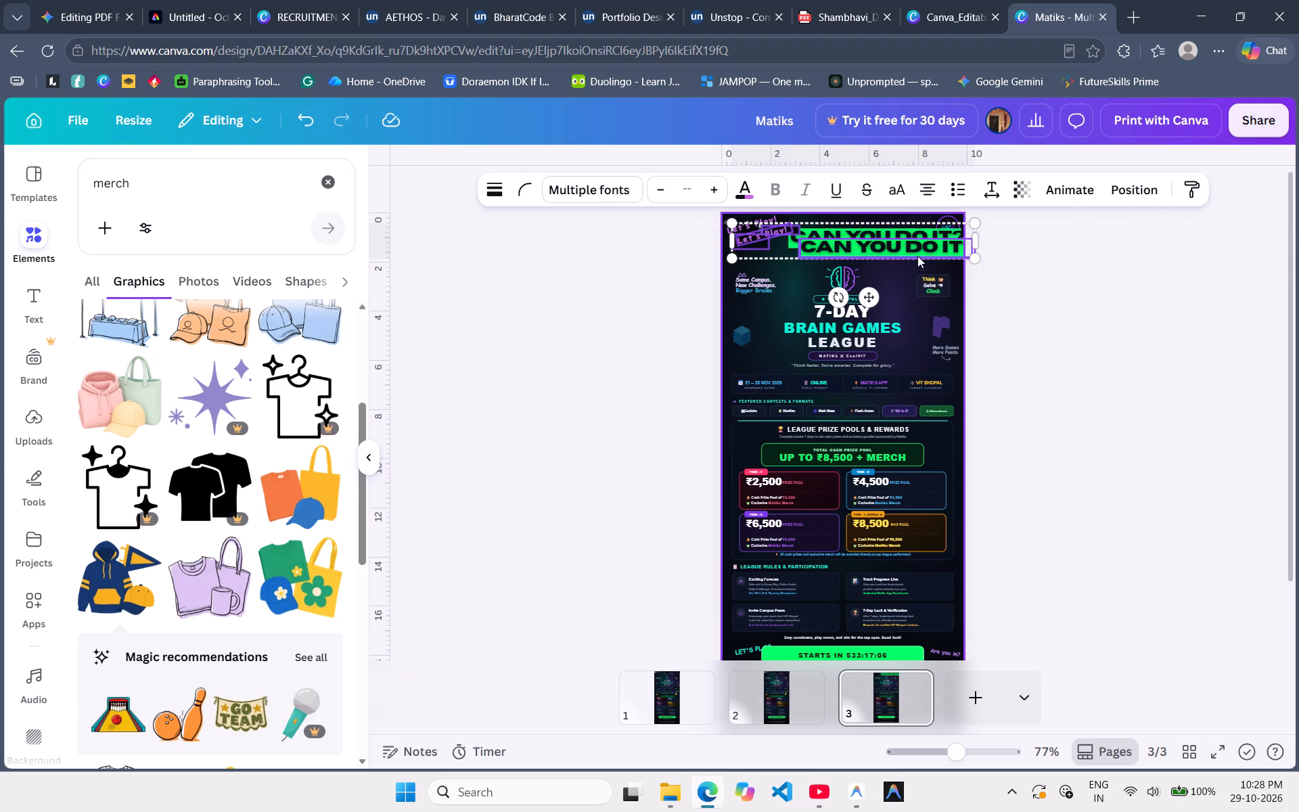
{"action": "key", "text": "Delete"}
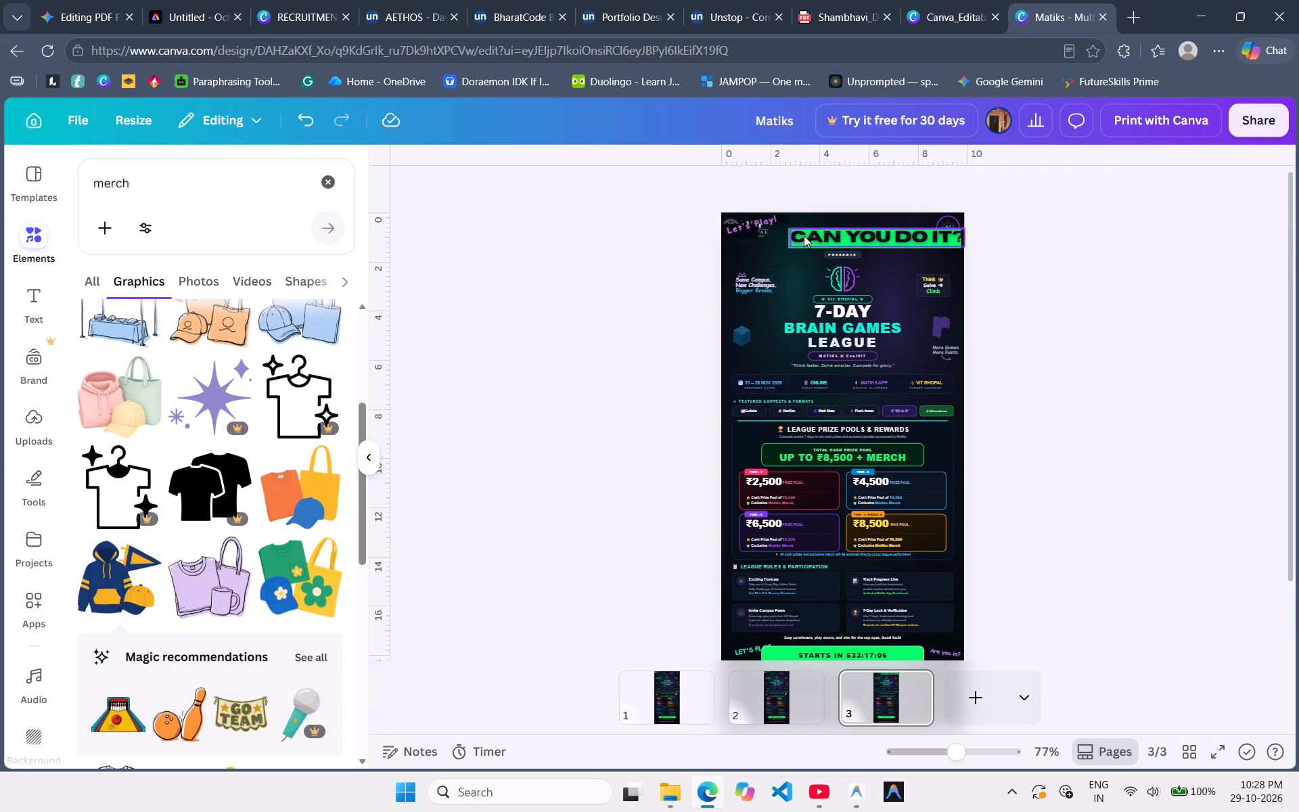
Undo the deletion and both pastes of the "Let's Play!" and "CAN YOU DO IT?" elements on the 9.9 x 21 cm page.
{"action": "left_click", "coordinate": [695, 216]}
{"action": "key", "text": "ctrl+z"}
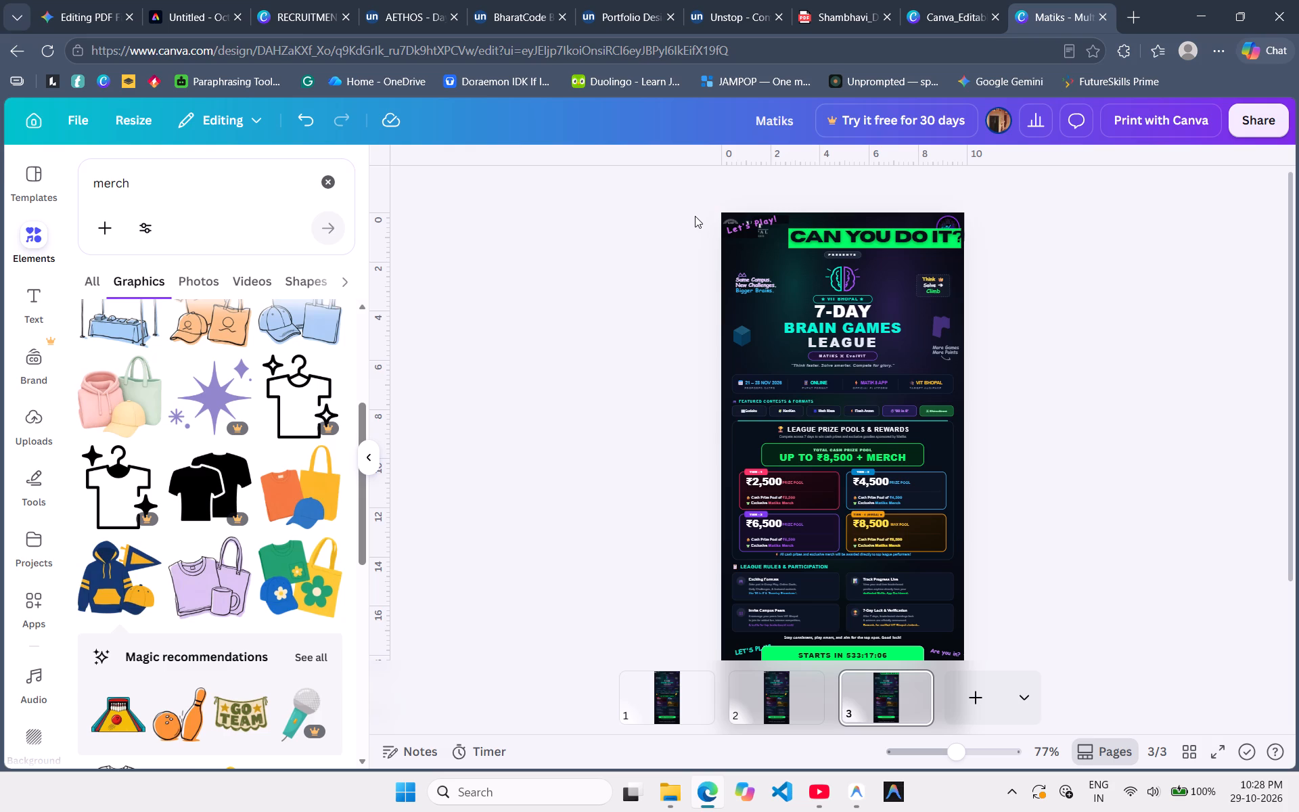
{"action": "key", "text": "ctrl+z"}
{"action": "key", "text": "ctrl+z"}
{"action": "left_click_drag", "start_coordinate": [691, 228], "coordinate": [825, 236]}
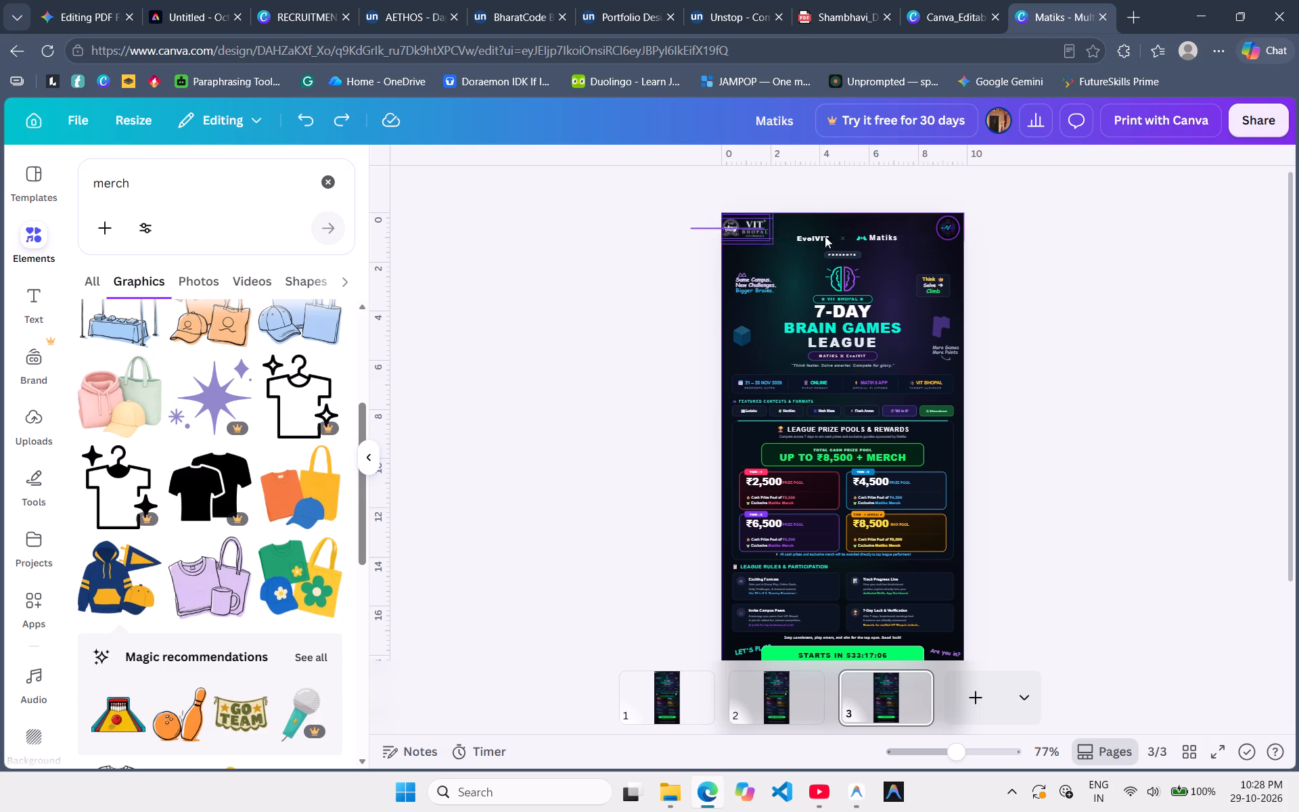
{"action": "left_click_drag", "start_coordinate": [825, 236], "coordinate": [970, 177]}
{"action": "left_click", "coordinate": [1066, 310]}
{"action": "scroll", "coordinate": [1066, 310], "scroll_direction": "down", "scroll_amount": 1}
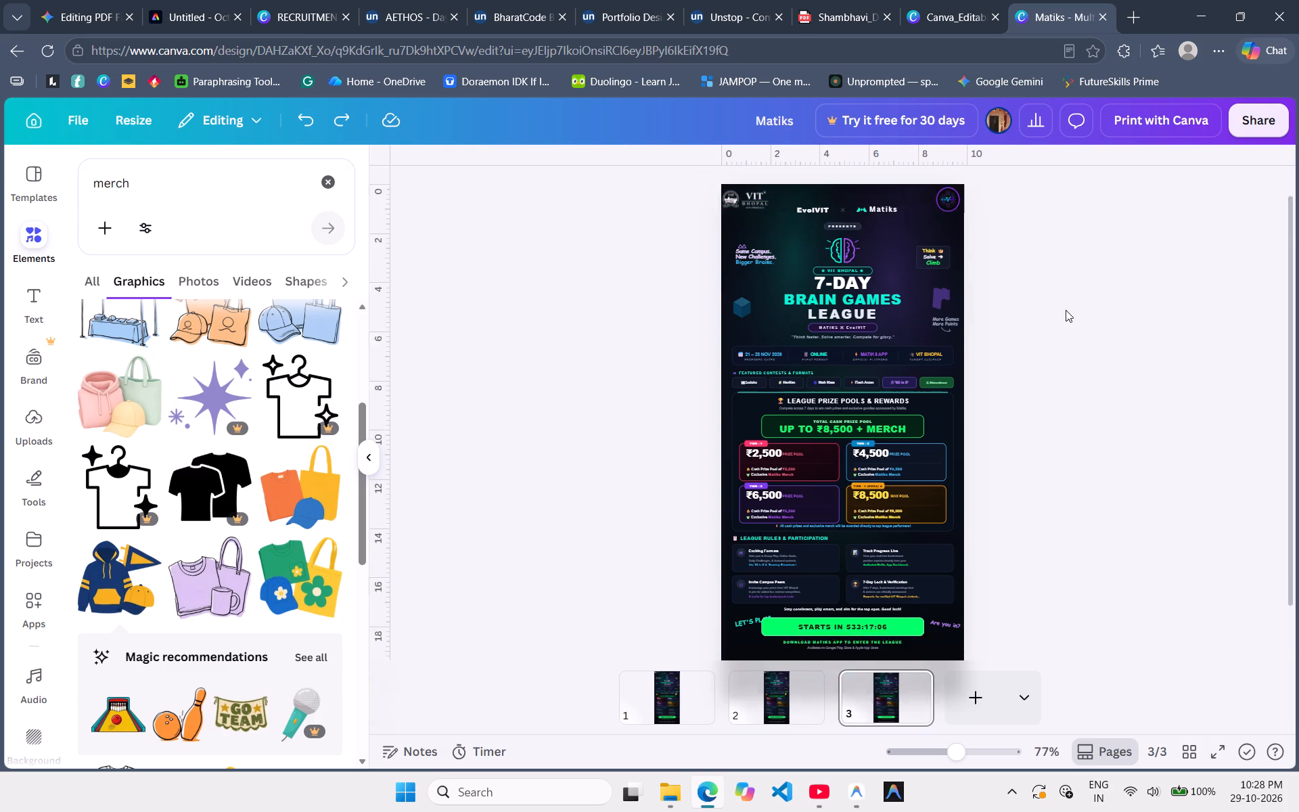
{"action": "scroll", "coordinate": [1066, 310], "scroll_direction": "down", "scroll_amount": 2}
Group the "Let's Play!" and "CAN YOU DO IT?" elements with their cover patches on the duplicated poster page.
{"action": "left_click", "coordinate": [767, 706]}
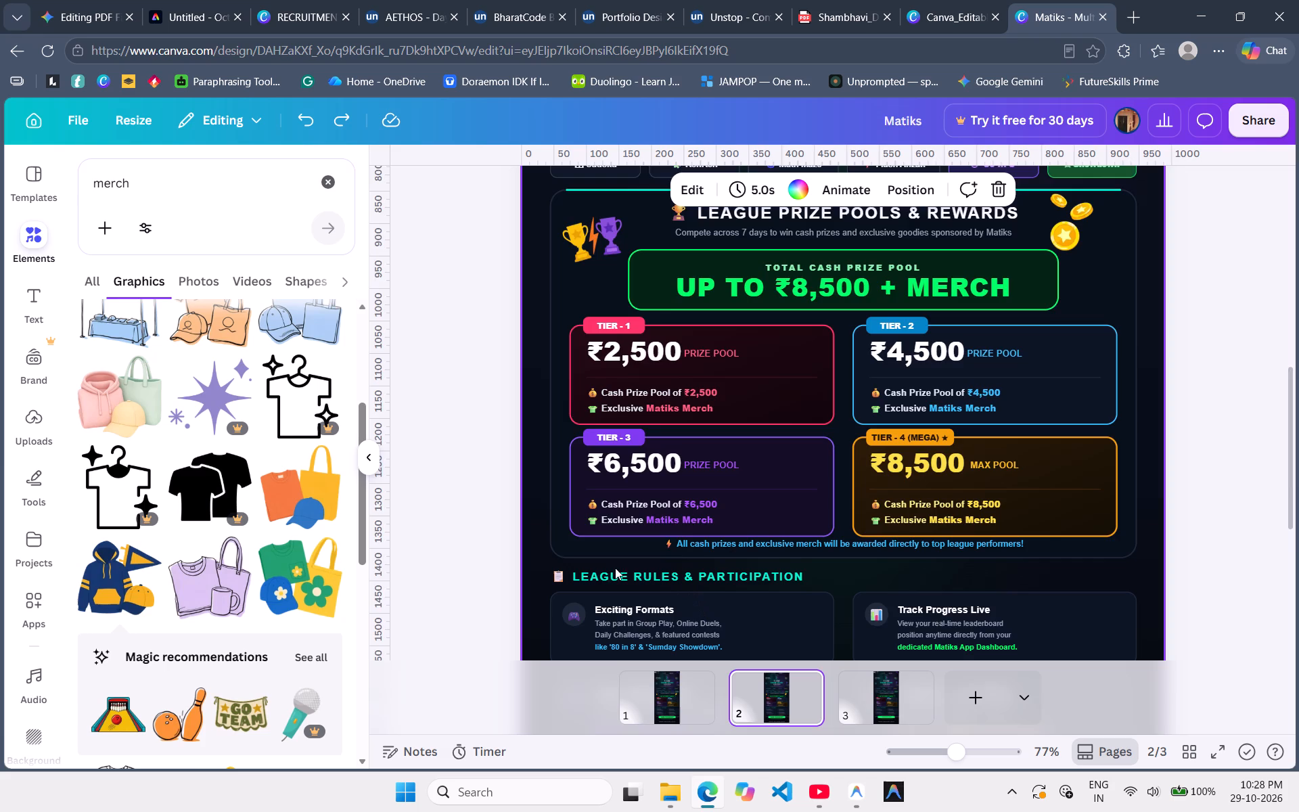
{"action": "scroll", "coordinate": [610, 568], "scroll_direction": "down", "scroll_amount": 4}
{"action": "left_click_drag", "start_coordinate": [538, 432], "coordinate": [1021, 476]}
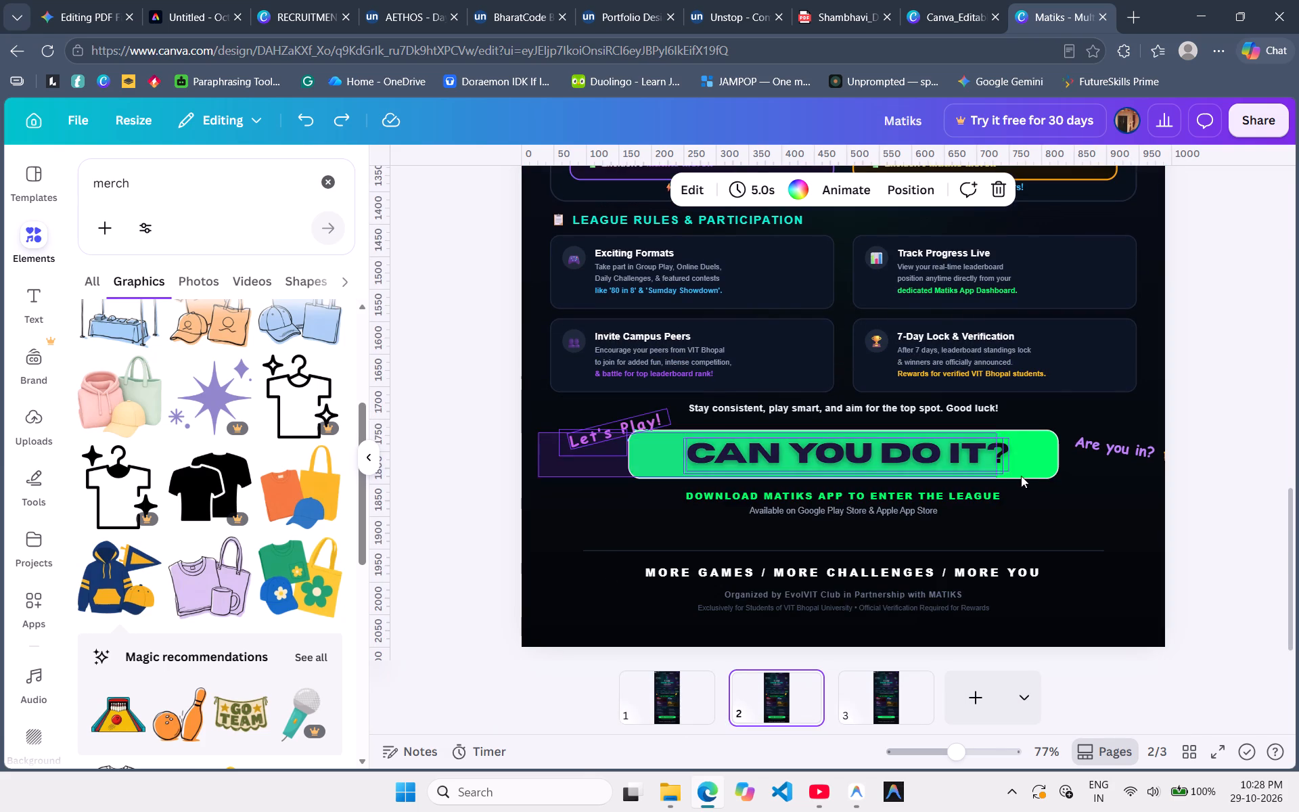
{"action": "left_click_drag", "start_coordinate": [1021, 476], "coordinate": [710, 300]}
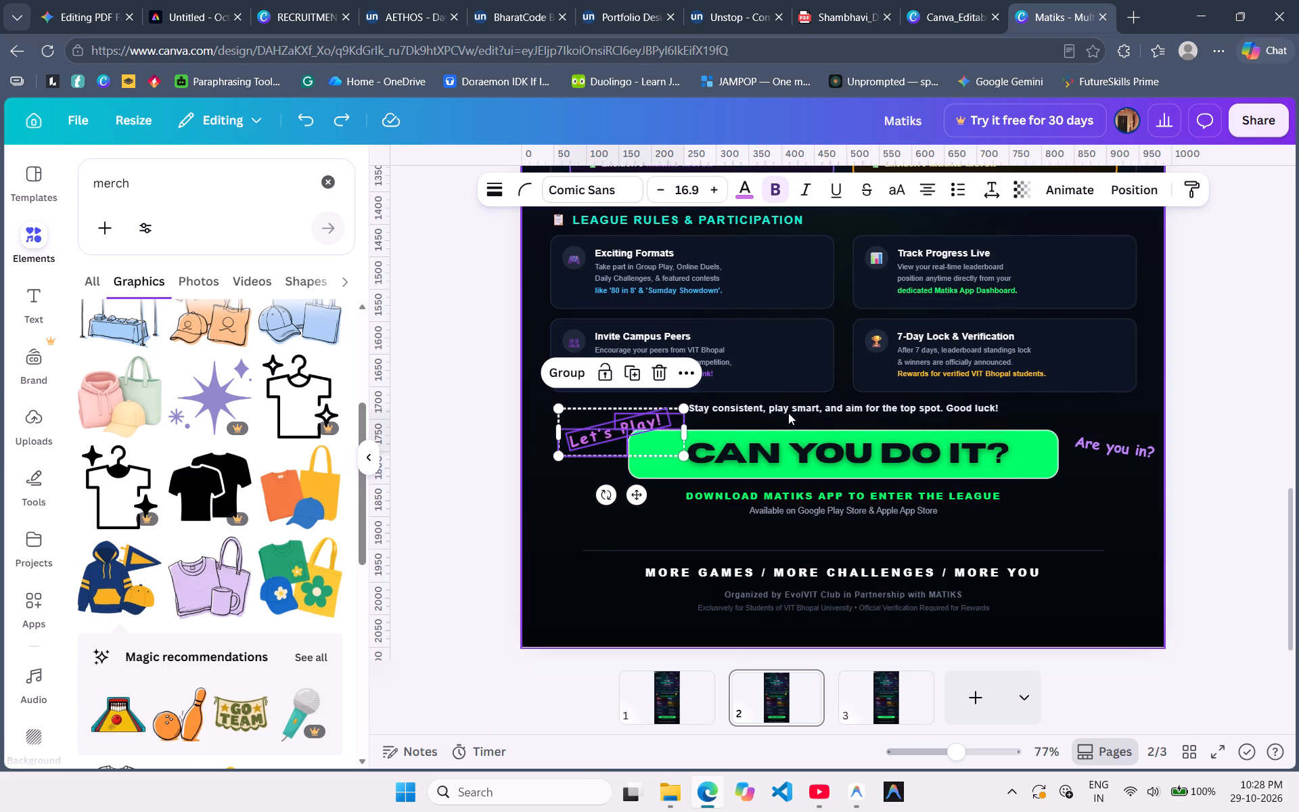
{"action": "left_click", "coordinate": [788, 413]}
{"action": "left_click_drag", "start_coordinate": [556, 399], "coordinate": [1108, 503]}
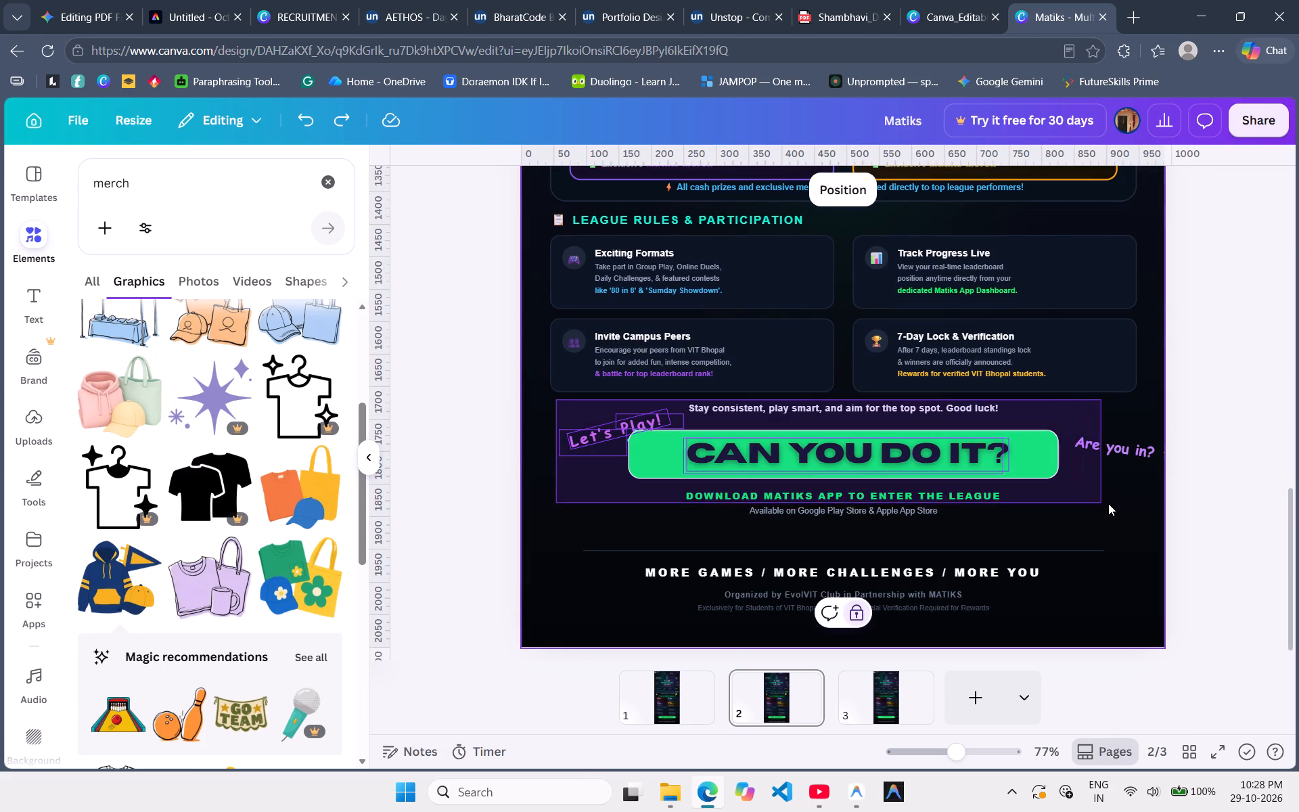
{"action": "left_click_drag", "start_coordinate": [1108, 503], "coordinate": [1114, 506]}
{"action": "left_click", "coordinate": [731, 376]}
Copy the group onto the 9.9 x 21 cm page, scale it down and position it over the green countdown banner.
{"action": "key", "text": "ctrl+c"}
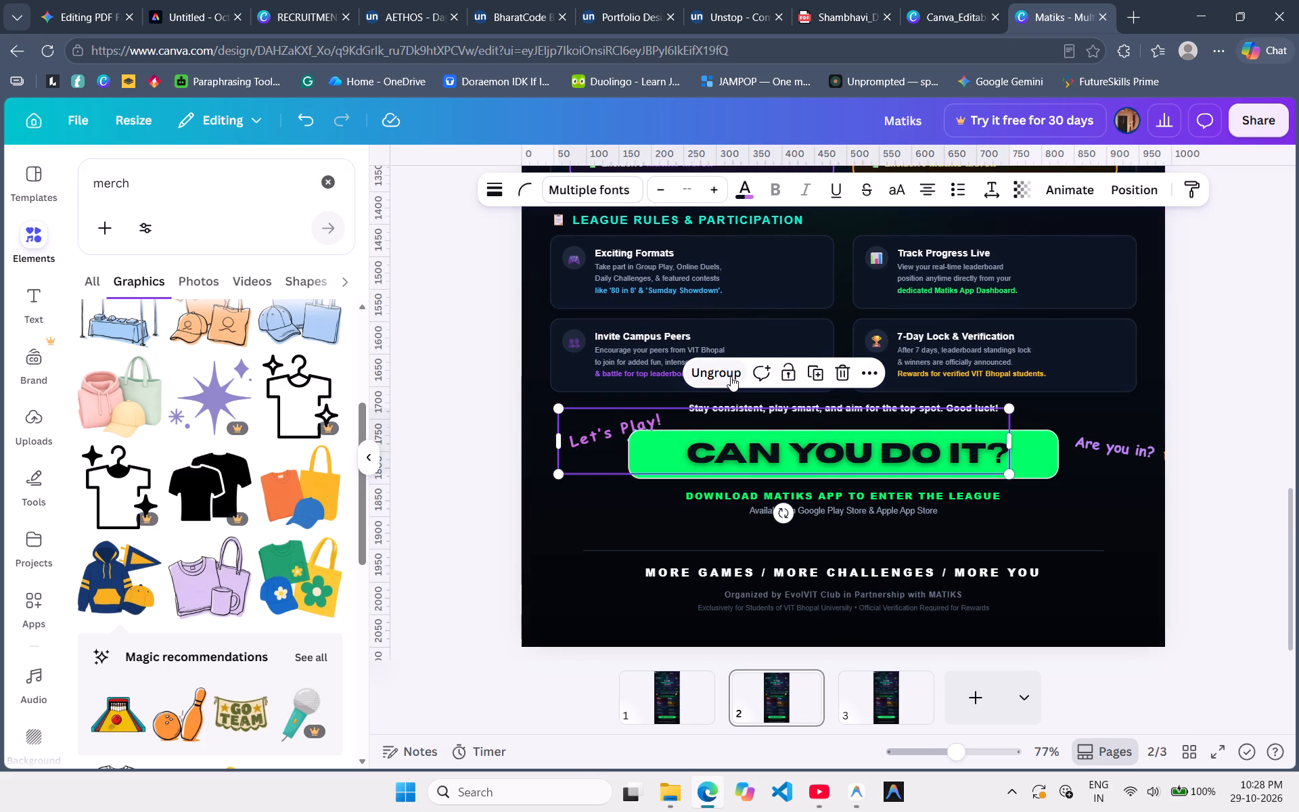
{"action": "left_click", "coordinate": [901, 705]}
{"action": "key", "text": "ctrl+v"}
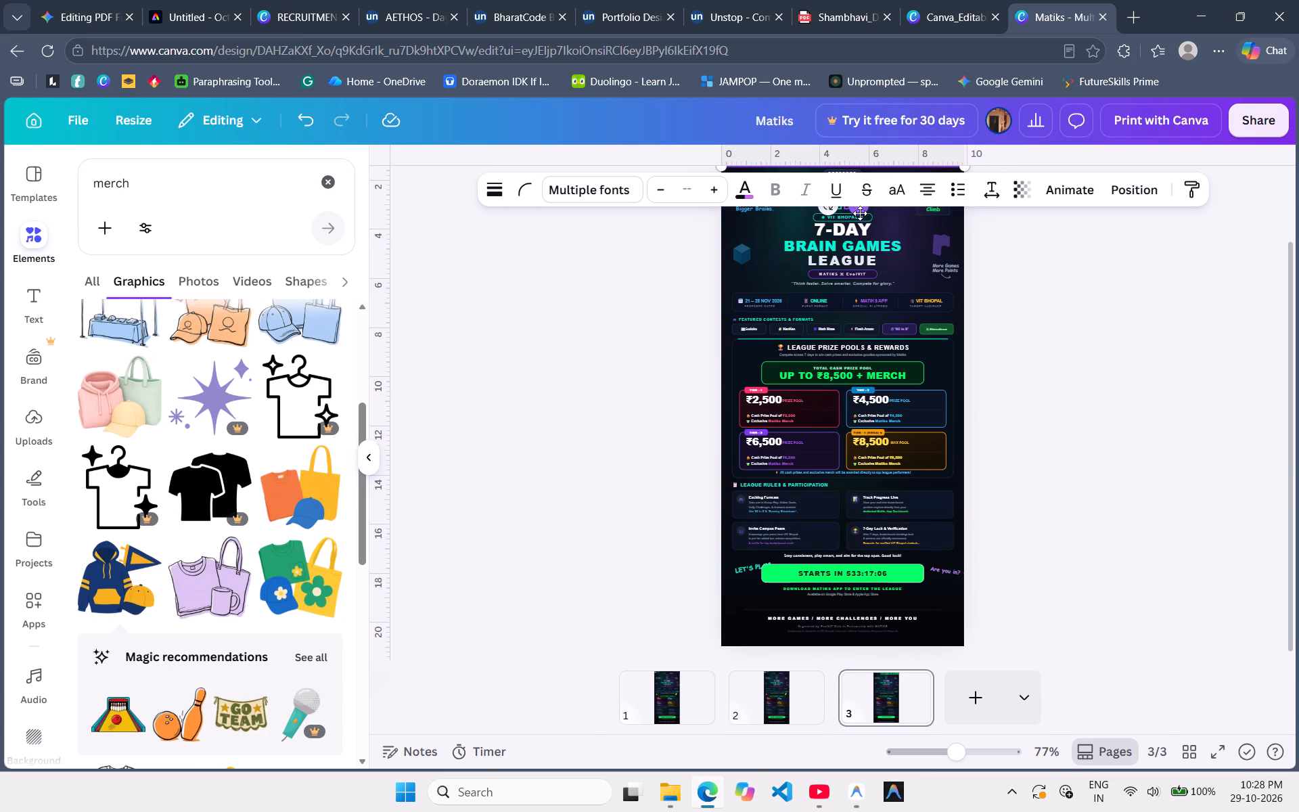
{"action": "left_click_drag", "start_coordinate": [860, 211], "coordinate": [849, 630]}
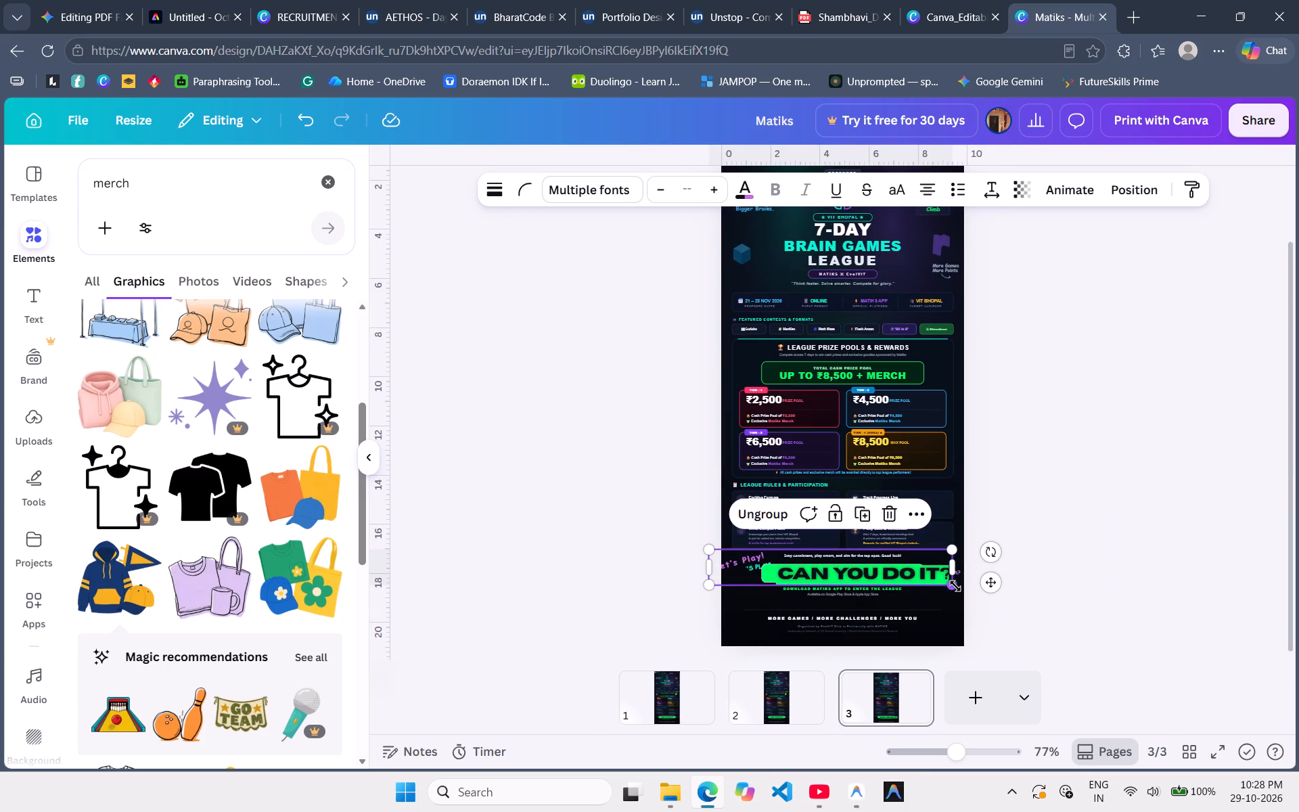
{"action": "left_click_drag", "start_coordinate": [954, 585], "coordinate": [859, 563]}
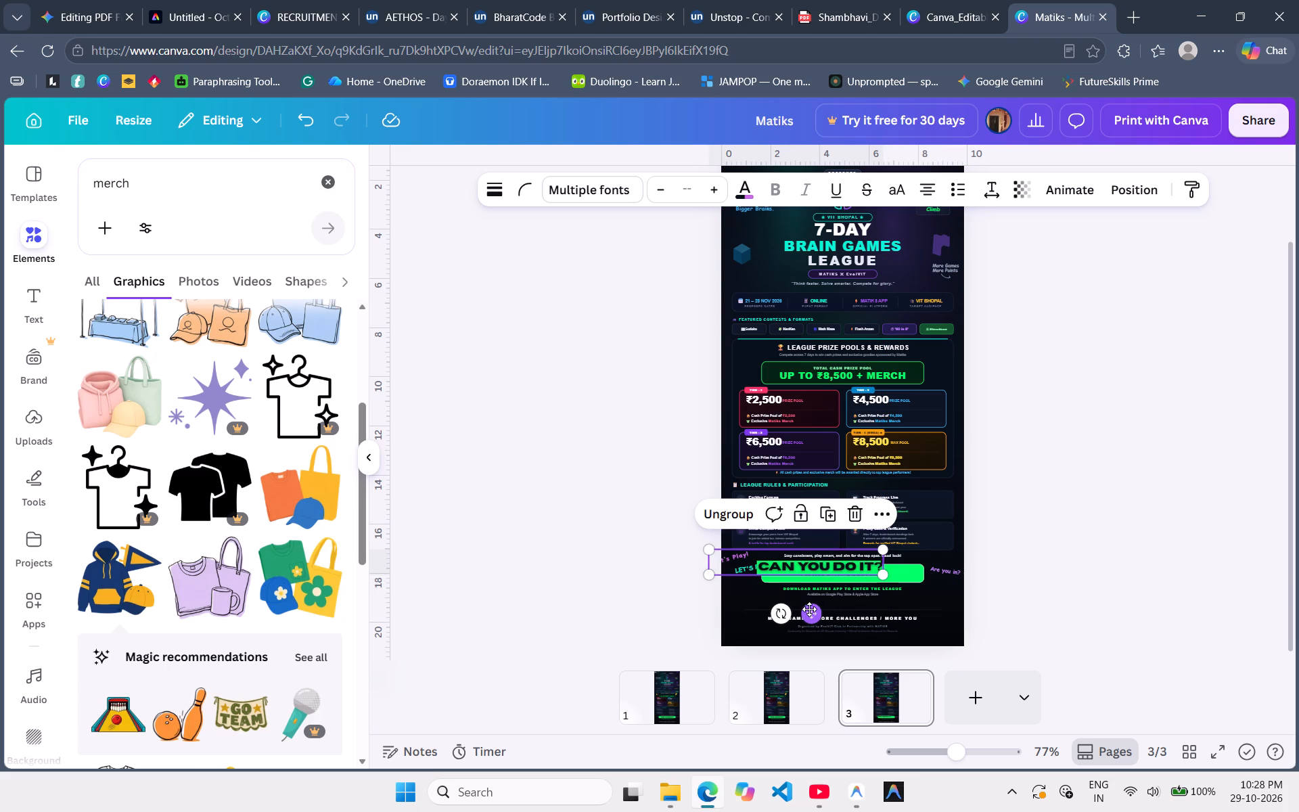
{"action": "left_click_drag", "start_coordinate": [808, 610], "coordinate": [835, 618]}
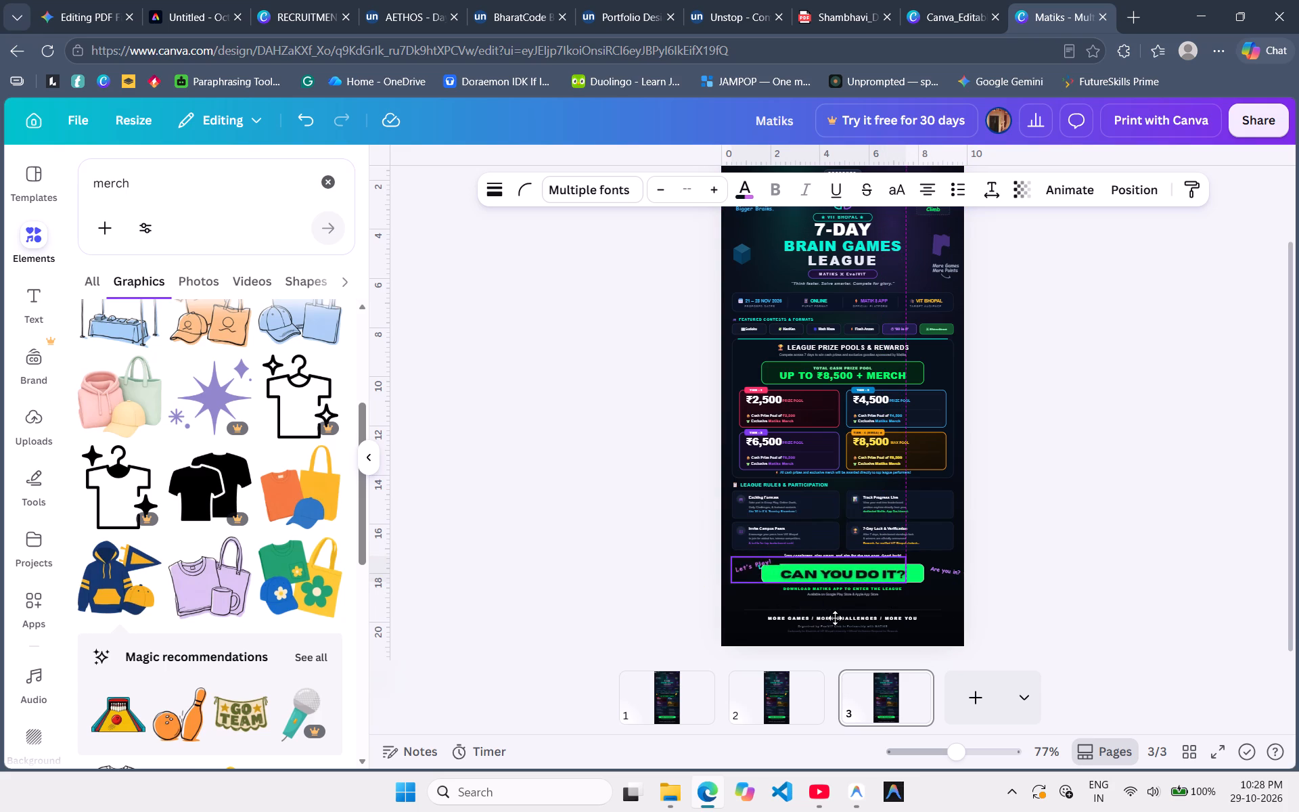
{"action": "left_click_drag", "start_coordinate": [835, 618], "coordinate": [832, 618]}
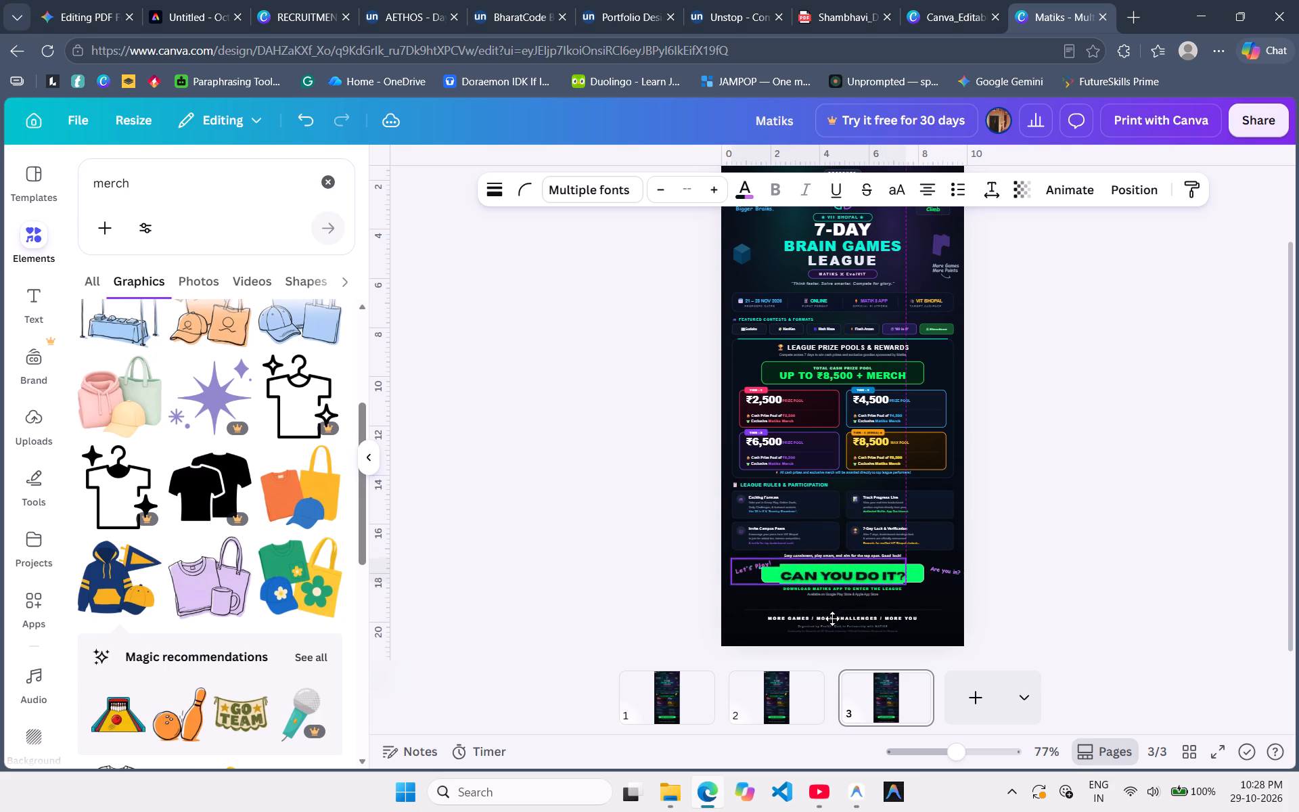
{"action": "left_click_drag", "start_coordinate": [832, 618], "coordinate": [833, 616]}
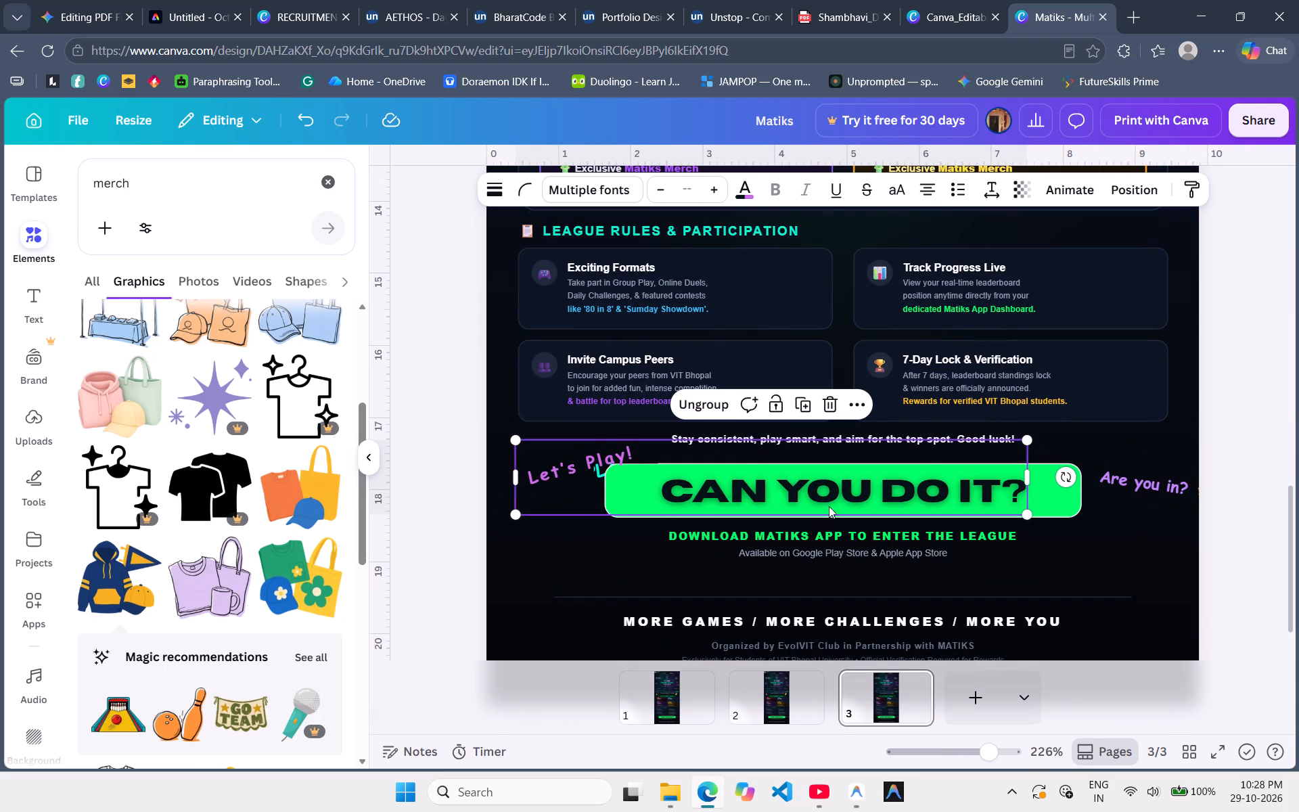
Ungroup the pasted "Let's Play!" and "CAN YOU DO IT?" elements on the 9.9 x 21 cm page.
{"action": "left_click", "coordinate": [715, 394]}
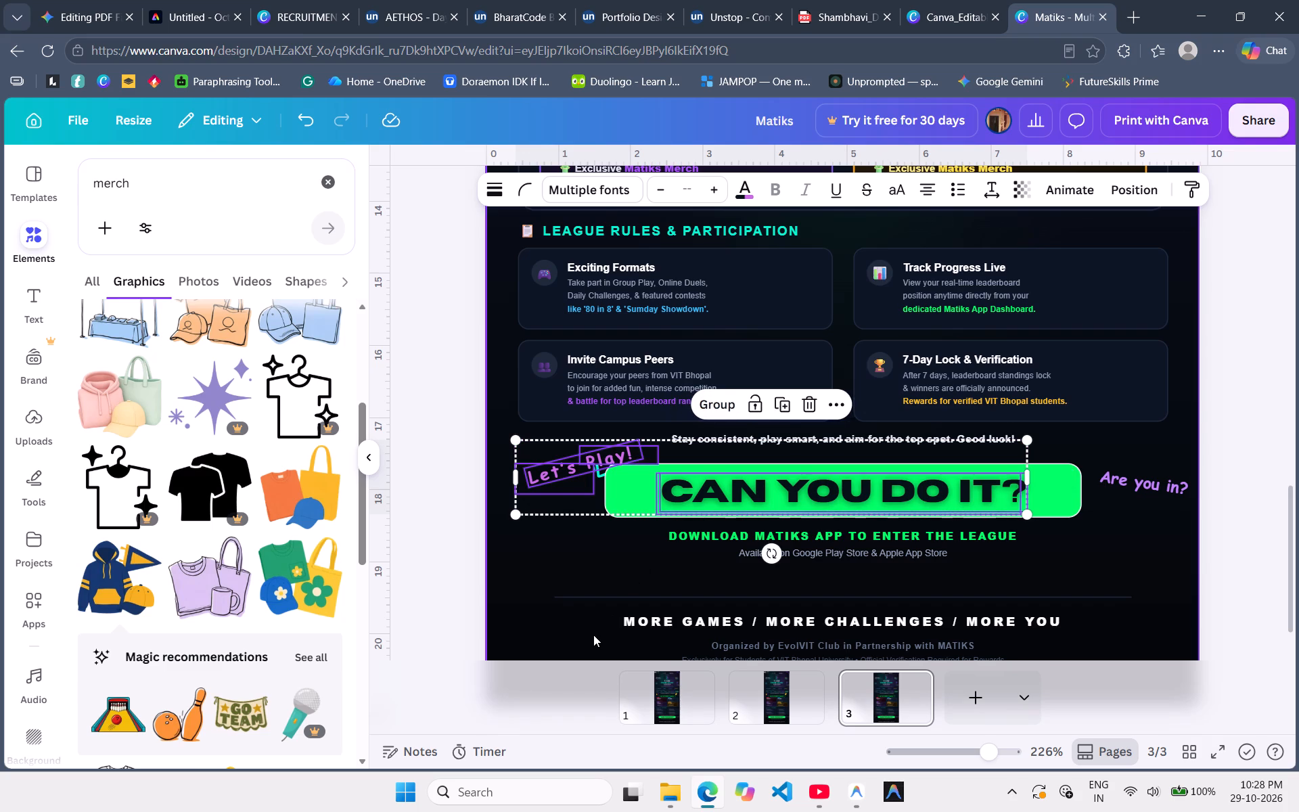
{"action": "left_click", "coordinate": [591, 633]}
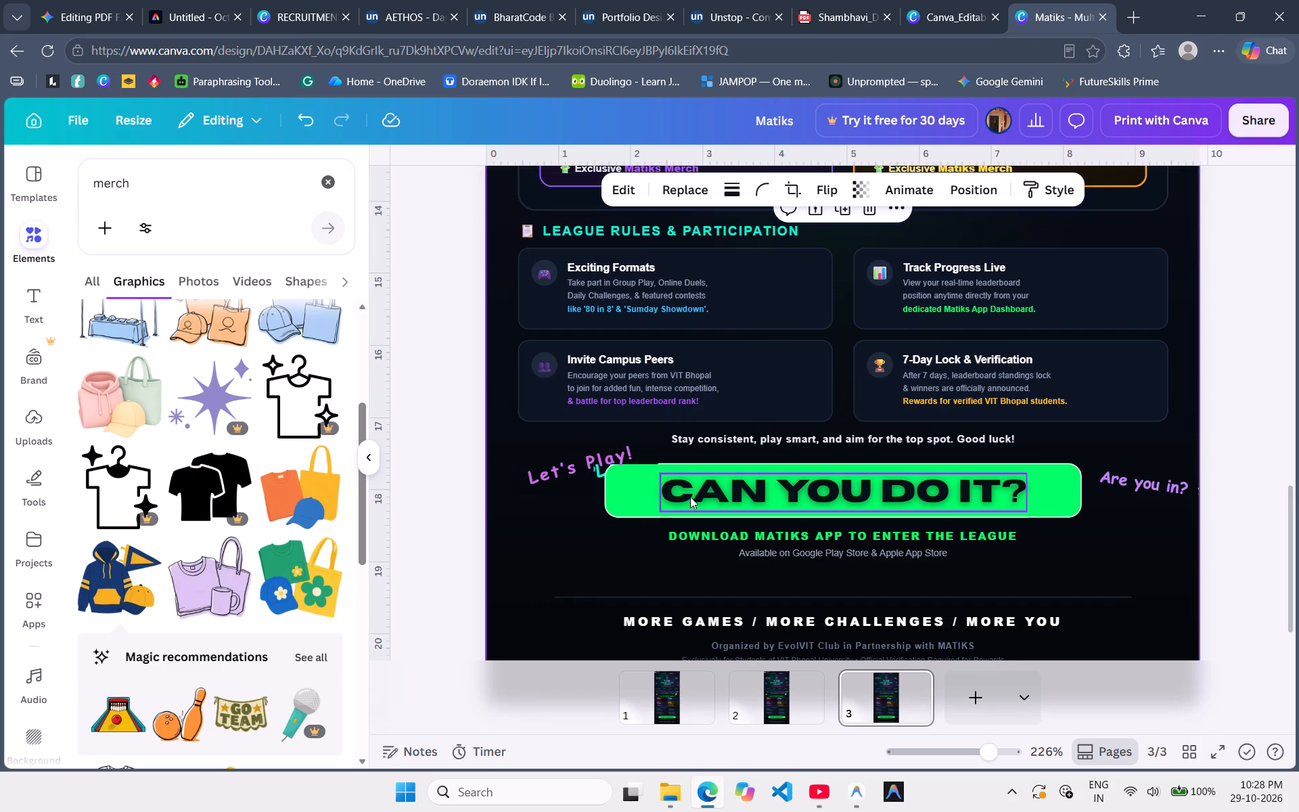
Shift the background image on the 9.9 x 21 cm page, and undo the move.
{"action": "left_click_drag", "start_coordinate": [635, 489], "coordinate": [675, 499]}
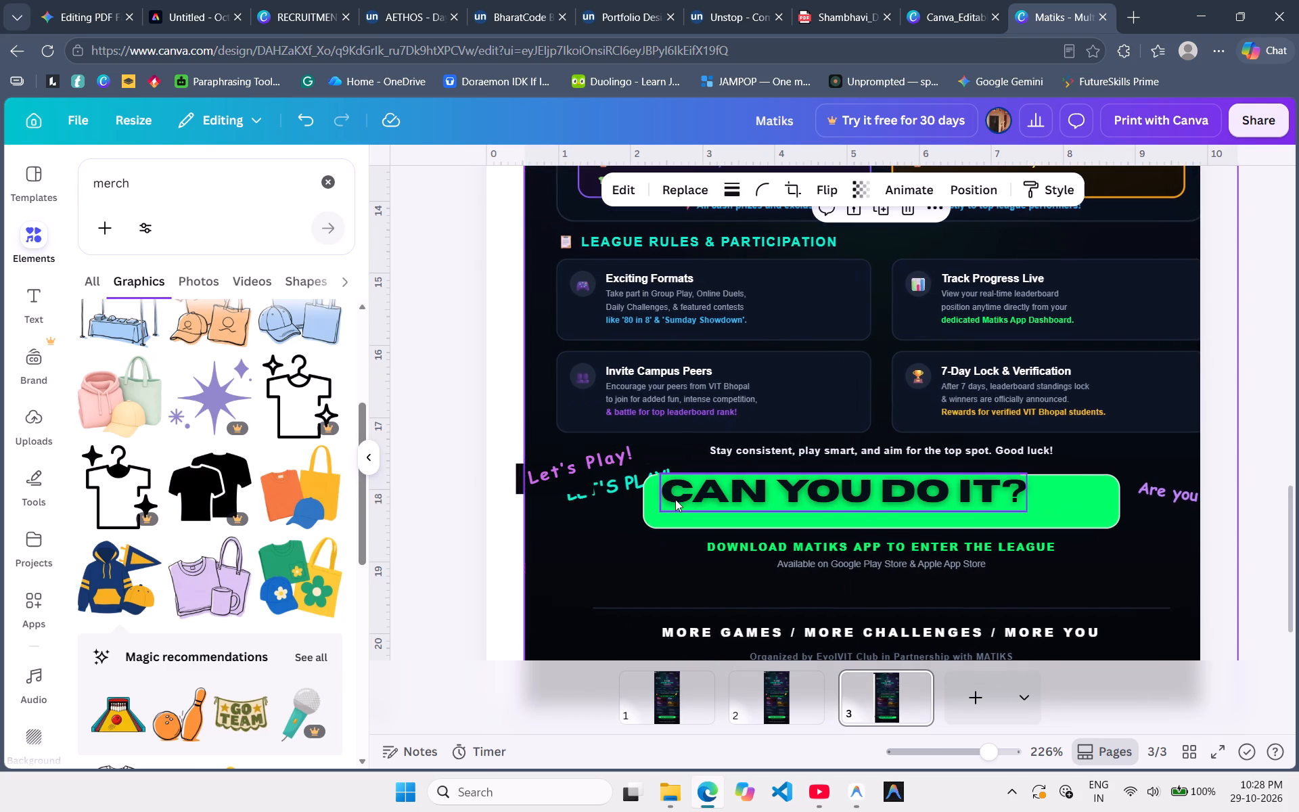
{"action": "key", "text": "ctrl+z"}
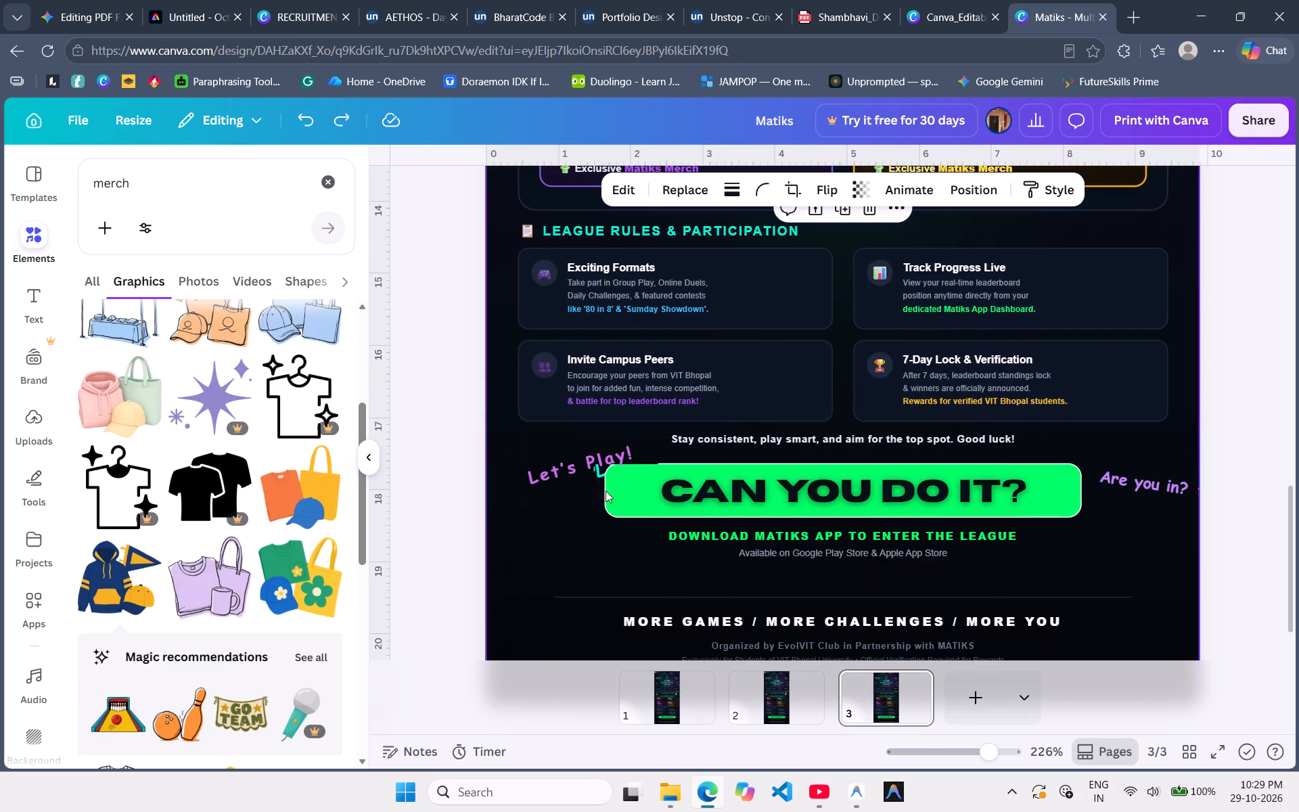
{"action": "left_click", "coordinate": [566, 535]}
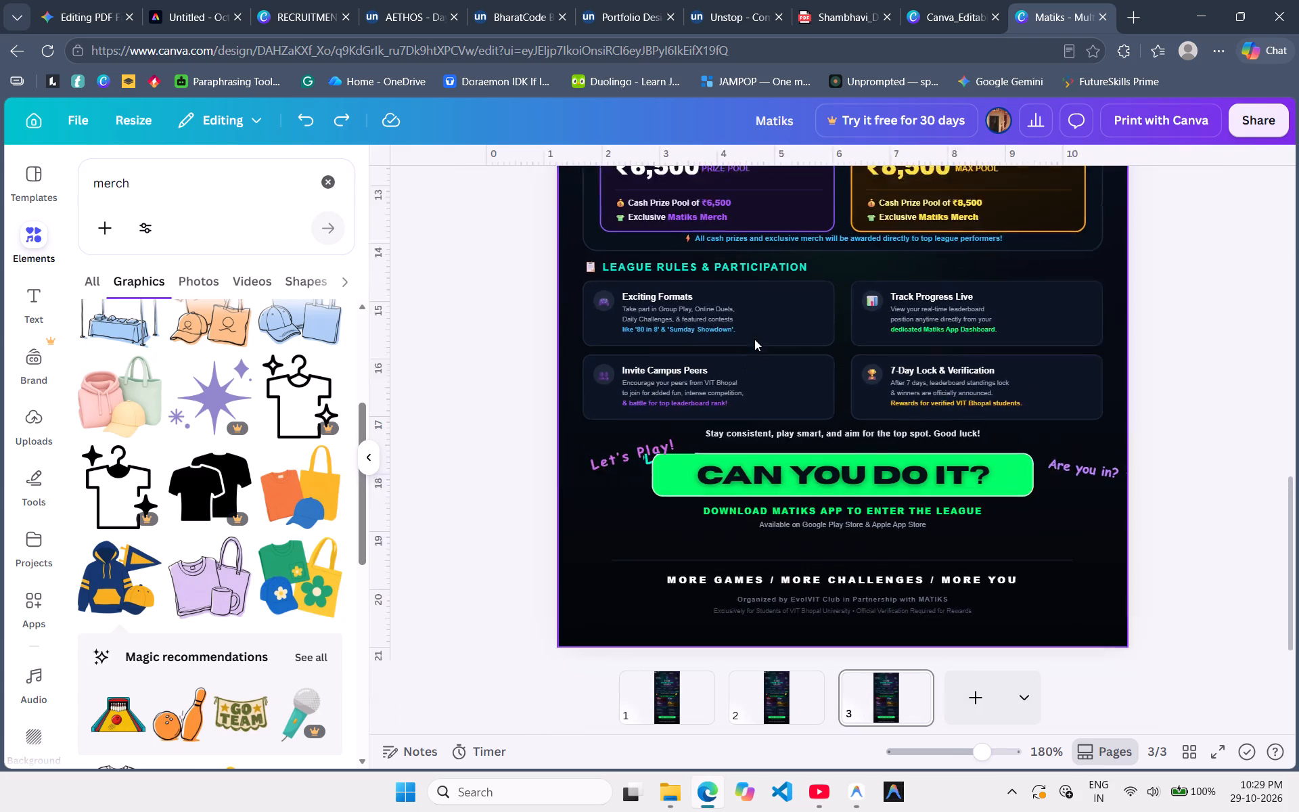
Nudge the "Let's Play!" and "CAN YOU DO IT?" elements with their patches slightly right over the green banner on the 9.9 x 21 cm page.
{"action": "scroll", "coordinate": [754, 339], "scroll_direction": "up", "scroll_amount": 2}
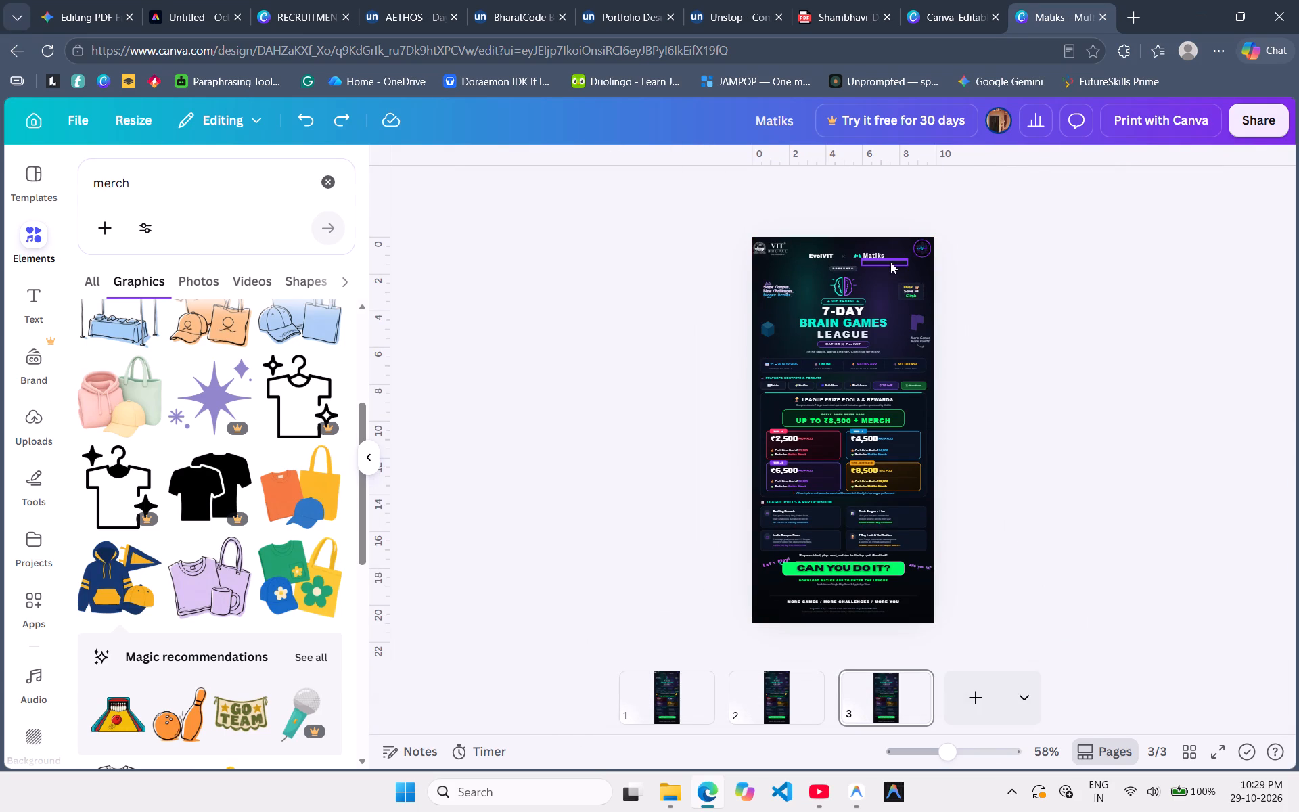
{"action": "left_click", "coordinate": [888, 301]}
{"action": "left_click", "coordinate": [811, 268]}
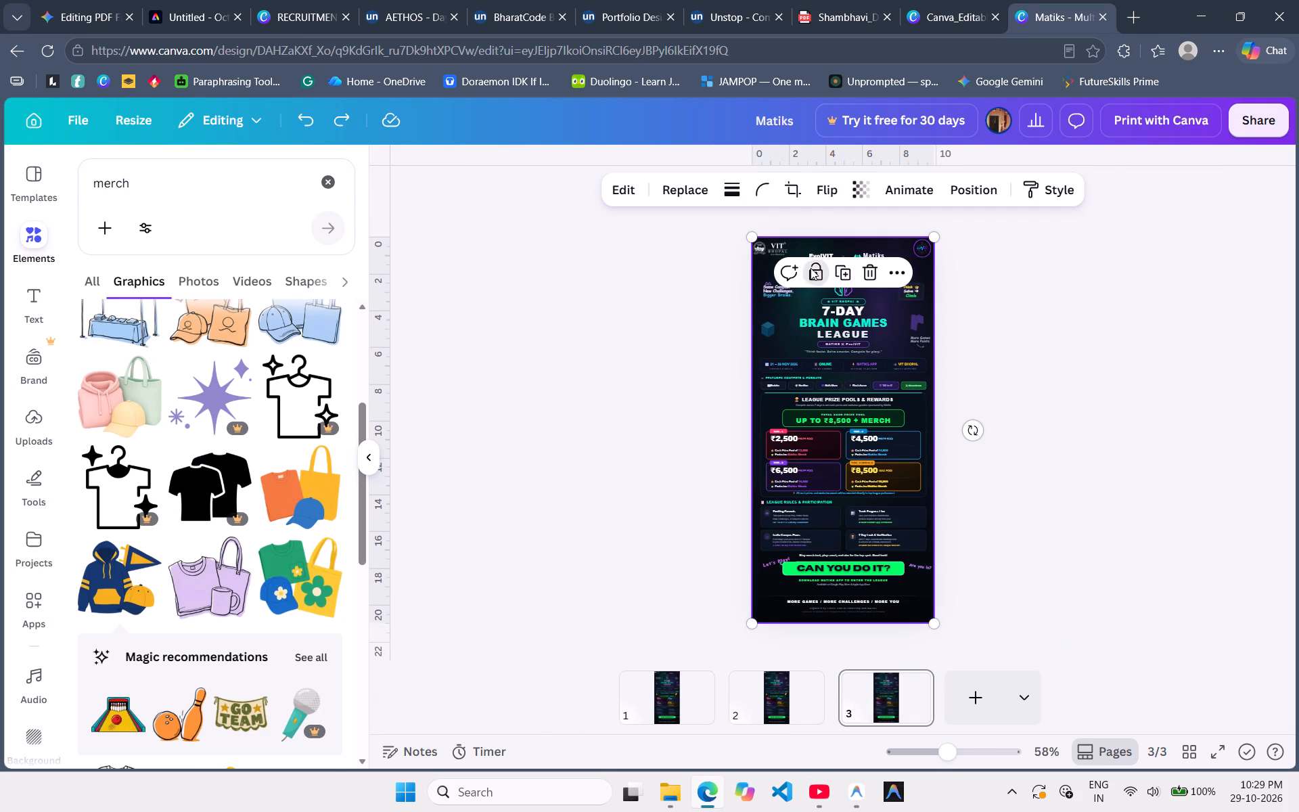
{"action": "scroll", "coordinate": [811, 268], "scroll_direction": "down", "scroll_amount": 4}
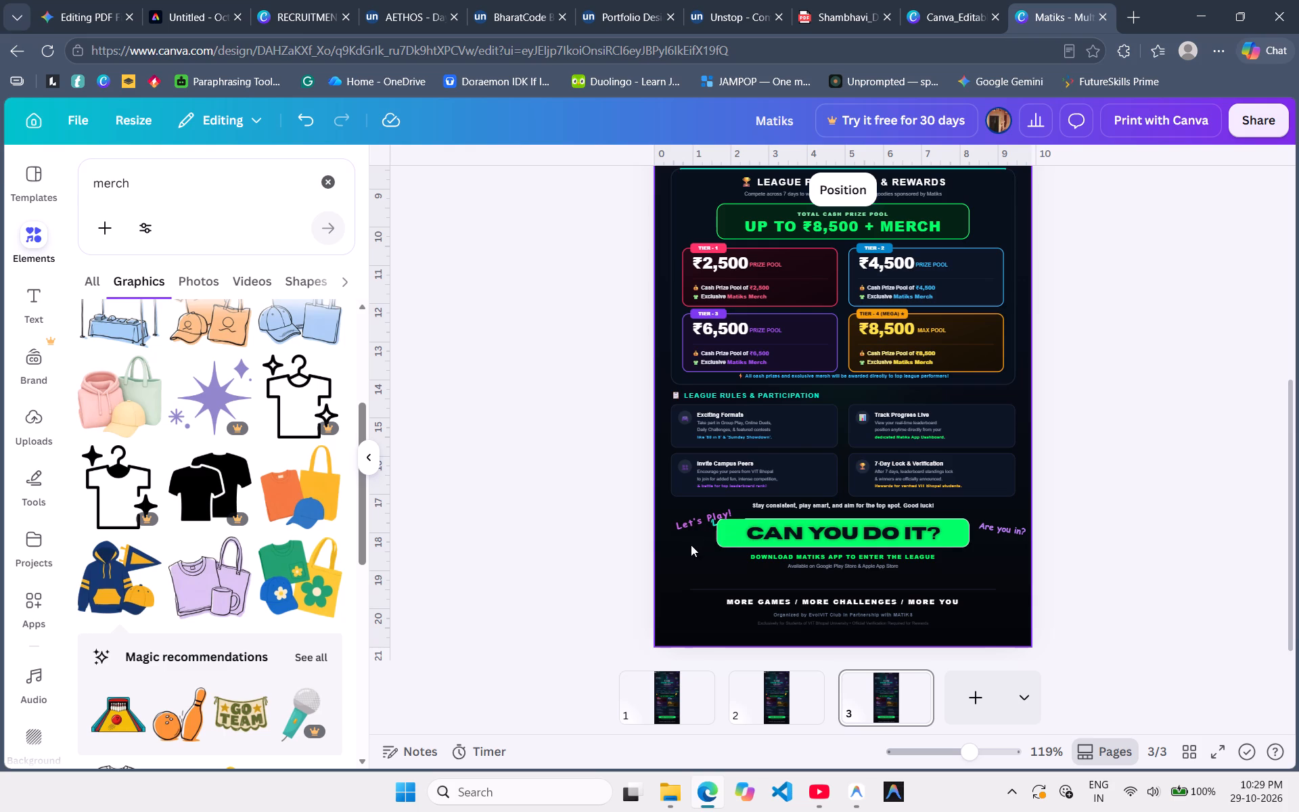
{"action": "left_click_drag", "start_coordinate": [691, 545], "coordinate": [790, 517]}
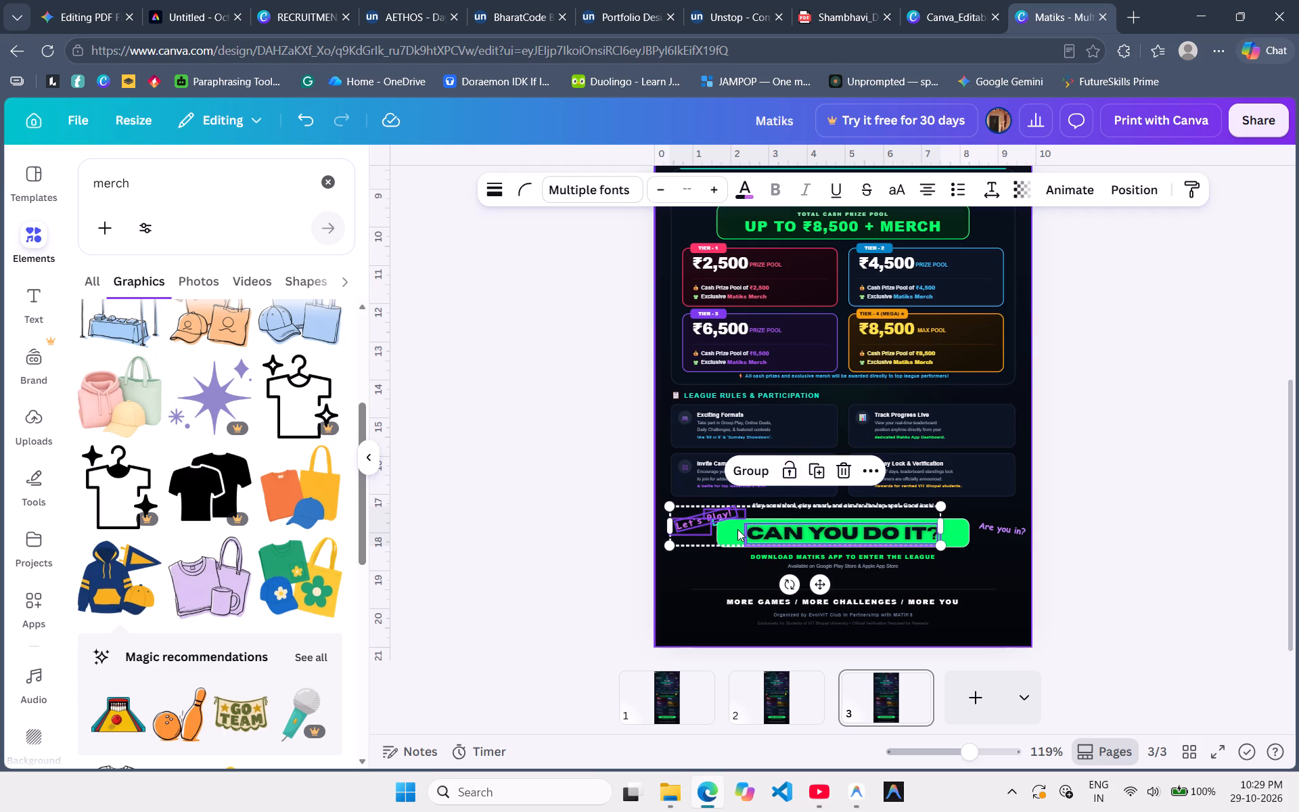
{"action": "left_click_drag", "start_coordinate": [737, 529], "coordinate": [742, 549]}
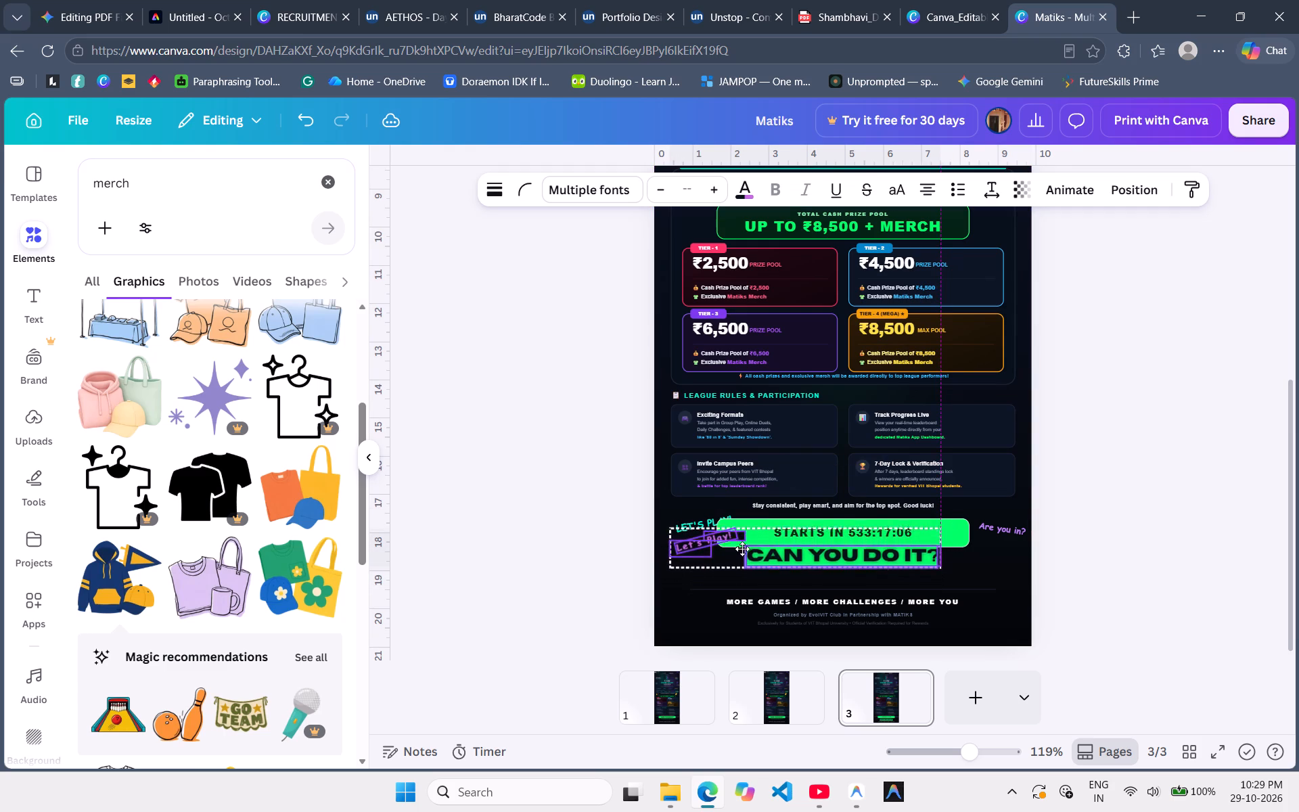
{"action": "left_click_drag", "start_coordinate": [742, 549], "coordinate": [745, 528]}
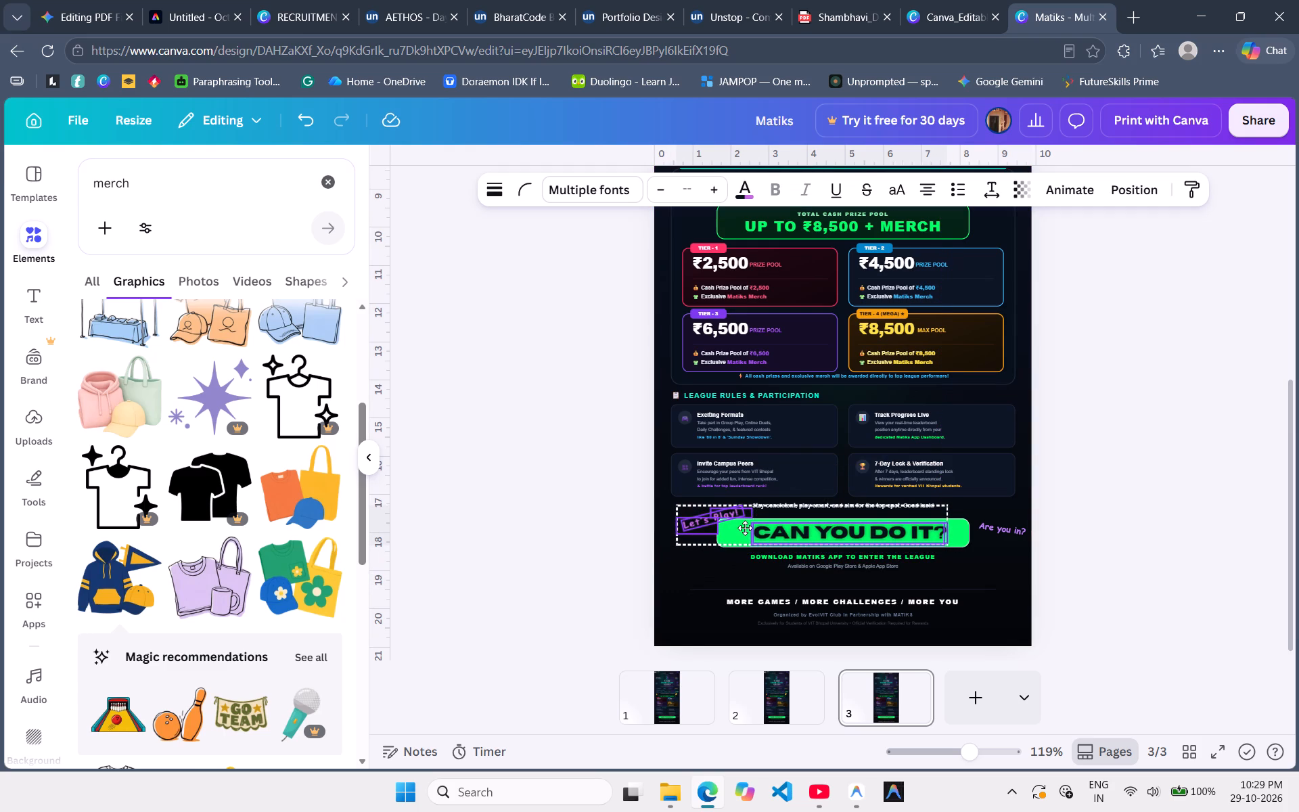
{"action": "left_click_drag", "start_coordinate": [745, 528], "coordinate": [748, 528]}
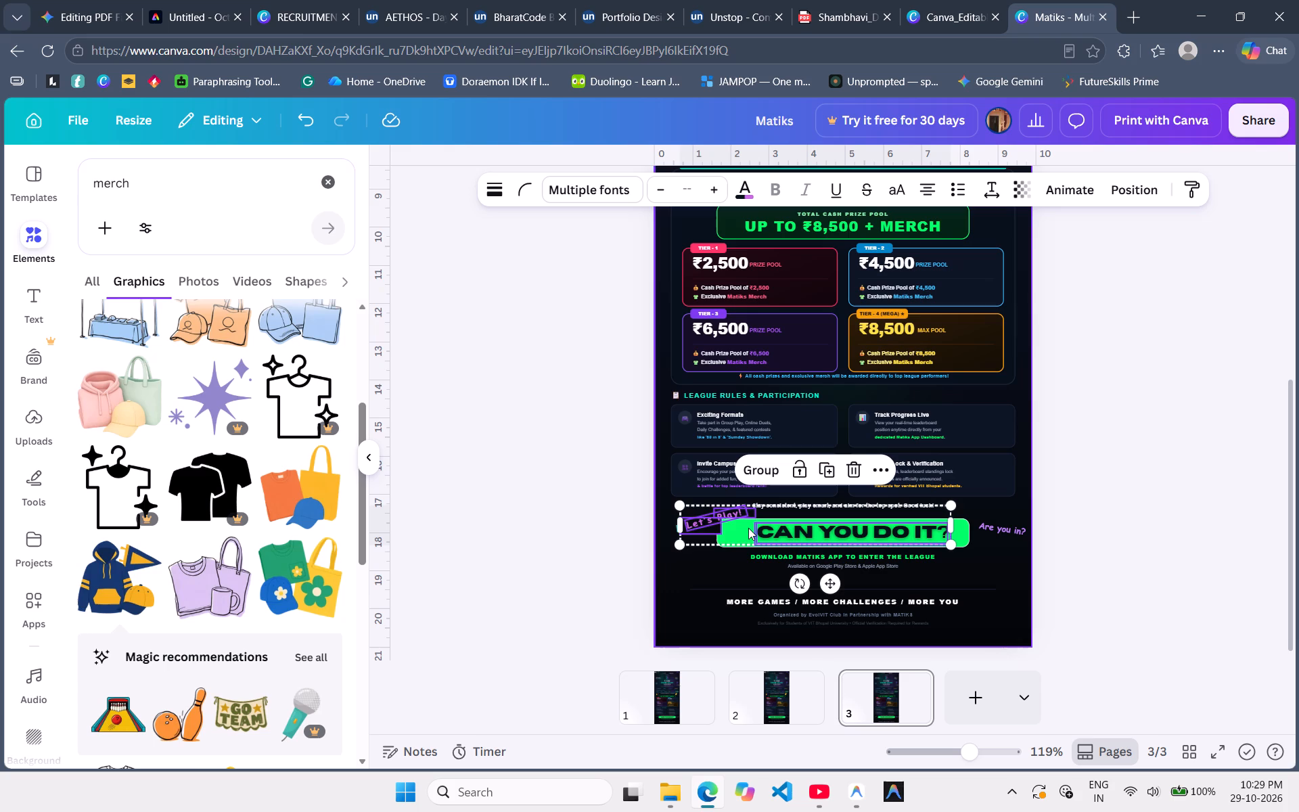
{"action": "left_click", "coordinate": [717, 573]}
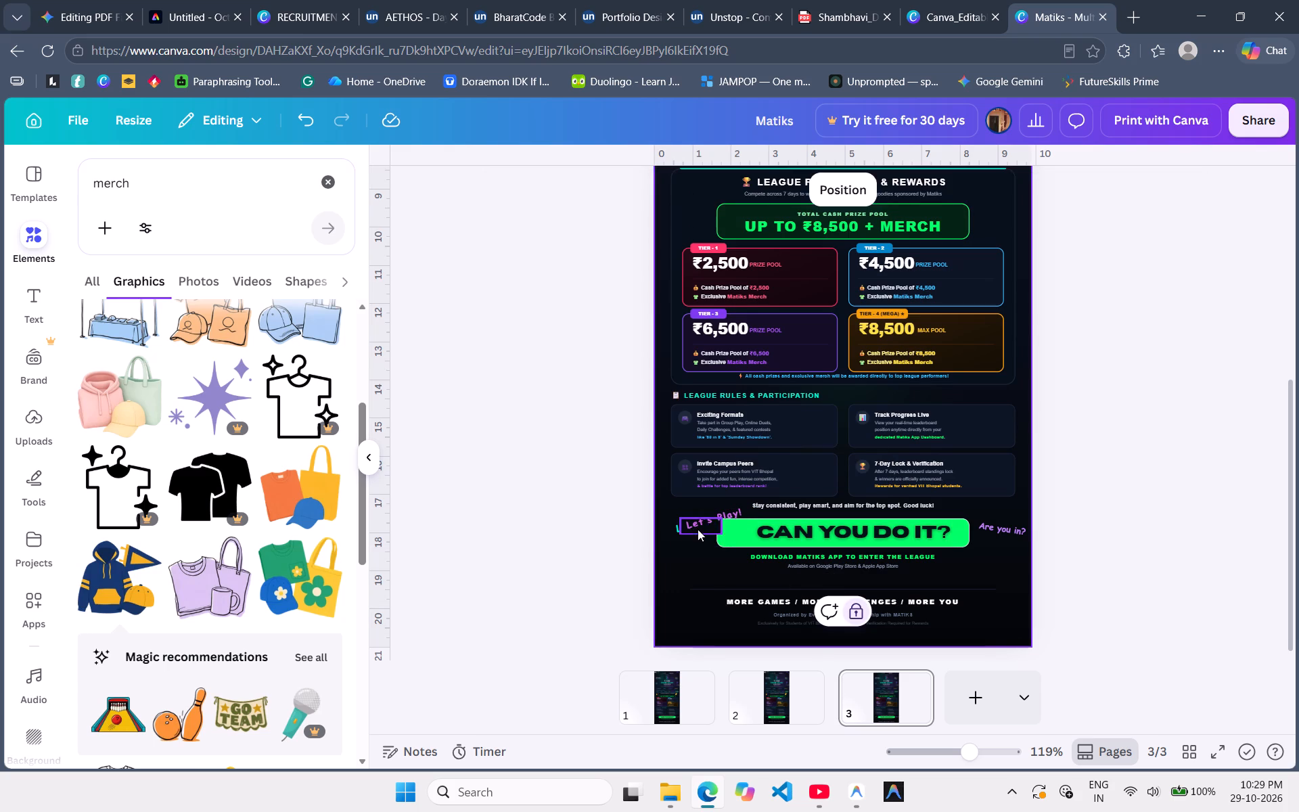
Shift the small dark cover patch behind "Let's Play!" slightly left over the leftover original text.
{"action": "left_click", "coordinate": [711, 526]}
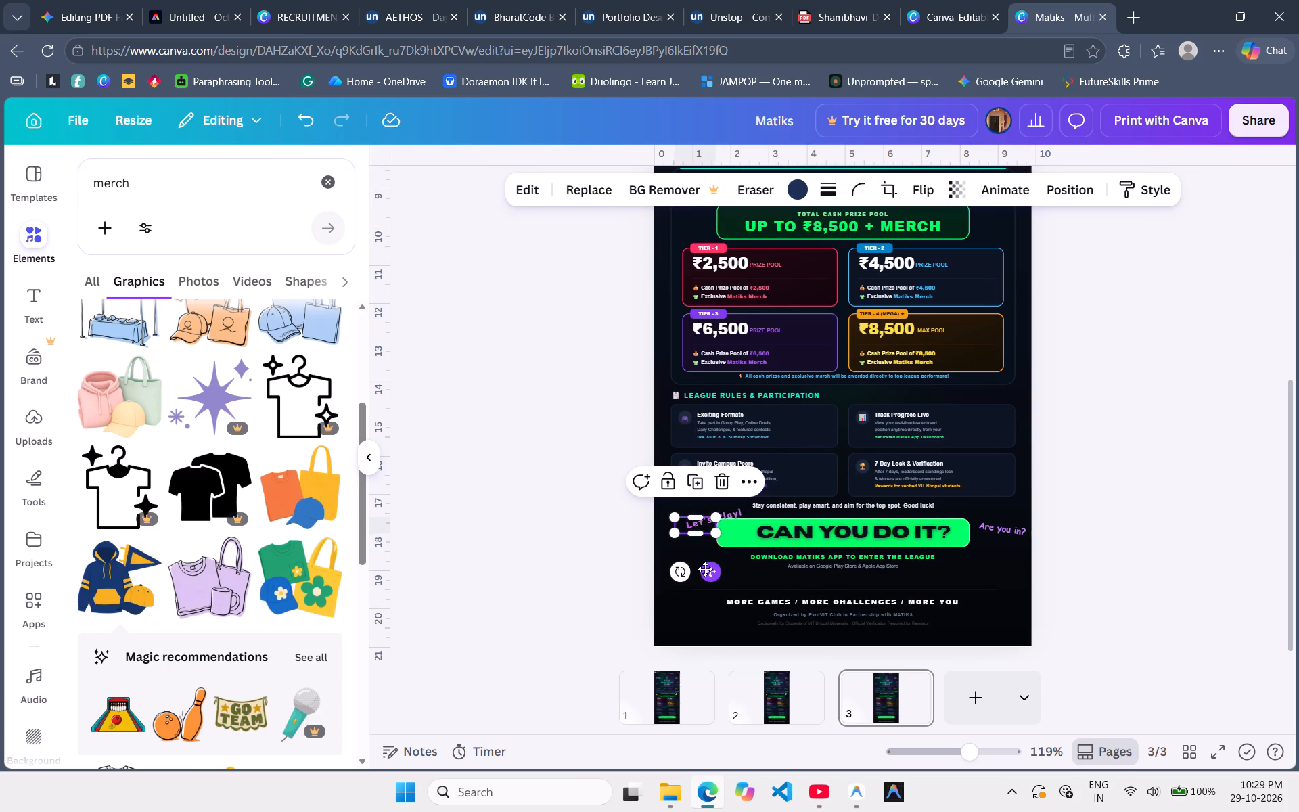
{"action": "left_click", "coordinate": [705, 569]}
{"action": "left_click", "coordinate": [724, 558]}
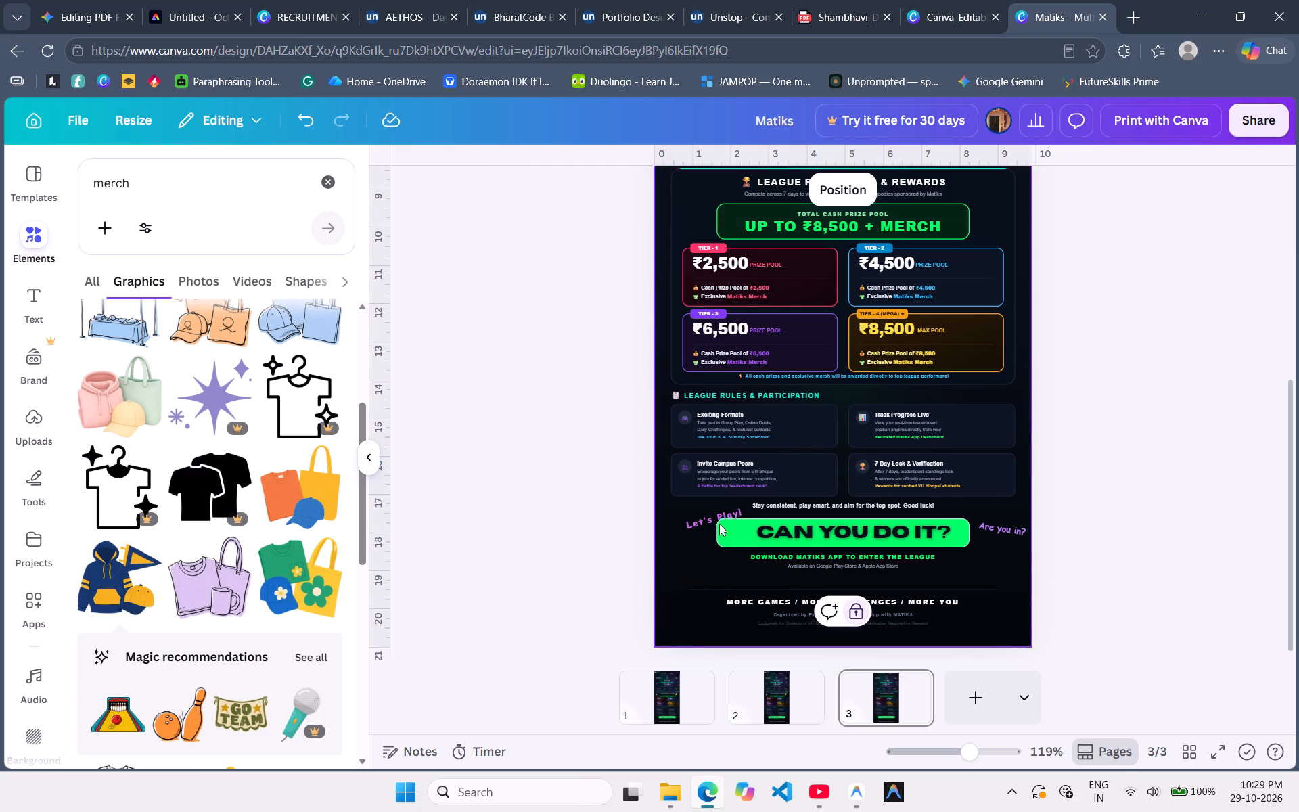
Move the "Let's Play!" text slightly left, just above the left end of the green banner.
{"action": "left_click_drag", "start_coordinate": [731, 507], "coordinate": [724, 514]}
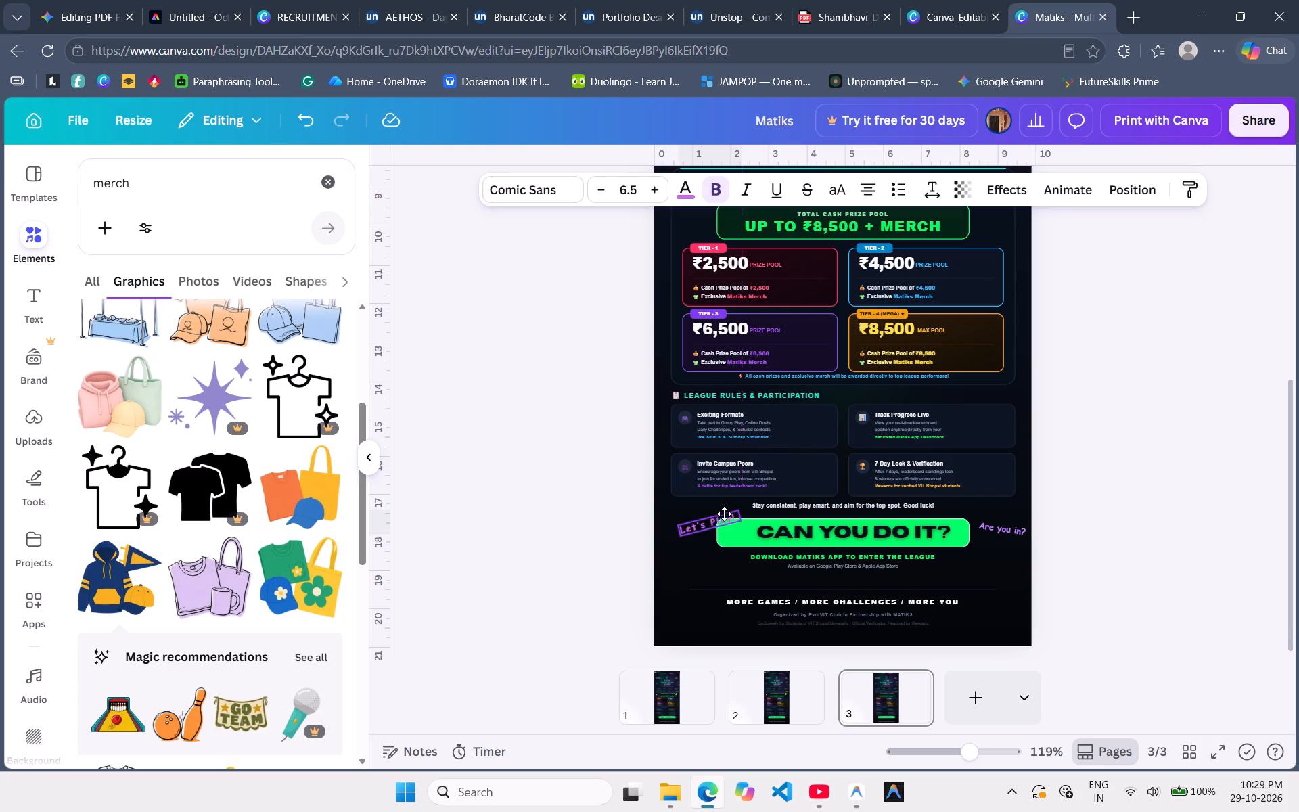
{"action": "left_click_drag", "start_coordinate": [724, 514], "coordinate": [724, 511]}
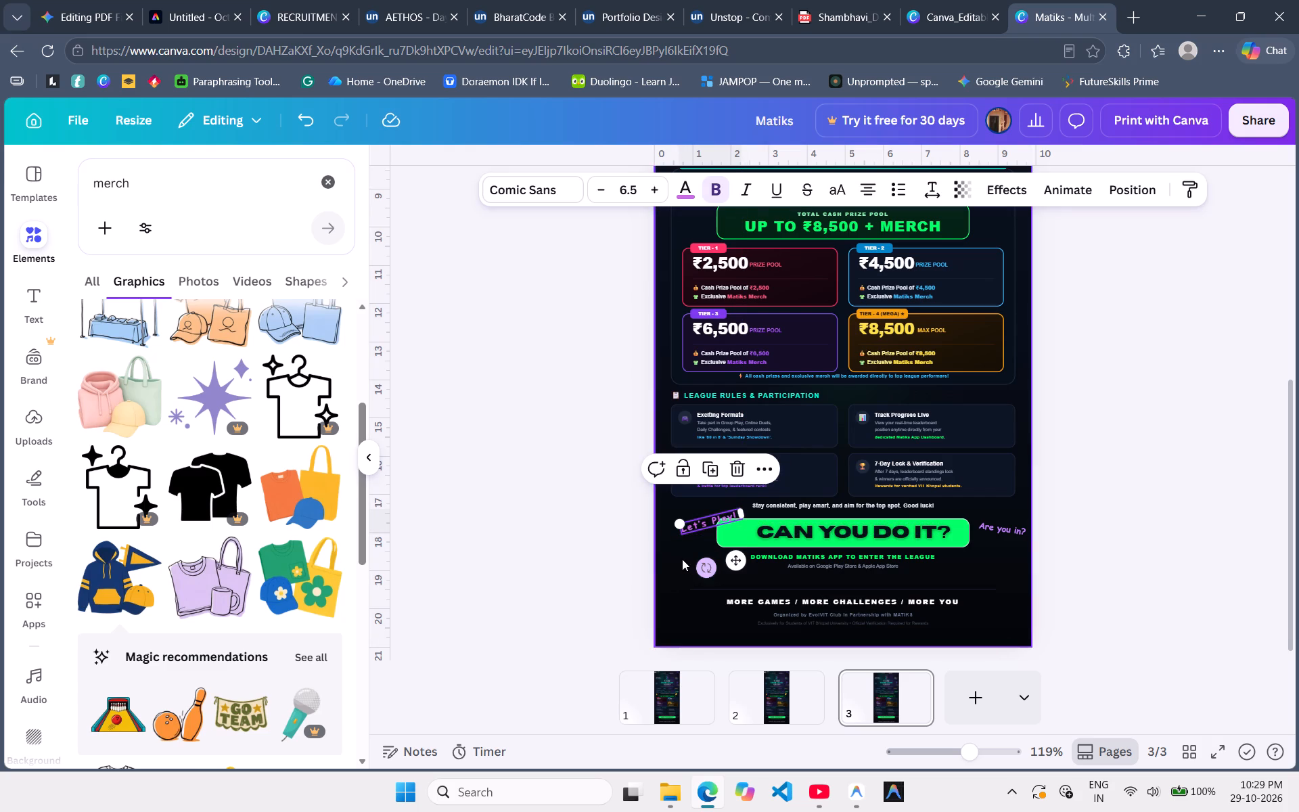
{"action": "left_click", "coordinate": [682, 559]}
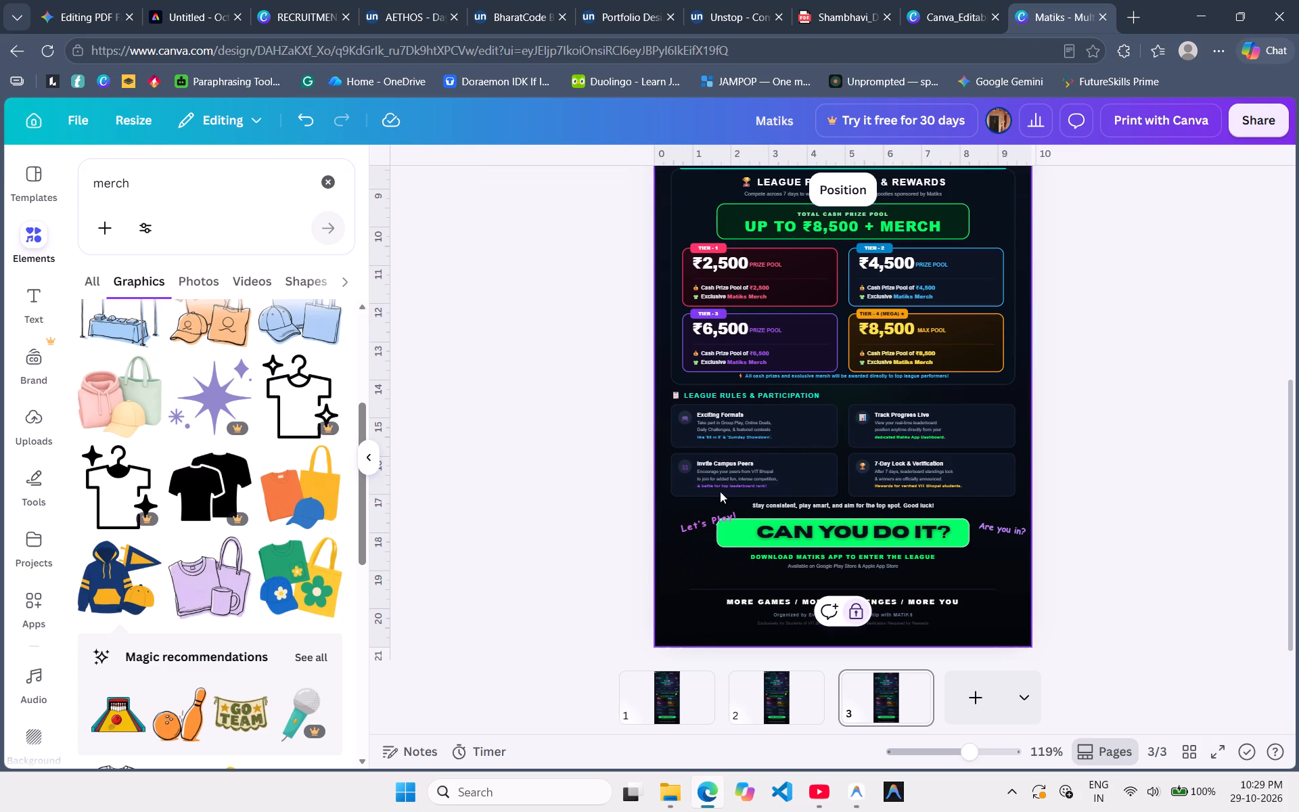
{"action": "left_click", "coordinate": [715, 520]}
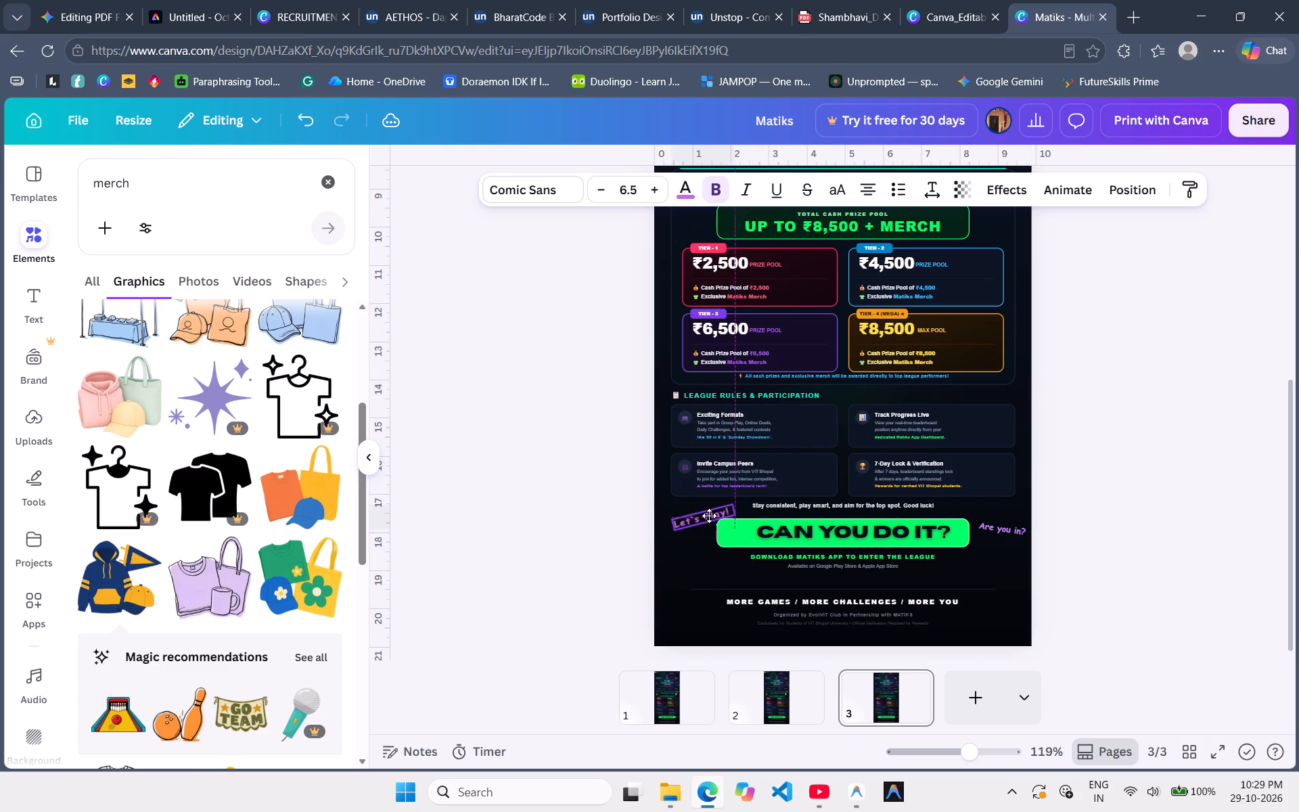
{"action": "left_click", "coordinate": [700, 610]}
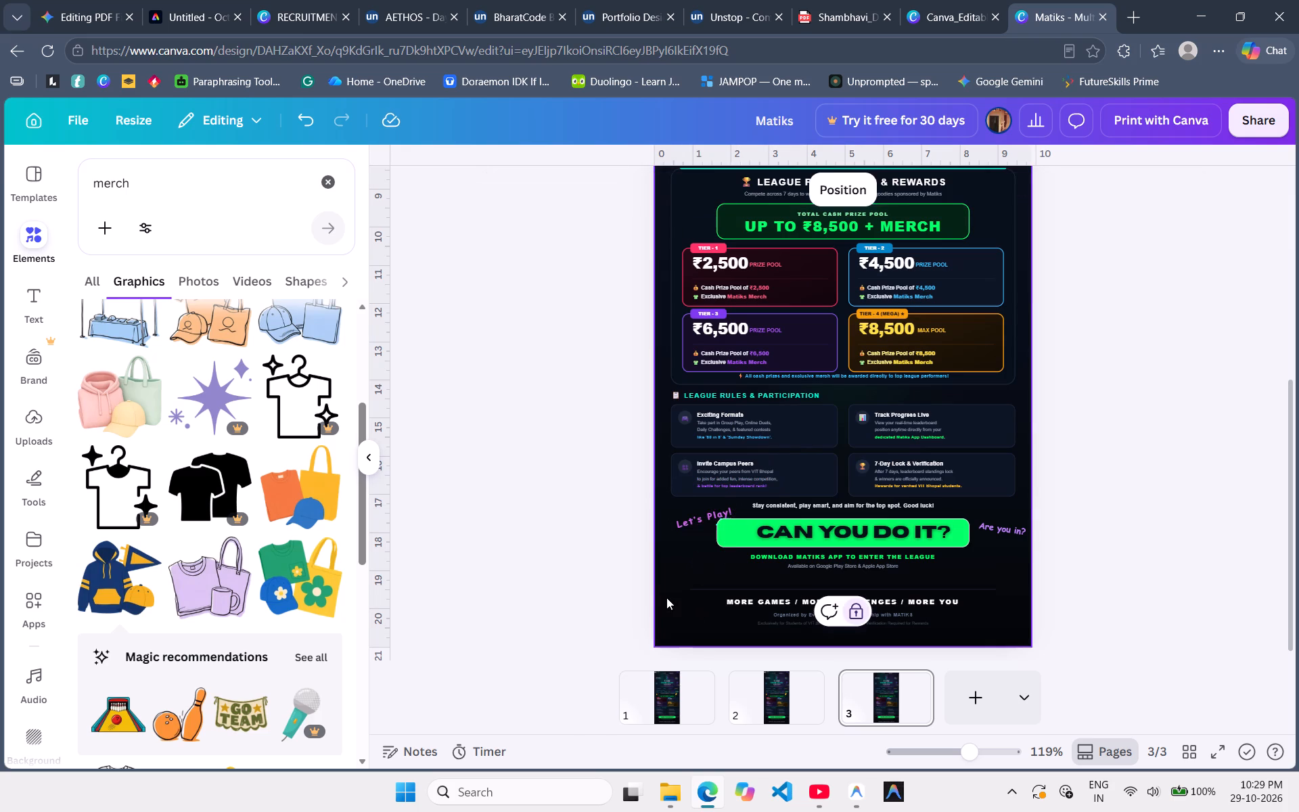
{"action": "left_click", "coordinate": [676, 577]}
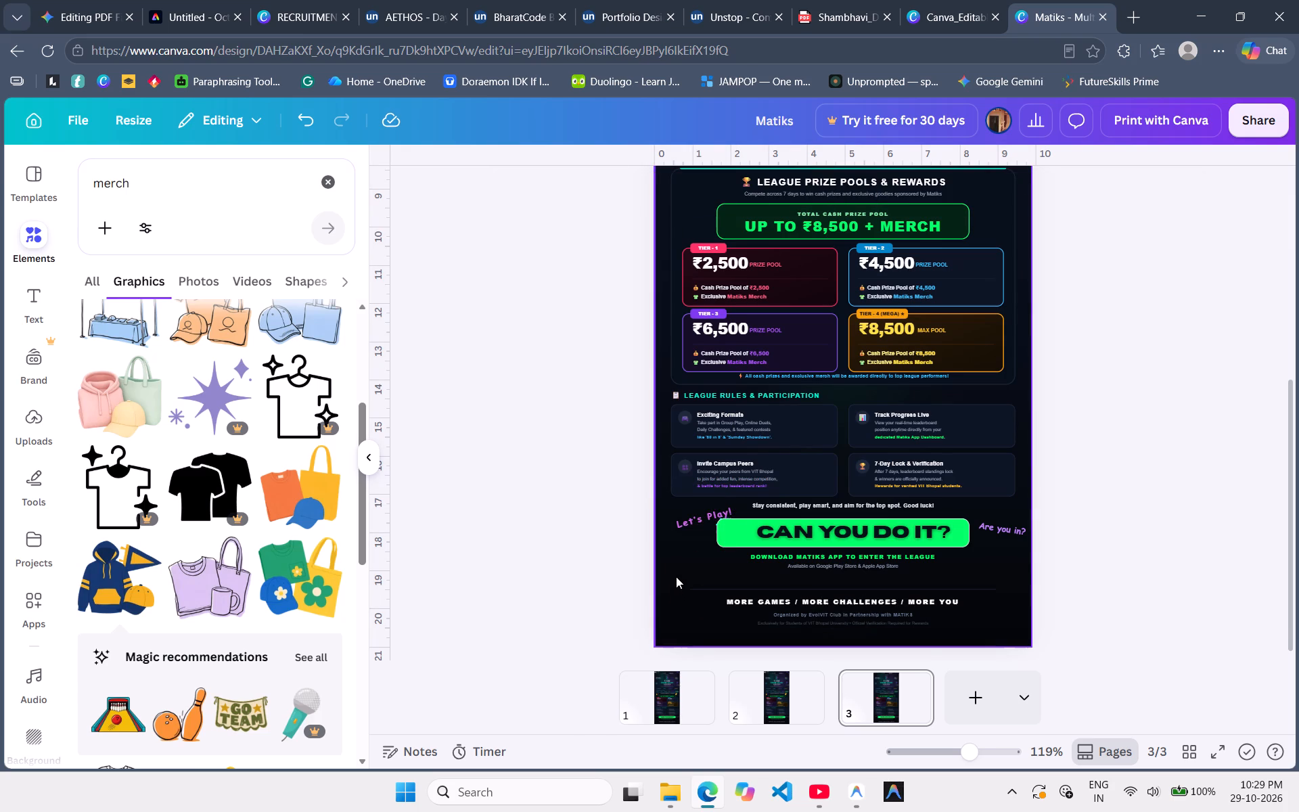
Capture a strip of blank dark background below the green banner and paste it twice onto the 9.9 x 21 cm page.
{"action": "scroll", "coordinate": [676, 577], "scroll_direction": "down", "scroll_amount": 1}
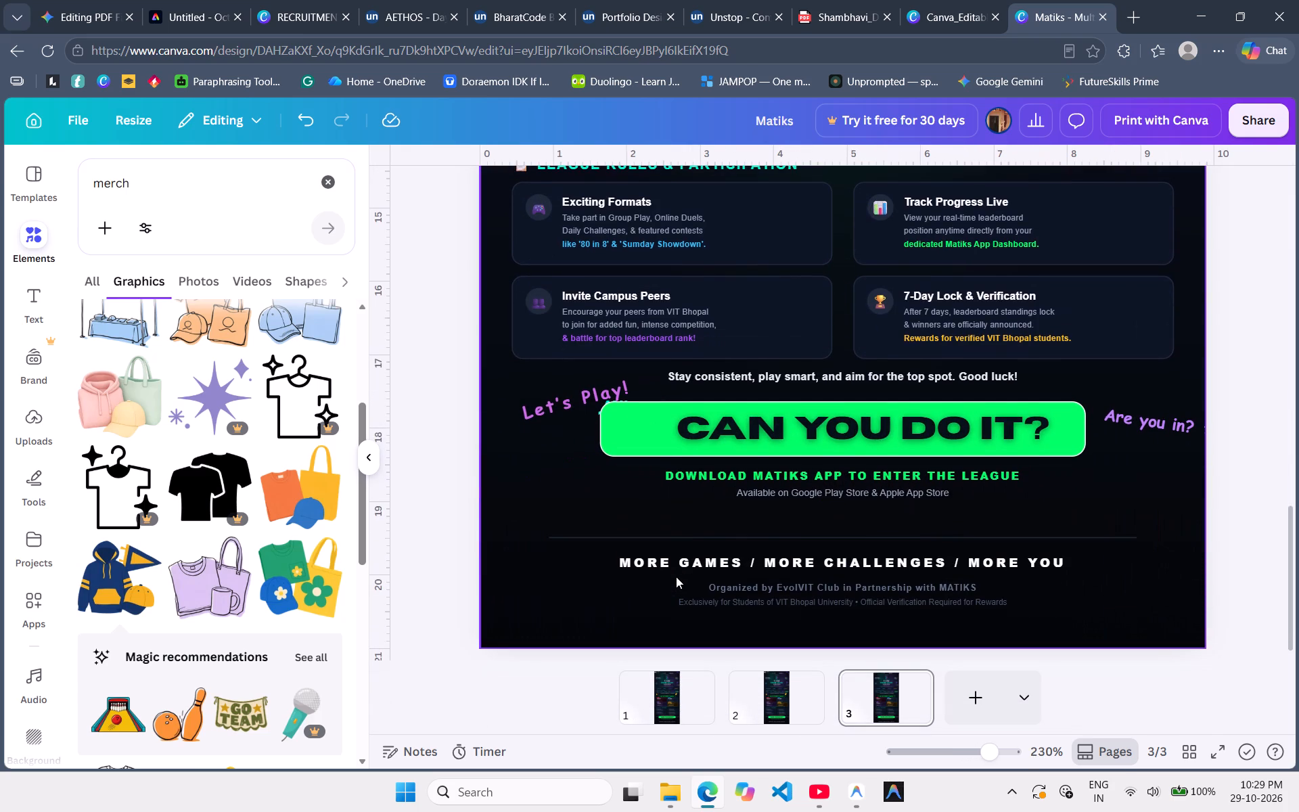
{"action": "key", "text": "shift+super+s"}
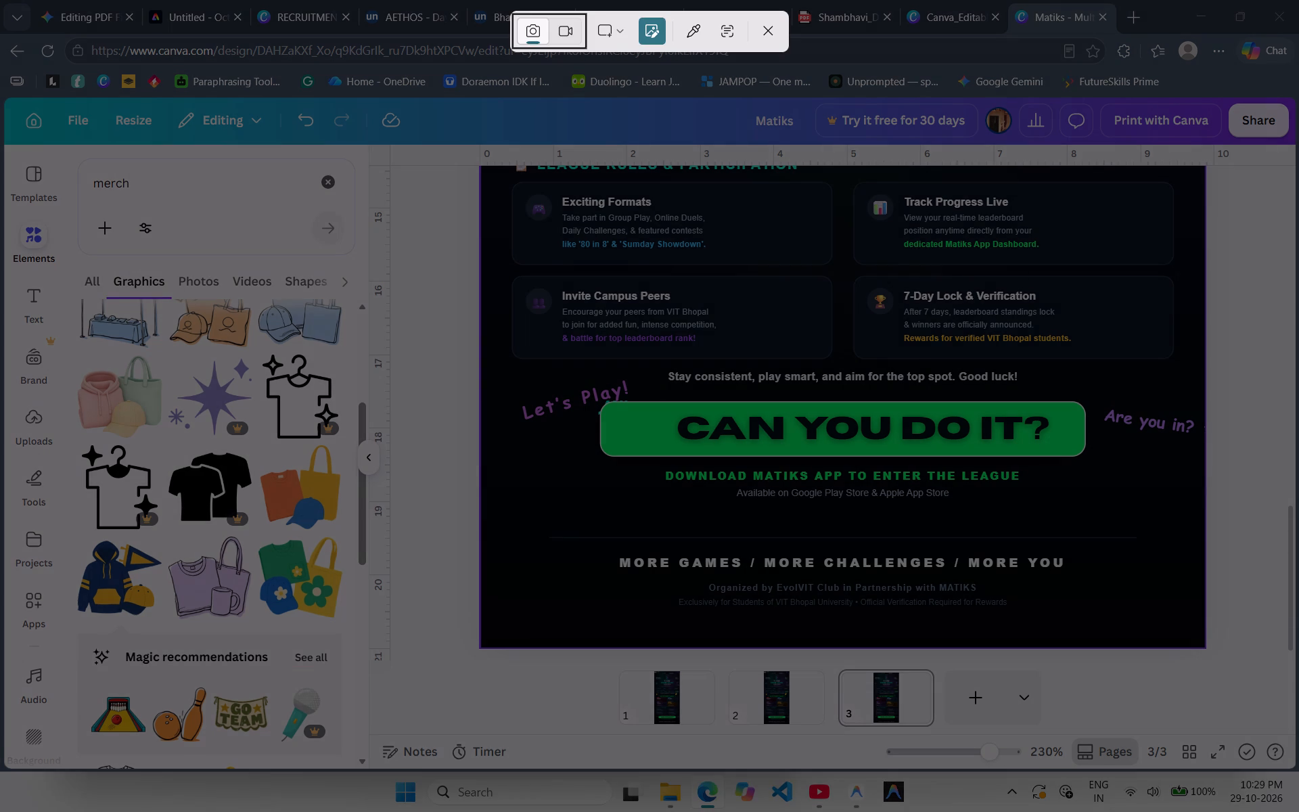
{"action": "left_click_drag", "start_coordinate": [503, 493], "coordinate": [723, 535]}
{"action": "left_click", "coordinate": [444, 577]}
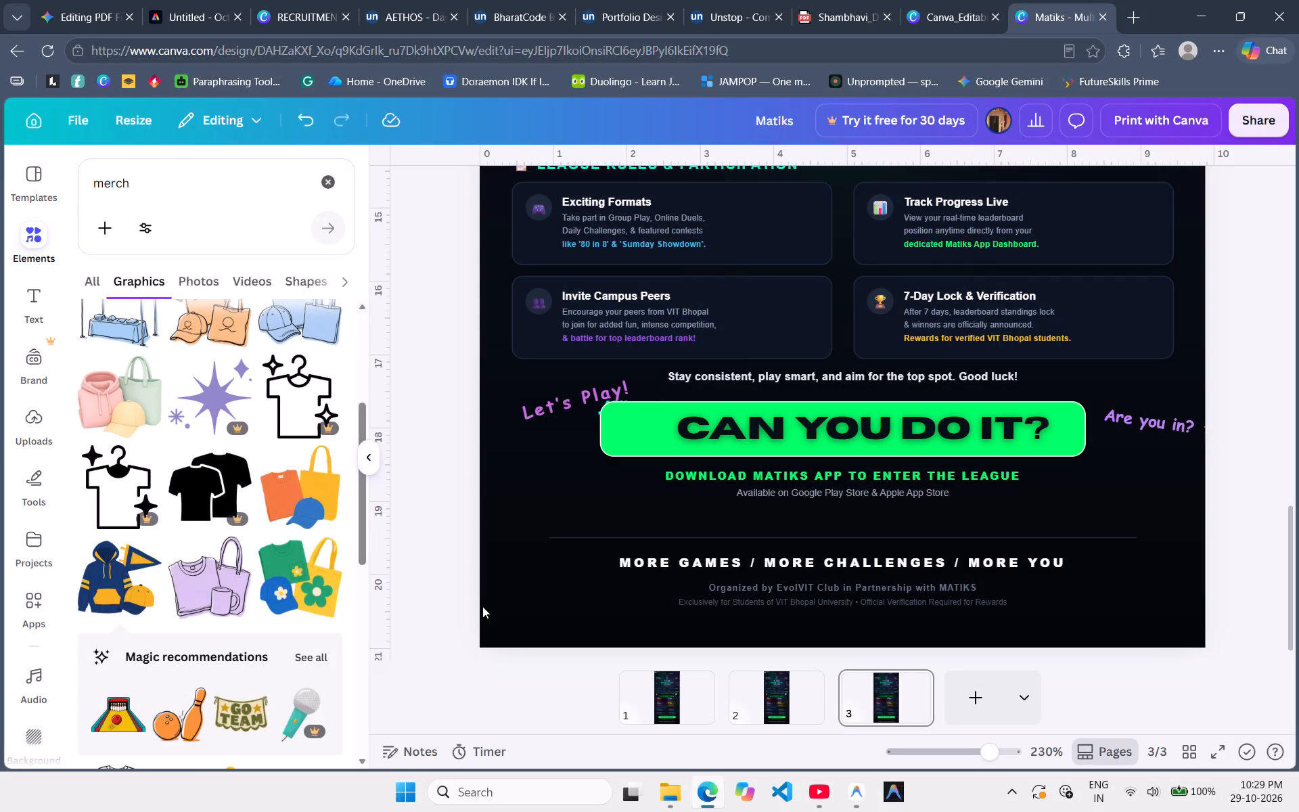
{"action": "key", "text": "ctrl+v"}
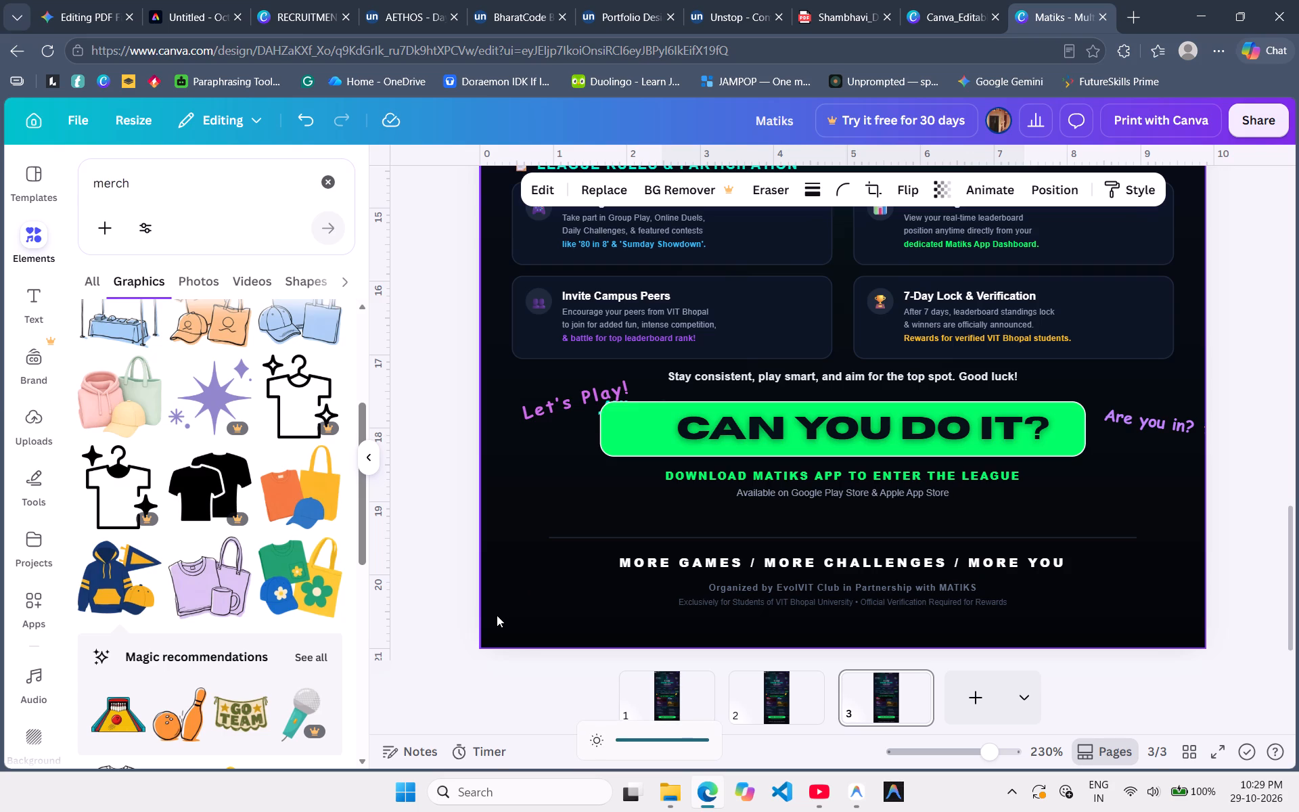
{"action": "key", "text": "ctrl+v"}
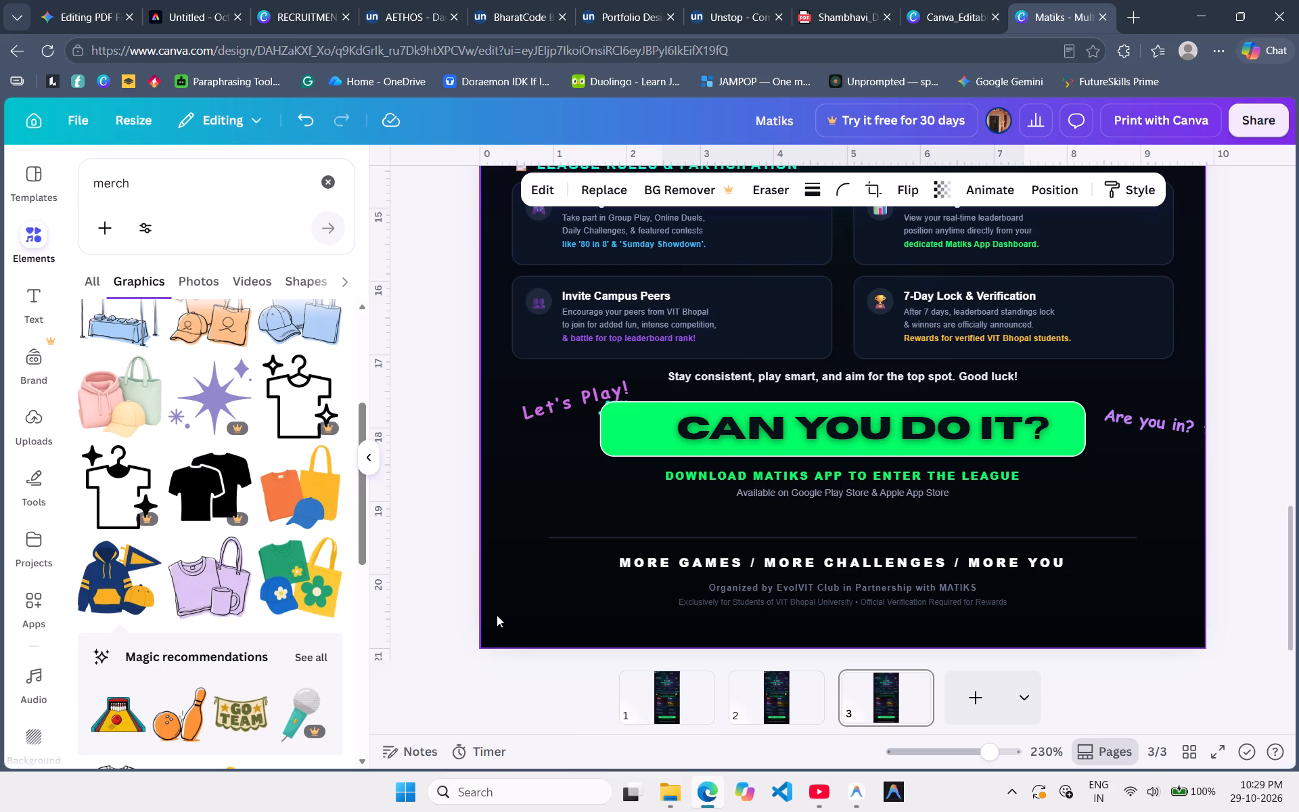
Move the pasted dark patches down the 9.9 x 21 cm page toward the green banner, and undo the last move.
{"action": "scroll", "coordinate": [849, 423], "scroll_direction": "up", "scroll_amount": 3}
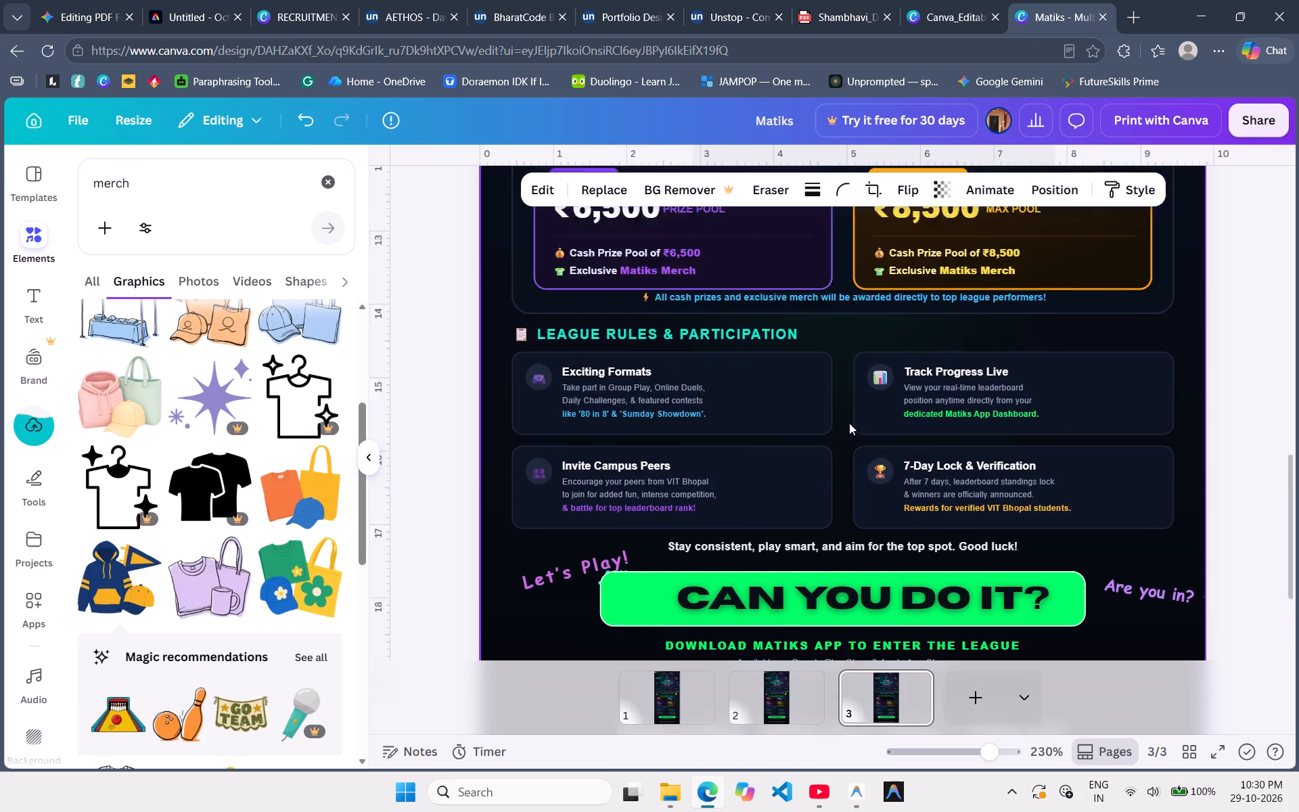
{"action": "scroll", "coordinate": [849, 423], "scroll_direction": "up", "scroll_amount": 2}
{"action": "scroll", "coordinate": [844, 441], "scroll_direction": "down", "scroll_amount": 2}
{"action": "left_click_drag", "start_coordinate": [845, 406], "coordinate": [838, 632]}
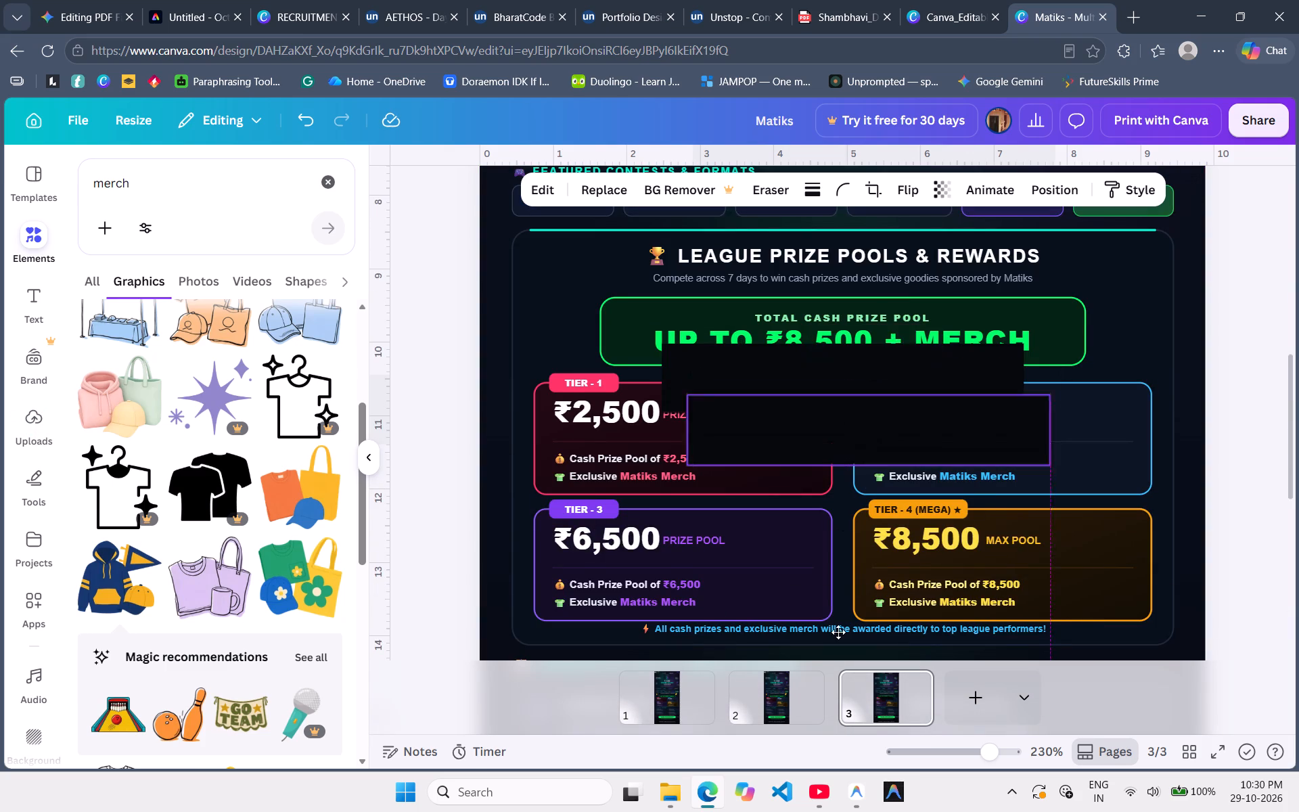
{"action": "left_click_drag", "start_coordinate": [838, 632], "coordinate": [838, 635]}
{"action": "scroll", "coordinate": [838, 622], "scroll_direction": "down", "scroll_amount": 3}
{"action": "left_click_drag", "start_coordinate": [882, 440], "coordinate": [808, 674]}
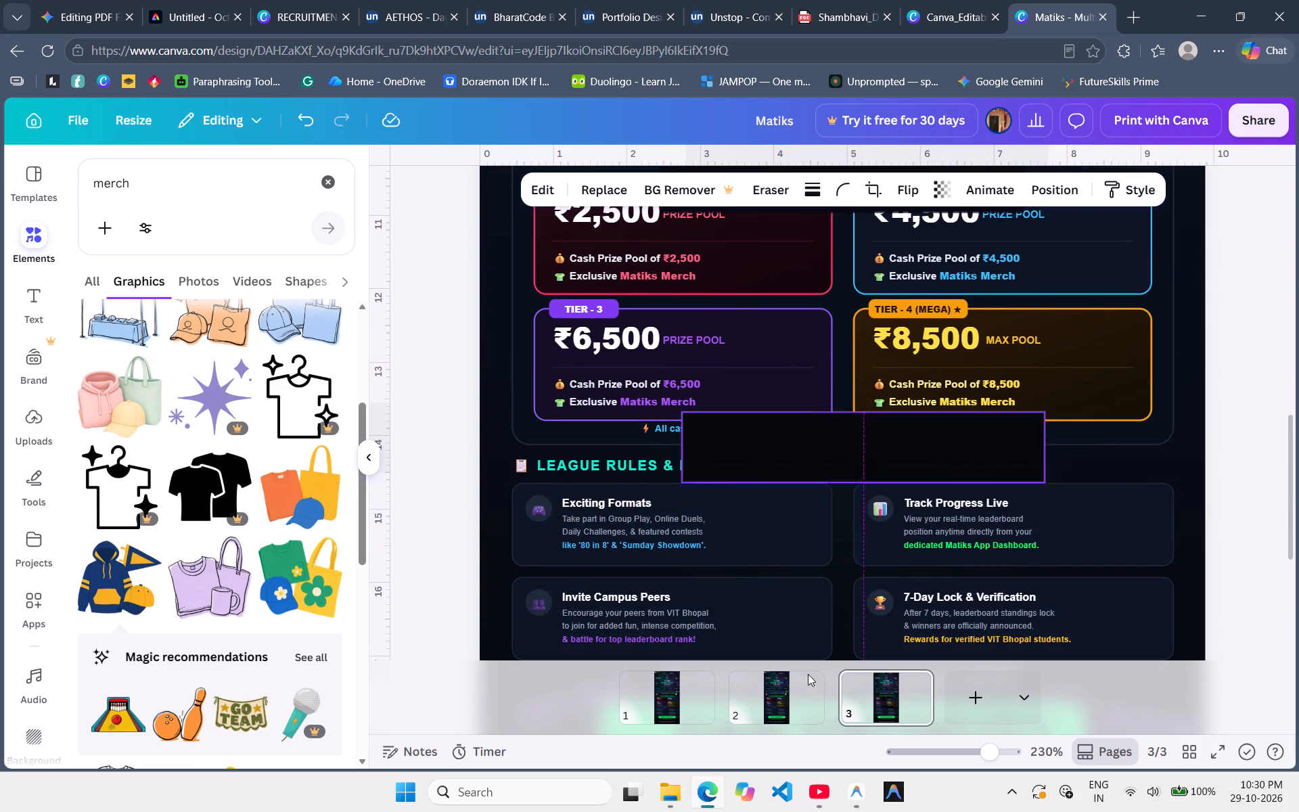
{"action": "left_click_drag", "start_coordinate": [808, 674], "coordinate": [808, 710]}
{"action": "scroll", "coordinate": [808, 710], "scroll_direction": "down", "scroll_amount": 3}
{"action": "key", "text": "ctrl+z"}
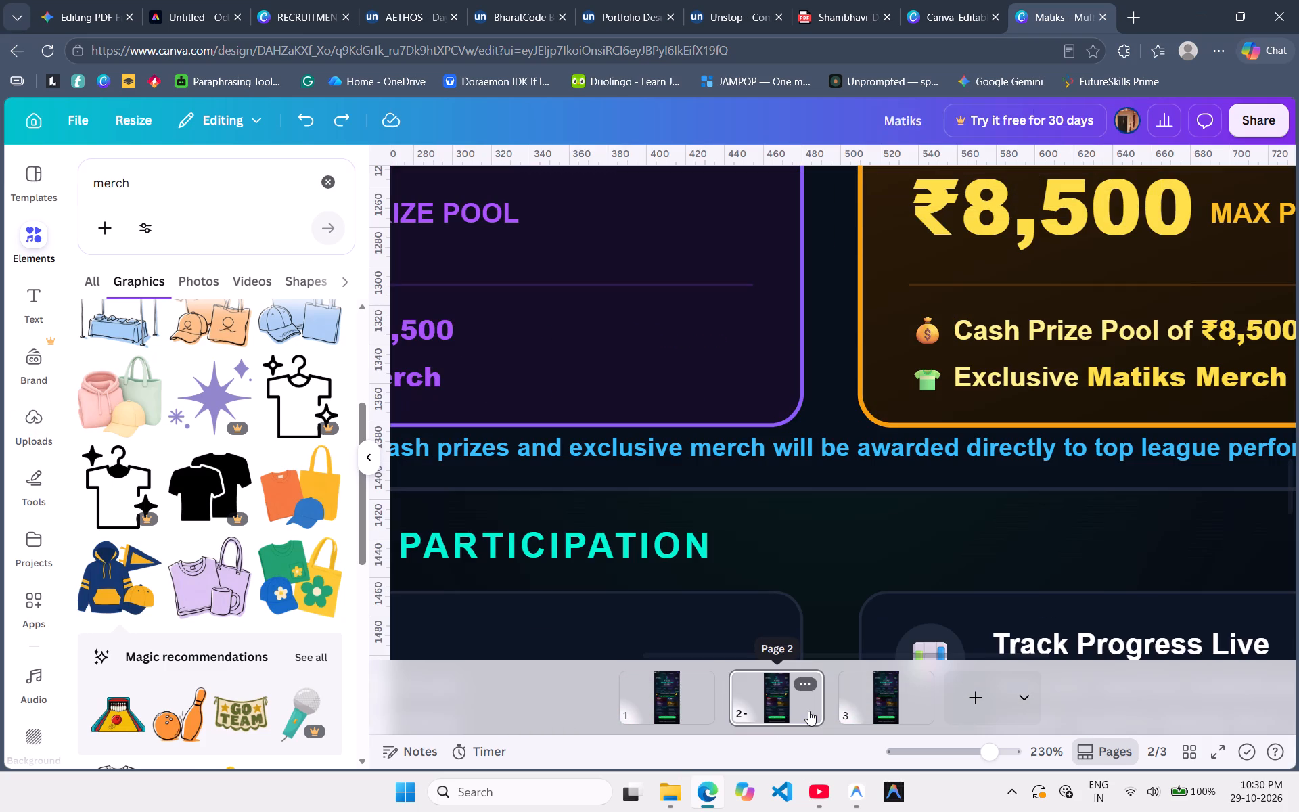
Capture a blank dark square beside the footer text on page 2 and paste it onto that page.
{"action": "scroll", "coordinate": [808, 710], "scroll_direction": "down", "scroll_amount": 2}
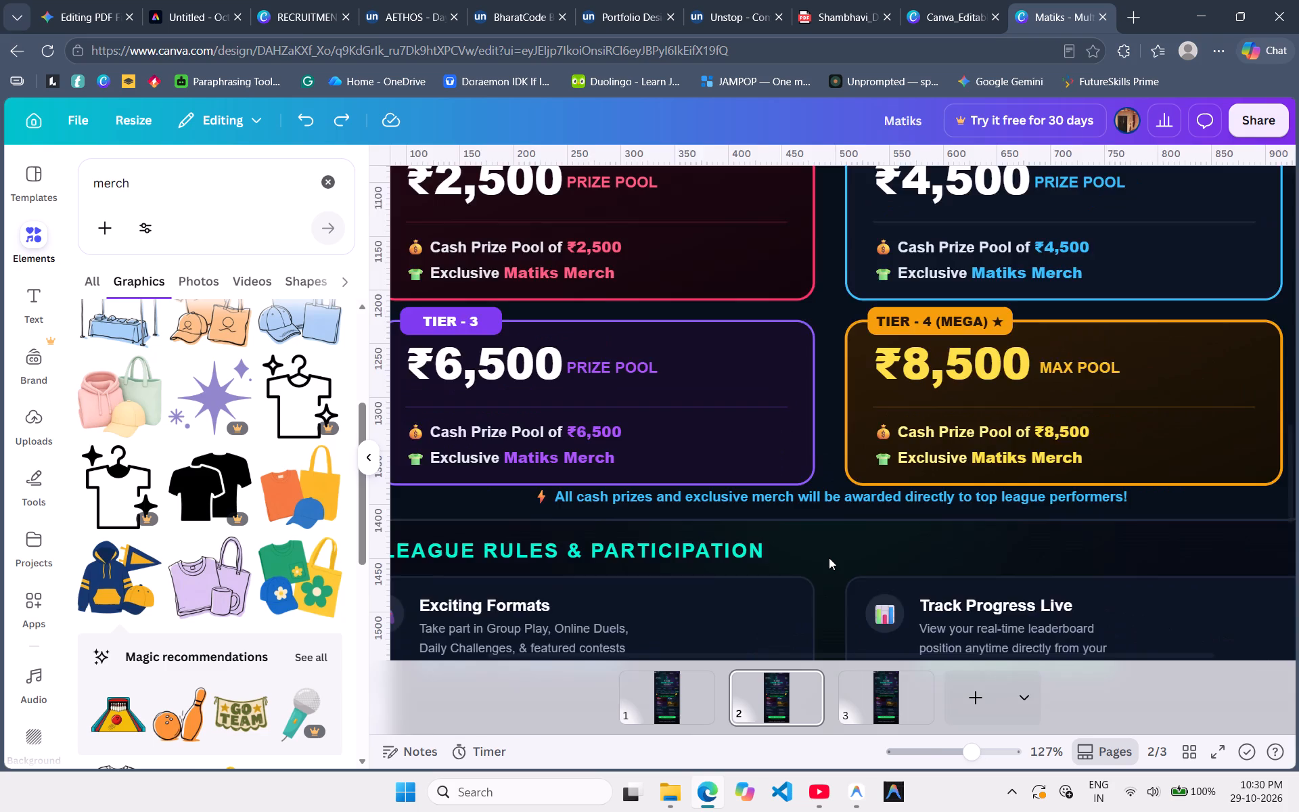
{"action": "left_click", "coordinate": [829, 558]}
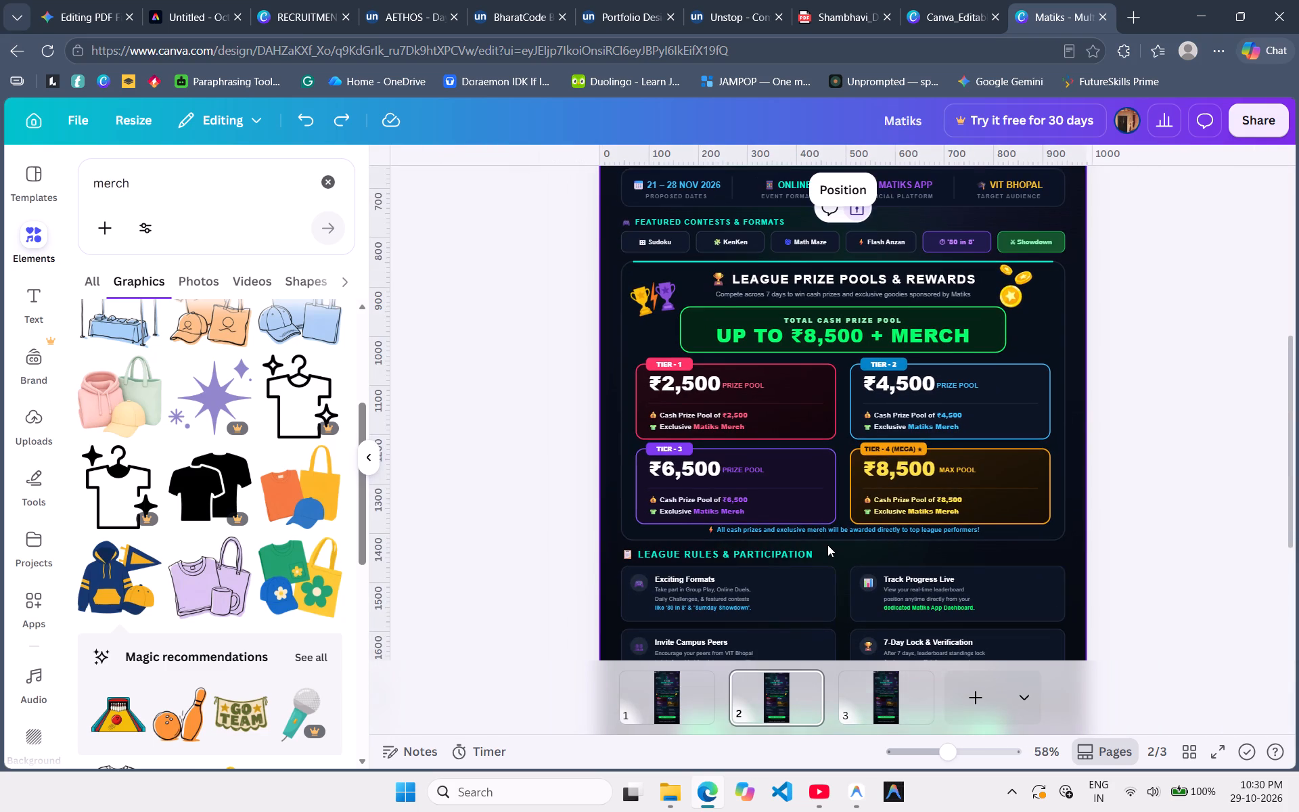
{"action": "scroll", "coordinate": [847, 581], "scroll_direction": "down", "scroll_amount": 1}
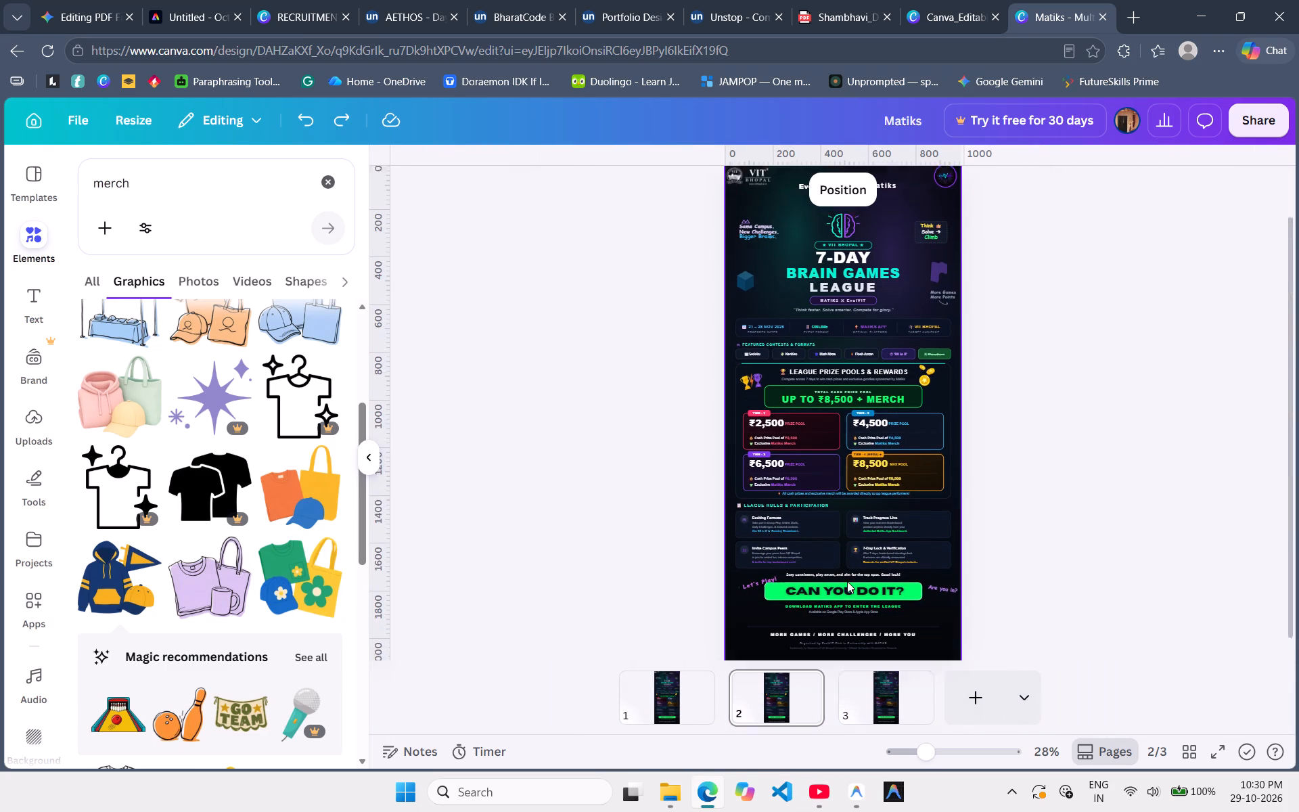
{"action": "scroll", "coordinate": [847, 581], "scroll_direction": "down", "scroll_amount": 1}
{"action": "left_click", "coordinate": [749, 630]}
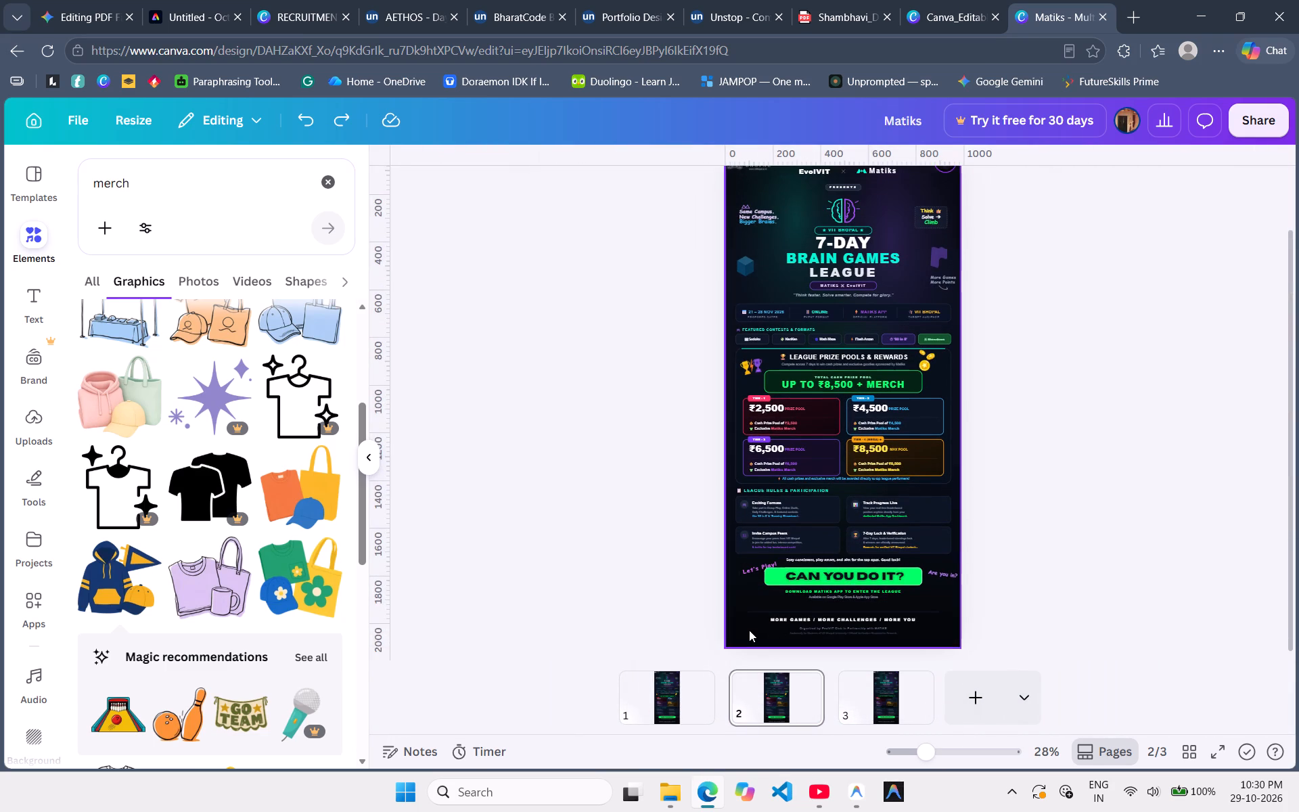
{"action": "scroll", "coordinate": [749, 630], "scroll_direction": "down", "scroll_amount": 1}
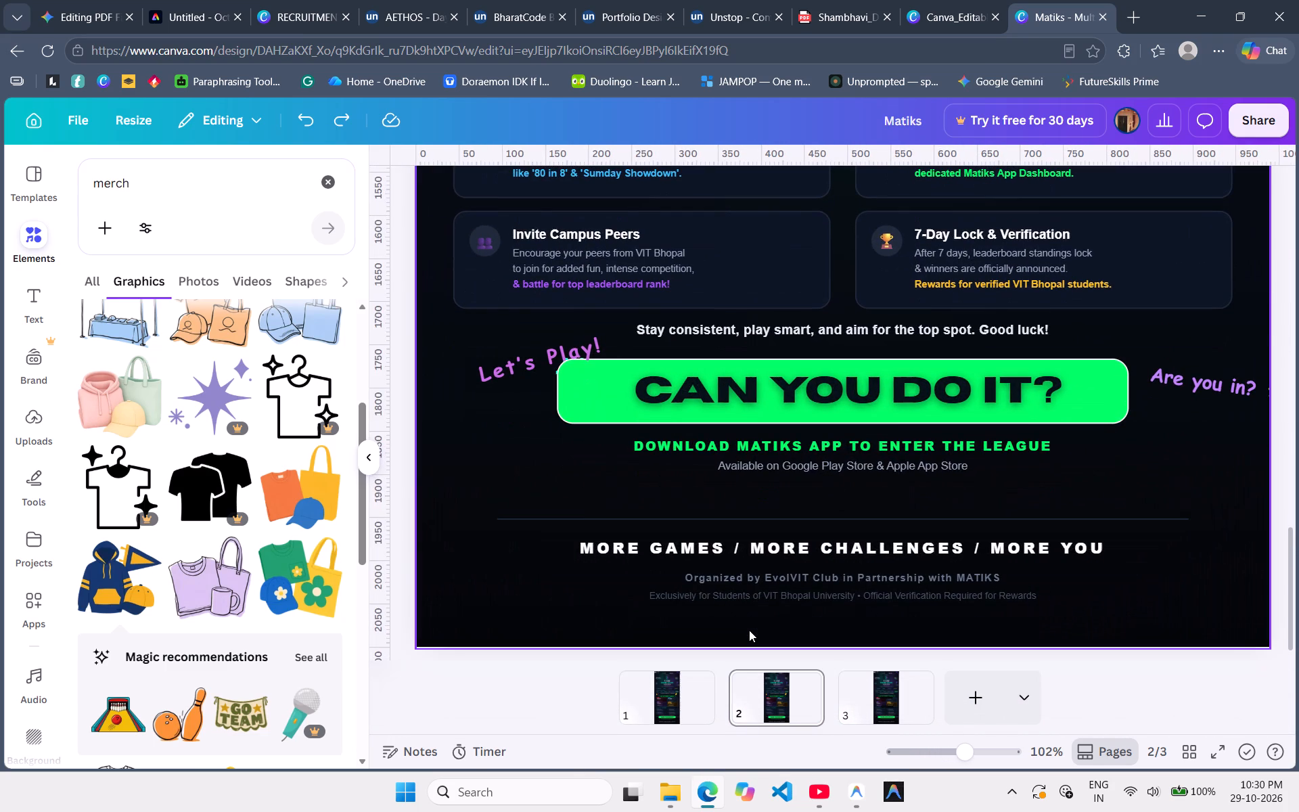
{"action": "key", "text": "shift+super+s"}
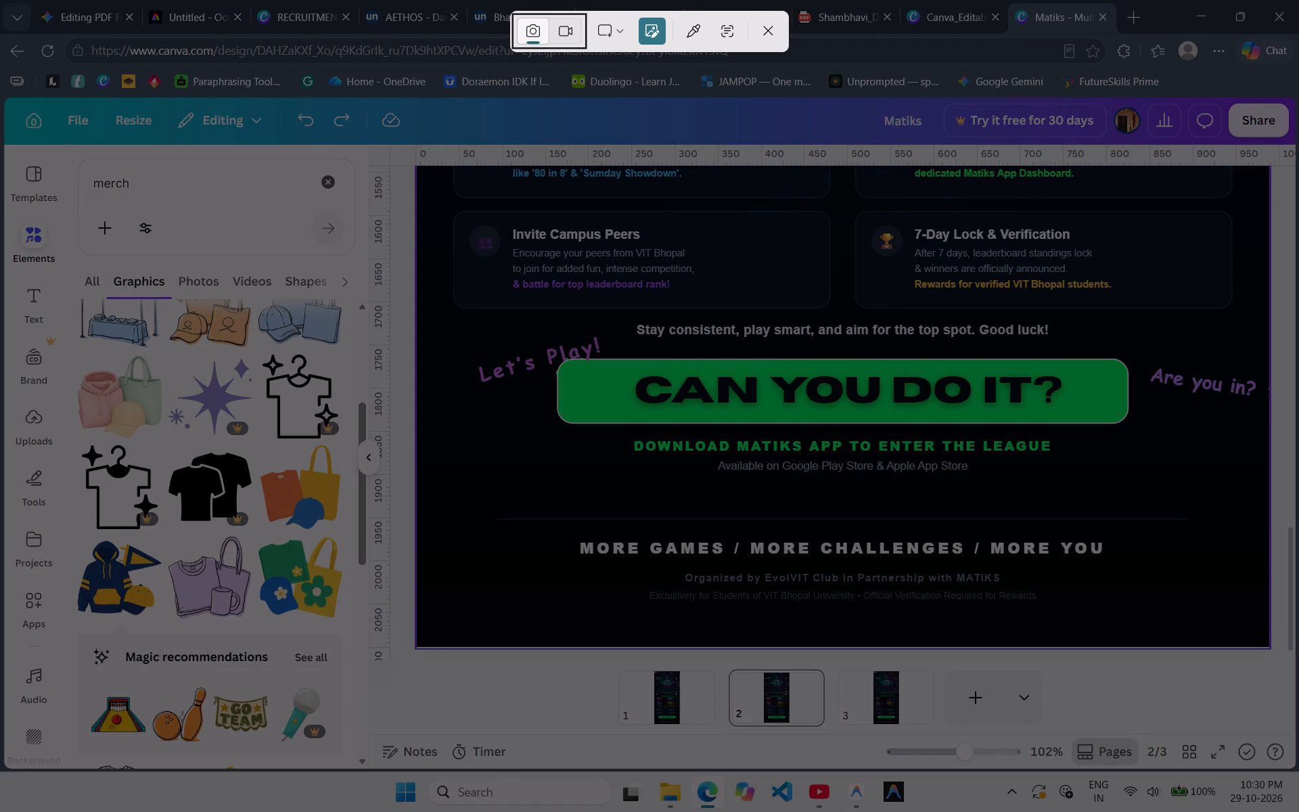
{"action": "left_click_drag", "start_coordinate": [506, 543], "coordinate": [572, 610]}
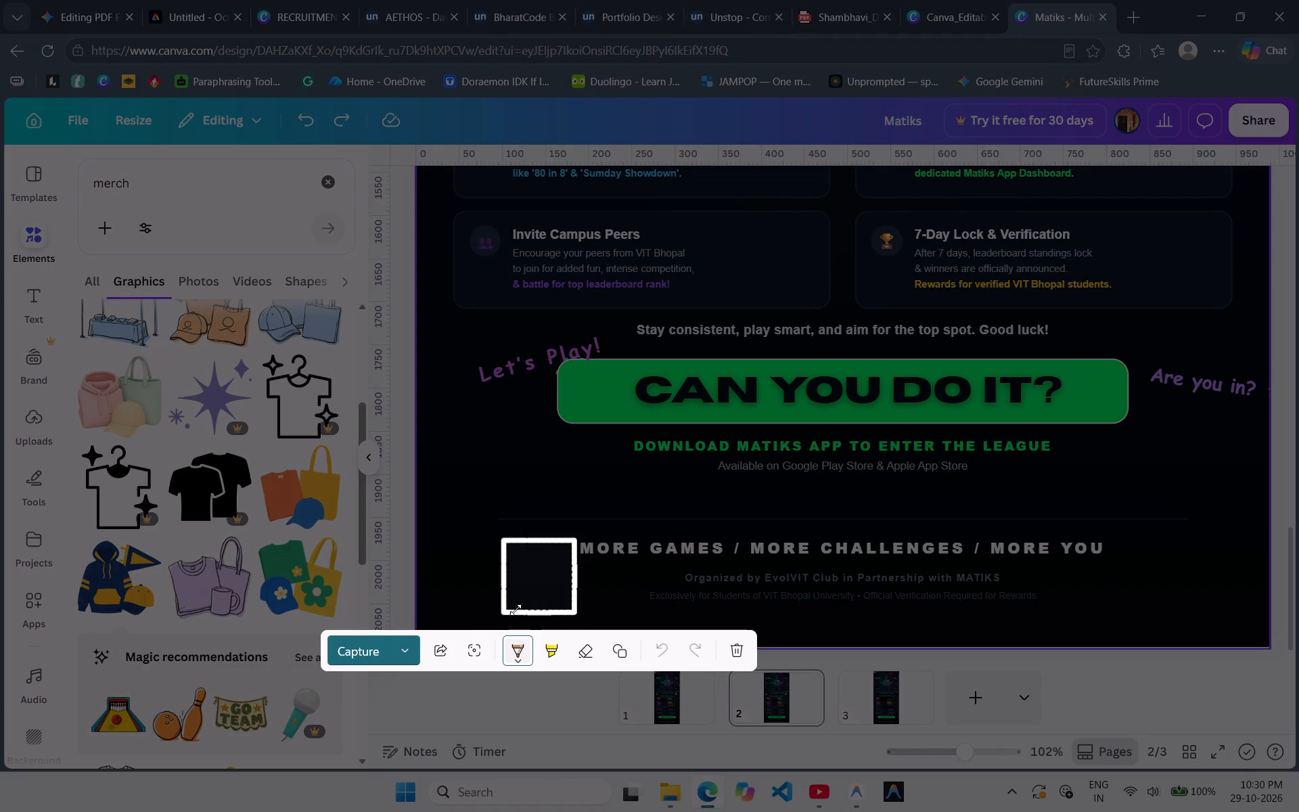
{"action": "left_click", "coordinate": [368, 640]}
{"action": "key", "text": "ctrl+v"}
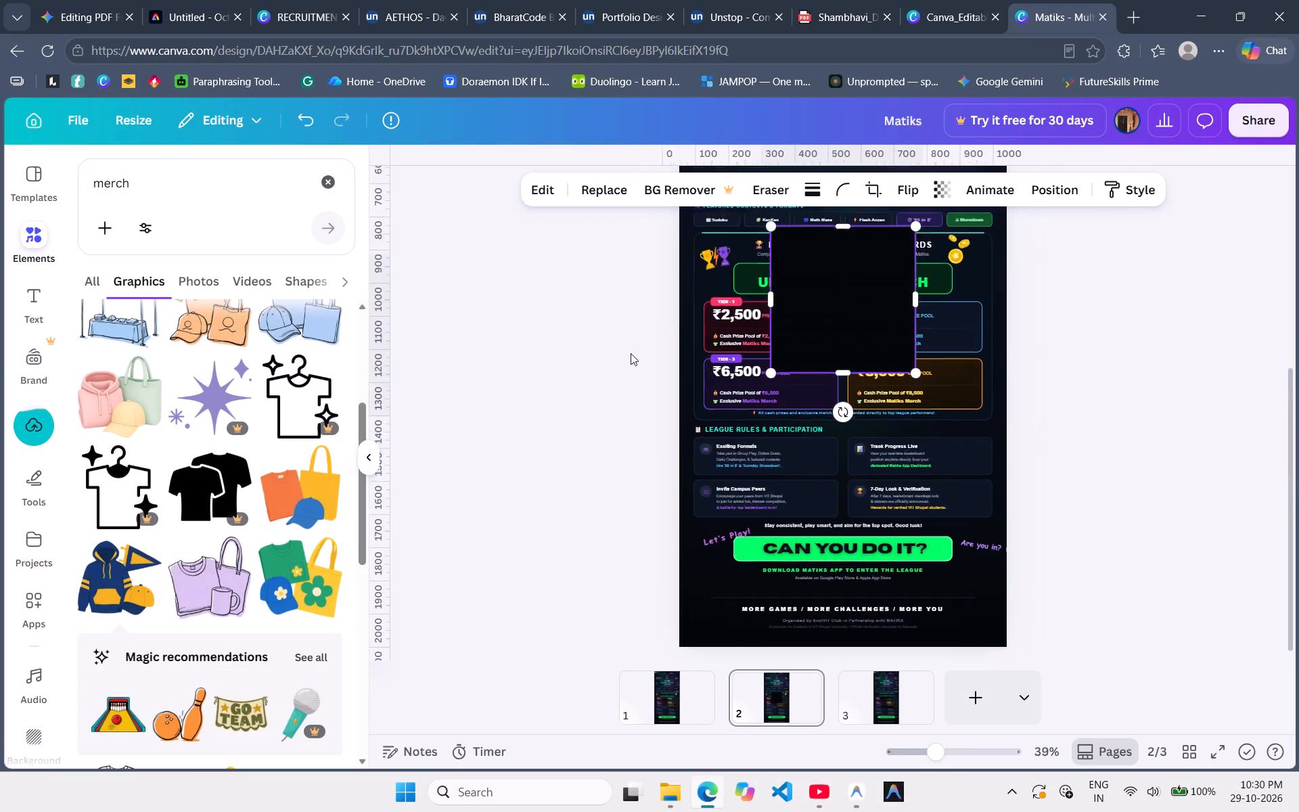
Reduce the pasted dark square on page 2 to a shallow strip and move it down onto the footer text.
{"action": "left_click_drag", "start_coordinate": [842, 245], "coordinate": [852, 348]}
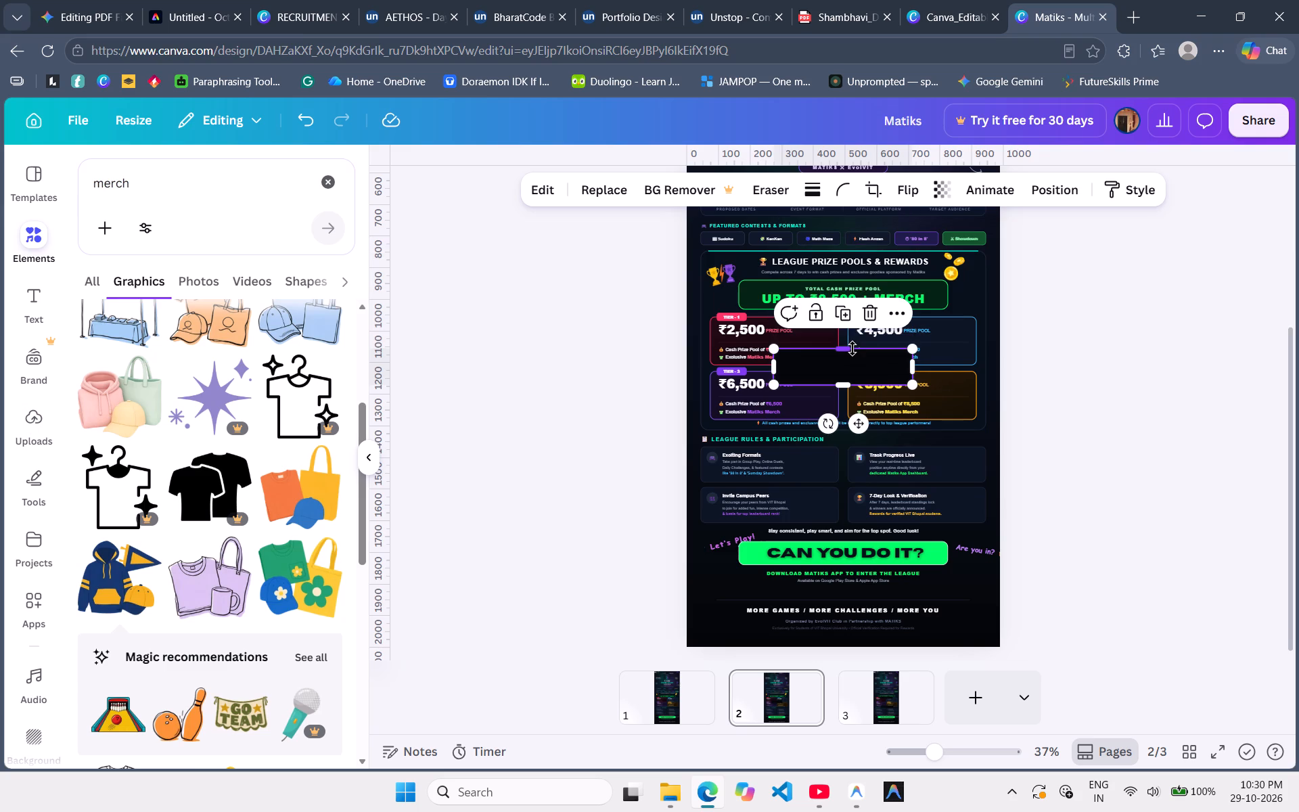
{"action": "scroll", "coordinate": [852, 348], "scroll_direction": "down", "scroll_amount": 3}
{"action": "left_click_drag", "start_coordinate": [856, 420], "coordinate": [842, 587]}
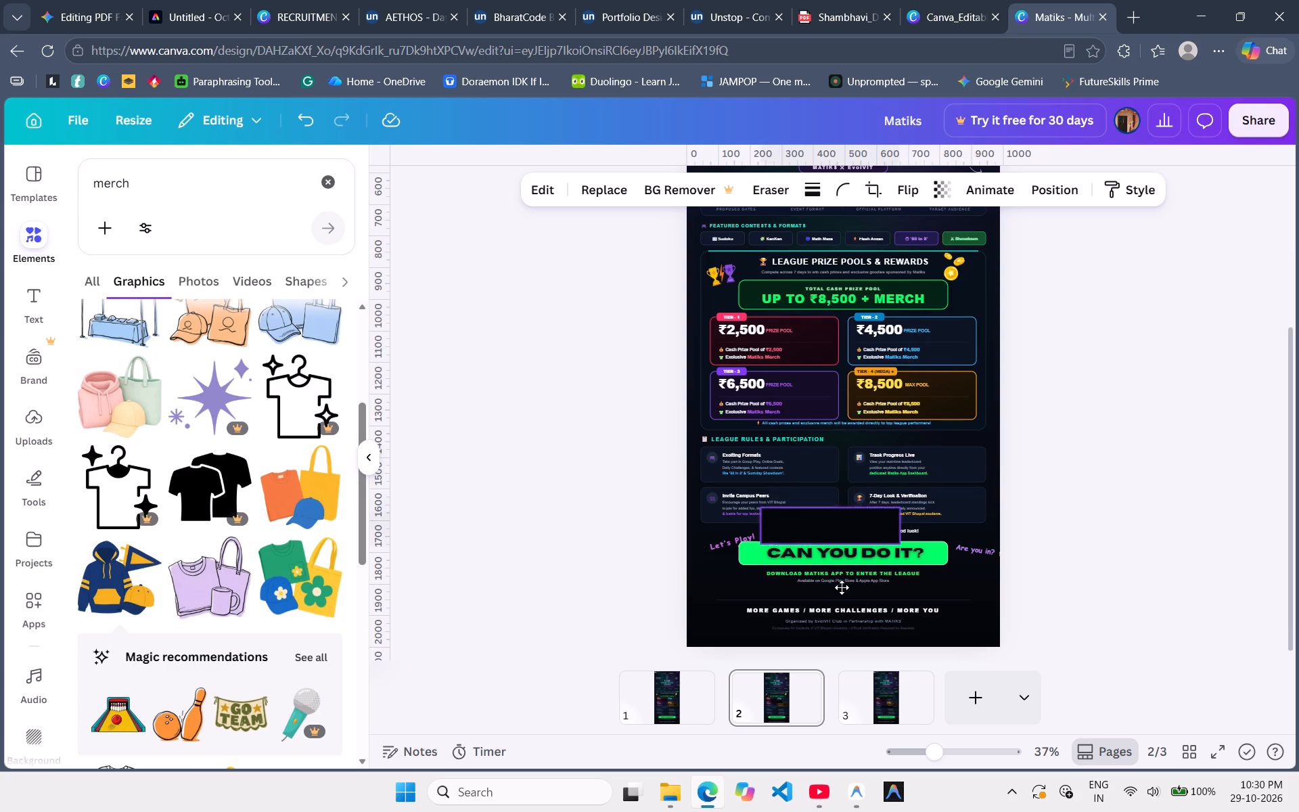
{"action": "left_click_drag", "start_coordinate": [842, 587], "coordinate": [831, 664]}
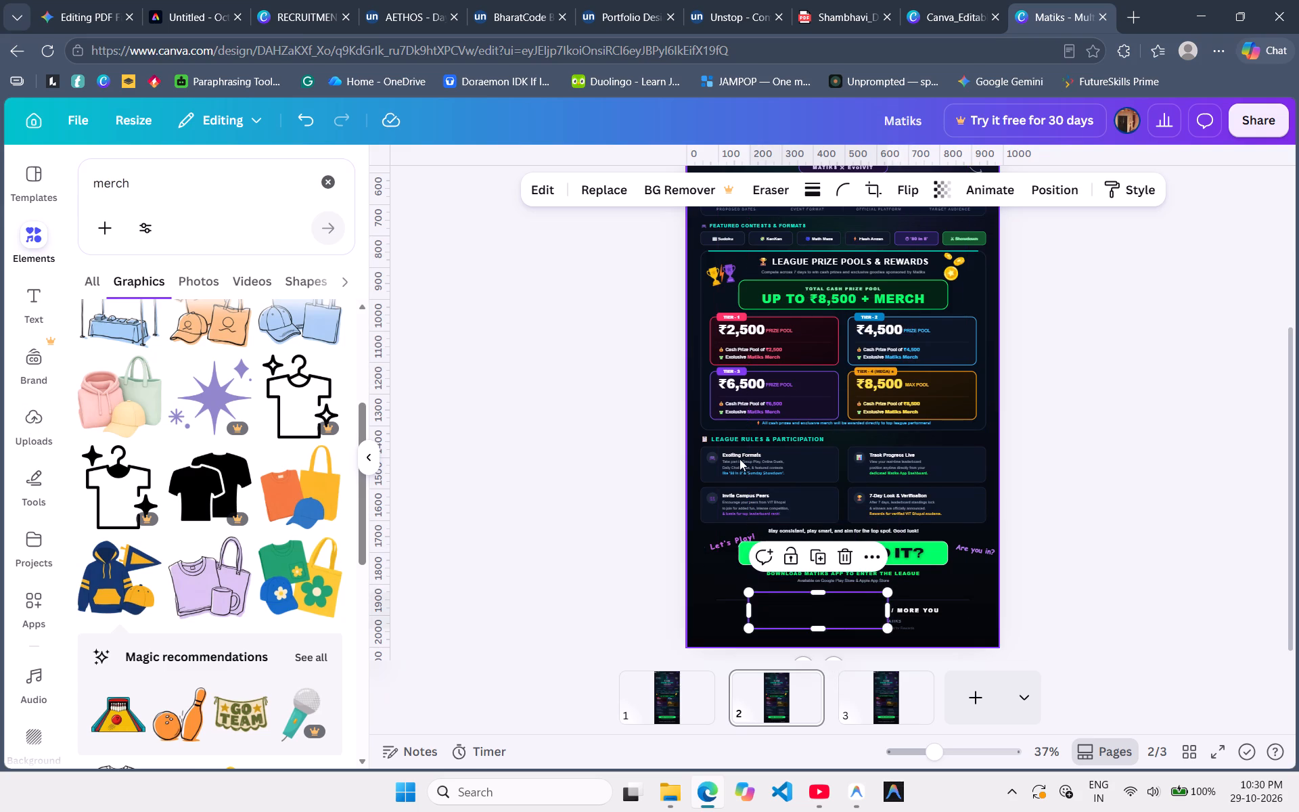
Stretch the dark strip to cover the "MORE GAMES / MORE CHALLENGES / MORE YOU" line and the two small lines beneath it.
{"action": "scroll", "coordinate": [739, 459], "scroll_direction": "down", "scroll_amount": 5}
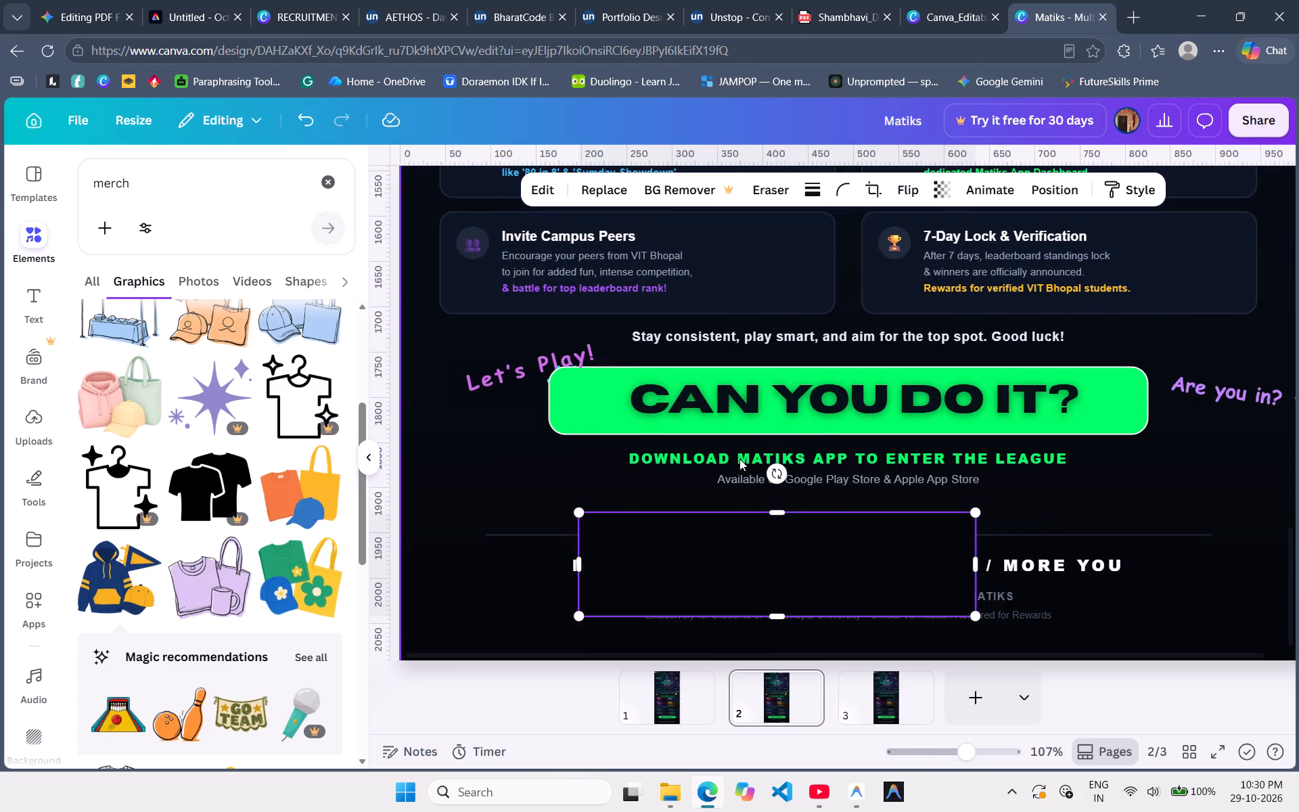
{"action": "right_click", "coordinate": [765, 494]}
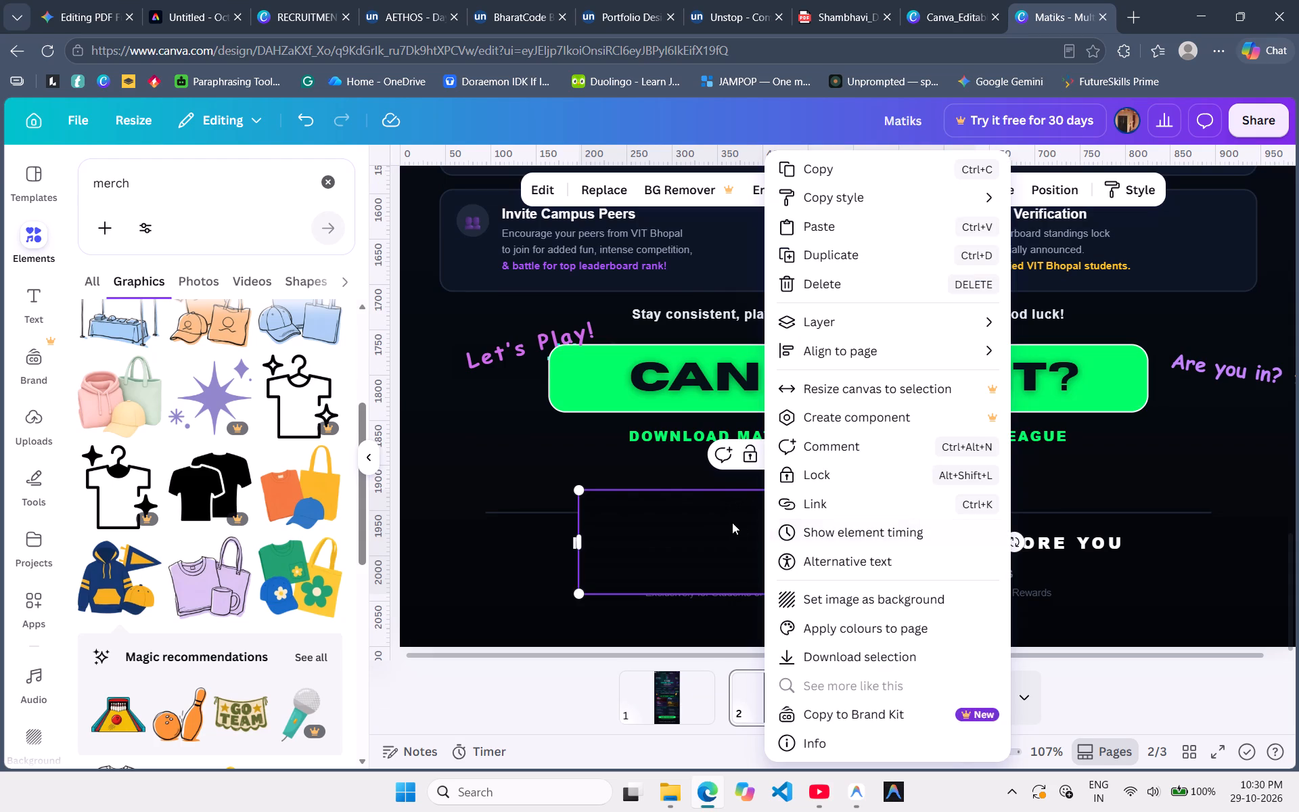
{"action": "left_click", "coordinate": [729, 522]}
{"action": "left_click_drag", "start_coordinate": [775, 490], "coordinate": [798, 536]}
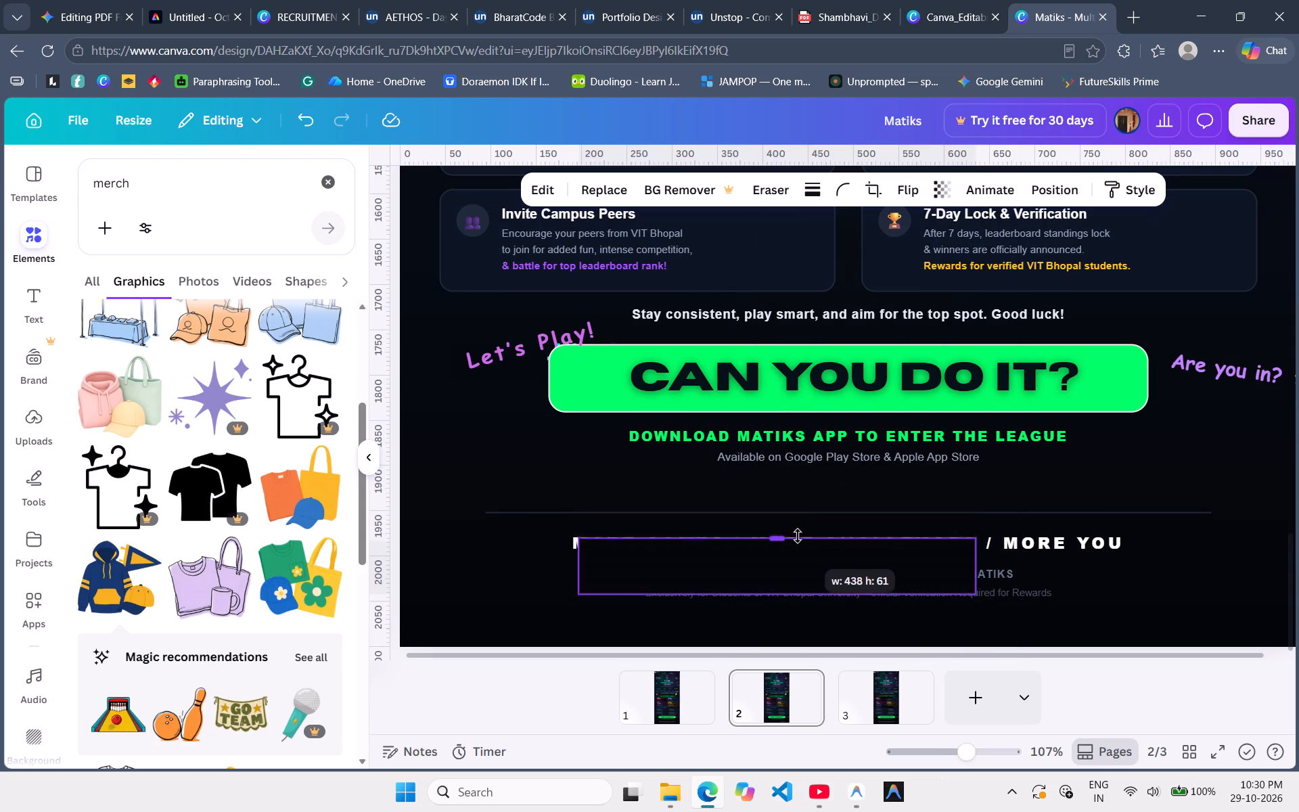
{"action": "left_click_drag", "start_coordinate": [798, 536], "coordinate": [798, 531]}
{"action": "left_click_drag", "start_coordinate": [576, 558], "coordinate": [568, 556]}
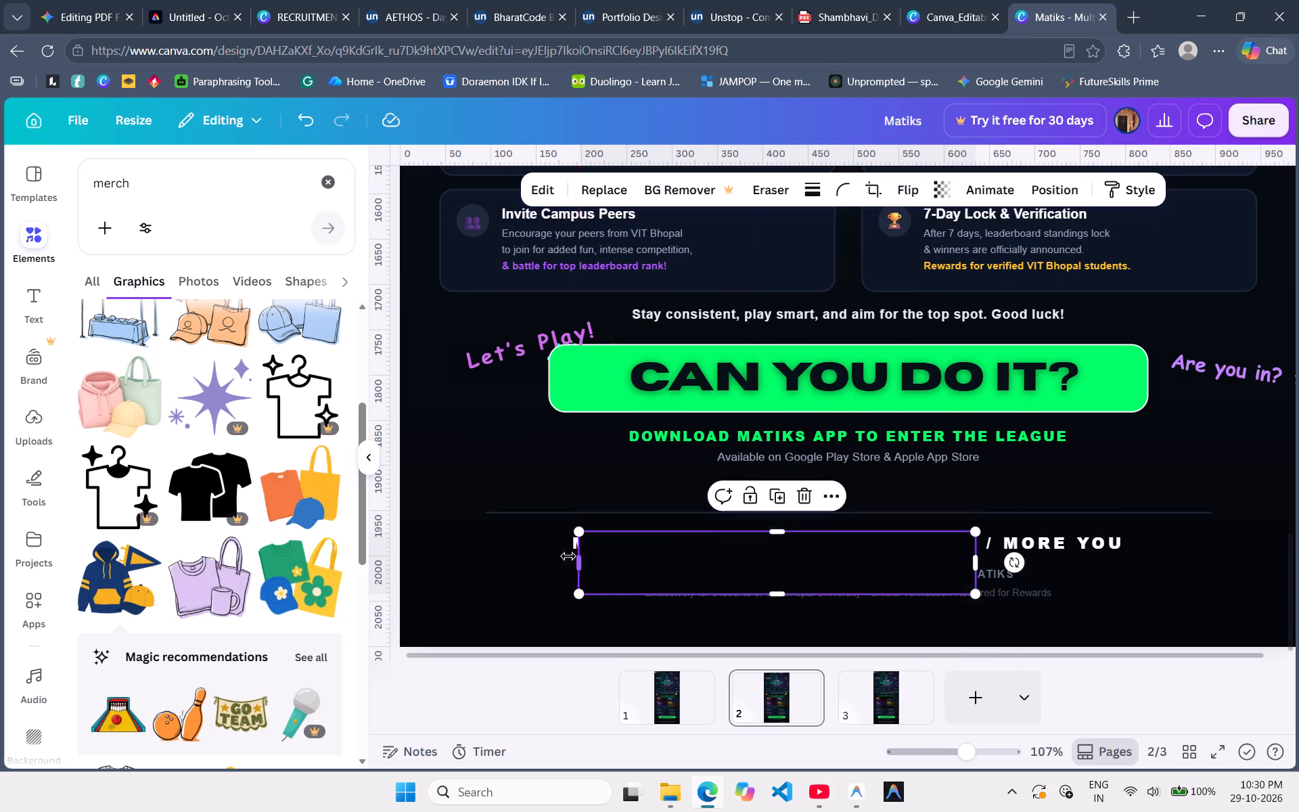
{"action": "left_click_drag", "start_coordinate": [568, 556], "coordinate": [541, 551]}
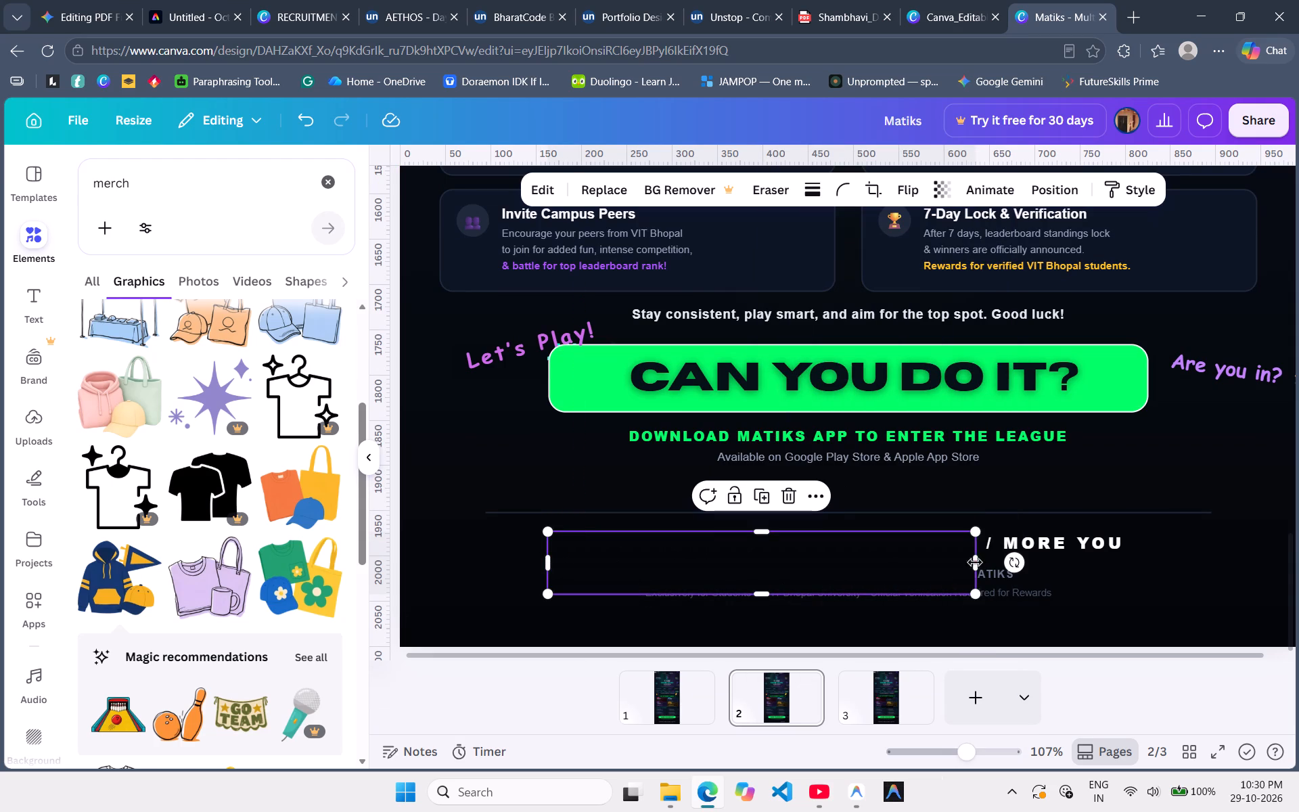
{"action": "left_click_drag", "start_coordinate": [976, 564], "coordinate": [1122, 571]}
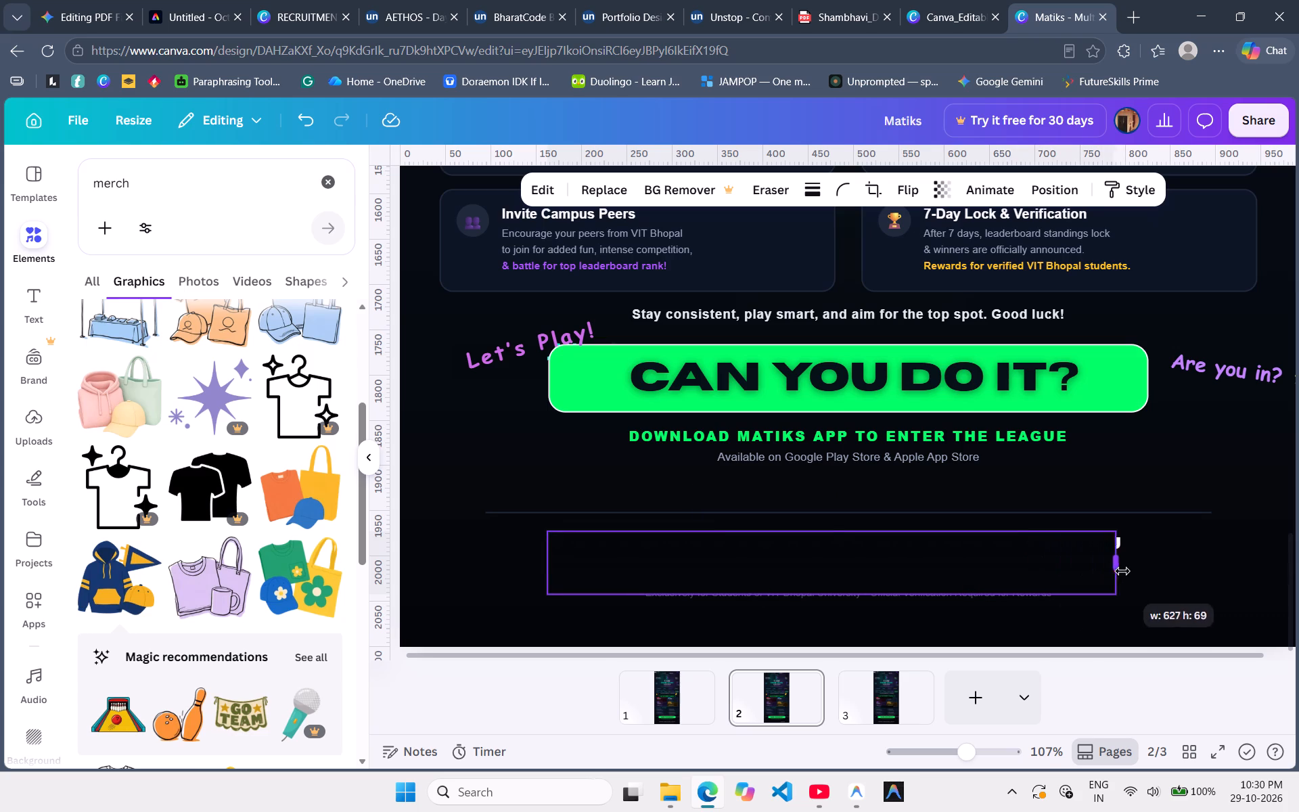
{"action": "left_click_drag", "start_coordinate": [1122, 571], "coordinate": [1141, 571]}
{"action": "left_click_drag", "start_coordinate": [840, 593], "coordinate": [852, 612]}
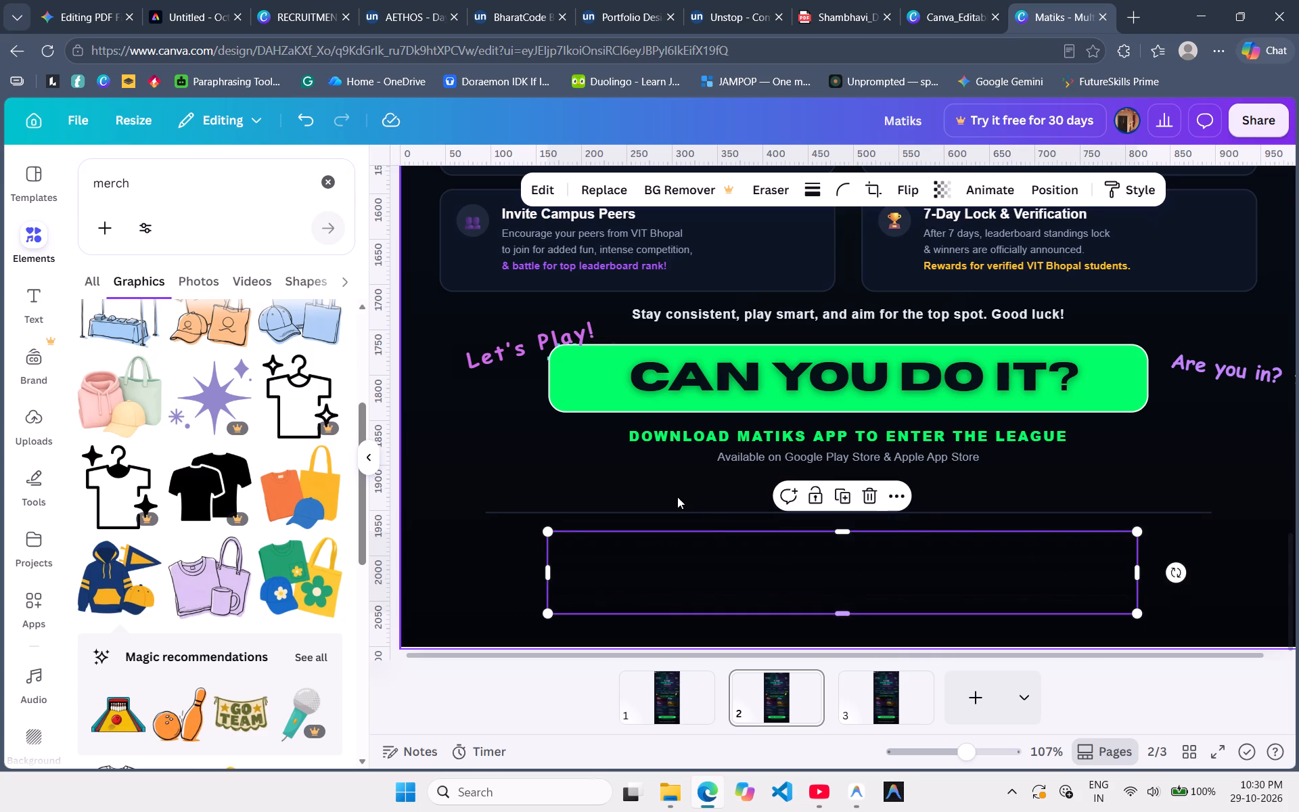
{"action": "left_click", "coordinate": [672, 492]}
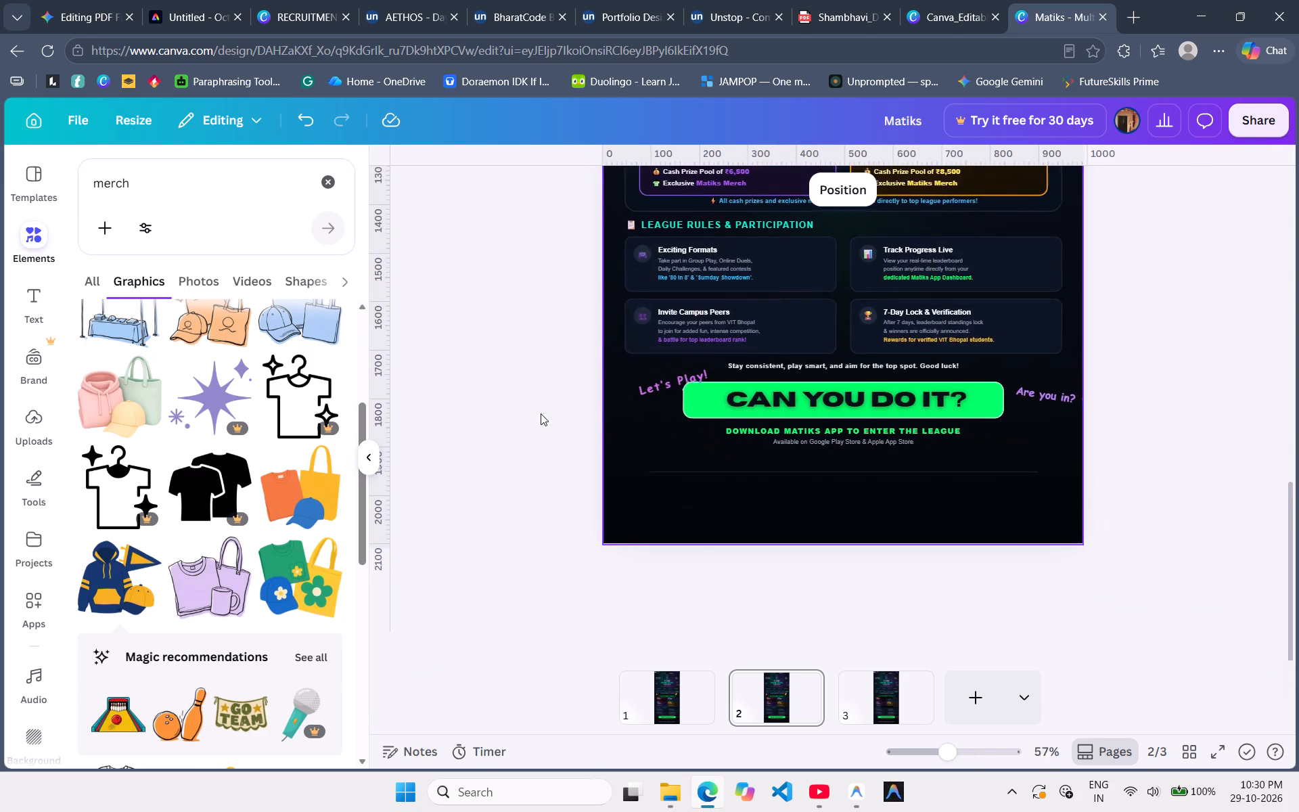
Lock the dark cover strip in place over the footer on page 2.
{"action": "left_click", "coordinate": [792, 595]}
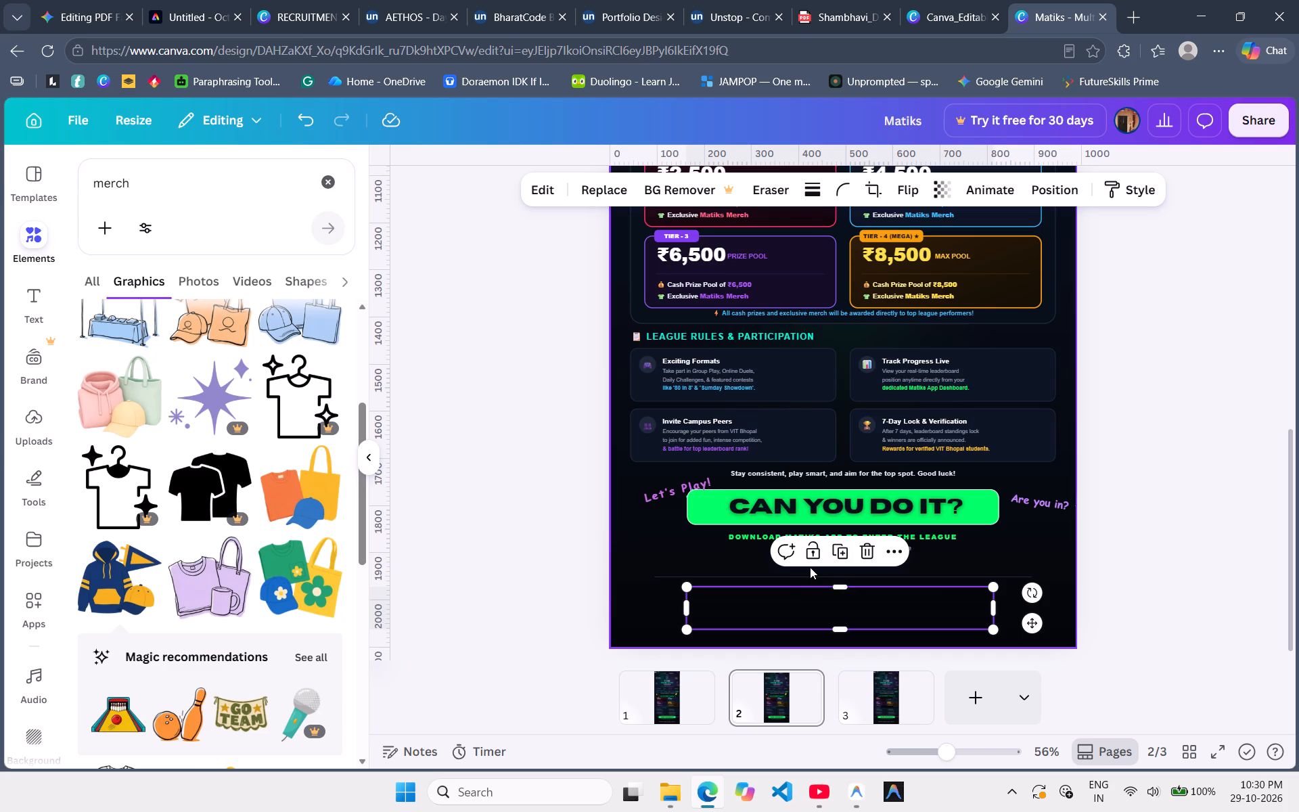
{"action": "left_click", "coordinate": [811, 566]}
{"action": "left_click", "coordinate": [777, 608]}
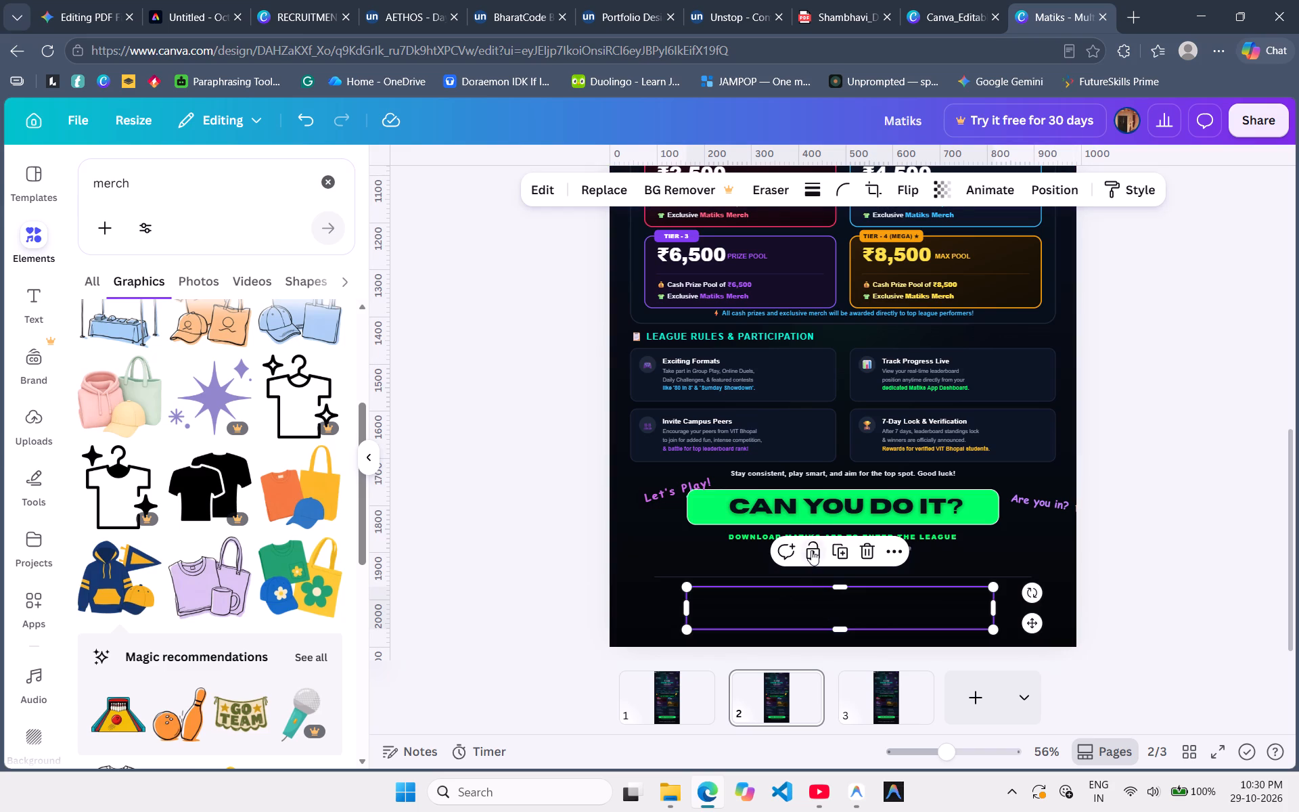
{"action": "left_click", "coordinate": [812, 549]}
{"action": "left_click", "coordinate": [635, 535]}
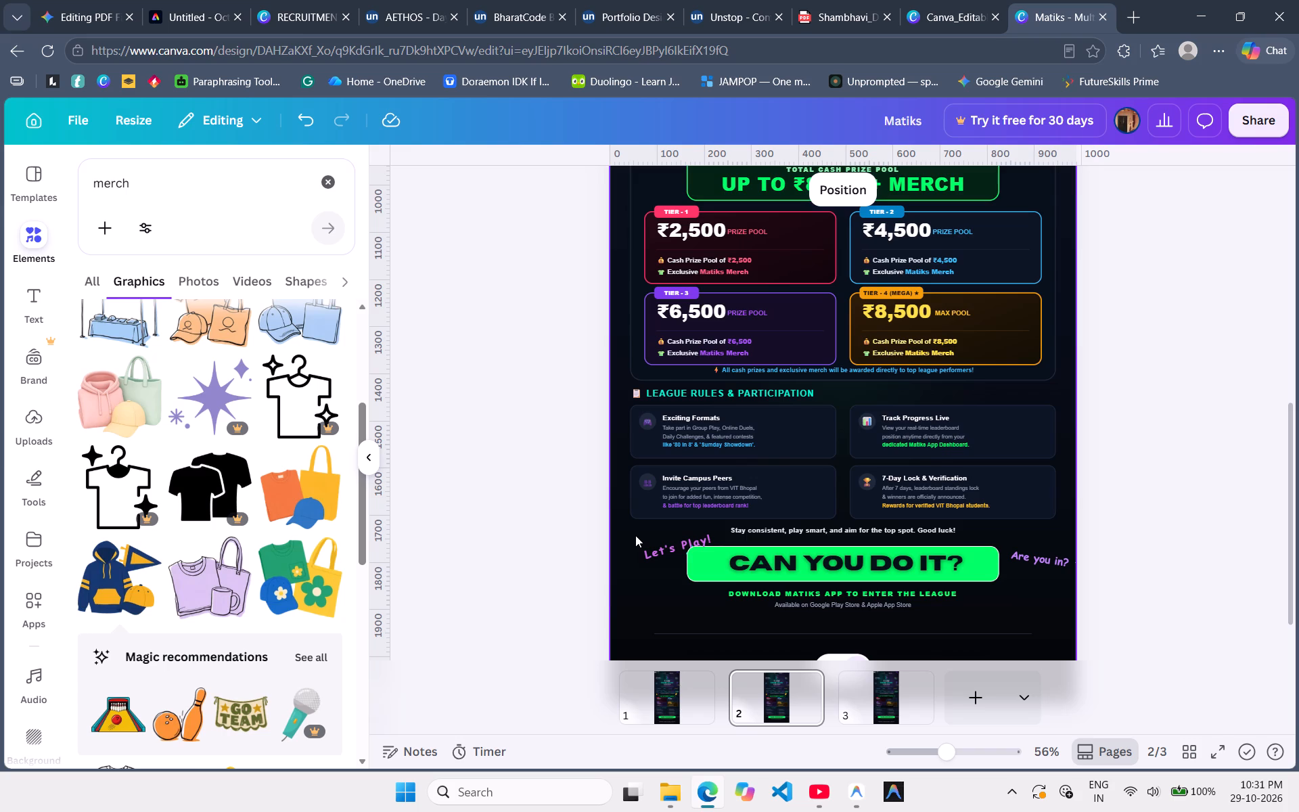
Switch to the RECRUITMENT design and show the layers of its first page.
{"action": "scroll", "coordinate": [790, 489], "scroll_direction": "up", "scroll_amount": 10}
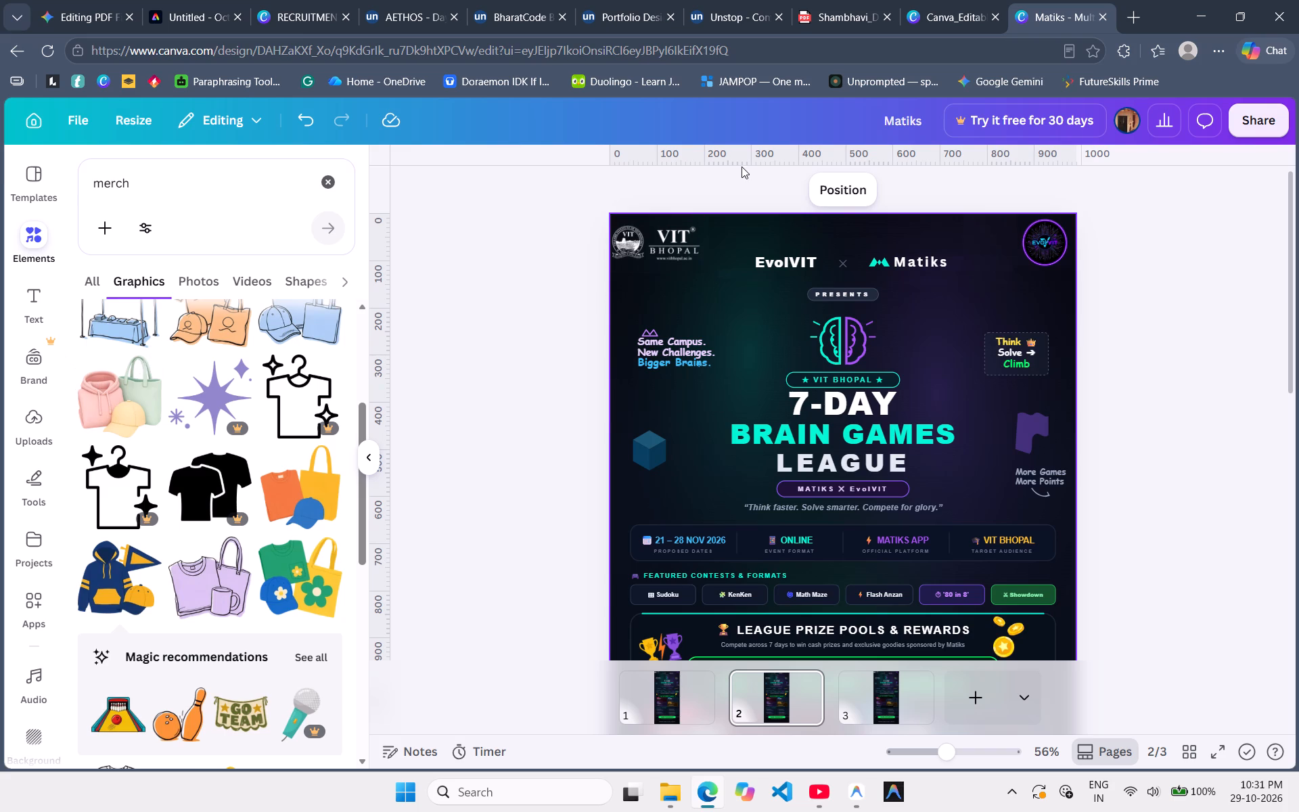
{"action": "left_click", "coordinate": [325, 0]}
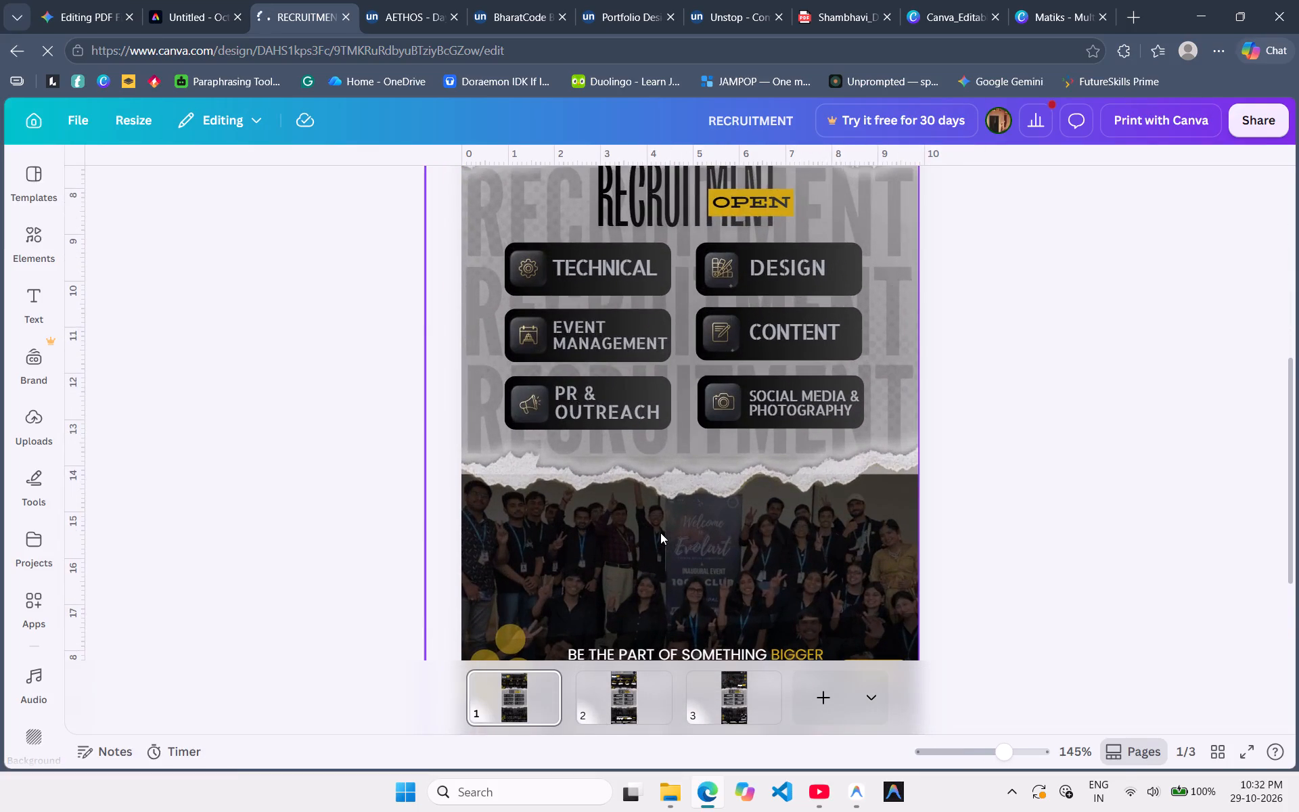
{"action": "scroll", "coordinate": [660, 533], "scroll_direction": "down", "scroll_amount": 4}
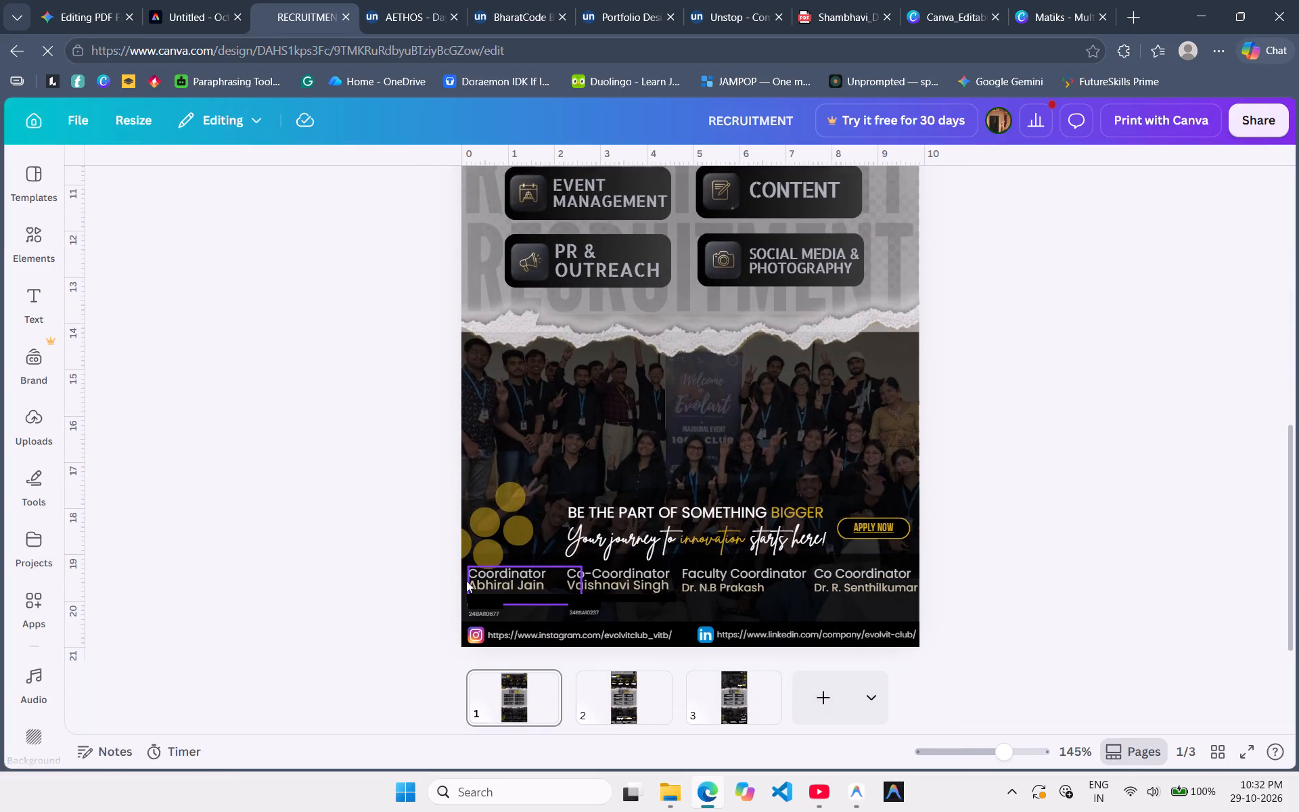
{"action": "left_click_drag", "start_coordinate": [440, 570], "coordinate": [393, 561]}
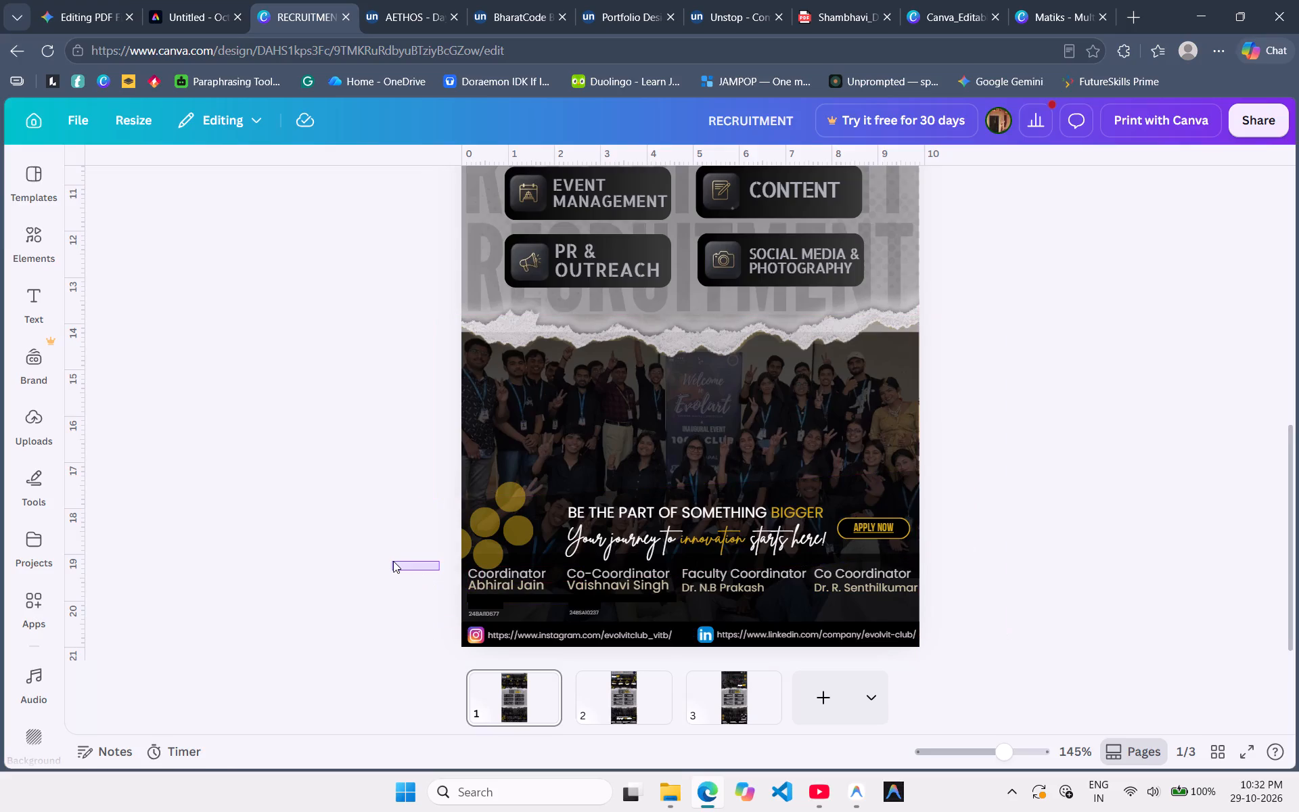
{"action": "left_click", "coordinate": [393, 561]}
{"action": "left_click", "coordinate": [687, 401]}
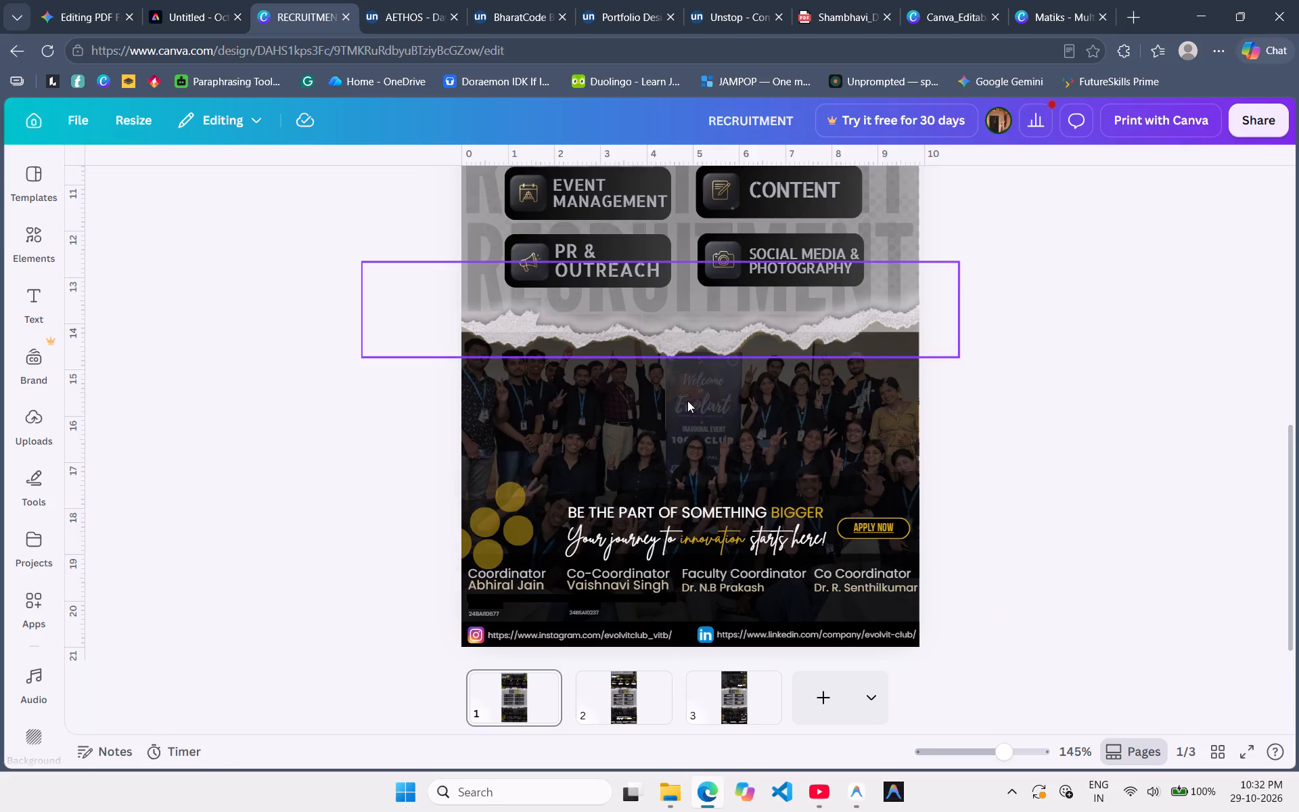
{"action": "right_click", "coordinate": [687, 401]}
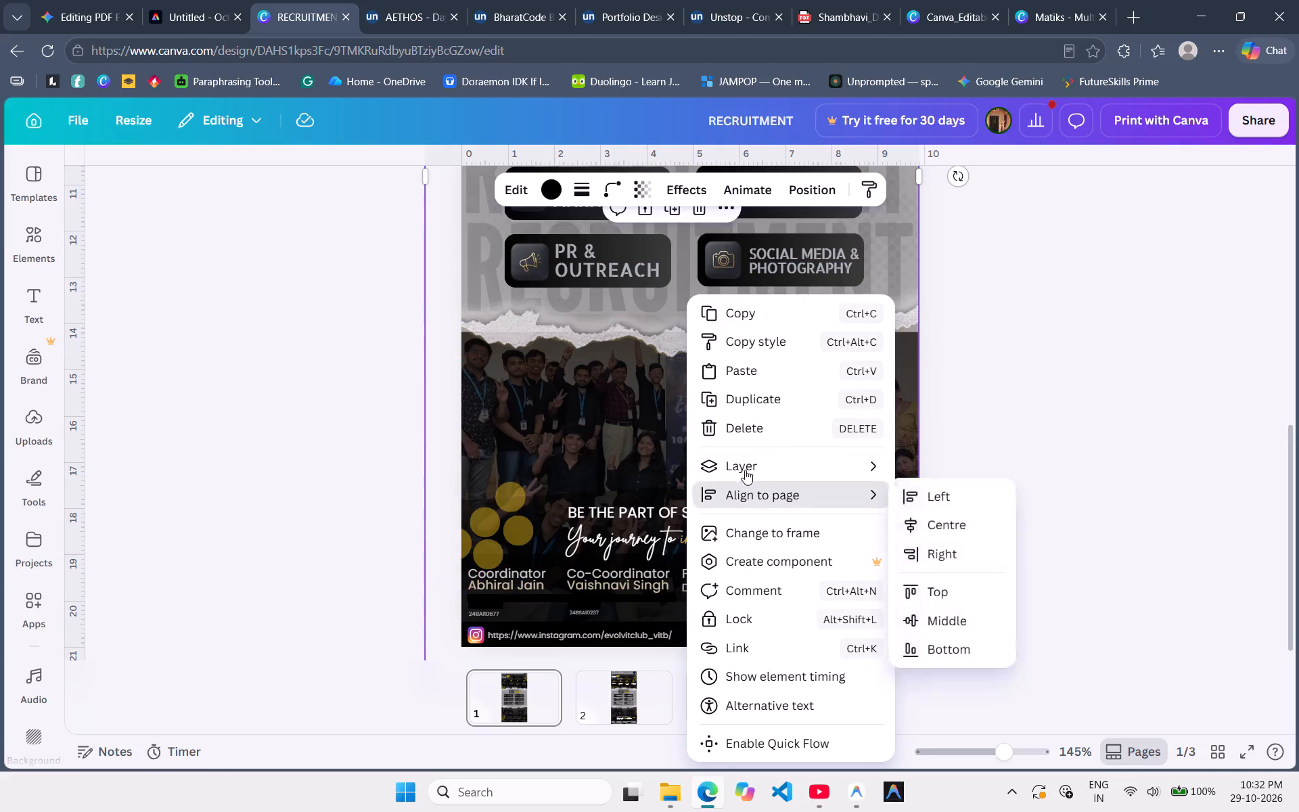
{"action": "left_click", "coordinate": [745, 467]}
{"action": "left_click", "coordinate": [983, 581]}
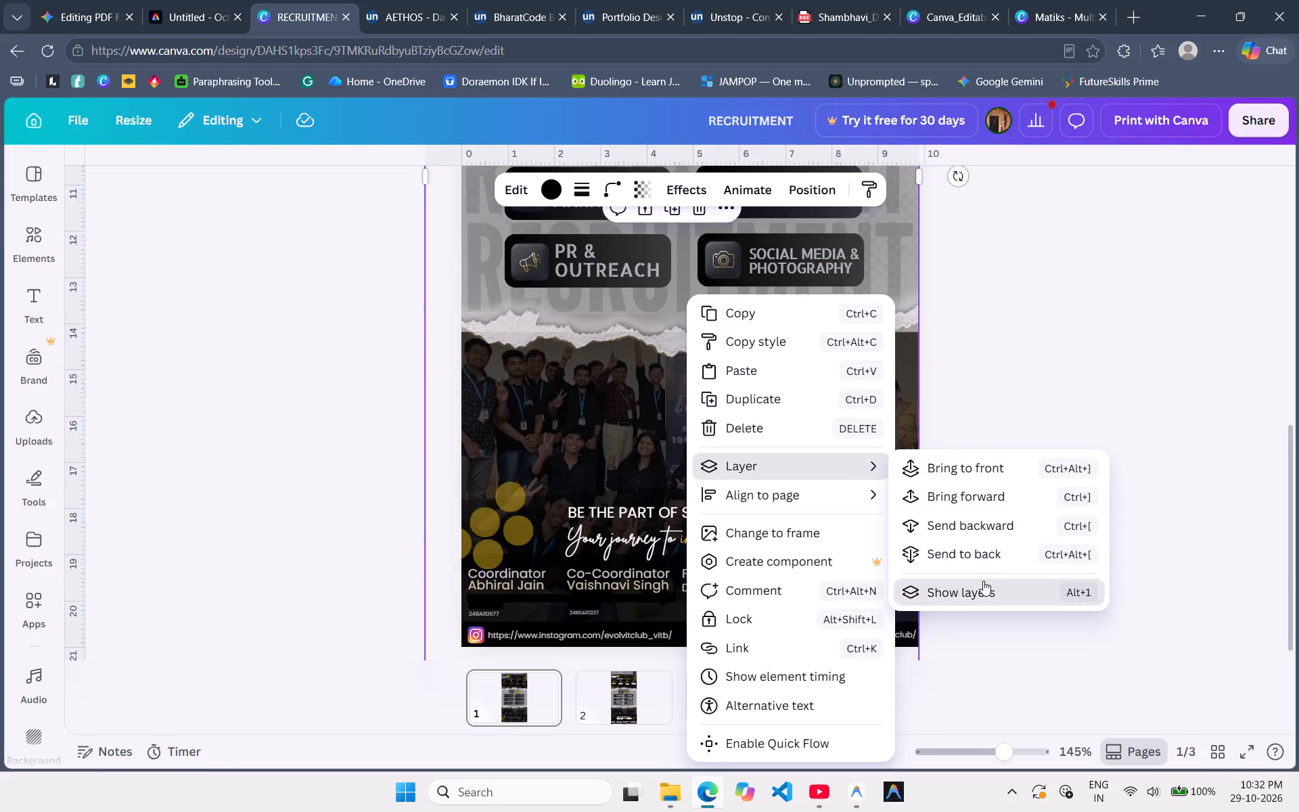
Find the Office of Students' Welfare logo among the RECRUITMENT page's layers and copy it.
{"action": "scroll", "coordinate": [292, 415], "scroll_direction": "down", "scroll_amount": 8}
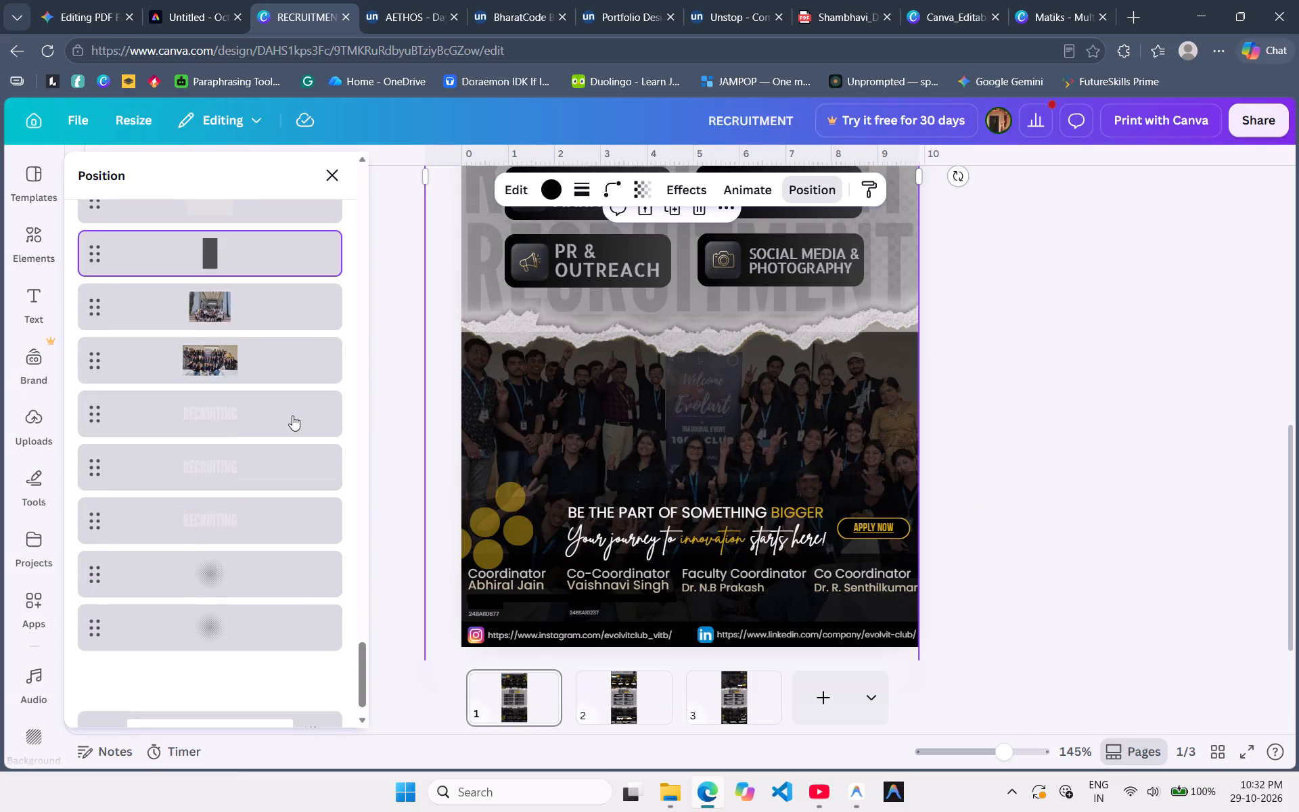
{"action": "scroll", "coordinate": [257, 618], "scroll_direction": "up", "scroll_amount": 5}
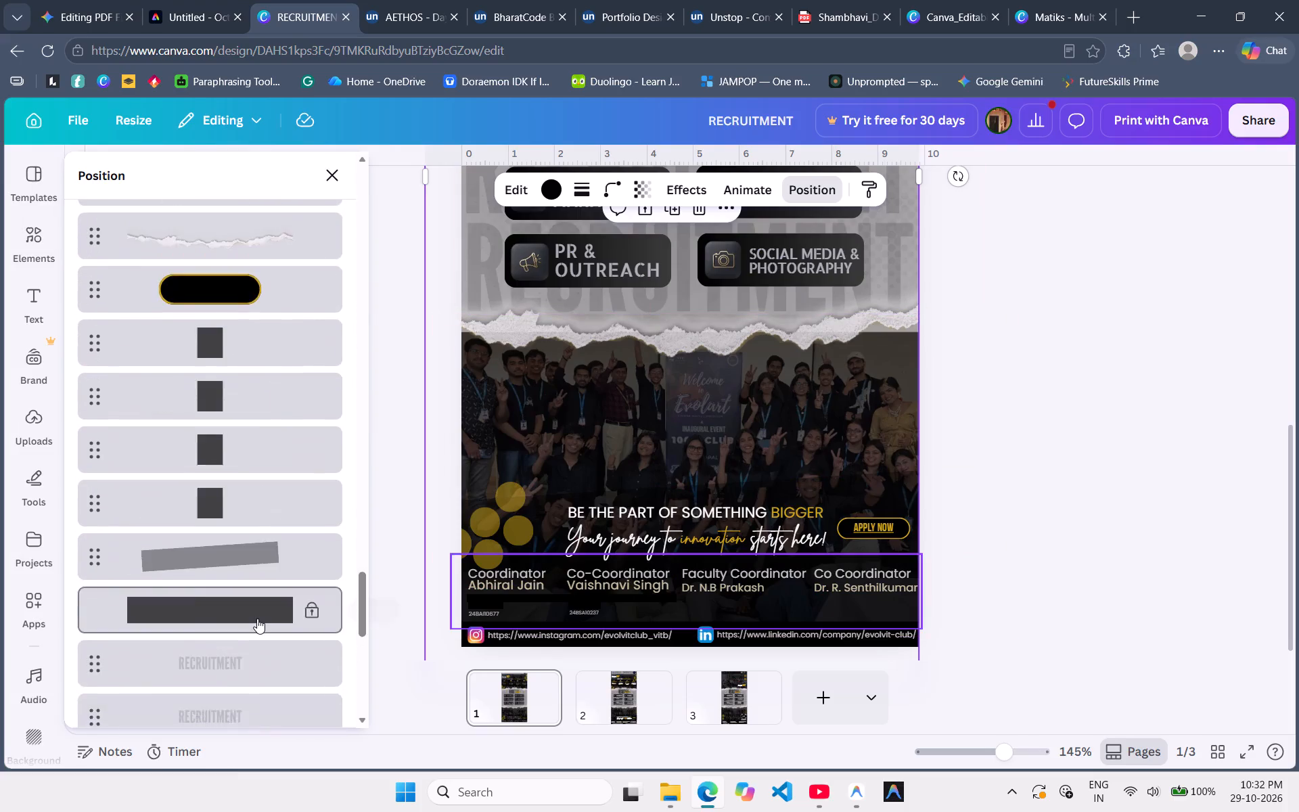
{"action": "scroll", "coordinate": [257, 618], "scroll_direction": "up", "scroll_amount": 5}
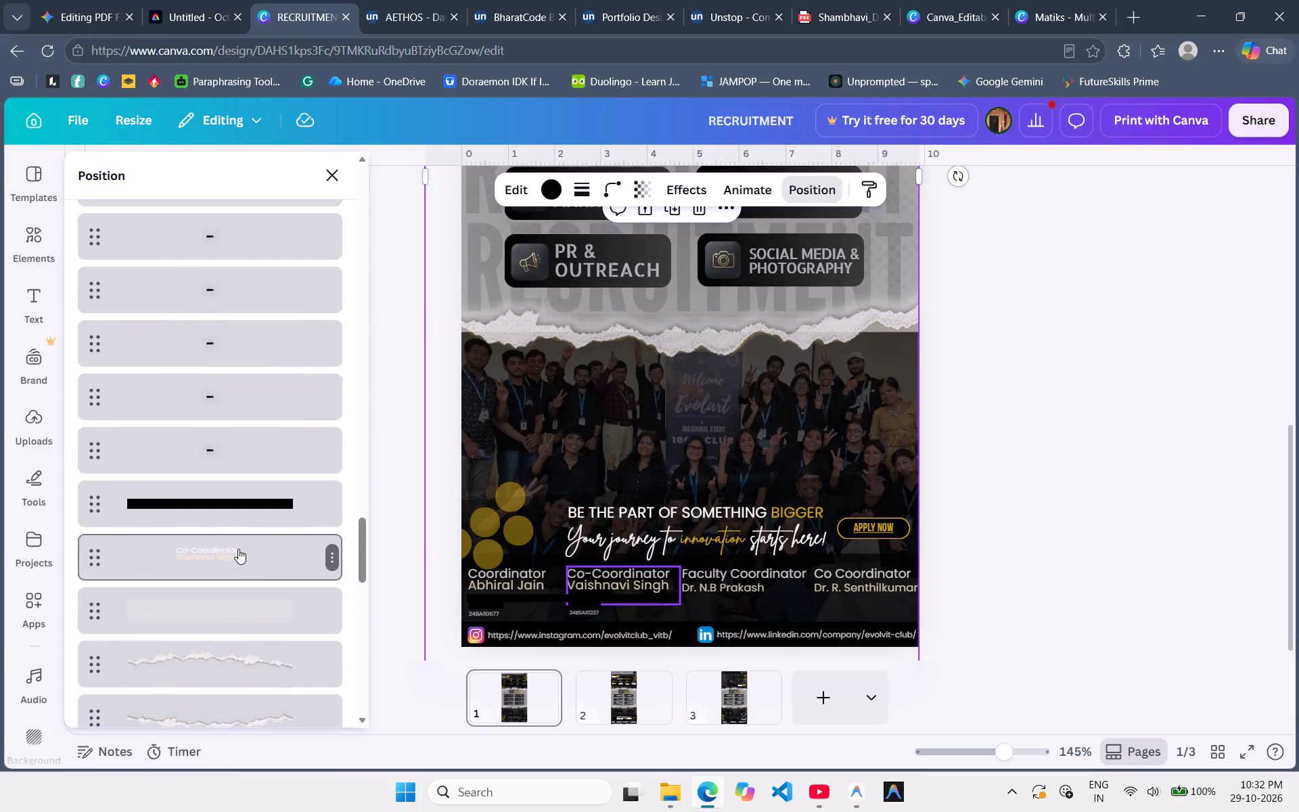
{"action": "scroll", "coordinate": [238, 549], "scroll_direction": "up", "scroll_amount": 13}
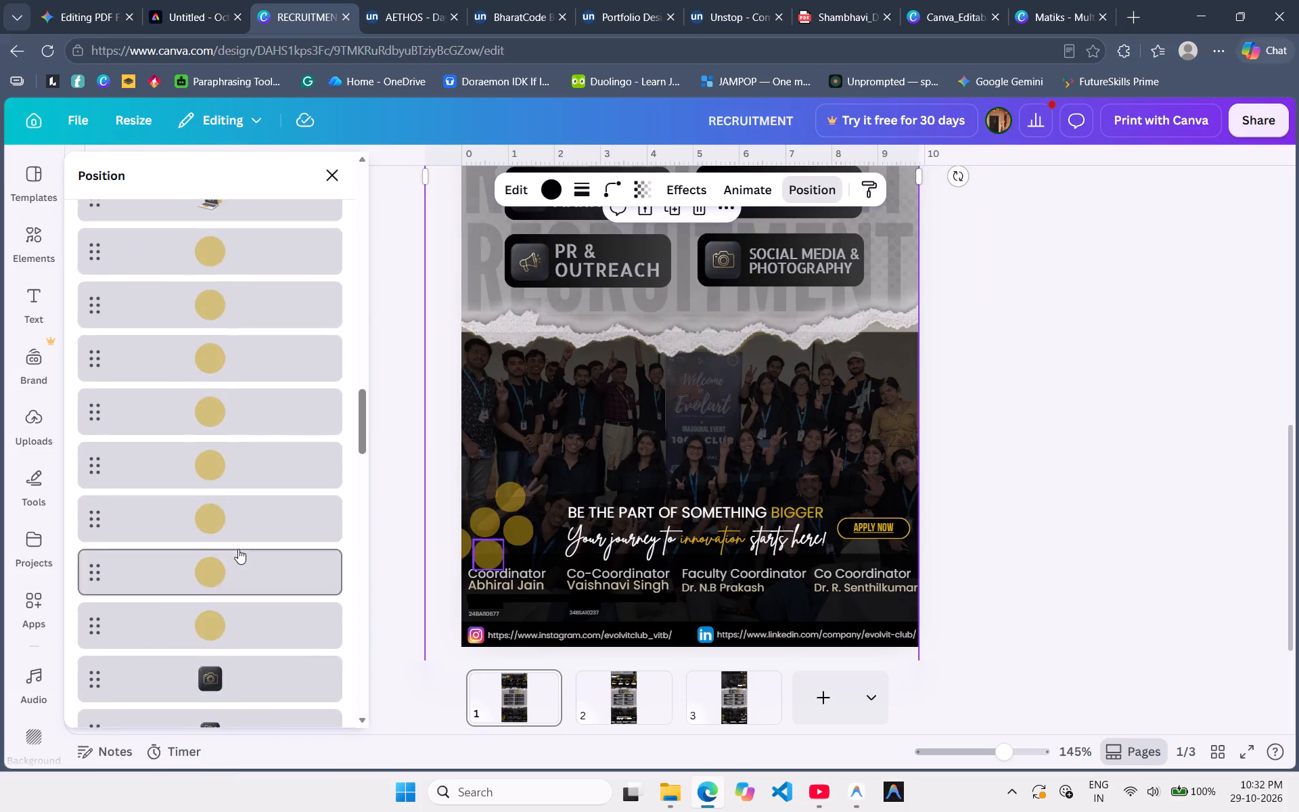
{"action": "scroll", "coordinate": [238, 549], "scroll_direction": "up", "scroll_amount": 3}
{"action": "scroll", "coordinate": [238, 549], "scroll_direction": "down", "scroll_amount": 2}
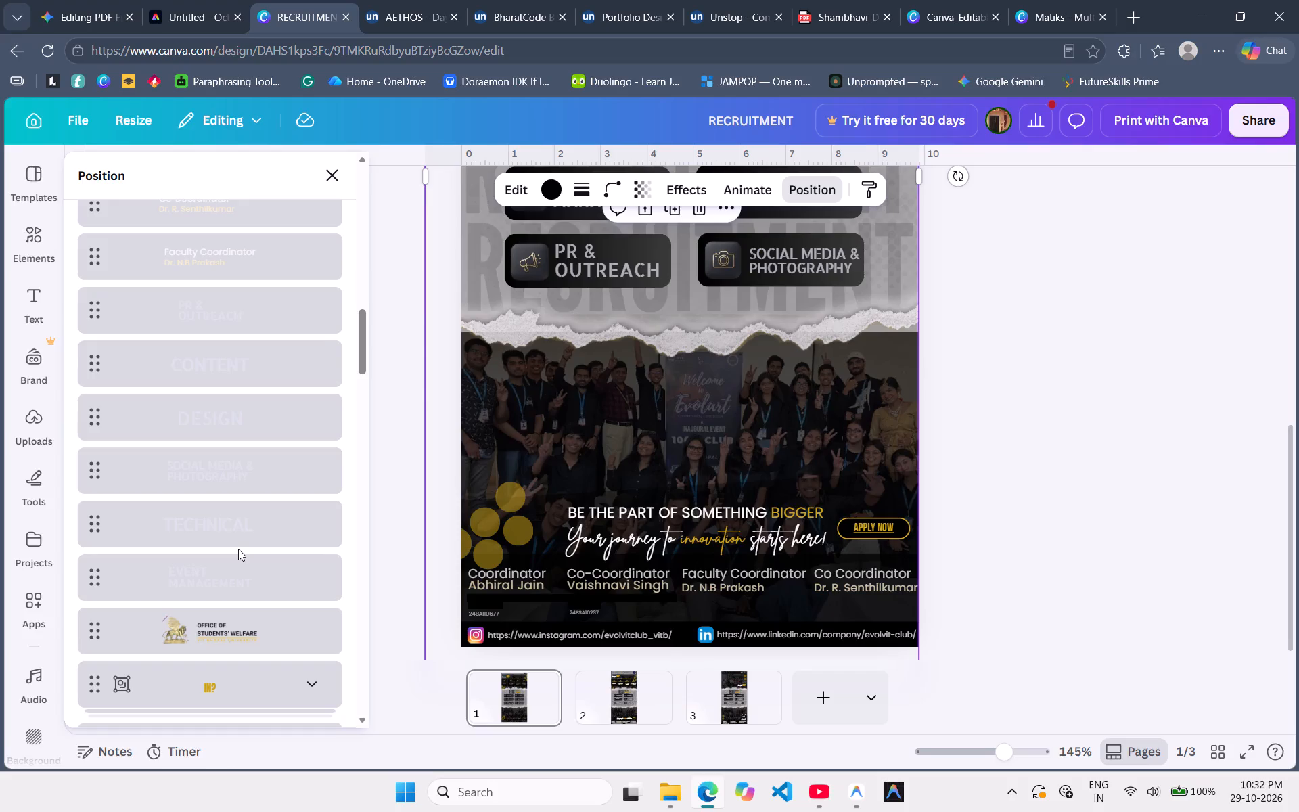
{"action": "left_click", "coordinate": [224, 630]}
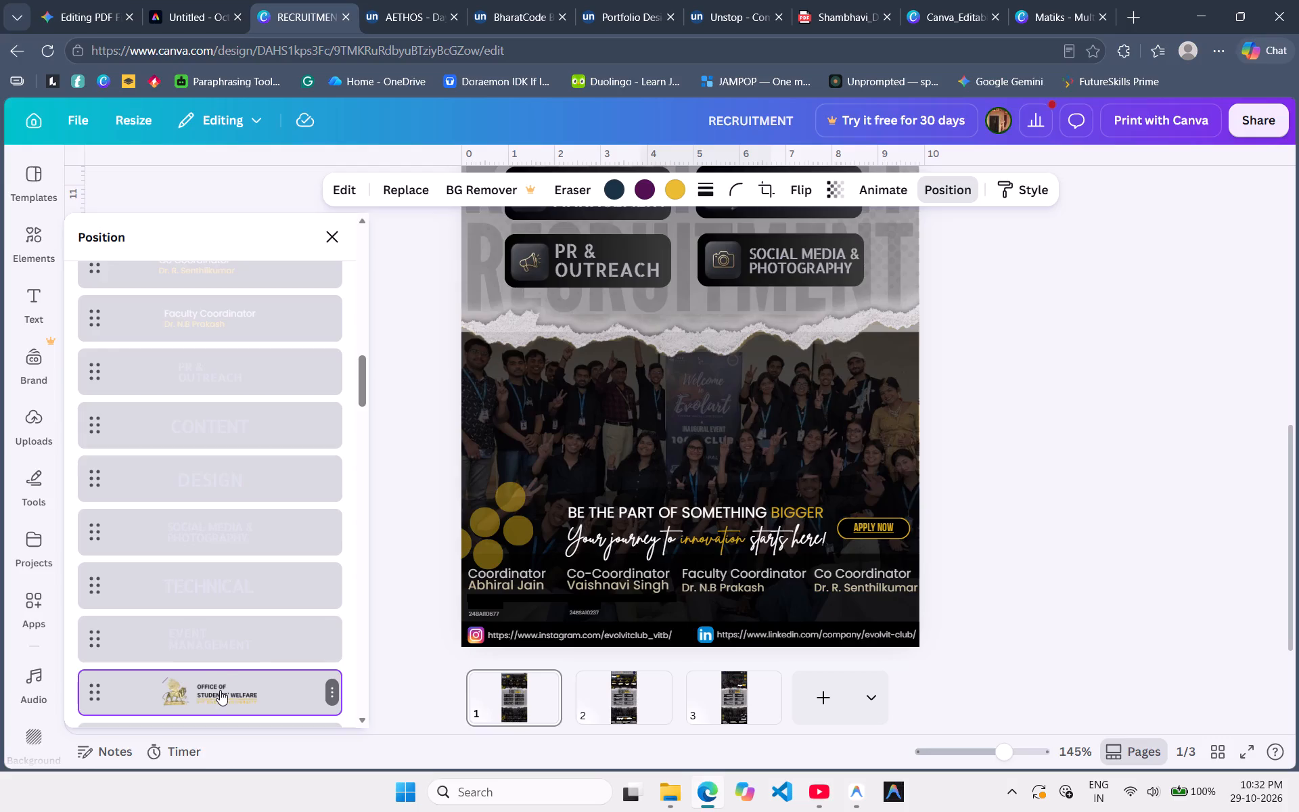
{"action": "scroll", "coordinate": [220, 689], "scroll_direction": "up", "scroll_amount": 3}
{"action": "scroll", "coordinate": [740, 509], "scroll_direction": "up", "scroll_amount": 7}
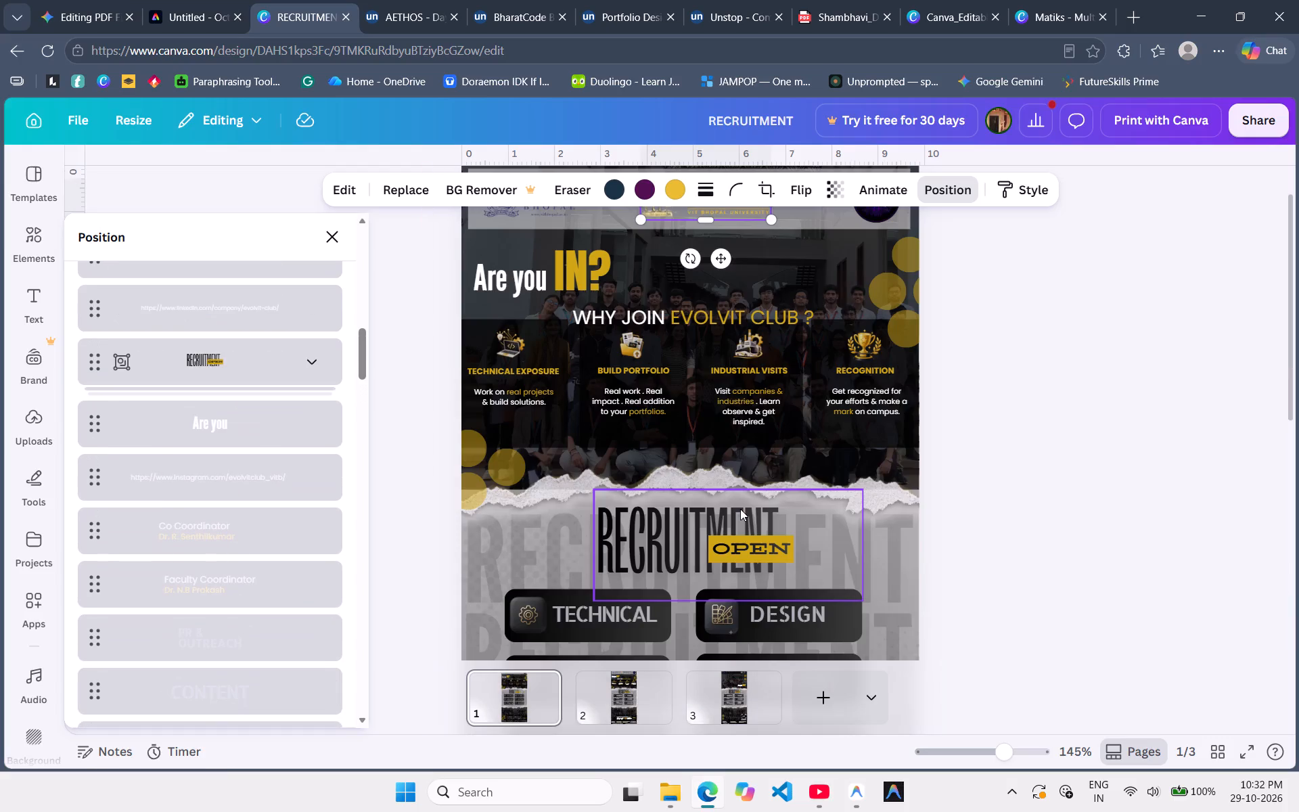
{"action": "scroll", "coordinate": [302, 501], "scroll_direction": "down", "scroll_amount": 2}
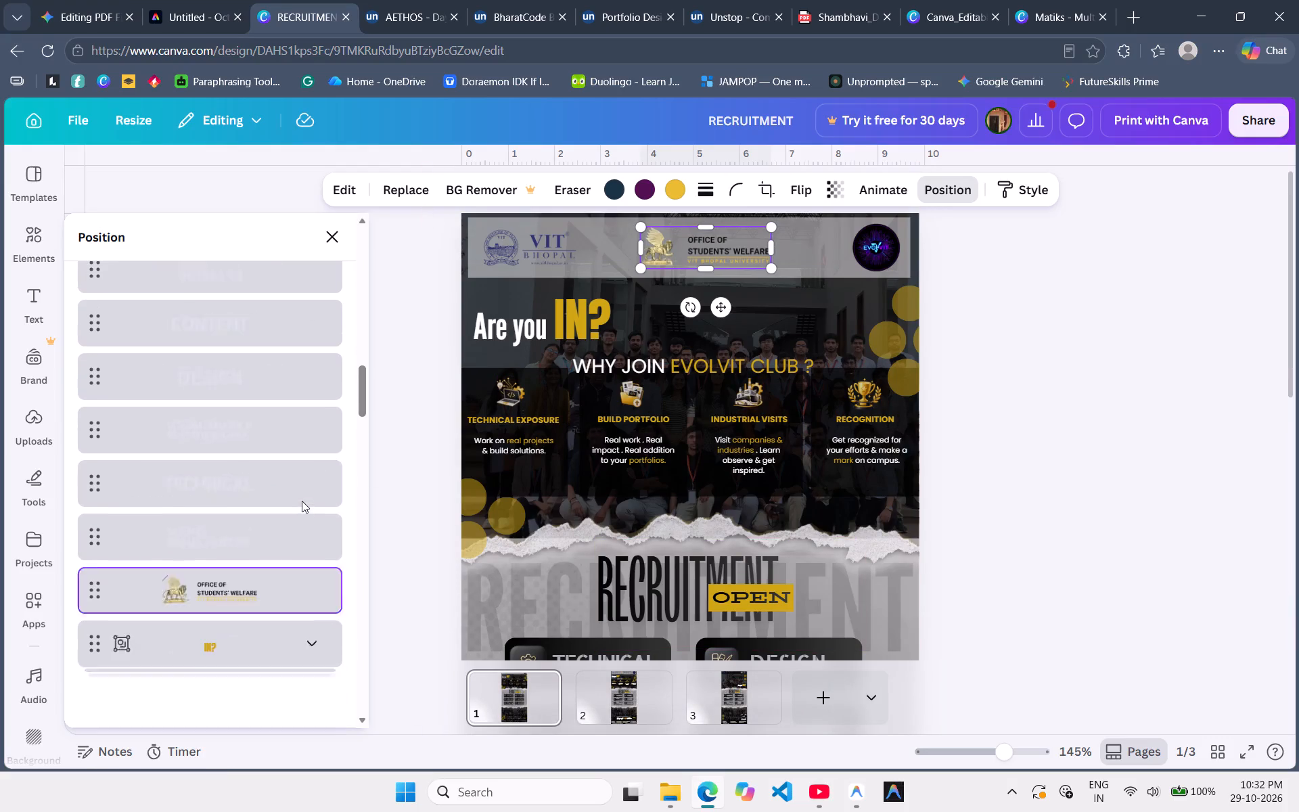
{"action": "scroll", "coordinate": [302, 501], "scroll_direction": "down", "scroll_amount": 1}
{"action": "left_click", "coordinate": [331, 537]}
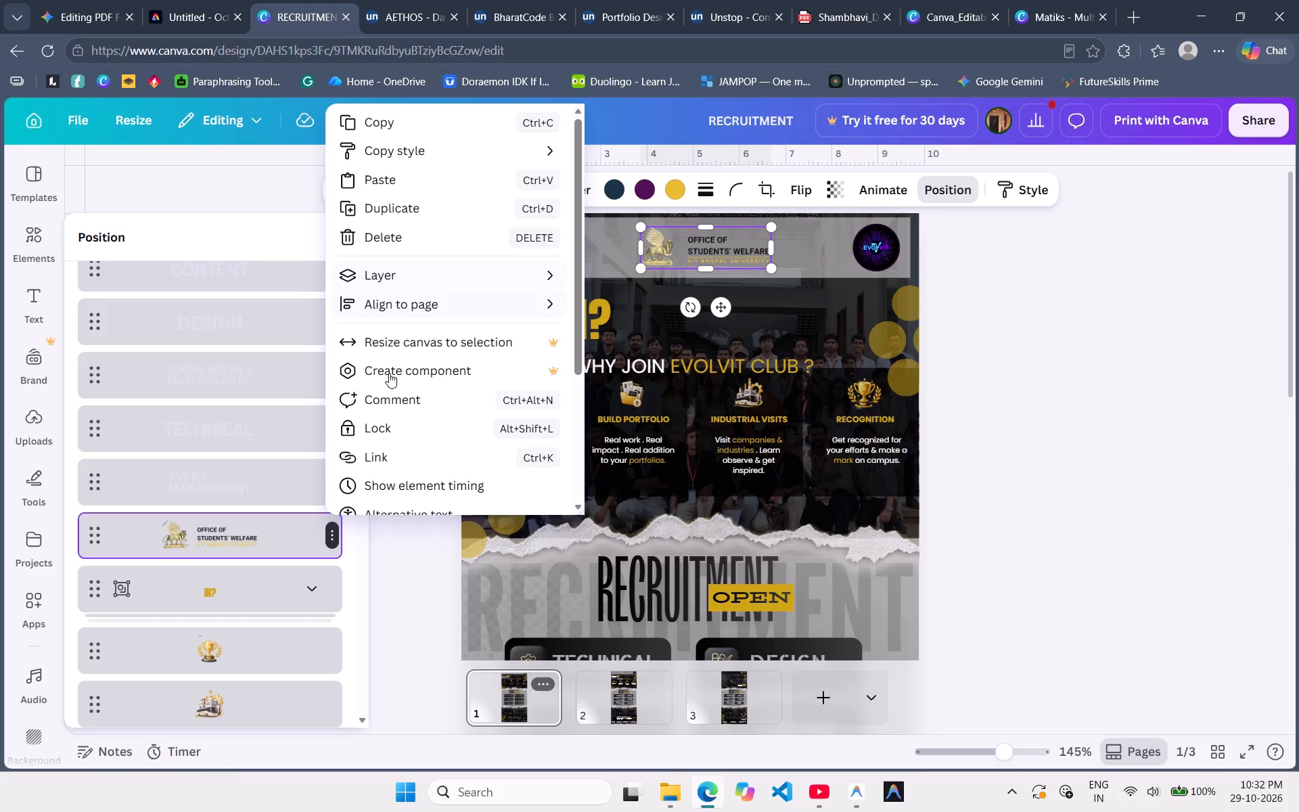
{"action": "left_click", "coordinate": [453, 118]}
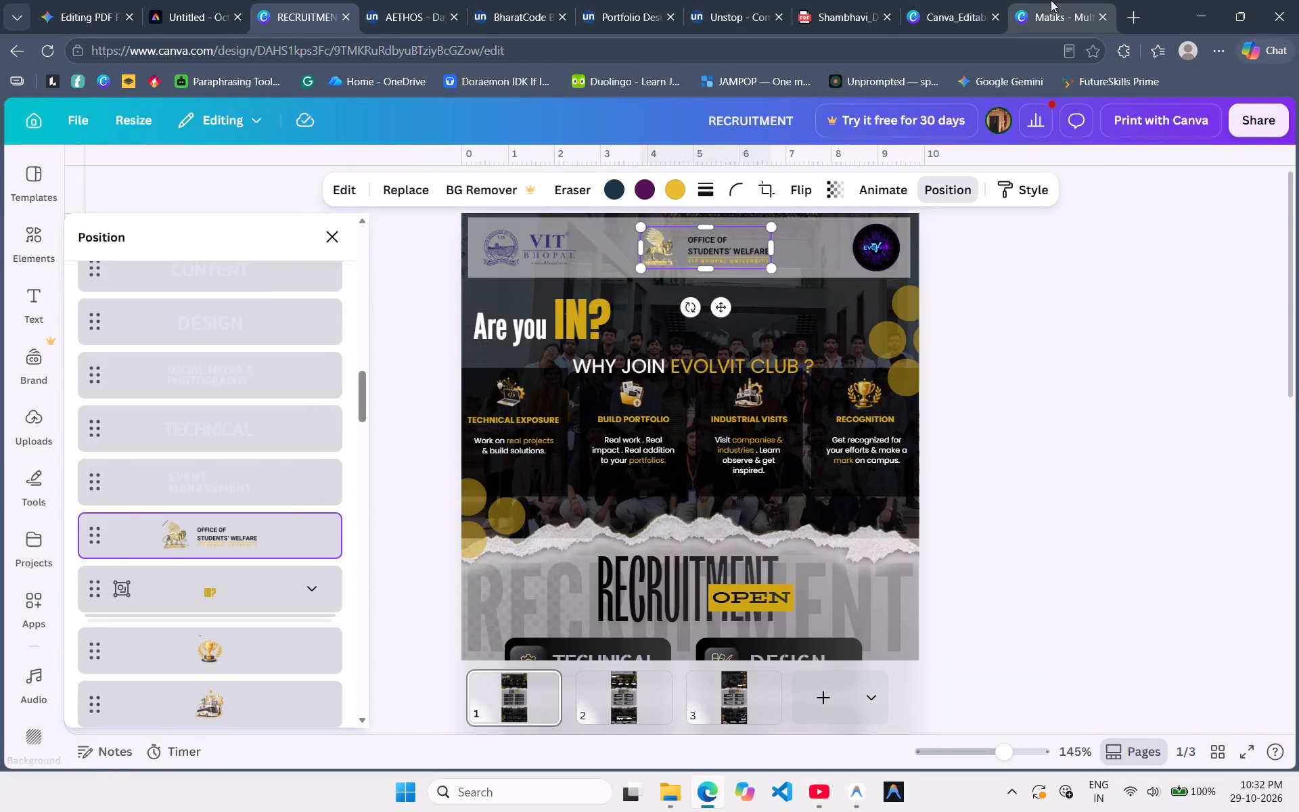
Paste the Office of Students' Welfare logo onto page 2 of the Matiks design and enlarge it beside the VIT Bhopal logo.
{"action": "left_click", "coordinate": [1066, 0]}
{"action": "left_click", "coordinate": [855, 234]}
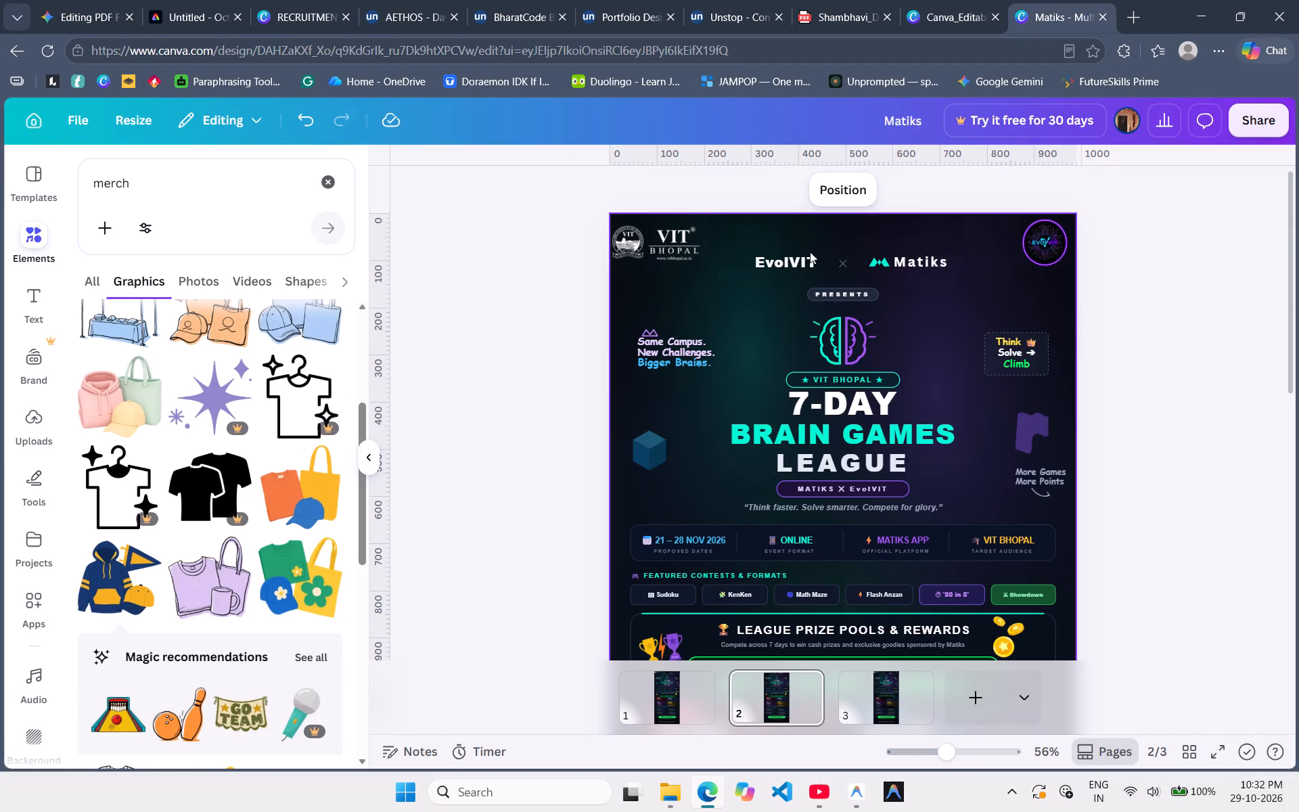
{"action": "key", "text": "ctrl+v"}
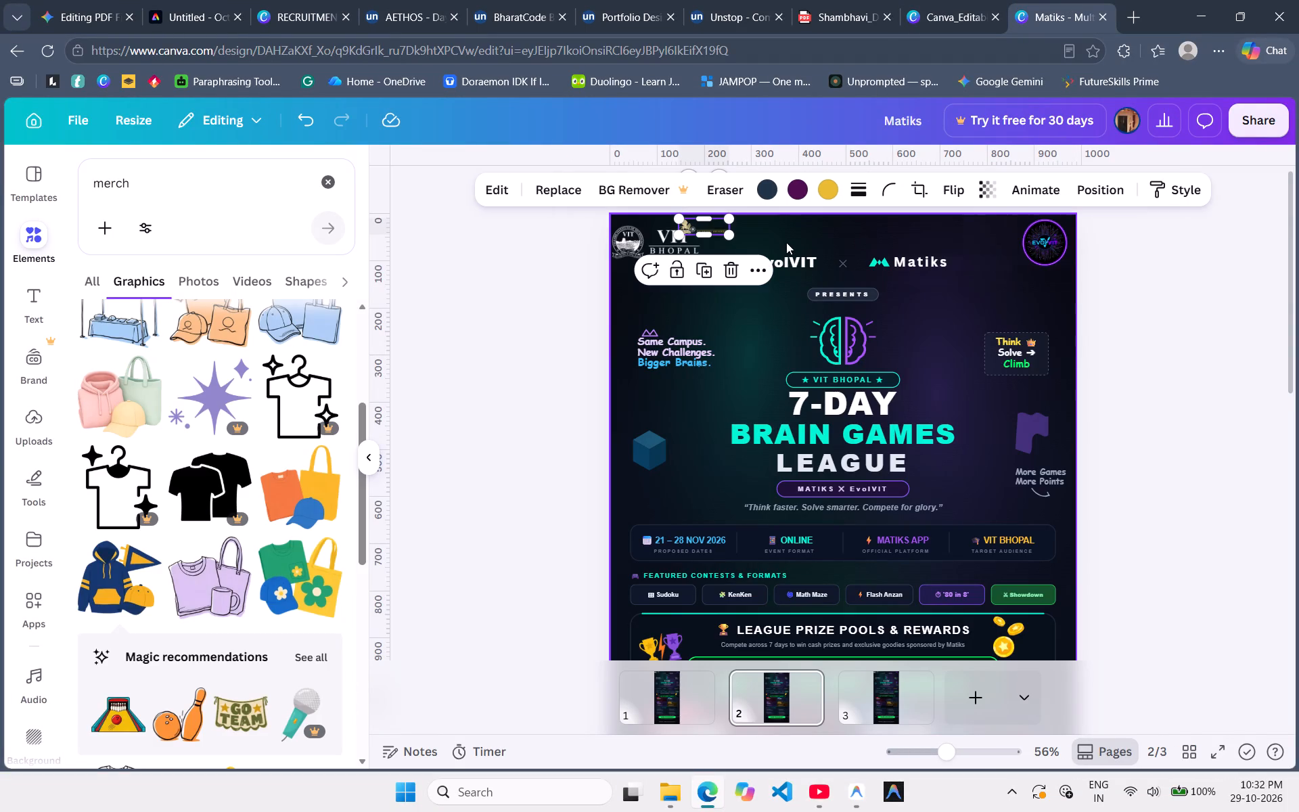
{"action": "left_click_drag", "start_coordinate": [731, 237], "coordinate": [888, 307]}
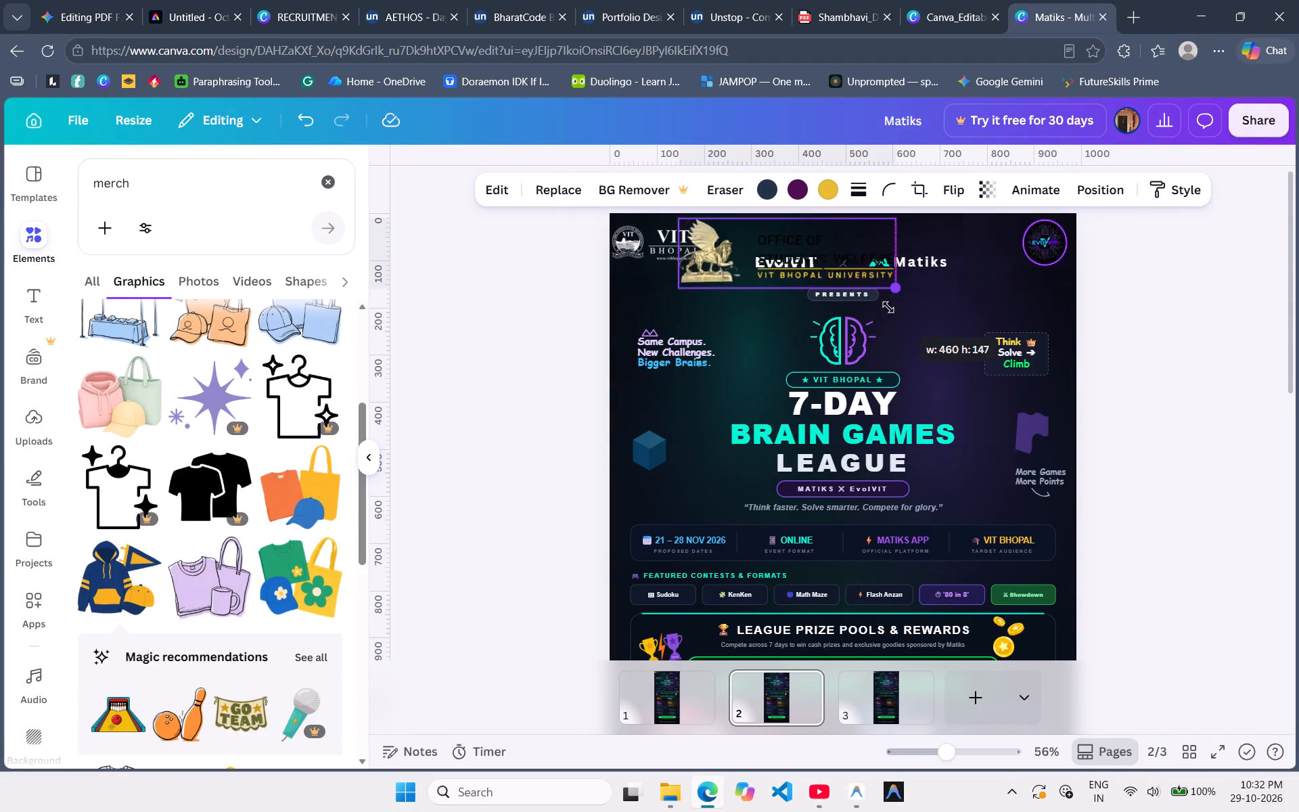
{"action": "left_click_drag", "start_coordinate": [888, 307], "coordinate": [817, 287]}
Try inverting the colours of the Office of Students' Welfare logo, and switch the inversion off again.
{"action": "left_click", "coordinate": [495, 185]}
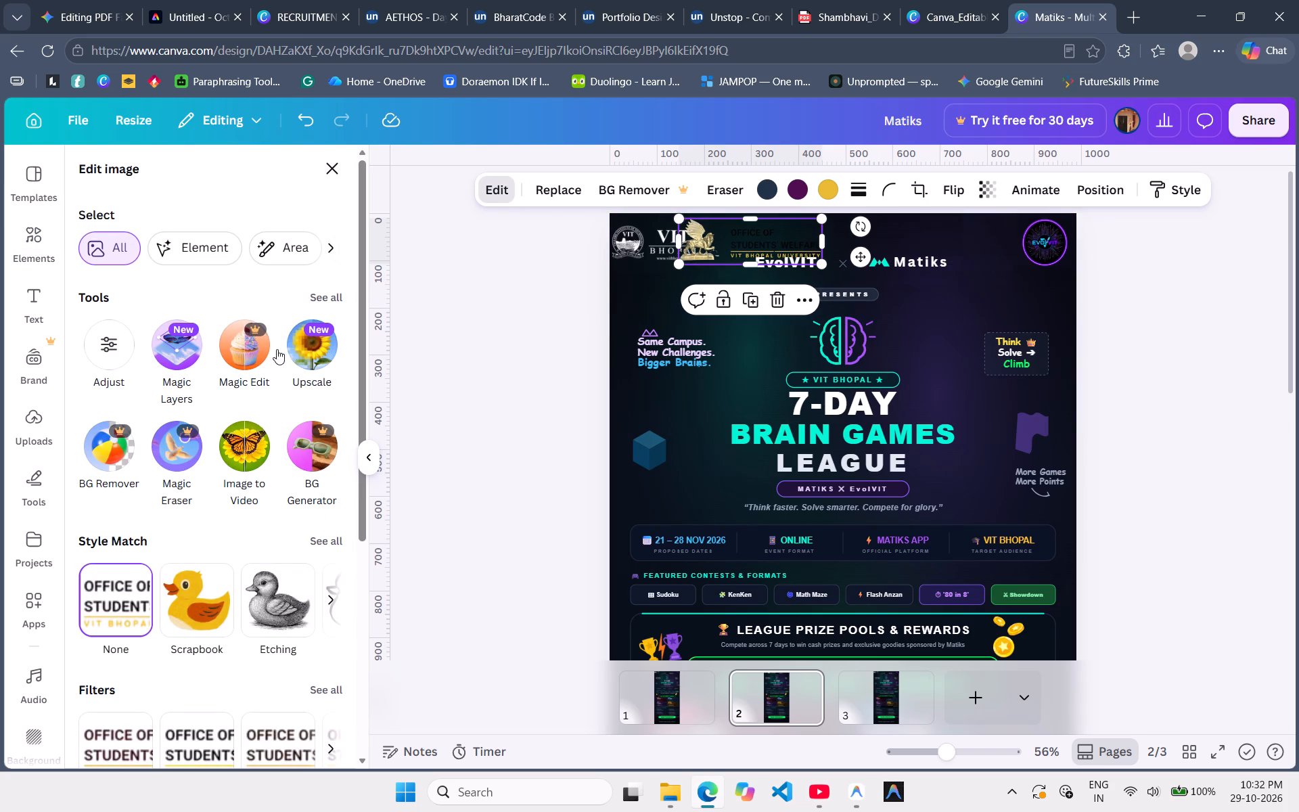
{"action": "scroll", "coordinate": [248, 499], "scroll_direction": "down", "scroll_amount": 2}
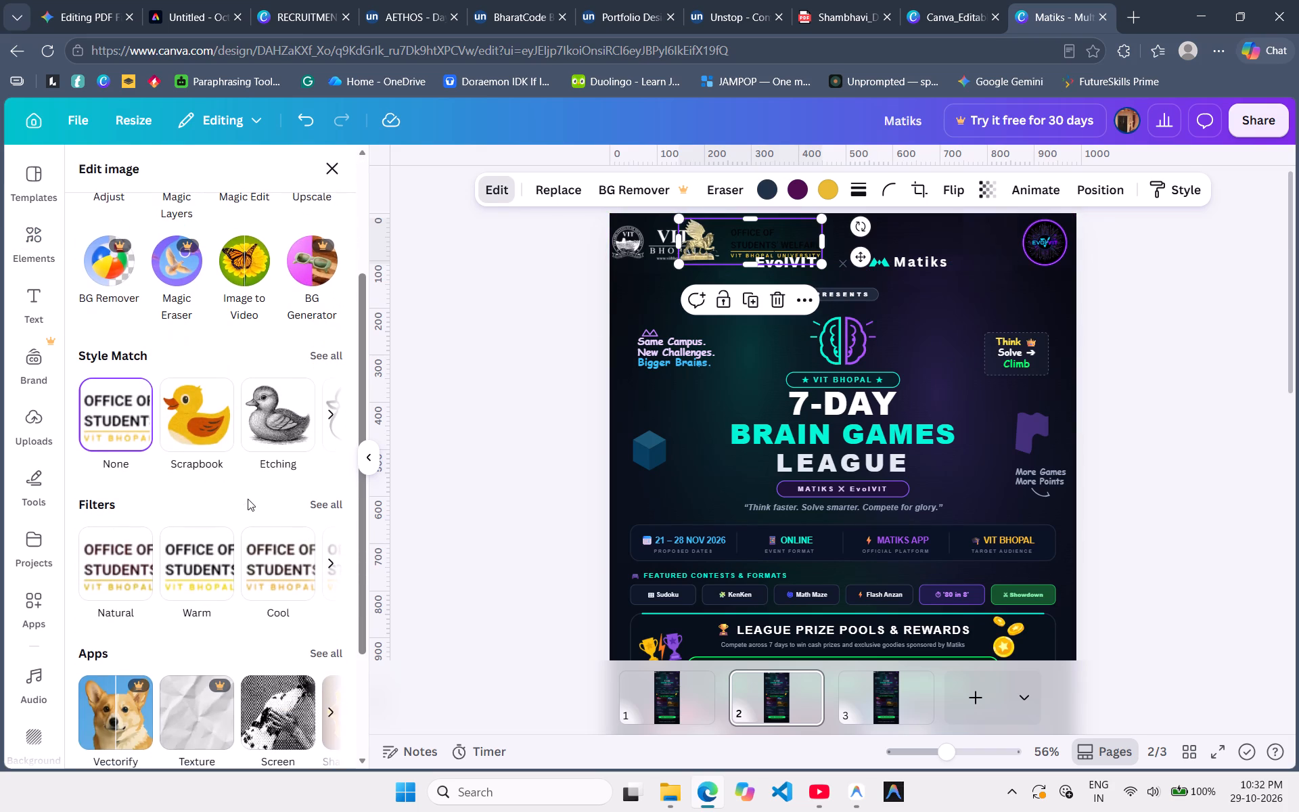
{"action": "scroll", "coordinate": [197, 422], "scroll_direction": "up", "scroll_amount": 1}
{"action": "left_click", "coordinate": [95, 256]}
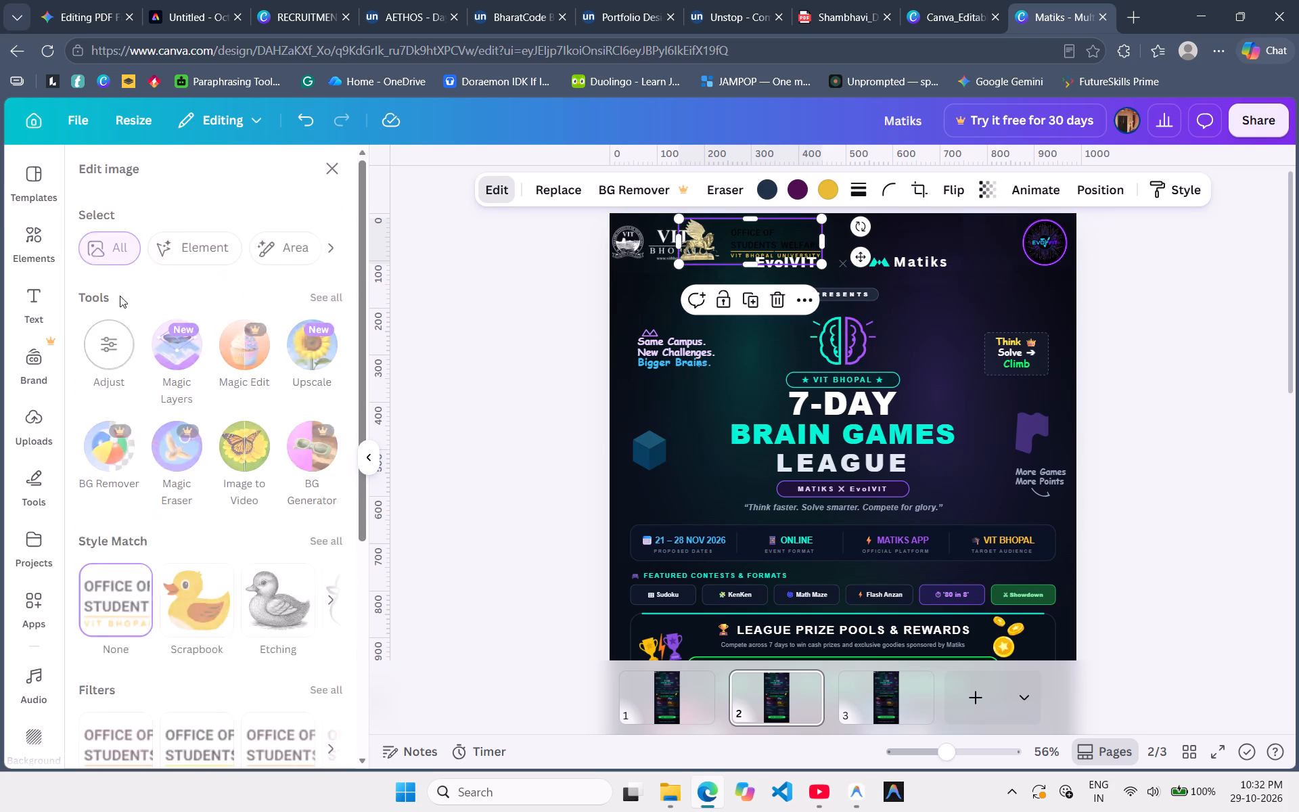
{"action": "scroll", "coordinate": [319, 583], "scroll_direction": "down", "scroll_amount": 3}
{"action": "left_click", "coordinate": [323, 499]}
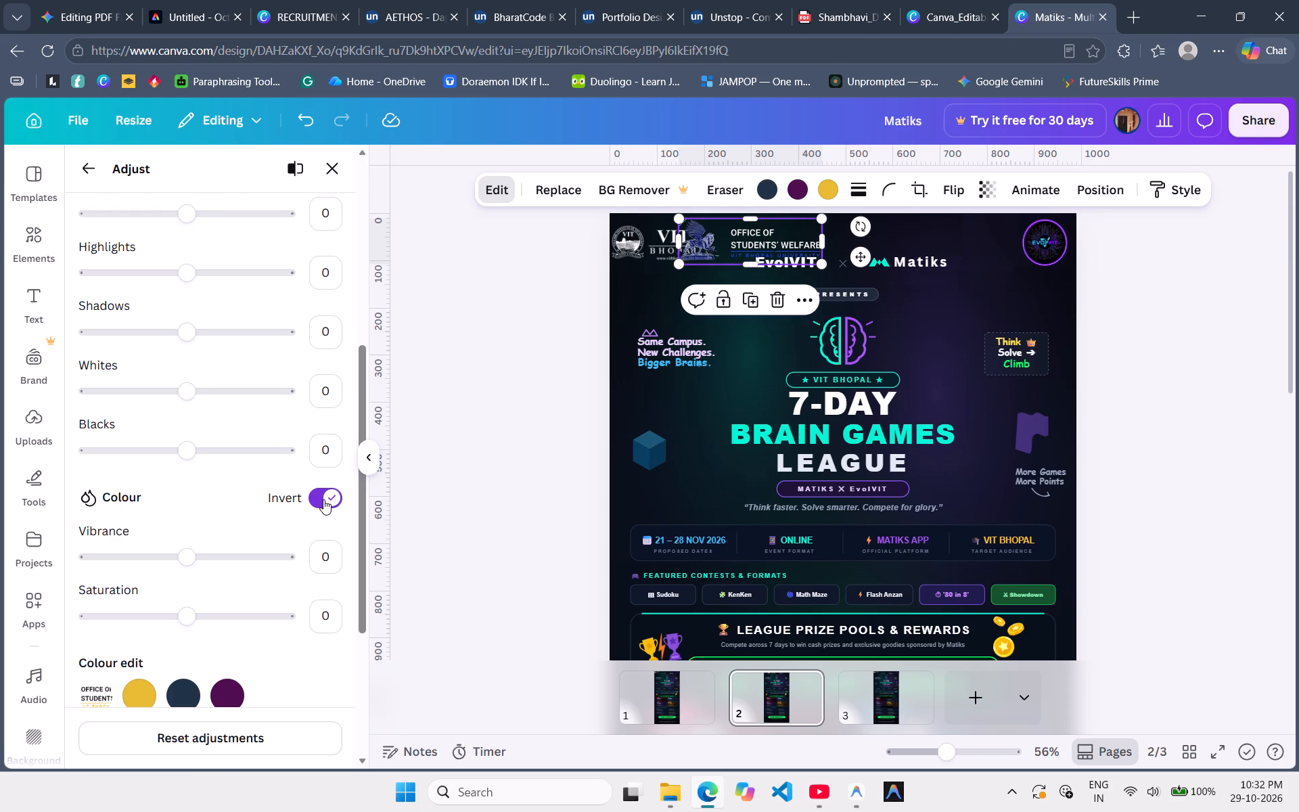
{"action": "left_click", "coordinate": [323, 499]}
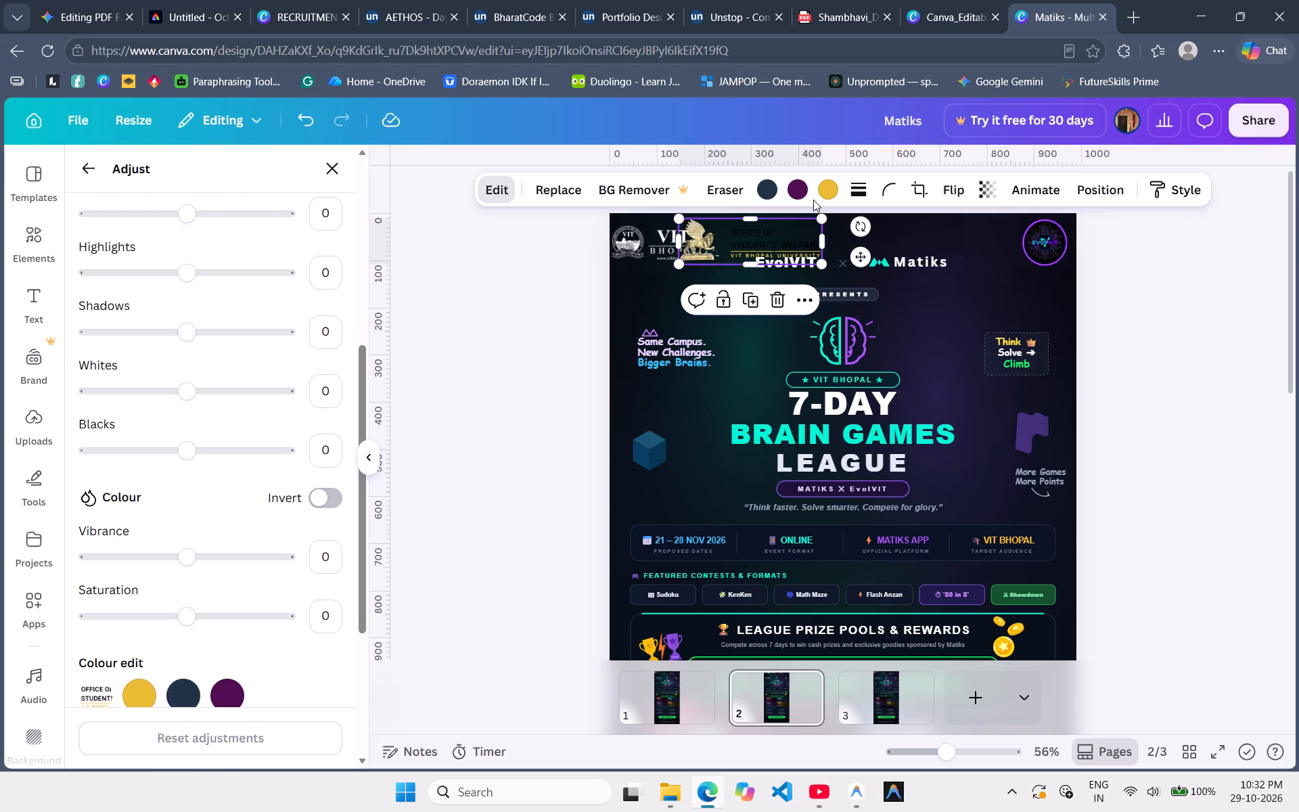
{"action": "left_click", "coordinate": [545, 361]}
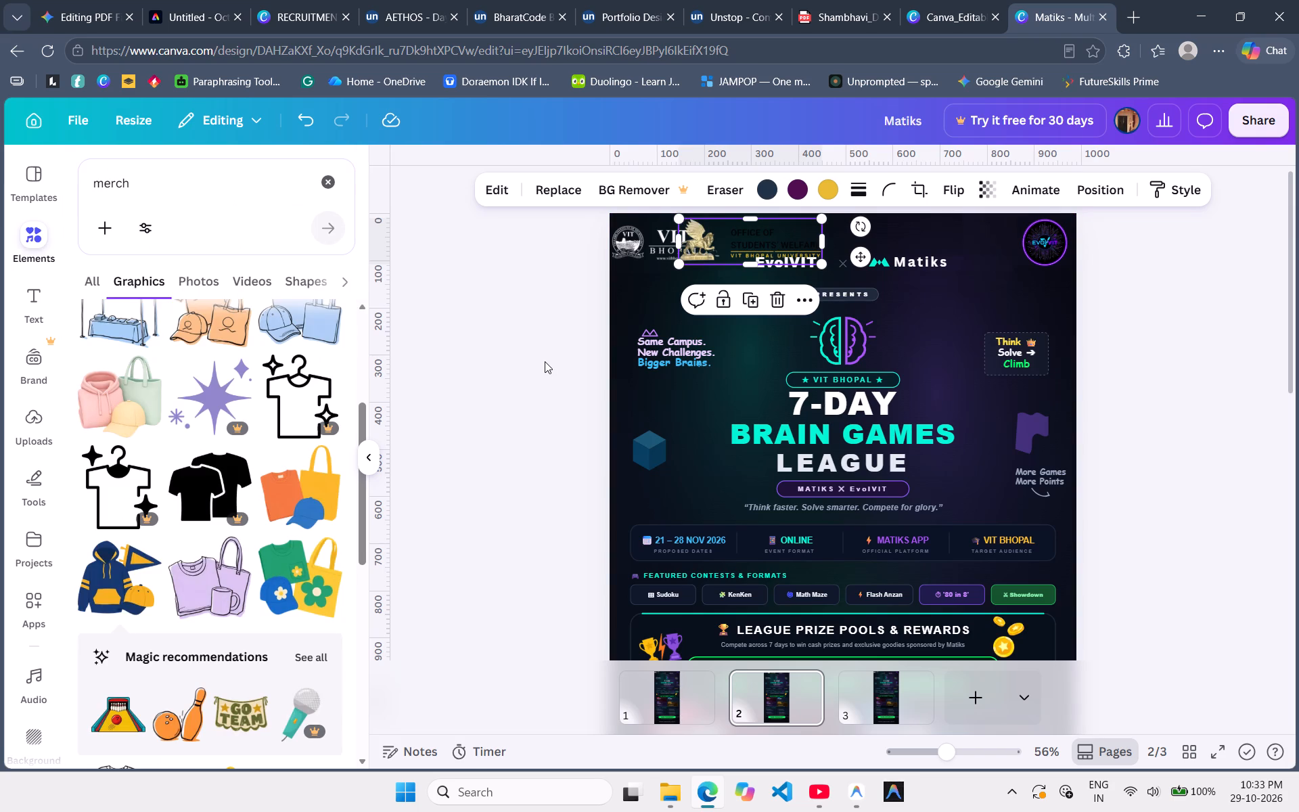
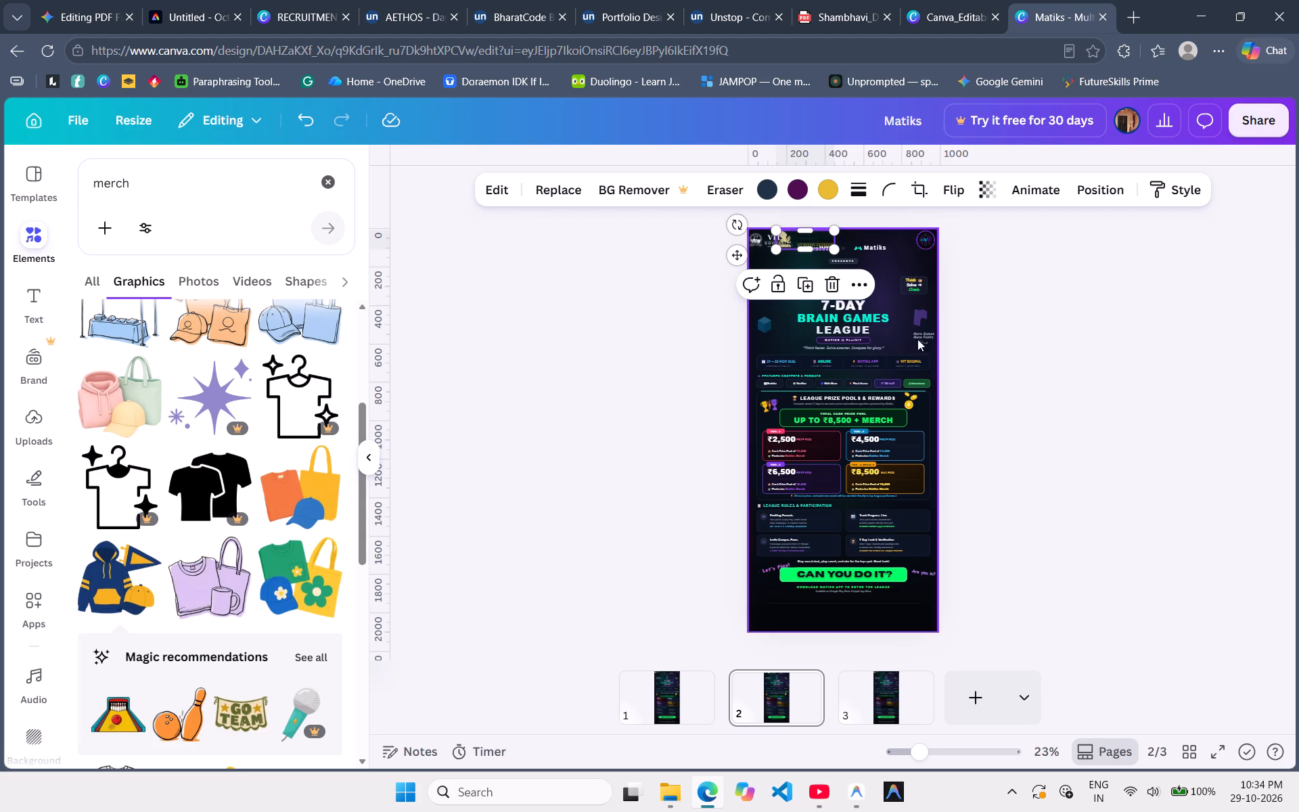
Try the Office of Students' Welfare logo lower on page 2, and move it back into the header over the EvolVIT × Matiks line.
{"action": "scroll", "coordinate": [782, 248], "scroll_direction": "up", "scroll_amount": 3}
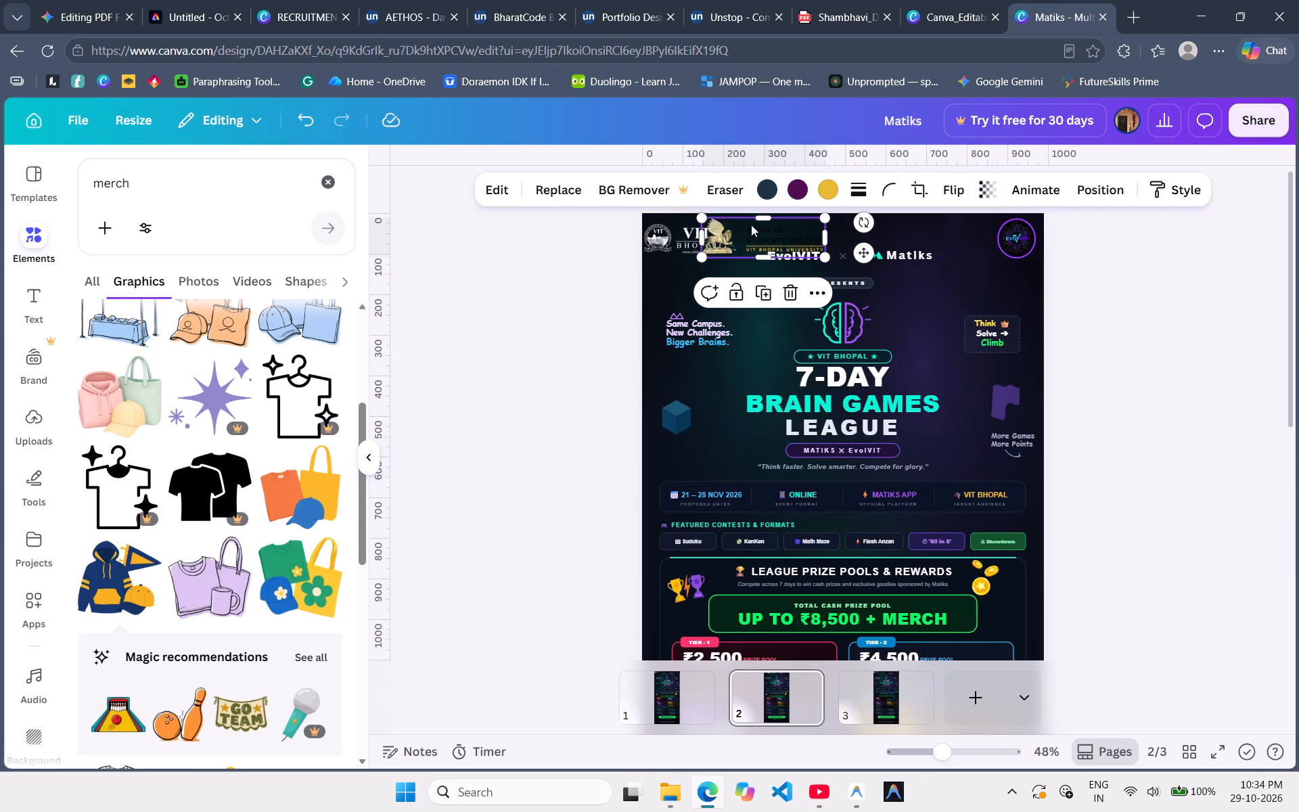
{"action": "left_click", "coordinate": [751, 223]}
{"action": "left_click_drag", "start_coordinate": [760, 229], "coordinate": [802, 229]}
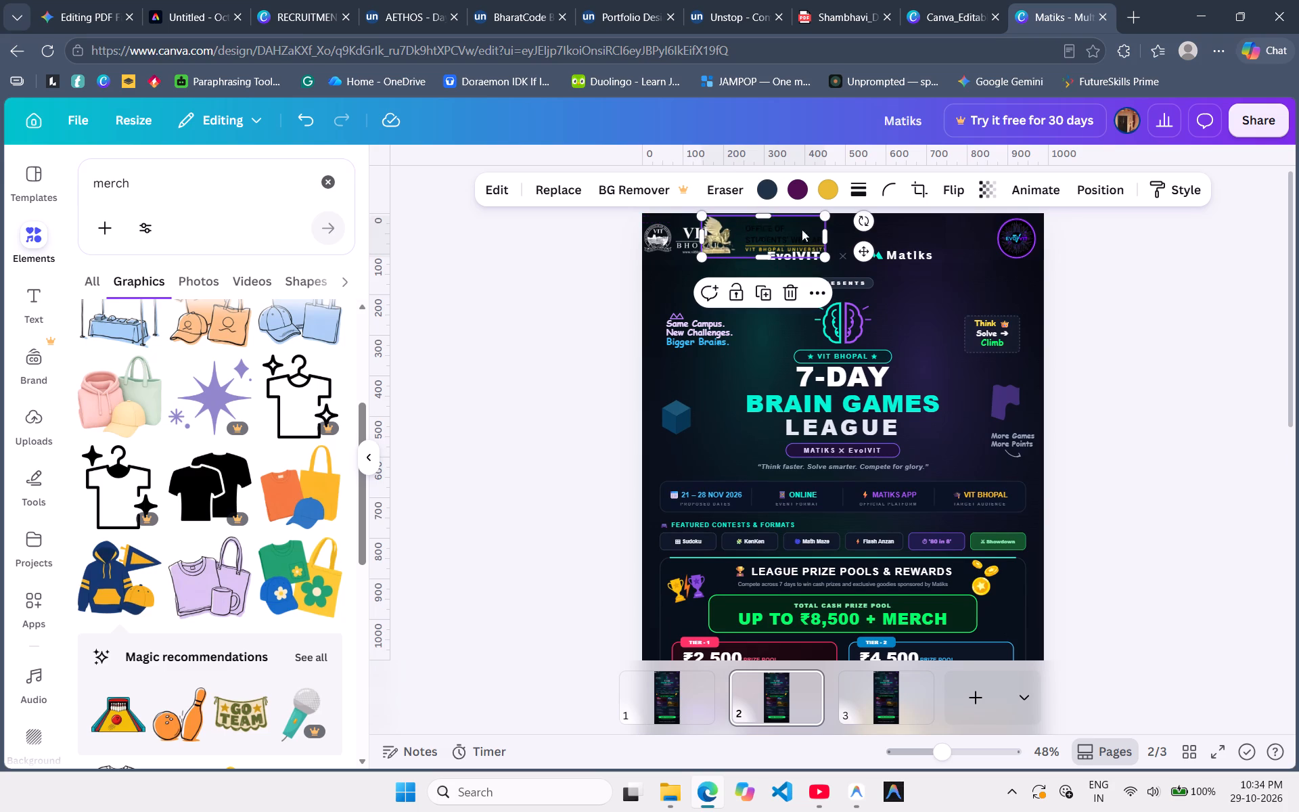
{"action": "left_click_drag", "start_coordinate": [802, 229], "coordinate": [842, 230]}
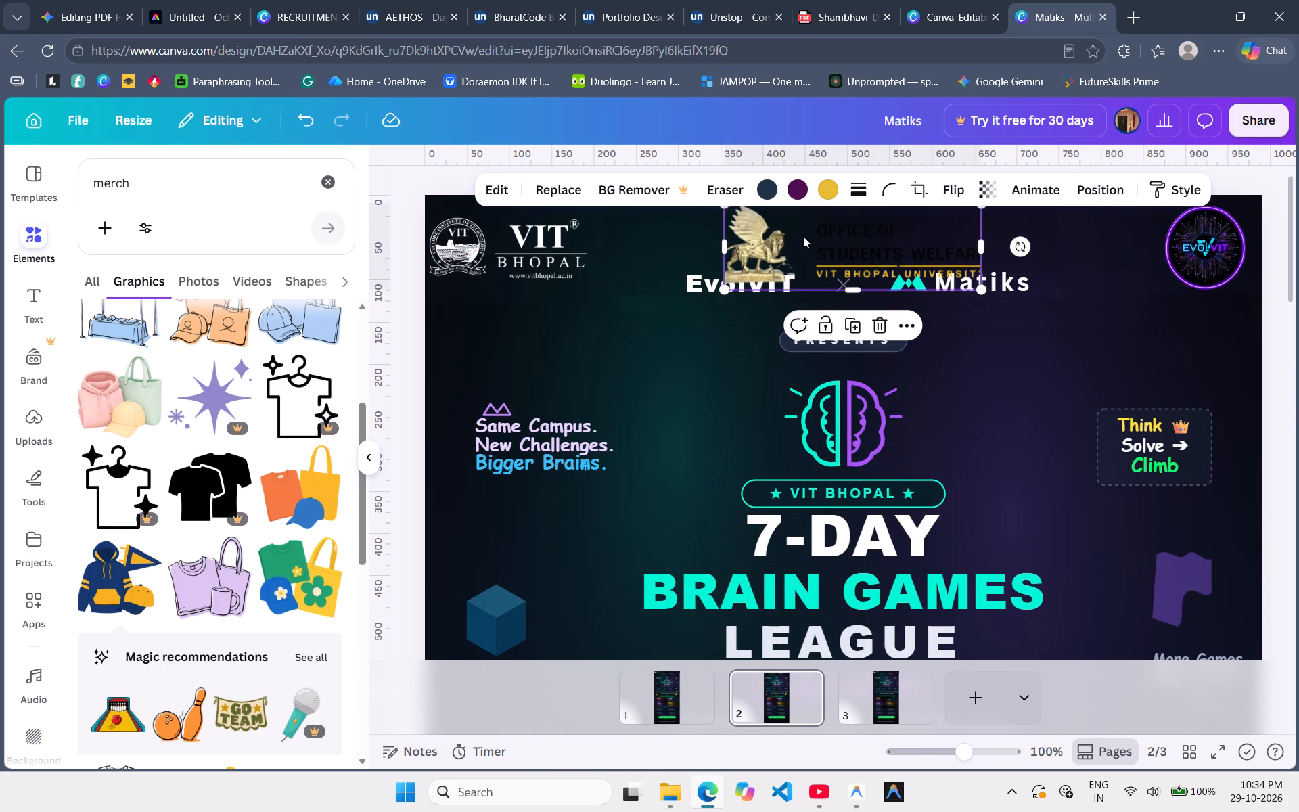
{"action": "left_click_drag", "start_coordinate": [803, 236], "coordinate": [710, 384]}
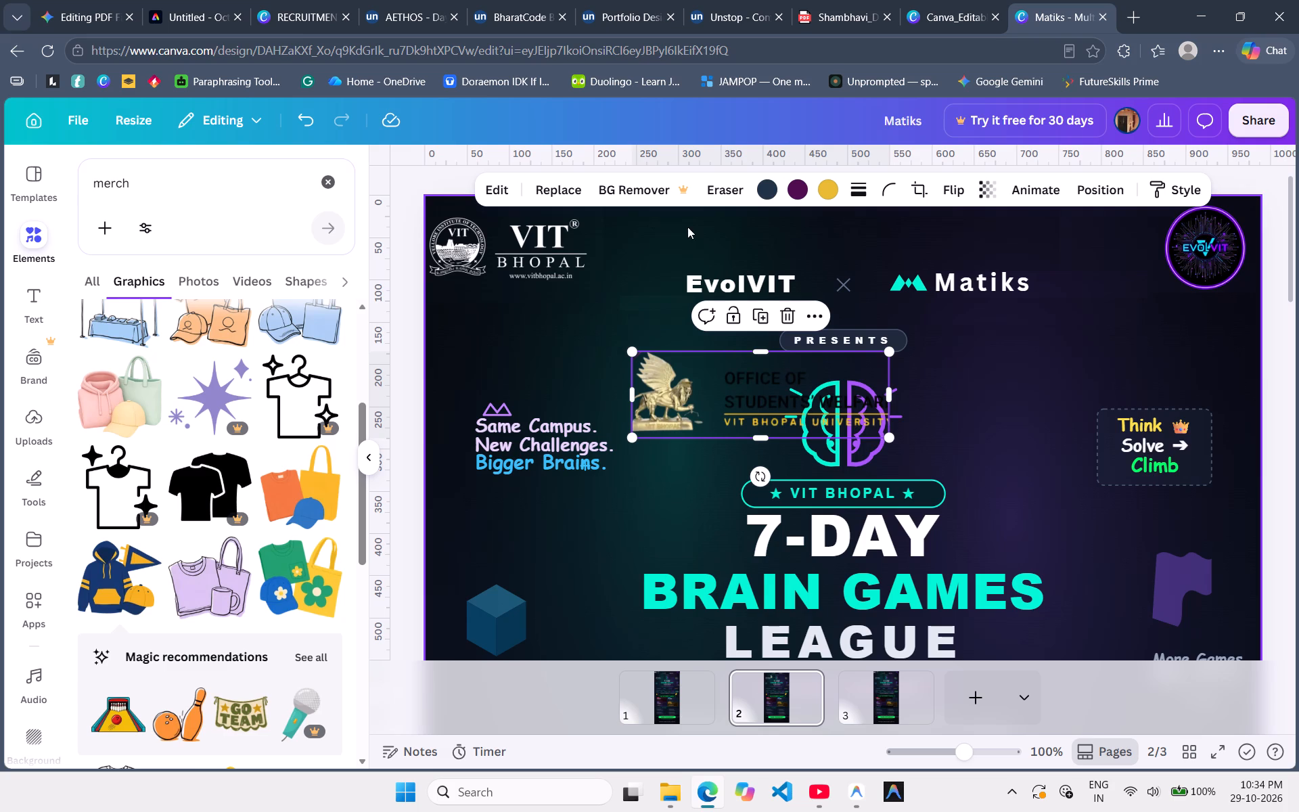
{"action": "left_click_drag", "start_coordinate": [790, 412], "coordinate": [840, 288]}
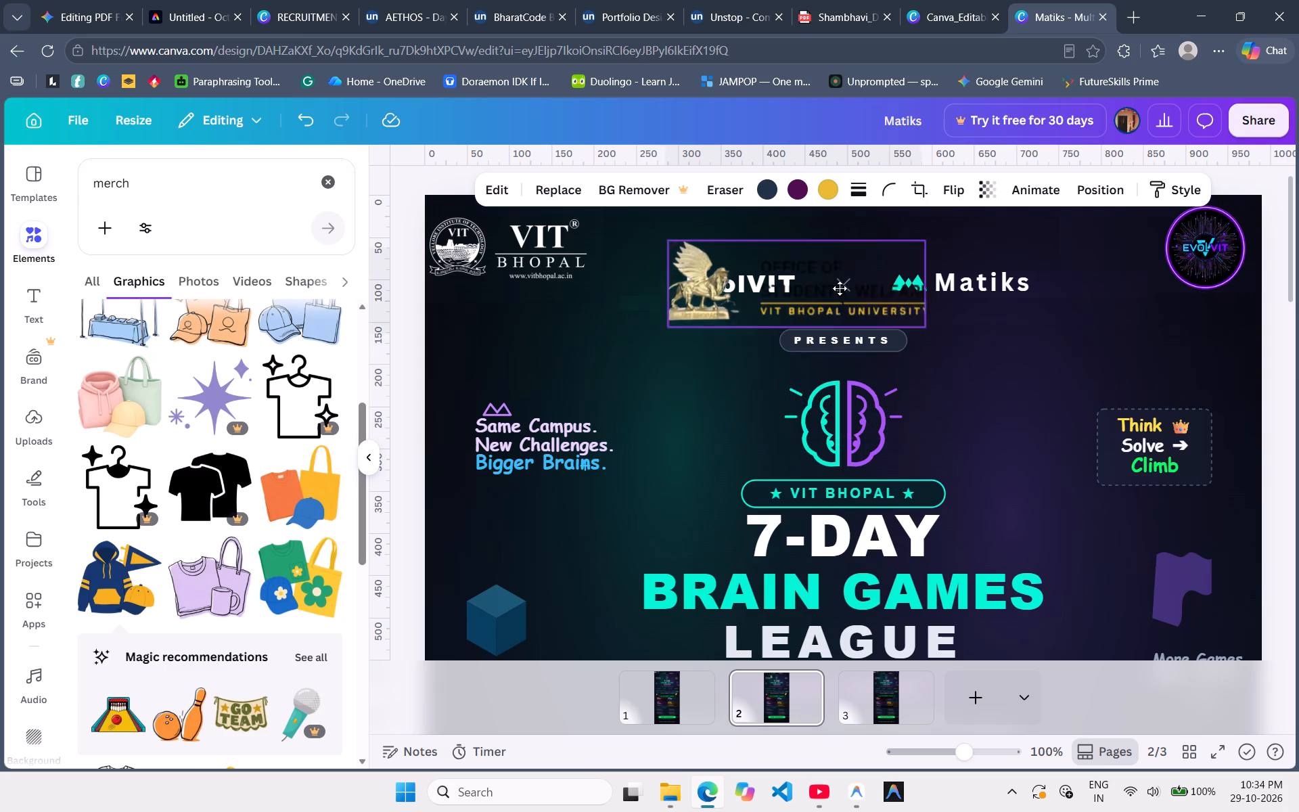
{"action": "left_click_drag", "start_coordinate": [840, 288], "coordinate": [882, 272]}
Set the Matiks design's access level to anyone with the link and copy the sharing link.
{"action": "left_click", "coordinate": [1256, 118]}
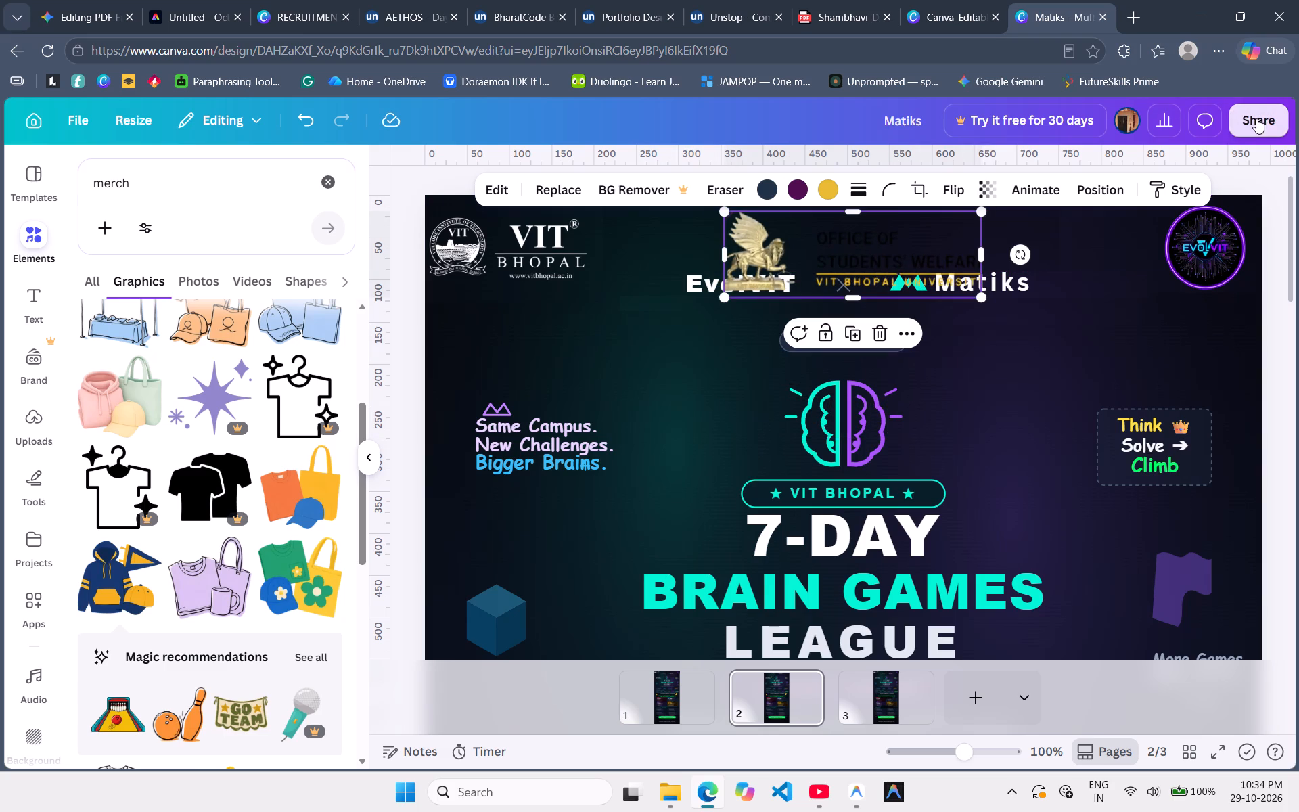
{"action": "left_click", "coordinate": [1067, 355]}
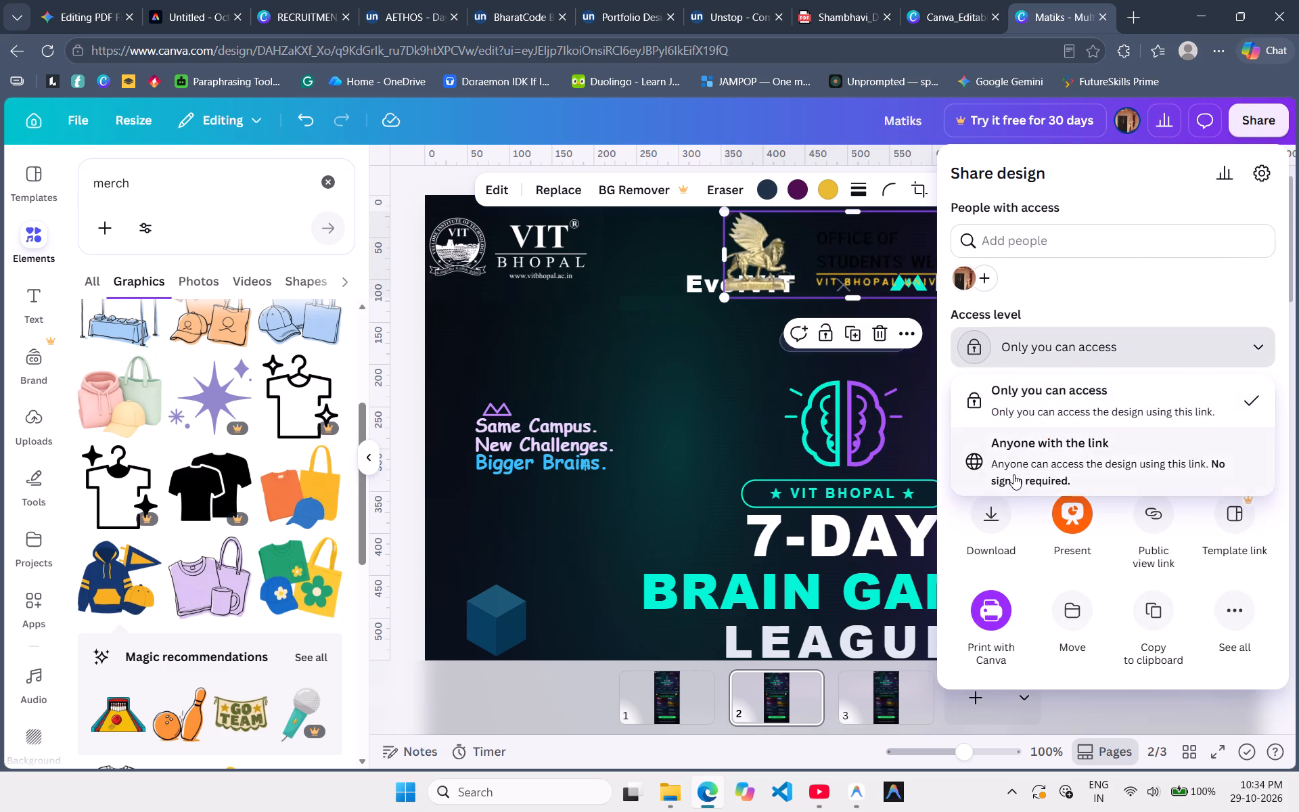
{"action": "left_click", "coordinate": [1013, 478]}
{"action": "left_click", "coordinate": [1076, 393]}
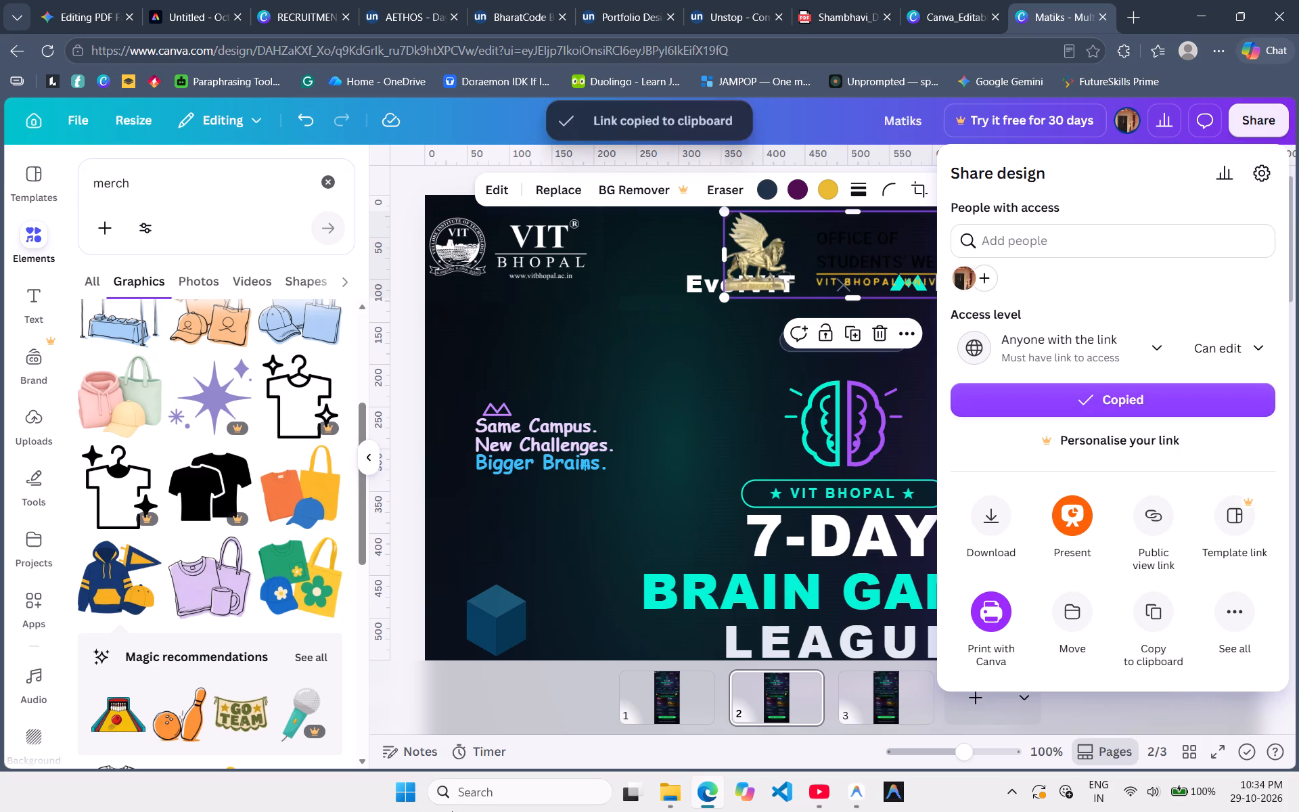
Bring up Windows search to look for another app.
{"action": "left_click", "coordinate": [463, 794]}
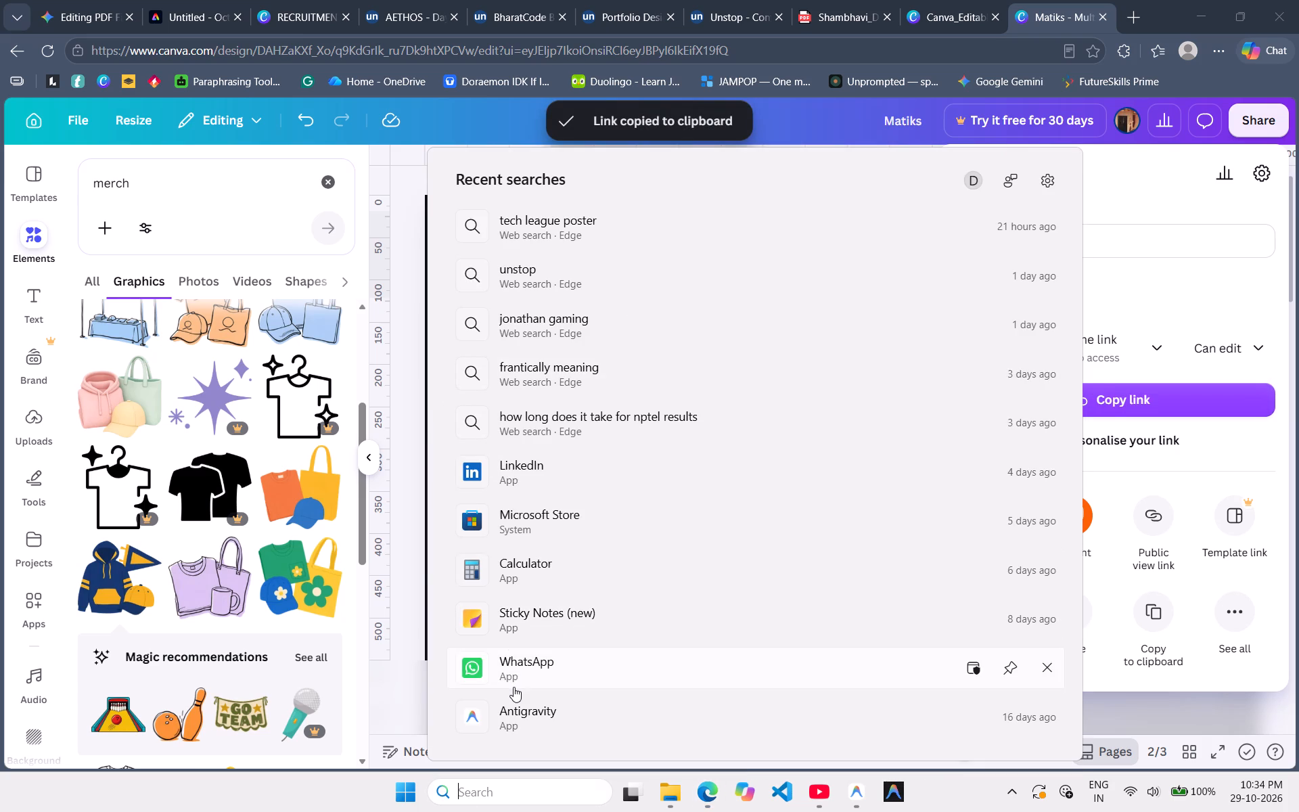
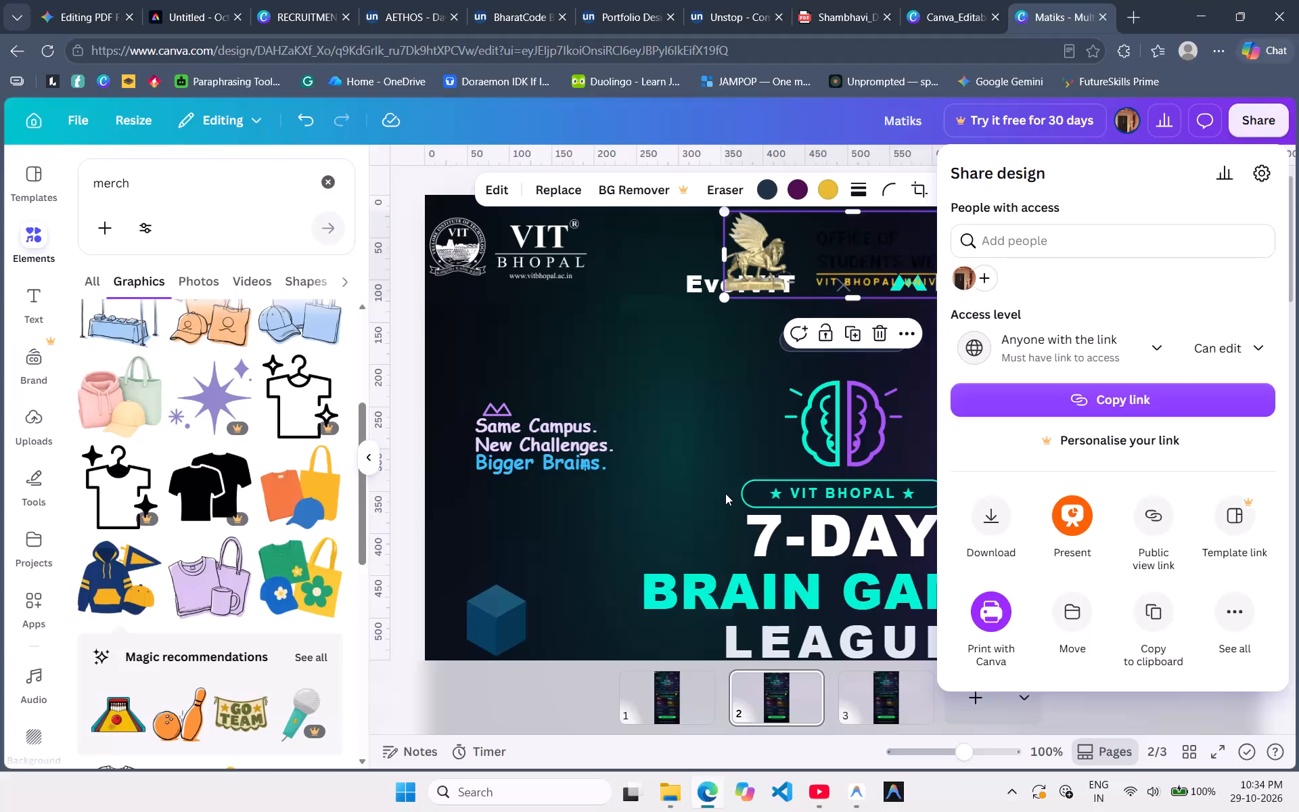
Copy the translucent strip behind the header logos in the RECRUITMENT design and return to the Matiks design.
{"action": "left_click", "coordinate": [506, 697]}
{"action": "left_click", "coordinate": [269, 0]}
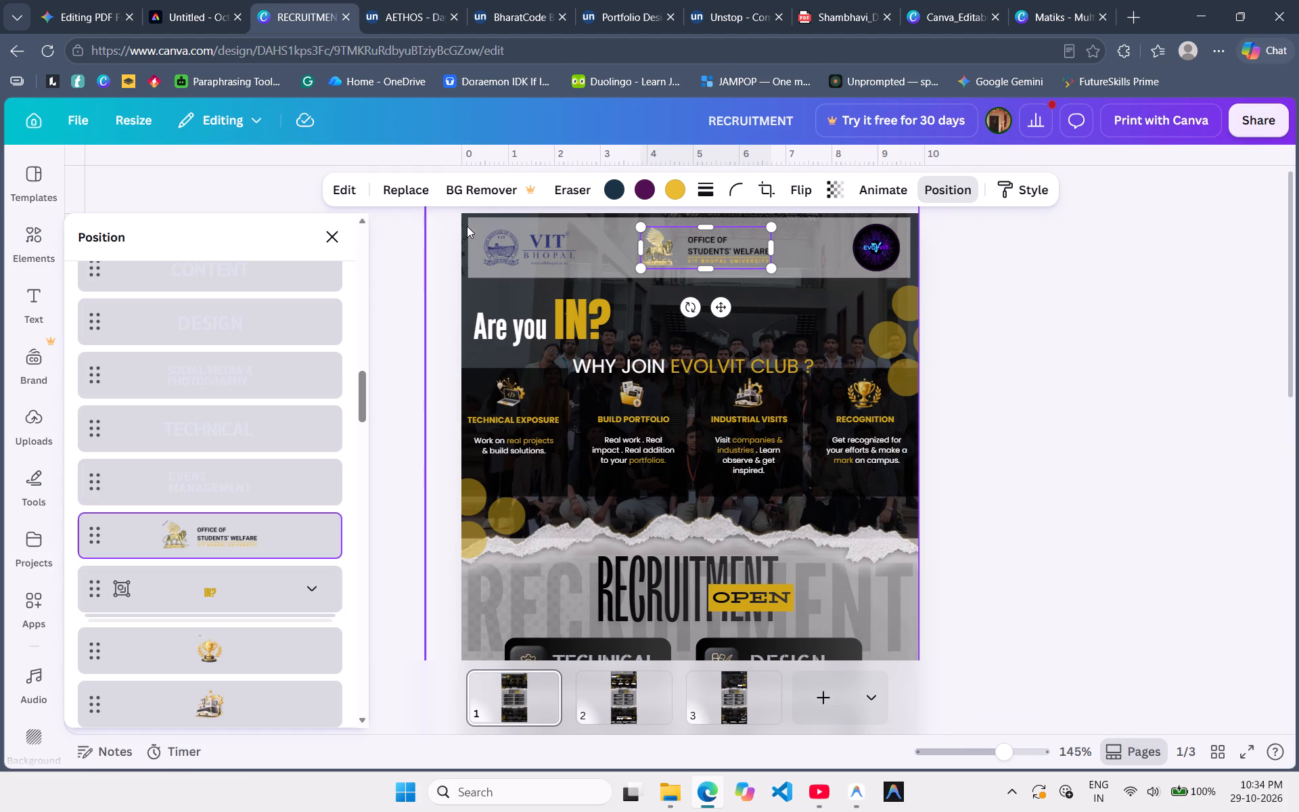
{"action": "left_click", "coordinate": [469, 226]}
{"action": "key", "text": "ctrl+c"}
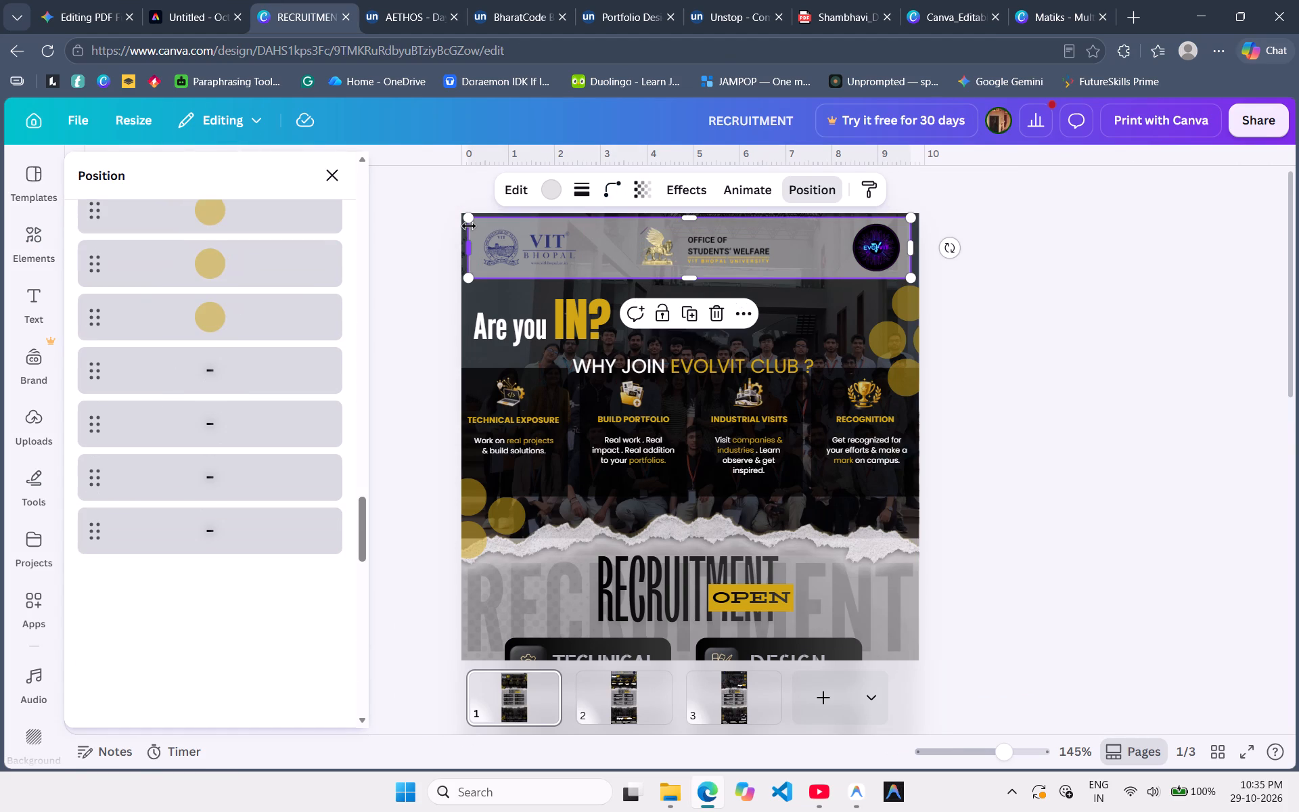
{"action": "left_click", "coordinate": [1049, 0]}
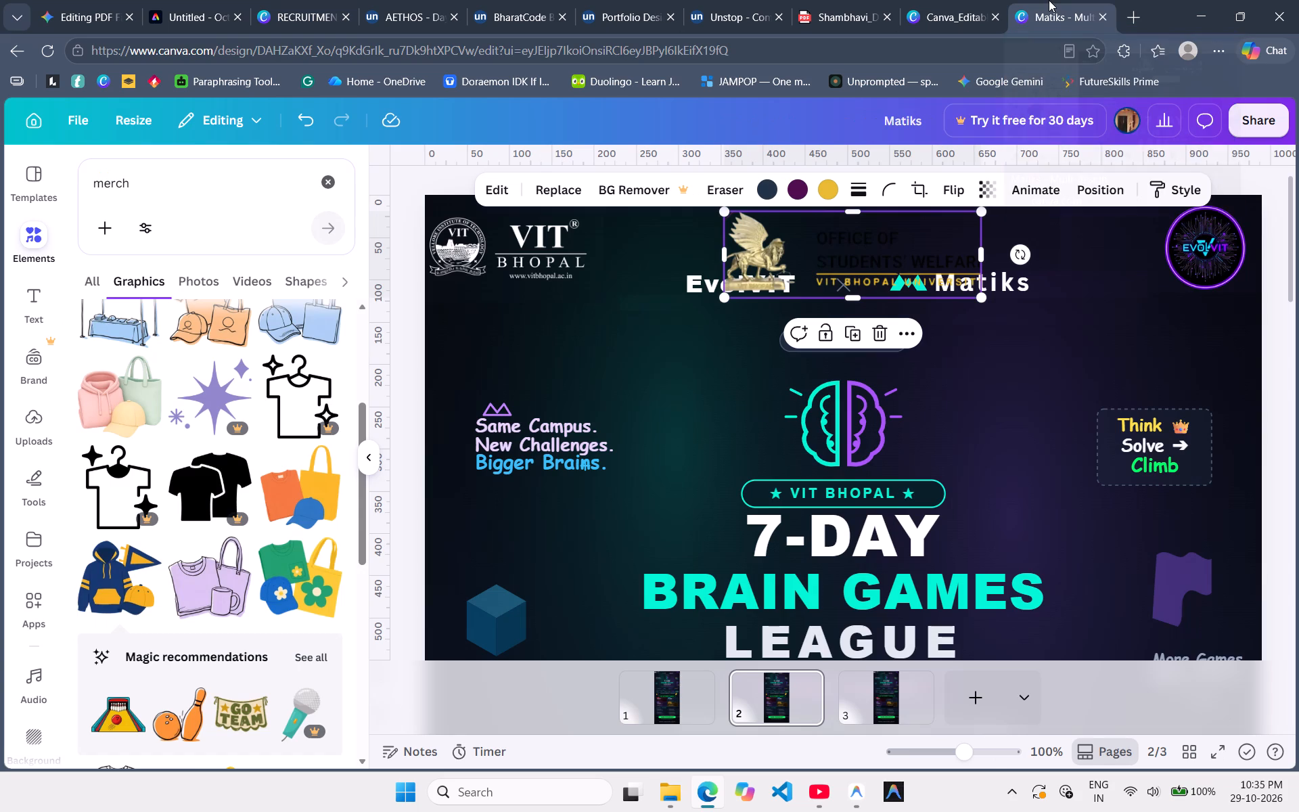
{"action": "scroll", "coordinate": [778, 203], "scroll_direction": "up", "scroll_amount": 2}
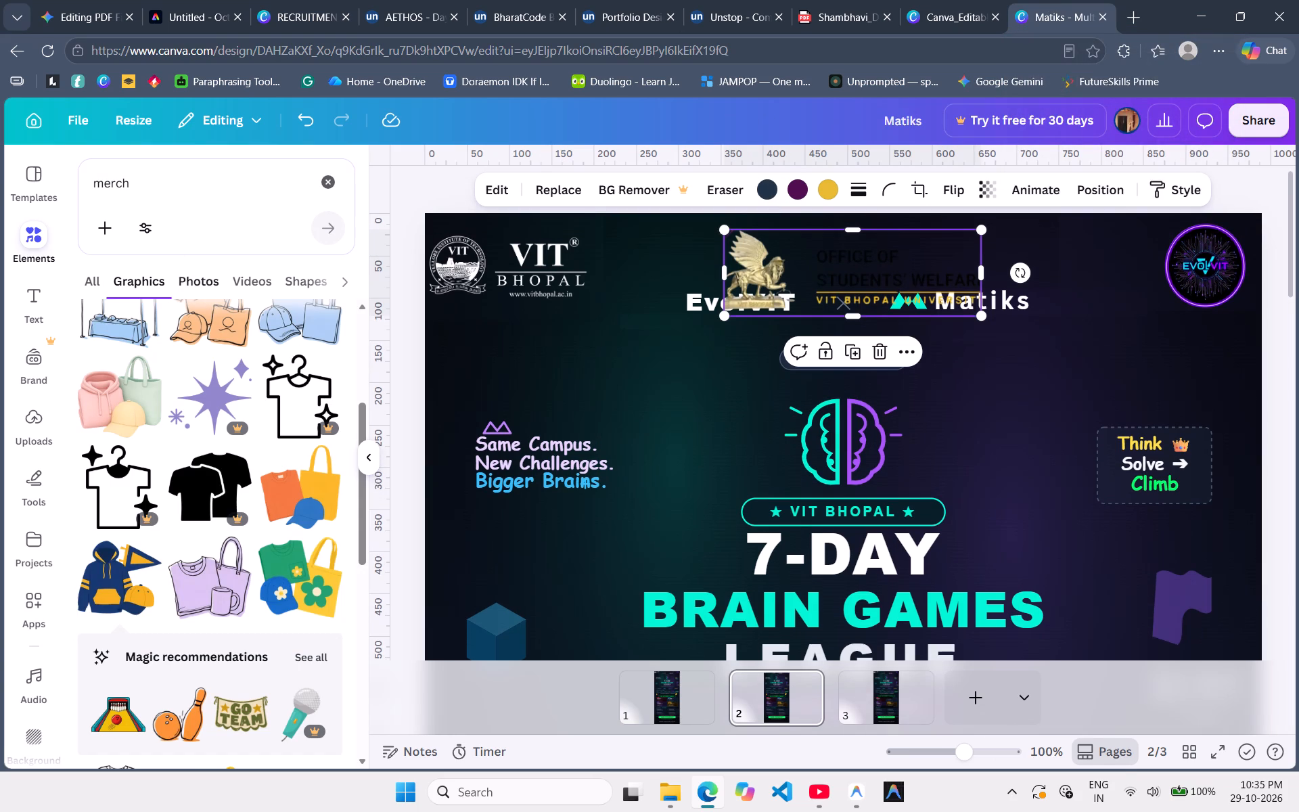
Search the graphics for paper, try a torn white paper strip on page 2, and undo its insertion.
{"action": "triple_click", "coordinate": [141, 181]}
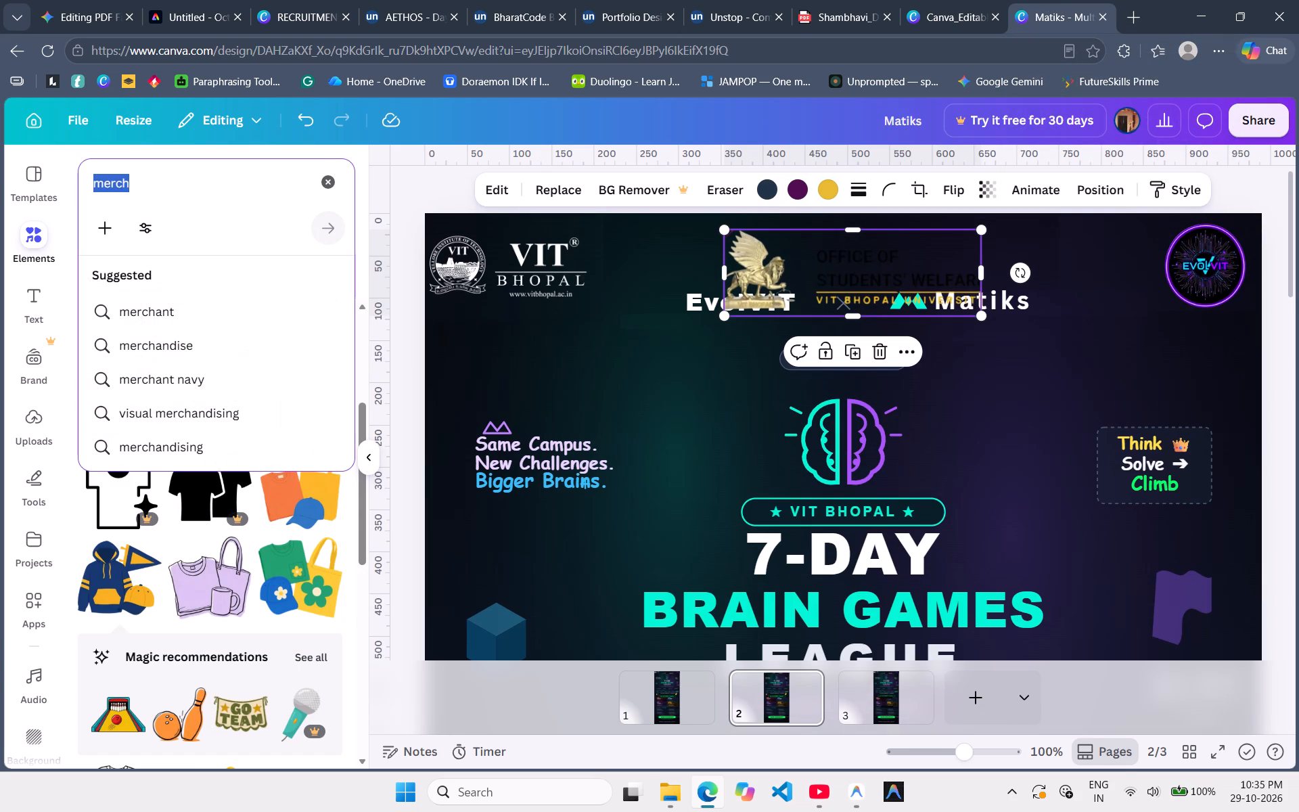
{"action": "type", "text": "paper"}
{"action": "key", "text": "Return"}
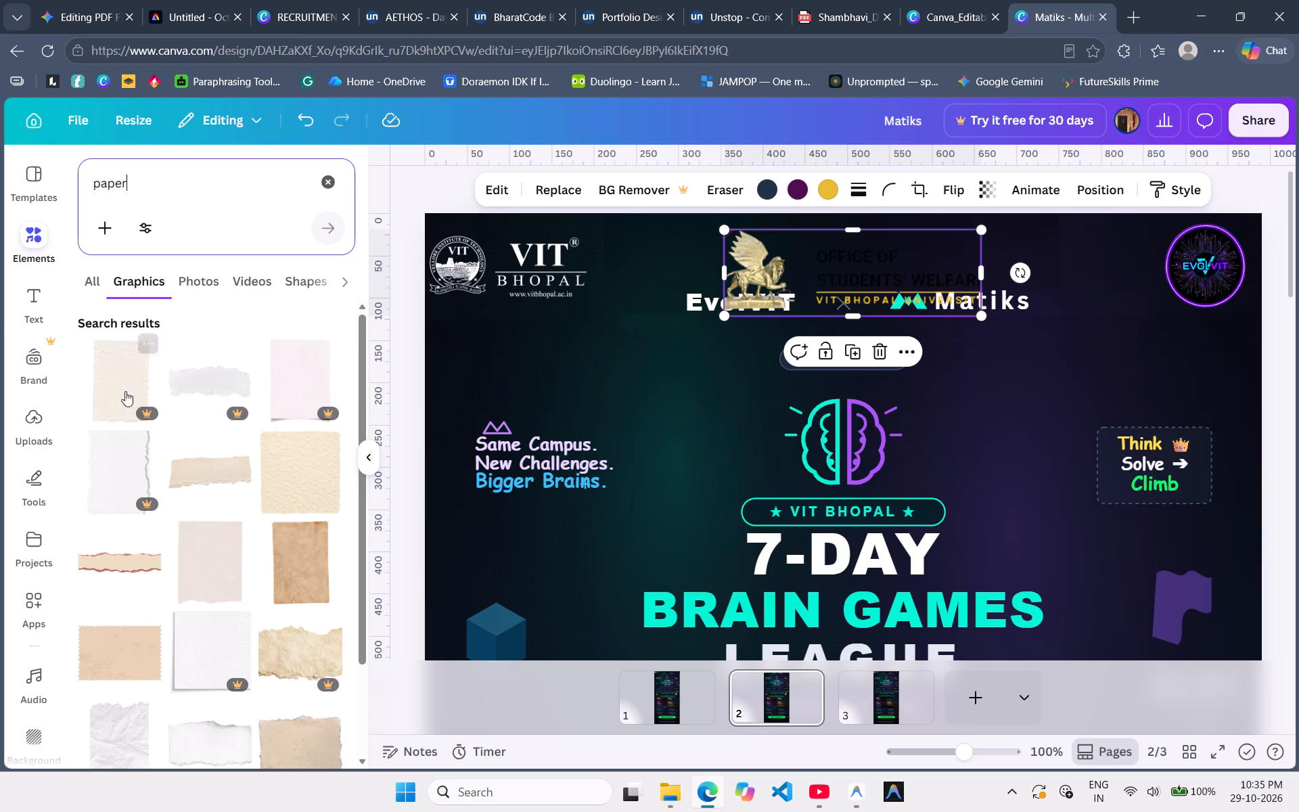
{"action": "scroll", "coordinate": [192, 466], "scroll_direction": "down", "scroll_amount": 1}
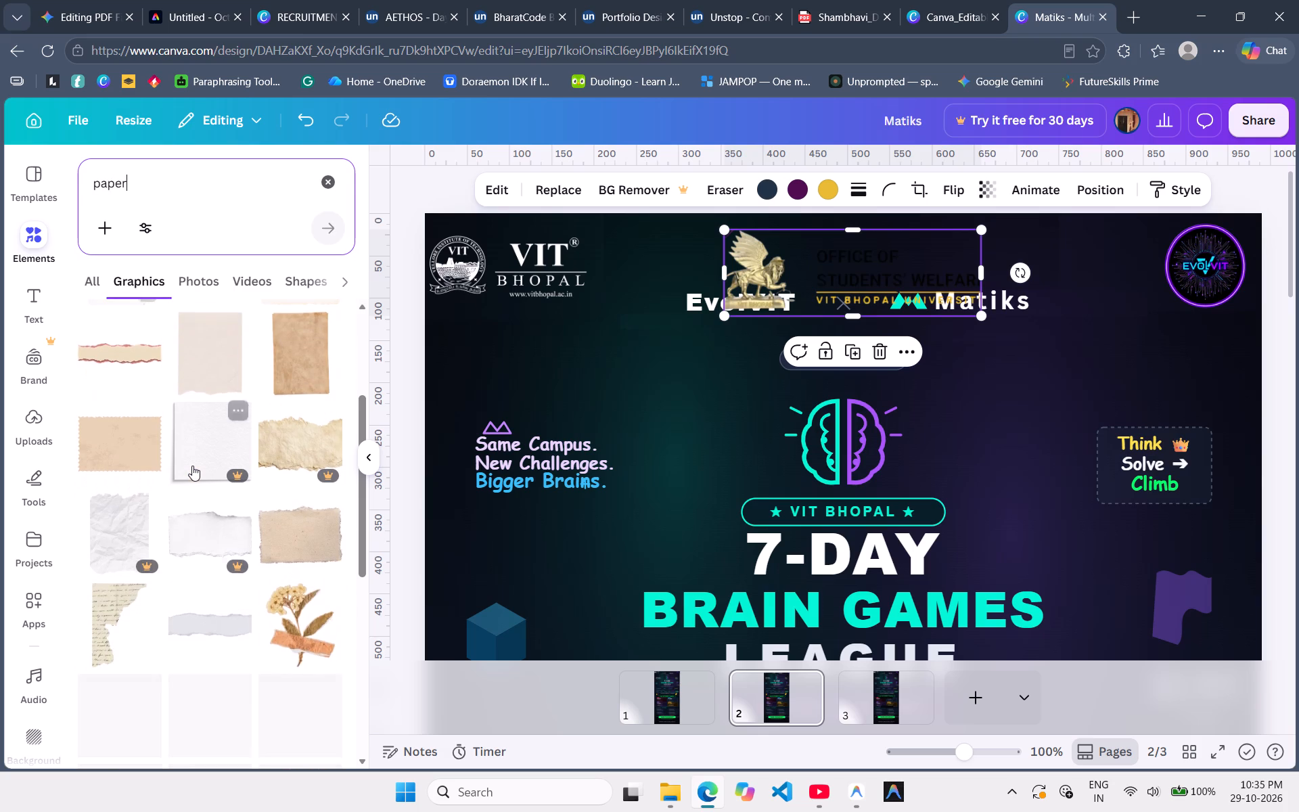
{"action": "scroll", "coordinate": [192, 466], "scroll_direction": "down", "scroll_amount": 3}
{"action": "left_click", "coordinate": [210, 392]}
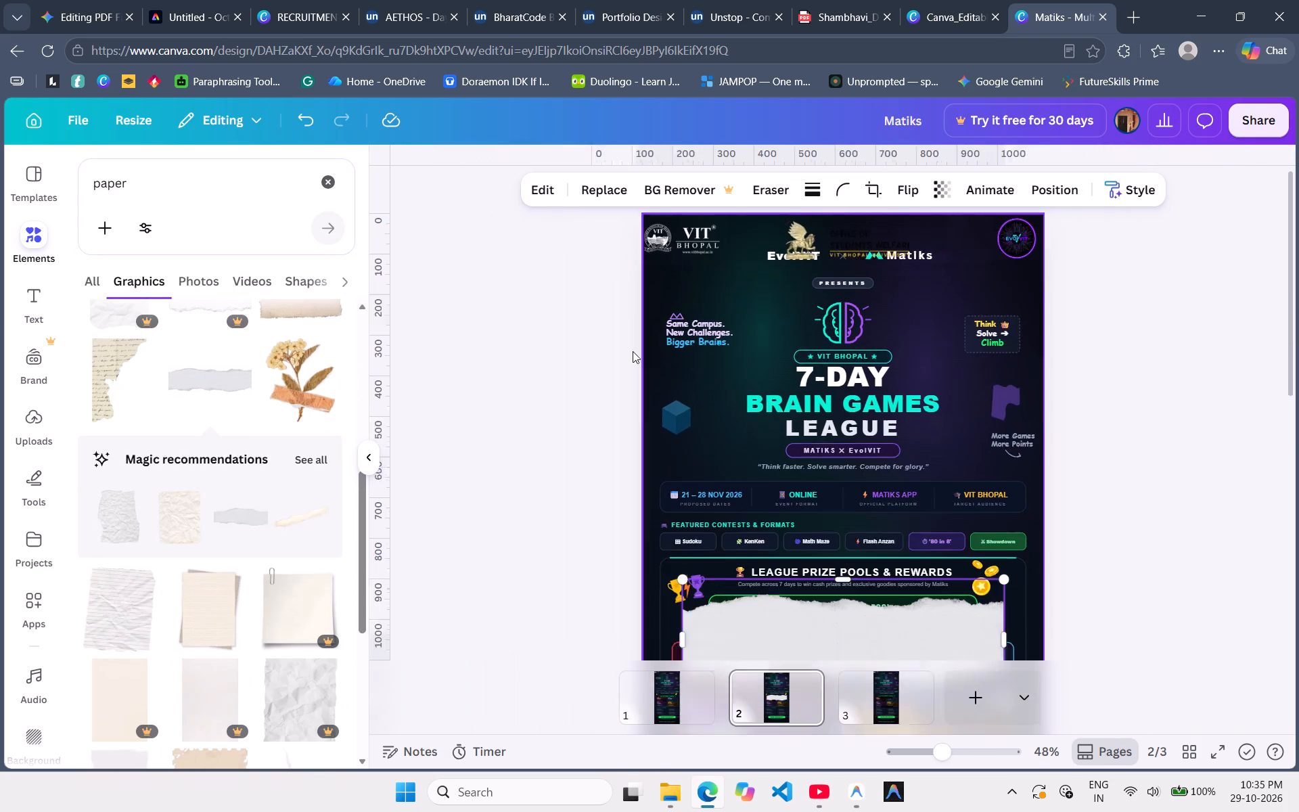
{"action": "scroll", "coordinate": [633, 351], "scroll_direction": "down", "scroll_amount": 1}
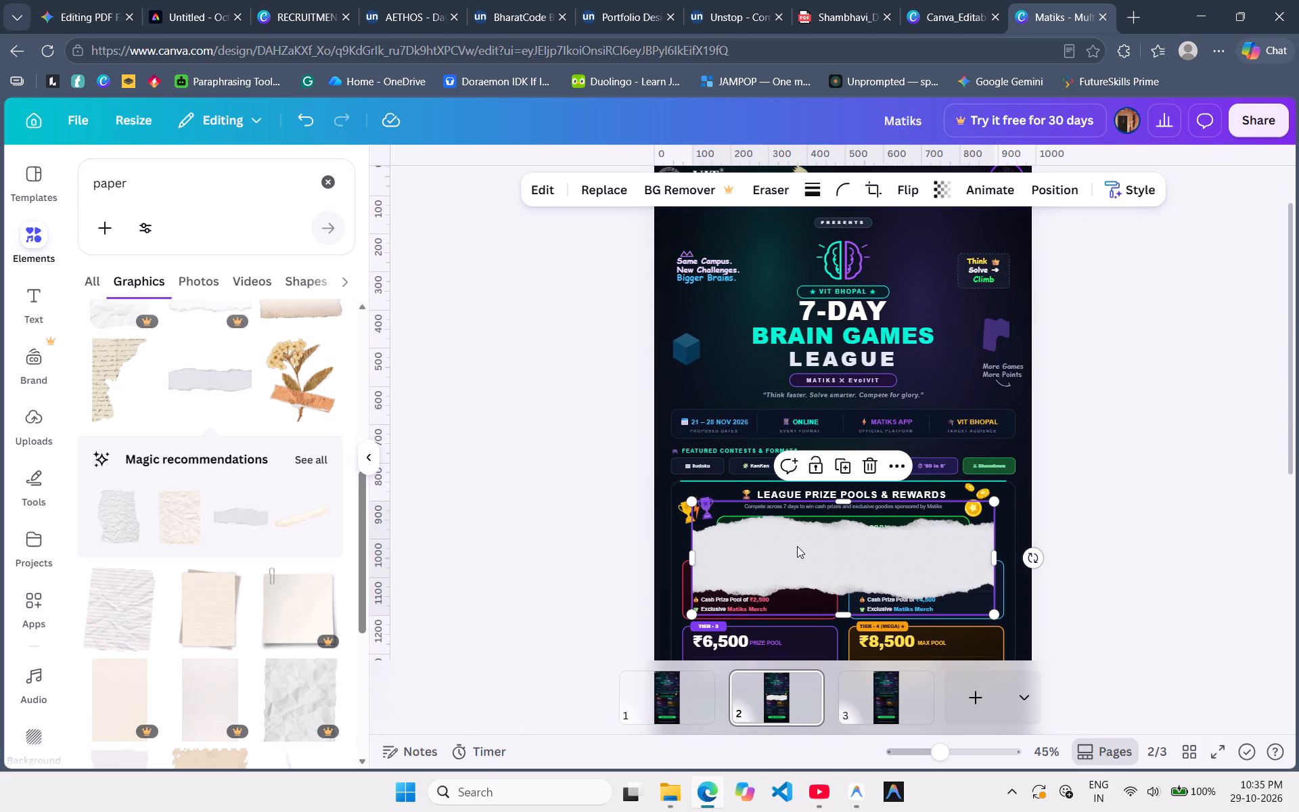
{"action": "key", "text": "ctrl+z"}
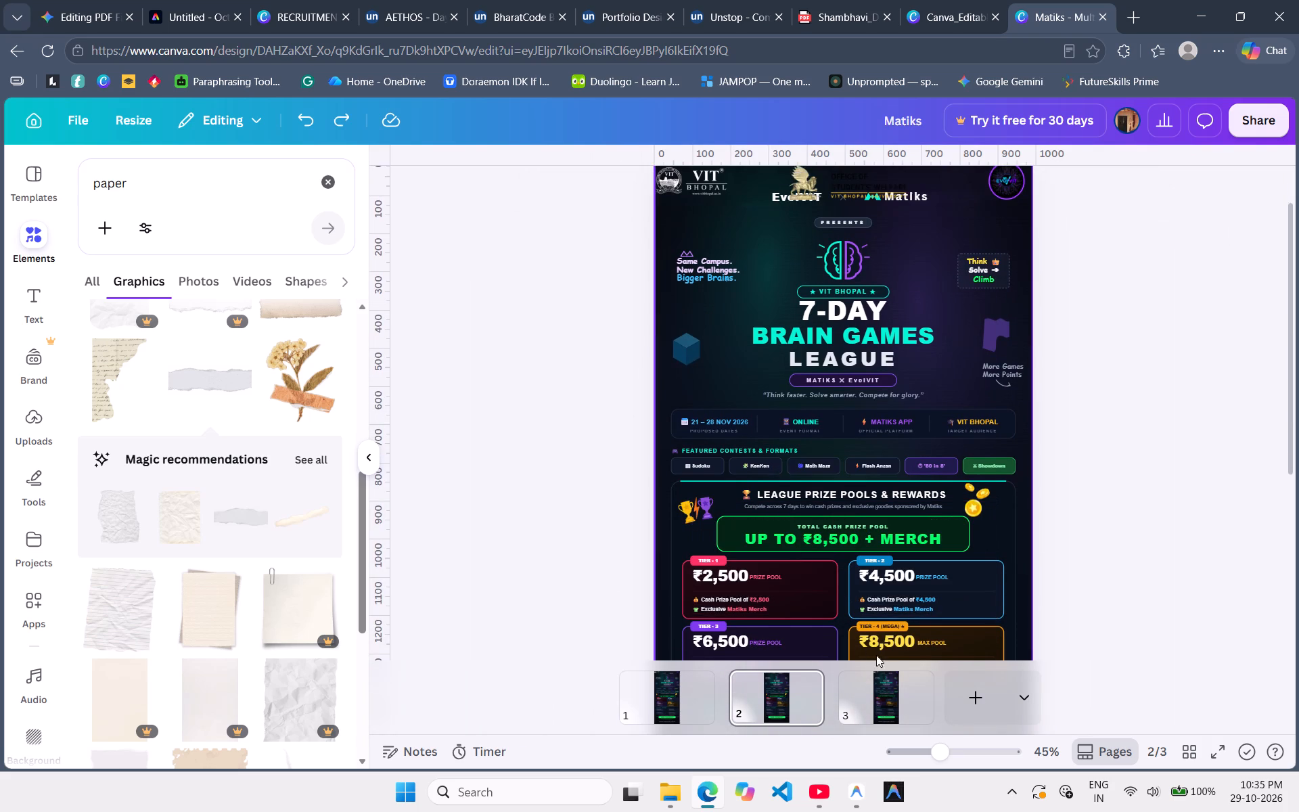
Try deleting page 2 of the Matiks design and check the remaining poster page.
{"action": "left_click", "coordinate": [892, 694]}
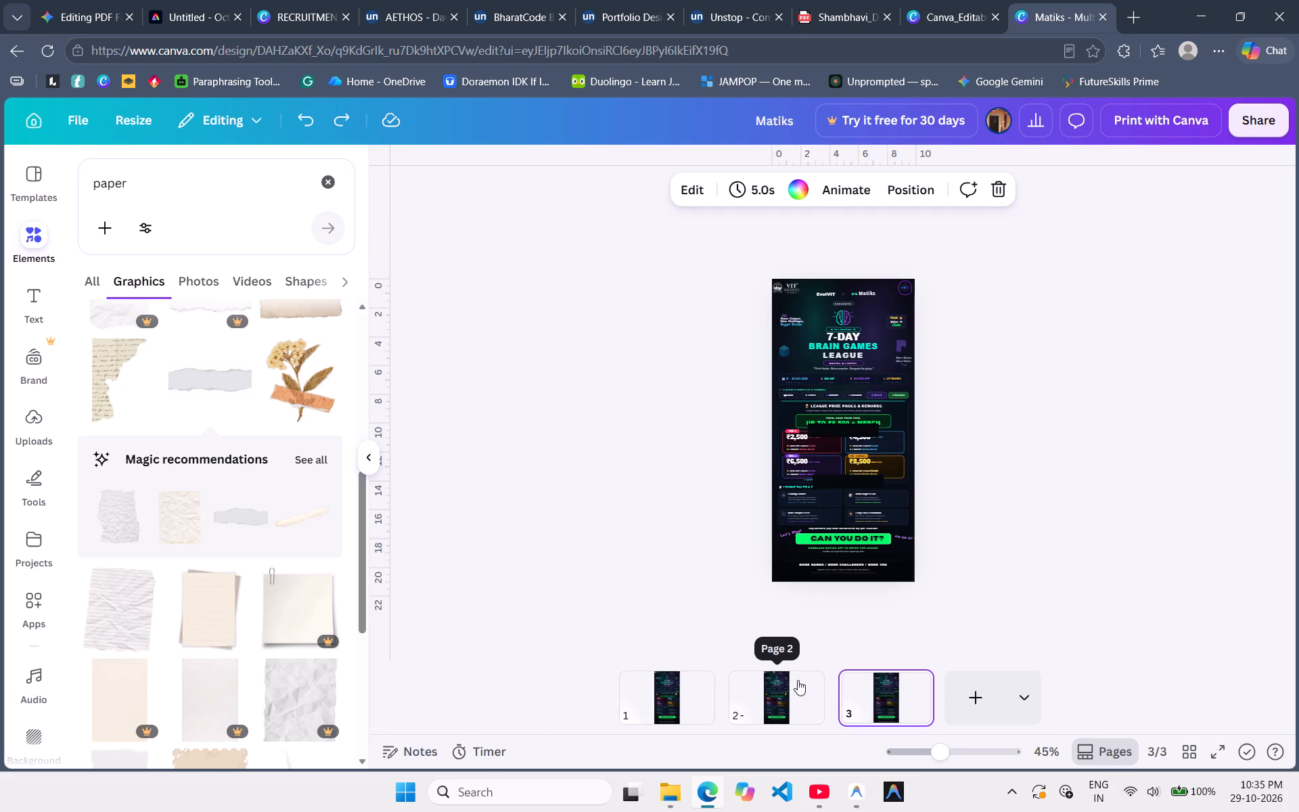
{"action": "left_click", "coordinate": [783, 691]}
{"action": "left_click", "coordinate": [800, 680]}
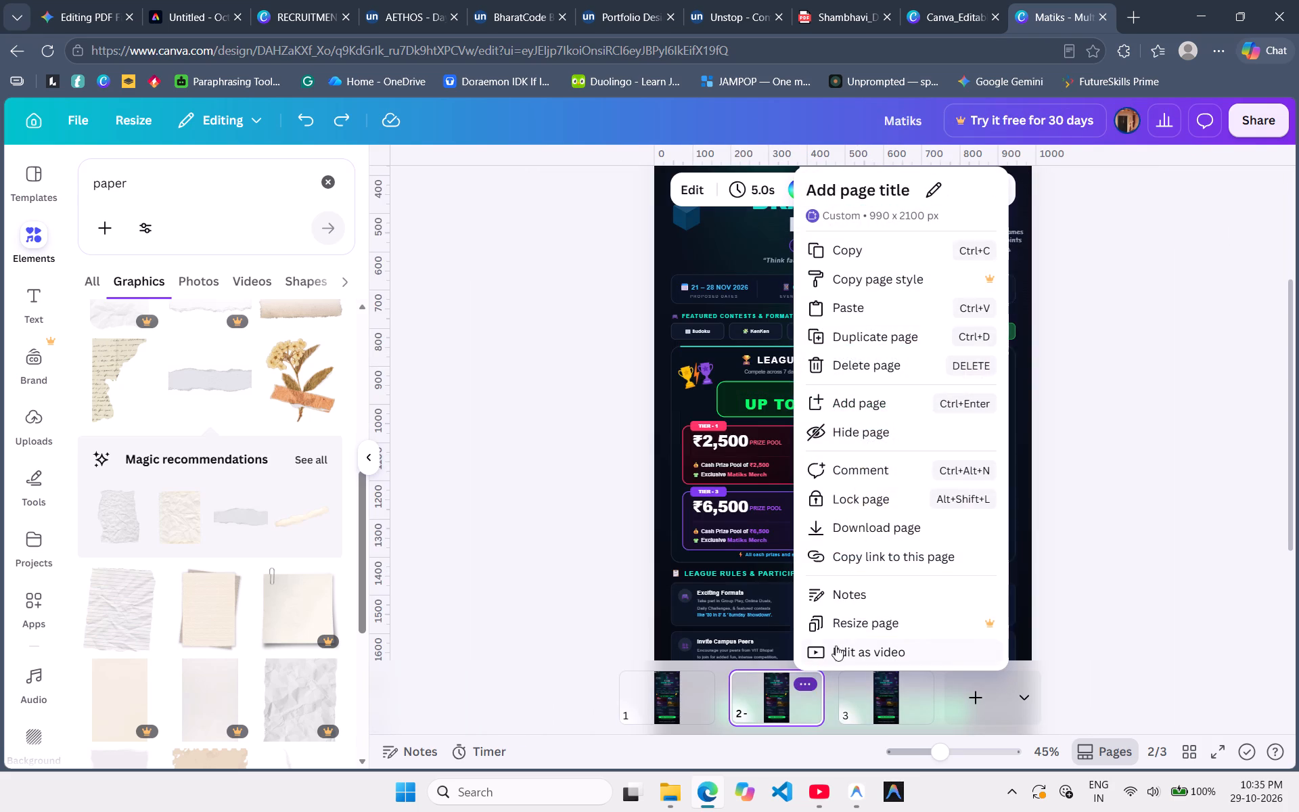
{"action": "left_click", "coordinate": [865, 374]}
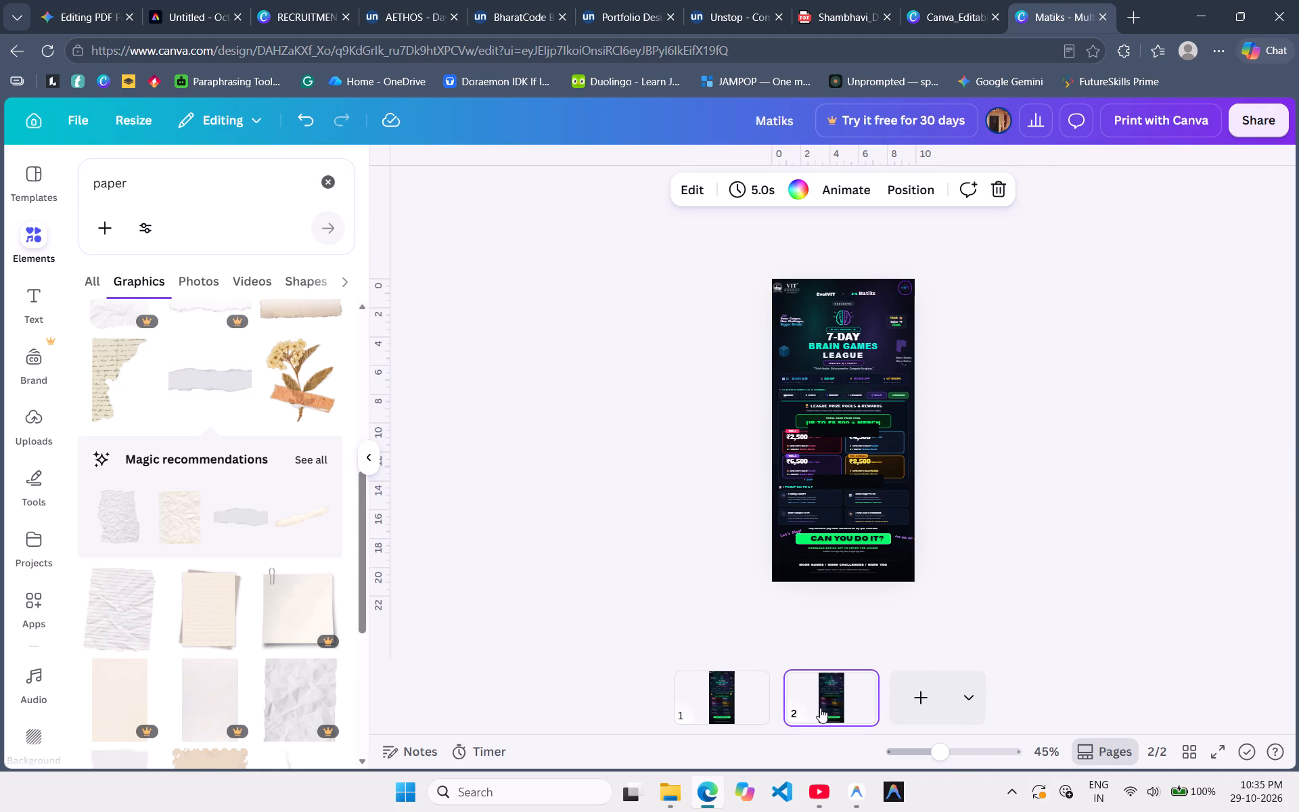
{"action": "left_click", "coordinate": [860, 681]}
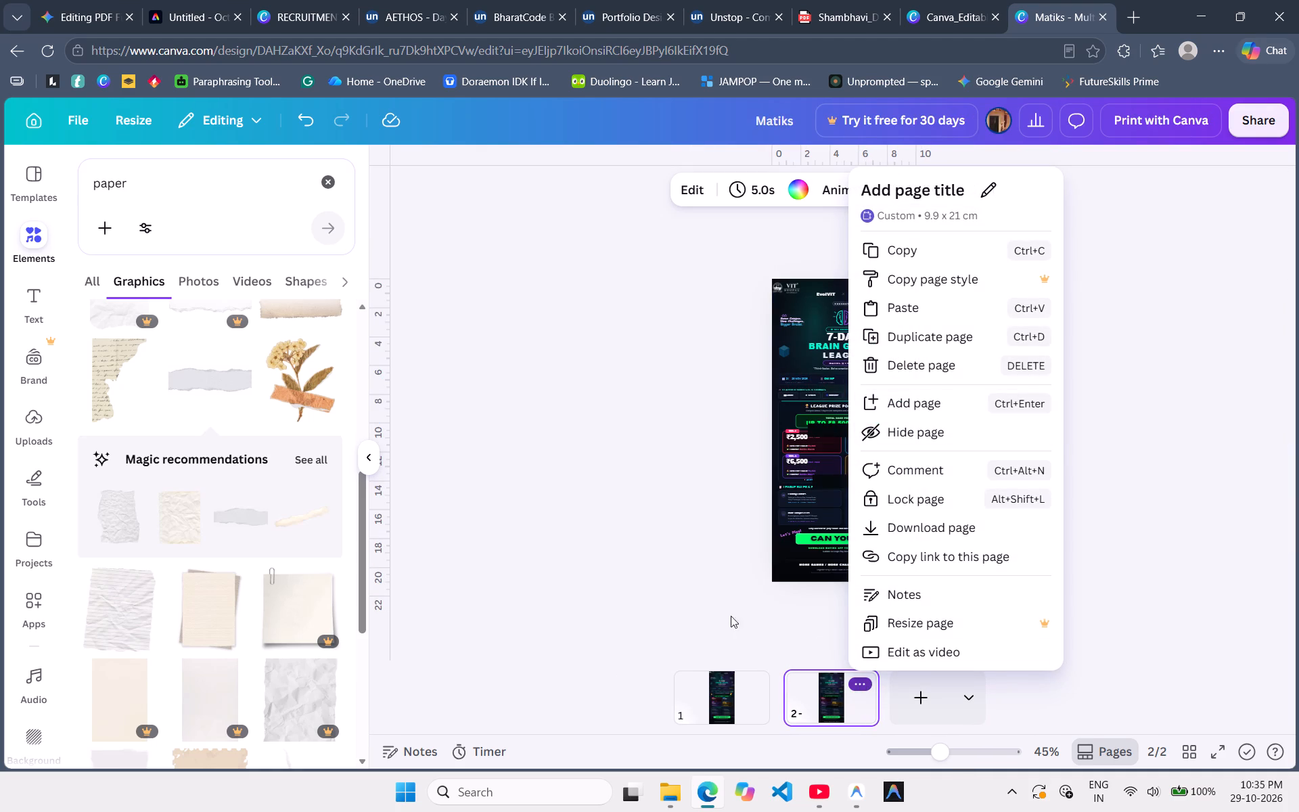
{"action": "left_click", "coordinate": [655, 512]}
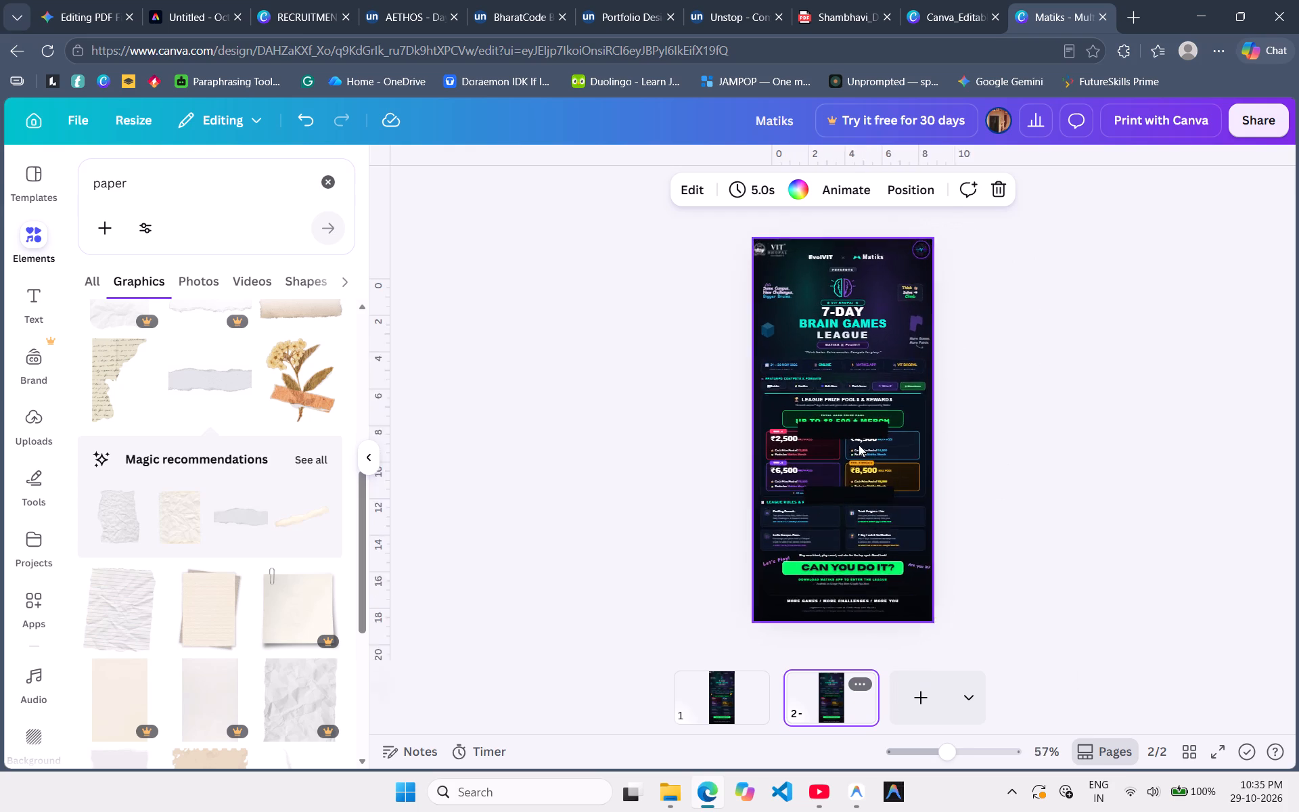
Restore the deleted page 2, and remove the dark patch overlapping the total cash prize pool box on page 3.
{"action": "left_click", "coordinate": [831, 417]}
{"action": "scroll", "coordinate": [831, 417], "scroll_direction": "down", "scroll_amount": 1}
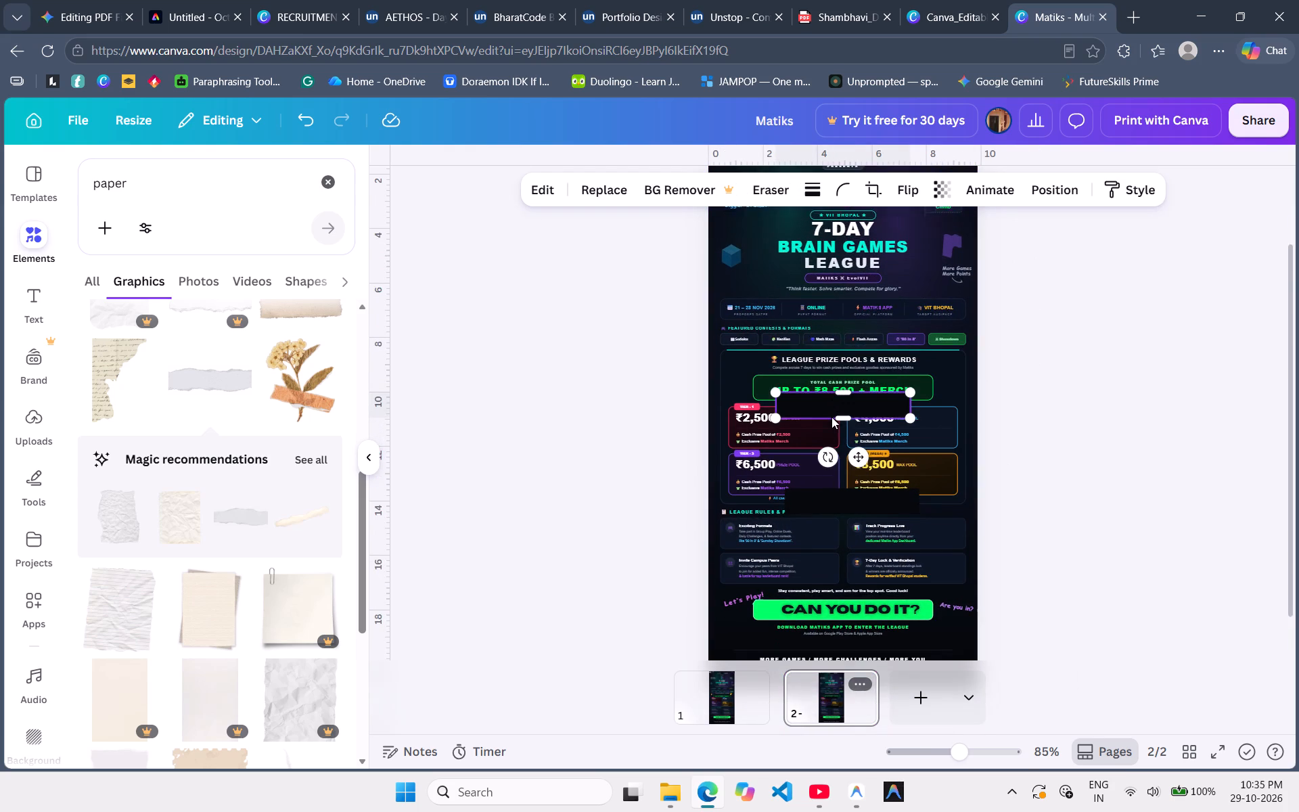
{"action": "scroll", "coordinate": [831, 417], "scroll_direction": "down", "scroll_amount": 1}
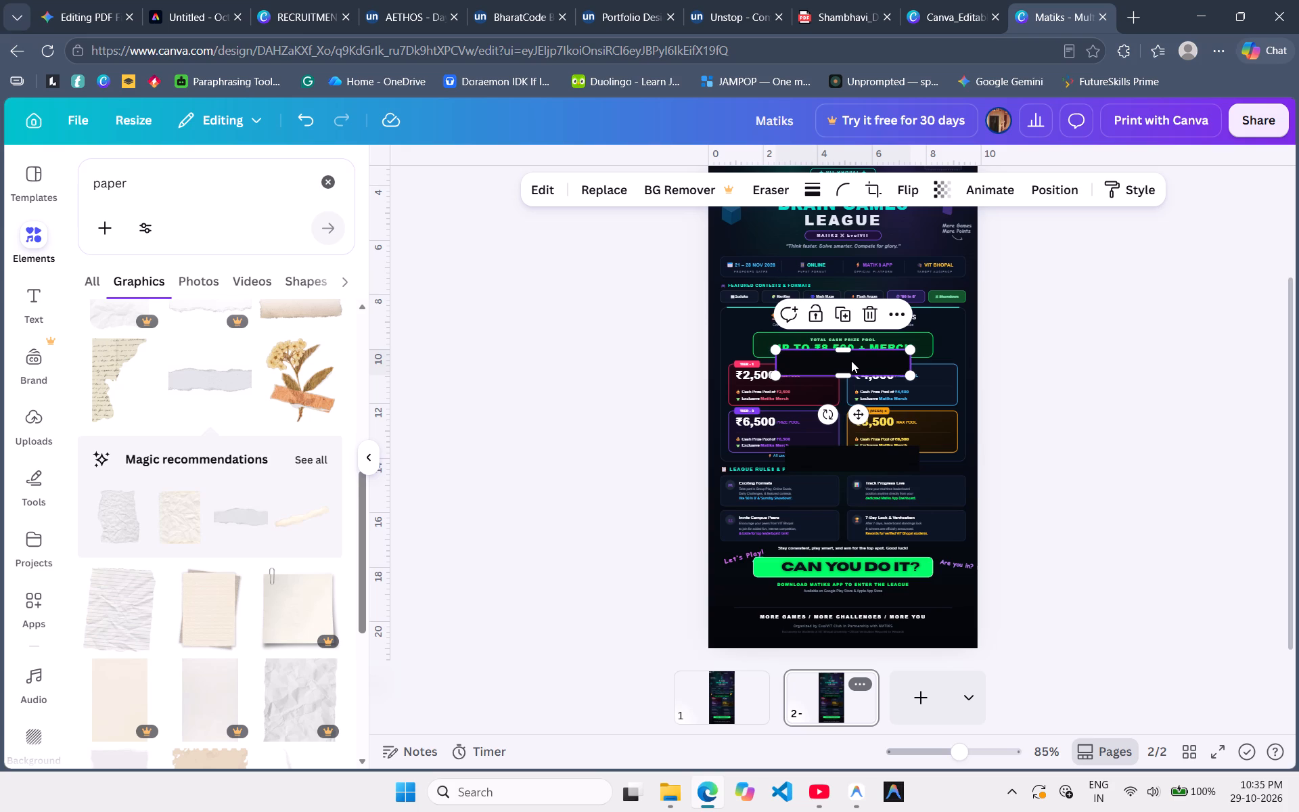
{"action": "key", "text": "ctrl+z"}
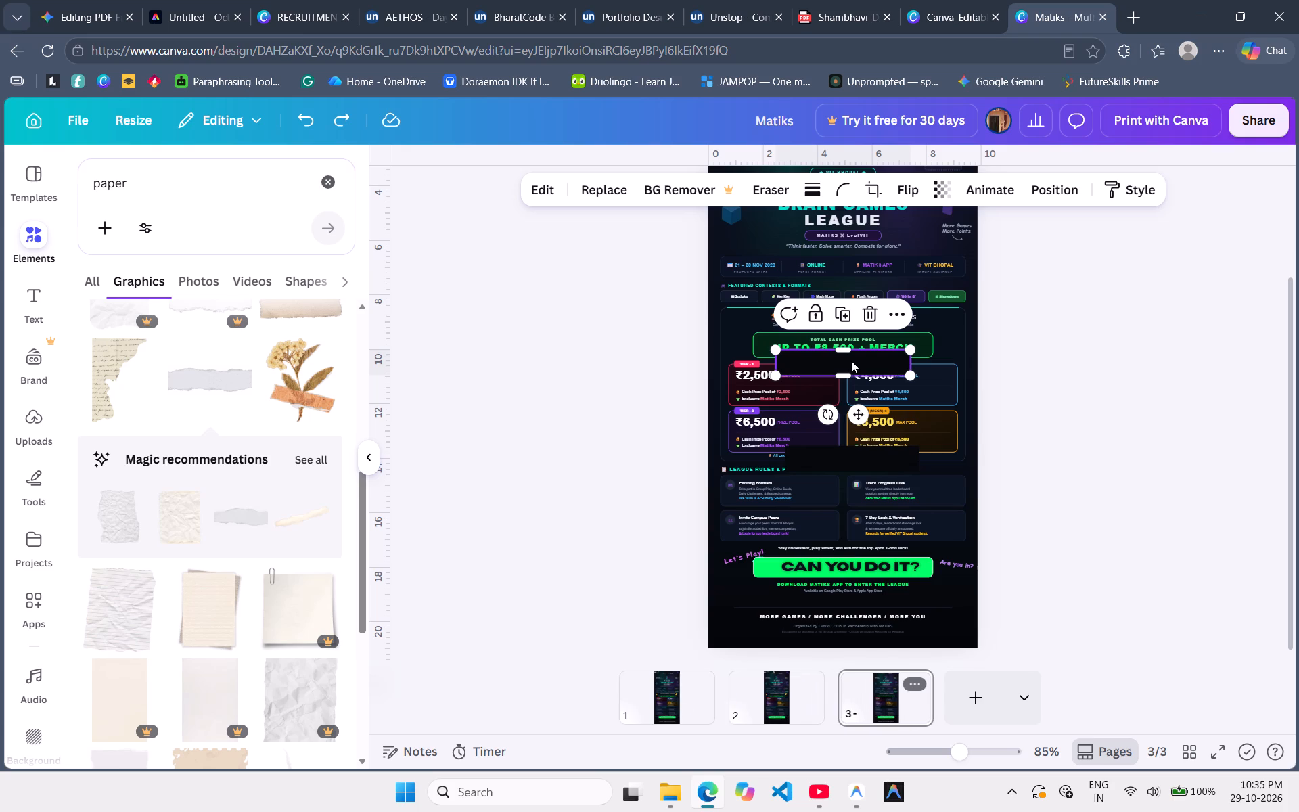
{"action": "key", "text": "Delete"}
Copy the dark cover patch hiding page 2's footer text and paste it onto page 3.
{"action": "left_click", "coordinate": [775, 682]}
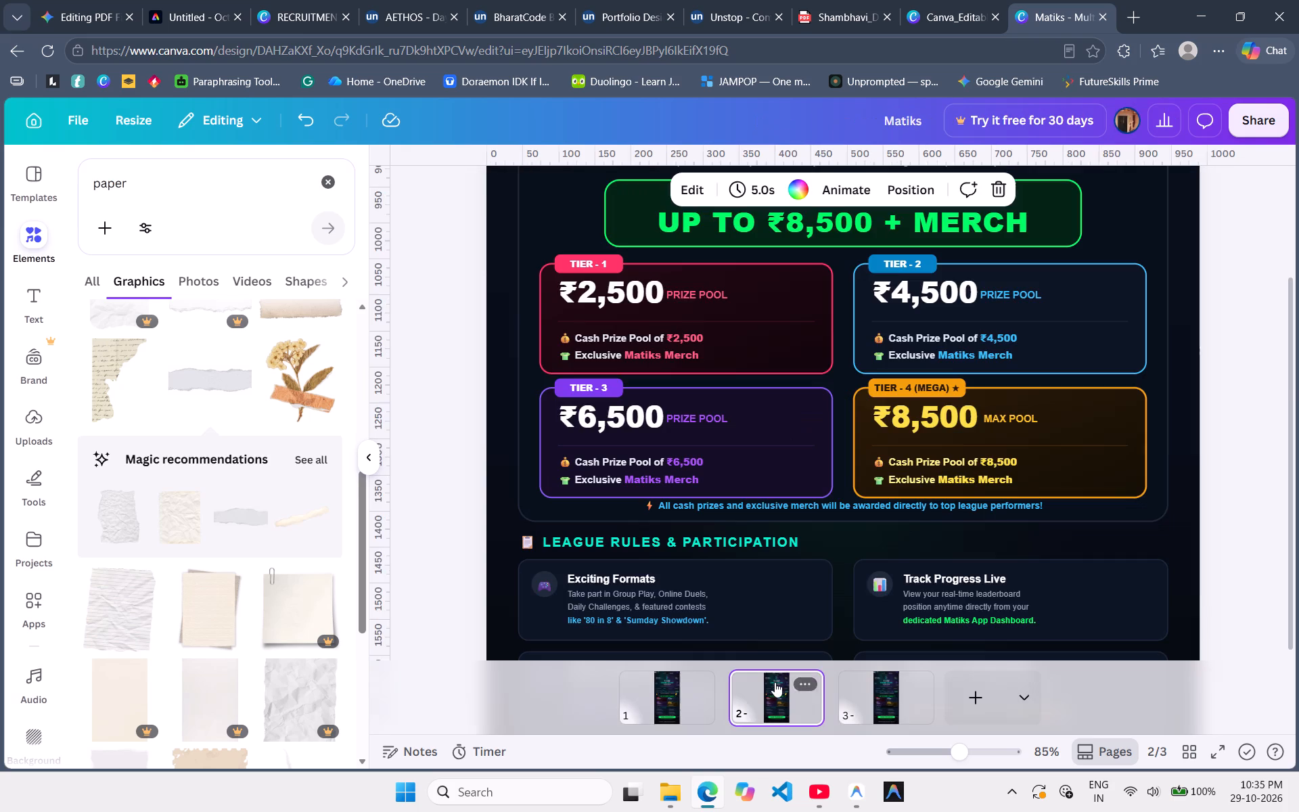
{"action": "scroll", "coordinate": [776, 618], "scroll_direction": "down", "scroll_amount": 8}
{"action": "left_click_drag", "start_coordinate": [524, 571], "coordinate": [954, 604]}
{"action": "left_click", "coordinate": [954, 604]}
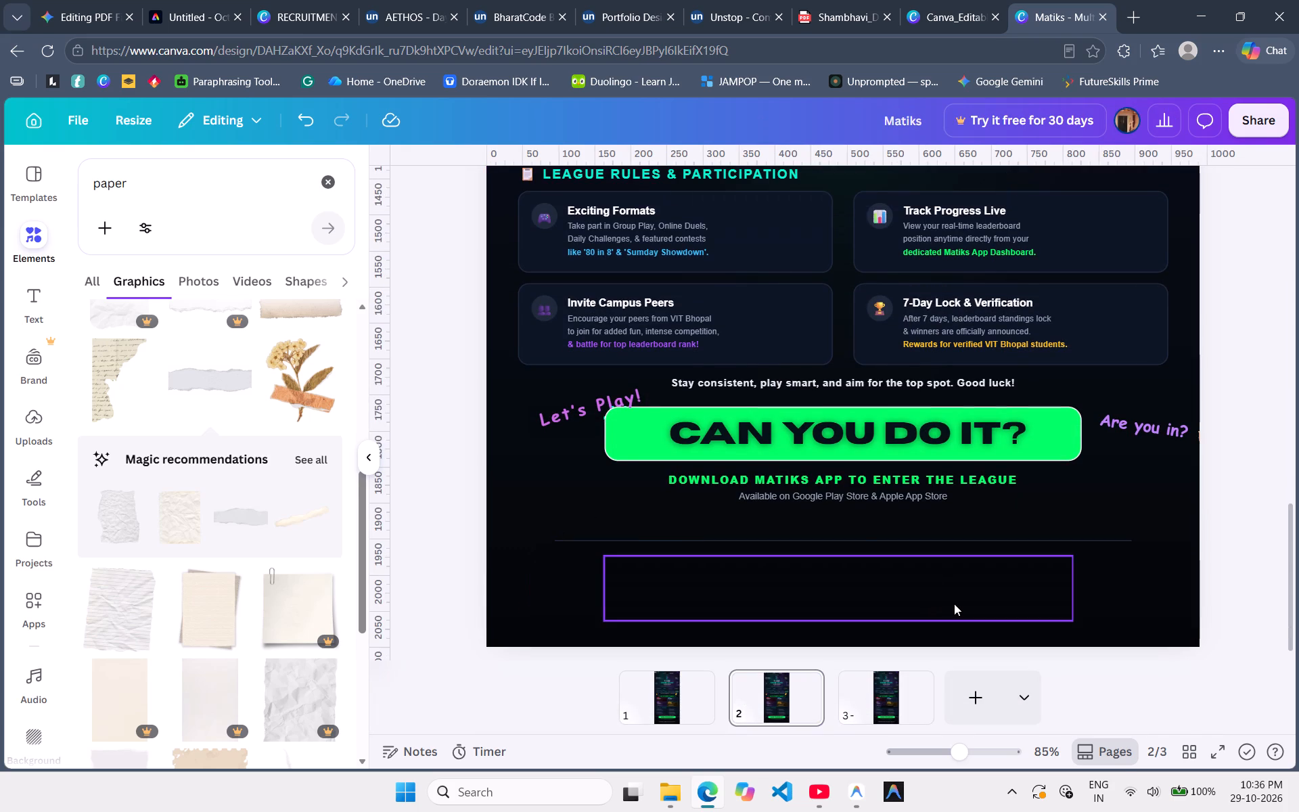
{"action": "left_click", "coordinate": [854, 516]}
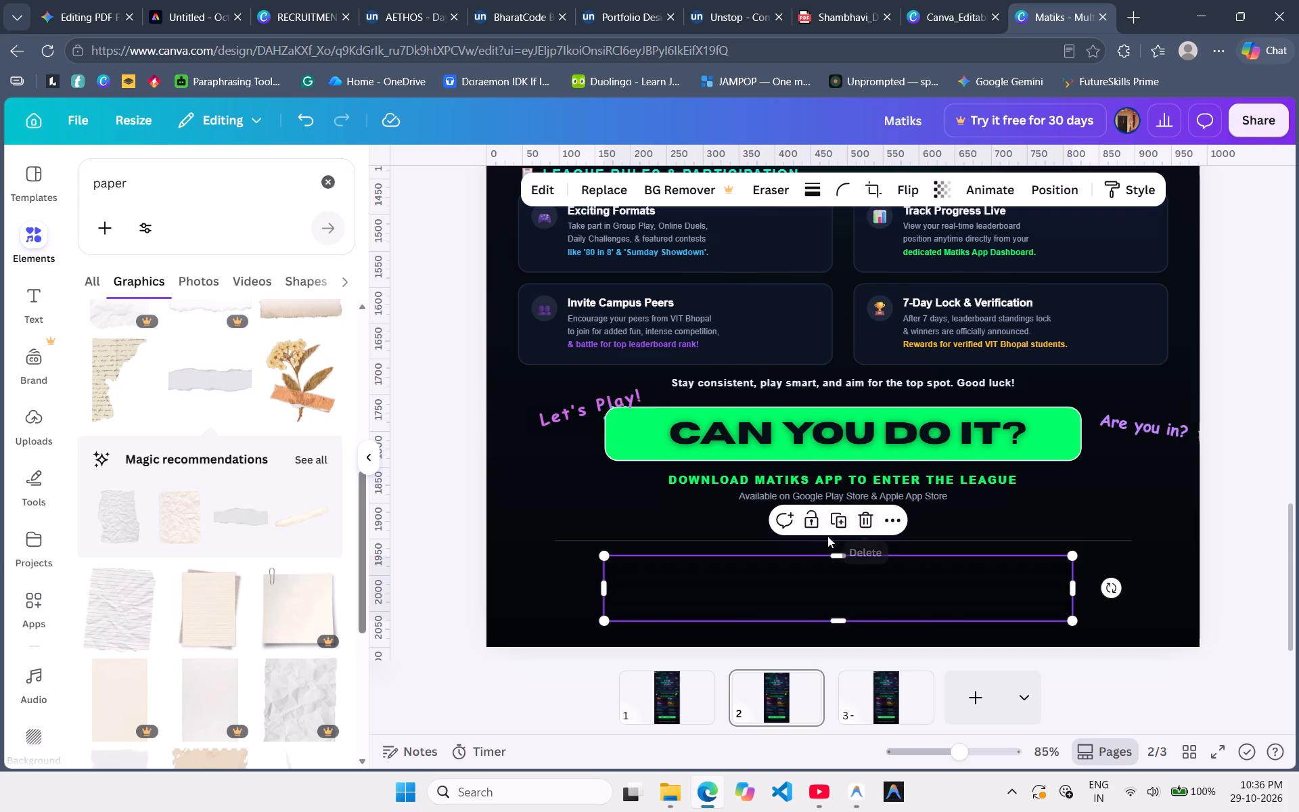
{"action": "key", "text": "ctrl+c"}
{"action": "left_click", "coordinate": [870, 700]}
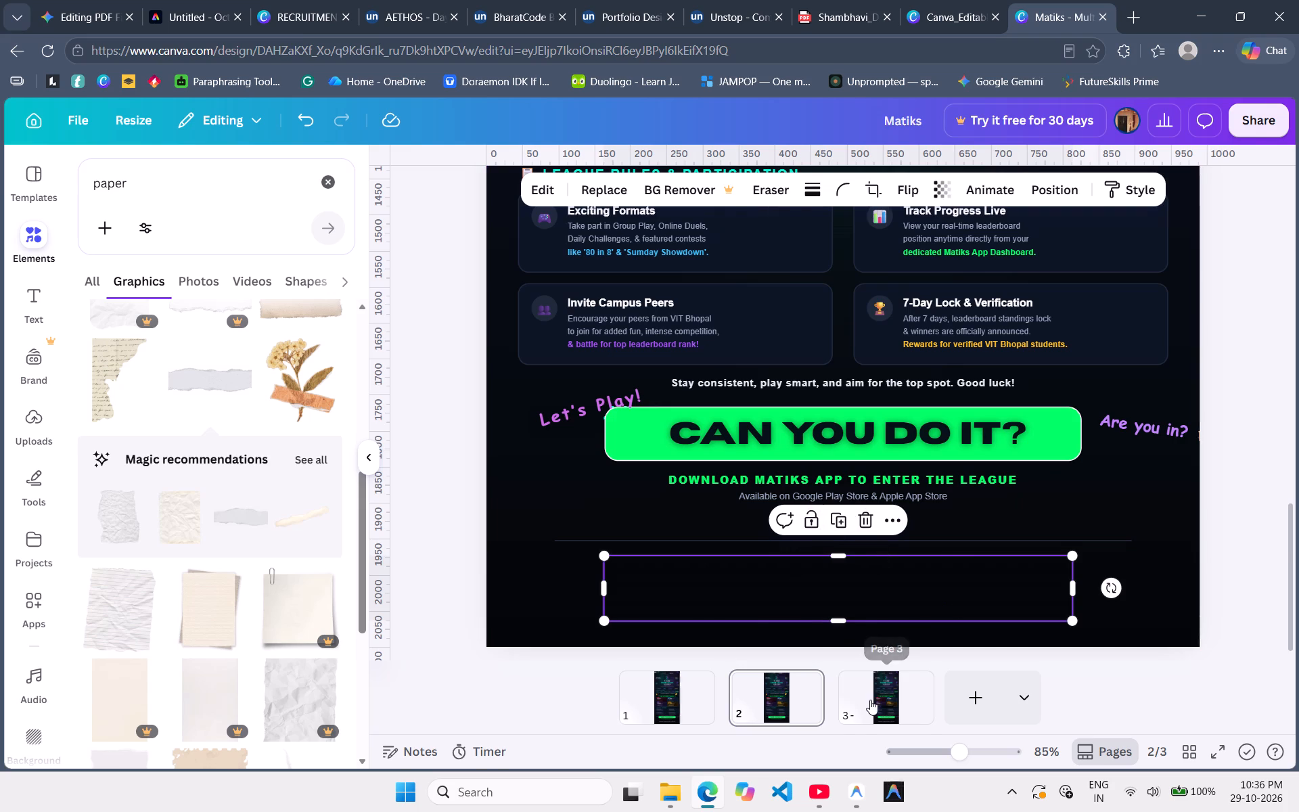
{"action": "scroll", "coordinate": [825, 568], "scroll_direction": "down", "scroll_amount": 4}
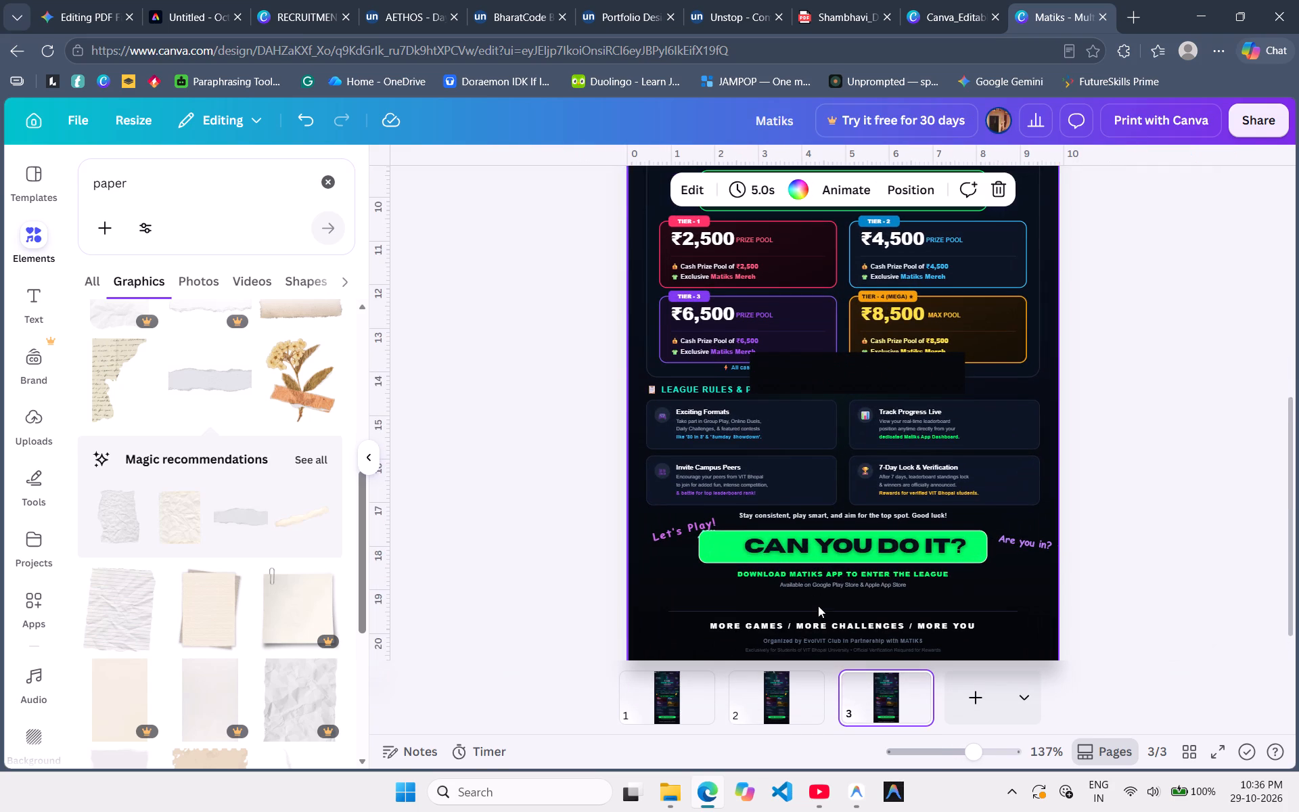
{"action": "key", "text": "ctrl+v"}
Move the pasted patch over page 3's footer text and shrink it to span just the MORE GAMES and organizer lines.
{"action": "left_click_drag", "start_coordinate": [857, 378], "coordinate": [857, 441]}
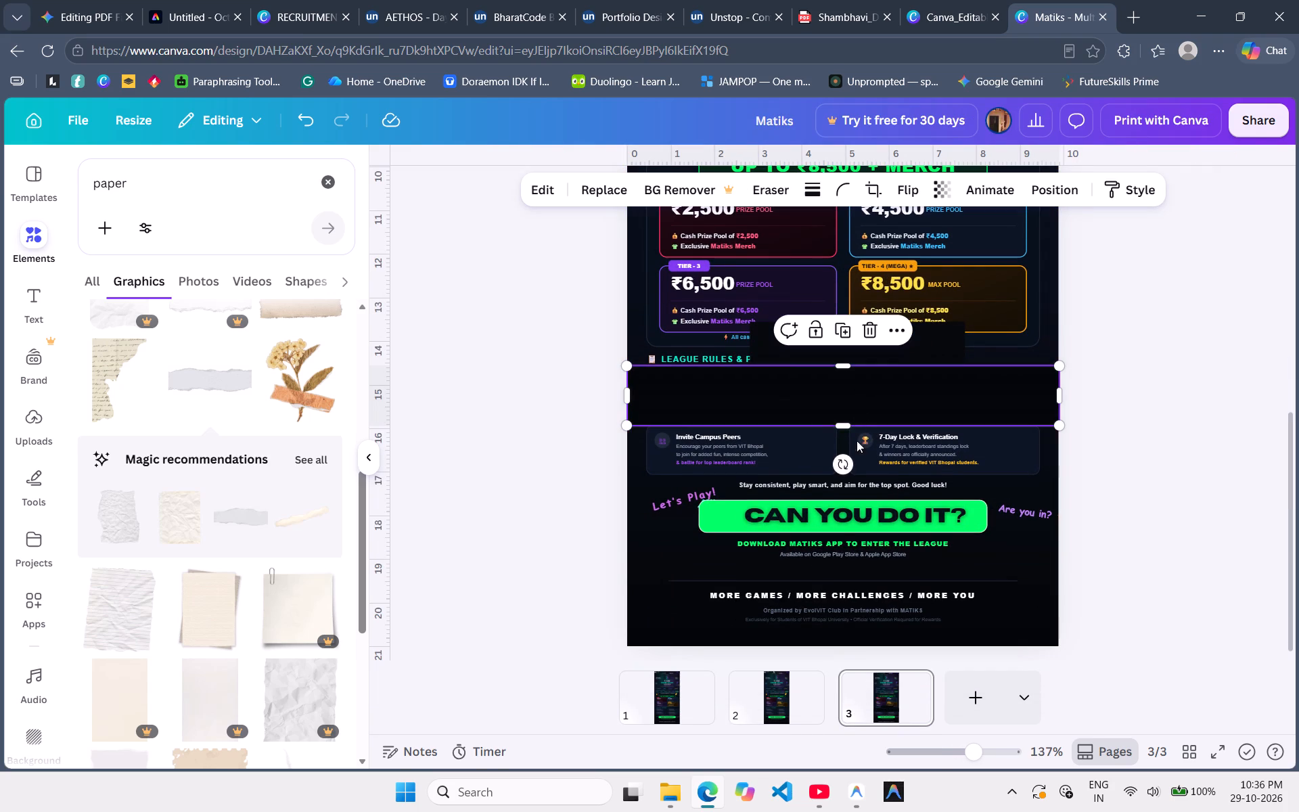
{"action": "left_click_drag", "start_coordinate": [857, 441], "coordinate": [856, 605]}
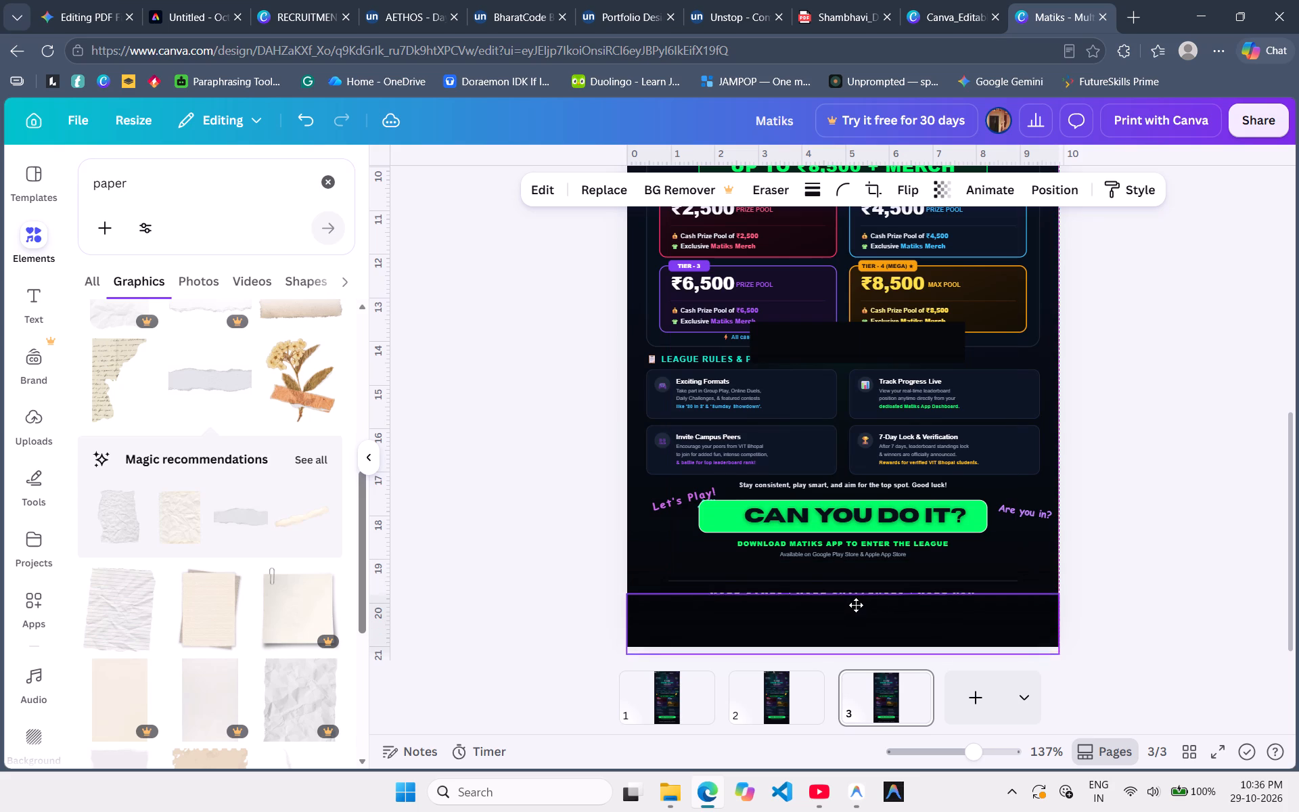
{"action": "left_click_drag", "start_coordinate": [856, 605], "coordinate": [855, 604]}
{"action": "left_click_drag", "start_coordinate": [629, 646], "coordinate": [658, 651]}
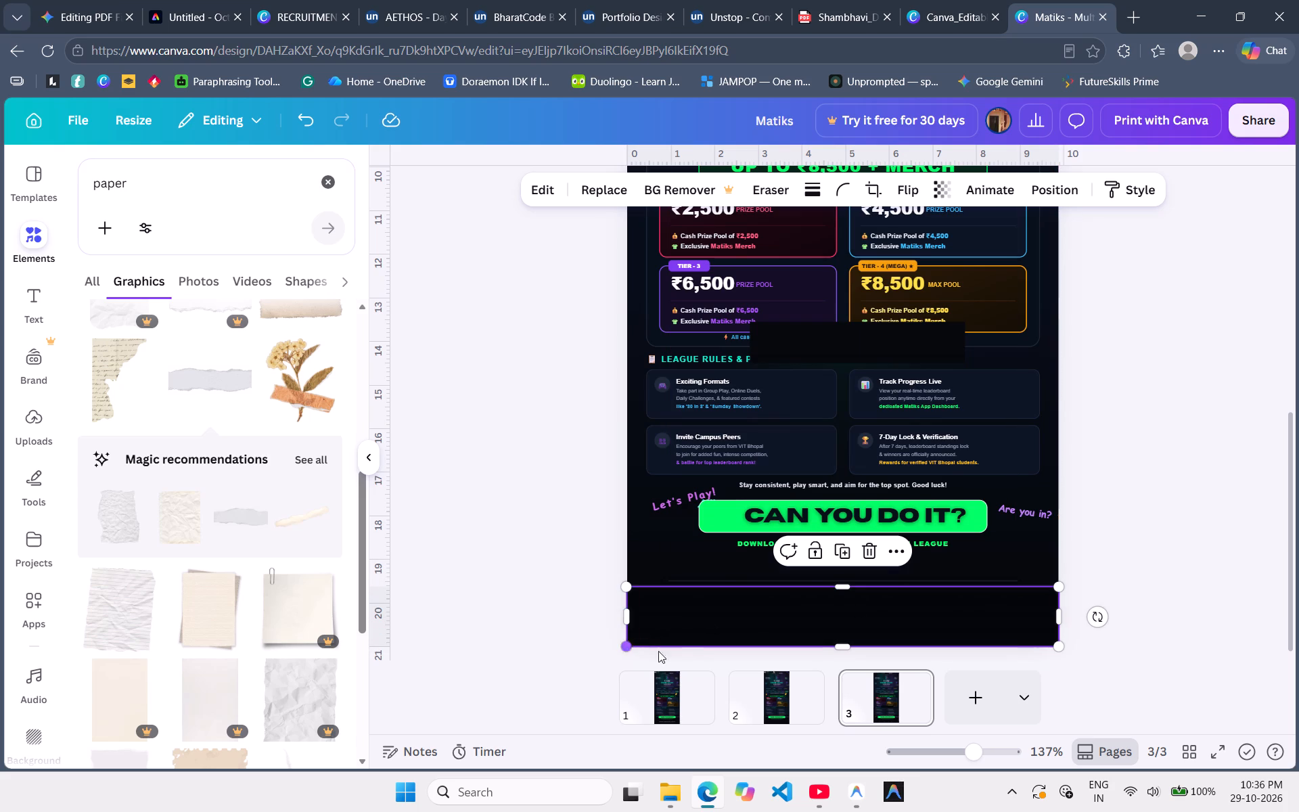
{"action": "left_click_drag", "start_coordinate": [658, 651], "coordinate": [685, 656]}
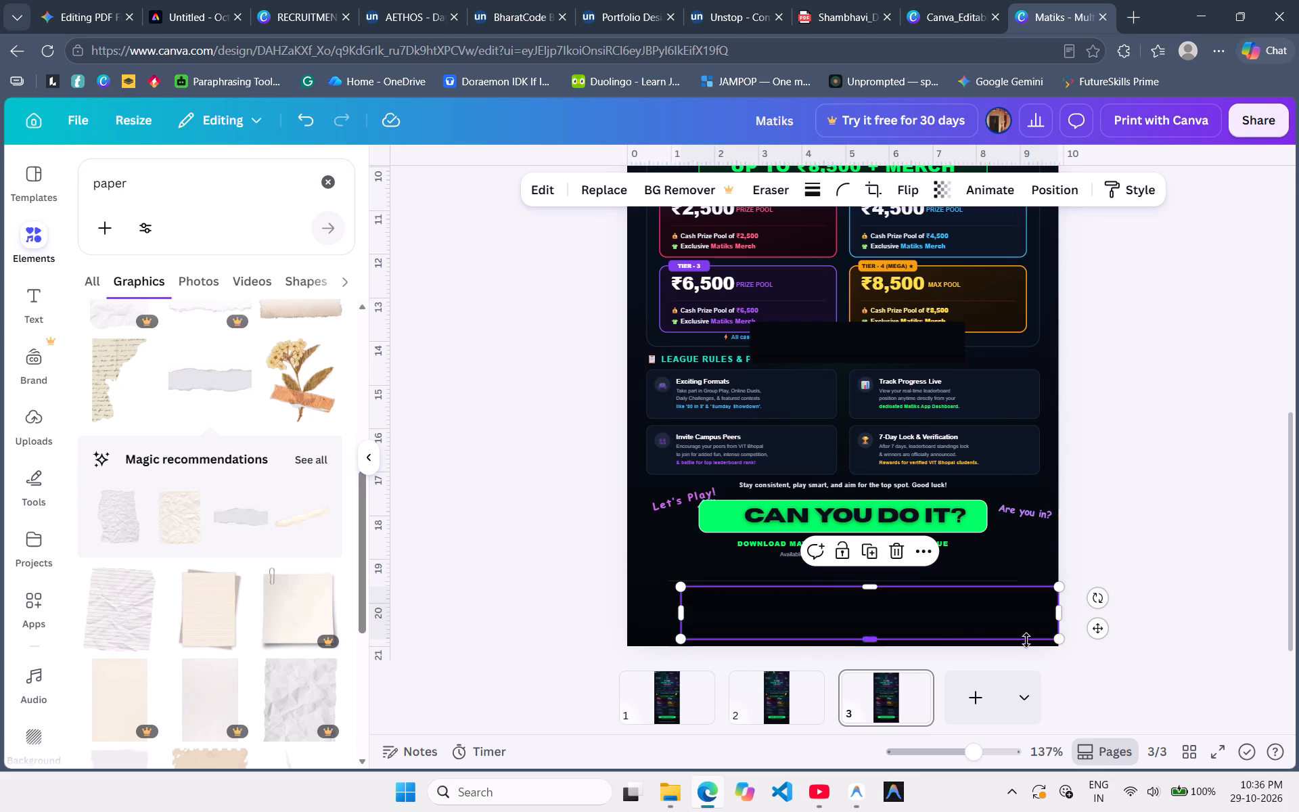
{"action": "left_click_drag", "start_coordinate": [1061, 636], "coordinate": [982, 658]}
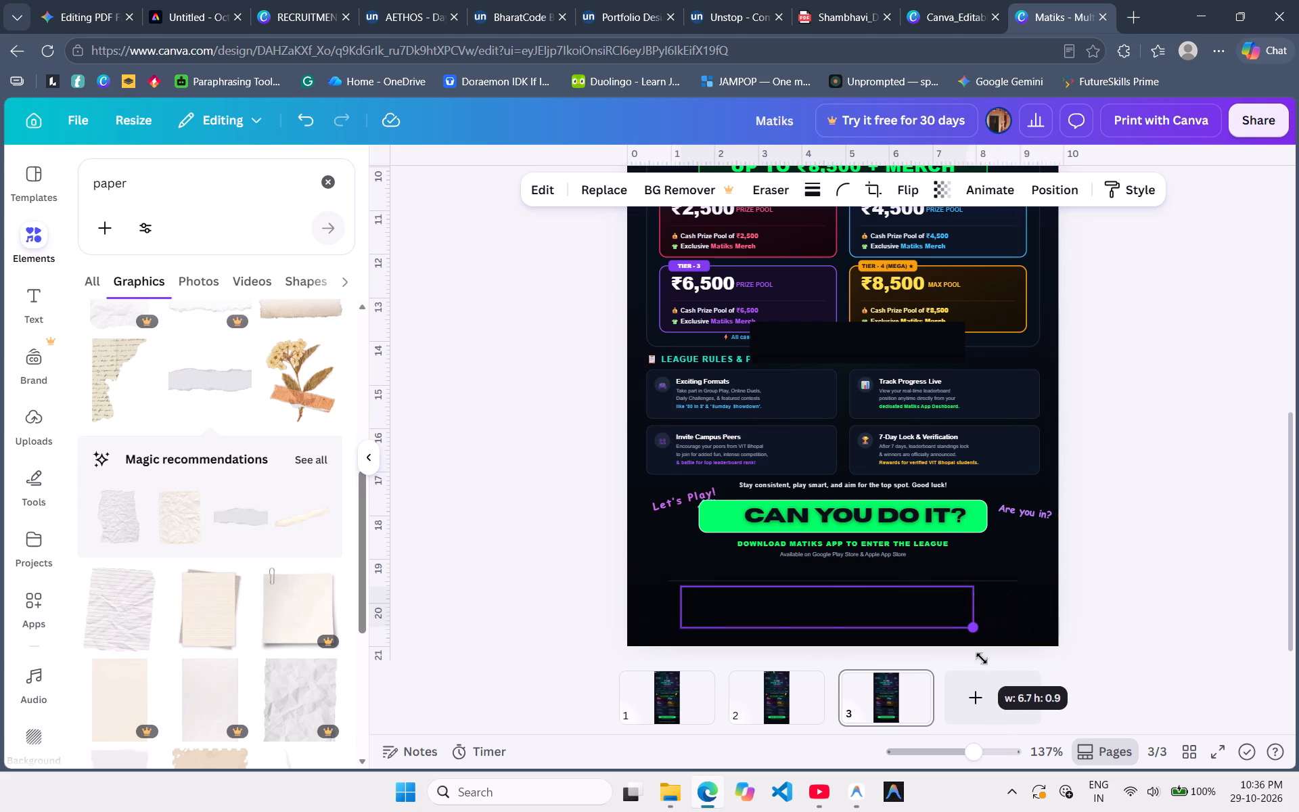
{"action": "left_click_drag", "start_coordinate": [982, 658], "coordinate": [992, 663]}
{"action": "left_click", "coordinate": [1208, 501]}
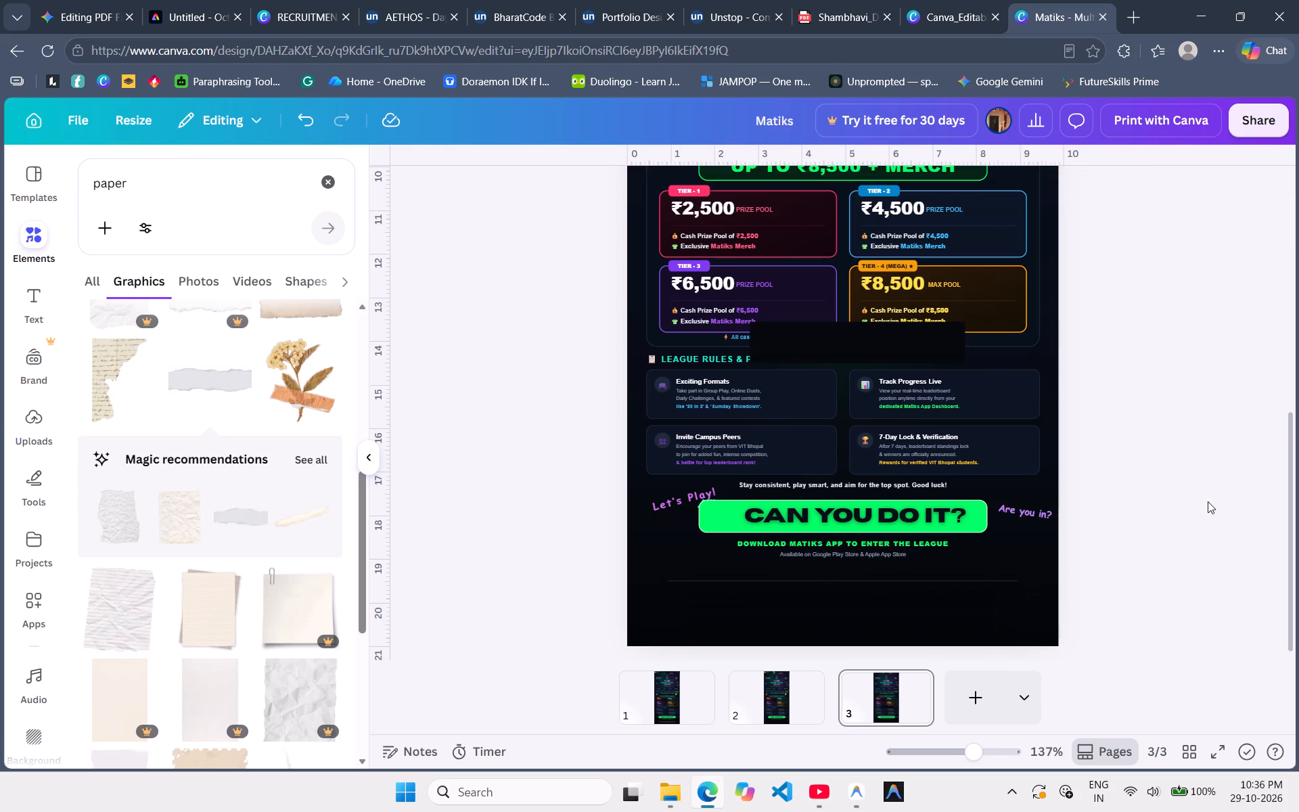
Delete the dark patch covering the League Rules & Participation heading and the prize note on page 3.
{"action": "scroll", "coordinate": [1208, 501], "scroll_direction": "down", "scroll_amount": 2}
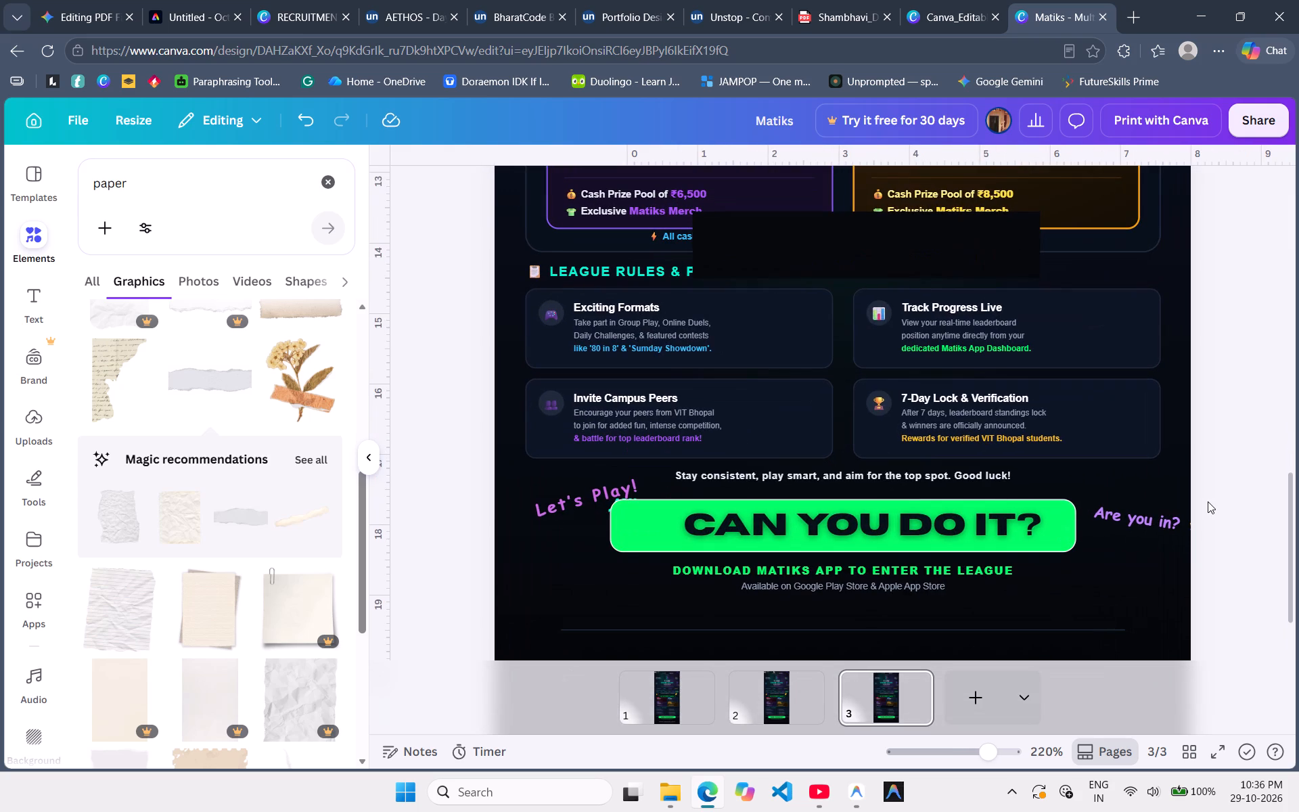
{"action": "scroll", "coordinate": [1208, 501], "scroll_direction": "up", "scroll_amount": 6}
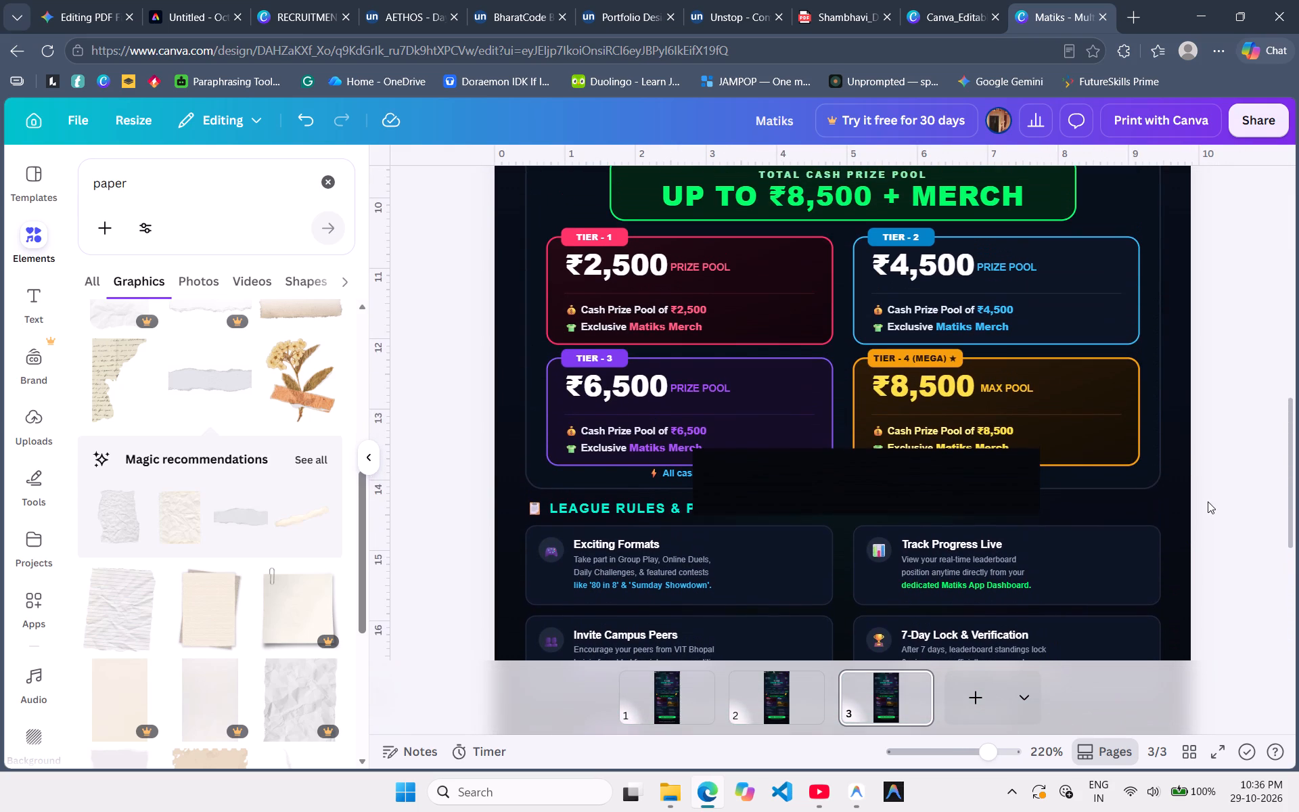
{"action": "left_click", "coordinate": [947, 489]}
{"action": "key", "text": "Delete"}
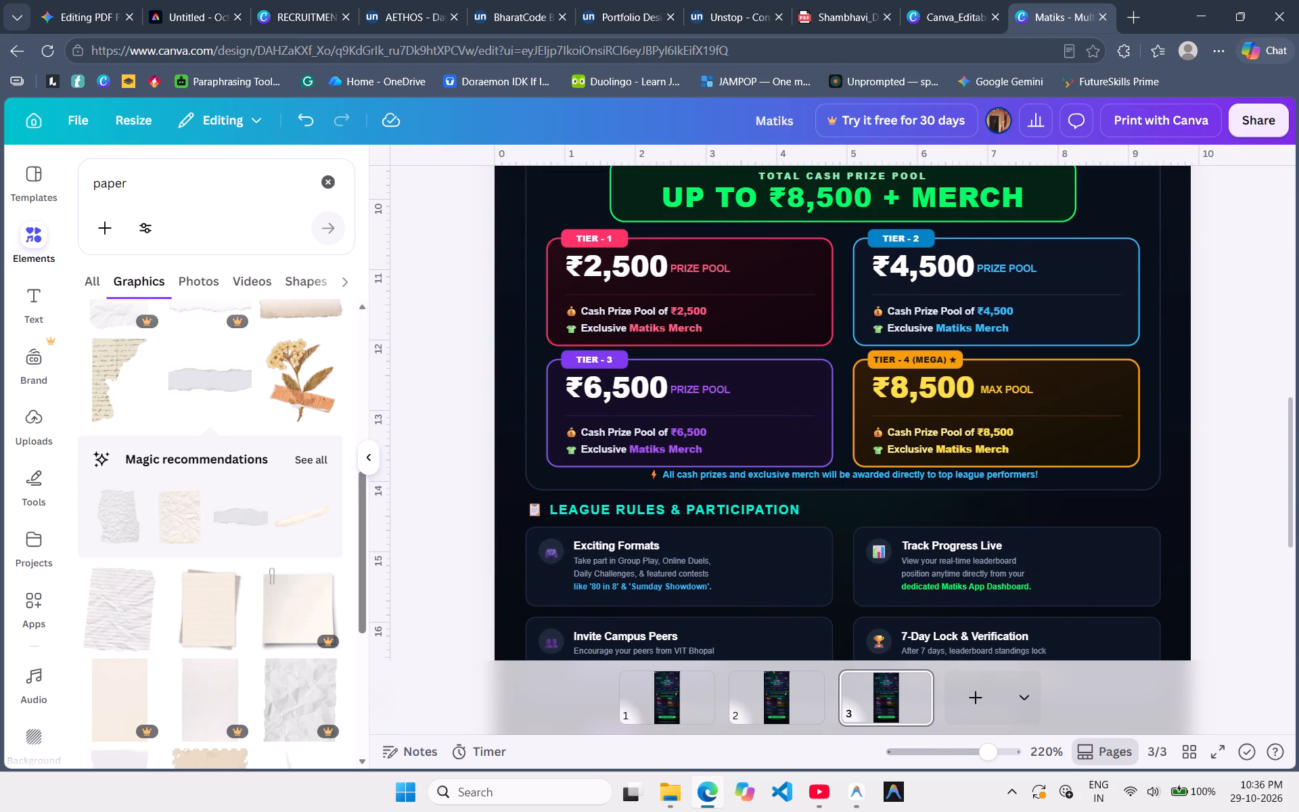
Check page 3 of the poster from the prize cards up to the header.
{"action": "scroll", "coordinate": [947, 489], "scroll_direction": "up", "scroll_amount": 4}
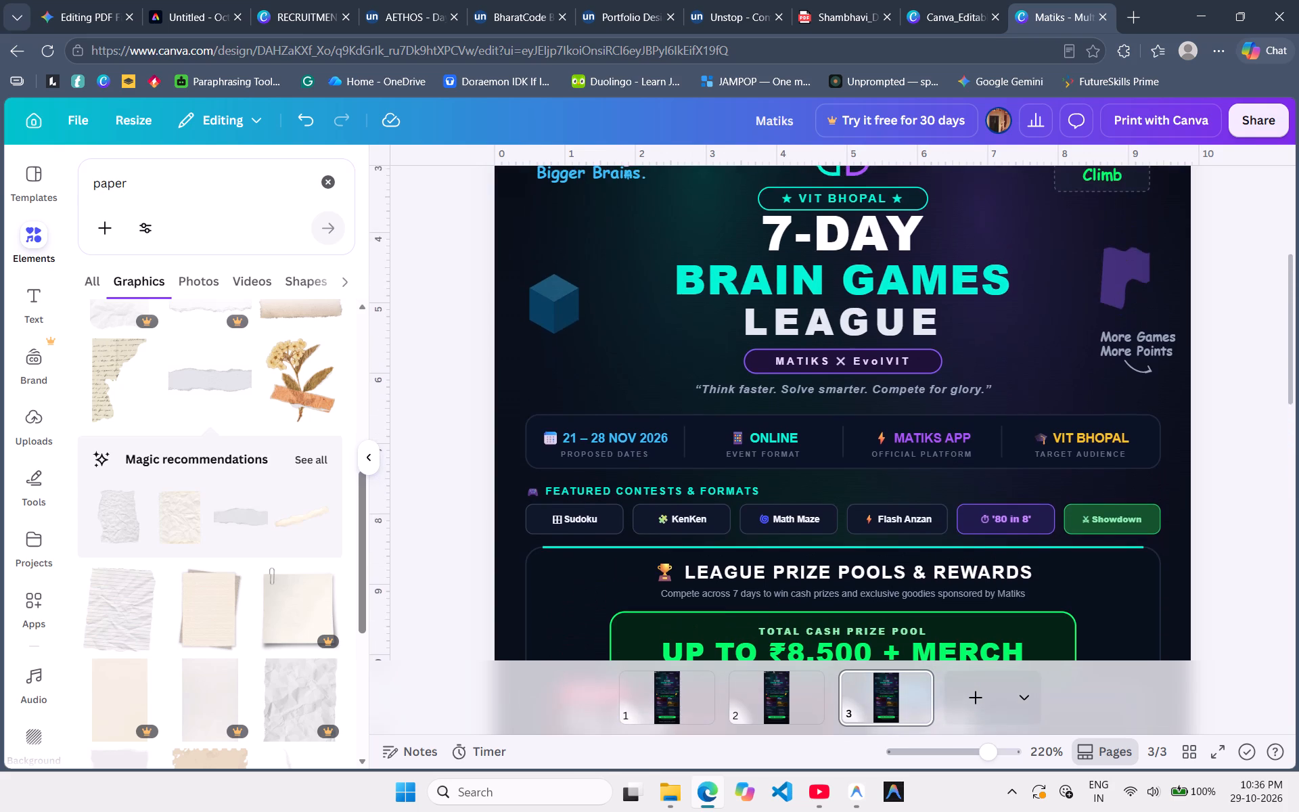
{"action": "scroll", "coordinate": [947, 489], "scroll_direction": "up", "scroll_amount": 4}
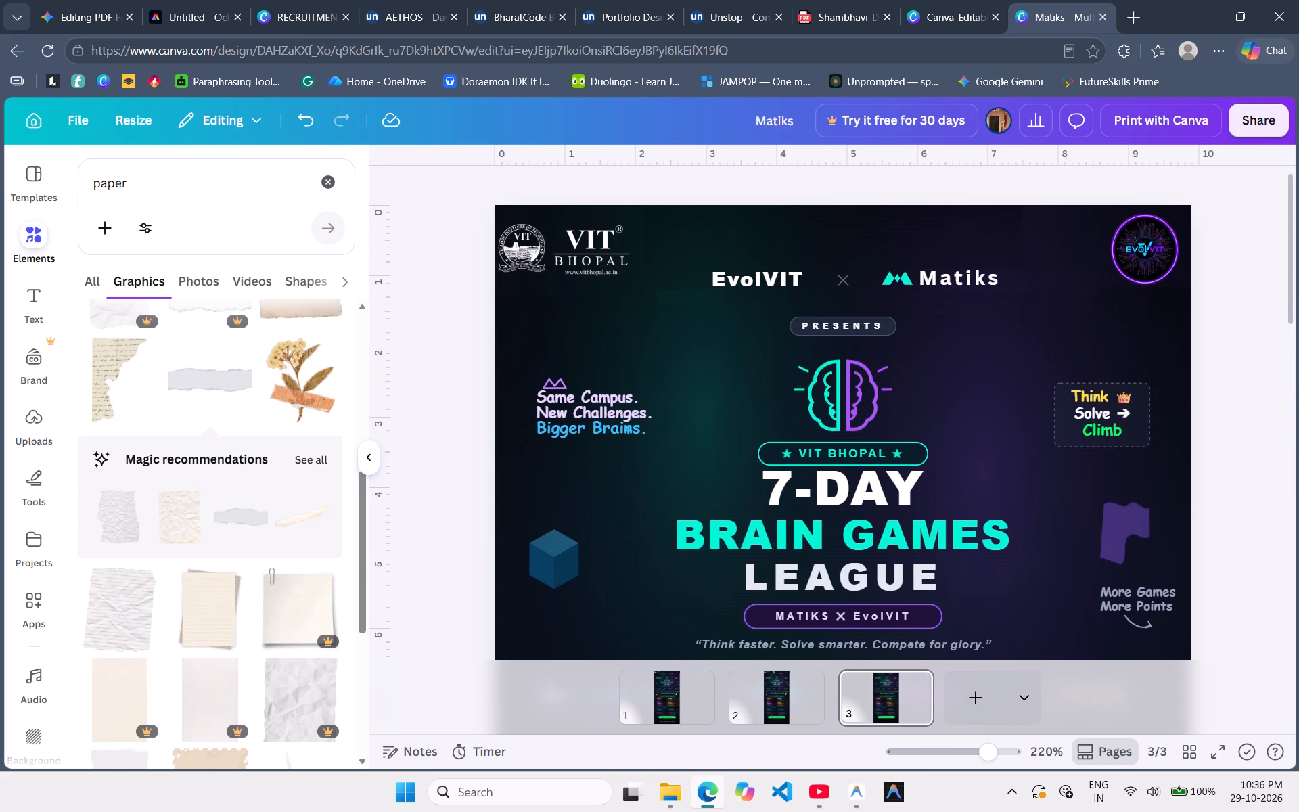
{"action": "scroll", "coordinate": [947, 489], "scroll_direction": "up", "scroll_amount": 1}
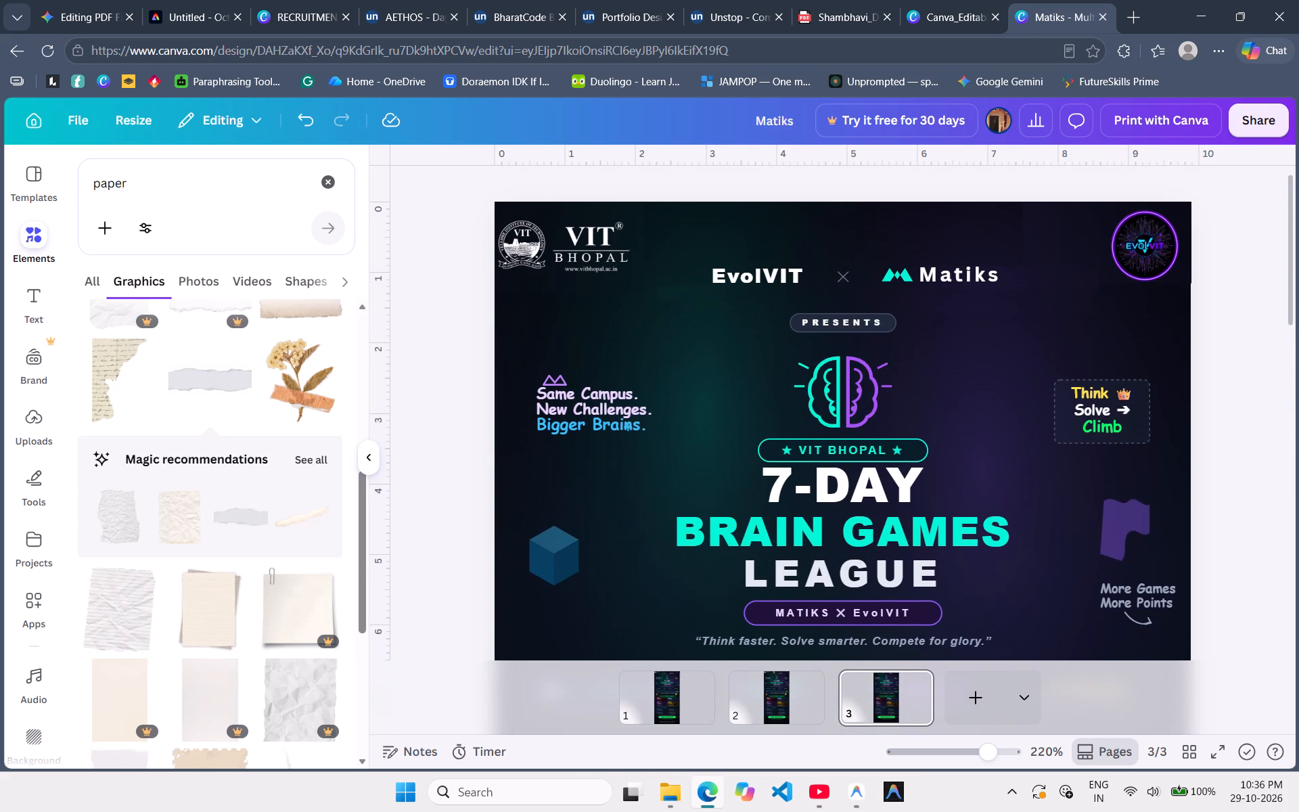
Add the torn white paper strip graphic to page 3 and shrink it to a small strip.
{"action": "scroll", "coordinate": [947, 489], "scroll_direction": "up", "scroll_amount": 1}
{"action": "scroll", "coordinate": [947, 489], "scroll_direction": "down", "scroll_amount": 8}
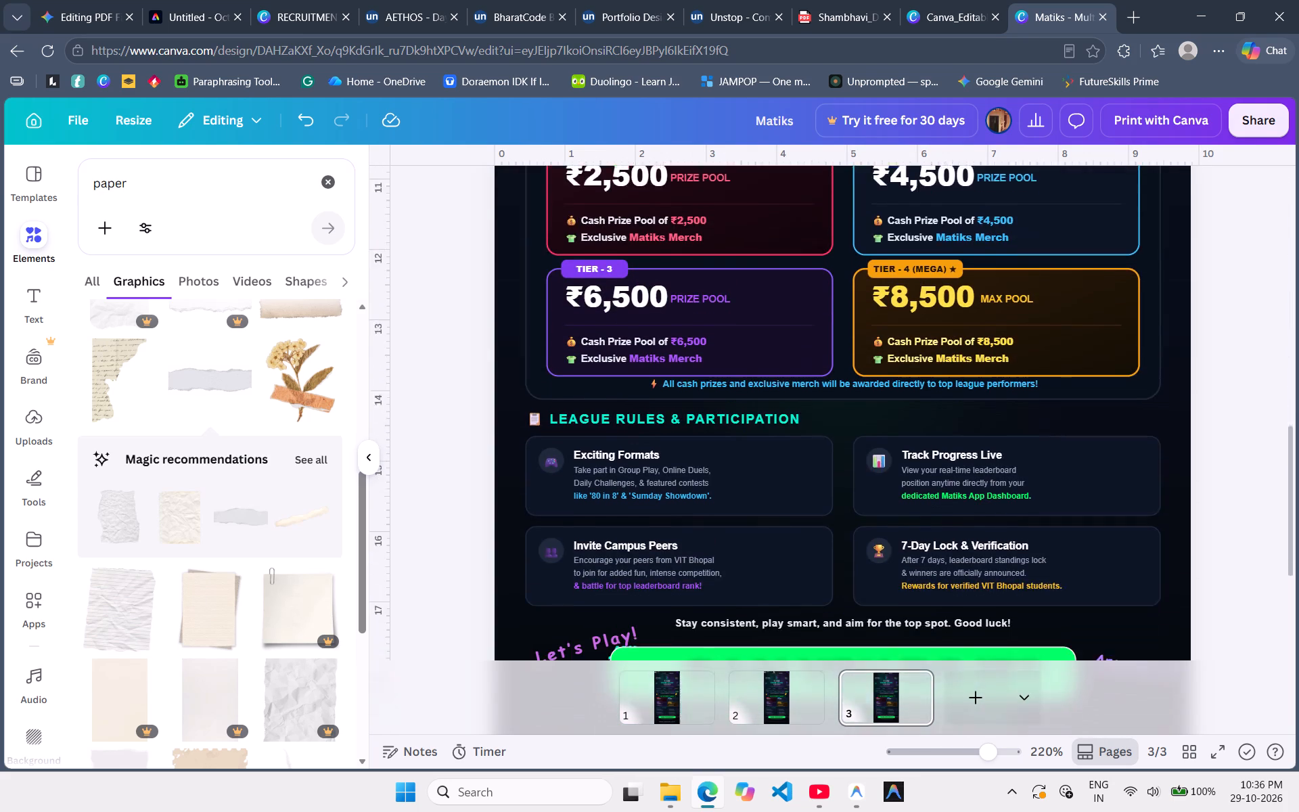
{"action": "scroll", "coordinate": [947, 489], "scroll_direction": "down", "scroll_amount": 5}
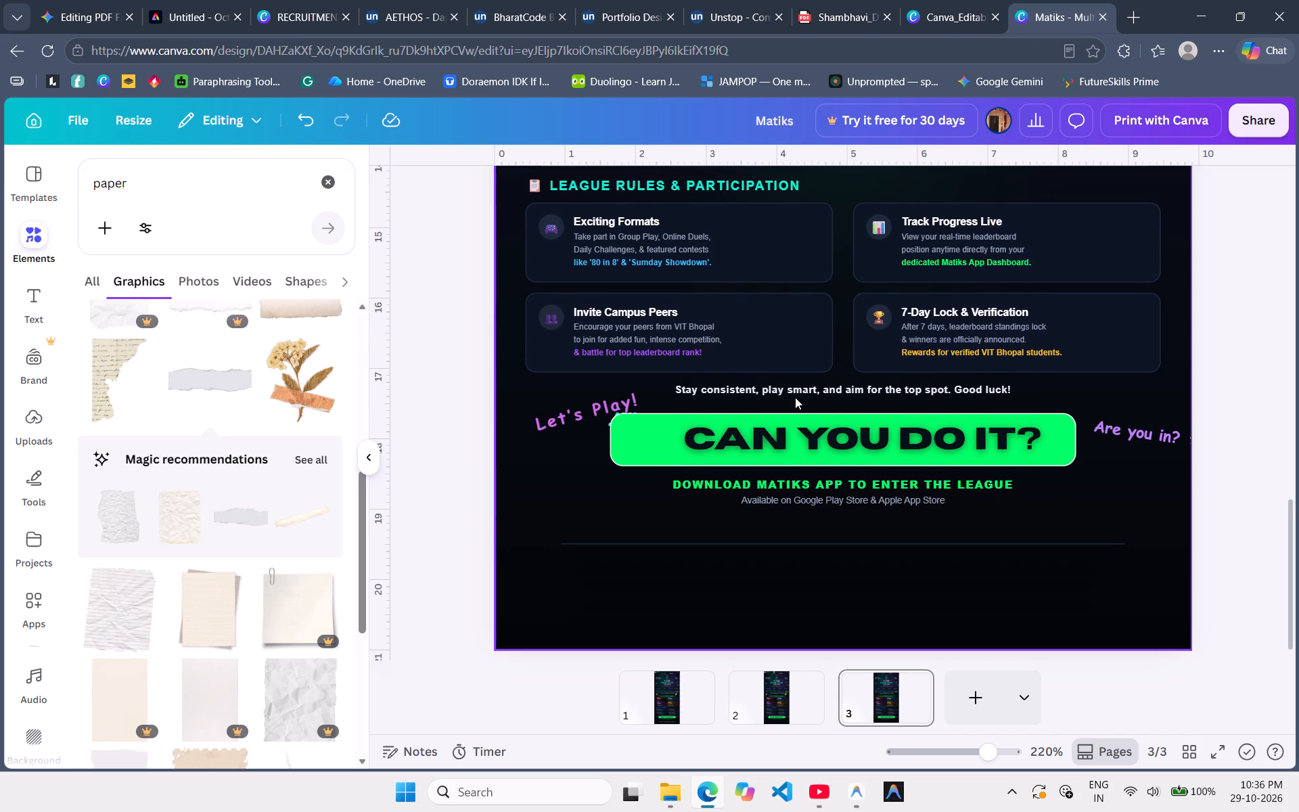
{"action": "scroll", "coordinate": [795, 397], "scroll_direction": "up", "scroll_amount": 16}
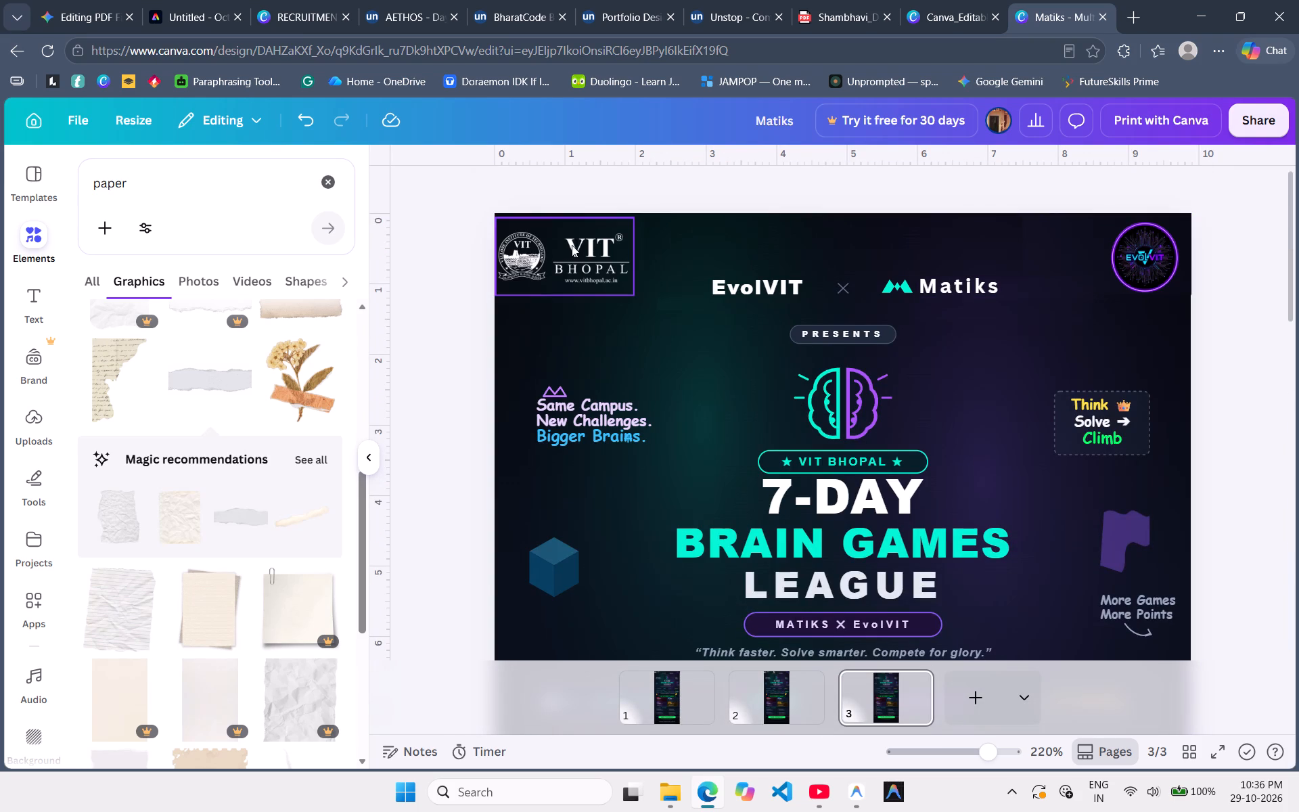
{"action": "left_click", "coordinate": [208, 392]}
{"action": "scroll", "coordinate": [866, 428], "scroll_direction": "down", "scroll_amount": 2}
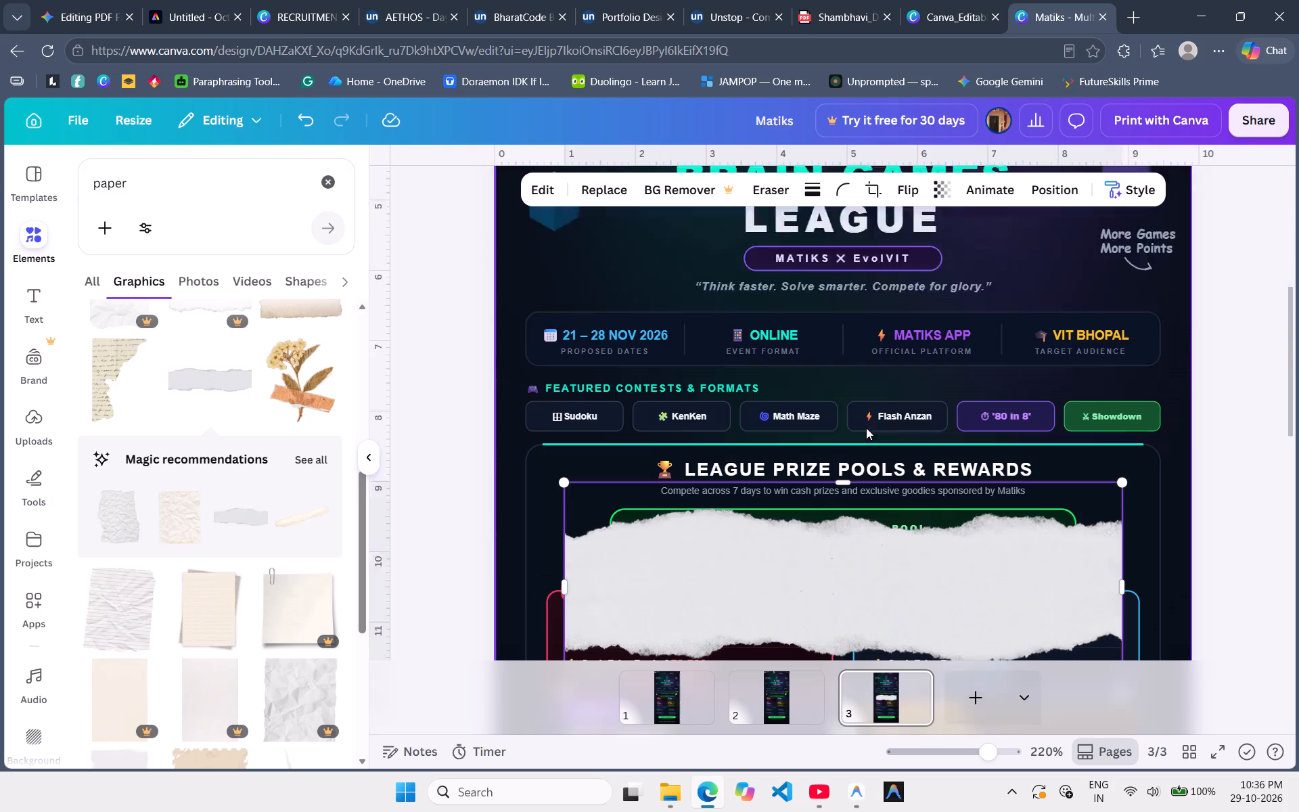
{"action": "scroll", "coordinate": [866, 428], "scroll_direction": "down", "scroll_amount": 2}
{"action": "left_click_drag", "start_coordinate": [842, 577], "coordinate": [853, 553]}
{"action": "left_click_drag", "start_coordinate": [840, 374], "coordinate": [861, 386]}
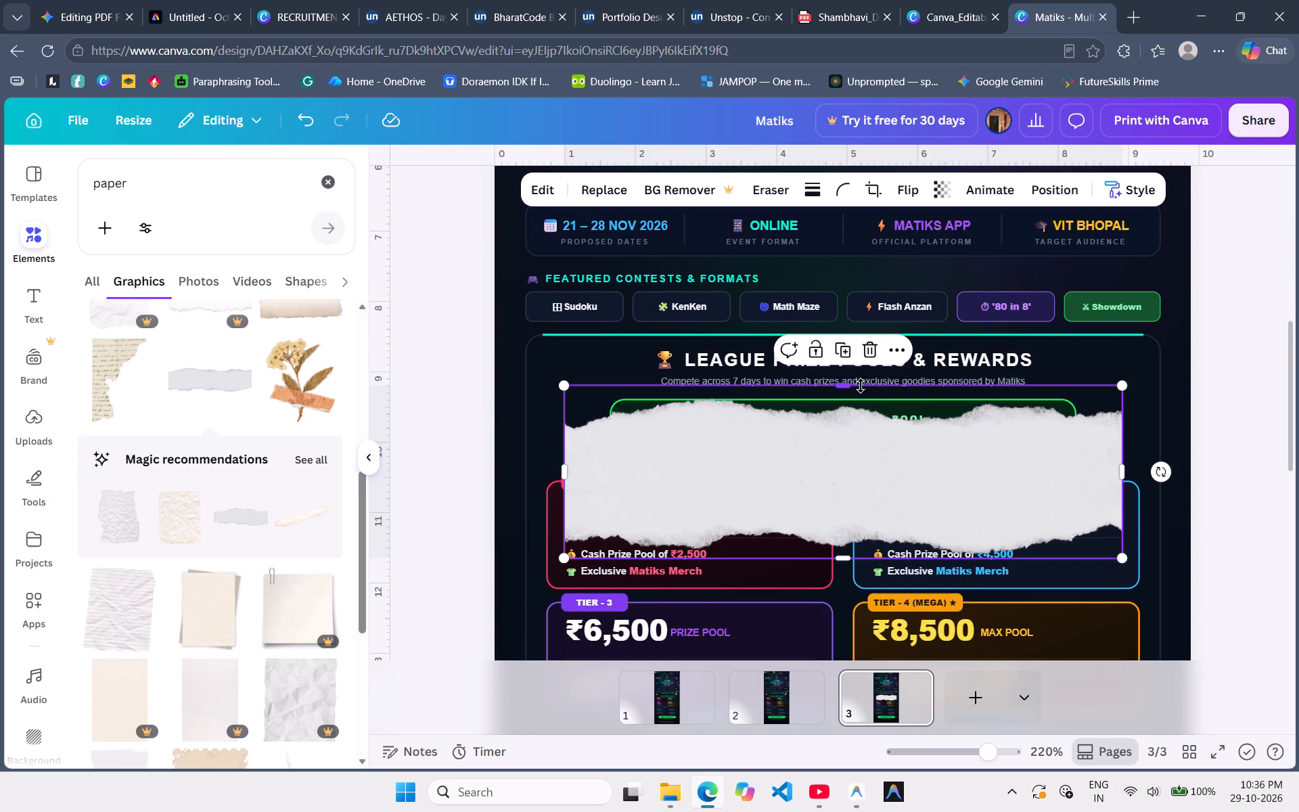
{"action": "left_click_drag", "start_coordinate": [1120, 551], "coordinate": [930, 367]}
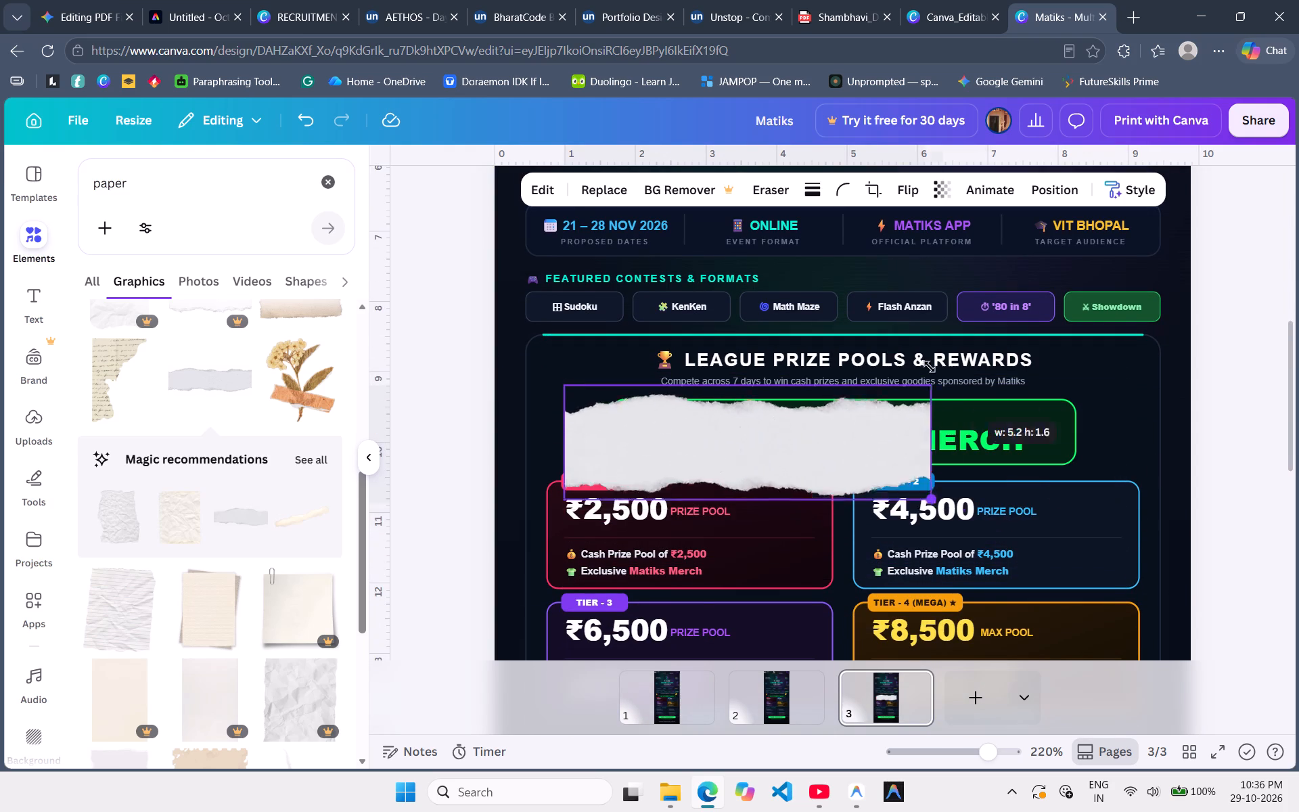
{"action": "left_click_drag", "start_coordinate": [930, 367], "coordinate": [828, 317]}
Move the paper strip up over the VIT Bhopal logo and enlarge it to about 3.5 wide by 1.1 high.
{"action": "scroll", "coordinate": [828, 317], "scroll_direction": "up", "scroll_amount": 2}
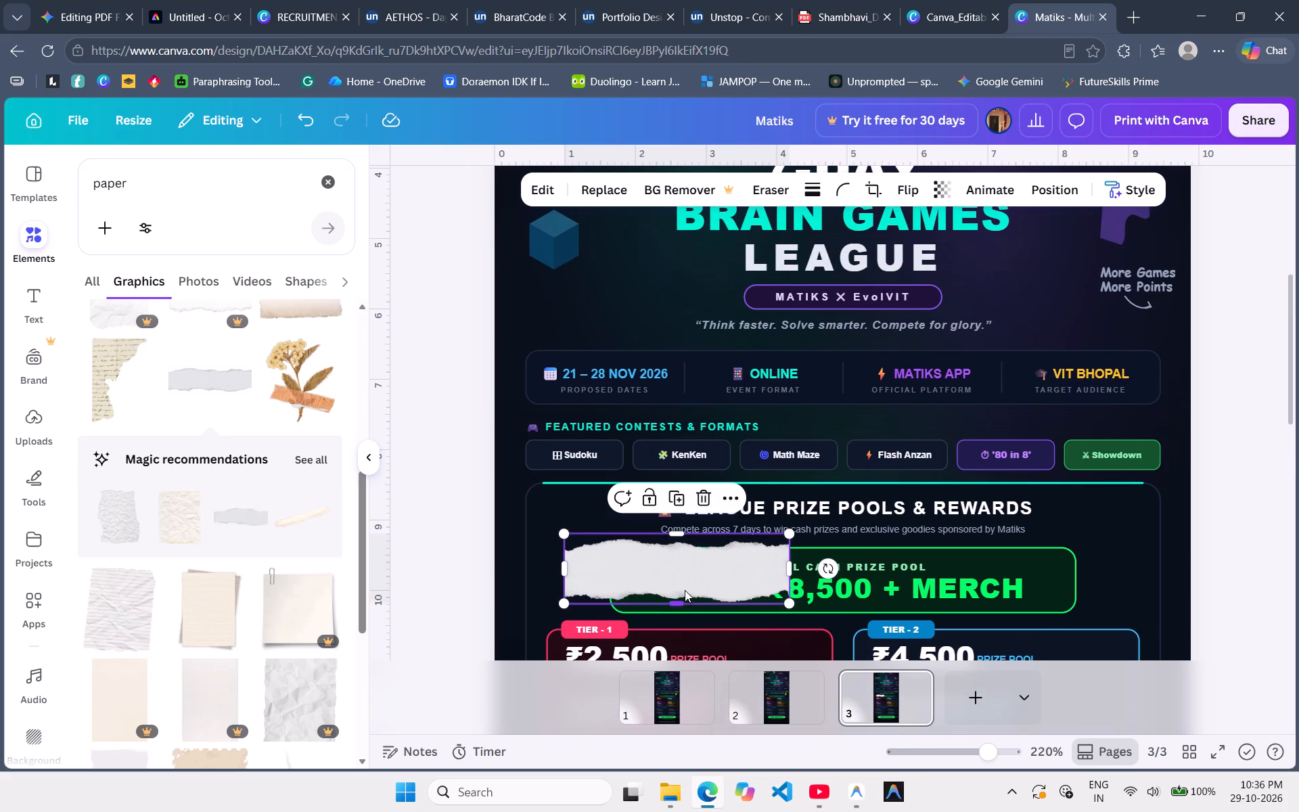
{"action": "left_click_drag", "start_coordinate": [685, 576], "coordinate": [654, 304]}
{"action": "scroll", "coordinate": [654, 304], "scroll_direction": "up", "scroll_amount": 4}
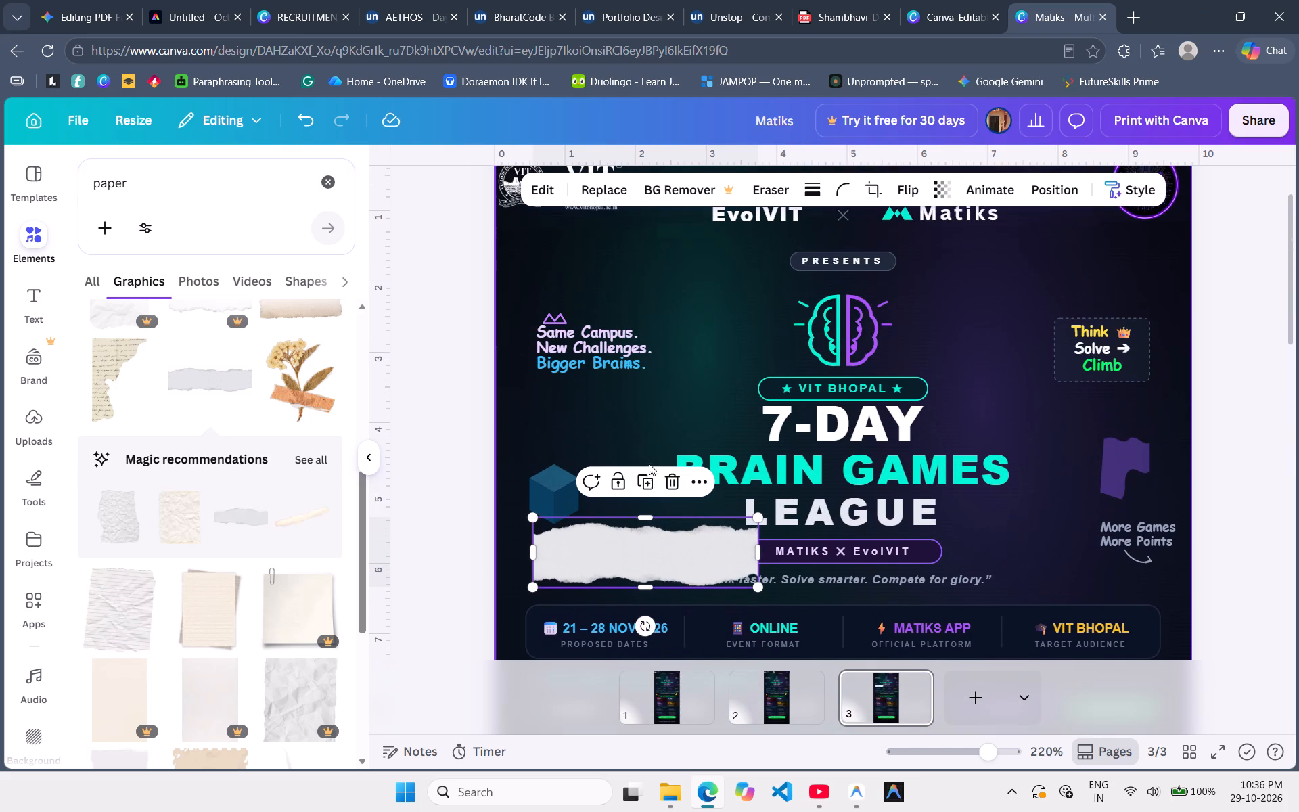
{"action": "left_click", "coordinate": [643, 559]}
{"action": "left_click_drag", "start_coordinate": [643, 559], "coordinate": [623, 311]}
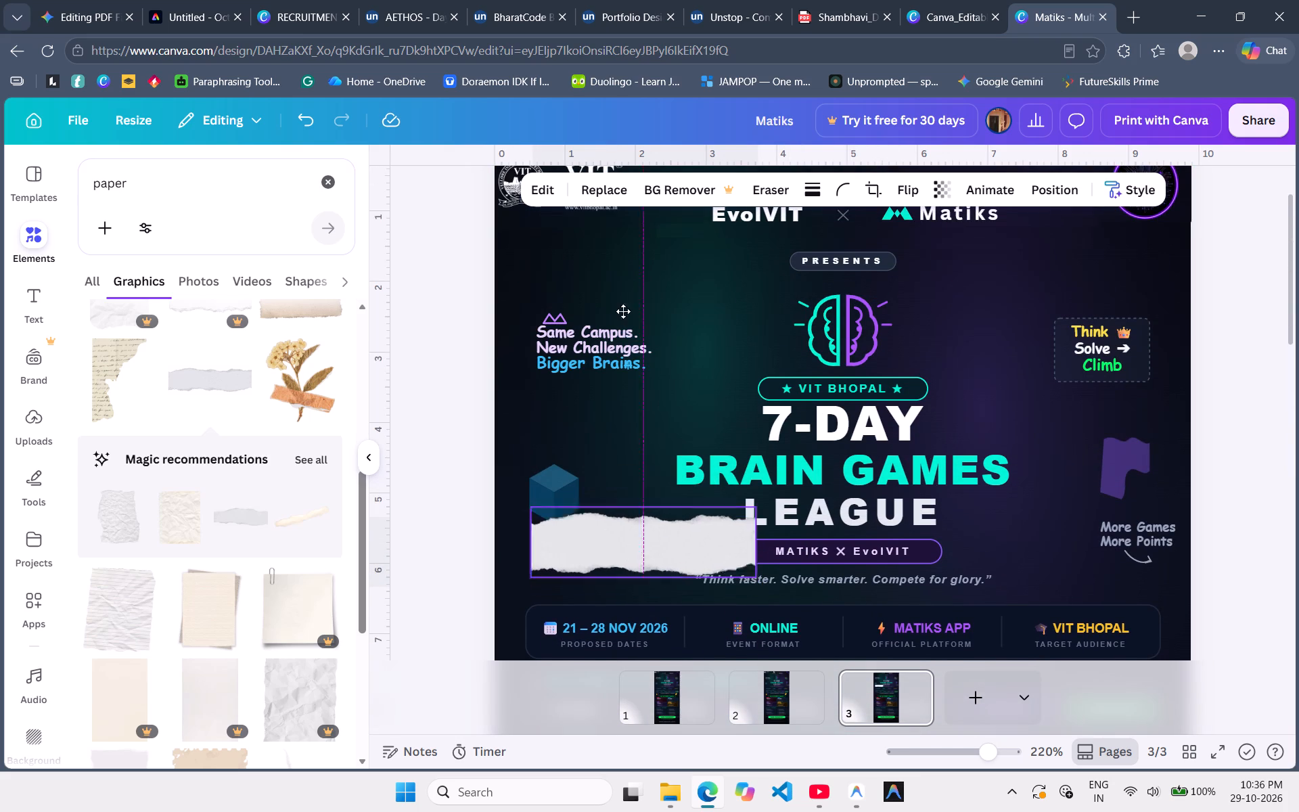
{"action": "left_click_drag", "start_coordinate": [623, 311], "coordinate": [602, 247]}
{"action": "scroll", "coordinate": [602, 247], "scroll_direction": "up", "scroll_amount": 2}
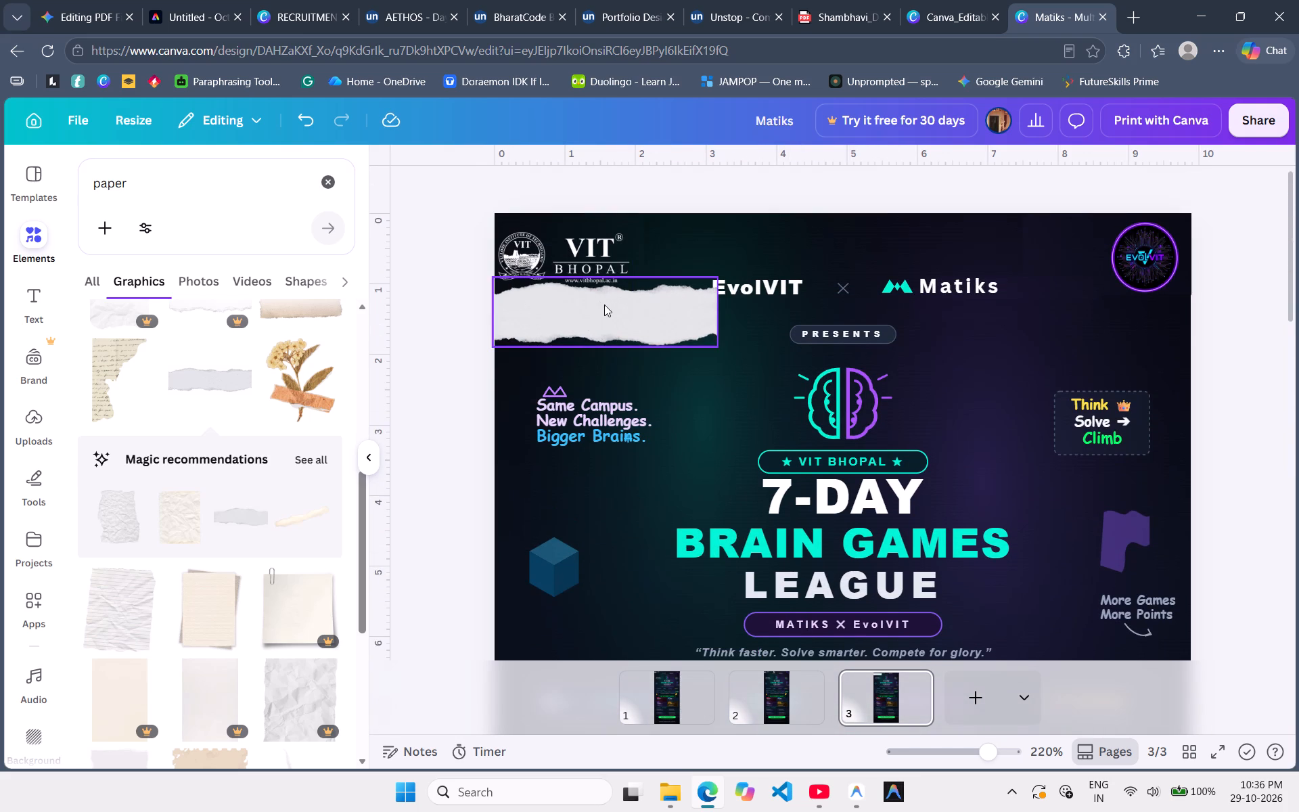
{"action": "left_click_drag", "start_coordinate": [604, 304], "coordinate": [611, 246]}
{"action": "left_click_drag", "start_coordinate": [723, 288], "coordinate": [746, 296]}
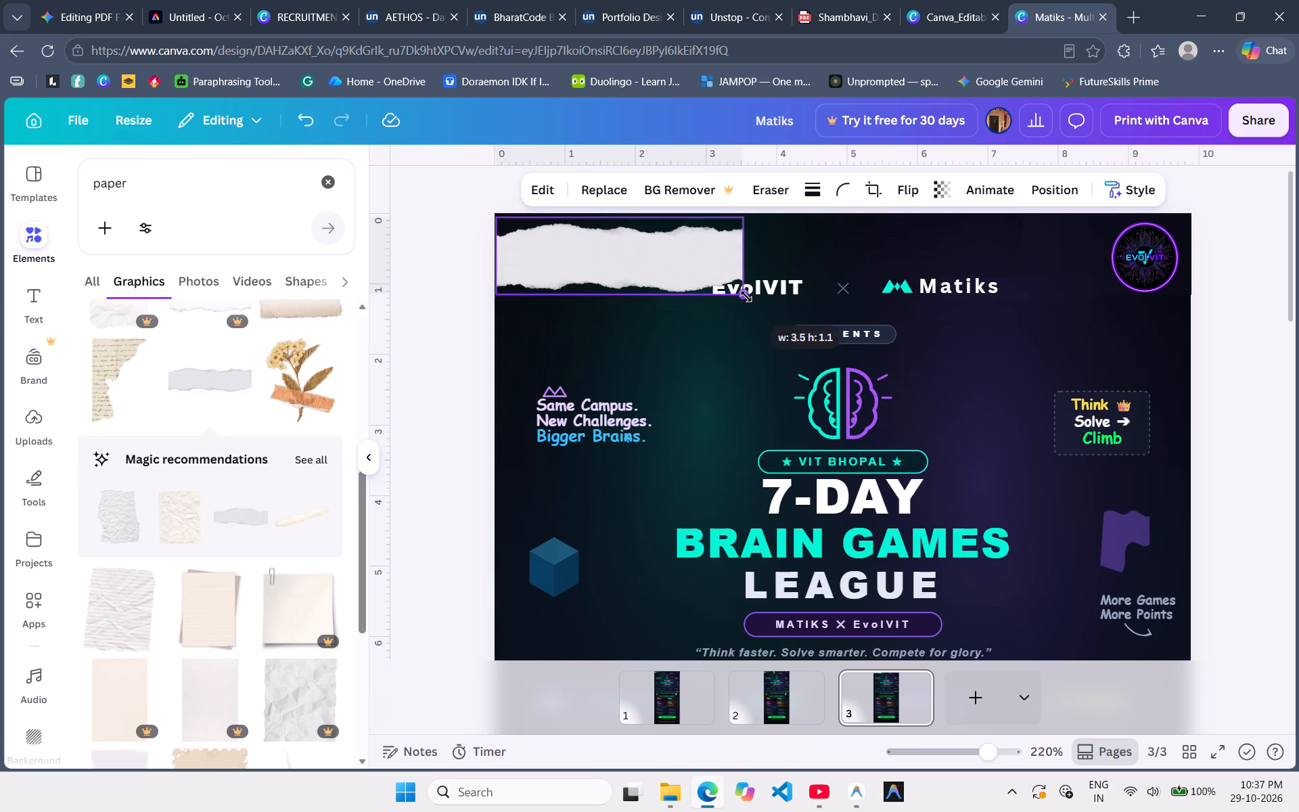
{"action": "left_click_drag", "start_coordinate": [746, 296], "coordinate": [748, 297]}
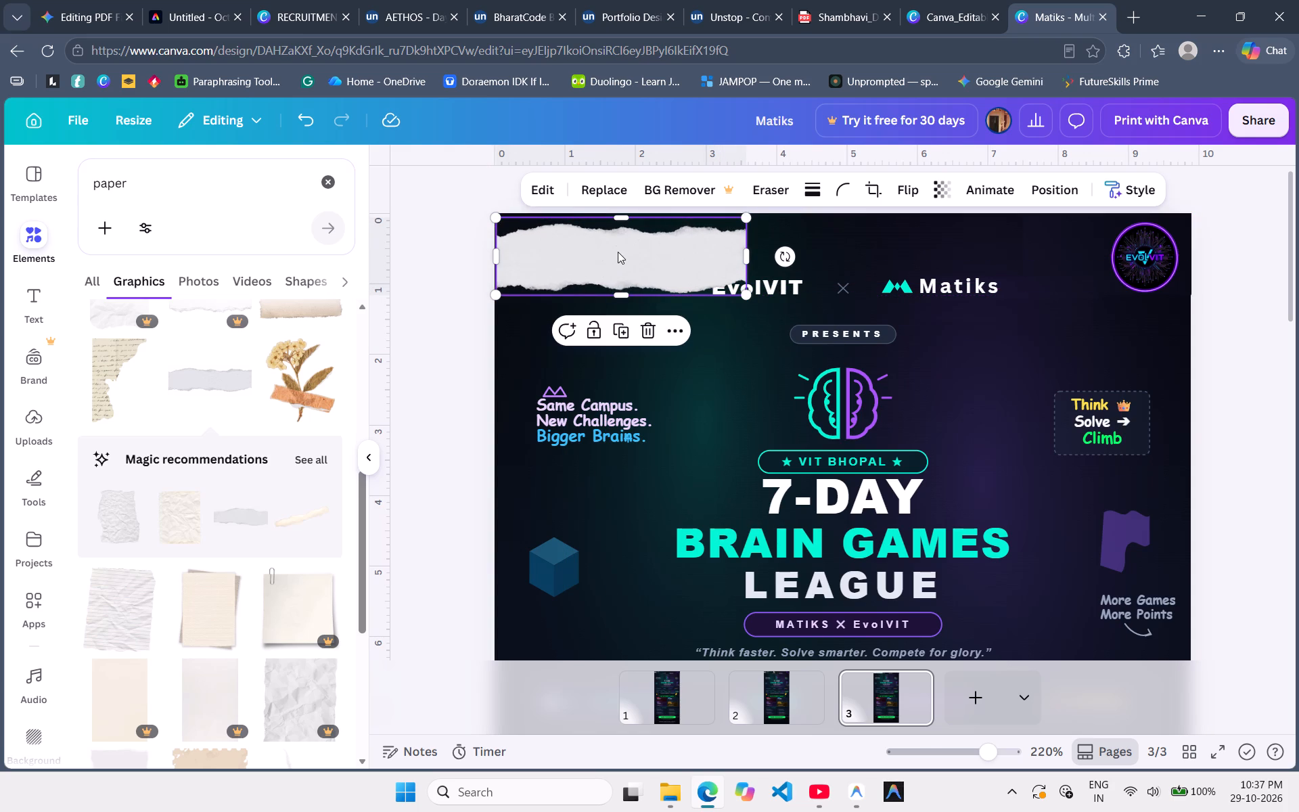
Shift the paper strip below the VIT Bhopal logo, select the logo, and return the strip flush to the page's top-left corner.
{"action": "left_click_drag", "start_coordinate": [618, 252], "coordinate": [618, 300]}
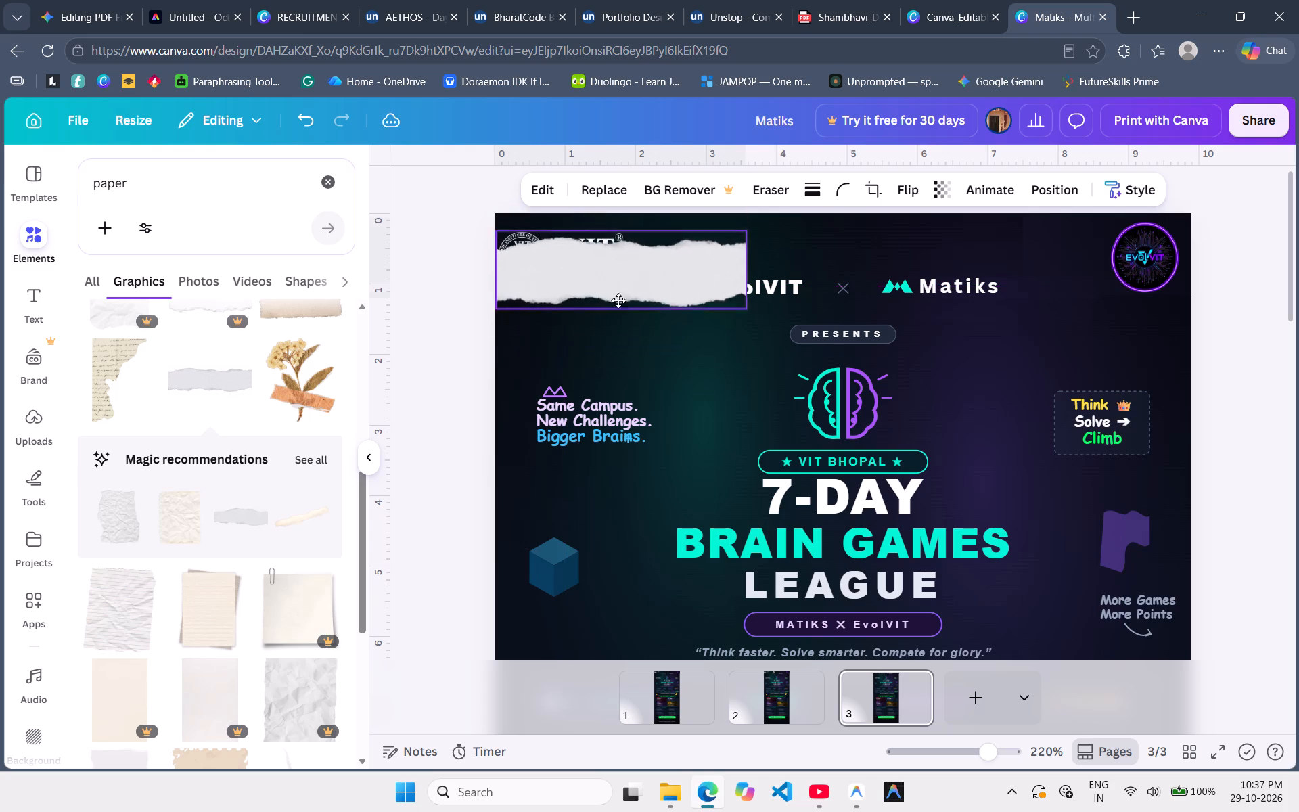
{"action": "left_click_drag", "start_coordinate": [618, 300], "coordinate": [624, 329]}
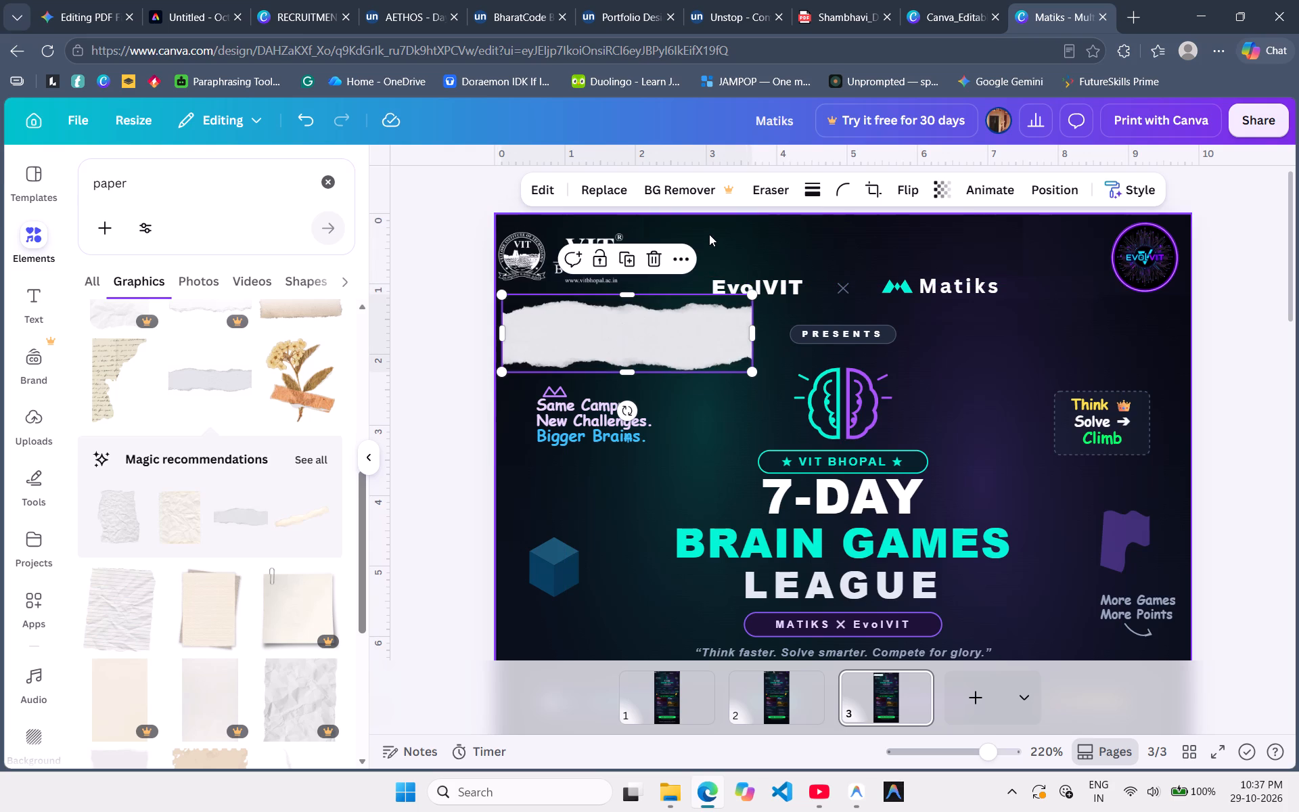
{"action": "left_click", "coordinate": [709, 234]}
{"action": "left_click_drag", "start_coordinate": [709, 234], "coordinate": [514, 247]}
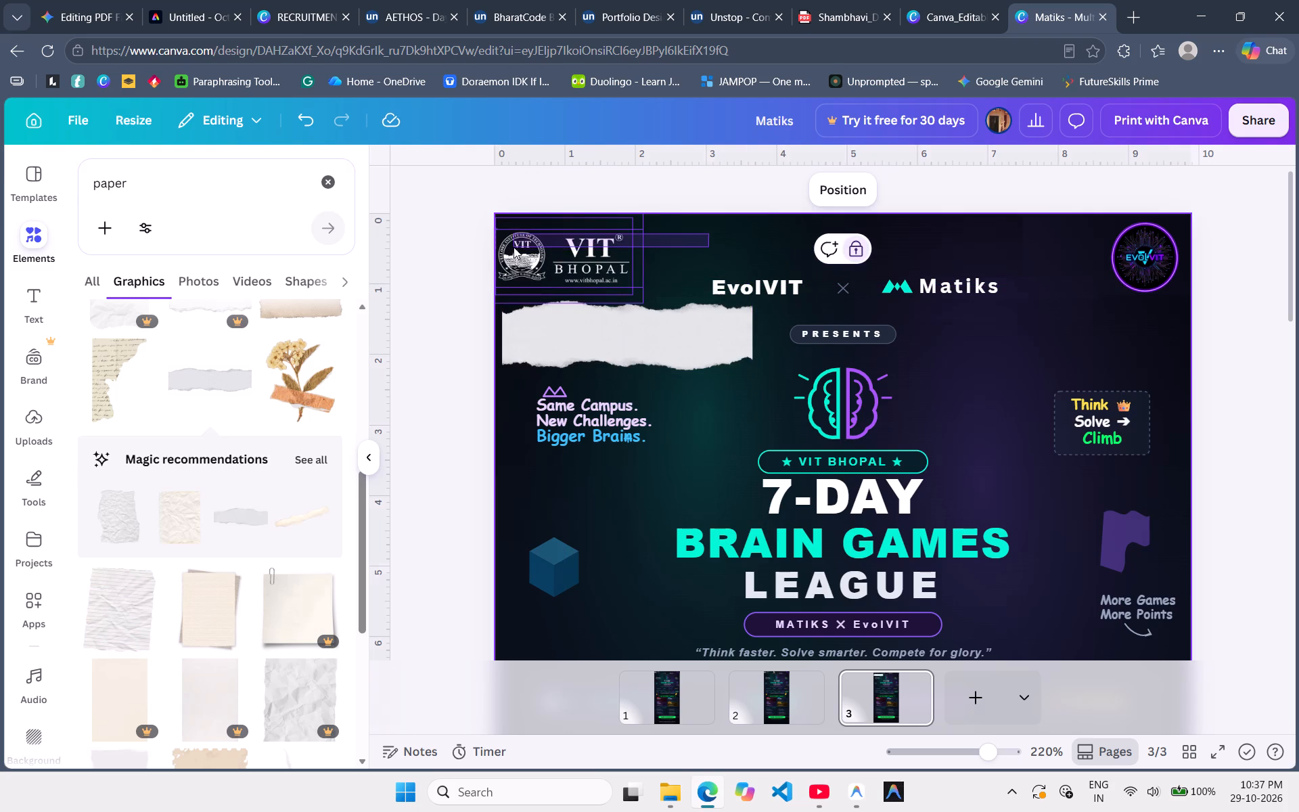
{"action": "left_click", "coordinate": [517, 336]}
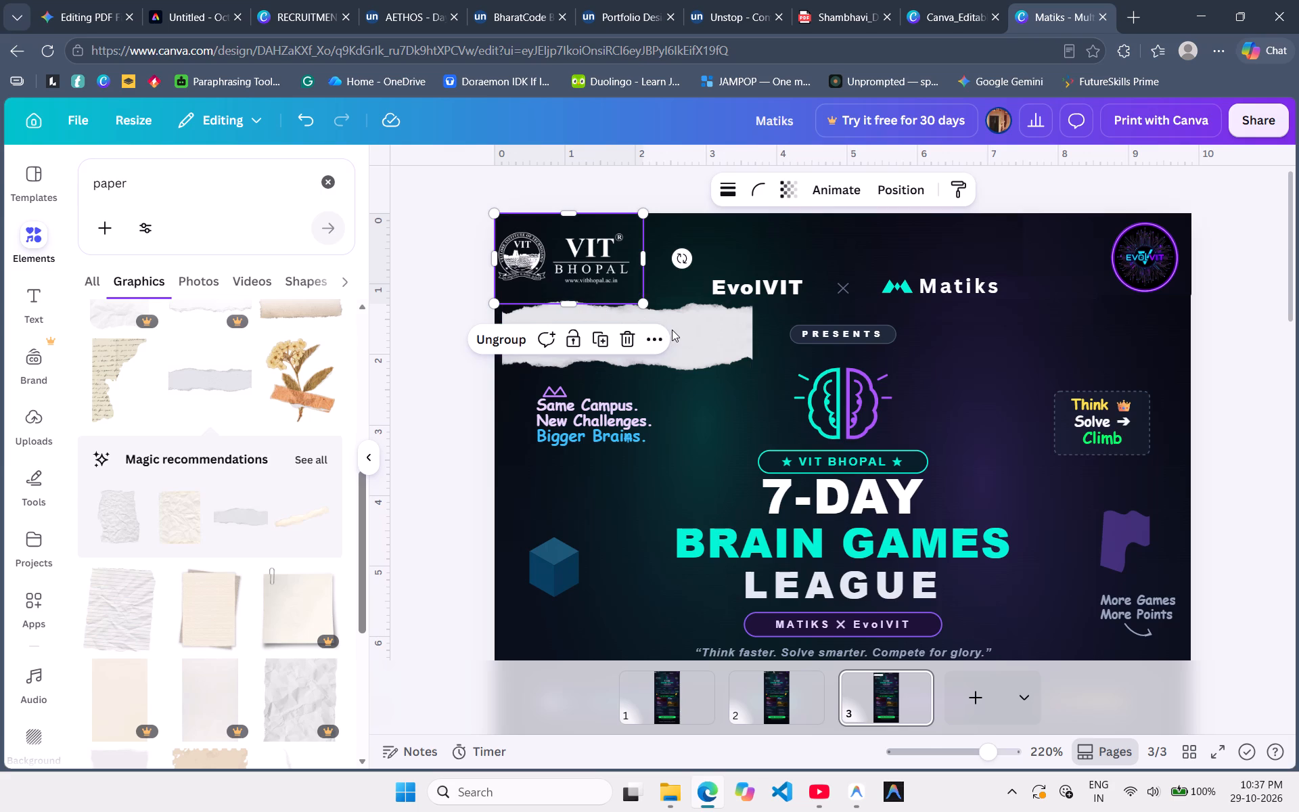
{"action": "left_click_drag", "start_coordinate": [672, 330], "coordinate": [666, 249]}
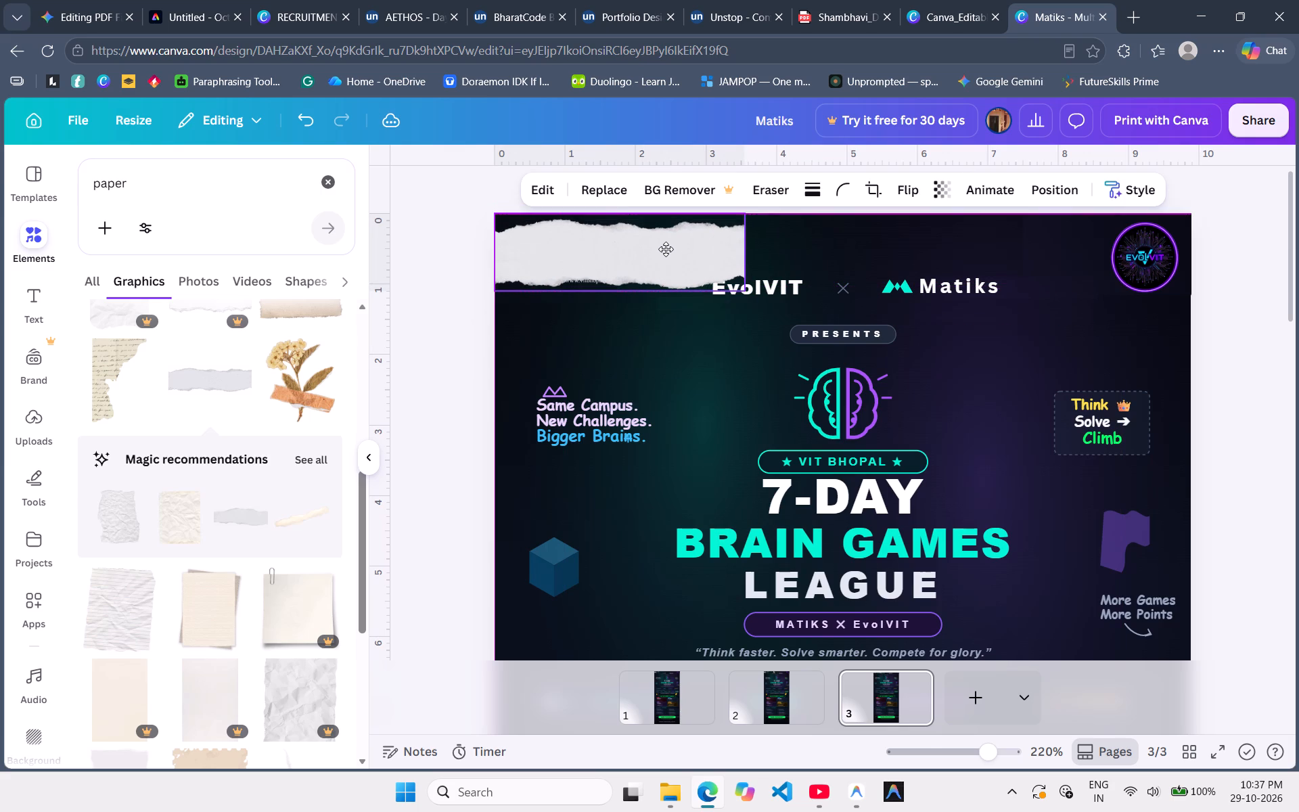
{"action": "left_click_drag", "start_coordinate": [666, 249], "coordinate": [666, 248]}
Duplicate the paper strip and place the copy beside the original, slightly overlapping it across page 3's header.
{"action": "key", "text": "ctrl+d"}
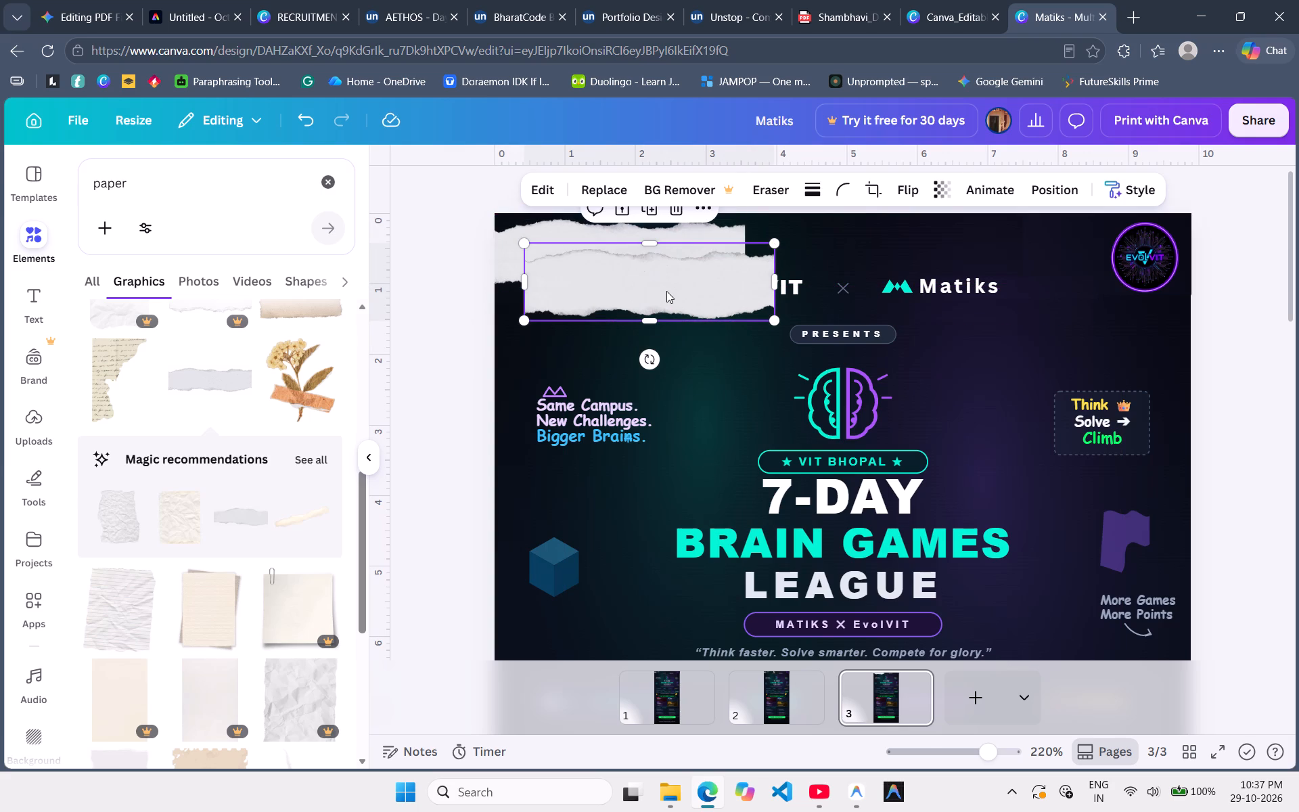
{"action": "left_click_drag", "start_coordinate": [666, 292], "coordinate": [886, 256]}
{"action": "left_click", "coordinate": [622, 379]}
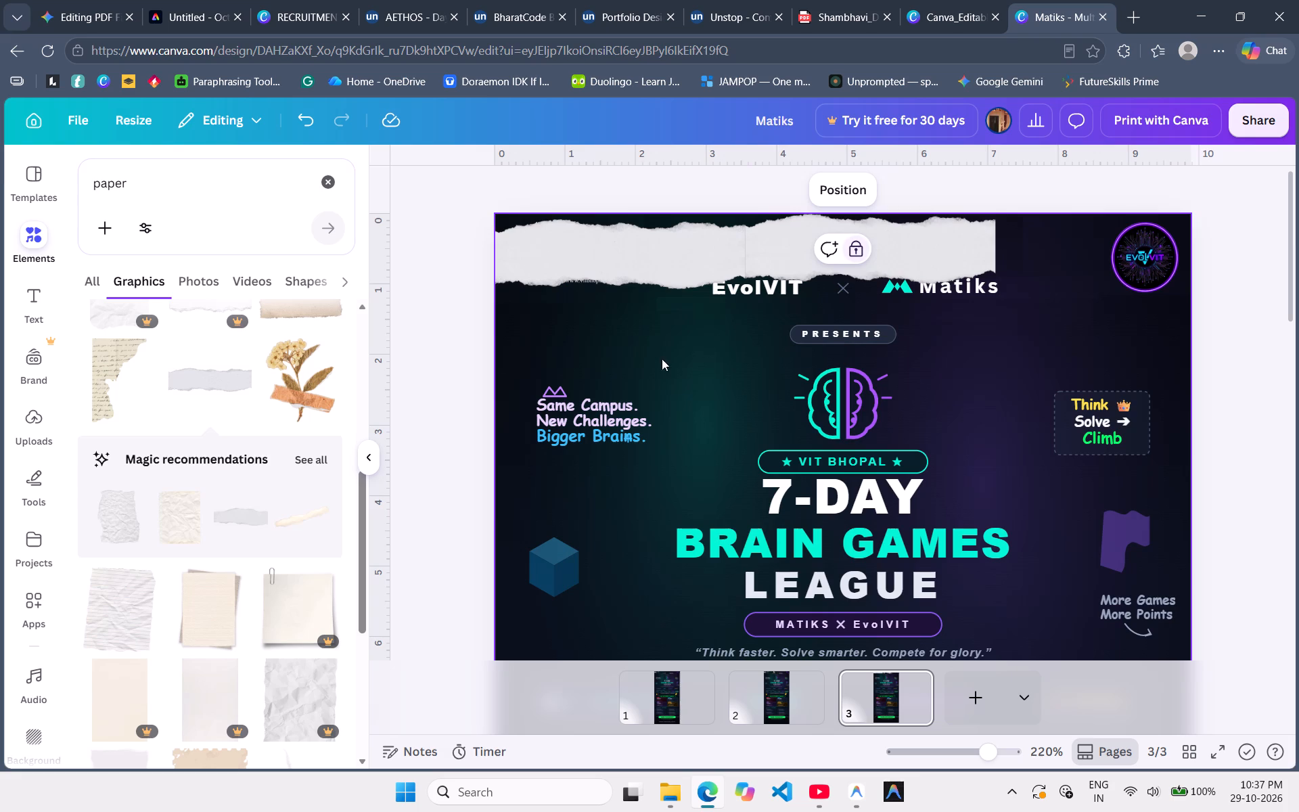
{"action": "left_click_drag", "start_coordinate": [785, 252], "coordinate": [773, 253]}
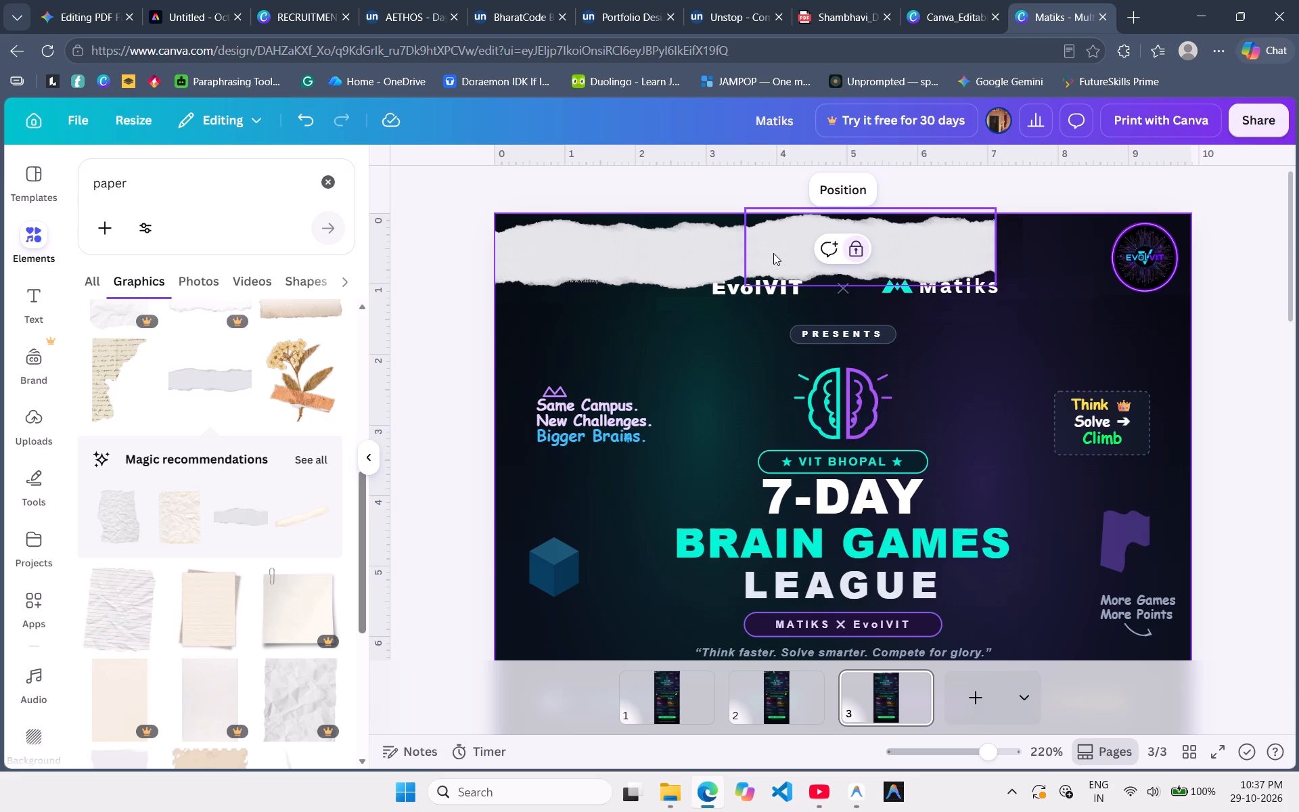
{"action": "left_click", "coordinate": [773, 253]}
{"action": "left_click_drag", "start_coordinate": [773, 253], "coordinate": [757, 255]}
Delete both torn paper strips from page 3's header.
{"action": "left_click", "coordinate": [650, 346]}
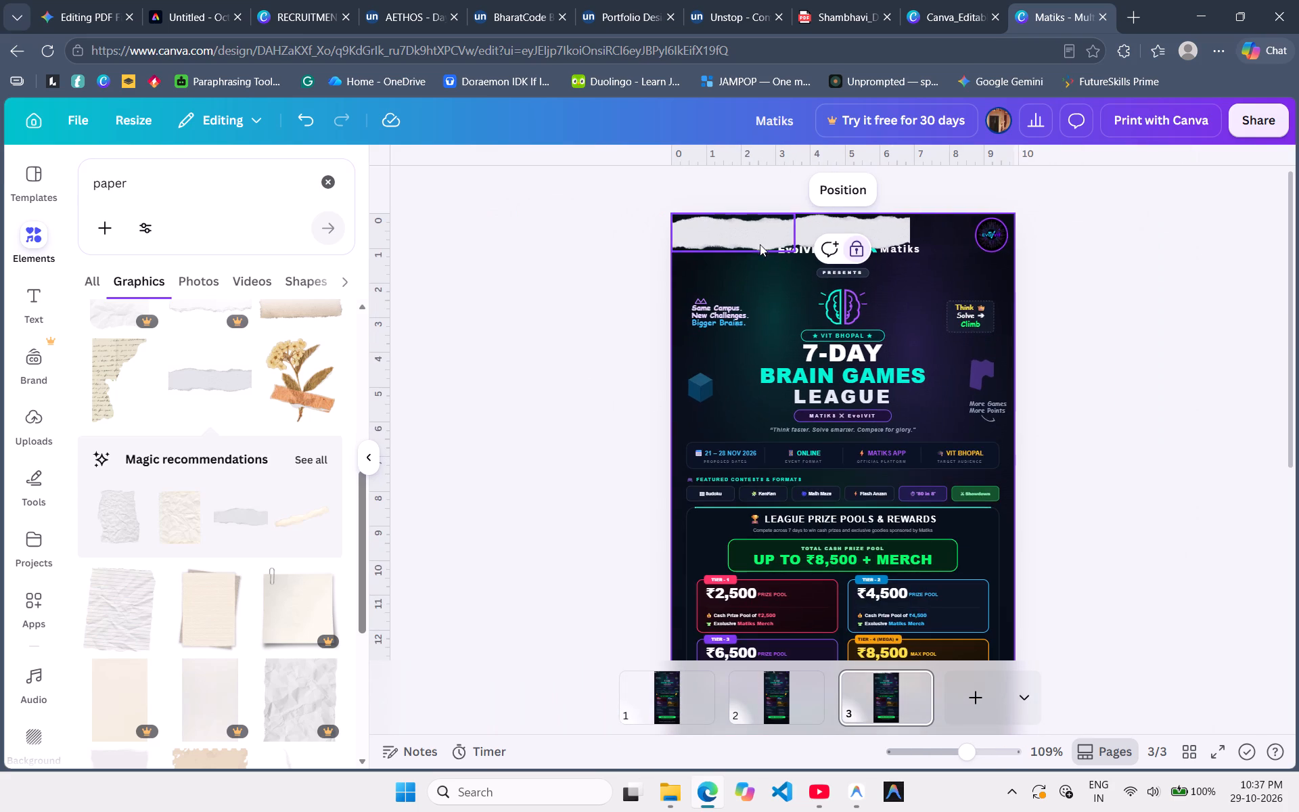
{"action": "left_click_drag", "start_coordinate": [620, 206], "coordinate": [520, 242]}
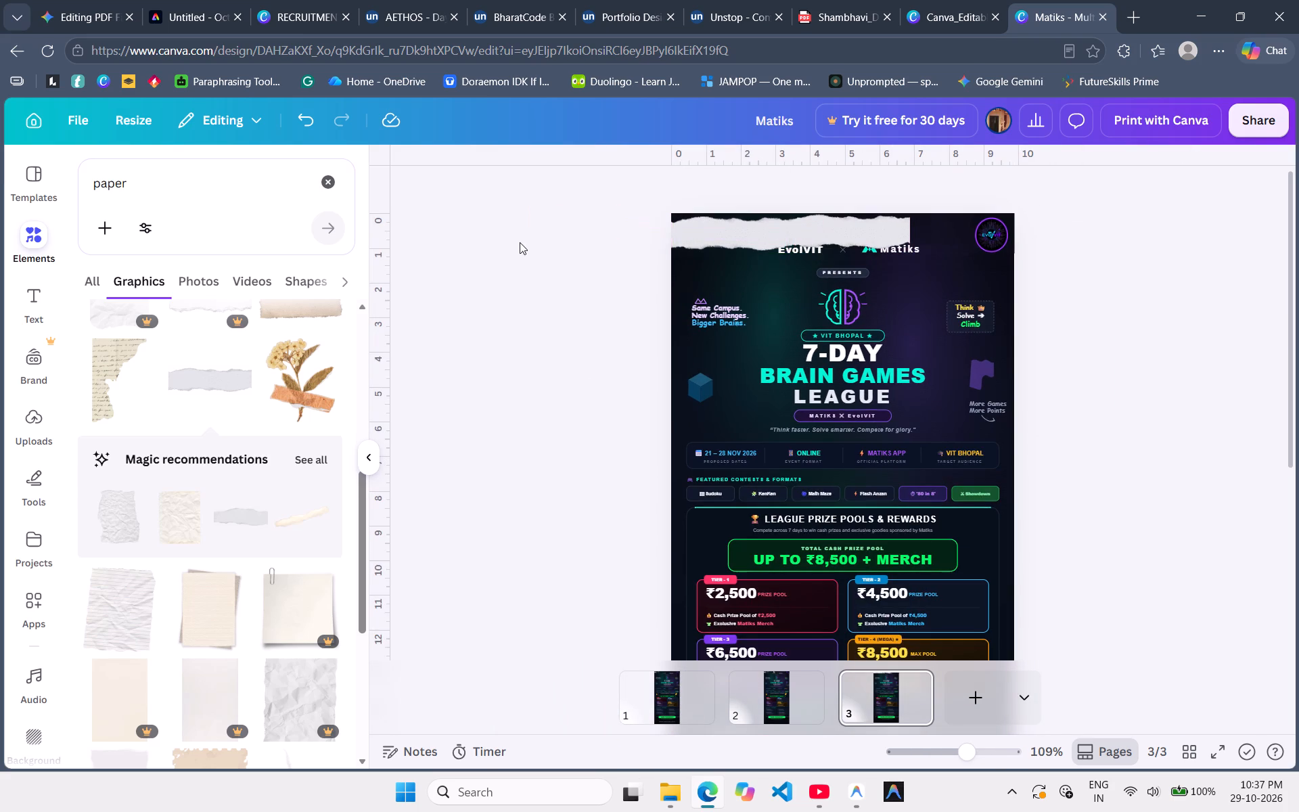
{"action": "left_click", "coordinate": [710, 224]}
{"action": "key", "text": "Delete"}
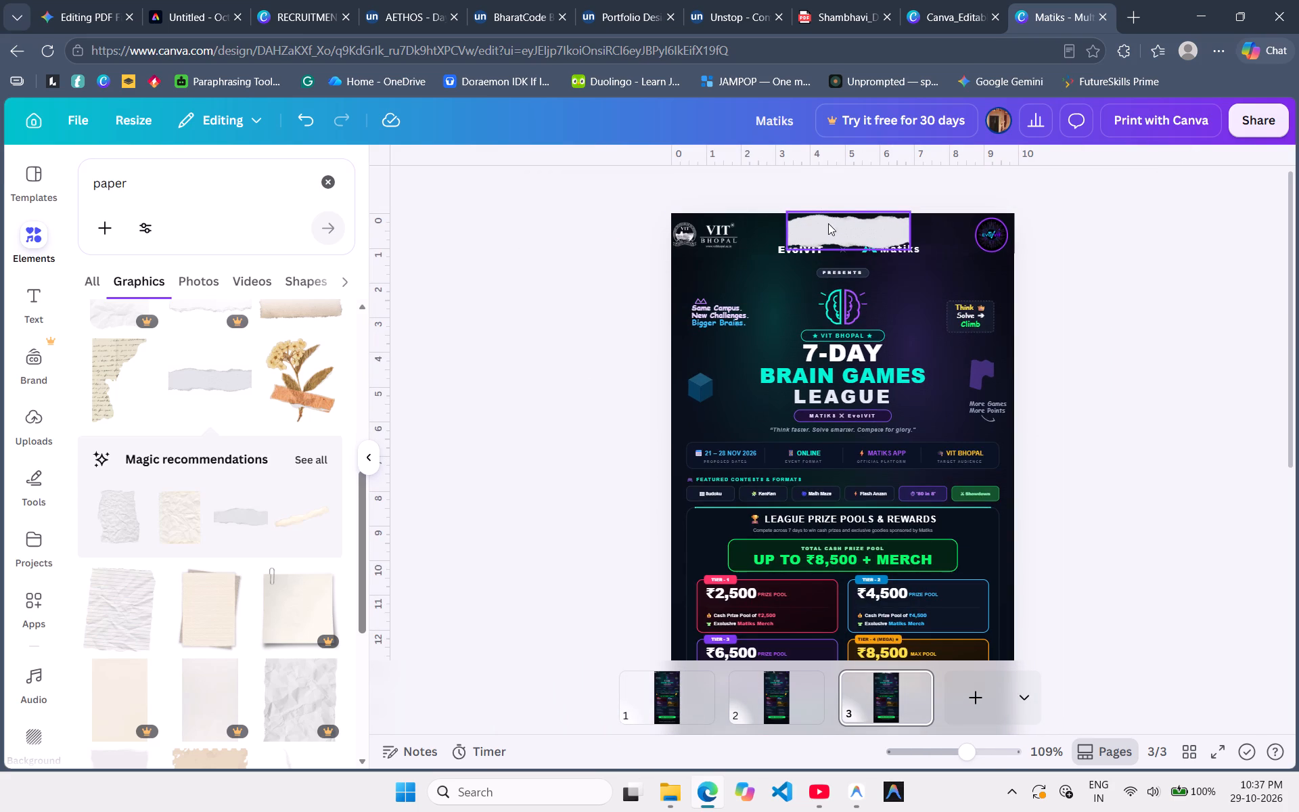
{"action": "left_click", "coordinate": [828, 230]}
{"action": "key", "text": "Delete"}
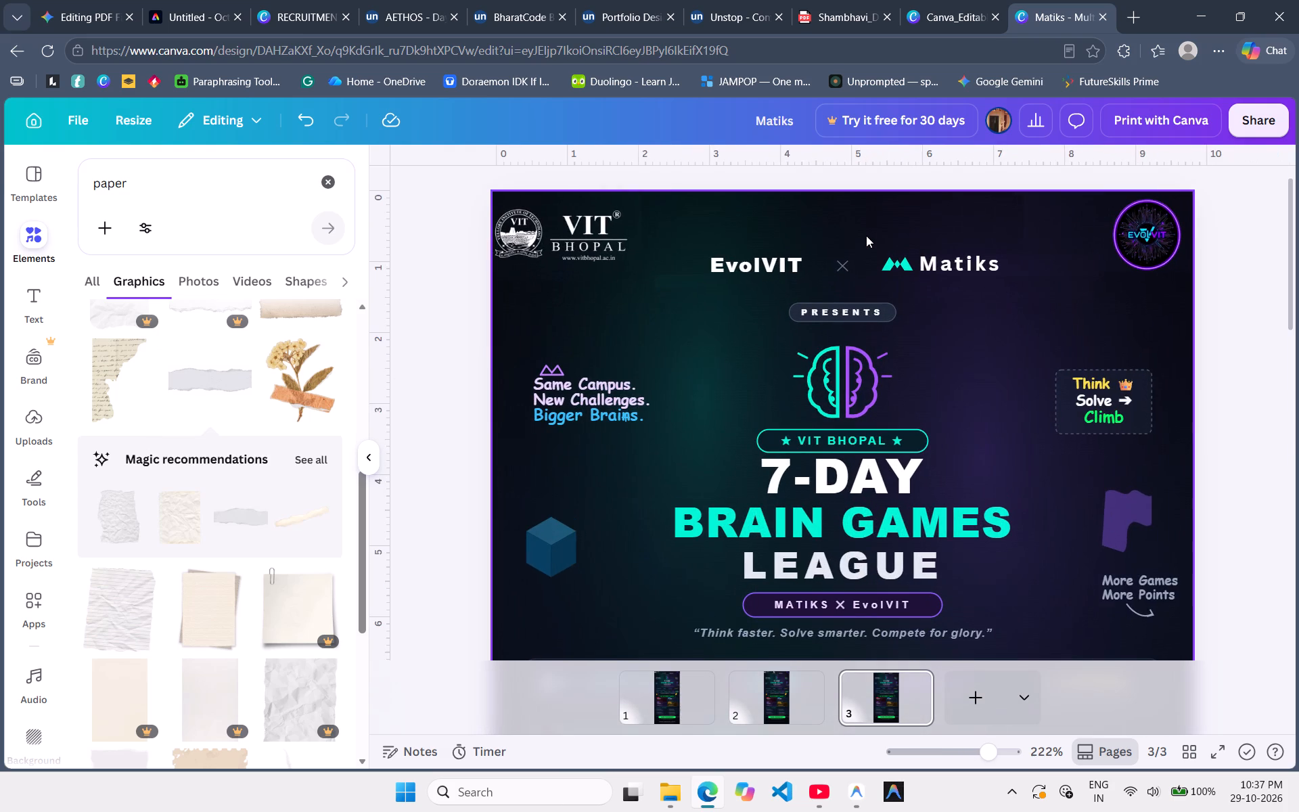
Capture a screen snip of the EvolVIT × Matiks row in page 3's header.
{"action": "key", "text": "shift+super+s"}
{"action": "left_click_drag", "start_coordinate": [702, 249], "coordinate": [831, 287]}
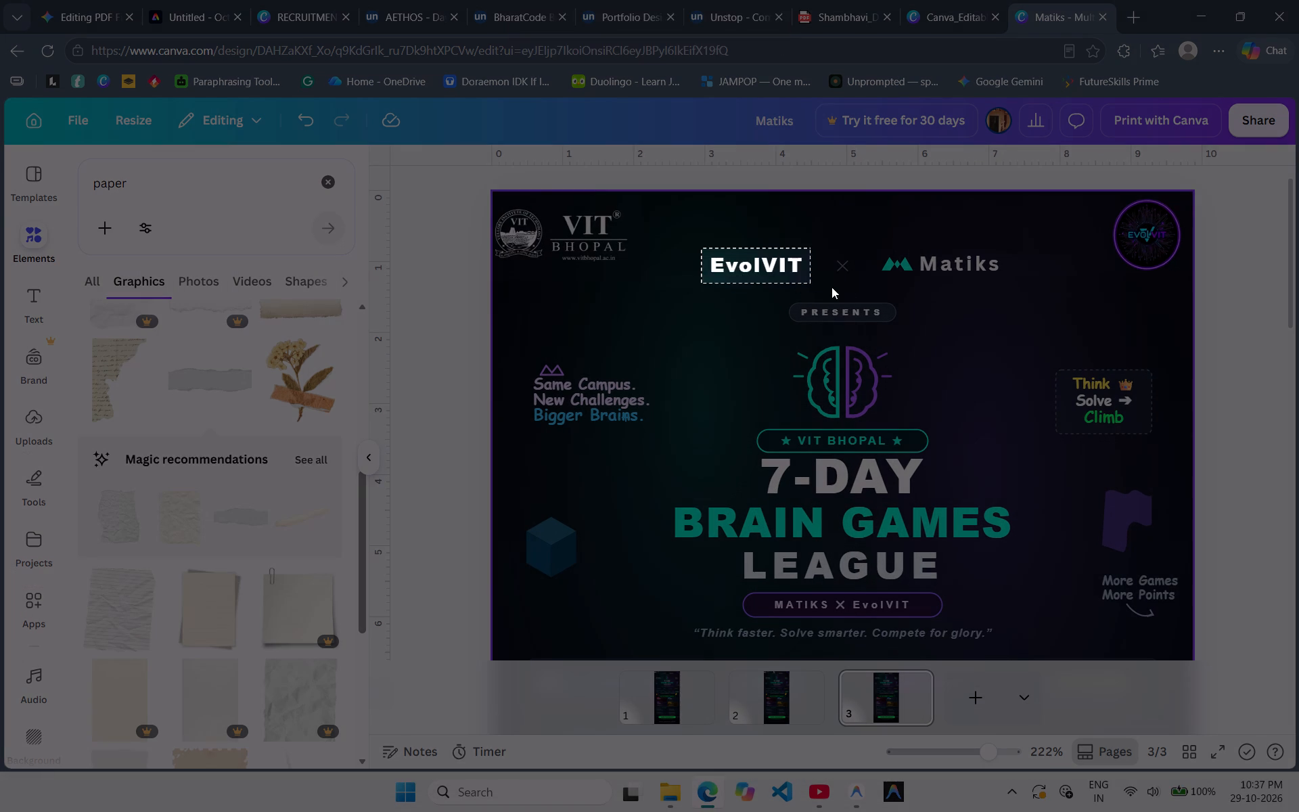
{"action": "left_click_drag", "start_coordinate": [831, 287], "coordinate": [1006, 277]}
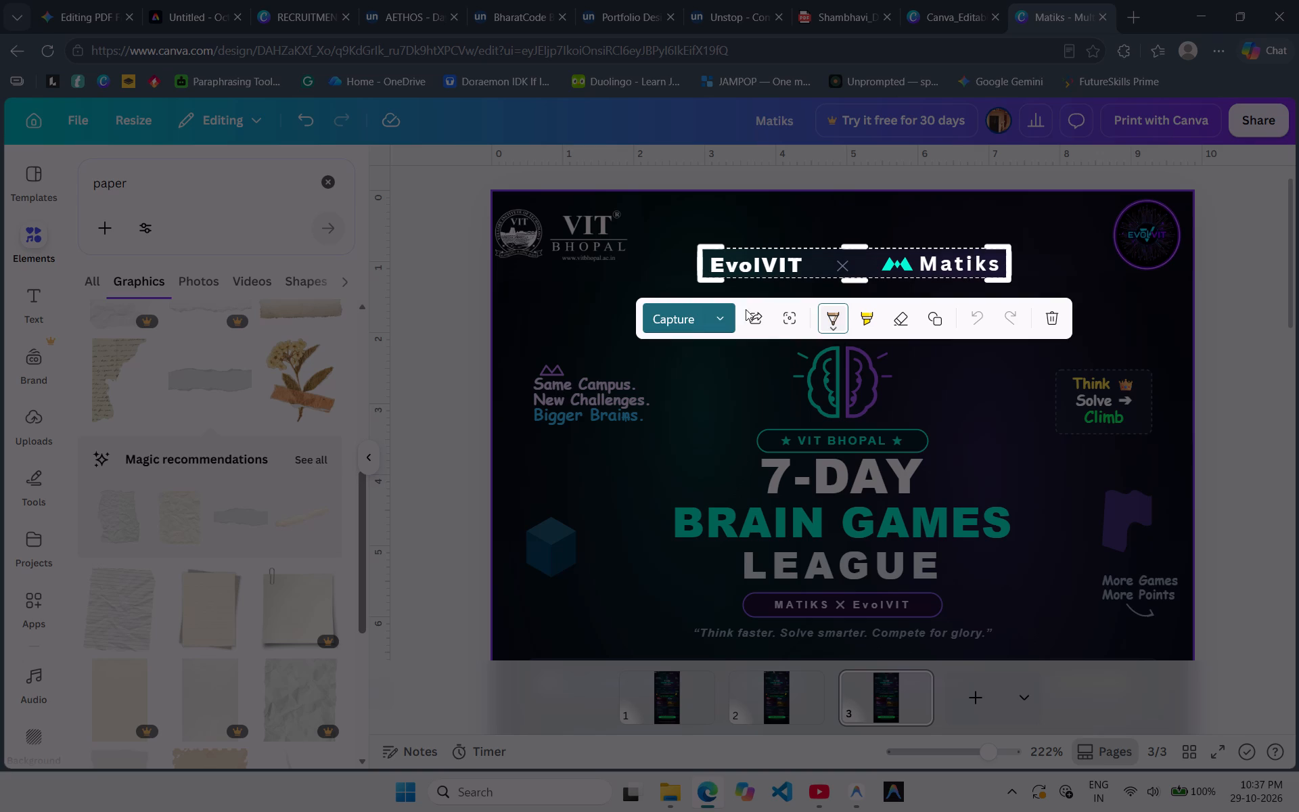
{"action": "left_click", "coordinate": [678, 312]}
Snip the empty gradient band just above the EvolVIT × Matiks row and paste it onto page 3.
{"action": "key", "text": "shift+super+s"}
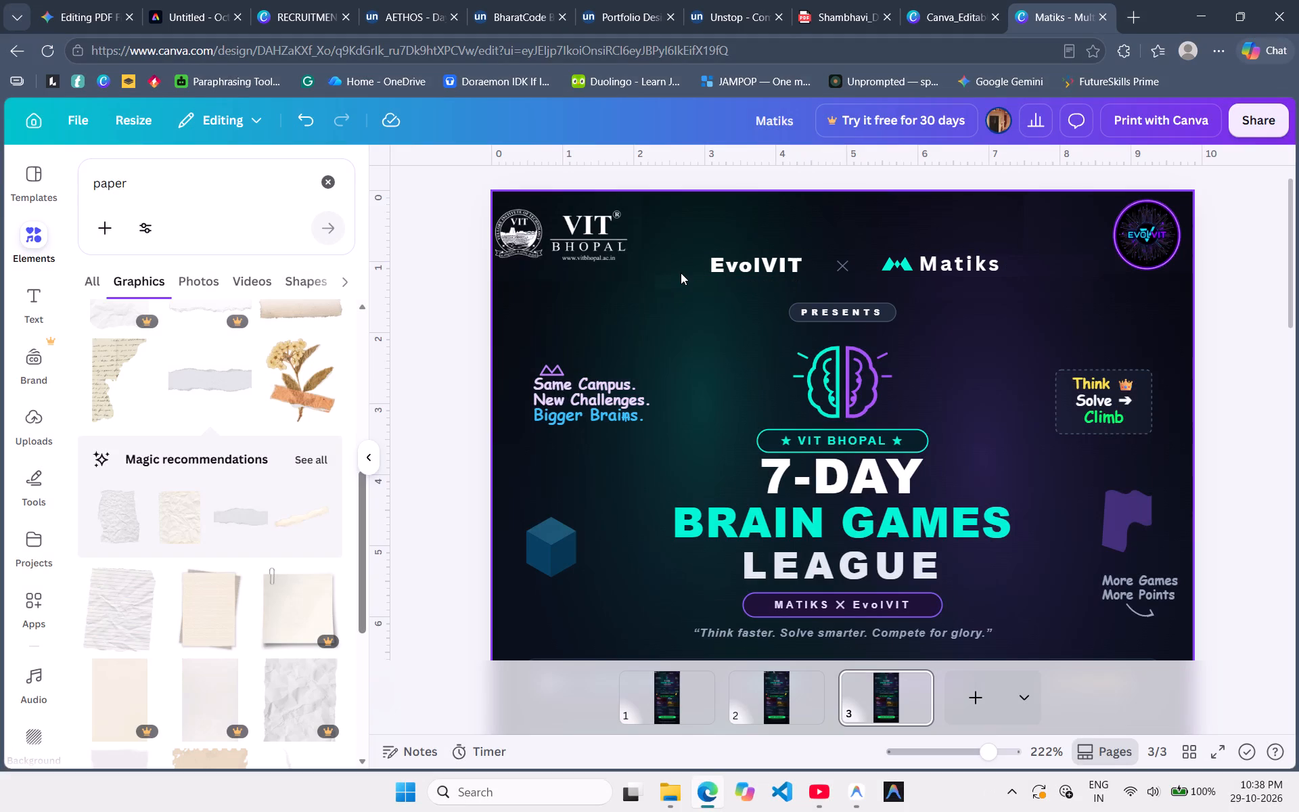
{"action": "left_click_drag", "start_coordinate": [708, 228], "coordinate": [1006, 246]}
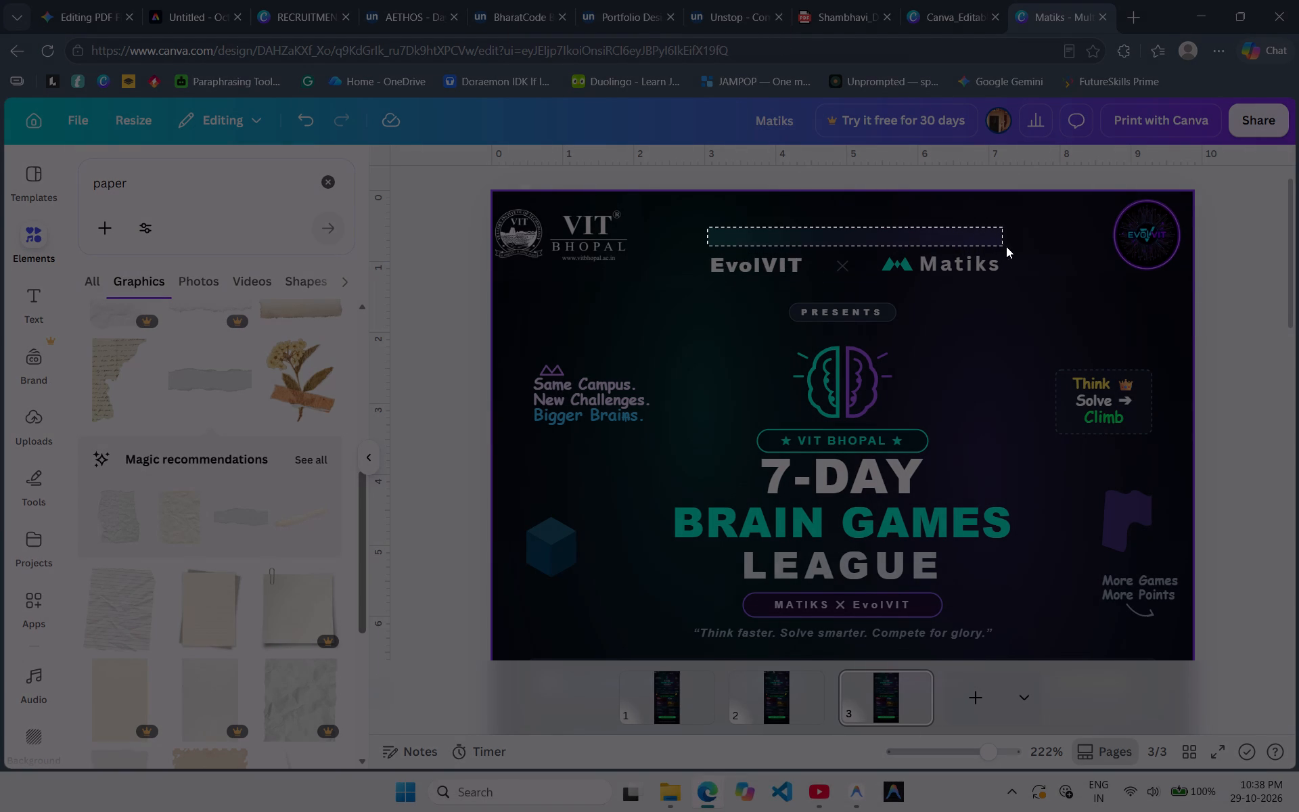
{"action": "left_click_drag", "start_coordinate": [1006, 246], "coordinate": [1007, 252]}
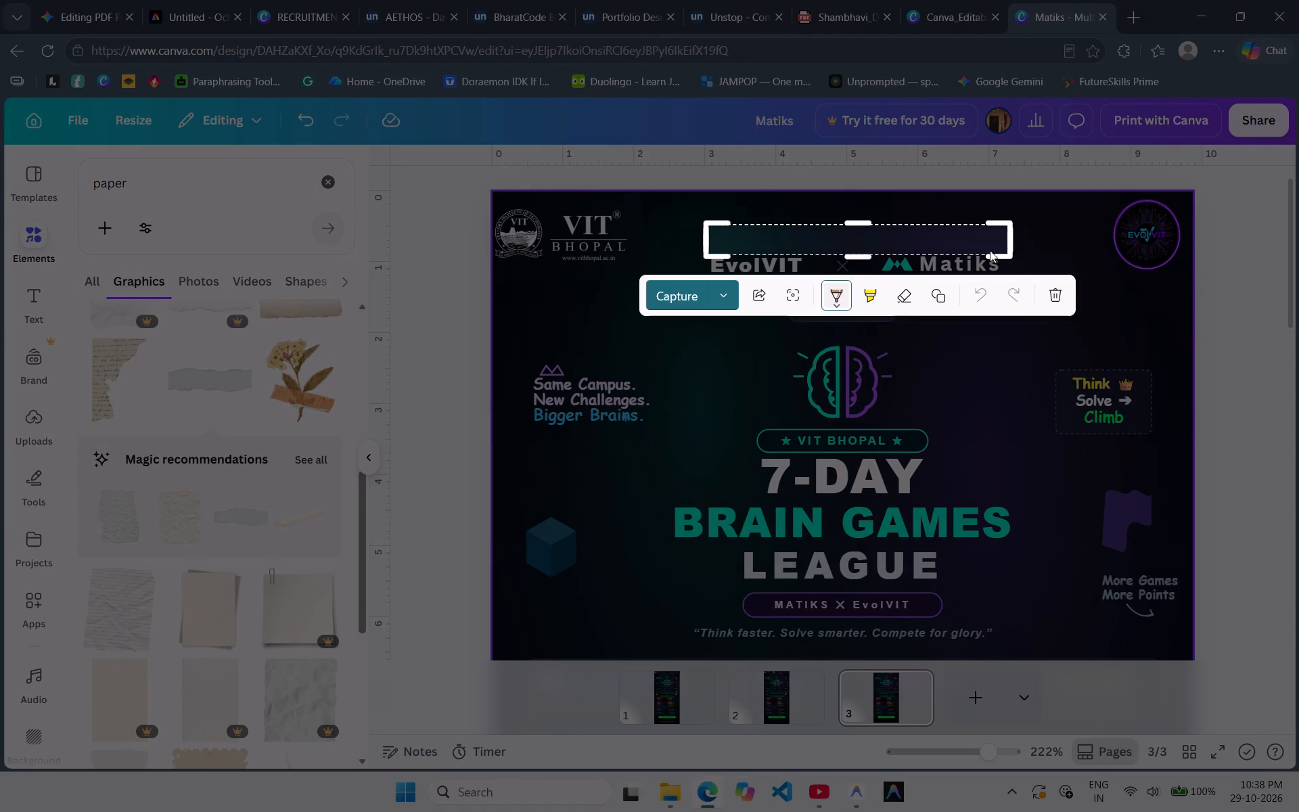
{"action": "left_click", "coordinate": [685, 293]}
{"action": "key", "text": "ctrl+v"}
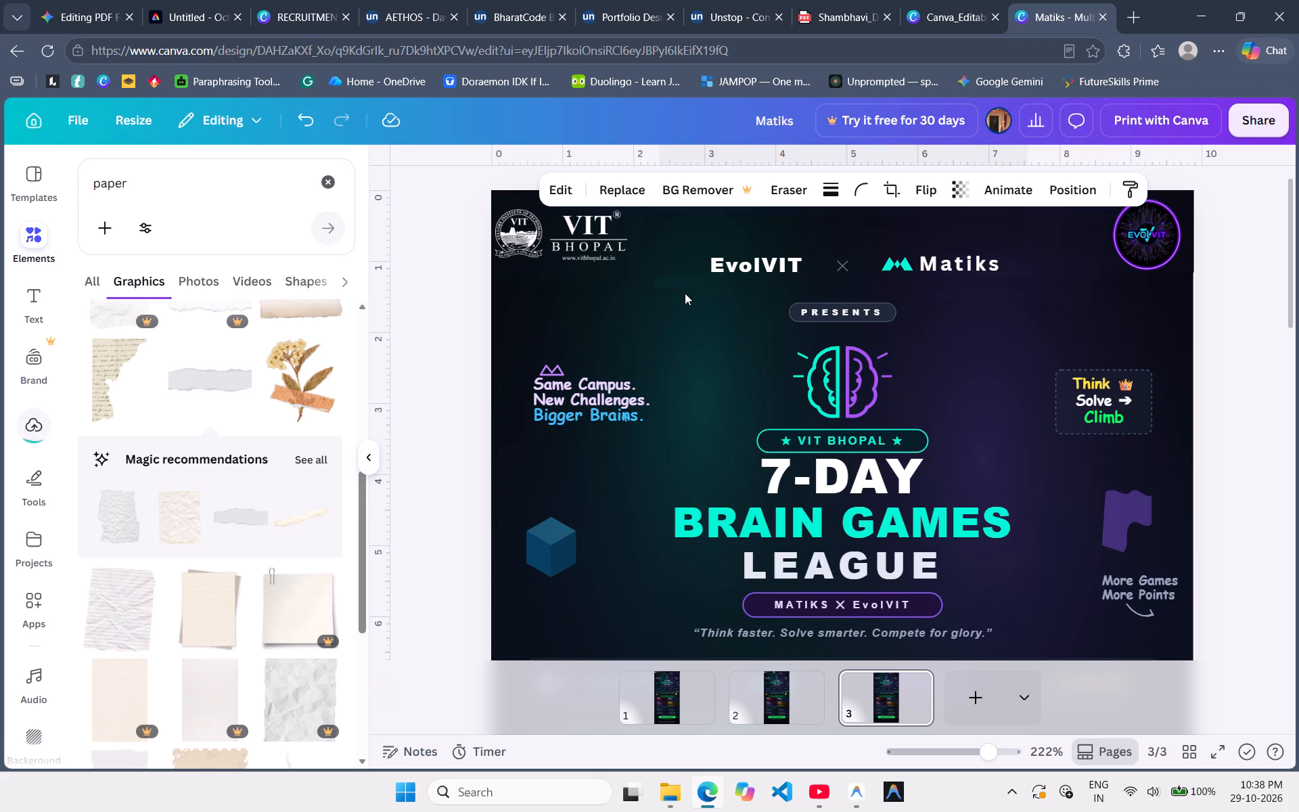
Move the pasted gradient band up to page 3's header so it covers the EvolVIT × Matiks row.
{"action": "scroll", "coordinate": [754, 472], "scroll_direction": "down", "scroll_amount": 6}
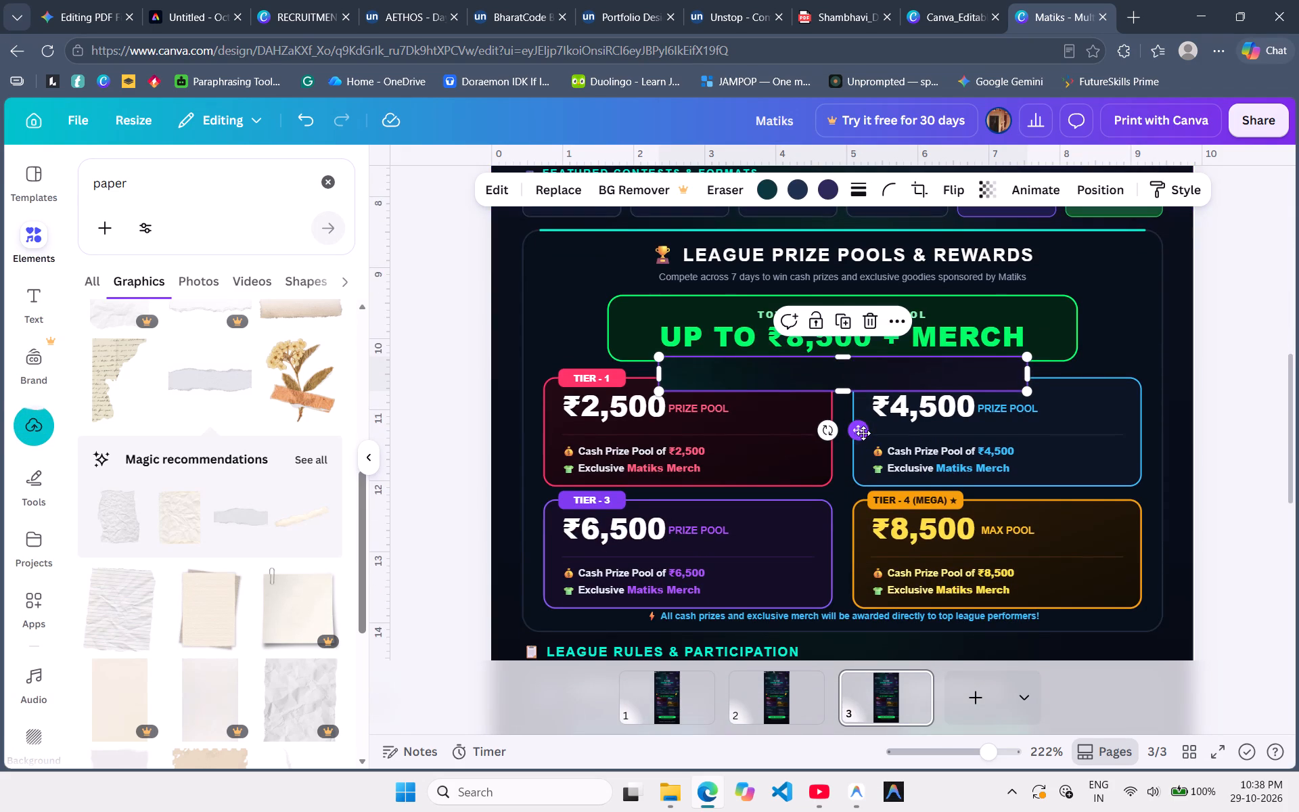
{"action": "left_click_drag", "start_coordinate": [863, 433], "coordinate": [848, 231]}
{"action": "scroll", "coordinate": [848, 231], "scroll_direction": "up", "scroll_amount": 4}
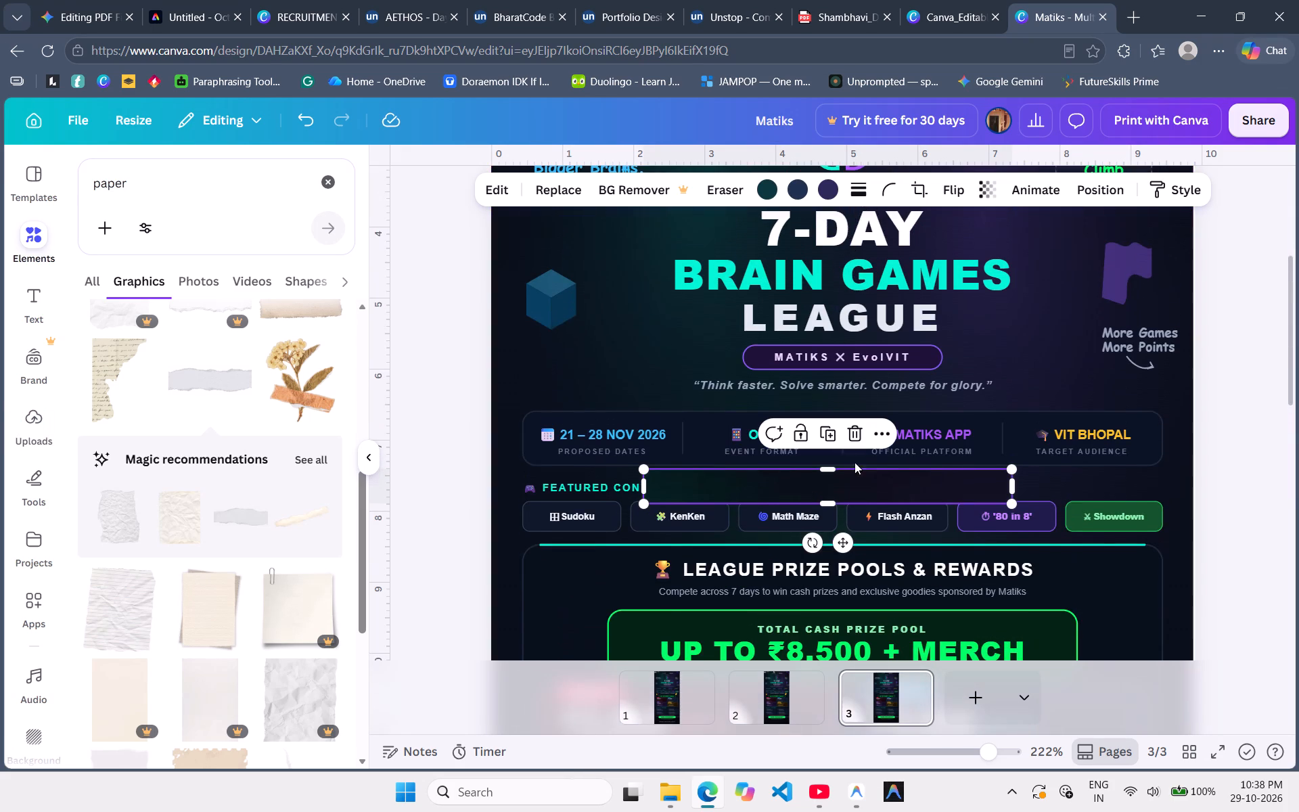
{"action": "left_click_drag", "start_coordinate": [842, 546], "coordinate": [836, 283]}
{"action": "scroll", "coordinate": [836, 283], "scroll_direction": "up", "scroll_amount": 2}
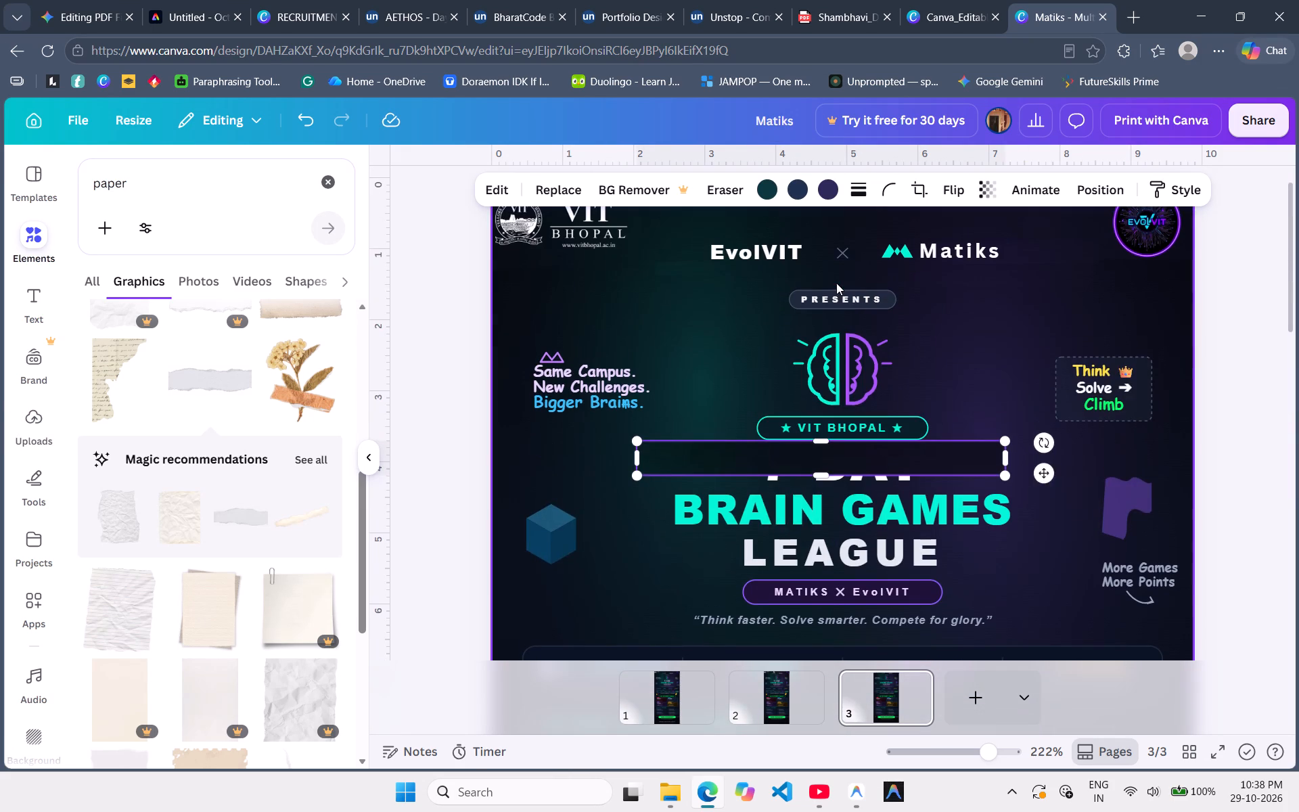
{"action": "left_click_drag", "start_coordinate": [836, 516], "coordinate": [868, 311]}
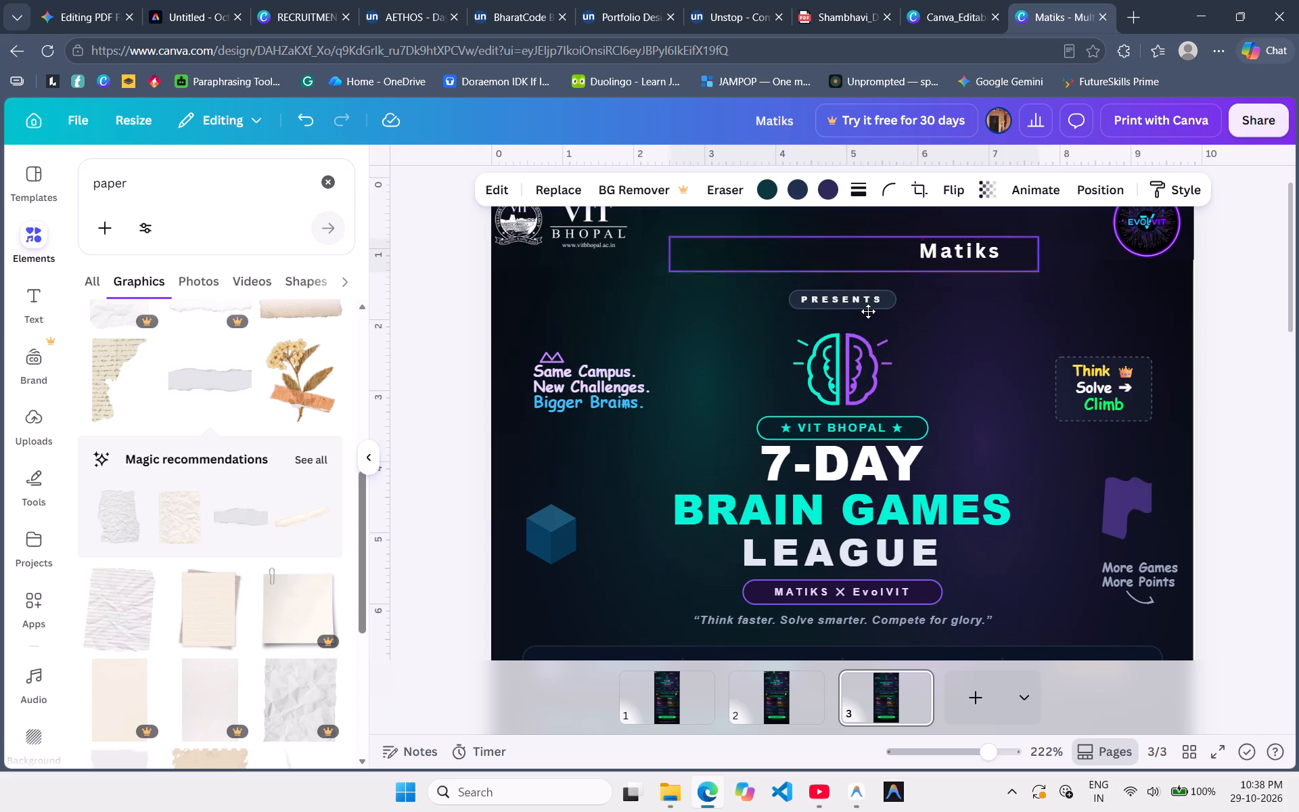
{"action": "left_click_drag", "start_coordinate": [868, 311], "coordinate": [867, 307]}
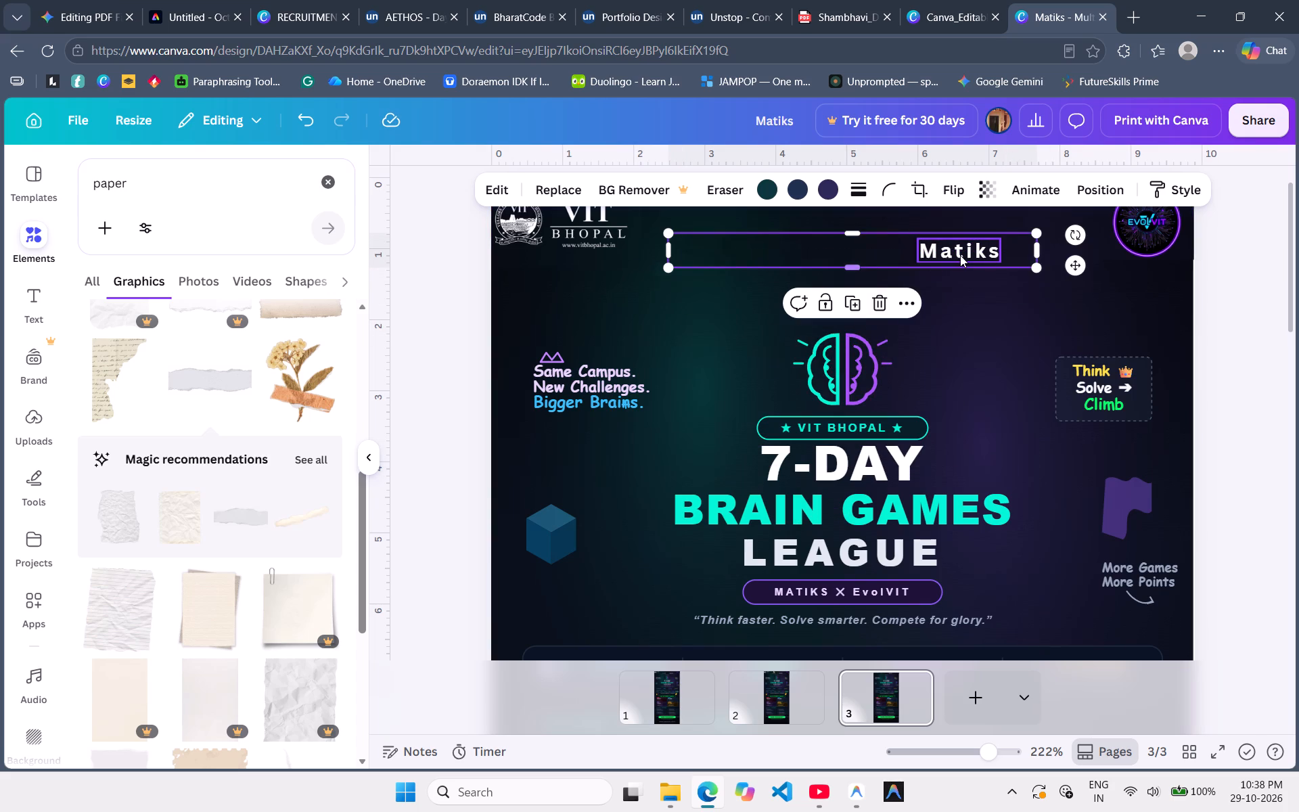
Bring the gradient band in page 3's header to the front so it covers the Matiks text.
{"action": "left_click", "coordinate": [961, 255]}
{"action": "right_click", "coordinate": [961, 255]}
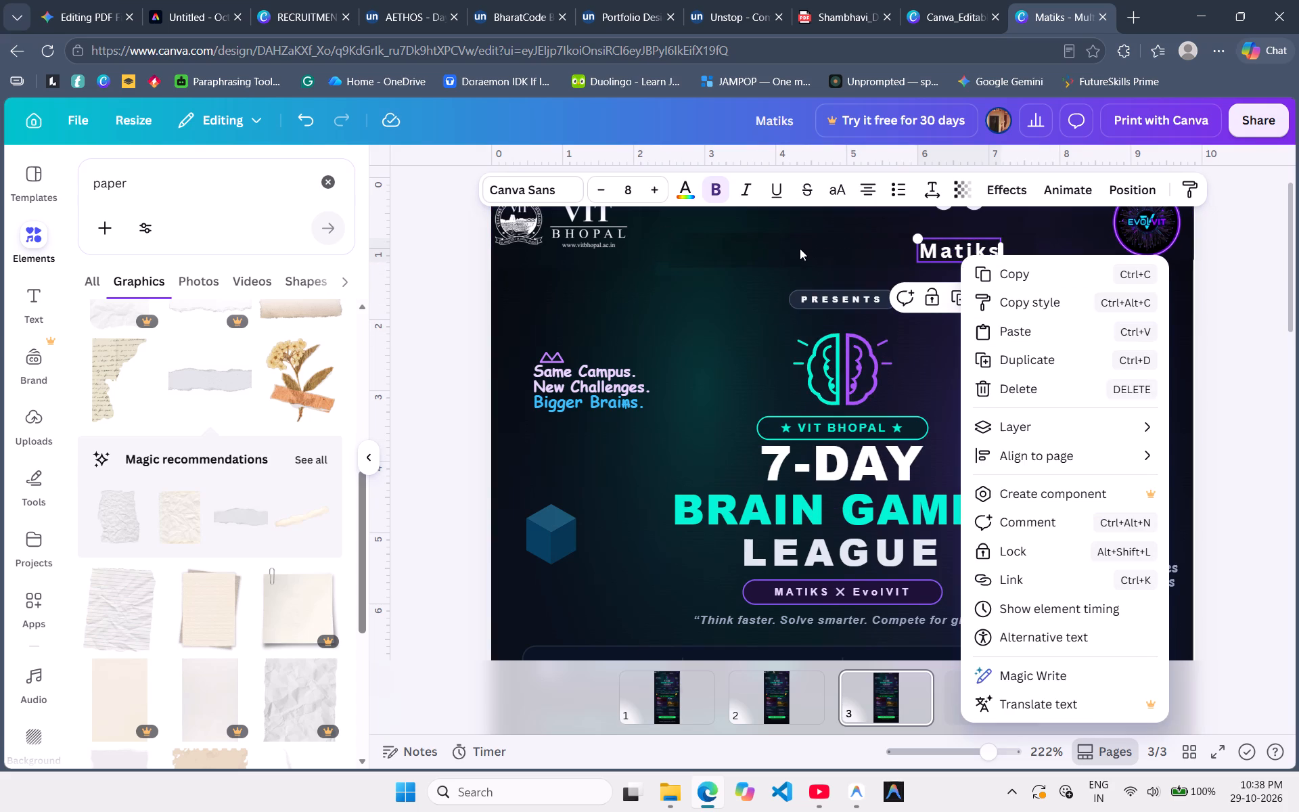
{"action": "left_click", "coordinate": [798, 241]}
{"action": "left_click", "coordinate": [784, 254]}
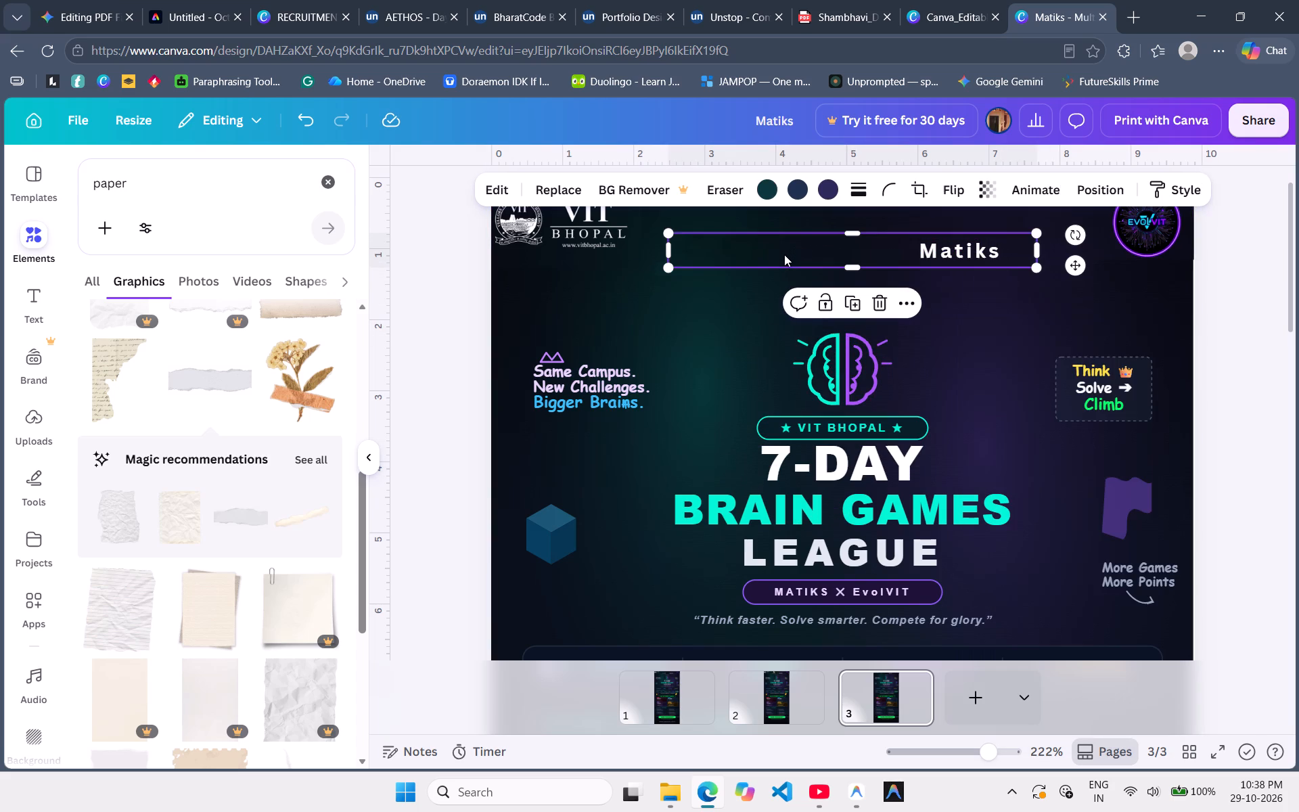
{"action": "left_click", "coordinate": [910, 303]}
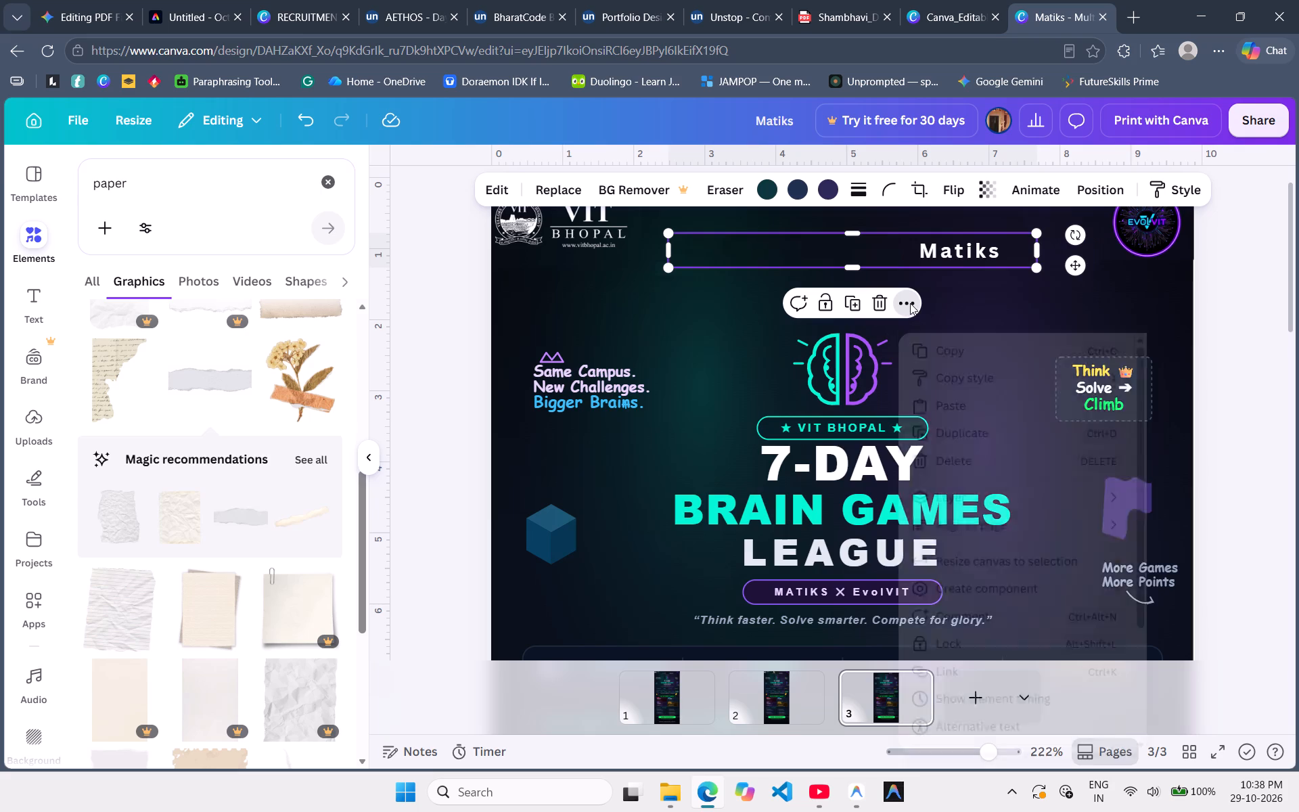
{"action": "left_click", "coordinate": [981, 495]}
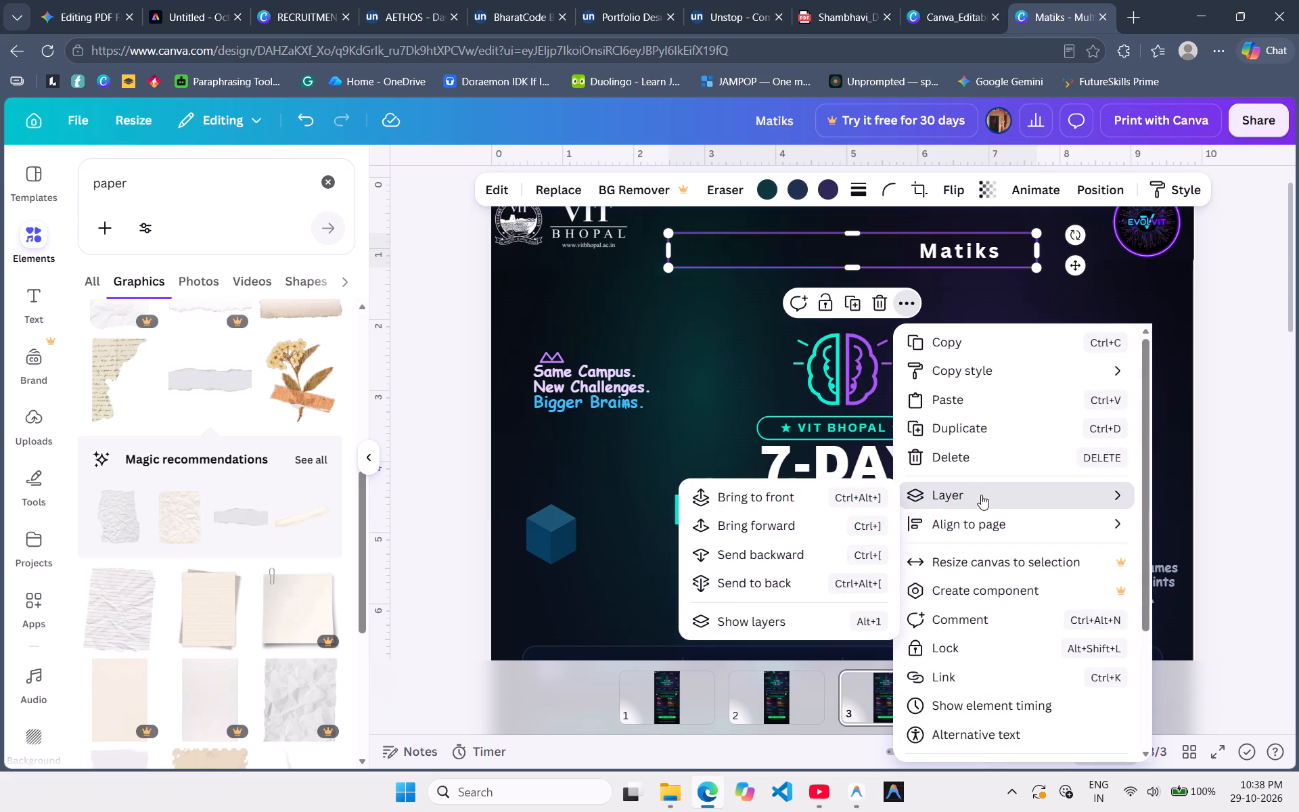
{"action": "left_click", "coordinate": [796, 499]}
{"action": "left_click", "coordinate": [658, 393]}
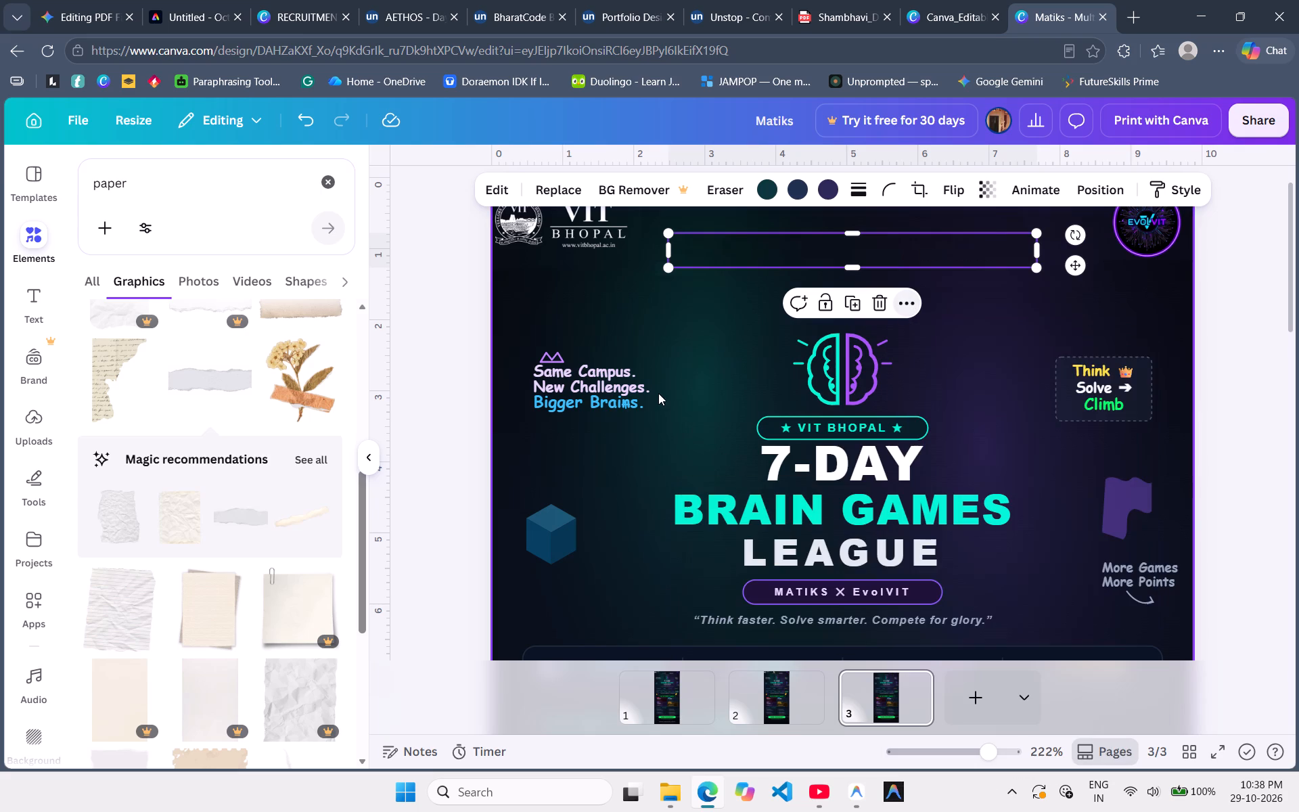
Nudge the gradient band slightly up in page 3's header, keeping the old EvolVIT × Matiks row covered.
{"action": "left_click_drag", "start_coordinate": [721, 250], "coordinate": [721, 242]}
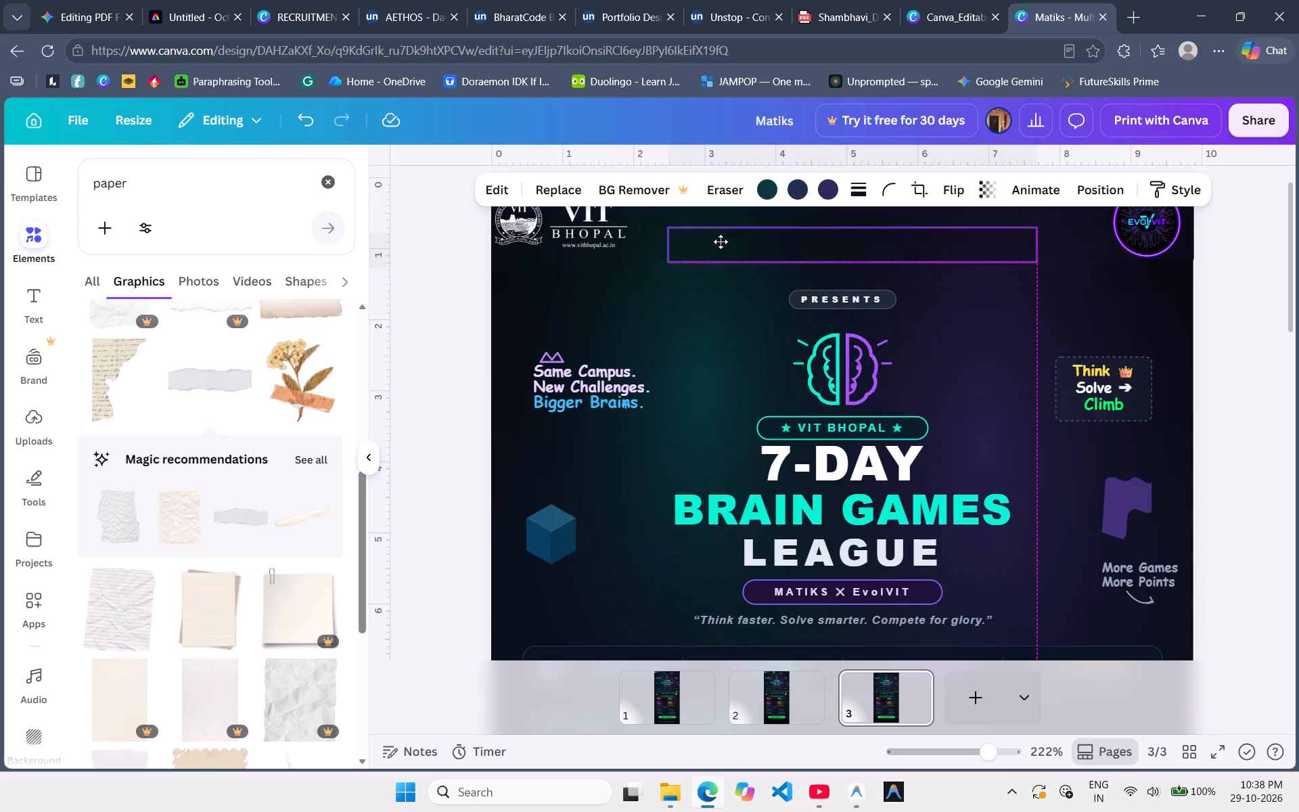
{"action": "left_click_drag", "start_coordinate": [721, 242], "coordinate": [721, 241]}
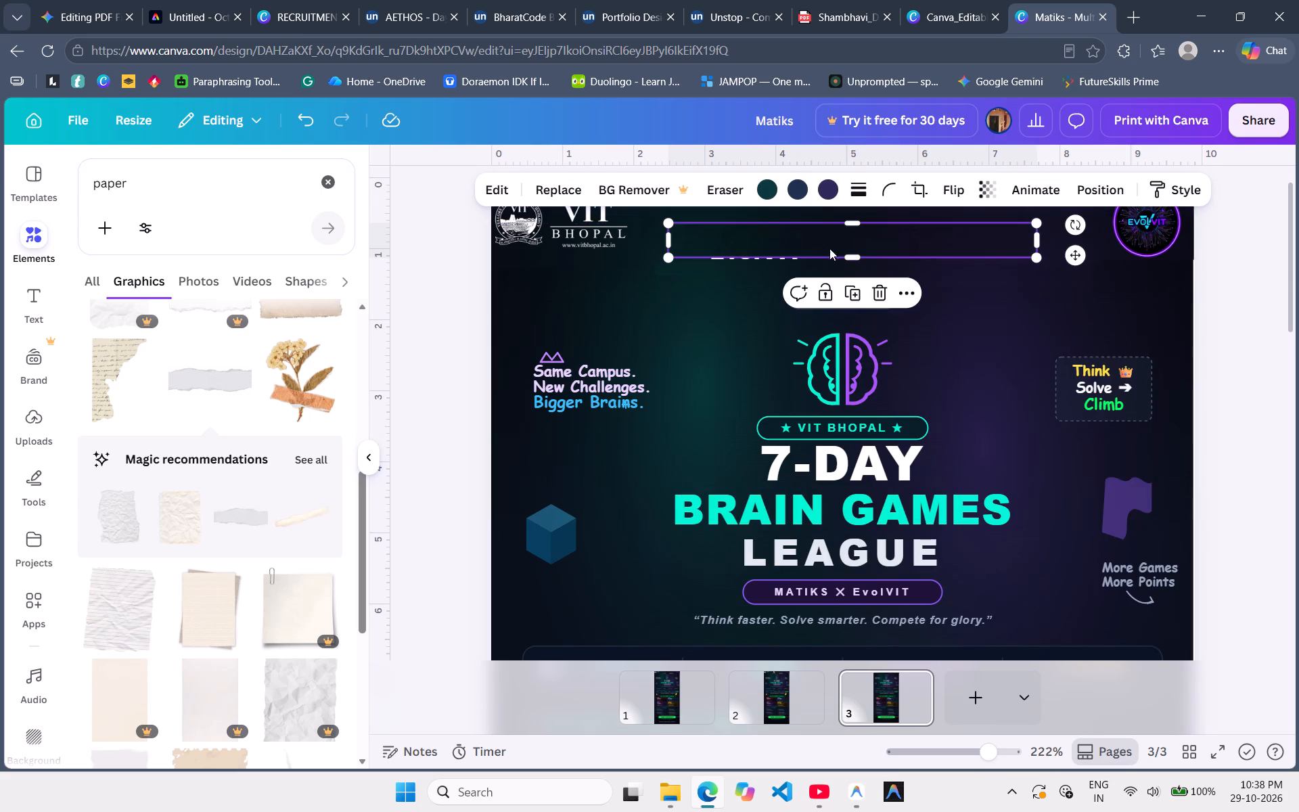
{"action": "left_click", "coordinate": [691, 309]}
{"action": "left_click_drag", "start_coordinate": [751, 237], "coordinate": [751, 238]}
{"action": "left_click_drag", "start_coordinate": [751, 238], "coordinate": [760, 242]}
{"action": "left_click", "coordinate": [663, 304]}
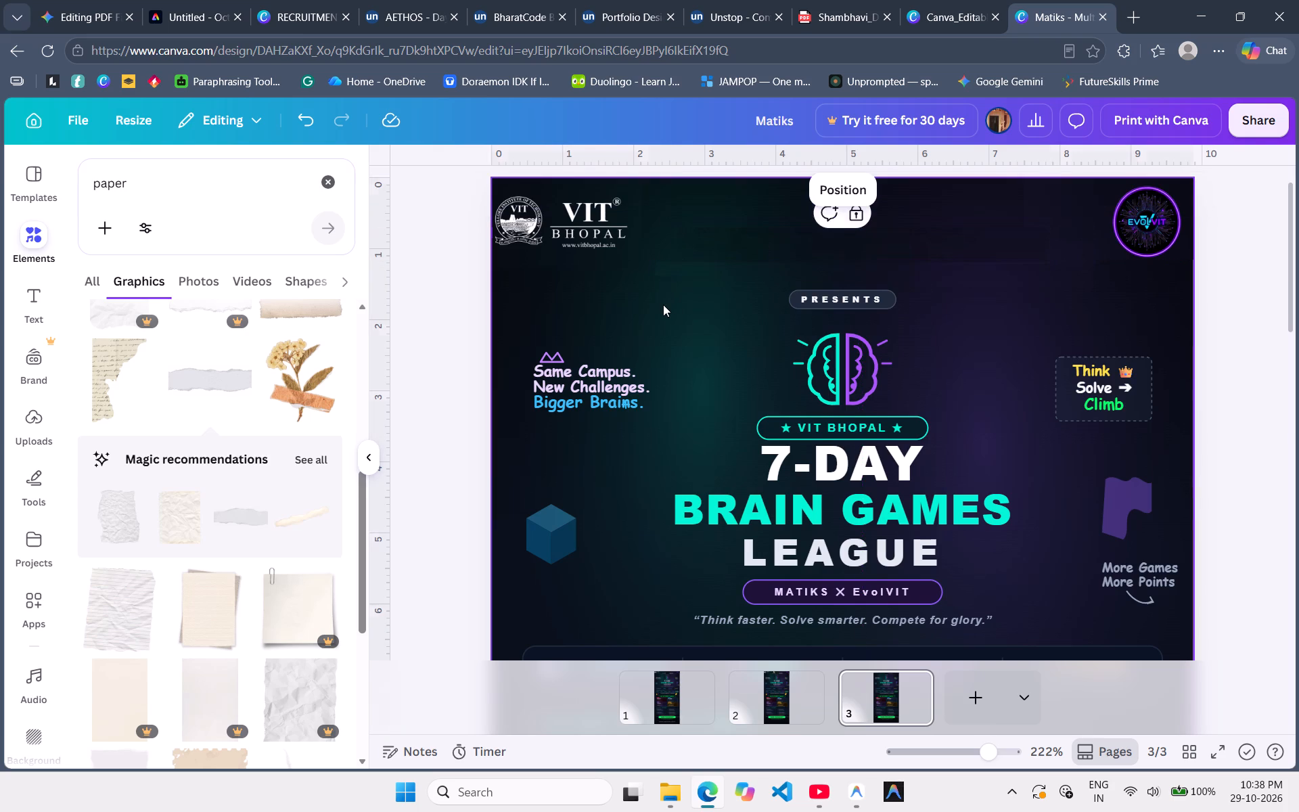
{"action": "scroll", "coordinate": [663, 304], "scroll_direction": "up", "scroll_amount": 2}
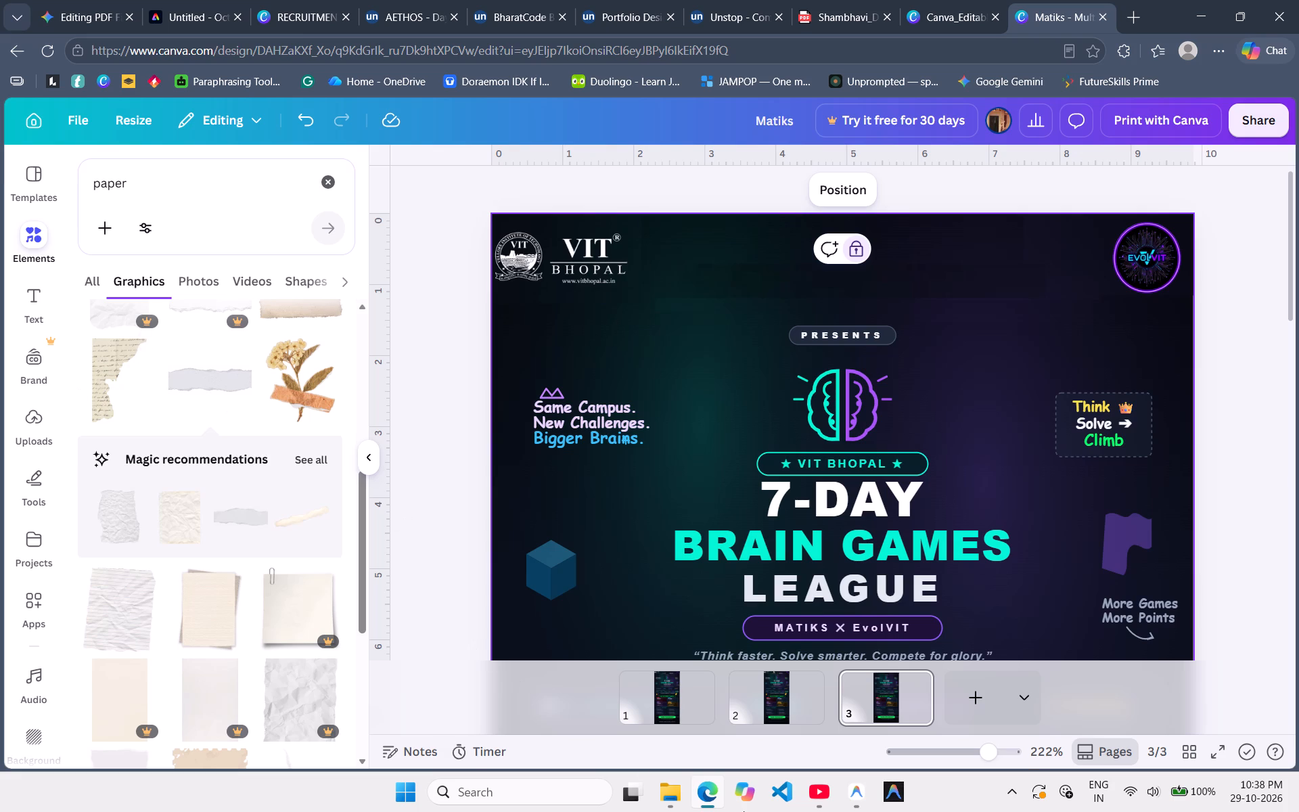
{"action": "left_click", "coordinate": [669, 790]}
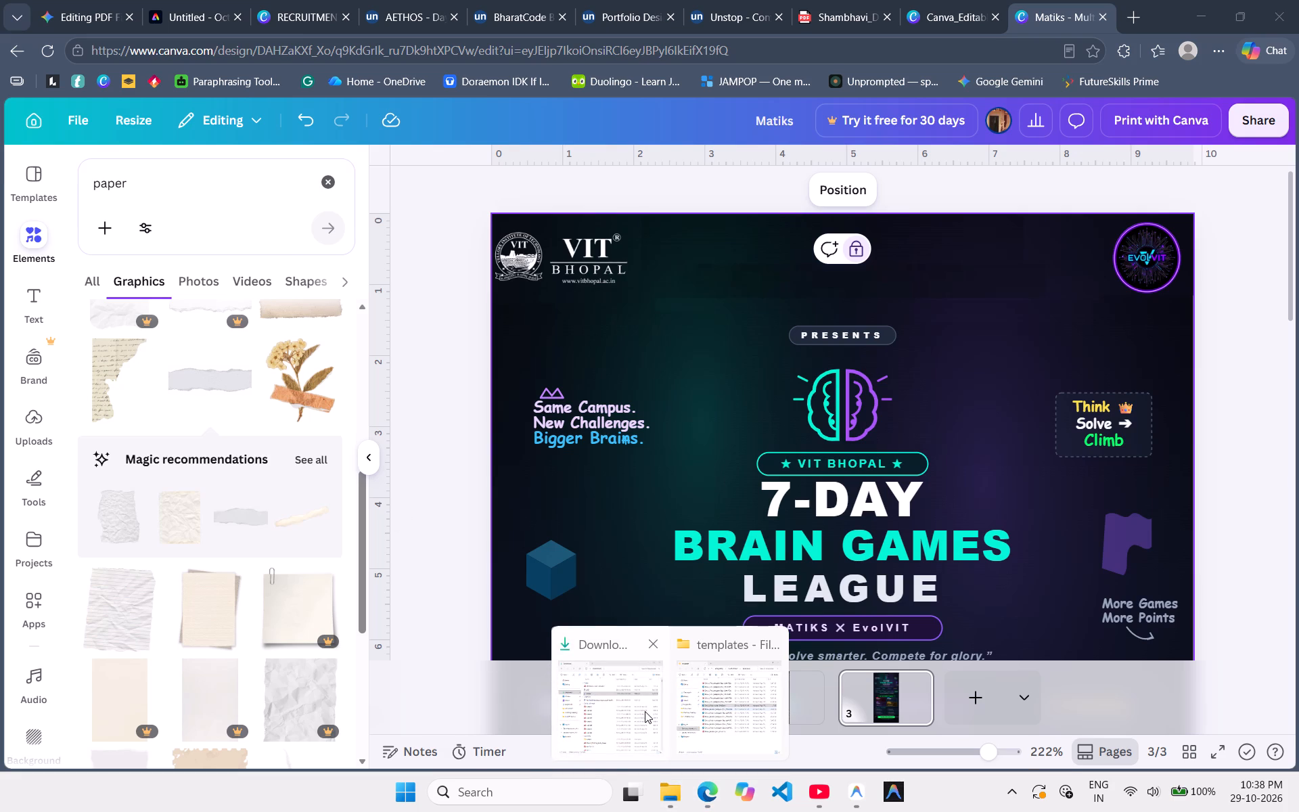
{"action": "left_click", "coordinate": [645, 711]}
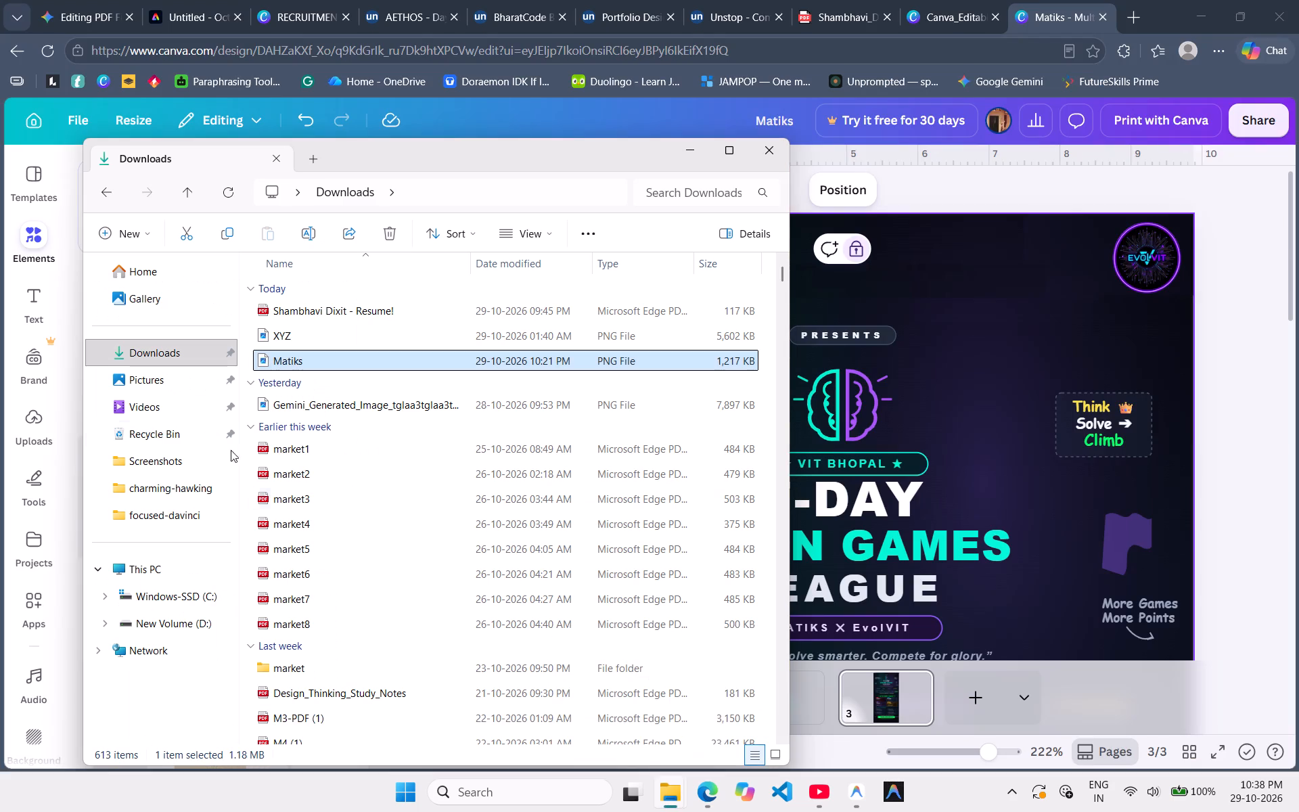
{"action": "left_click", "coordinate": [145, 451]}
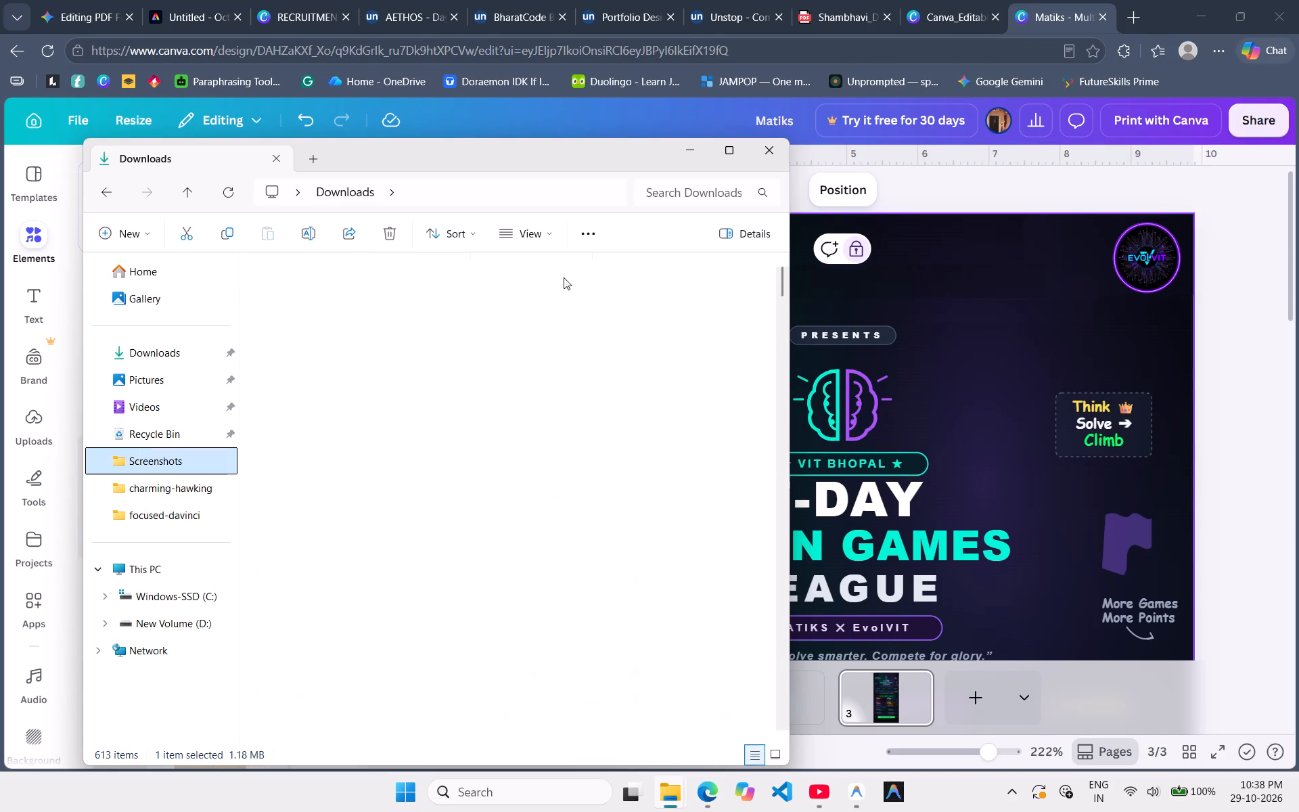
{"action": "left_click_drag", "start_coordinate": [782, 284], "coordinate": [783, 722]}
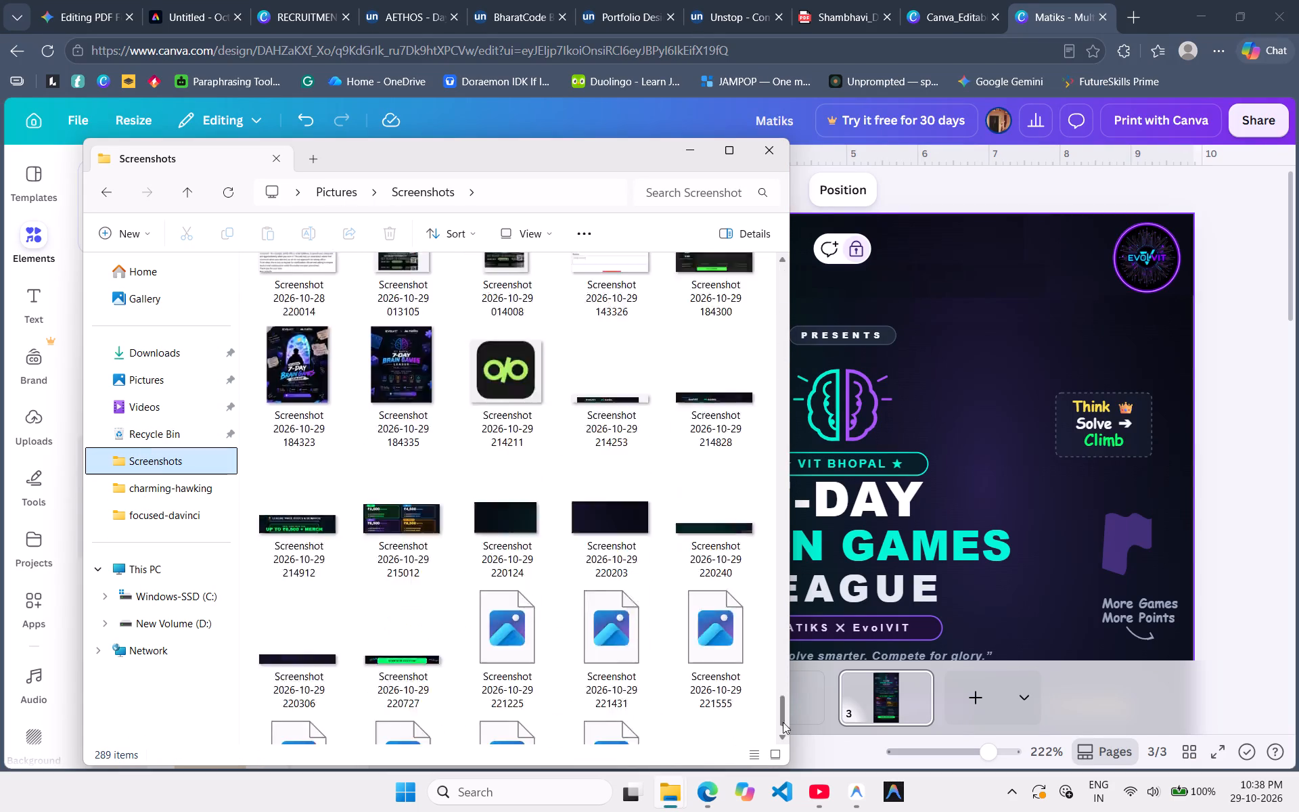
{"action": "left_click_drag", "start_coordinate": [783, 722], "coordinate": [777, 740]}
{"action": "left_click", "coordinate": [465, 681]}
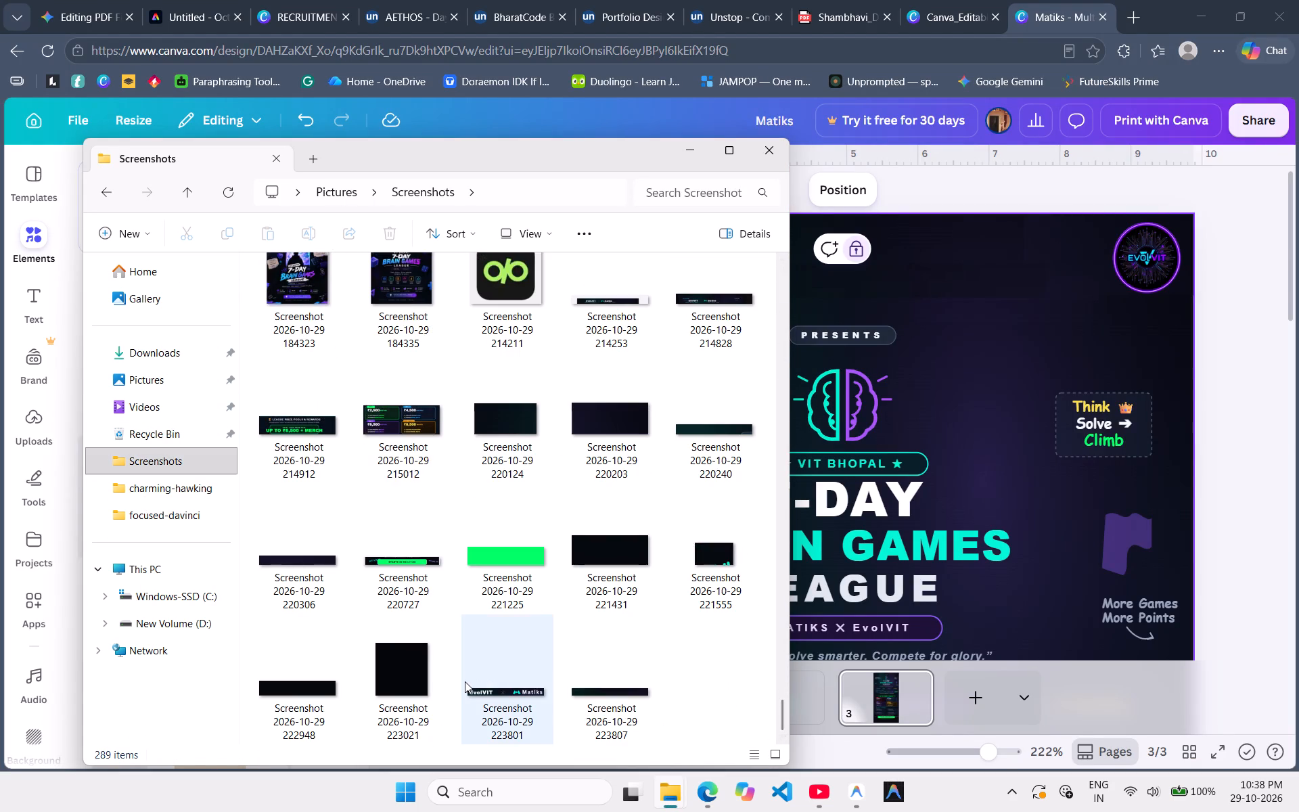
{"action": "left_click_drag", "start_coordinate": [529, 710], "coordinate": [961, 414]}
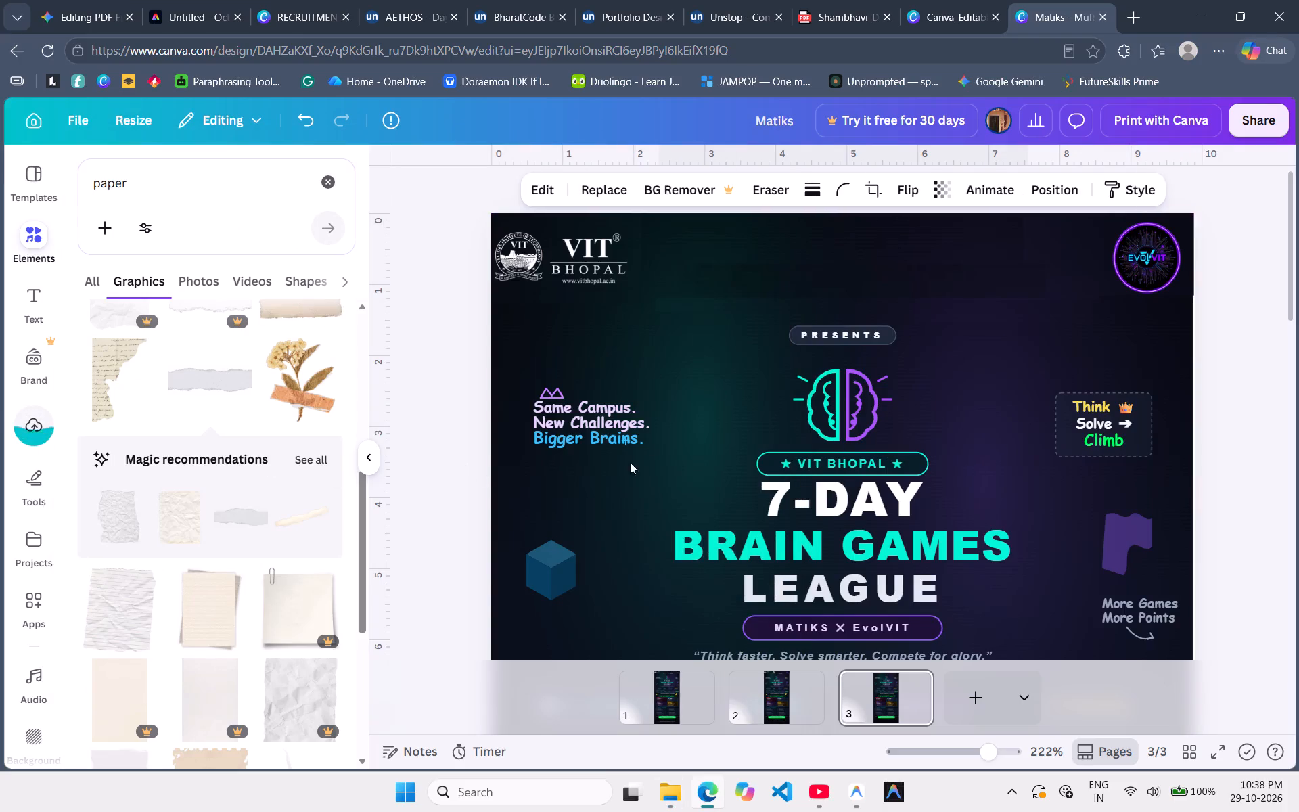
{"action": "scroll", "coordinate": [777, 406], "scroll_direction": "down", "scroll_amount": 4}
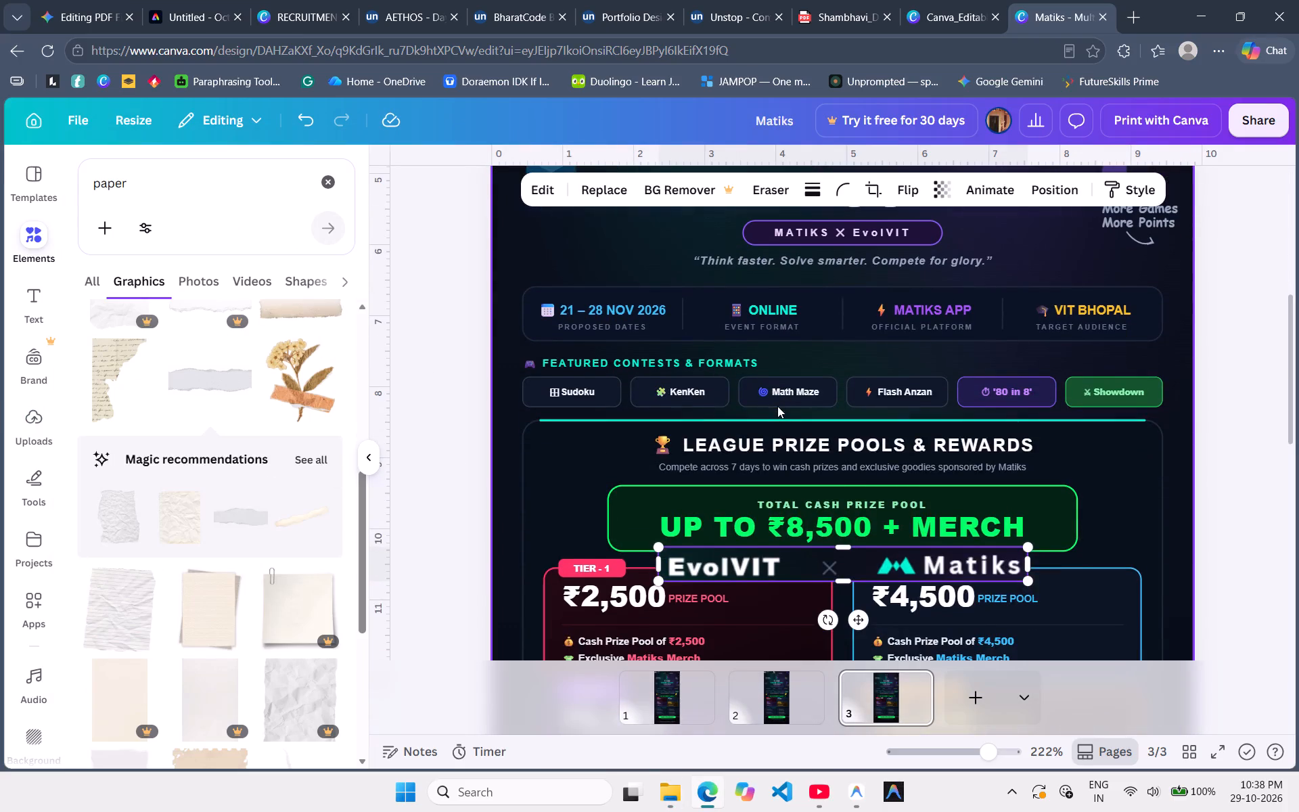
Move the EvolVIT × Matiks snip from the prize pool area up to page 3's header, just above the PRESENTS badge.
{"action": "left_click", "coordinate": [26, 433]}
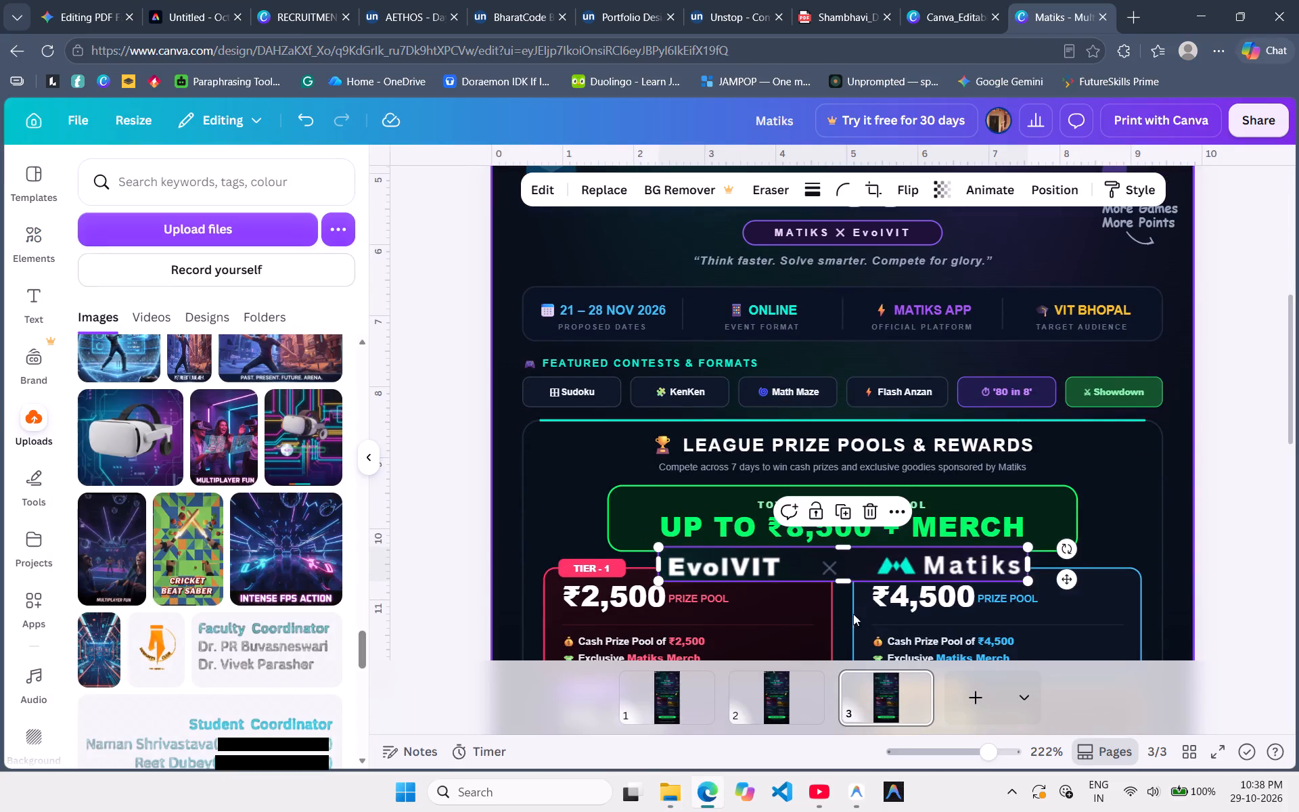
{"action": "left_click_drag", "start_coordinate": [872, 559], "coordinate": [873, 292]}
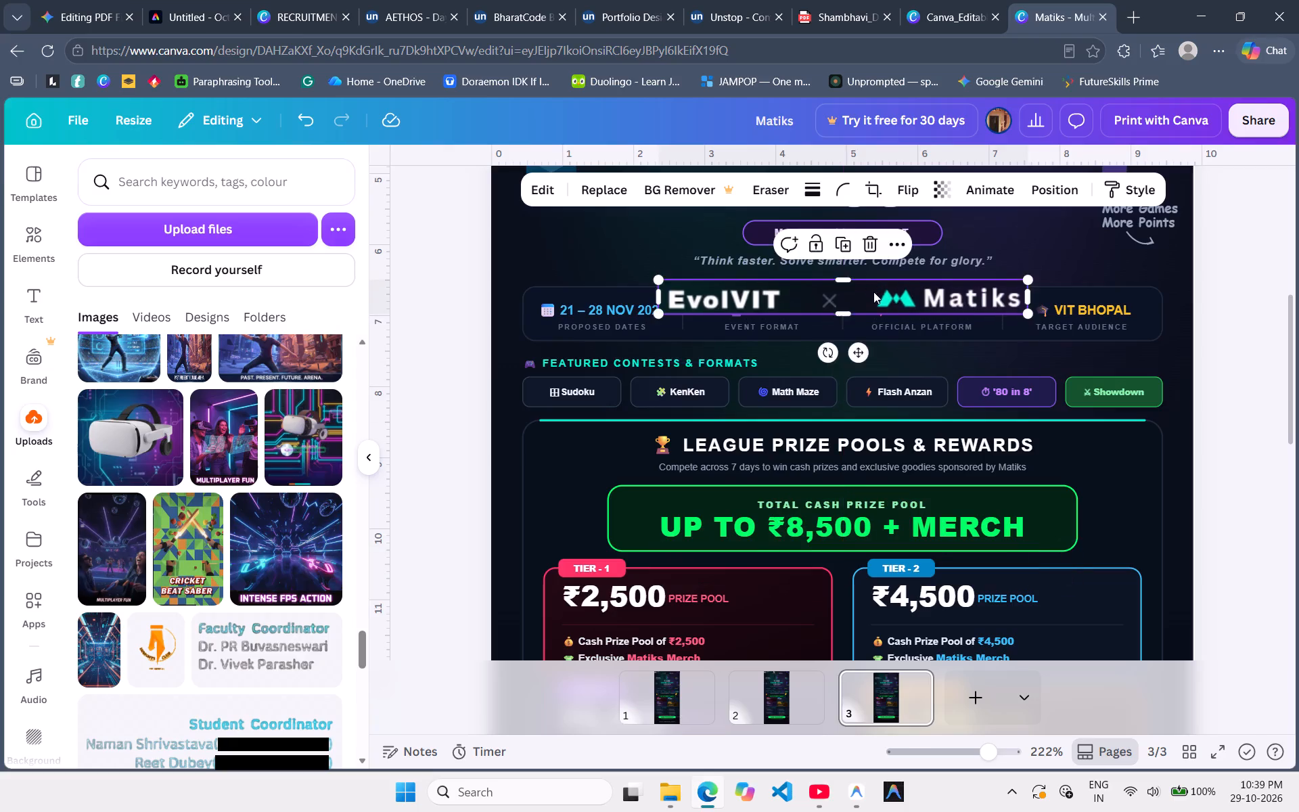
{"action": "scroll", "coordinate": [873, 292], "scroll_direction": "up", "scroll_amount": 4}
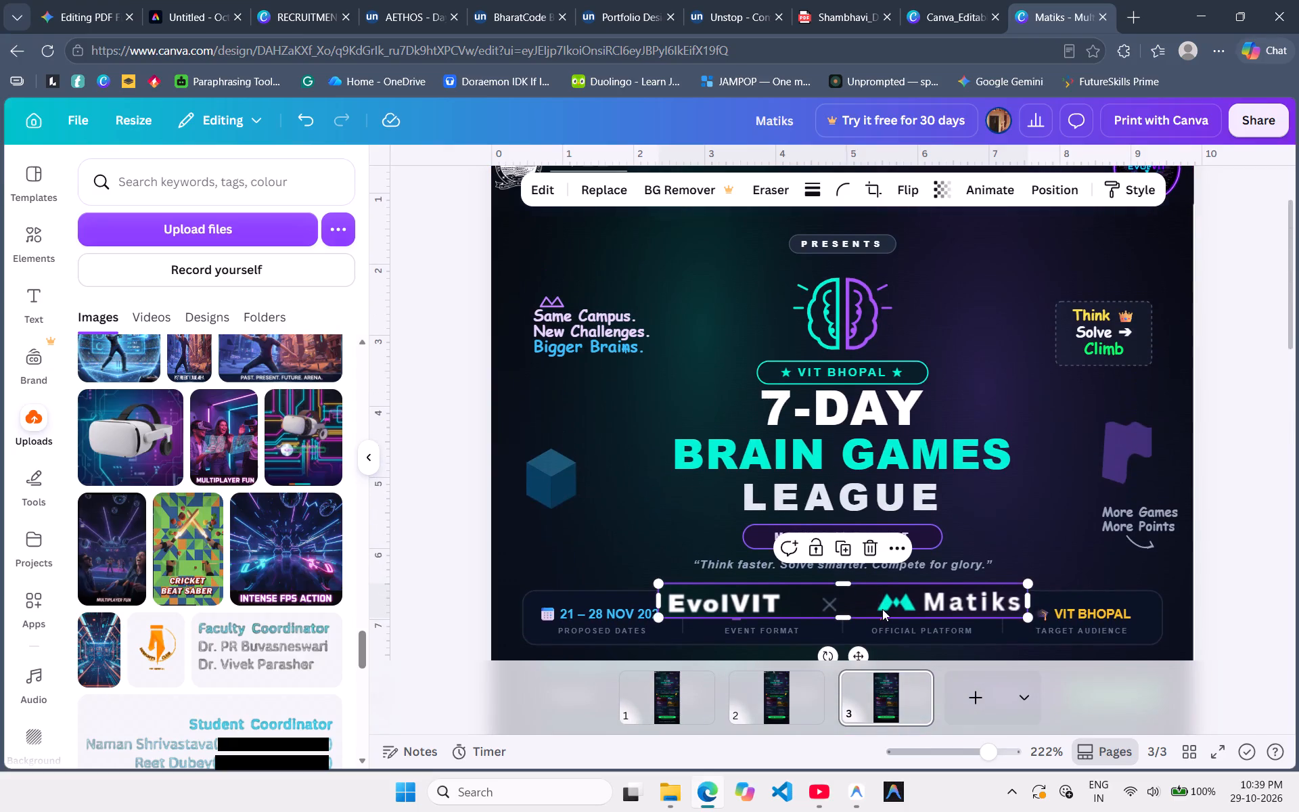
{"action": "left_click_drag", "start_coordinate": [882, 597], "coordinate": [896, 275]}
{"action": "scroll", "coordinate": [896, 275], "scroll_direction": "up", "scroll_amount": 2}
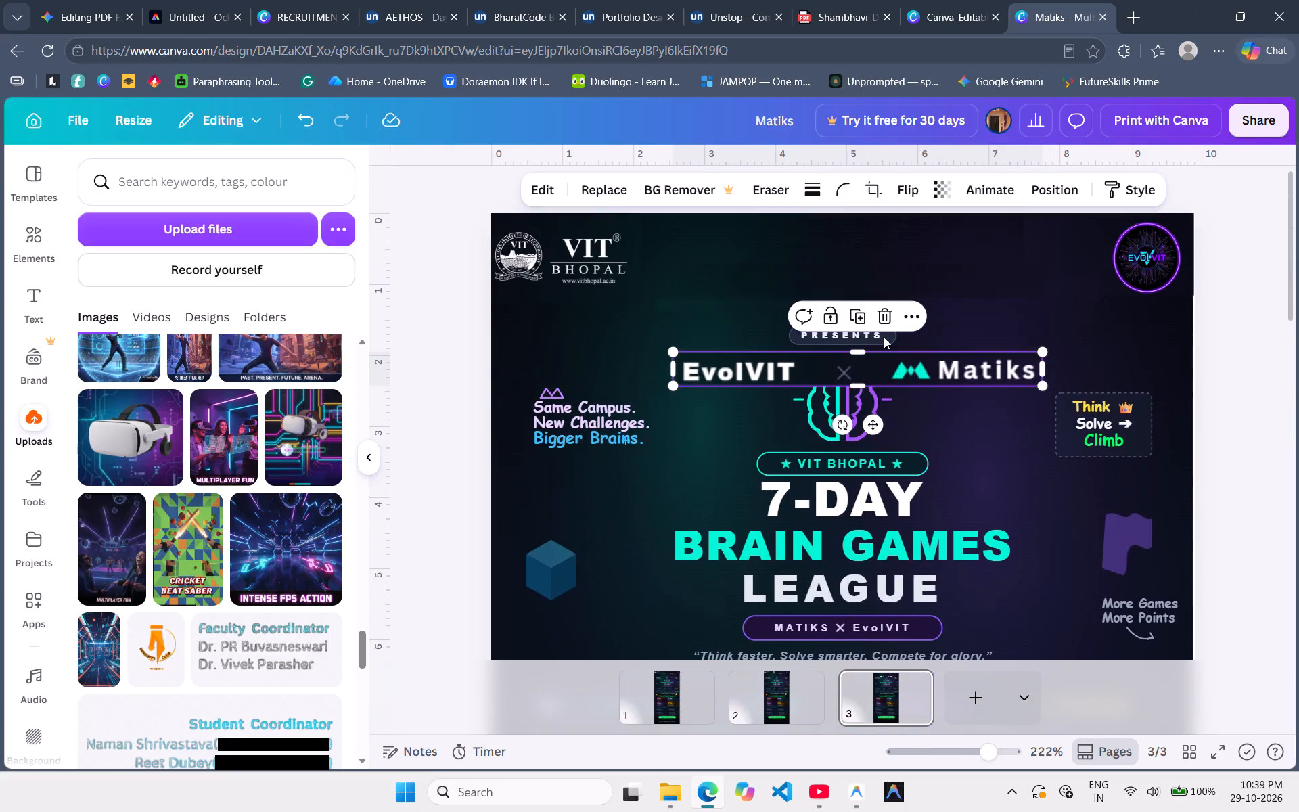
{"action": "left_click_drag", "start_coordinate": [877, 366], "coordinate": [888, 272]}
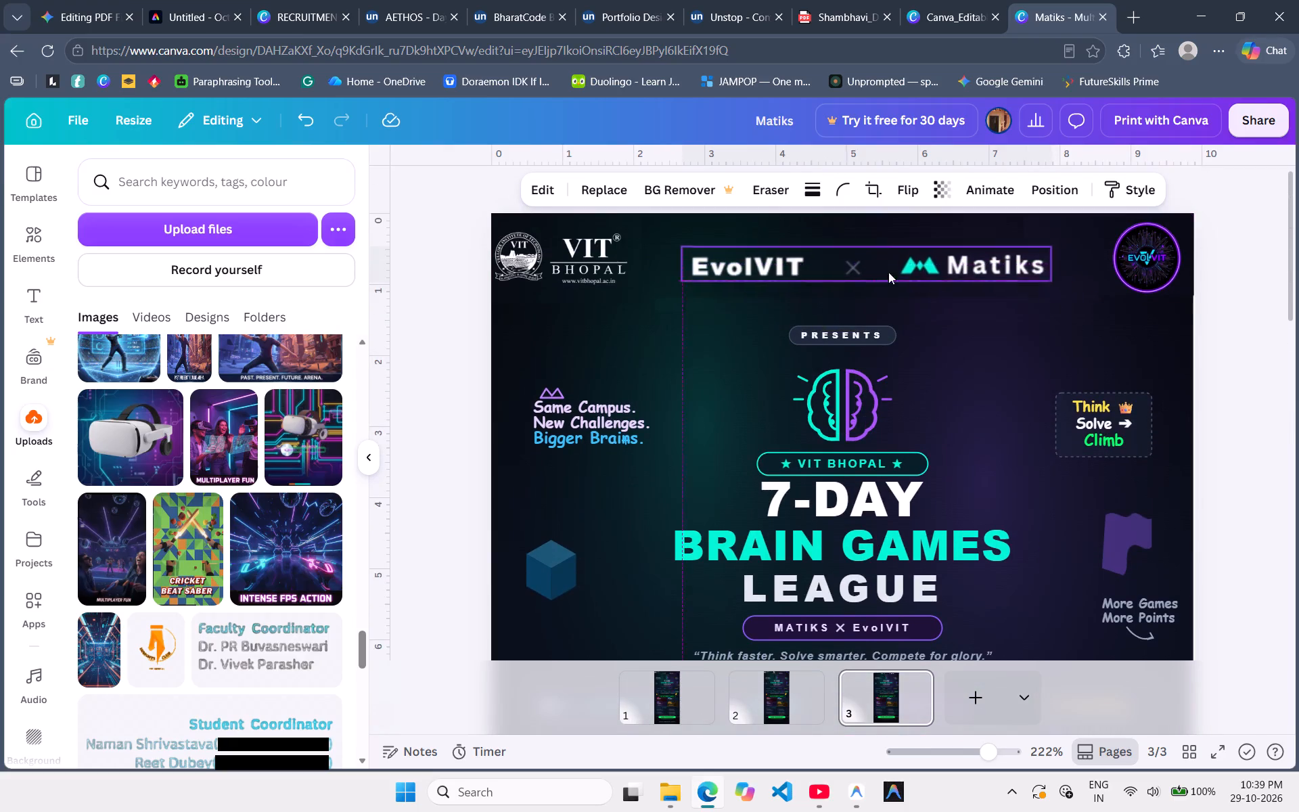
{"action": "left_click_drag", "start_coordinate": [888, 272], "coordinate": [872, 302]}
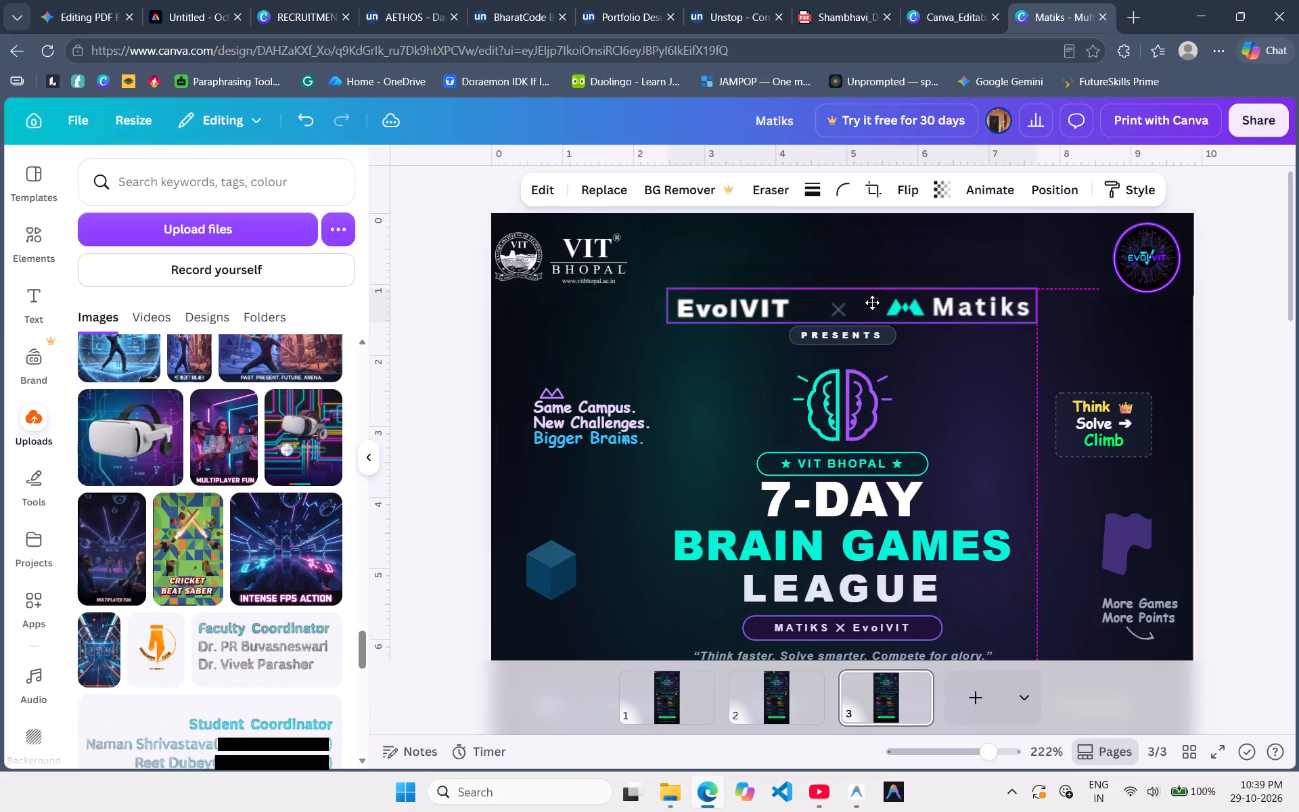
{"action": "left_click_drag", "start_coordinate": [872, 302], "coordinate": [874, 304]}
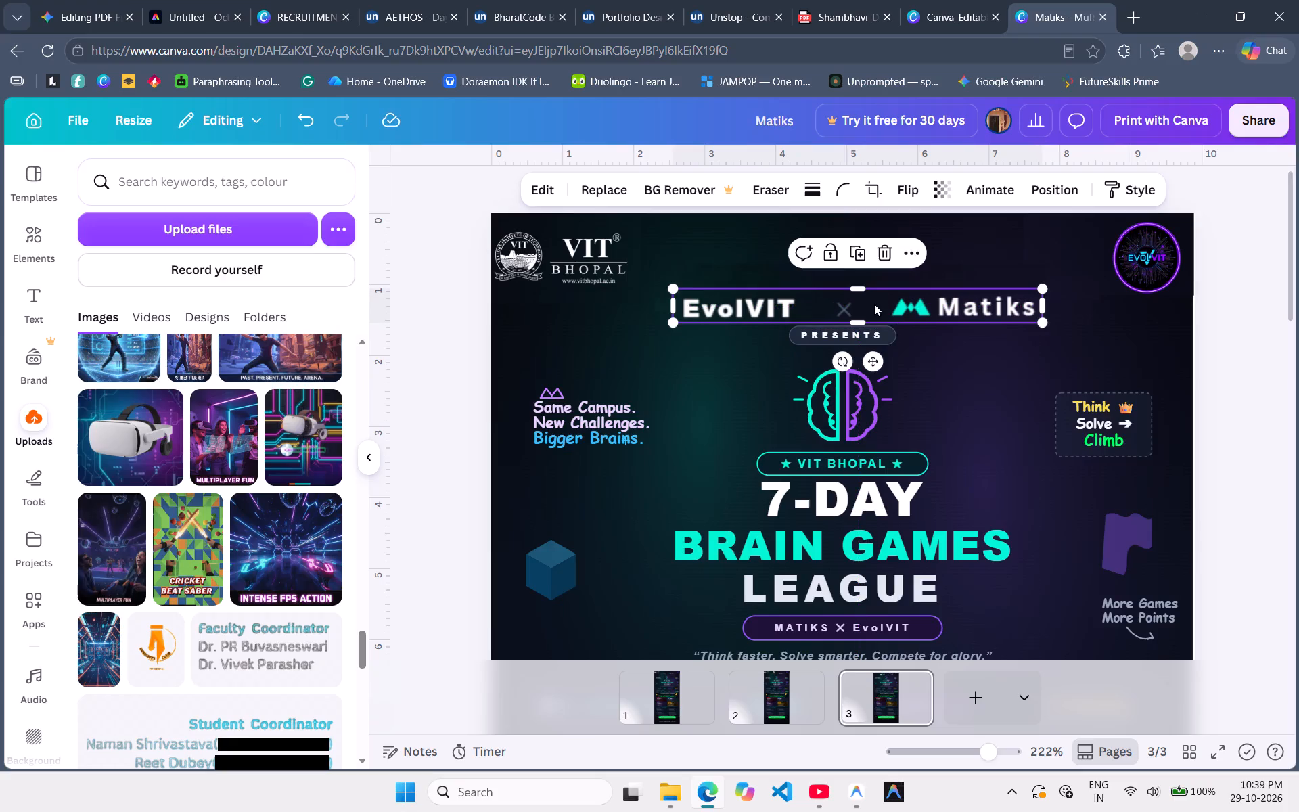
Shrink the EvolVIT × Matiks snip and centre it directly above the PRESENTS badge.
{"action": "left_click_drag", "start_coordinate": [1045, 324], "coordinate": [1006, 311]}
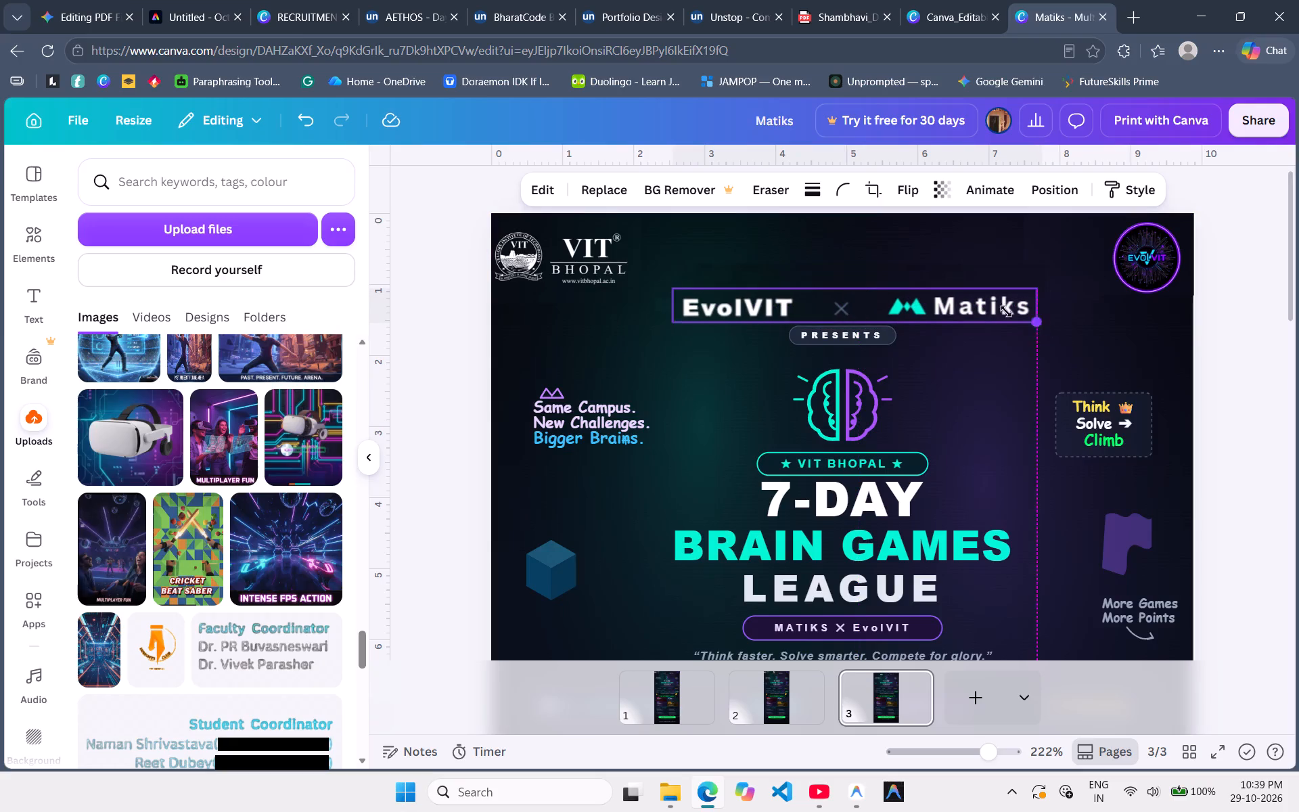
{"action": "left_click_drag", "start_coordinate": [1006, 311], "coordinate": [932, 300]}
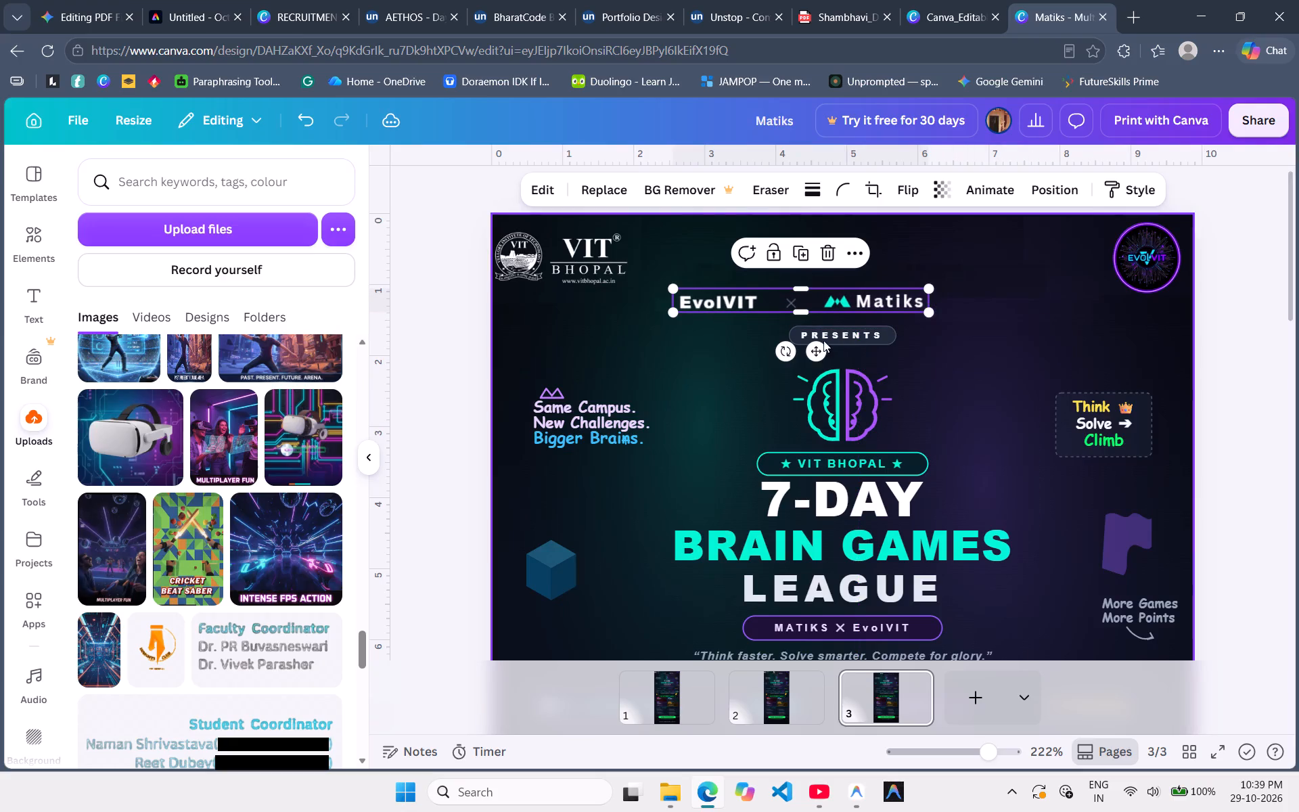
{"action": "left_click_drag", "start_coordinate": [813, 348], "coordinate": [853, 359]}
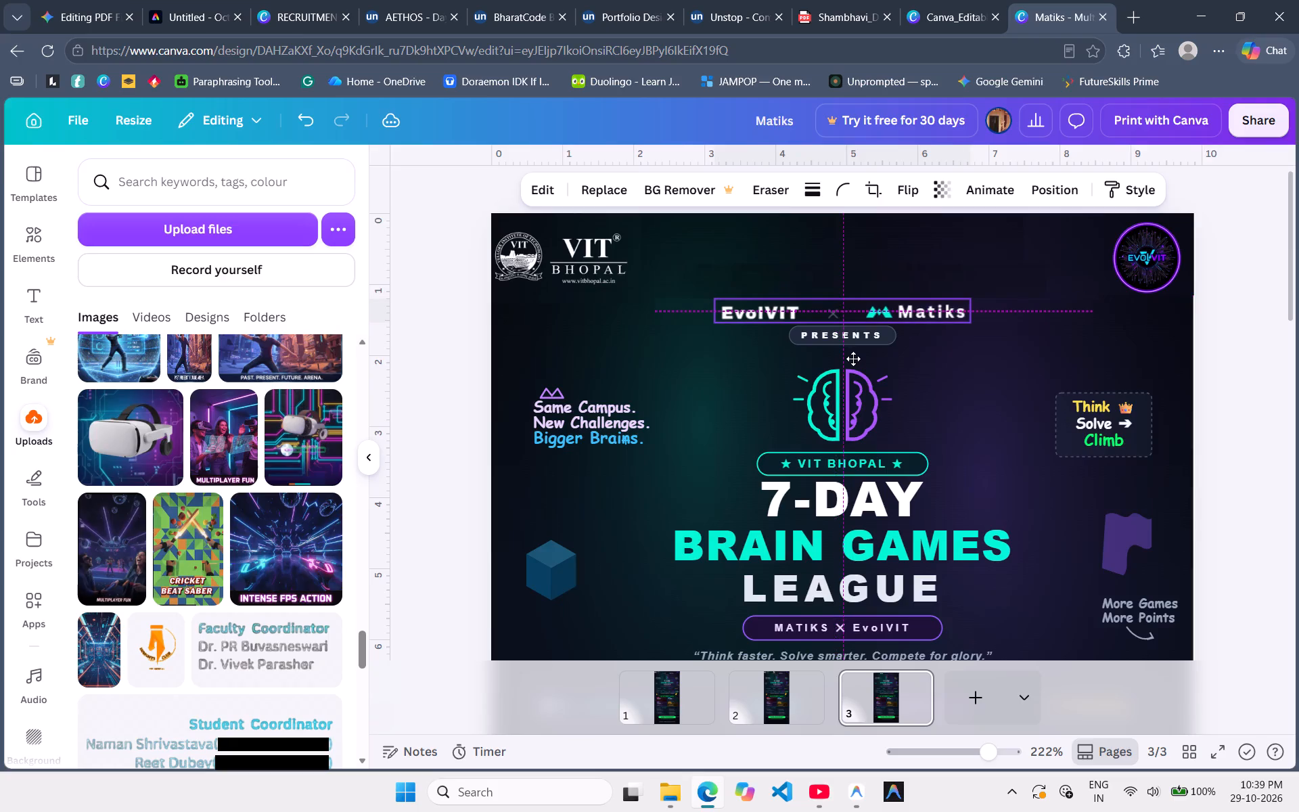
{"action": "left_click_drag", "start_coordinate": [853, 359], "coordinate": [862, 358]}
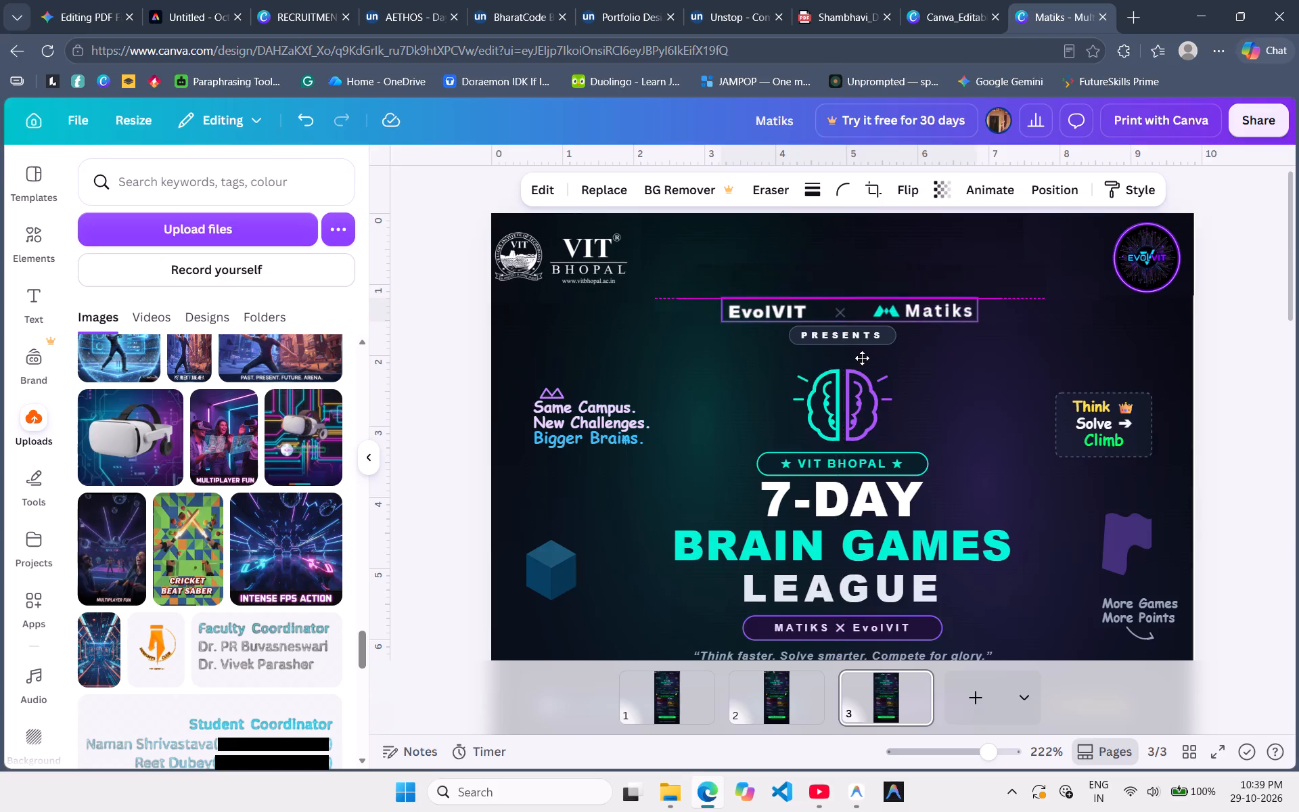
{"action": "left_click_drag", "start_coordinate": [862, 358], "coordinate": [878, 361]}
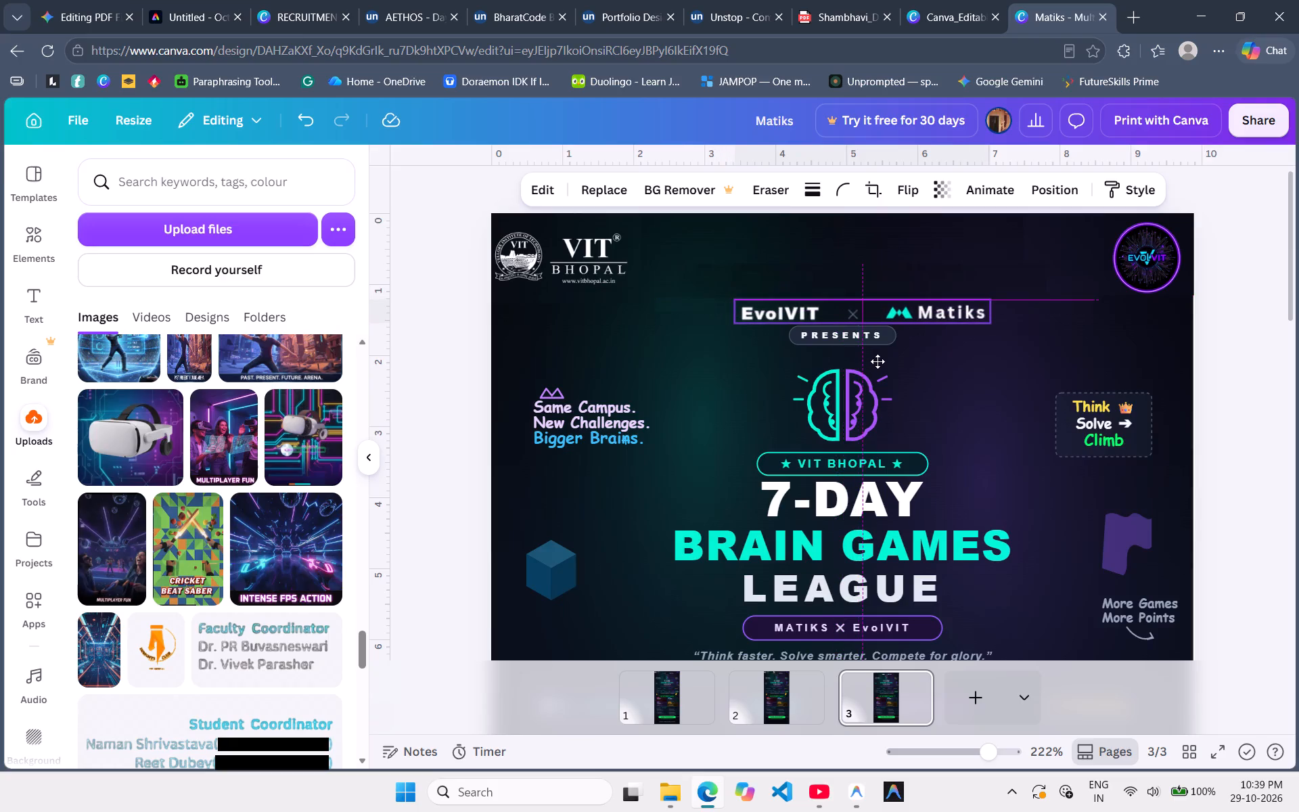
{"action": "left_click_drag", "start_coordinate": [878, 361], "coordinate": [870, 361]}
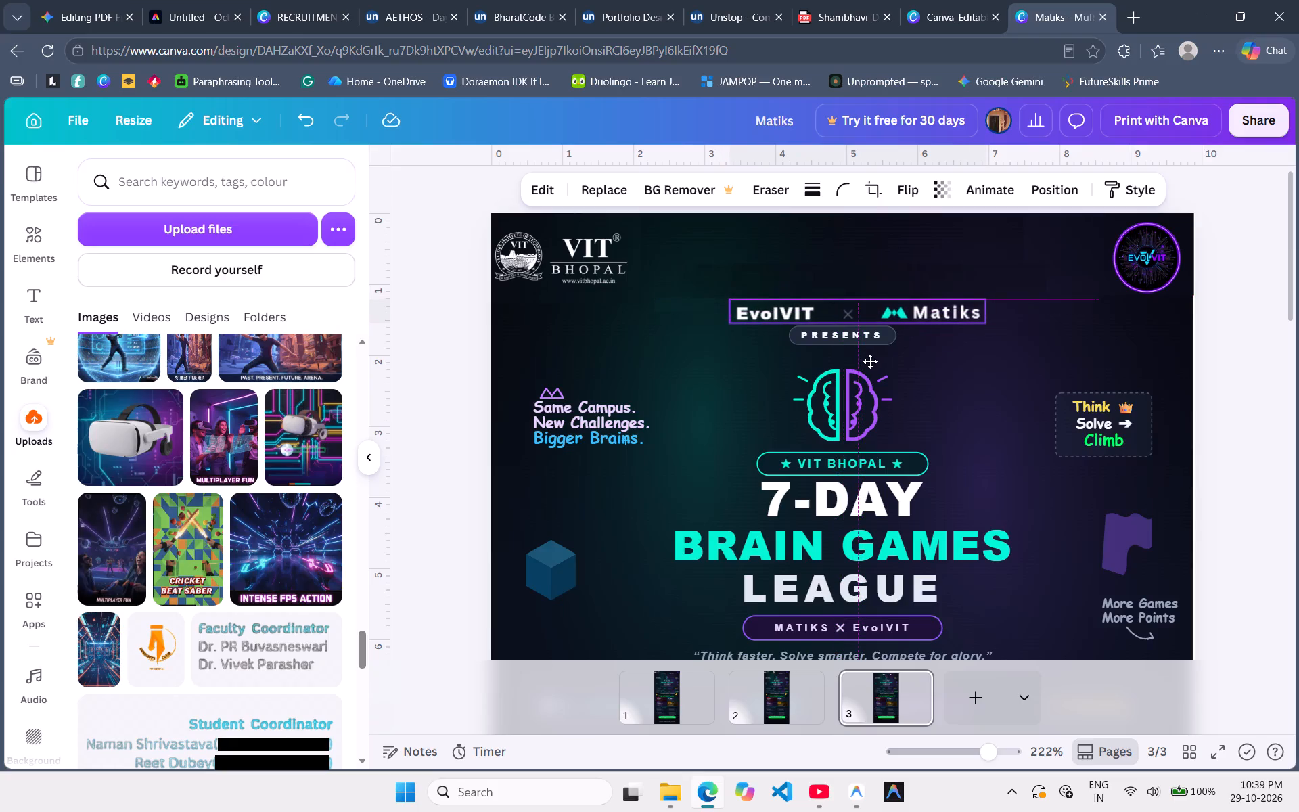
{"action": "left_click_drag", "start_coordinate": [870, 361], "coordinate": [872, 360]}
{"action": "left_click", "coordinate": [937, 372]}
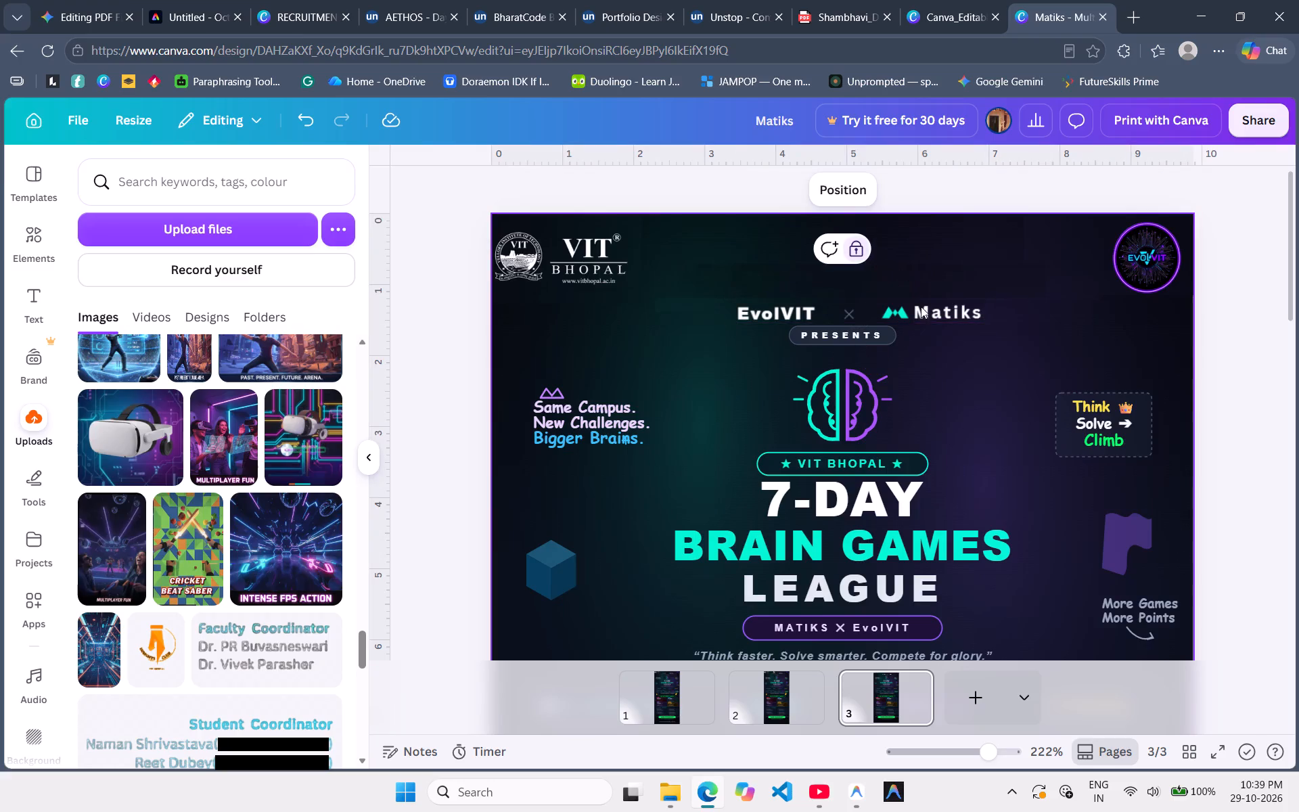
{"action": "left_click_drag", "start_coordinate": [933, 319], "coordinate": [924, 321]}
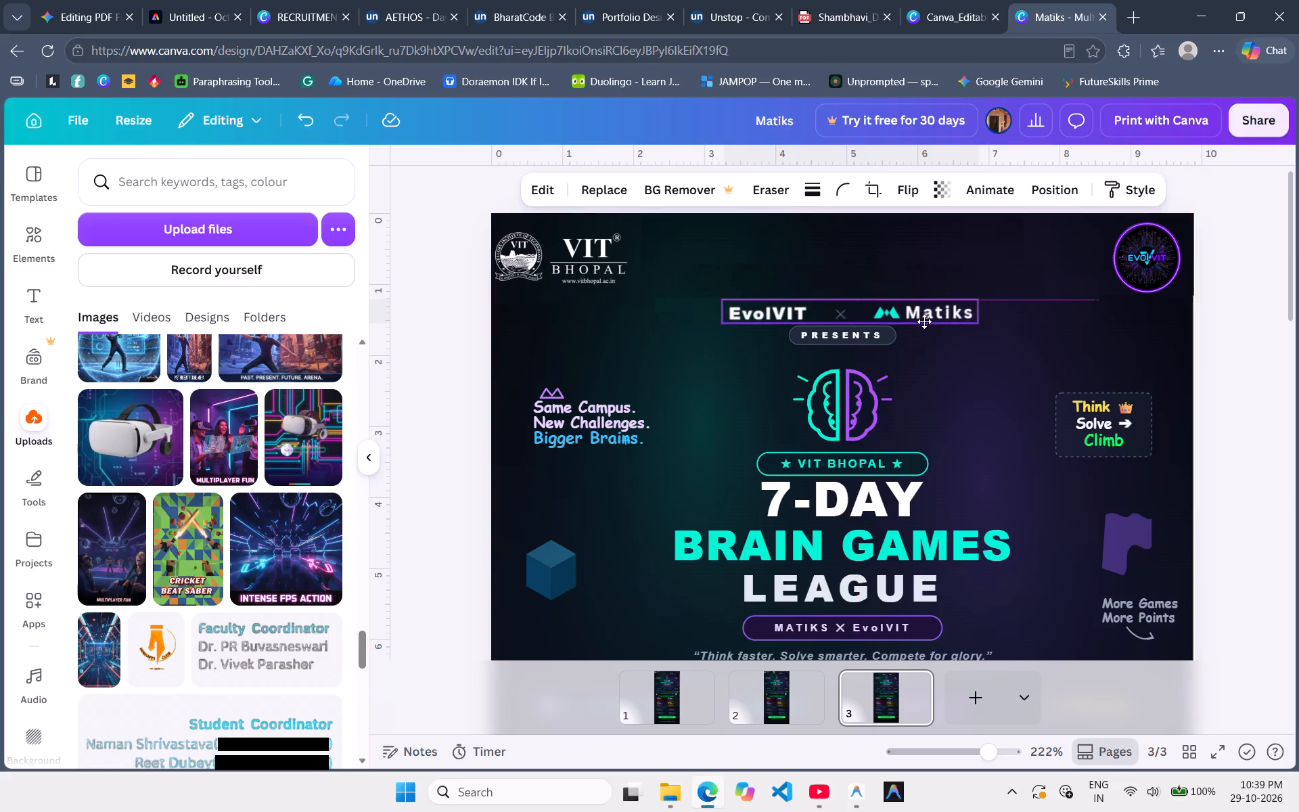
{"action": "left_click_drag", "start_coordinate": [924, 321], "coordinate": [924, 320]}
{"action": "left_click", "coordinate": [942, 346]}
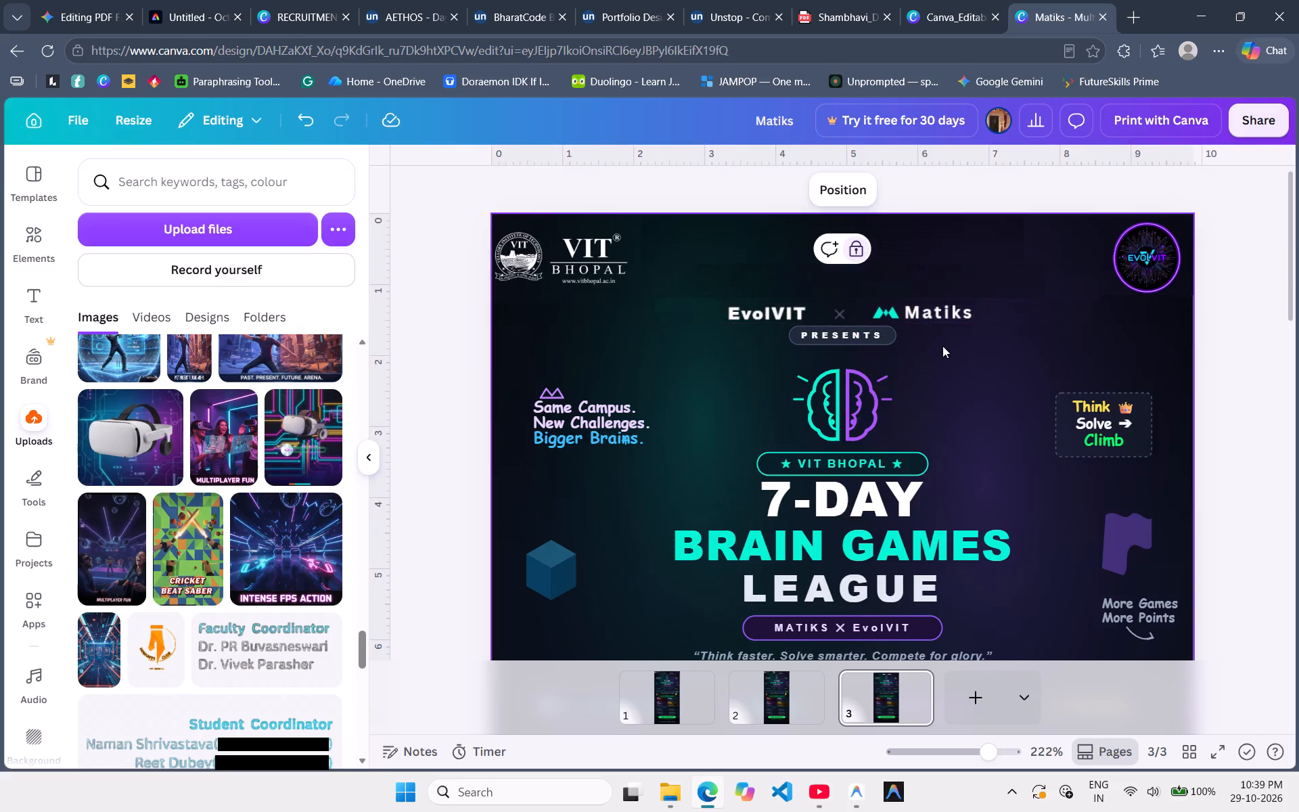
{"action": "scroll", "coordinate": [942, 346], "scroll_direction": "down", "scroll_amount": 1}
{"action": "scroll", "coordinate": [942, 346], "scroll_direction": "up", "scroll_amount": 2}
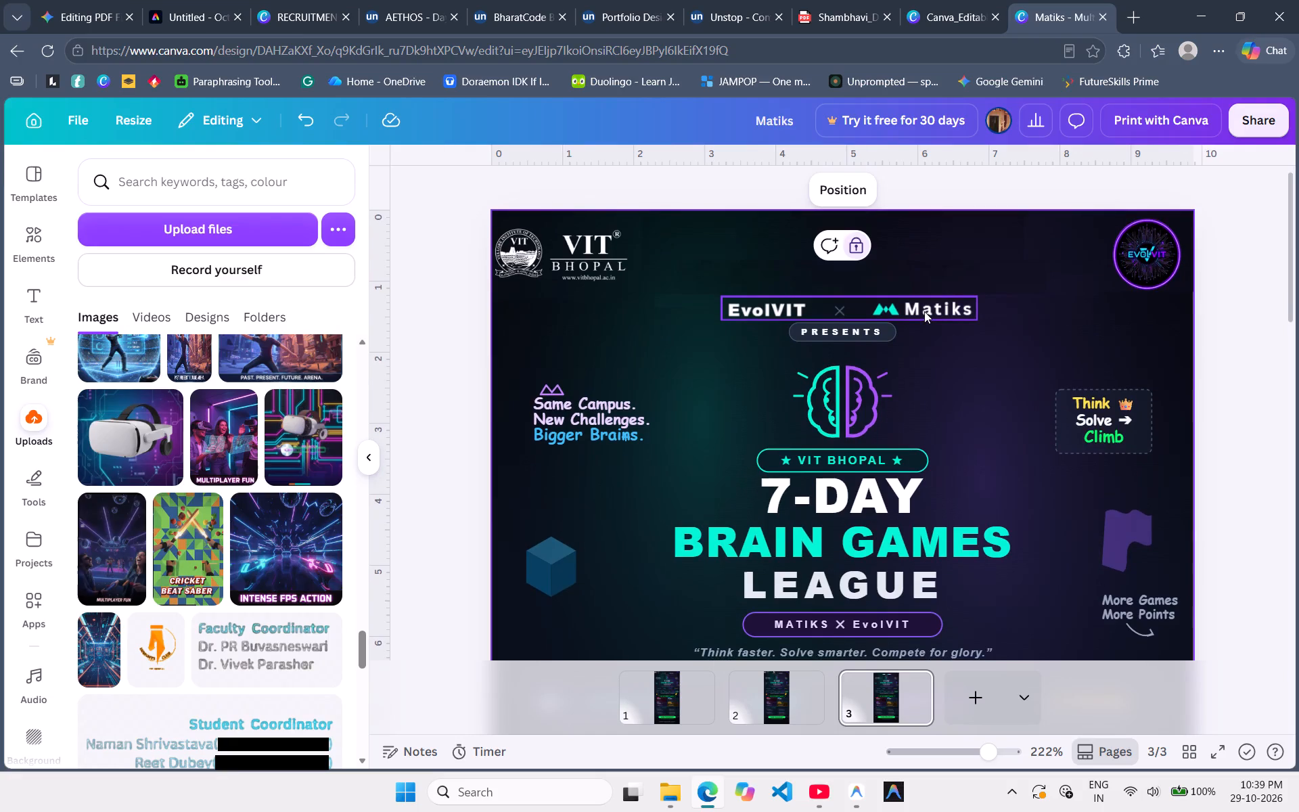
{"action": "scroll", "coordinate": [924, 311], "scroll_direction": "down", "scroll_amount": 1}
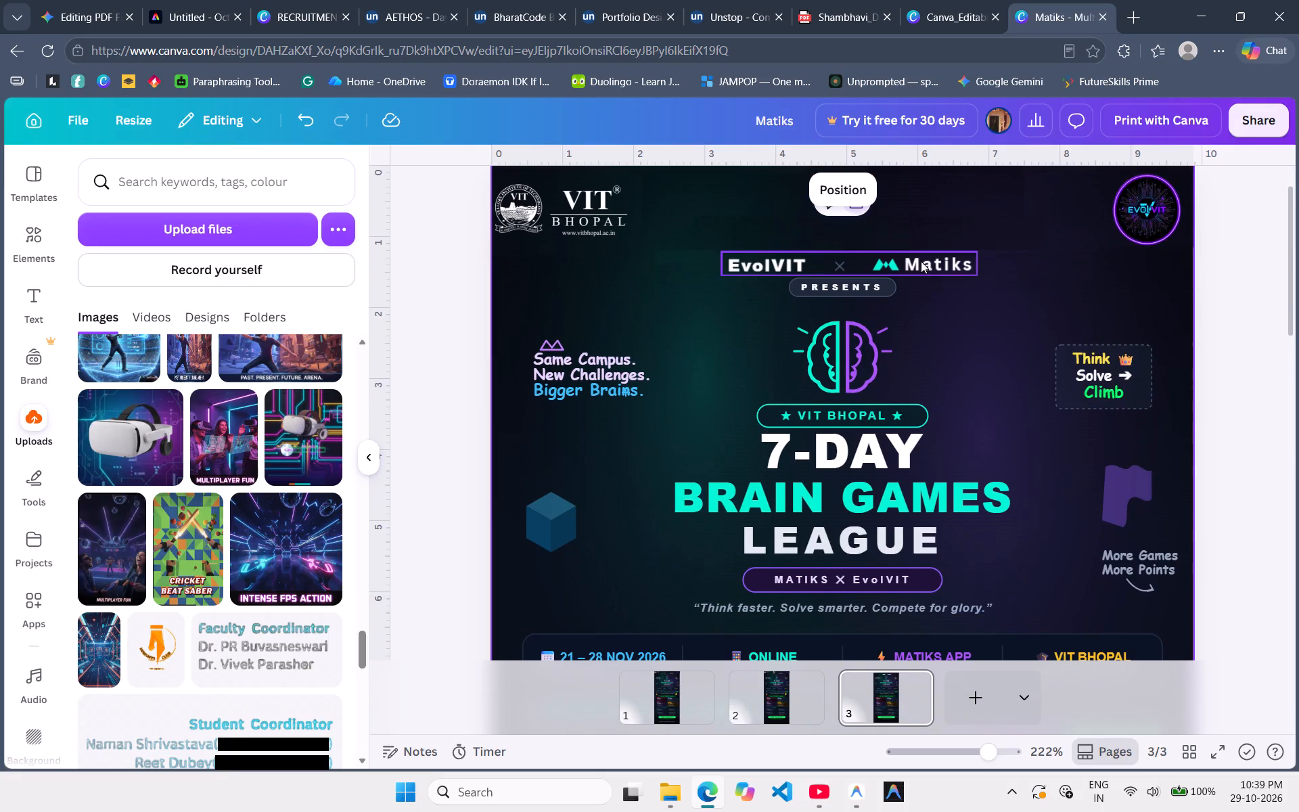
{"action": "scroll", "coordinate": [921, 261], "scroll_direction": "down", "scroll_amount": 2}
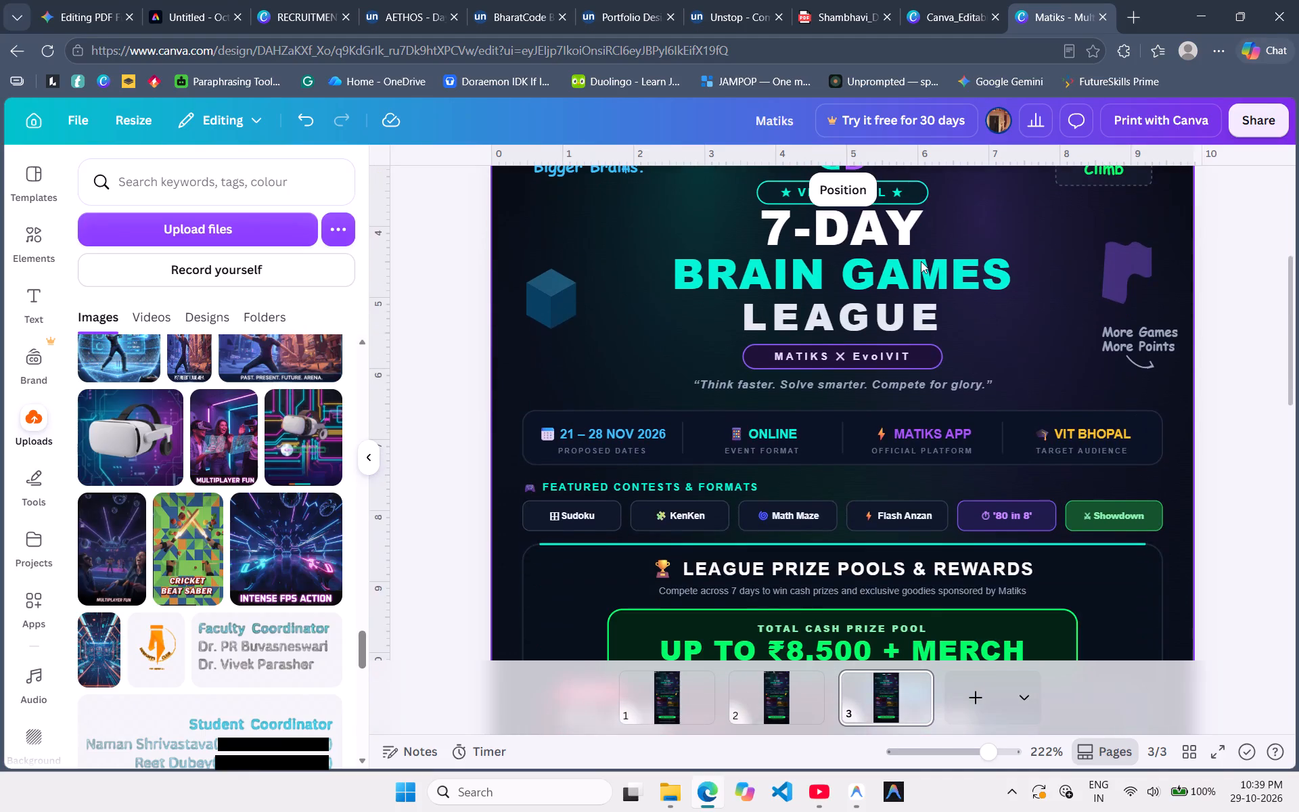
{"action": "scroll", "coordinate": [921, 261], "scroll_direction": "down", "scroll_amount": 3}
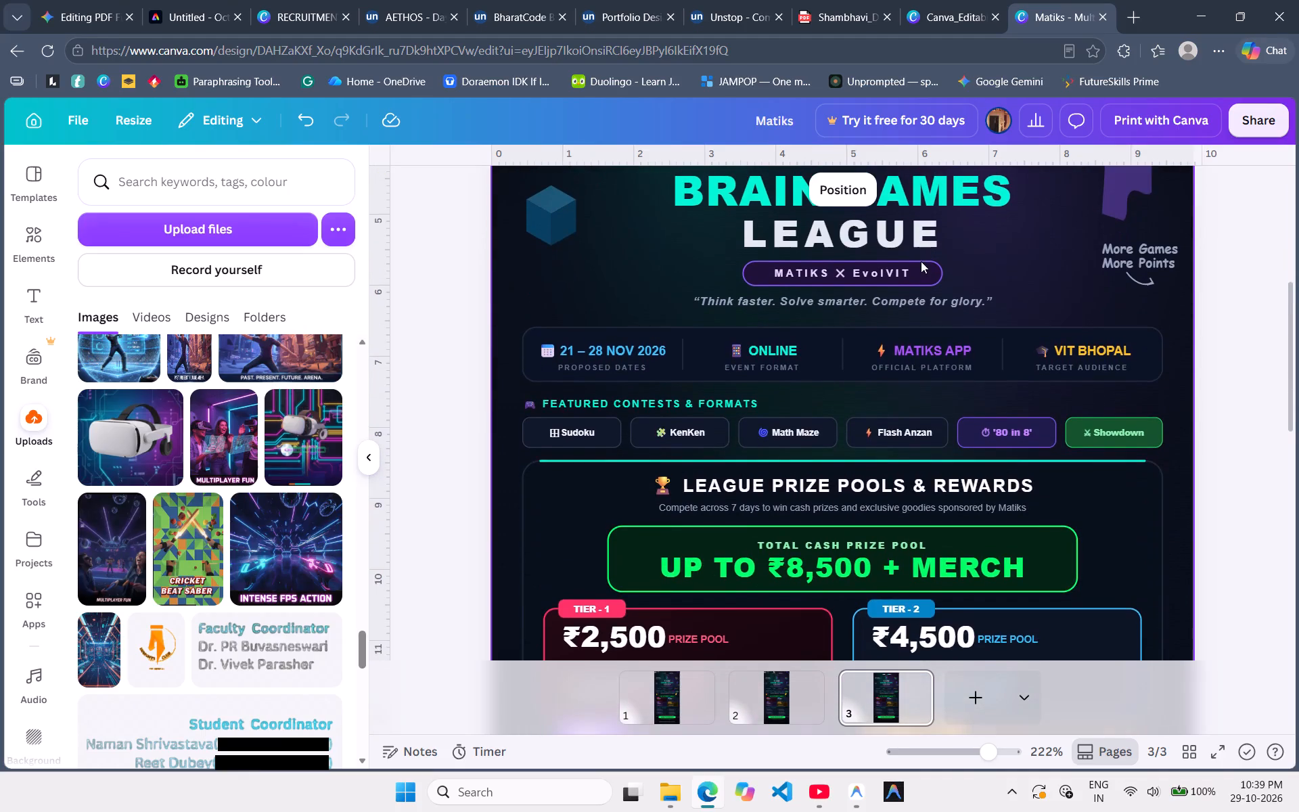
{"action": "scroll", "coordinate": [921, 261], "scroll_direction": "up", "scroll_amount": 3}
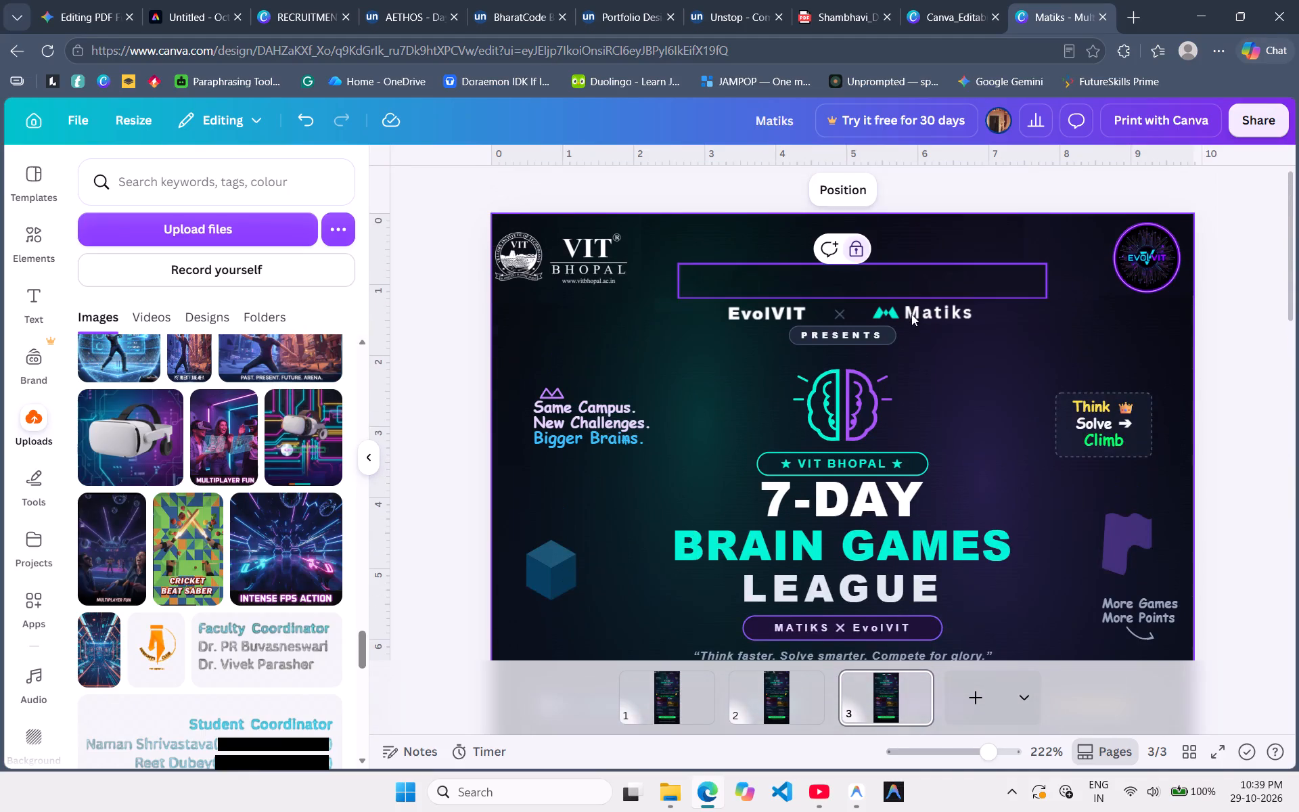
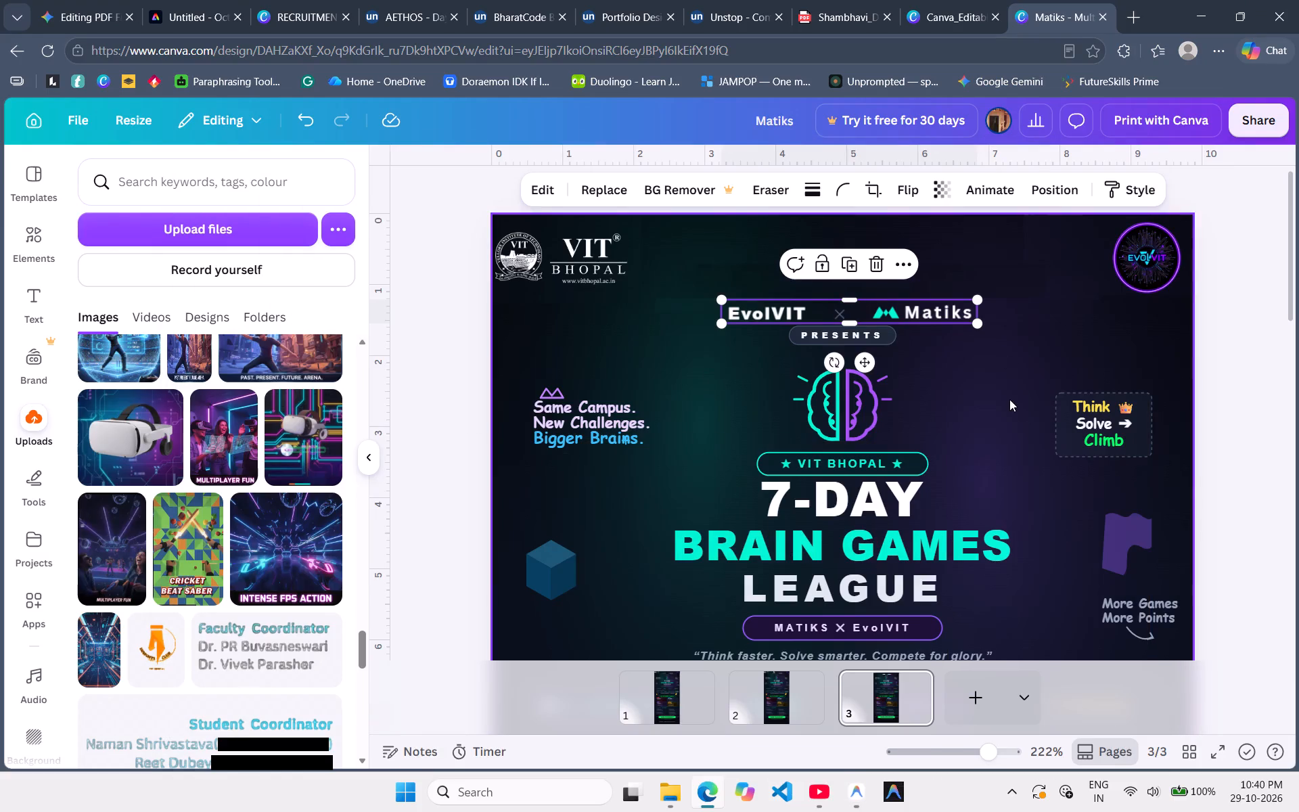
{"action": "left_click", "coordinate": [1009, 399]}
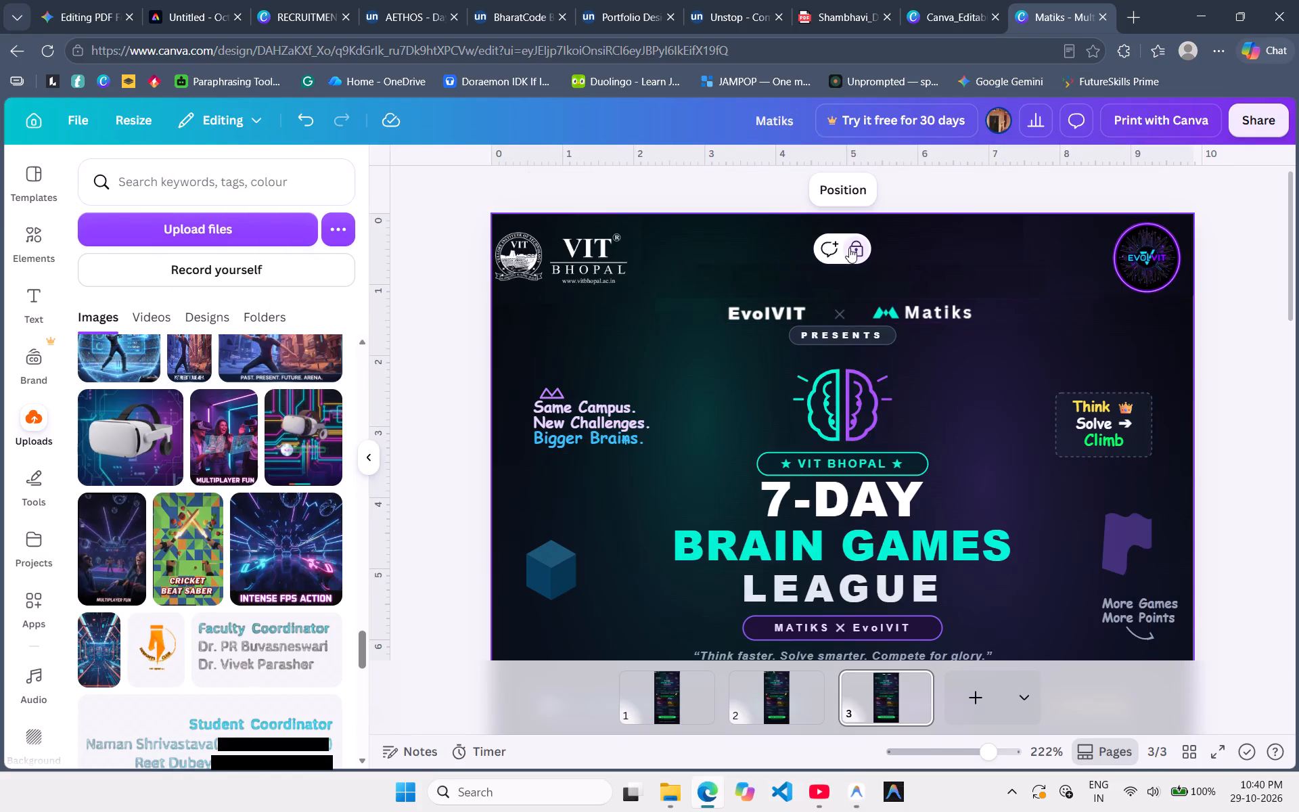
{"action": "left_click", "coordinate": [692, 265]}
{"action": "left_click", "coordinate": [635, 357]}
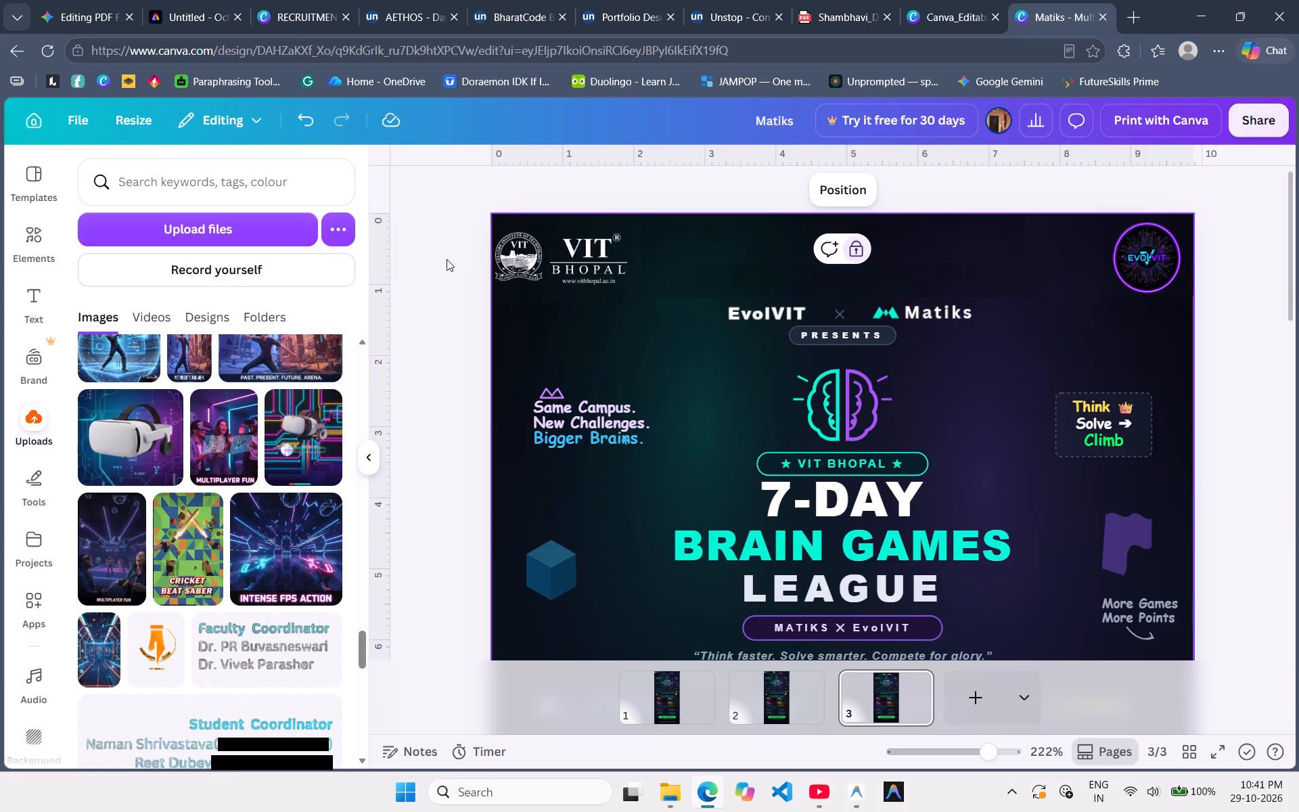
Browse the uploaded images and the existing "paper" graphics results for something usable on page 3.
{"action": "scroll", "coordinate": [221, 380], "scroll_direction": "up", "scroll_amount": 8}
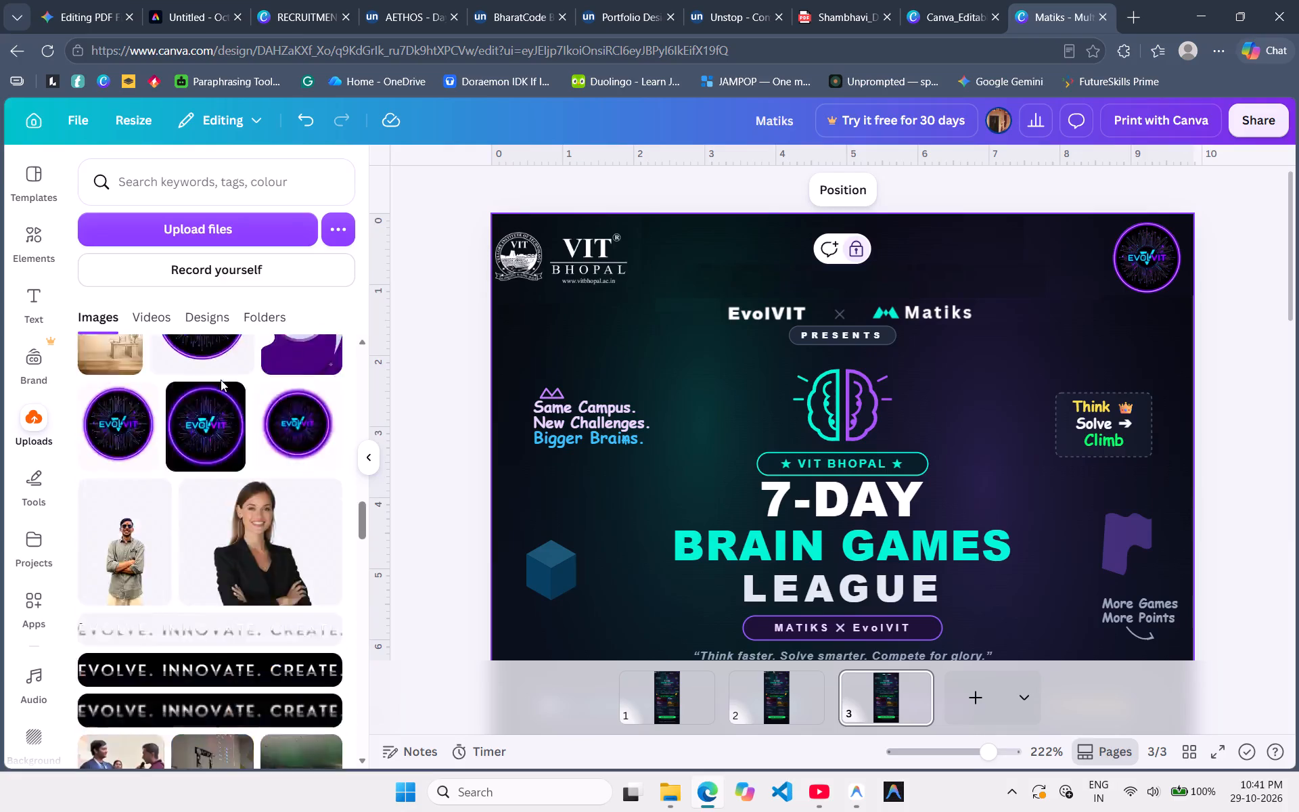
{"action": "scroll", "coordinate": [221, 380], "scroll_direction": "up", "scroll_amount": 8}
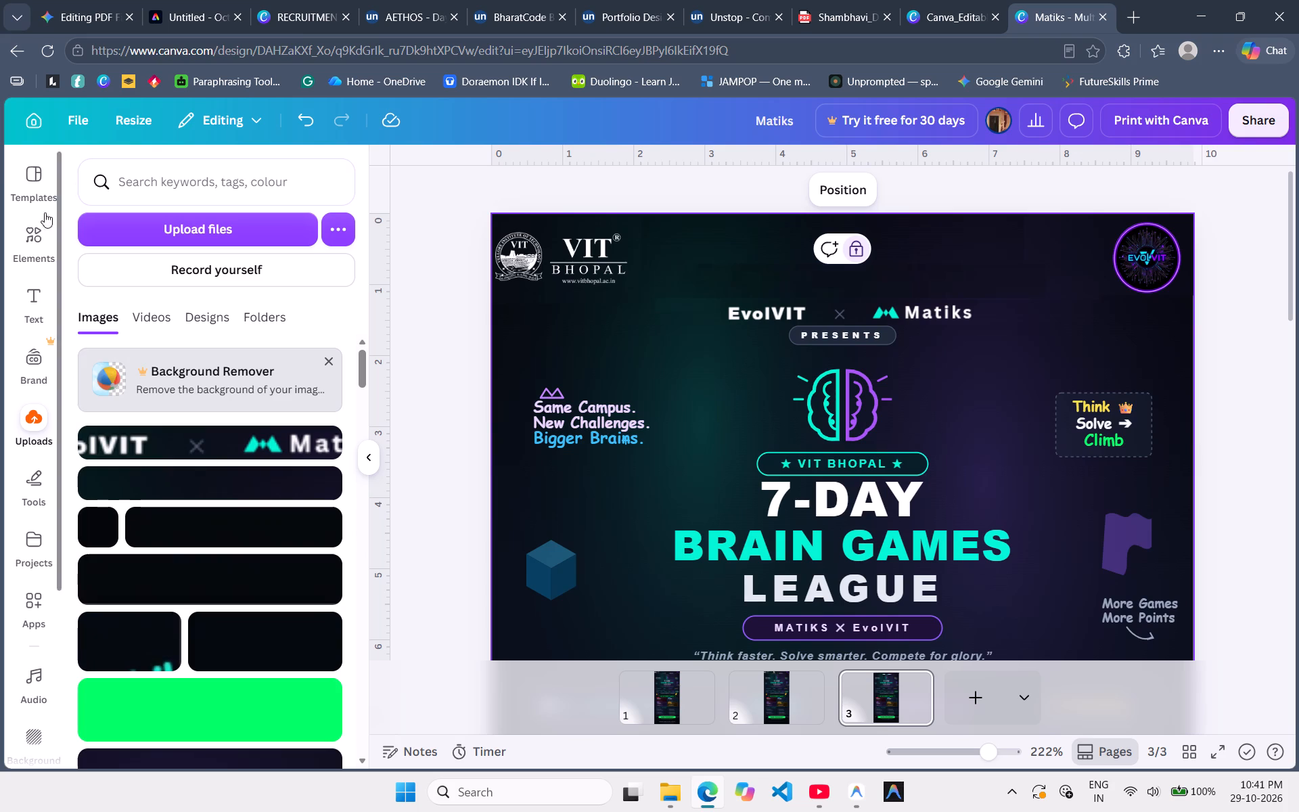
{"action": "left_click", "coordinate": [37, 241]}
{"action": "scroll", "coordinate": [227, 538], "scroll_direction": "down", "scroll_amount": 1}
{"action": "scroll", "coordinate": [187, 476], "scroll_direction": "down", "scroll_amount": 1}
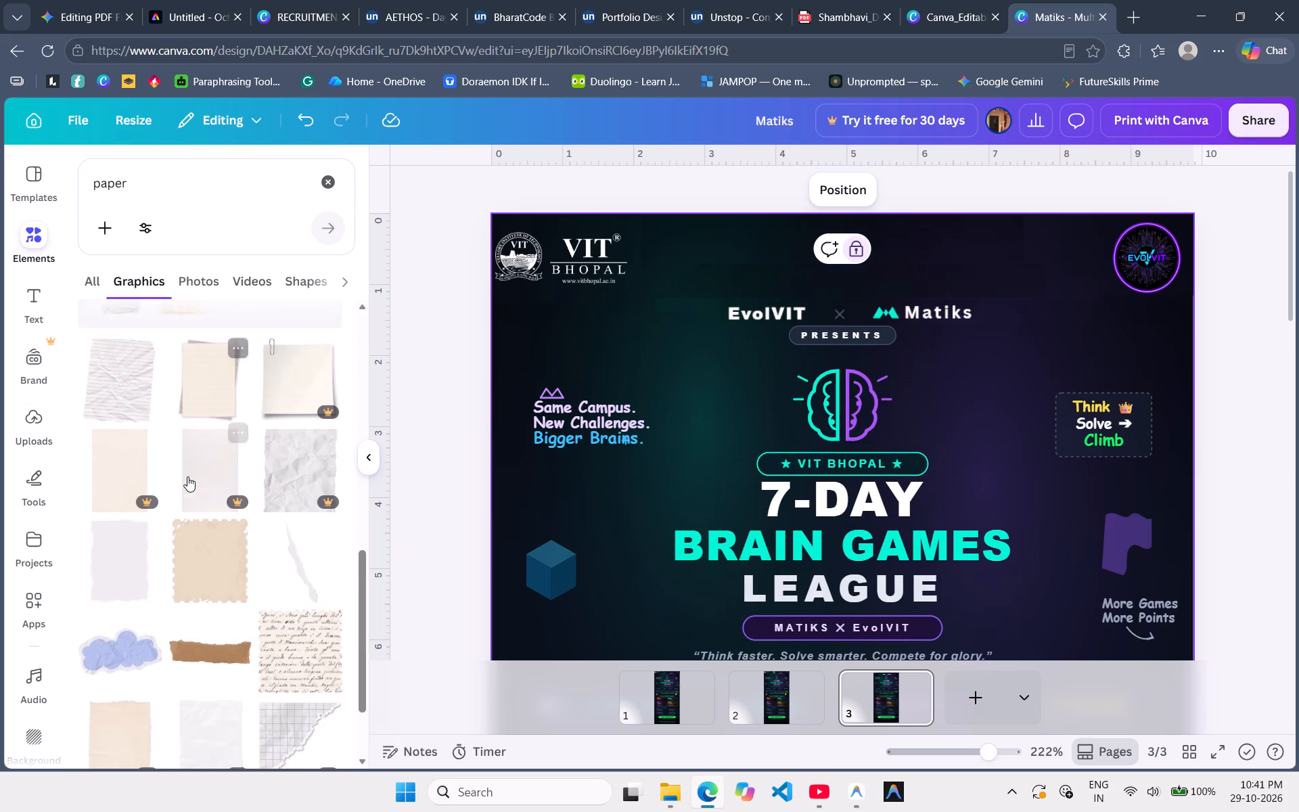
{"action": "scroll", "coordinate": [187, 476], "scroll_direction": "down", "scroll_amount": 3}
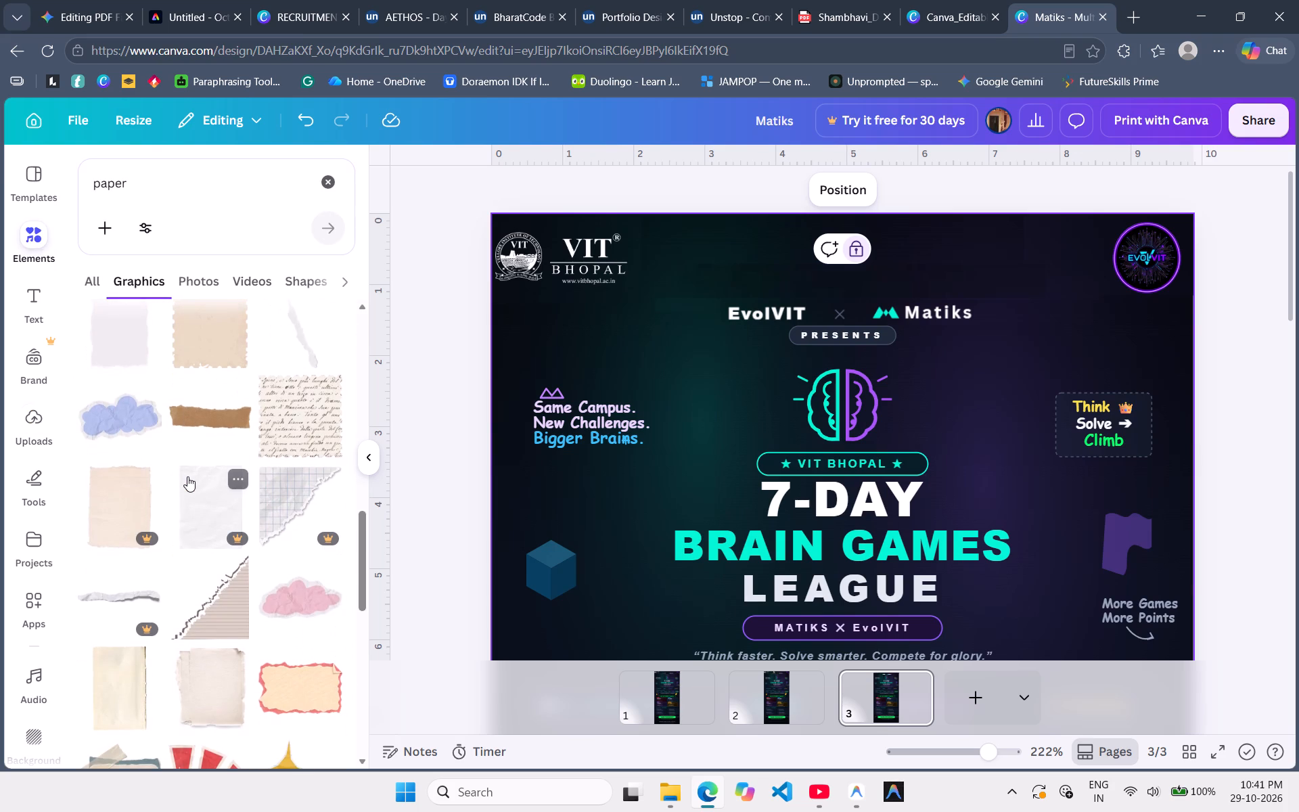
{"action": "scroll", "coordinate": [187, 476], "scroll_direction": "down", "scroll_amount": 1}
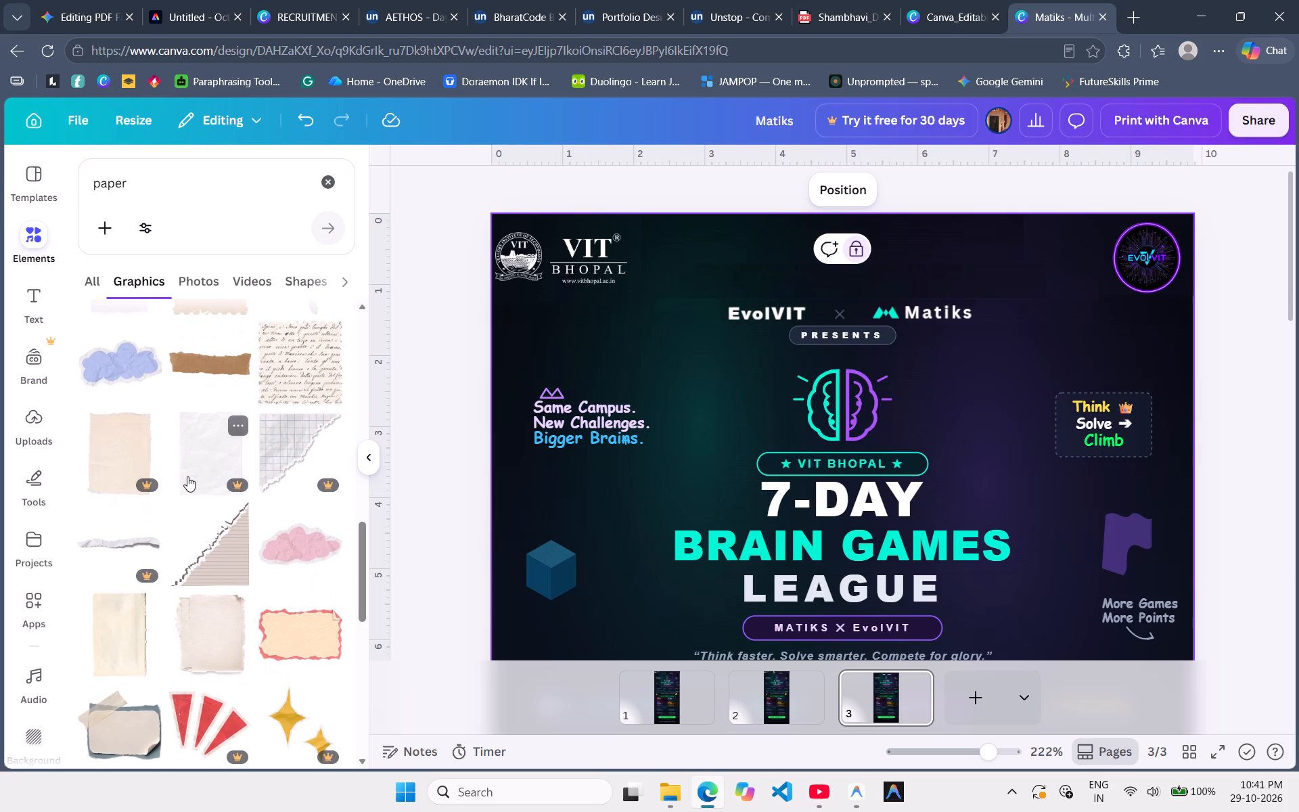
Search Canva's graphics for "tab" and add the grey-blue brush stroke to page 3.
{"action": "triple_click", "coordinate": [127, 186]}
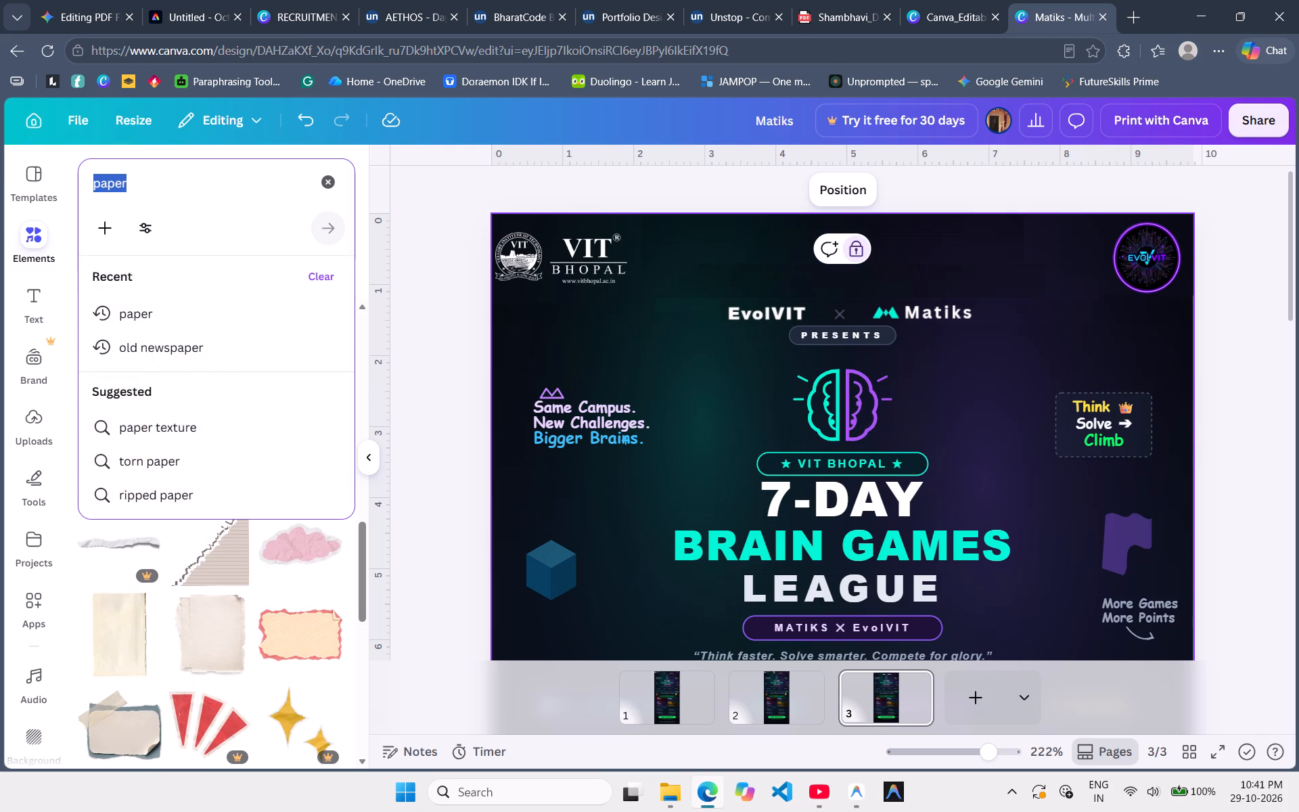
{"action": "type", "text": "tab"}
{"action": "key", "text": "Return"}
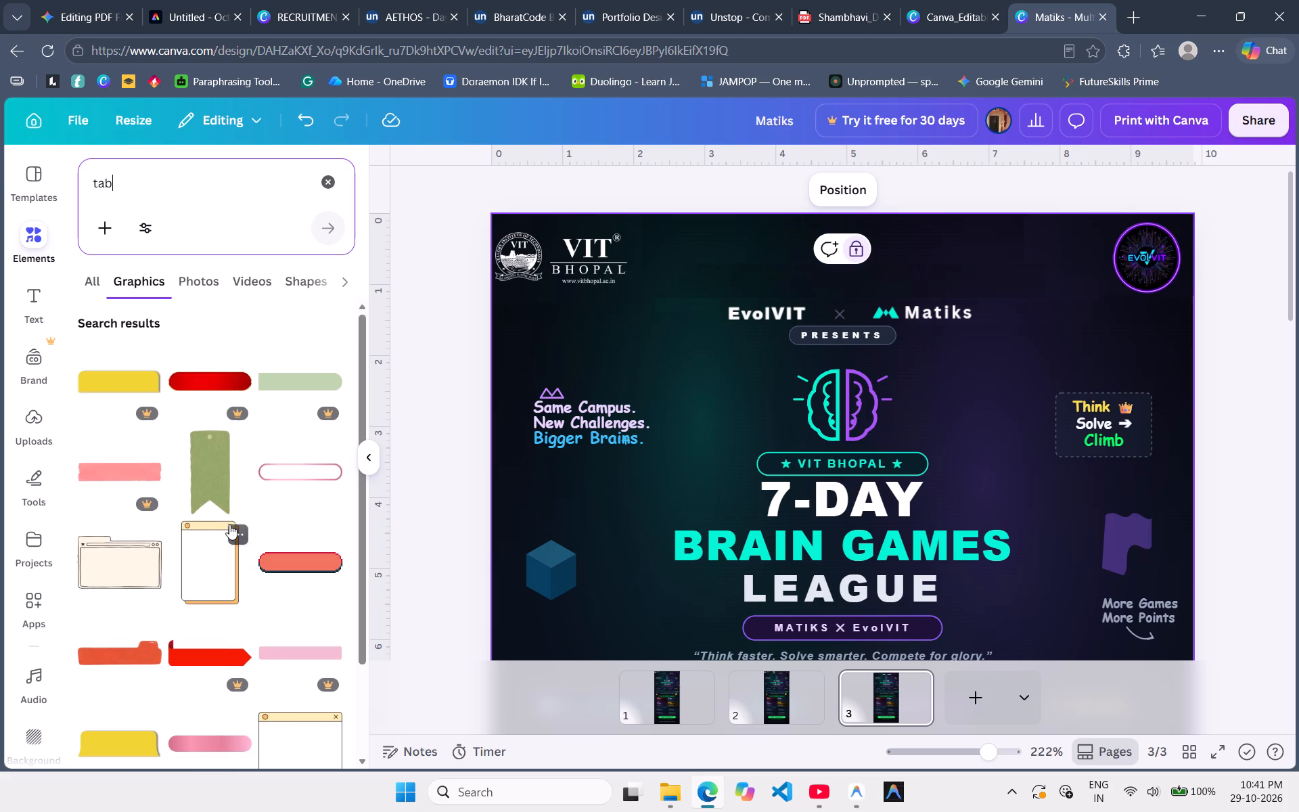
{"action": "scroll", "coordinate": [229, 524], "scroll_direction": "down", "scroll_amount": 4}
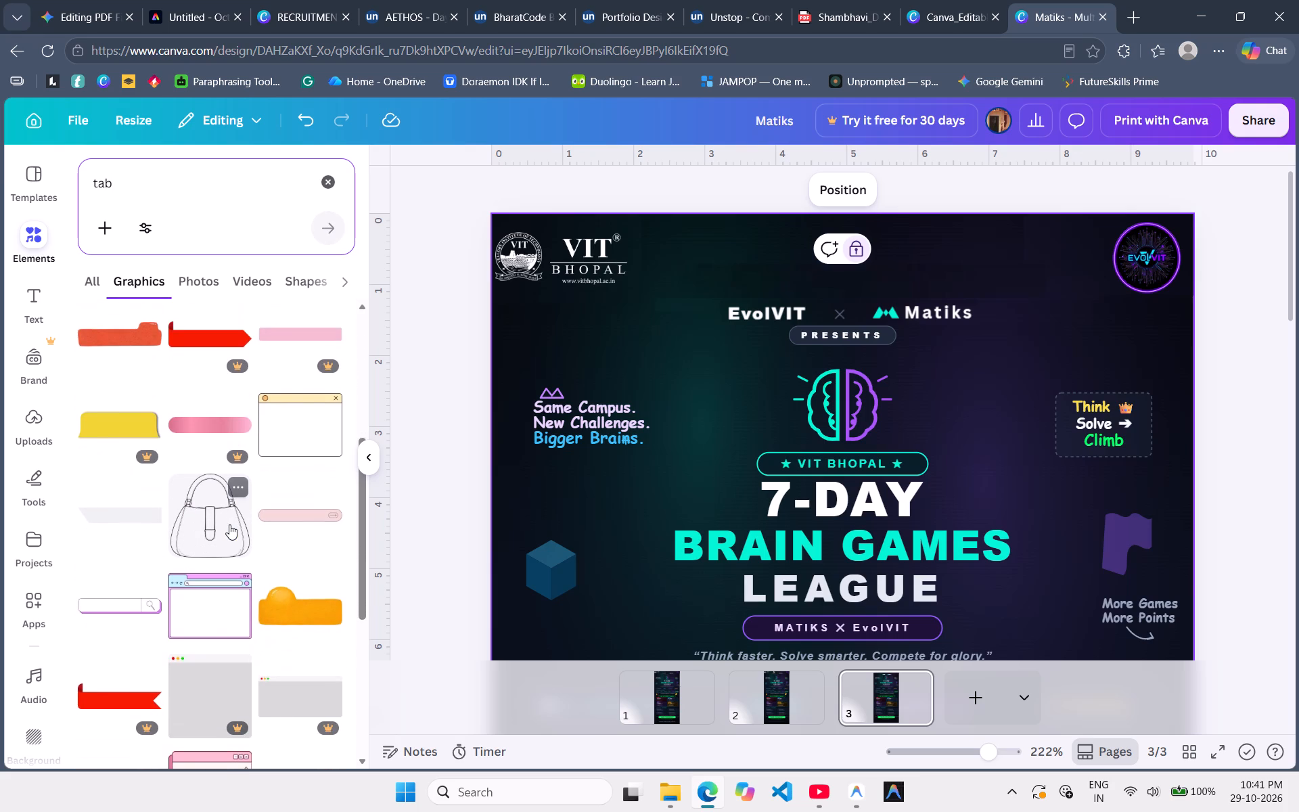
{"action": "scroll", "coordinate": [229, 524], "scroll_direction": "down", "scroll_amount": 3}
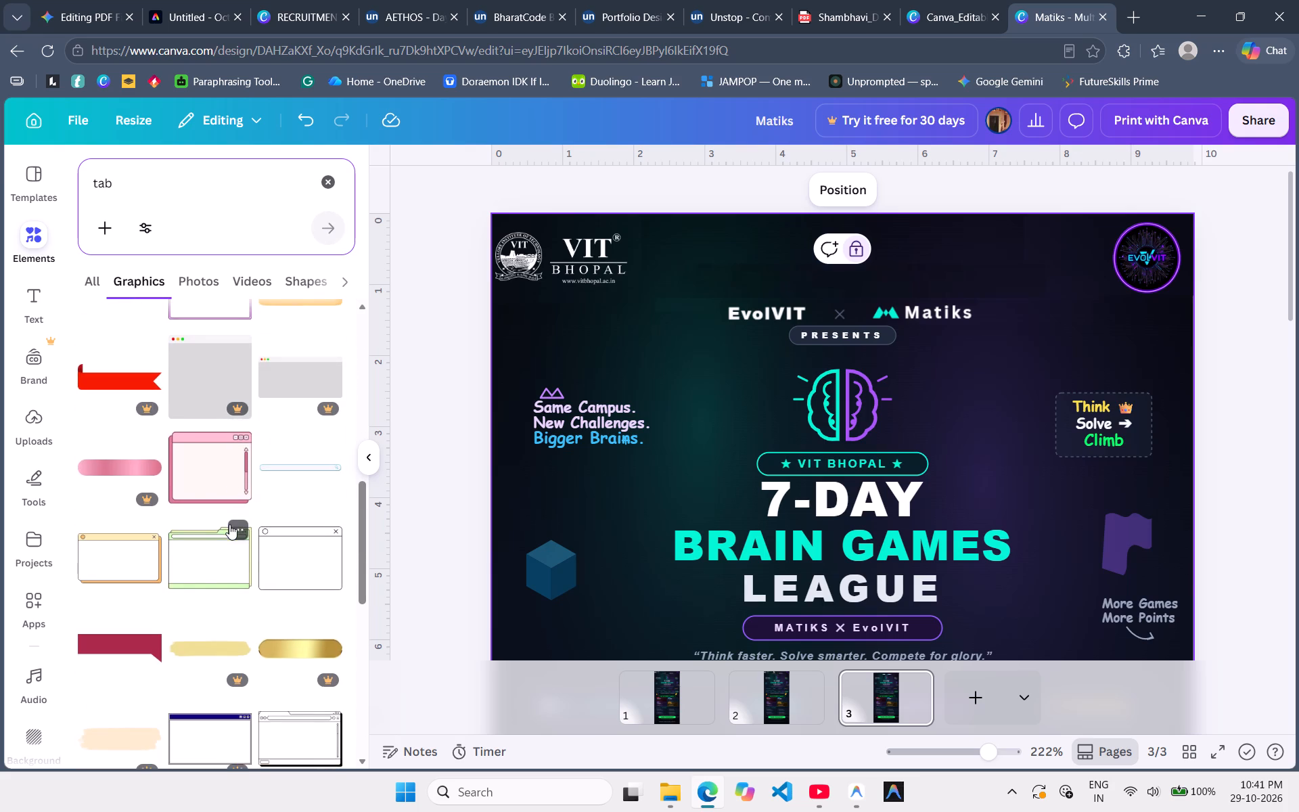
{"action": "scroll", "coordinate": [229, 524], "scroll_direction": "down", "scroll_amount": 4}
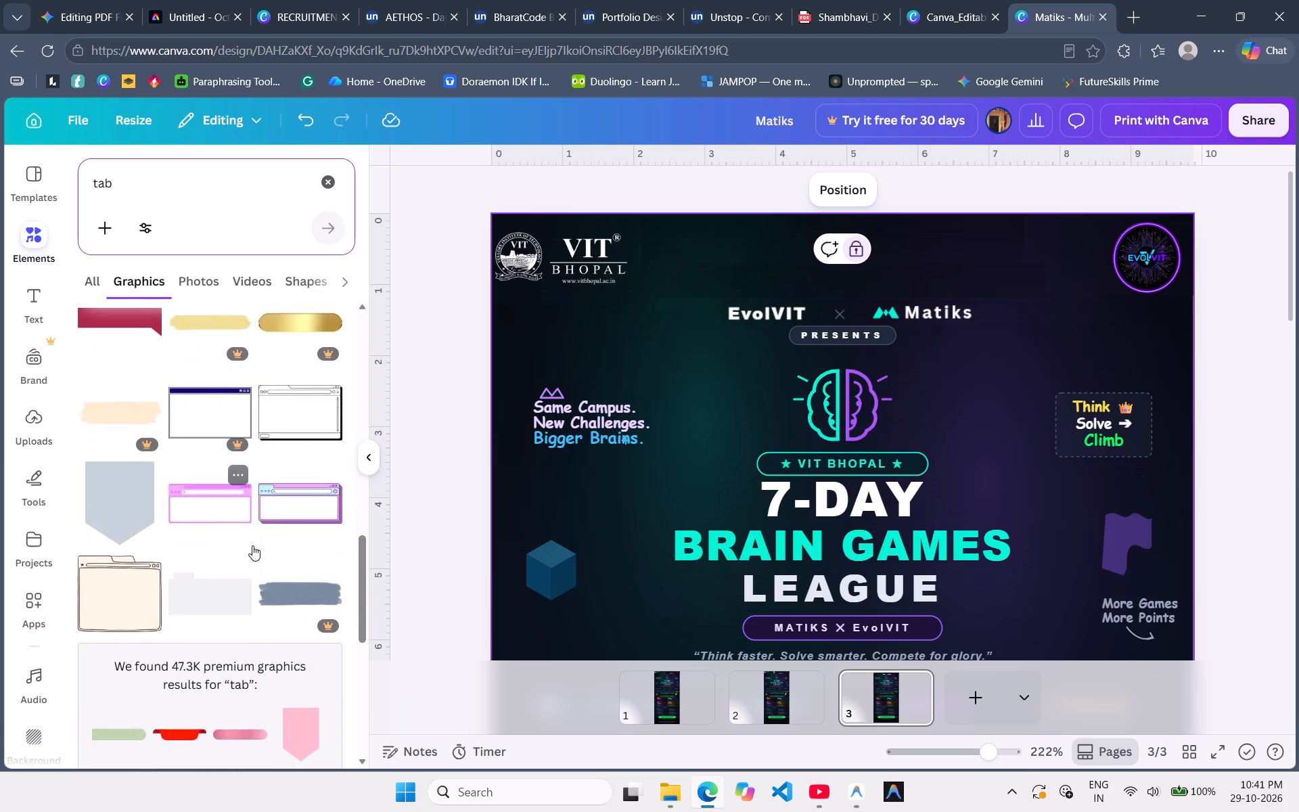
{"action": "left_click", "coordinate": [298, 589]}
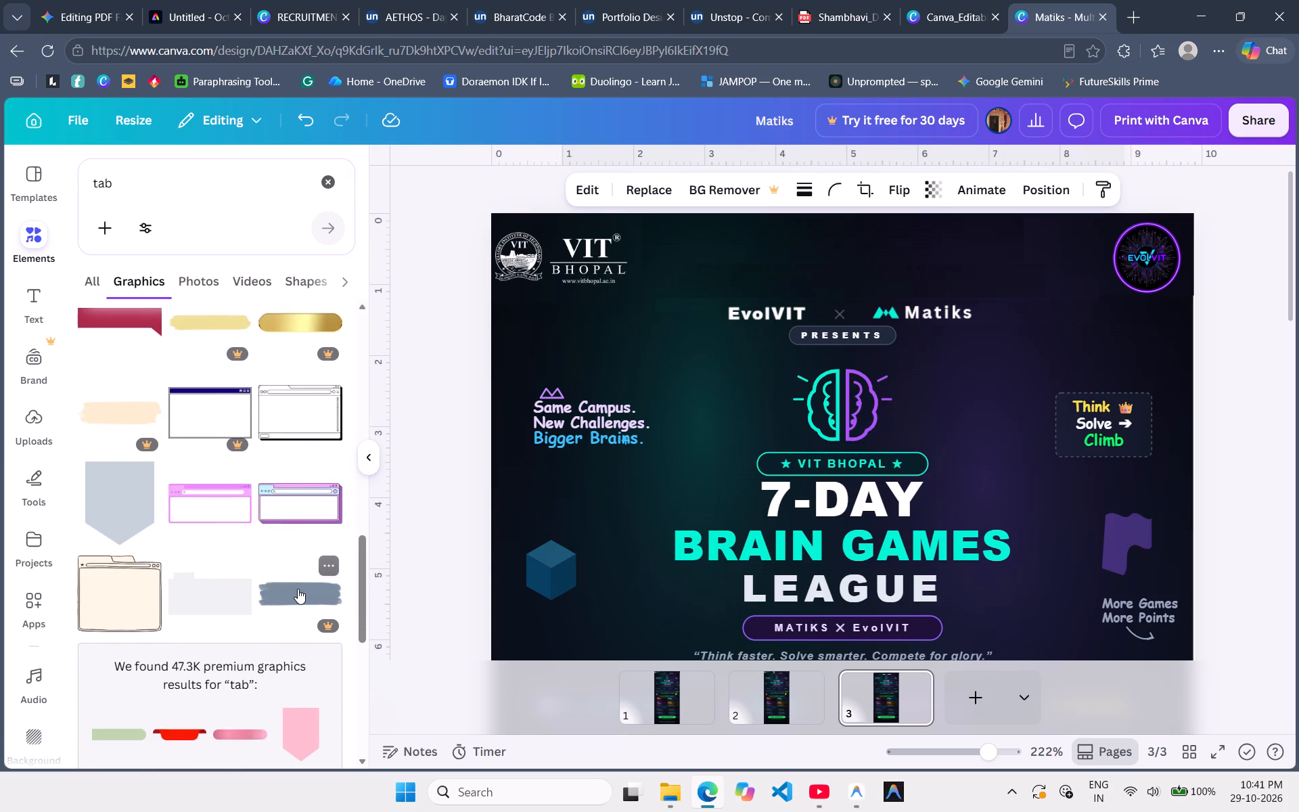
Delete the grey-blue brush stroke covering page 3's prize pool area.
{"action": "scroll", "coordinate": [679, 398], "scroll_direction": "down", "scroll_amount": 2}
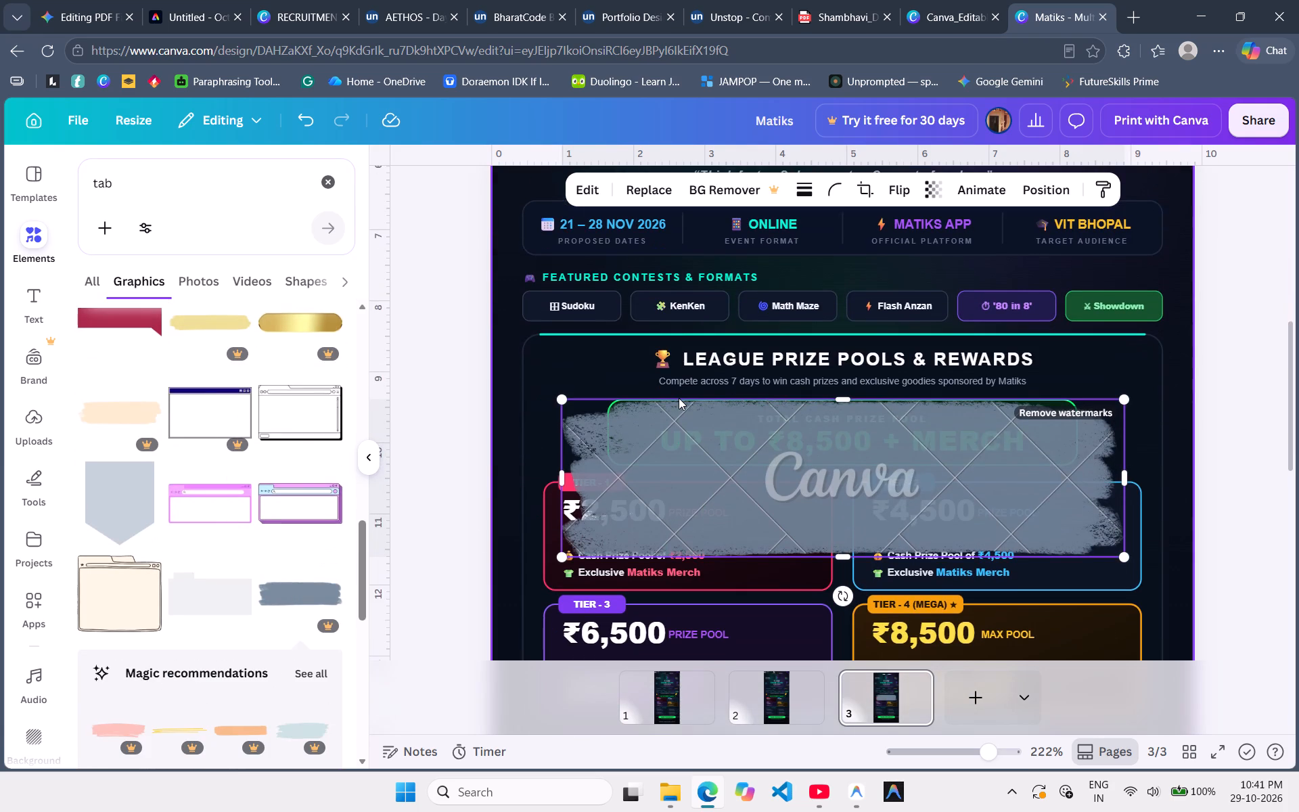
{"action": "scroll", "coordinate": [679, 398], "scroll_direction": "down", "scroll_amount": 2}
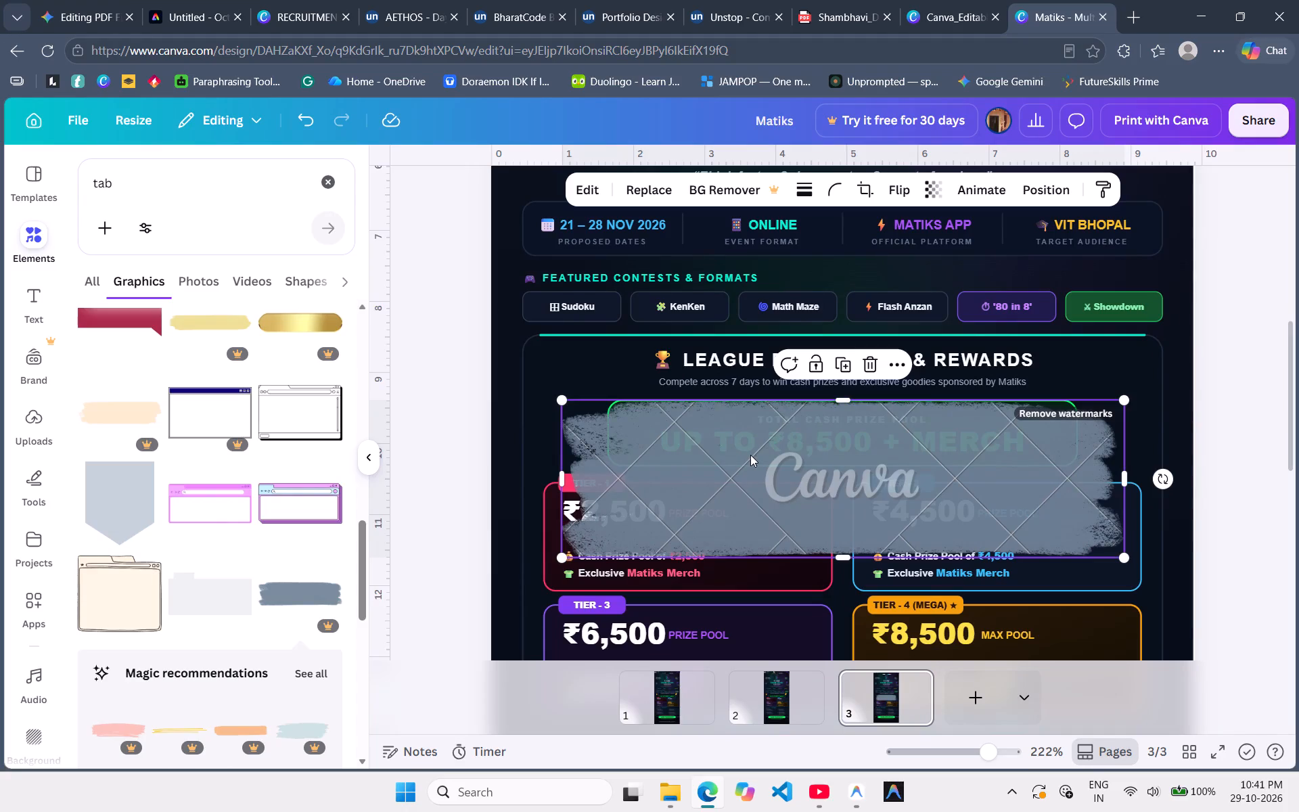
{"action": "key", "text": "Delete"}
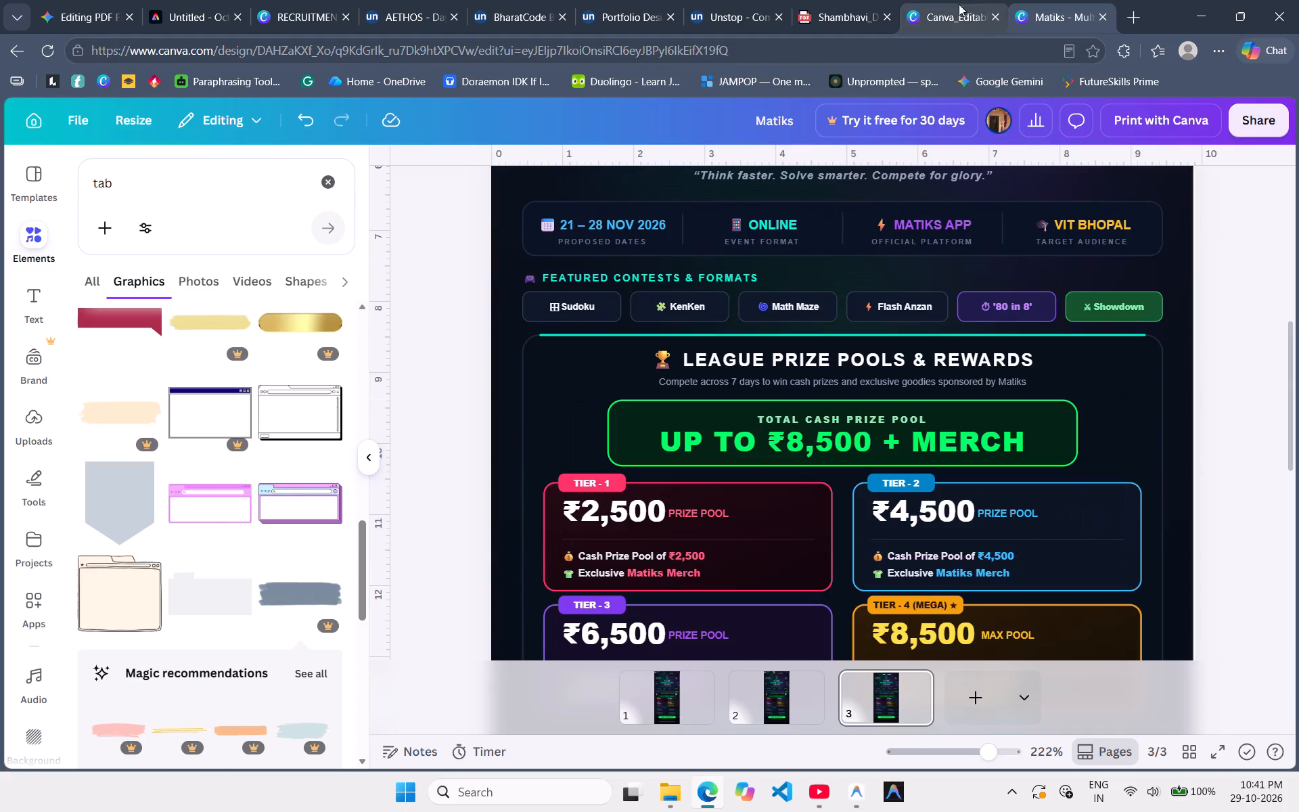
Open Canva's home page in a new browser tab and switch to the second saved account.
{"action": "left_click", "coordinate": [999, 131]}
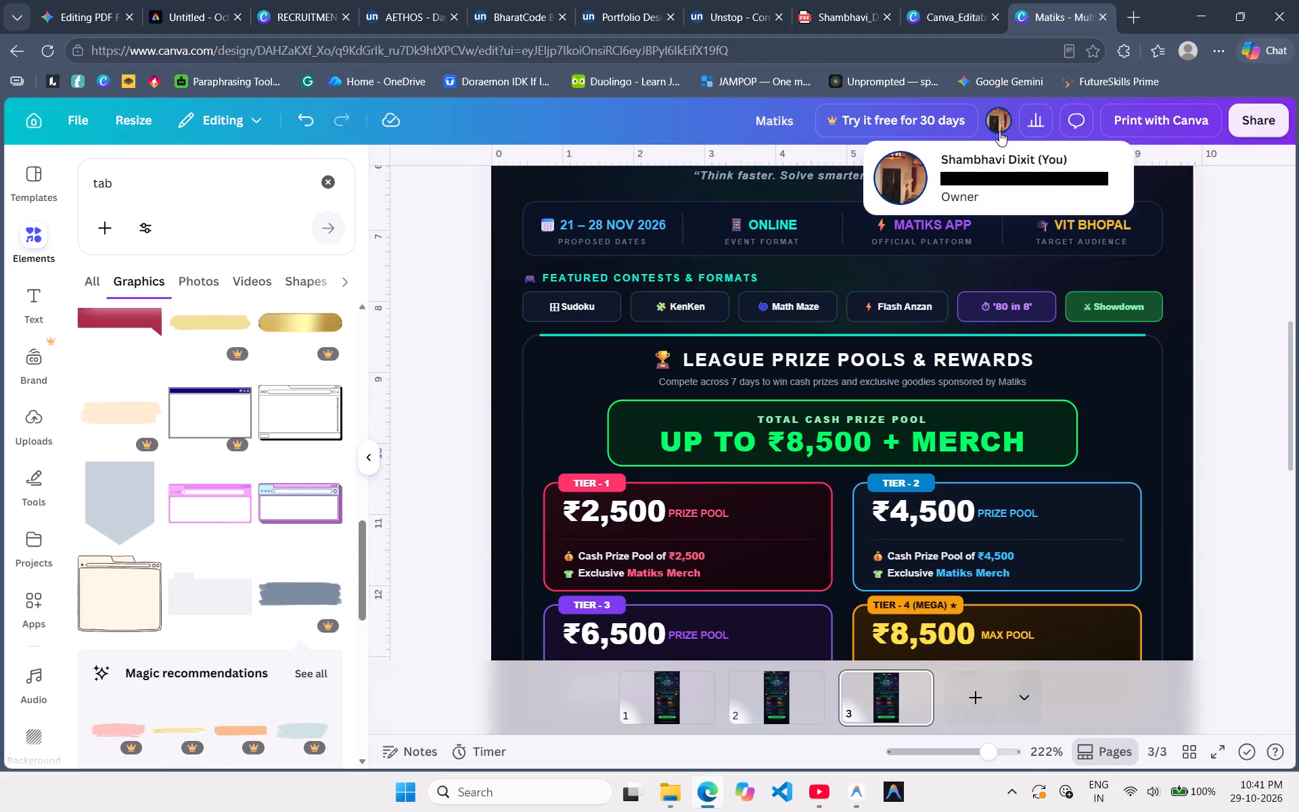
{"action": "left_click", "coordinate": [1237, 269]}
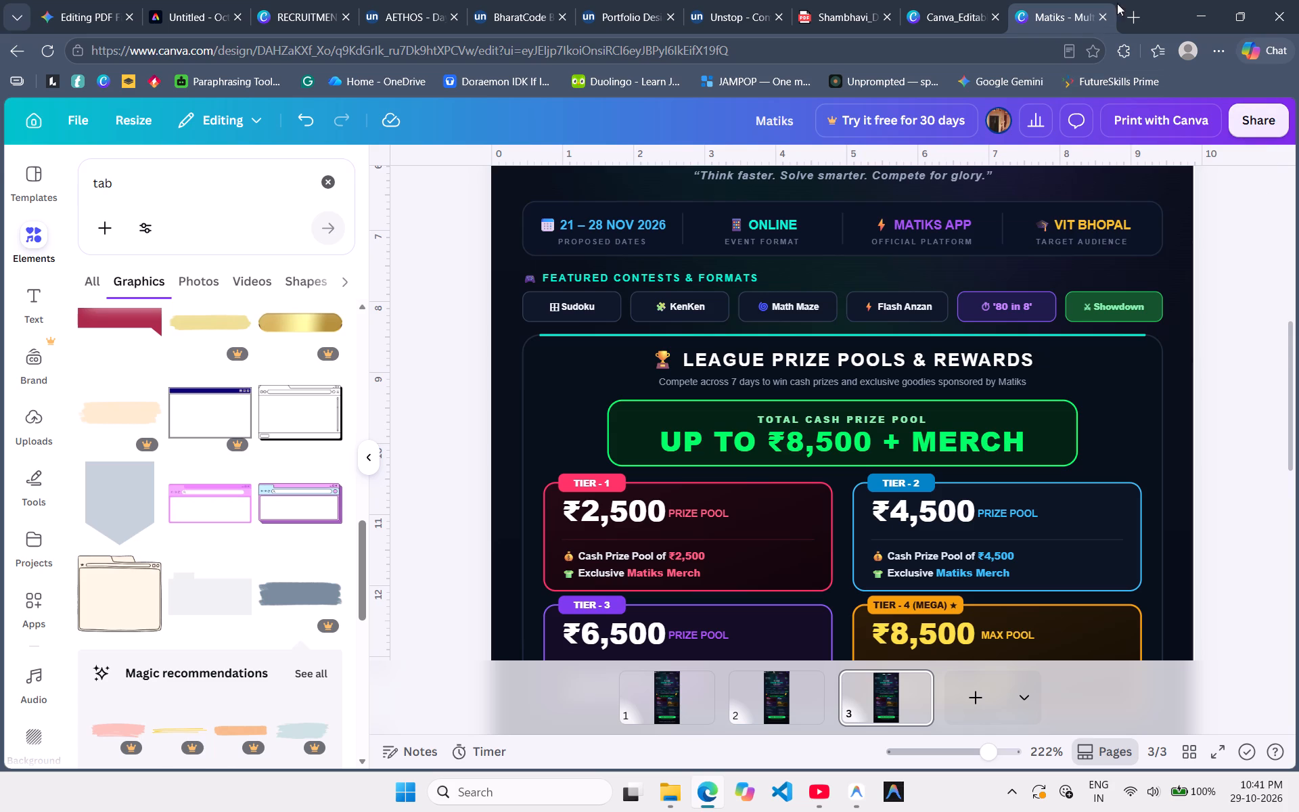
{"action": "left_click", "coordinate": [1133, 10]}
{"action": "key", "text": "c"}
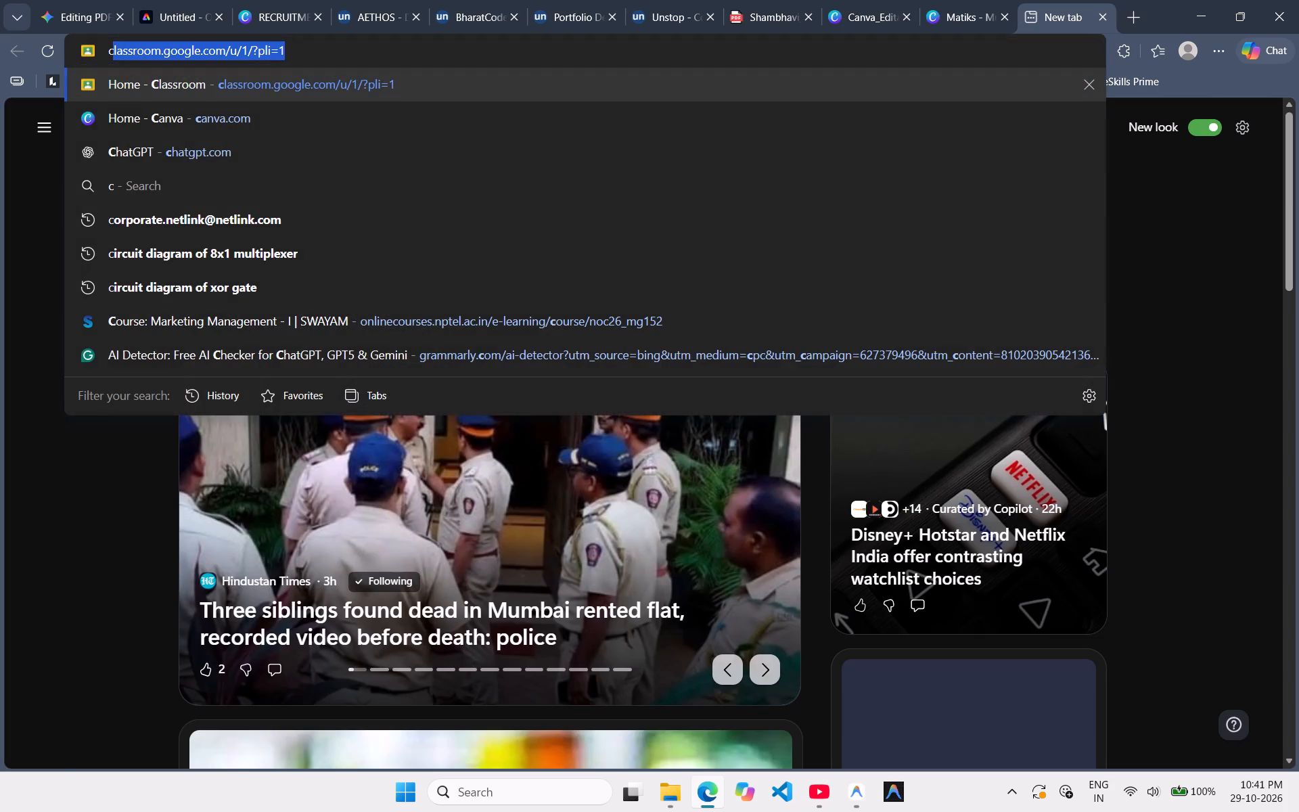
{"action": "key", "text": "Down"}
{"action": "key", "text": "Return"}
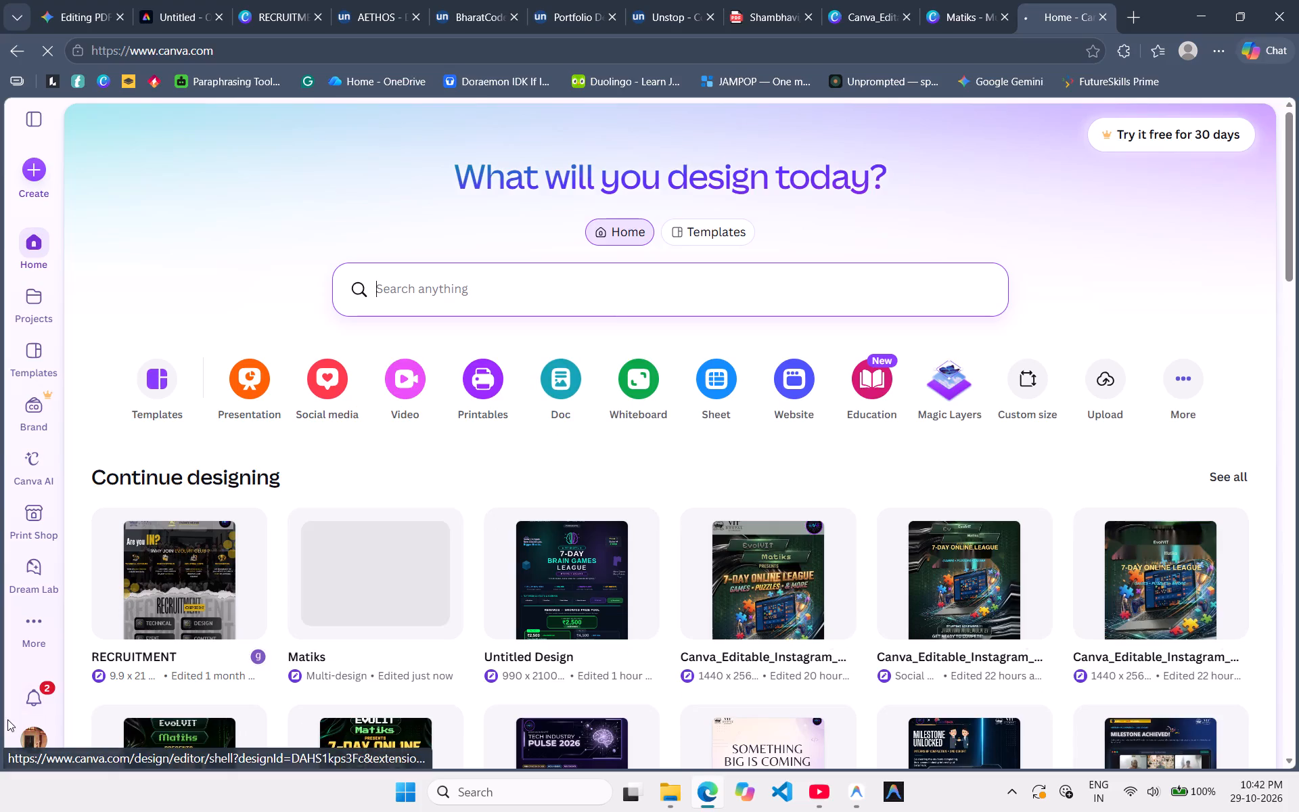
{"action": "left_click", "coordinate": [27, 737]}
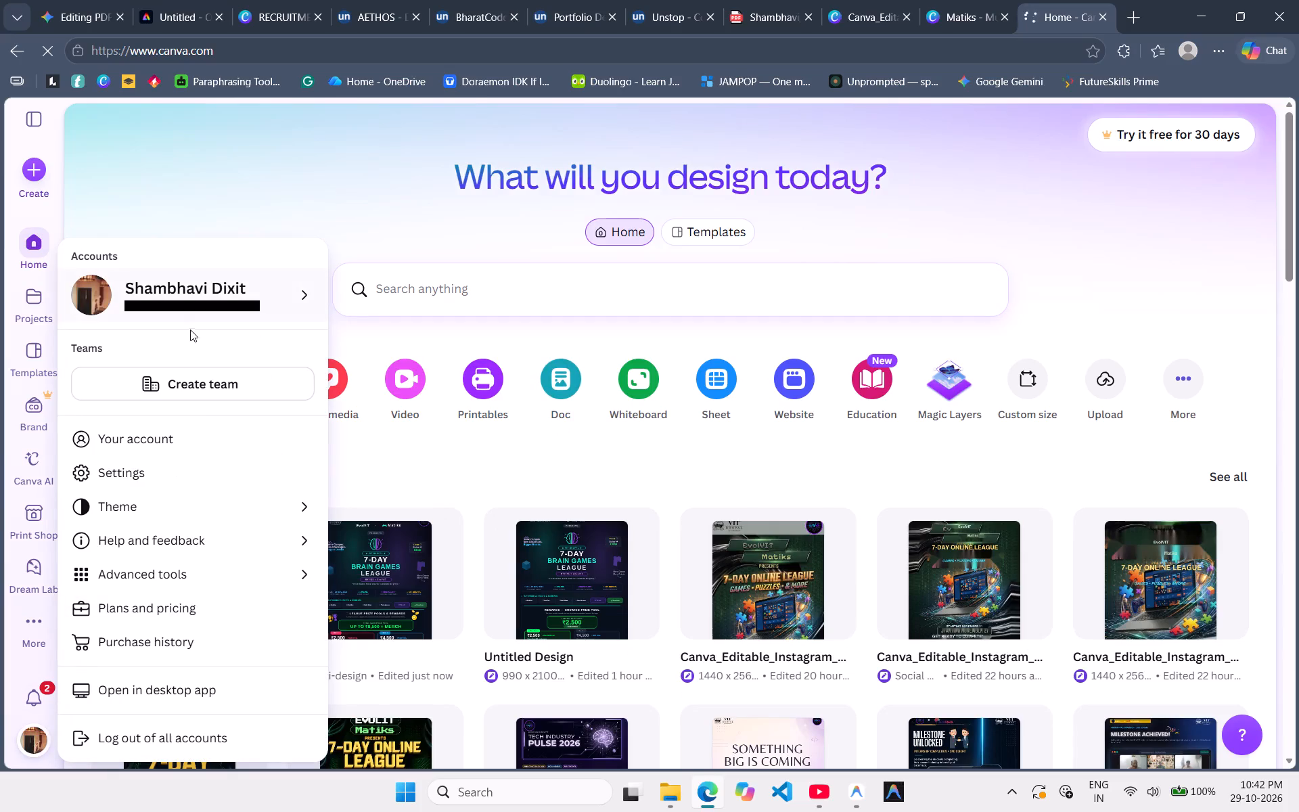
{"action": "left_click", "coordinate": [189, 307]}
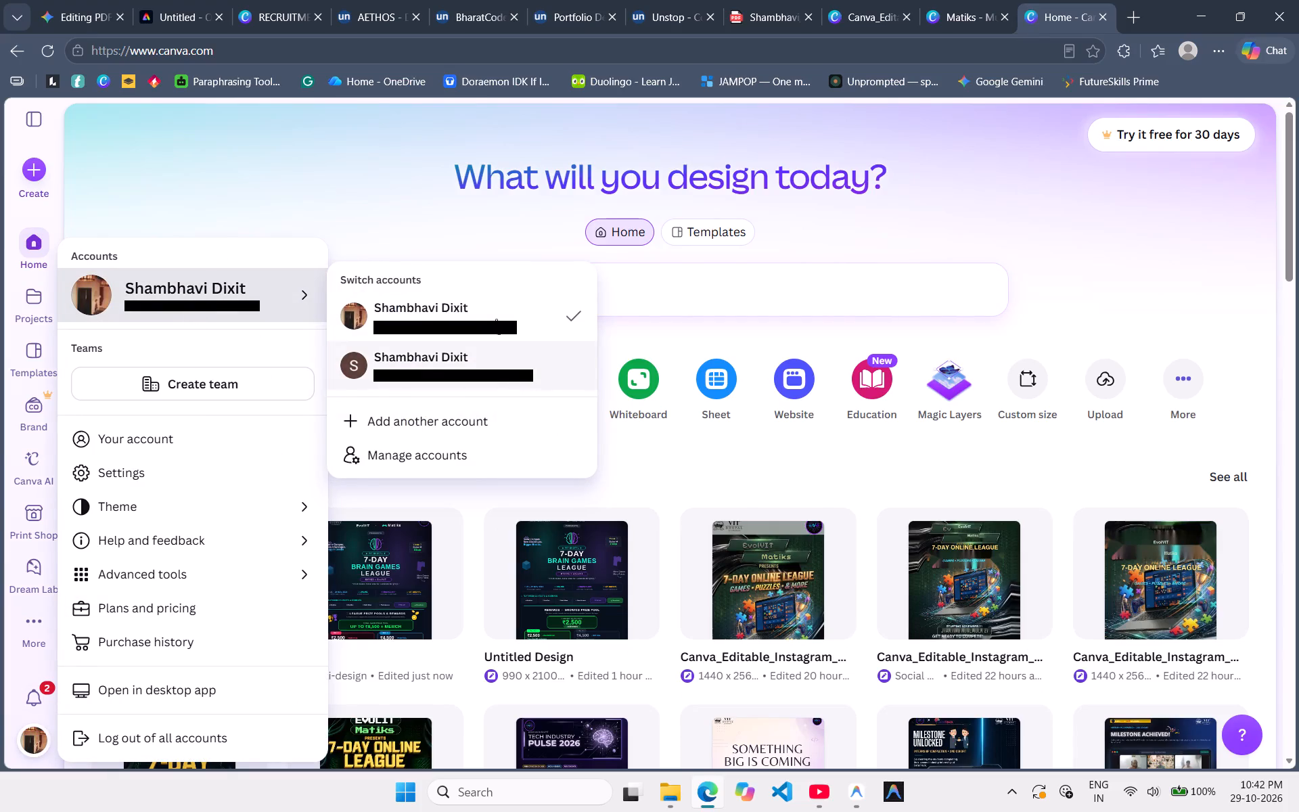
{"action": "left_click", "coordinate": [473, 360]}
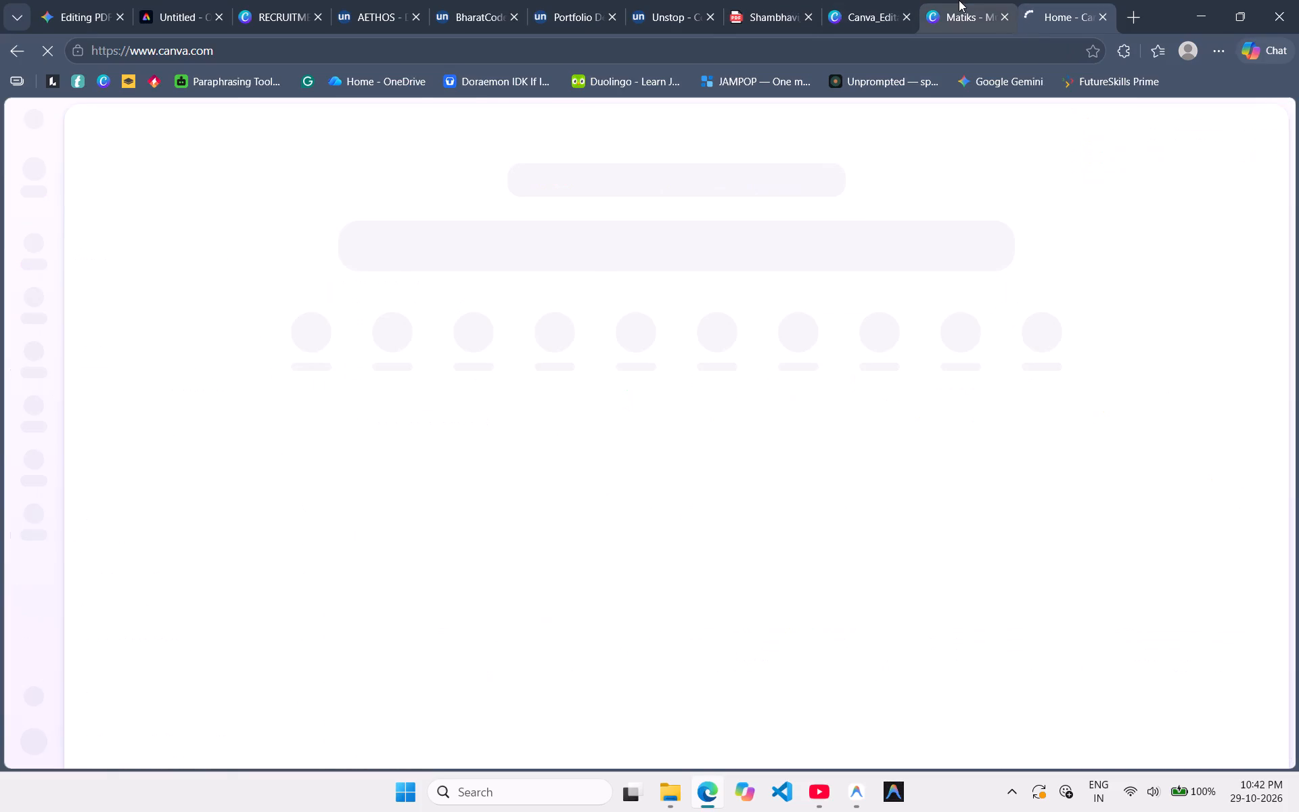
Open Windows search.
{"action": "left_click", "coordinate": [568, 793]}
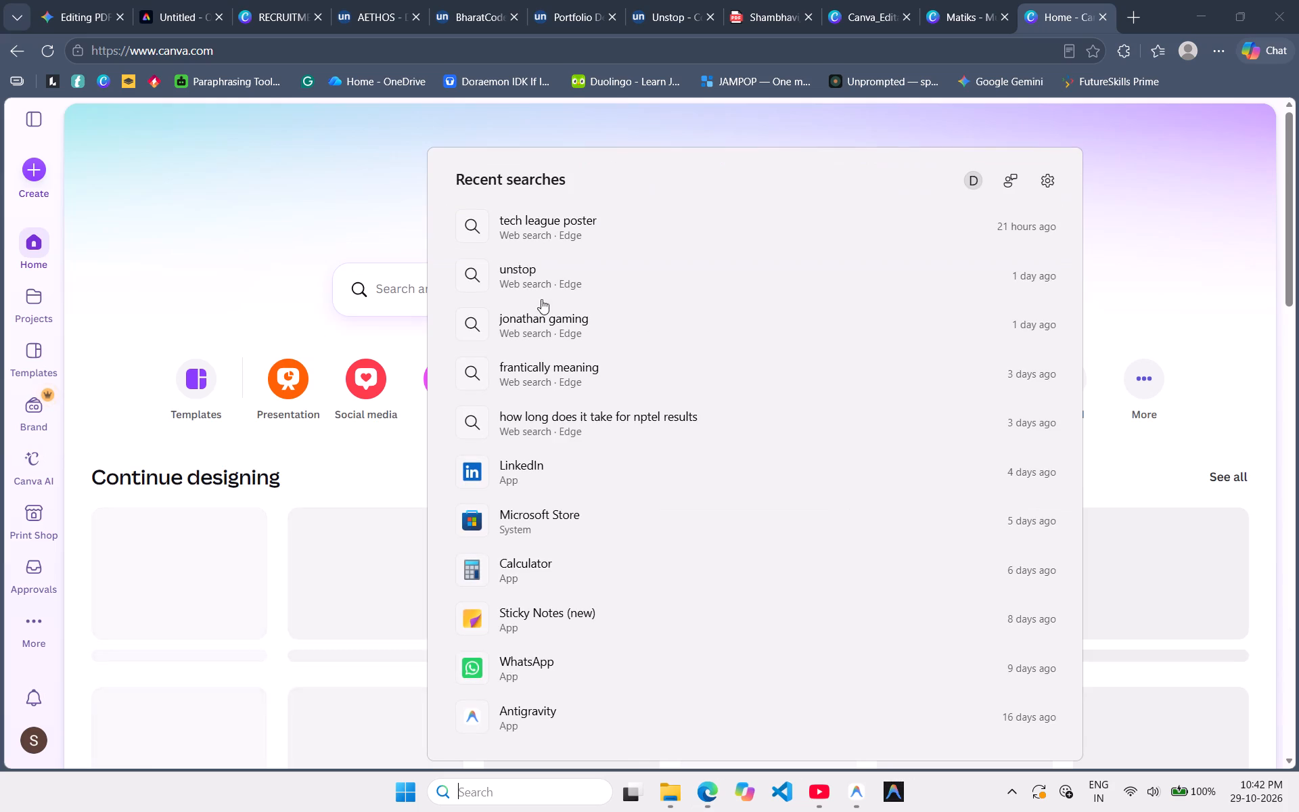
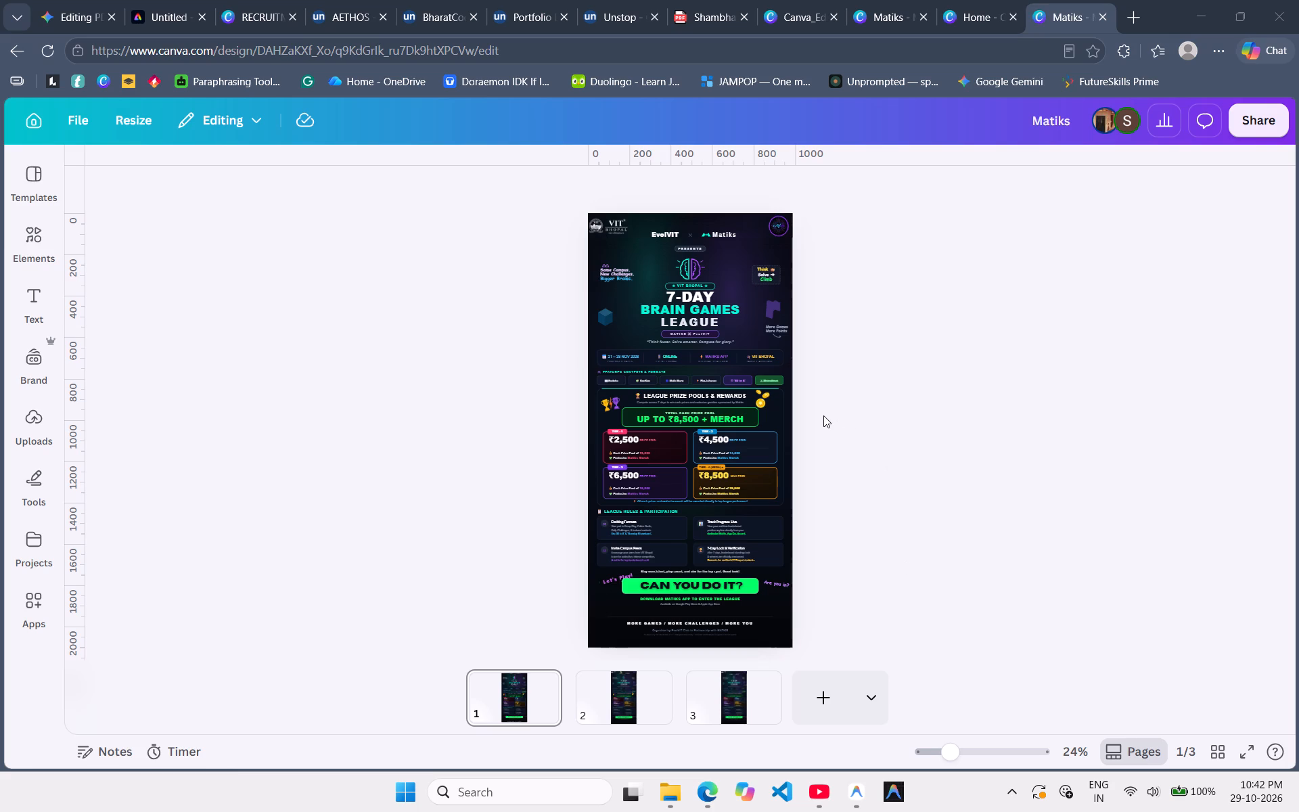
Open page 3 and examine its layout from the EvolVIT × Matiks header down to the footer.
{"action": "left_click", "coordinate": [729, 702]}
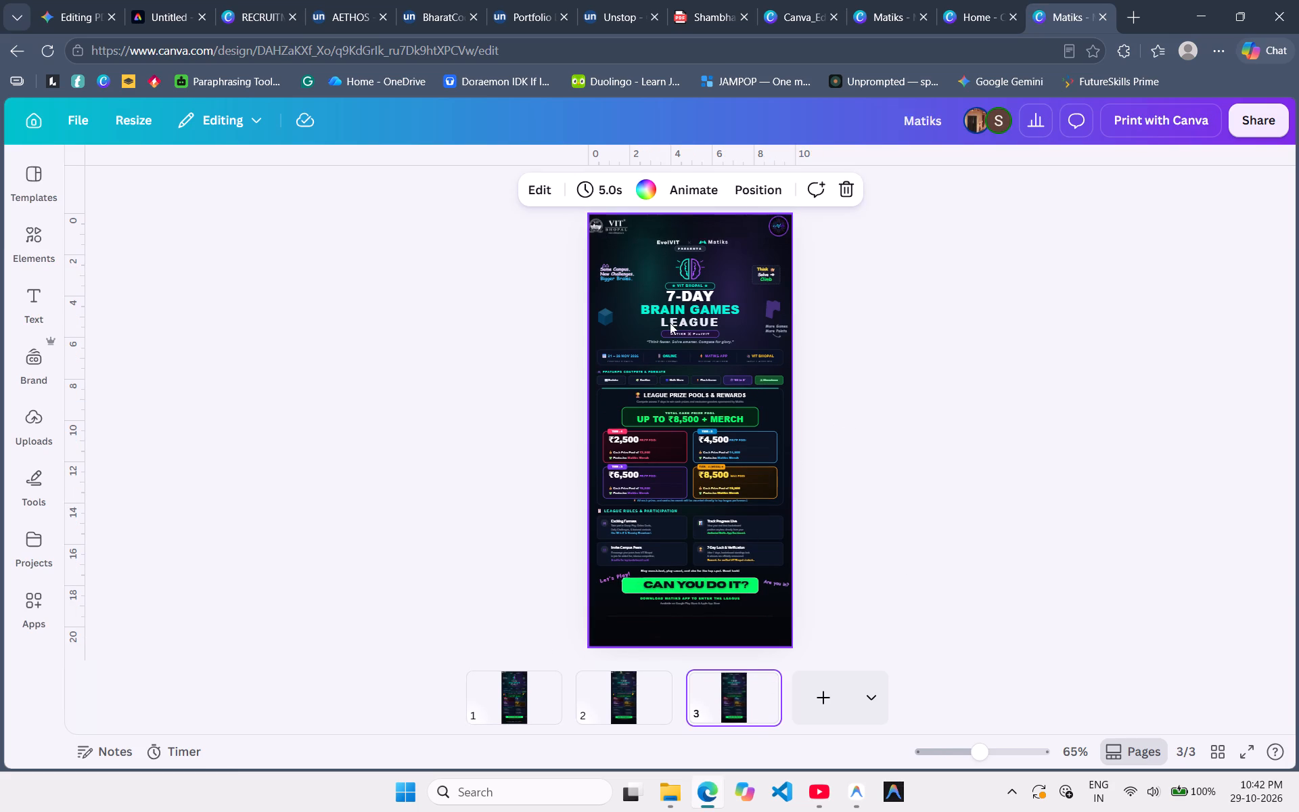
{"action": "scroll", "coordinate": [681, 314], "scroll_direction": "down", "scroll_amount": 5}
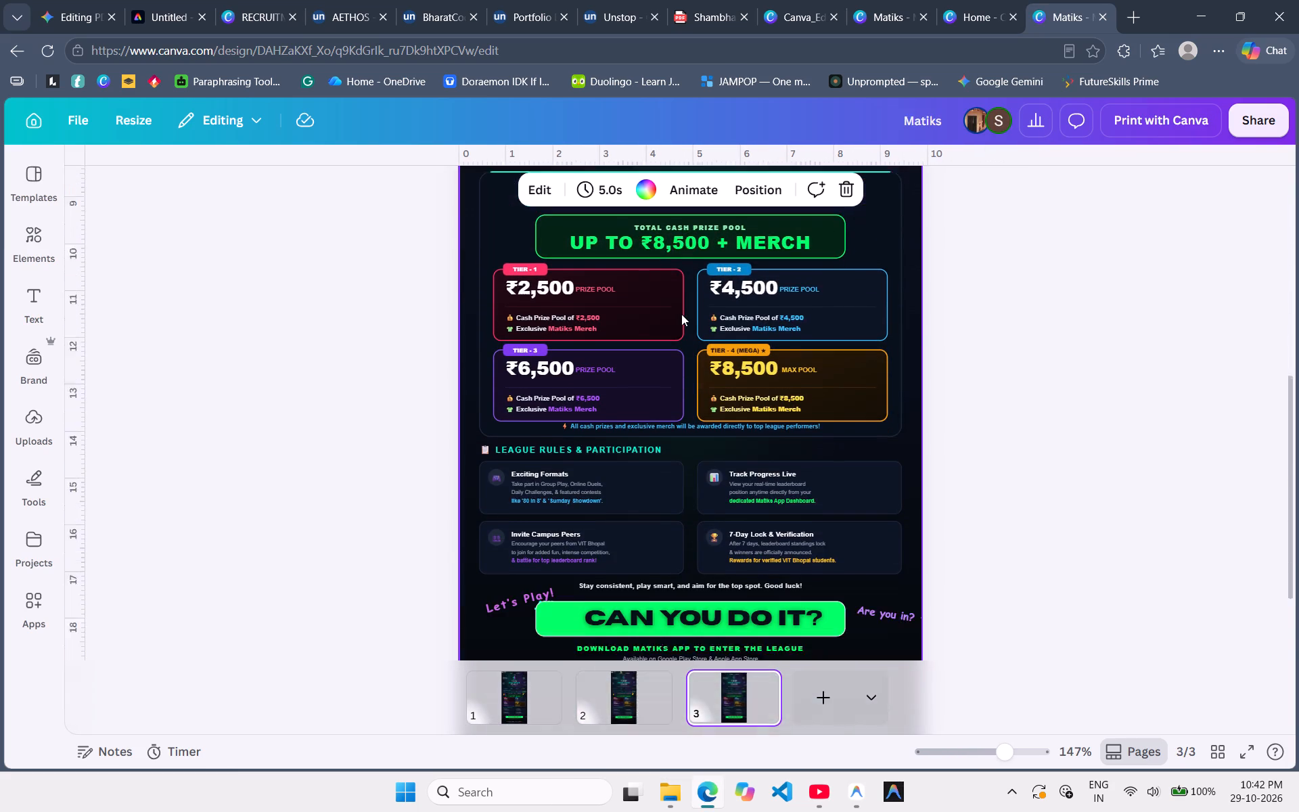
{"action": "scroll", "coordinate": [681, 314], "scroll_direction": "down", "scroll_amount": 2}
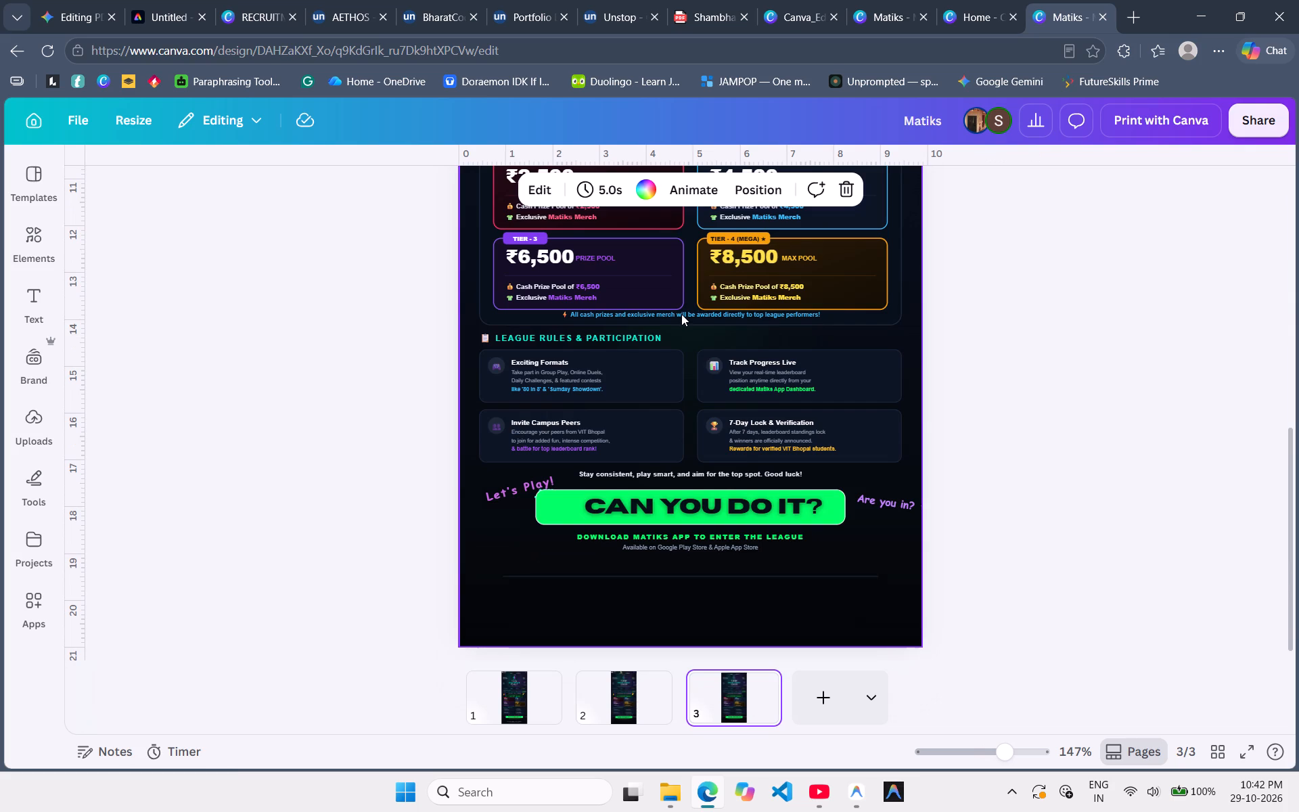
{"action": "scroll", "coordinate": [681, 314], "scroll_direction": "up", "scroll_amount": 6}
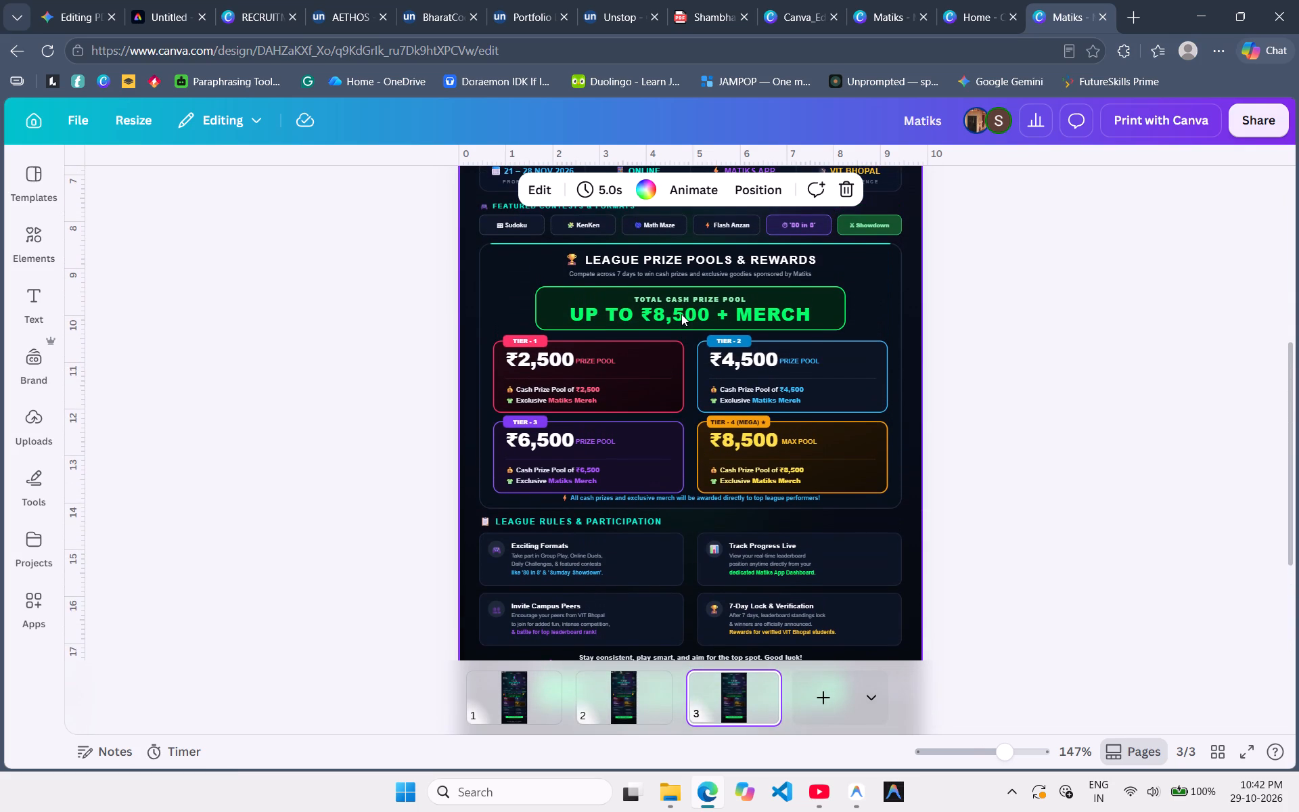
{"action": "scroll", "coordinate": [681, 314], "scroll_direction": "up", "scroll_amount": 6}
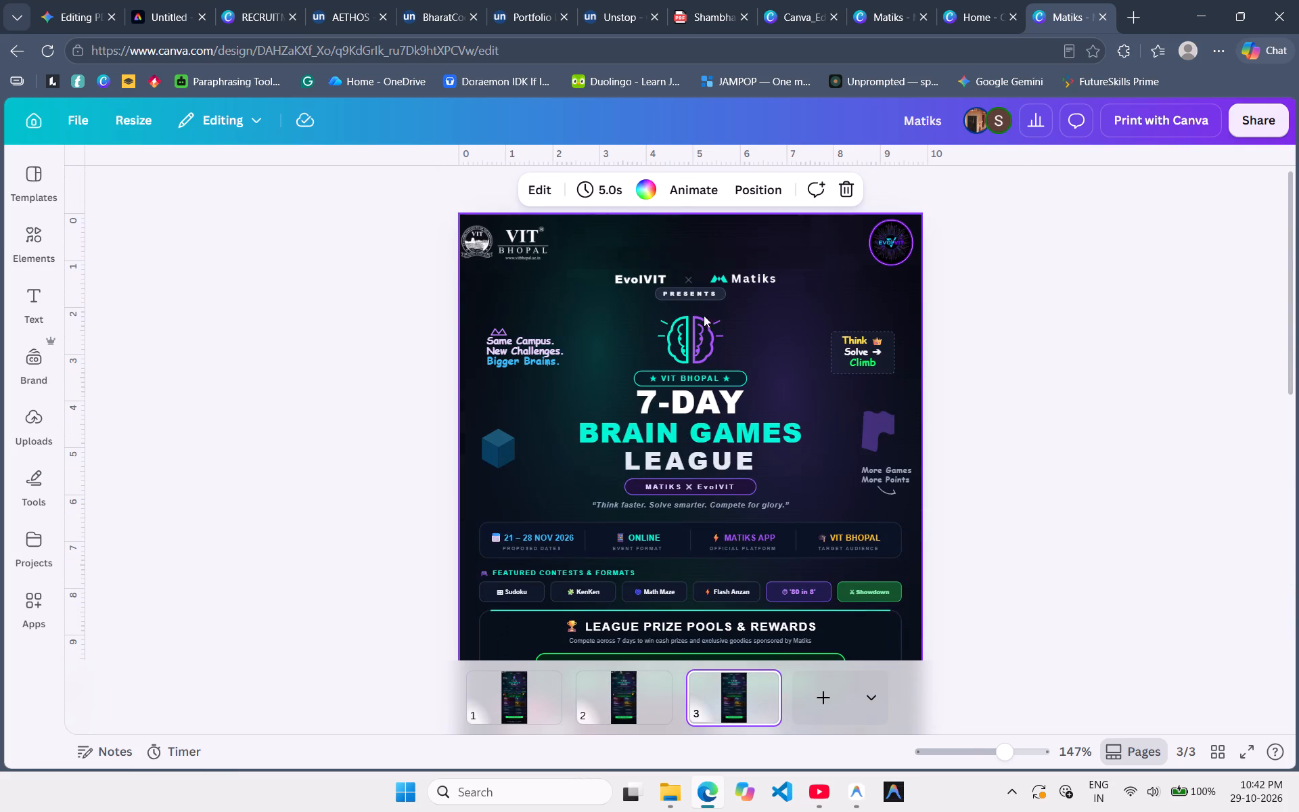
{"action": "left_click", "coordinate": [729, 278]}
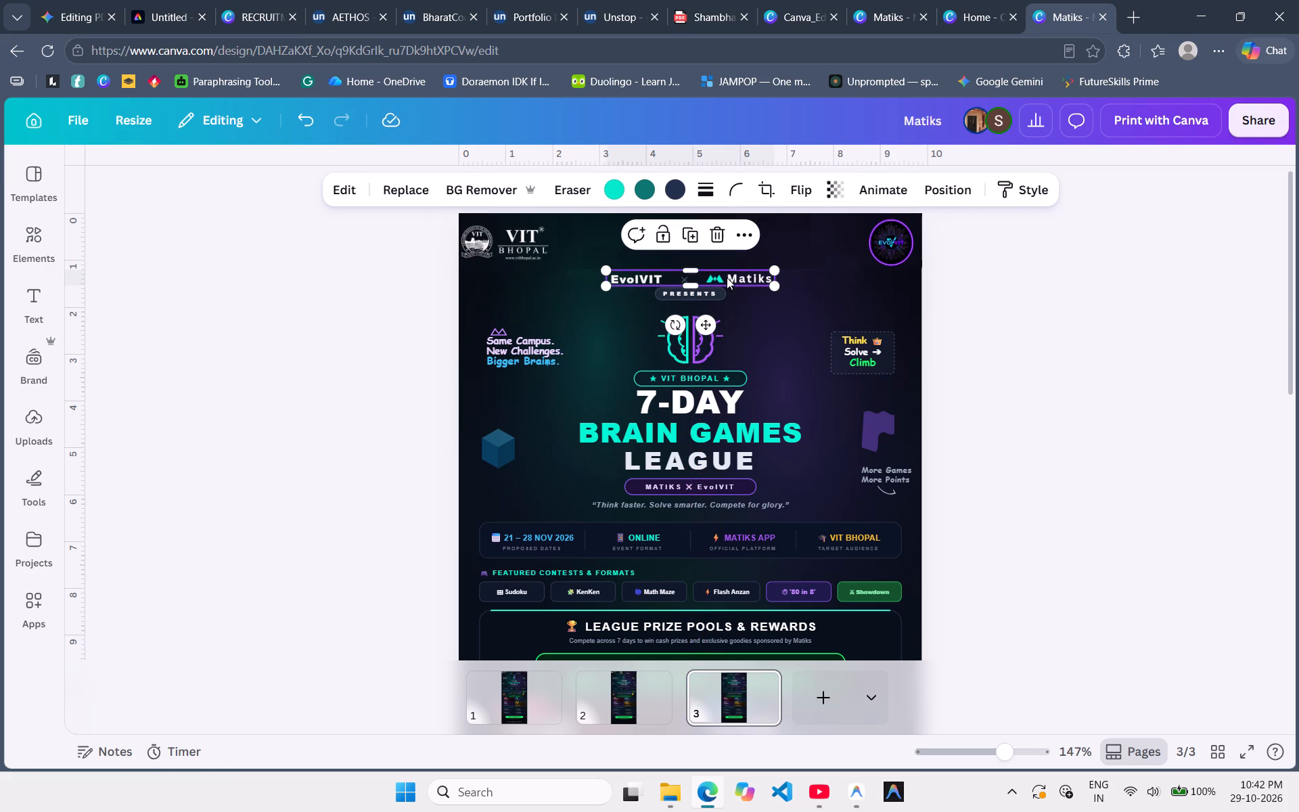
{"action": "left_click", "coordinate": [382, 330]}
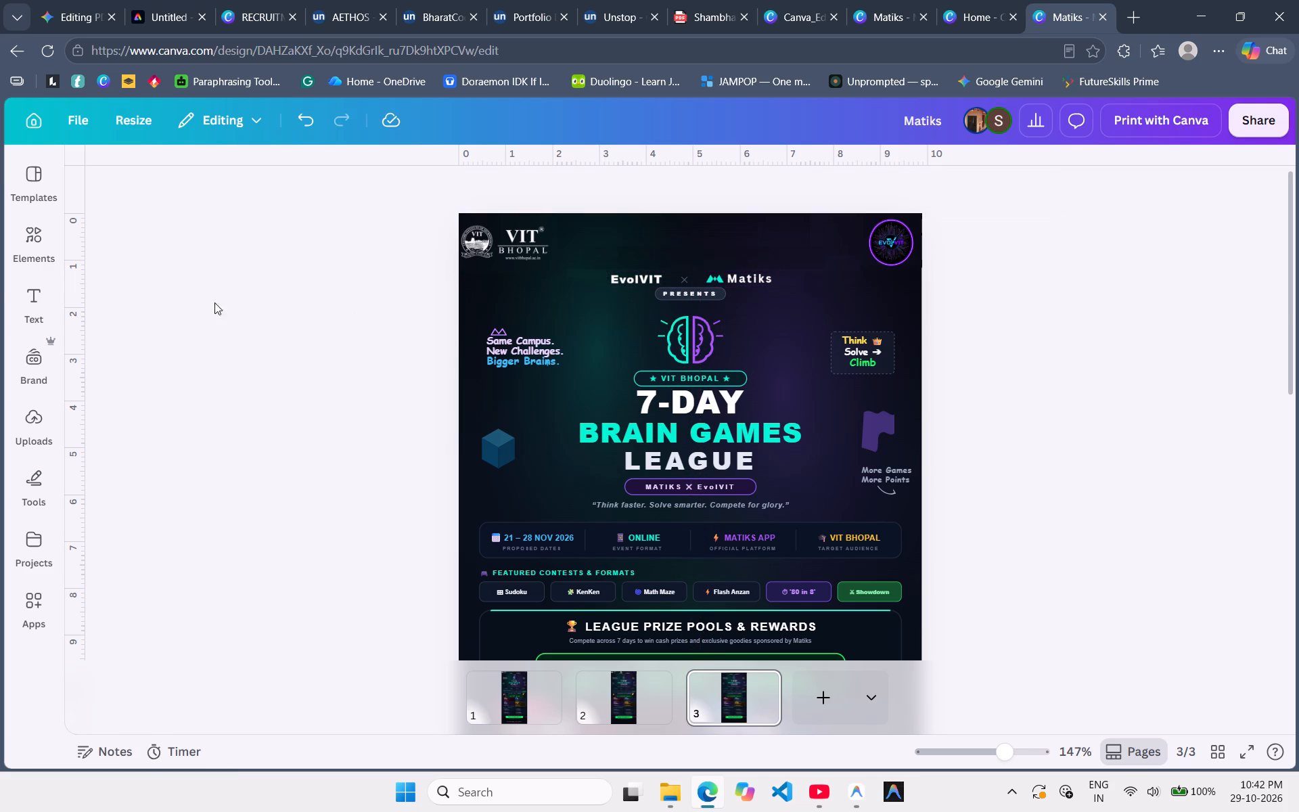
Search Canva's elements for "tab" and show all the graphics results.
{"action": "left_click", "coordinate": [41, 258]}
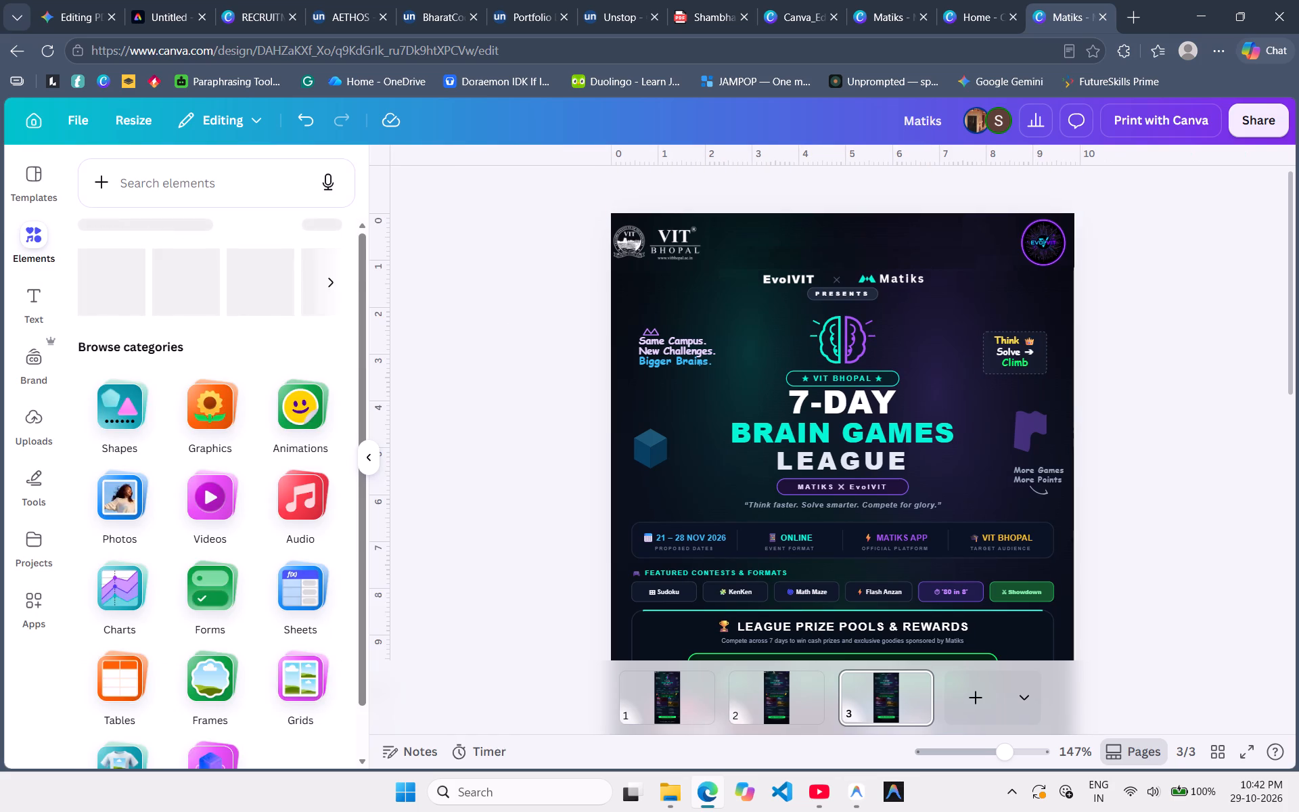
{"action": "left_click", "coordinate": [200, 188]}
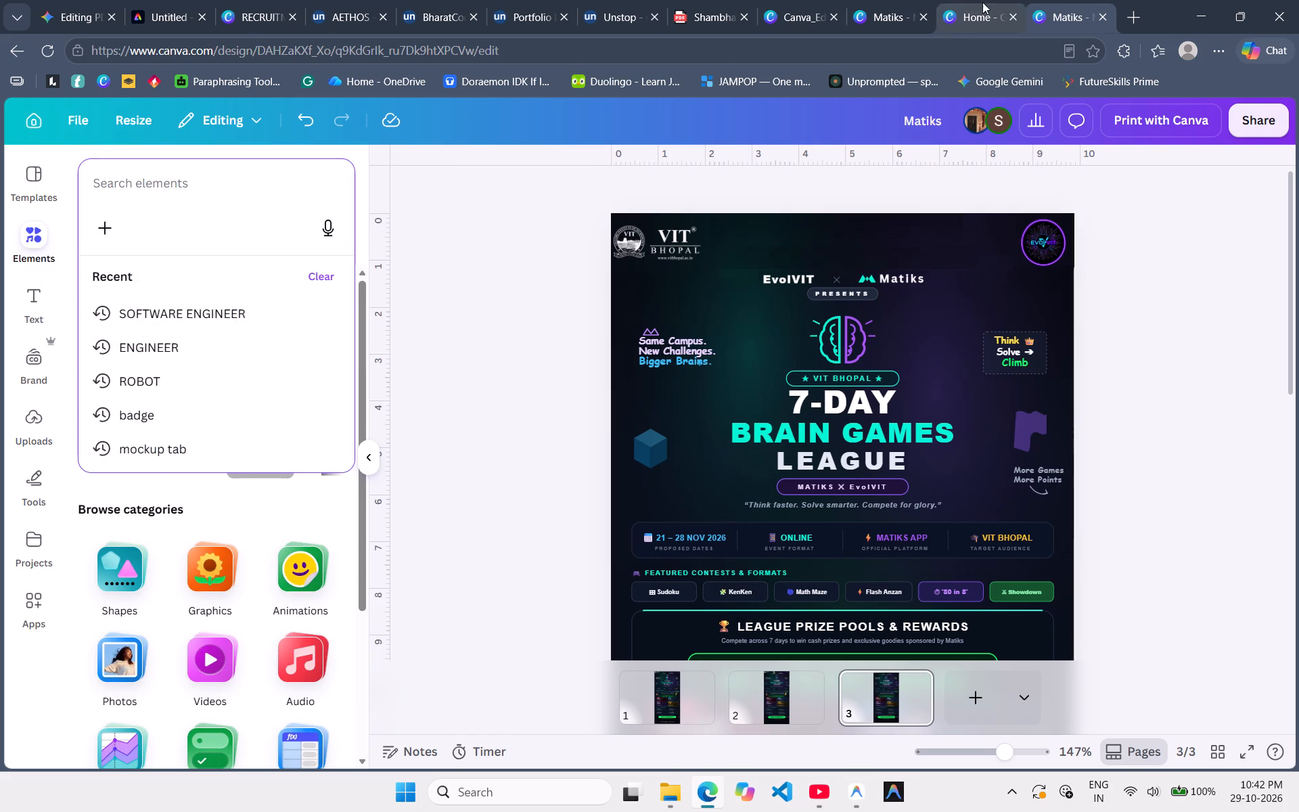
{"action": "left_click", "coordinate": [865, 1]}
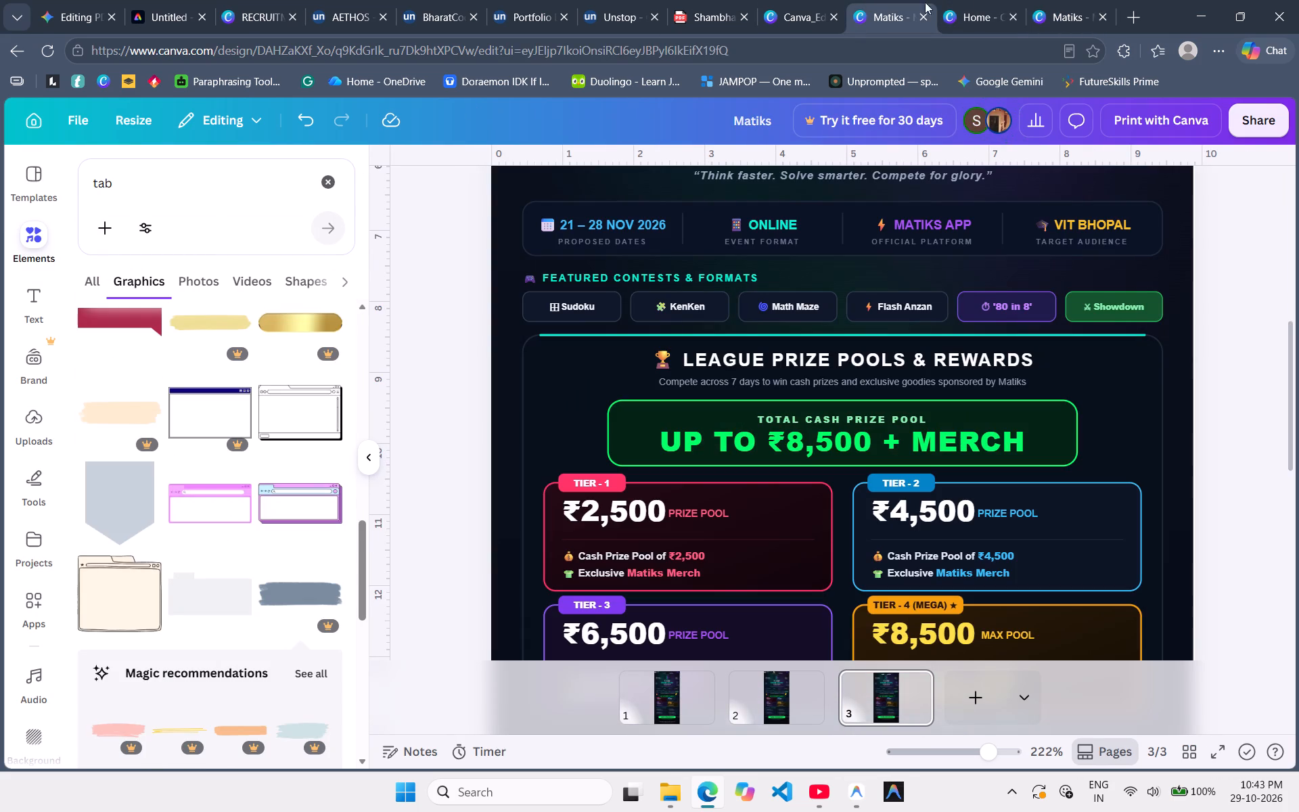
{"action": "left_click", "coordinate": [1074, 0]}
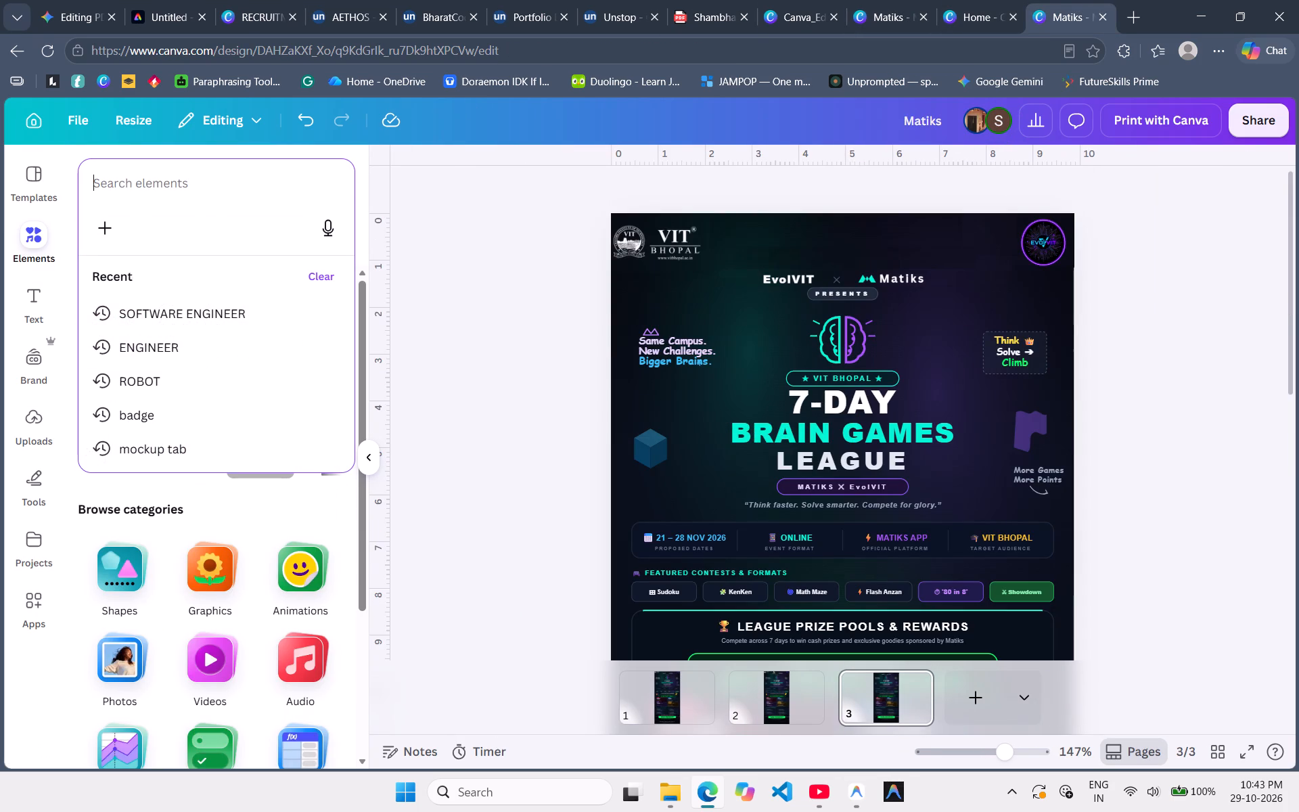
{"action": "type", "text": "tab"}
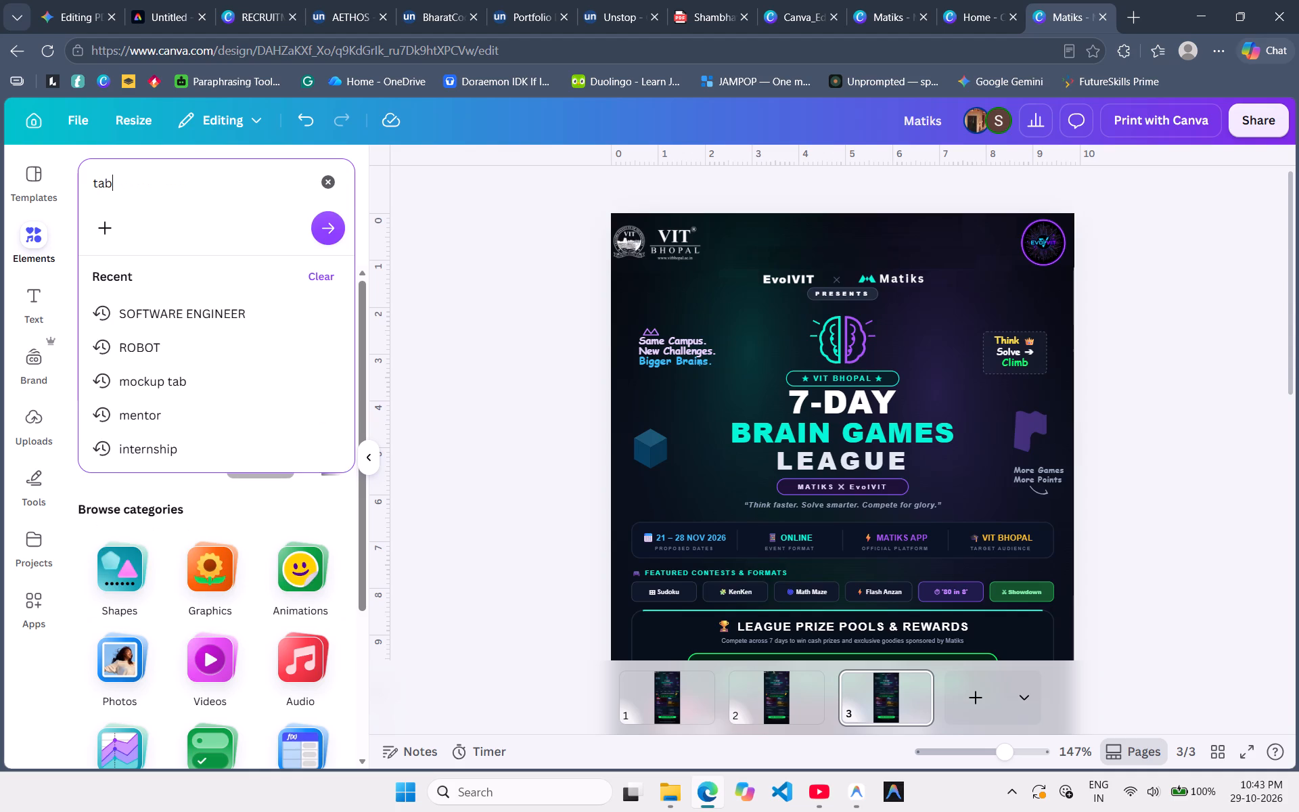
{"action": "key", "text": "Return"}
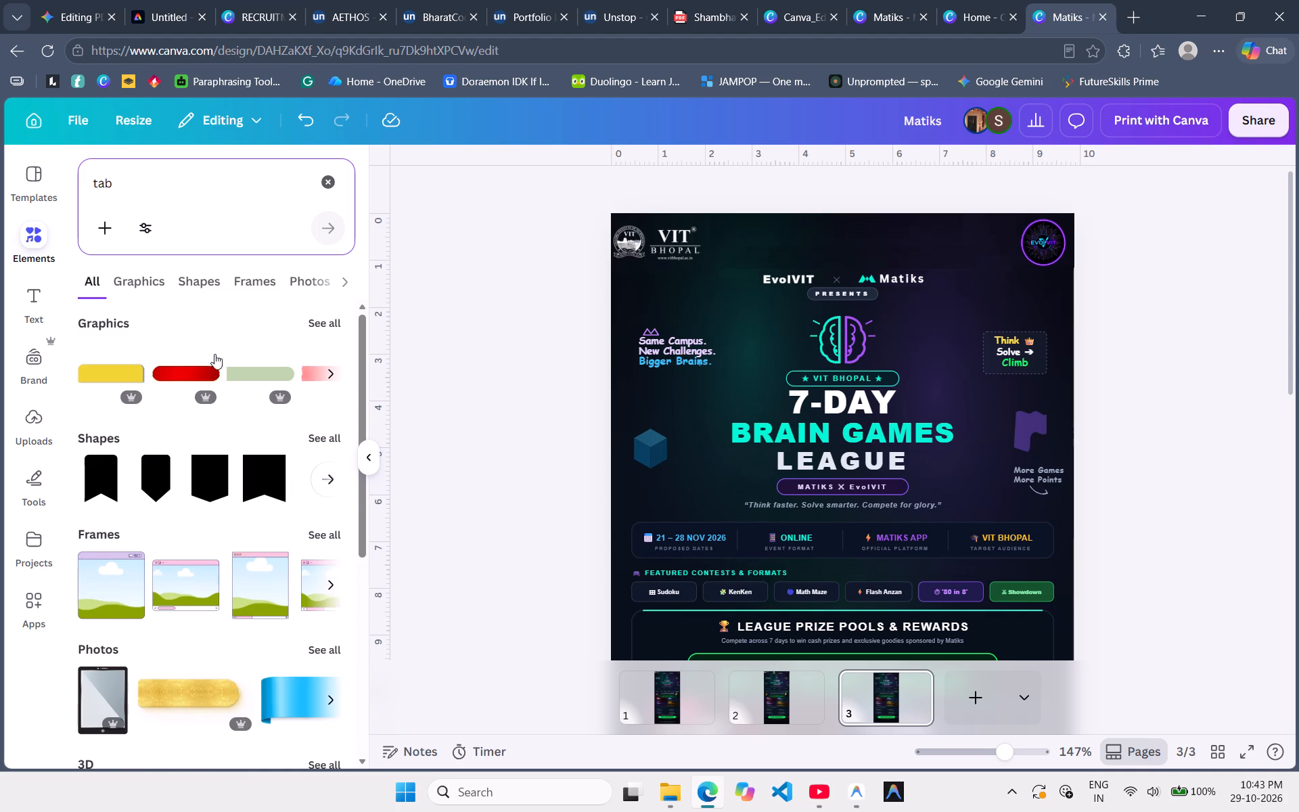
{"action": "left_click", "coordinate": [330, 320]}
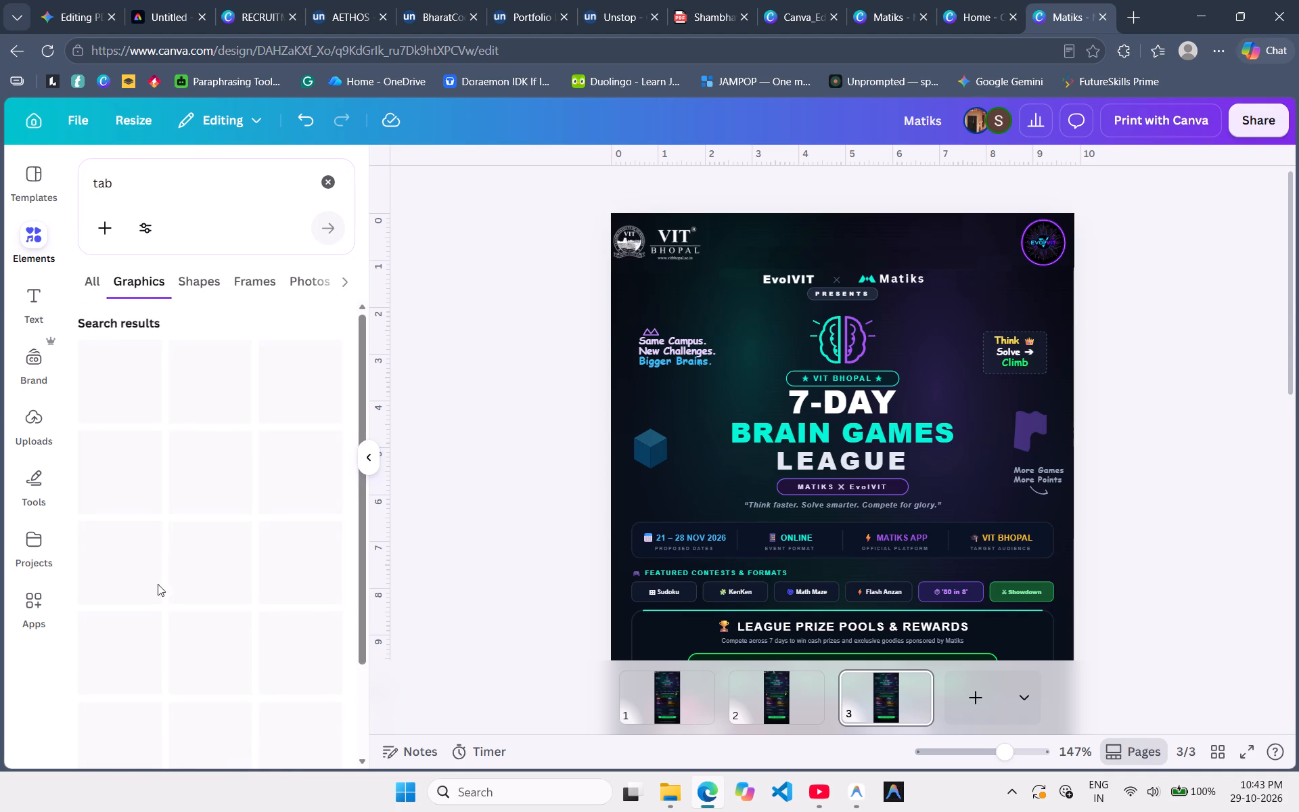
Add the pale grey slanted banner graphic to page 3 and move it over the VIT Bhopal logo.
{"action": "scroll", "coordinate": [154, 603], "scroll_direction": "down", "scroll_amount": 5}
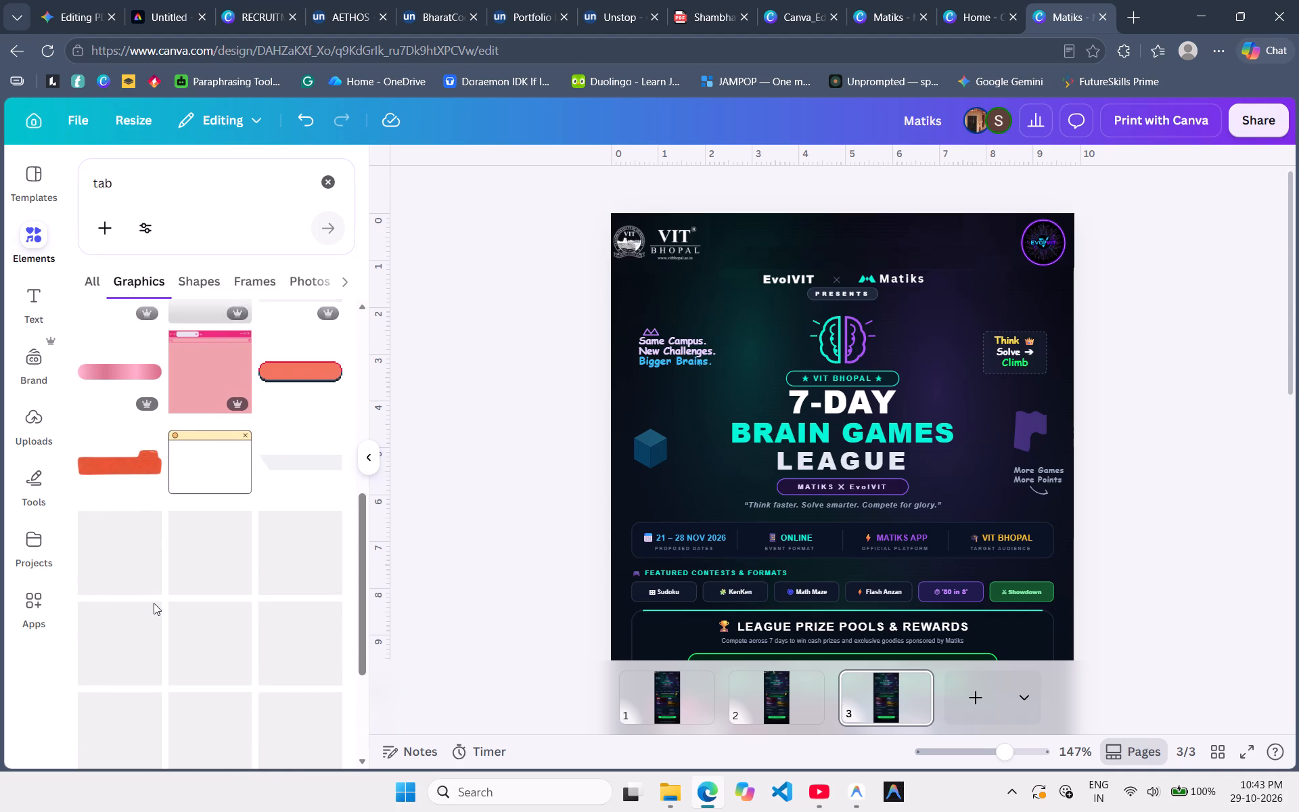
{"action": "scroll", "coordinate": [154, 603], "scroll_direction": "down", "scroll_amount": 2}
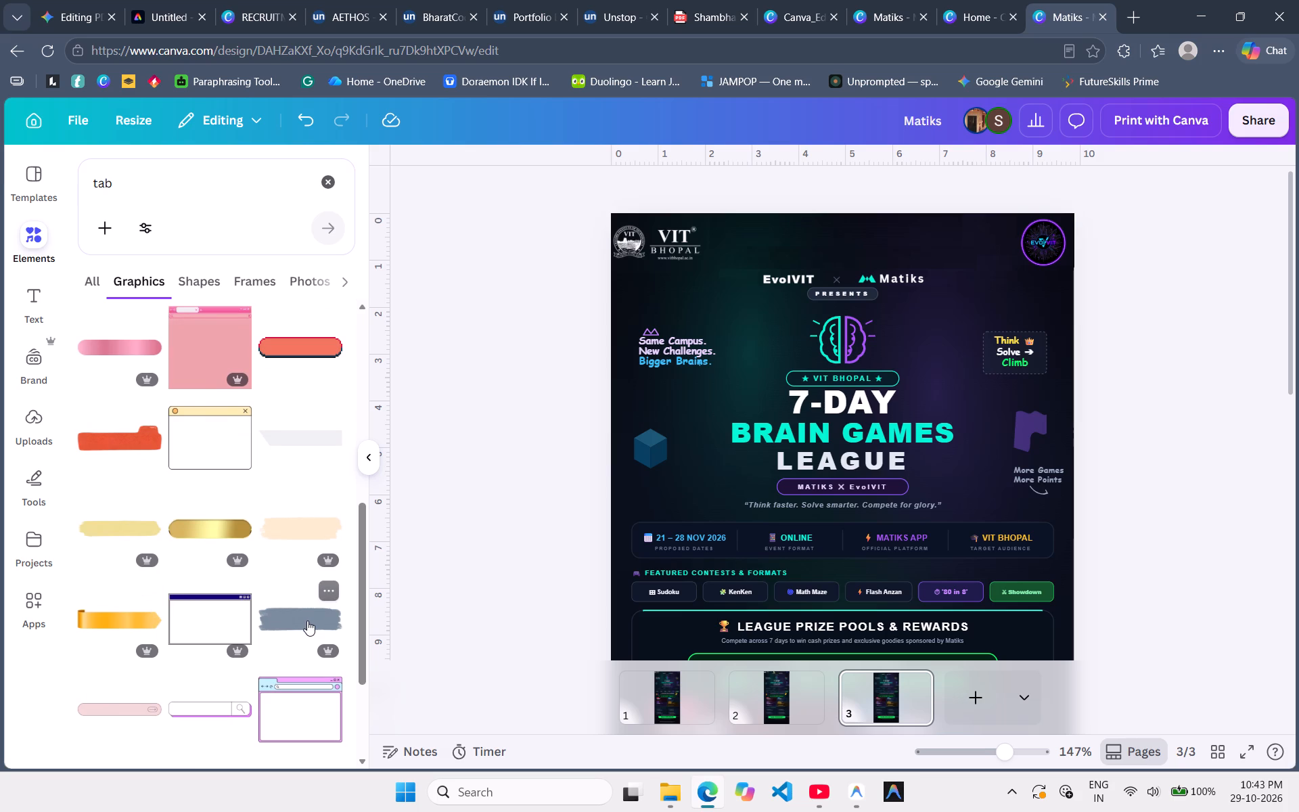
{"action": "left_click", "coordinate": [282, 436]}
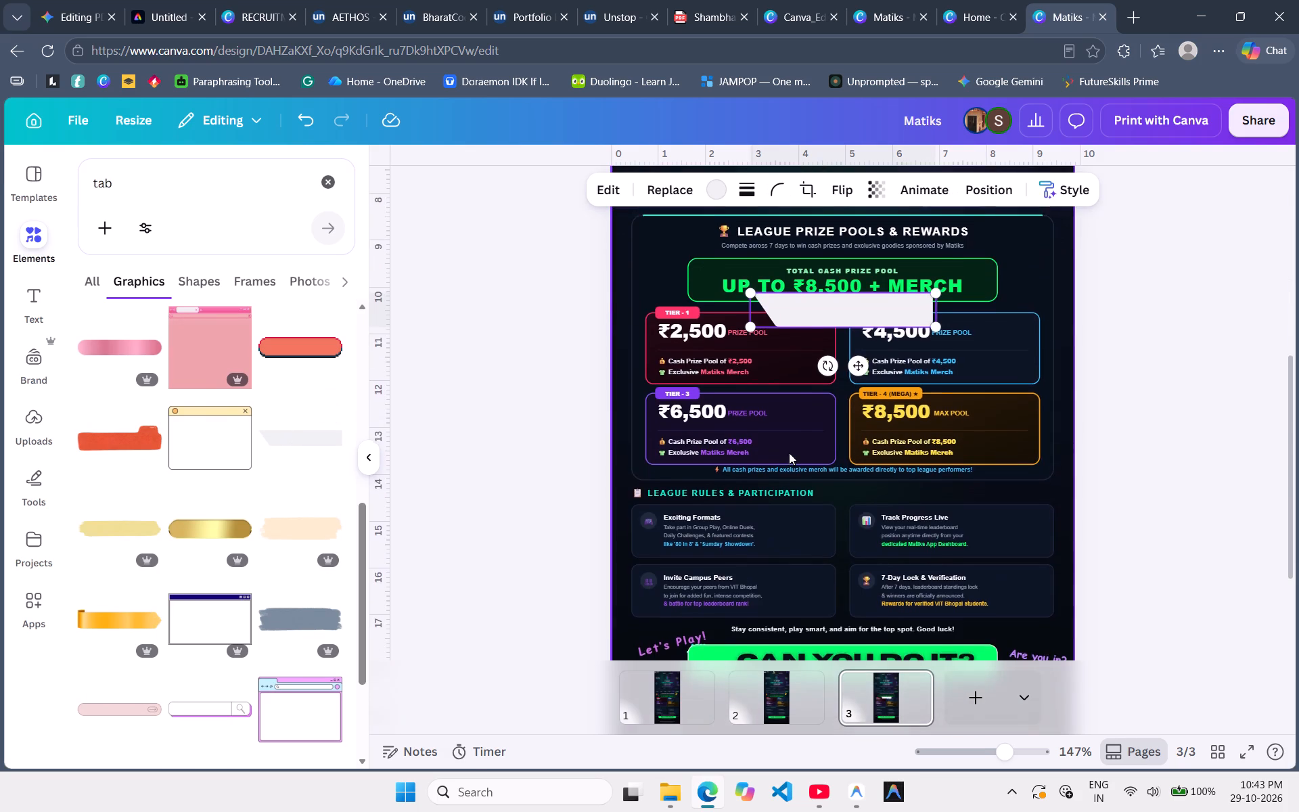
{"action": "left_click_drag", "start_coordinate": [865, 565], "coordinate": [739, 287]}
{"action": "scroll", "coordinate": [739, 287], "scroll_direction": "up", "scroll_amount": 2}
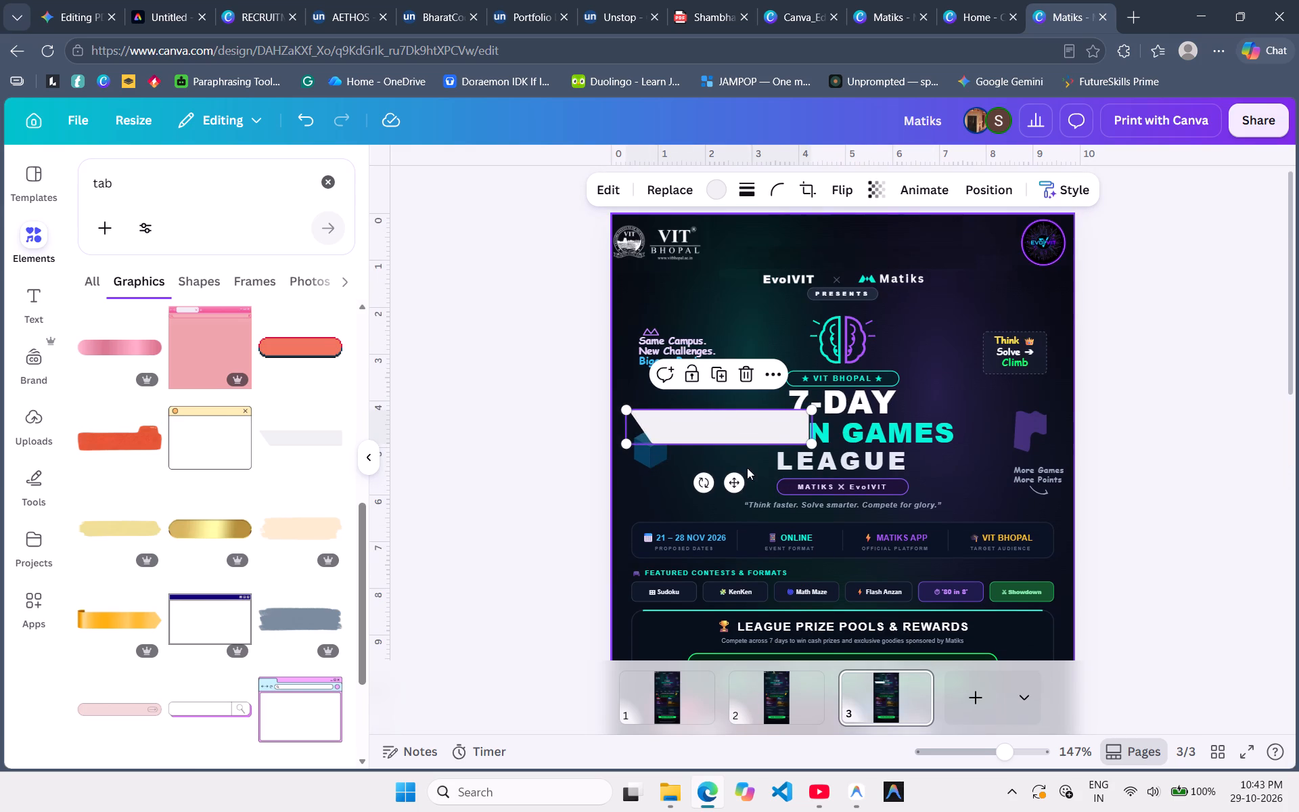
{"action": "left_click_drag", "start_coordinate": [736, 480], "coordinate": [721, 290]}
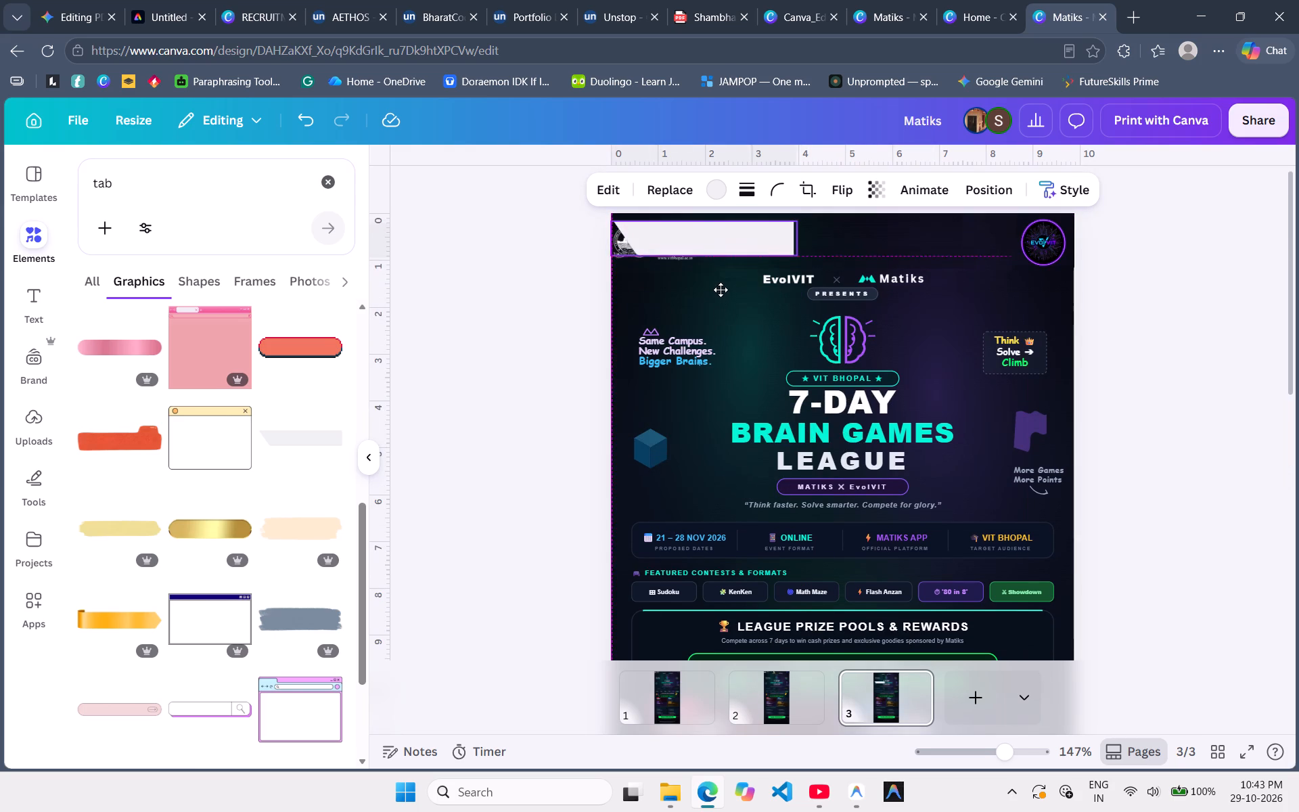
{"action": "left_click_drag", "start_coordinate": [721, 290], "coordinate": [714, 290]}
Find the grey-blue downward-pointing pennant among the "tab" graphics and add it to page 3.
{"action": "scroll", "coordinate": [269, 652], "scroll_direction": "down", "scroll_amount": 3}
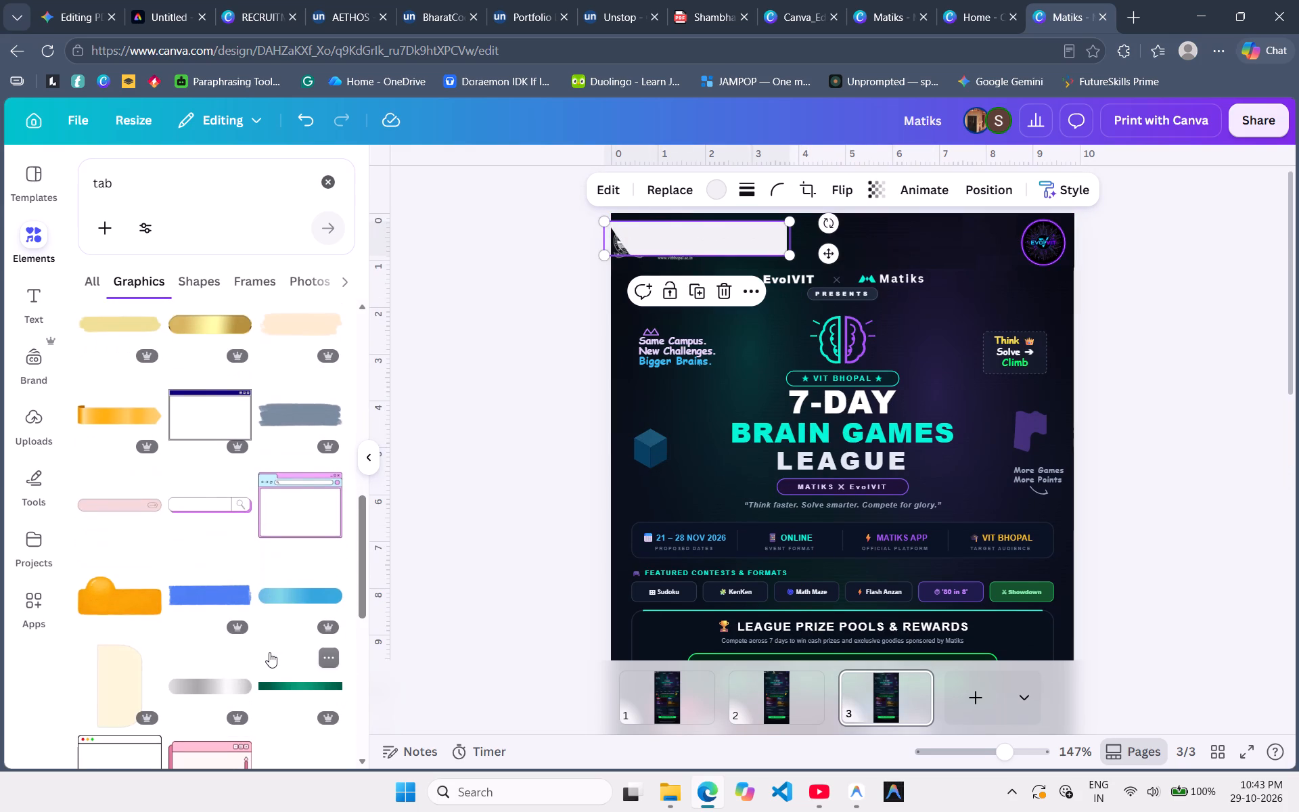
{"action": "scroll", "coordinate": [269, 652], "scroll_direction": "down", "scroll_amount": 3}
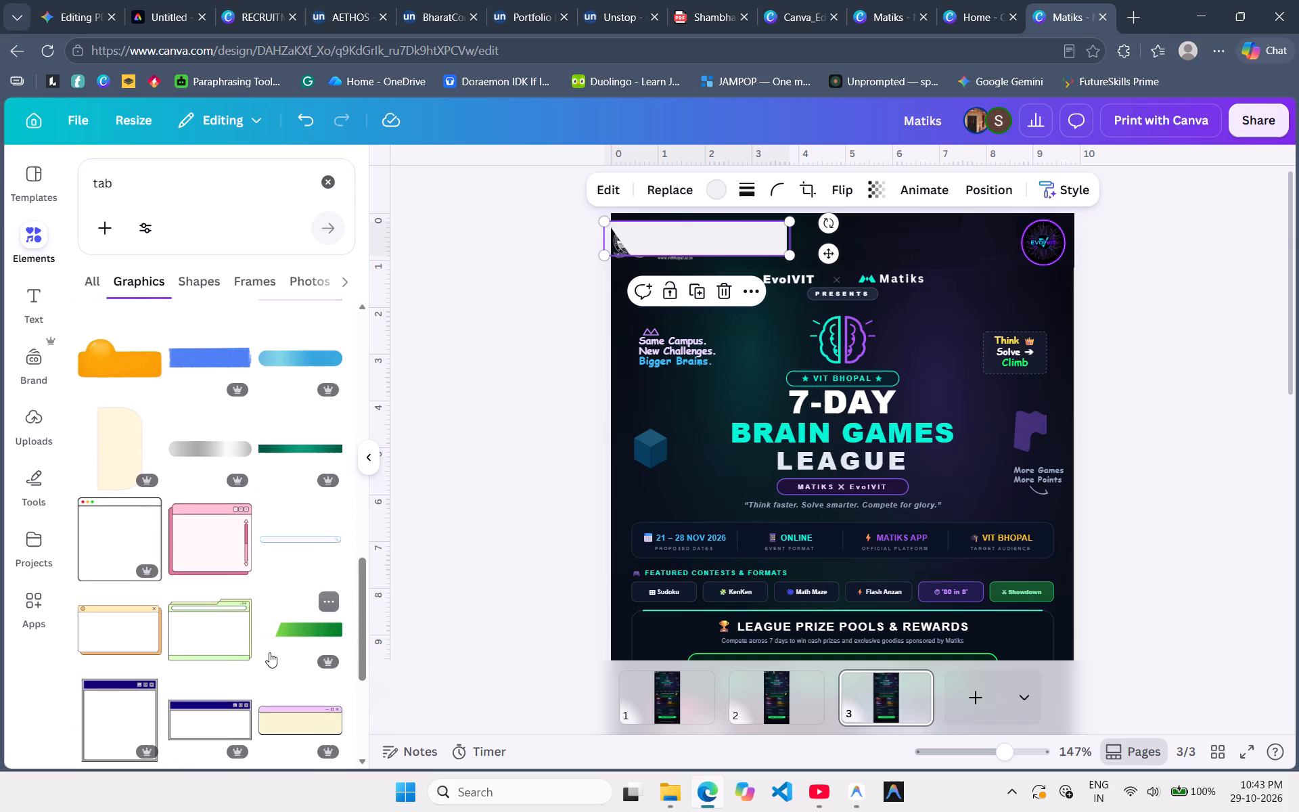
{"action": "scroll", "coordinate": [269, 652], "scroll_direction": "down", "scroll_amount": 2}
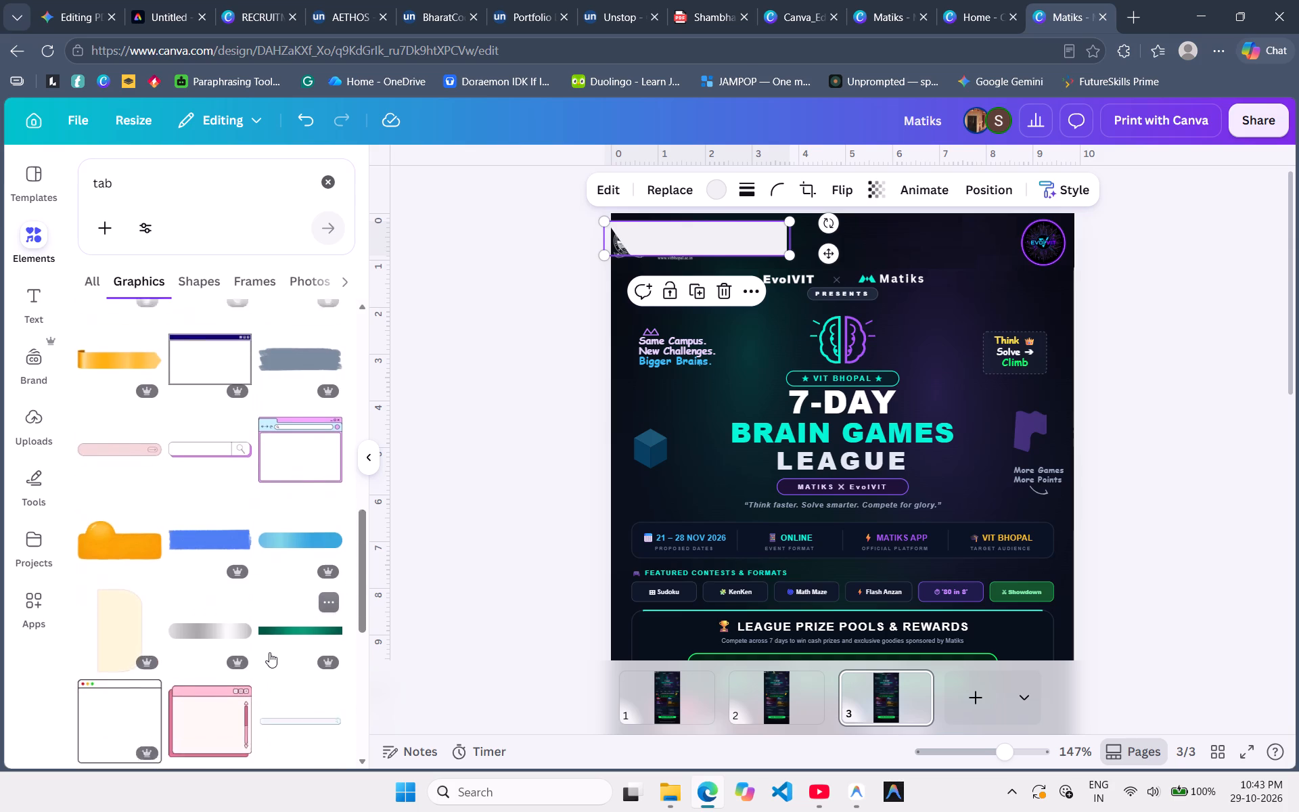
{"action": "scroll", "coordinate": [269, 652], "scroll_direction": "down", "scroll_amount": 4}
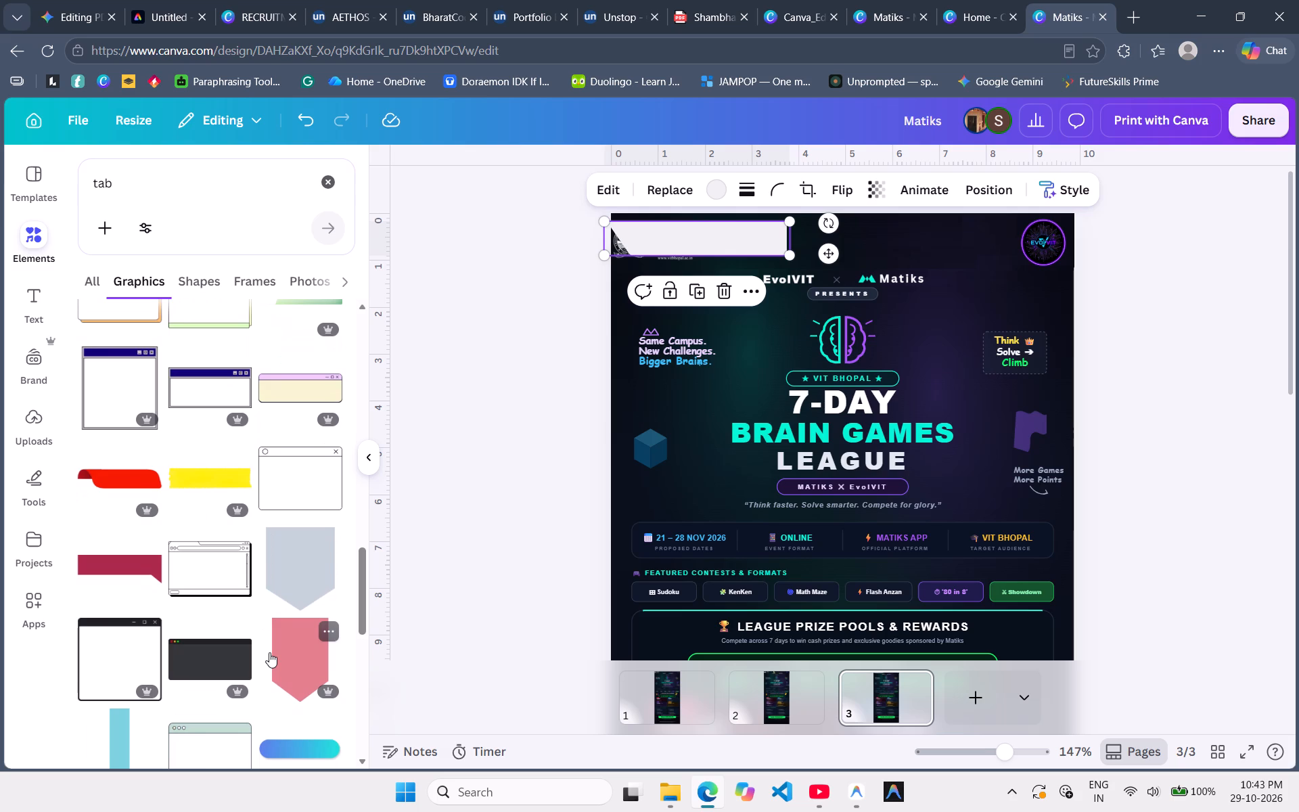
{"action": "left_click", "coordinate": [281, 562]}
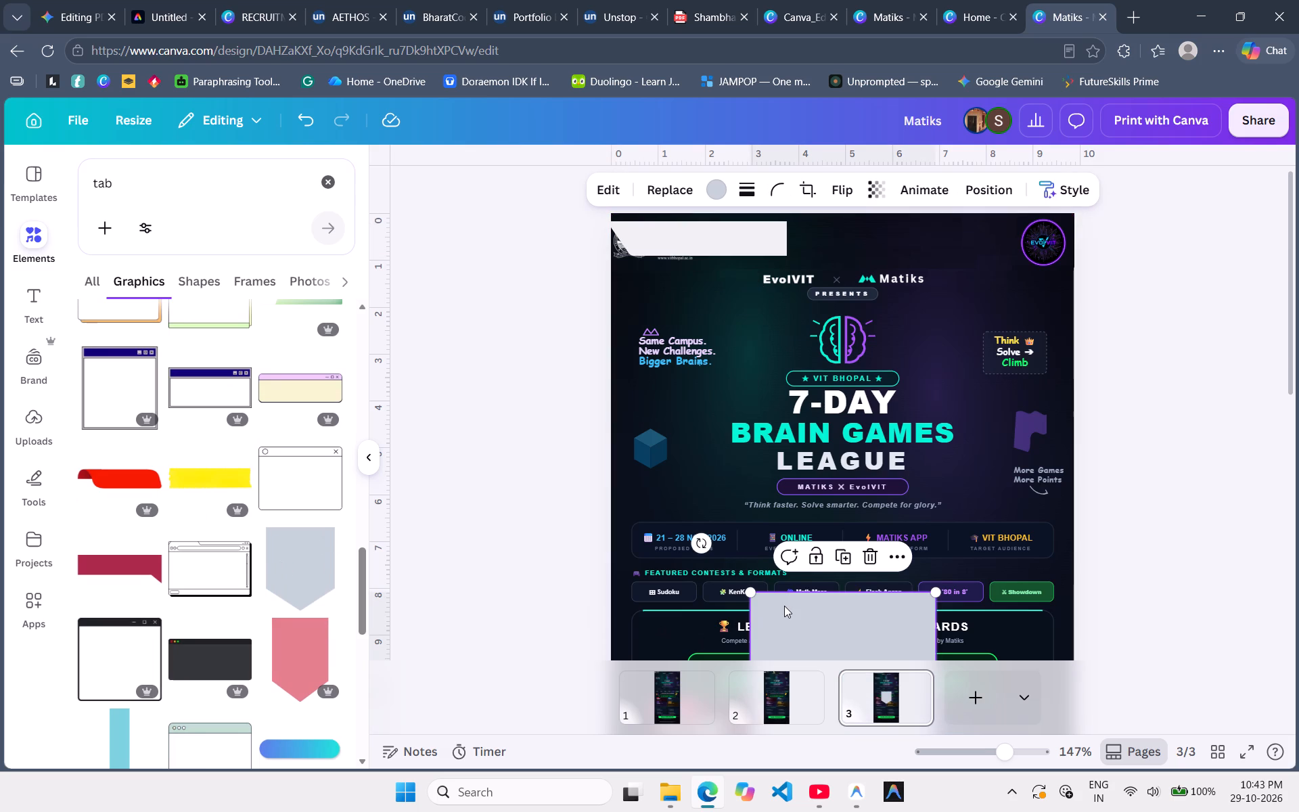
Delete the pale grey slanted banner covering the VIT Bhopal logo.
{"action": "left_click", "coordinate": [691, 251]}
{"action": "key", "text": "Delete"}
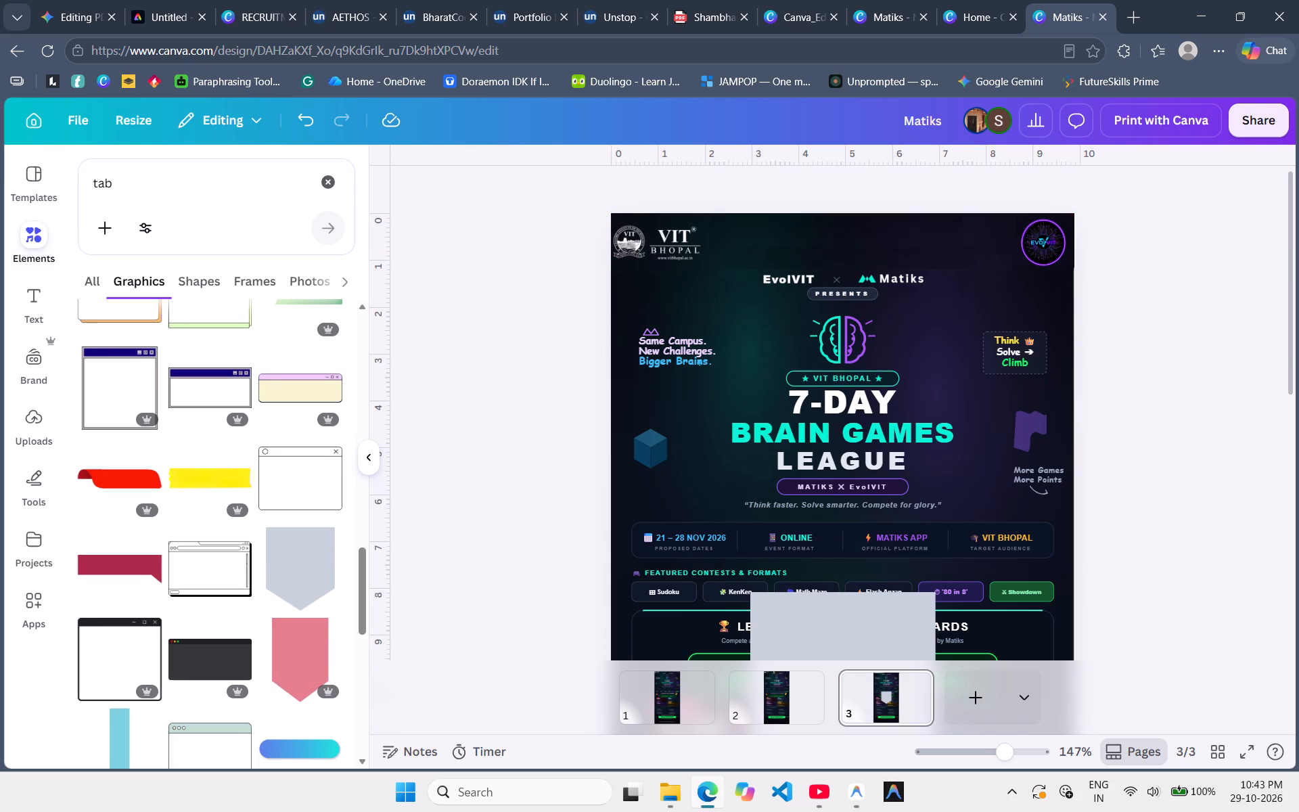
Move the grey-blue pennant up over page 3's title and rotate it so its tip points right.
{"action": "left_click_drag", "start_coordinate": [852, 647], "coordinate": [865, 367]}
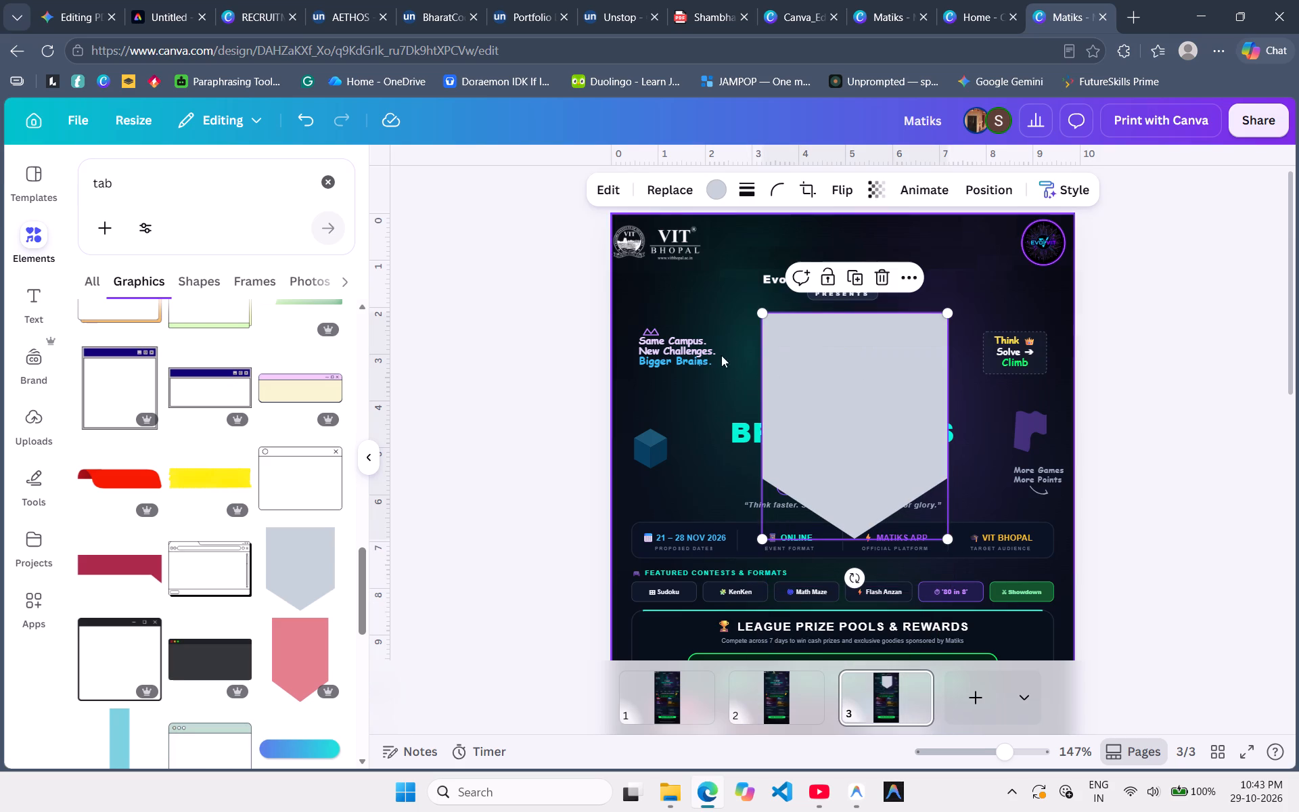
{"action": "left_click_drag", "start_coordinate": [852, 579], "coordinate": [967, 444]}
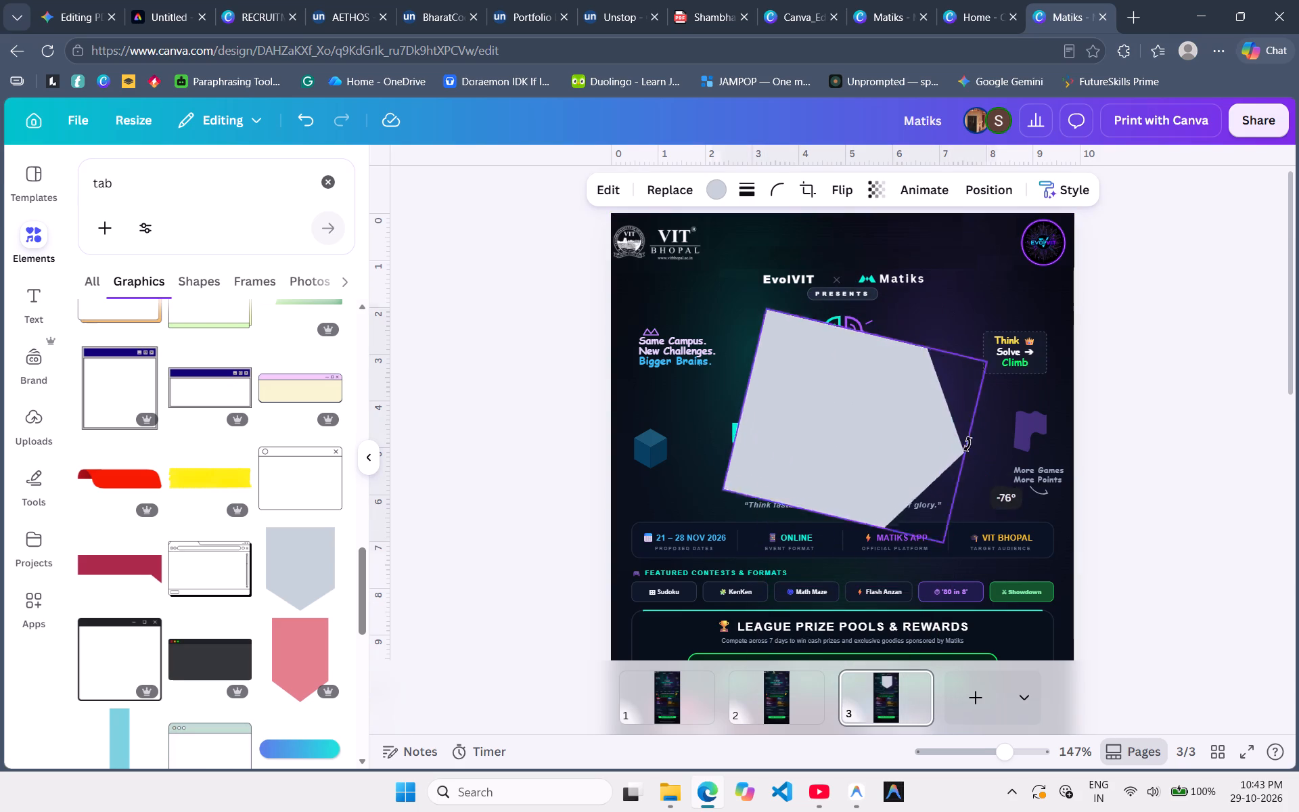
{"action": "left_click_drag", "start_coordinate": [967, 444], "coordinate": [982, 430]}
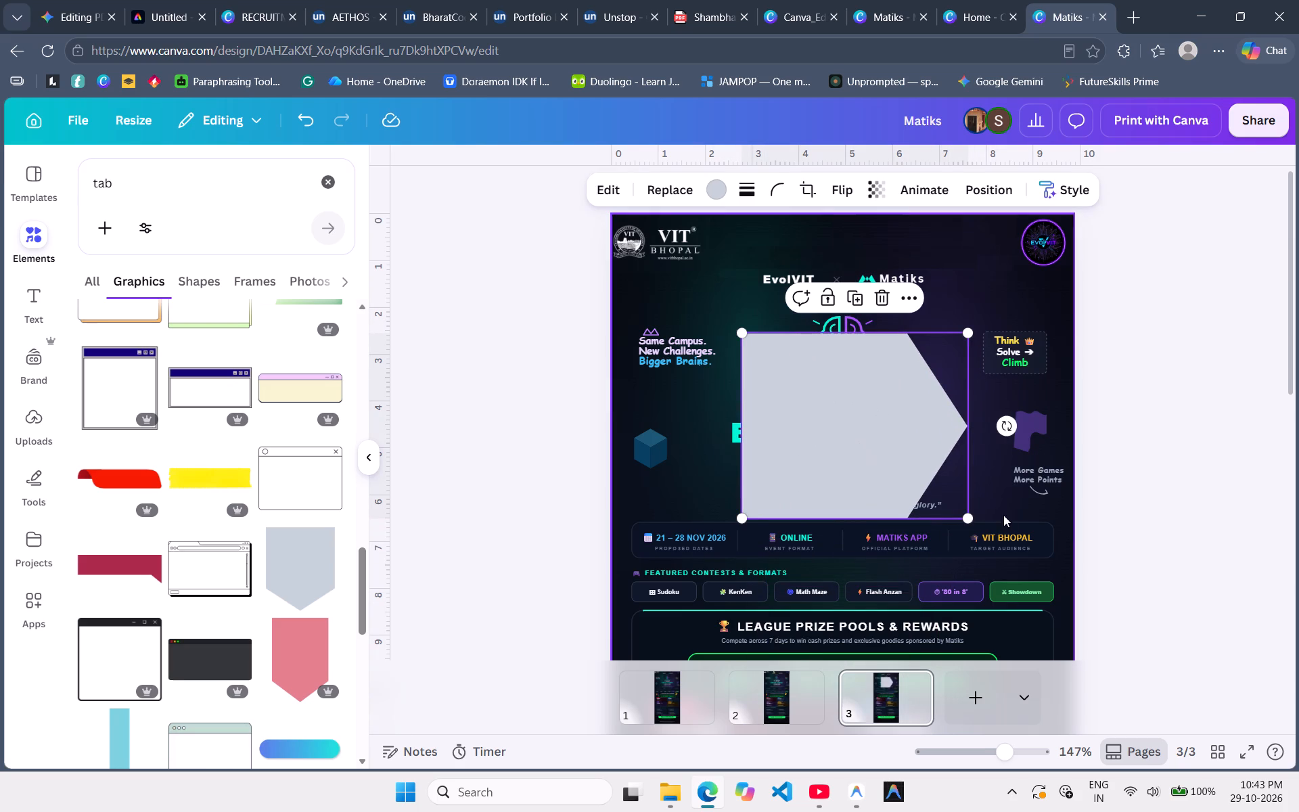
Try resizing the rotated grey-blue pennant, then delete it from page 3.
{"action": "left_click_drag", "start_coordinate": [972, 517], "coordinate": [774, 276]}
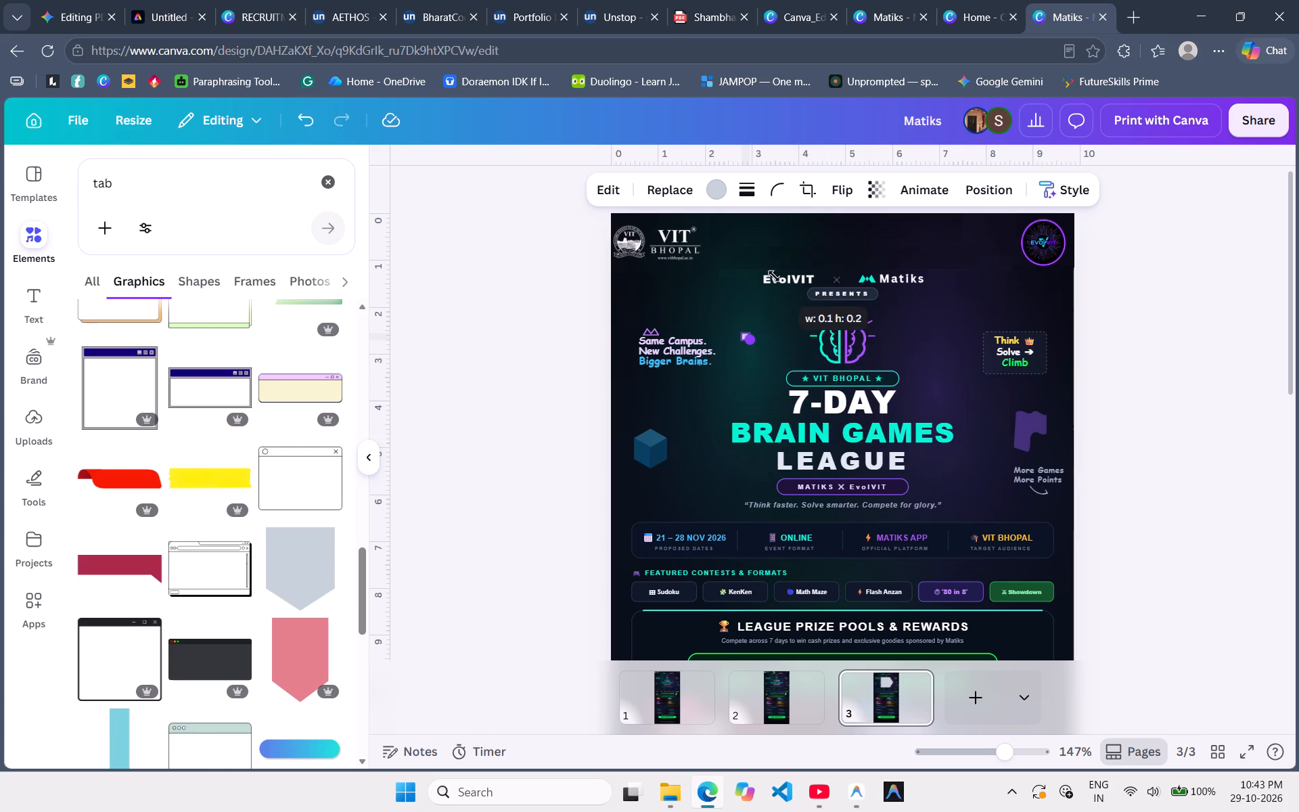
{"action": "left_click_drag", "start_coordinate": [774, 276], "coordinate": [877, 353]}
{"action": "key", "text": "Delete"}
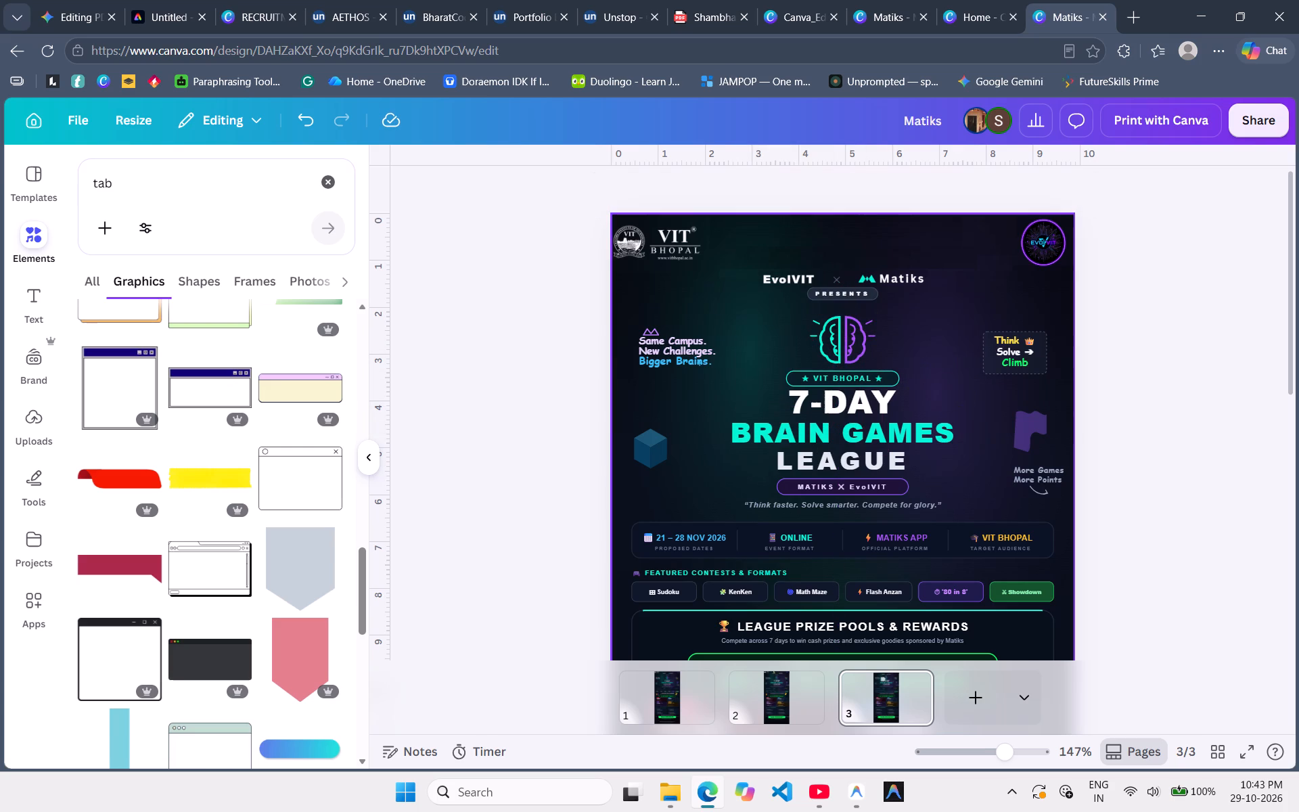
Add the light-blue notched vertical ribbon from the "tab" graphics to page 3 and rotate it to 90°.
{"action": "scroll", "coordinate": [208, 610], "scroll_direction": "down", "scroll_amount": 2}
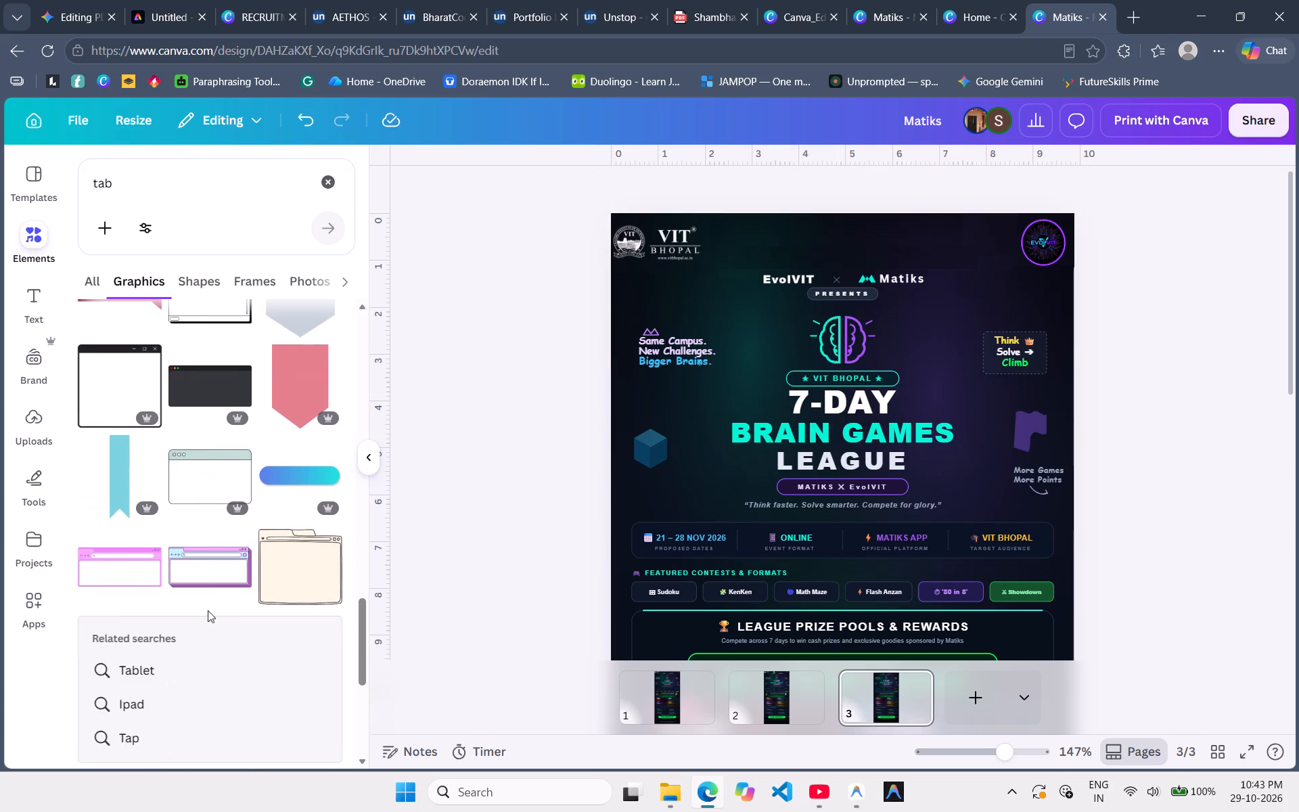
{"action": "left_click", "coordinate": [126, 523]}
{"action": "left_click", "coordinate": [112, 490]}
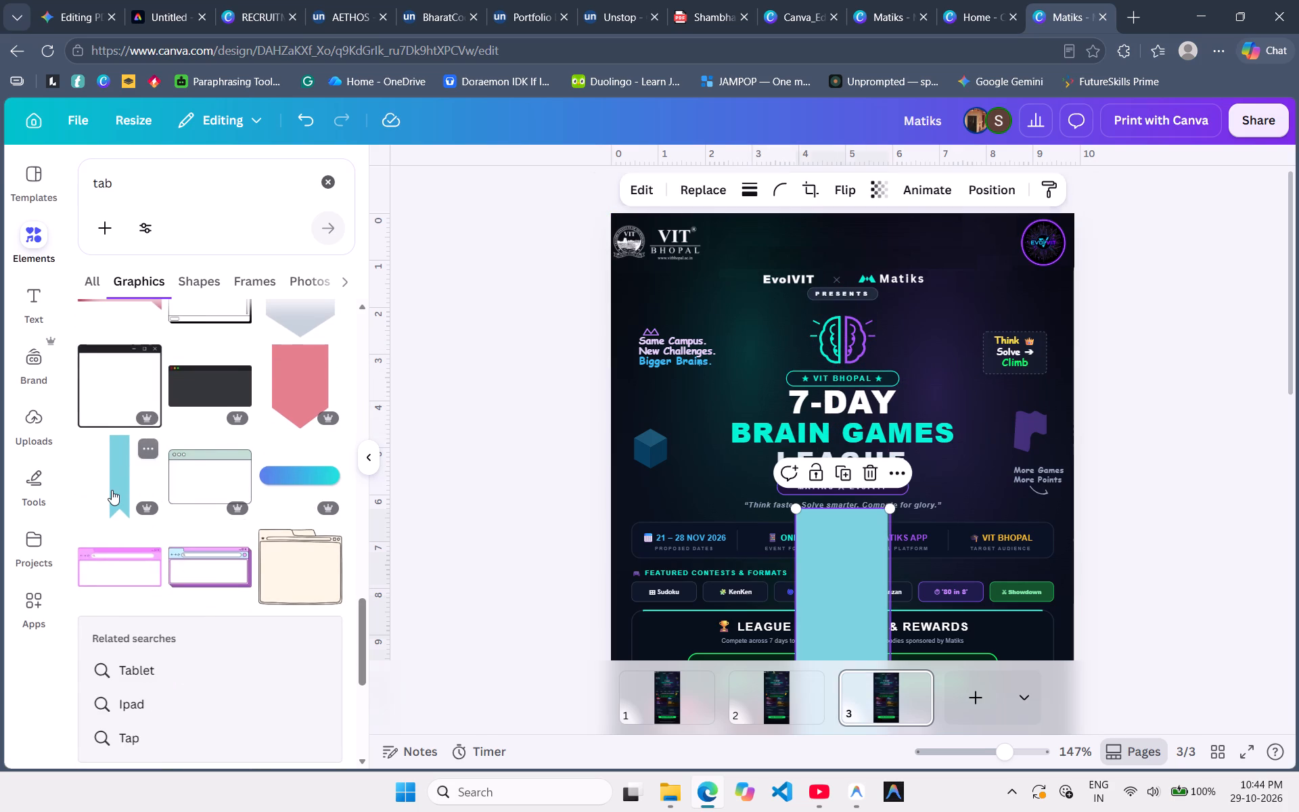
{"action": "left_click_drag", "start_coordinate": [848, 591], "coordinate": [785, 383]}
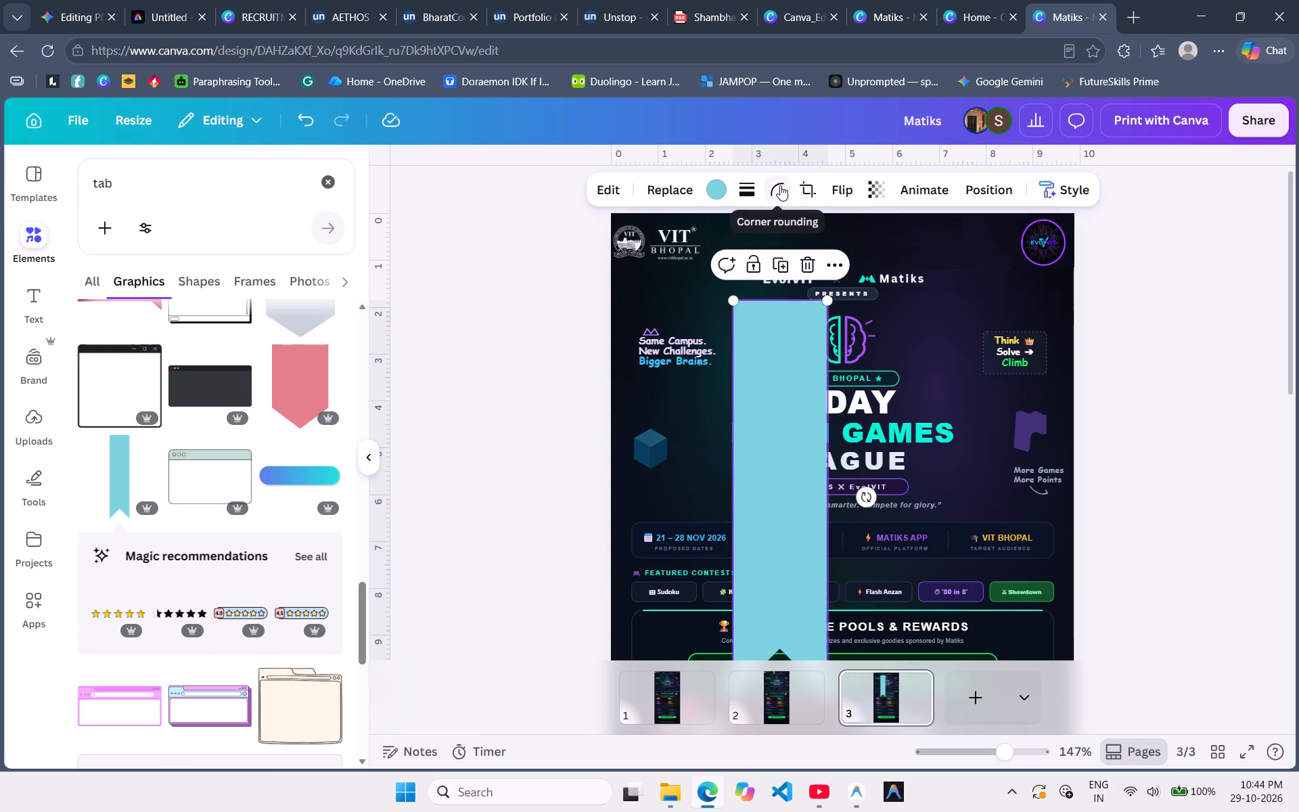
{"action": "left_click", "coordinate": [788, 407]}
{"action": "left_click", "coordinate": [804, 457]}
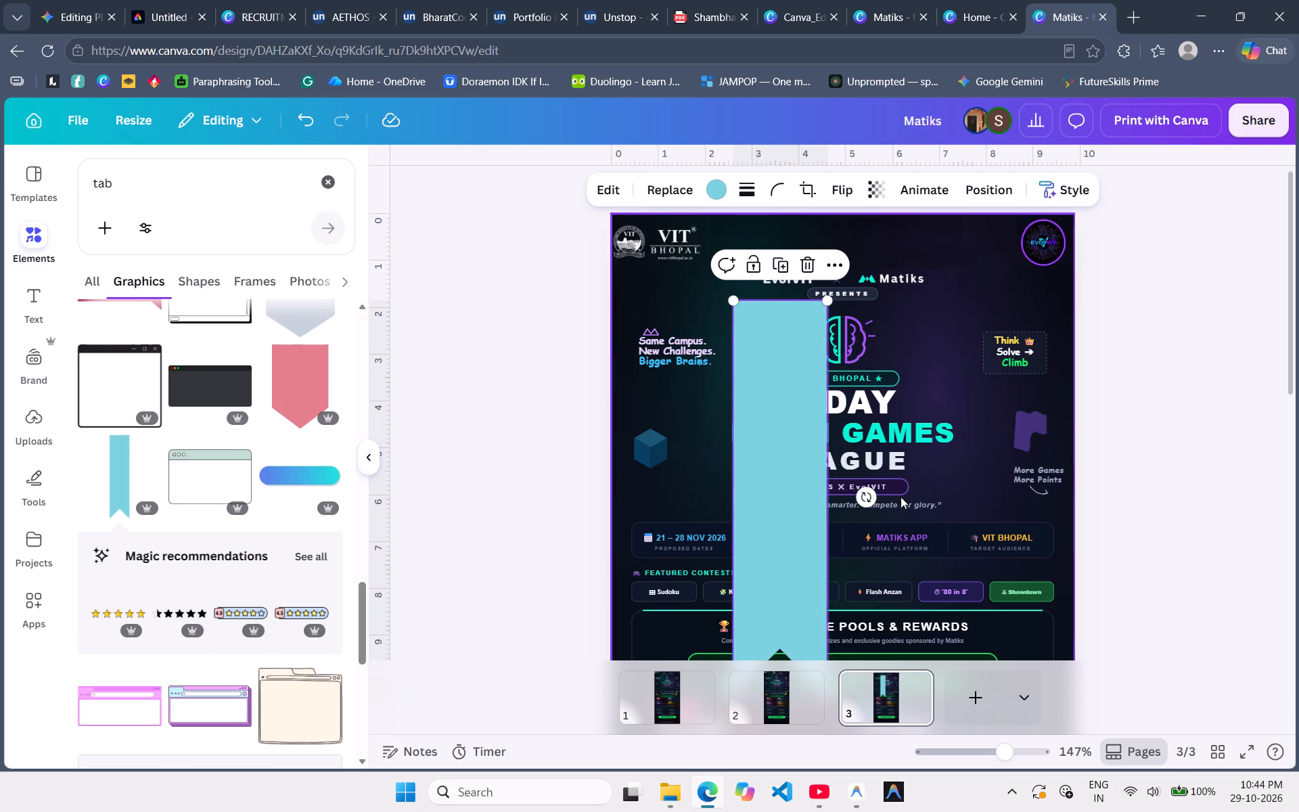
{"action": "left_click_drag", "start_coordinate": [866, 495], "coordinate": [797, 630]}
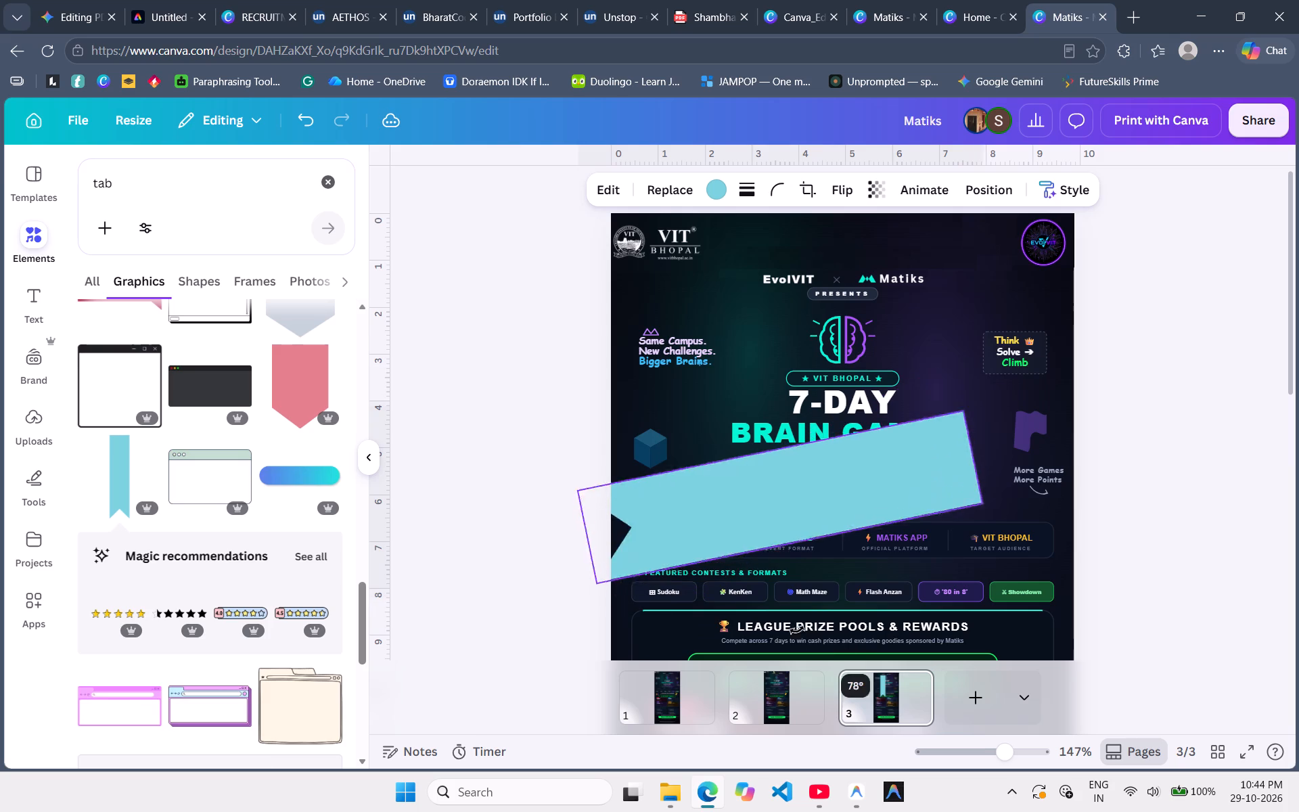
{"action": "left_click_drag", "start_coordinate": [797, 630], "coordinate": [783, 608]}
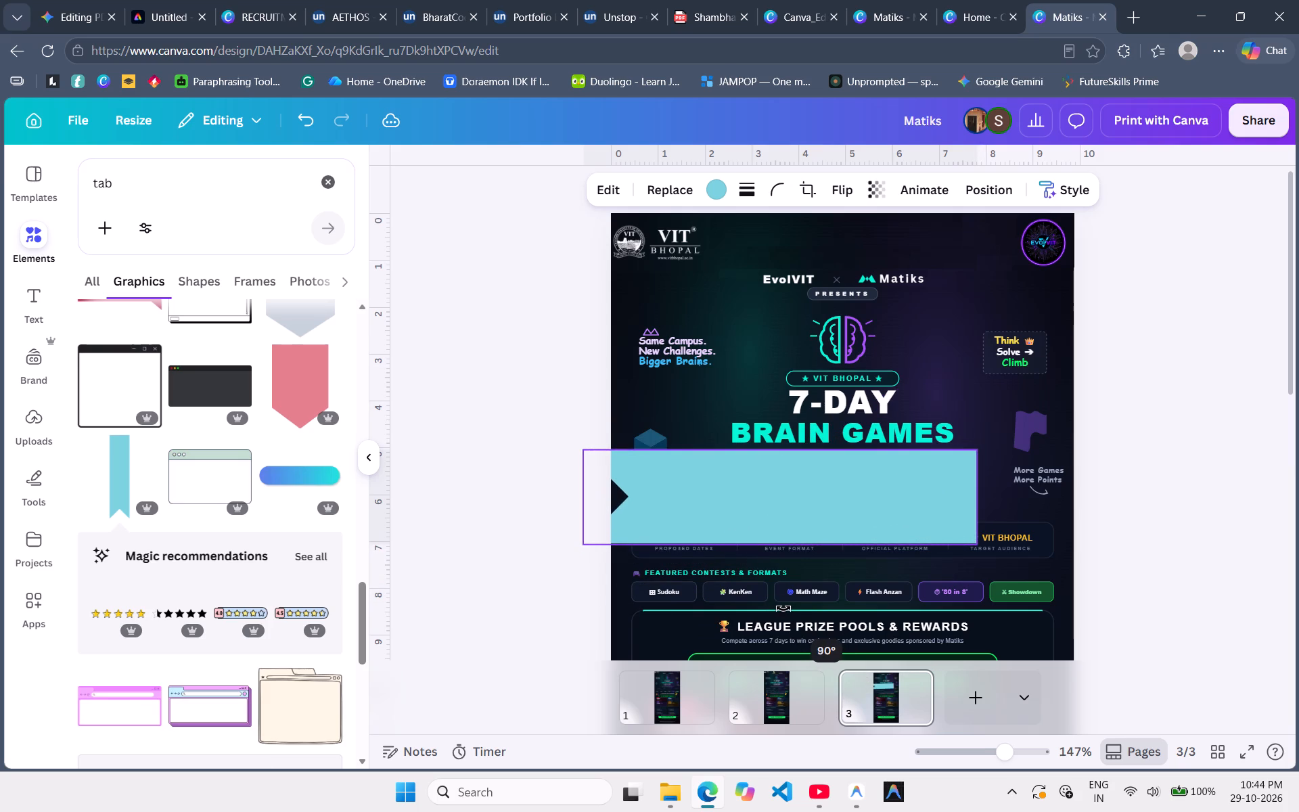
{"action": "left_click_drag", "start_coordinate": [783, 608], "coordinate": [784, 608]}
Move the light-blue ribbon over the VIT Bhopal logo at page 3's top-left corner and shrink it to header-strip size, about 3 units long.
{"action": "left_click_drag", "start_coordinate": [811, 496], "coordinate": [835, 296]}
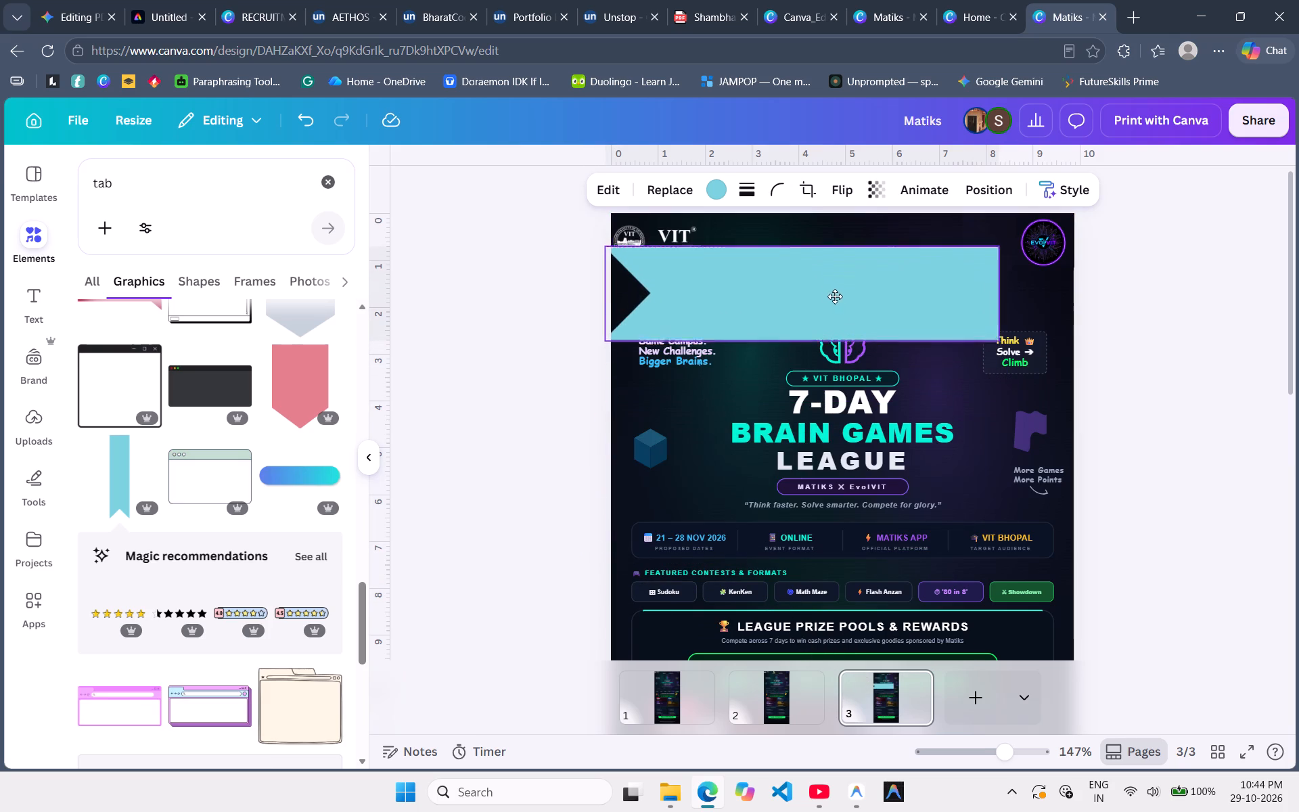
{"action": "left_click_drag", "start_coordinate": [835, 296], "coordinate": [841, 300]}
{"action": "left_click_drag", "start_coordinate": [1007, 351], "coordinate": [823, 231]}
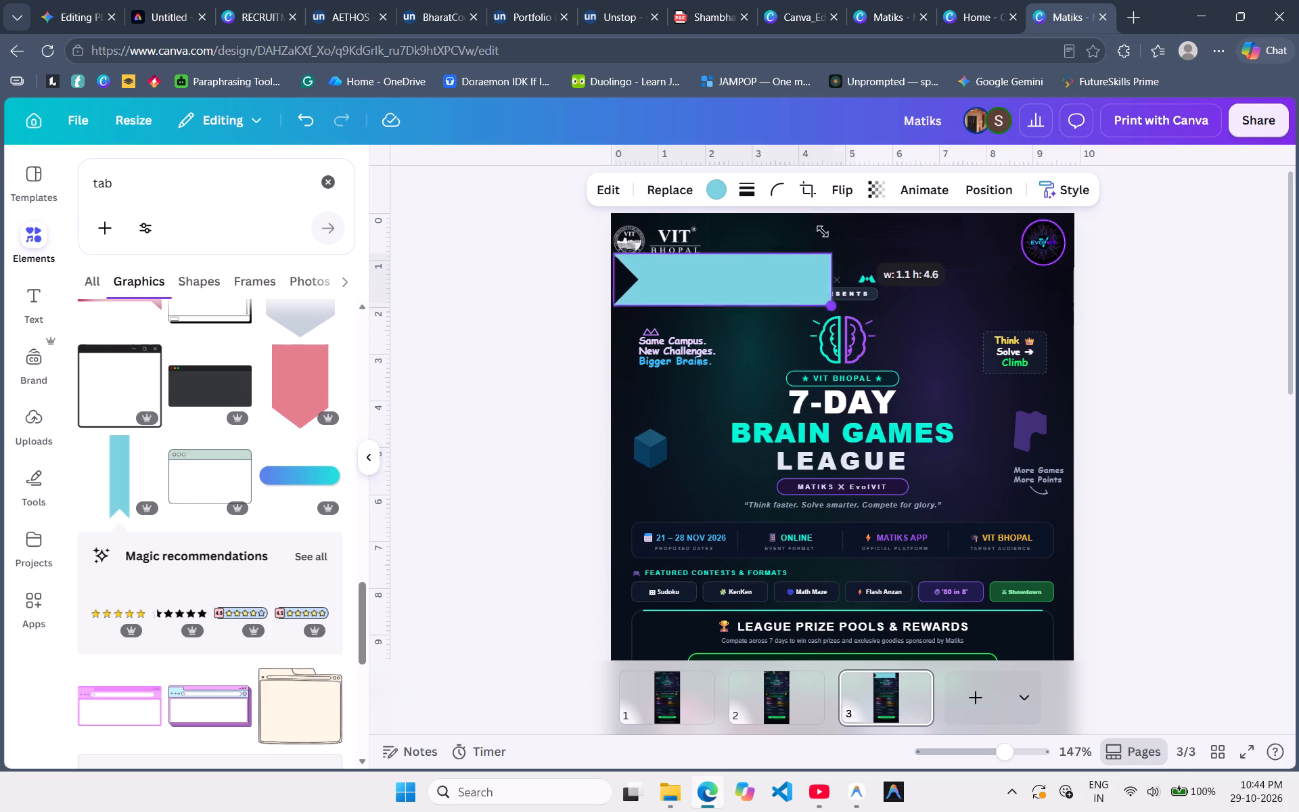
{"action": "left_click_drag", "start_coordinate": [823, 231], "coordinate": [742, 238]}
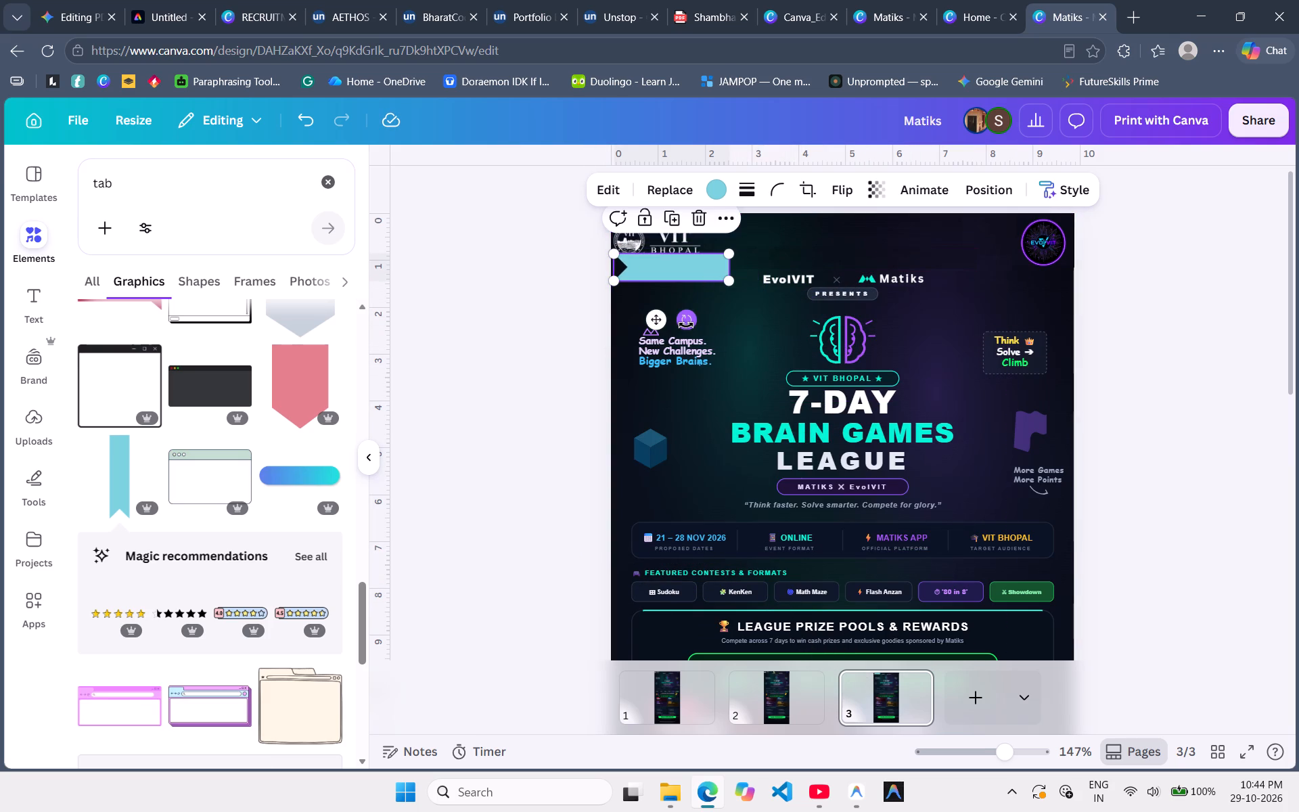
{"action": "left_click_drag", "start_coordinate": [693, 264], "coordinate": [689, 235]}
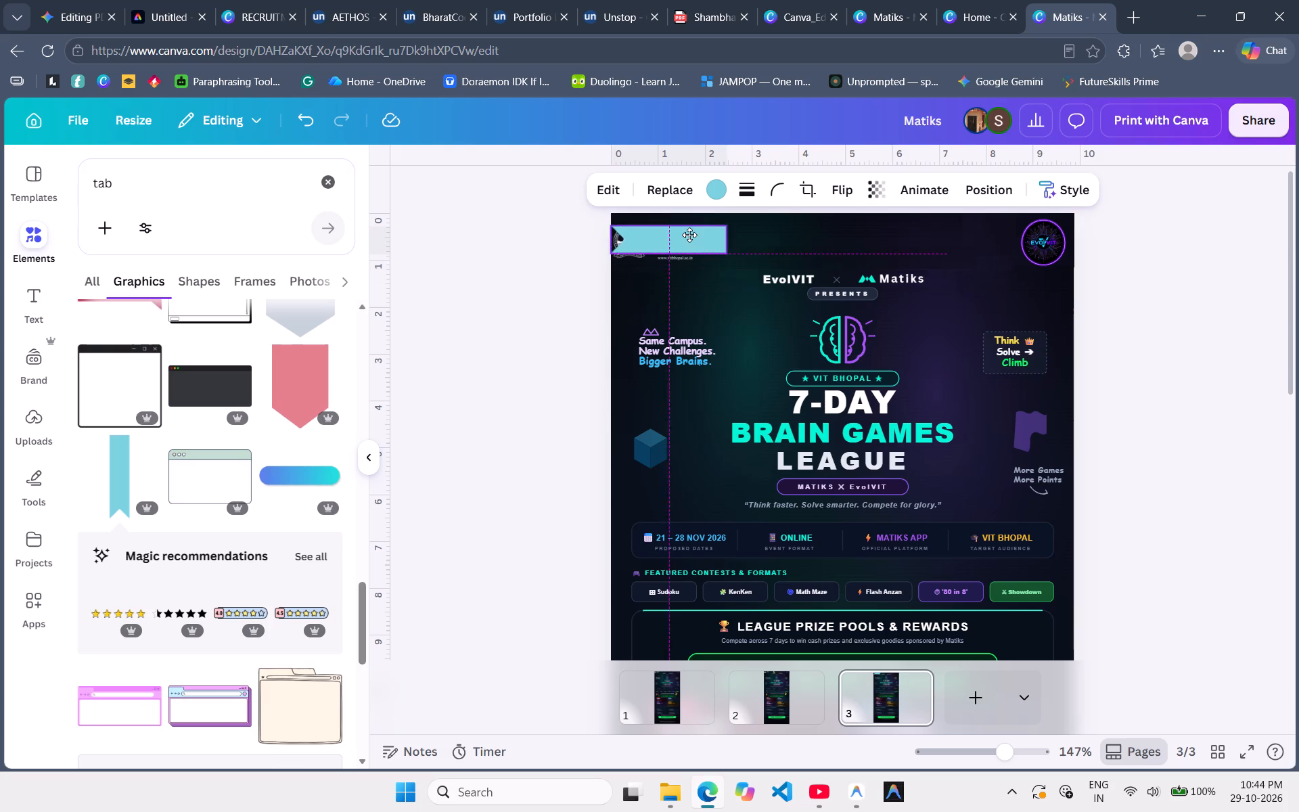
{"action": "left_click_drag", "start_coordinate": [689, 235], "coordinate": [691, 234]}
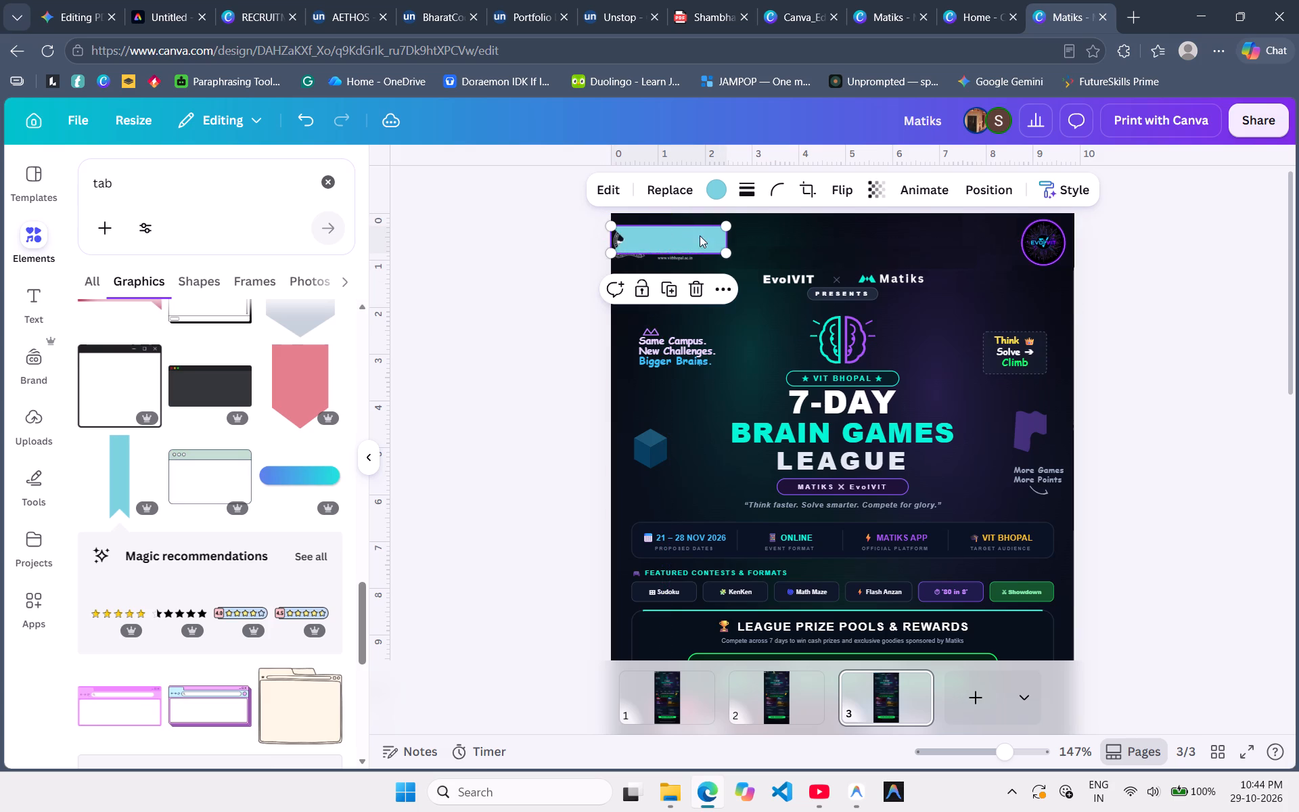
{"action": "left_click_drag", "start_coordinate": [729, 249], "coordinate": [744, 254]}
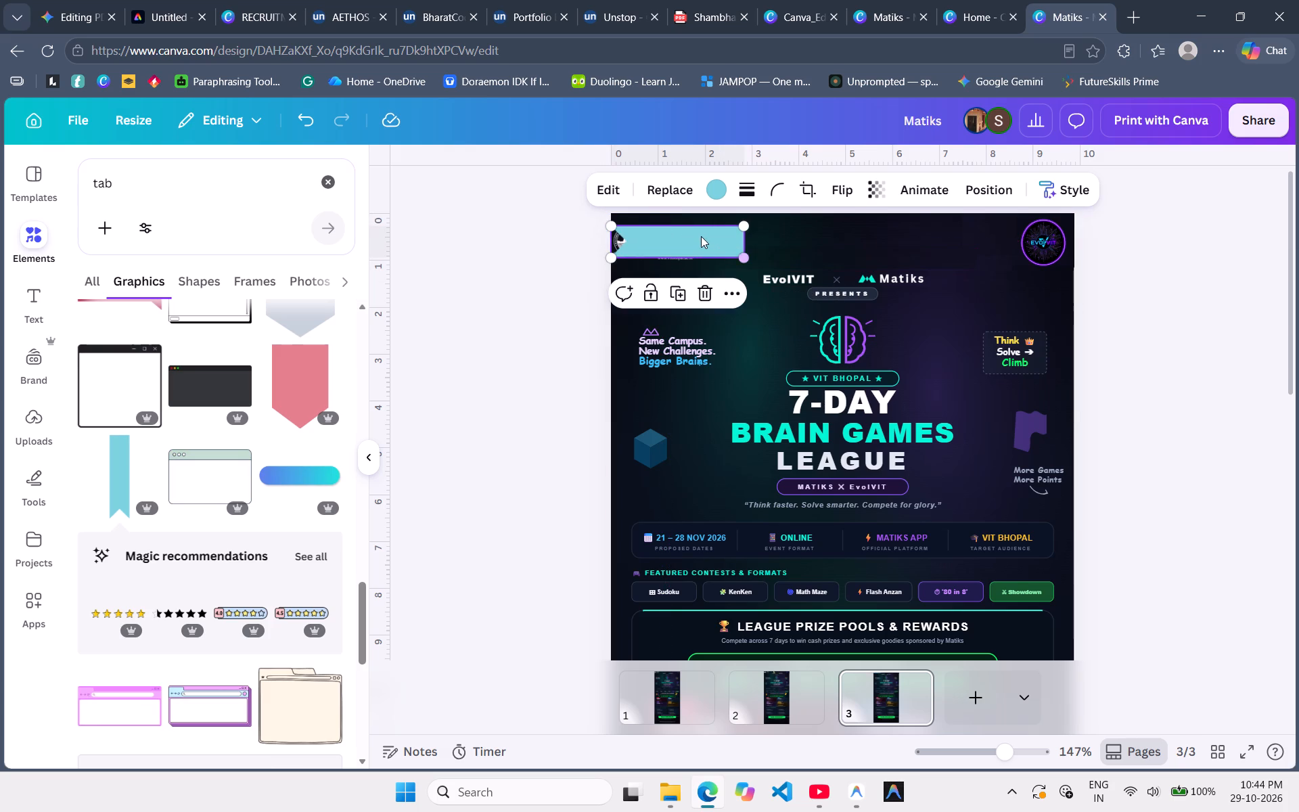
{"action": "left_click_drag", "start_coordinate": [700, 237], "coordinate": [701, 231]}
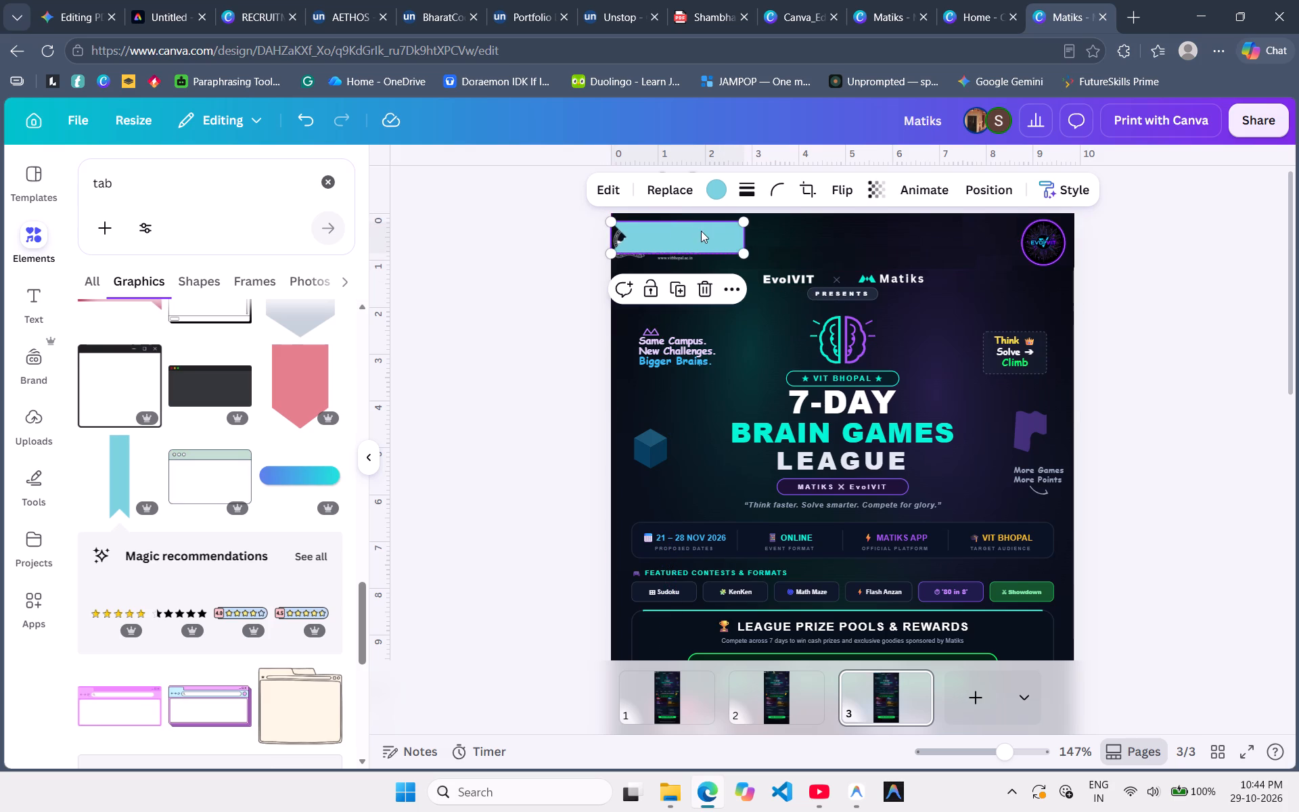
{"action": "left_click_drag", "start_coordinate": [744, 252], "coordinate": [754, 258]}
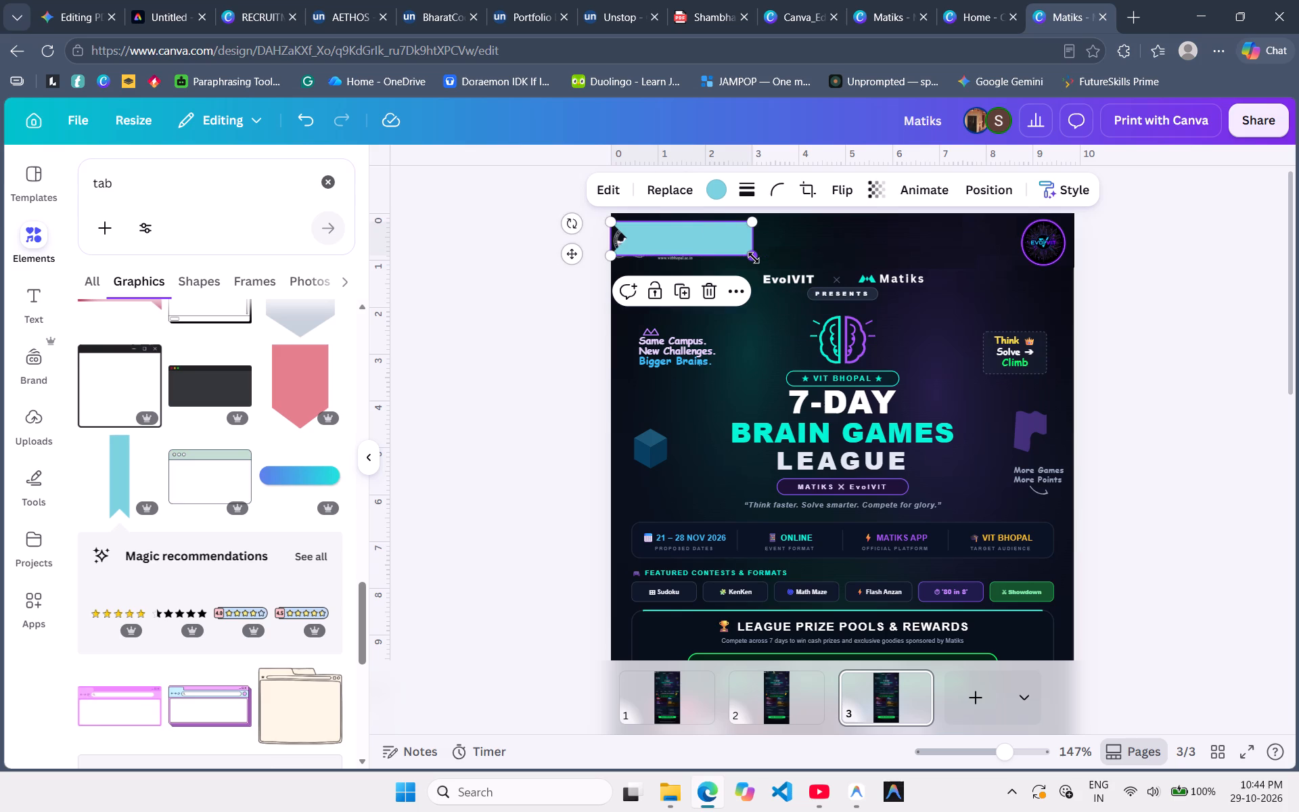
Recolour the light-blue ribbon to the light grey default solid colour.
{"action": "left_click", "coordinate": [719, 188]}
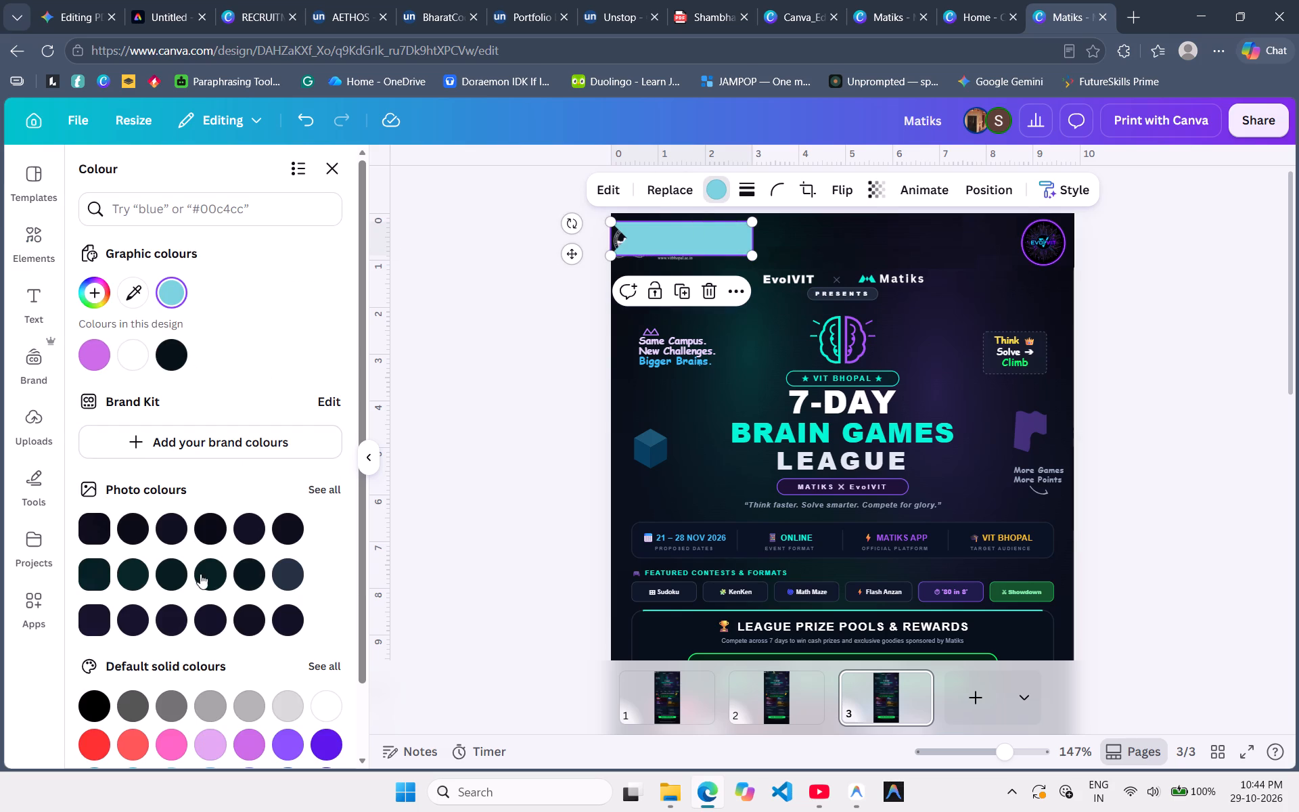
{"action": "scroll", "coordinate": [239, 637], "scroll_direction": "up", "scroll_amount": 1}
{"action": "left_click", "coordinate": [290, 708]}
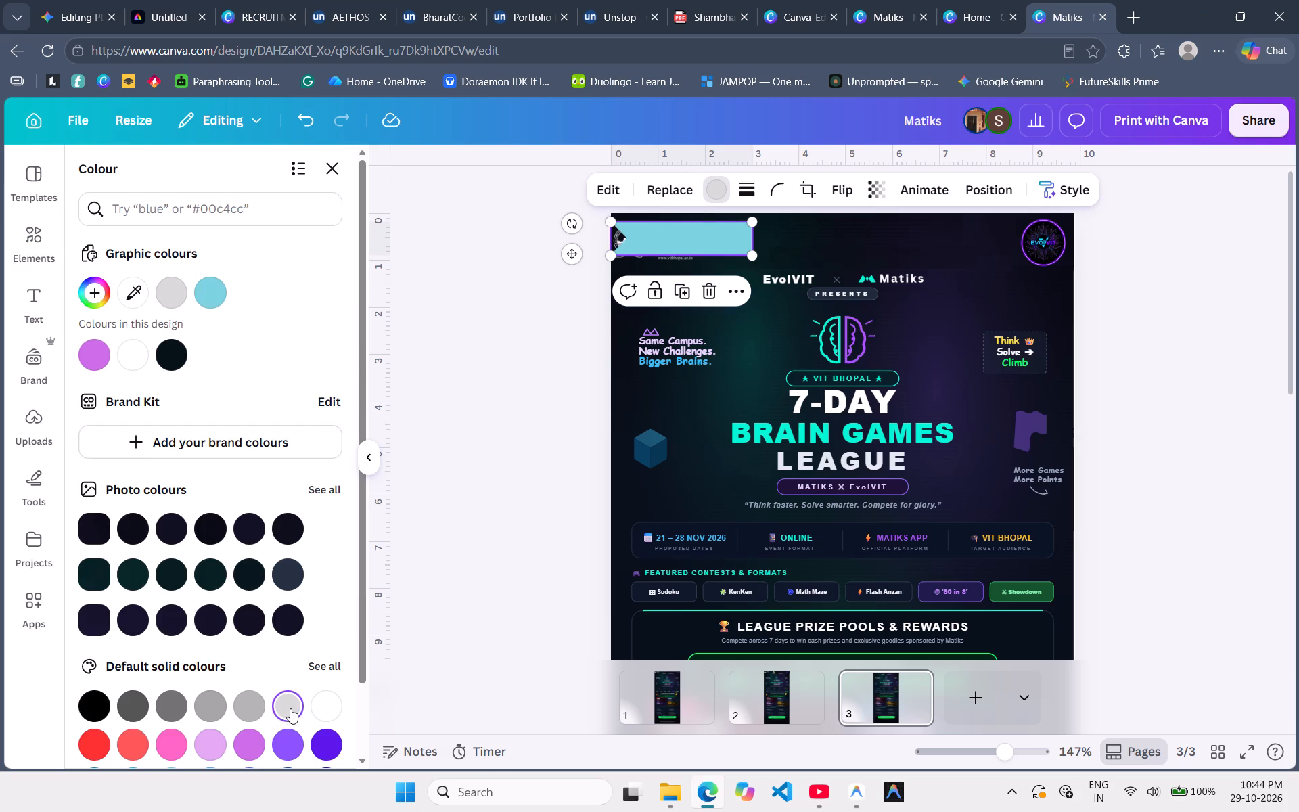
Duplicate the grey ribbon three times in an overlapping row, extending the banner across the header to the round EvolVIT logo.
{"action": "key", "text": "ctrl+d"}
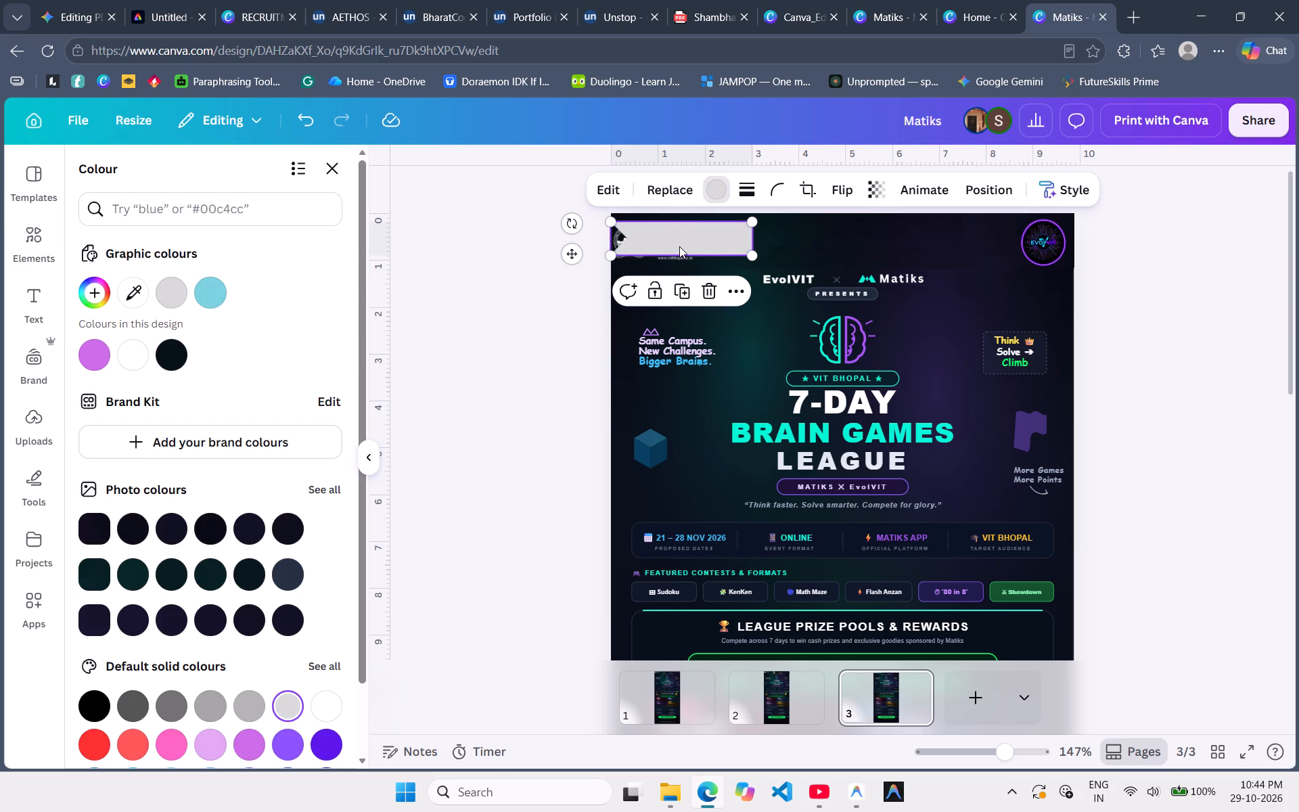
{"action": "left_click_drag", "start_coordinate": [720, 258], "coordinate": [794, 239]}
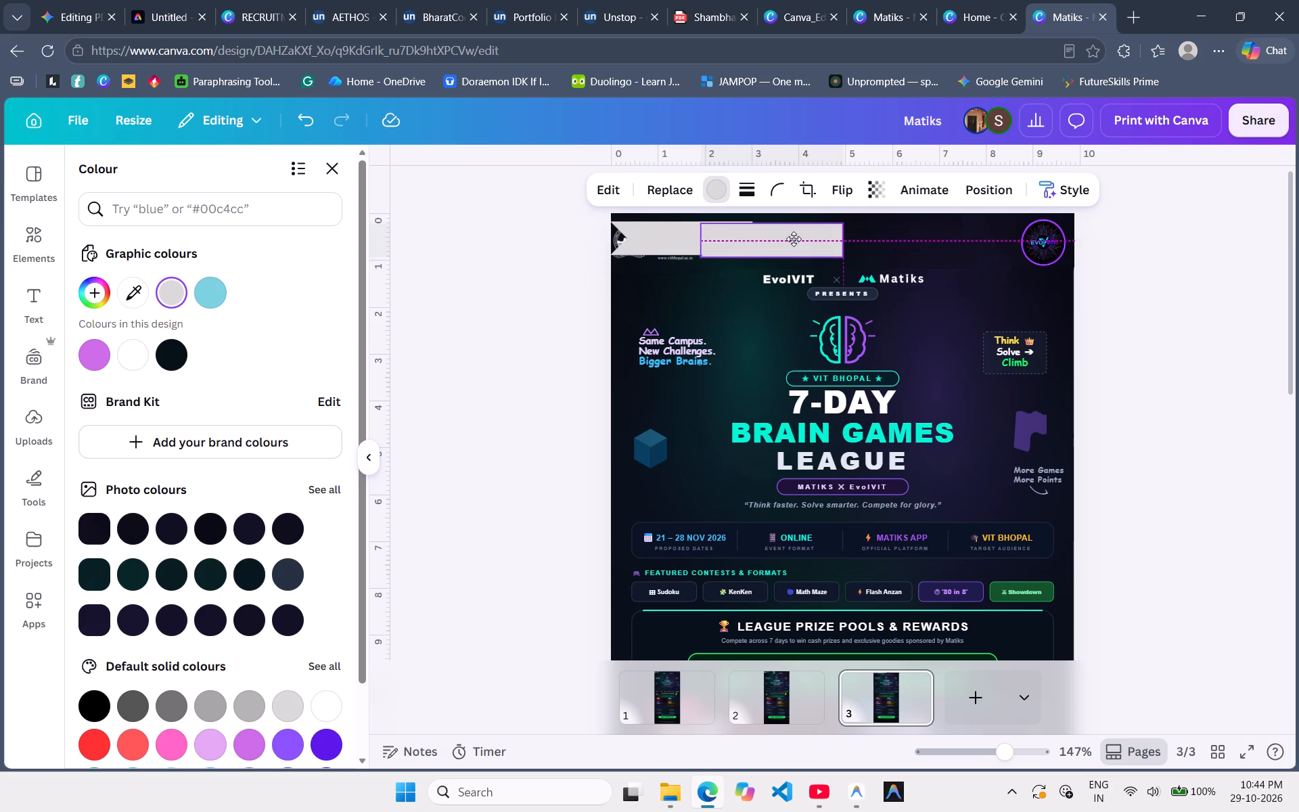
{"action": "left_click_drag", "start_coordinate": [794, 239], "coordinate": [794, 238]}
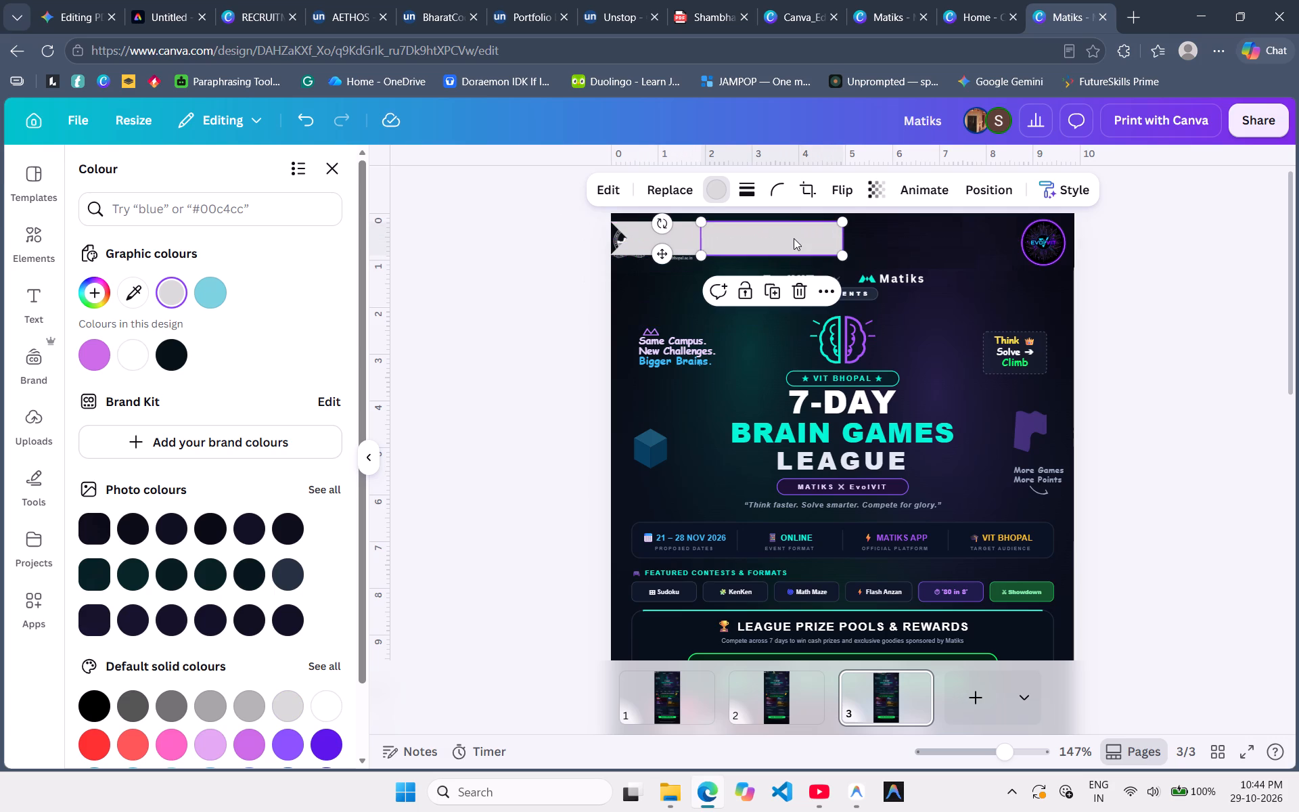
{"action": "left_click", "coordinate": [662, 294]}
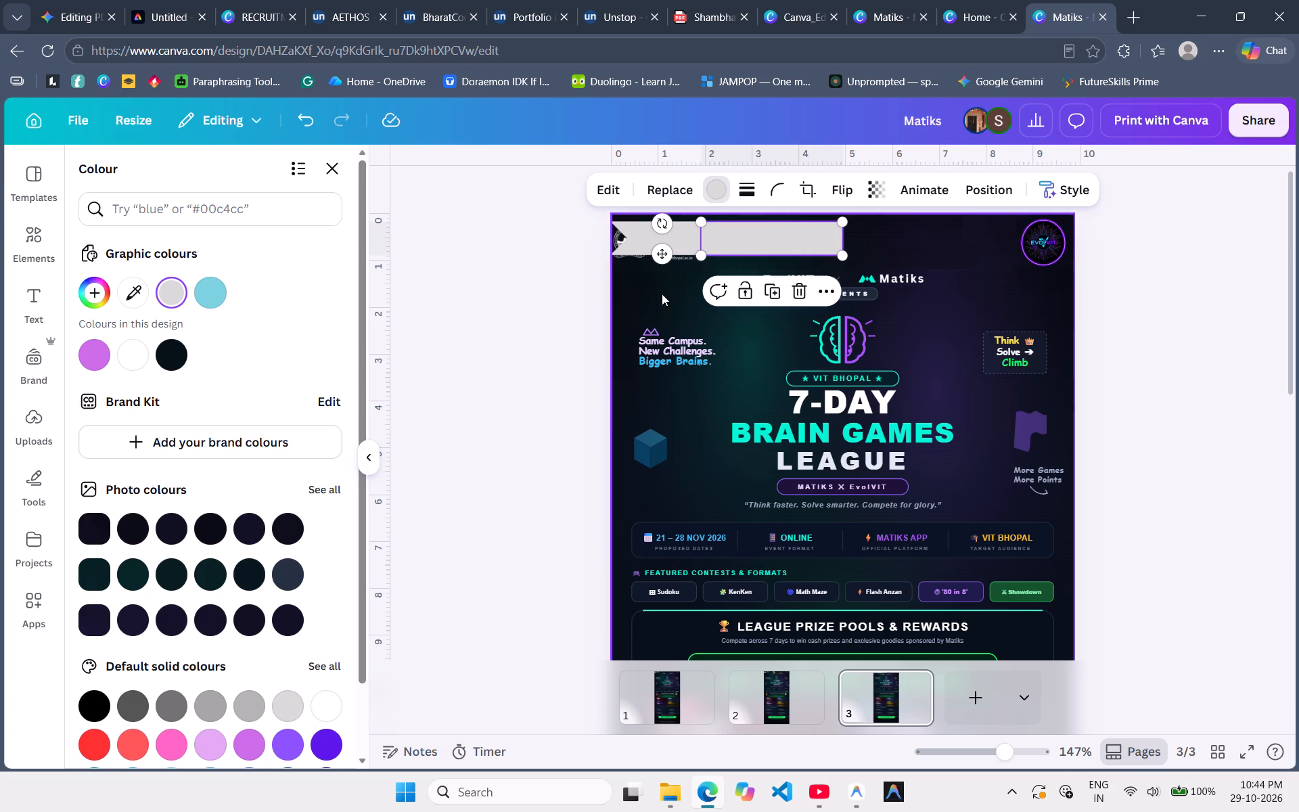
{"action": "left_click", "coordinate": [789, 230]}
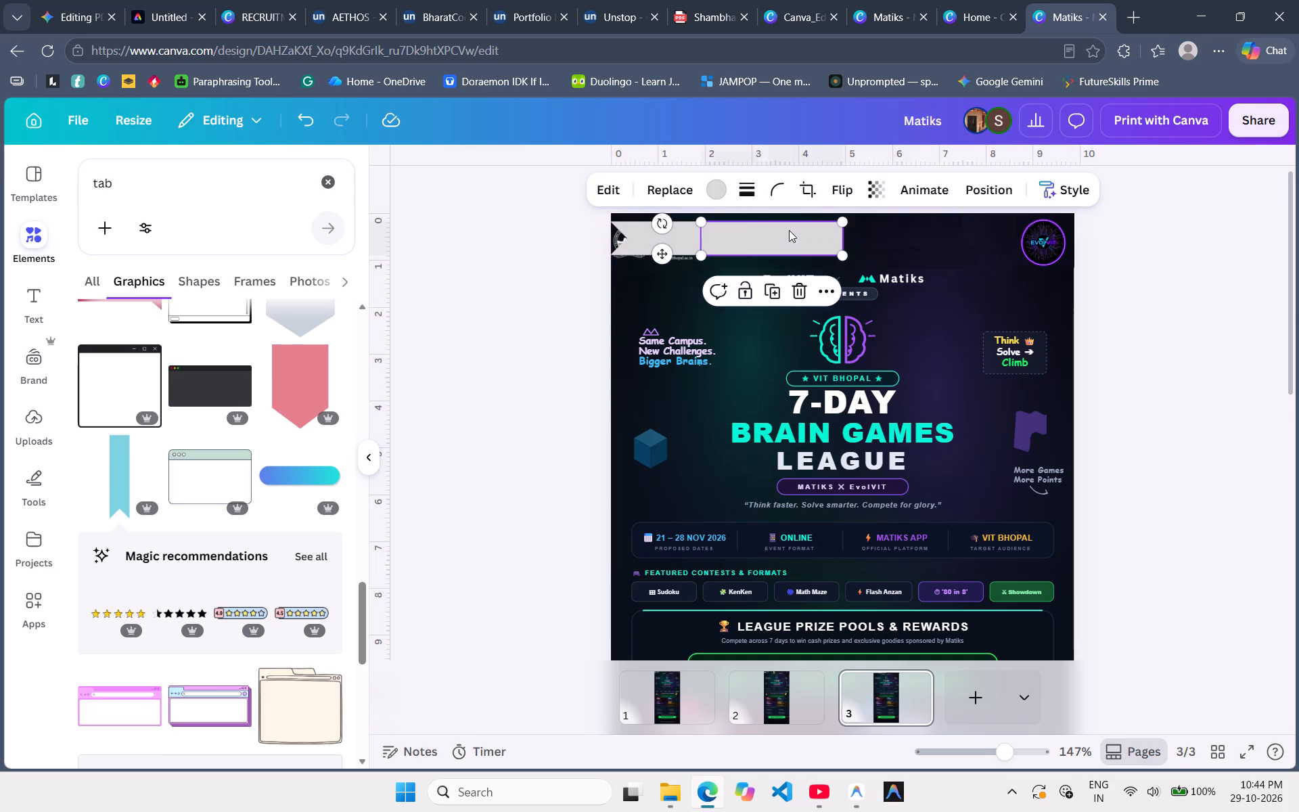
{"action": "key", "text": "ctrl+d"}
{"action": "key", "text": "ctrl+d"}
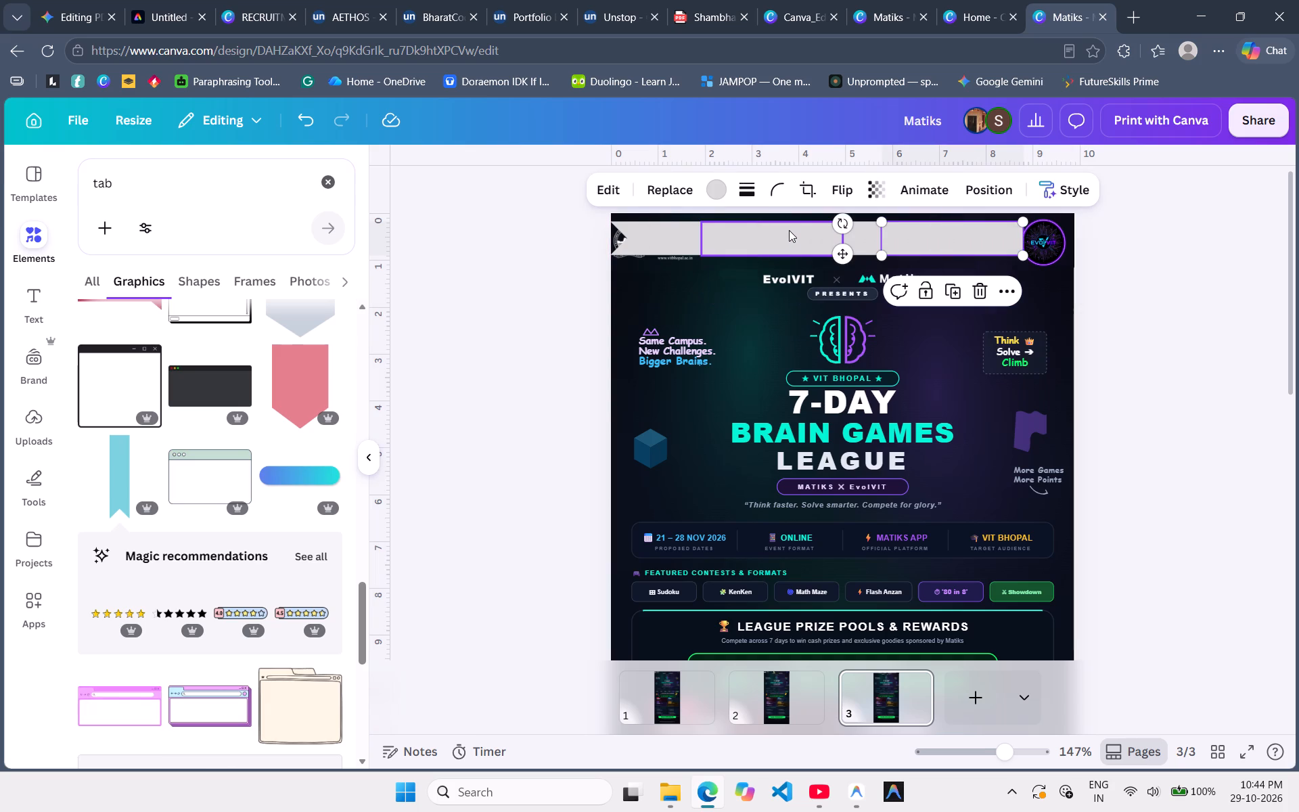
Duplicate the banner's end piece, flip it so its notch faces outward, and align it with page 3's right edge.
{"action": "left_click", "coordinate": [727, 330]}
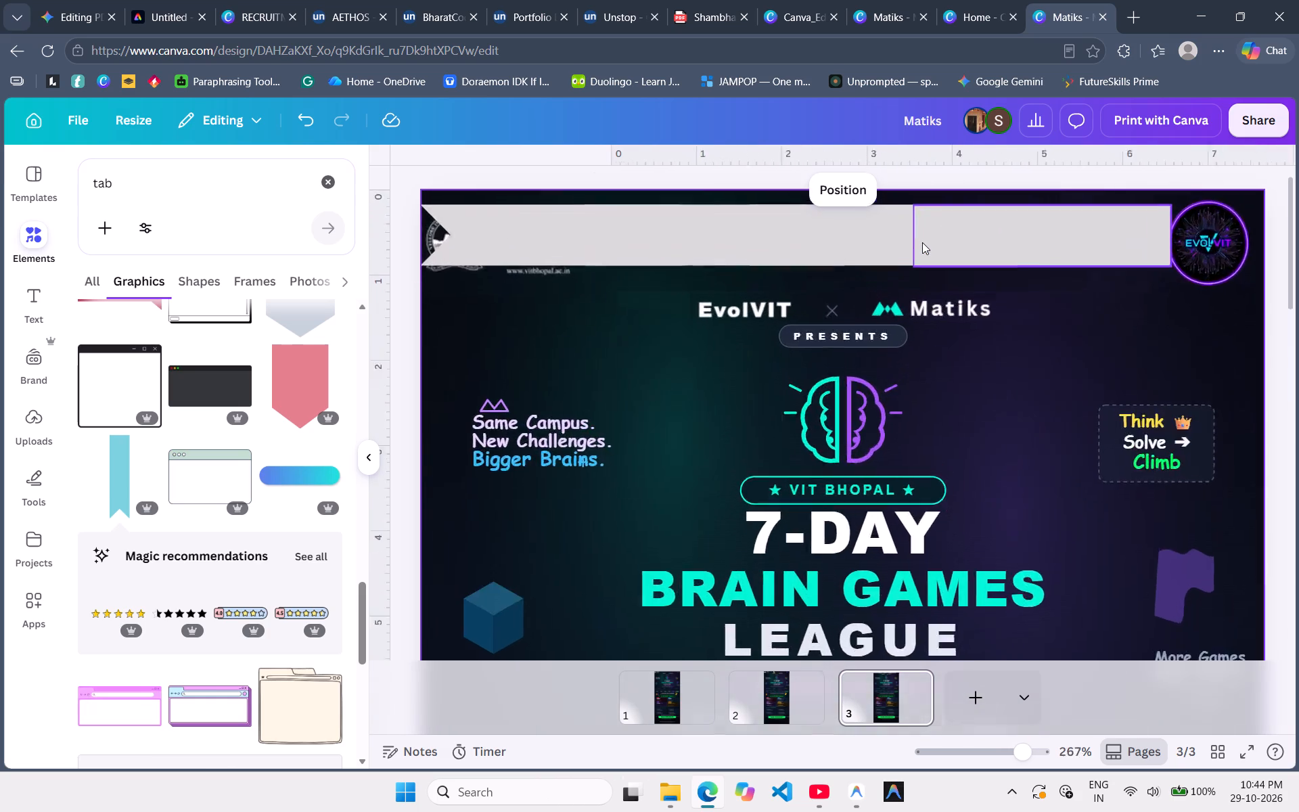
{"action": "scroll", "coordinate": [922, 242], "scroll_direction": "up", "scroll_amount": 2}
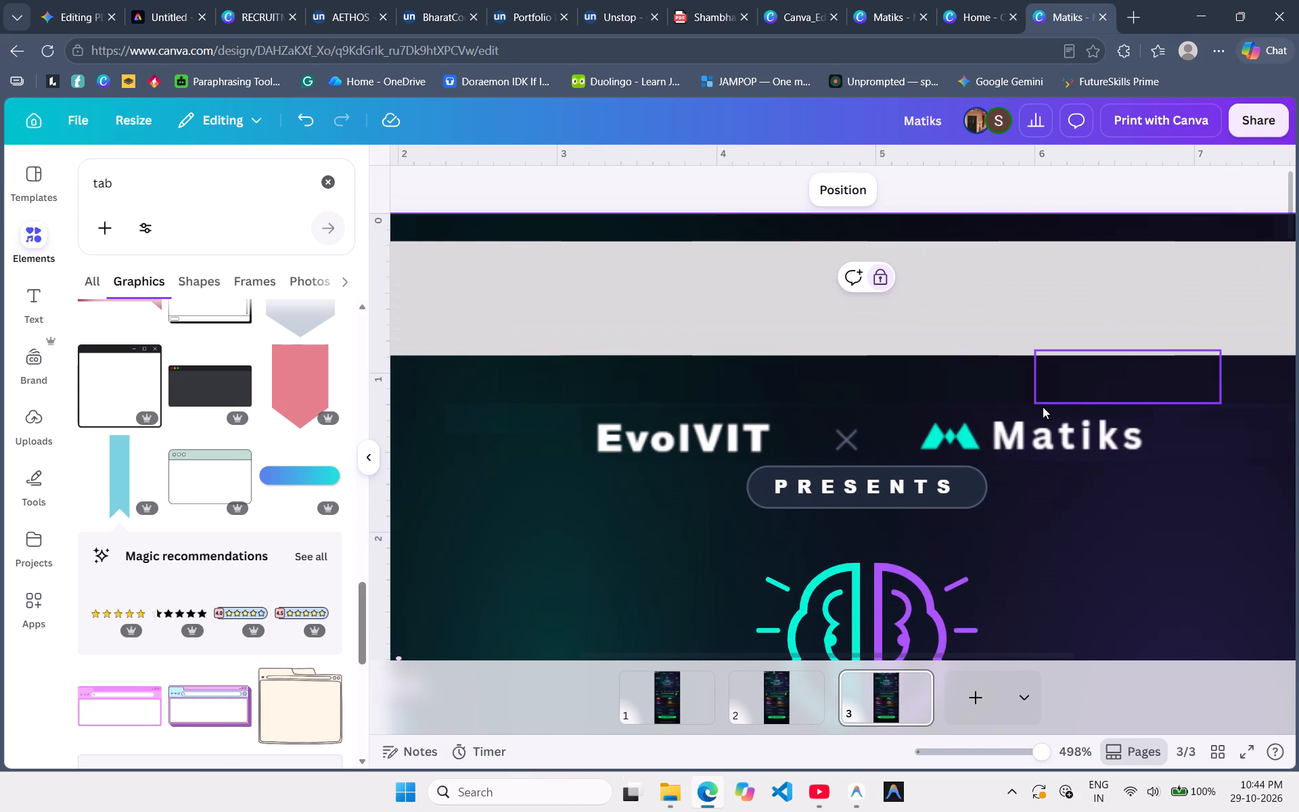
{"action": "scroll", "coordinate": [1165, 325], "scroll_direction": "left", "scroll_amount": 2}
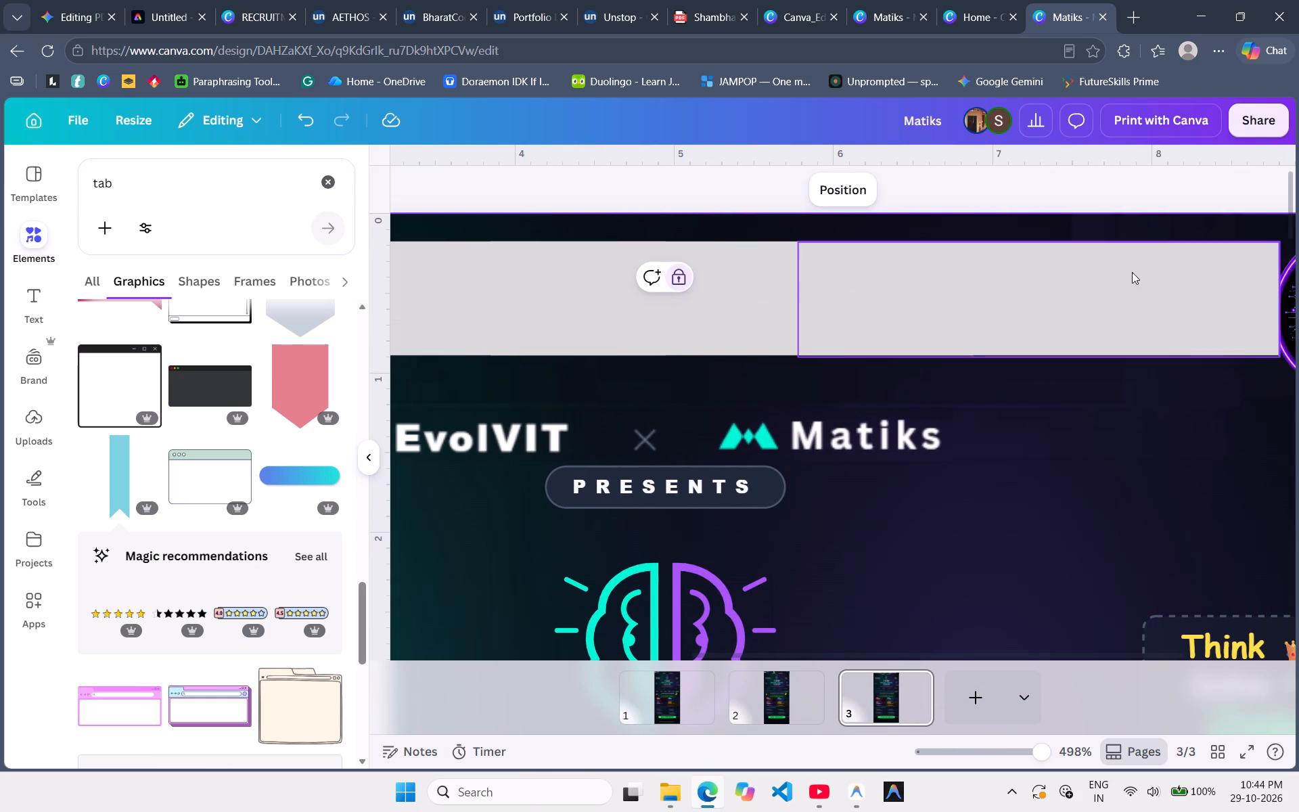
{"action": "scroll", "coordinate": [1127, 271], "scroll_direction": "left", "scroll_amount": 1}
{"action": "key", "text": "ctrl+d"}
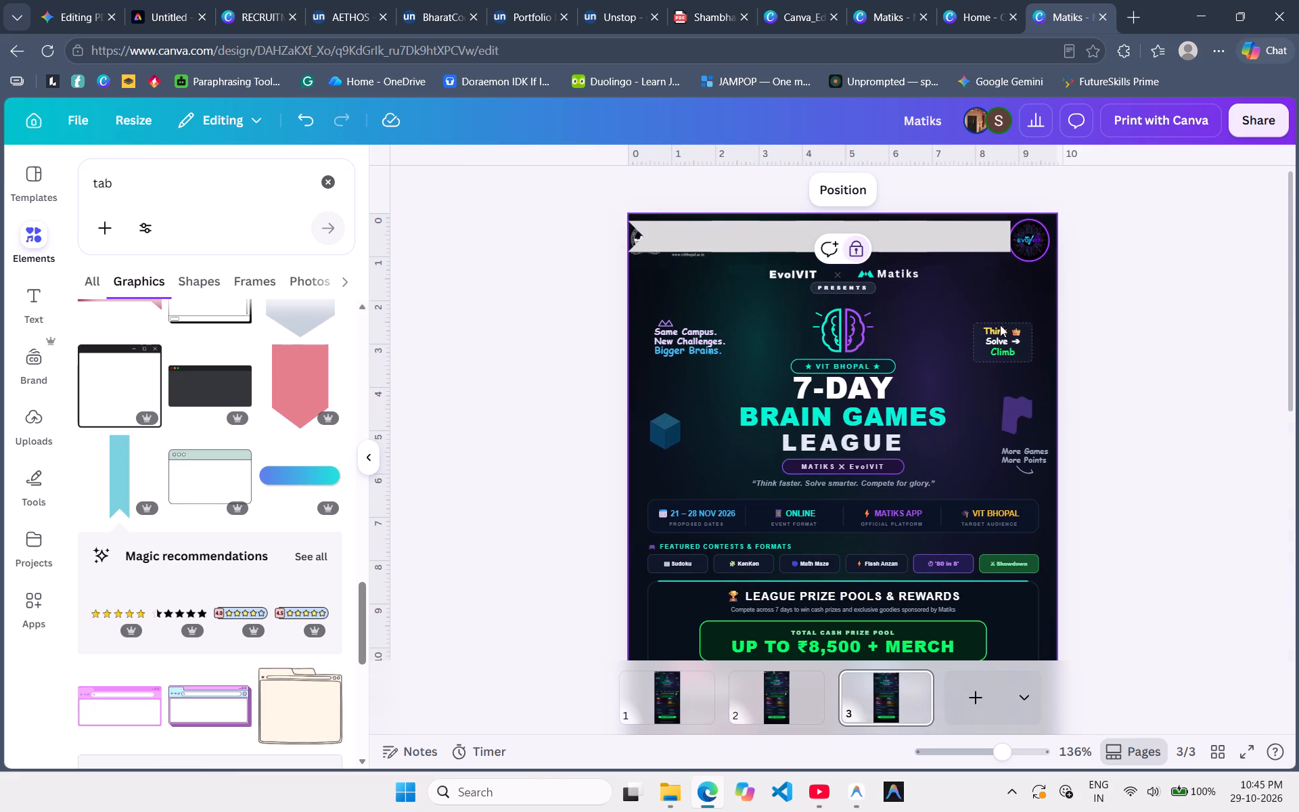
{"action": "left_click", "coordinate": [955, 231]}
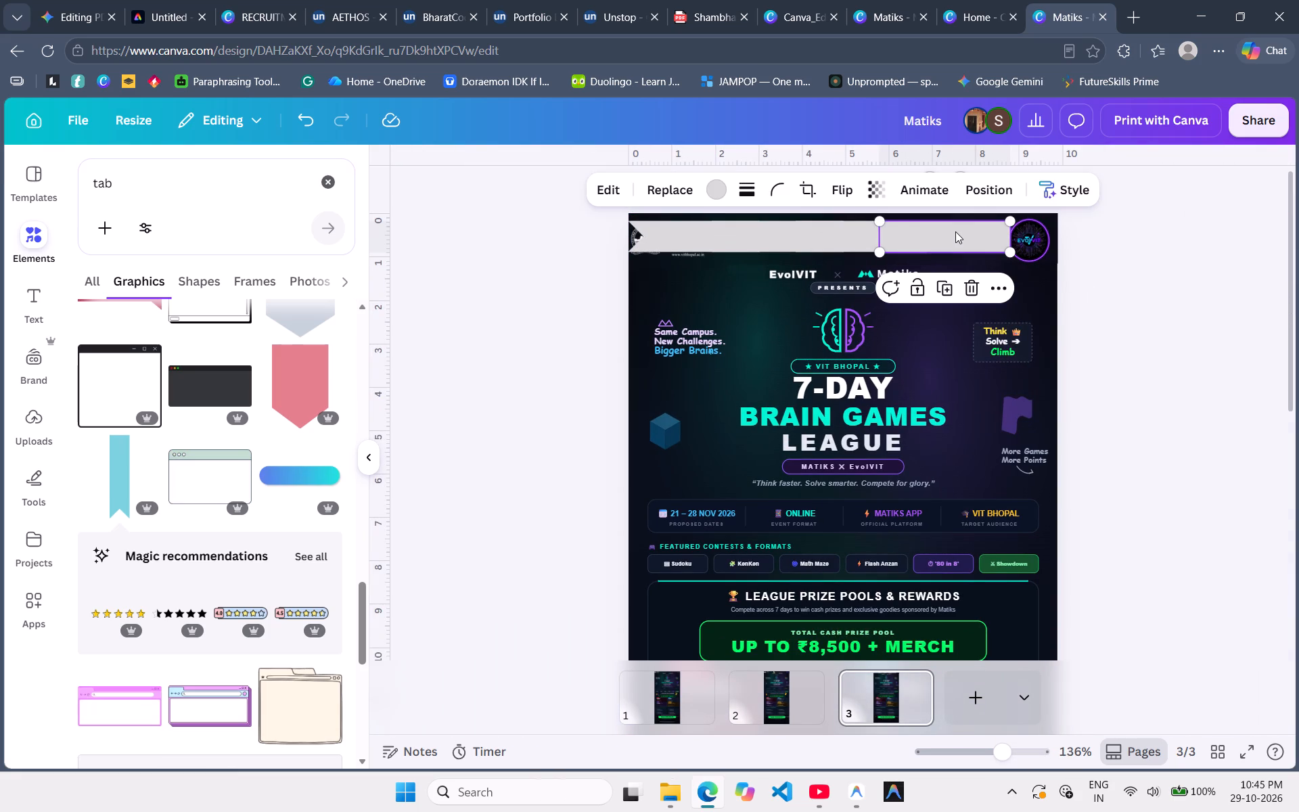
{"action": "key", "text": "ctrl+d"}
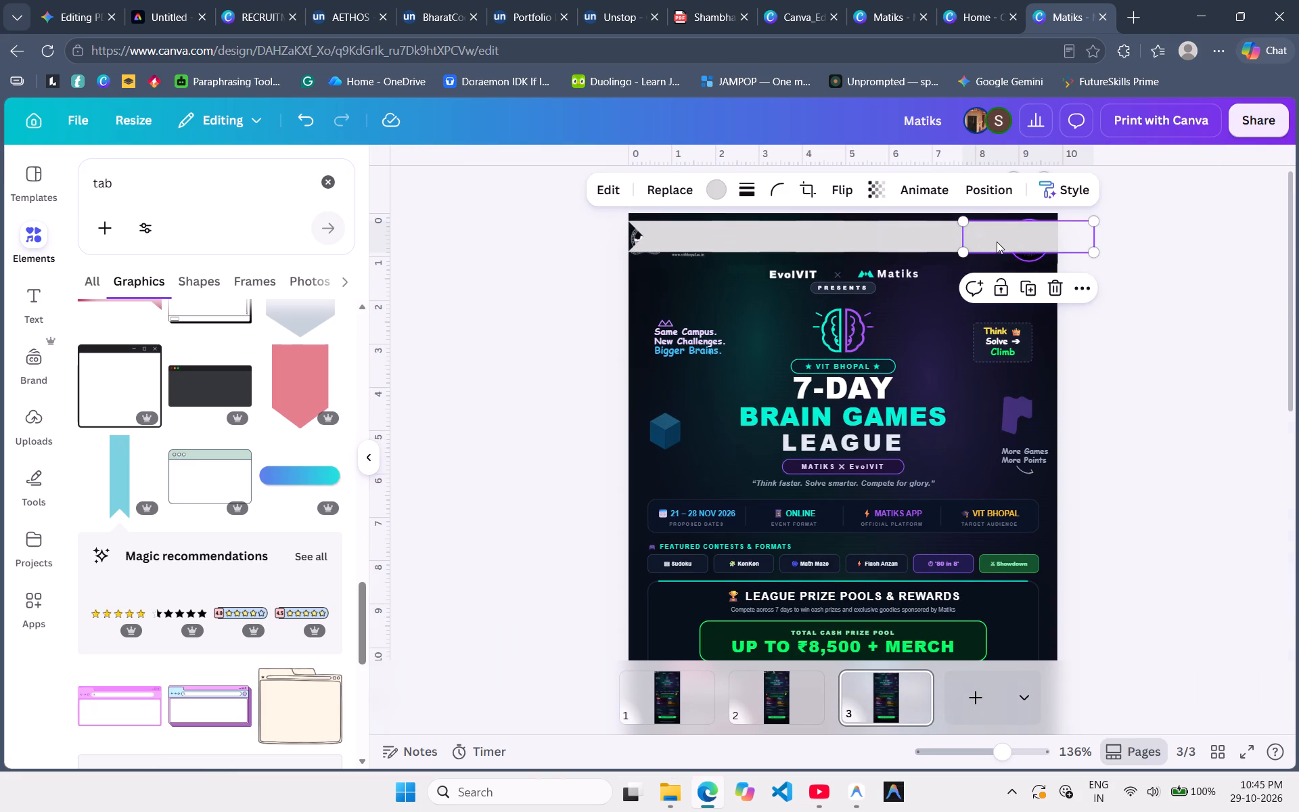
{"action": "left_click", "coordinate": [854, 187]}
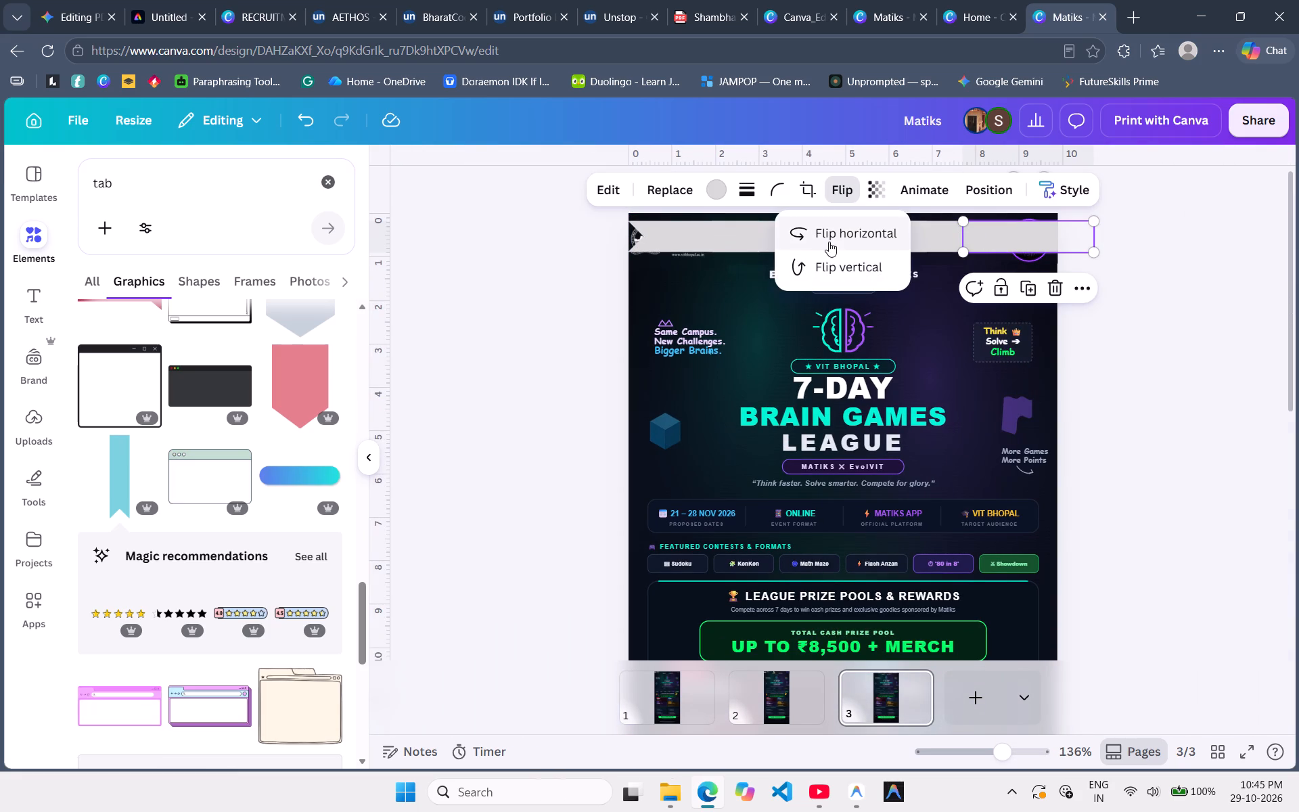
{"action": "left_click", "coordinate": [829, 242]}
{"action": "left_click", "coordinate": [850, 235]}
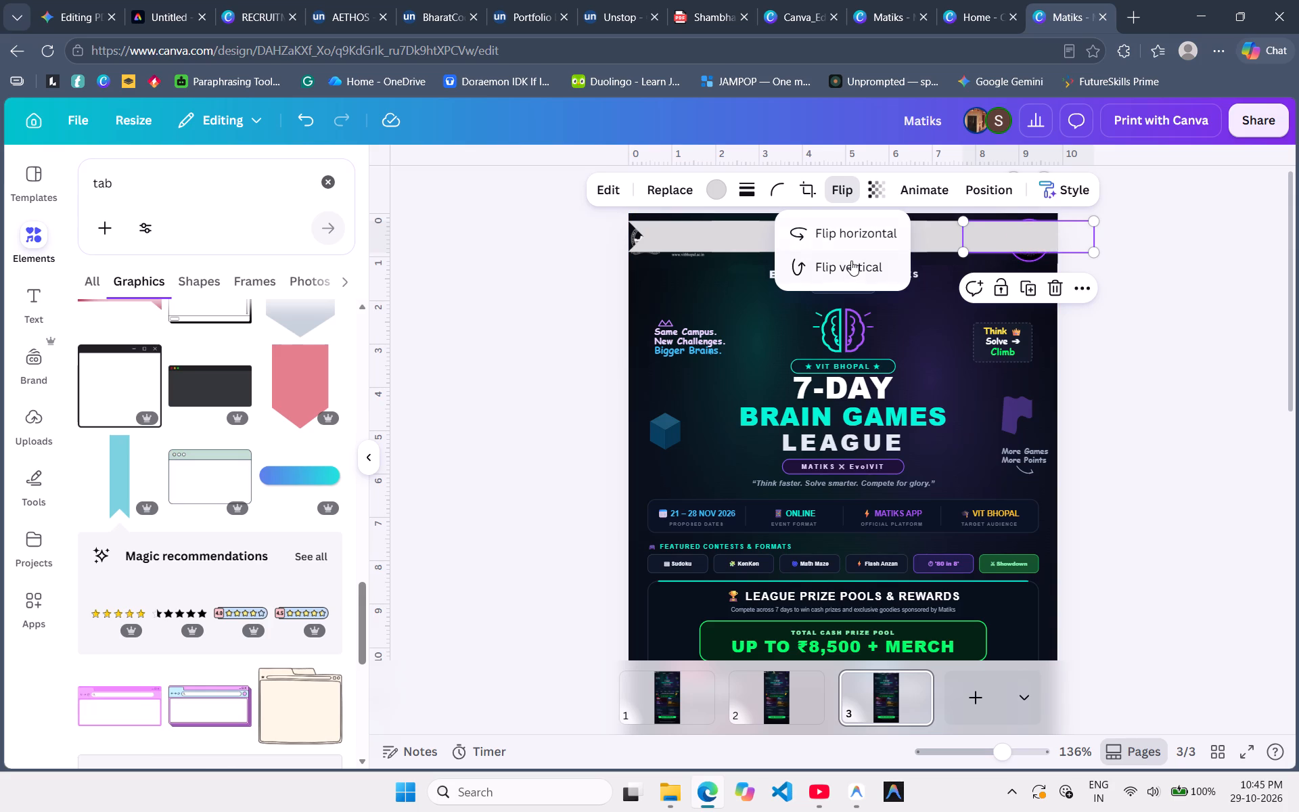
{"action": "left_click", "coordinate": [849, 267]}
{"action": "left_click_drag", "start_coordinate": [1020, 236], "coordinate": [982, 235]}
{"action": "left_click", "coordinate": [1106, 307]}
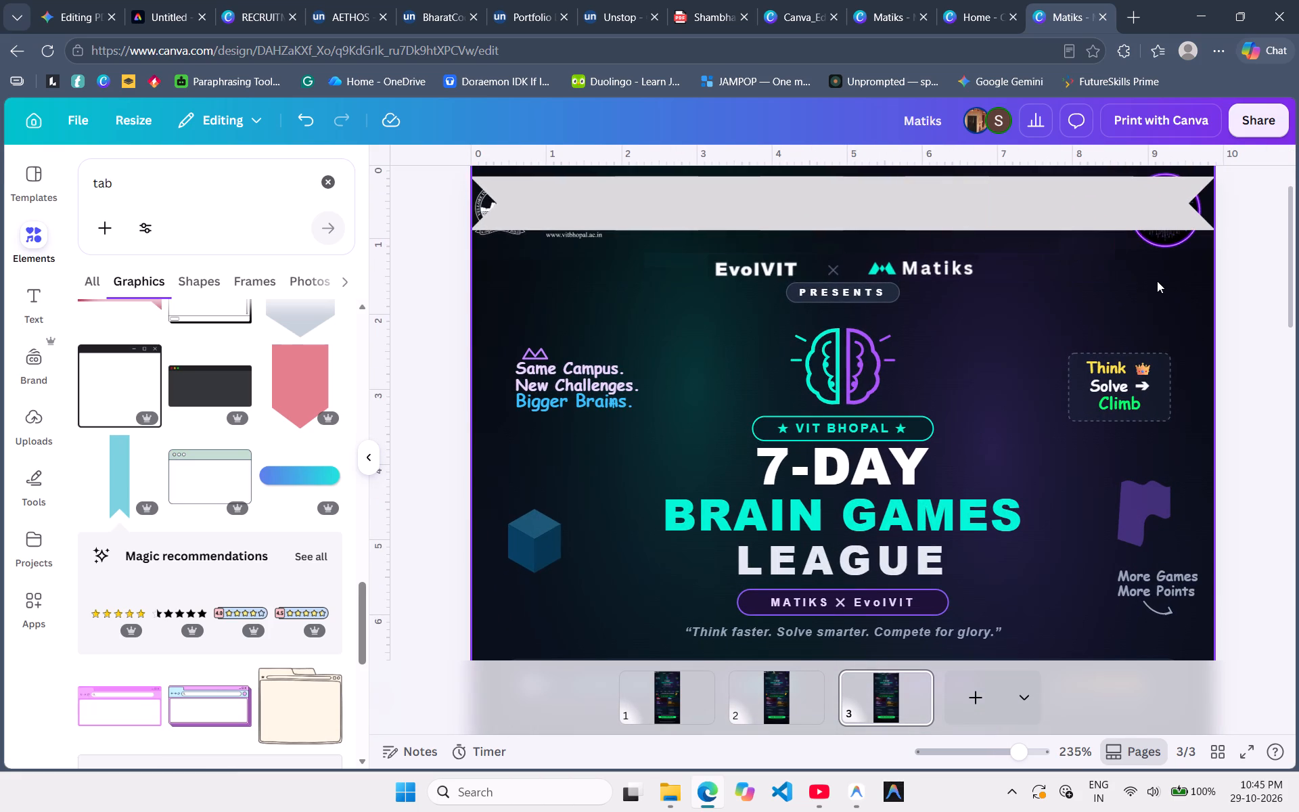
Cut and re-paste the round EvolVIT logo so it sits in front of the grey banner.
{"action": "left_click", "coordinate": [1172, 253]}
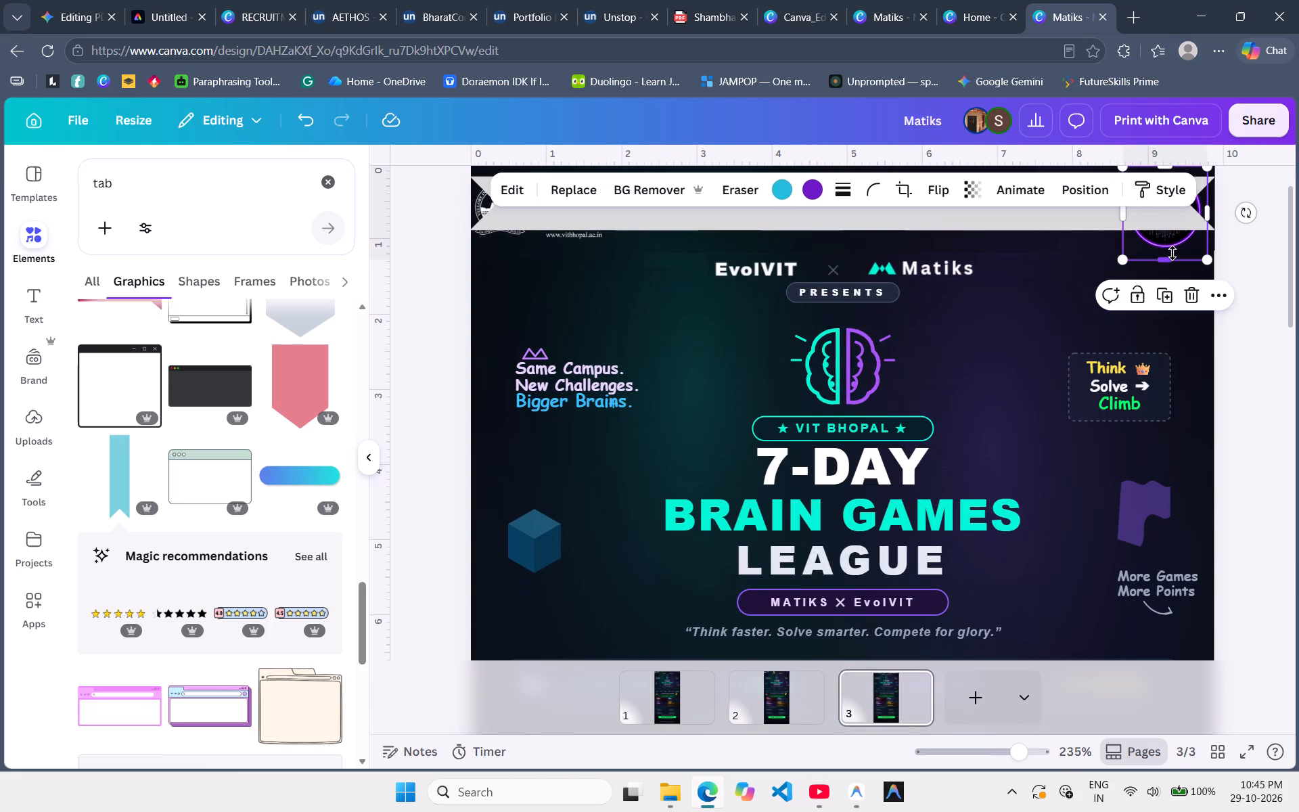
{"action": "key", "text": "ctrl+x"}
{"action": "key", "text": "ctrl+v"}
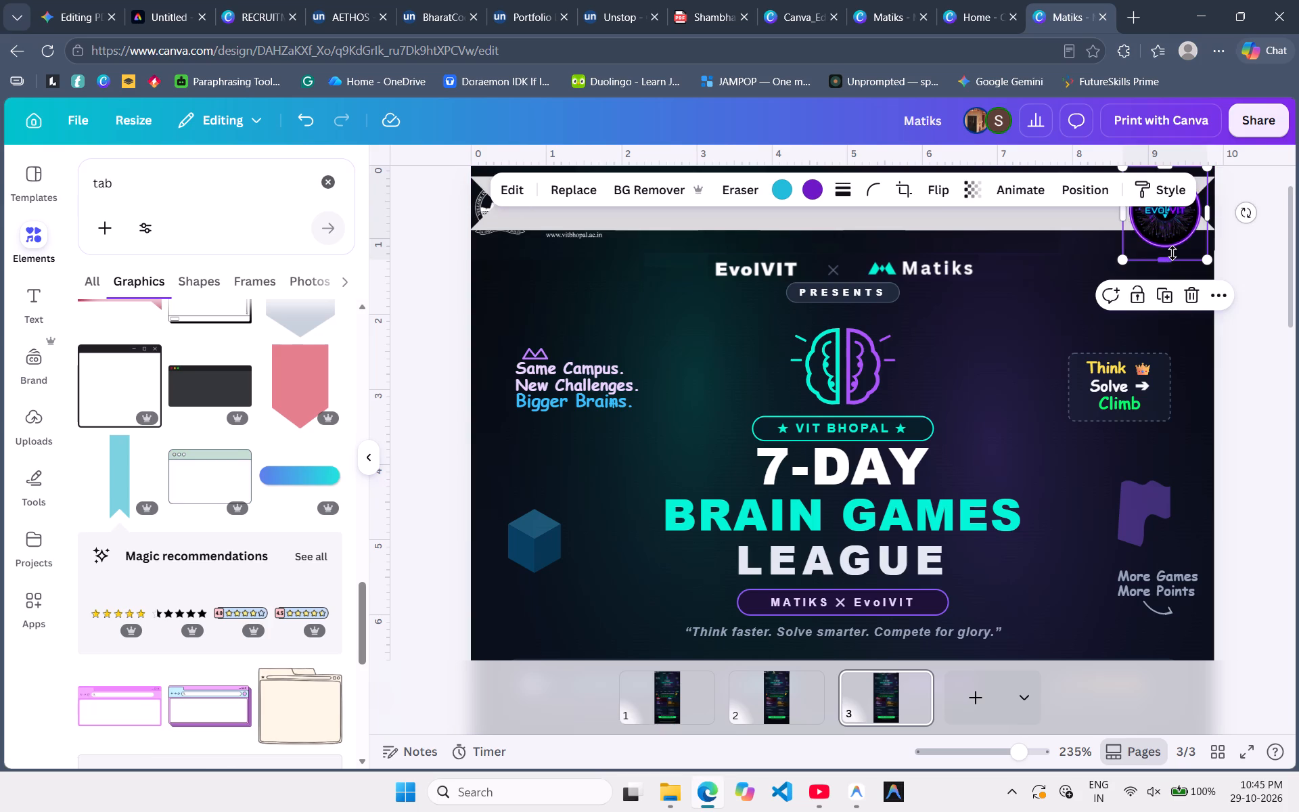
Shrink the round EvolVIT logo to fit the grey banner's height and place it just inside the banner's notched end.
{"action": "left_click_drag", "start_coordinate": [1210, 263], "coordinate": [1177, 242]}
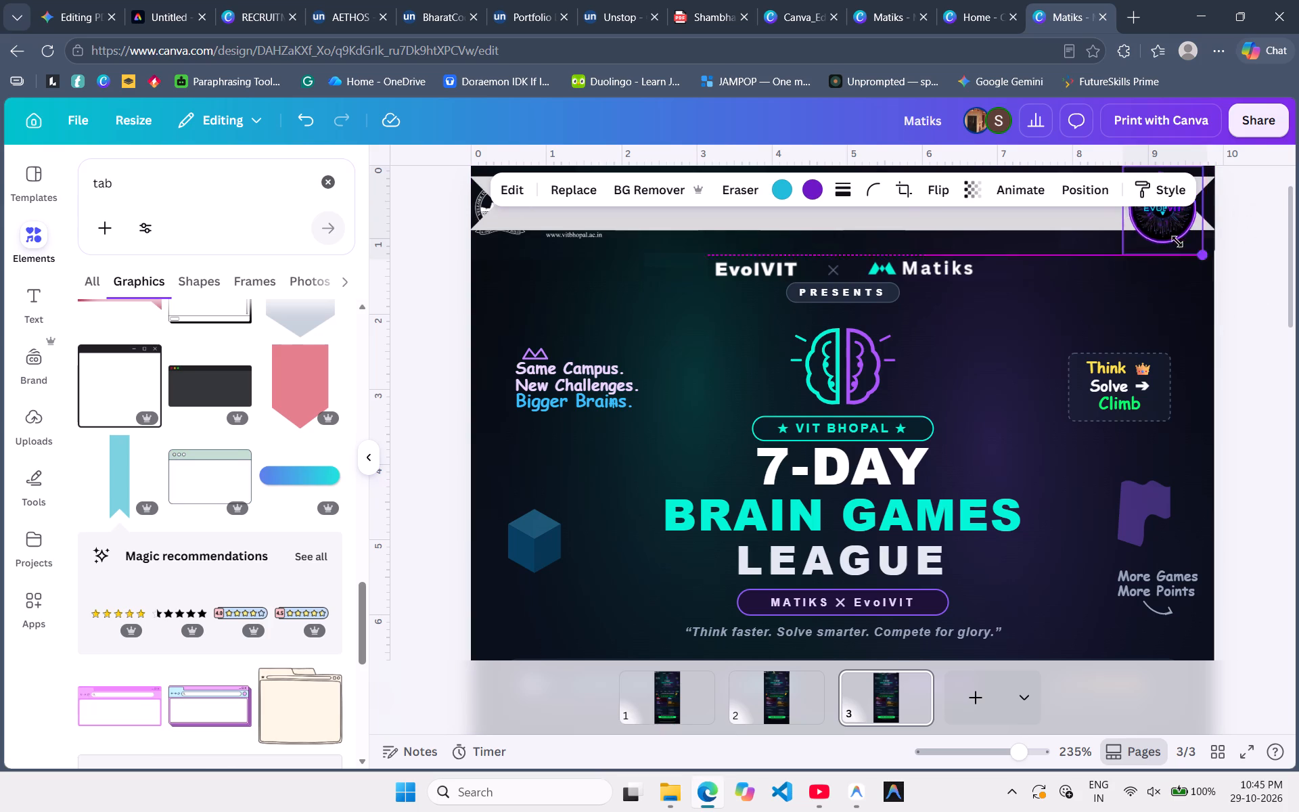
{"action": "left_click_drag", "start_coordinate": [1177, 242], "coordinate": [1175, 241]}
{"action": "scroll", "coordinate": [1175, 241], "scroll_direction": "up", "scroll_amount": 1}
{"action": "left_click_drag", "start_coordinate": [1183, 215], "coordinate": [1178, 223]}
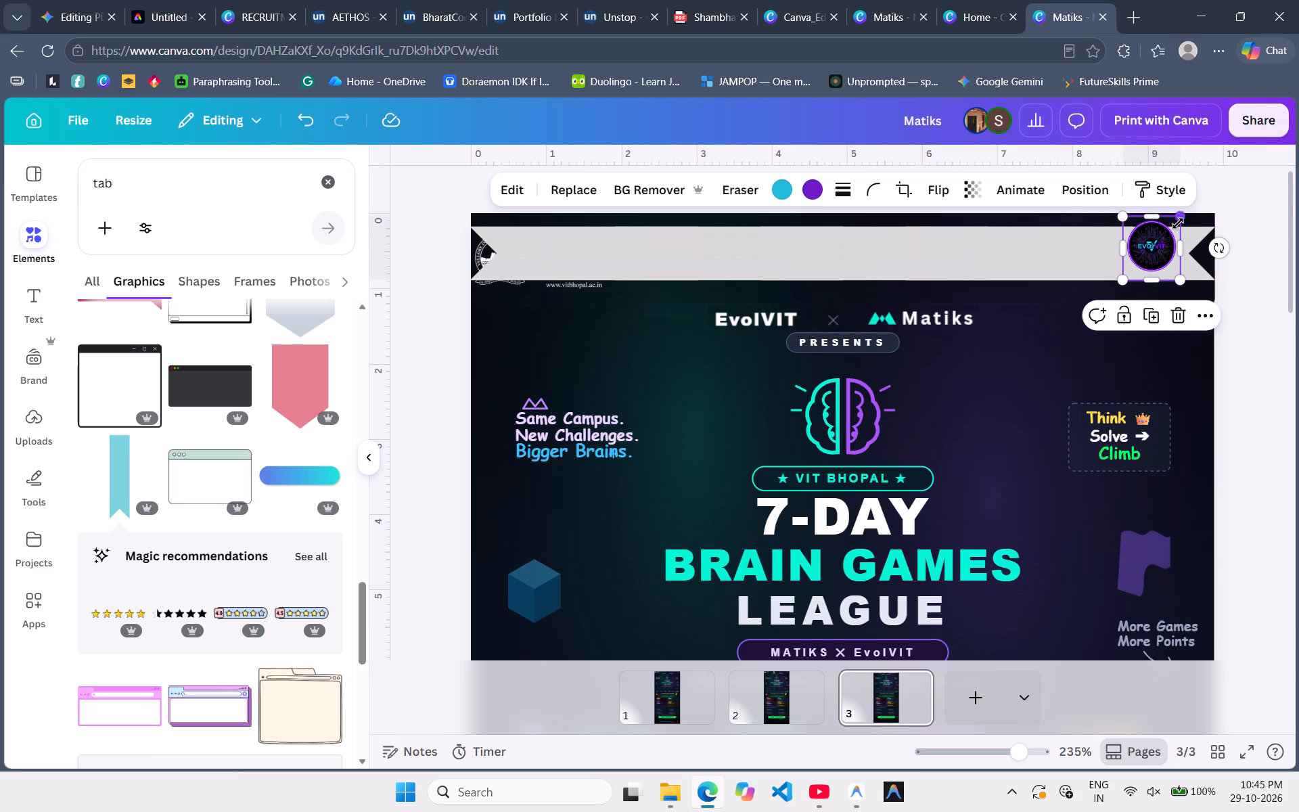
{"action": "left_click_drag", "start_coordinate": [1178, 223], "coordinate": [1199, 226]}
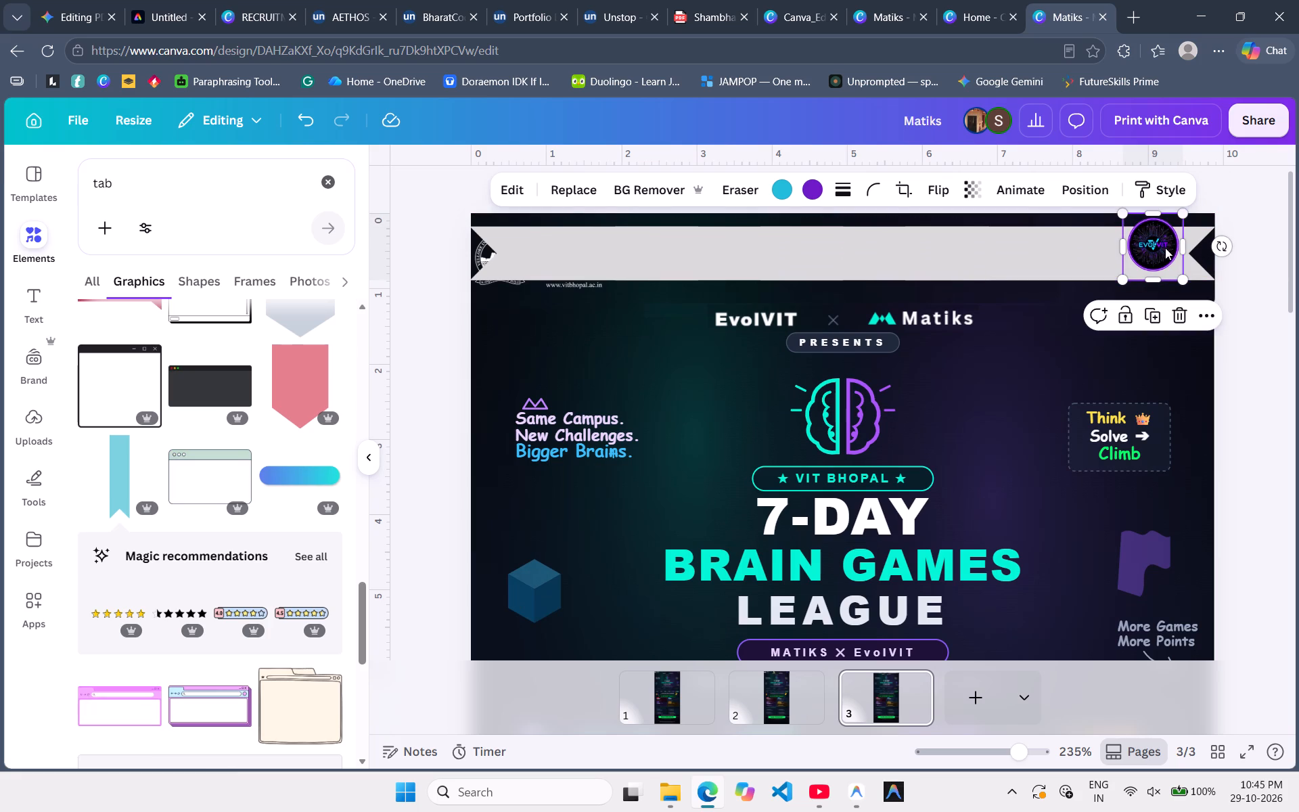
{"action": "left_click_drag", "start_coordinate": [1165, 248], "coordinate": [1176, 256]}
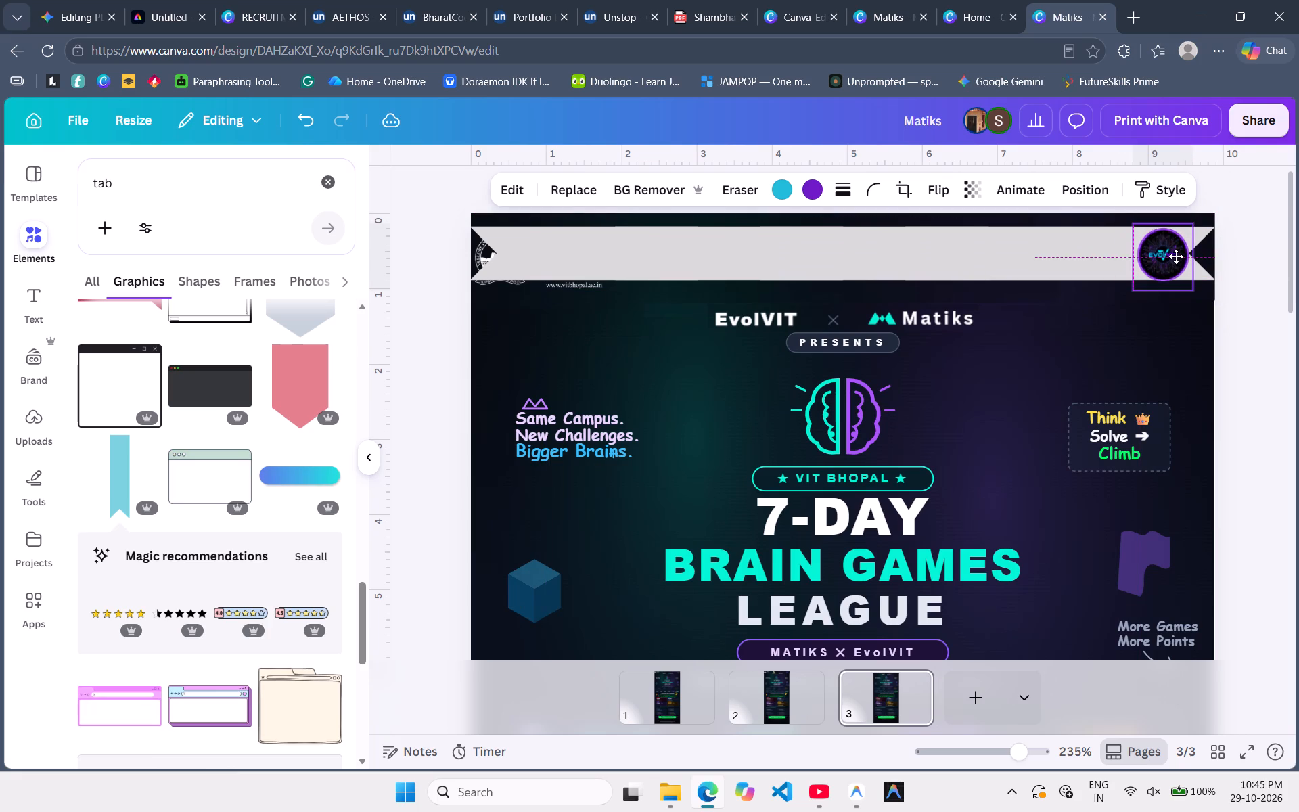
{"action": "left_click_drag", "start_coordinate": [1176, 256], "coordinate": [1176, 256]}
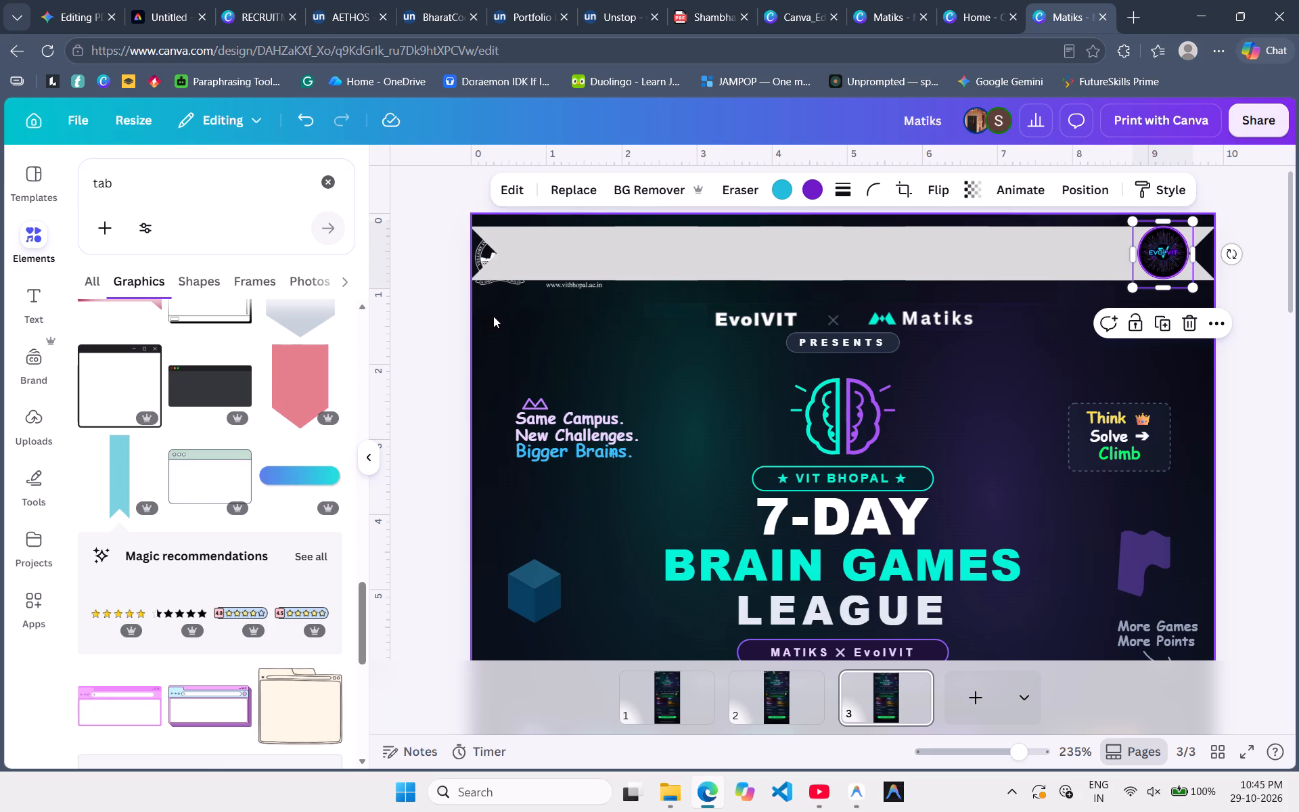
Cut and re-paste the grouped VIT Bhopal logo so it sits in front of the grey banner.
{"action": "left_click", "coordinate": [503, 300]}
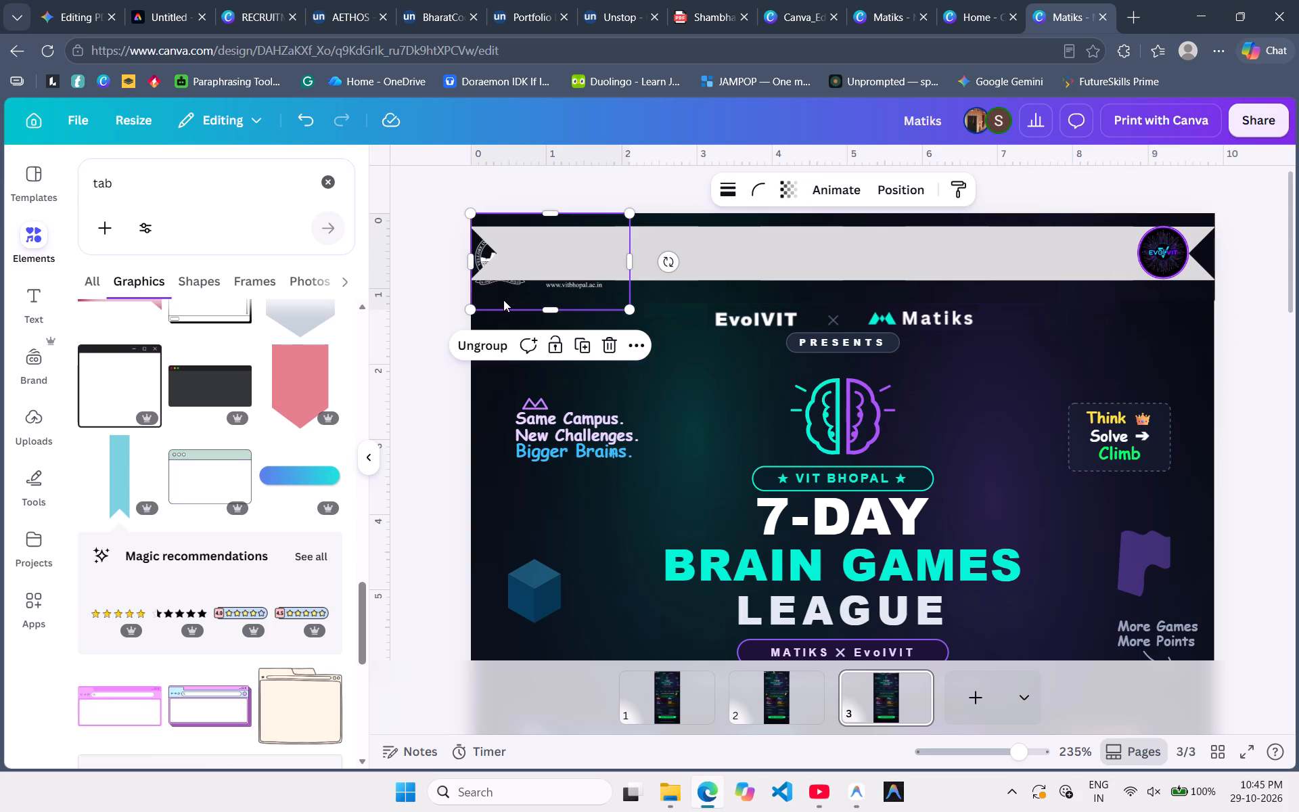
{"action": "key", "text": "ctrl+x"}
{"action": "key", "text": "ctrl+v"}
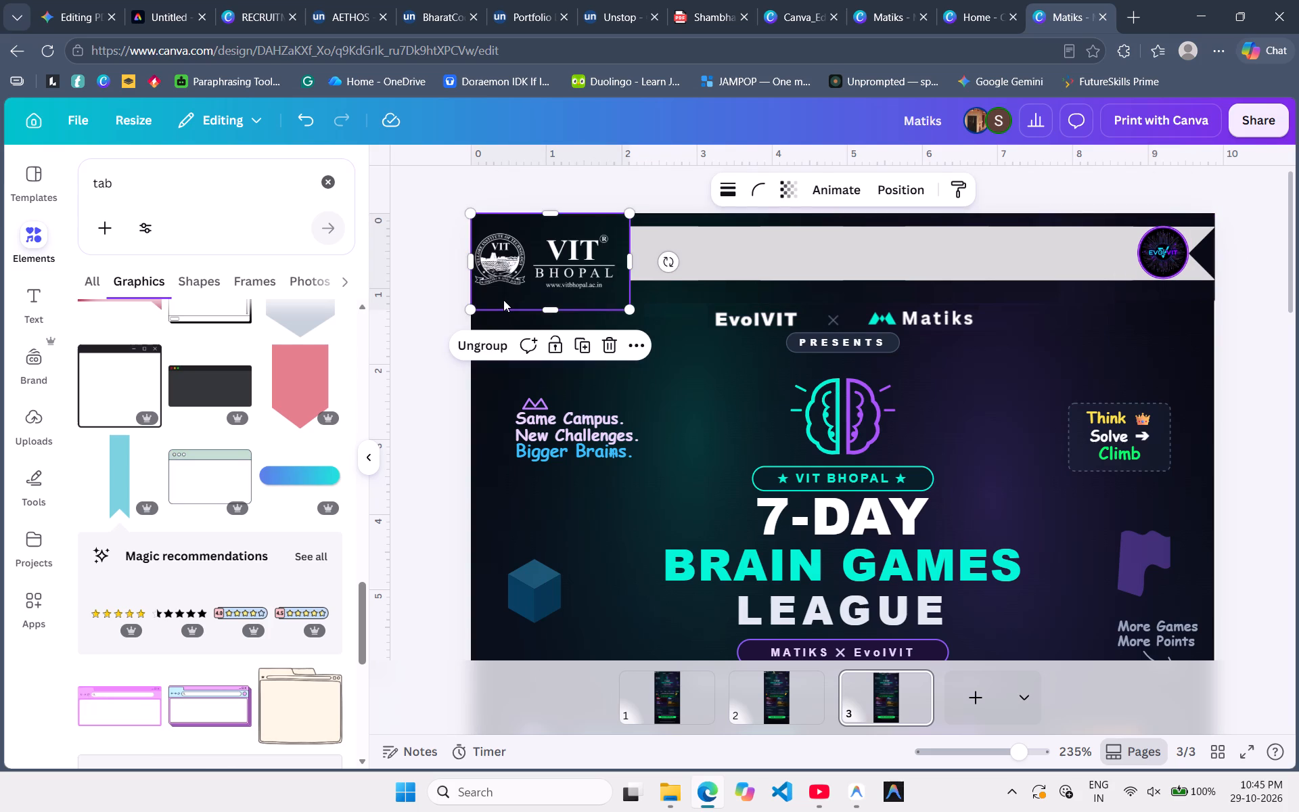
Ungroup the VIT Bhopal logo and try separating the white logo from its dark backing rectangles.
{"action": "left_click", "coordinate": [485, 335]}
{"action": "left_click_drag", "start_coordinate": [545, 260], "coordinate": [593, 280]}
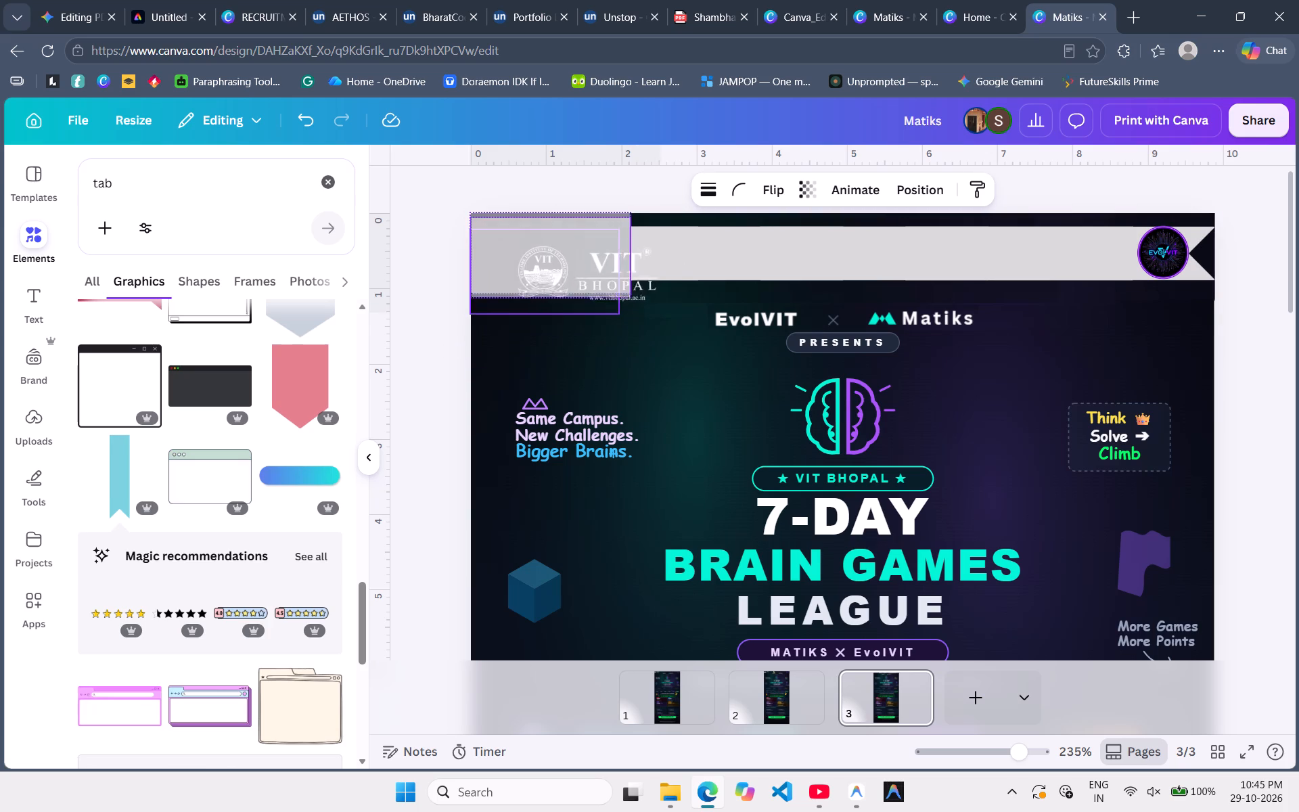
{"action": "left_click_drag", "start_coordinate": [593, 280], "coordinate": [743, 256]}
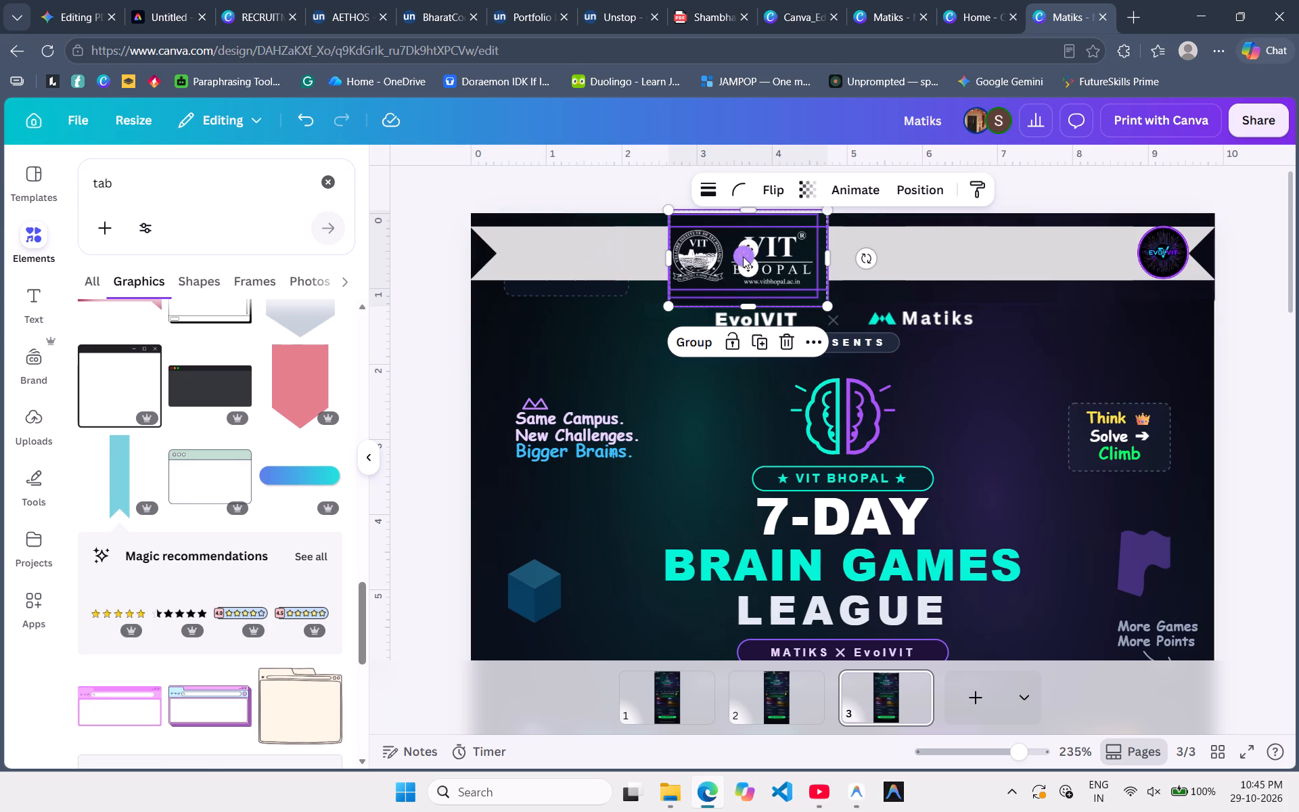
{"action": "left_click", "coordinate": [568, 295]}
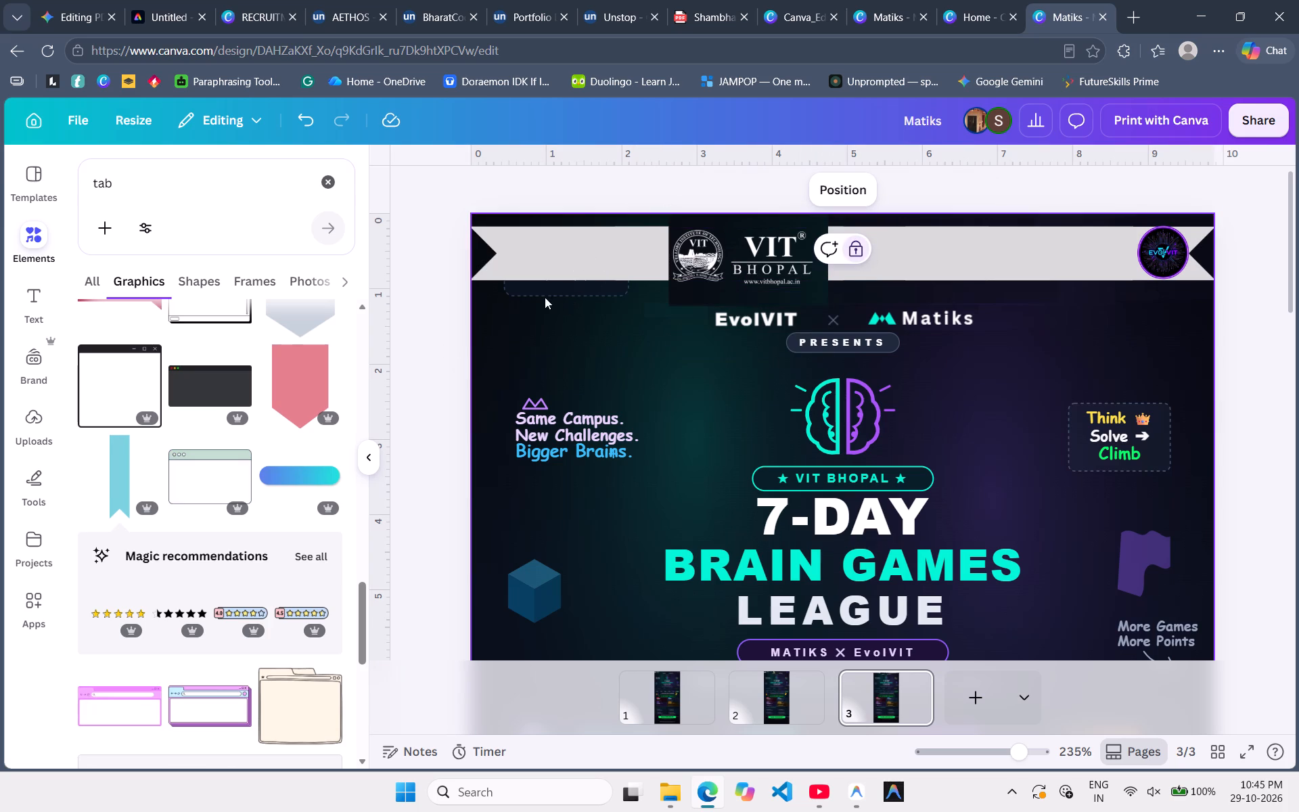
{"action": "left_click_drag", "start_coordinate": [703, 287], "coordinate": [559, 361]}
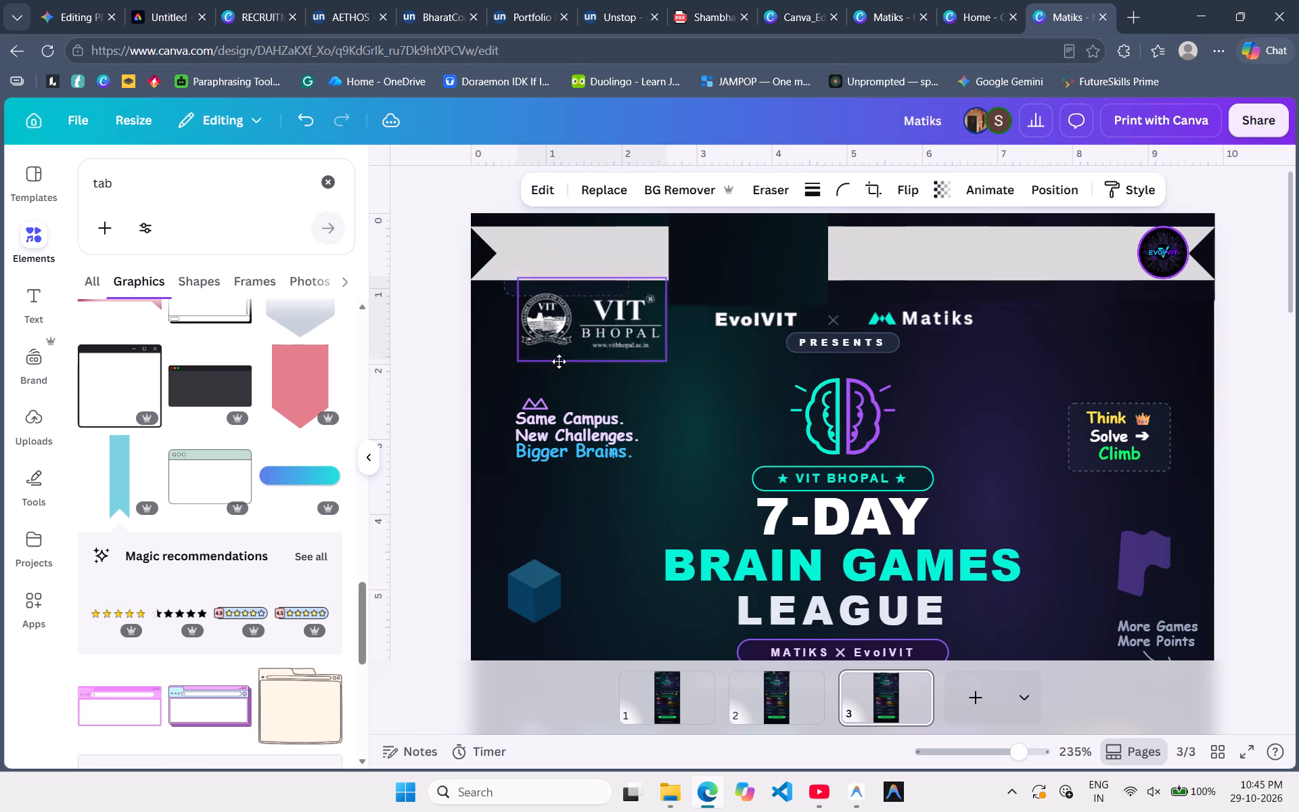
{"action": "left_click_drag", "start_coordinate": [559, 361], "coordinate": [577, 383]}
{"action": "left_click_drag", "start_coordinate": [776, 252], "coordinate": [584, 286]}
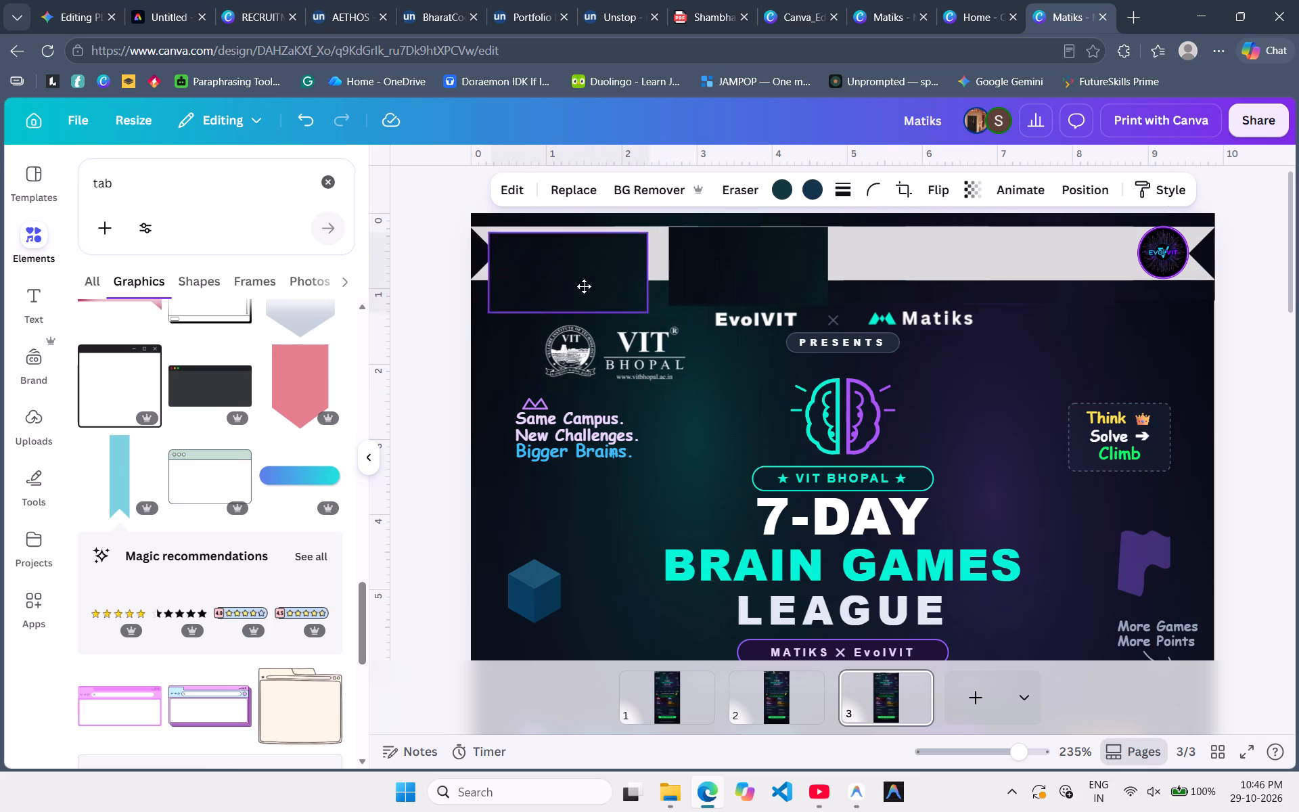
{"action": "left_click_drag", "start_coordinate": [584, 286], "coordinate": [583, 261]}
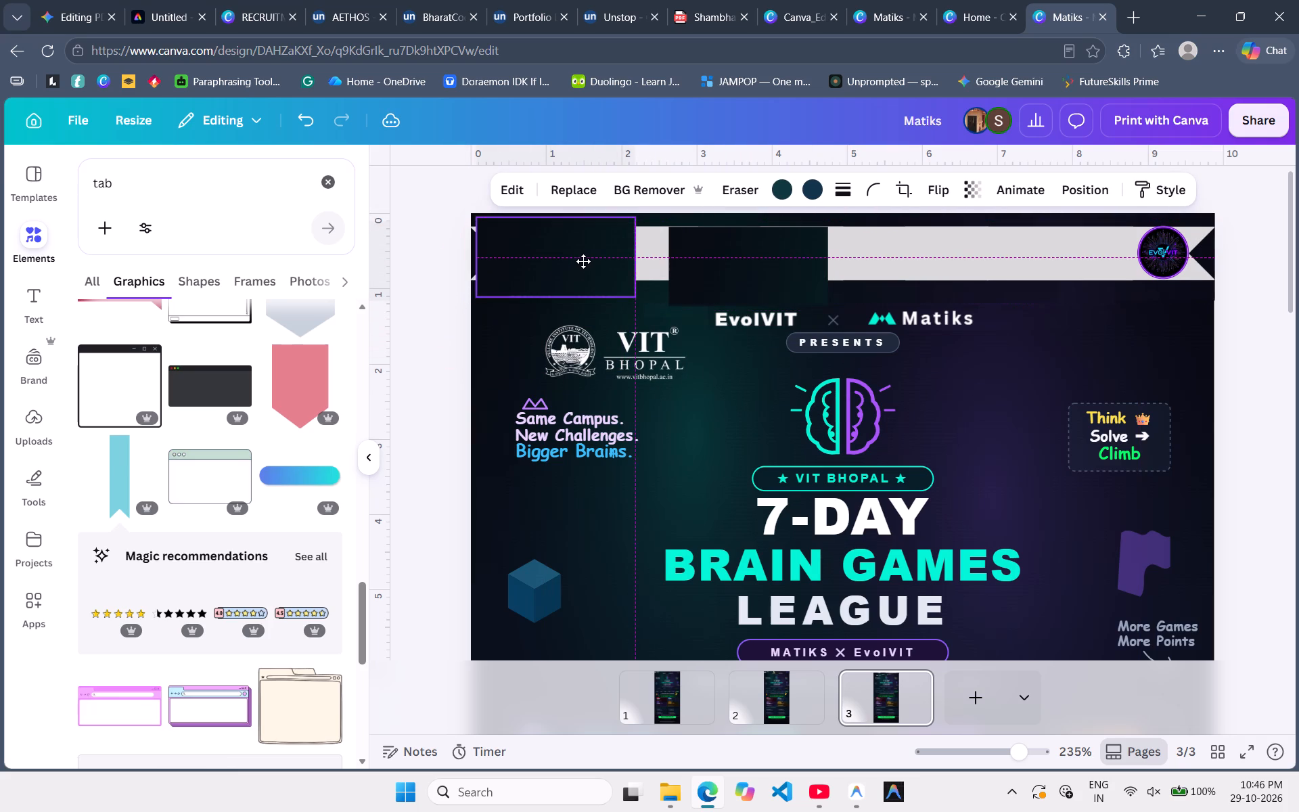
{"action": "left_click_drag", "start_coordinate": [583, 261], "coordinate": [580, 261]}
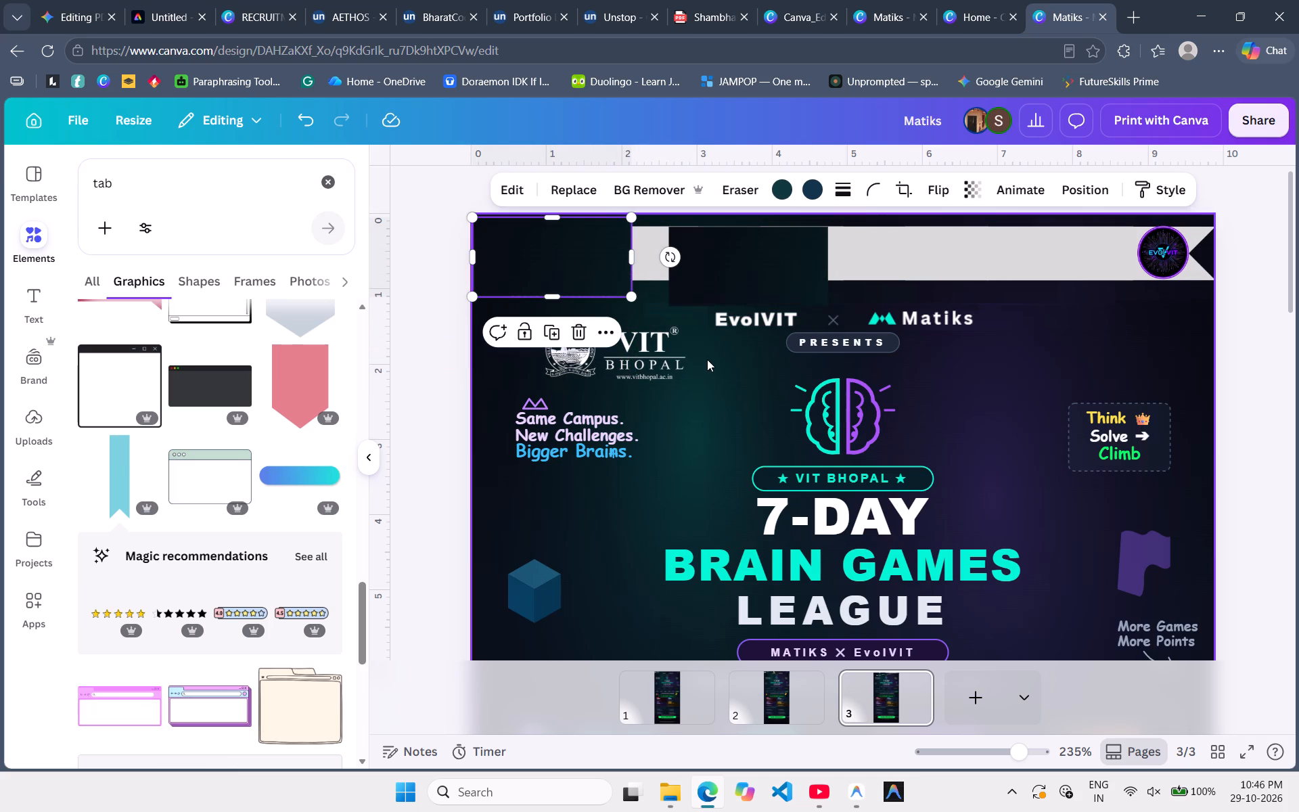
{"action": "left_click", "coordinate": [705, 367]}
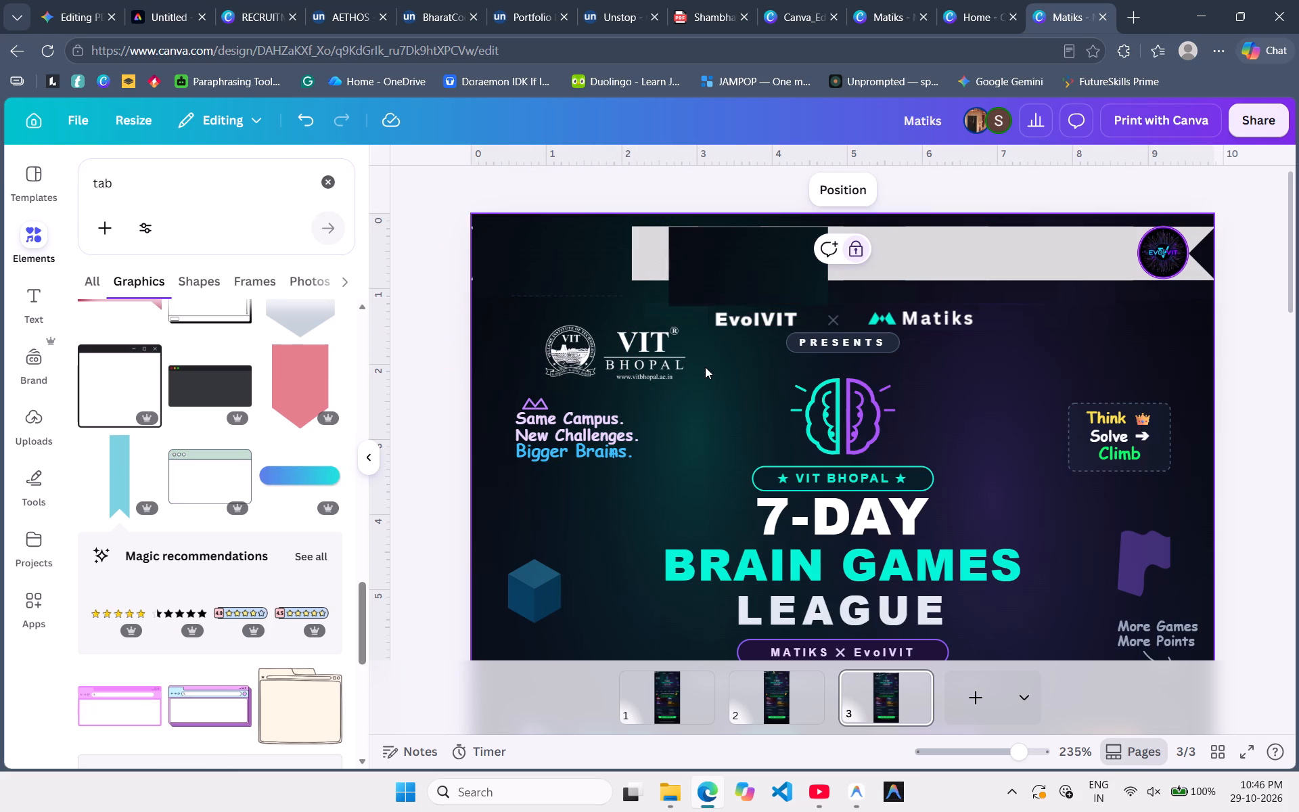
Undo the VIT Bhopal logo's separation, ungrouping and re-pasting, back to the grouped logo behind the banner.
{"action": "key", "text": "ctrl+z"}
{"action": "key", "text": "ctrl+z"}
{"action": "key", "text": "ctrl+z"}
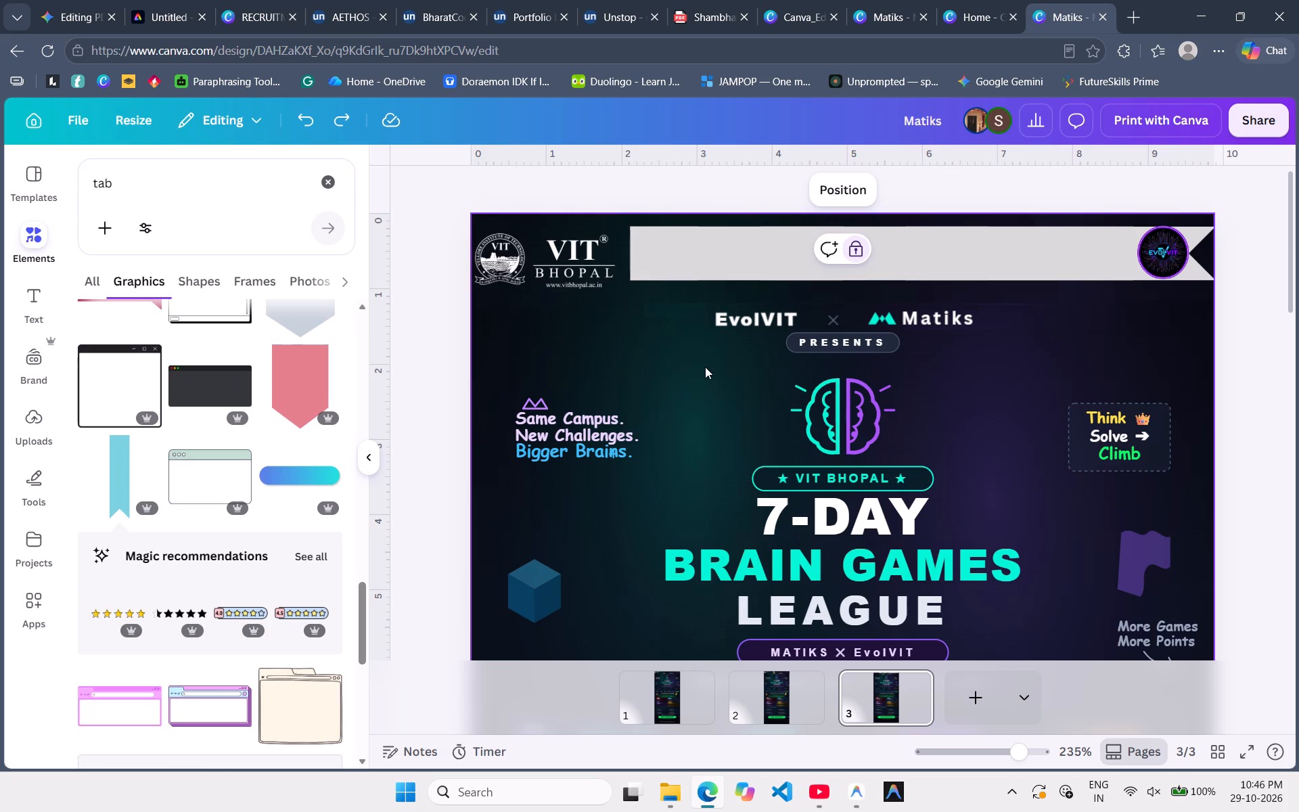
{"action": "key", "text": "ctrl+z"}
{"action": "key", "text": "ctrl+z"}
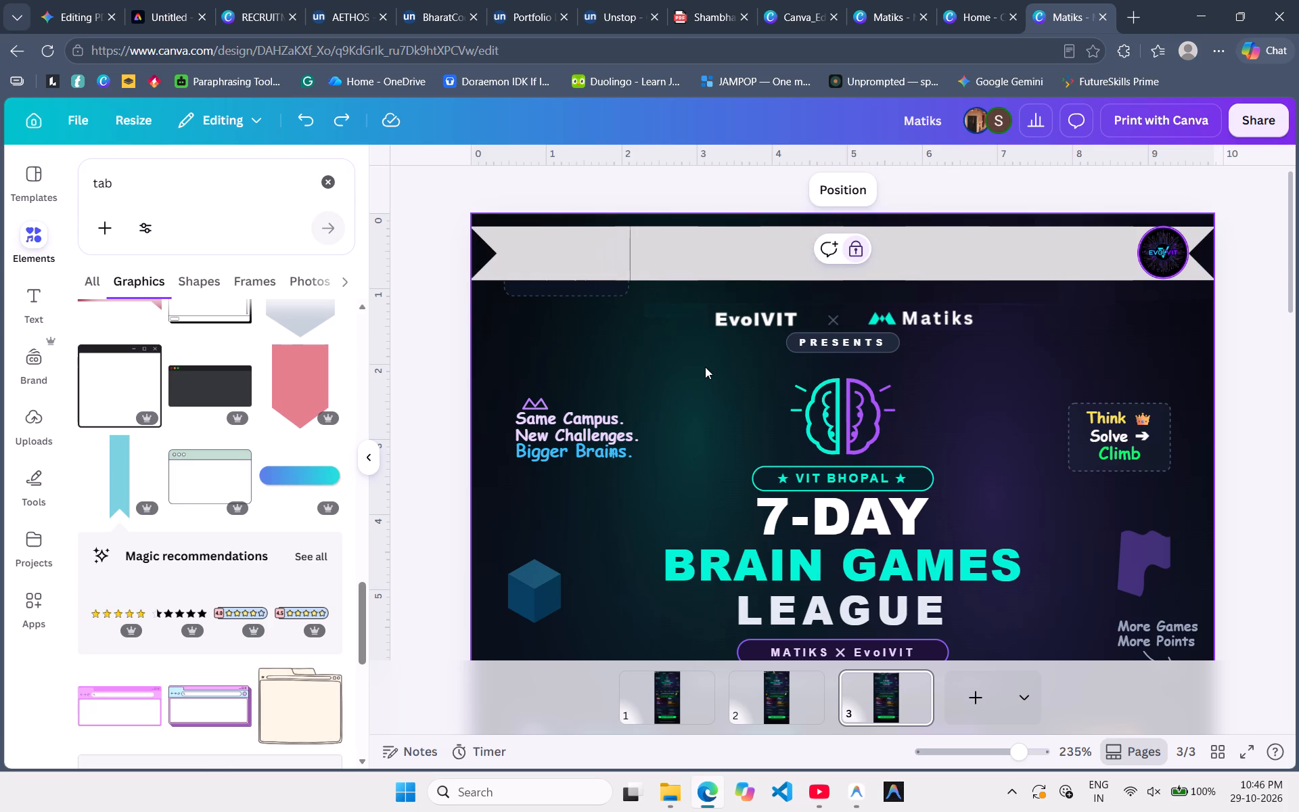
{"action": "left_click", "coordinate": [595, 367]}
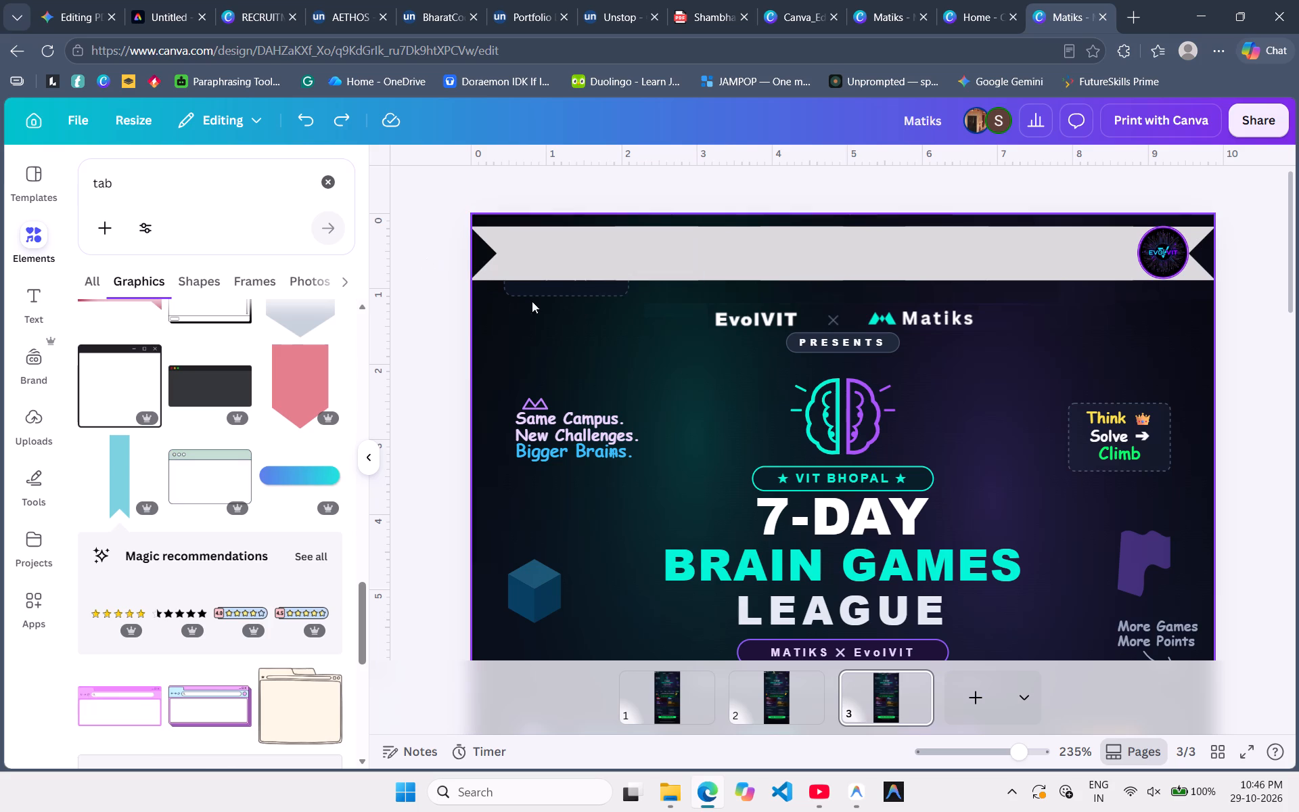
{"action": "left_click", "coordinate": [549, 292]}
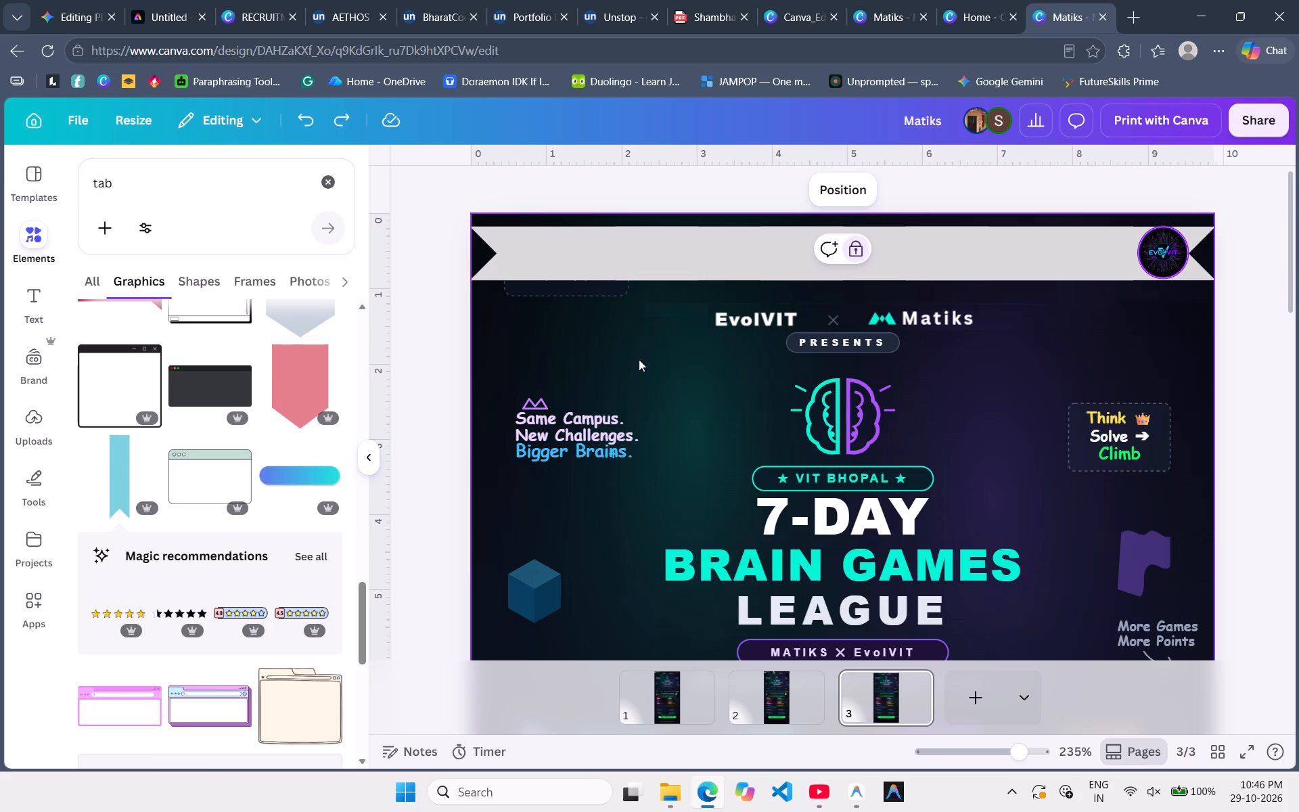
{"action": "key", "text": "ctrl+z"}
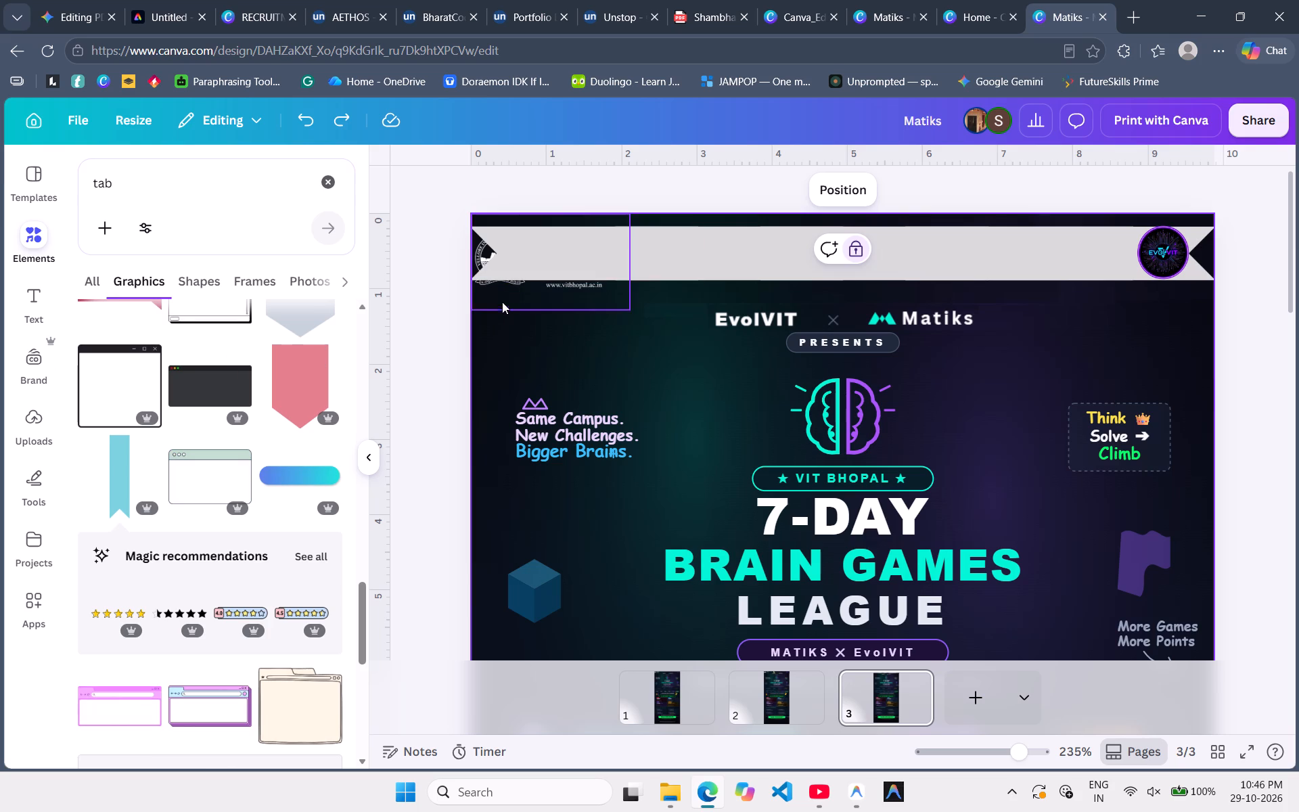
Show page 3's layers and expand the VIT Bhopal logo group to list its parts.
{"action": "left_click", "coordinate": [484, 257]}
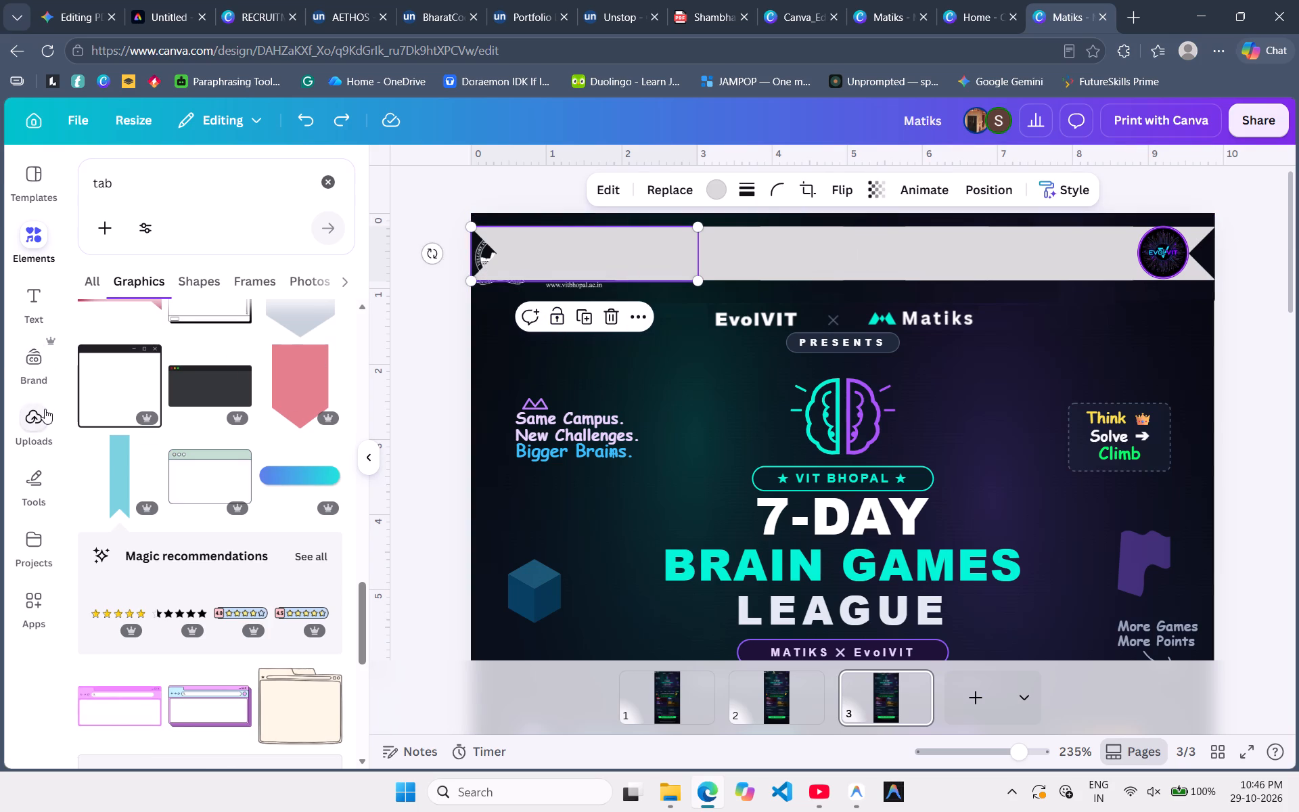
{"action": "left_click", "coordinate": [635, 319]}
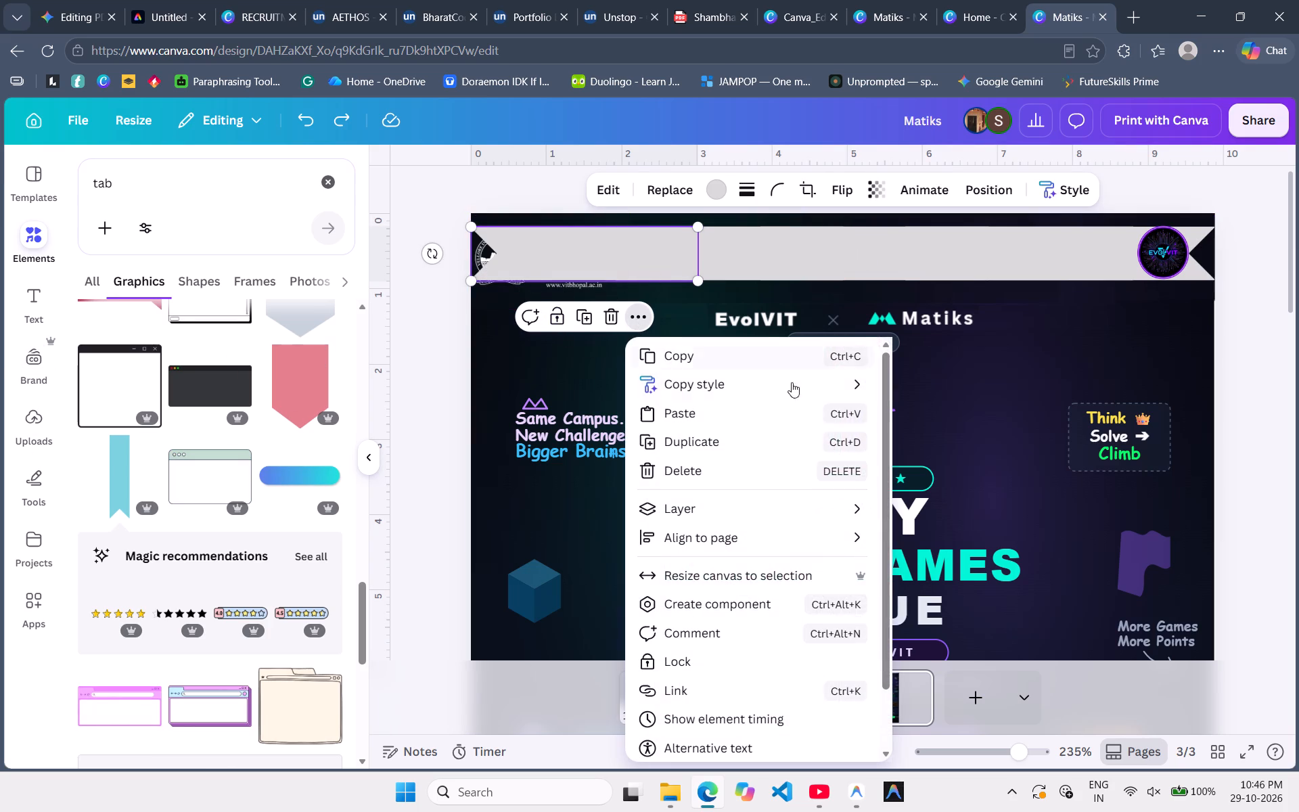
{"action": "left_click", "coordinate": [696, 495]}
{"action": "left_click", "coordinate": [757, 510]}
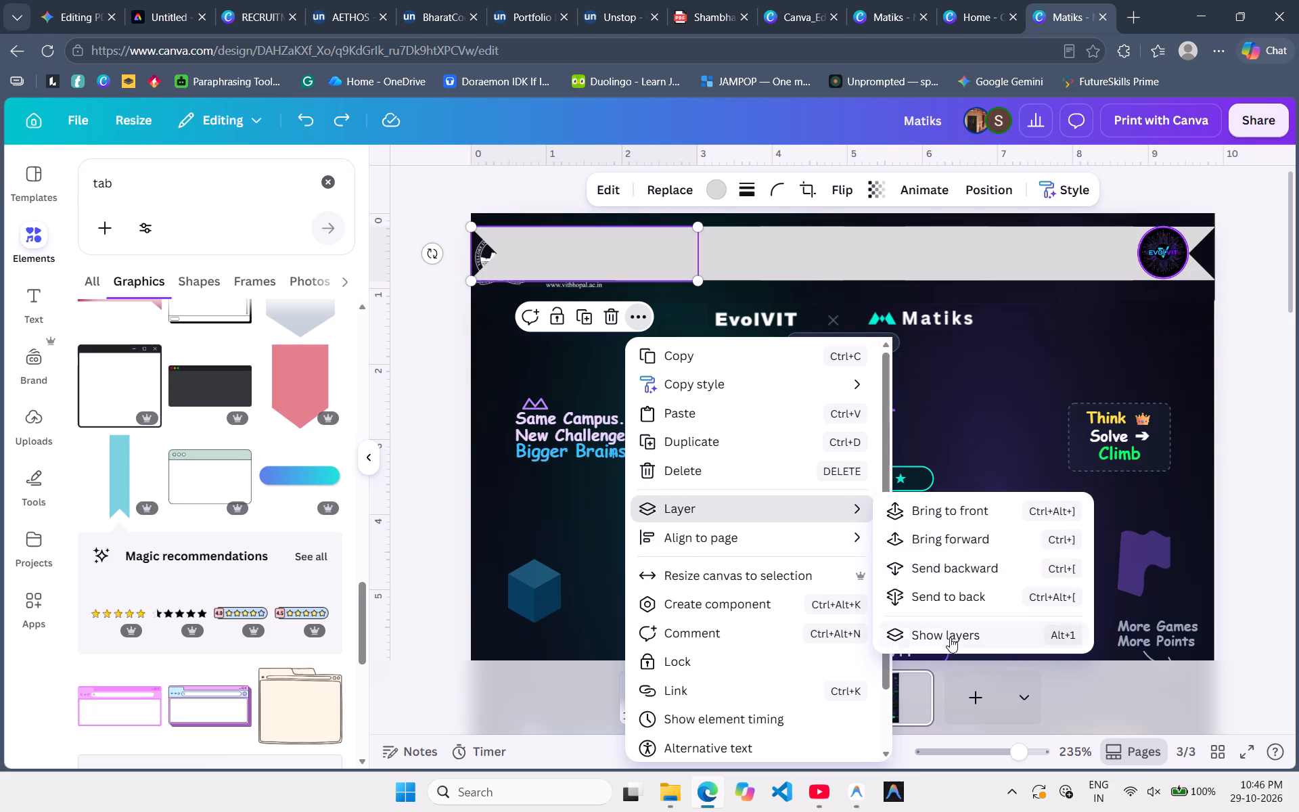
{"action": "left_click", "coordinate": [949, 633]}
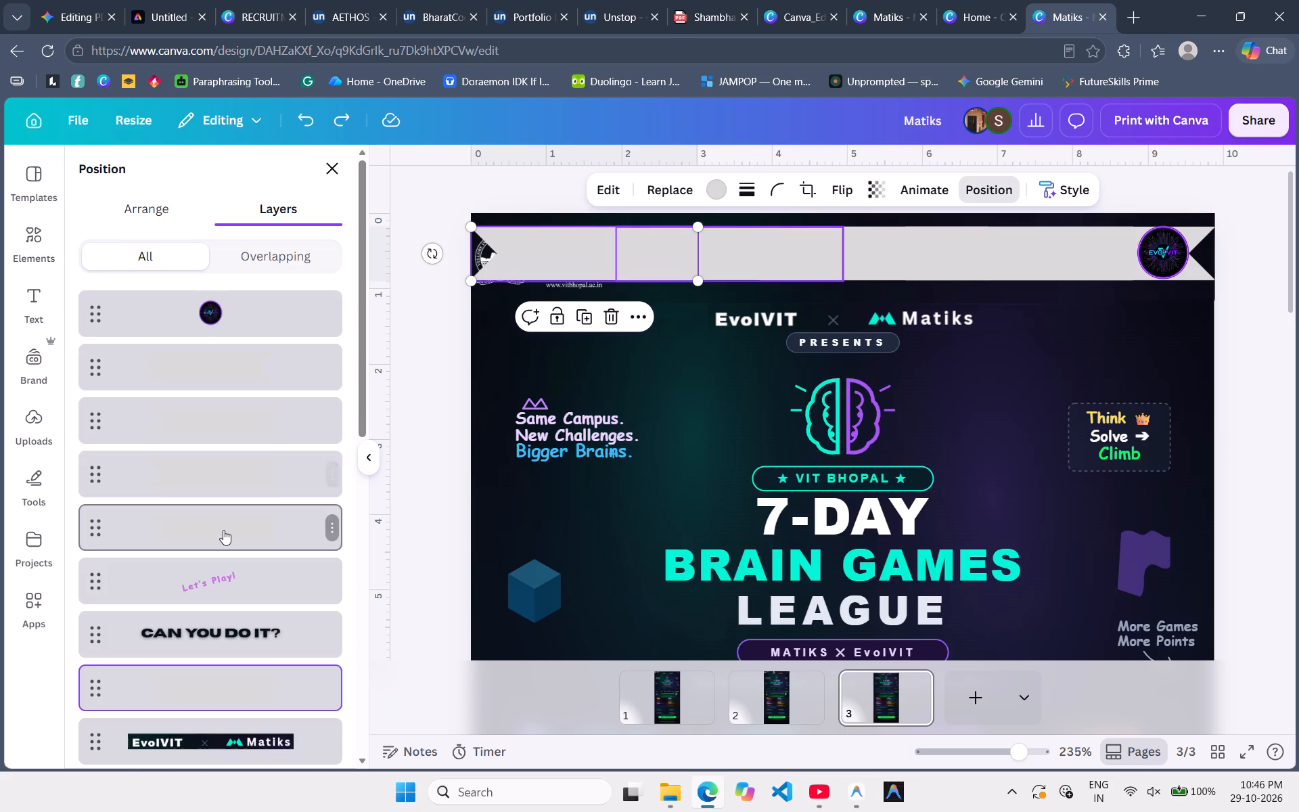
{"action": "scroll", "coordinate": [223, 530], "scroll_direction": "up", "scroll_amount": 7}
{"action": "scroll", "coordinate": [223, 530], "scroll_direction": "down", "scroll_amount": 6}
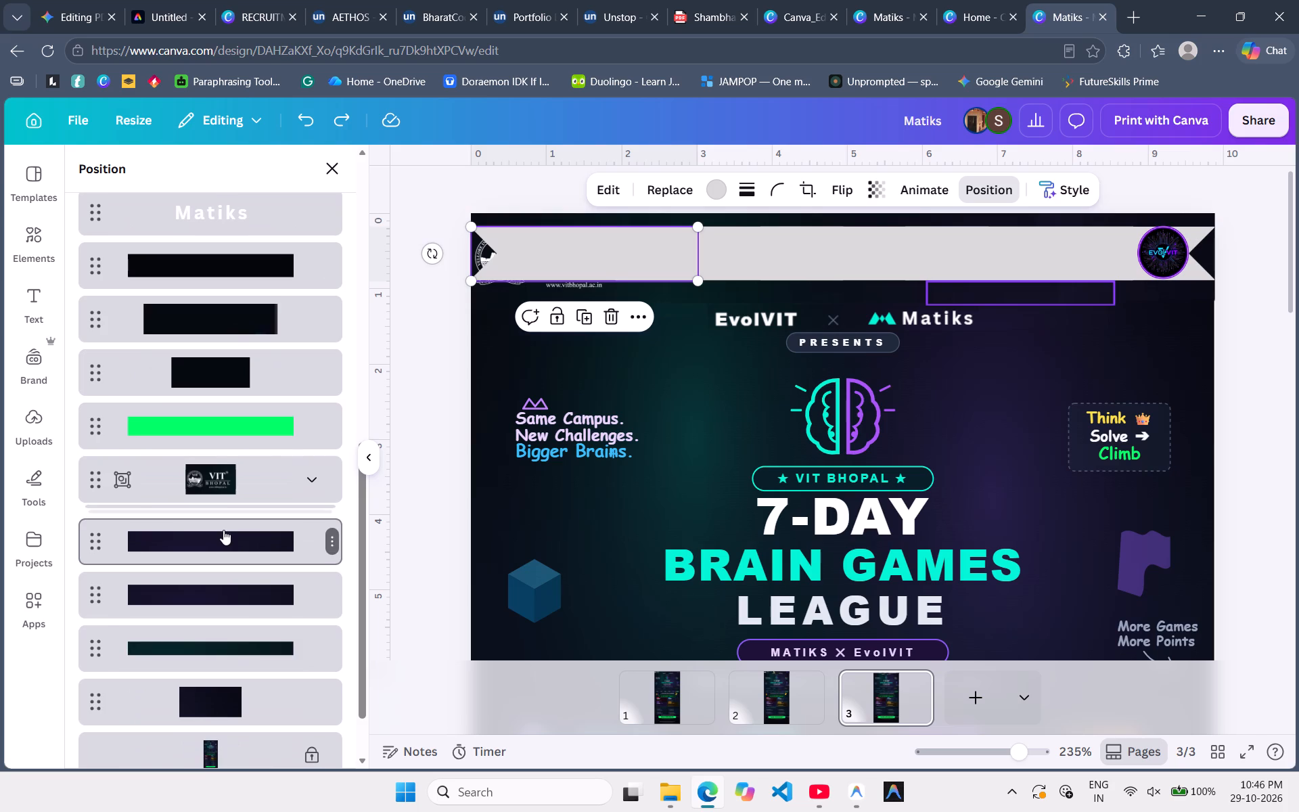
{"action": "scroll", "coordinate": [223, 530], "scroll_direction": "down", "scroll_amount": 3}
{"action": "left_click", "coordinate": [306, 397]}
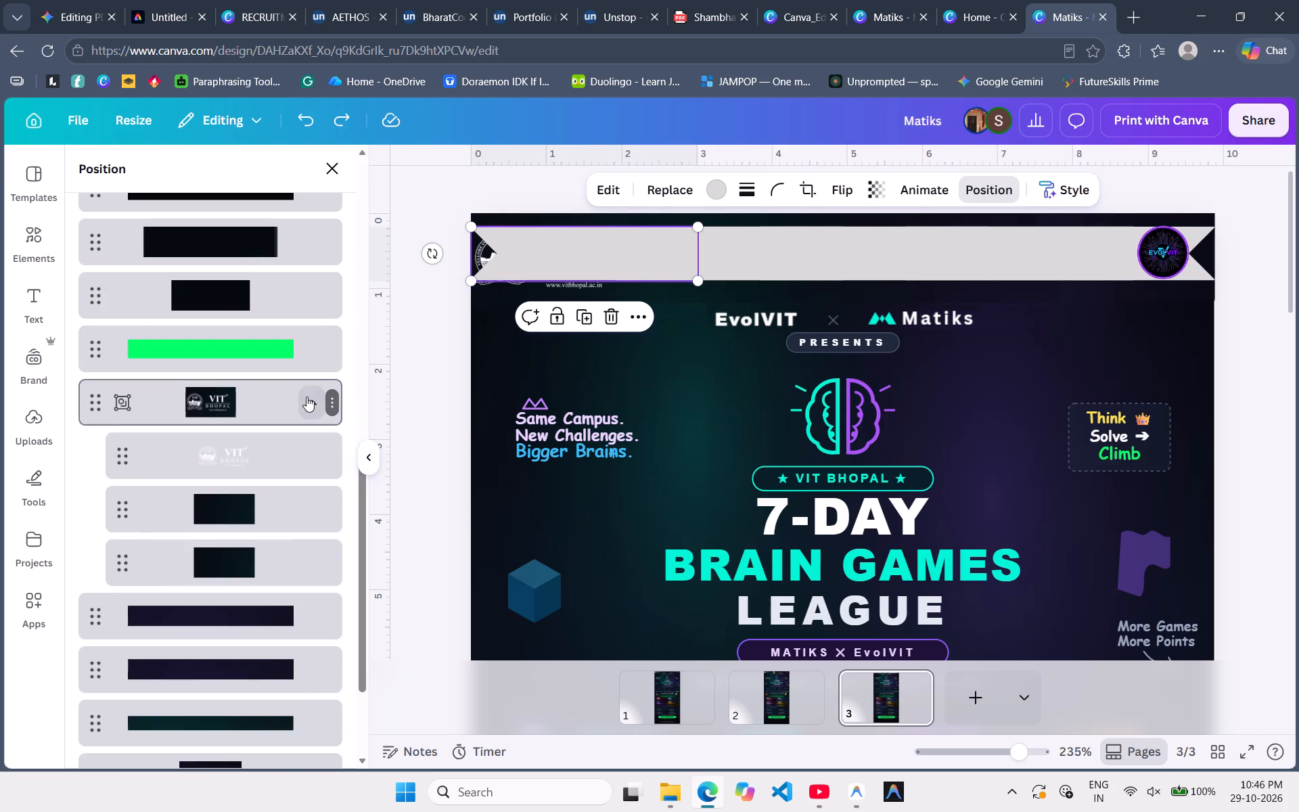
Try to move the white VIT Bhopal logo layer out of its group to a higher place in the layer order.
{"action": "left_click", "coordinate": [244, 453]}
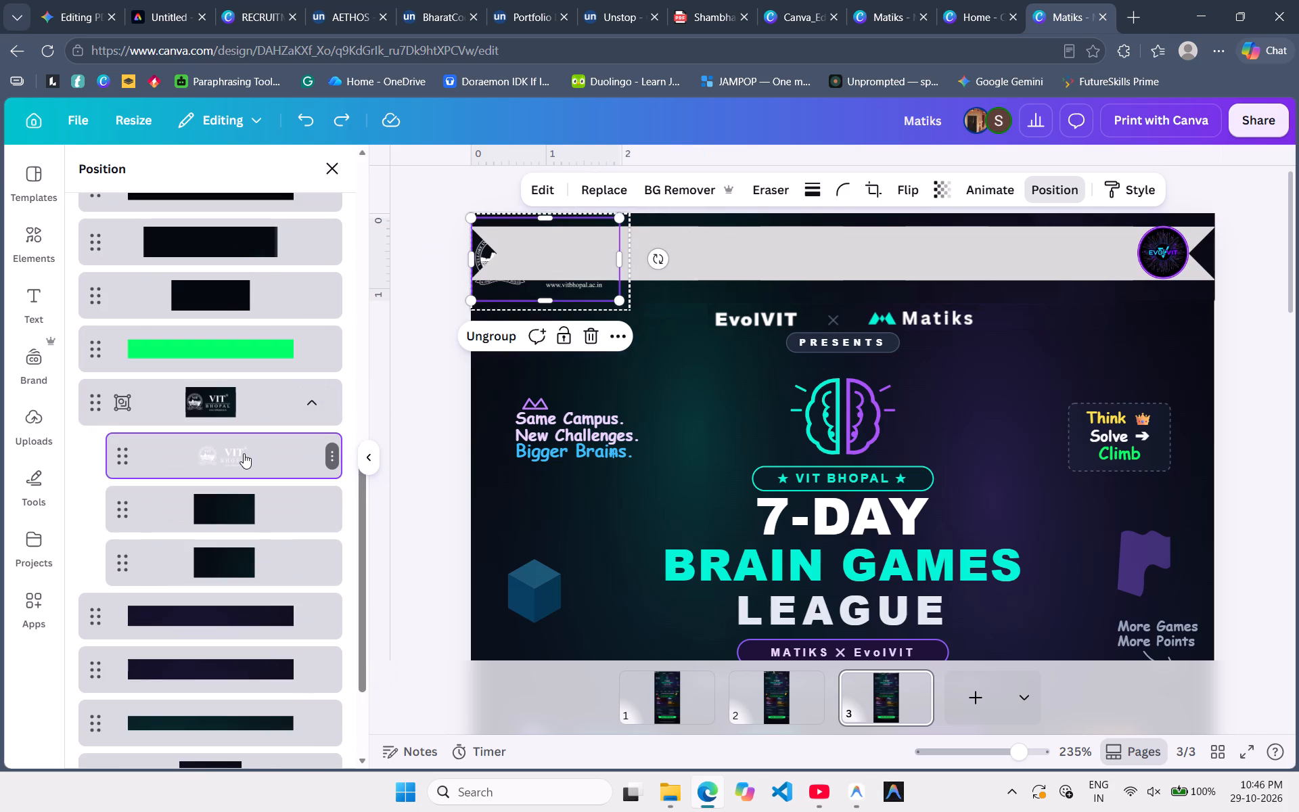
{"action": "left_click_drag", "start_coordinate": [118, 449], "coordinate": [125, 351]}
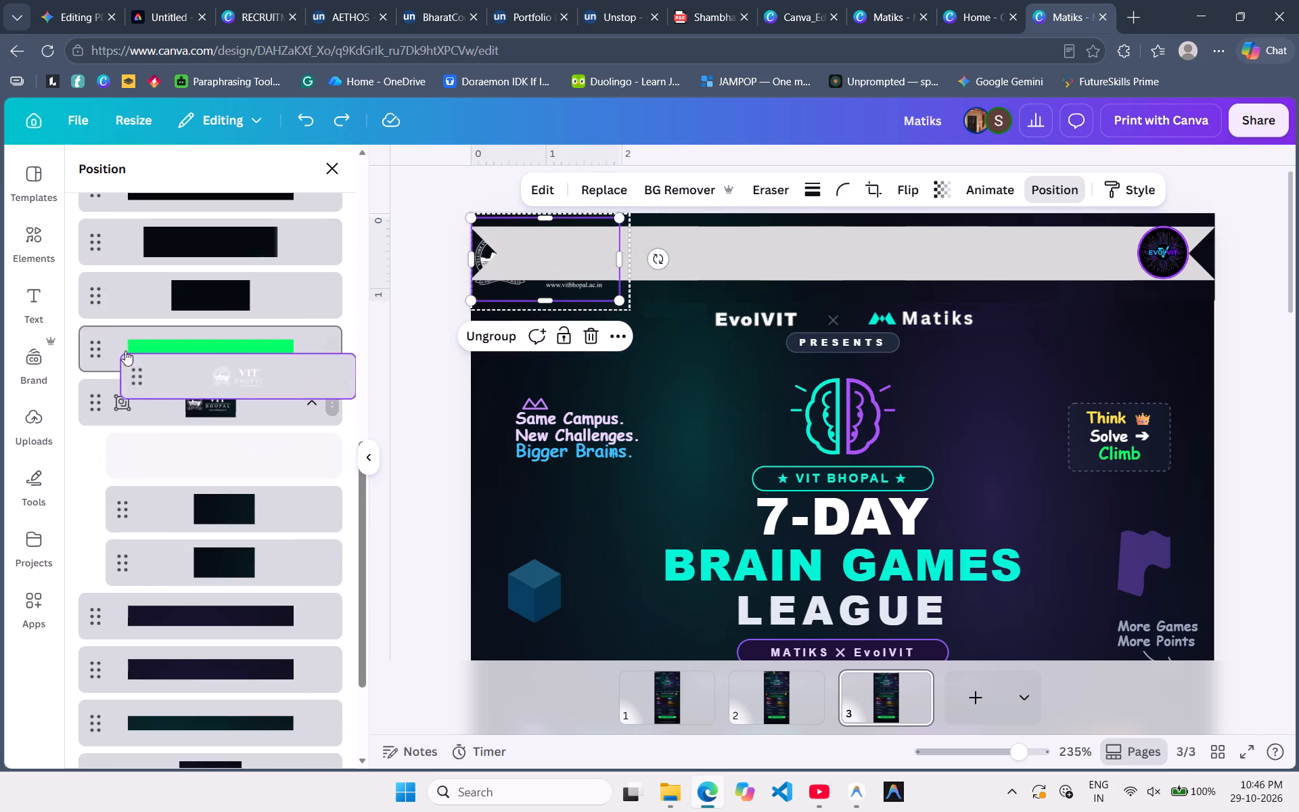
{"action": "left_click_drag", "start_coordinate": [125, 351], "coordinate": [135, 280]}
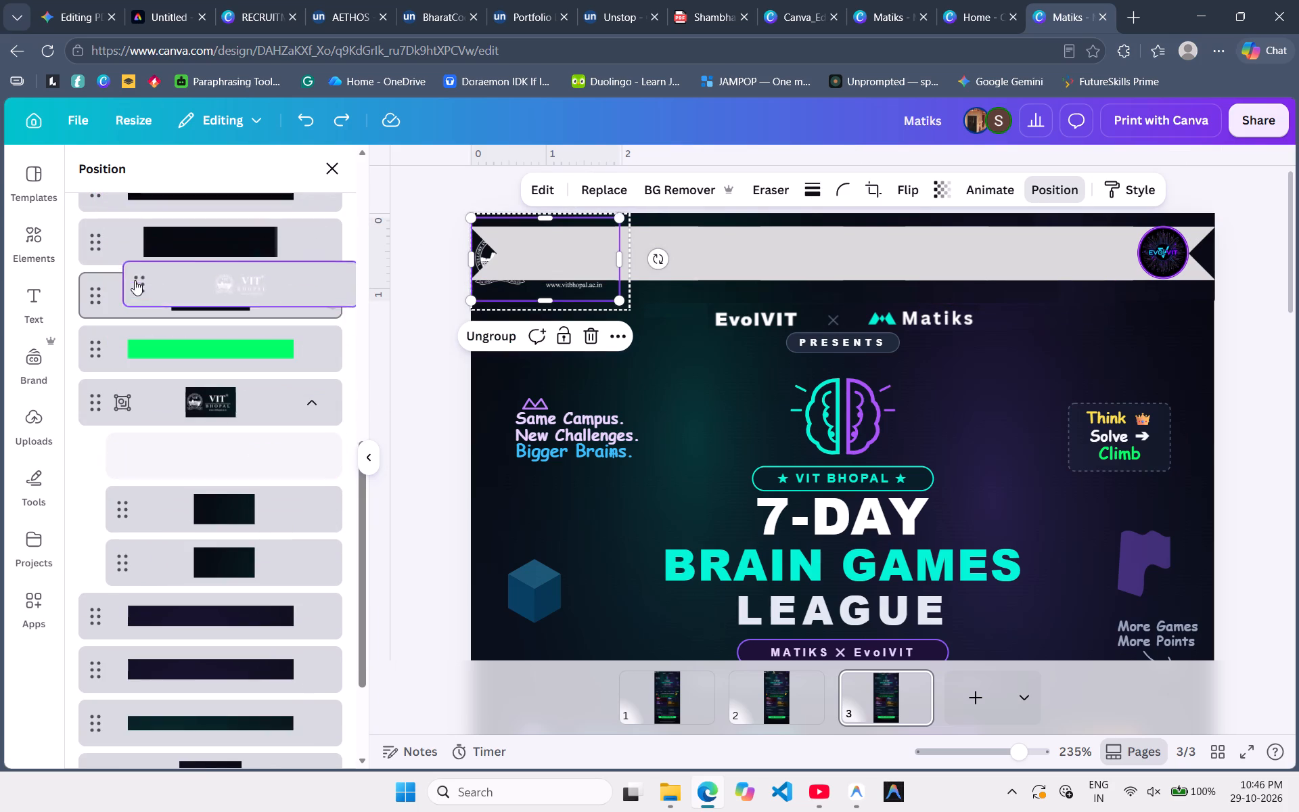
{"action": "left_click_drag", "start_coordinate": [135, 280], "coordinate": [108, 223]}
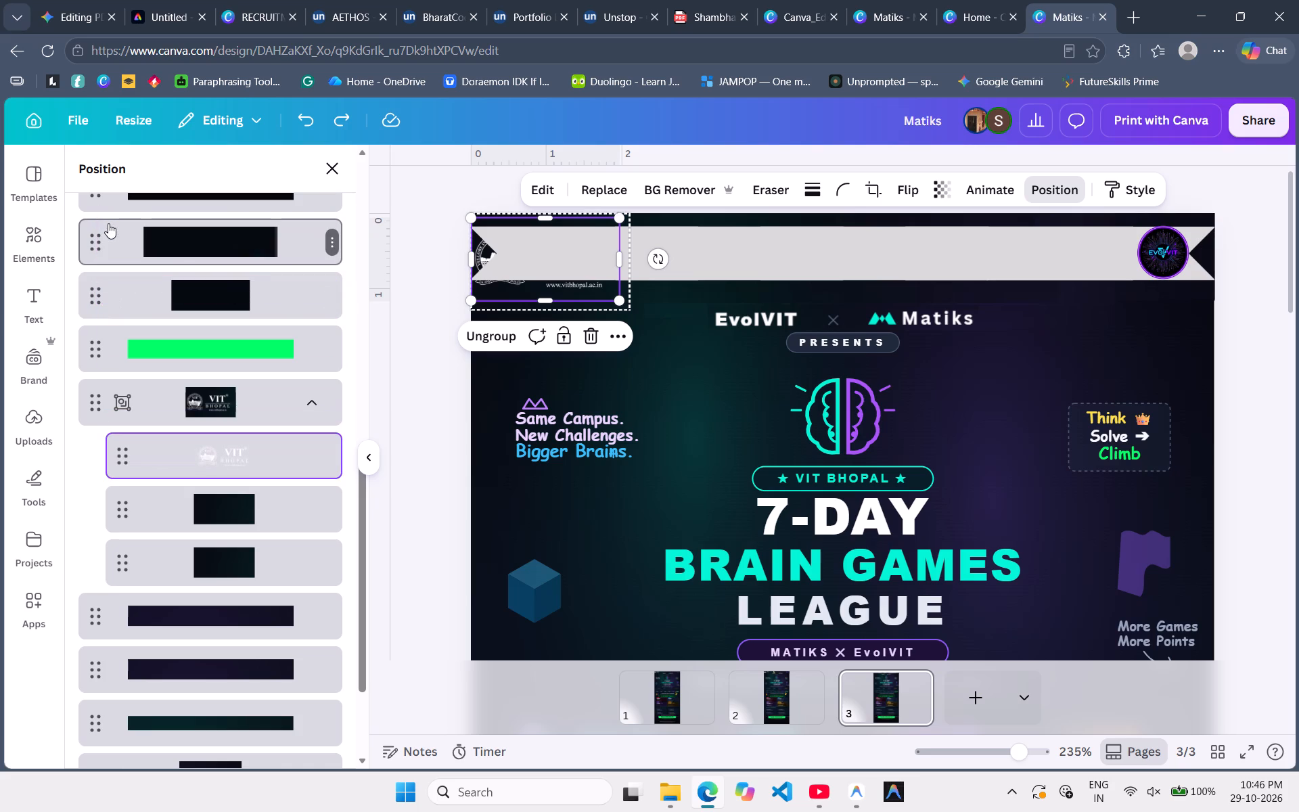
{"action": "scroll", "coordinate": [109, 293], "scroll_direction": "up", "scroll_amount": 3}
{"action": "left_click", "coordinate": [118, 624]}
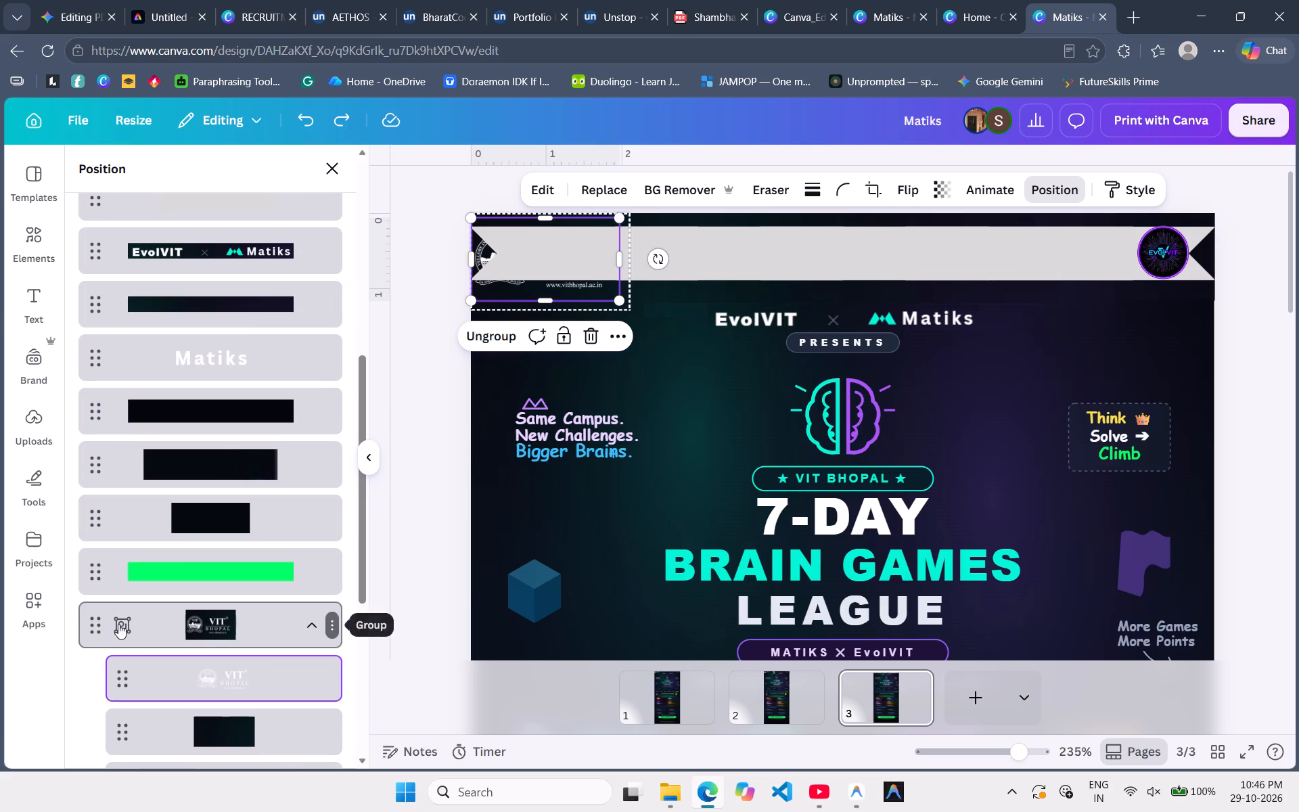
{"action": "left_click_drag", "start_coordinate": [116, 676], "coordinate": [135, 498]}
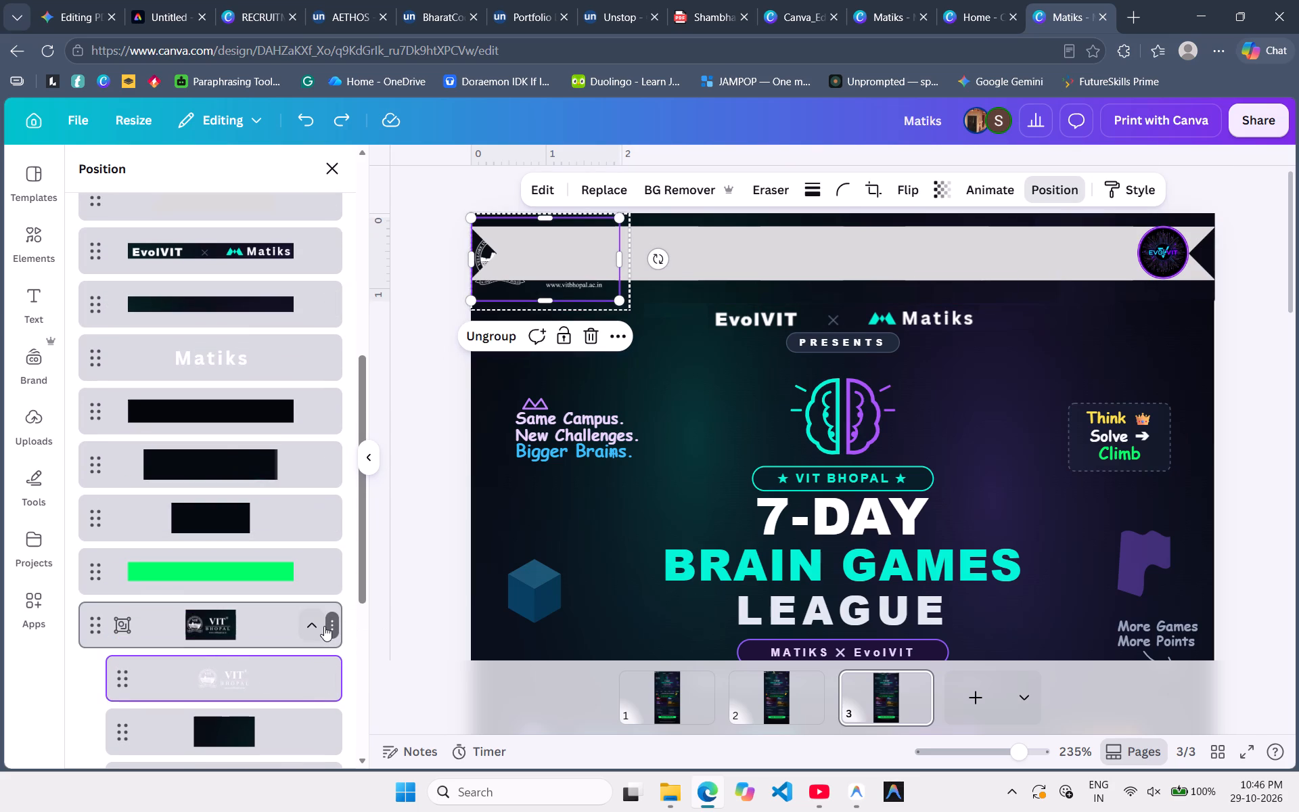
Ungroup the VIT Bhopal logo and move its layers above the banner pieces, just below the EvolVIT badge in the layer order.
{"action": "left_click", "coordinate": [324, 626]}
{"action": "left_click", "coordinate": [316, 625]}
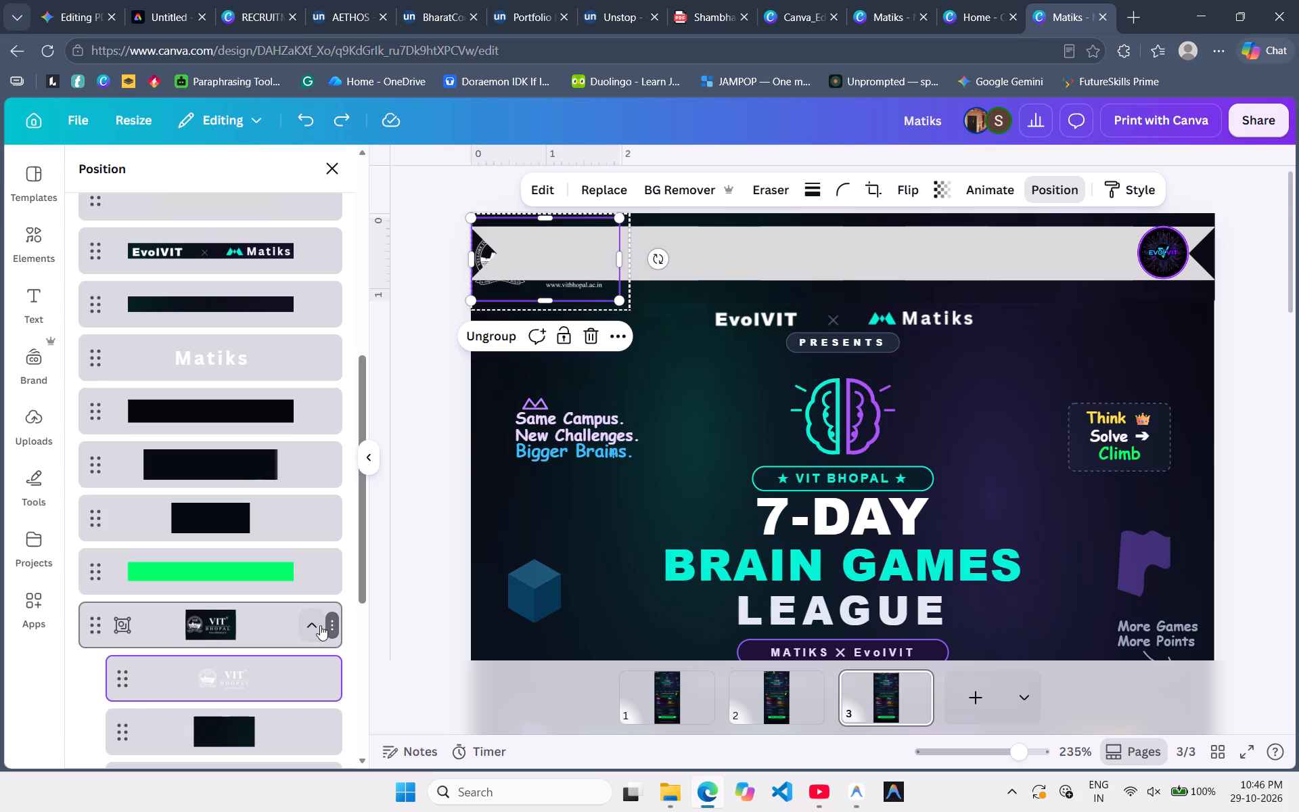
{"action": "left_click", "coordinate": [329, 626]}
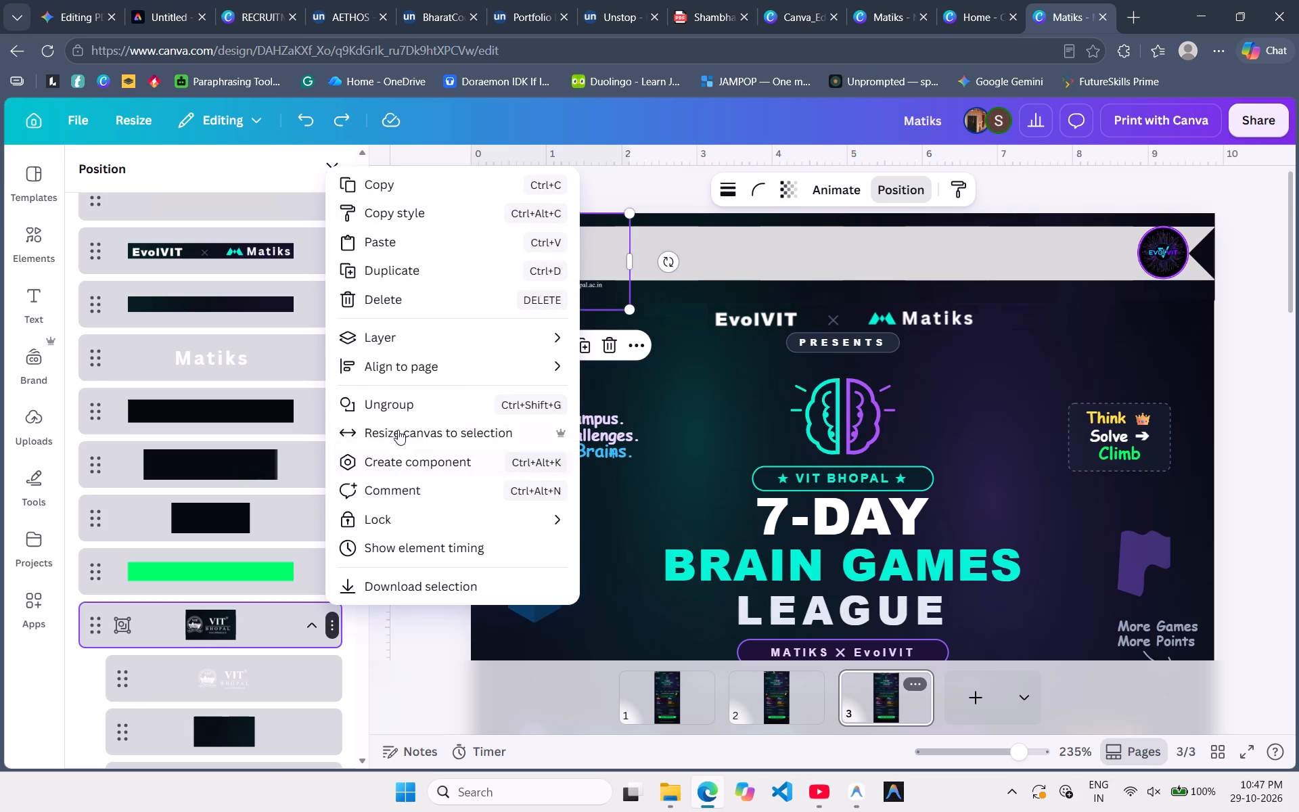
{"action": "left_click", "coordinate": [412, 401]}
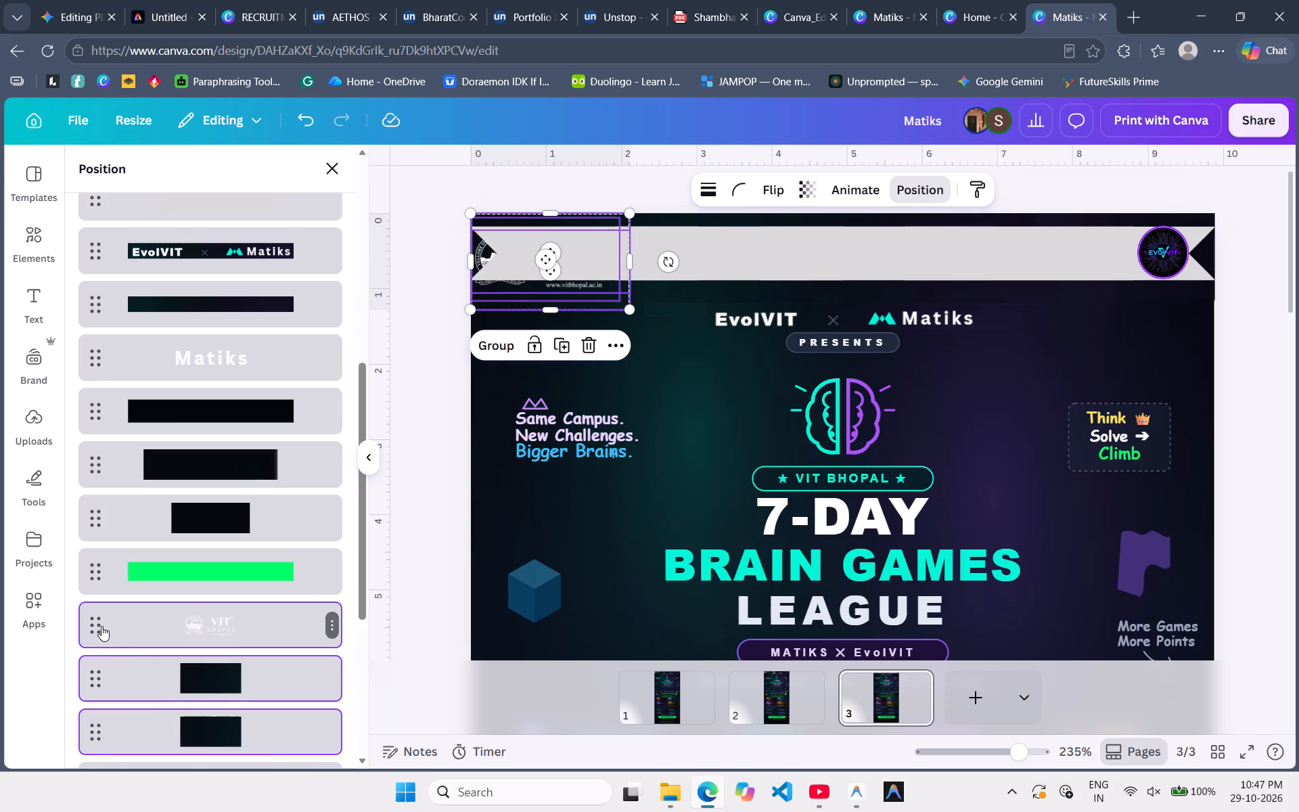
{"action": "left_click_drag", "start_coordinate": [99, 623], "coordinate": [101, 255]}
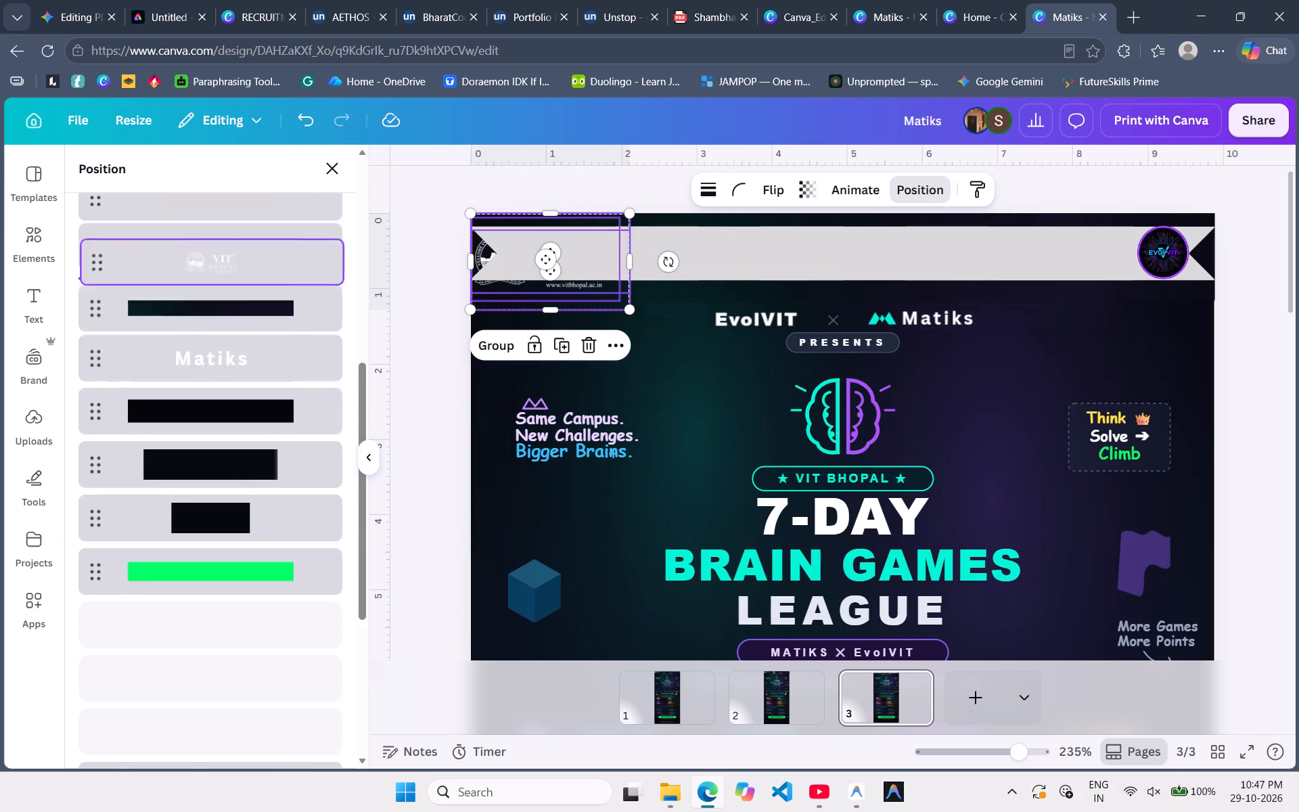
{"action": "left_click_drag", "start_coordinate": [101, 255], "coordinate": [102, 411]}
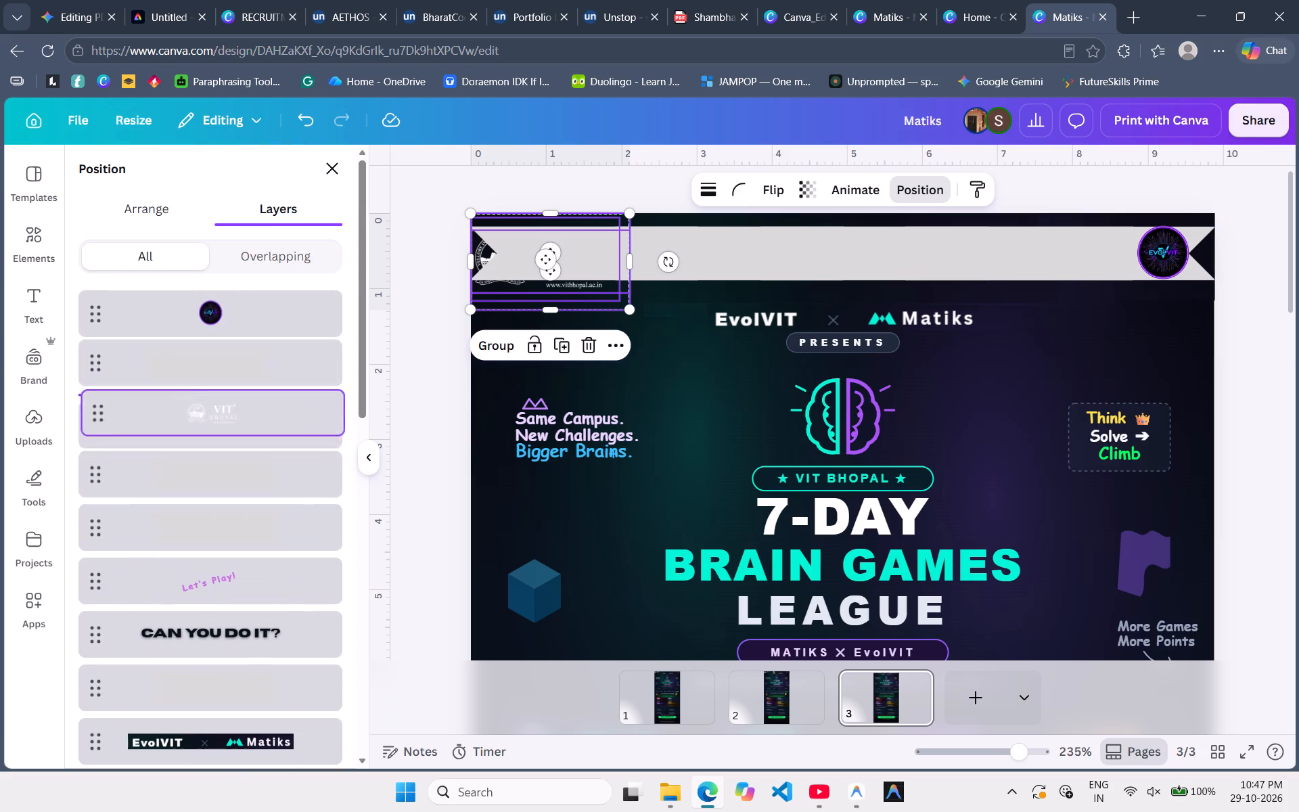
{"action": "left_click_drag", "start_coordinate": [102, 411], "coordinate": [99, 359]}
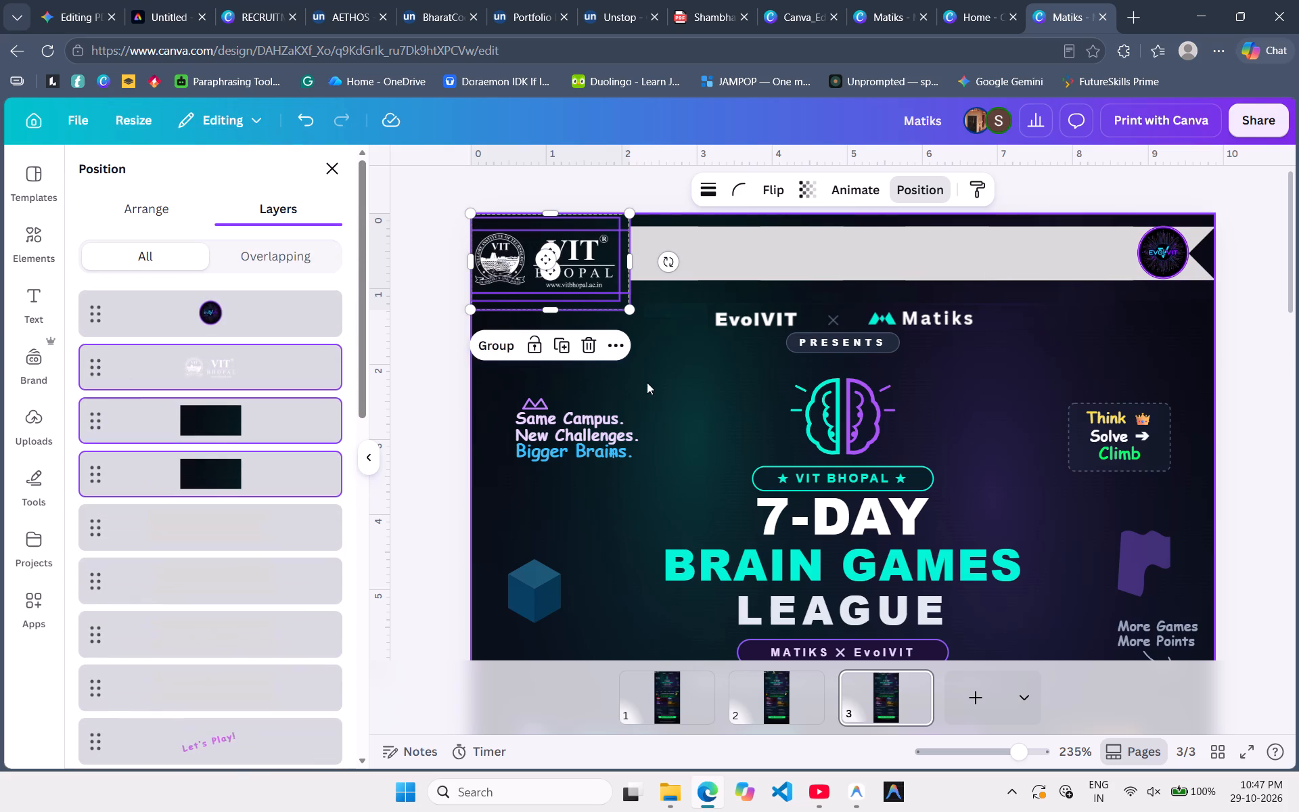
{"action": "left_click", "coordinate": [647, 382]}
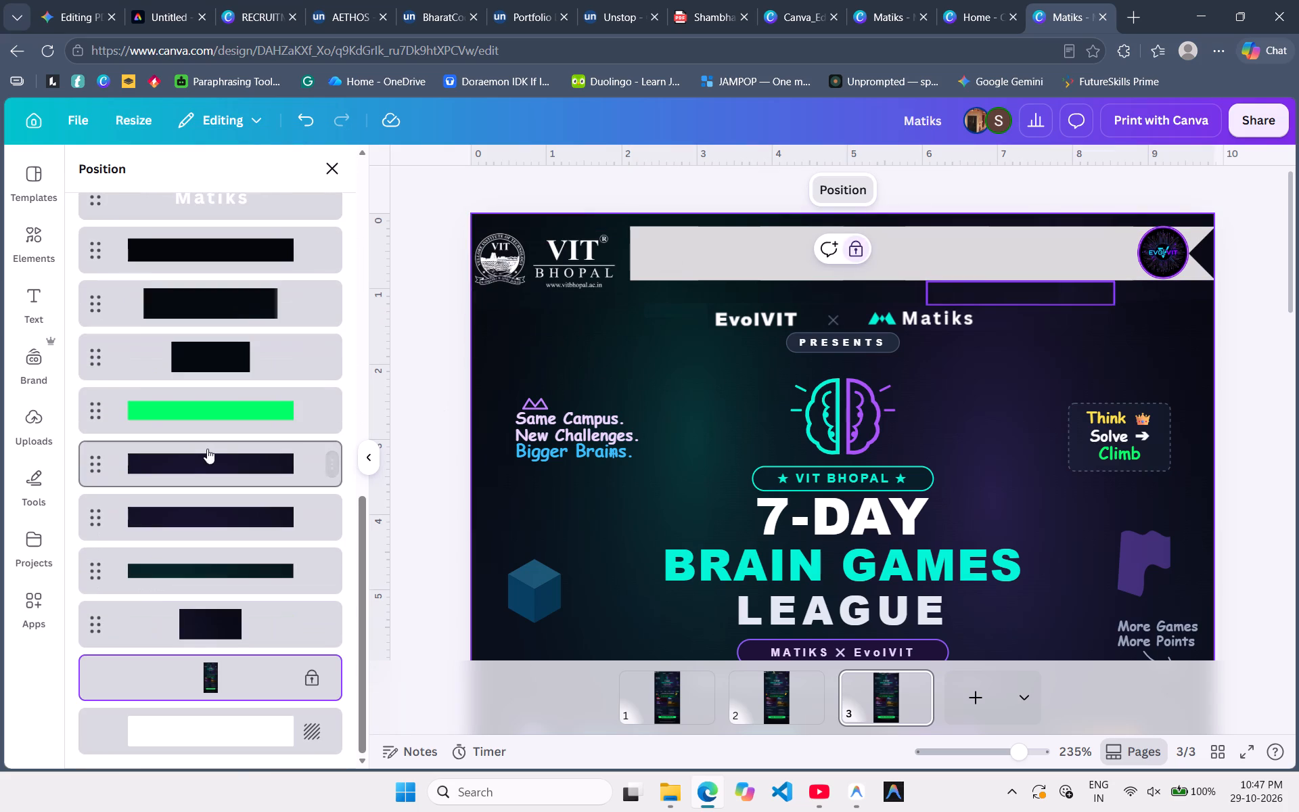
Send the logo's two dark backing rectangles down the layer order to just above the locked poster background.
{"action": "scroll", "coordinate": [206, 447], "scroll_direction": "up", "scroll_amount": 10}
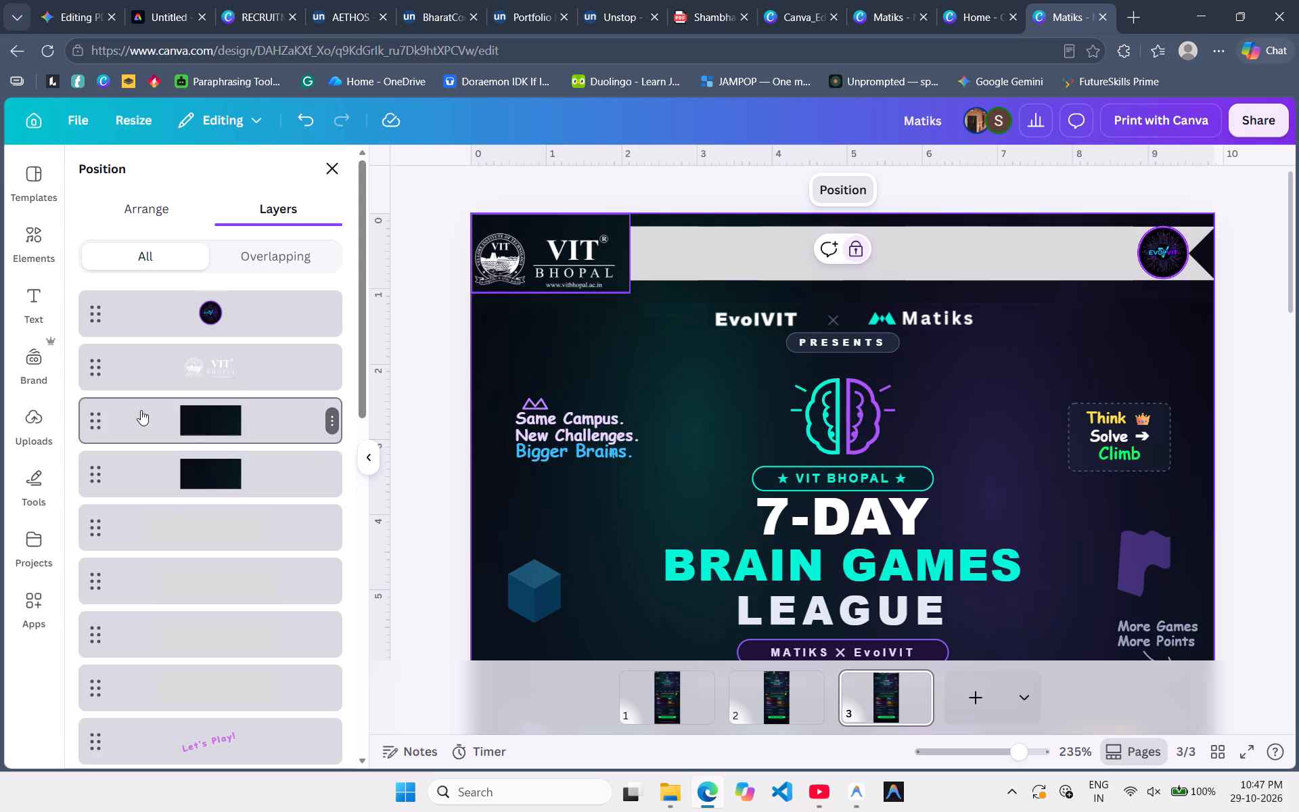
{"action": "left_click_drag", "start_coordinate": [93, 424], "coordinate": [96, 713]}
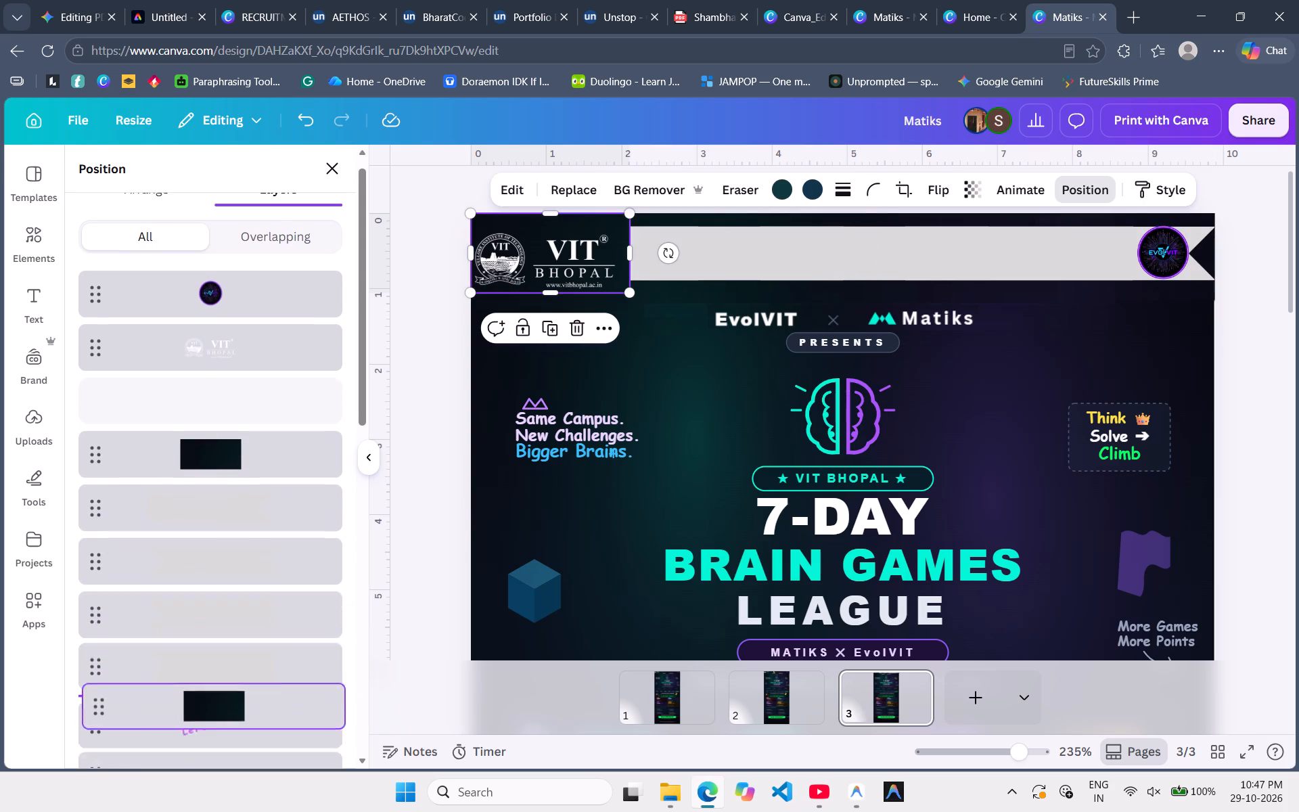
{"action": "left_click_drag", "start_coordinate": [96, 713], "coordinate": [97, 722]}
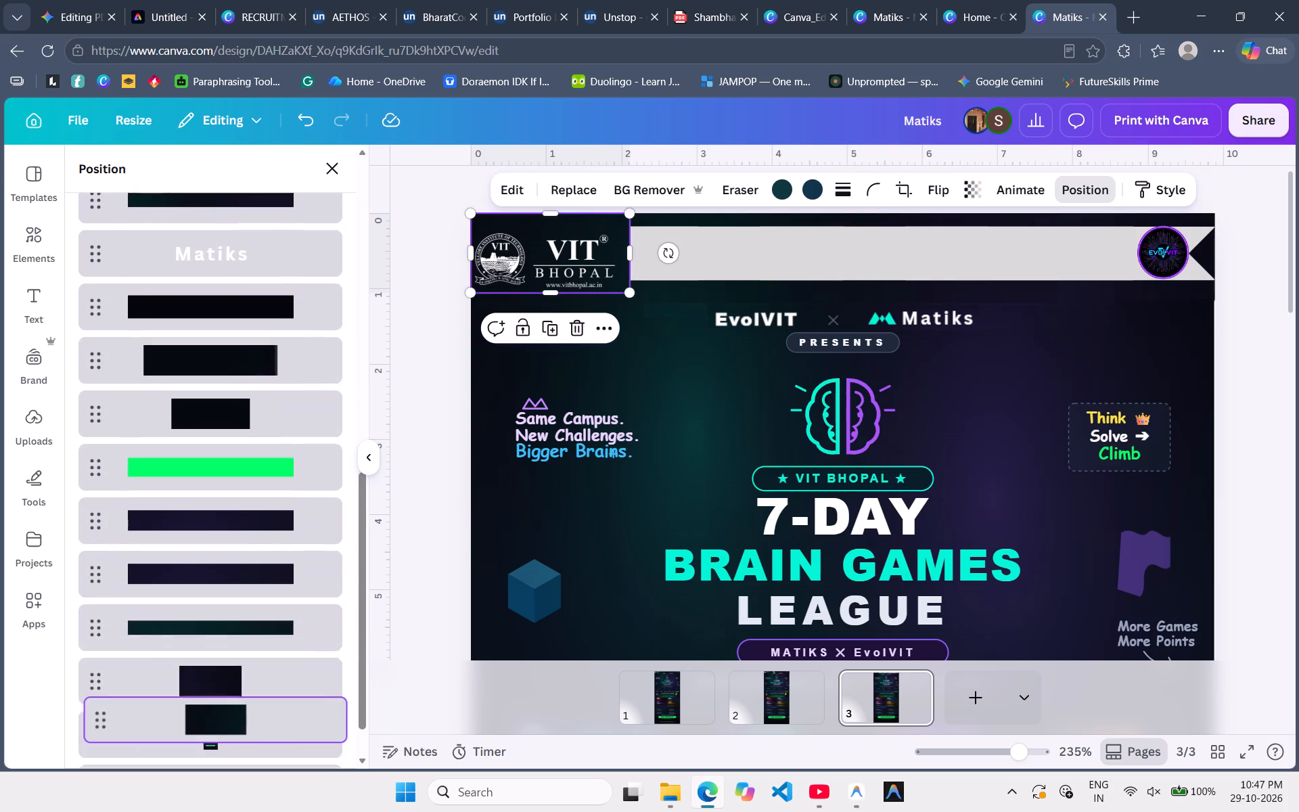
{"action": "left_click_drag", "start_coordinate": [97, 722], "coordinate": [102, 656]}
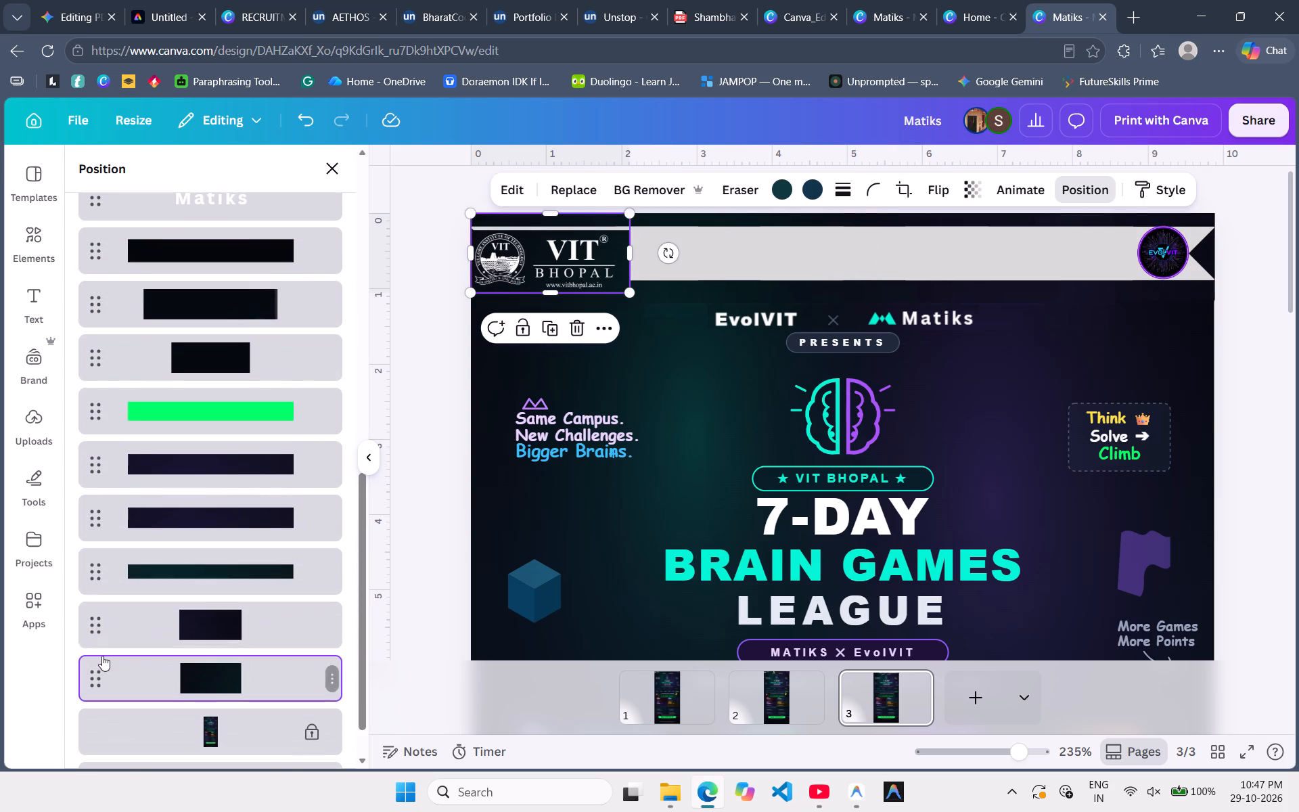
{"action": "scroll", "coordinate": [81, 468], "scroll_direction": "up", "scroll_amount": 9}
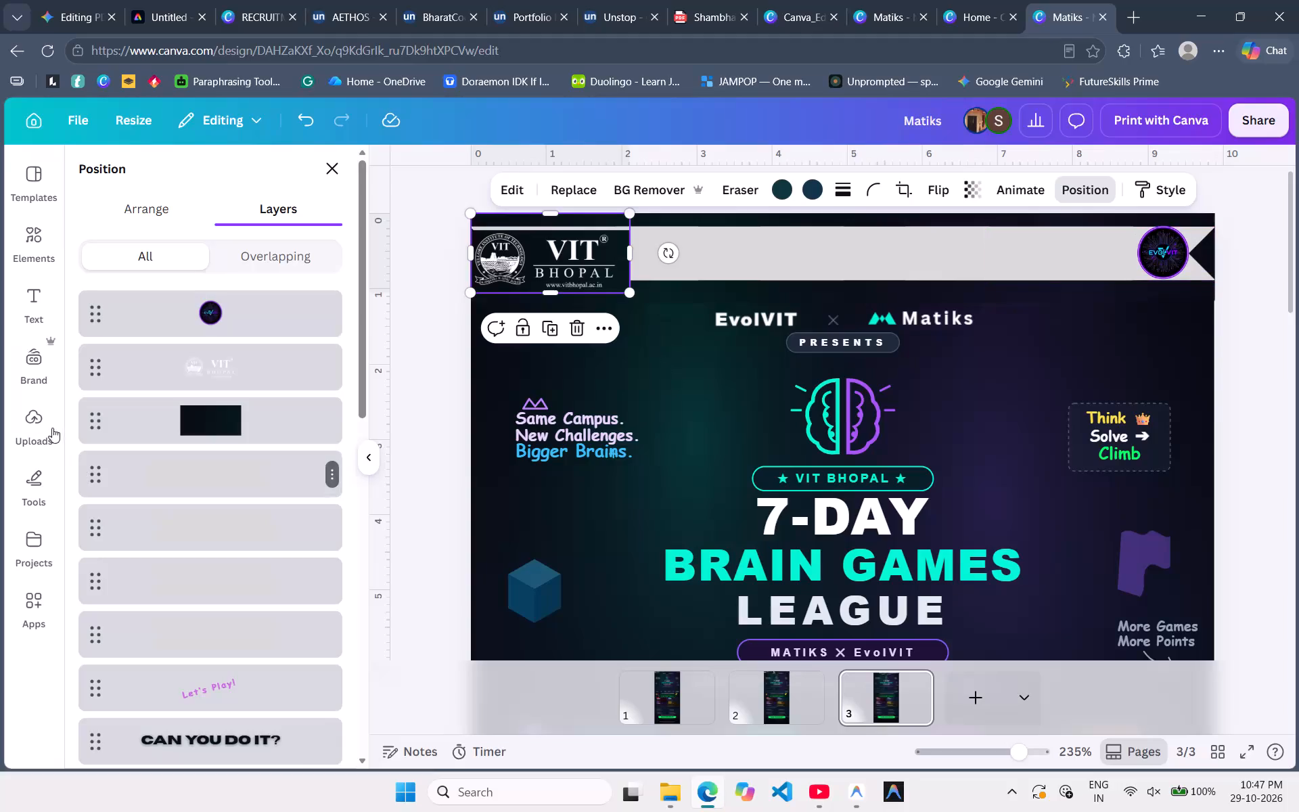
{"action": "left_click_drag", "start_coordinate": [95, 412], "coordinate": [95, 811]}
{"action": "scroll", "coordinate": [93, 636], "scroll_direction": "up", "scroll_amount": 1}
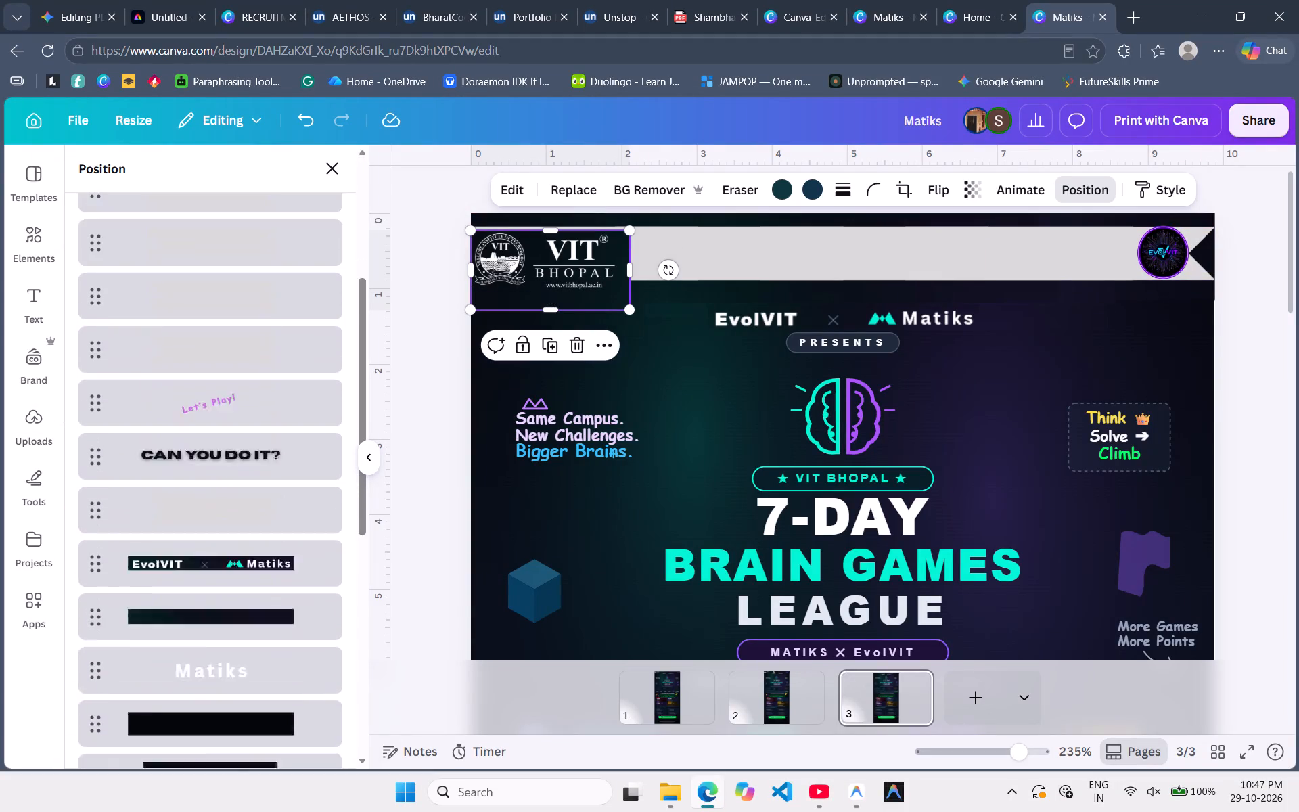
{"action": "left_click_drag", "start_coordinate": [95, 811], "coordinate": [126, 602]}
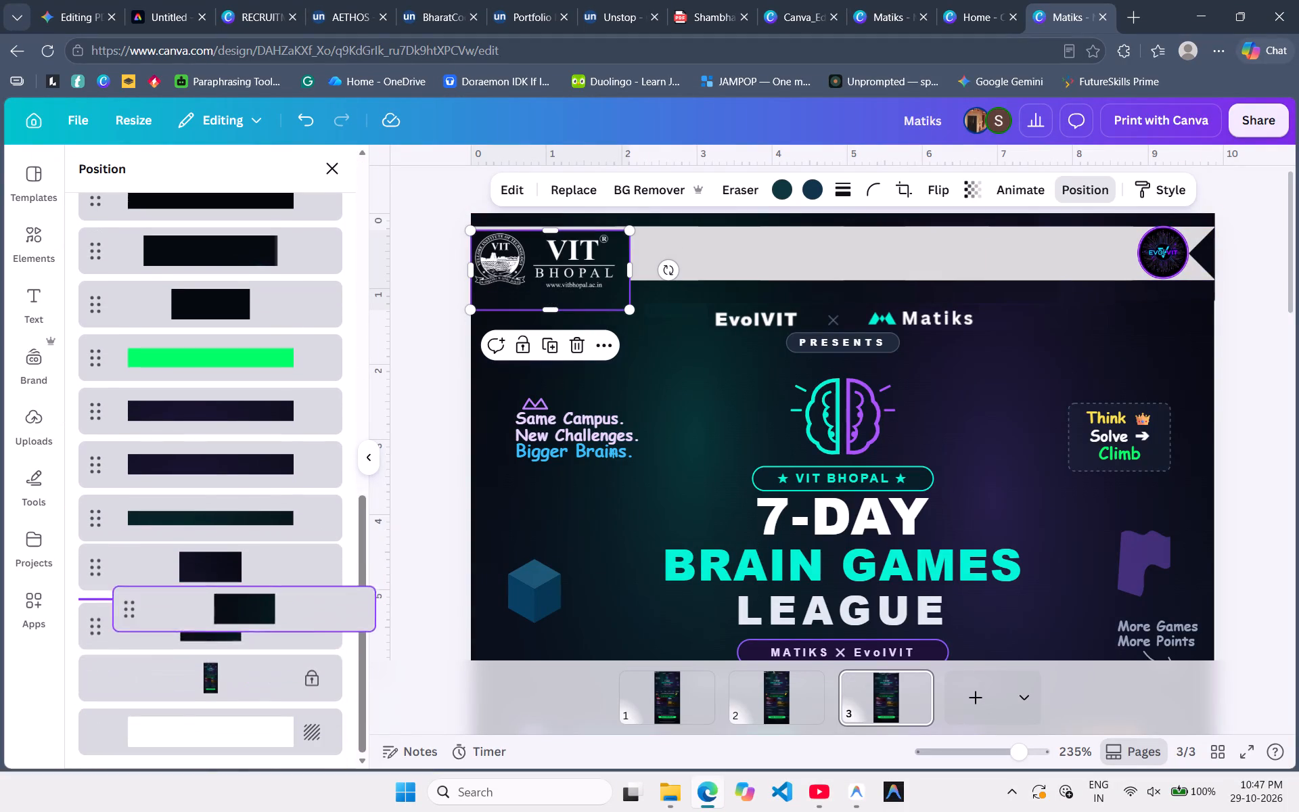
{"action": "left_click_drag", "start_coordinate": [126, 602], "coordinate": [96, 627]}
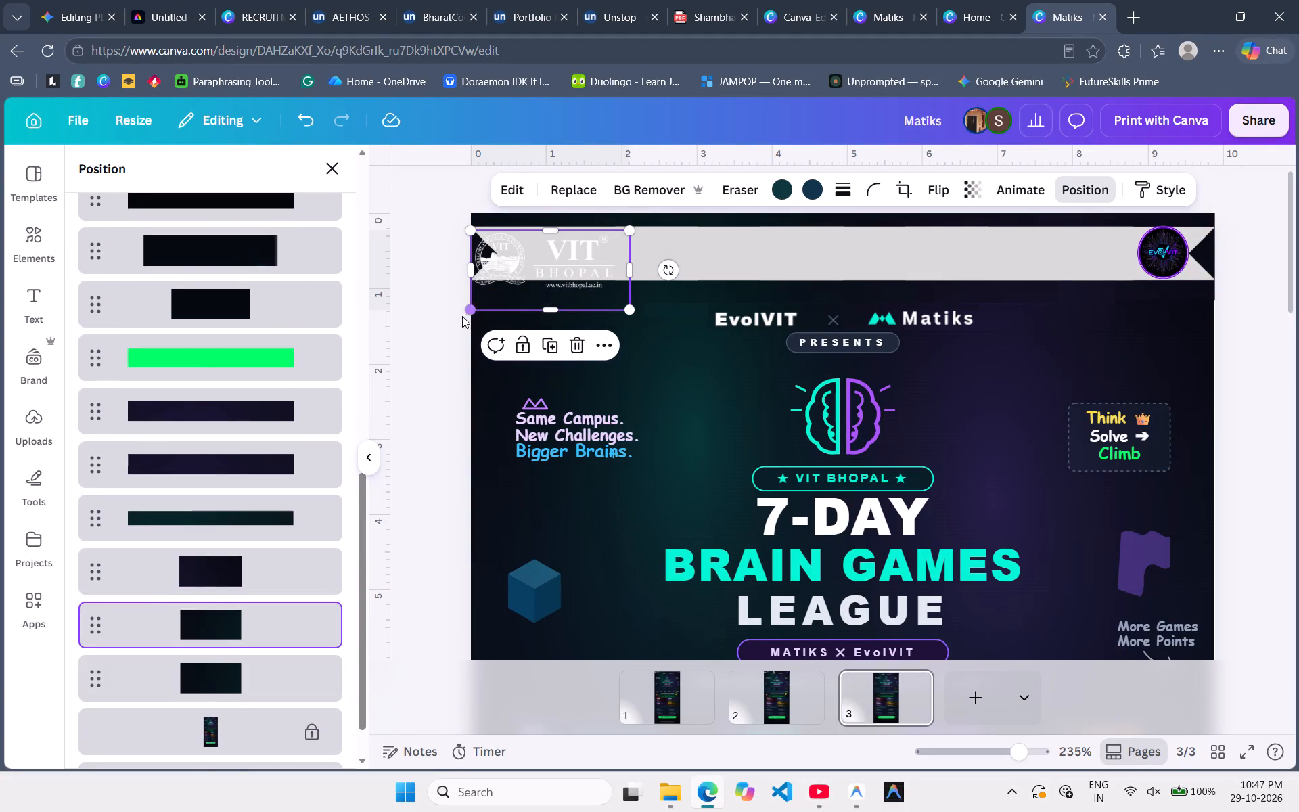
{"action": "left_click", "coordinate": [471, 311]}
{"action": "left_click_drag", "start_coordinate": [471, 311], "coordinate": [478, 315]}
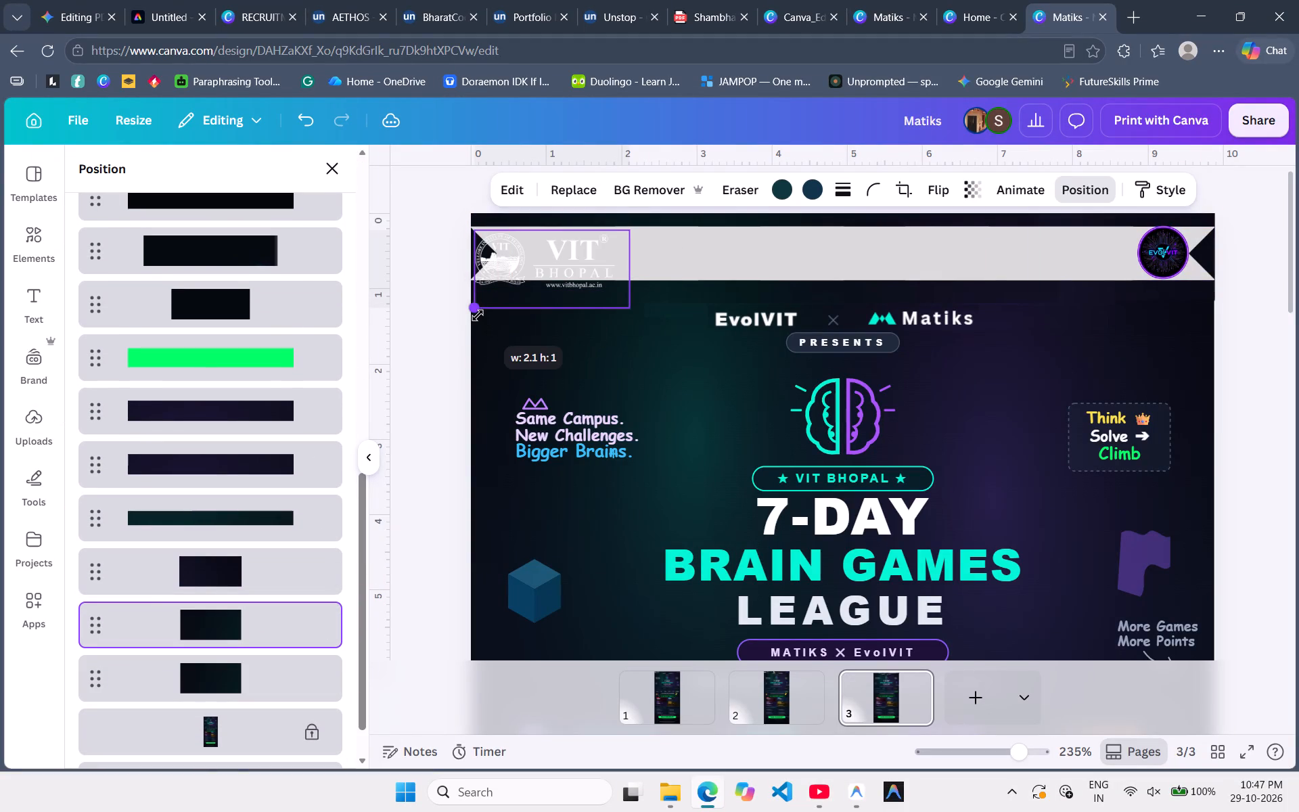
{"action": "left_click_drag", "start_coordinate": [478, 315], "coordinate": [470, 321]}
Shrink the white VIT Bhopal logo from its lower-left corner so it clears the banner's notched end.
{"action": "left_click", "coordinate": [542, 252]}
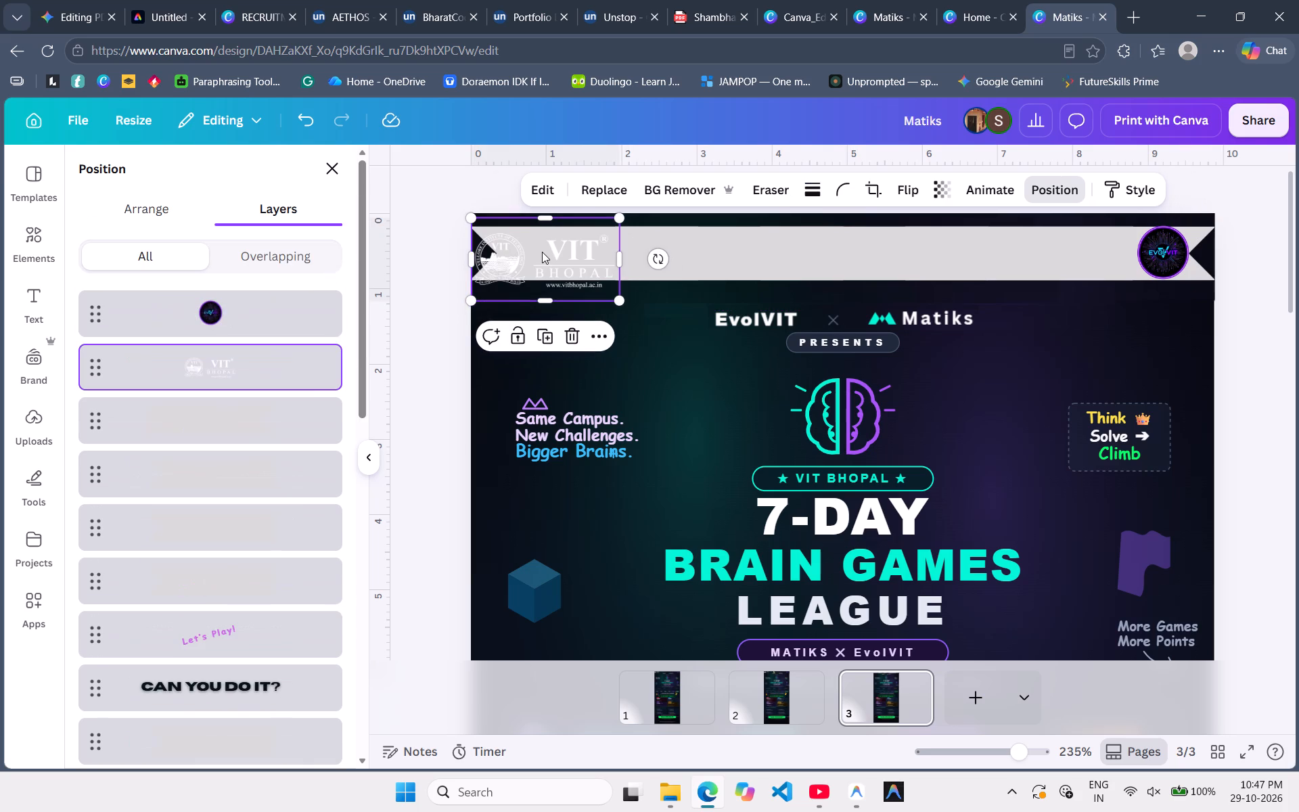
{"action": "left_click_drag", "start_coordinate": [473, 306], "coordinate": [508, 301]}
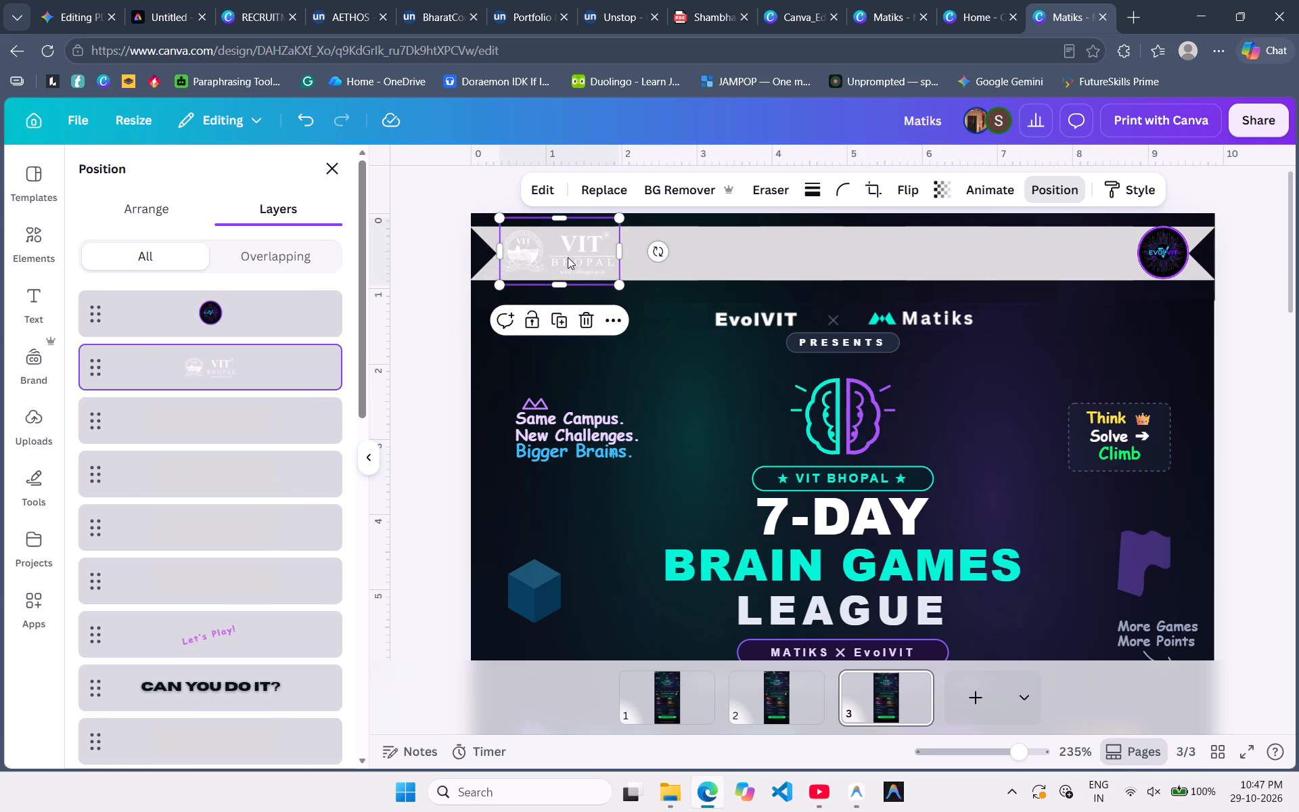
Invert the colours of the white VIT Bhopal logo so it appears dark on the light grey banner.
{"action": "left_click", "coordinate": [568, 257]}
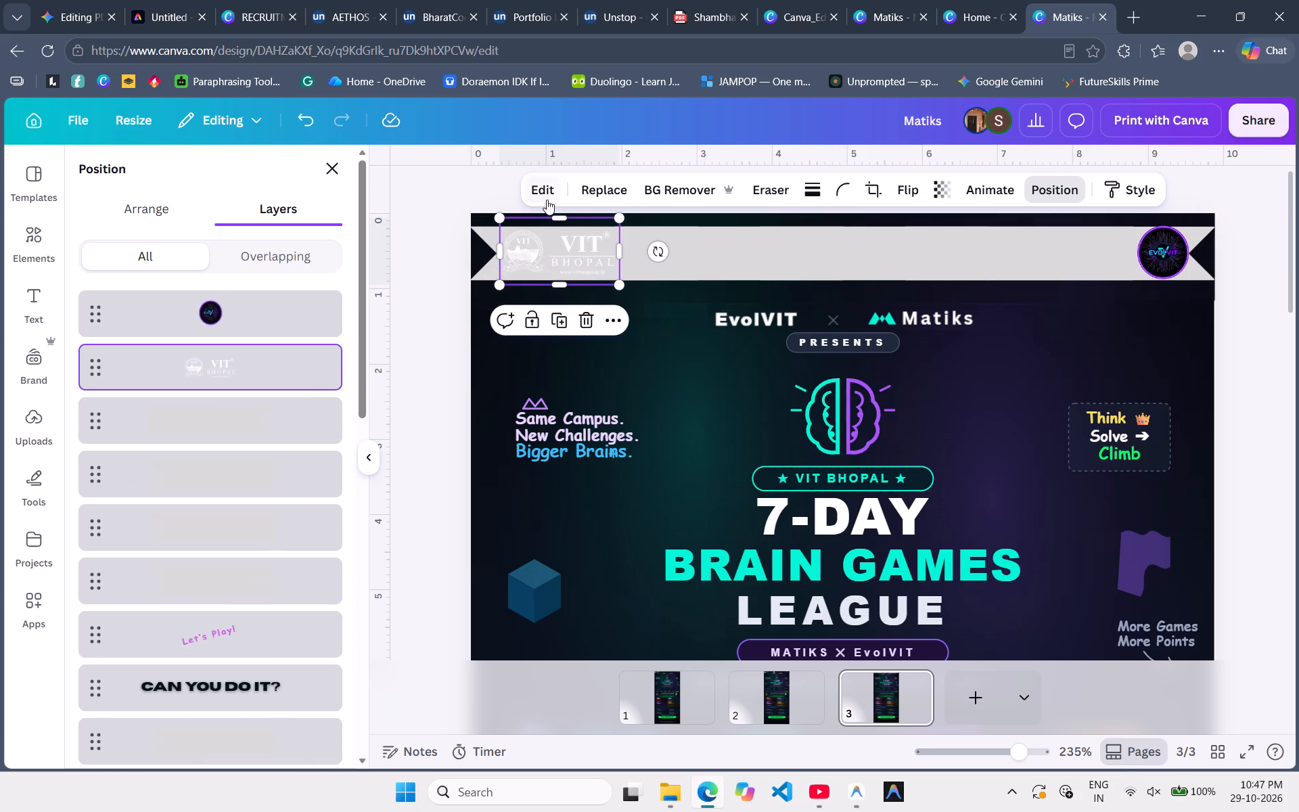
{"action": "left_click", "coordinate": [547, 200]}
{"action": "left_click", "coordinate": [112, 351]}
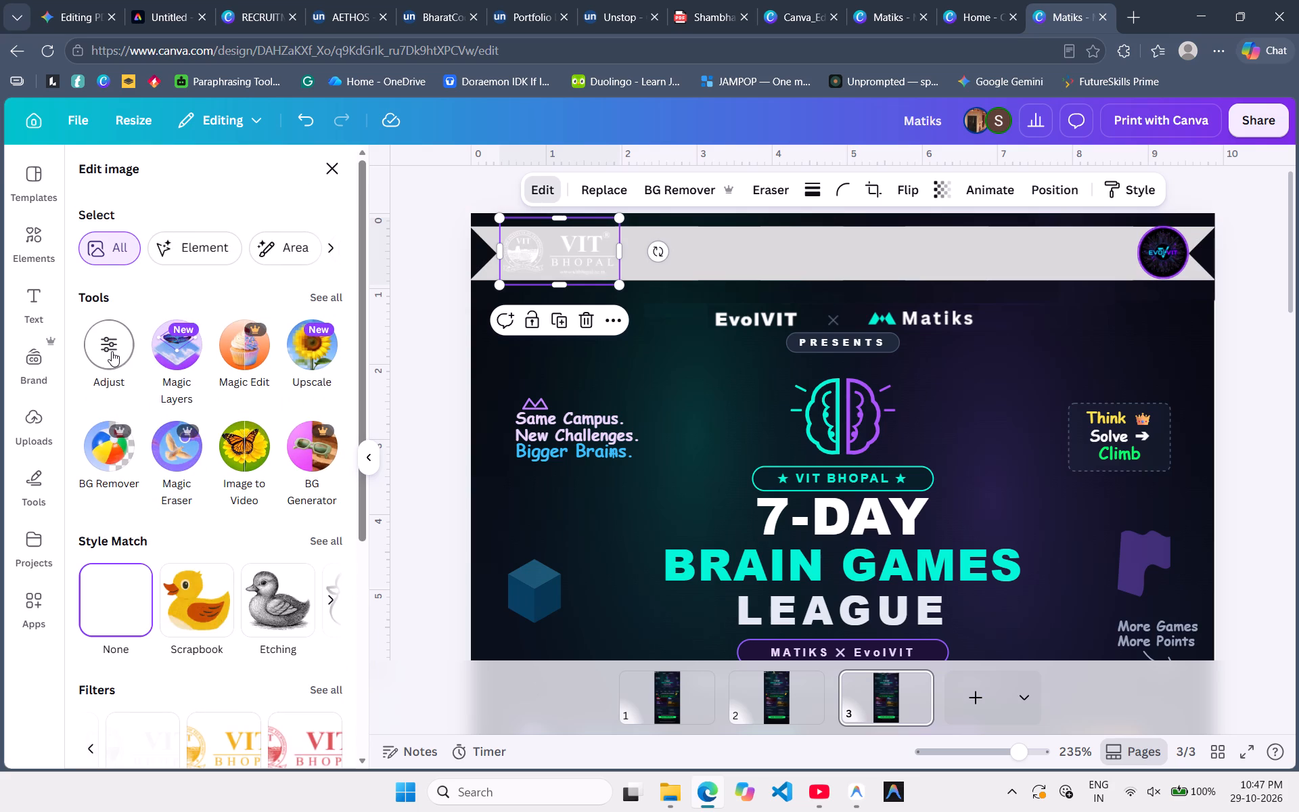
{"action": "scroll", "coordinate": [213, 524], "scroll_direction": "down", "scroll_amount": 3}
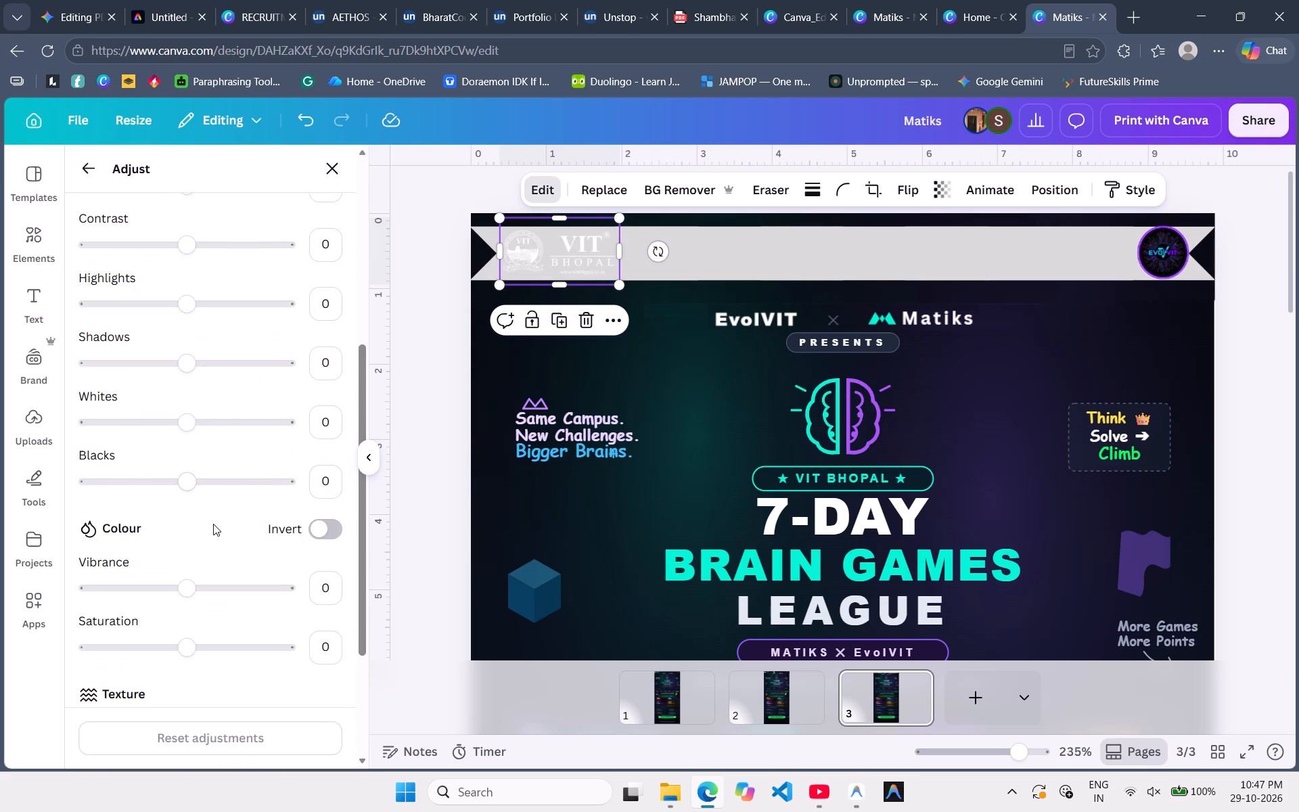
{"action": "left_click", "coordinate": [316, 530]}
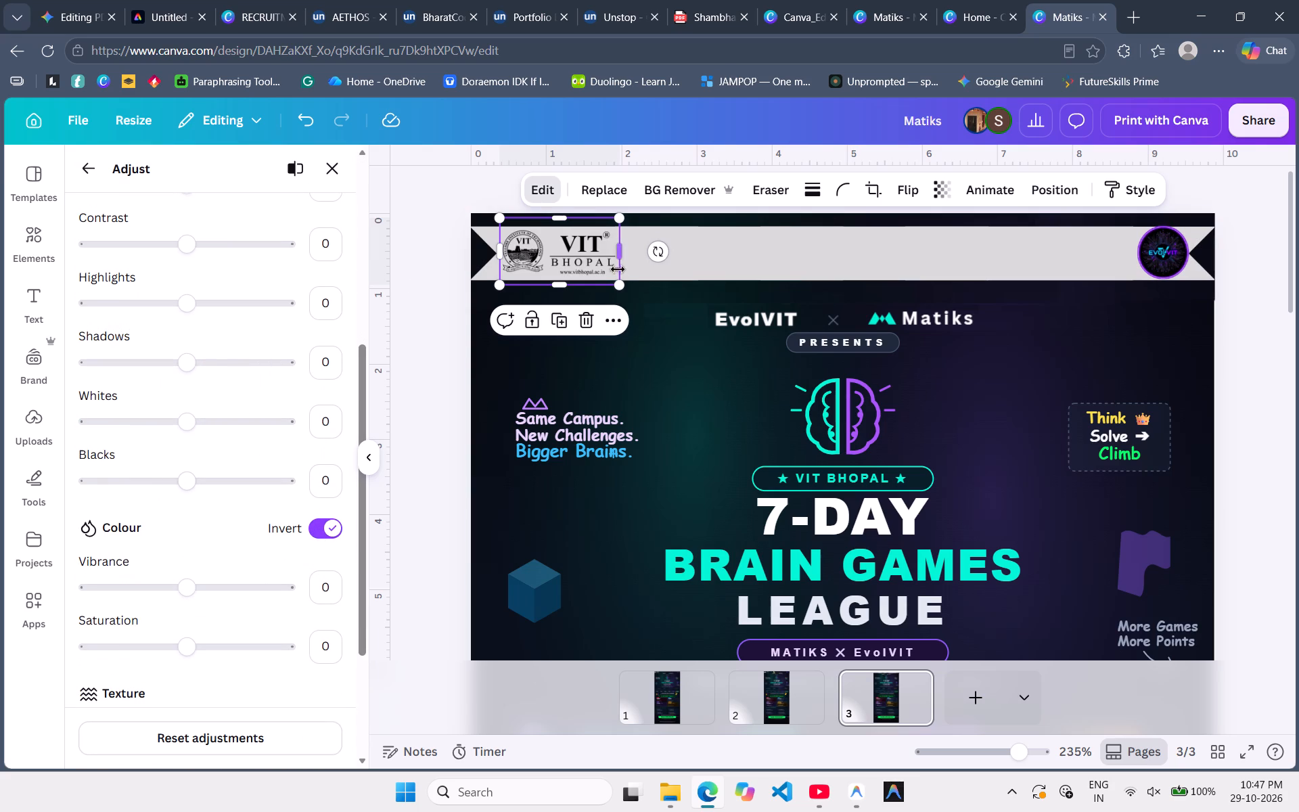
Cut the Office of Students' Welfare logo from page 2 and paste it onto page 3.
{"action": "left_click", "coordinate": [726, 257]}
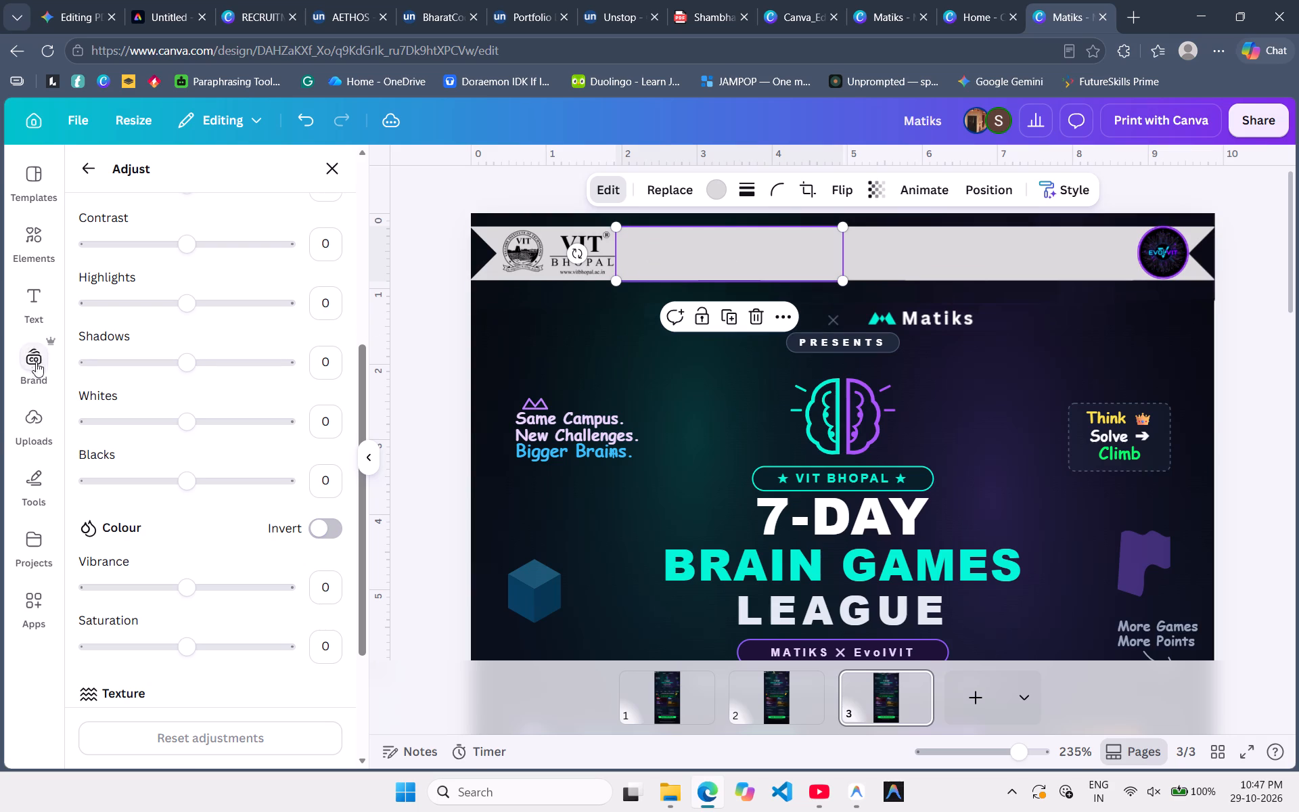
{"action": "left_click", "coordinate": [27, 418]}
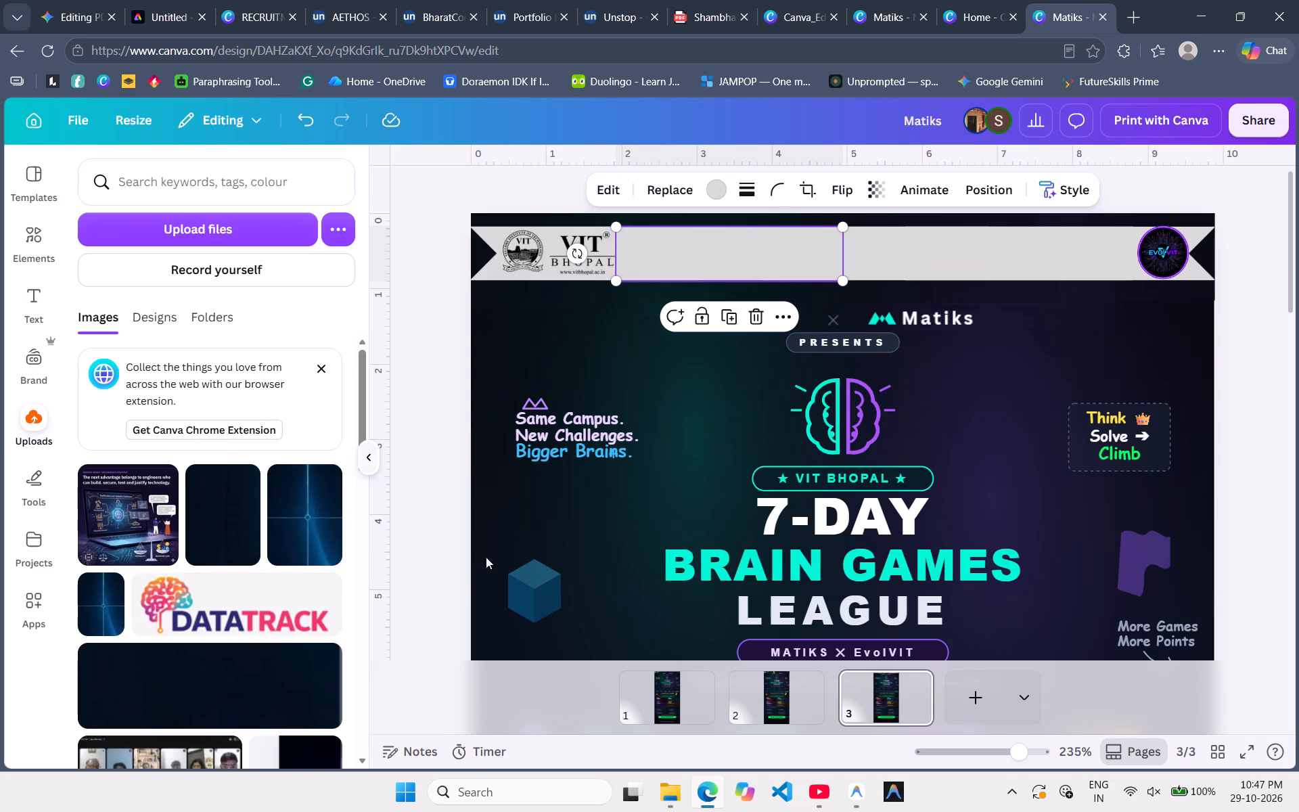
{"action": "left_click", "coordinate": [781, 708]}
{"action": "scroll", "coordinate": [812, 413], "scroll_direction": "up", "scroll_amount": 9}
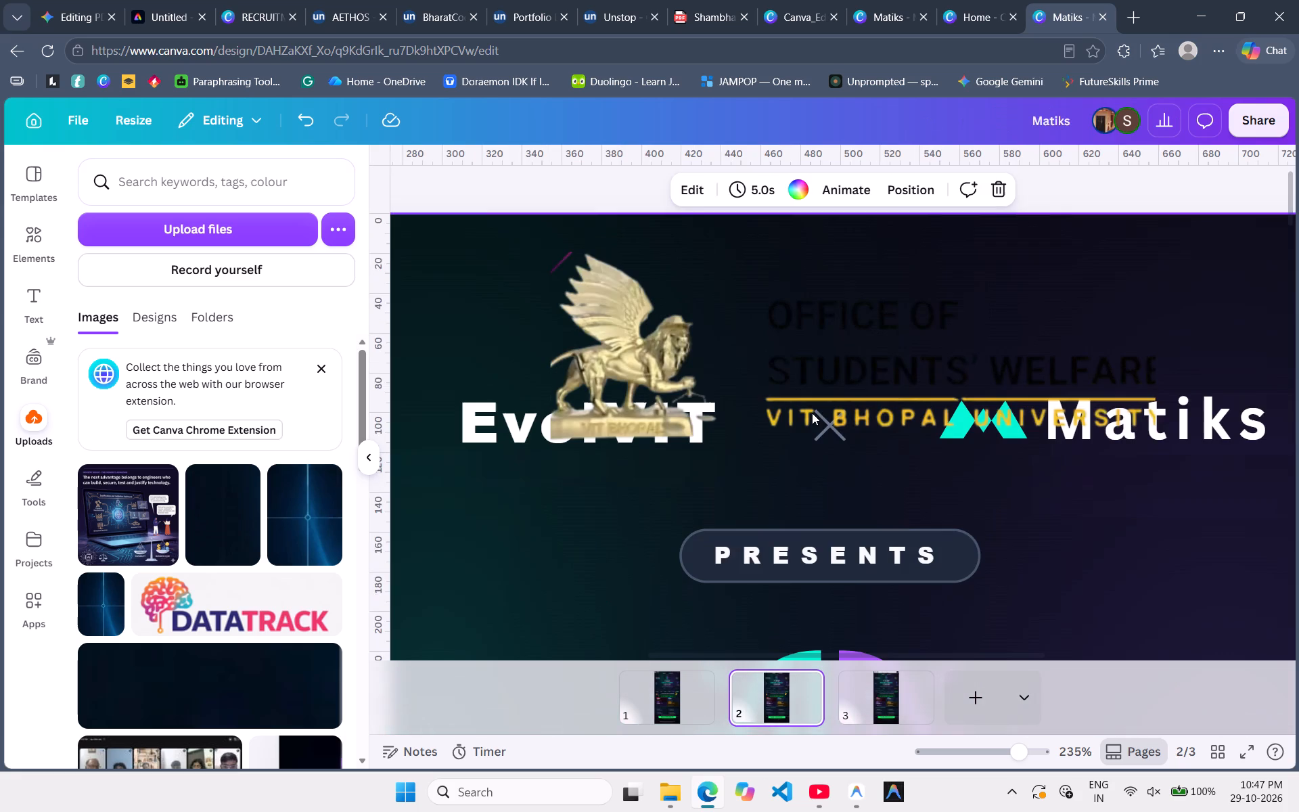
{"action": "left_click", "coordinate": [627, 318]}
{"action": "key", "text": "ctrl+x"}
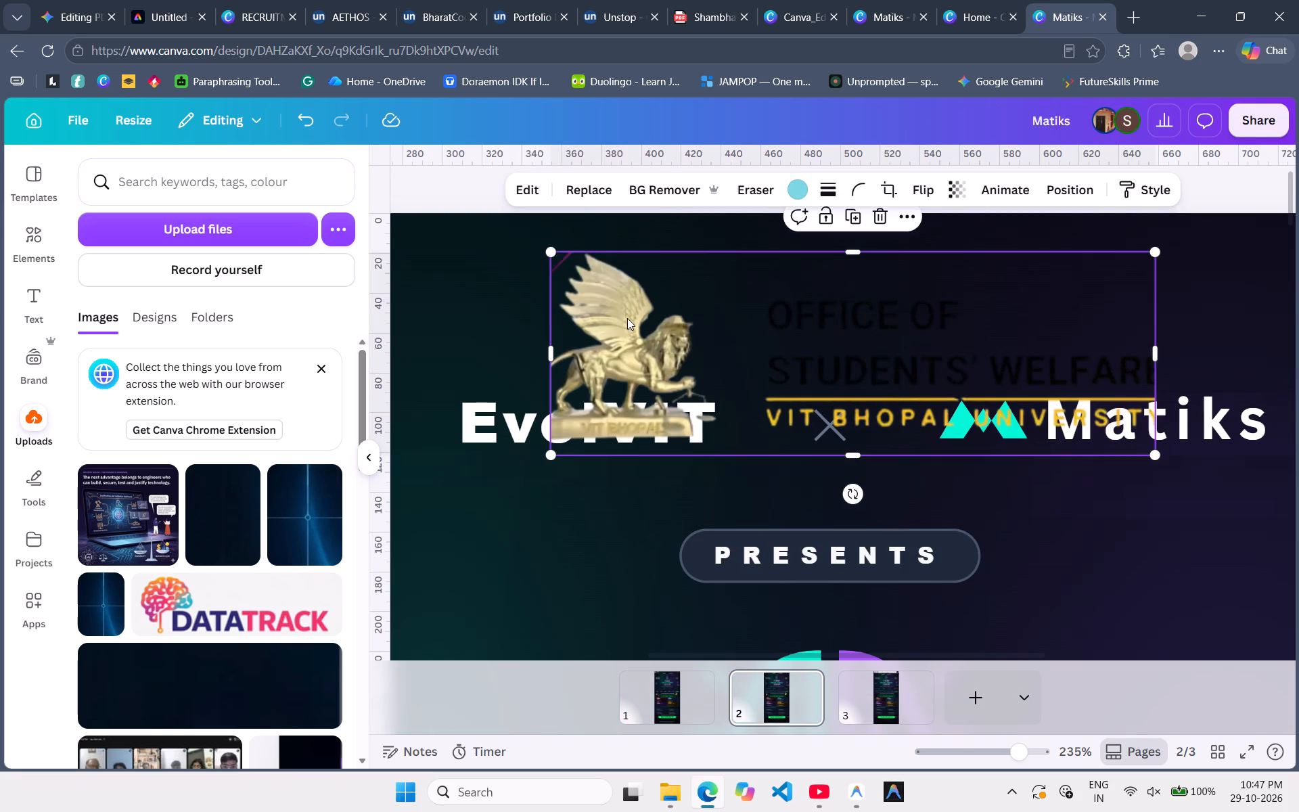
{"action": "left_click", "coordinate": [875, 706]}
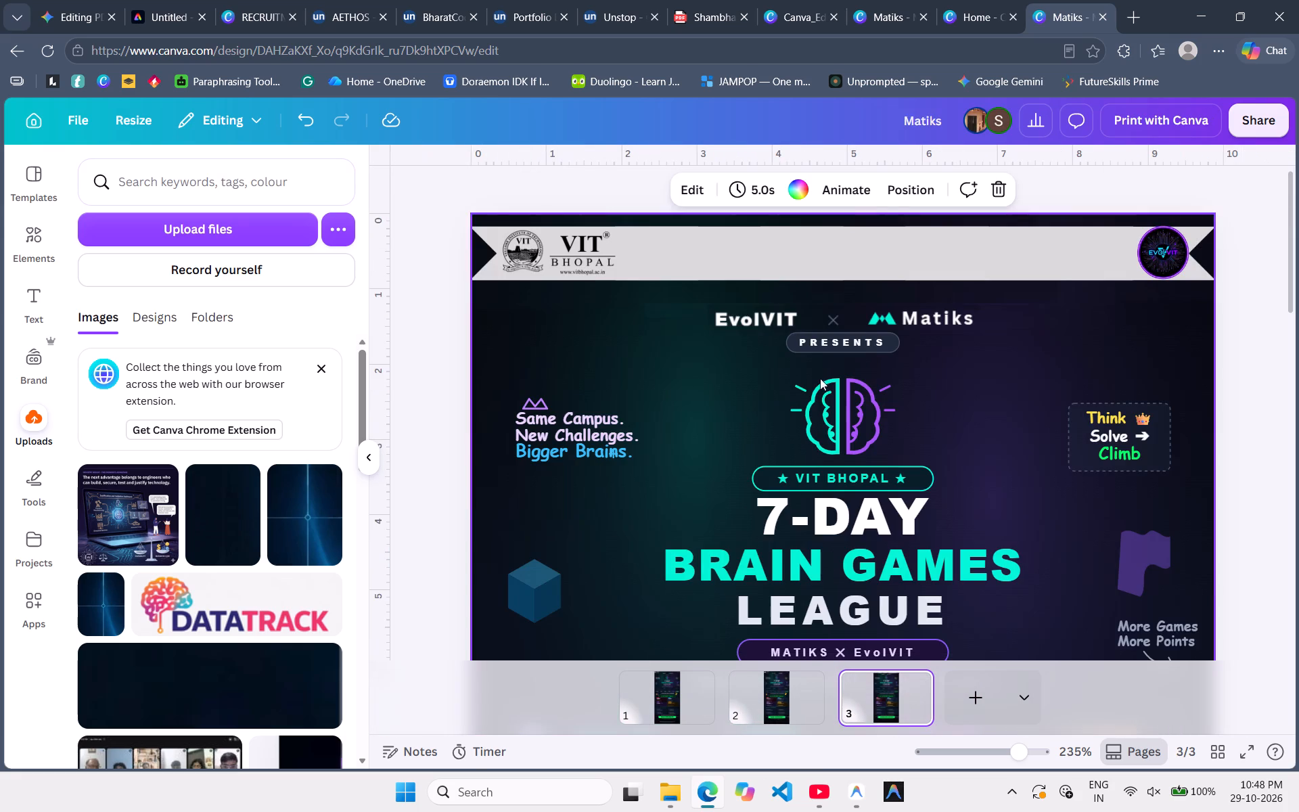
{"action": "left_click", "coordinate": [819, 260]}
{"action": "key", "text": "ctrl+v"}
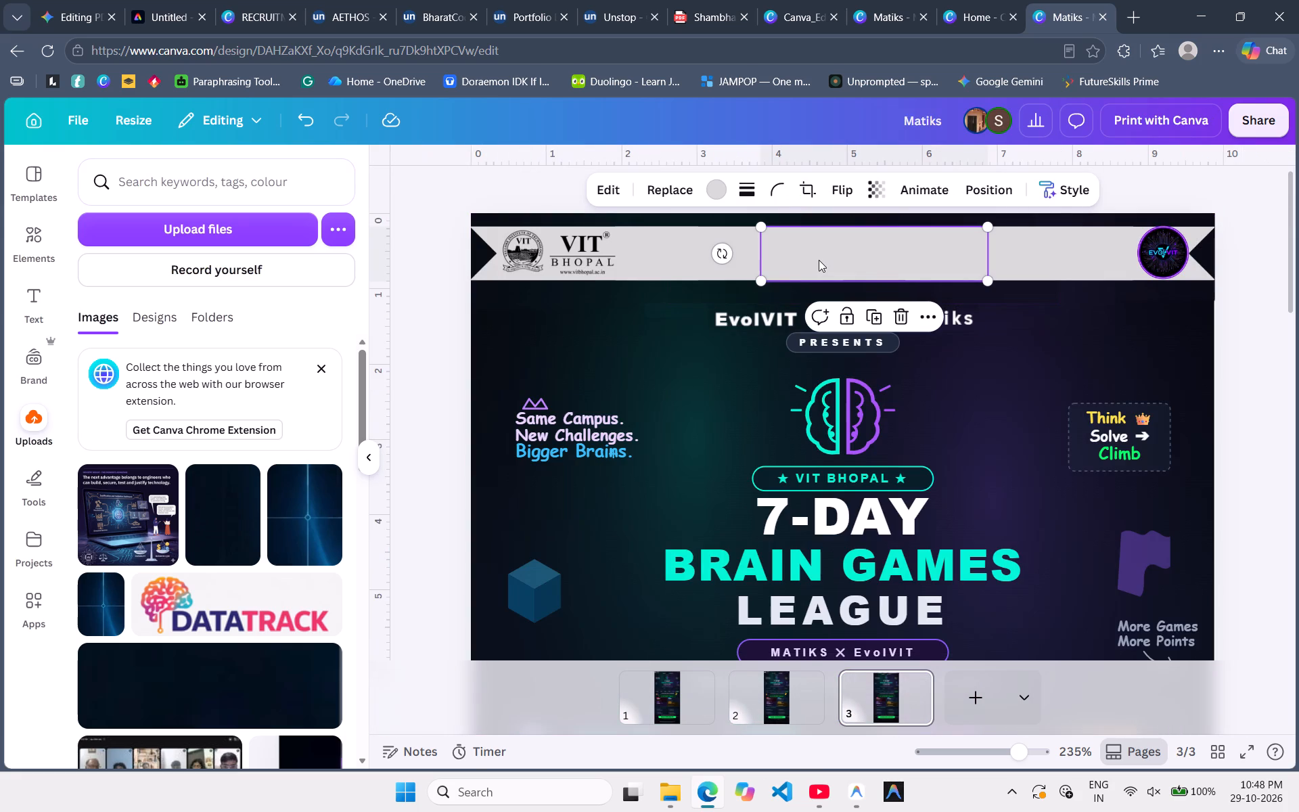
Shrink the Office of Students' Welfare logo to the banner's height and place it on the banner beside the VIT Bhopal logo.
{"action": "left_click_drag", "start_coordinate": [1080, 410], "coordinate": [958, 313]}
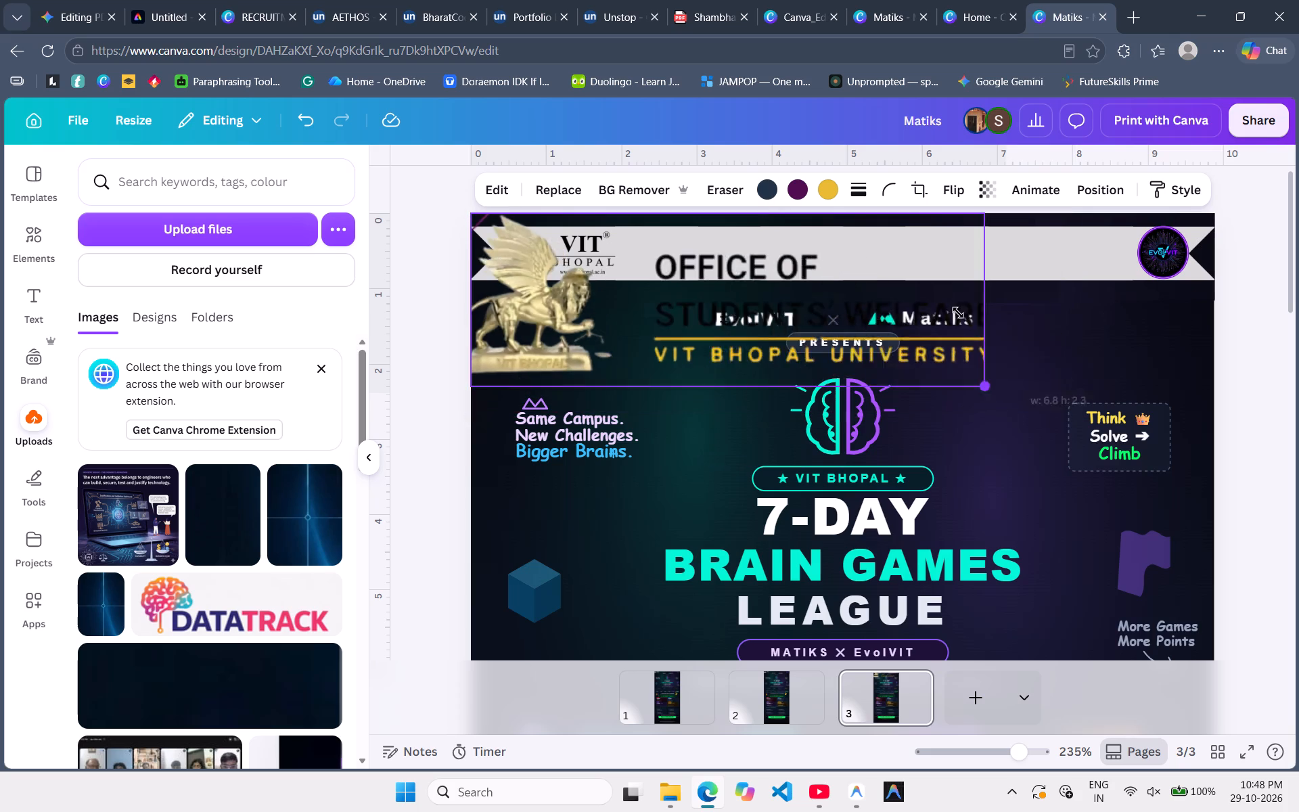
{"action": "left_click_drag", "start_coordinate": [958, 313], "coordinate": [681, 230]}
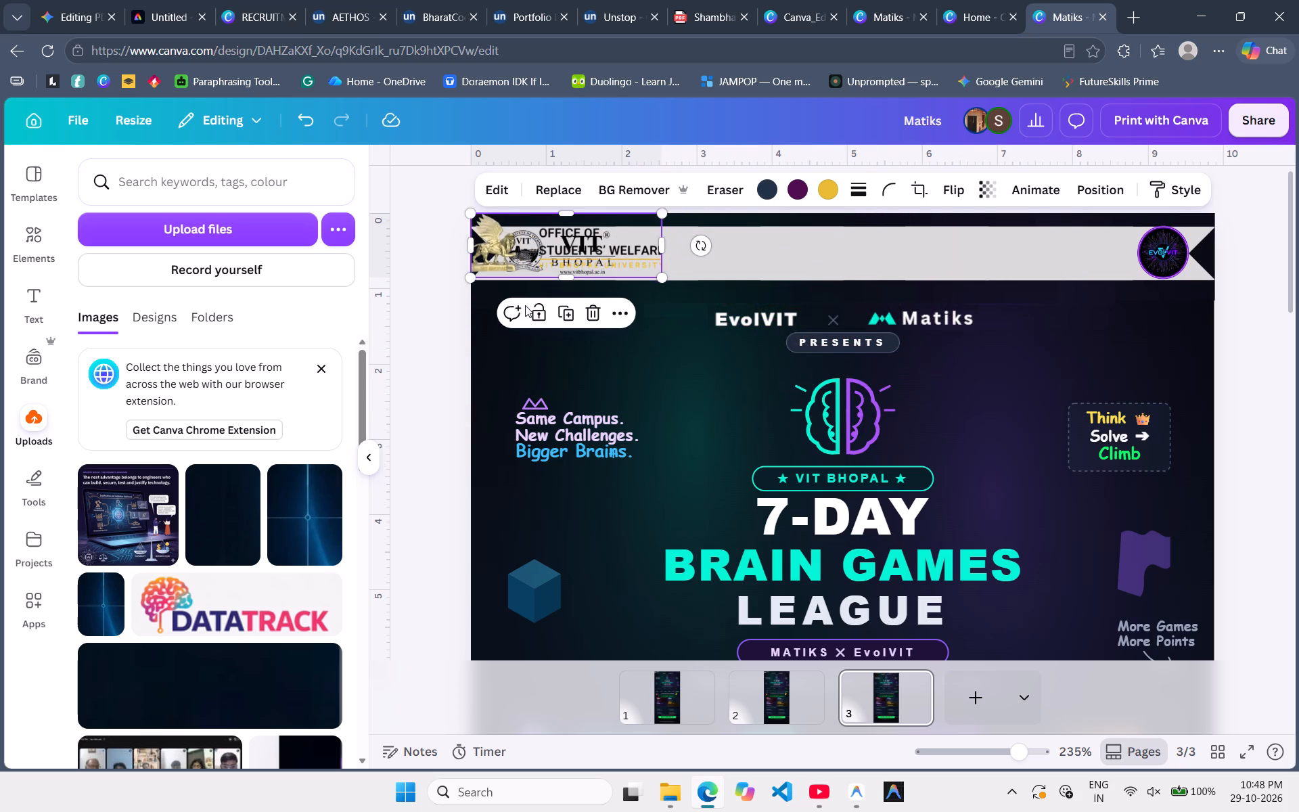
{"action": "left_click_drag", "start_coordinate": [547, 246], "coordinate": [724, 248]}
{"action": "left_click_drag", "start_coordinate": [841, 215], "coordinate": [812, 219]}
{"action": "left_click_drag", "start_coordinate": [729, 237], "coordinate": [730, 235]}
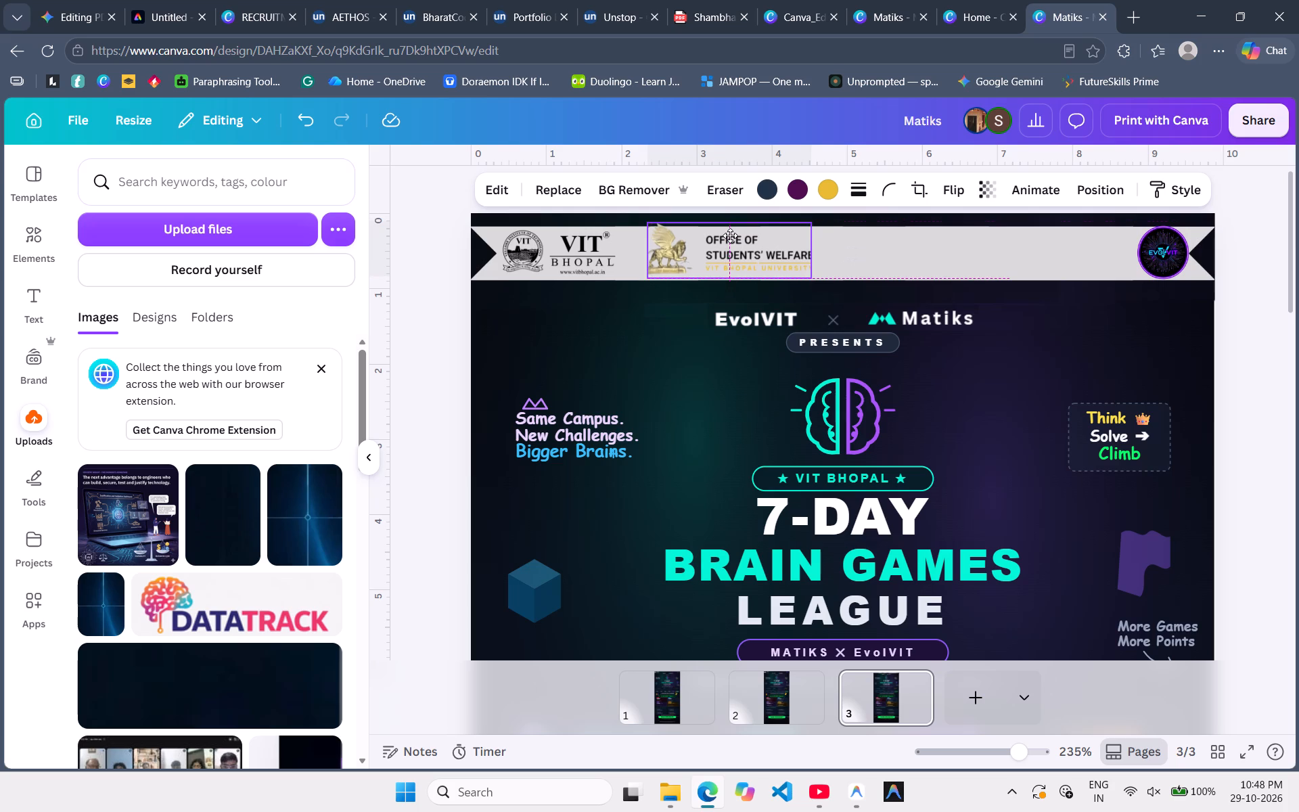
{"action": "left_click_drag", "start_coordinate": [730, 235], "coordinate": [743, 237]}
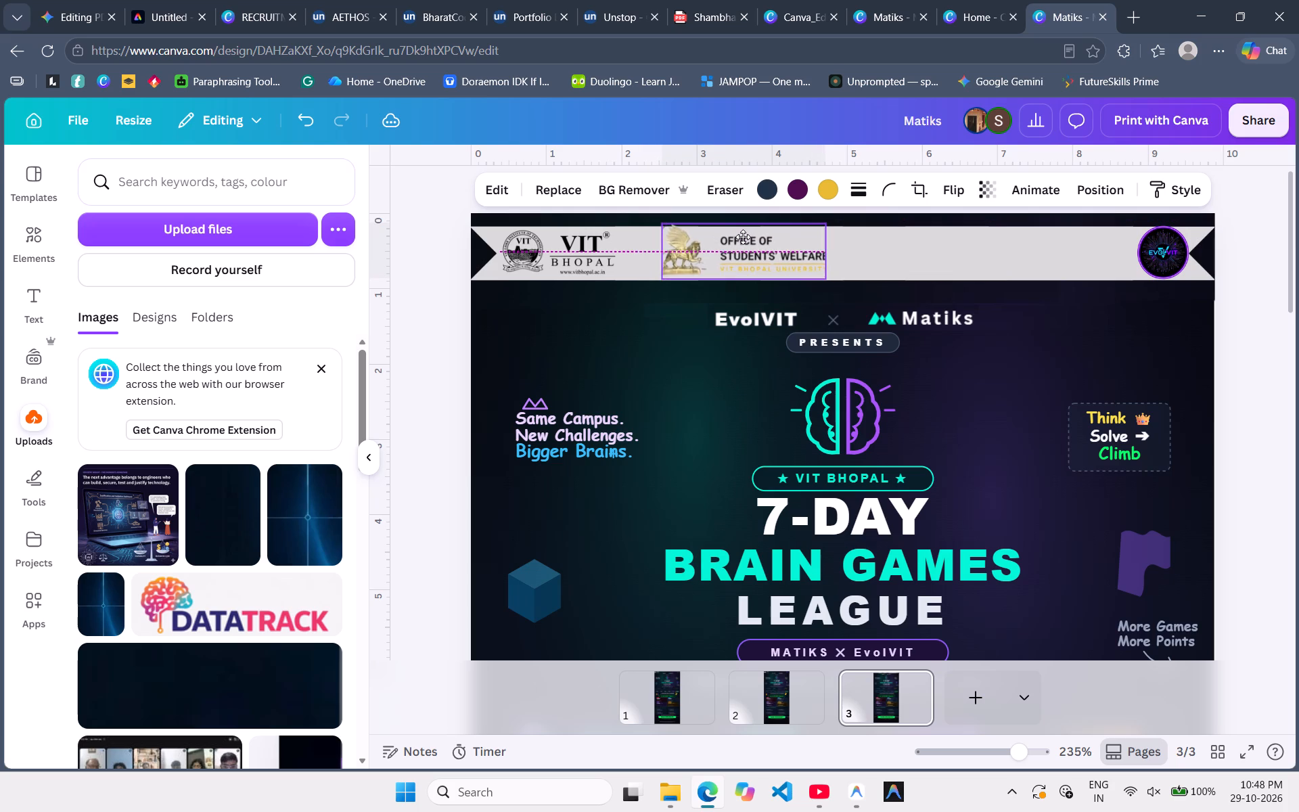
{"action": "left_click_drag", "start_coordinate": [743, 237], "coordinate": [744, 238]}
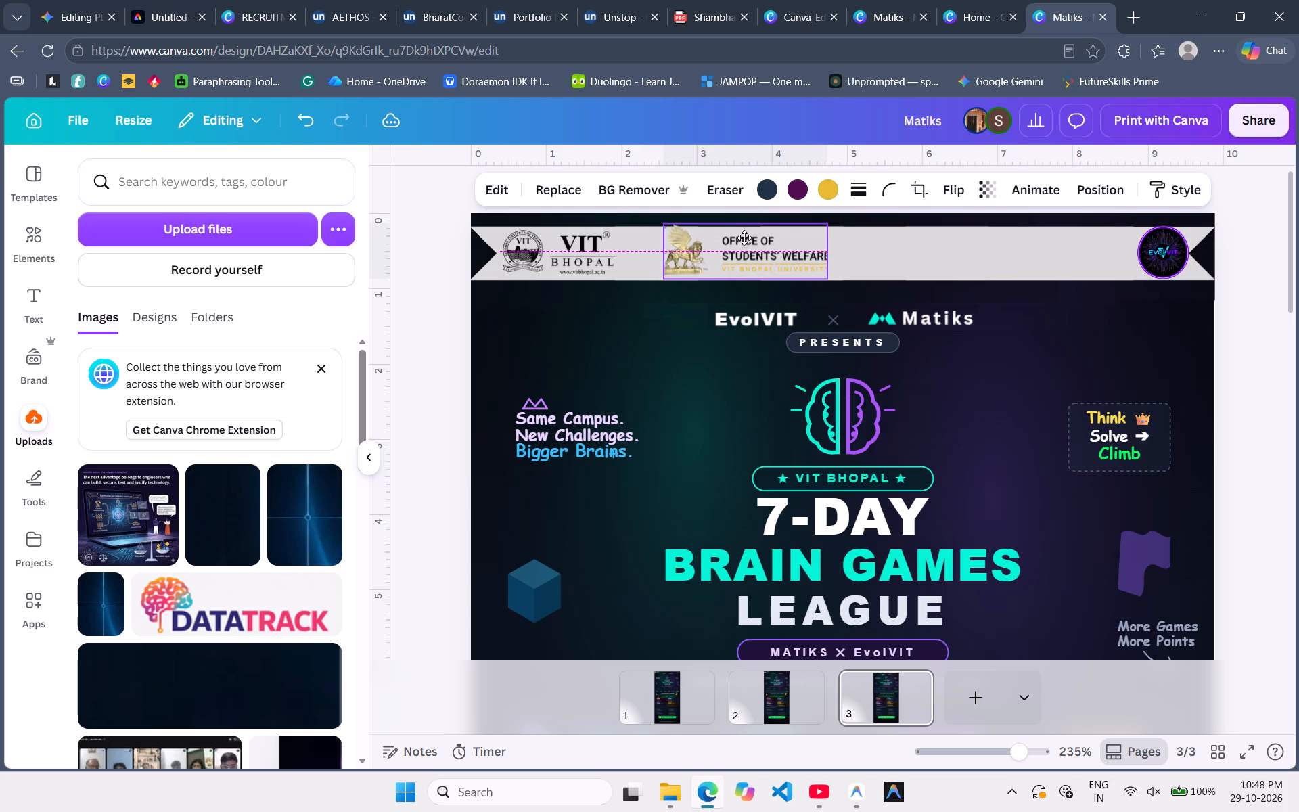
{"action": "left_click_drag", "start_coordinate": [744, 238], "coordinate": [744, 238]}
{"action": "left_click", "coordinate": [633, 338]}
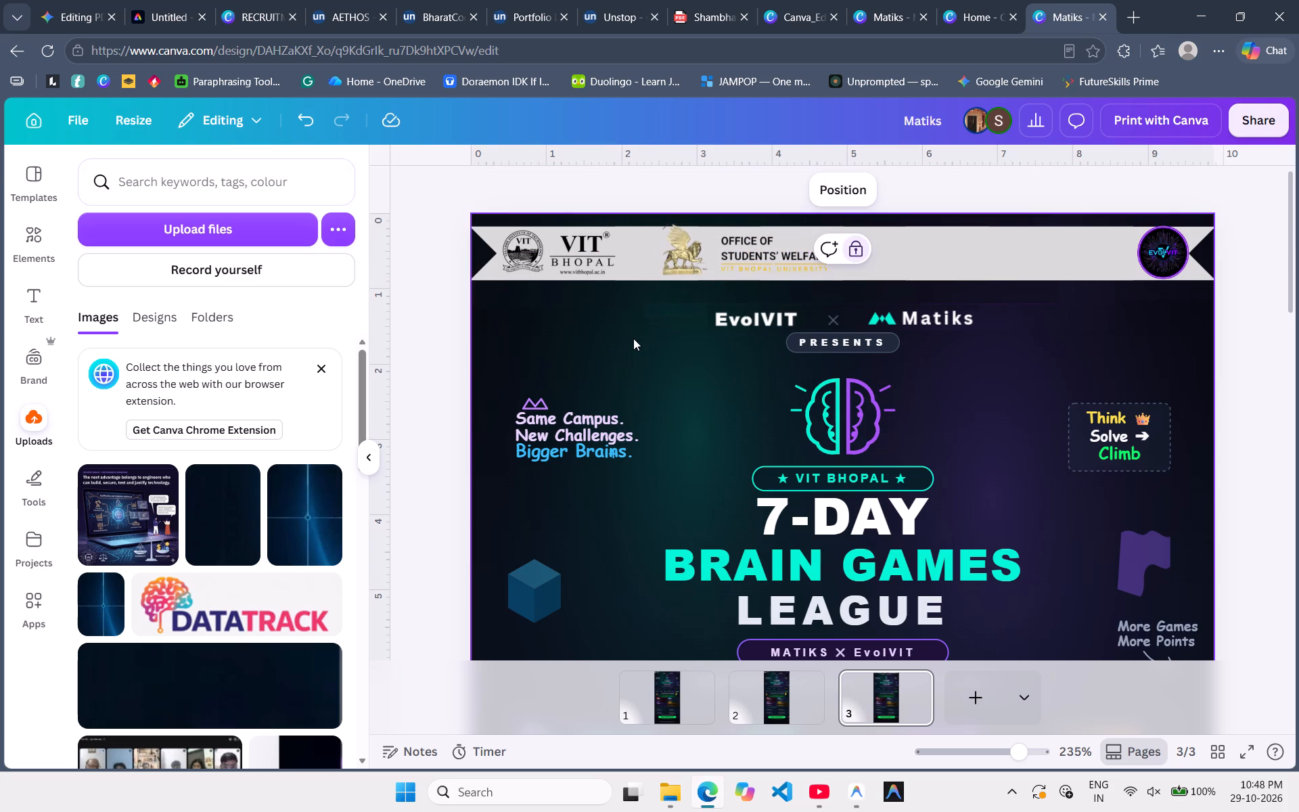
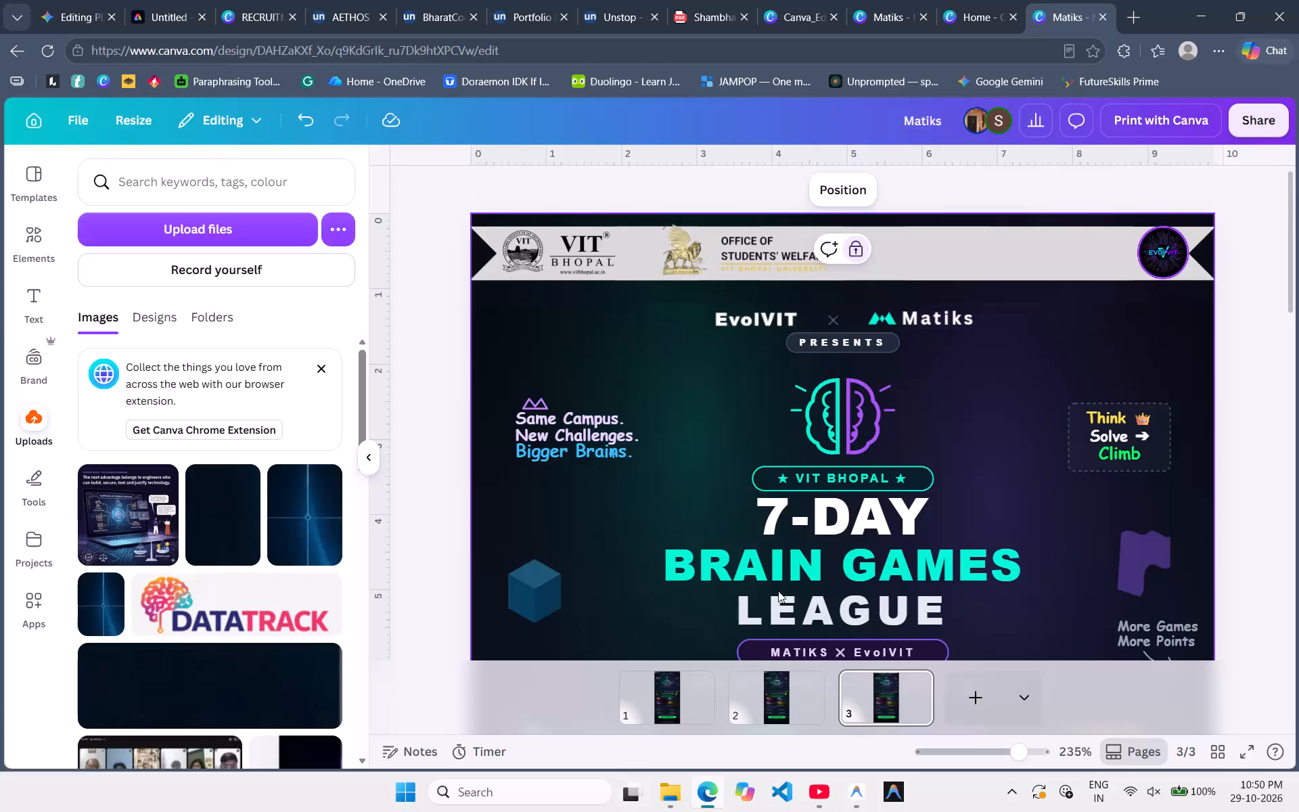
Review the page 3 poster layout from the title through the prize pools and rules to the empty footer area.
{"action": "scroll", "coordinate": [778, 591], "scroll_direction": "down", "scroll_amount": 4}
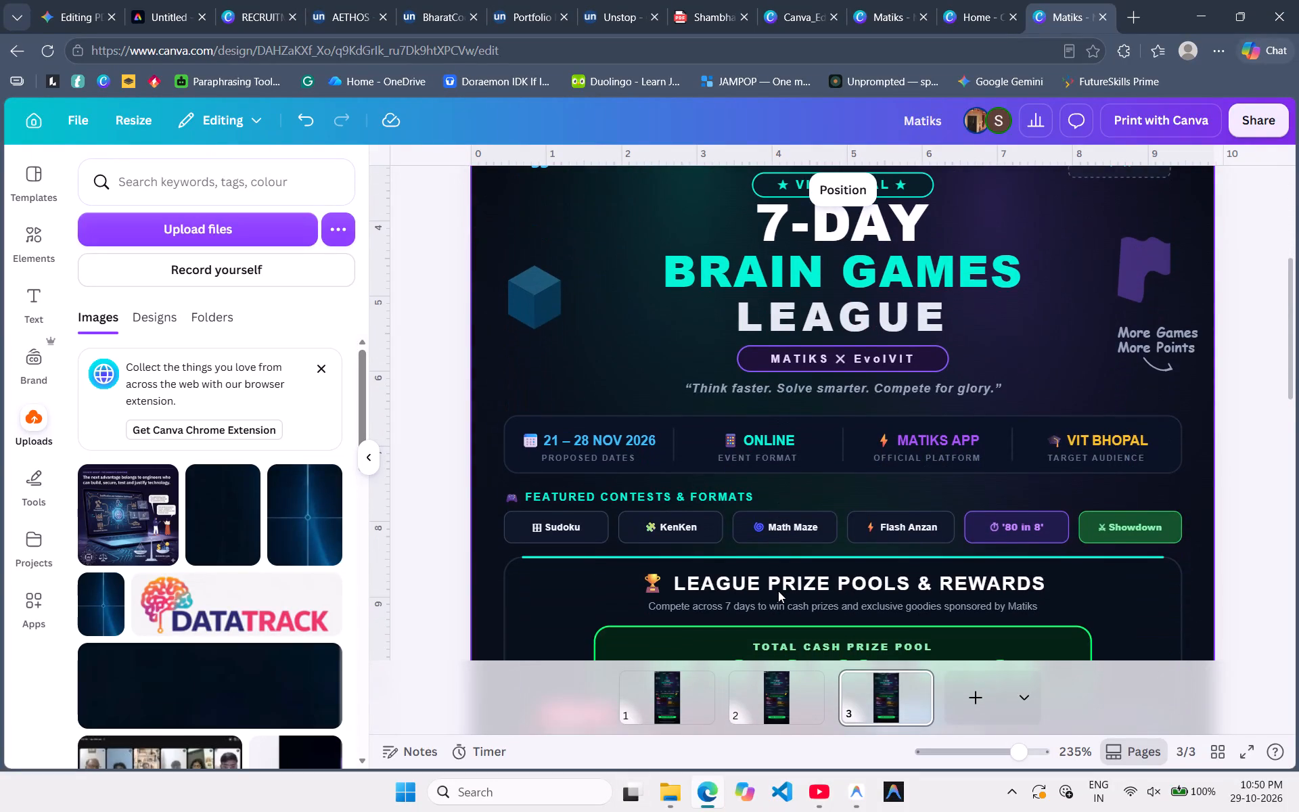
{"action": "scroll", "coordinate": [778, 591], "scroll_direction": "down", "scroll_amount": 7}
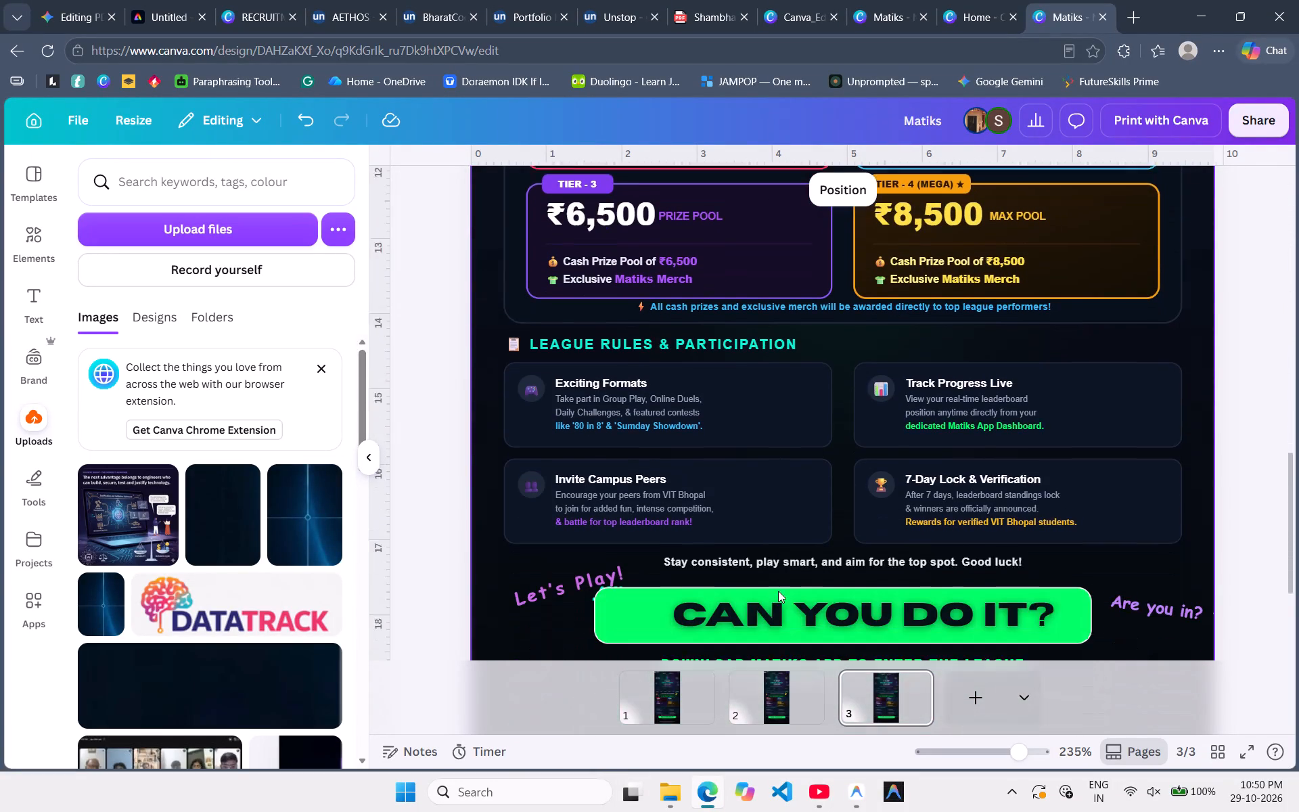
{"action": "scroll", "coordinate": [778, 591], "scroll_direction": "down", "scroll_amount": 4}
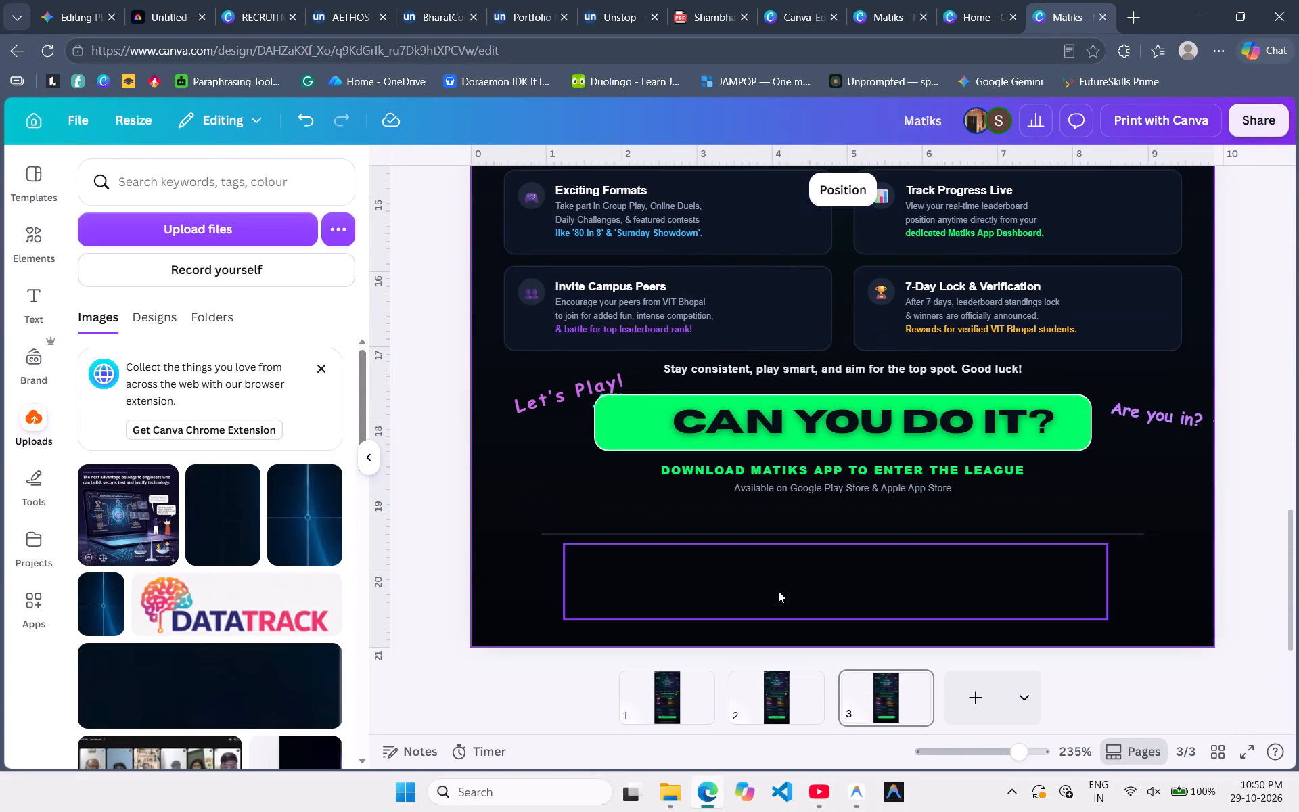
{"action": "scroll", "coordinate": [778, 591], "scroll_direction": "down", "scroll_amount": 1}
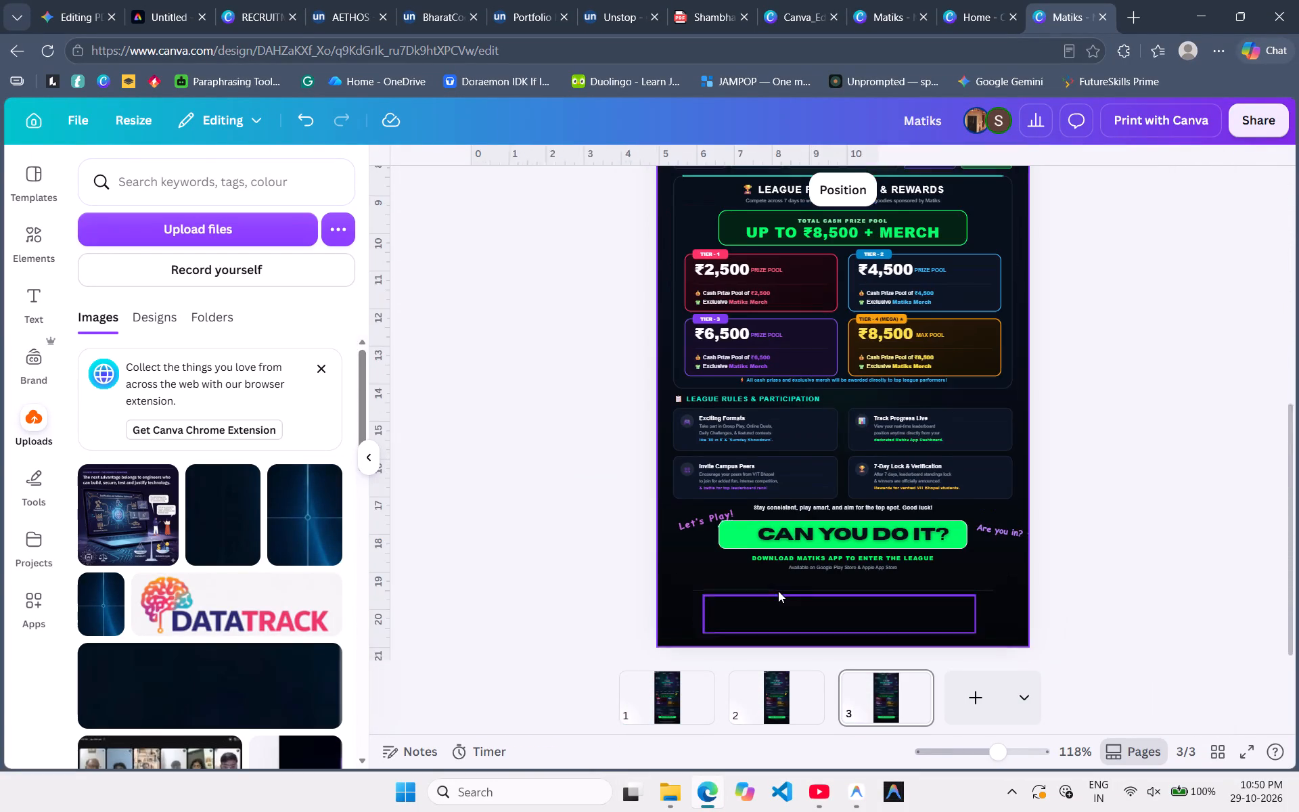
{"action": "scroll", "coordinate": [778, 591], "scroll_direction": "up", "scroll_amount": 3}
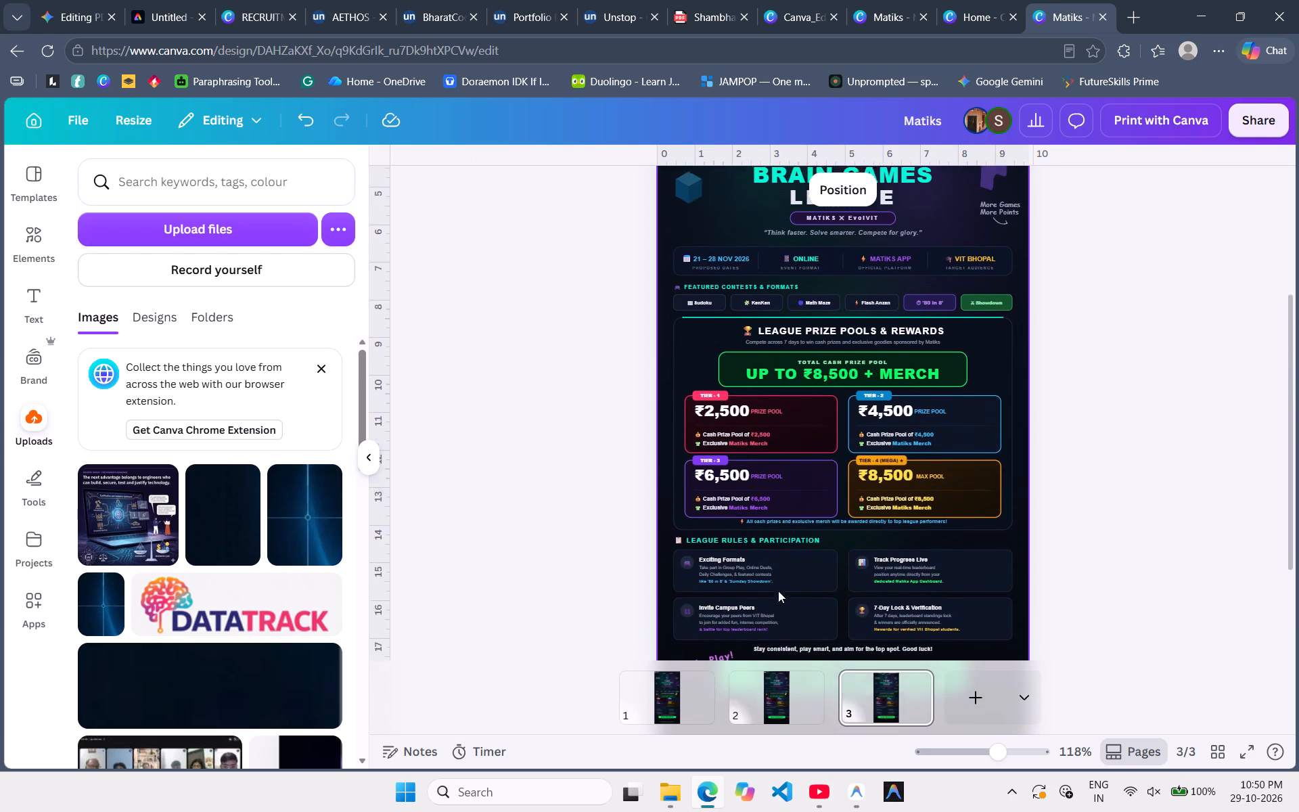
{"action": "scroll", "coordinate": [778, 591], "scroll_direction": "up", "scroll_amount": 1}
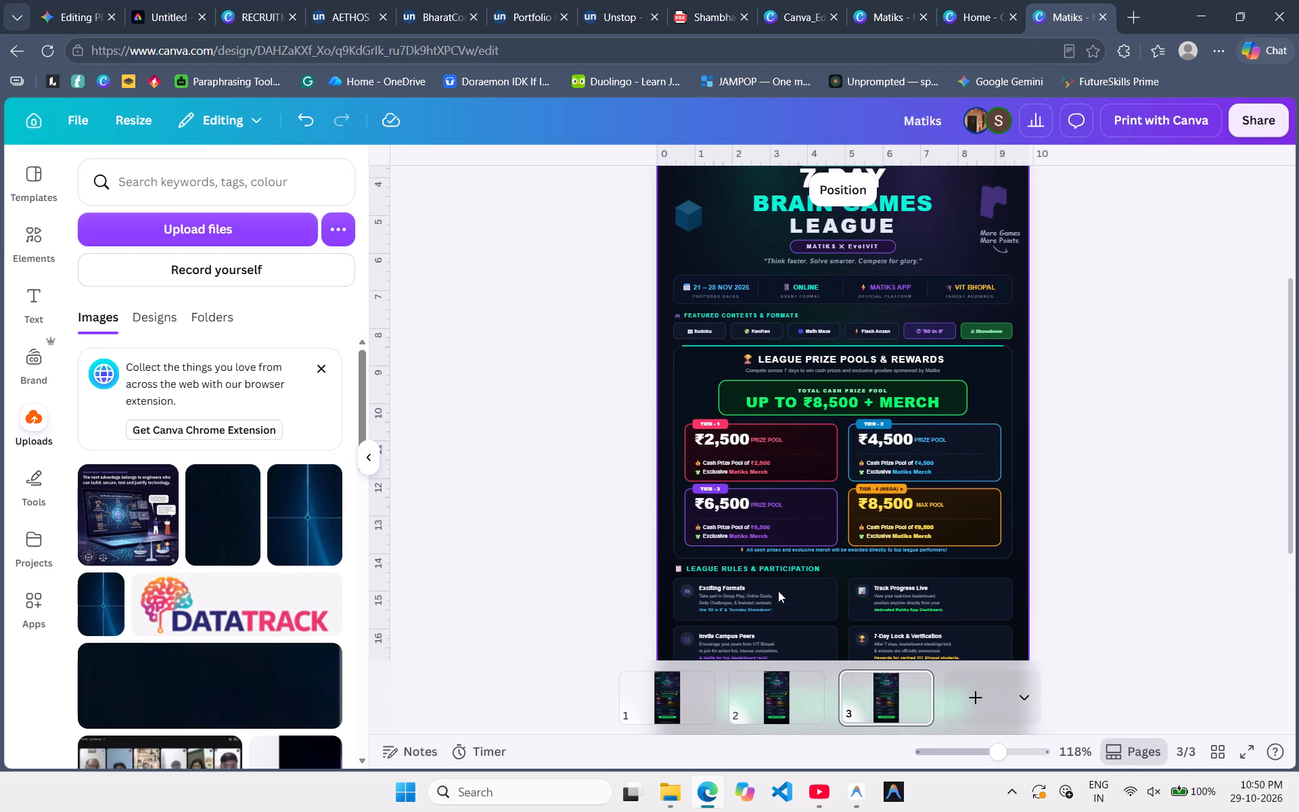
{"action": "scroll", "coordinate": [778, 591], "scroll_direction": "down", "scroll_amount": 3}
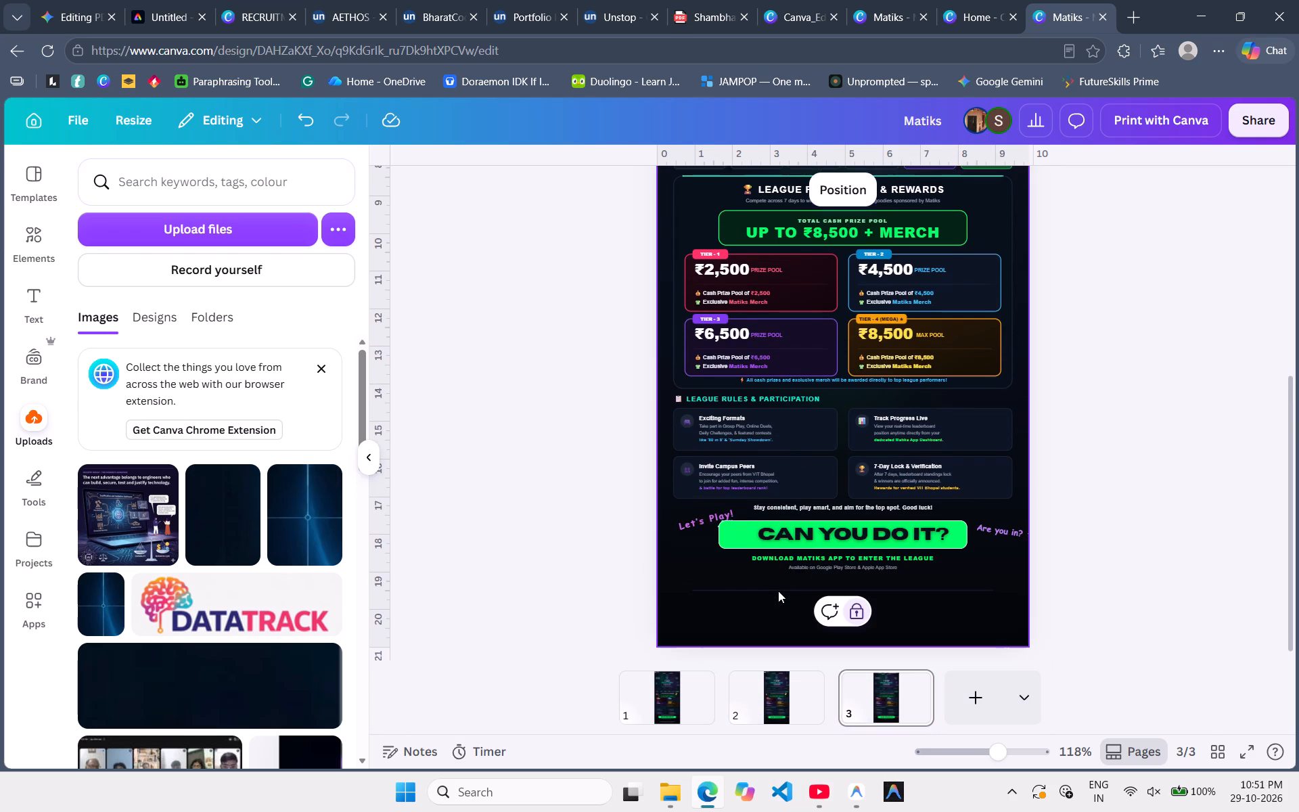
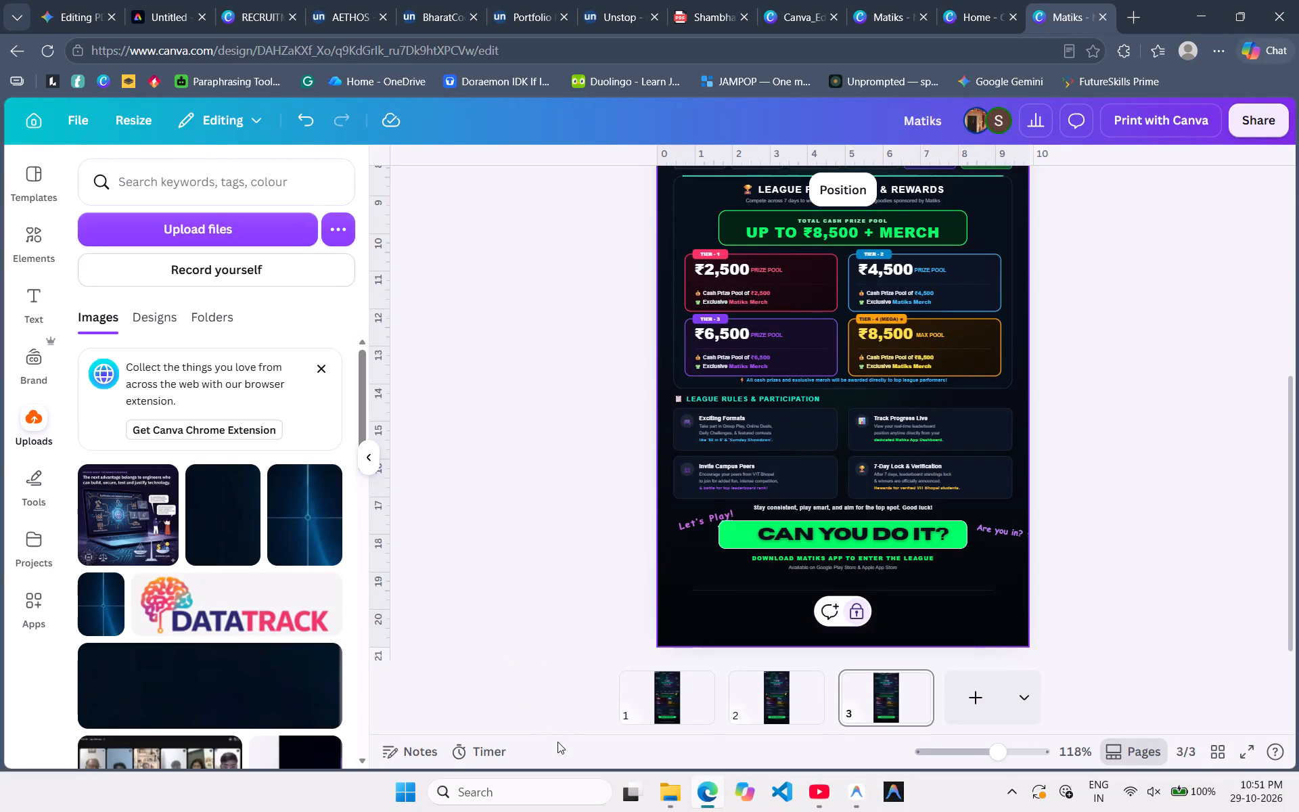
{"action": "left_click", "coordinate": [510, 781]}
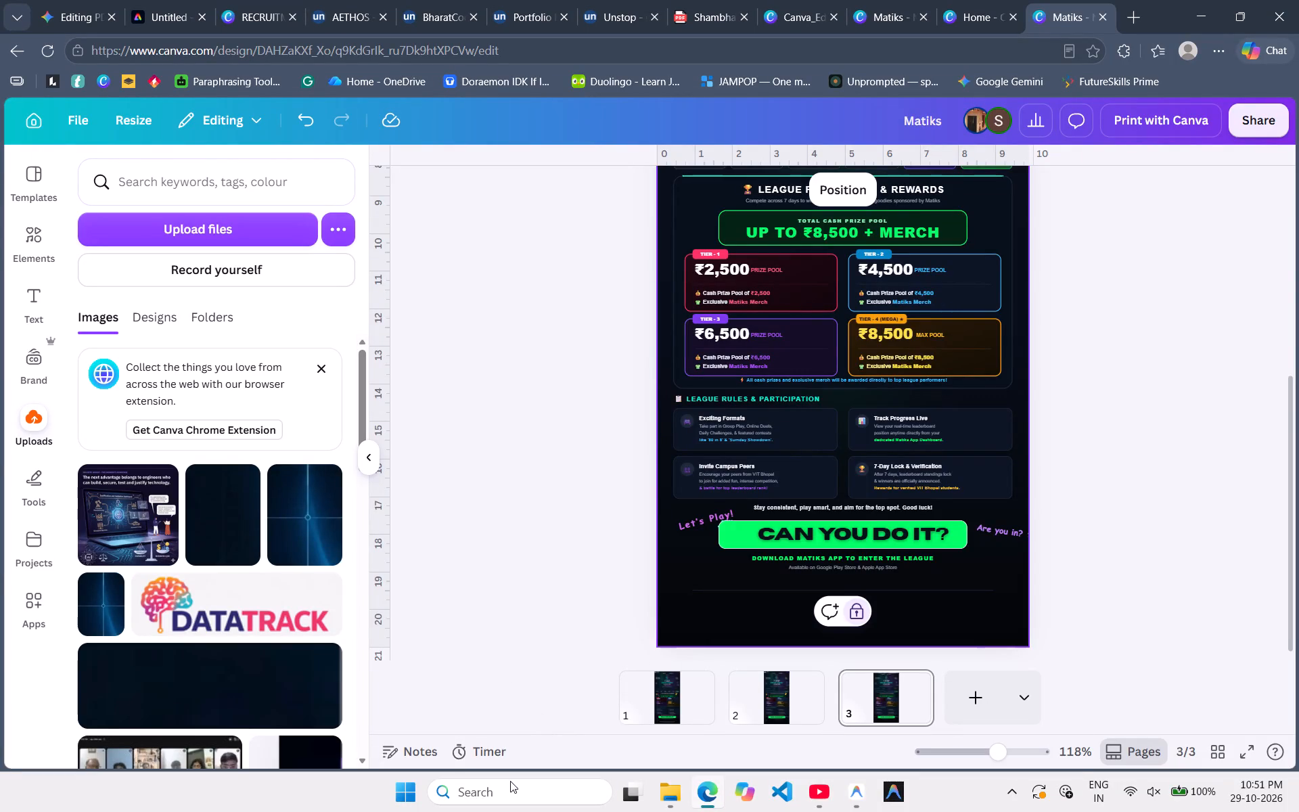
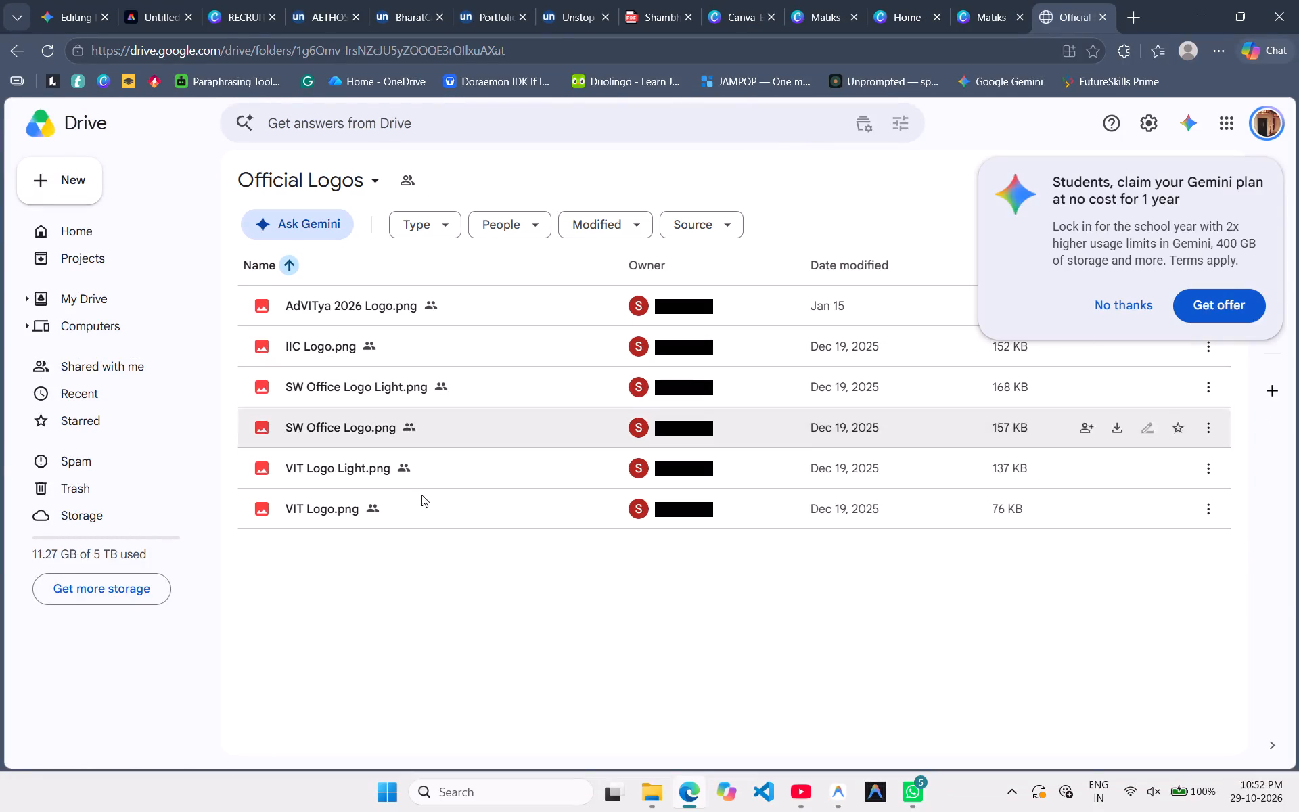
Preview the SW Office Logo Light.png and IIC Logo.png files in the Official Logos Drive folder.
{"action": "double_click", "coordinate": [301, 384]}
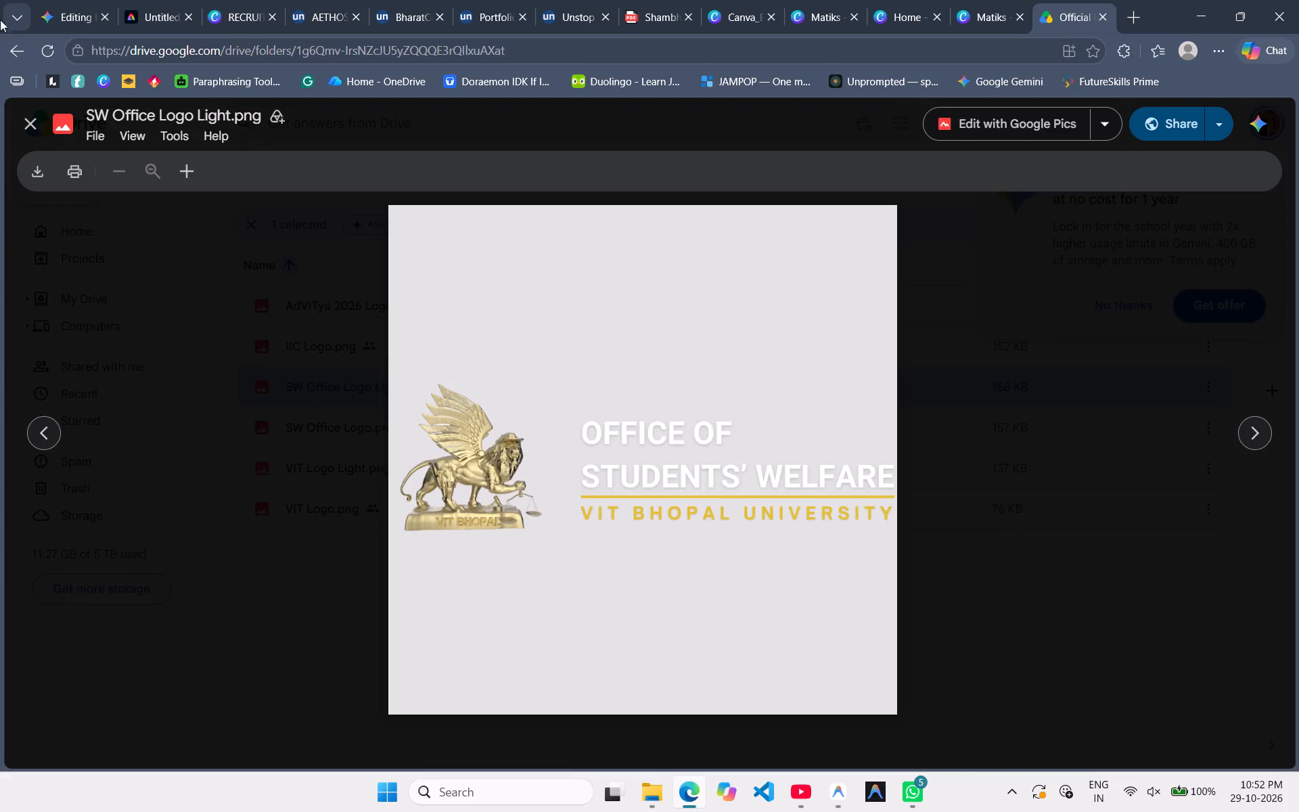
{"action": "left_click", "coordinate": [32, 137]}
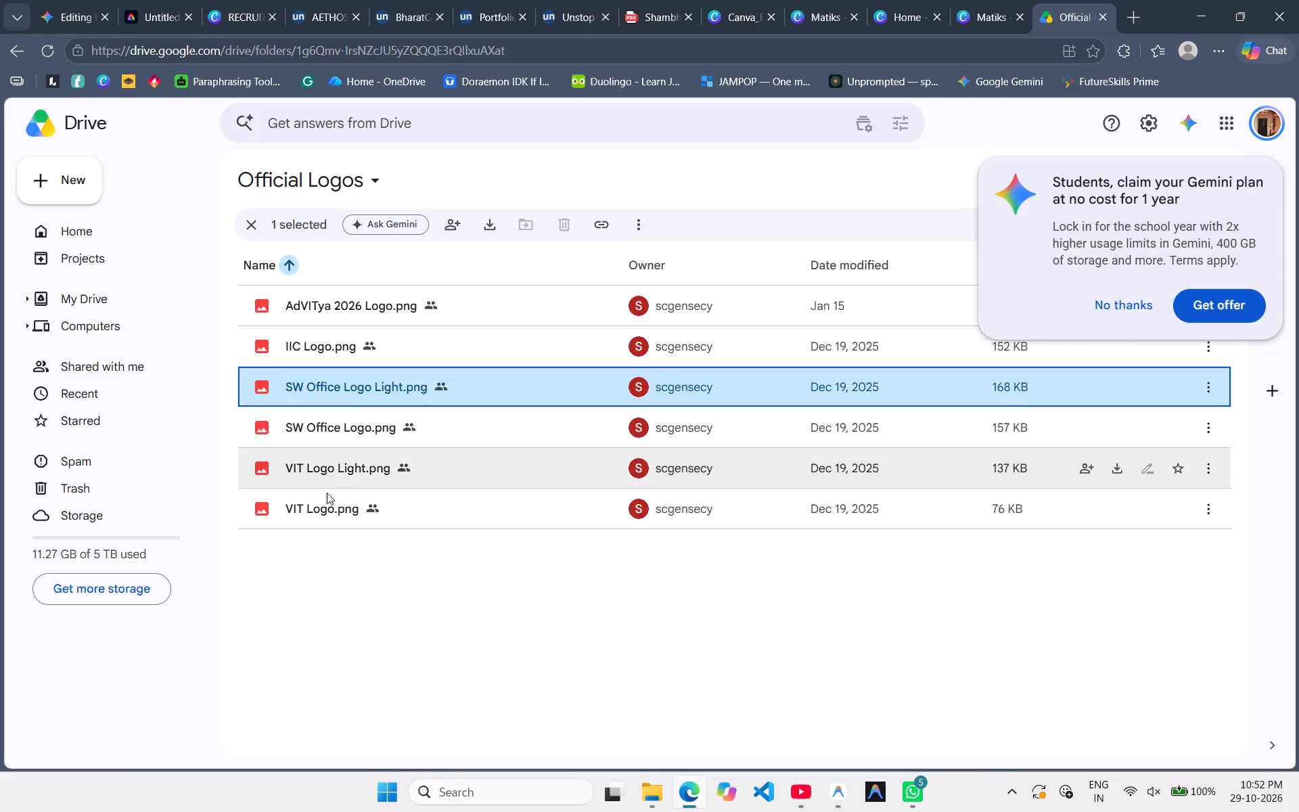
{"action": "double_click", "coordinate": [355, 334]}
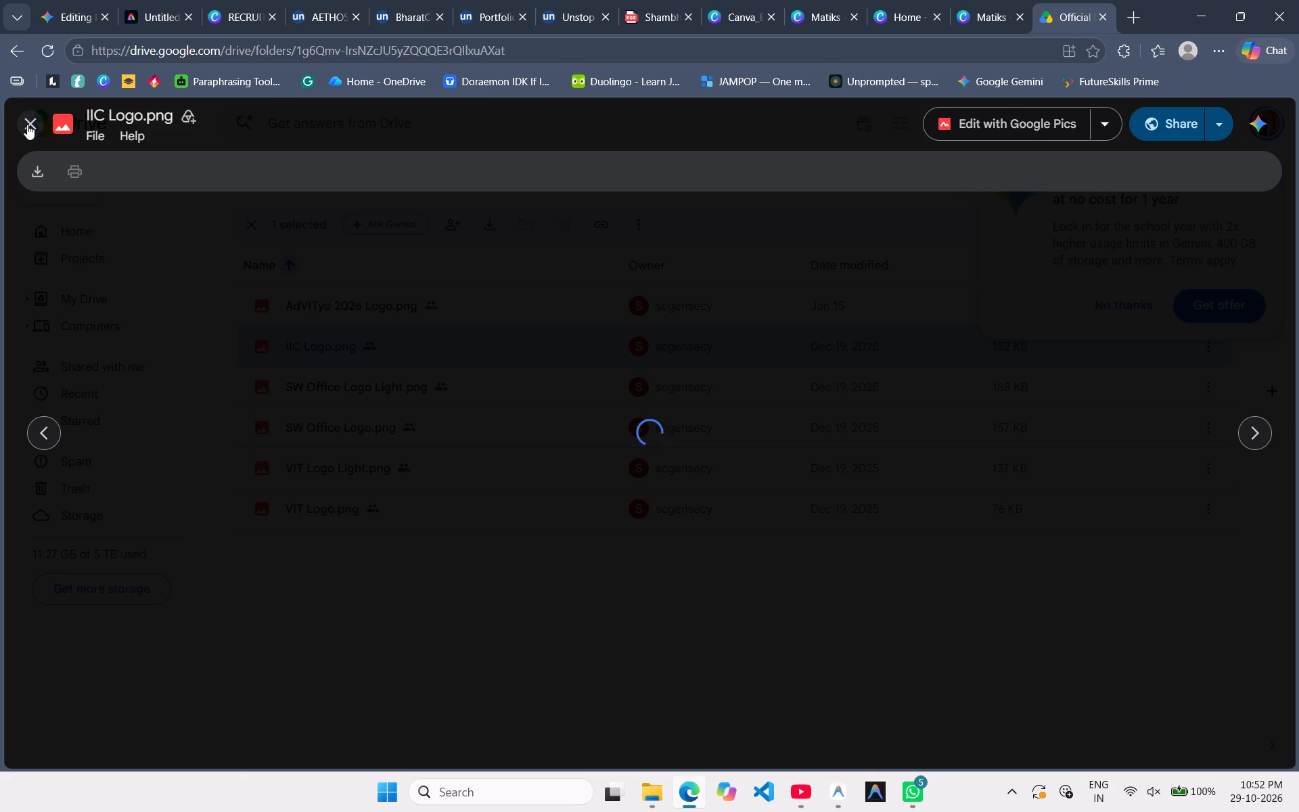
{"action": "left_click", "coordinate": [27, 125]}
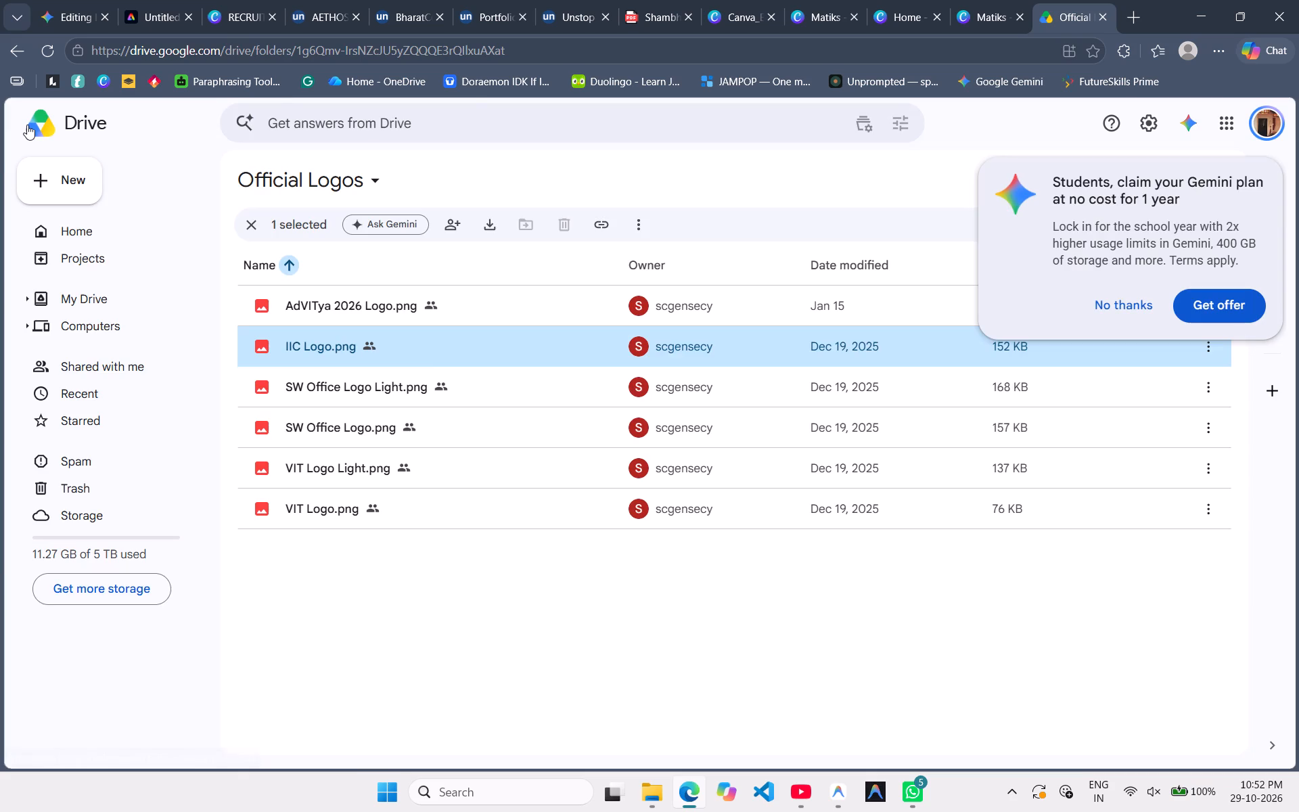
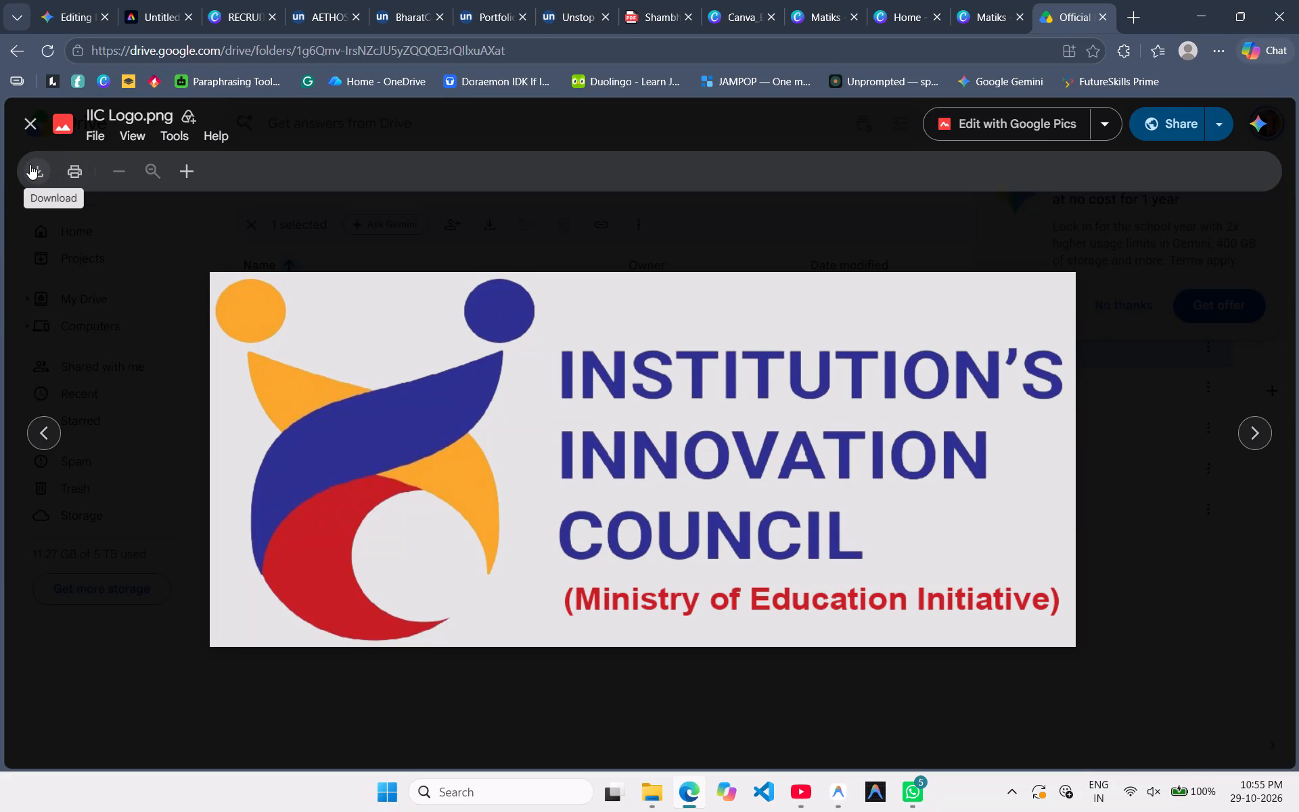
Download the Institution's Innovation Council logo, IIC Logo.png, from the shared Drive folder using the Save As option.
{"action": "left_click", "coordinate": [30, 164]}
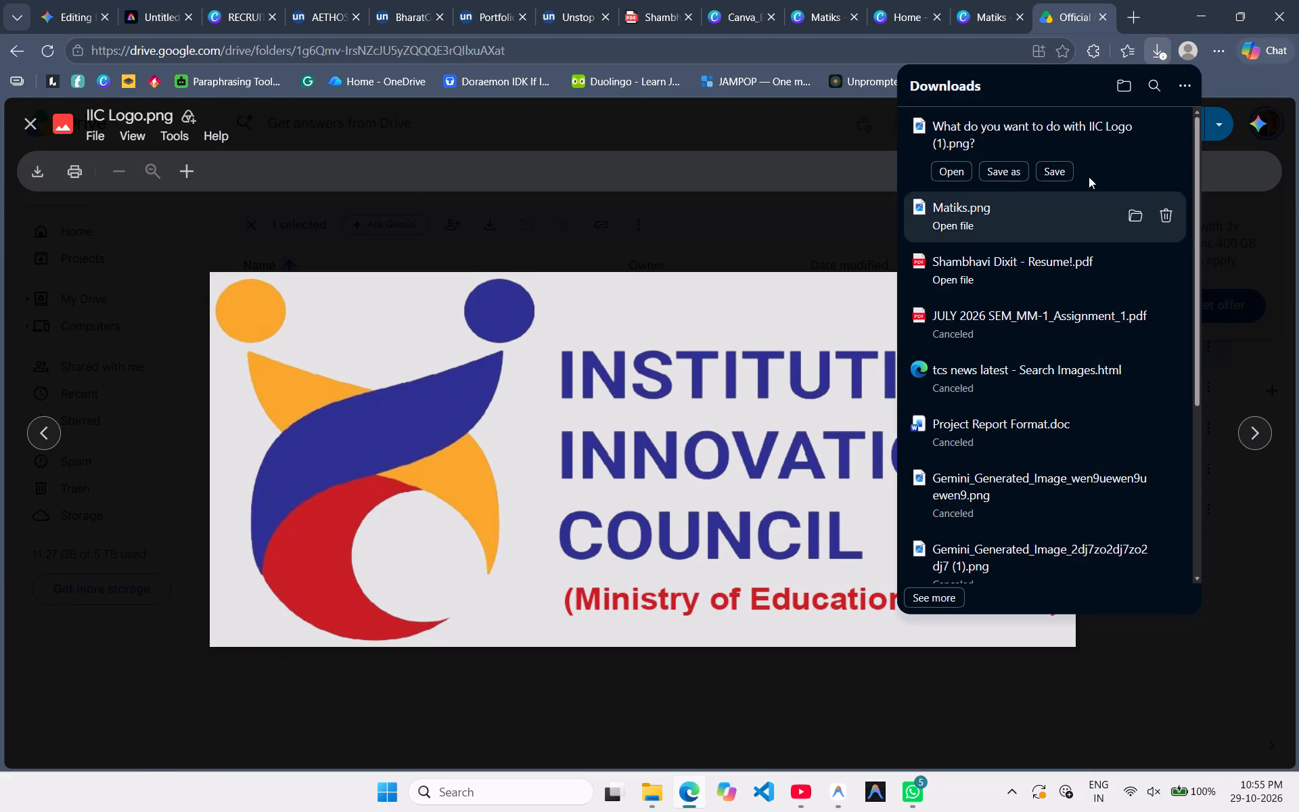
{"action": "left_click", "coordinate": [1005, 172]}
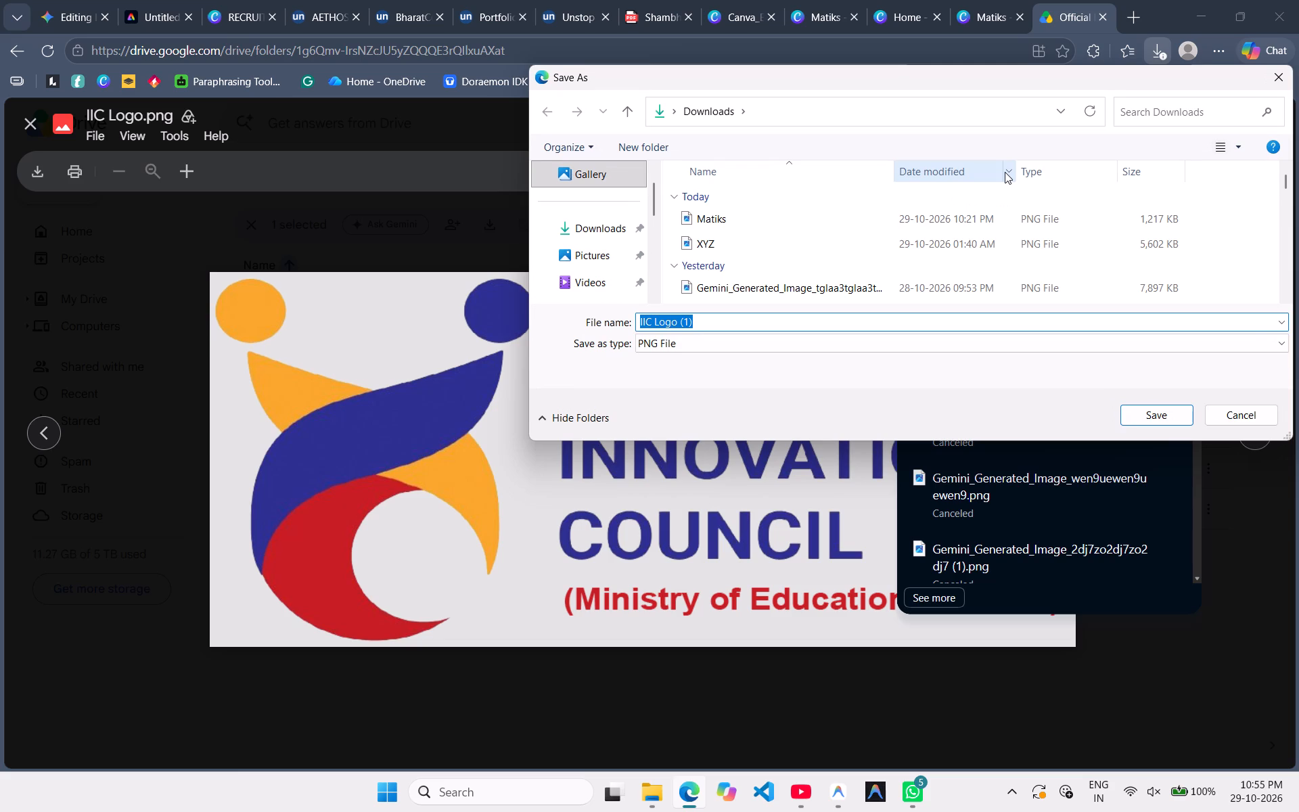
Save the IIC logo to Downloads as the PNG file IIC Logo (1) and return to the Matiks poster design in Canva.
{"action": "key", "text": "Return"}
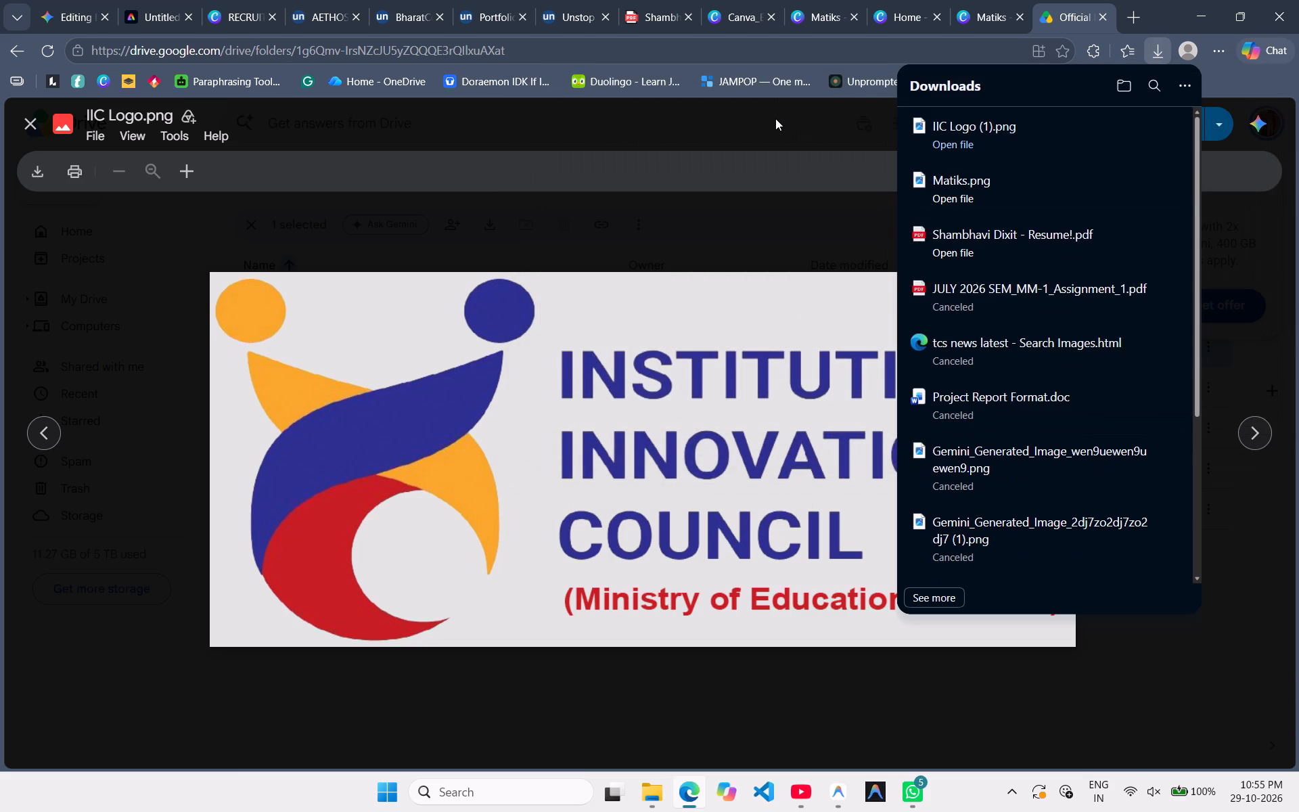
{"action": "left_click", "coordinate": [775, 118]}
{"action": "key", "text": "Escape"}
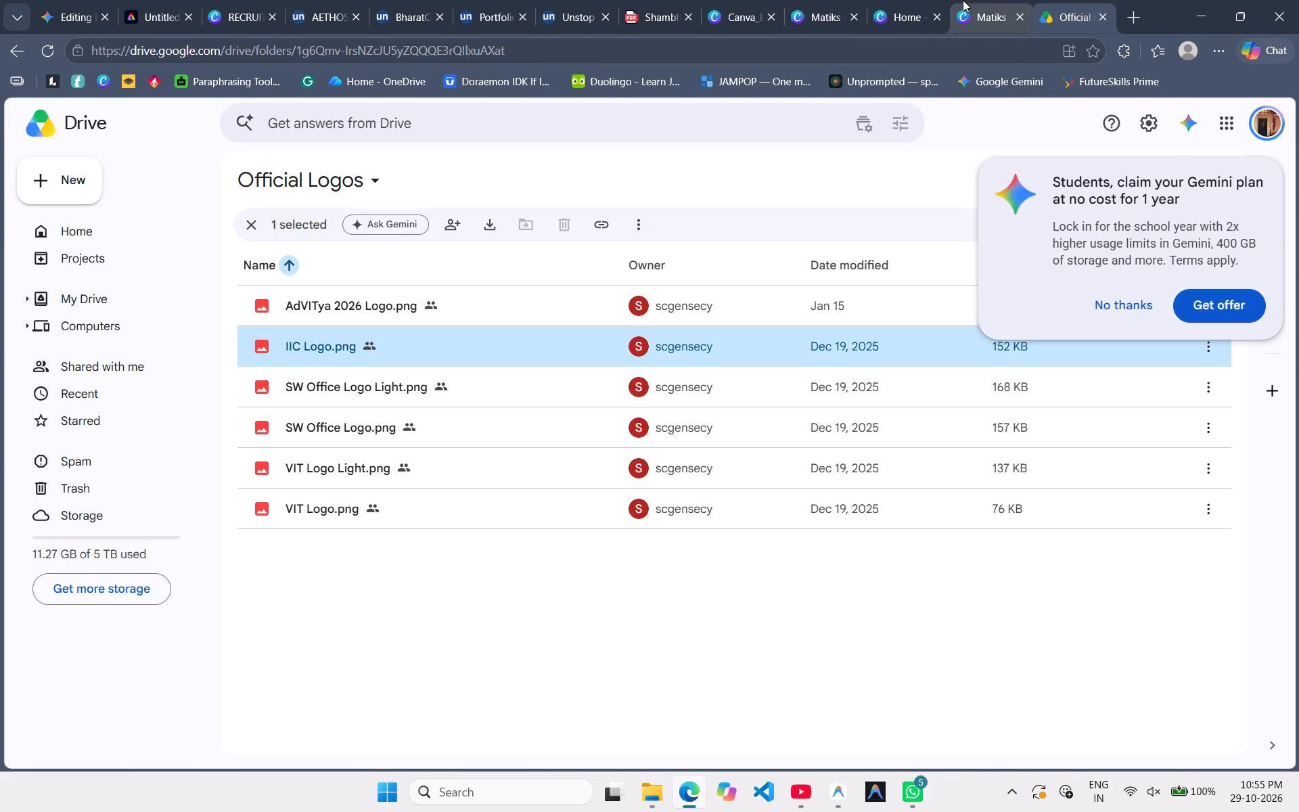
{"action": "left_click", "coordinate": [977, 0]}
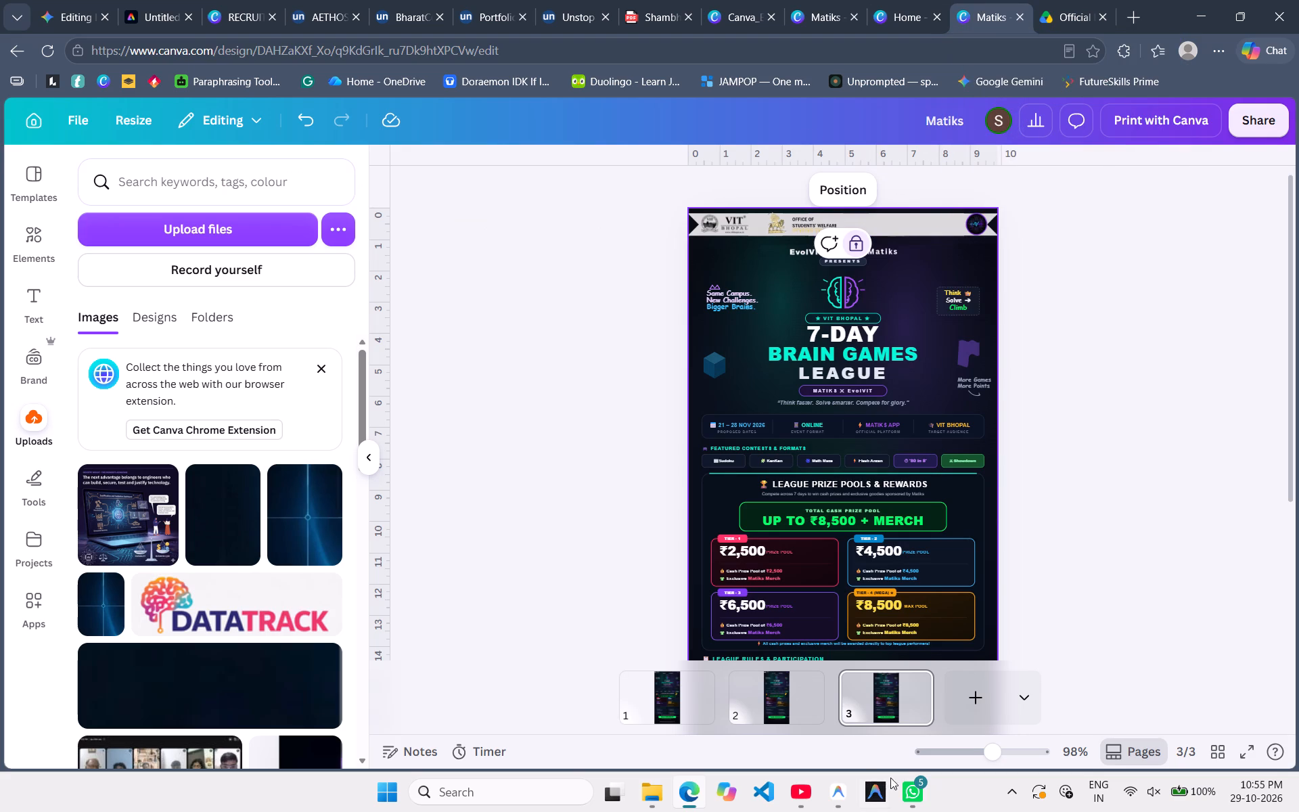
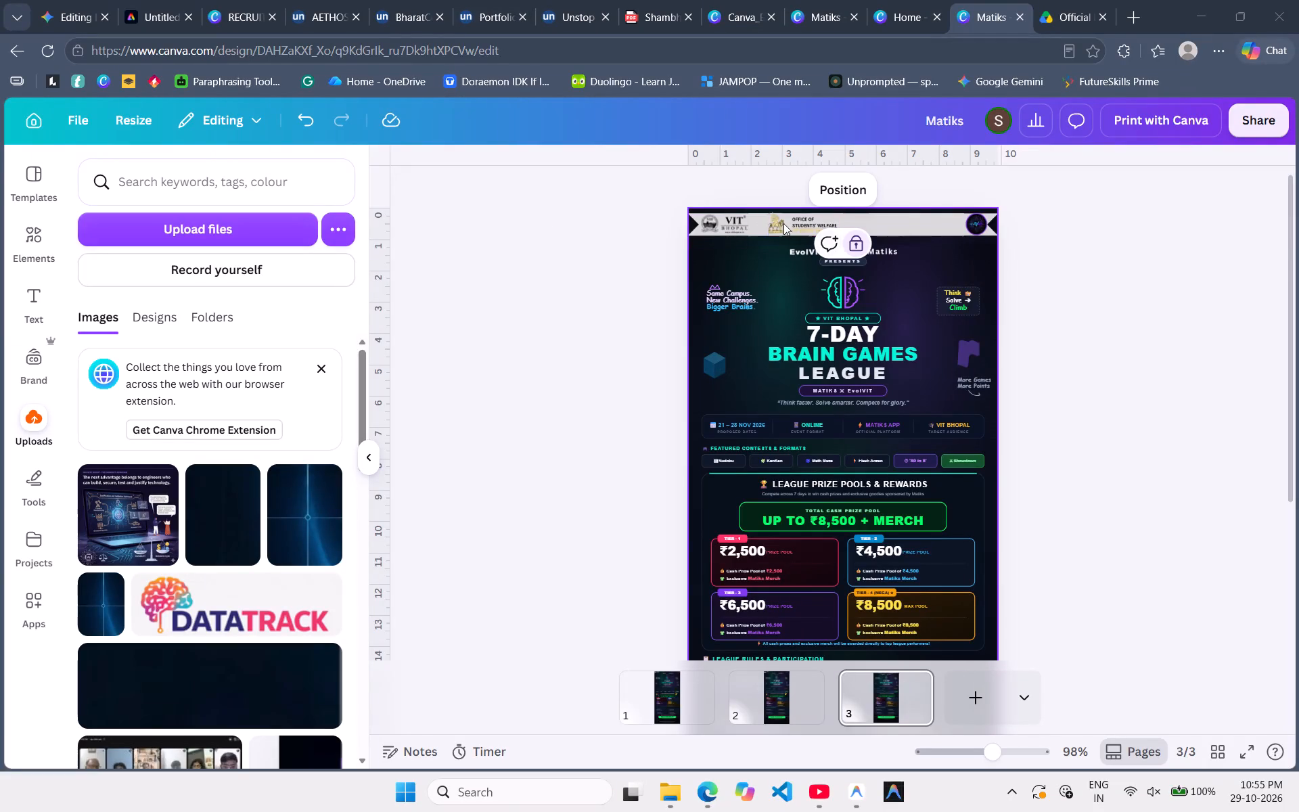
Upload the IIC Logo (1) PNG file from Downloads and add it to page 3 of the poster.
{"action": "left_click", "coordinate": [204, 229]}
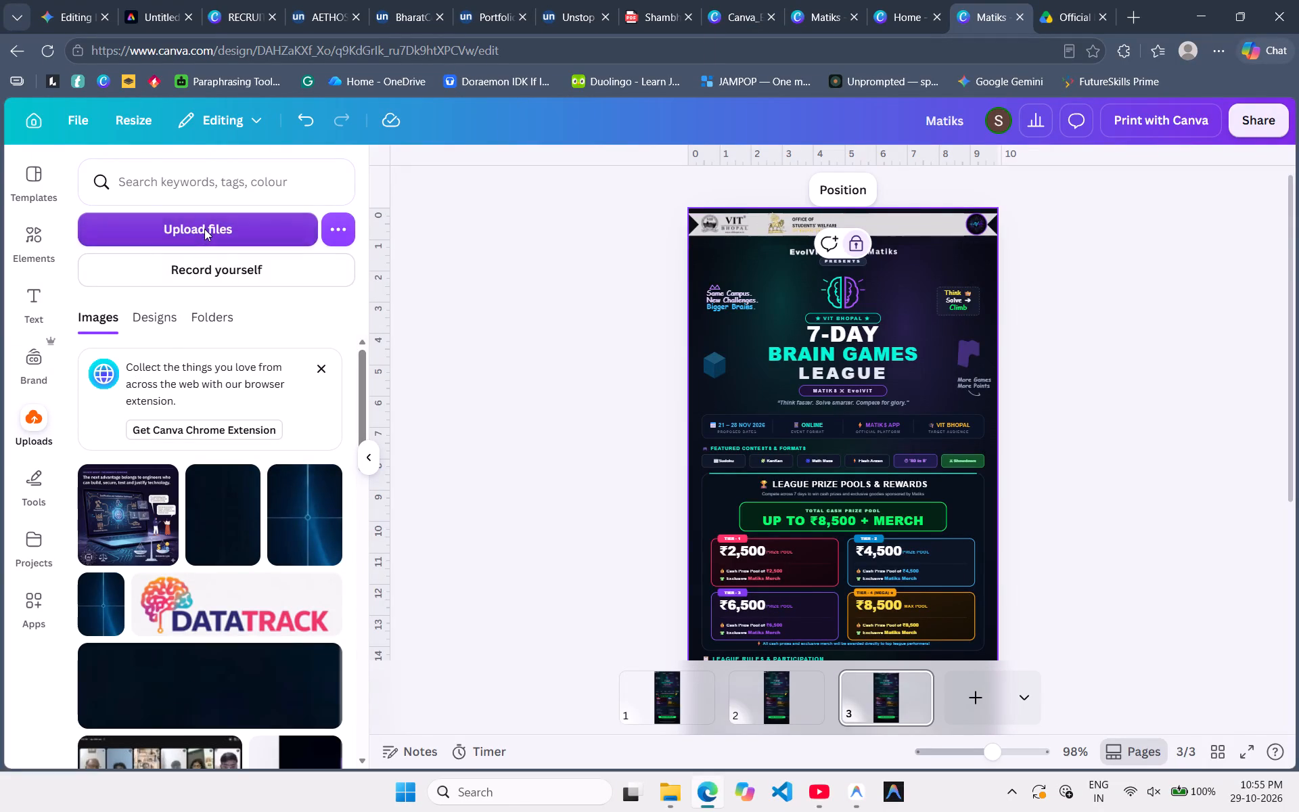
{"action": "left_click", "coordinate": [247, 156]}
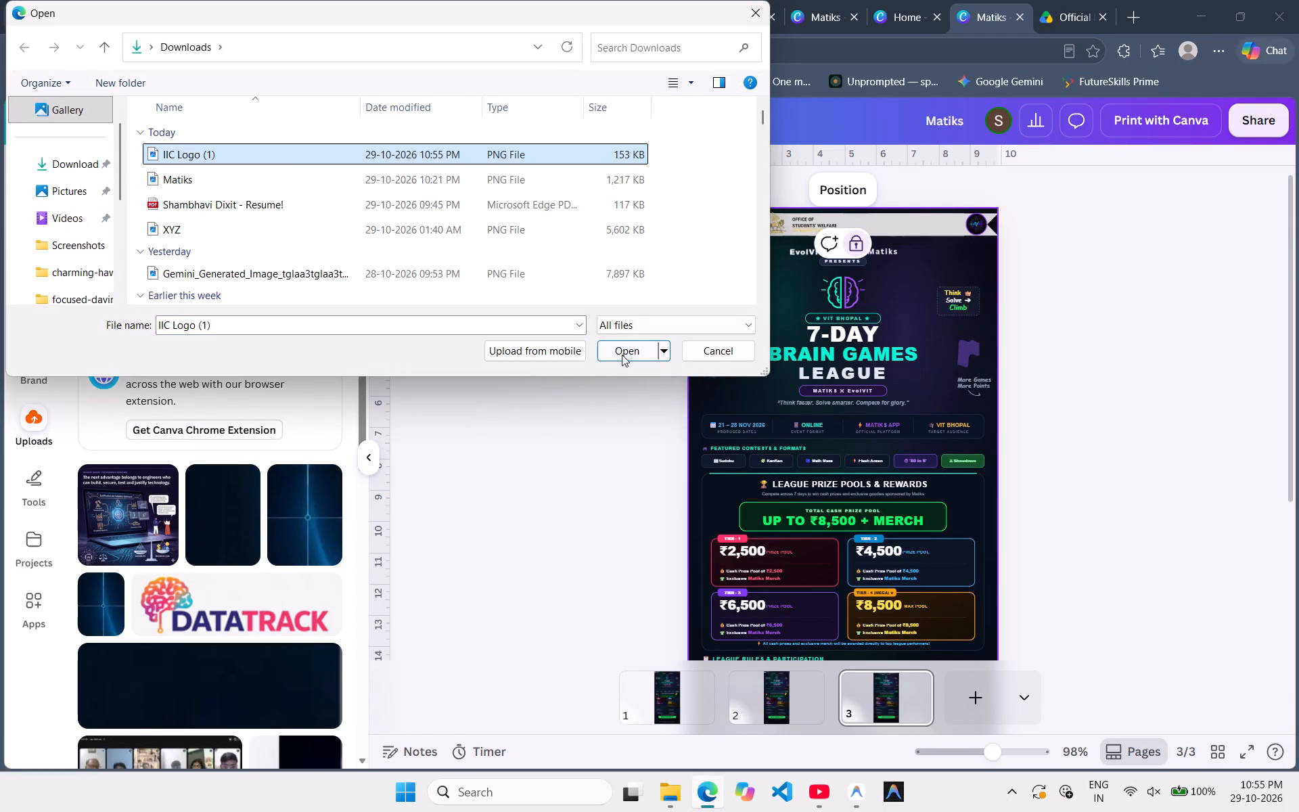
{"action": "left_click", "coordinate": [622, 355]}
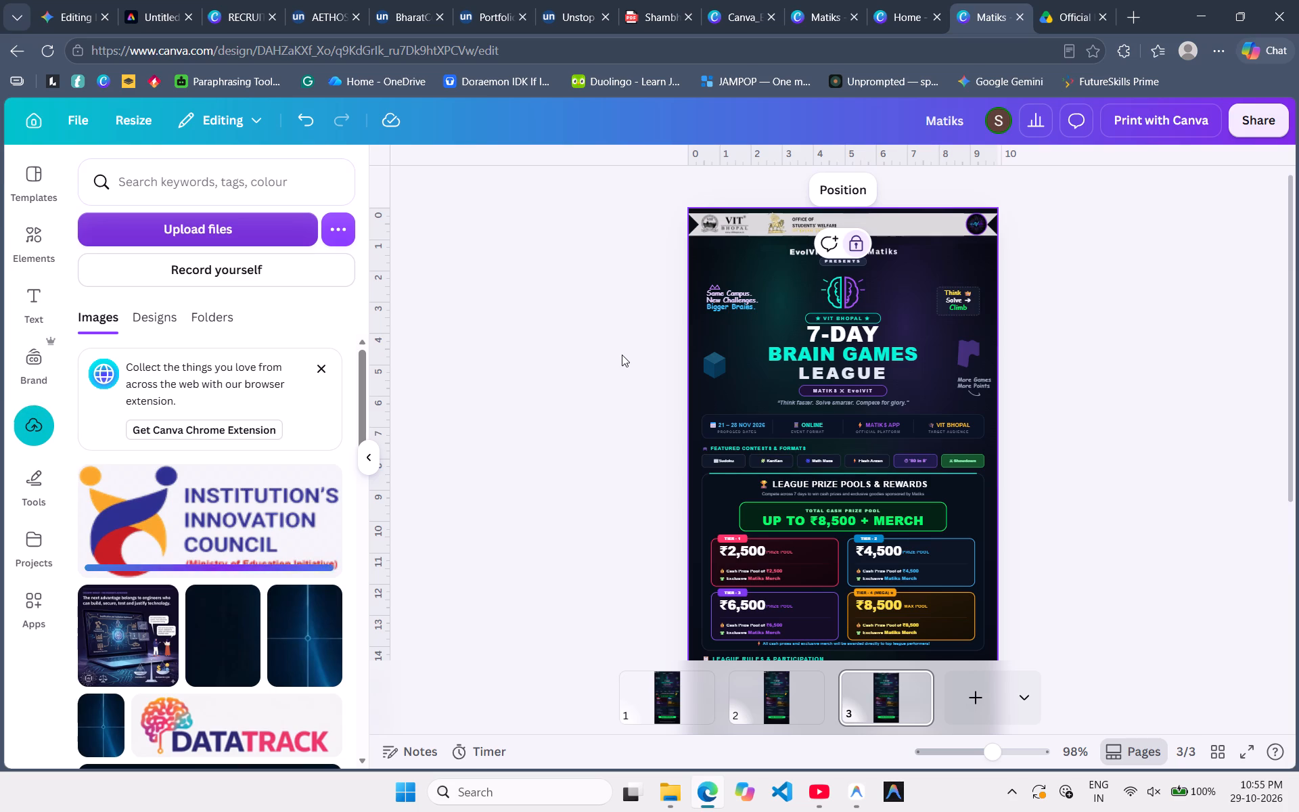
{"action": "left_click", "coordinate": [227, 505]}
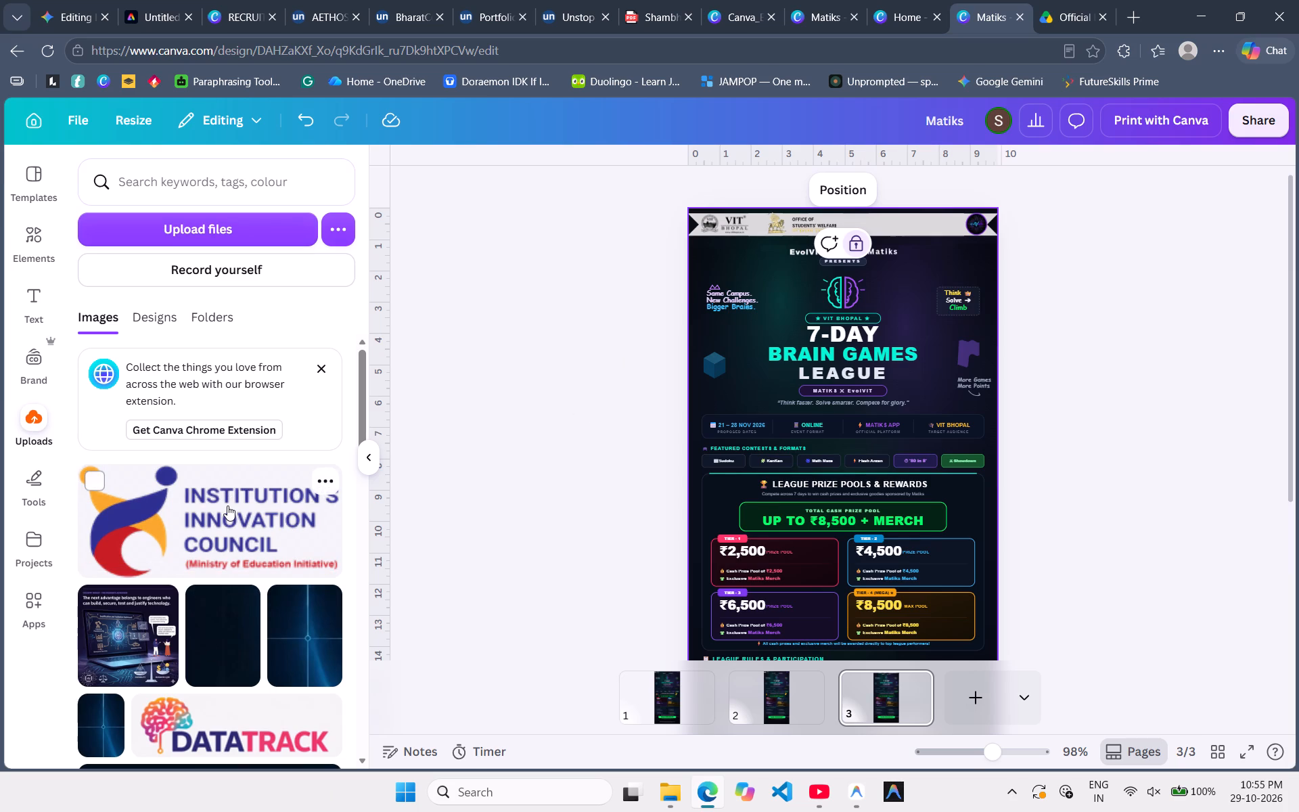
Shrink the IIC logo and place it on the header banner between the Office of Students' Welfare and EvolVIT logos.
{"action": "left_click_drag", "start_coordinate": [943, 580], "coordinate": [886, 549]}
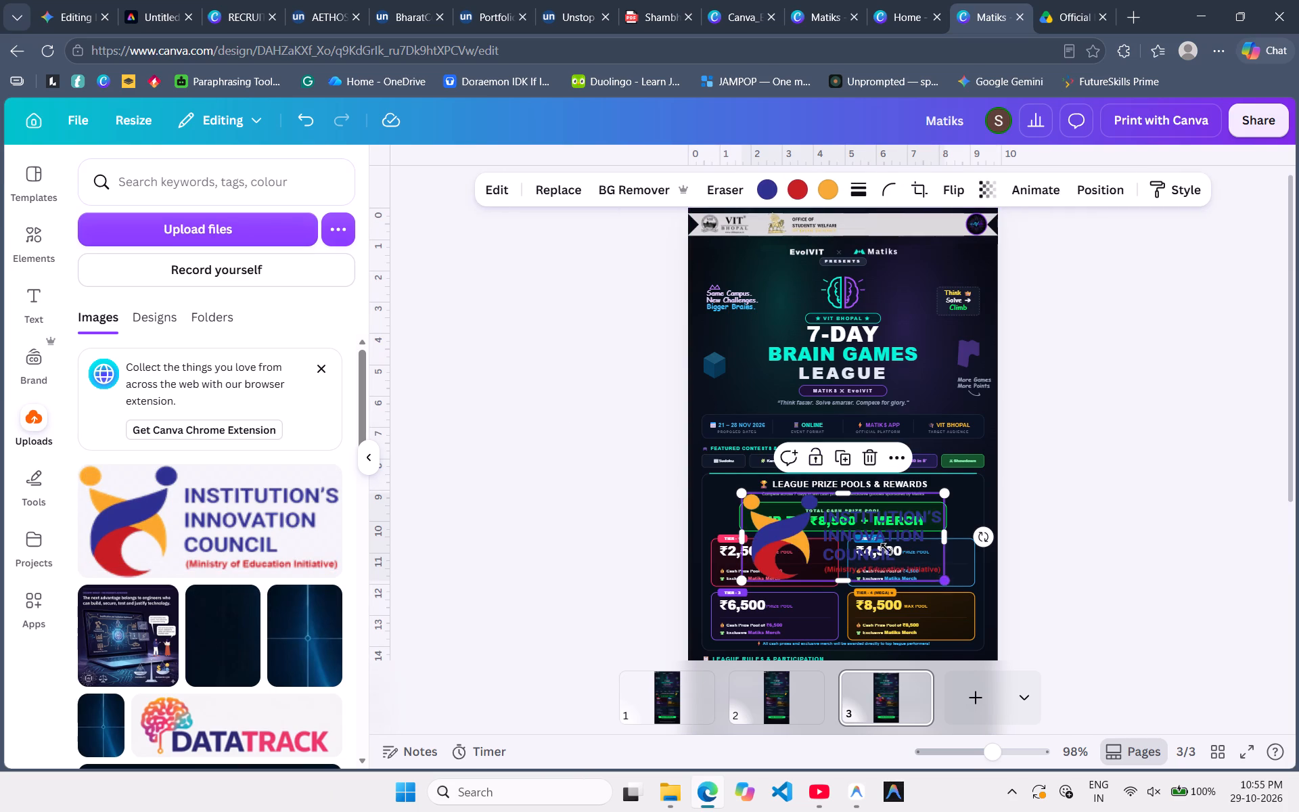
{"action": "left_click_drag", "start_coordinate": [886, 549], "coordinate": [819, 511]}
{"action": "left_click_drag", "start_coordinate": [792, 564], "coordinate": [878, 335]}
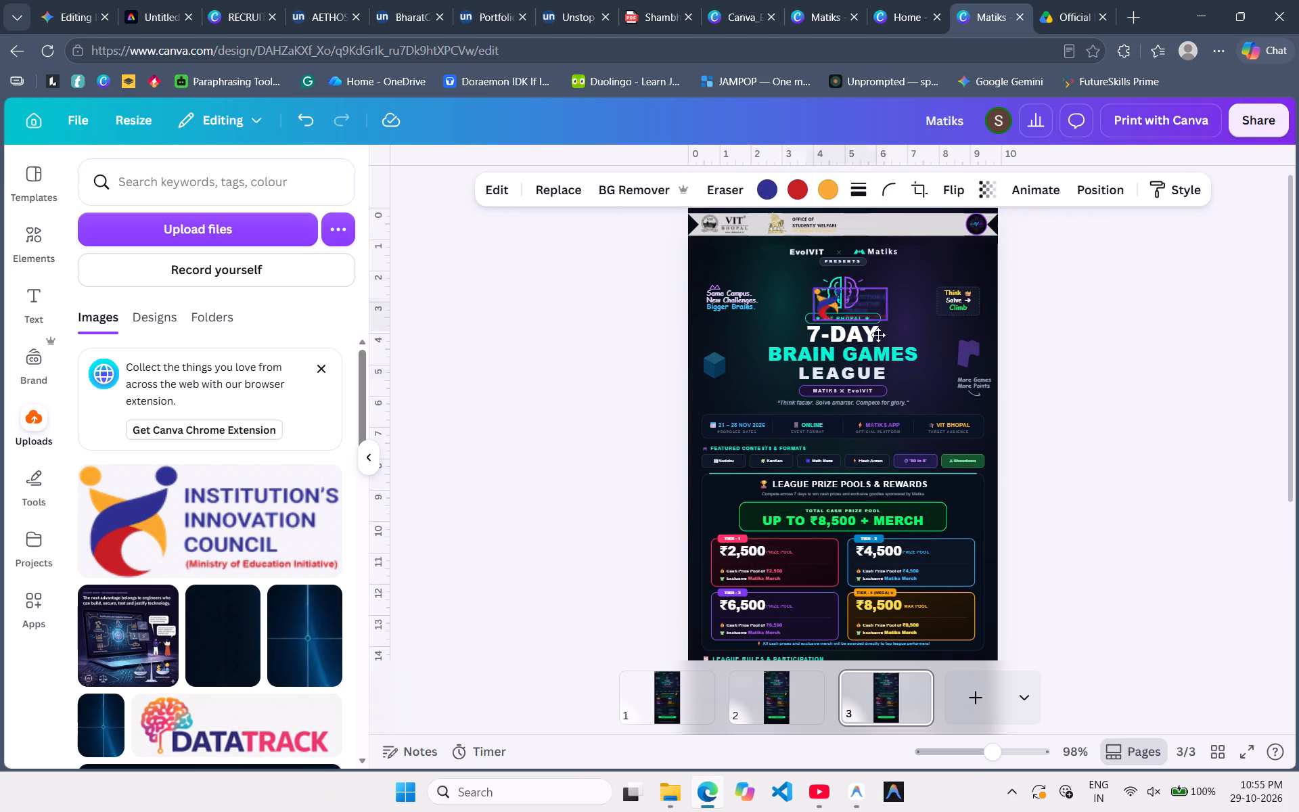
{"action": "left_click_drag", "start_coordinate": [878, 335], "coordinate": [900, 284]}
{"action": "left_click_drag", "start_coordinate": [919, 239], "coordinate": [888, 233]}
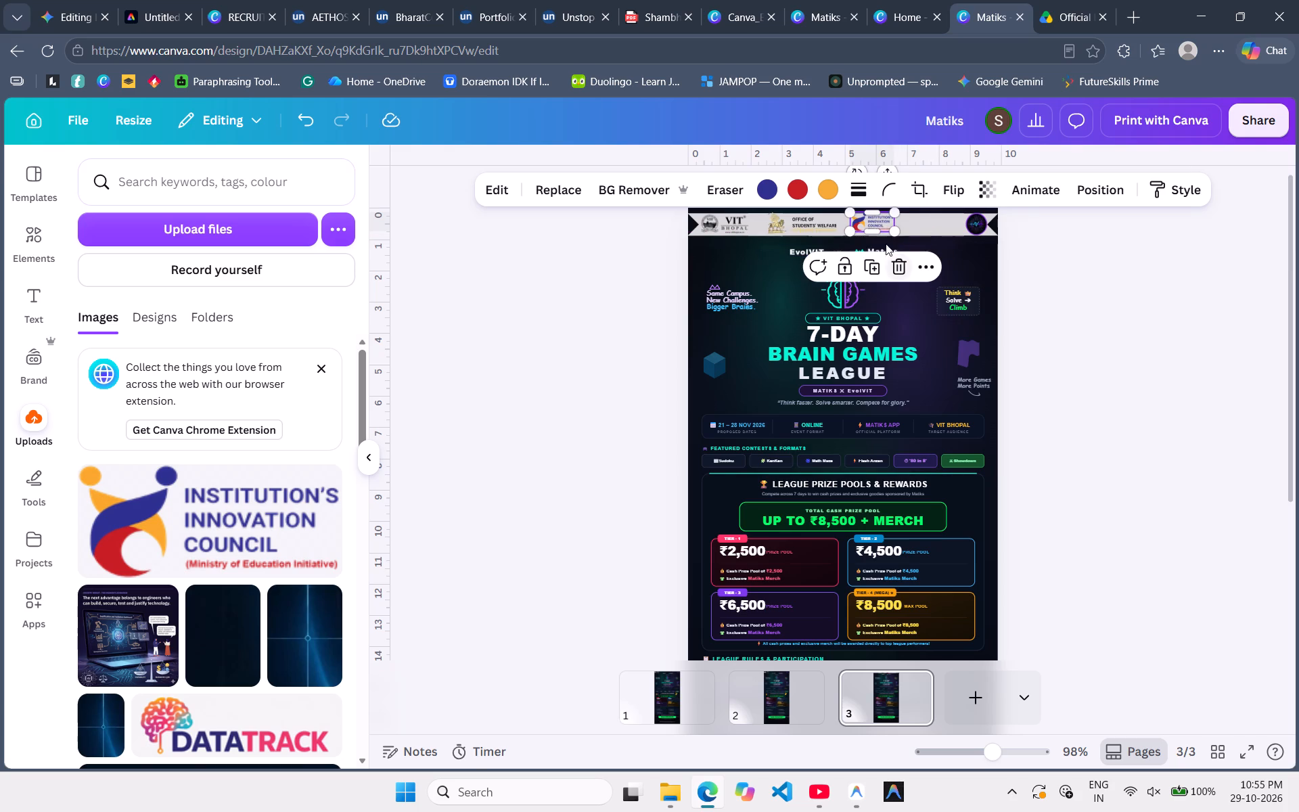
{"action": "left_click_drag", "start_coordinate": [872, 221], "coordinate": [899, 225]}
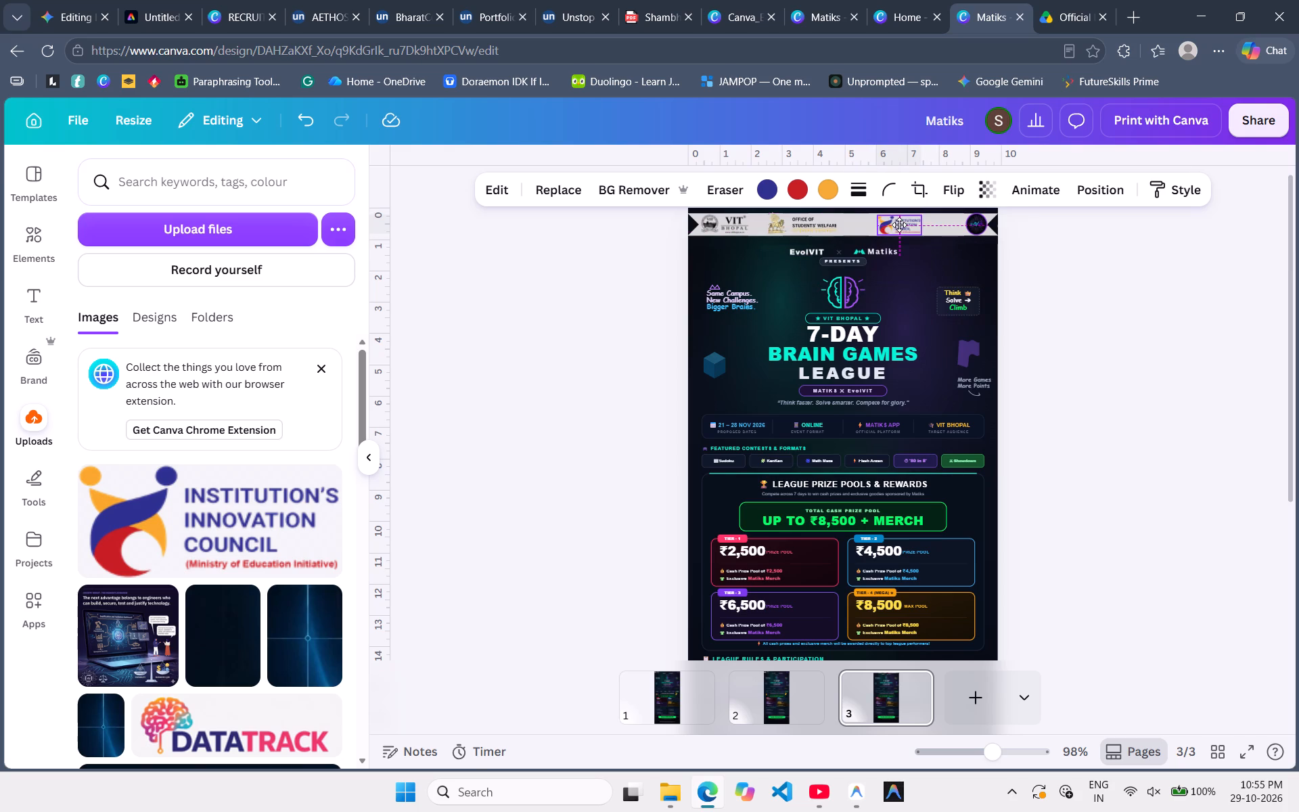
{"action": "left_click_drag", "start_coordinate": [899, 225], "coordinate": [900, 224]}
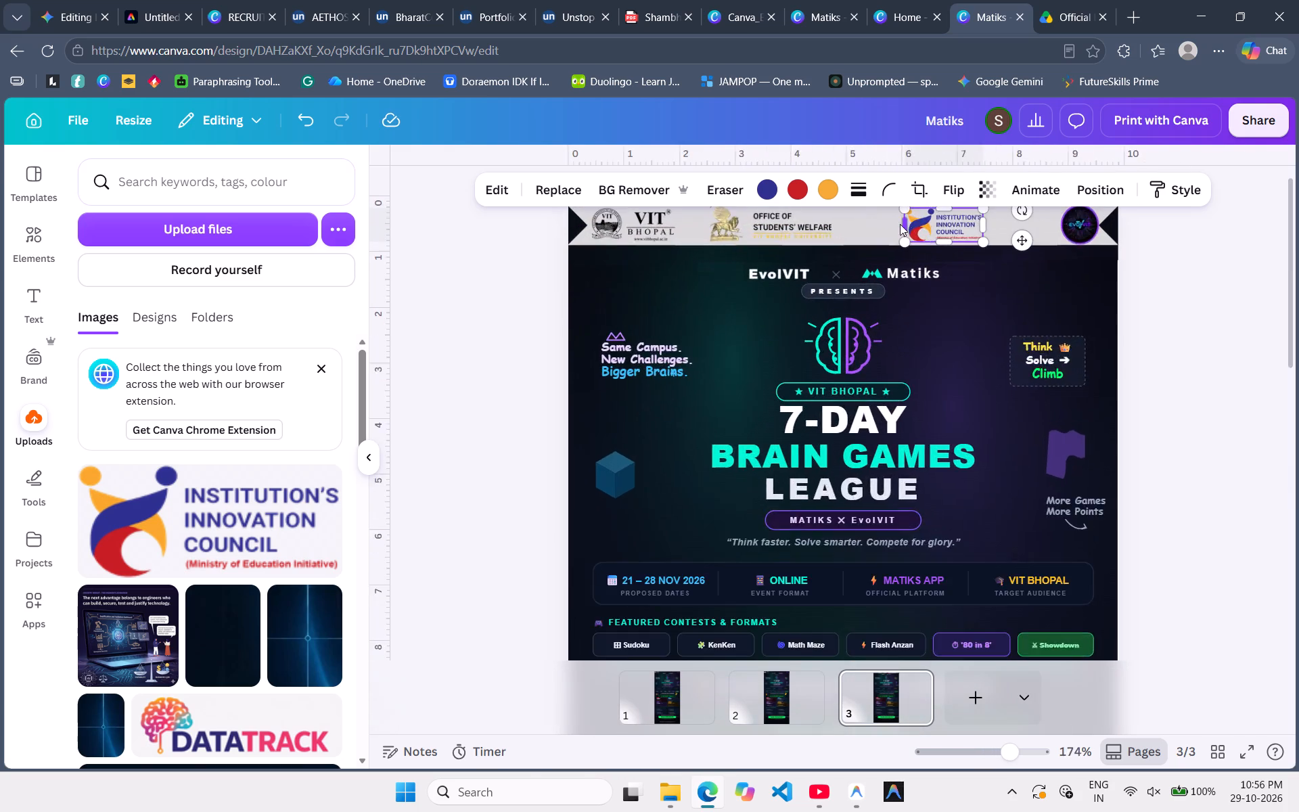
Even out the header banner logos by shifting the Students' Welfare and EvolVIT logos inward and slightly enlarging and repositioning the IIC logo.
{"action": "left_click_drag", "start_coordinate": [750, 222], "coordinate": [769, 223]}
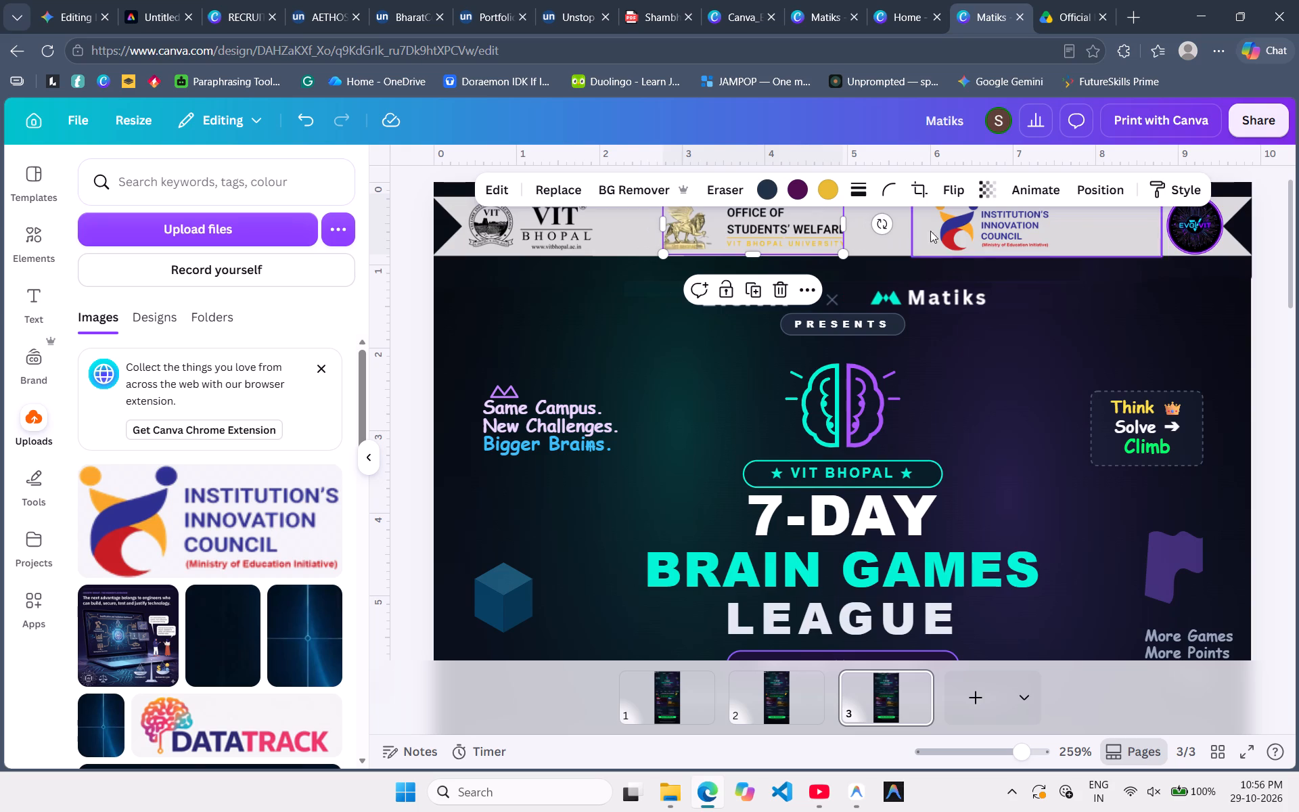
{"action": "left_click_drag", "start_coordinate": [981, 230], "coordinate": [967, 229]}
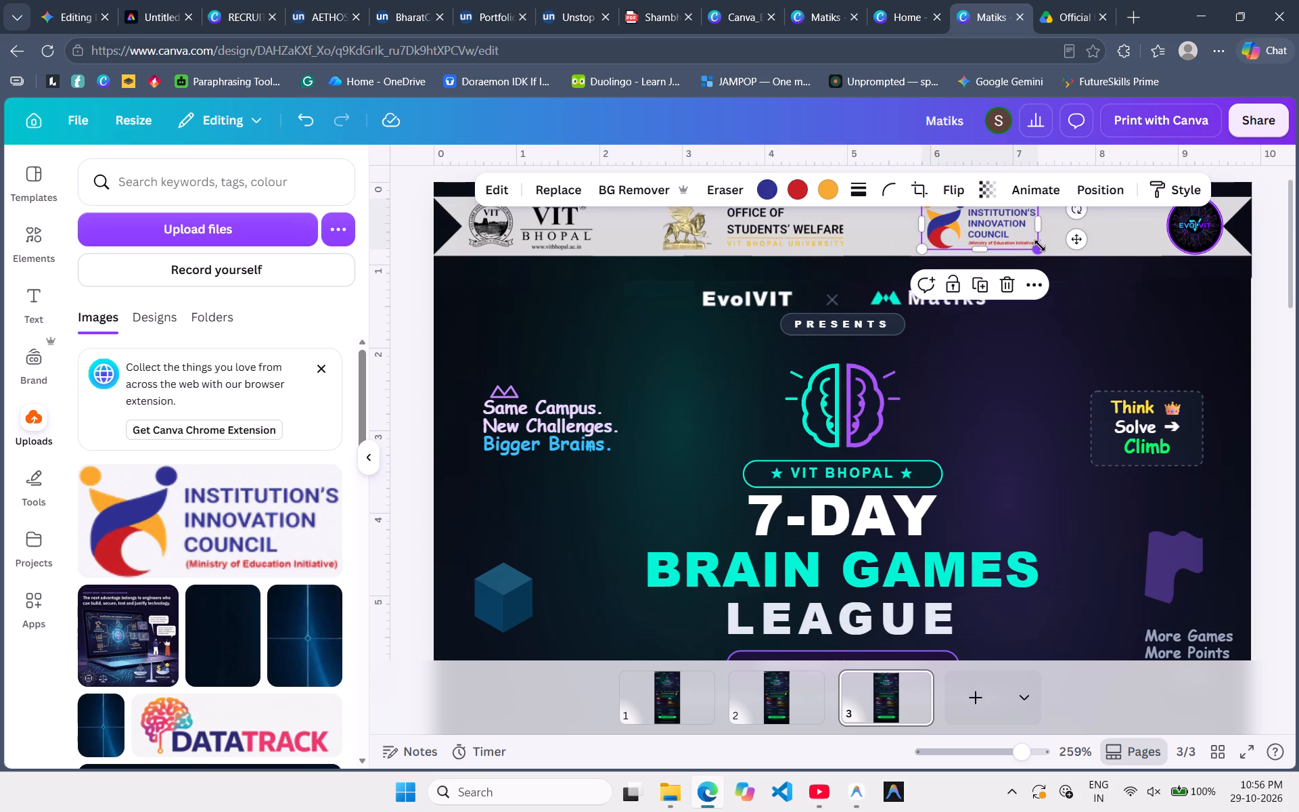
{"action": "left_click_drag", "start_coordinate": [1040, 246], "coordinate": [1047, 248]}
{"action": "scroll", "coordinate": [1103, 249], "scroll_direction": "up", "scroll_amount": 1}
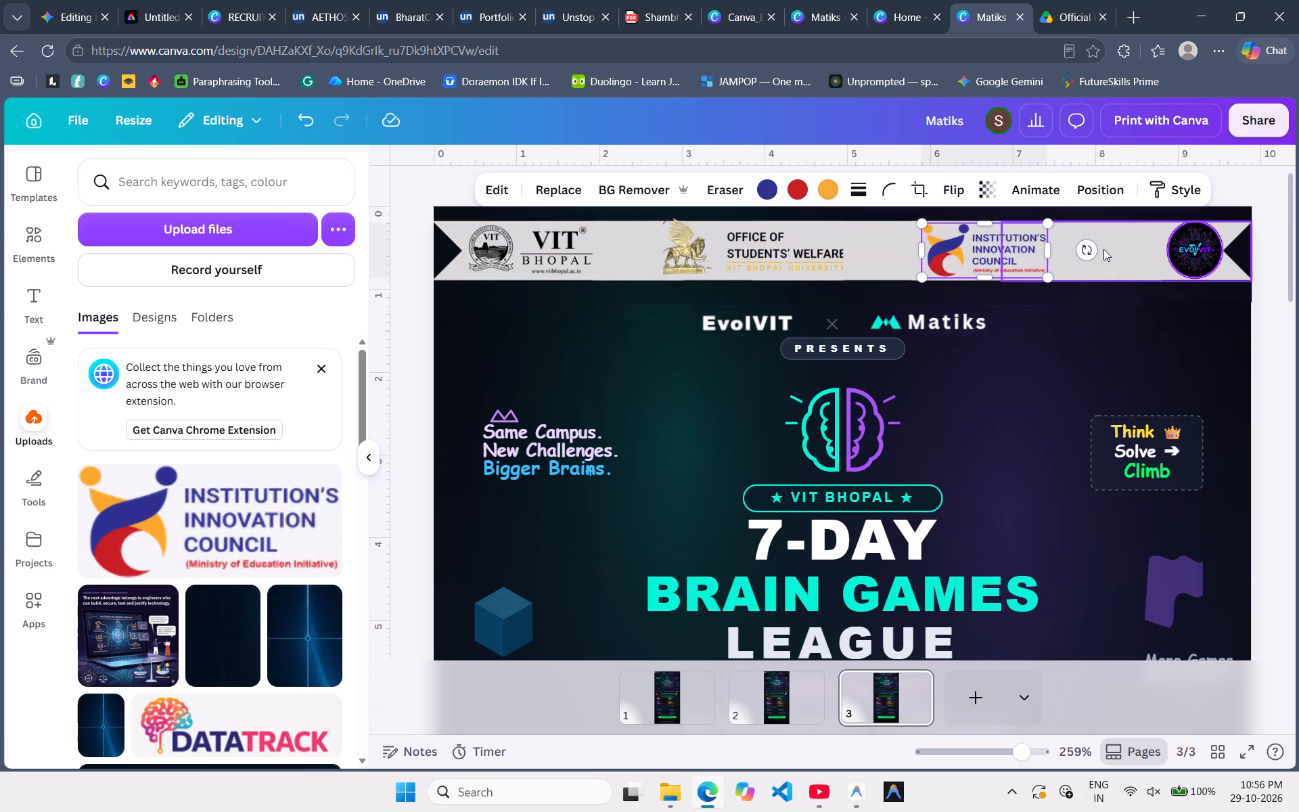
{"action": "scroll", "coordinate": [1103, 249], "scroll_direction": "up", "scroll_amount": 1}
{"action": "left_click_drag", "start_coordinate": [1020, 245], "coordinate": [1027, 244]}
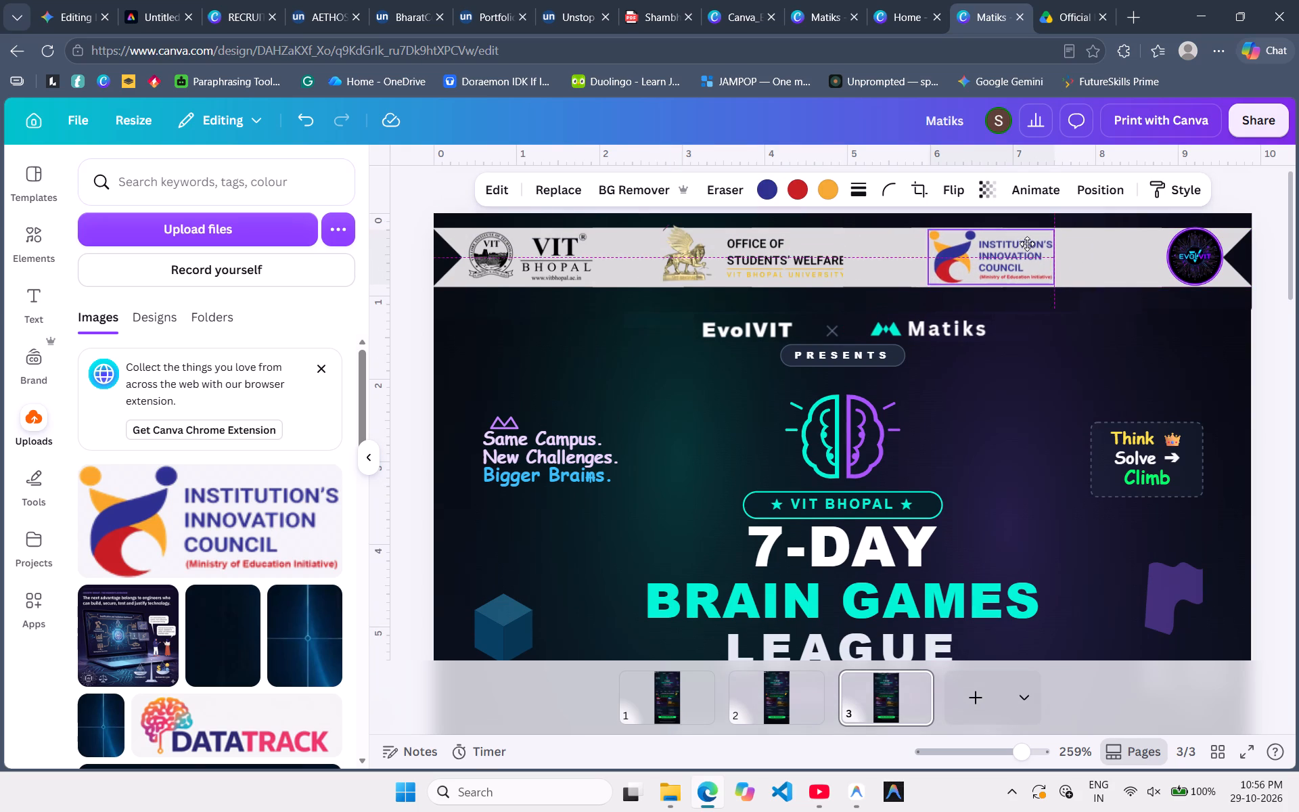
{"action": "left_click_drag", "start_coordinate": [1027, 244], "coordinate": [1030, 244]}
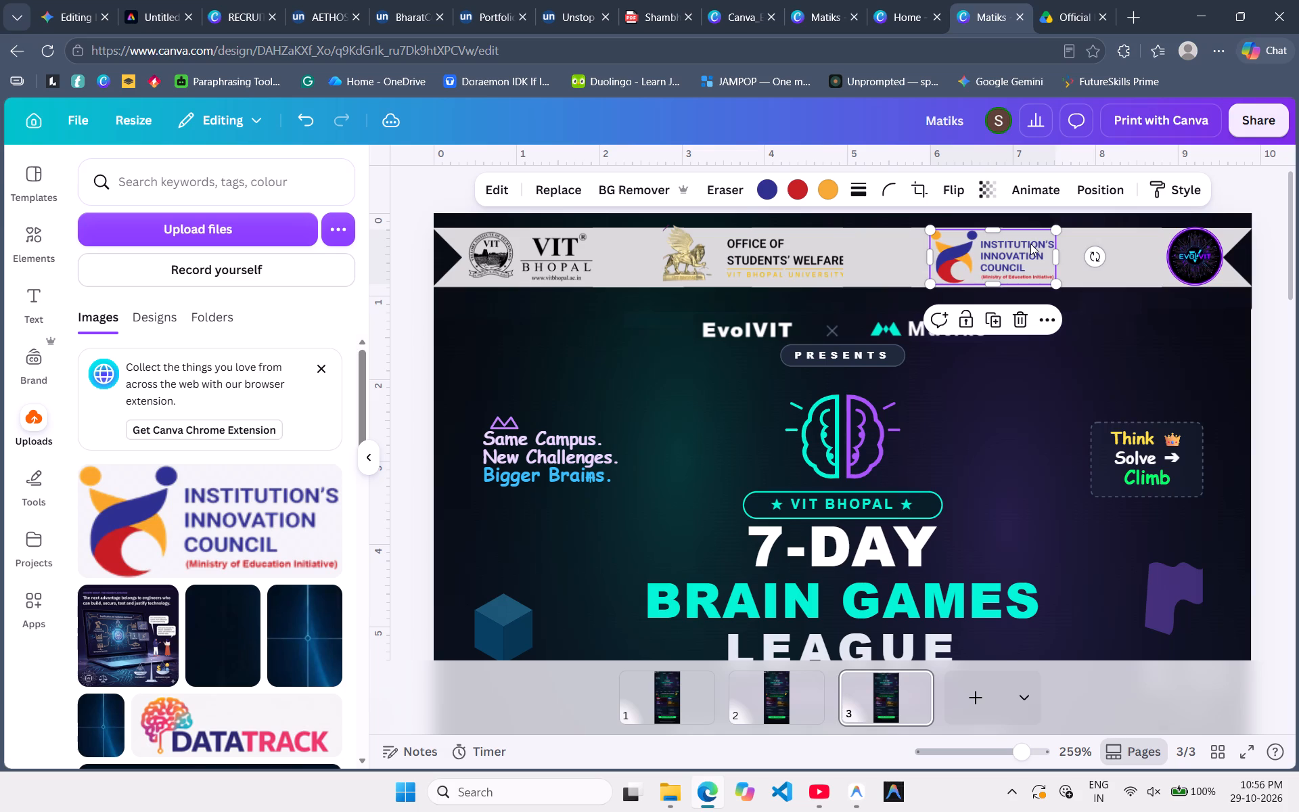
{"action": "left_click_drag", "start_coordinate": [1216, 254], "coordinate": [1210, 254]}
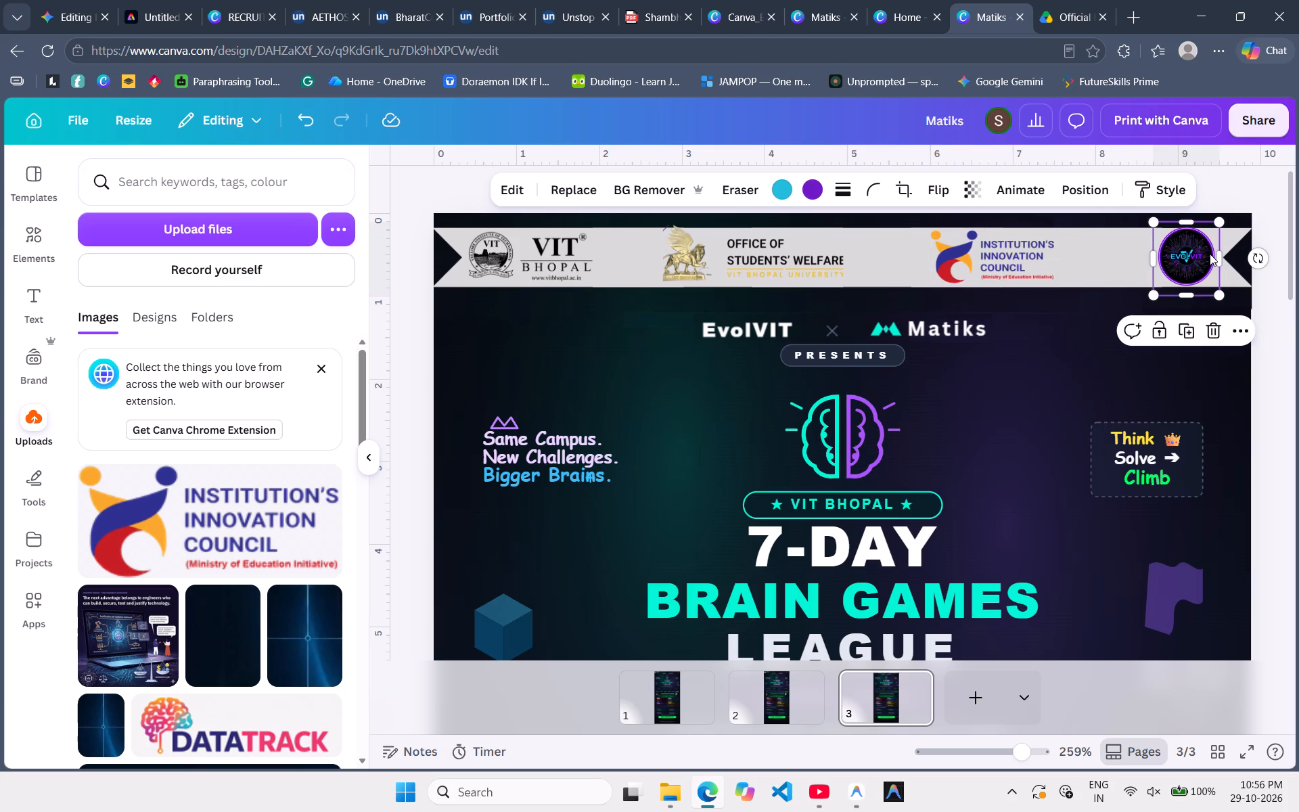
{"action": "left_click", "coordinate": [1093, 377]}
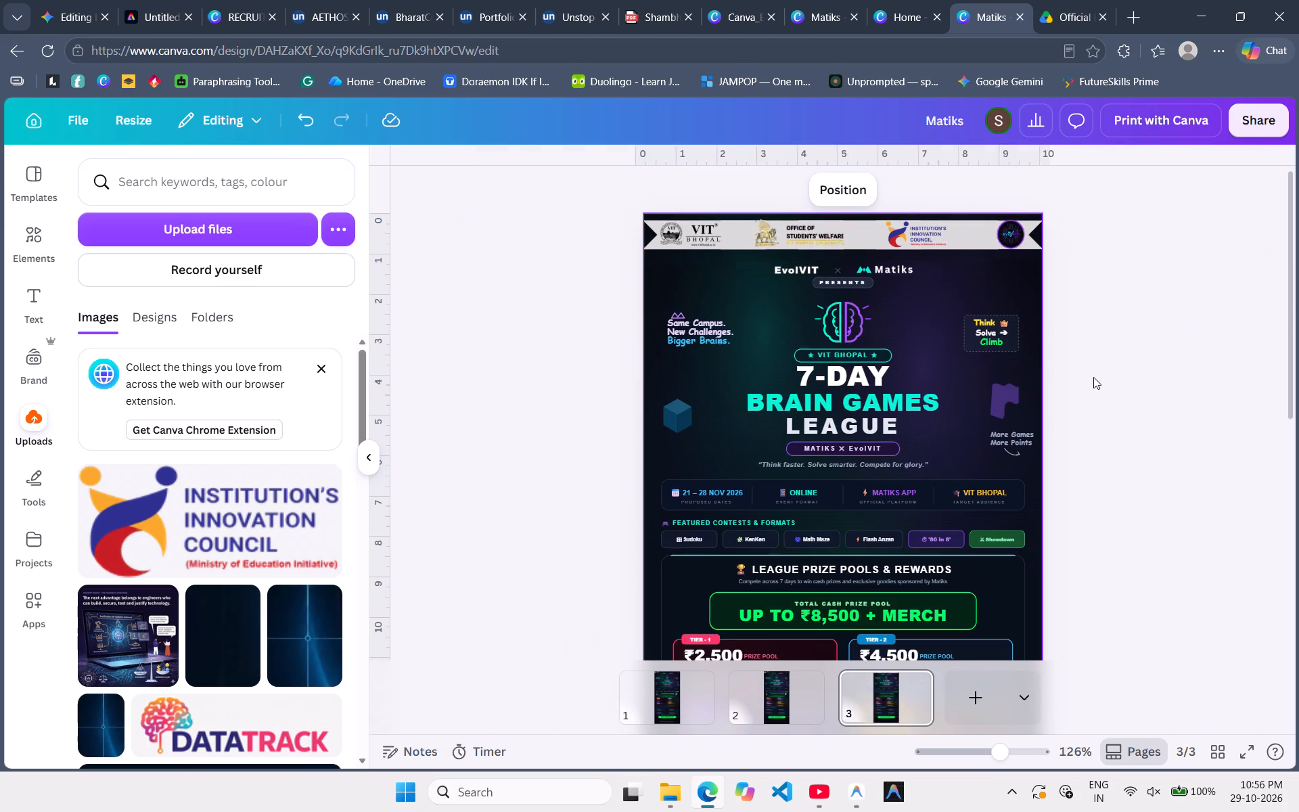
{"action": "left_click", "coordinate": [1236, 430]}
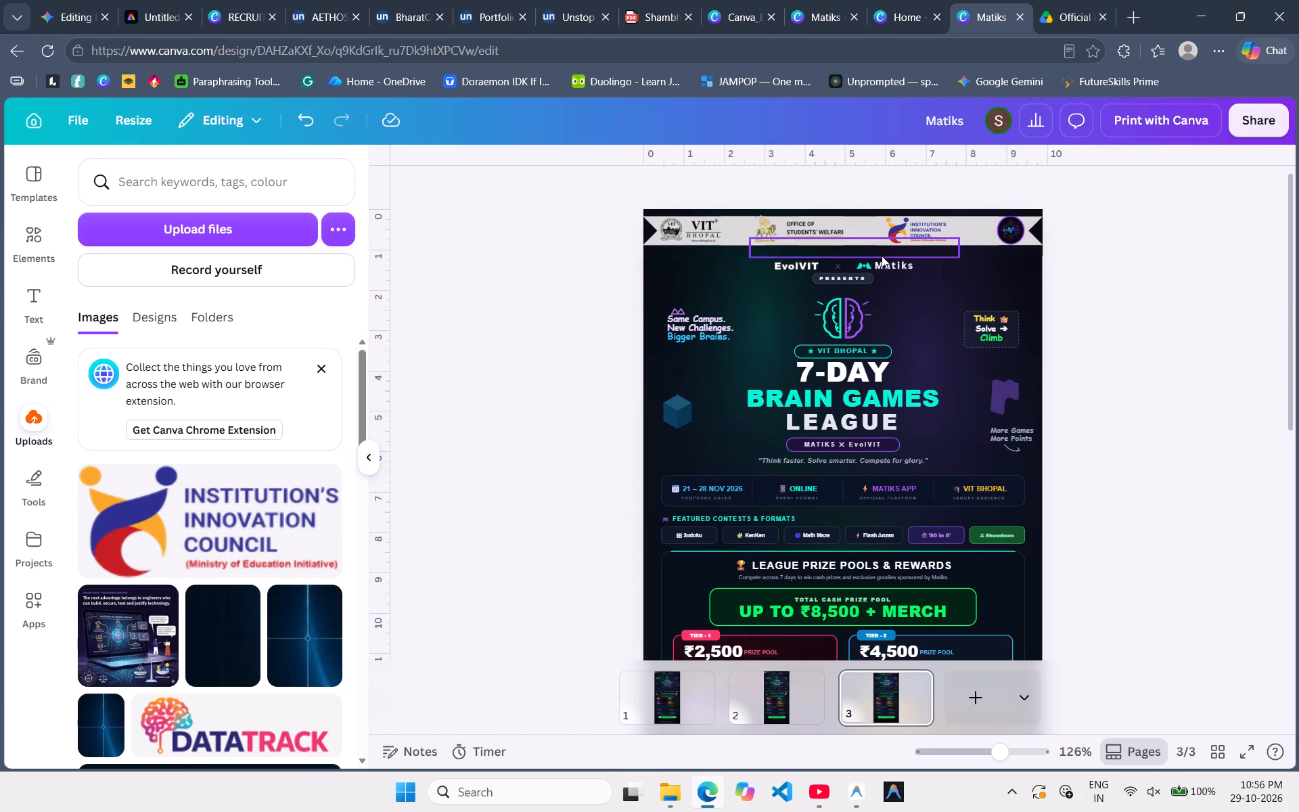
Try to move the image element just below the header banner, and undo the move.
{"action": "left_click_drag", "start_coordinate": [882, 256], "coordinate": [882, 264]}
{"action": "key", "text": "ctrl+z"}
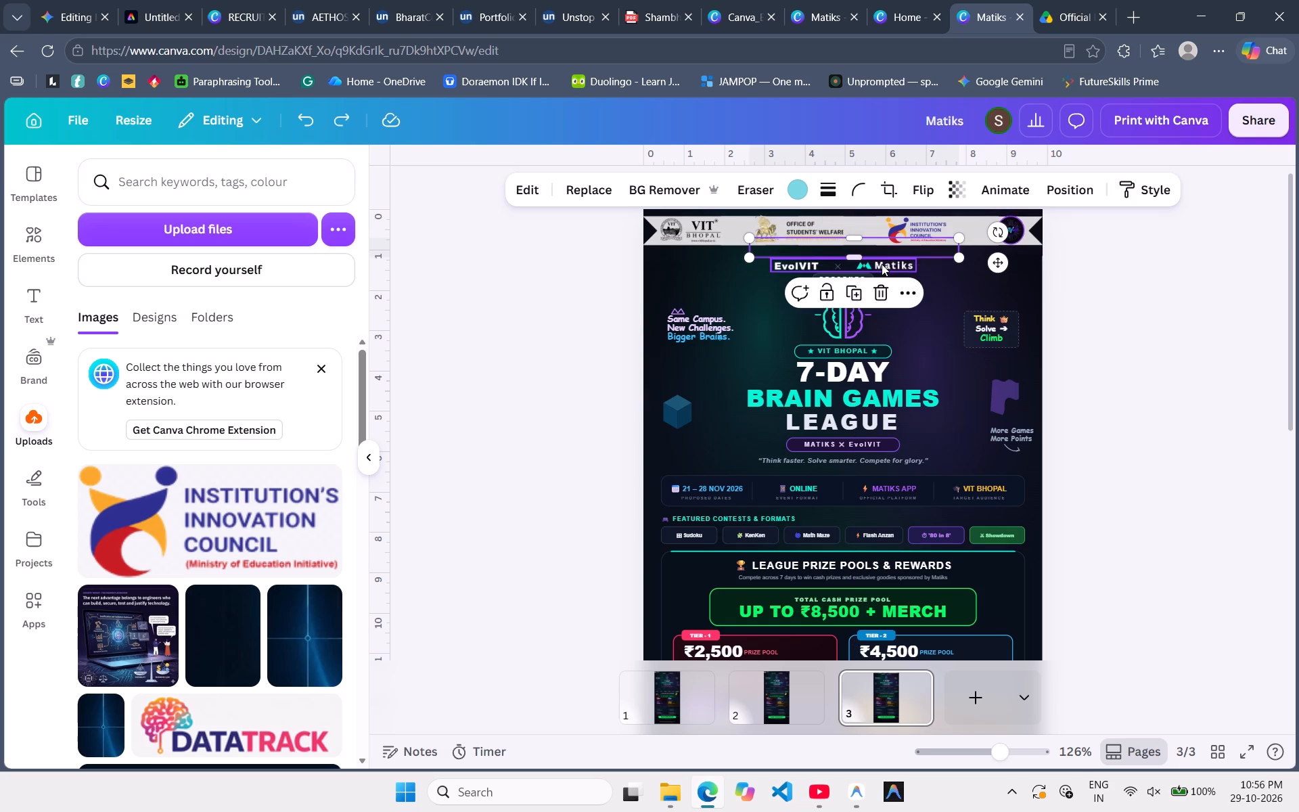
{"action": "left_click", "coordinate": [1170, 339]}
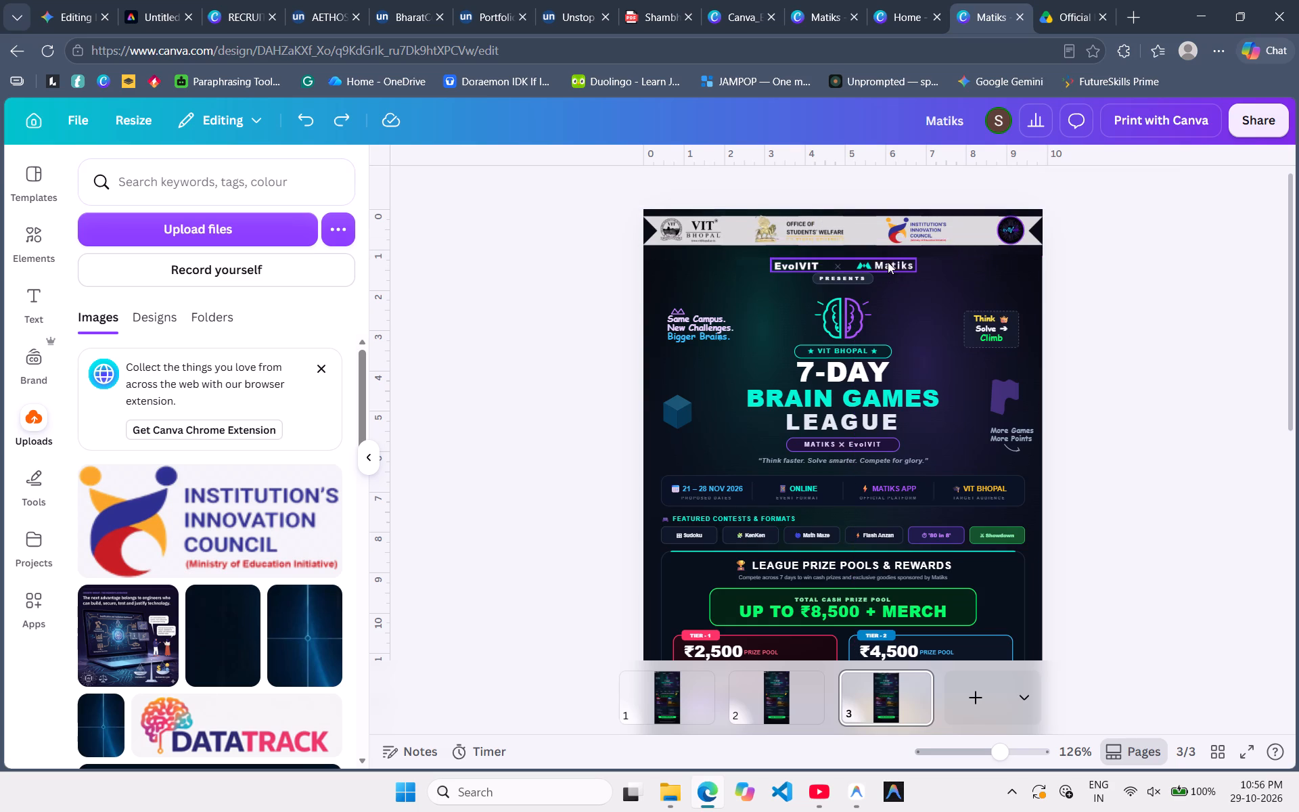
Shift the EvolVIT × Matiks logo line slightly to the right above the PRESENTS label.
{"action": "left_click", "coordinate": [888, 262]}
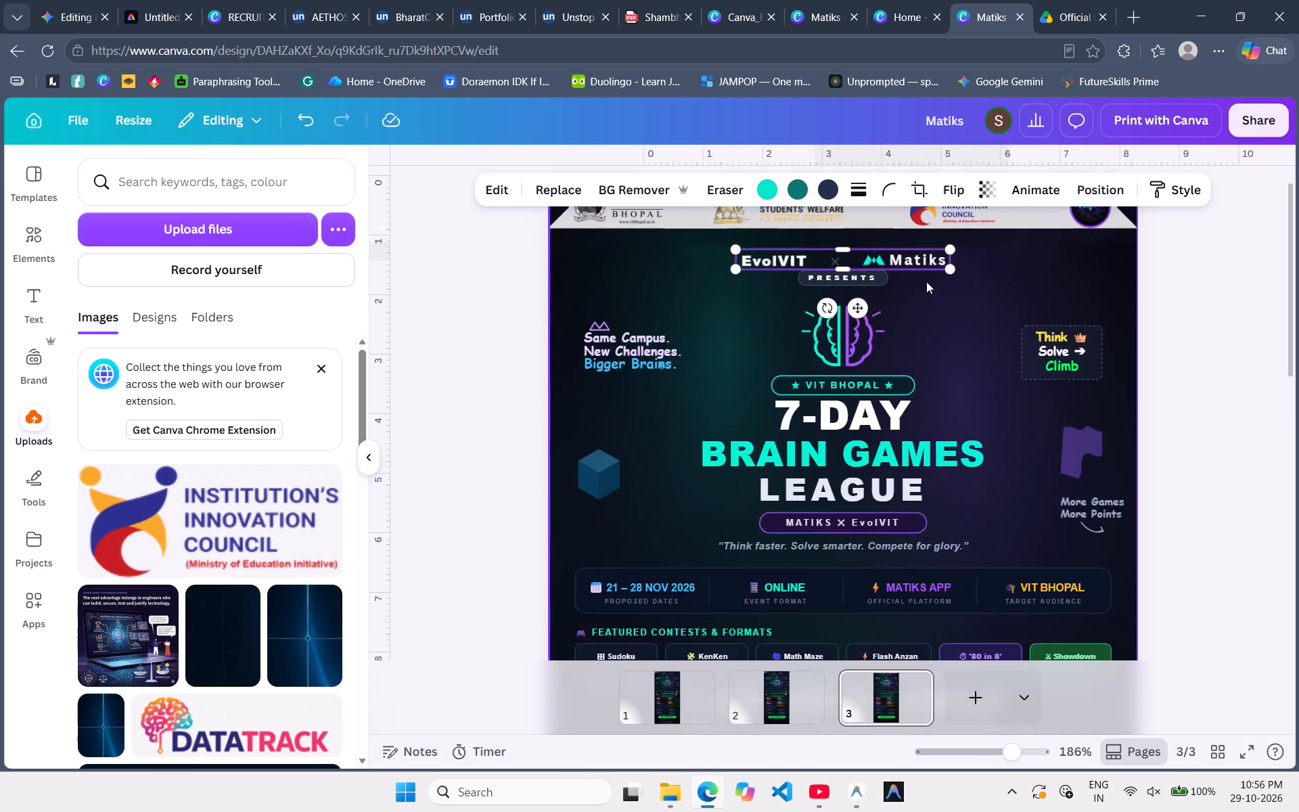
{"action": "left_click", "coordinate": [873, 254]}
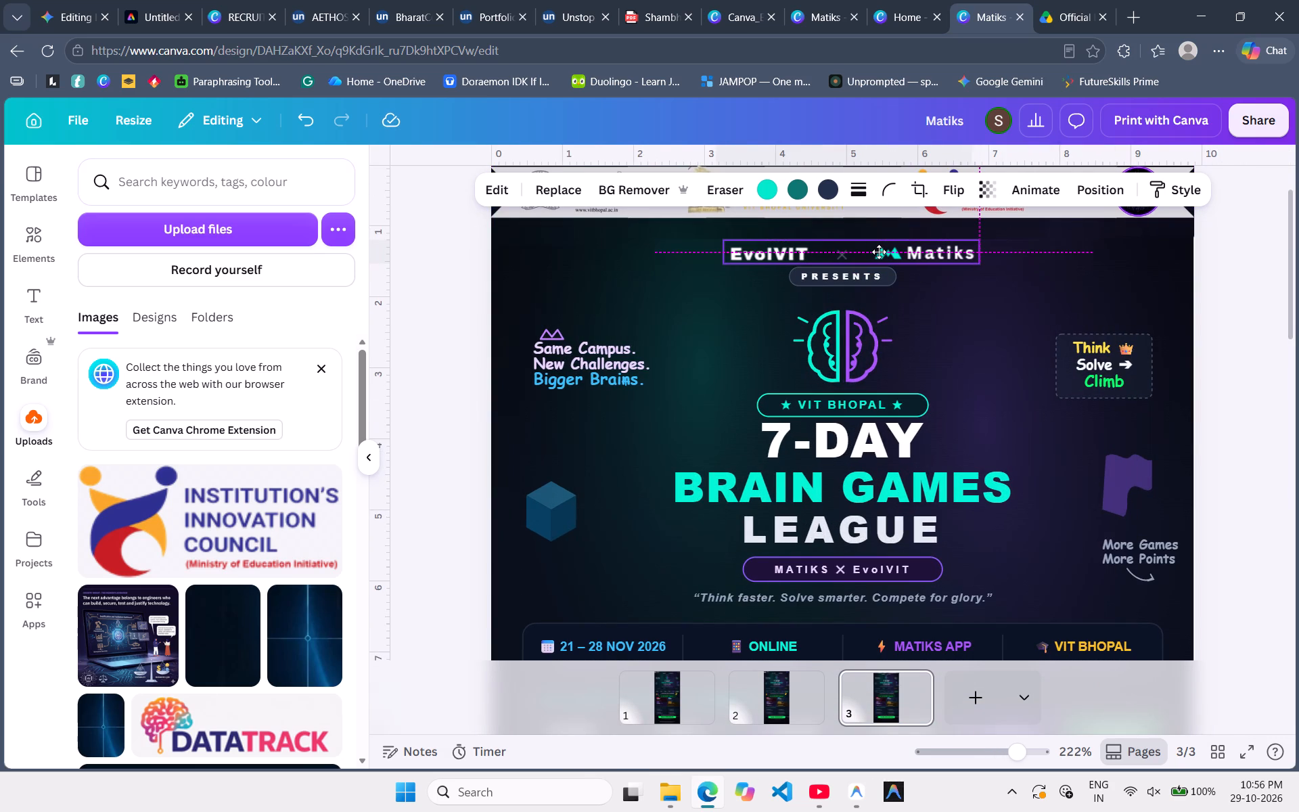
{"action": "left_click", "coordinate": [959, 305]}
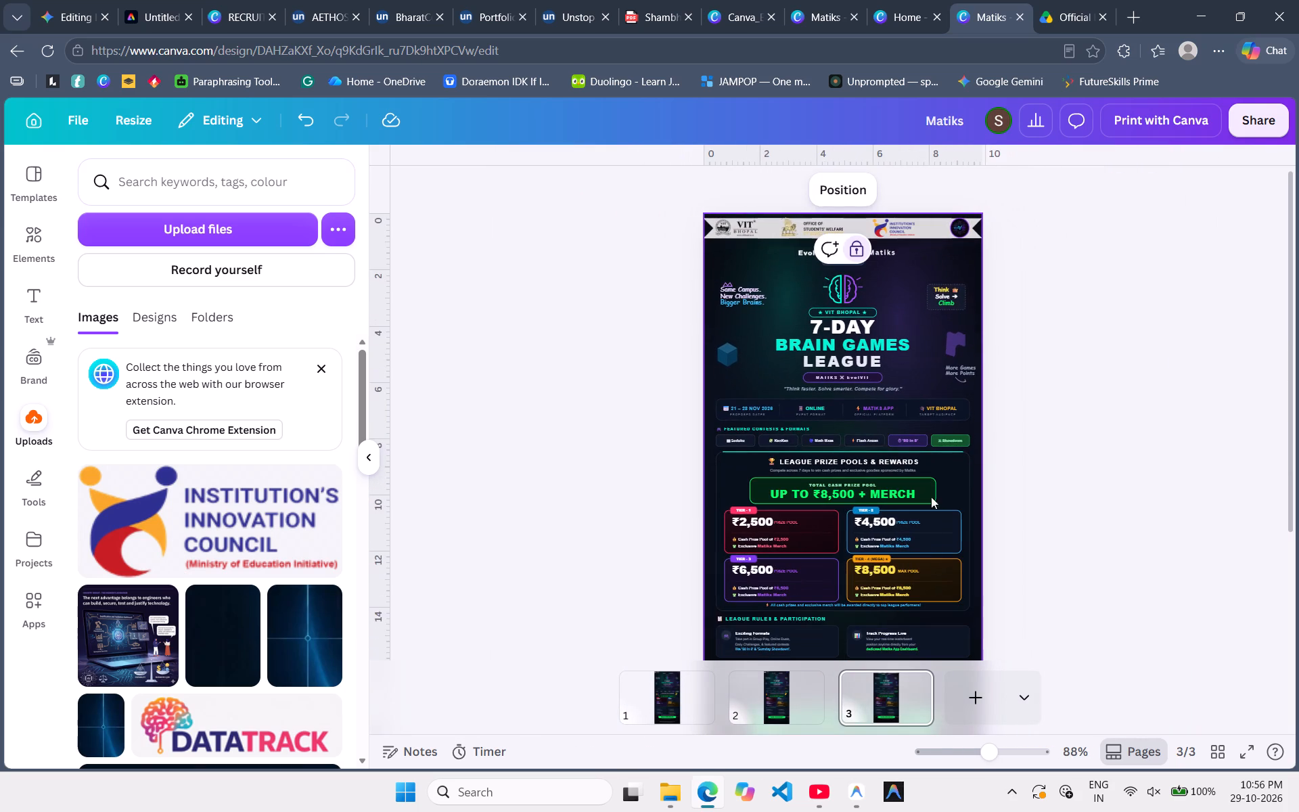
Duplicate page 3 of the poster as a new page 4.
{"action": "left_click", "coordinate": [913, 679]}
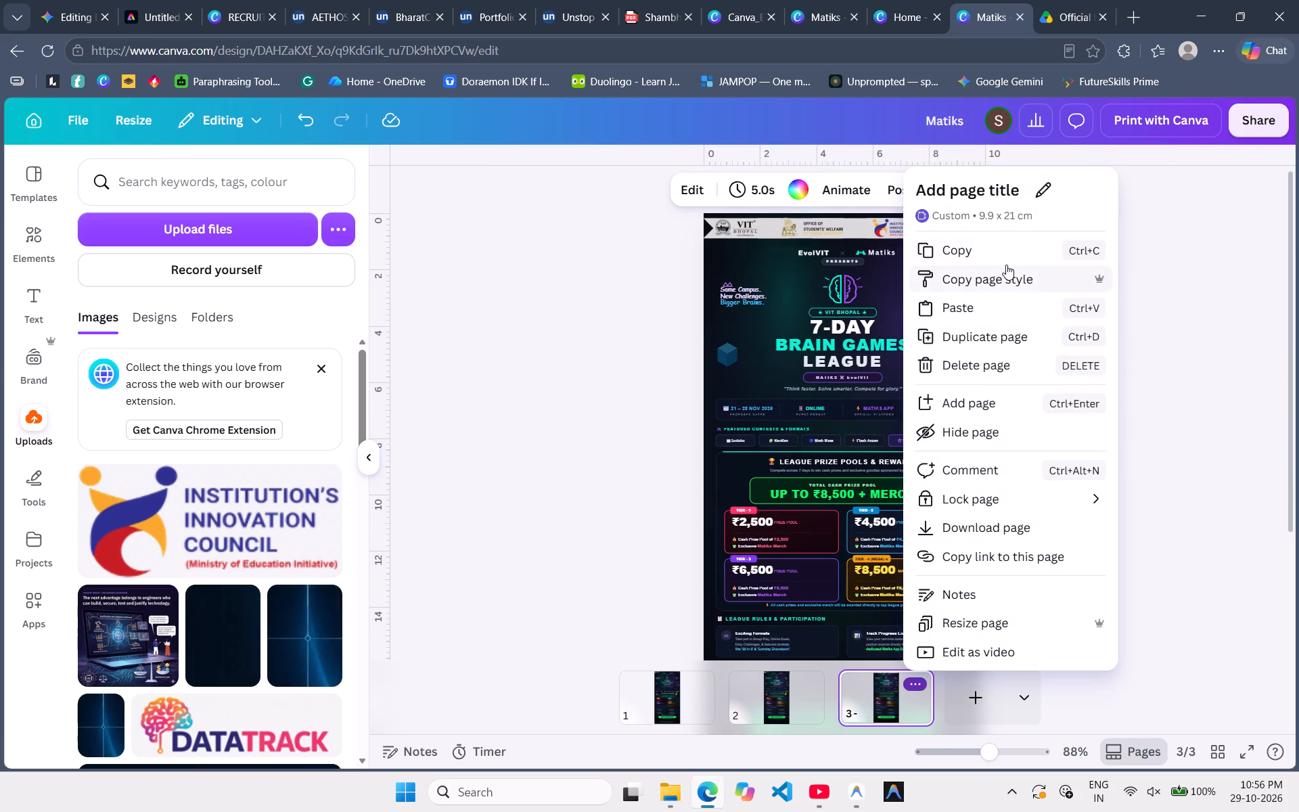
{"action": "left_click", "coordinate": [990, 339]}
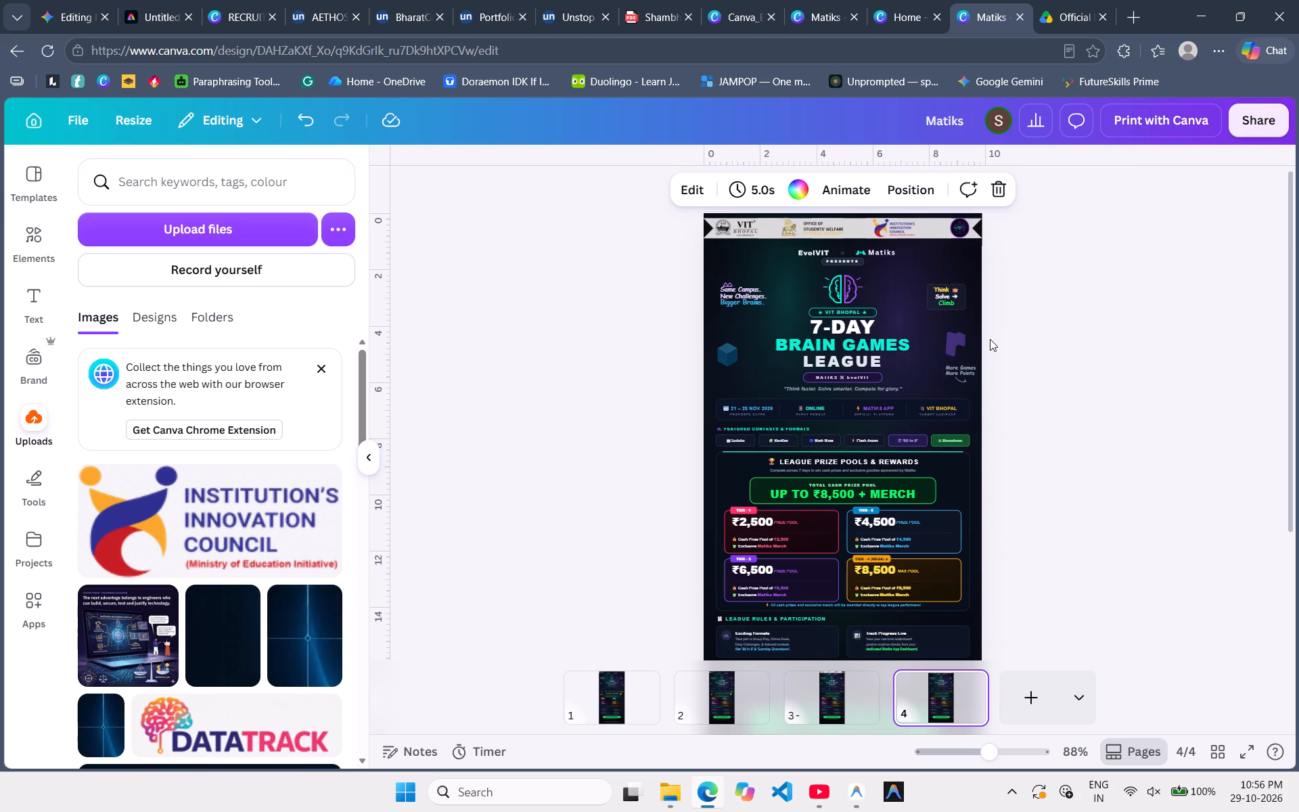
Switch to the RECRUITMENT design and examine the coordinator credits at the bottom of its pages.
{"action": "scroll", "coordinate": [1198, 472], "scroll_direction": "down", "scroll_amount": 1}
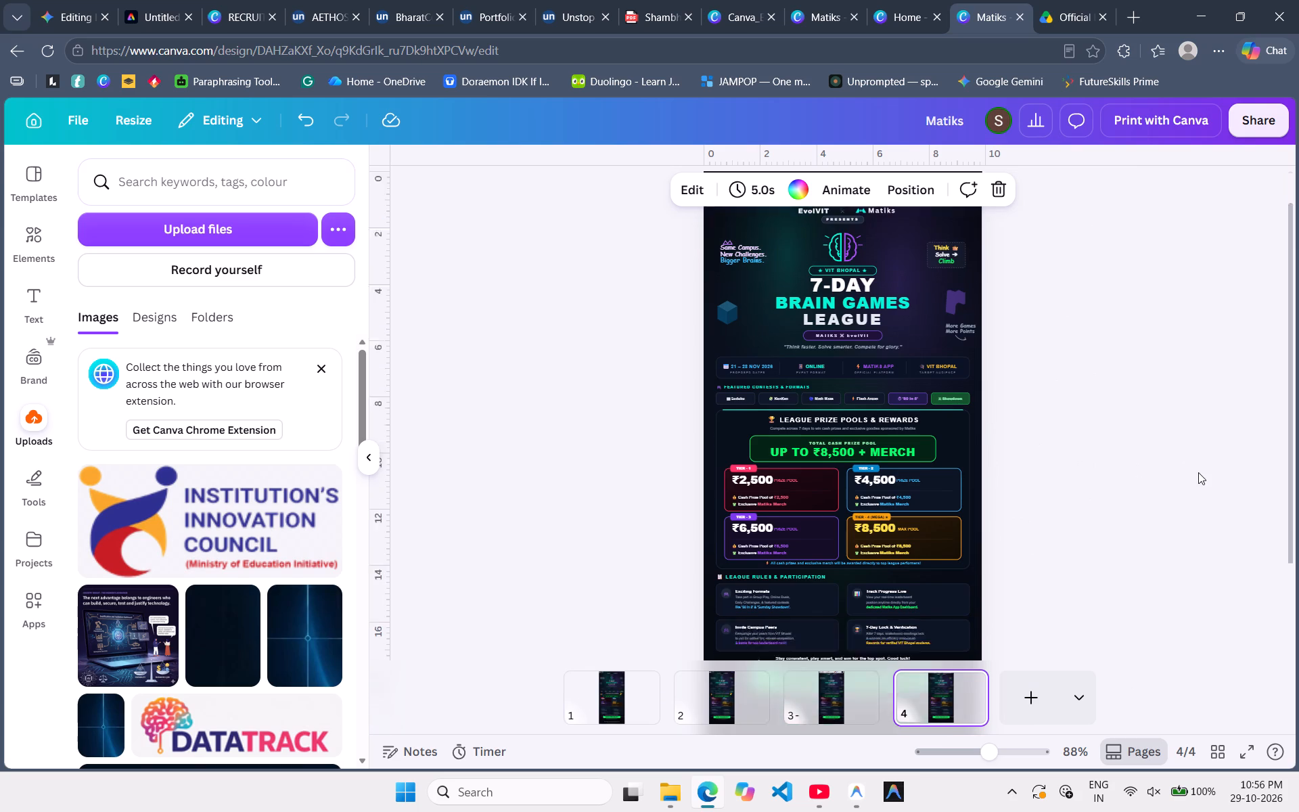
{"action": "scroll", "coordinate": [1198, 472], "scroll_direction": "down", "scroll_amount": 2}
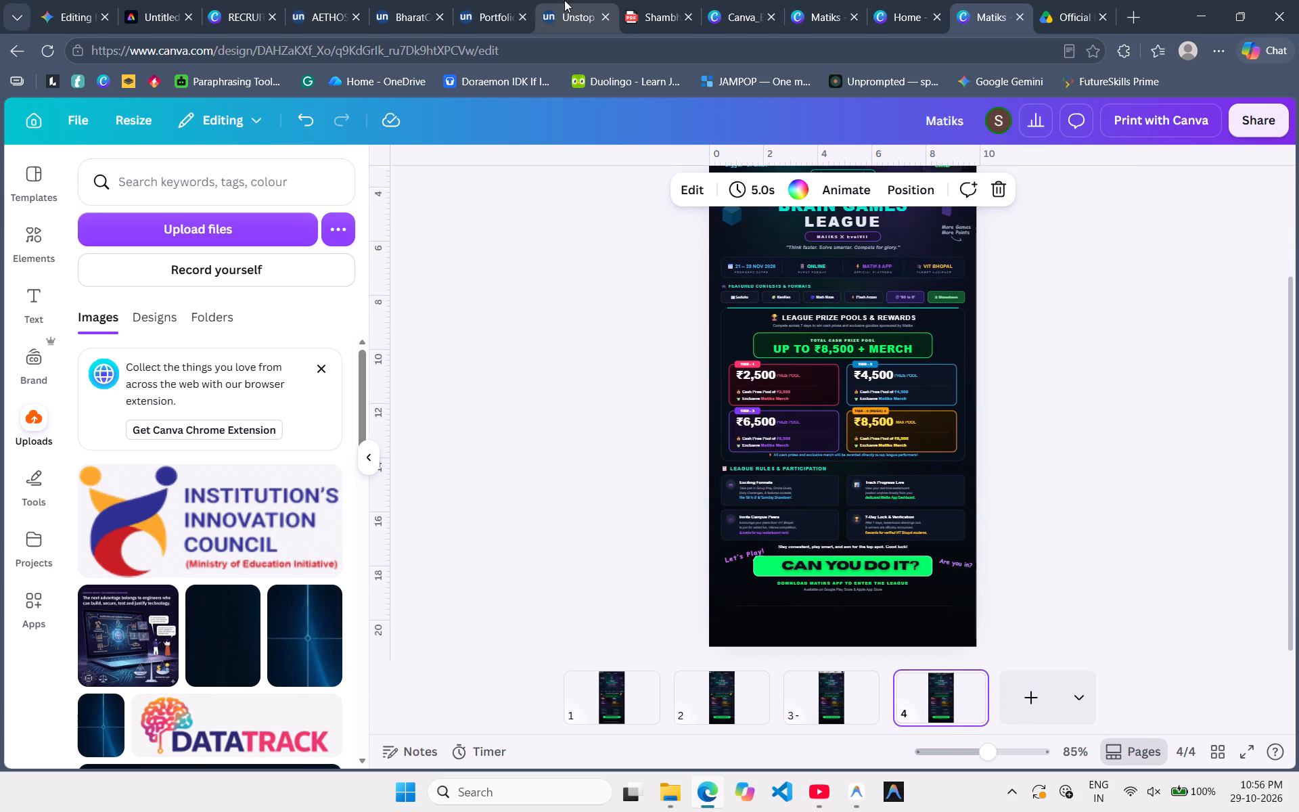
{"action": "left_click", "coordinate": [246, 0]}
{"action": "scroll", "coordinate": [604, 540], "scroll_direction": "down", "scroll_amount": 10}
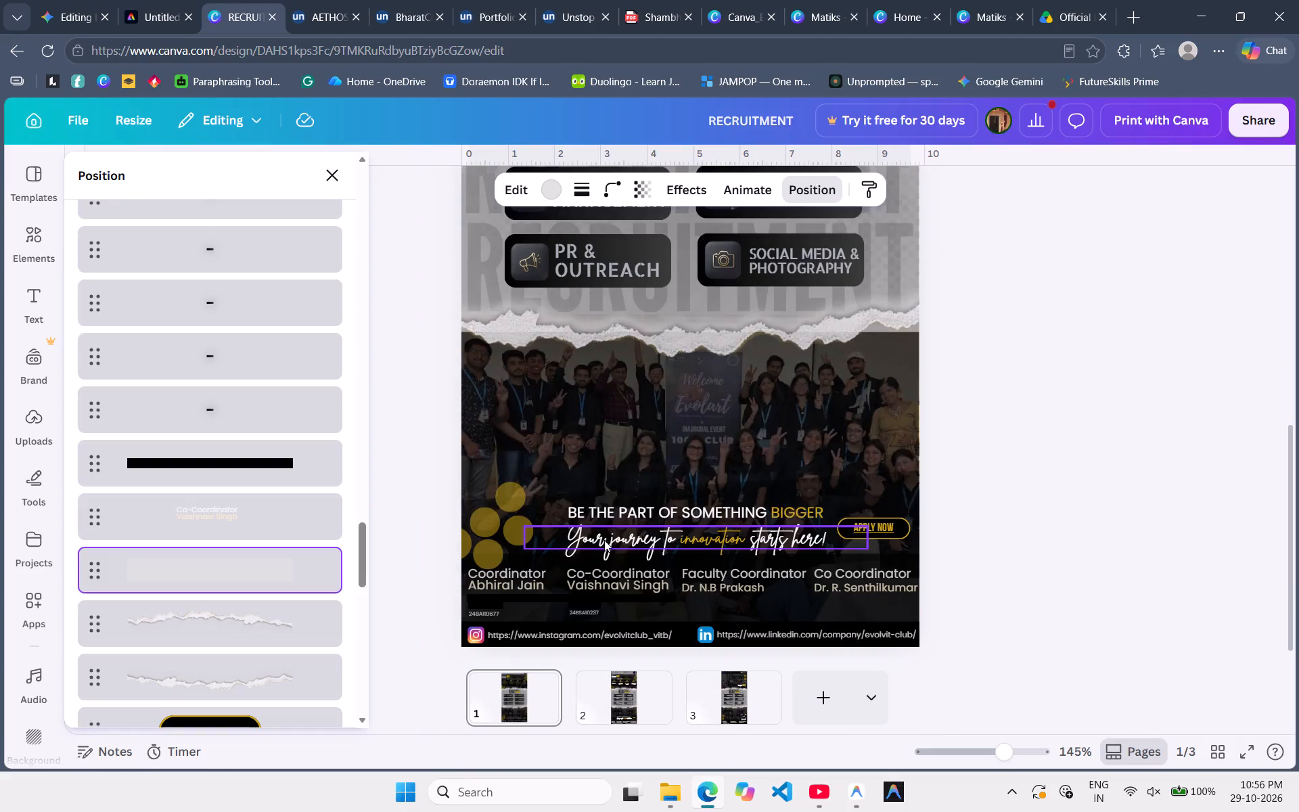
{"action": "scroll", "coordinate": [604, 540], "scroll_direction": "down", "scroll_amount": 1}
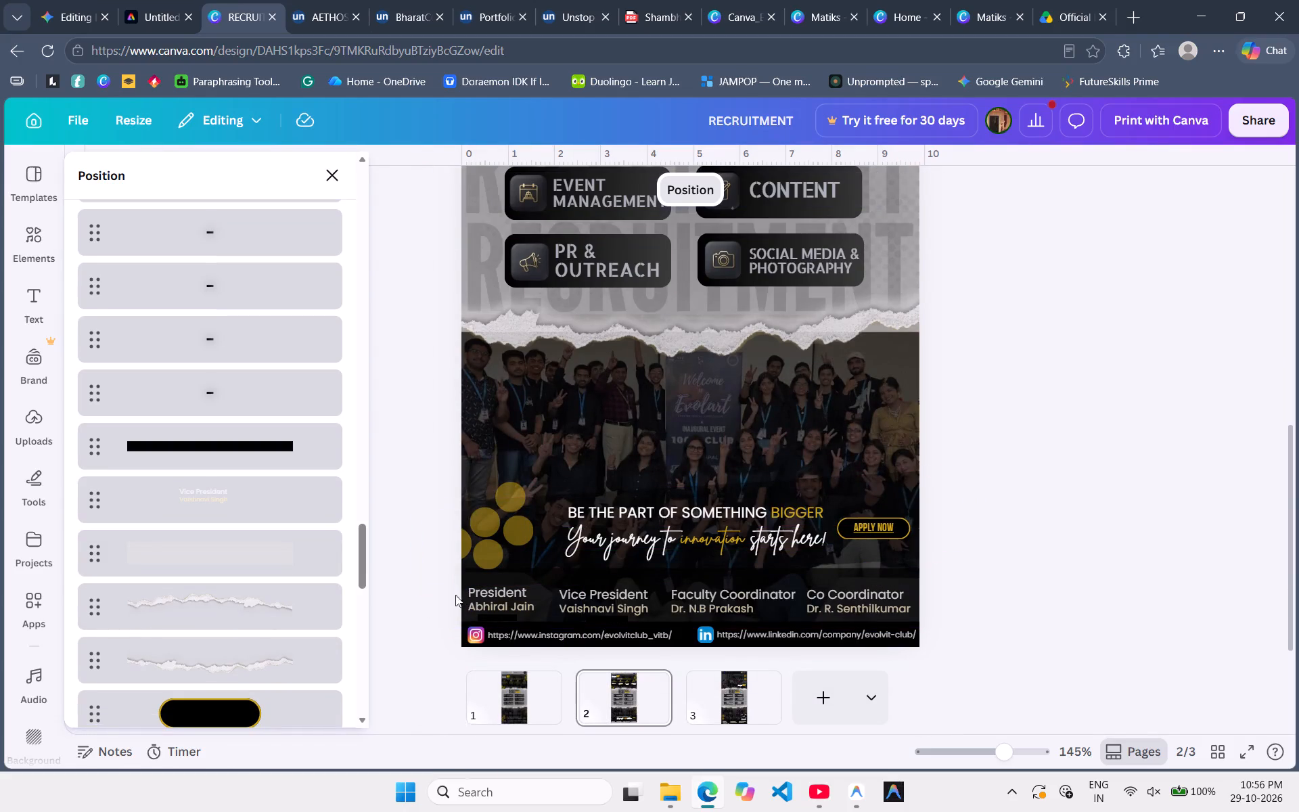
{"action": "left_click", "coordinate": [710, 683]}
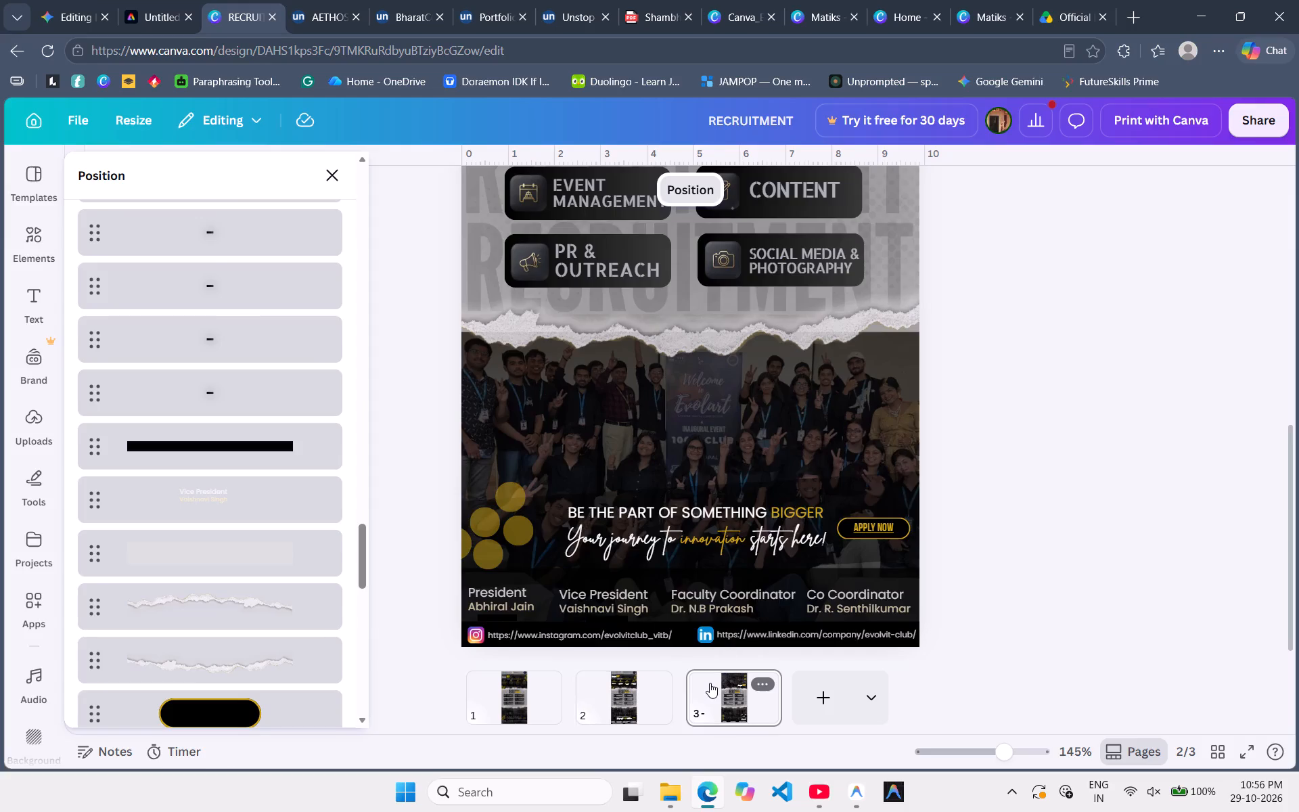
Copy the Coordinator name text block from the bottom of page 1 of the RECRUITMENT design.
{"action": "left_click", "coordinate": [488, 697]}
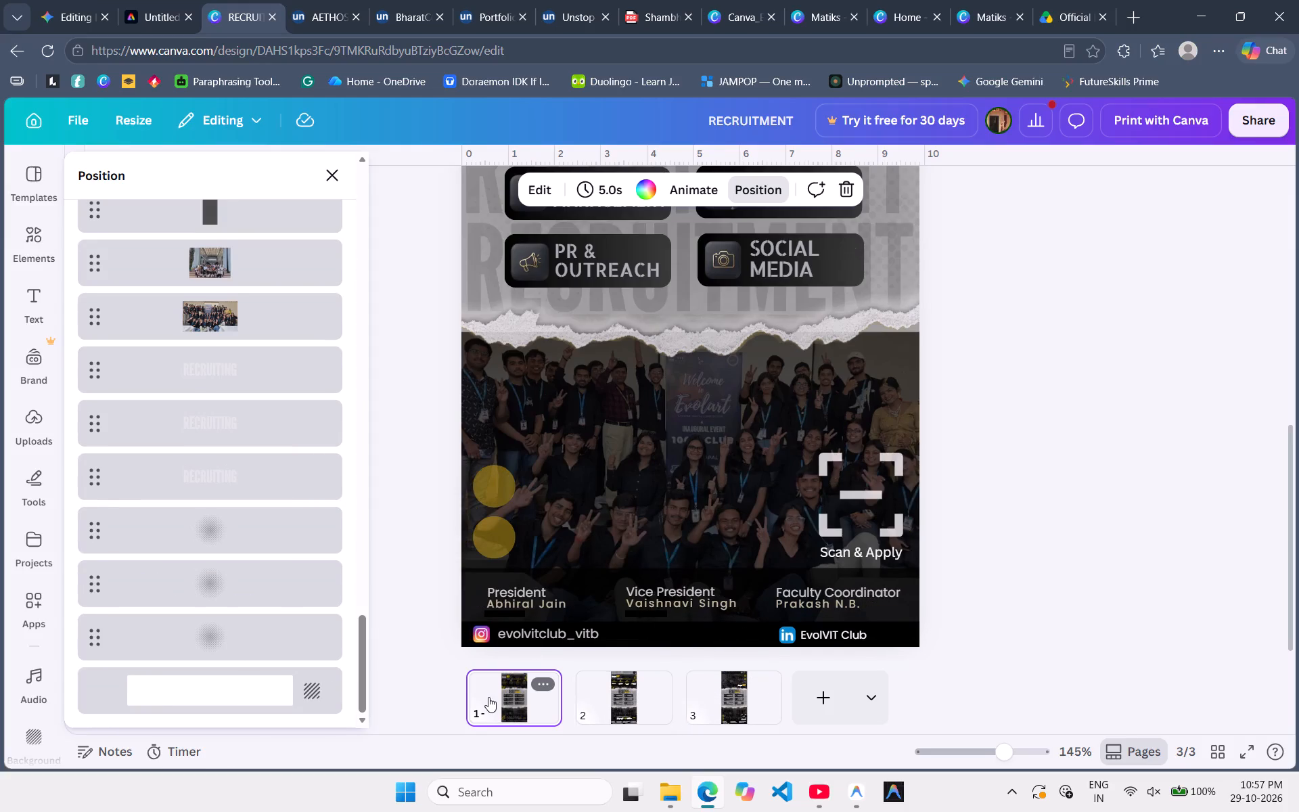
{"action": "left_click_drag", "start_coordinate": [438, 581], "coordinate": [735, 610]}
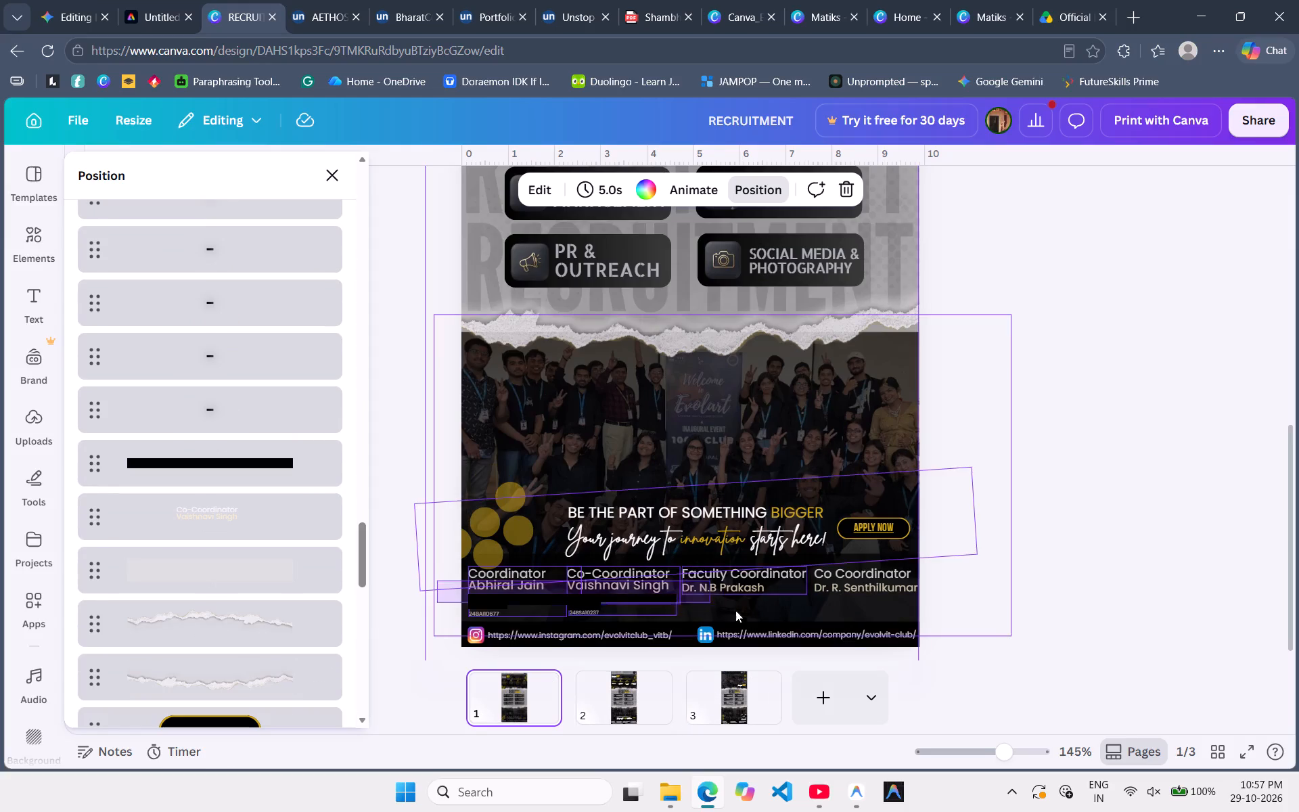
{"action": "left_click_drag", "start_coordinate": [735, 610], "coordinate": [415, 511]}
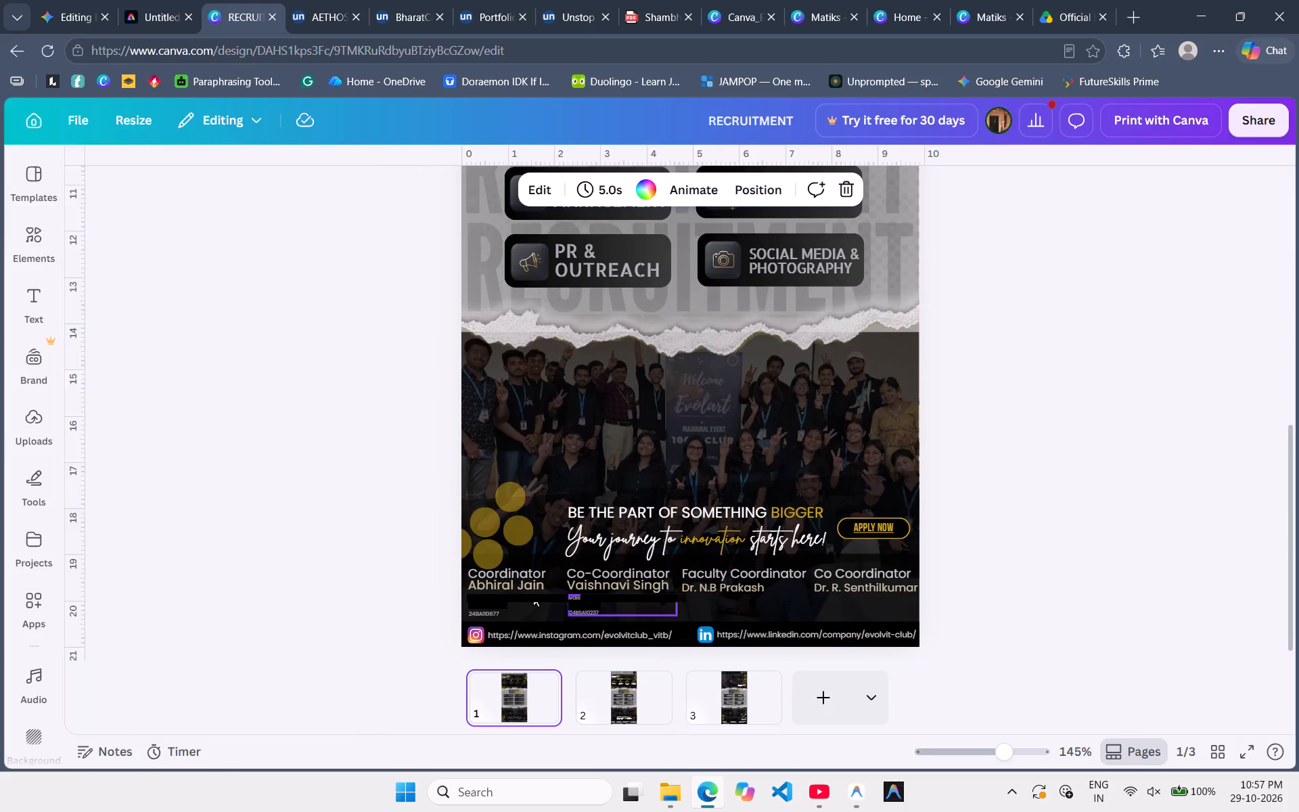
{"action": "left_click", "coordinate": [491, 579]}
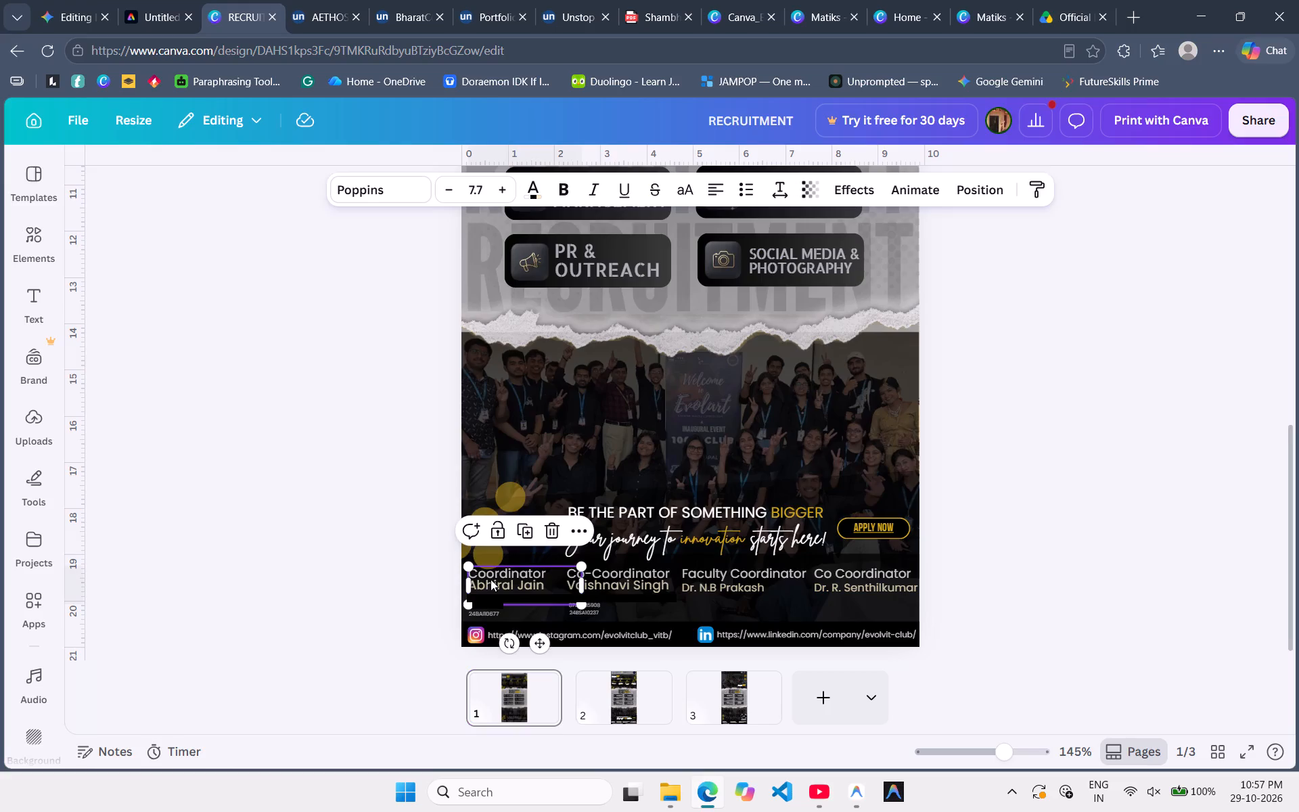
{"action": "left_click", "coordinate": [486, 615]}
{"action": "left_click", "coordinate": [495, 579]}
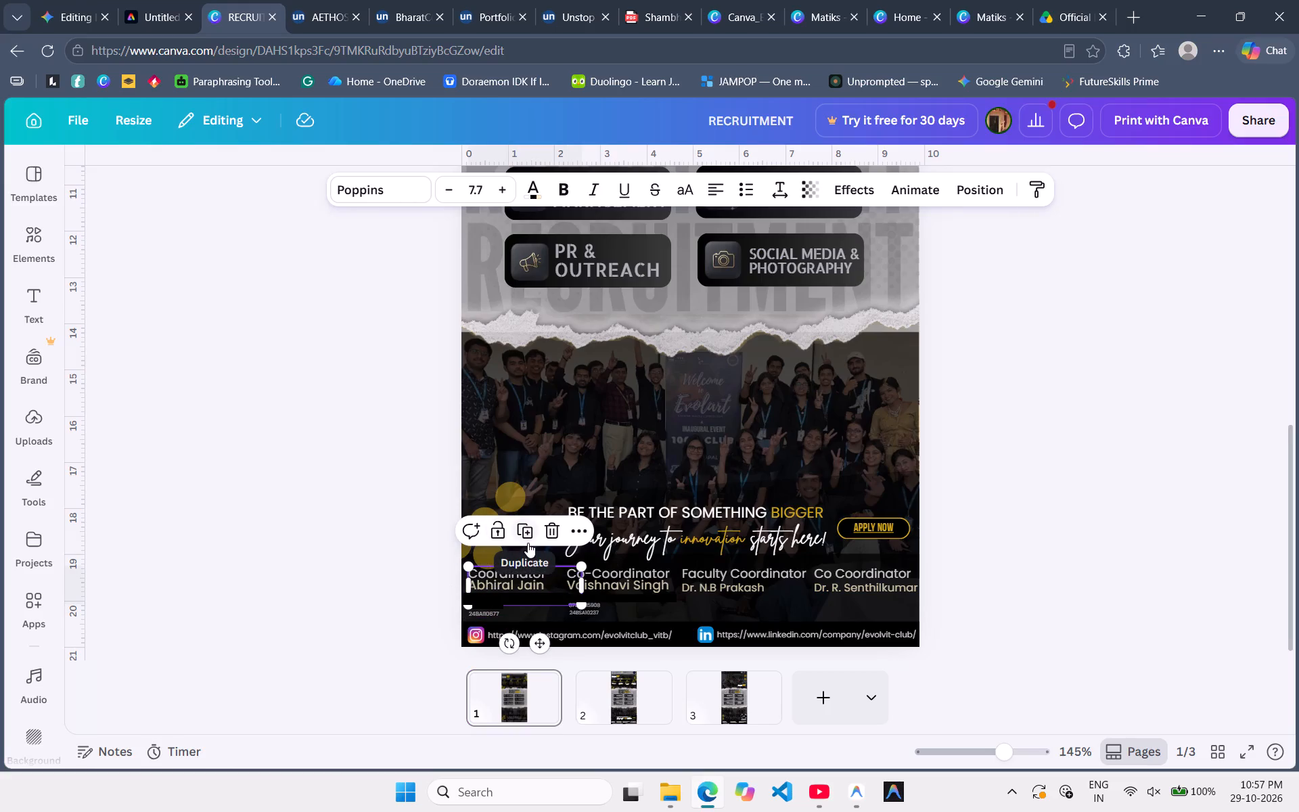
{"action": "key", "text": "ctrl+c"}
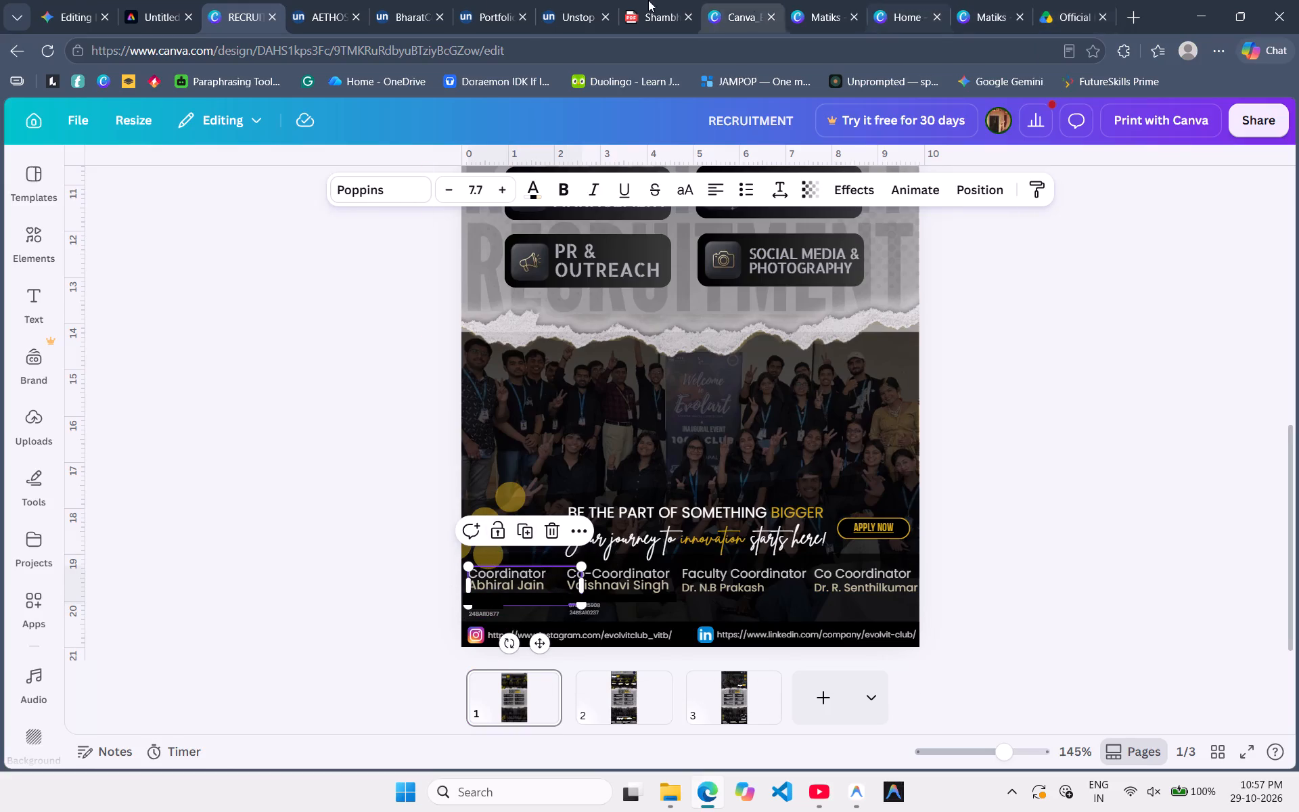
Switch to the Matiks design and paste the Coordinator name block at the bottom left of page 4.
{"action": "left_click", "coordinate": [1022, 0]}
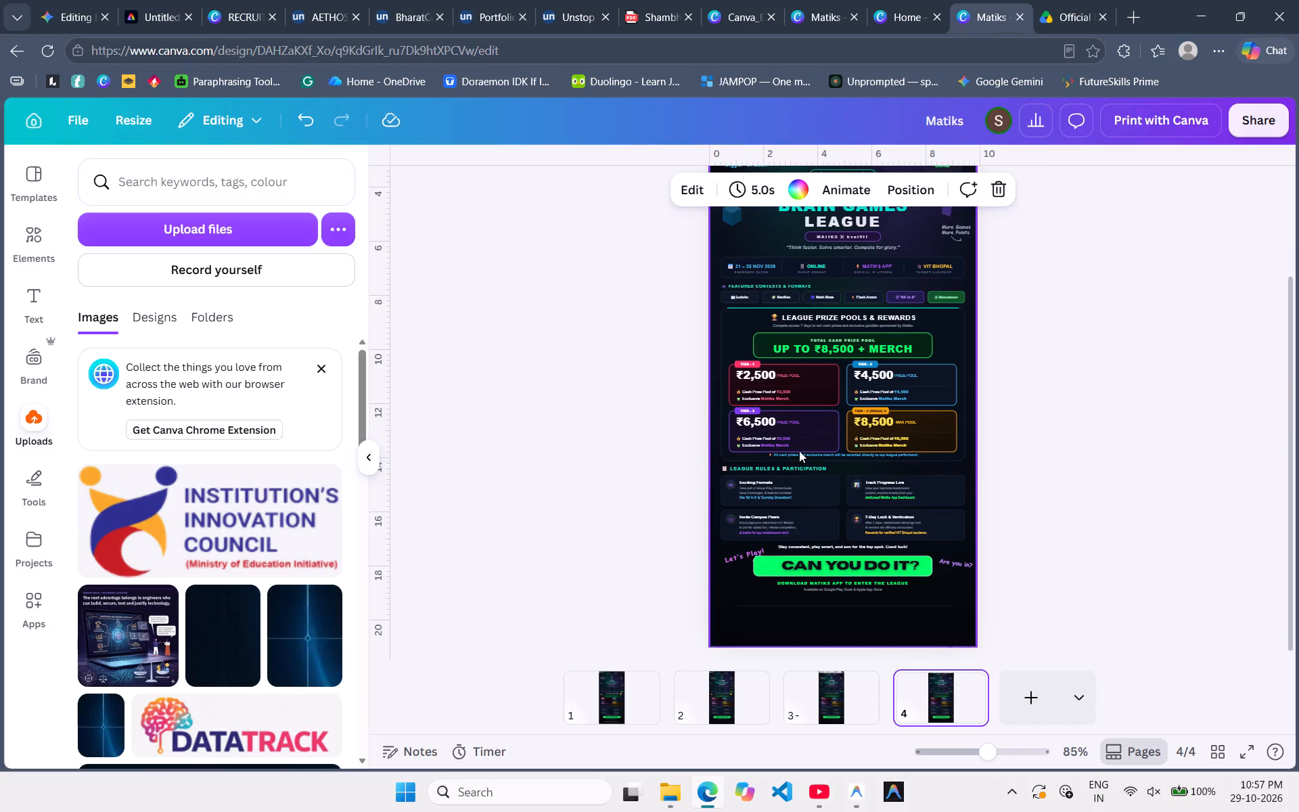
{"action": "left_click", "coordinate": [729, 634]}
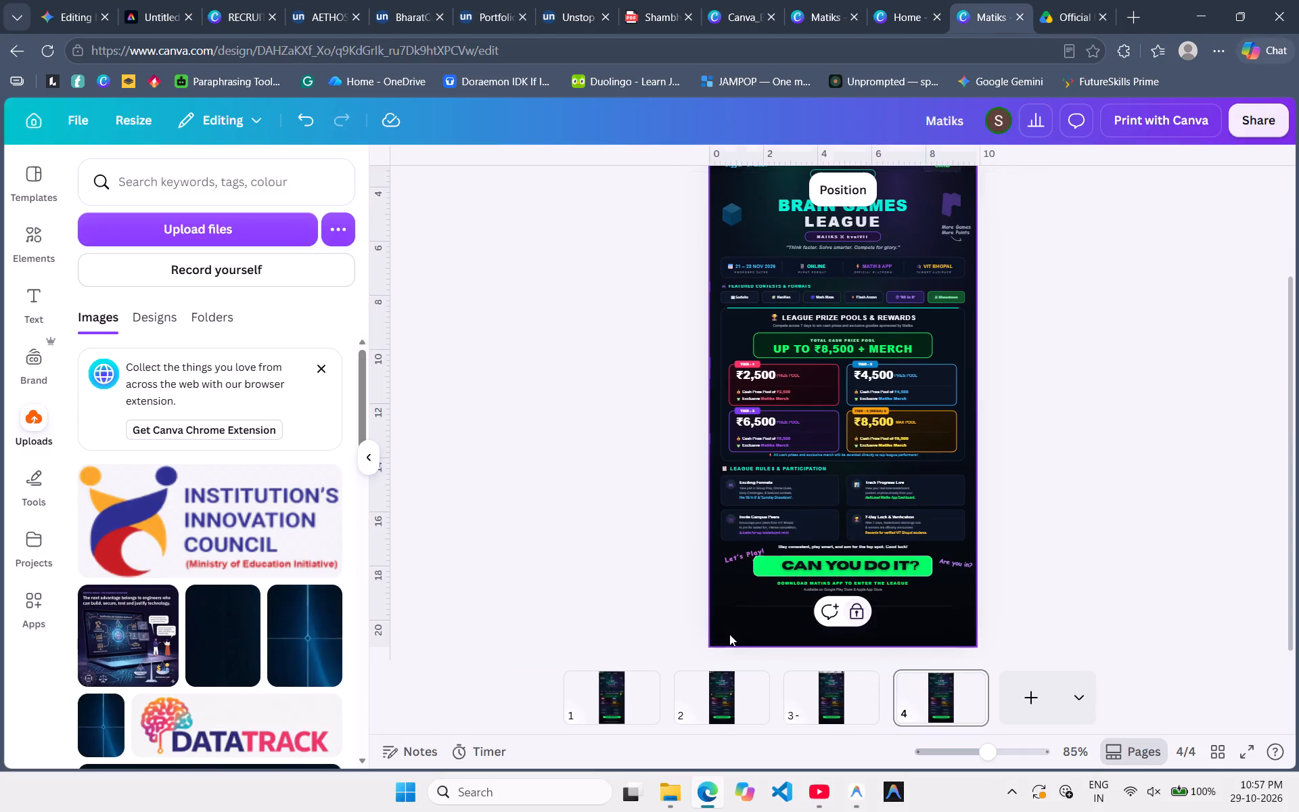
{"action": "key", "text": "ctrl+v"}
{"action": "scroll", "coordinate": [729, 634], "scroll_direction": "down", "scroll_amount": 2}
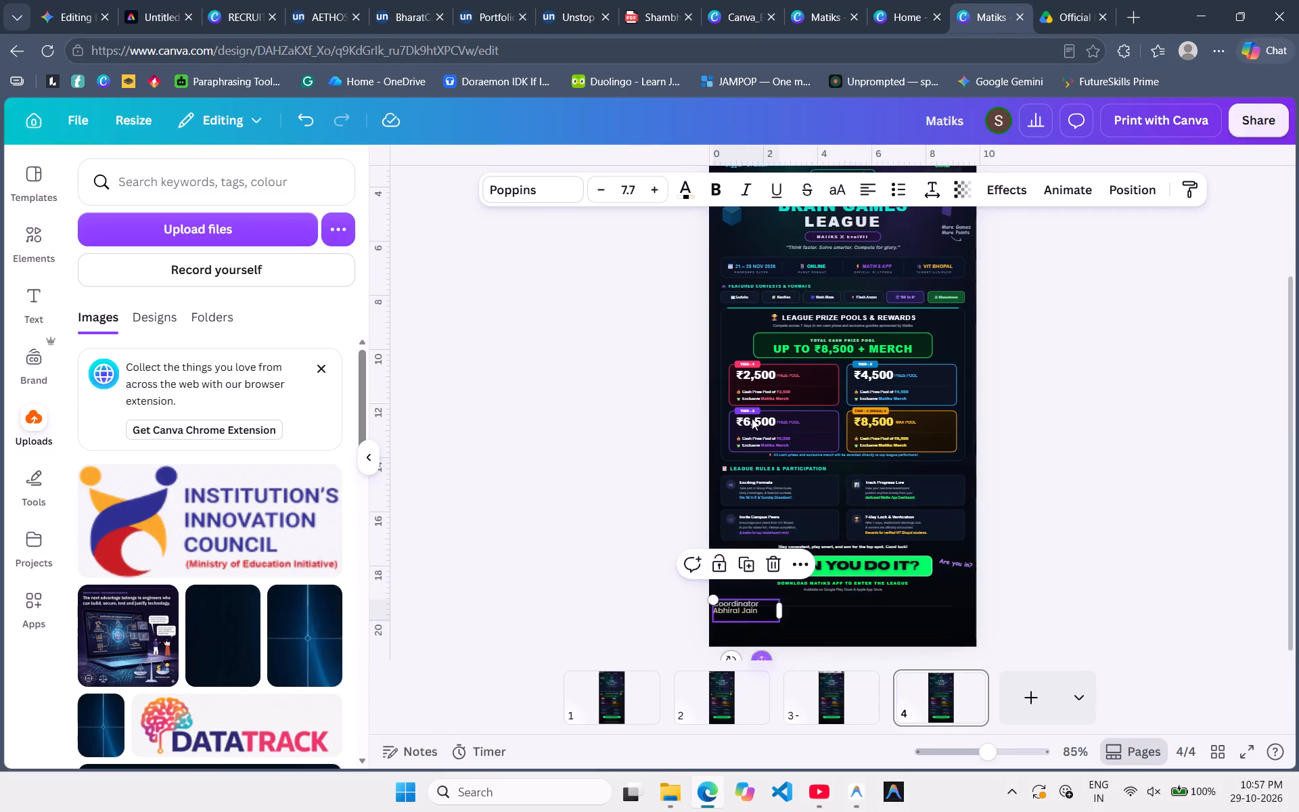
Copy the Coordinator's contact details group from the RECRUITMENT design and paste it under the Coordinator name on the Matiks poster's page 4.
{"action": "left_click", "coordinate": [225, 0]}
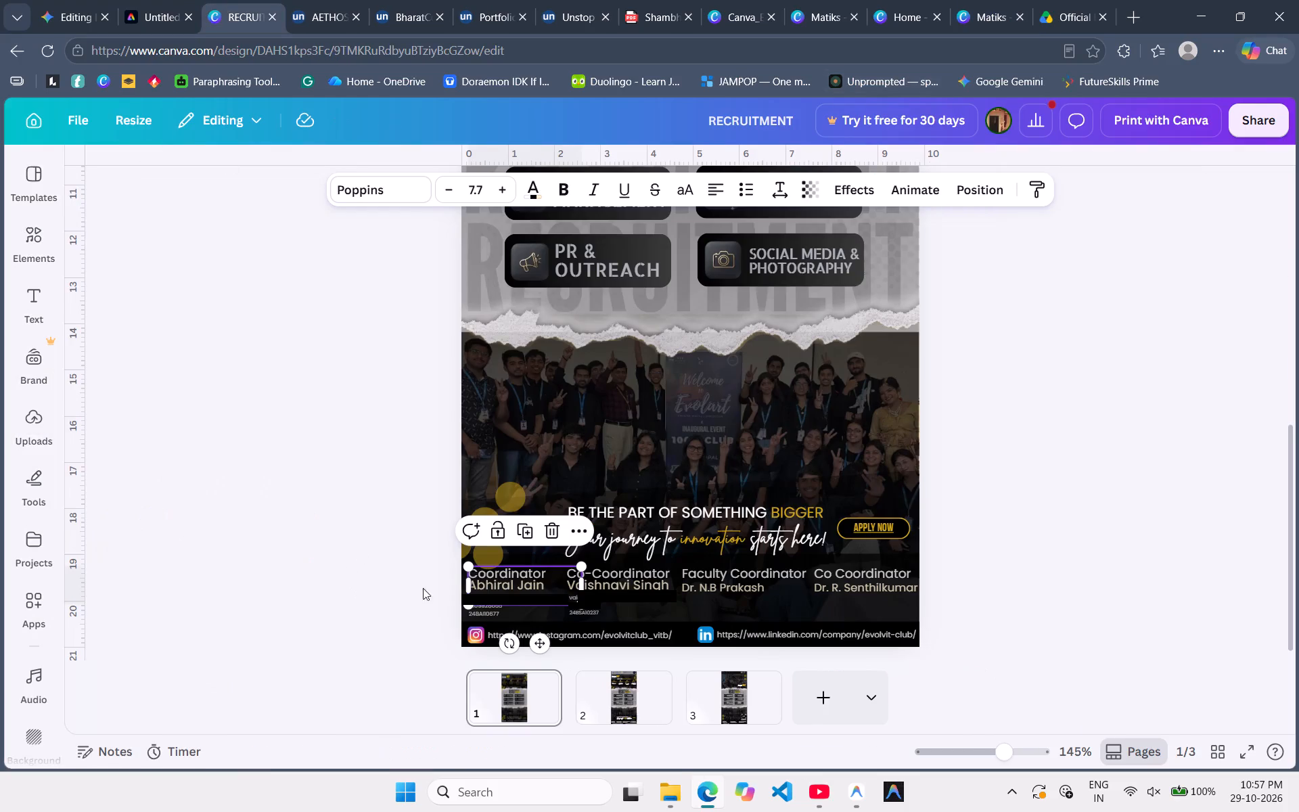
{"action": "left_click", "coordinate": [493, 611]}
{"action": "key", "text": "ctrl+c"}
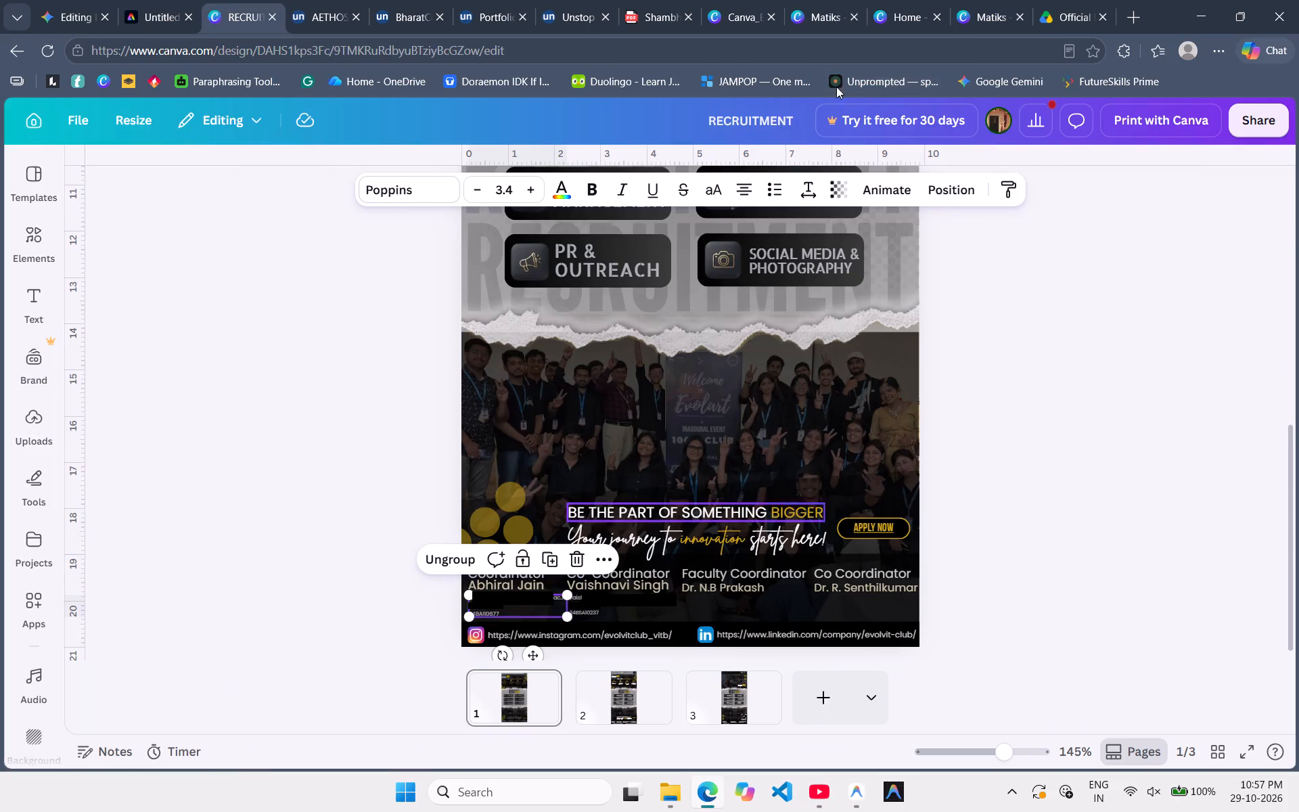
{"action": "left_click", "coordinate": [1008, 0]}
{"action": "key", "text": "ctrl+v"}
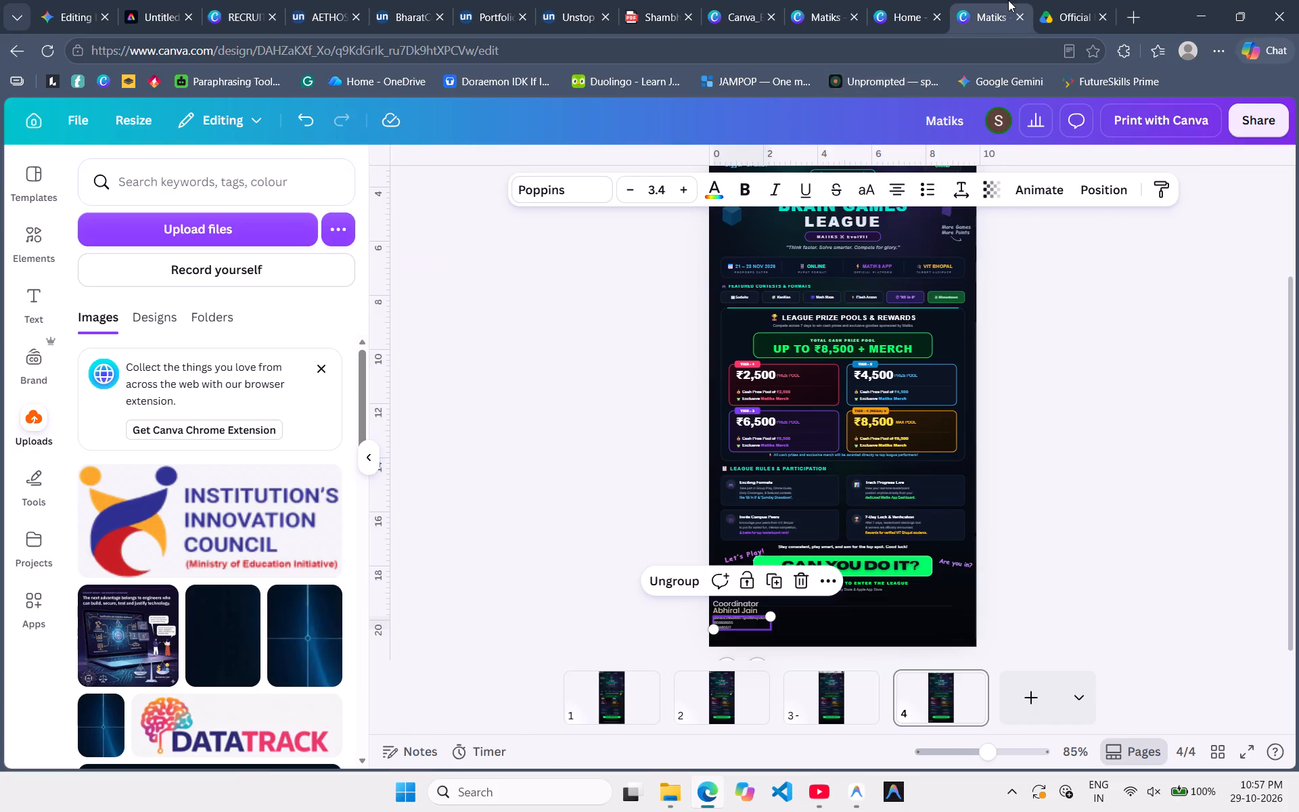
{"action": "left_click", "coordinate": [625, 632]}
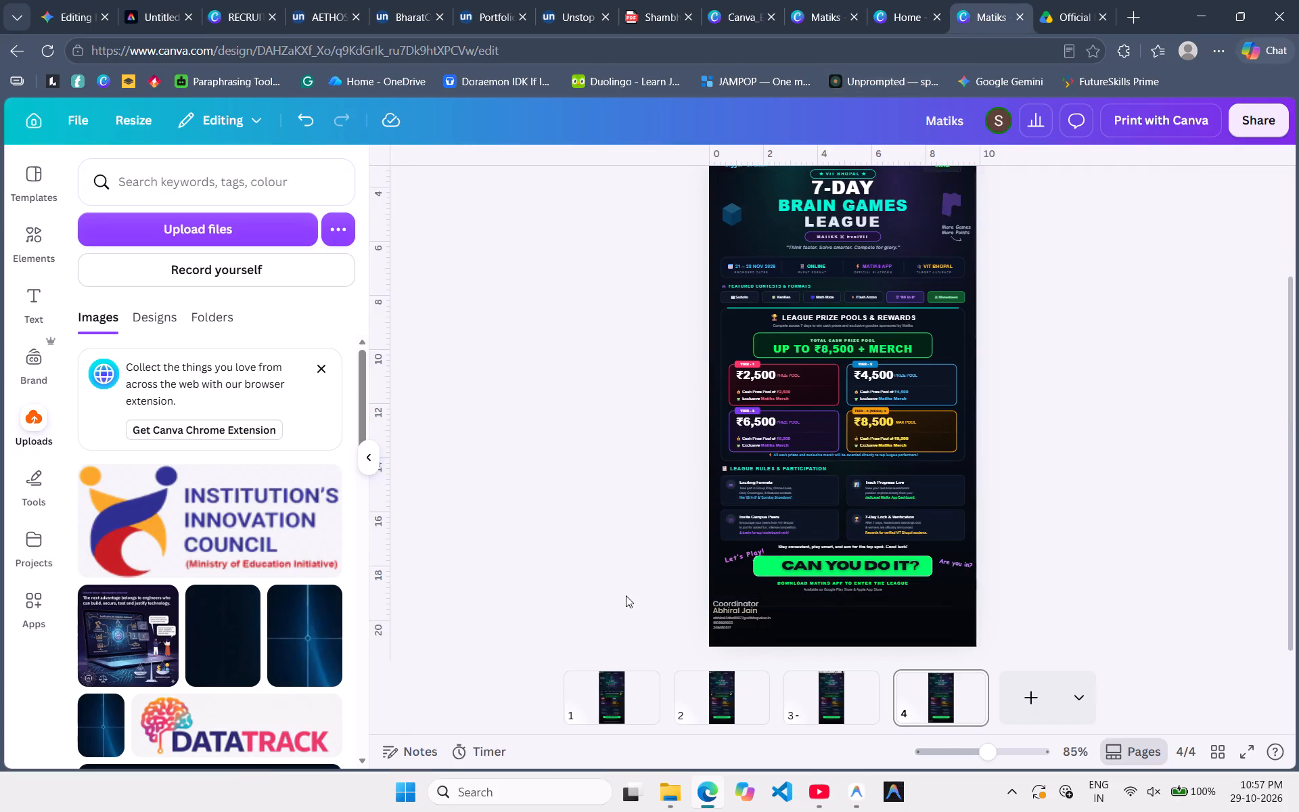
Lower the Coordinator name block and its contact details slightly on page 4, keeping the details directly below the name.
{"action": "scroll", "coordinate": [626, 592], "scroll_direction": "down", "scroll_amount": 2}
{"action": "left_click_drag", "start_coordinate": [633, 608], "coordinate": [633, 619]}
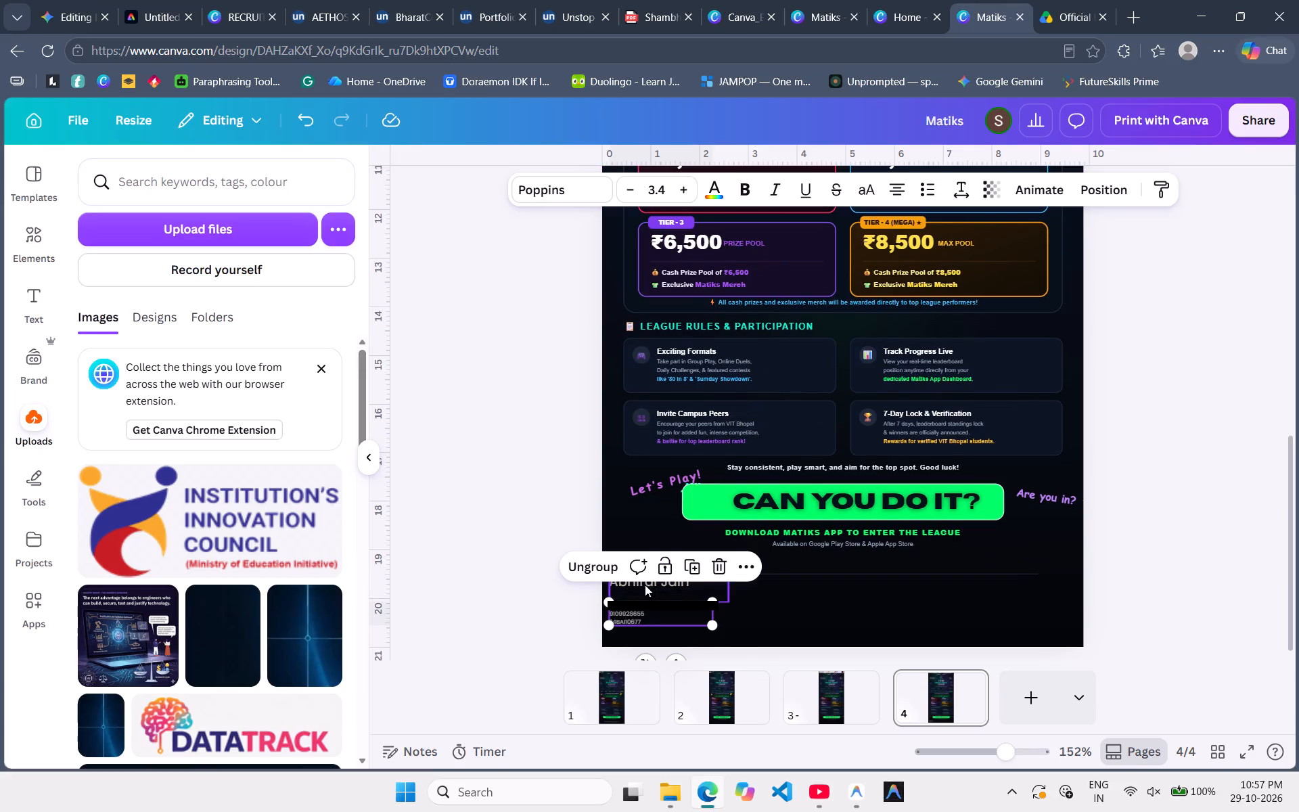
{"action": "left_click_drag", "start_coordinate": [645, 585], "coordinate": [645, 593]}
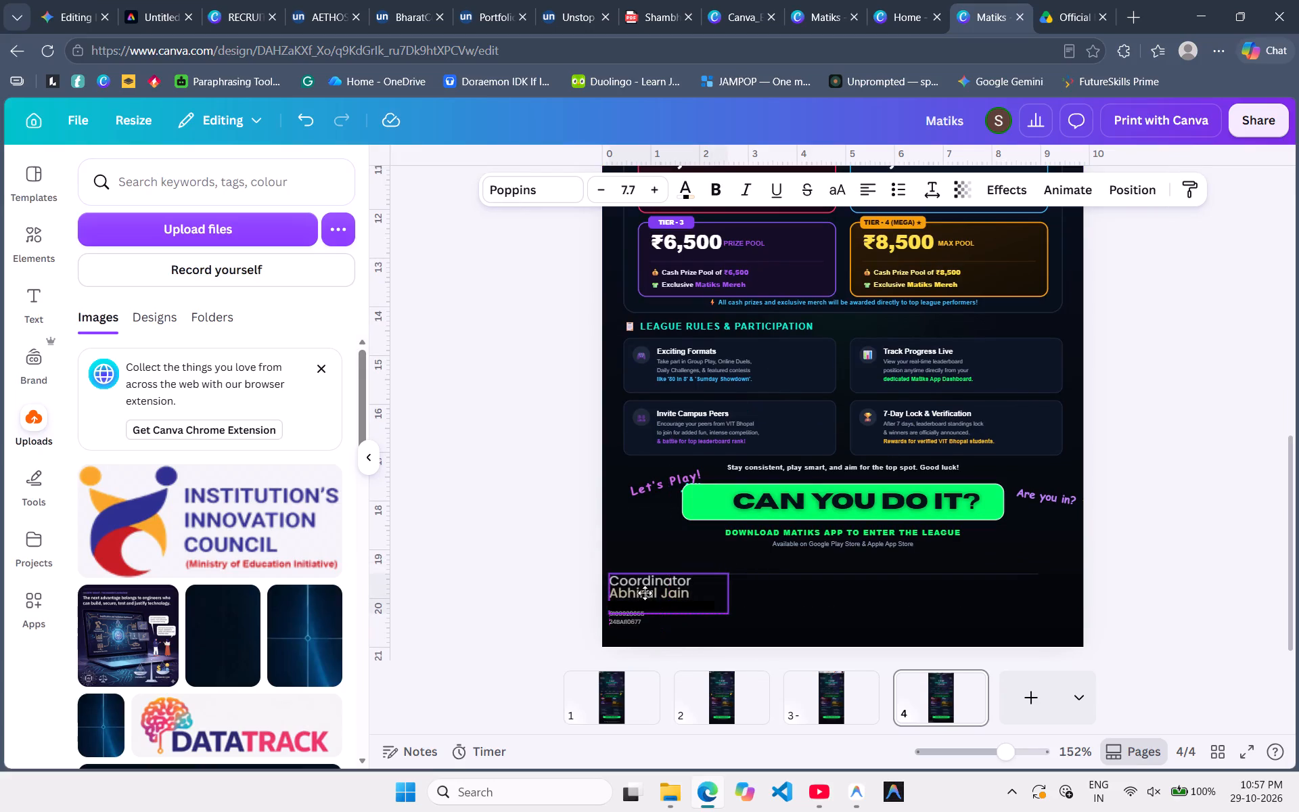
{"action": "left_click_drag", "start_coordinate": [645, 593], "coordinate": [644, 593]}
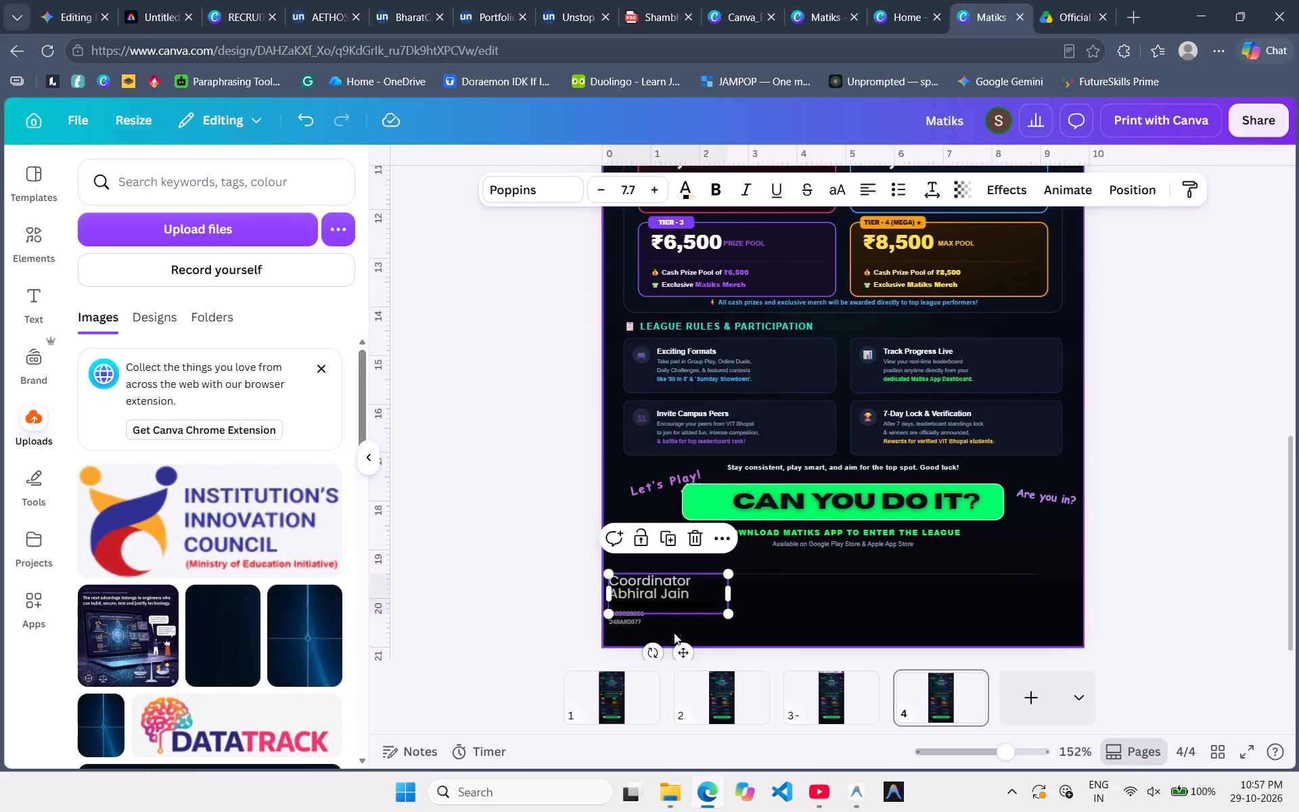
{"action": "left_click", "coordinate": [674, 633]}
{"action": "left_click", "coordinate": [664, 589]}
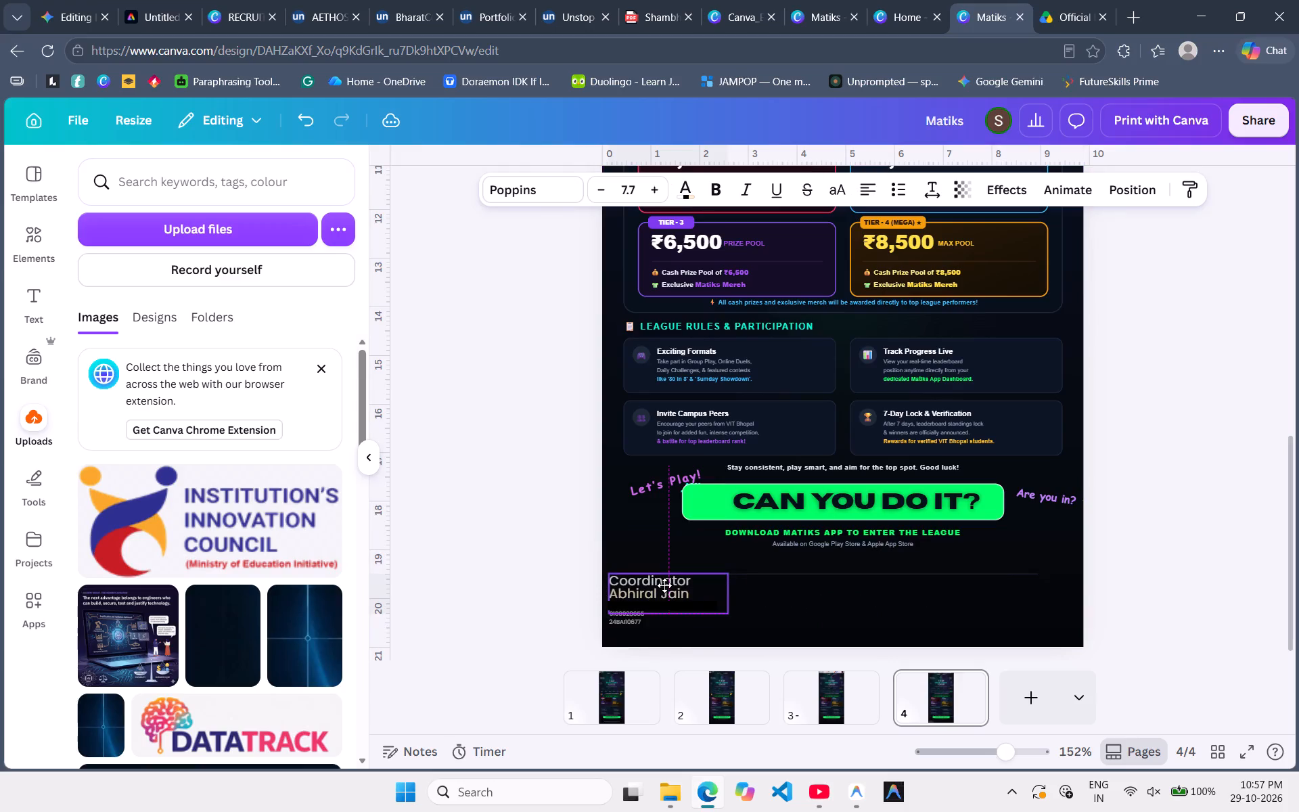
{"action": "left_click", "coordinate": [652, 621]}
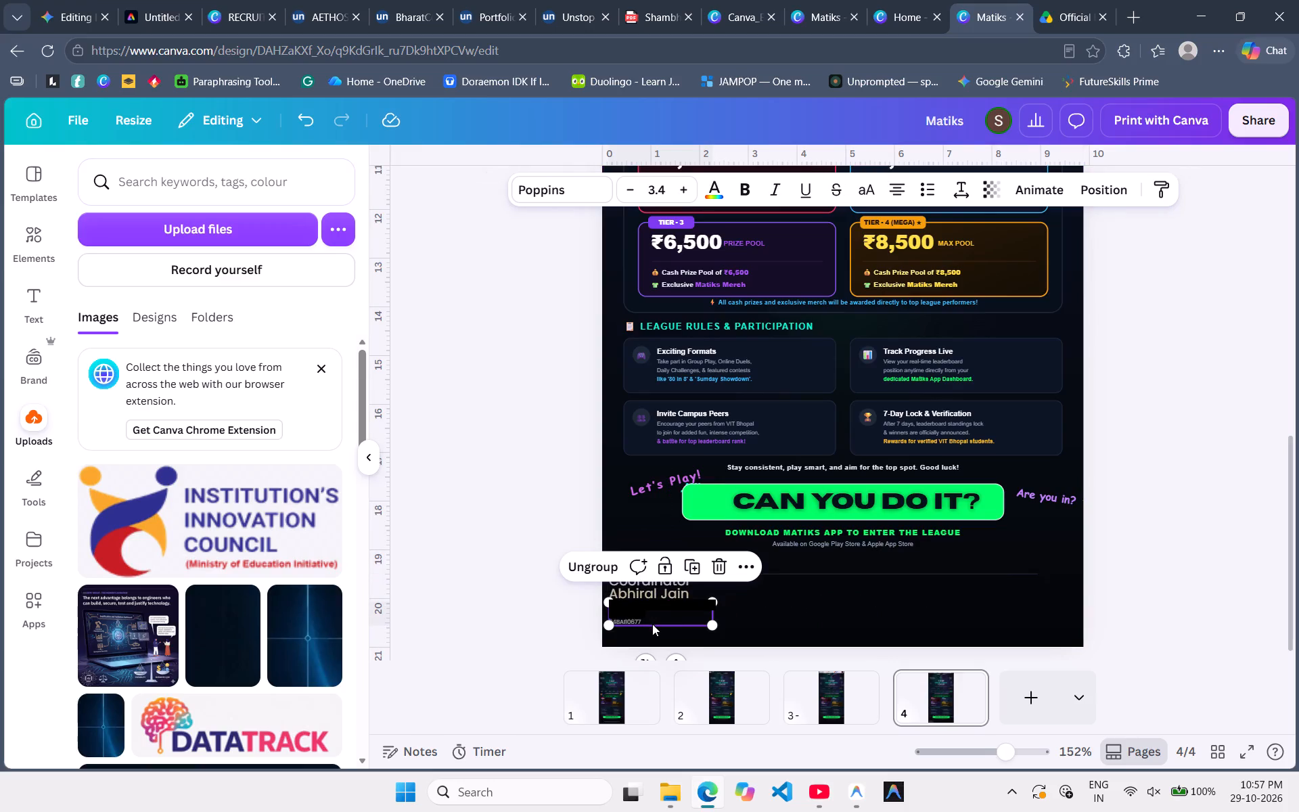
{"action": "scroll", "coordinate": [582, 546], "scroll_direction": "right", "scroll_amount": 1}
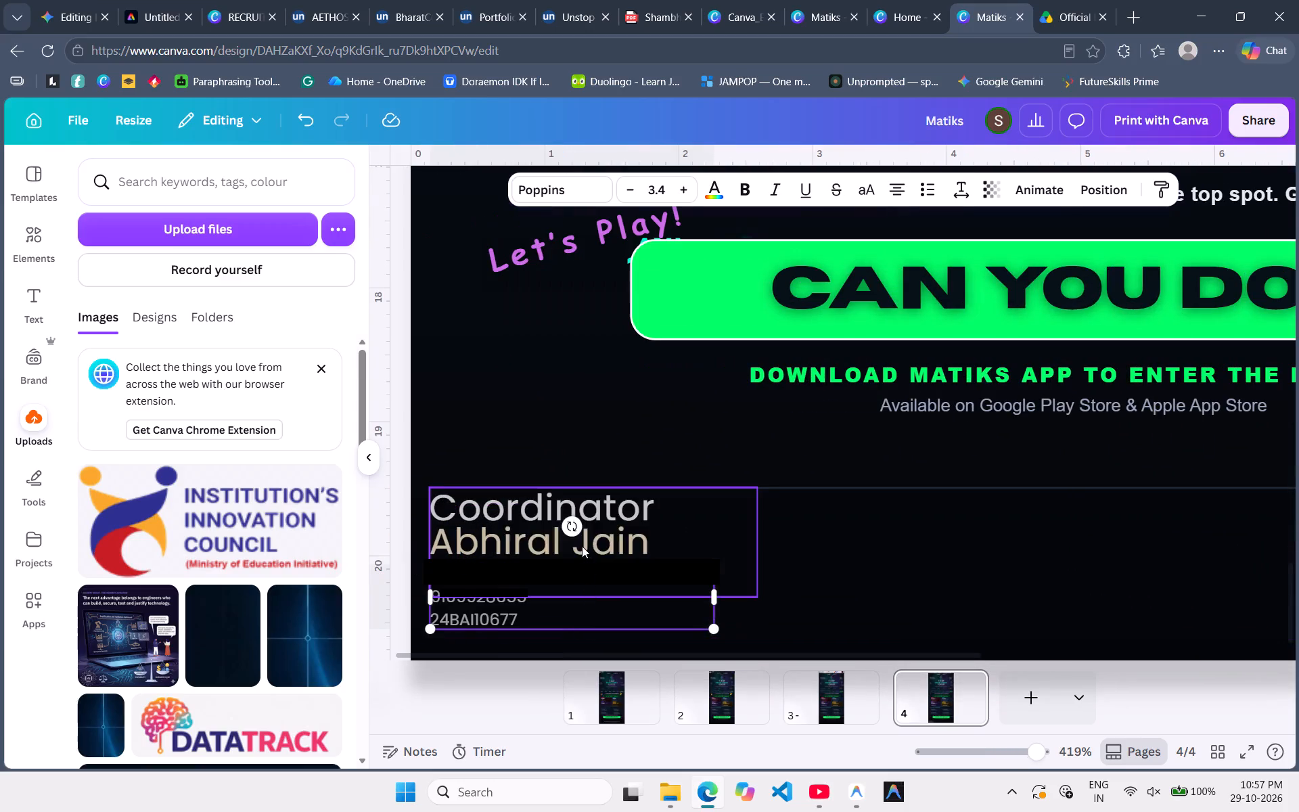
{"action": "scroll", "coordinate": [582, 546], "scroll_direction": "right", "scroll_amount": 1}
{"action": "left_click", "coordinate": [474, 613]}
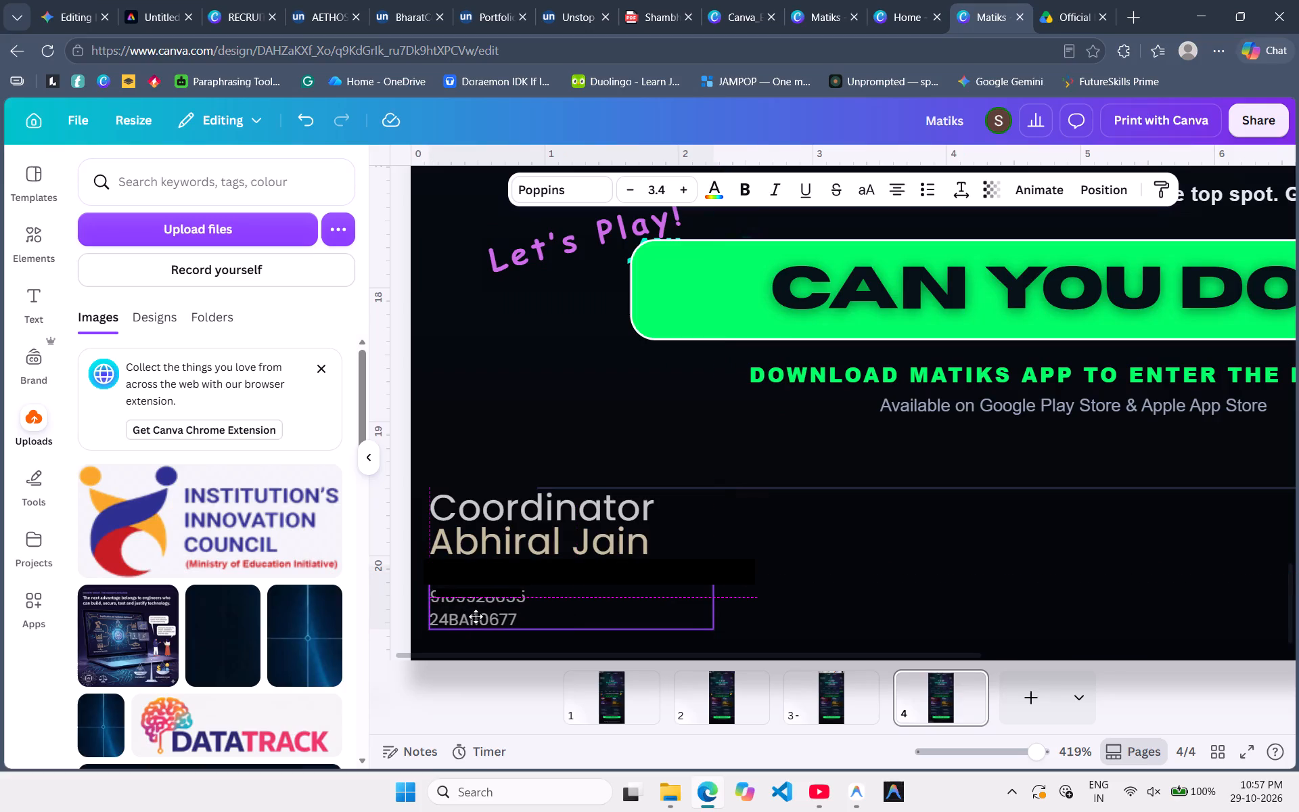
{"action": "left_click", "coordinate": [801, 609]}
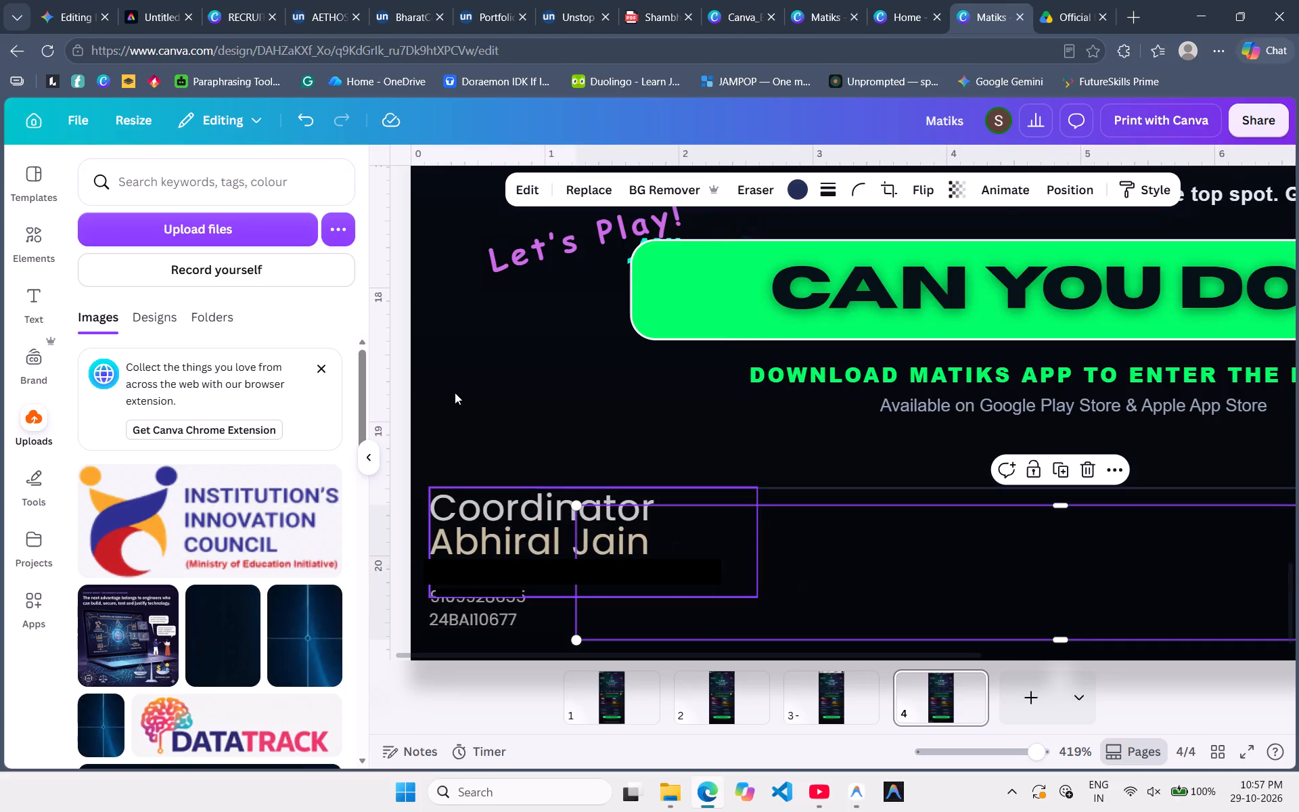
{"action": "left_click", "coordinate": [455, 392]}
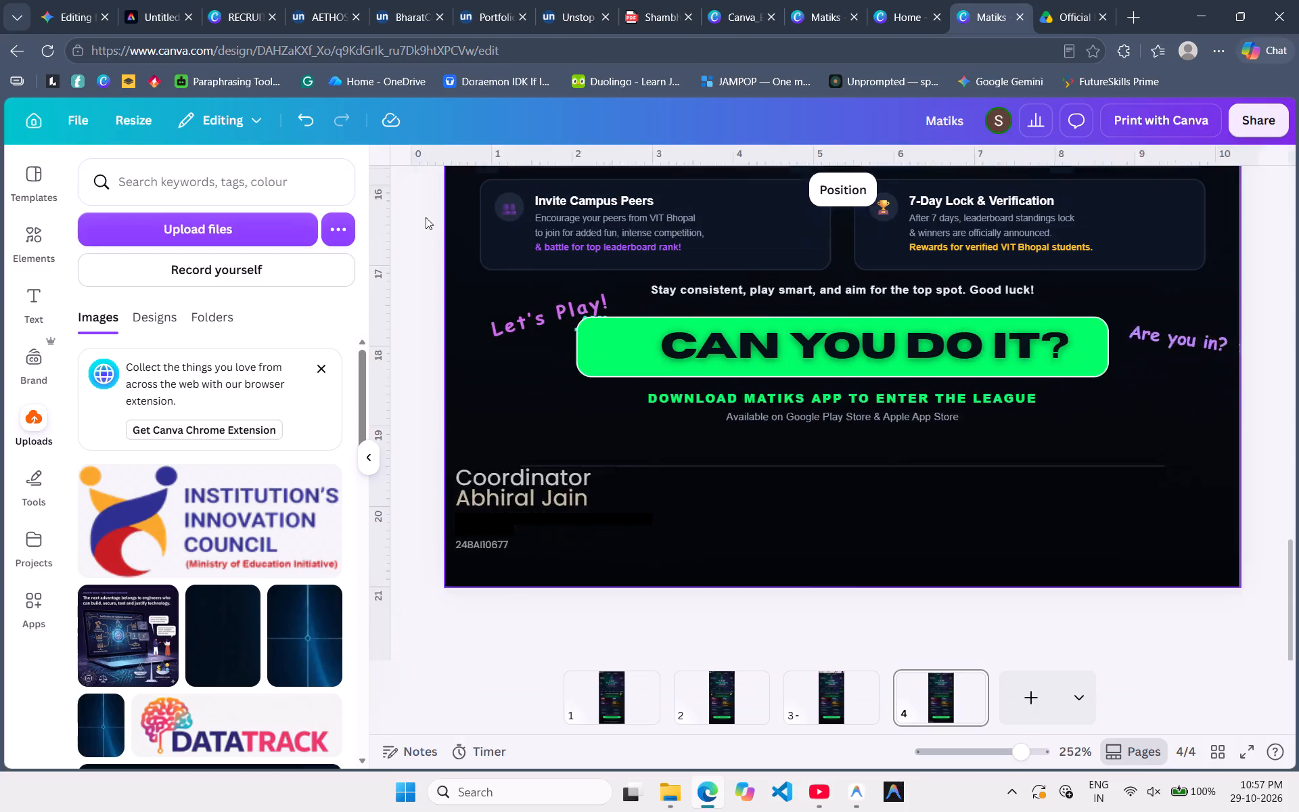
Copy the Co-Coordinator name block from the RECRUITMENT design and paste it onto page 4 of the Matiks poster.
{"action": "left_click", "coordinate": [242, 2]}
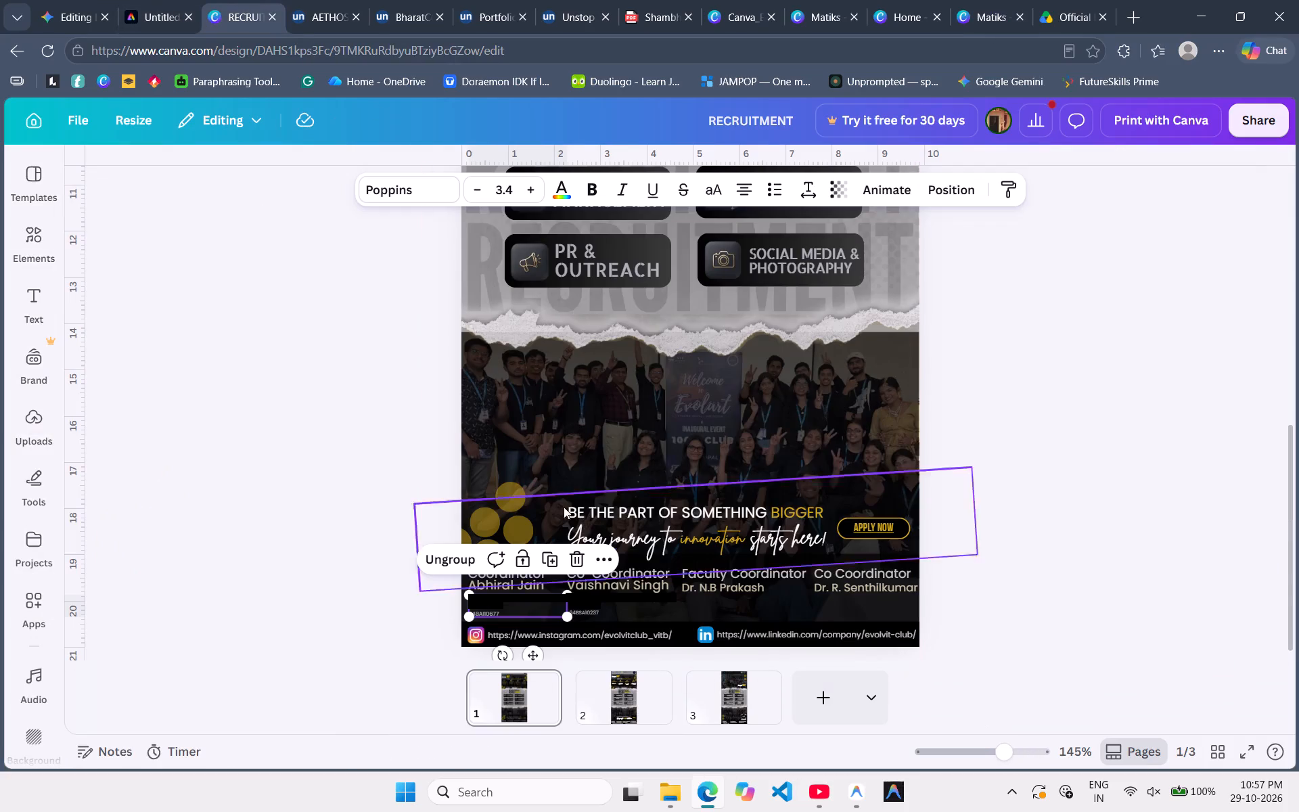
{"action": "left_click", "coordinate": [629, 608]}
{"action": "left_click", "coordinate": [618, 593]}
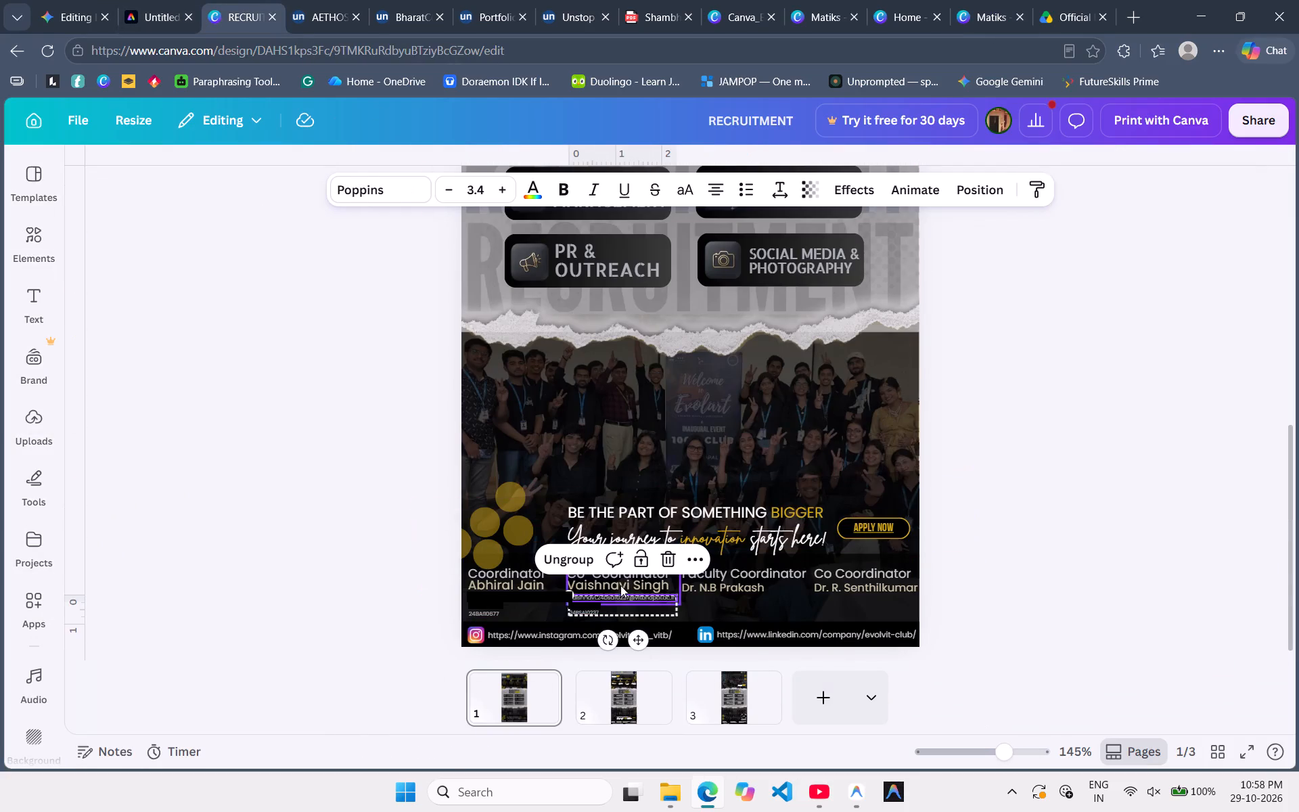
{"action": "left_click", "coordinate": [620, 585]}
{"action": "key", "text": "ctrl+c"}
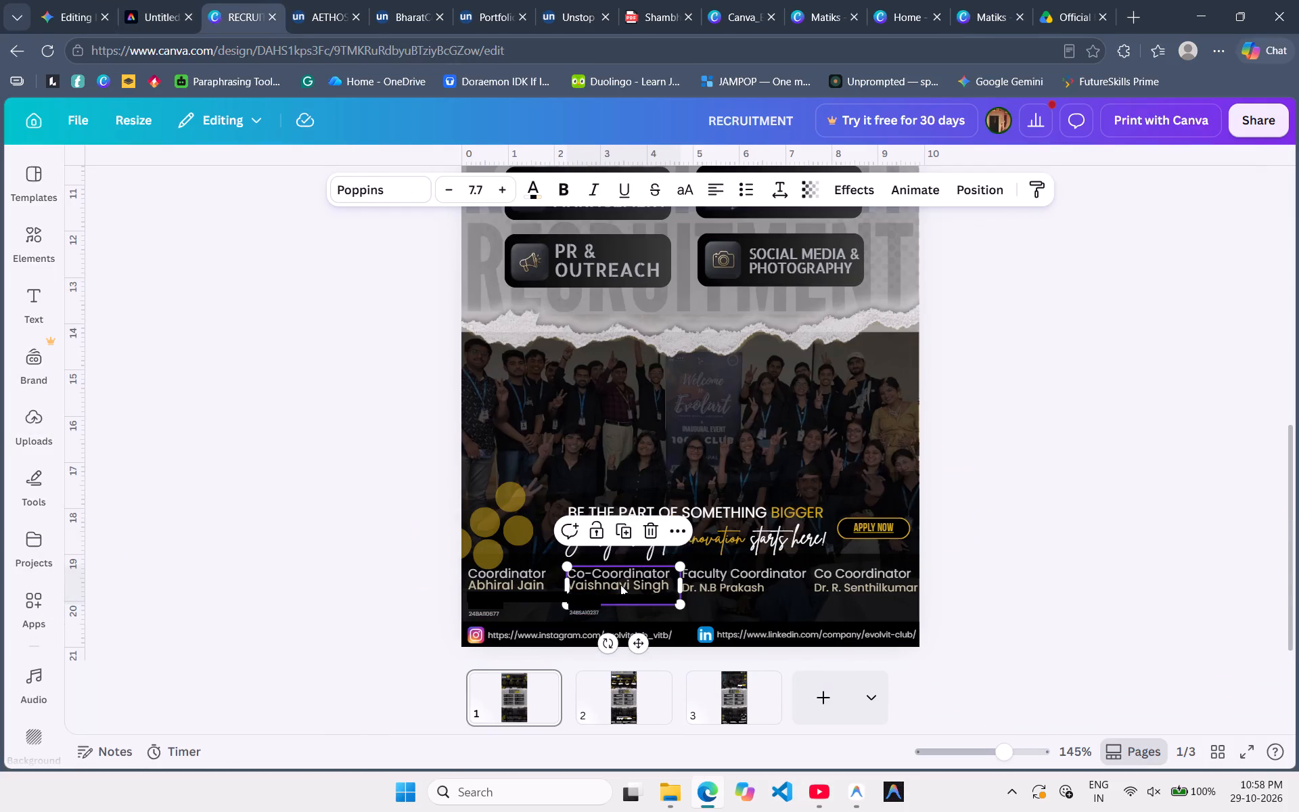
{"action": "left_click", "coordinate": [983, 1]}
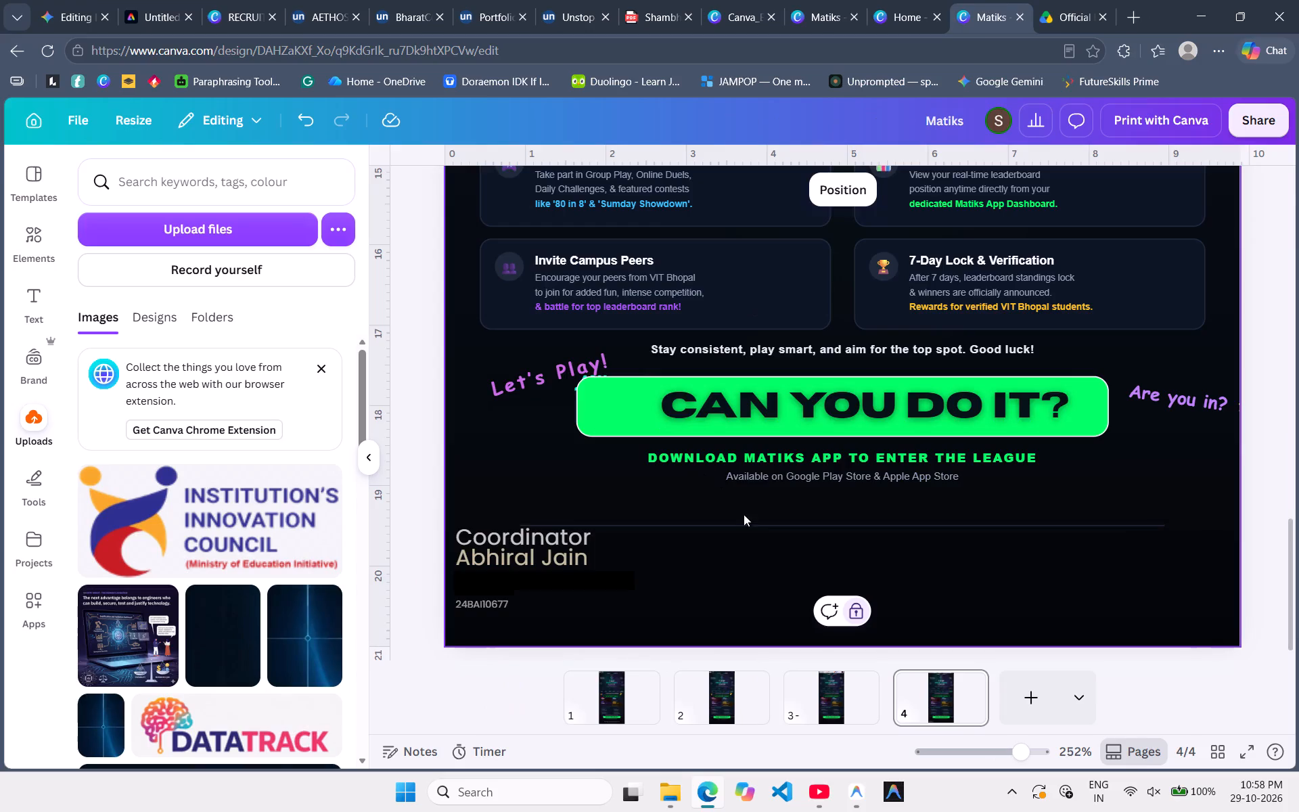
{"action": "left_click", "coordinate": [735, 539]}
{"action": "key", "text": "ctrl+v"}
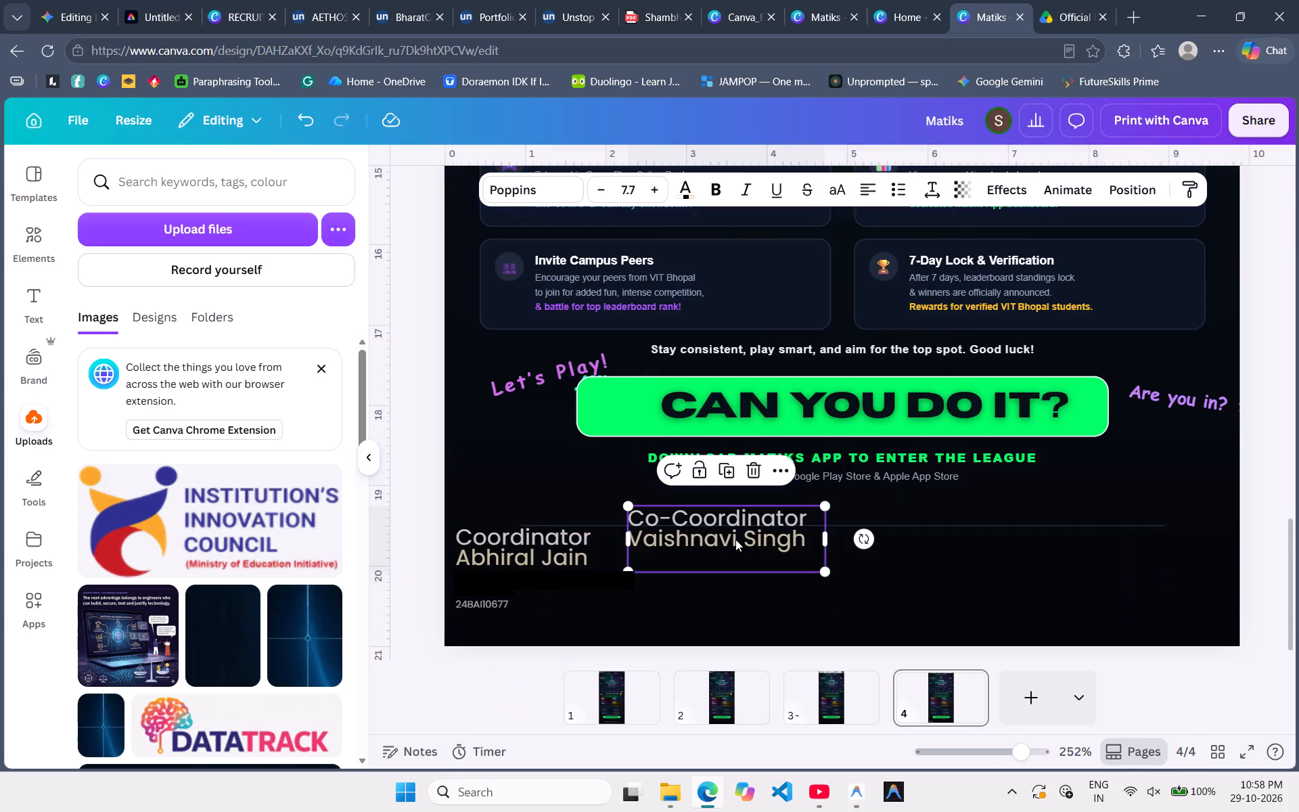
Place the Co-Coordinator name block level with the Coordinator block and scale its text down to size 7.
{"action": "left_click_drag", "start_coordinate": [739, 537], "coordinate": [735, 560]}
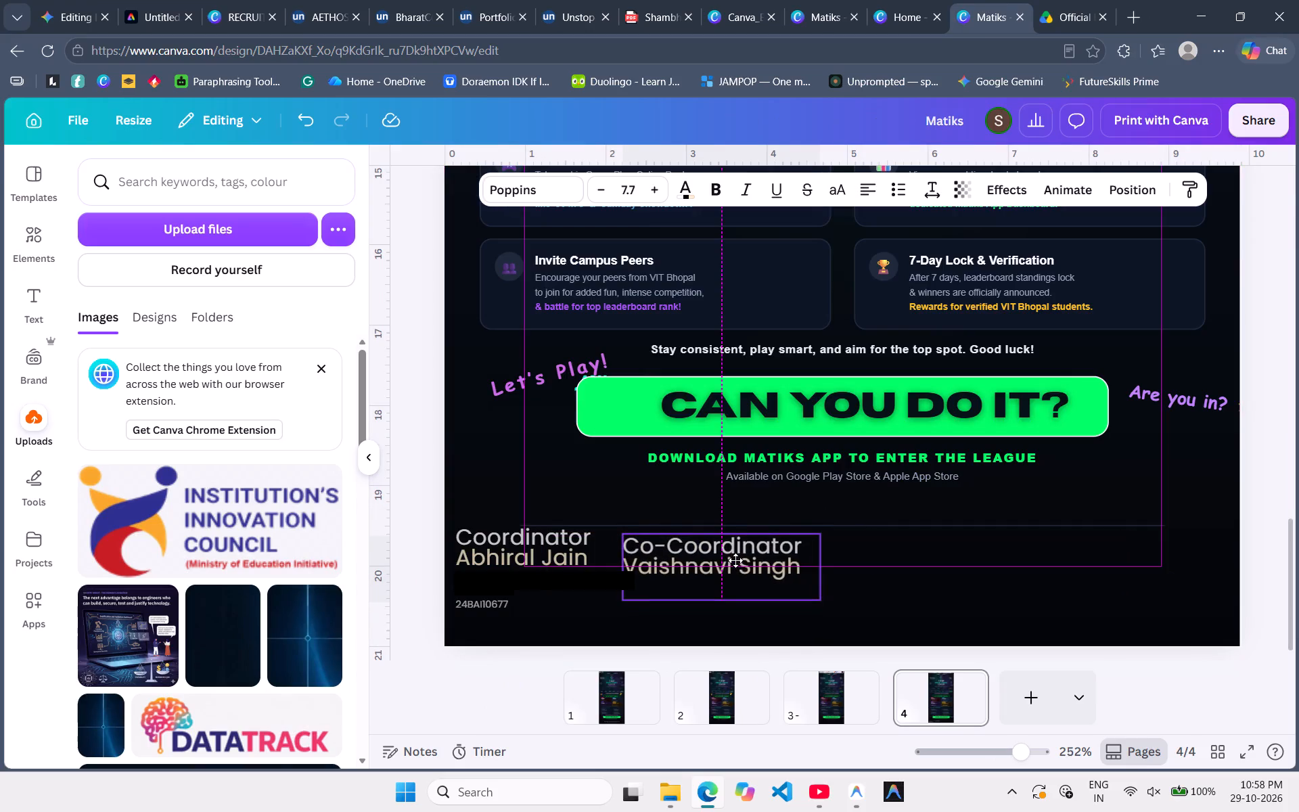
{"action": "left_click_drag", "start_coordinate": [735, 560], "coordinate": [735, 560]}
{"action": "left_click_drag", "start_coordinate": [817, 589], "coordinate": [800, 586]}
{"action": "left_click", "coordinate": [705, 552]}
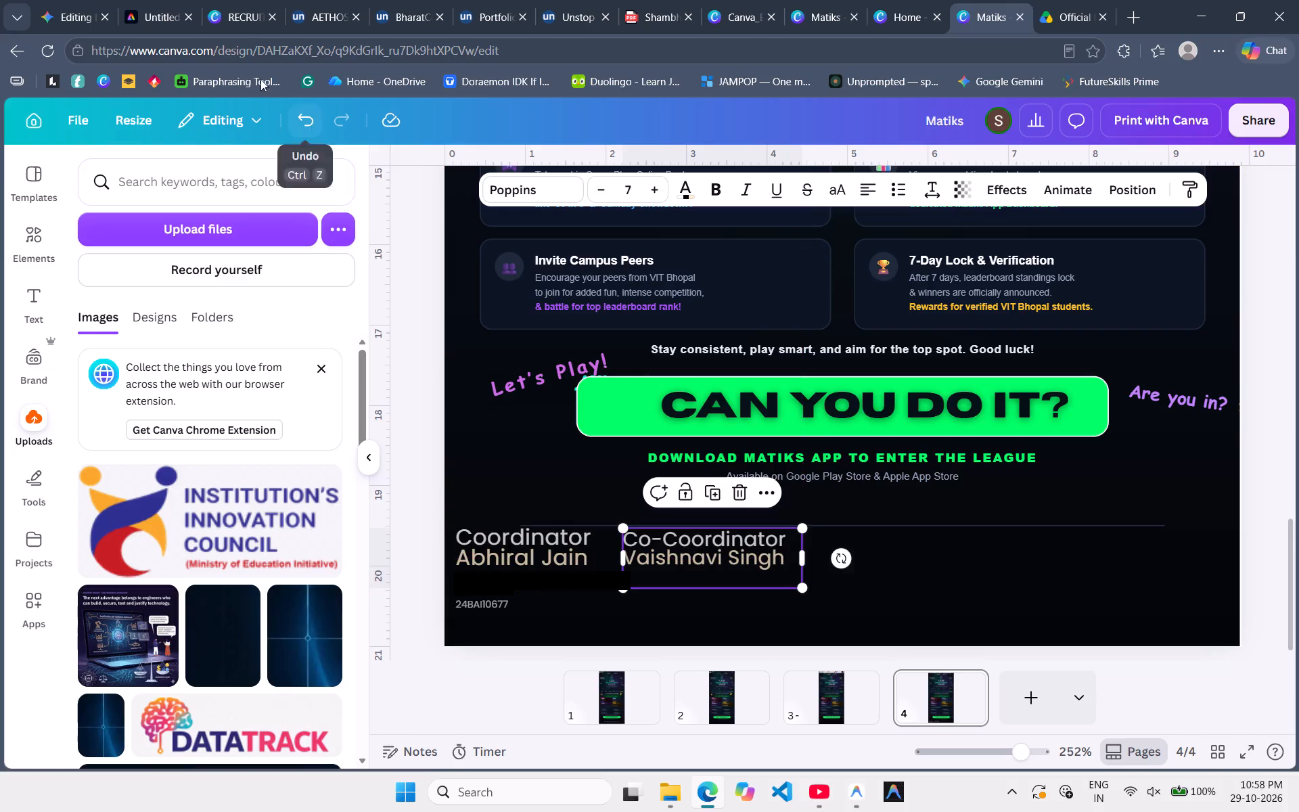
Copy the Co-Coordinator's contact details group from the RECRUITMENT design and place it below the Co-Coordinator name on the Matiks poster's page 4.
{"action": "left_click", "coordinate": [236, 0]}
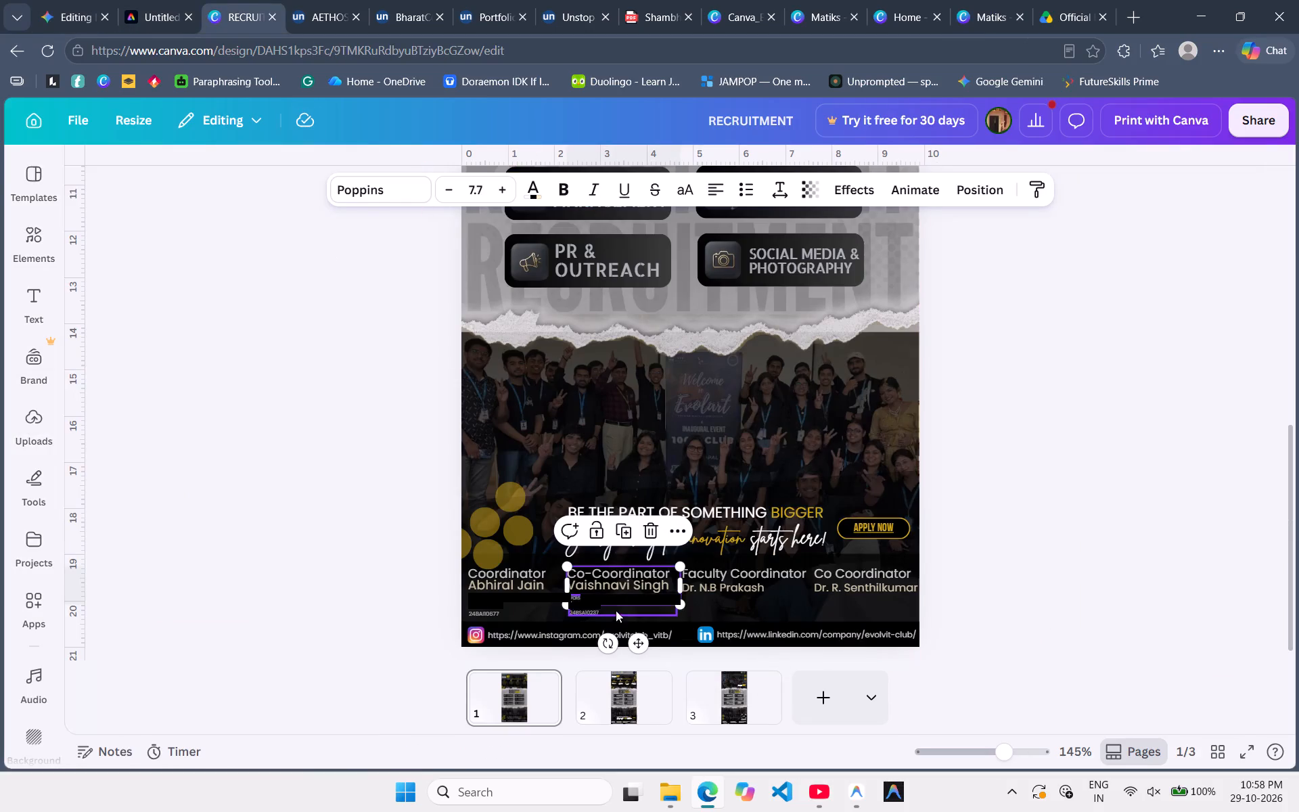
{"action": "left_click", "coordinate": [610, 612]}
{"action": "key", "text": "ctrl+c"}
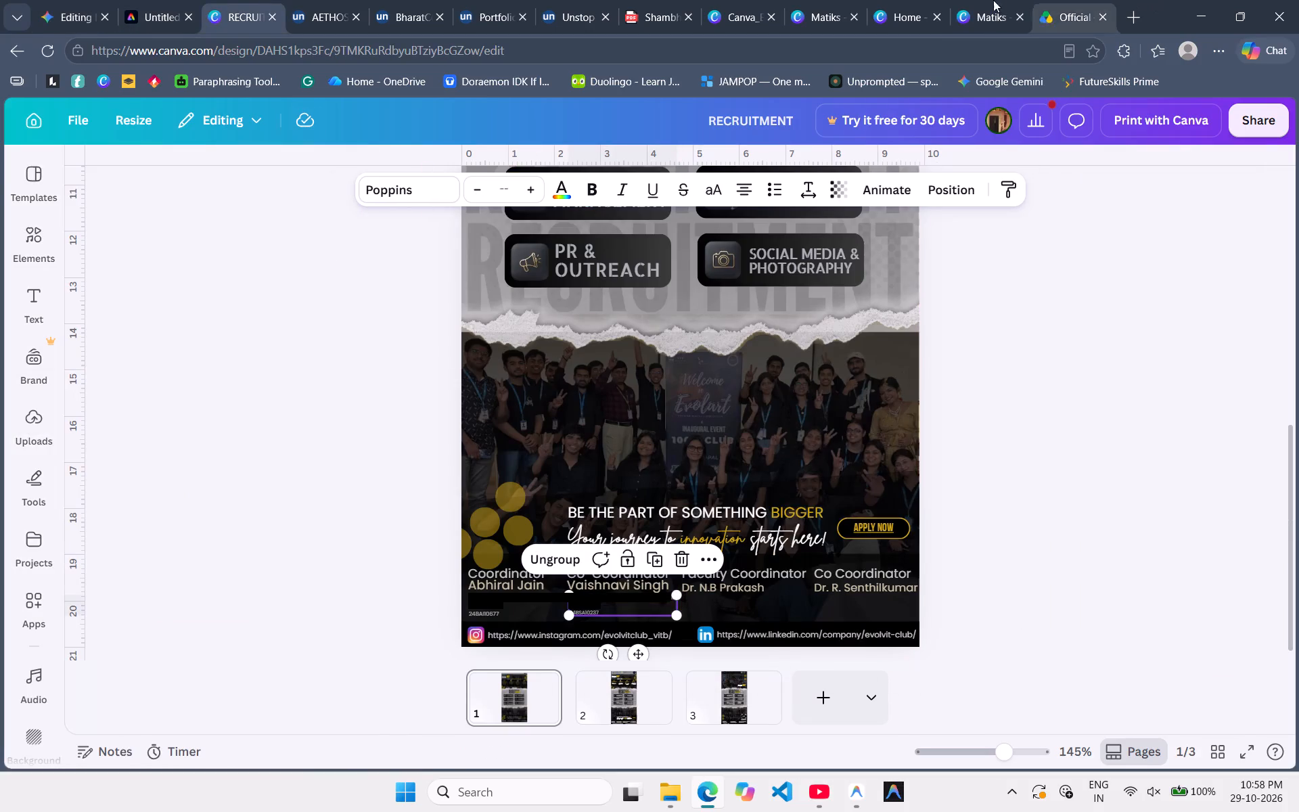
{"action": "left_click", "coordinate": [986, 0]}
{"action": "key", "text": "ctrl+v"}
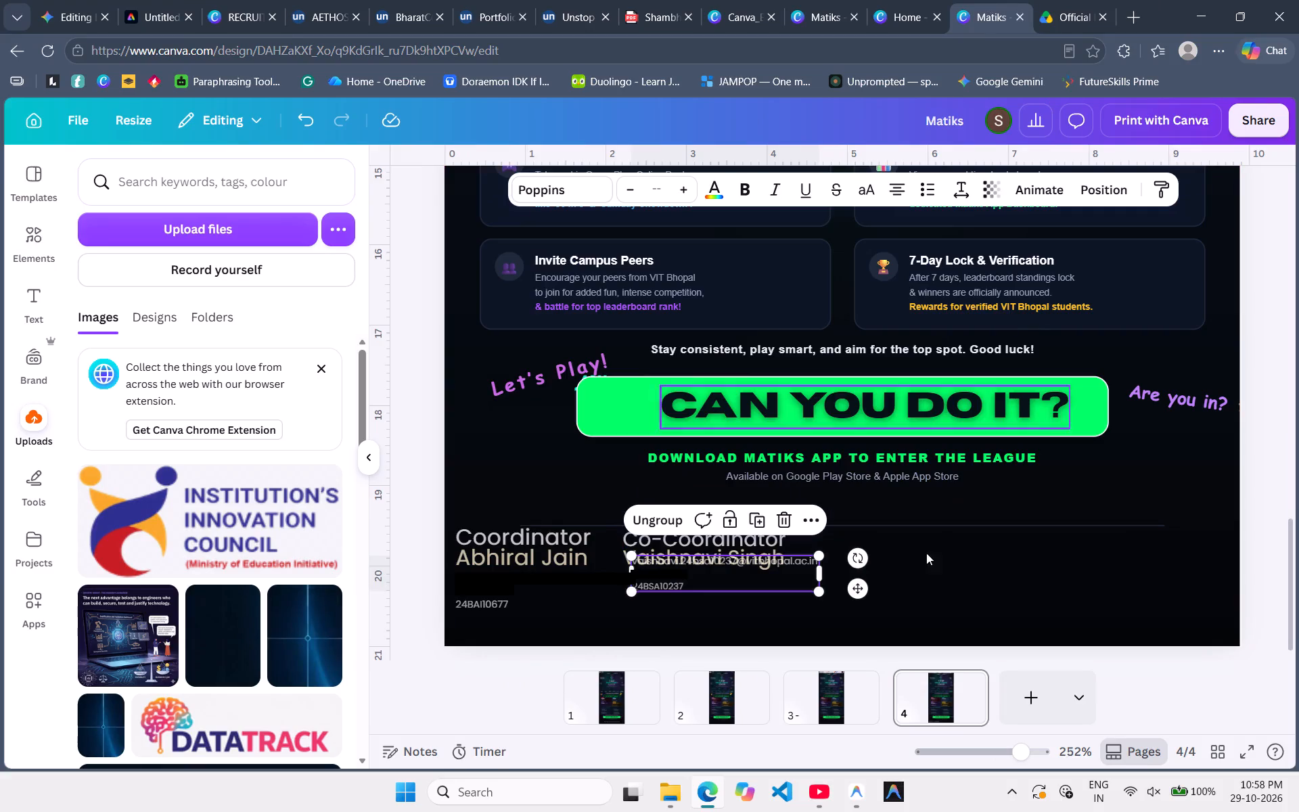
{"action": "left_click_drag", "start_coordinate": [858, 589], "coordinate": [859, 608]}
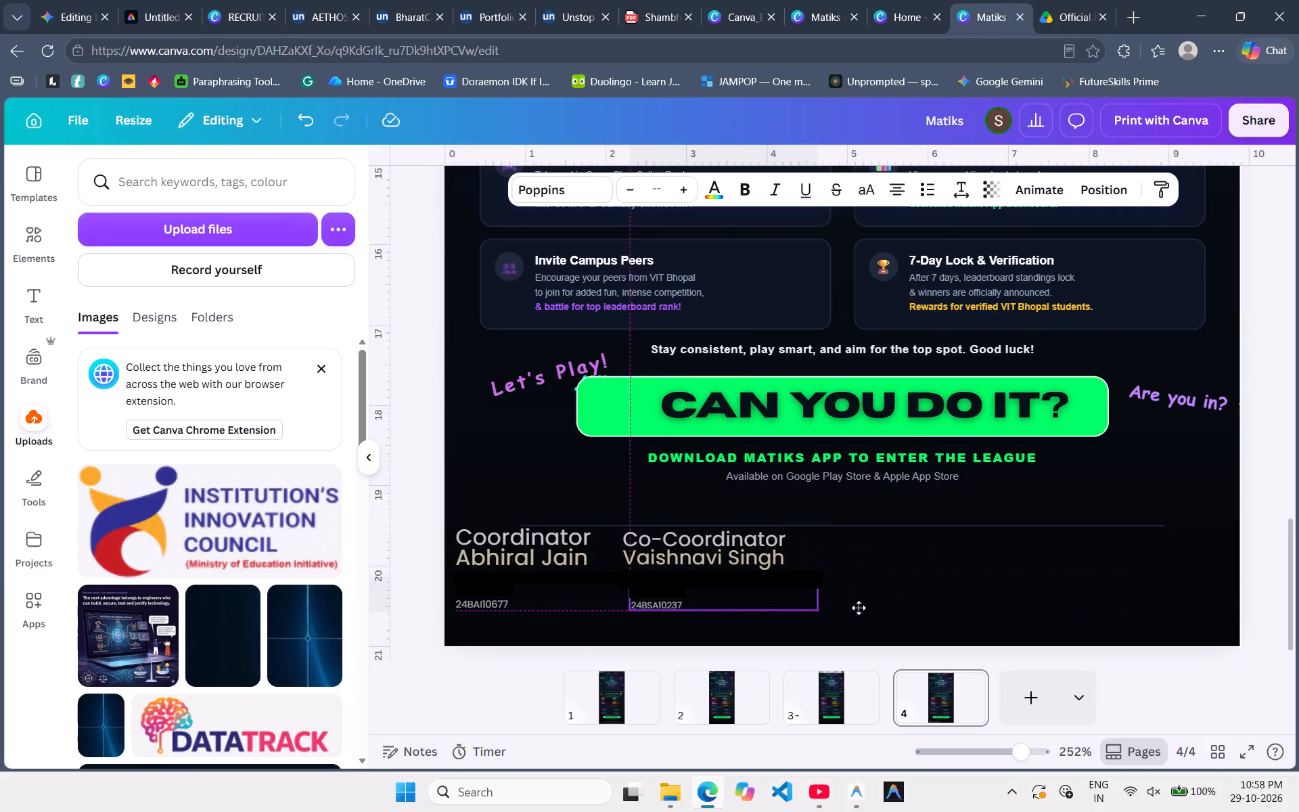
{"action": "left_click_drag", "start_coordinate": [859, 608], "coordinate": [860, 605]}
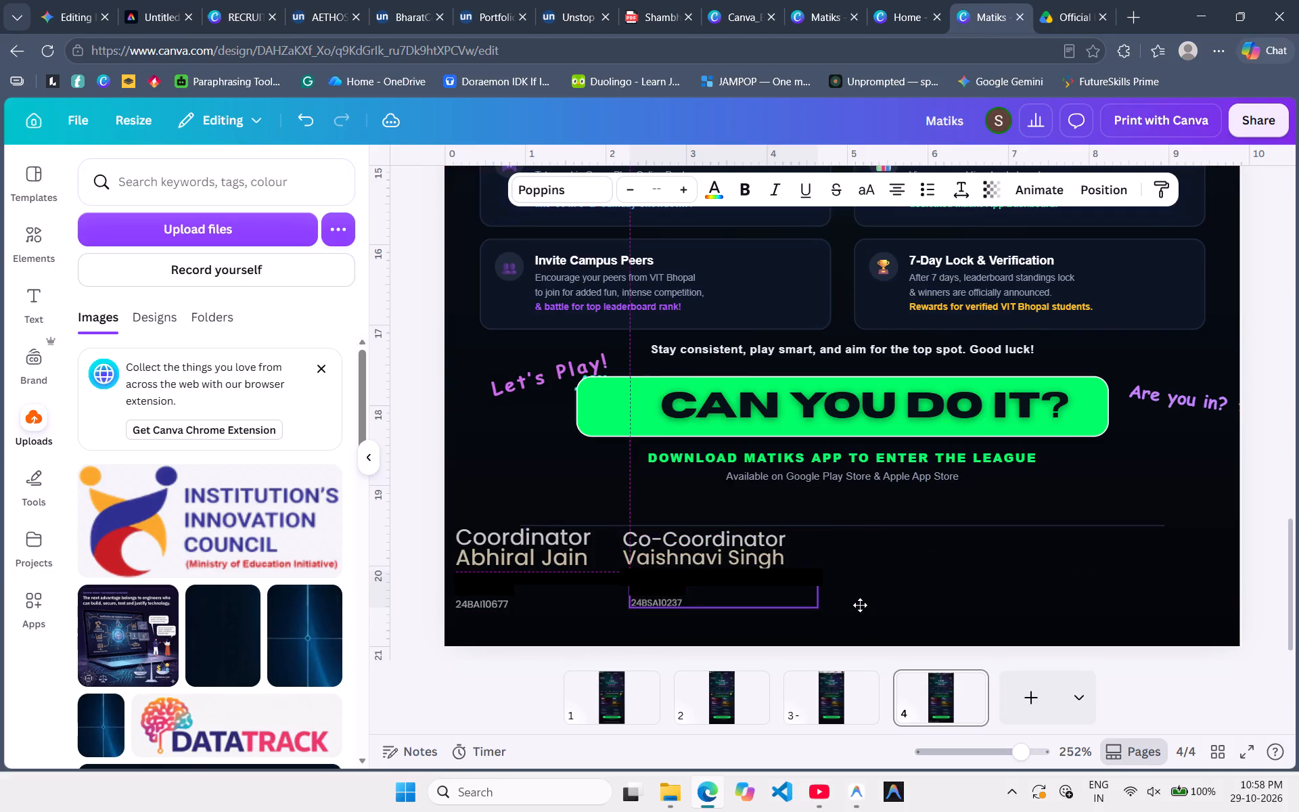
{"action": "left_click_drag", "start_coordinate": [860, 605], "coordinate": [859, 605]}
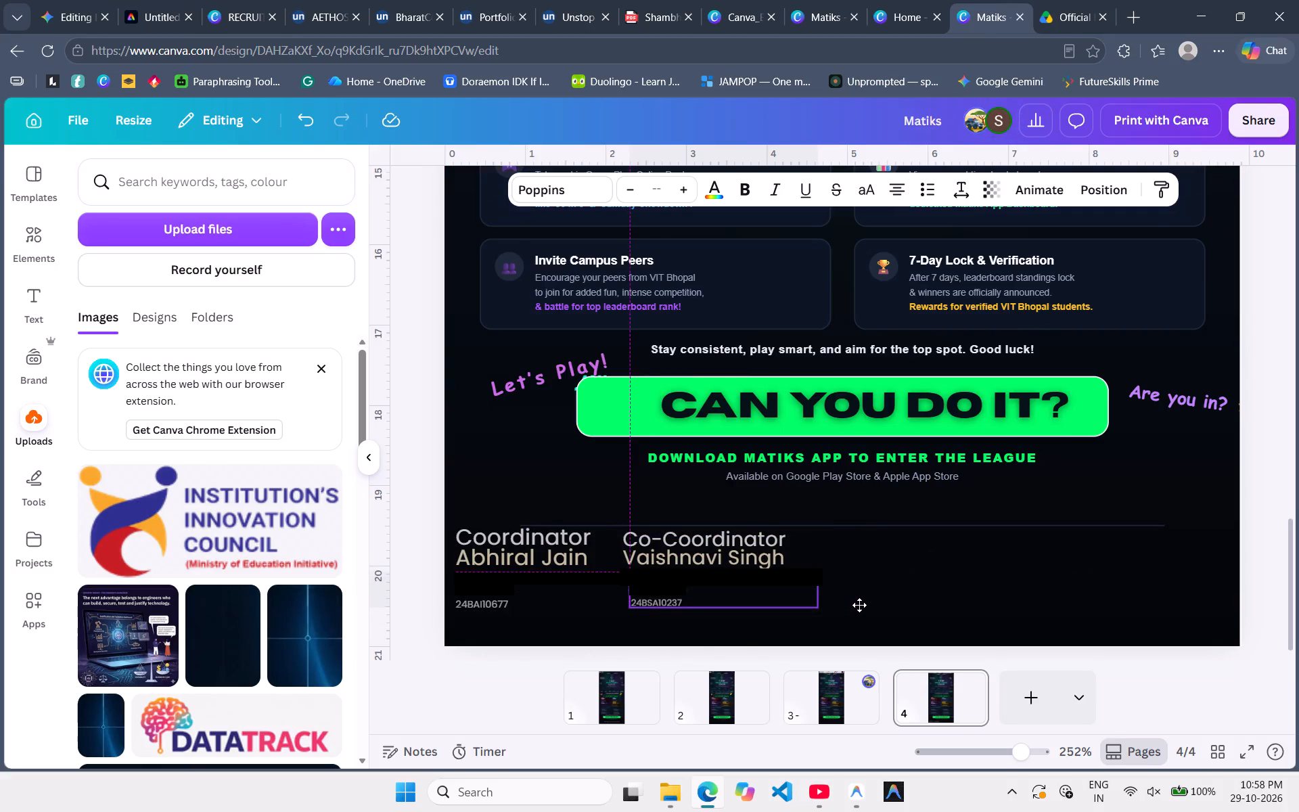
{"action": "left_click_drag", "start_coordinate": [859, 605], "coordinate": [858, 605]}
{"action": "left_click", "coordinate": [909, 581]}
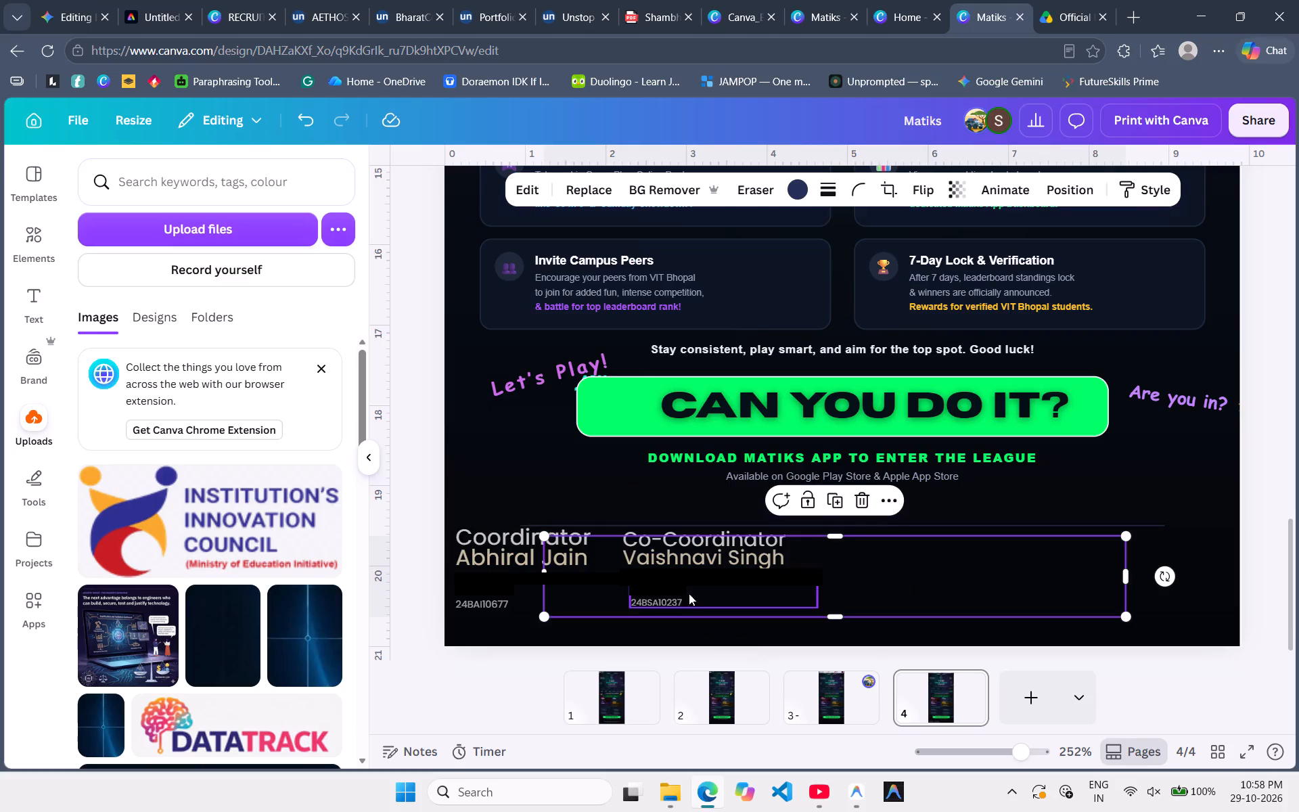
Shift the Co-Coordinator's contact details and name block slightly to the right, away from the Coordinator credits.
{"action": "left_click", "coordinate": [679, 593]}
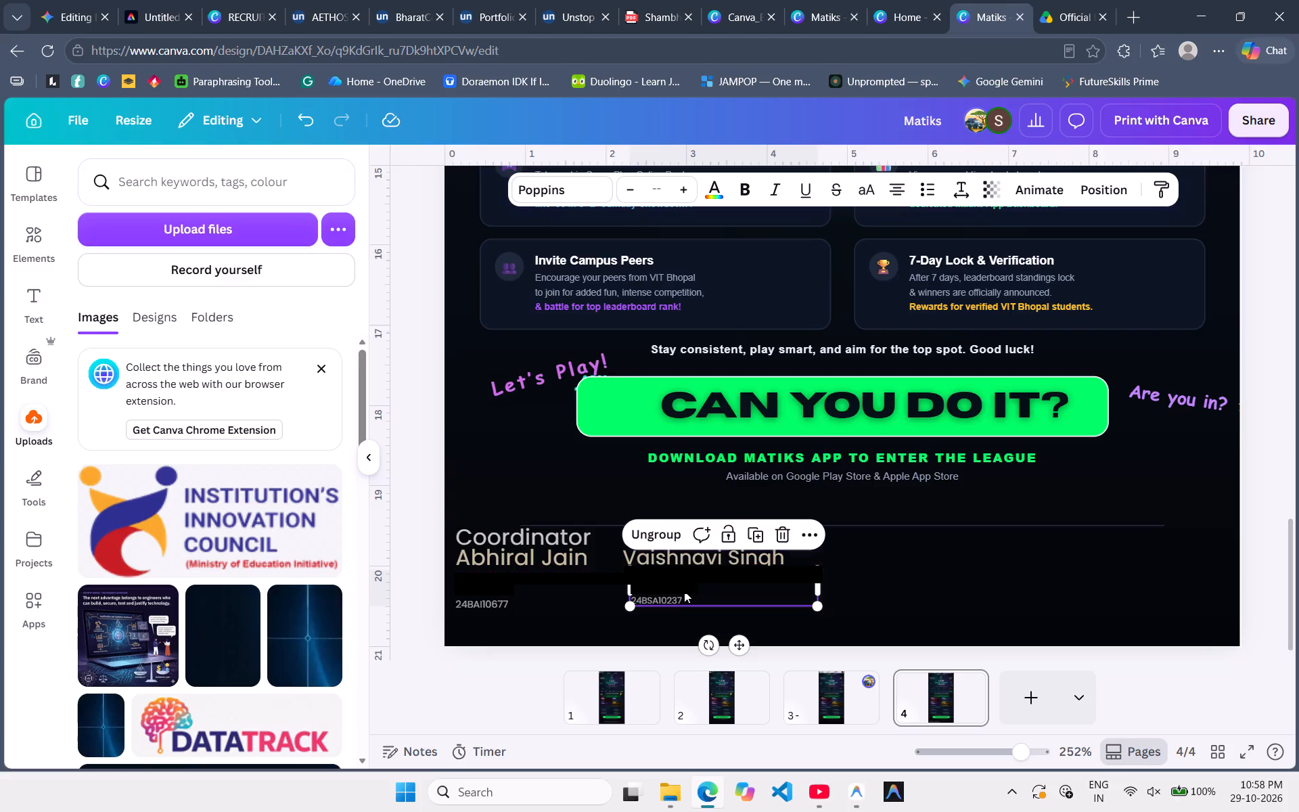
{"action": "left_click_drag", "start_coordinate": [709, 587], "coordinate": [714, 587]}
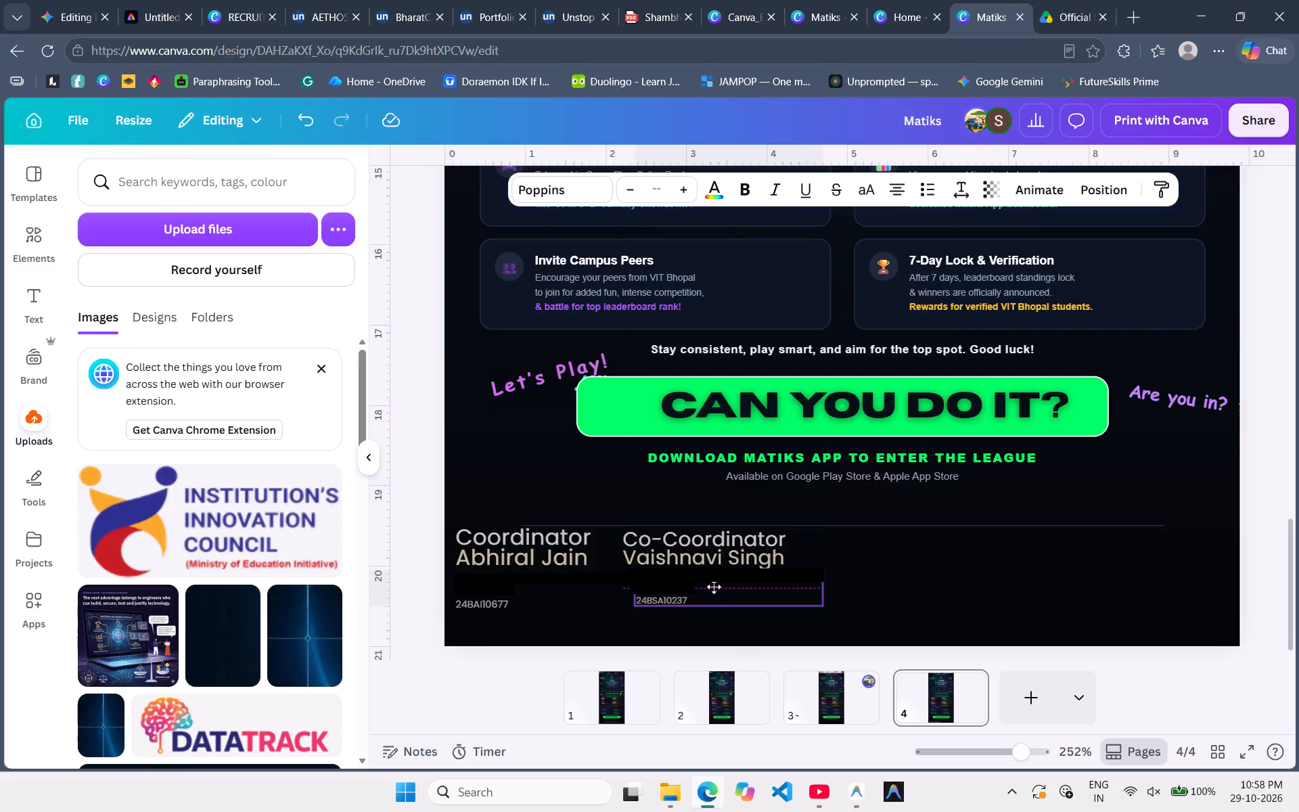
{"action": "left_click_drag", "start_coordinate": [714, 587], "coordinate": [715, 588]}
{"action": "left_click_drag", "start_coordinate": [699, 558], "coordinate": [708, 558]}
{"action": "left_click", "coordinate": [731, 599]}
{"action": "left_click", "coordinate": [771, 639]}
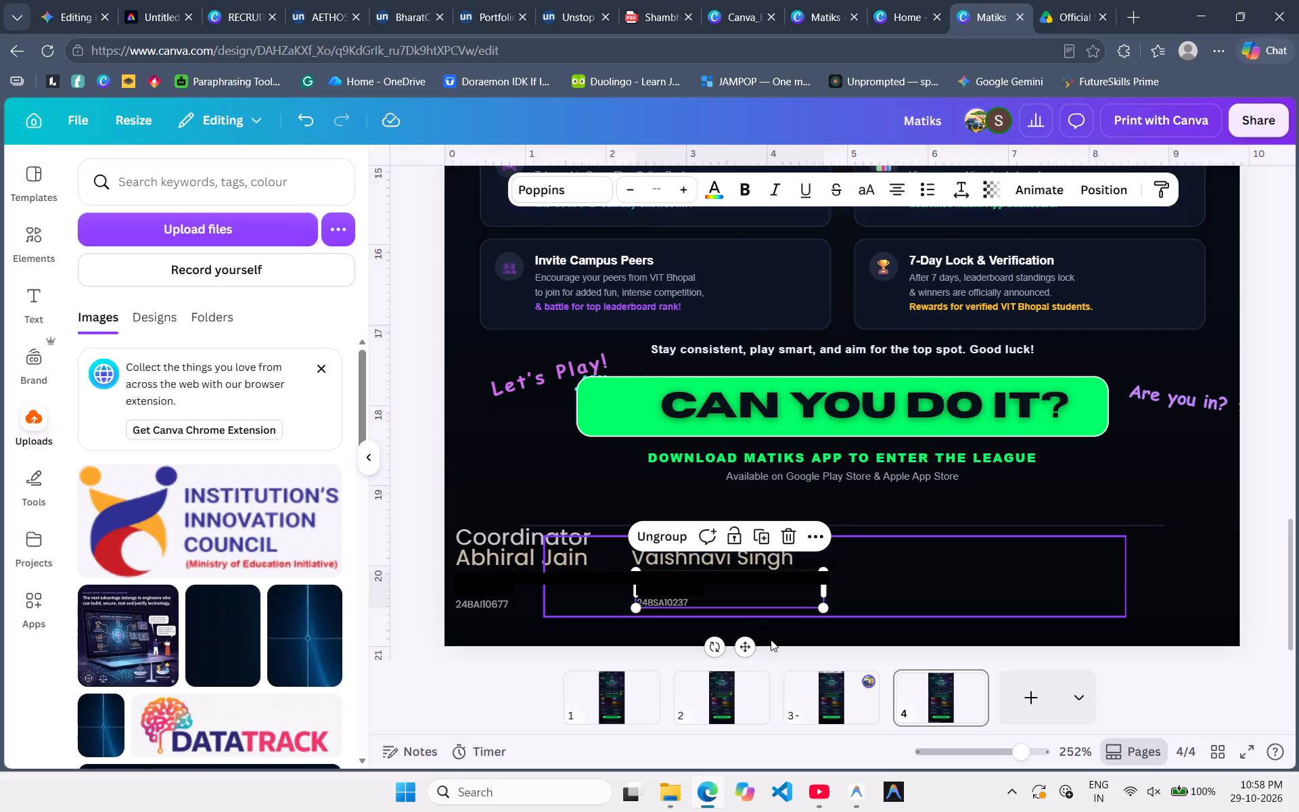
Copy the Faculty Coordinator block from the RECRUITMENT design onto page 4 of the Matiks poster, scaled down slightly beside the Co-Coordinator credits.
{"action": "left_click", "coordinate": [191, 0]}
{"action": "left_click", "coordinate": [221, 0]}
{"action": "left_click", "coordinate": [742, 569]}
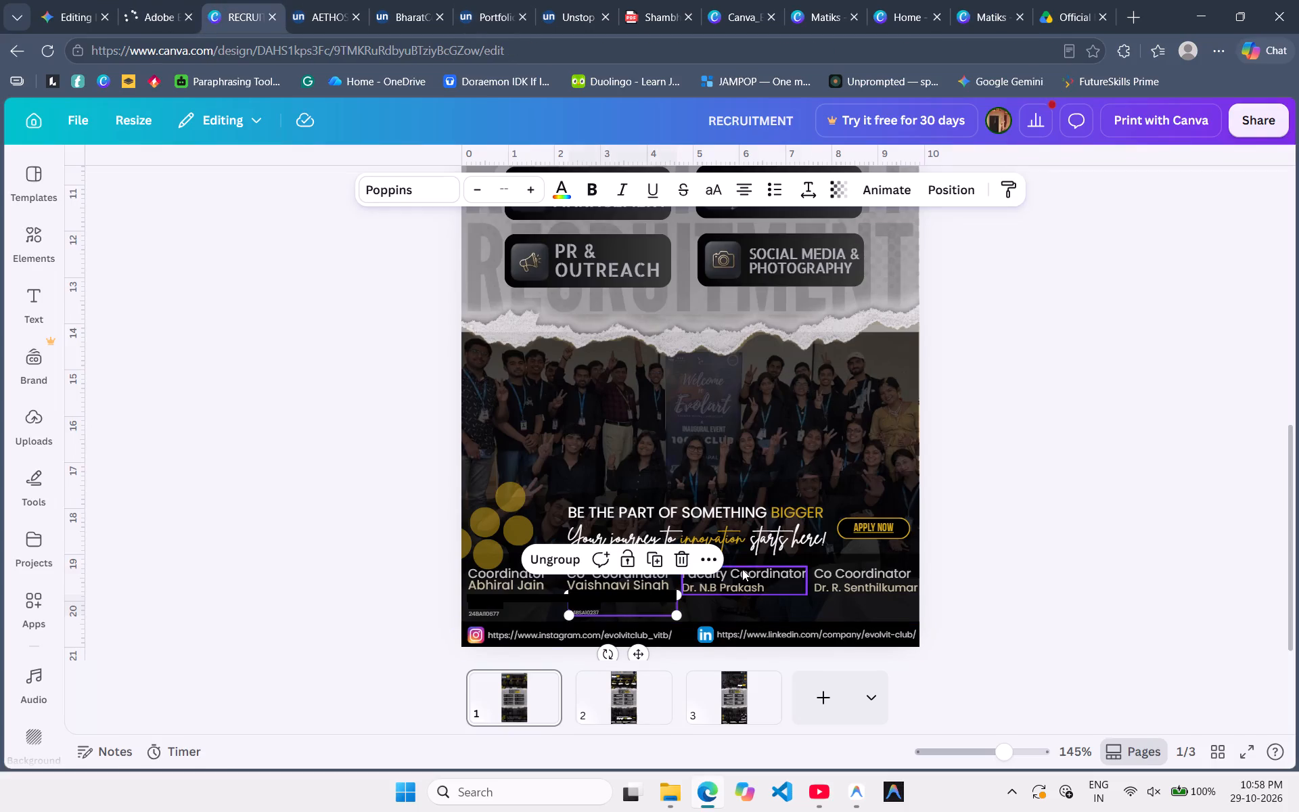
{"action": "key", "text": "ctrl+c"}
{"action": "left_click", "coordinate": [985, 0]}
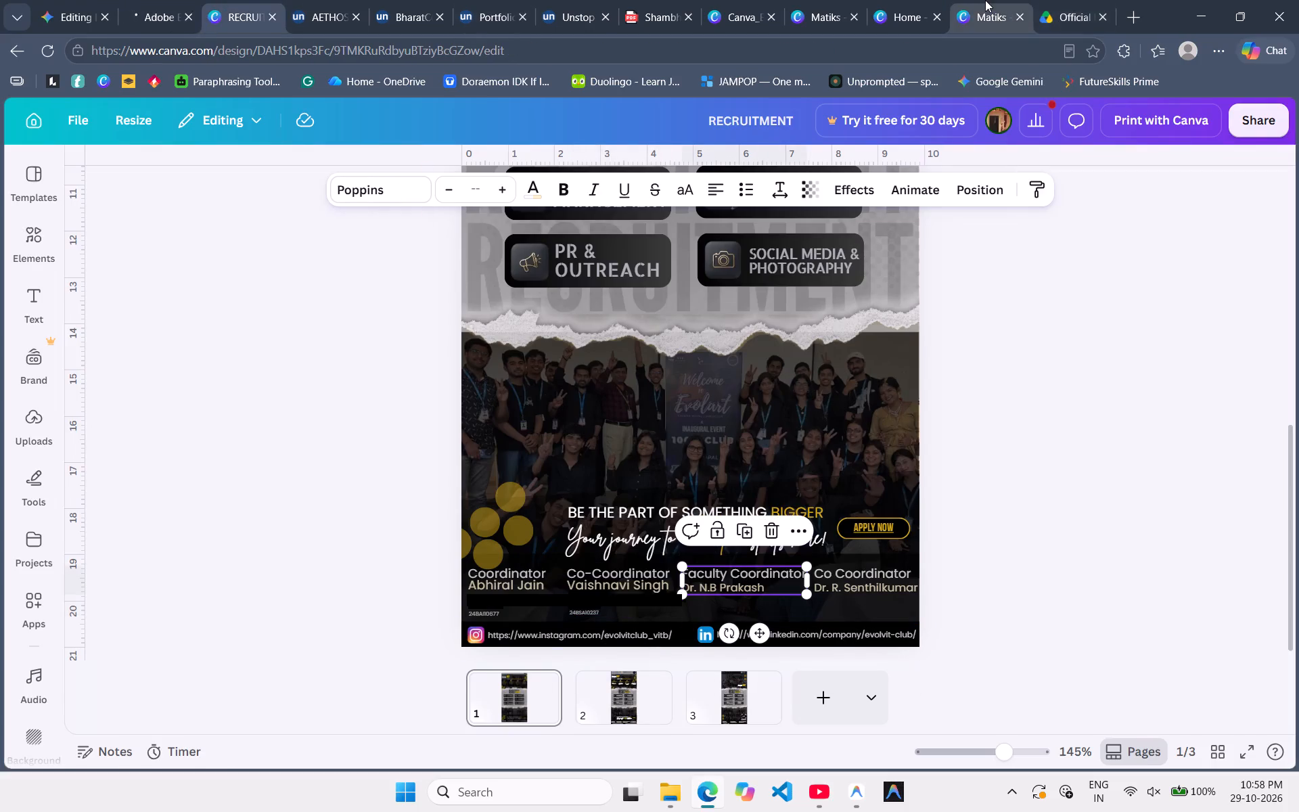
{"action": "left_click", "coordinate": [946, 546]}
{"action": "key", "text": "ctrl+v"}
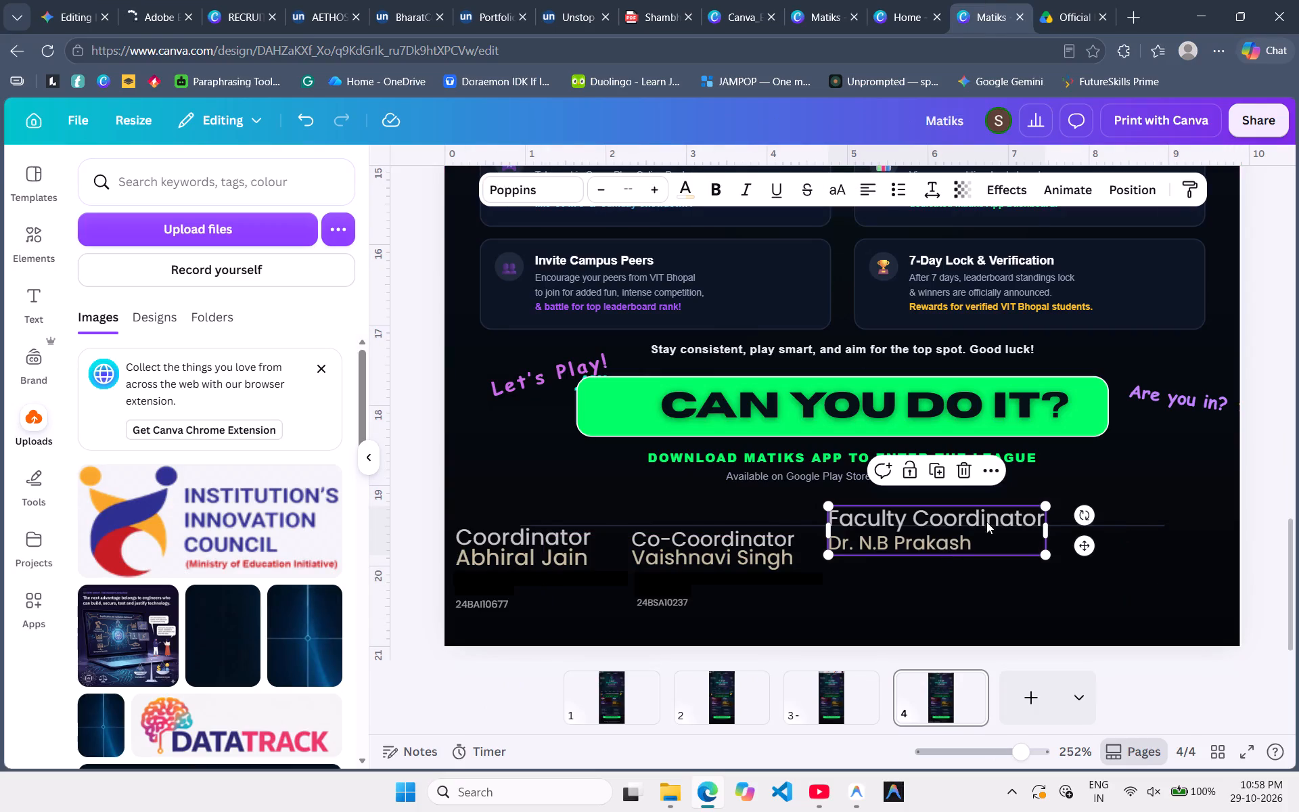
{"action": "left_click_drag", "start_coordinate": [972, 520], "coordinate": [974, 545]}
{"action": "left_click_drag", "start_coordinate": [1050, 579], "coordinate": [1019, 556]}
{"action": "left_click", "coordinate": [929, 541]}
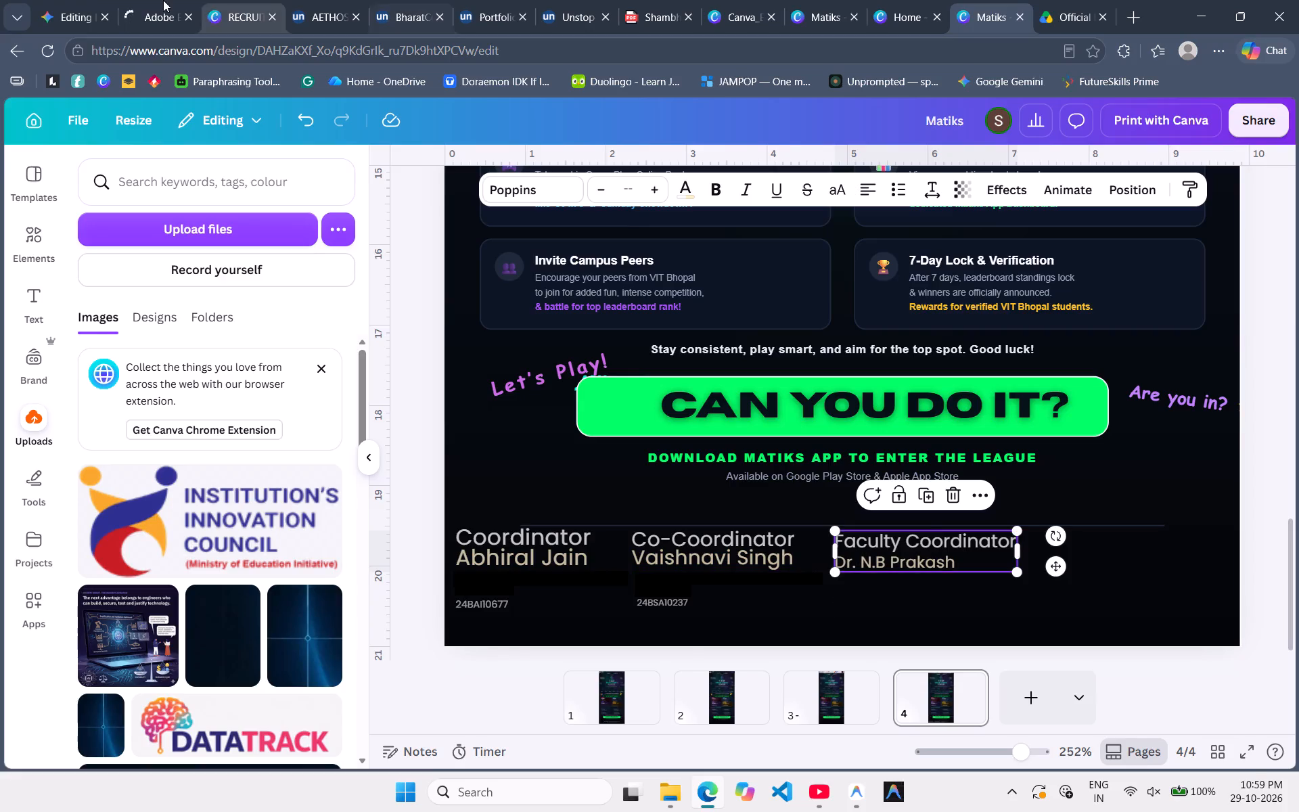
Copy the faculty Co Coordinator block from the RECRUITMENT design onto the Matiks poster's page 4, beside Faculty Coordinator, scaled to fit the page edge.
{"action": "left_click", "coordinate": [206, 0]}
{"action": "left_click", "coordinate": [878, 587]}
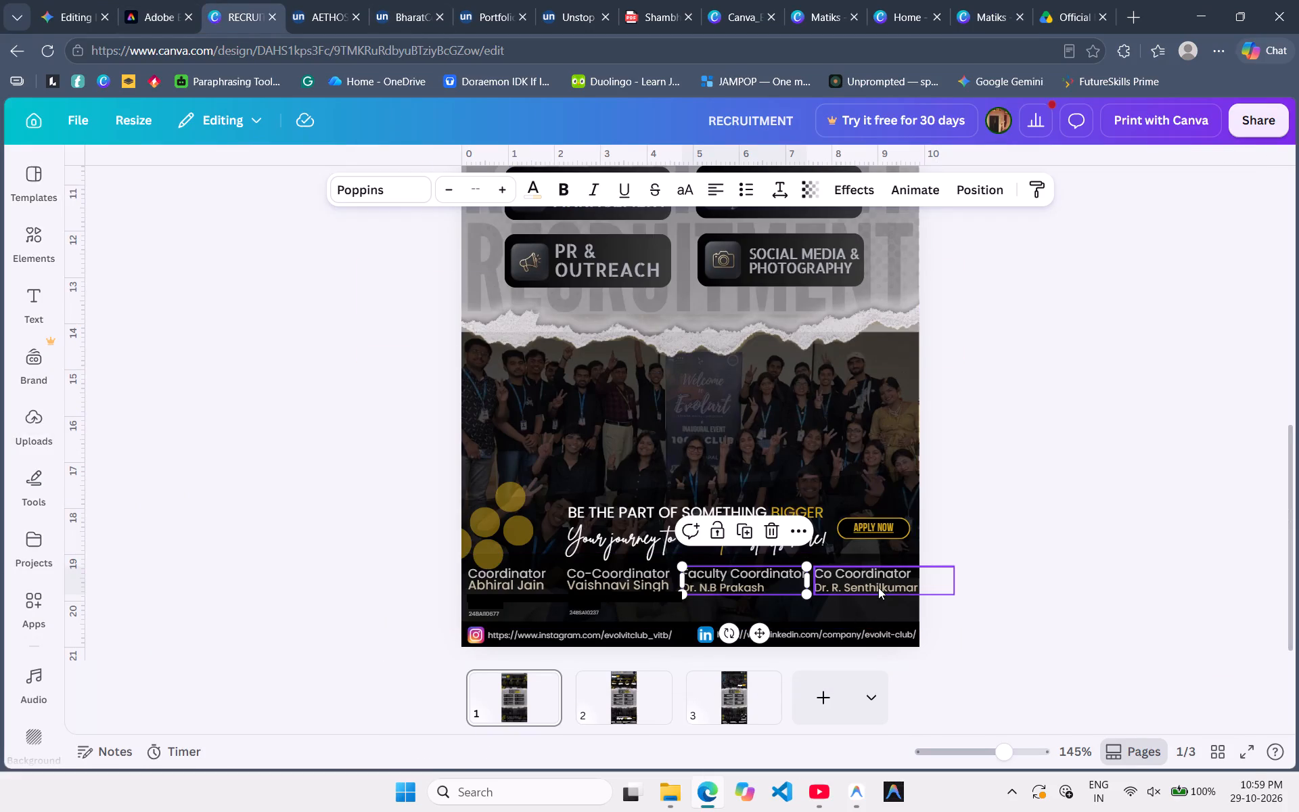
{"action": "key", "text": "ctrl+c"}
{"action": "left_click", "coordinate": [1005, 0]}
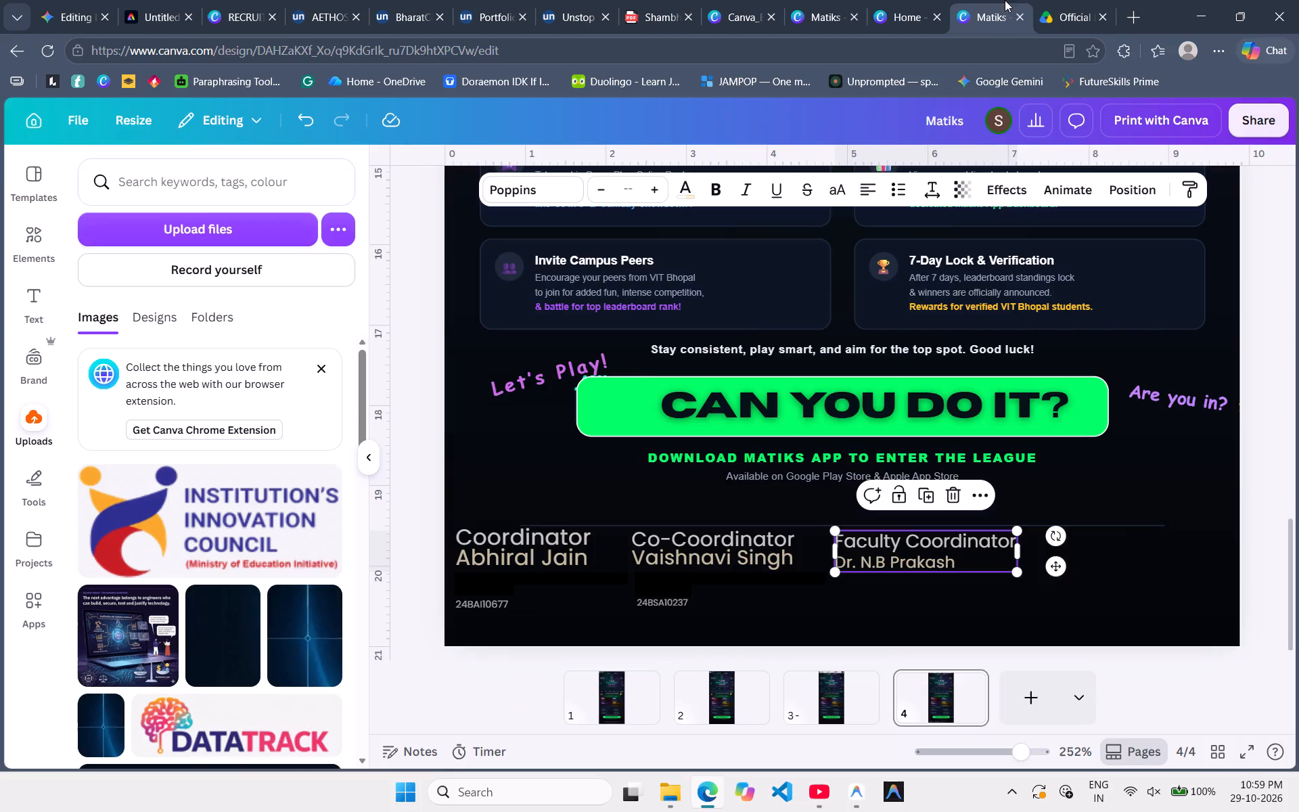
{"action": "left_click", "coordinate": [1120, 558]}
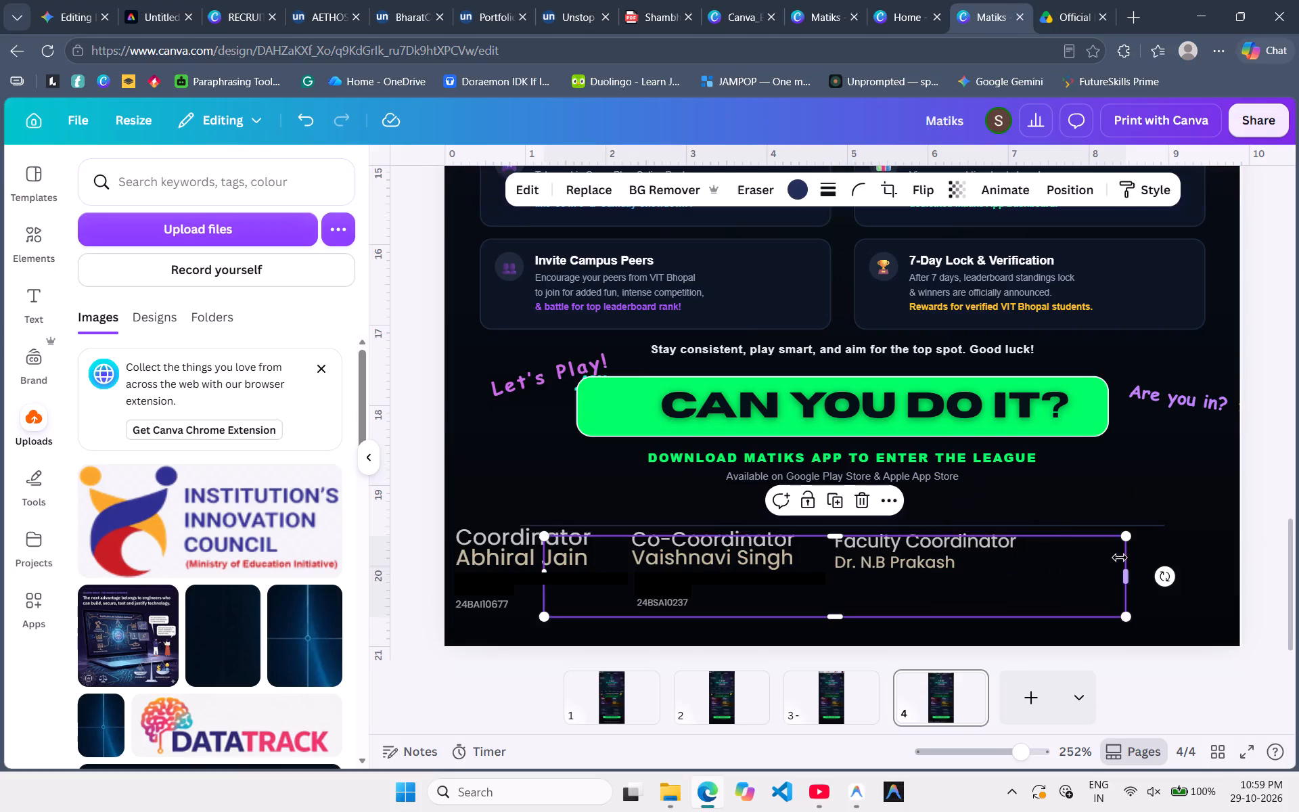
{"action": "key", "text": "ctrl+v"}
{"action": "left_click_drag", "start_coordinate": [1183, 551], "coordinate": [1157, 579]}
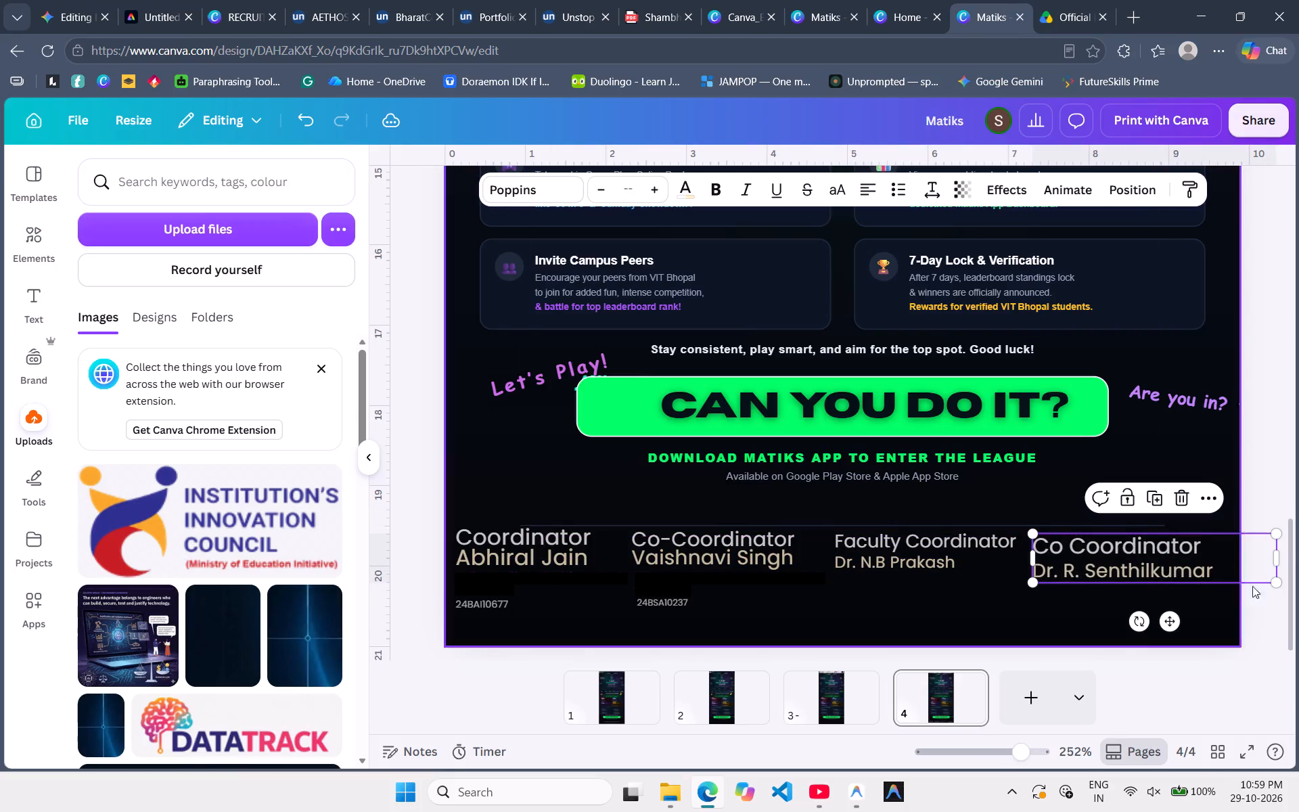
{"action": "left_click_drag", "start_coordinate": [1276, 582], "coordinate": [1241, 574]}
{"action": "left_click", "coordinate": [1126, 561]}
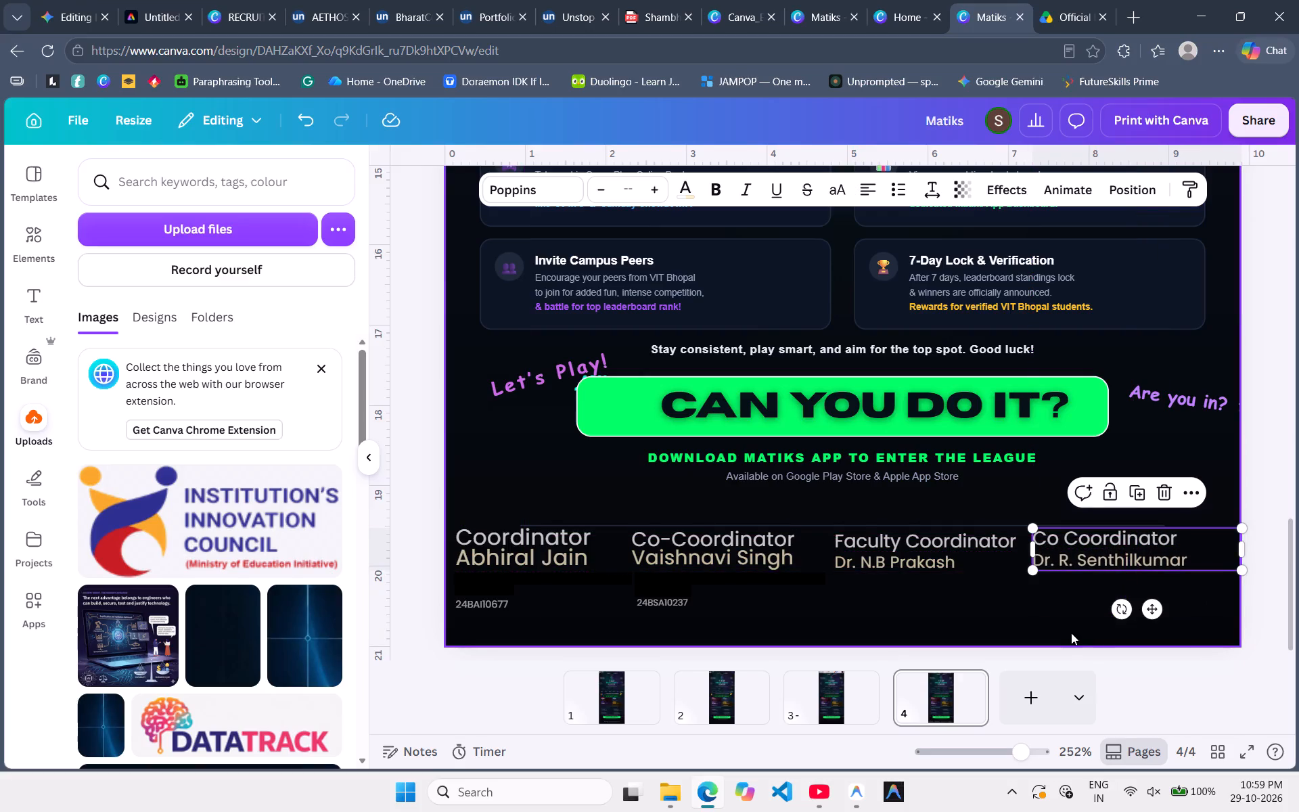
Nudge the Faculty Coordinator block up to align with the faculty Co Coordinator block, and leave nothing selected.
{"action": "left_click", "coordinate": [890, 549]}
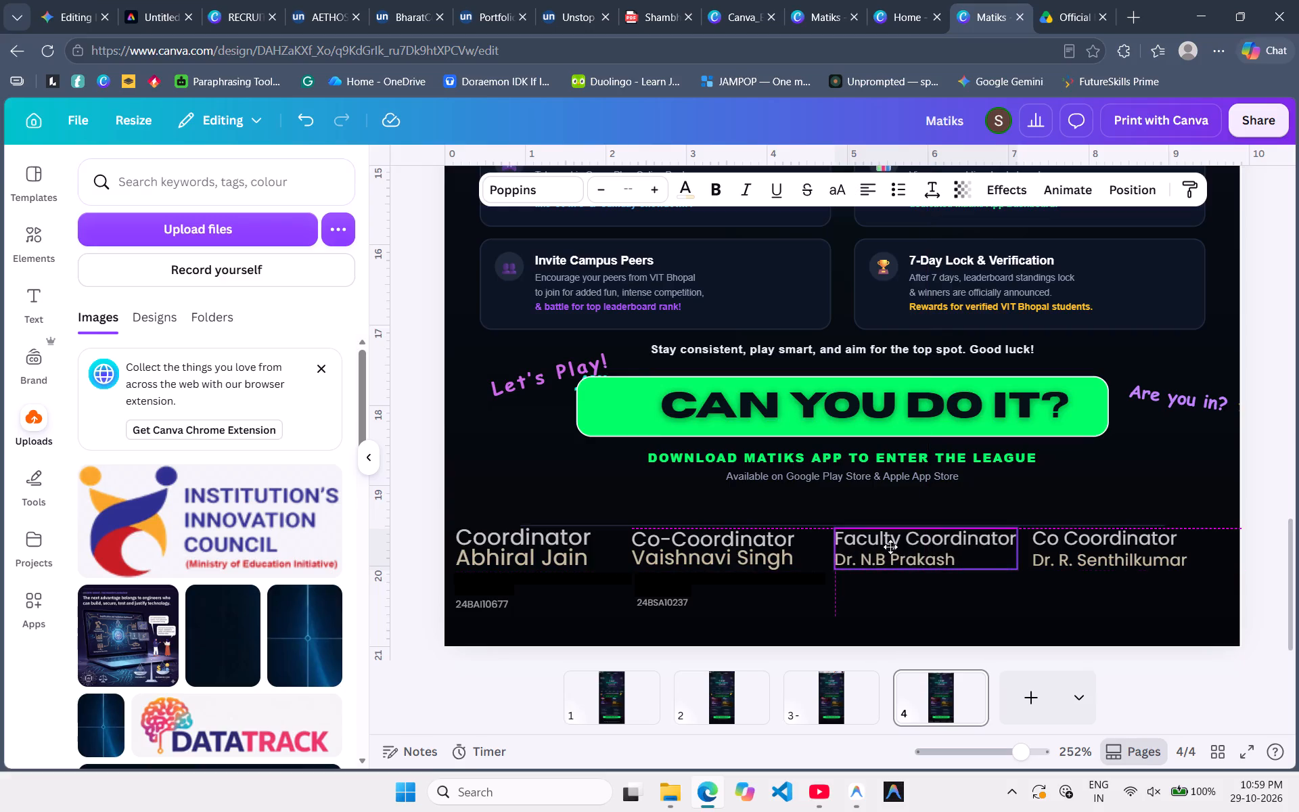
{"action": "left_click", "coordinate": [907, 589]}
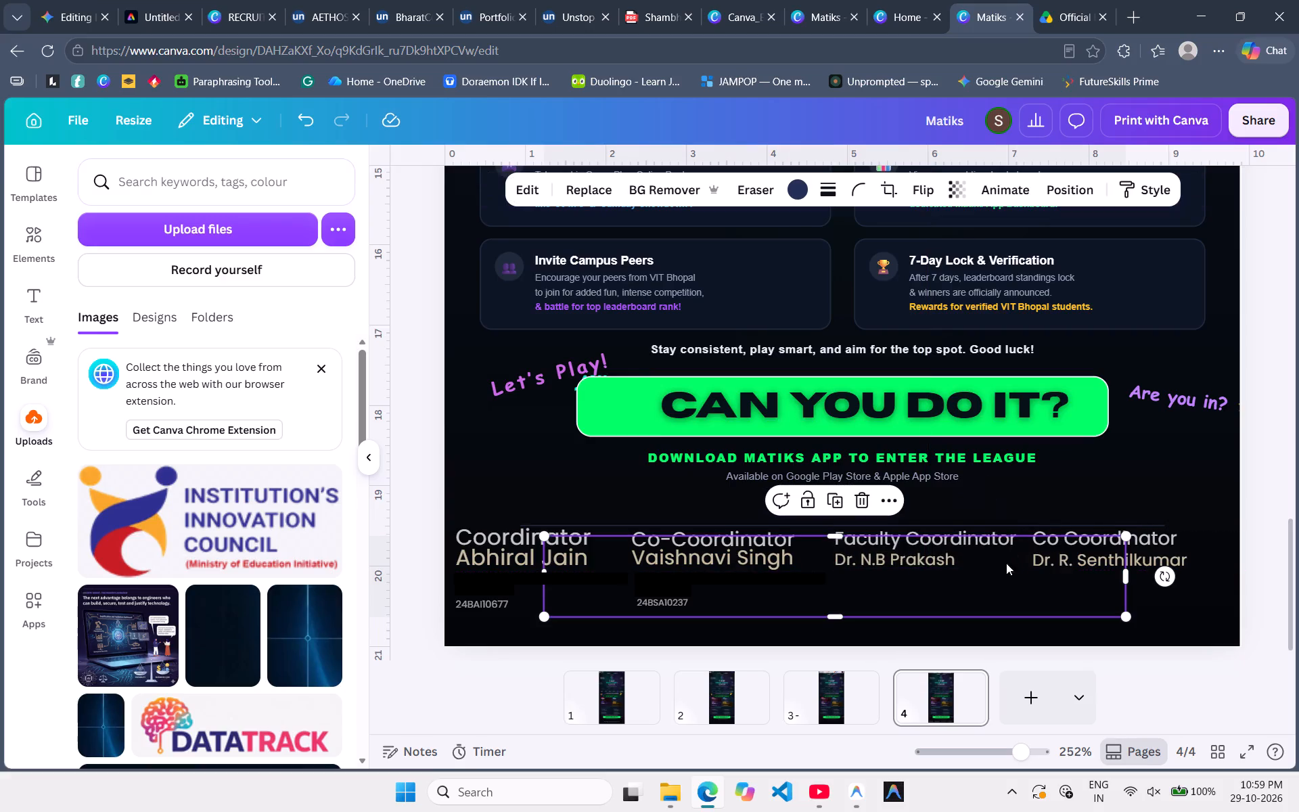
{"action": "left_click", "coordinate": [1058, 476]}
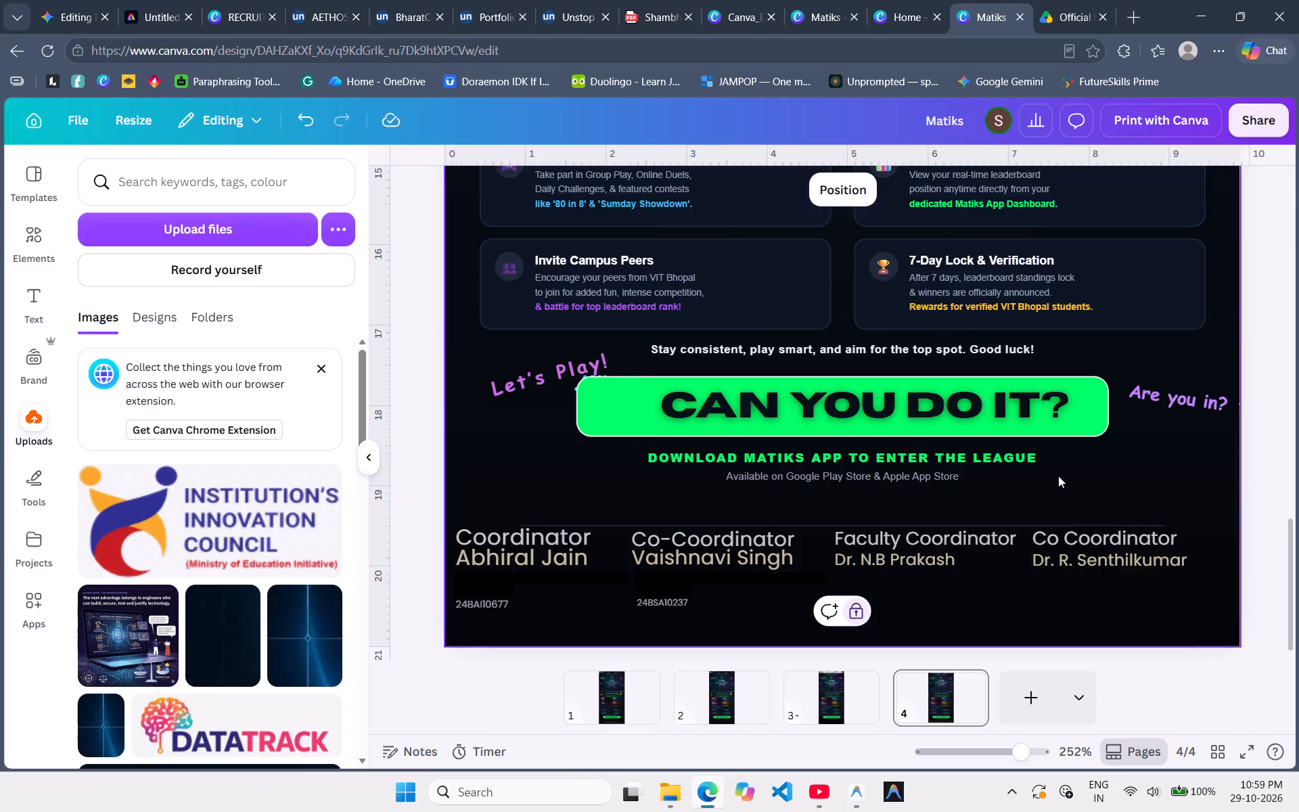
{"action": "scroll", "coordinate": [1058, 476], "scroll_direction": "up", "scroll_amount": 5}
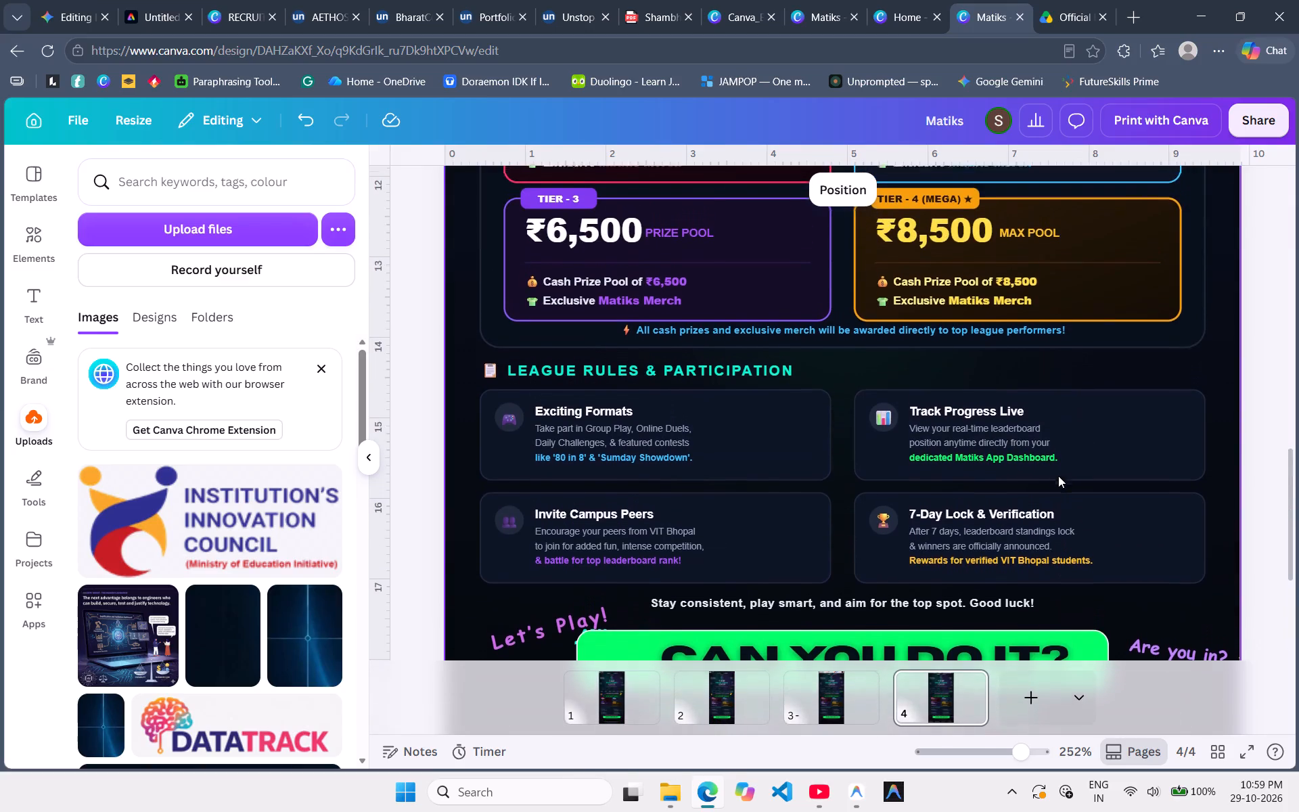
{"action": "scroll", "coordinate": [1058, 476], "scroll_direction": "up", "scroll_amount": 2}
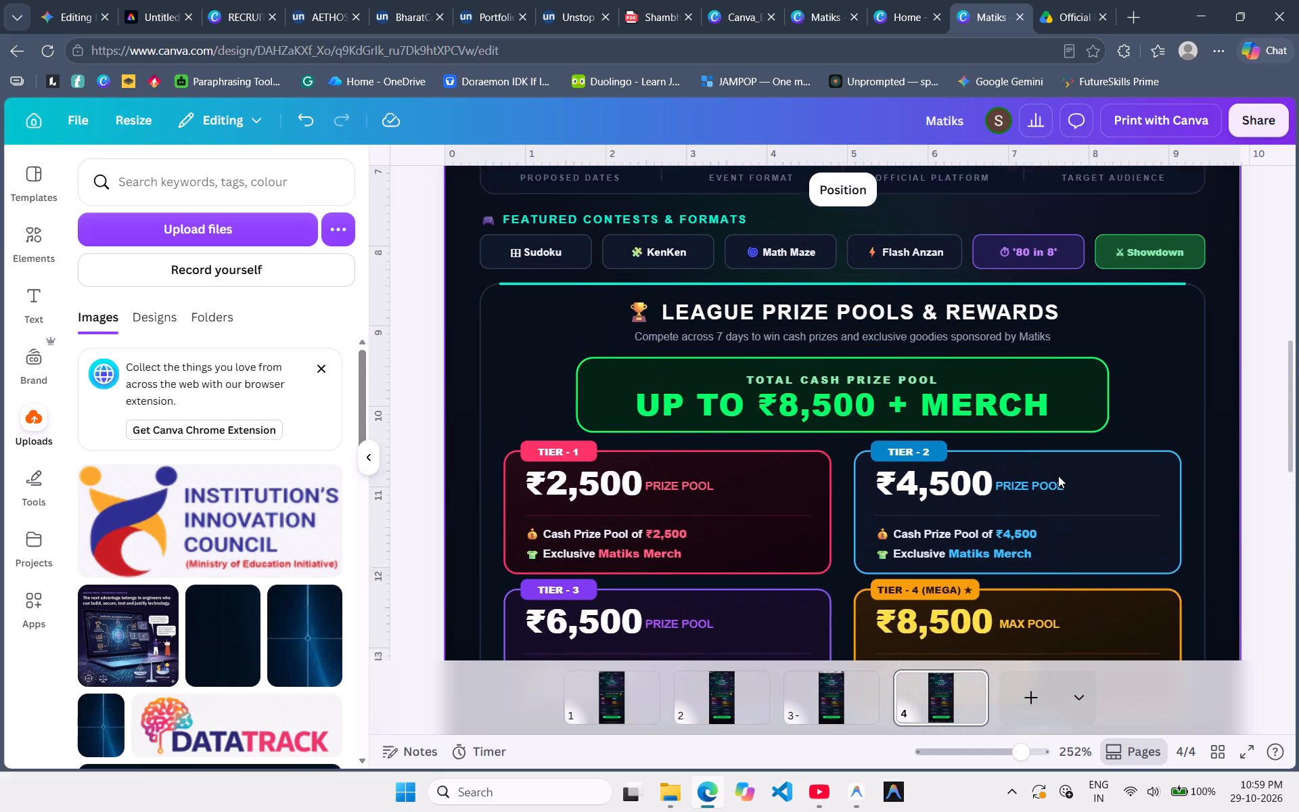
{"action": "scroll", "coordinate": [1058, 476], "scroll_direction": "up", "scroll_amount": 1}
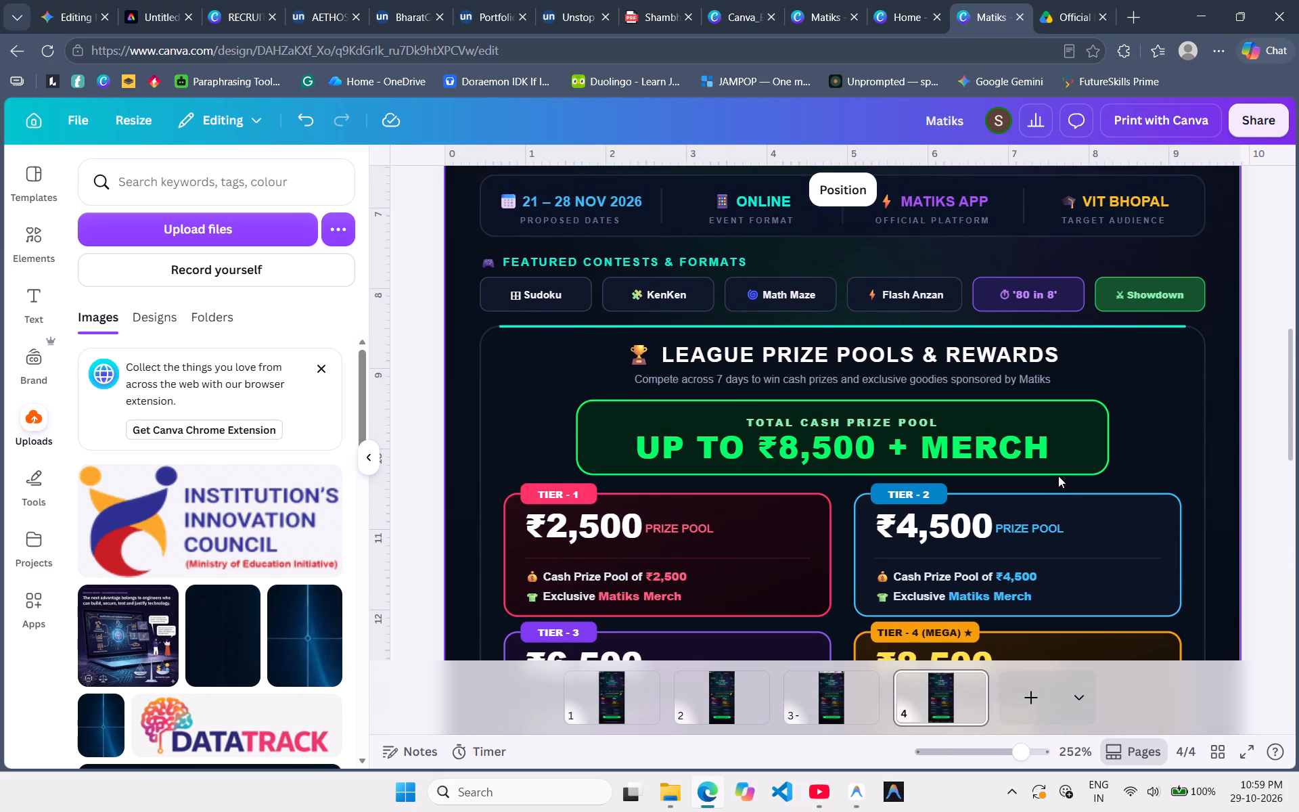
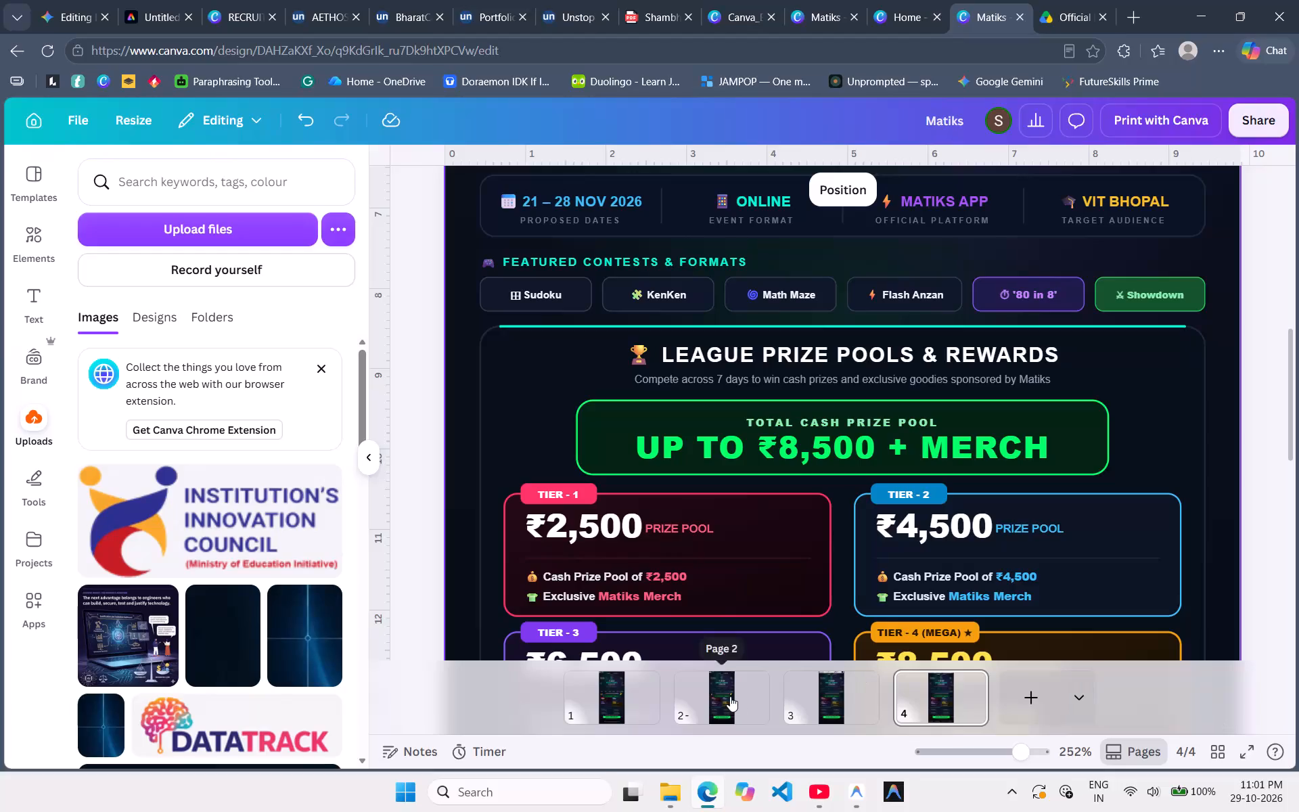
Open the Windows search.
{"action": "left_click", "coordinate": [566, 798]}
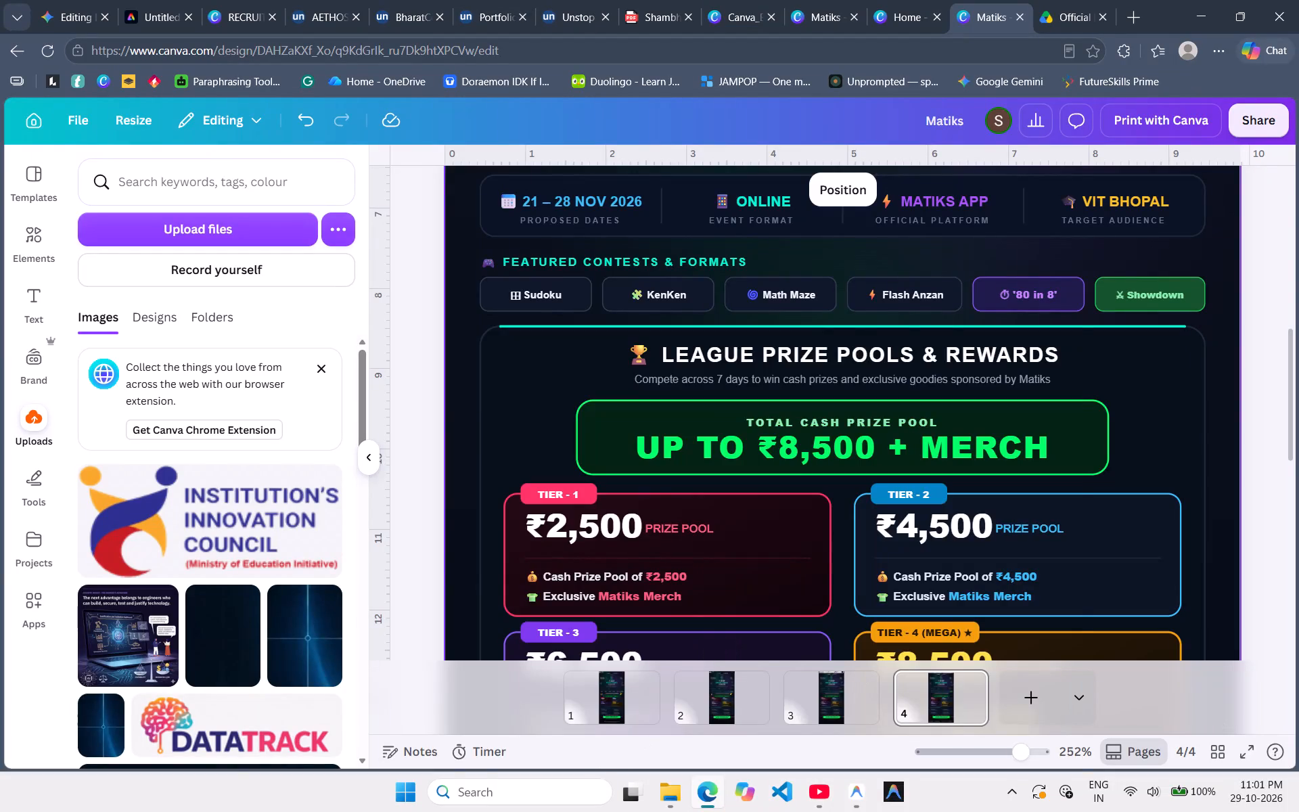
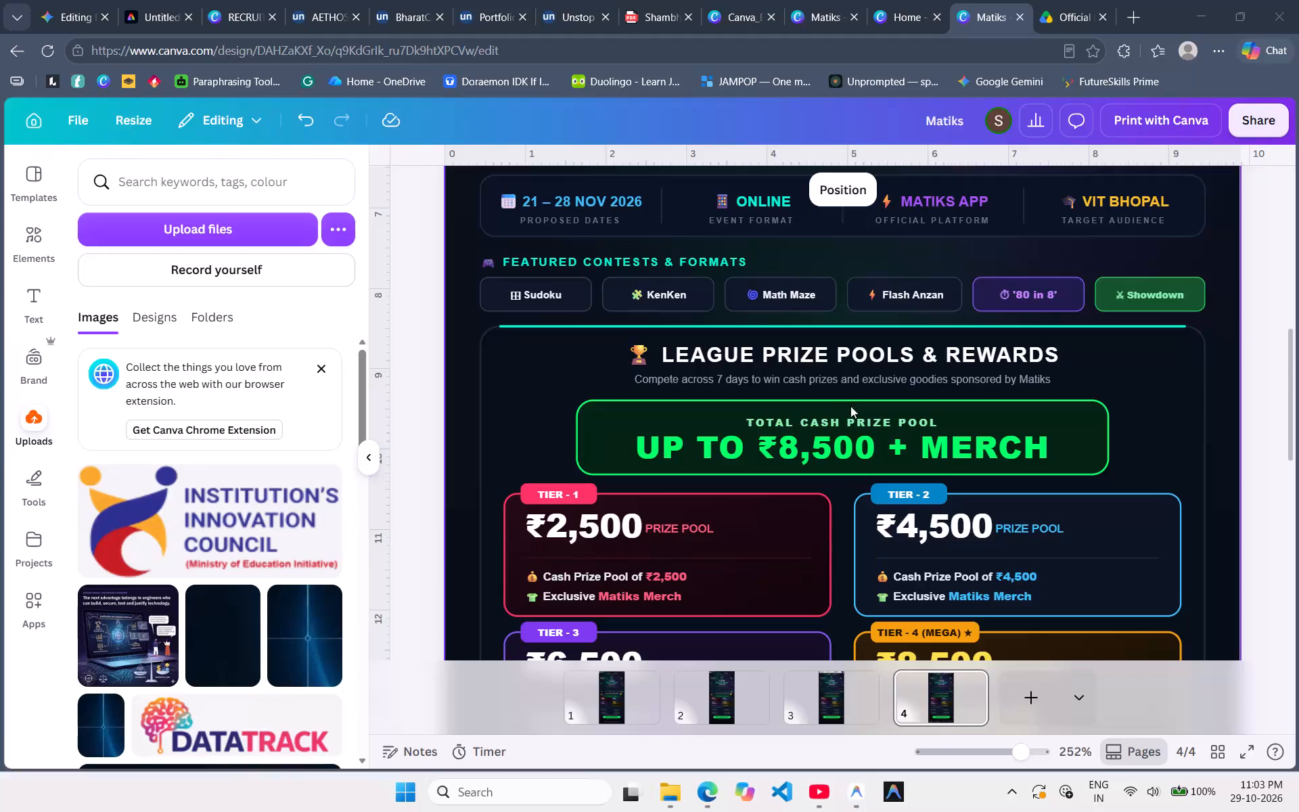
Lock the position of the wide image lying behind the coordinator credits at the bottom of page 4.
{"action": "scroll", "coordinate": [829, 421], "scroll_direction": "down", "scroll_amount": 7}
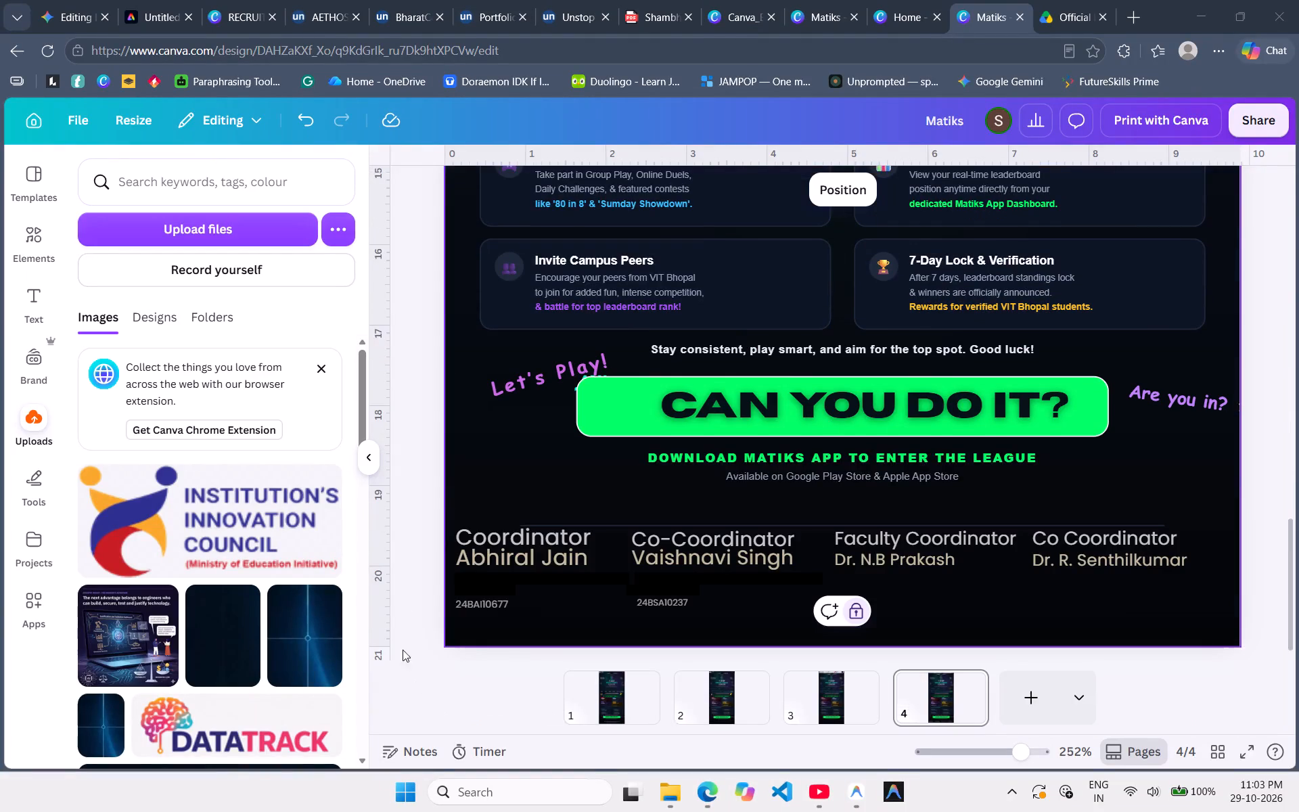
{"action": "left_click_drag", "start_coordinate": [426, 542], "coordinate": [770, 624]}
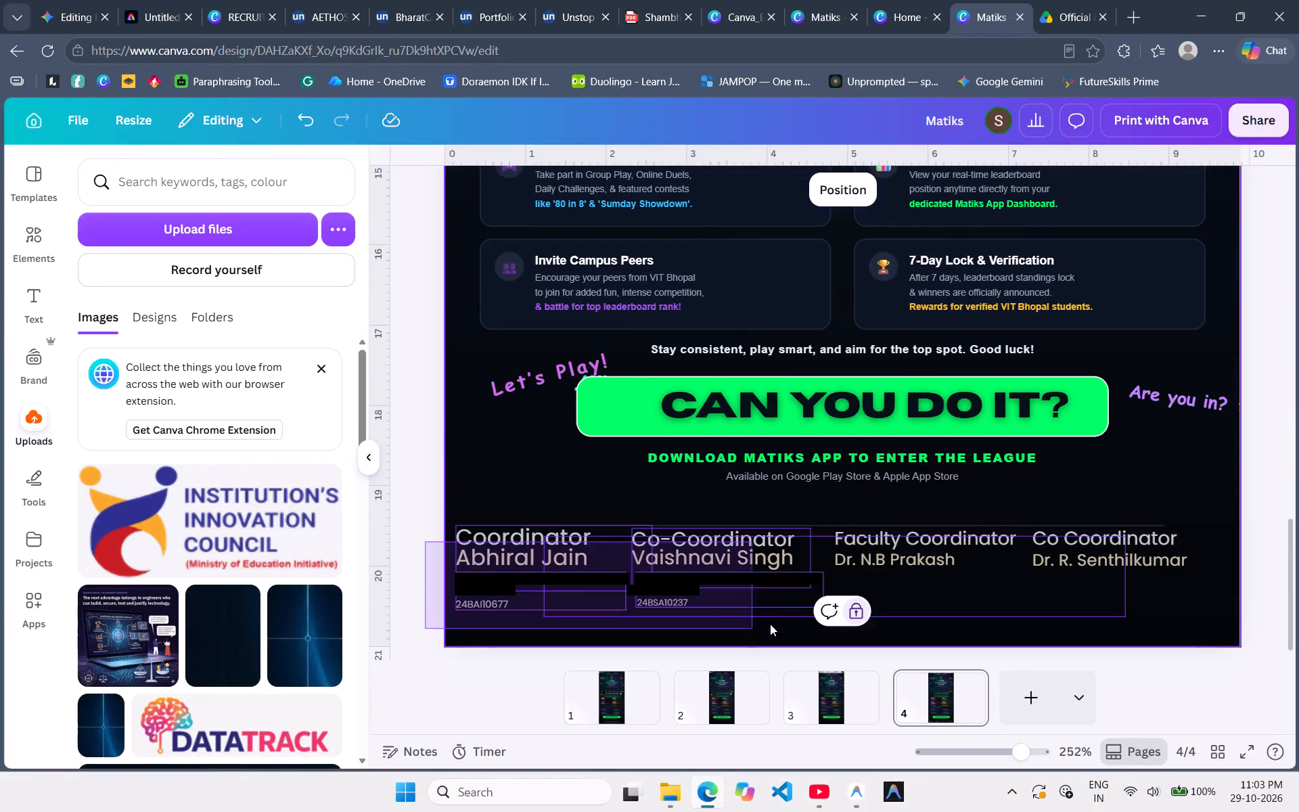
{"action": "left_click_drag", "start_coordinate": [770, 624], "coordinate": [463, 554]}
{"action": "left_click", "coordinate": [924, 578]}
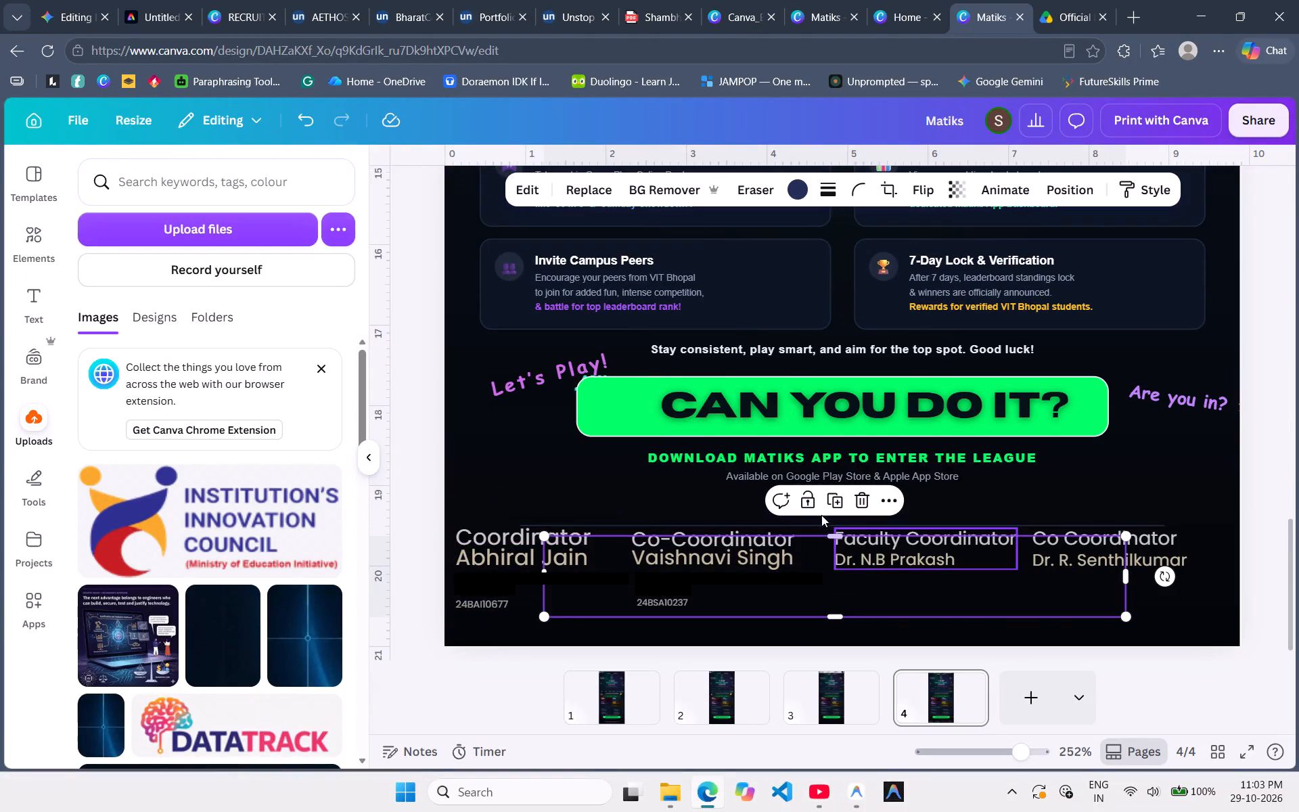
{"action": "left_click", "coordinate": [811, 501]}
Shift all four coordinator credit blocks with their contact details together slightly right and down on page 4.
{"action": "left_click_drag", "start_coordinate": [403, 554], "coordinate": [944, 574]}
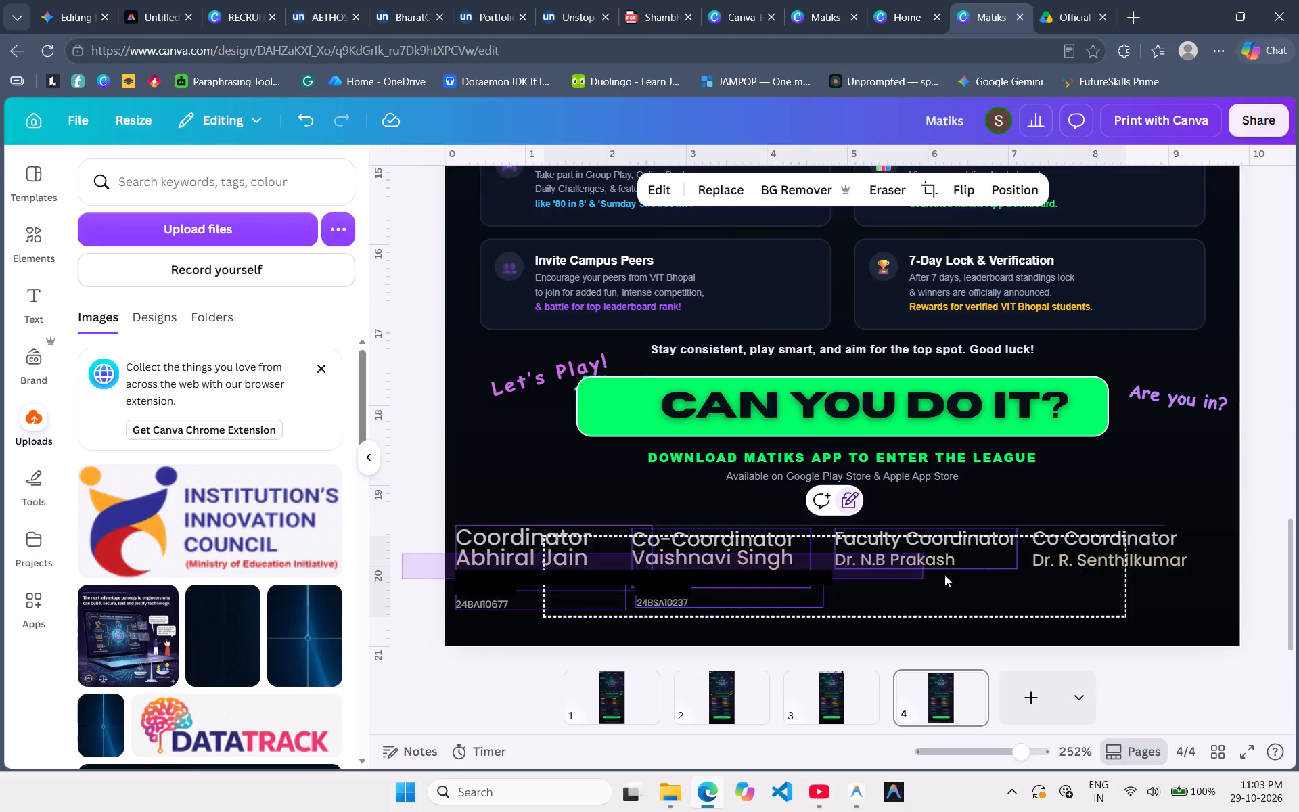
{"action": "left_click_drag", "start_coordinate": [944, 574], "coordinate": [1237, 611]}
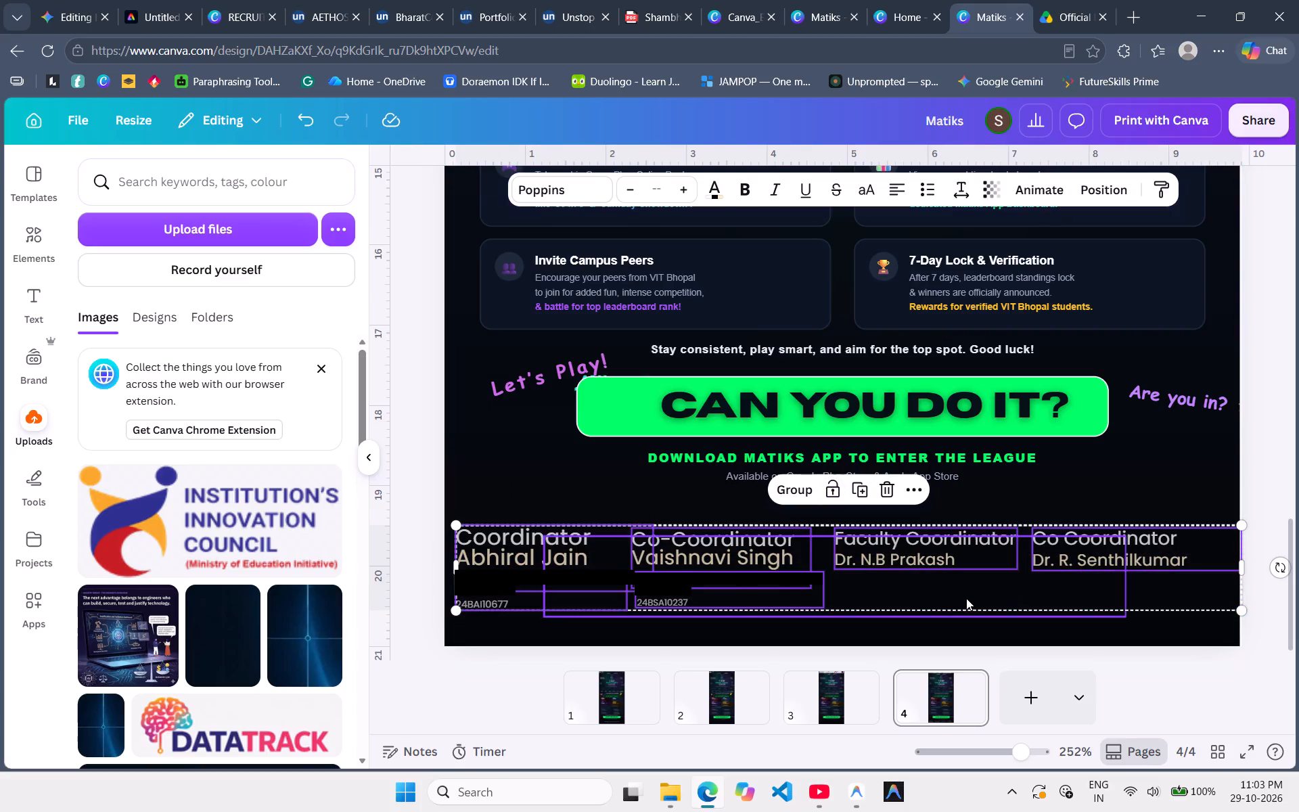
{"action": "left_click_drag", "start_coordinate": [882, 563], "coordinate": [905, 570]}
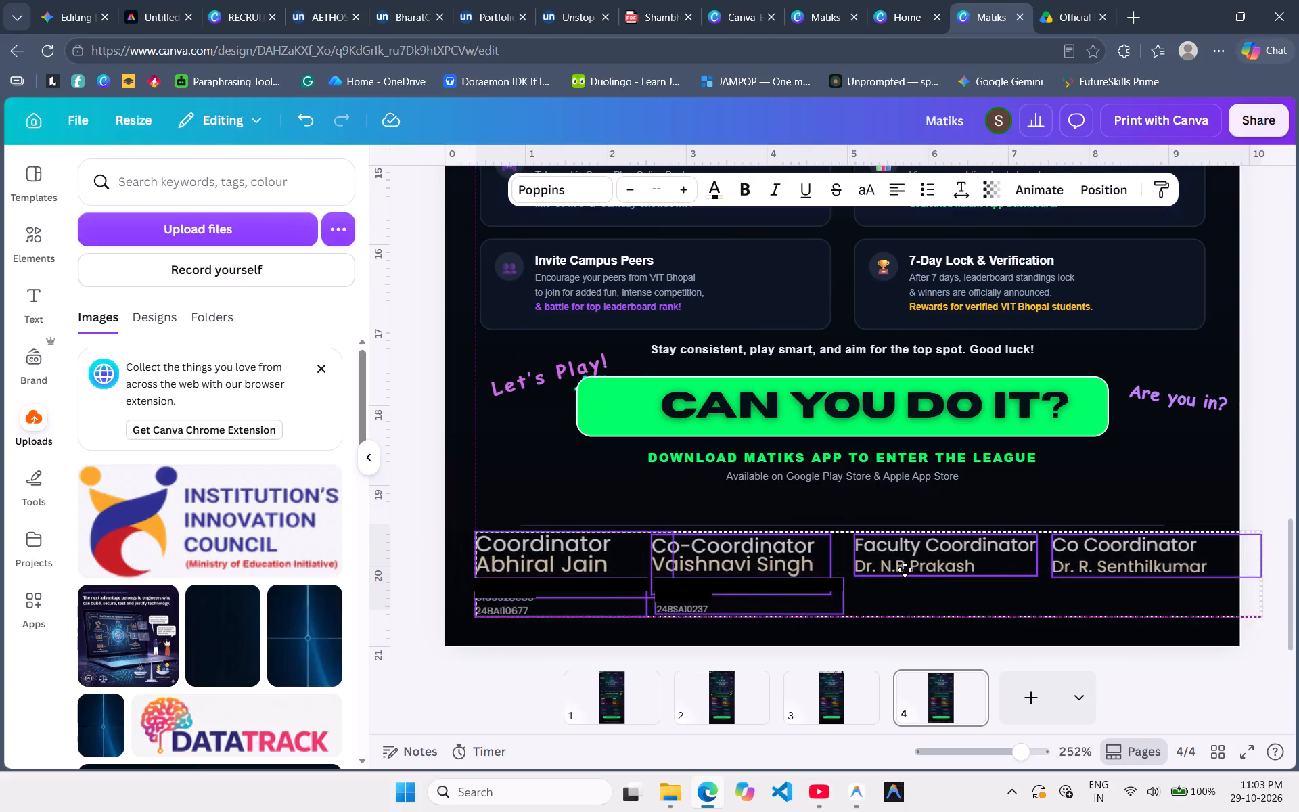
Nudge the selected coordinator role and name text blocks slightly down and to the left at the foot of page 4.
{"action": "left_click_drag", "start_coordinate": [905, 570], "coordinate": [897, 573]}
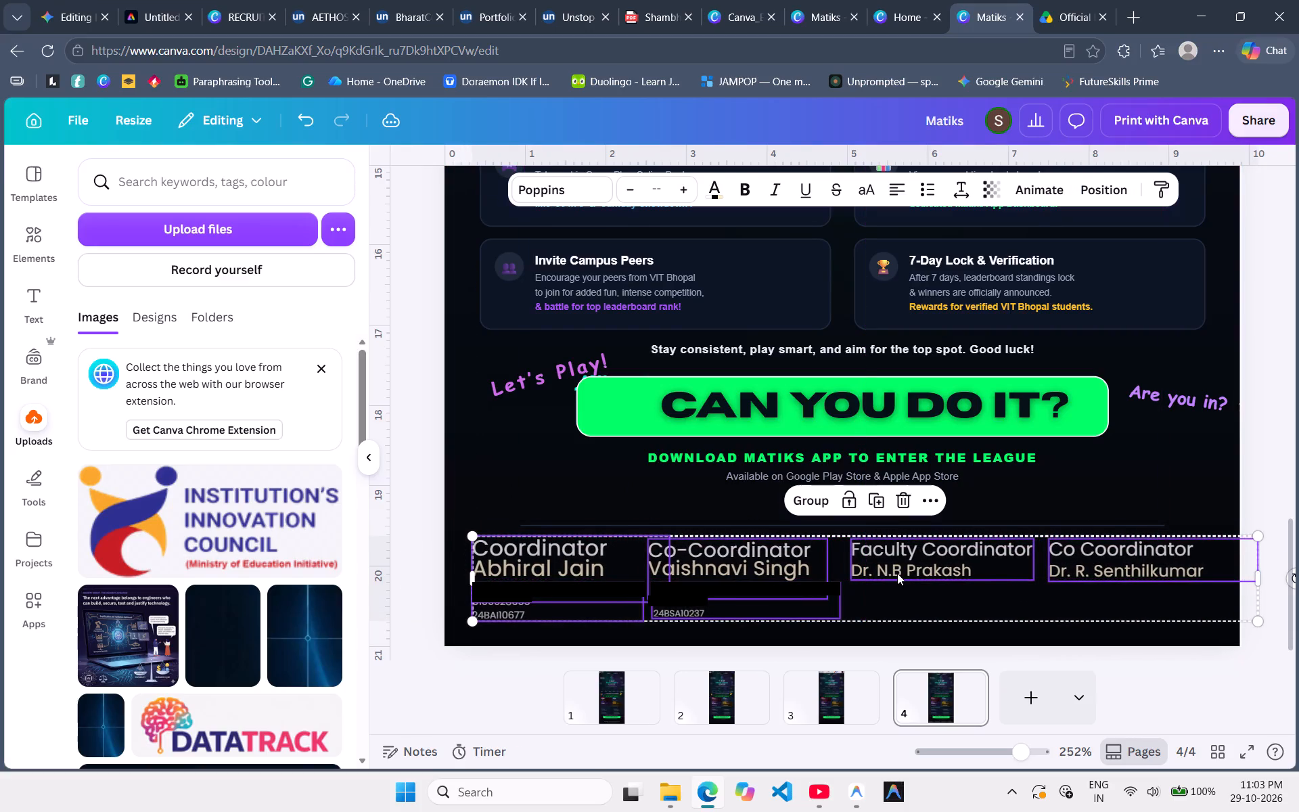
{"action": "left_click", "coordinate": [1069, 493]}
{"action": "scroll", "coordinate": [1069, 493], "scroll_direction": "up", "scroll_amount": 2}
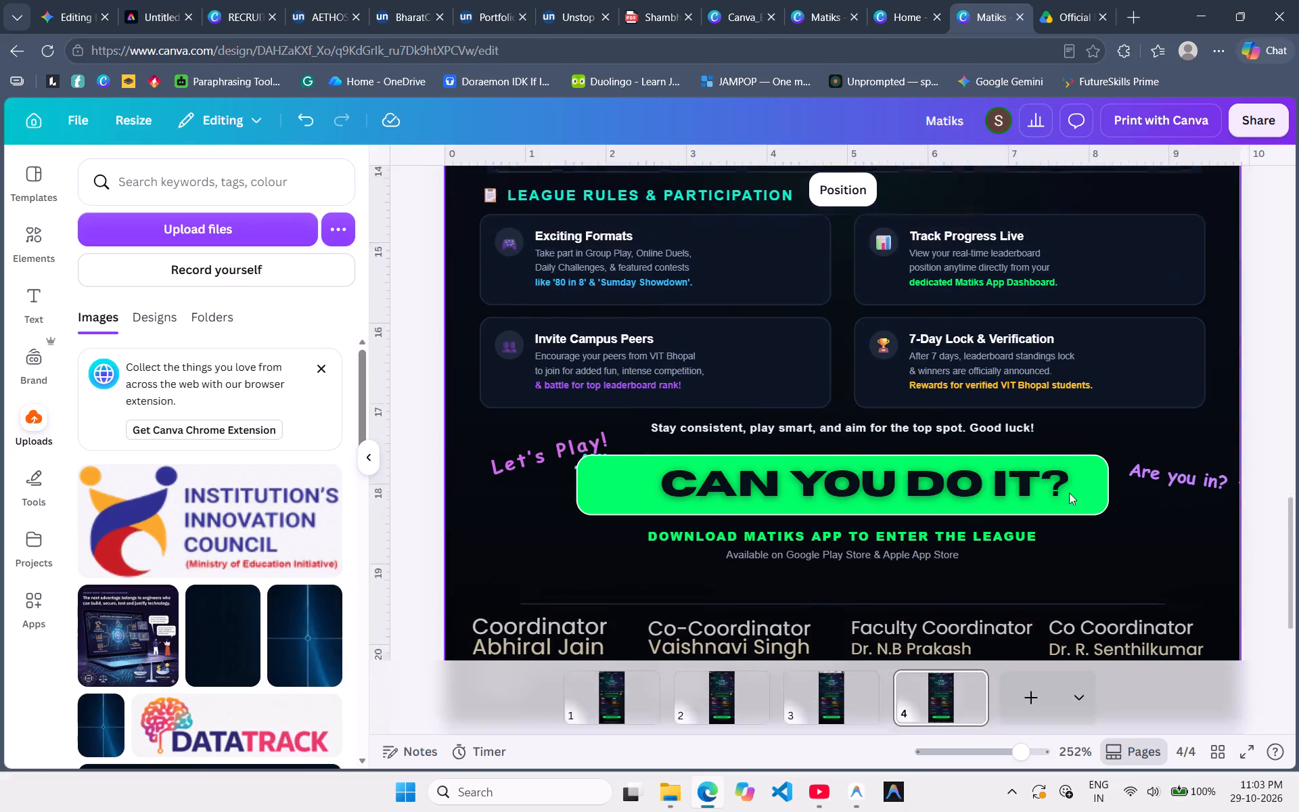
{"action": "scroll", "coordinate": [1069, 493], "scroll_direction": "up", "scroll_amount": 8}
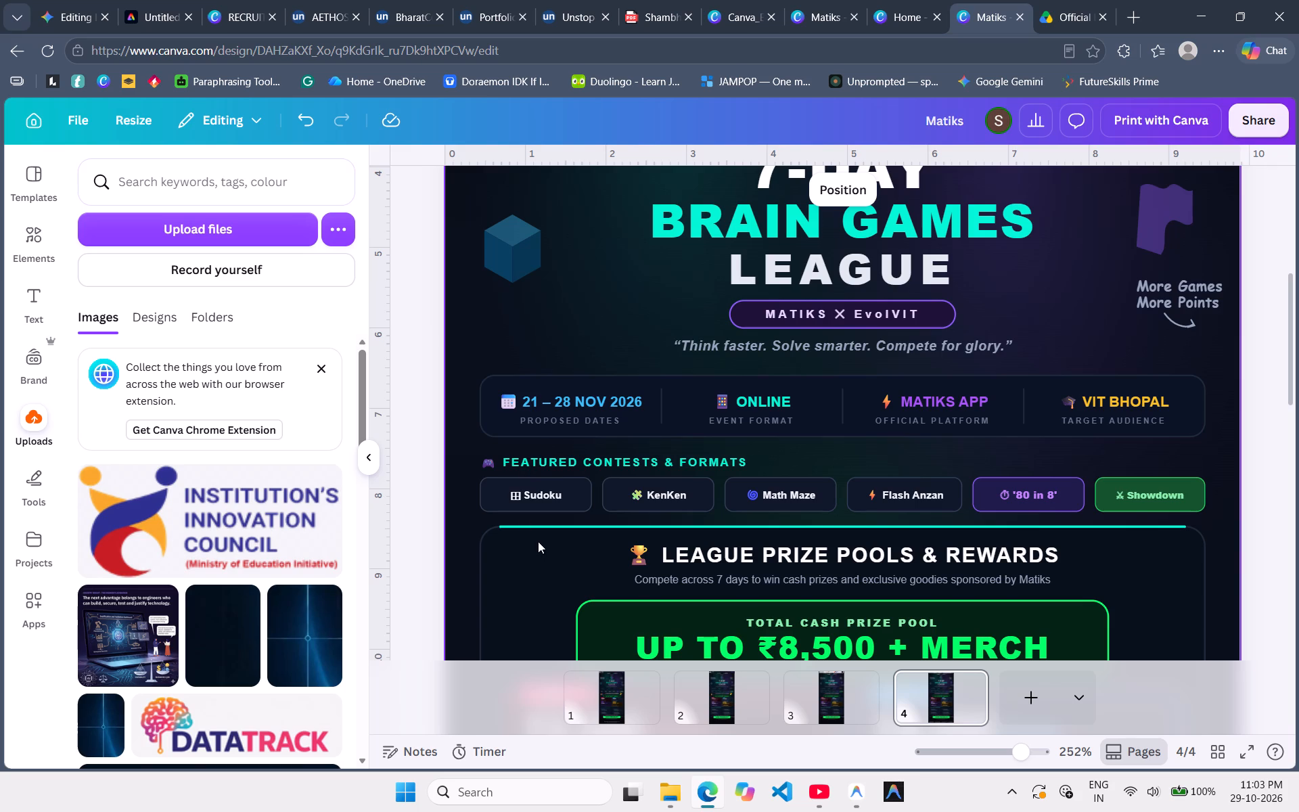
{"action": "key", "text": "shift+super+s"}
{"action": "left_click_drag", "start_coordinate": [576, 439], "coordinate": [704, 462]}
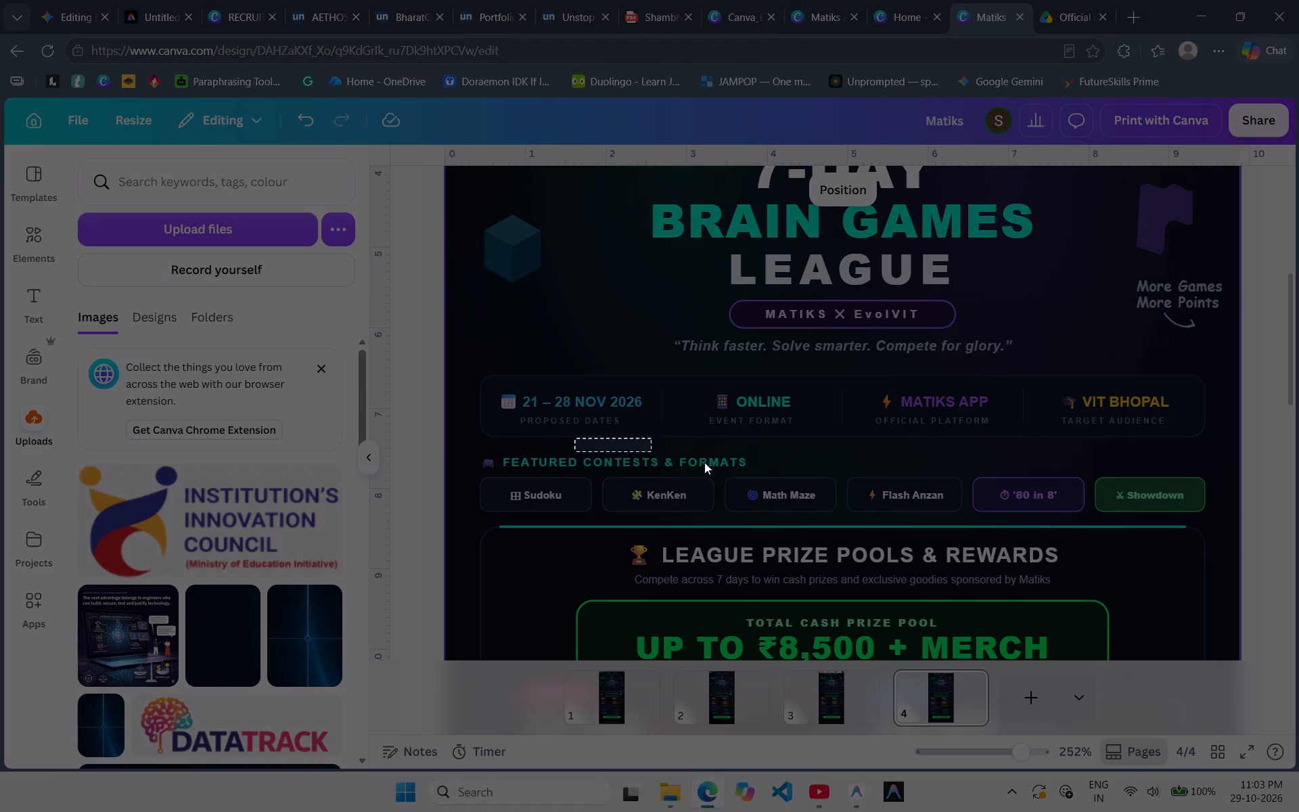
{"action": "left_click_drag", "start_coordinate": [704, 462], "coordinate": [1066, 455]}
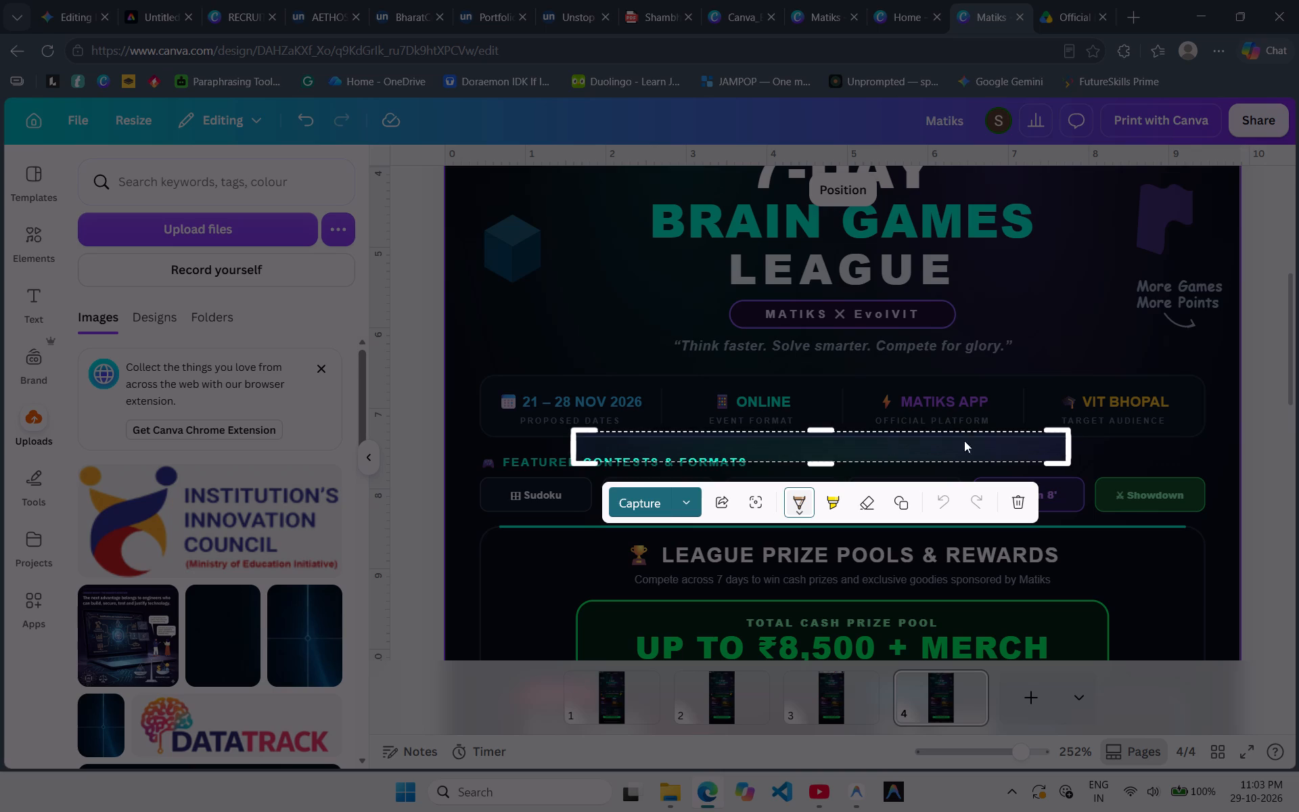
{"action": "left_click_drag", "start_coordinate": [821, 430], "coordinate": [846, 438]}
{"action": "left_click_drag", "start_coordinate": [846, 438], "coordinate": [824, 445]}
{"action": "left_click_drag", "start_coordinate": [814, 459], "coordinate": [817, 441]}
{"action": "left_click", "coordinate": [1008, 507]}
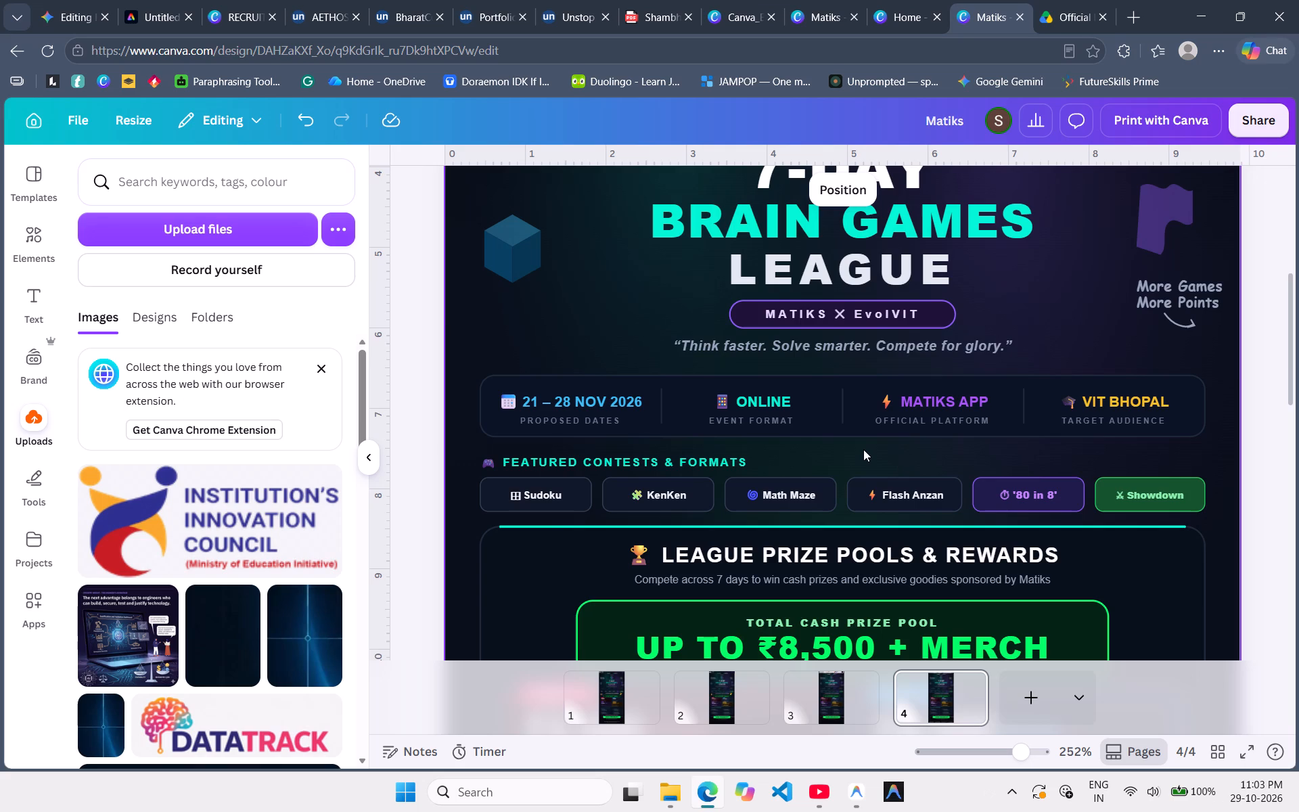
Capture the plain background strip beside the Featured Contests & Formats heading, paste it onto page 4, and add a second copy from the uploads.
{"action": "scroll", "coordinate": [863, 449], "scroll_direction": "down", "scroll_amount": 1}
{"action": "key", "text": "shift+super+s"}
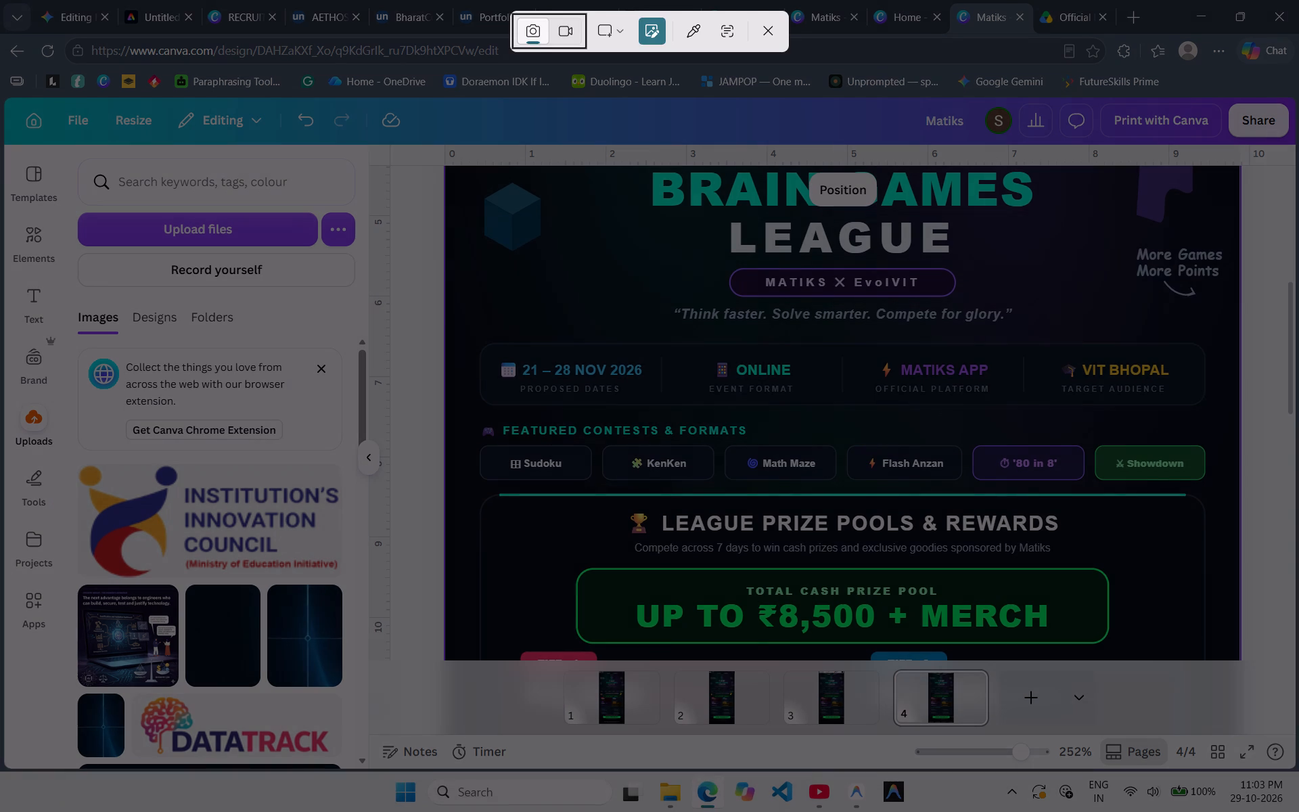
{"action": "left_click_drag", "start_coordinate": [773, 412], "coordinate": [1172, 439]}
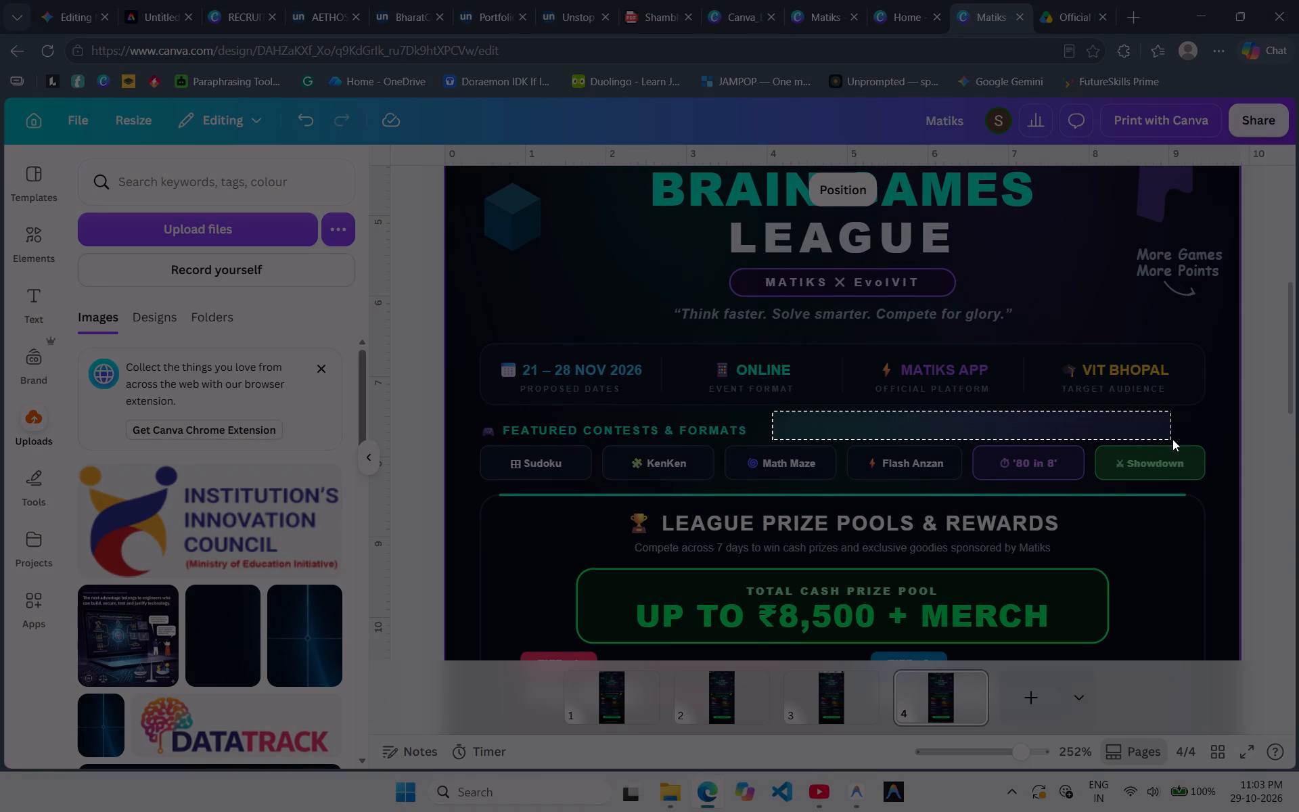
{"action": "left_click_drag", "start_coordinate": [1172, 439], "coordinate": [1177, 439]}
{"action": "left_click", "coordinate": [776, 489]}
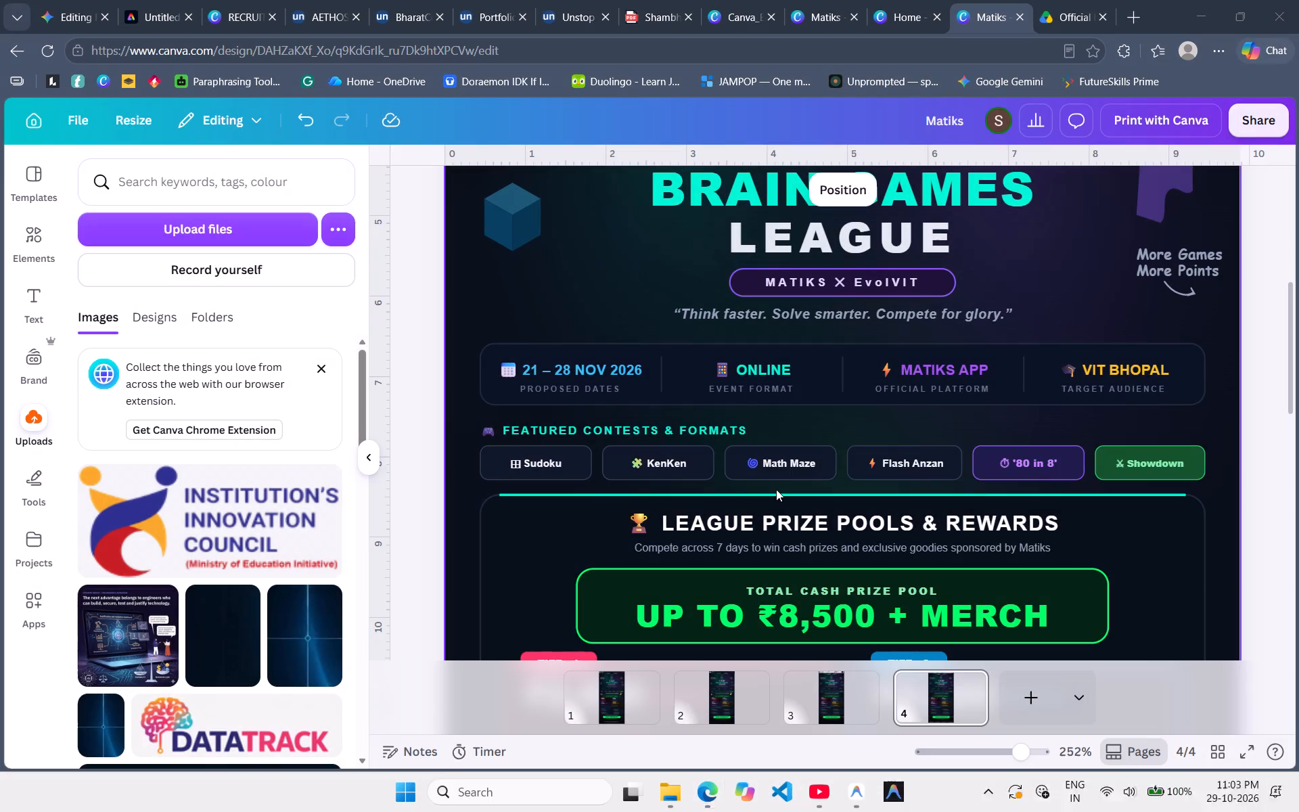
{"action": "key", "text": "ctrl+v"}
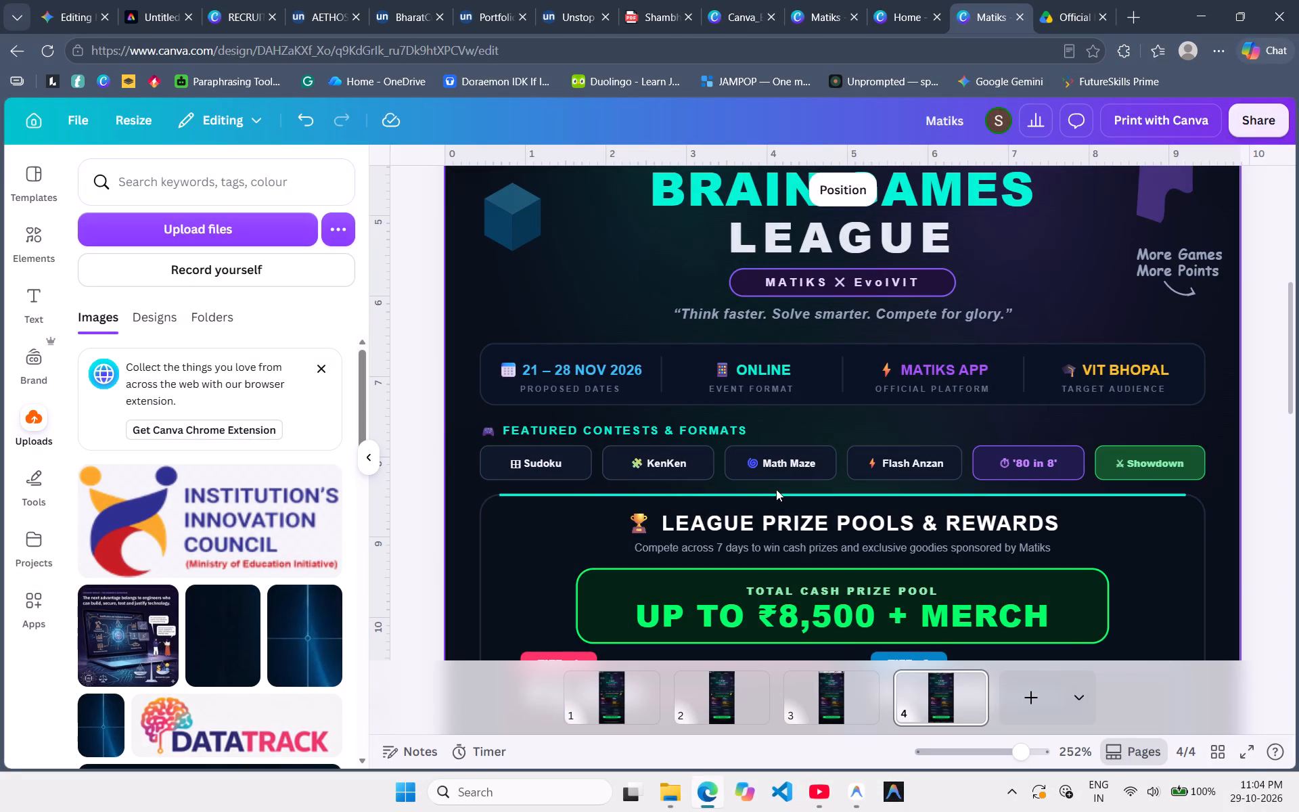
{"action": "left_click", "coordinate": [284, 478]}
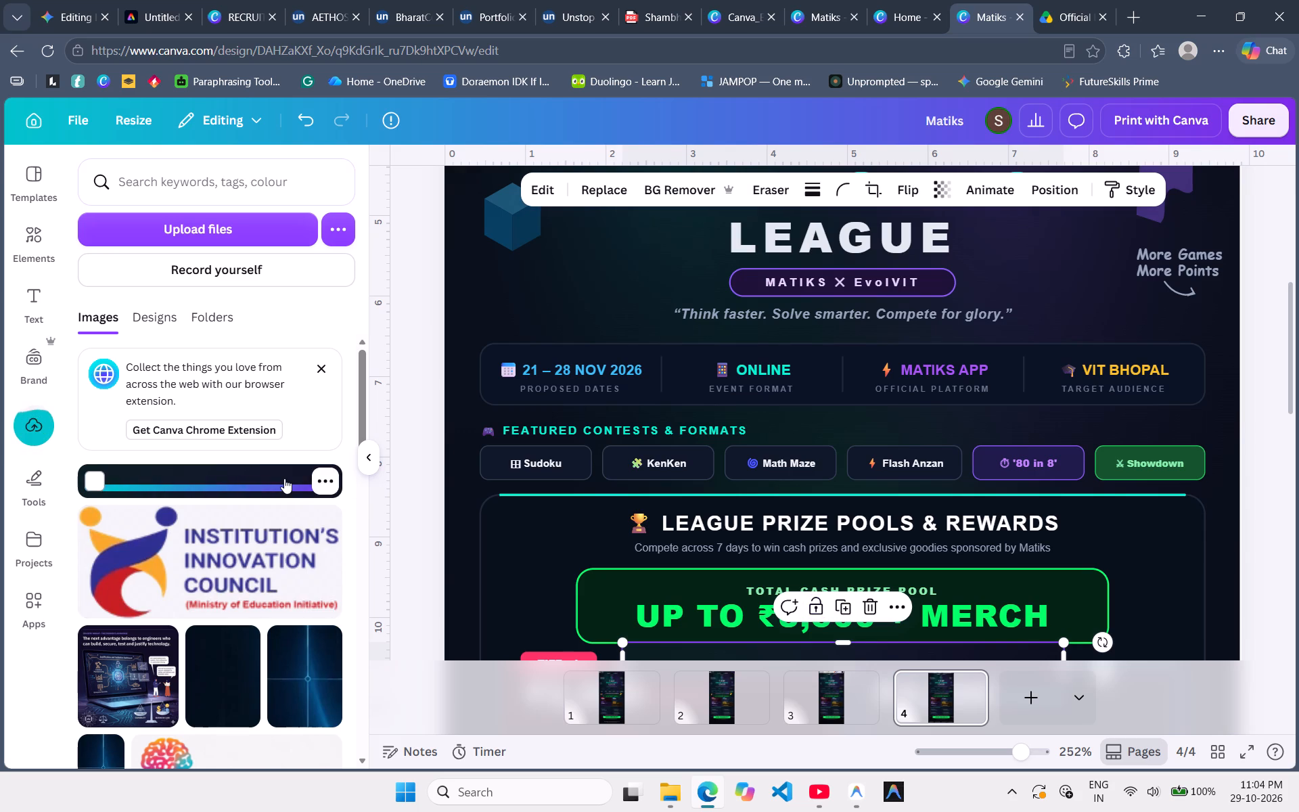
Move one background strip onto the Featured Contests & Formats section and enlarge it to cover the heading and the full row of contest buttons.
{"action": "scroll", "coordinate": [830, 484], "scroll_direction": "down", "scroll_amount": 4}
{"action": "scroll", "coordinate": [830, 484], "scroll_direction": "up", "scroll_amount": 3}
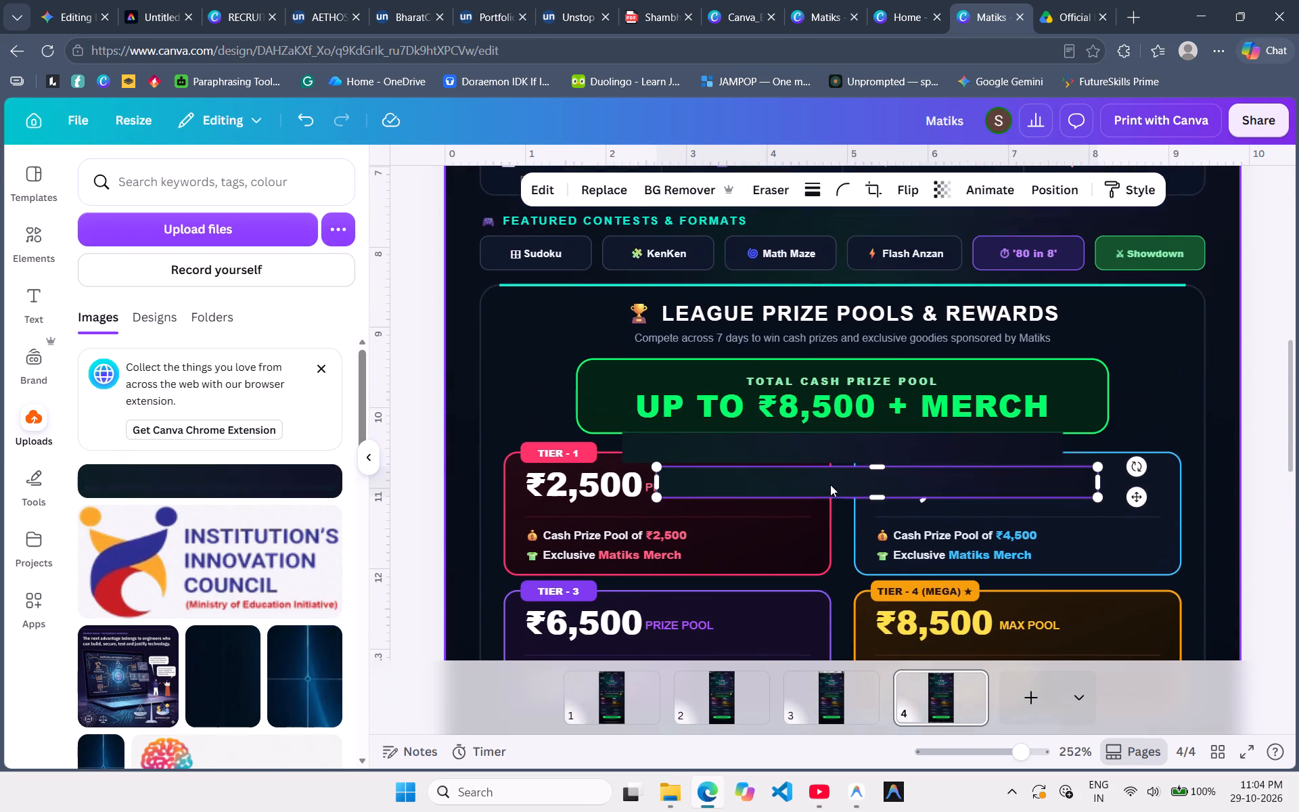
{"action": "left_click_drag", "start_coordinate": [830, 484], "coordinate": [647, 227]}
{"action": "left_click_drag", "start_coordinate": [913, 244], "coordinate": [1132, 273]}
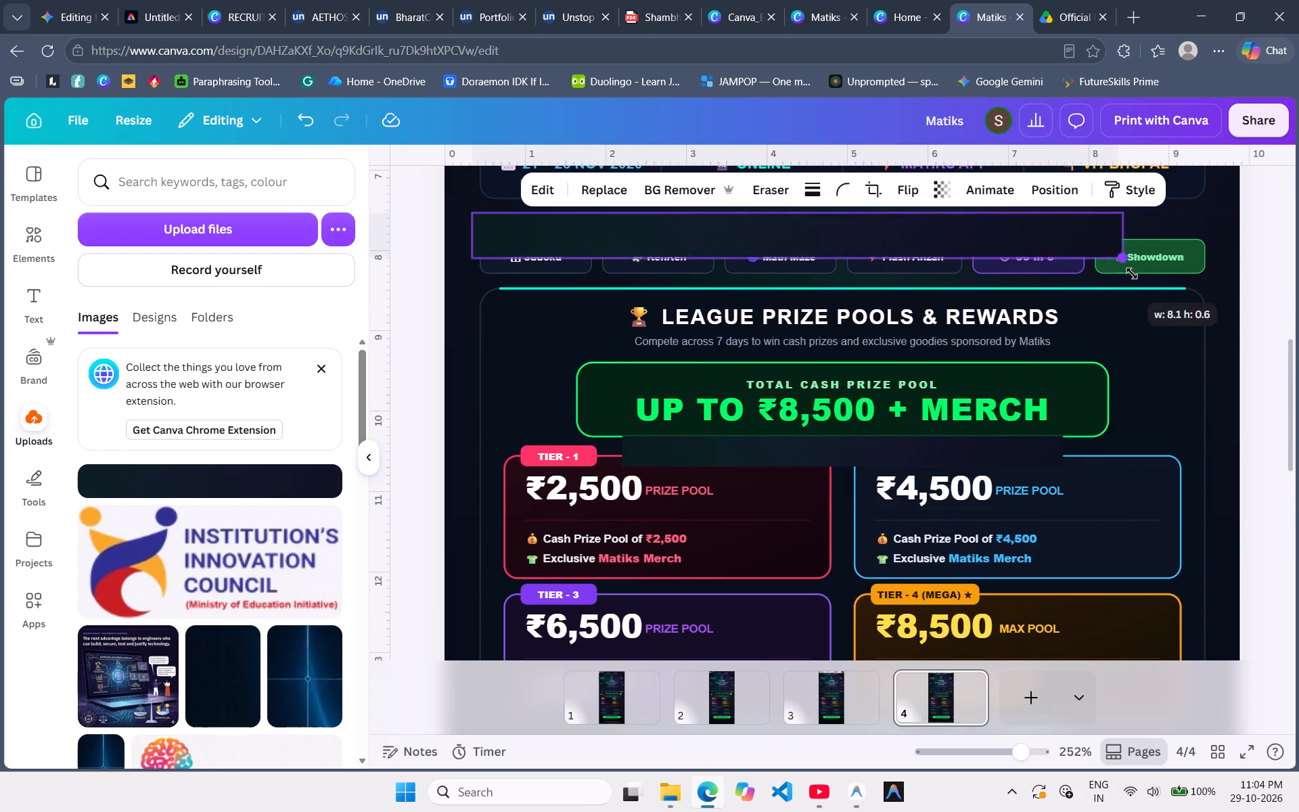
{"action": "left_click_drag", "start_coordinate": [1132, 273], "coordinate": [1216, 321]}
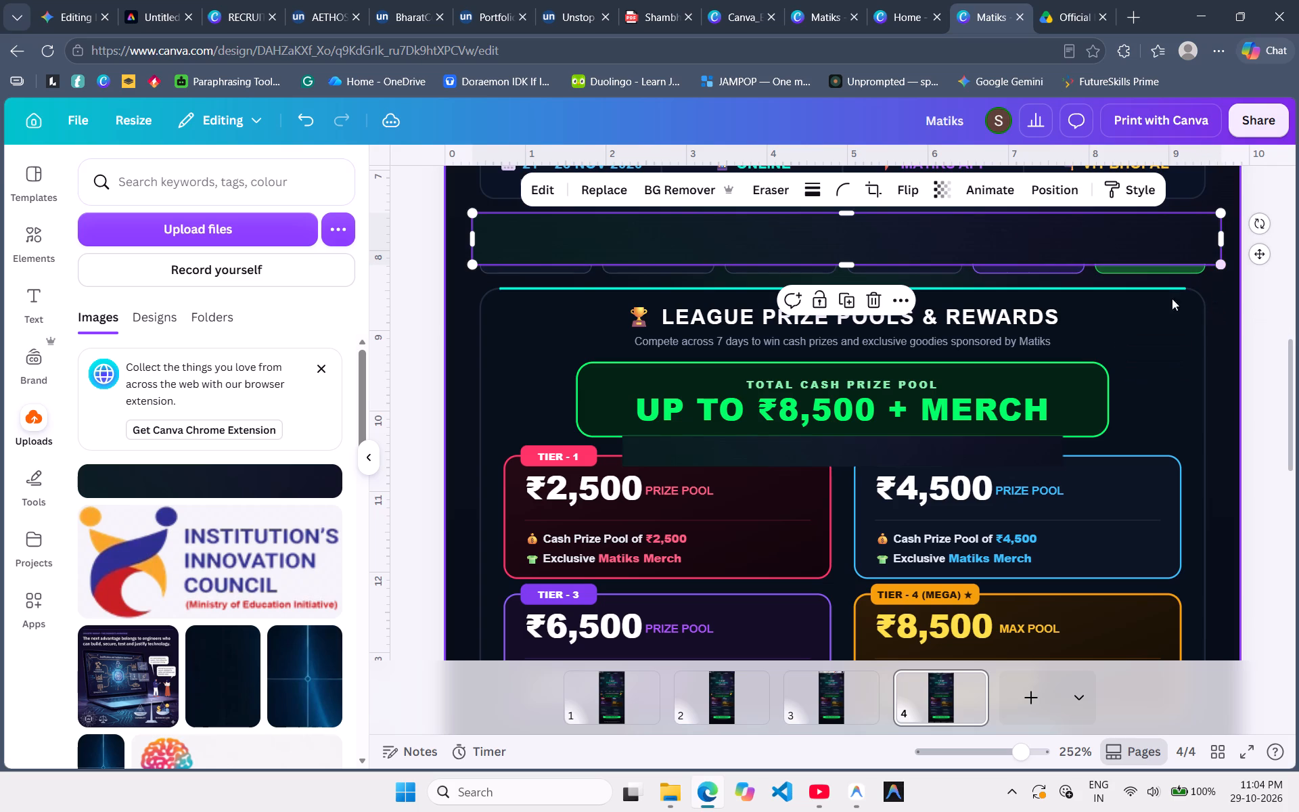
{"action": "left_click_drag", "start_coordinate": [842, 265], "coordinate": [869, 275]}
{"action": "left_click", "coordinate": [1137, 331]}
Narrow the covering strip to about 4.7 wide so it hides only Flash Anzan, '80 in 8' and Showdown, leaving Math Maze uncovered.
{"action": "scroll", "coordinate": [1137, 331], "scroll_direction": "up", "scroll_amount": 2}
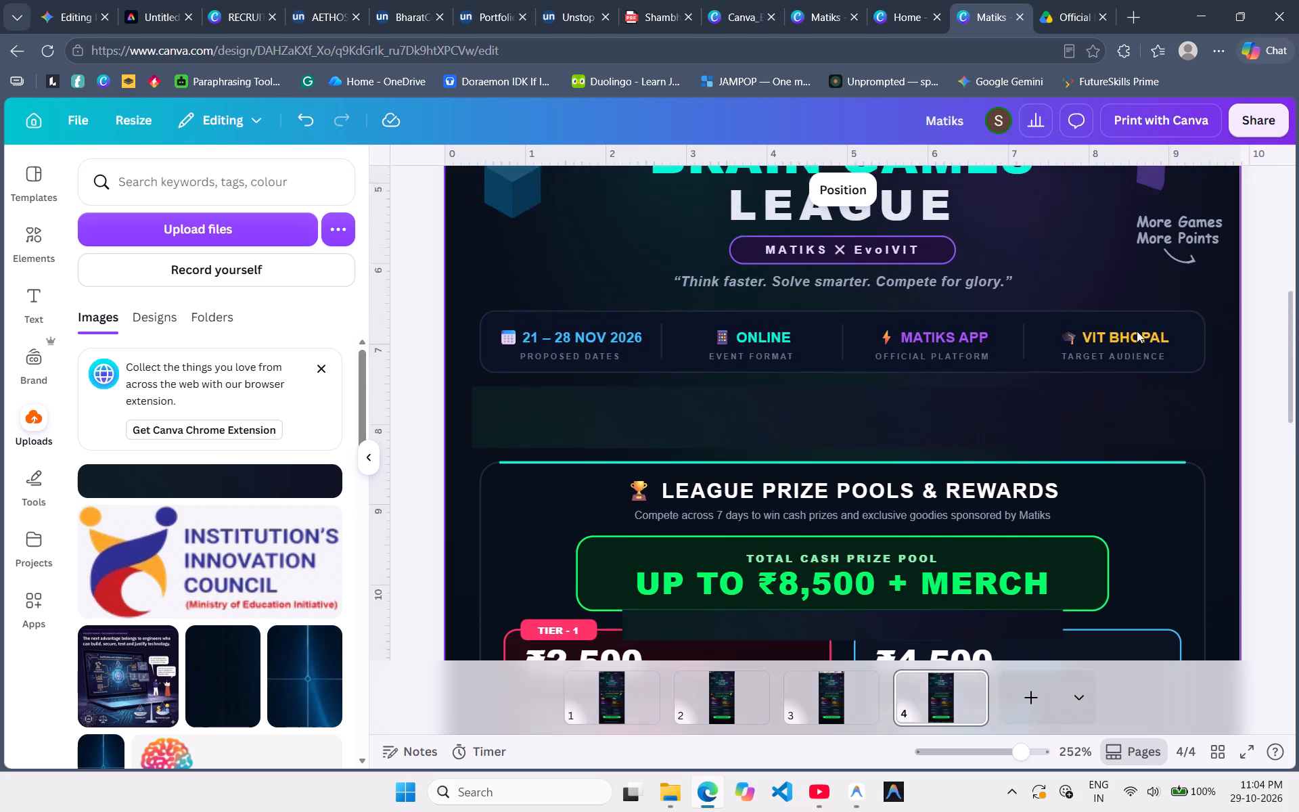
{"action": "scroll", "coordinate": [1137, 331], "scroll_direction": "up", "scroll_amount": 2}
{"action": "left_click", "coordinate": [689, 455]}
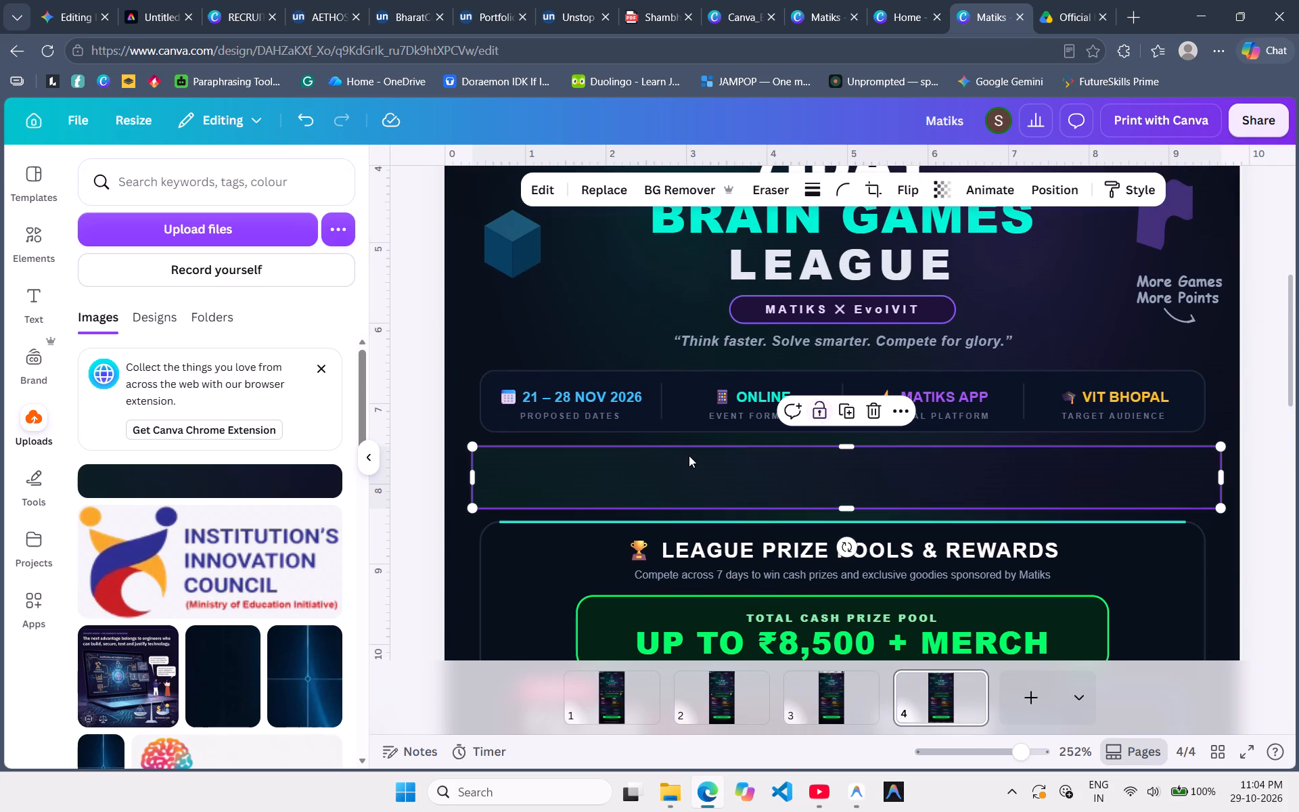
{"action": "left_click_drag", "start_coordinate": [469, 476], "coordinate": [836, 476]}
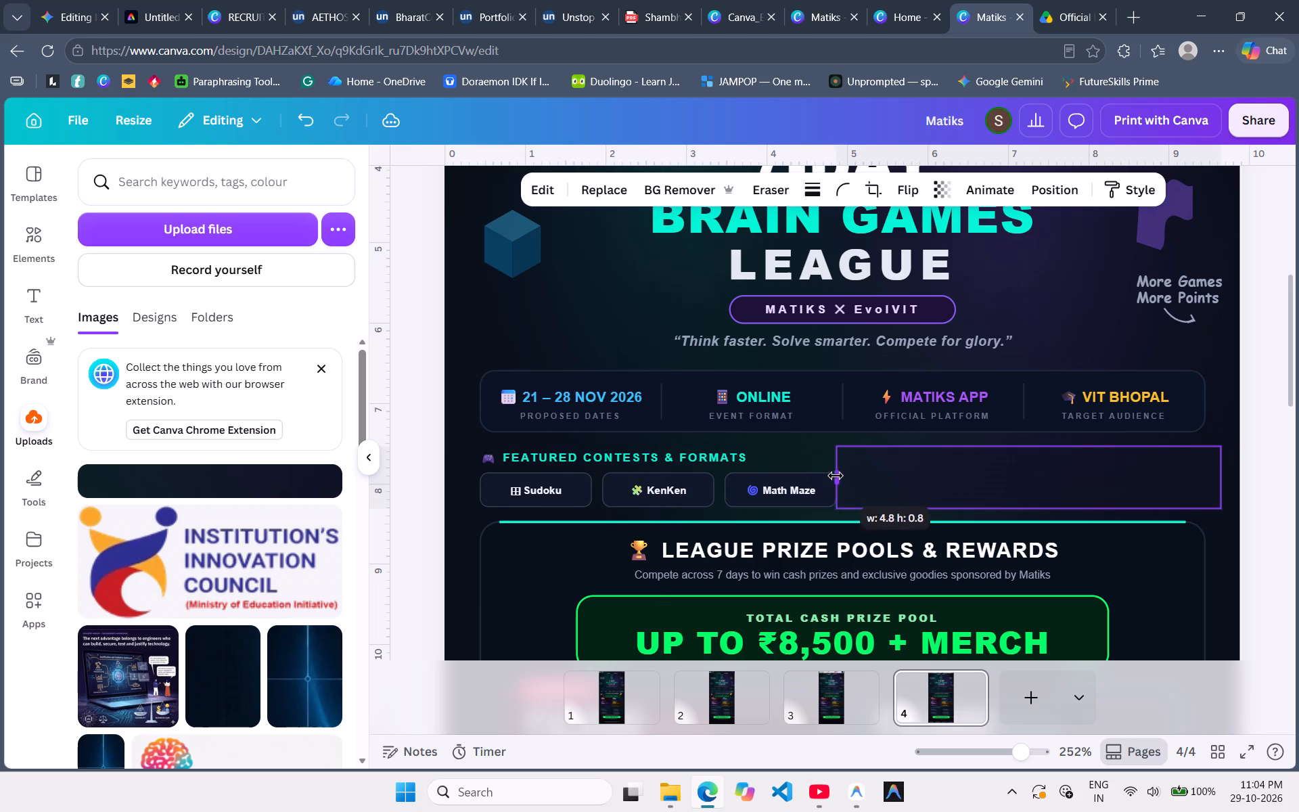
{"action": "left_click_drag", "start_coordinate": [836, 476], "coordinate": [600, 475]}
{"action": "left_click", "coordinate": [463, 518]}
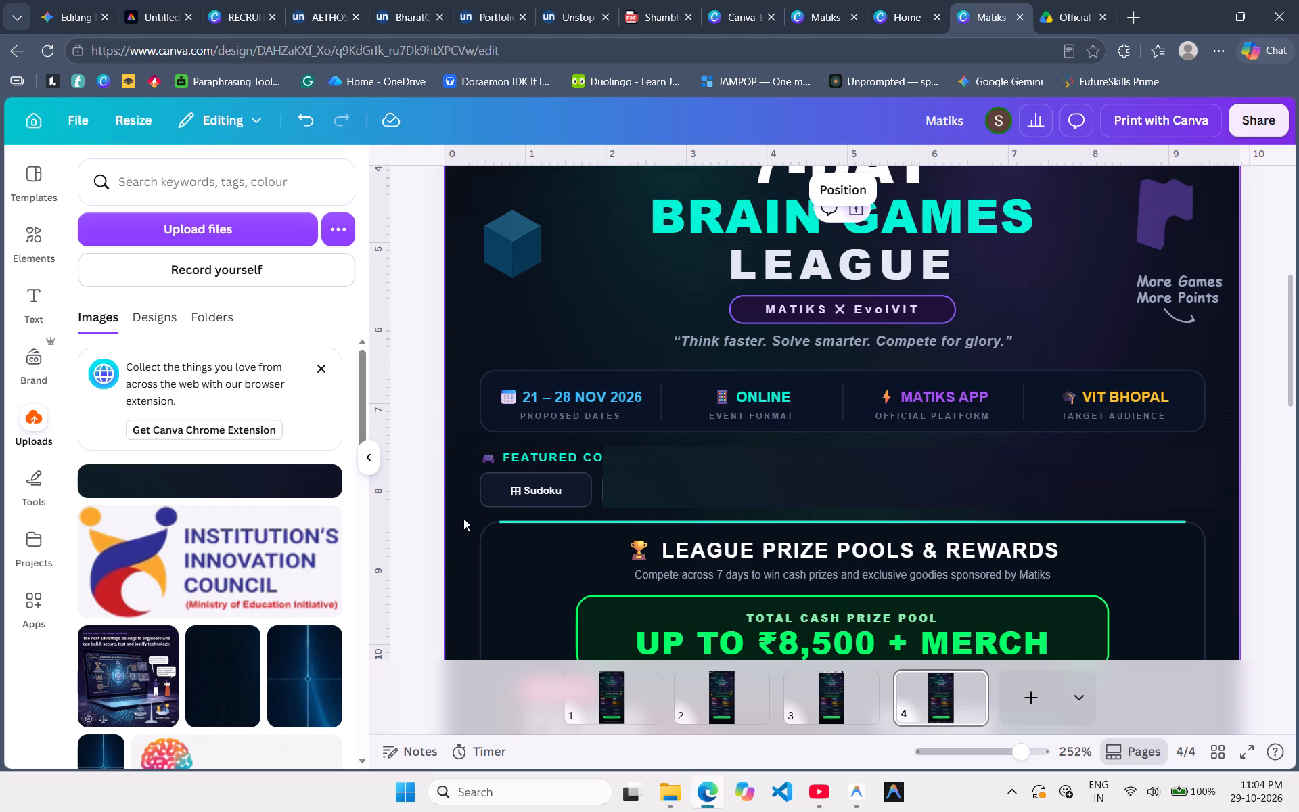
{"action": "left_click", "coordinate": [730, 472]}
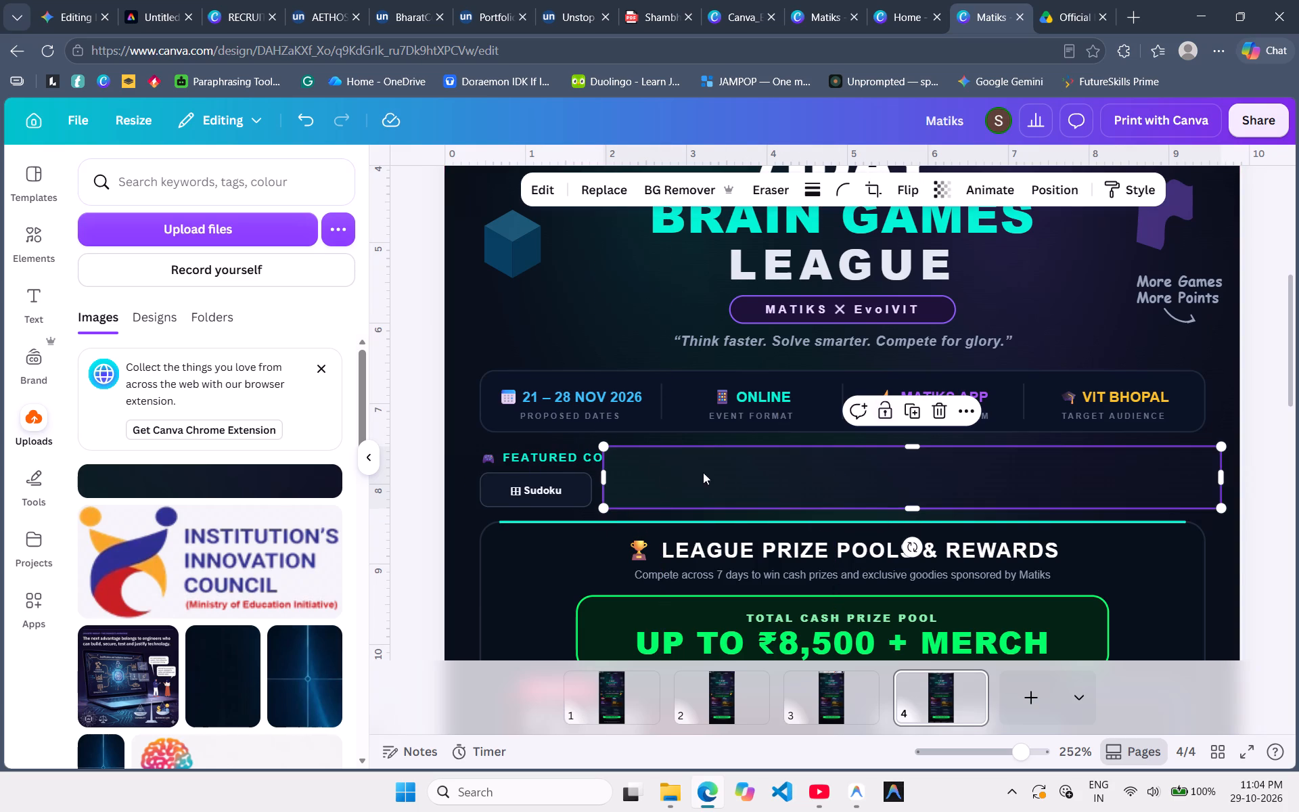
{"action": "left_click_drag", "start_coordinate": [608, 477], "coordinate": [849, 503]}
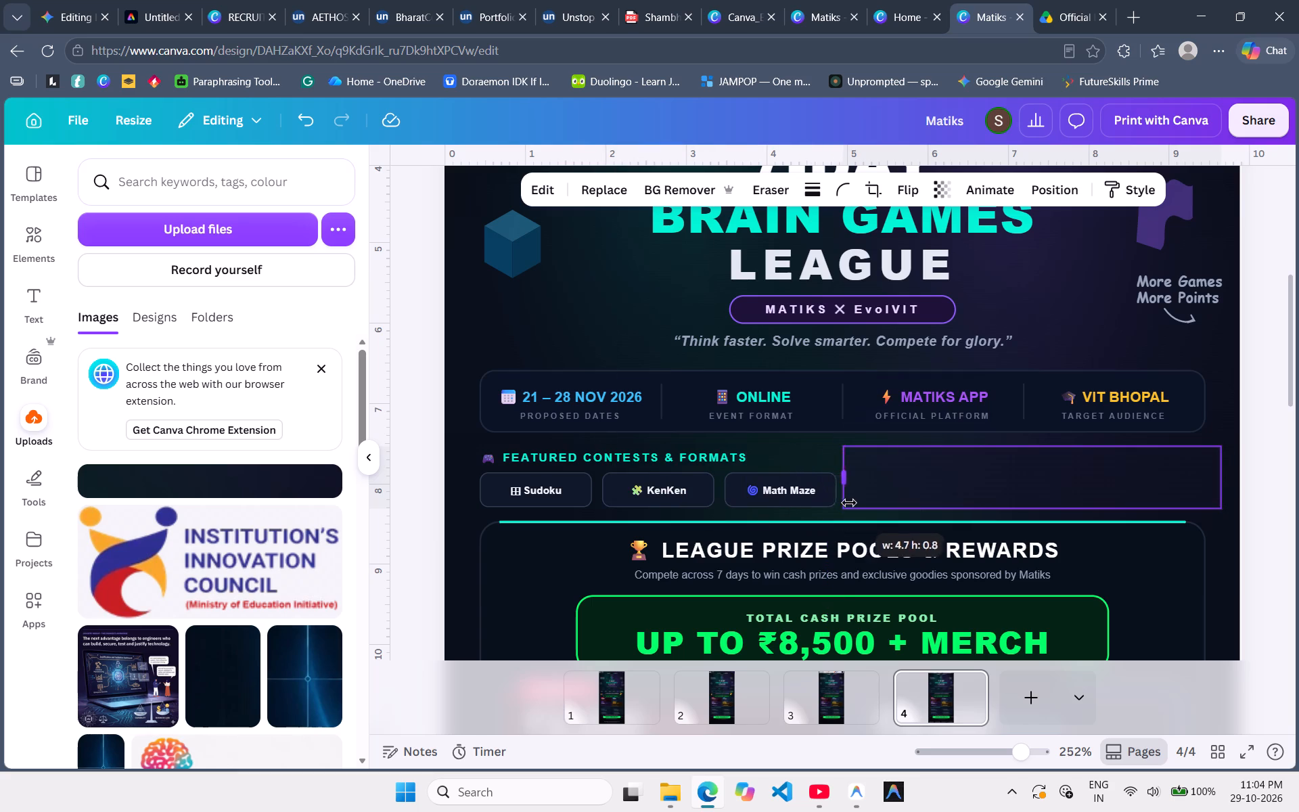
{"action": "left_click_drag", "start_coordinate": [849, 503], "coordinate": [846, 506]}
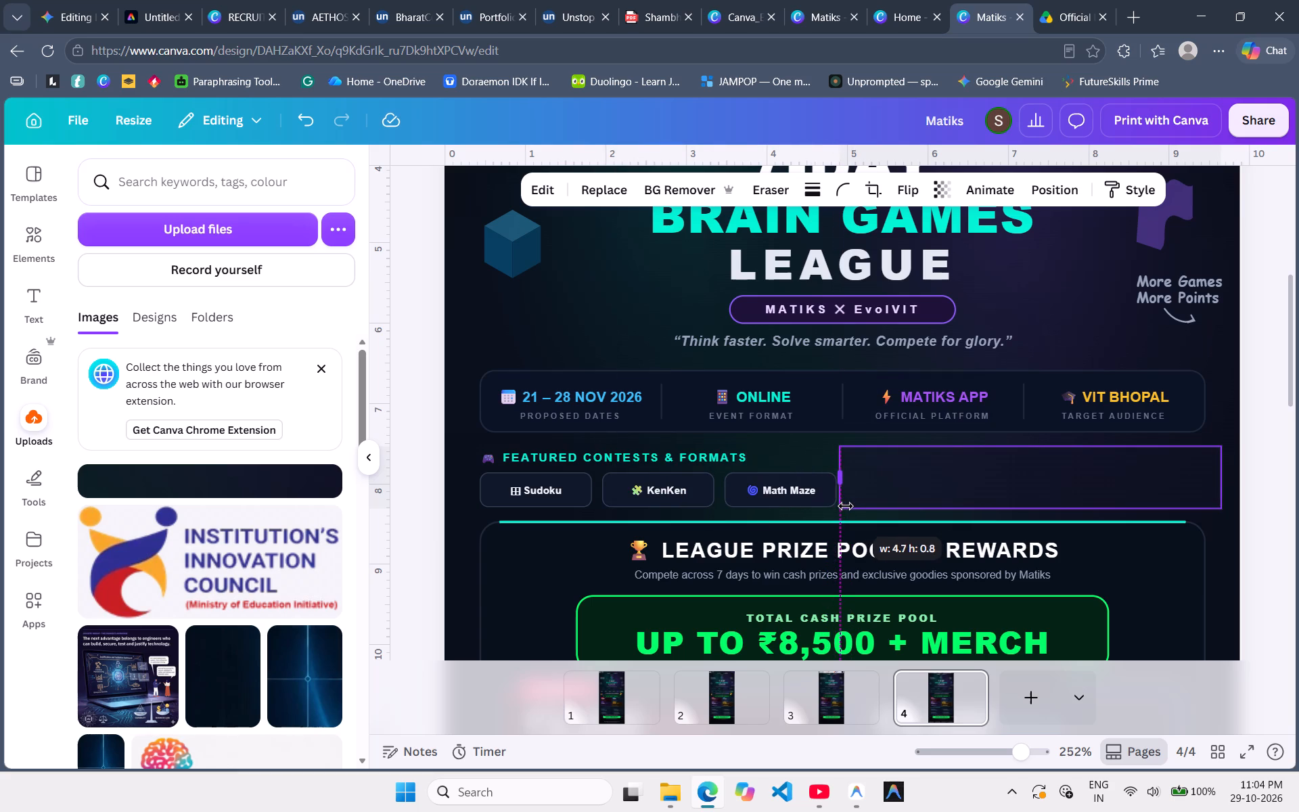
{"action": "left_click_drag", "start_coordinate": [846, 506], "coordinate": [846, 507]}
{"action": "left_click", "coordinate": [733, 475]}
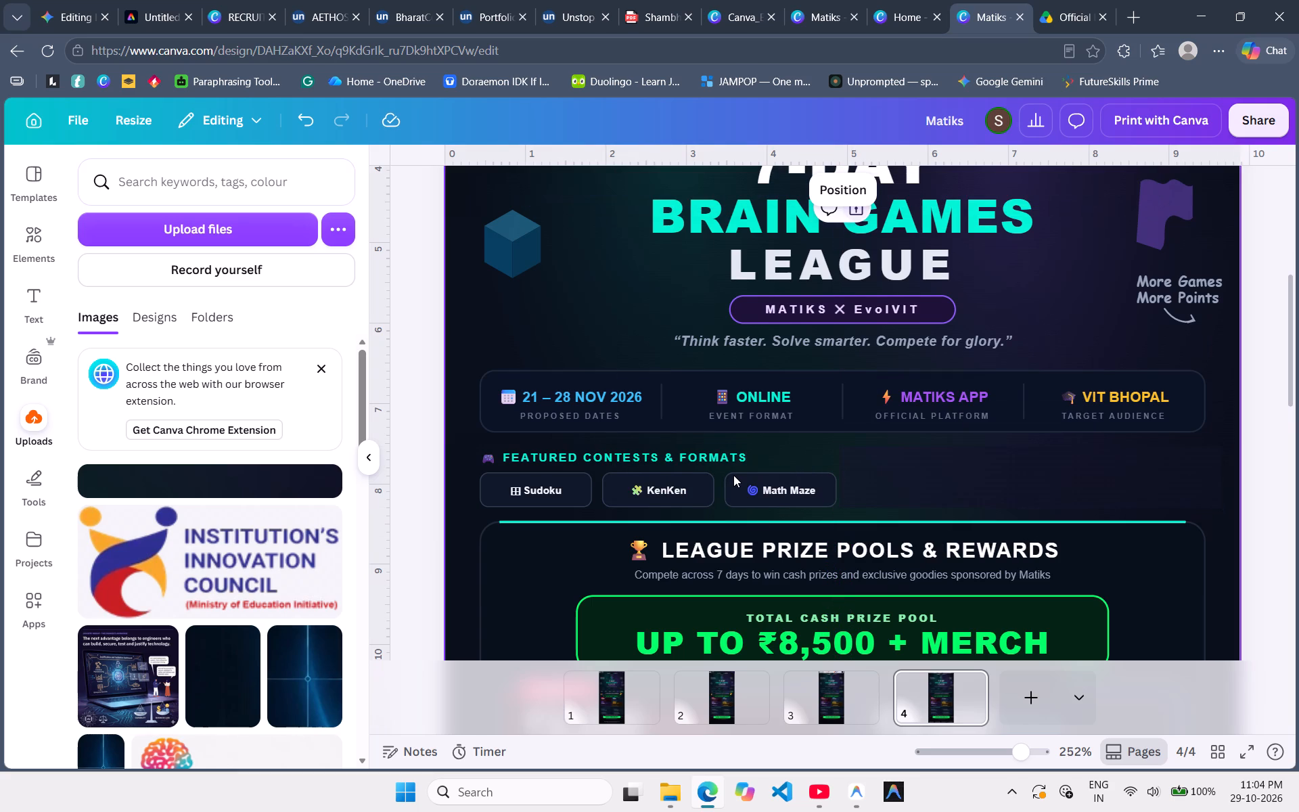
Capture a blank background area below the blue cube, add it to page 4 as an image patch, and delete the extra copy.
{"action": "scroll", "coordinate": [733, 475], "scroll_direction": "down", "scroll_amount": 2}
{"action": "scroll", "coordinate": [733, 475], "scroll_direction": "up", "scroll_amount": 1}
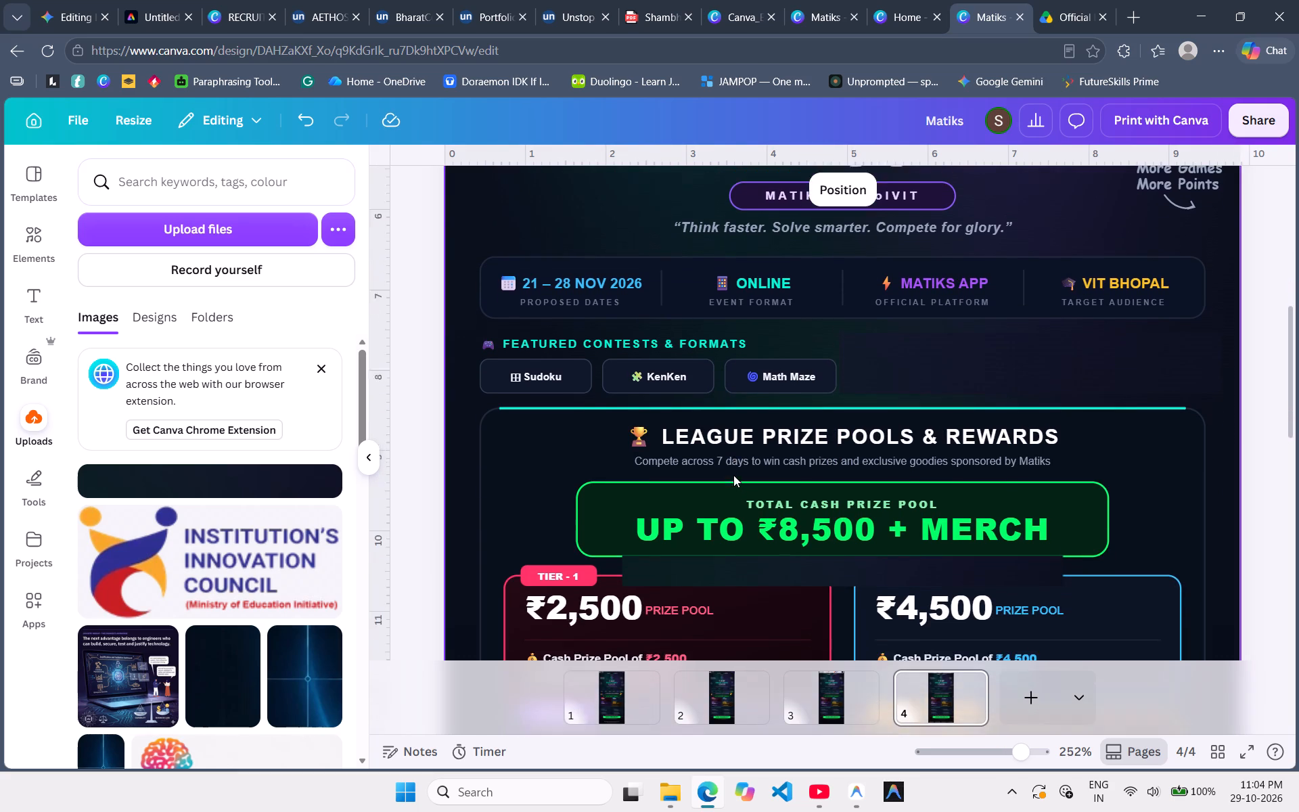
{"action": "scroll", "coordinate": [733, 475], "scroll_direction": "up", "scroll_amount": 2}
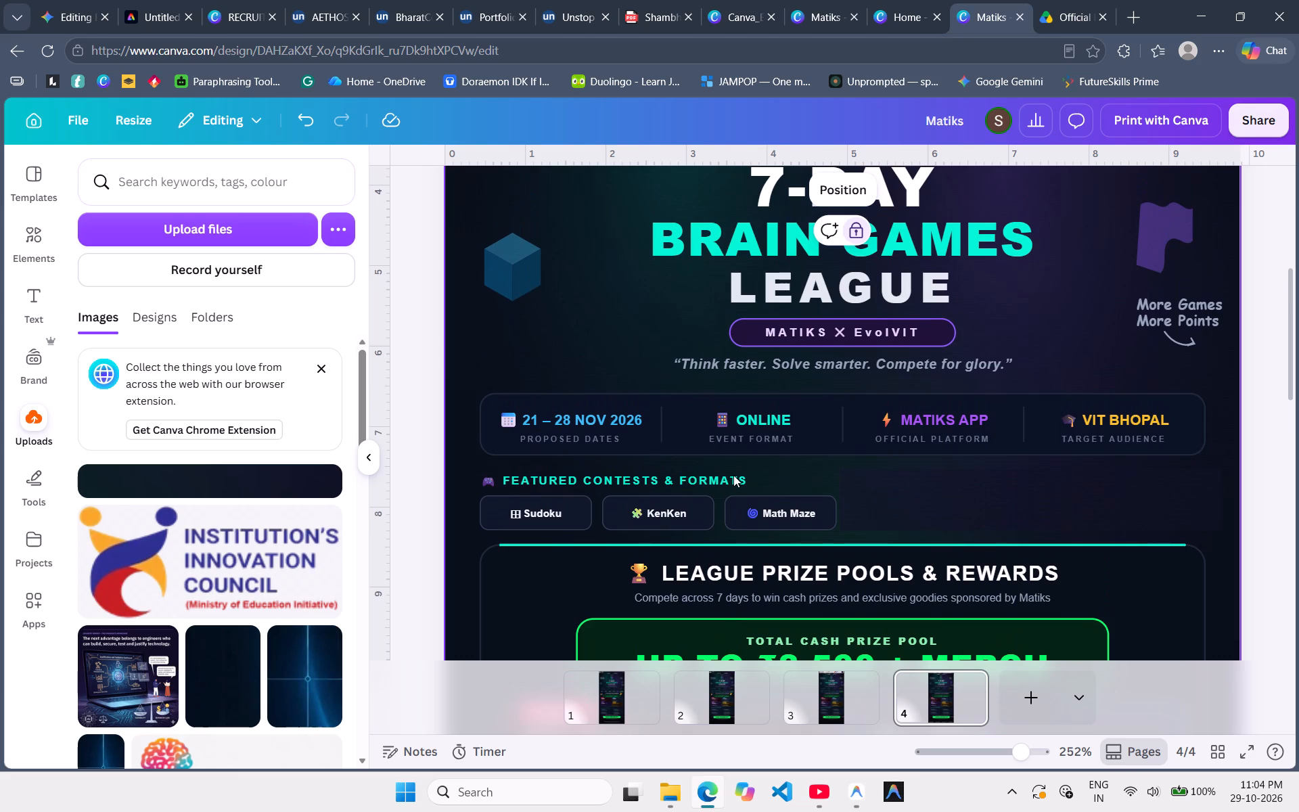
{"action": "key", "text": "shift+super+s"}
{"action": "left_click_drag", "start_coordinate": [463, 329], "coordinate": [619, 375]}
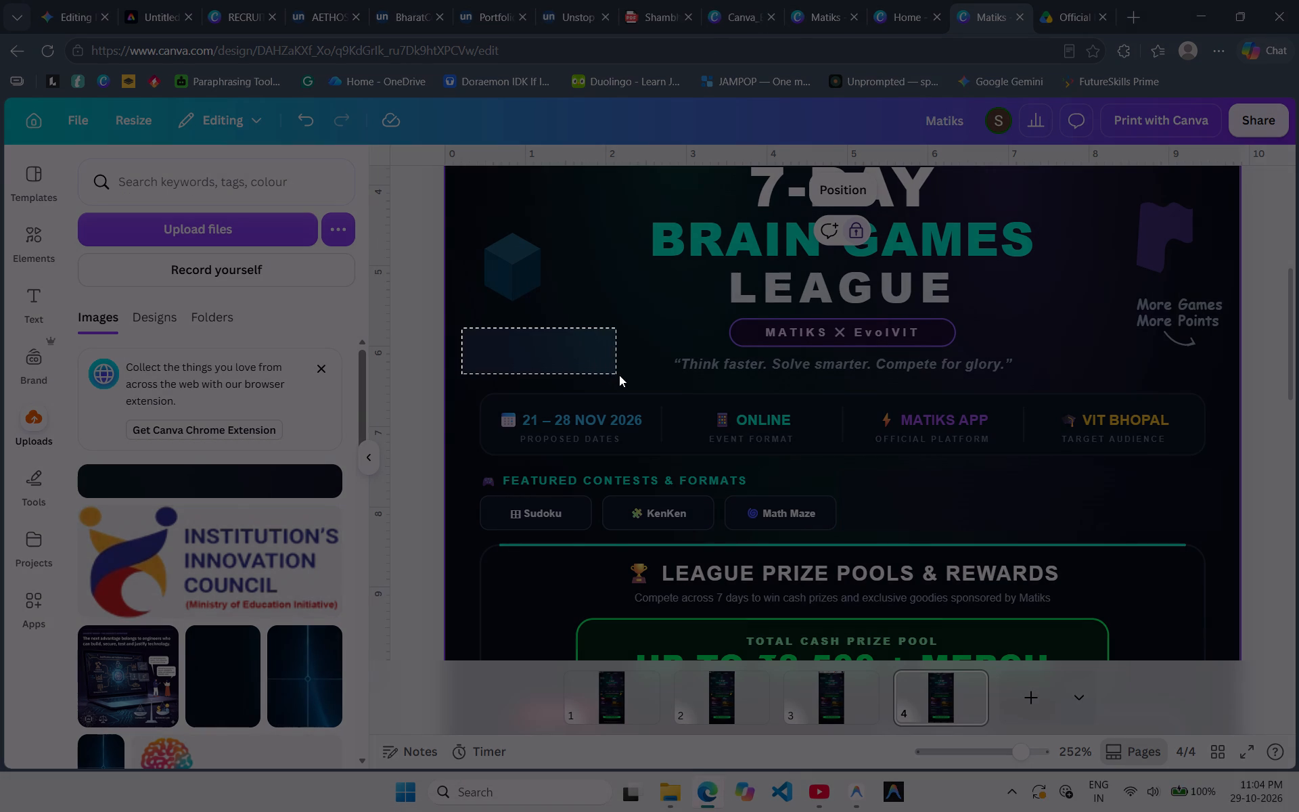
{"action": "left_click_drag", "start_coordinate": [619, 375], "coordinate": [638, 380]}
{"action": "left_click", "coordinate": [389, 430]}
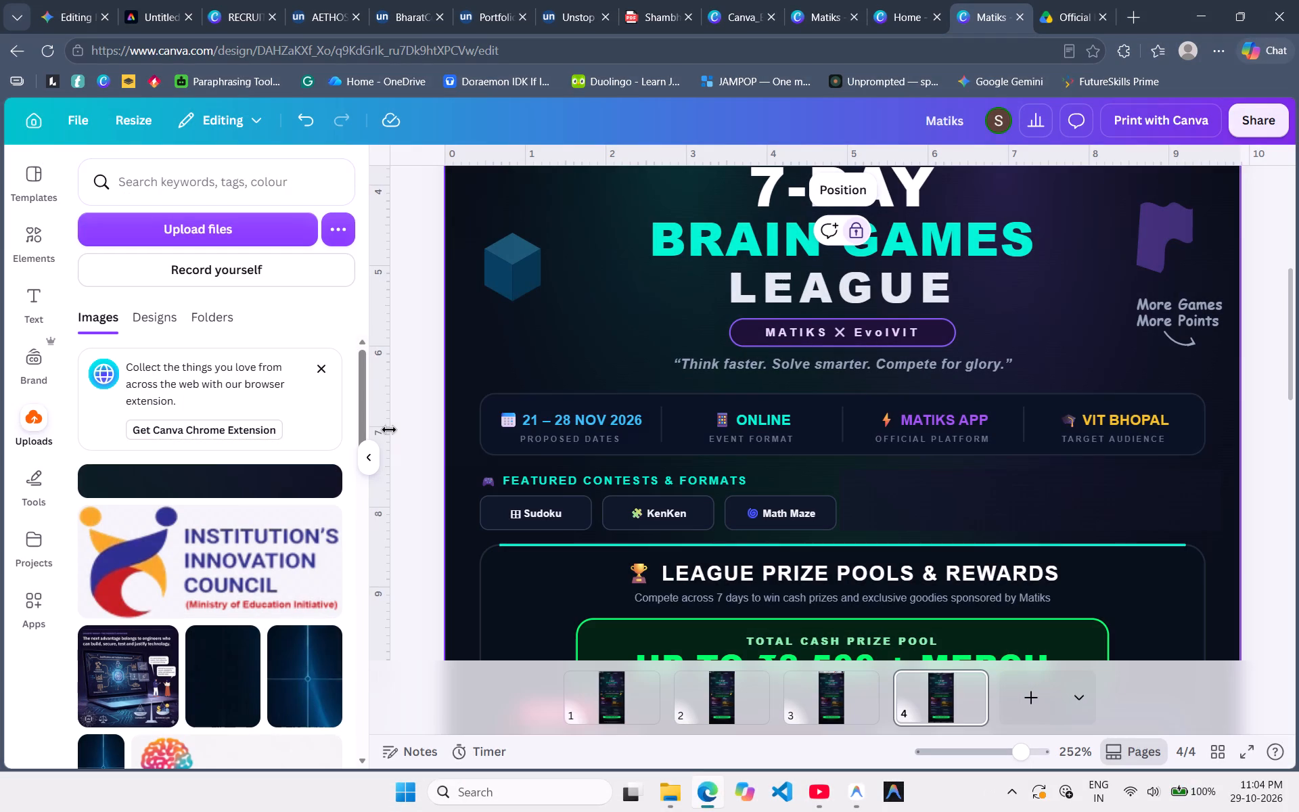
{"action": "key", "text": "ctrl+v"}
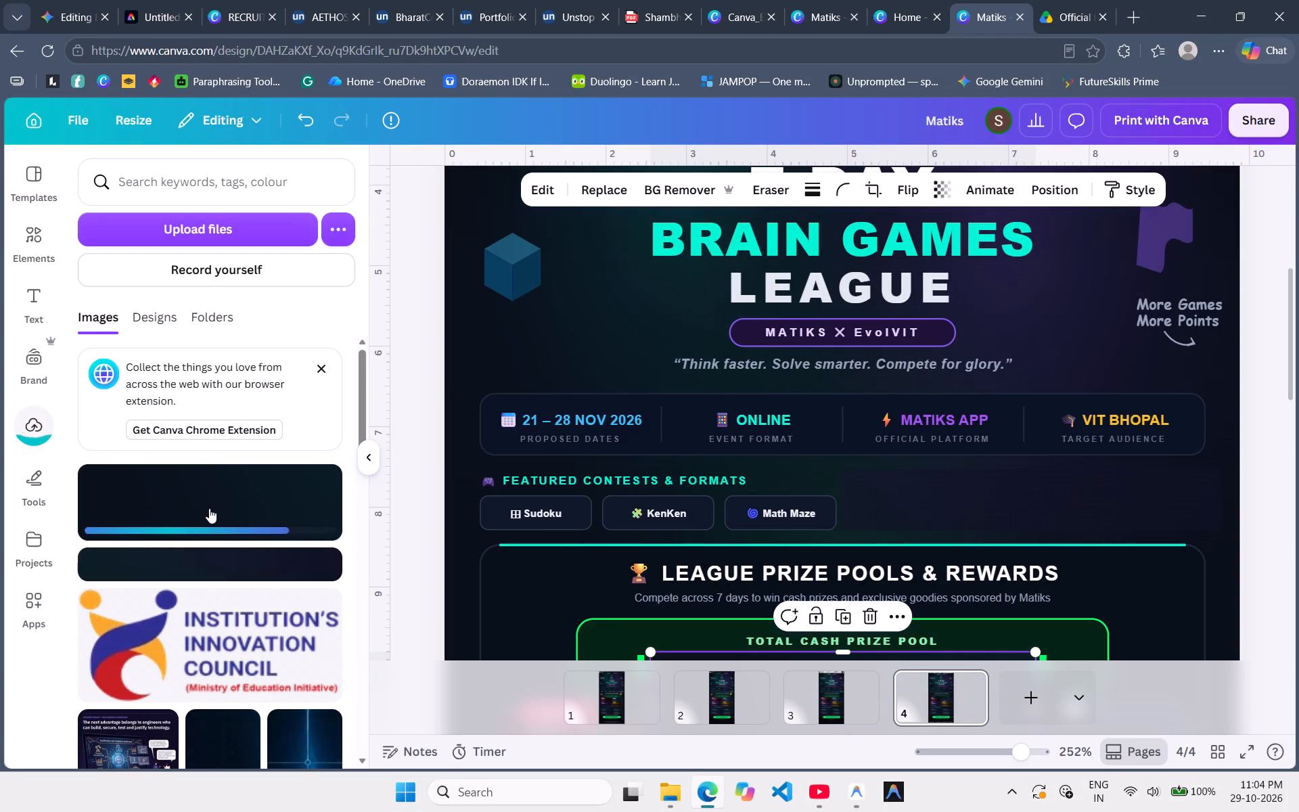
{"action": "left_click", "coordinate": [209, 508]}
{"action": "scroll", "coordinate": [825, 534], "scroll_direction": "down", "scroll_amount": 1}
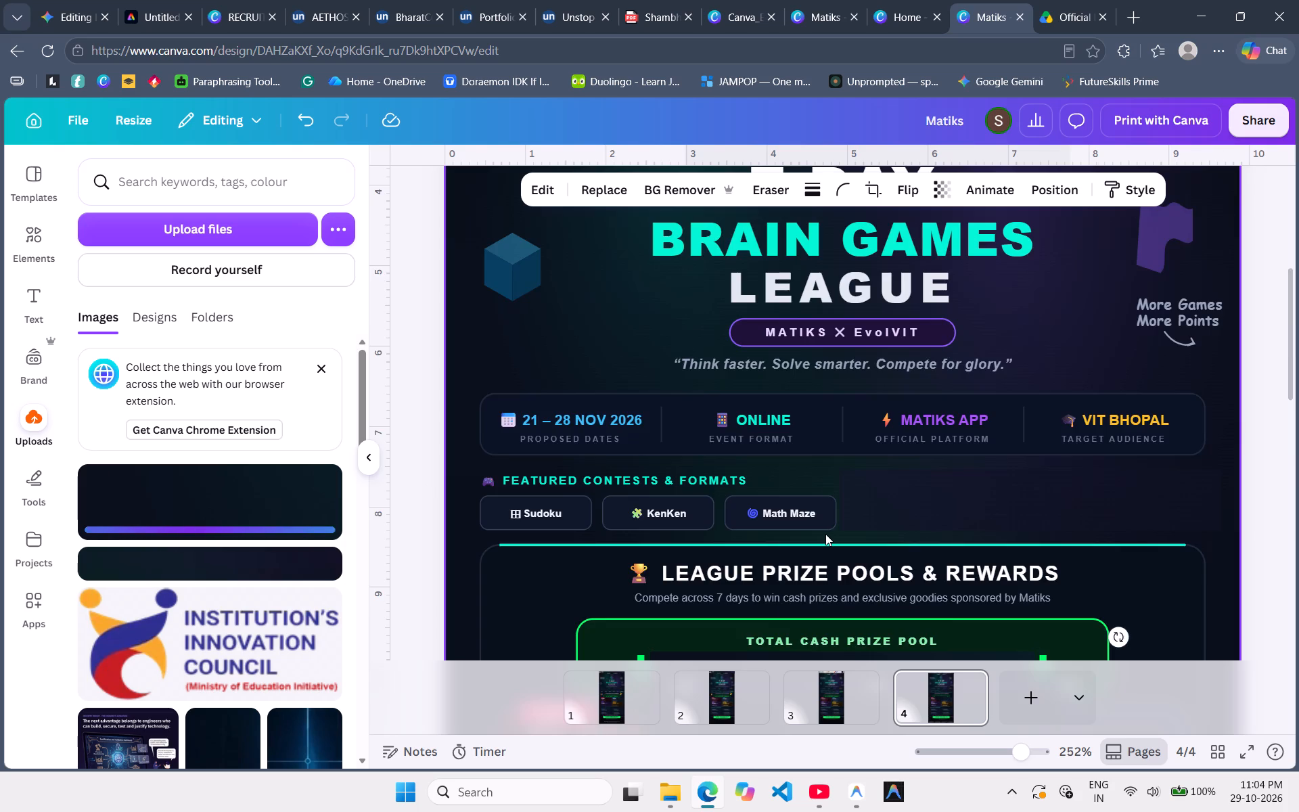
{"action": "scroll", "coordinate": [825, 534], "scroll_direction": "down", "scroll_amount": 1}
{"action": "key", "text": "Delete"}
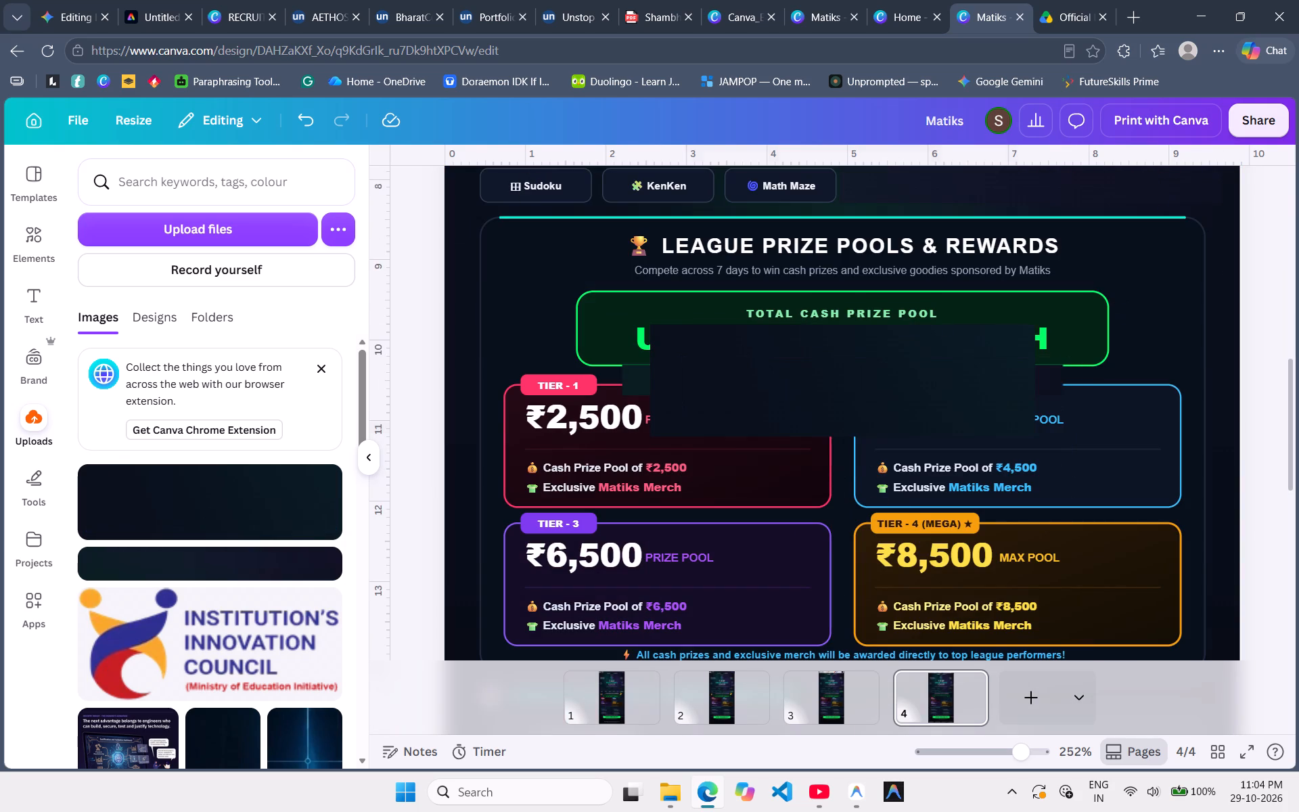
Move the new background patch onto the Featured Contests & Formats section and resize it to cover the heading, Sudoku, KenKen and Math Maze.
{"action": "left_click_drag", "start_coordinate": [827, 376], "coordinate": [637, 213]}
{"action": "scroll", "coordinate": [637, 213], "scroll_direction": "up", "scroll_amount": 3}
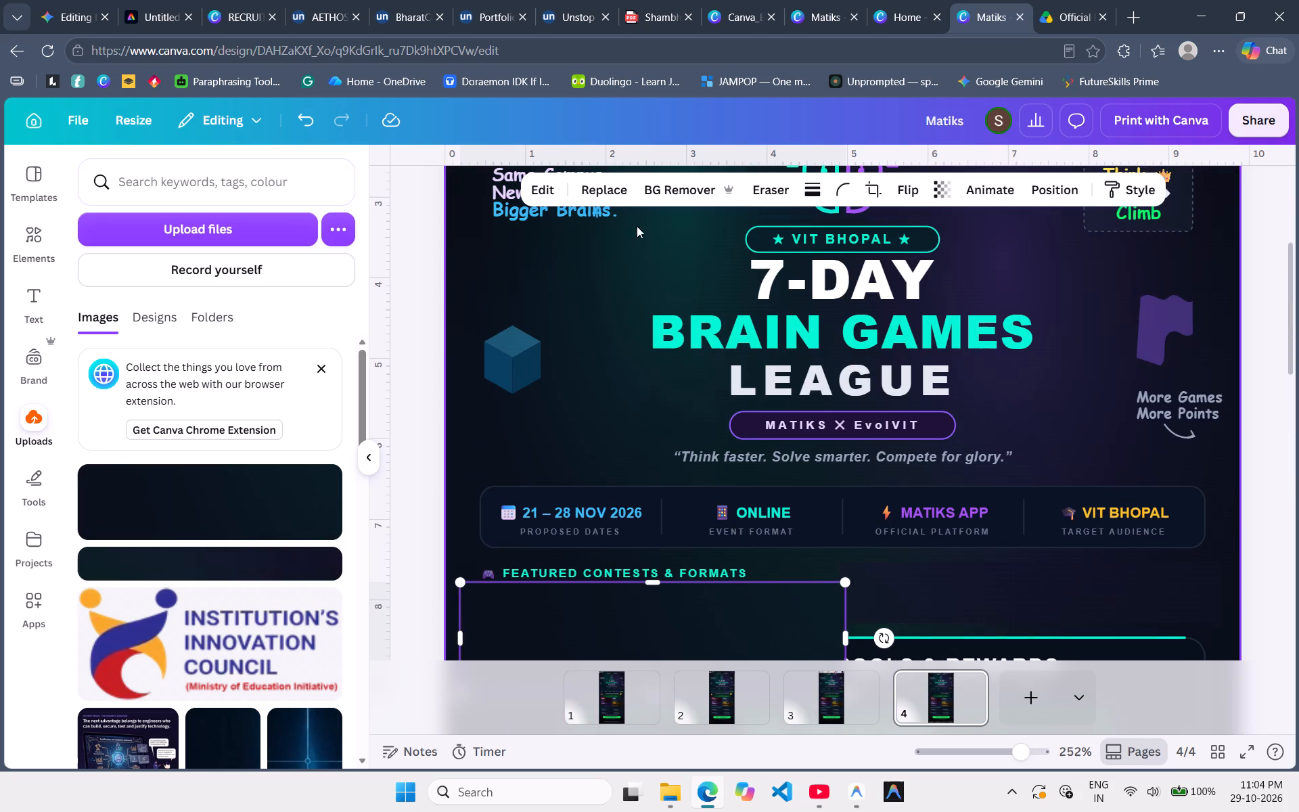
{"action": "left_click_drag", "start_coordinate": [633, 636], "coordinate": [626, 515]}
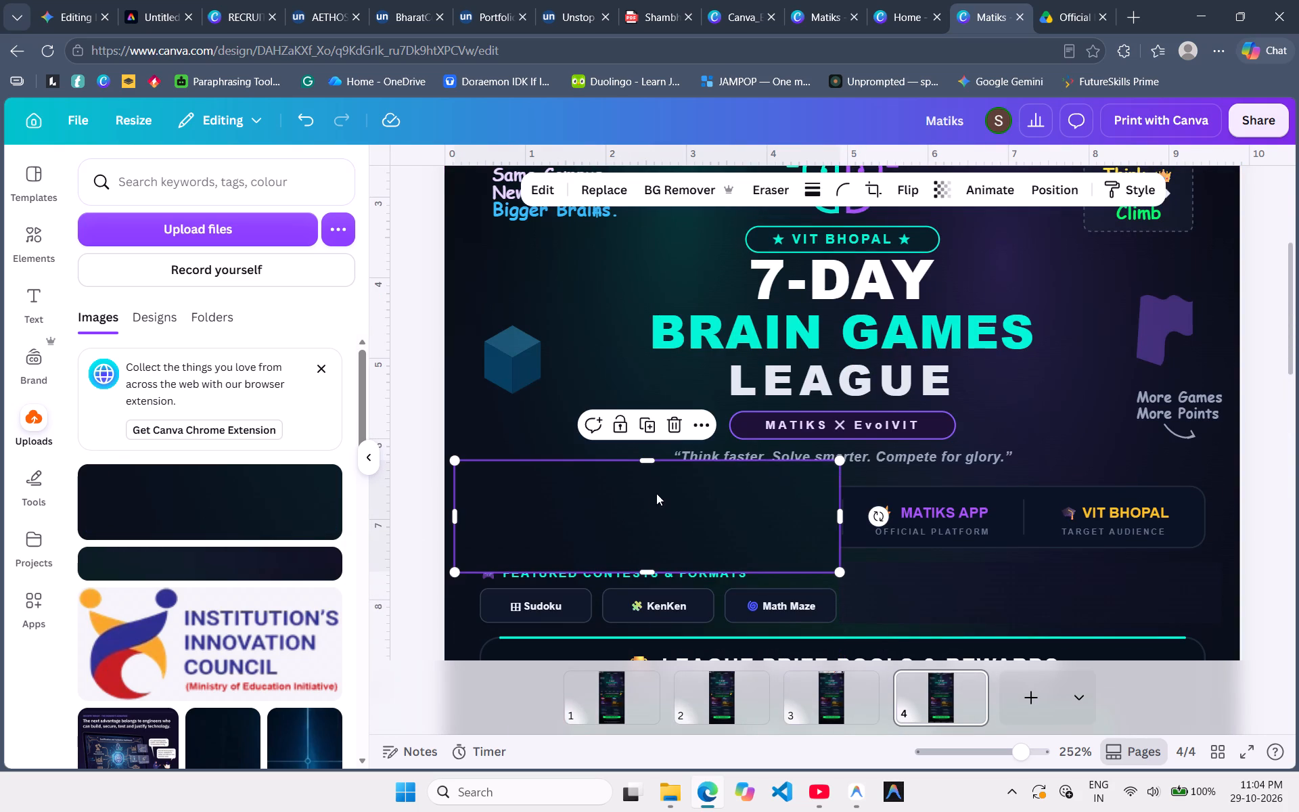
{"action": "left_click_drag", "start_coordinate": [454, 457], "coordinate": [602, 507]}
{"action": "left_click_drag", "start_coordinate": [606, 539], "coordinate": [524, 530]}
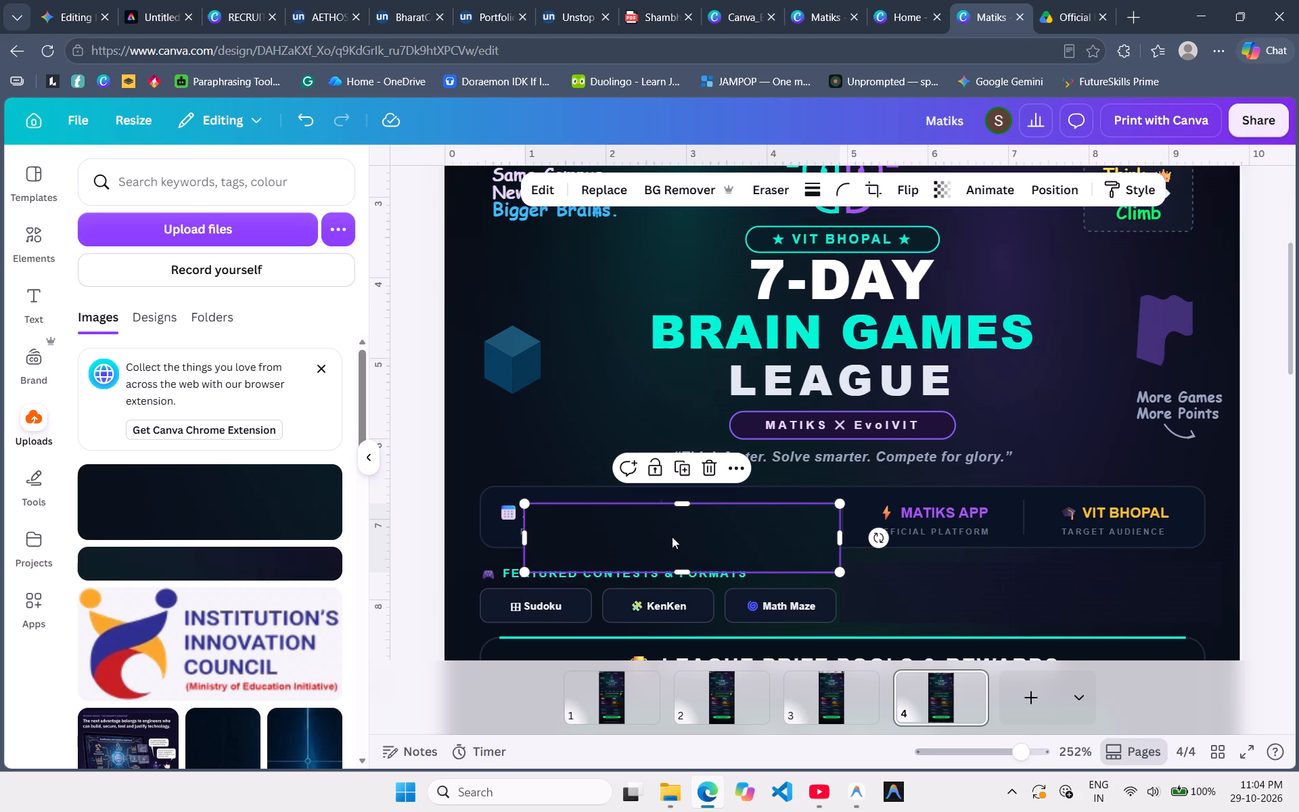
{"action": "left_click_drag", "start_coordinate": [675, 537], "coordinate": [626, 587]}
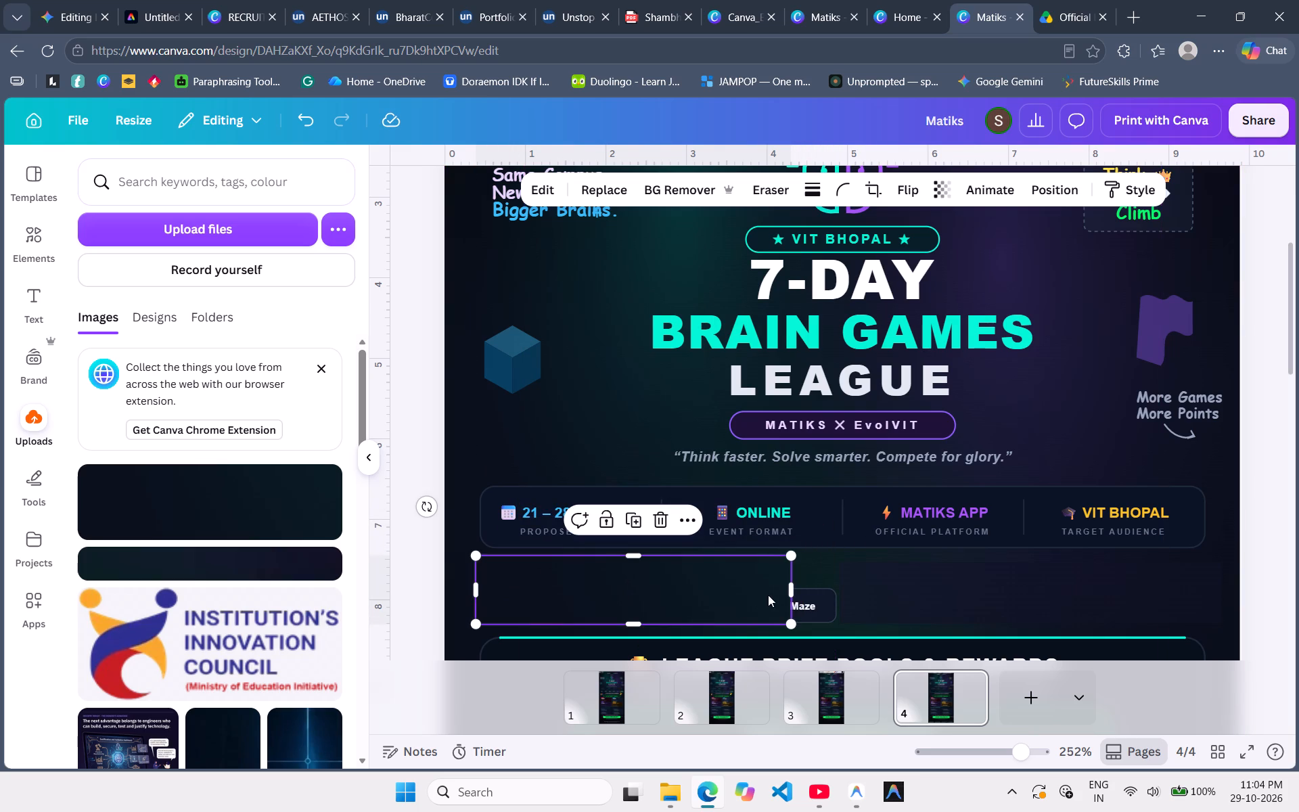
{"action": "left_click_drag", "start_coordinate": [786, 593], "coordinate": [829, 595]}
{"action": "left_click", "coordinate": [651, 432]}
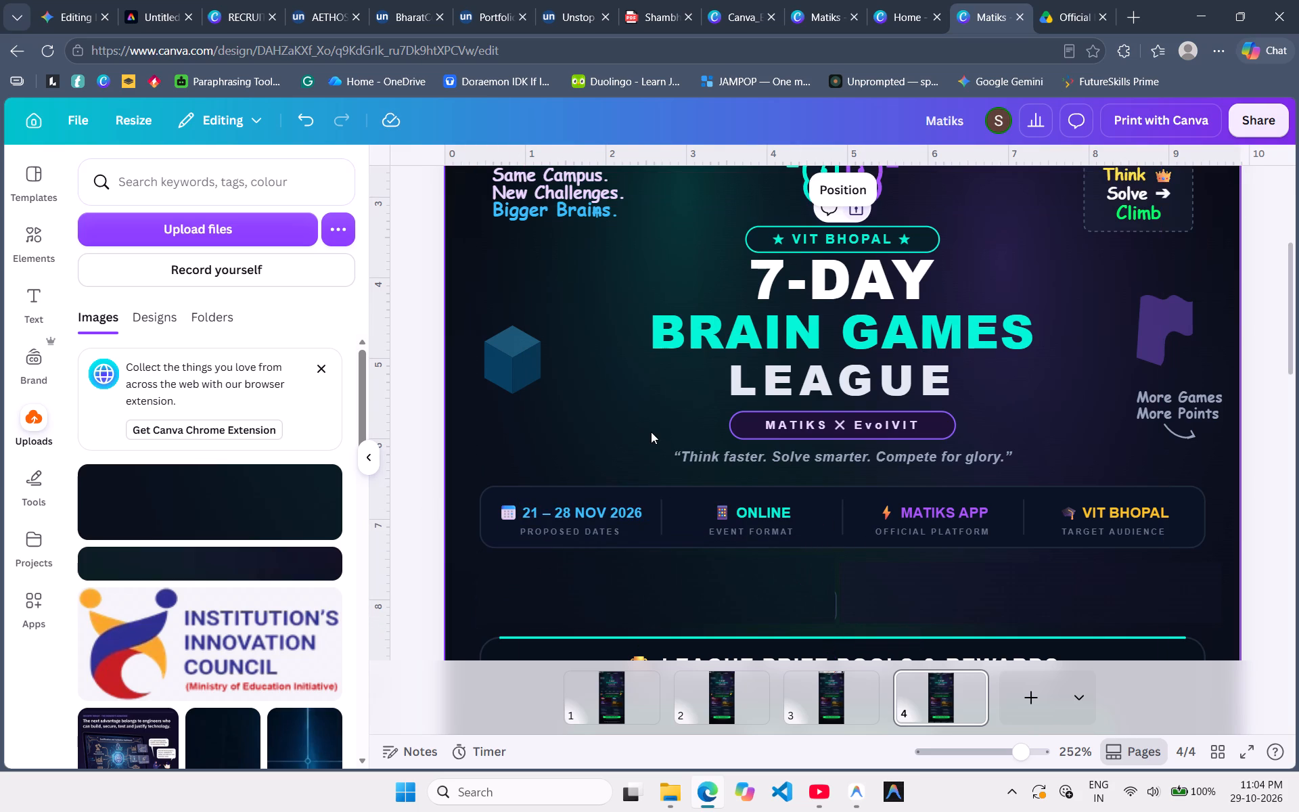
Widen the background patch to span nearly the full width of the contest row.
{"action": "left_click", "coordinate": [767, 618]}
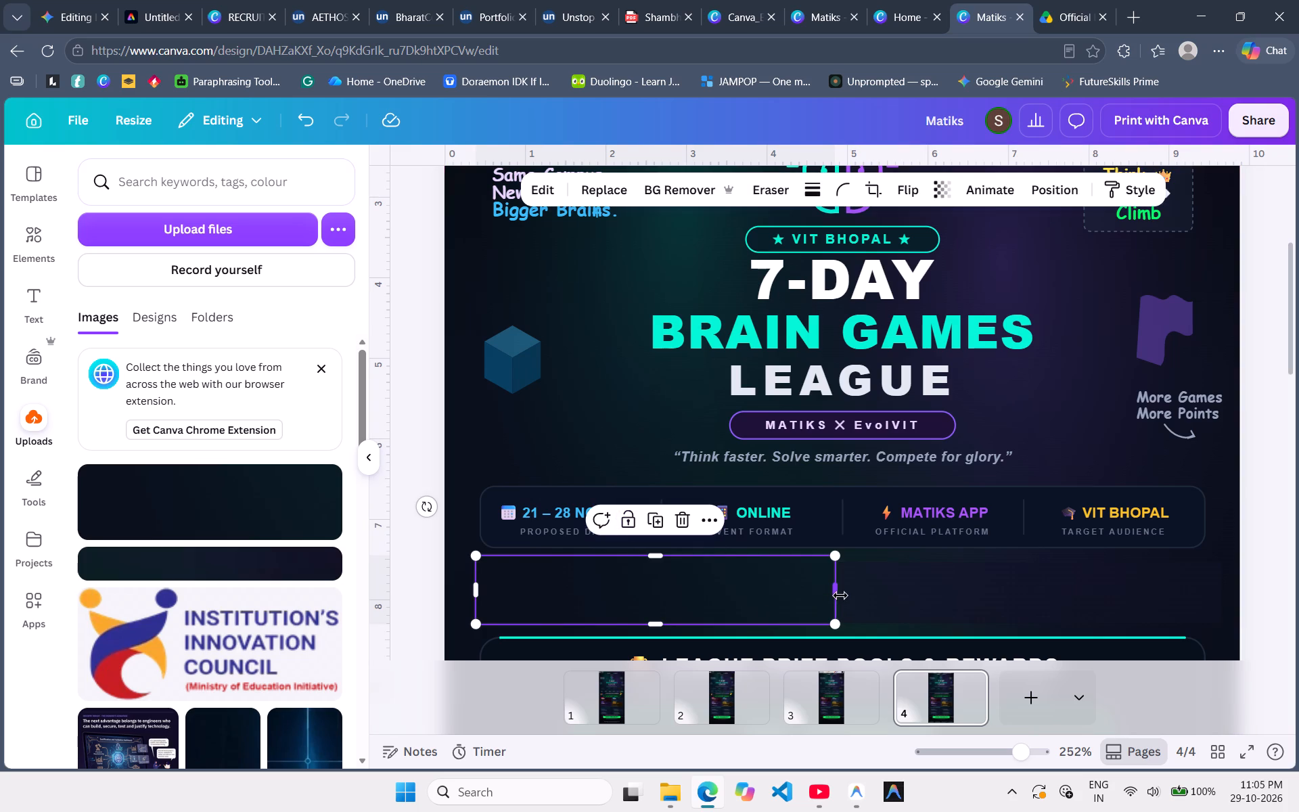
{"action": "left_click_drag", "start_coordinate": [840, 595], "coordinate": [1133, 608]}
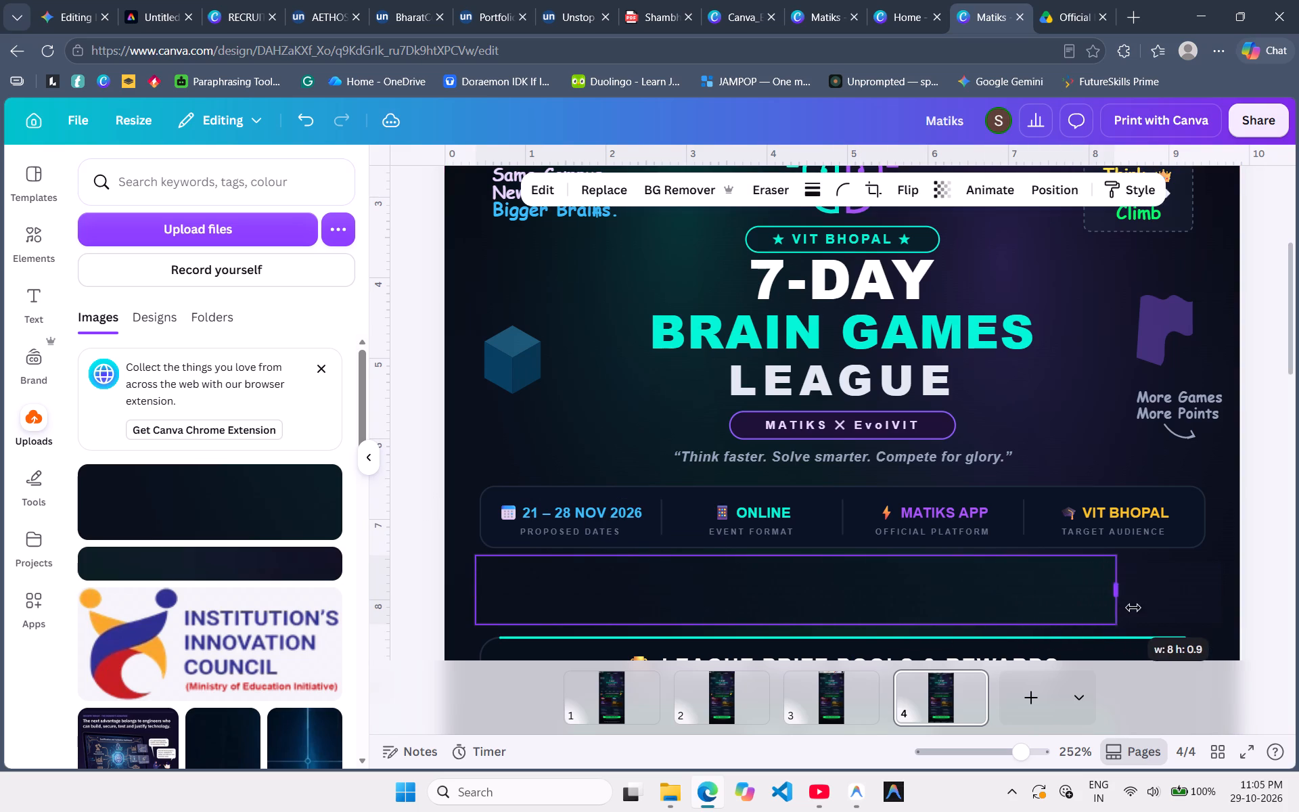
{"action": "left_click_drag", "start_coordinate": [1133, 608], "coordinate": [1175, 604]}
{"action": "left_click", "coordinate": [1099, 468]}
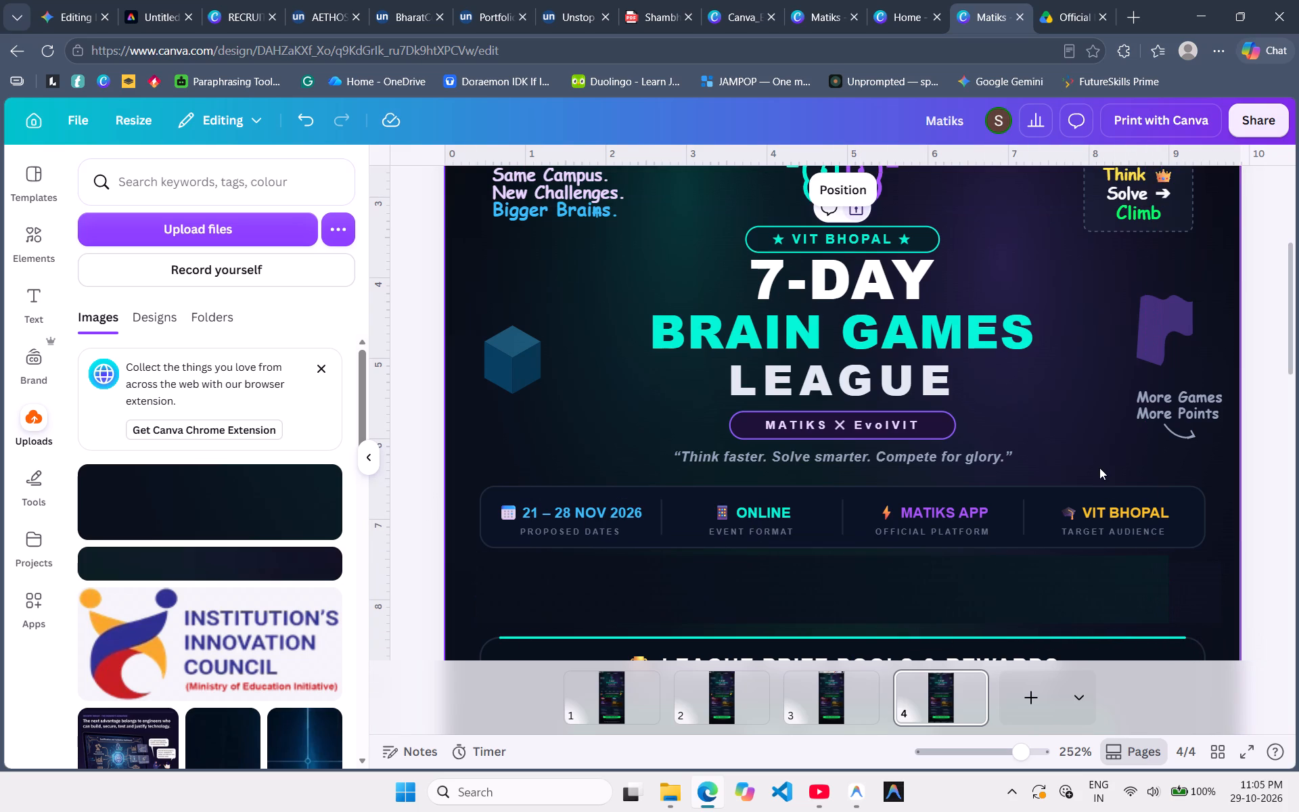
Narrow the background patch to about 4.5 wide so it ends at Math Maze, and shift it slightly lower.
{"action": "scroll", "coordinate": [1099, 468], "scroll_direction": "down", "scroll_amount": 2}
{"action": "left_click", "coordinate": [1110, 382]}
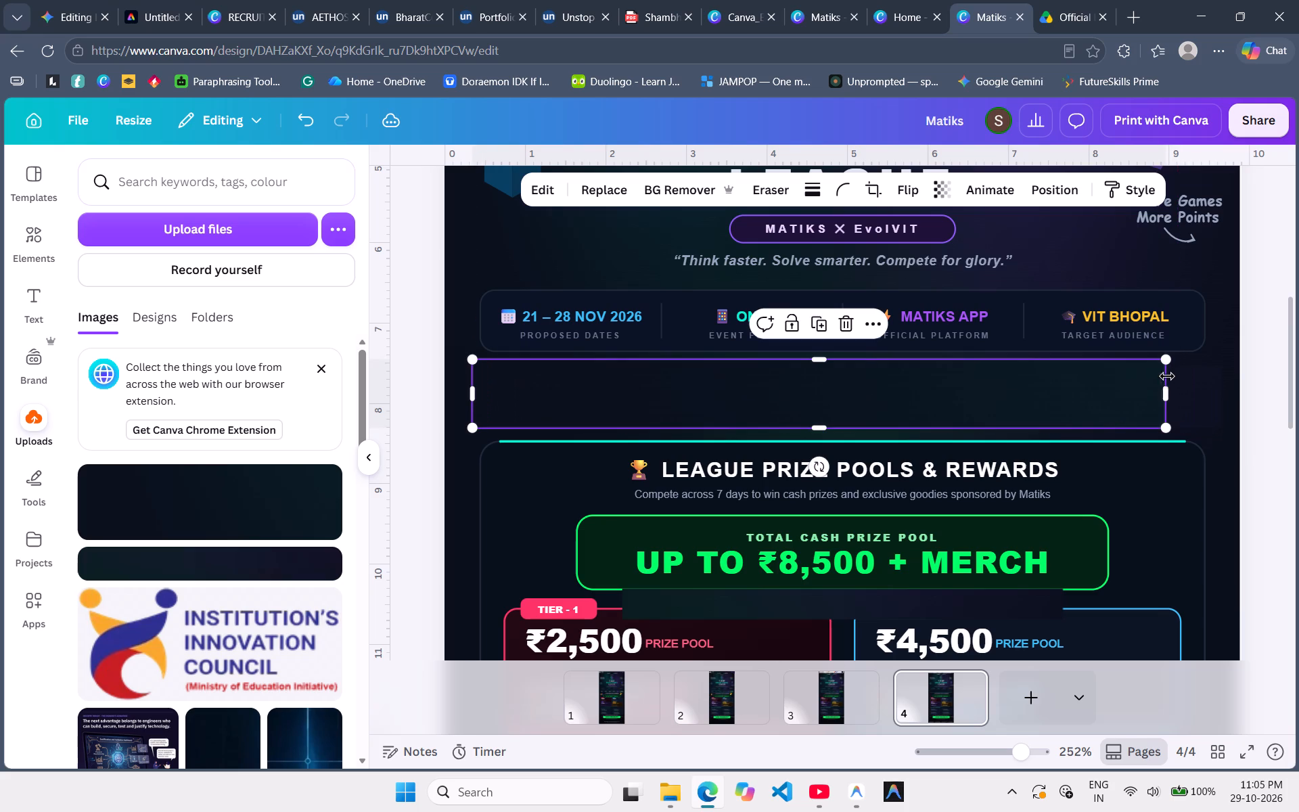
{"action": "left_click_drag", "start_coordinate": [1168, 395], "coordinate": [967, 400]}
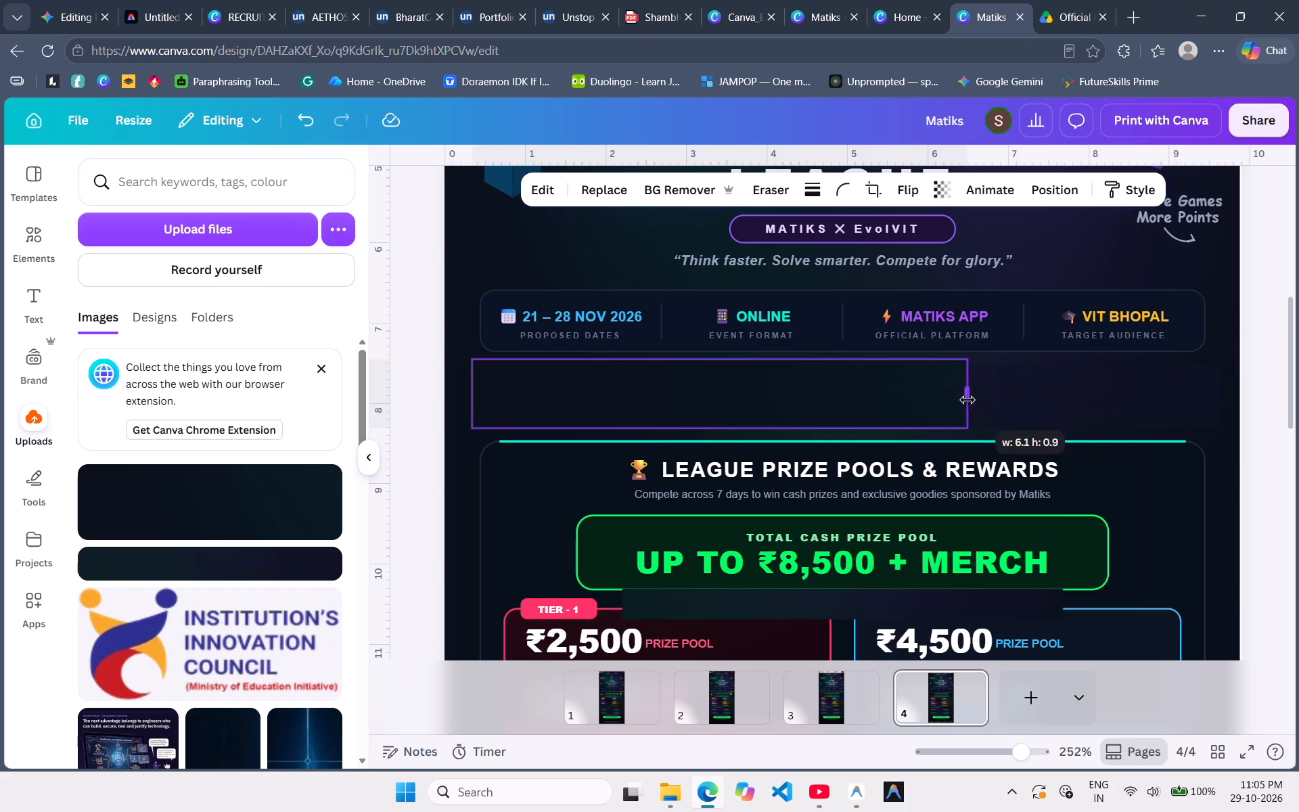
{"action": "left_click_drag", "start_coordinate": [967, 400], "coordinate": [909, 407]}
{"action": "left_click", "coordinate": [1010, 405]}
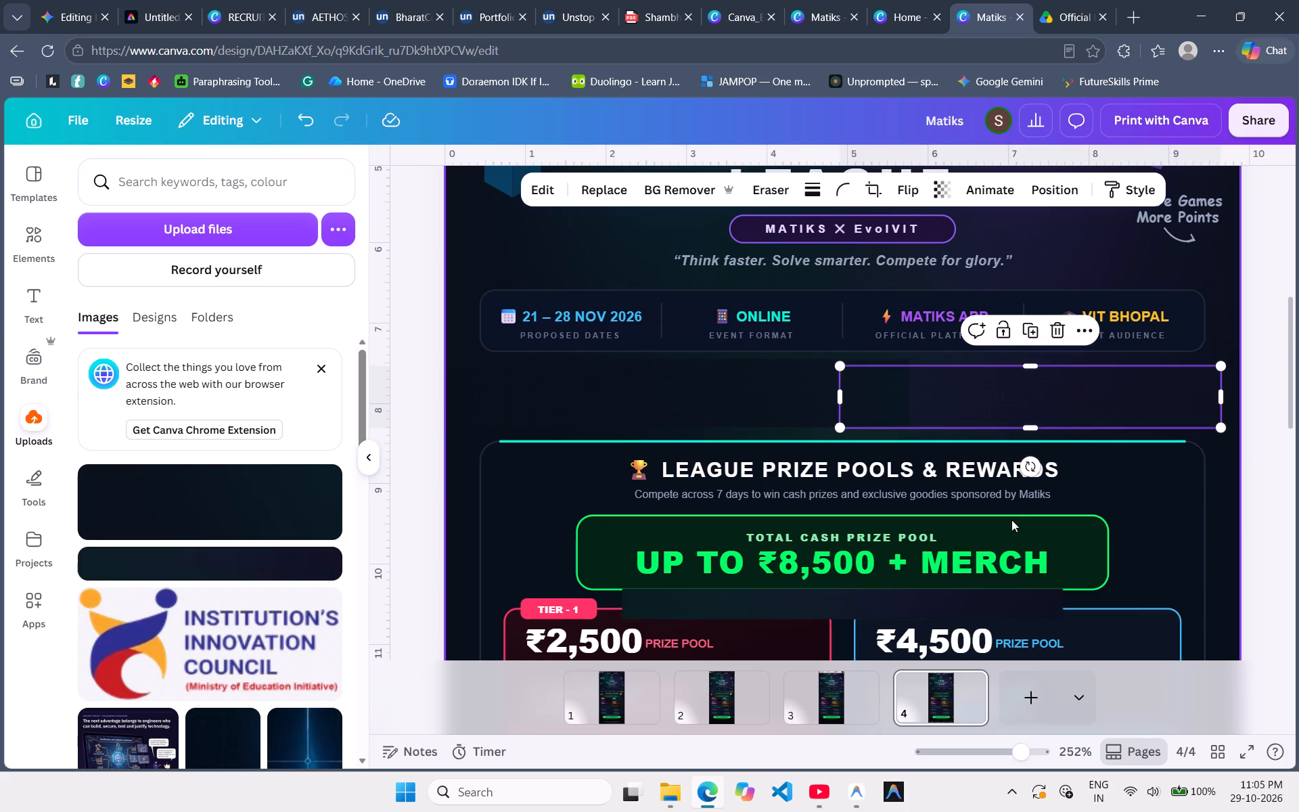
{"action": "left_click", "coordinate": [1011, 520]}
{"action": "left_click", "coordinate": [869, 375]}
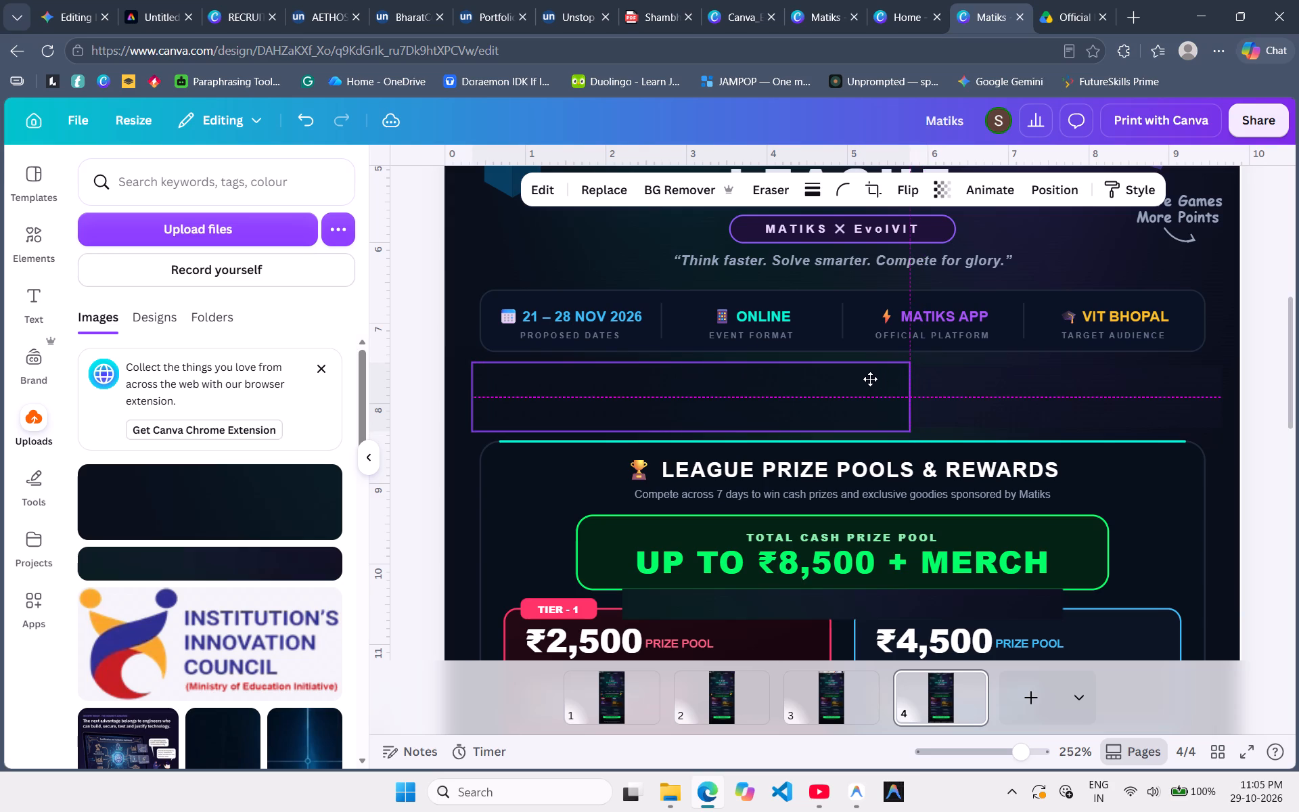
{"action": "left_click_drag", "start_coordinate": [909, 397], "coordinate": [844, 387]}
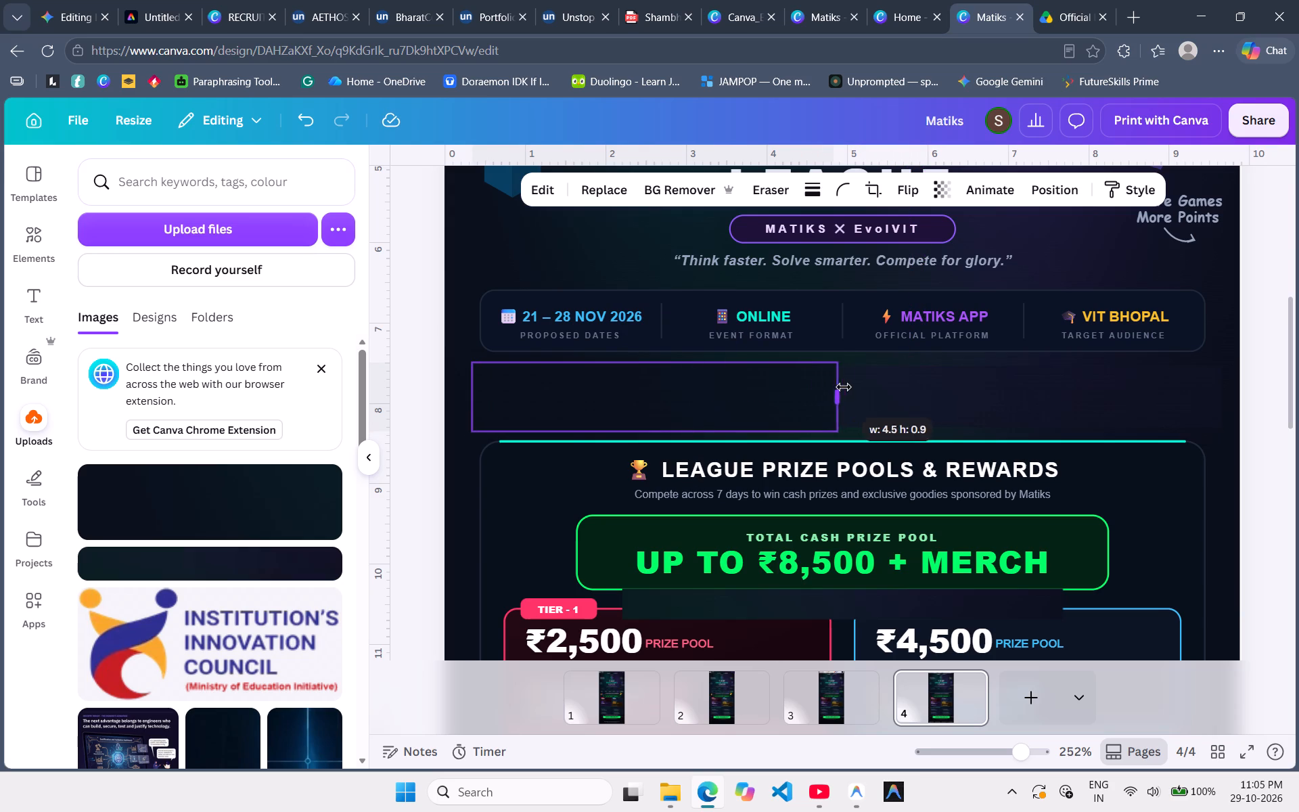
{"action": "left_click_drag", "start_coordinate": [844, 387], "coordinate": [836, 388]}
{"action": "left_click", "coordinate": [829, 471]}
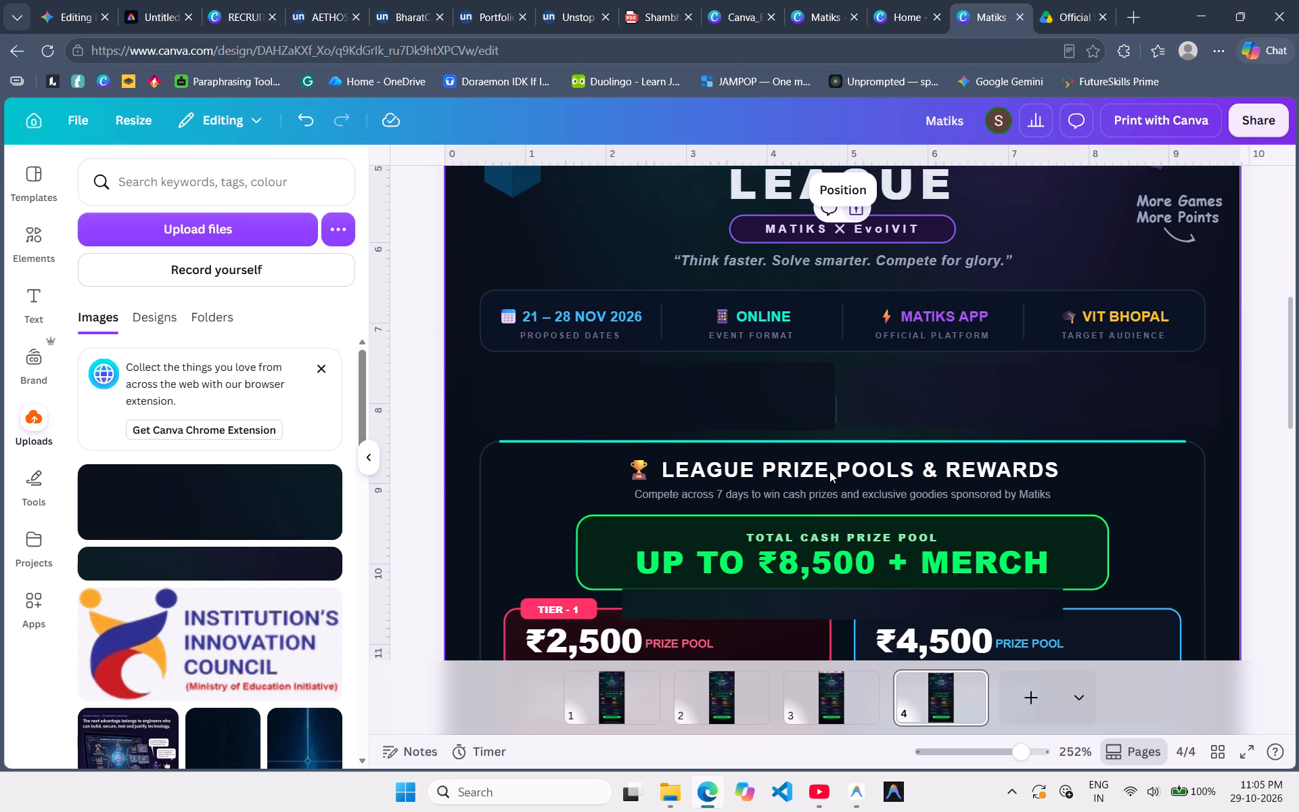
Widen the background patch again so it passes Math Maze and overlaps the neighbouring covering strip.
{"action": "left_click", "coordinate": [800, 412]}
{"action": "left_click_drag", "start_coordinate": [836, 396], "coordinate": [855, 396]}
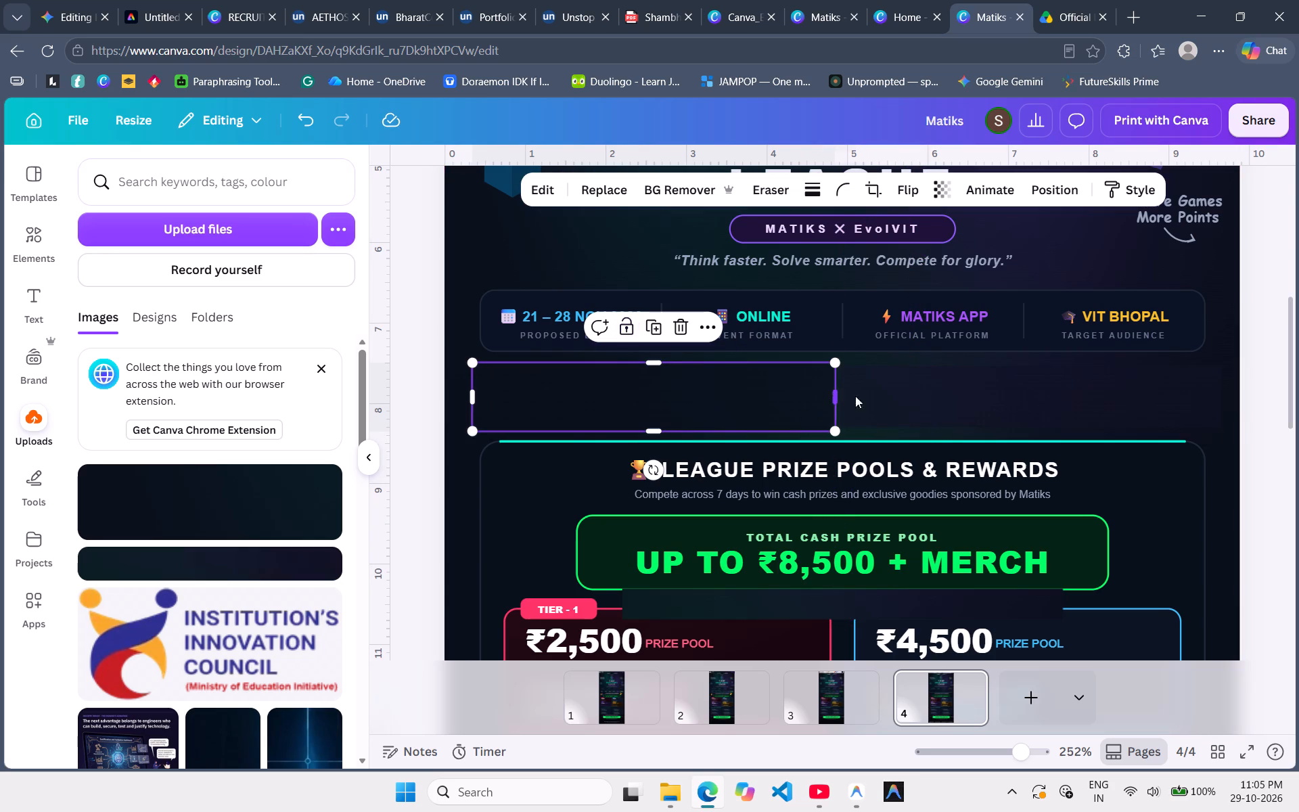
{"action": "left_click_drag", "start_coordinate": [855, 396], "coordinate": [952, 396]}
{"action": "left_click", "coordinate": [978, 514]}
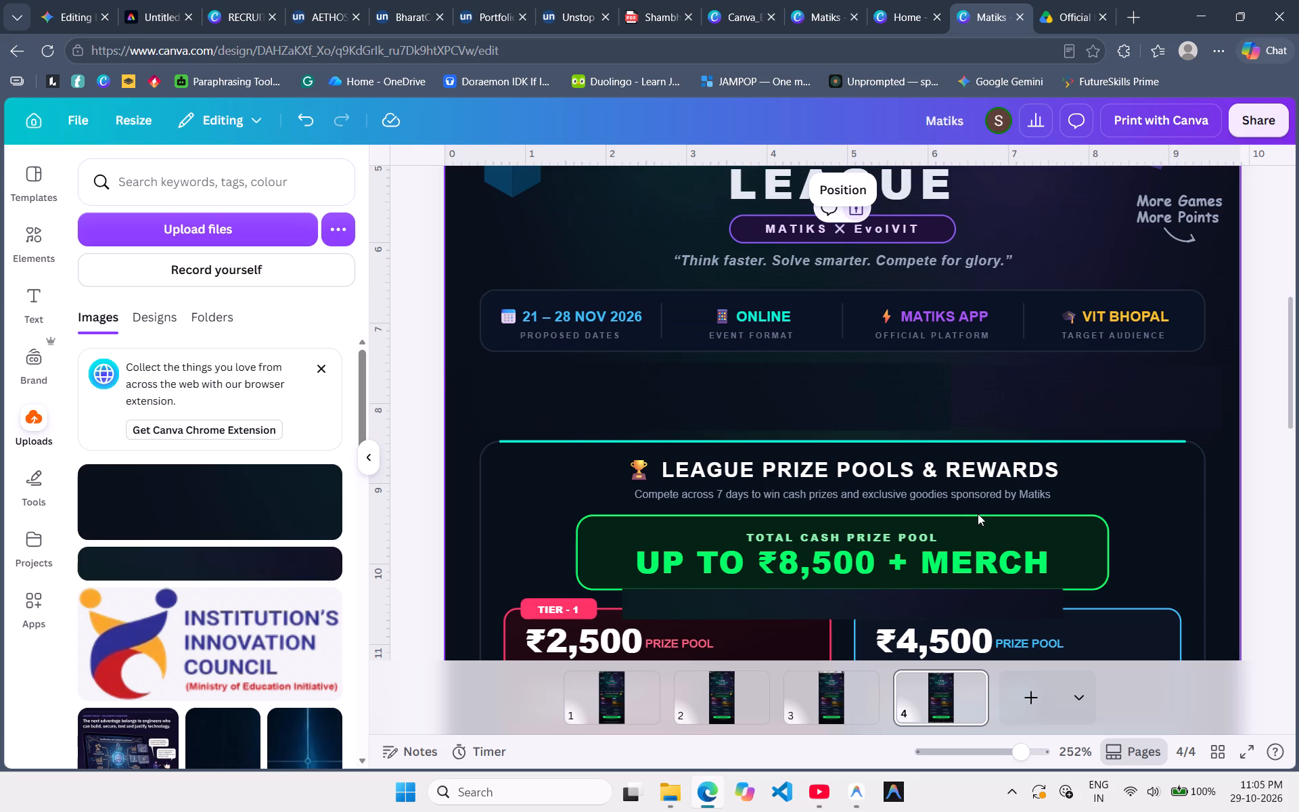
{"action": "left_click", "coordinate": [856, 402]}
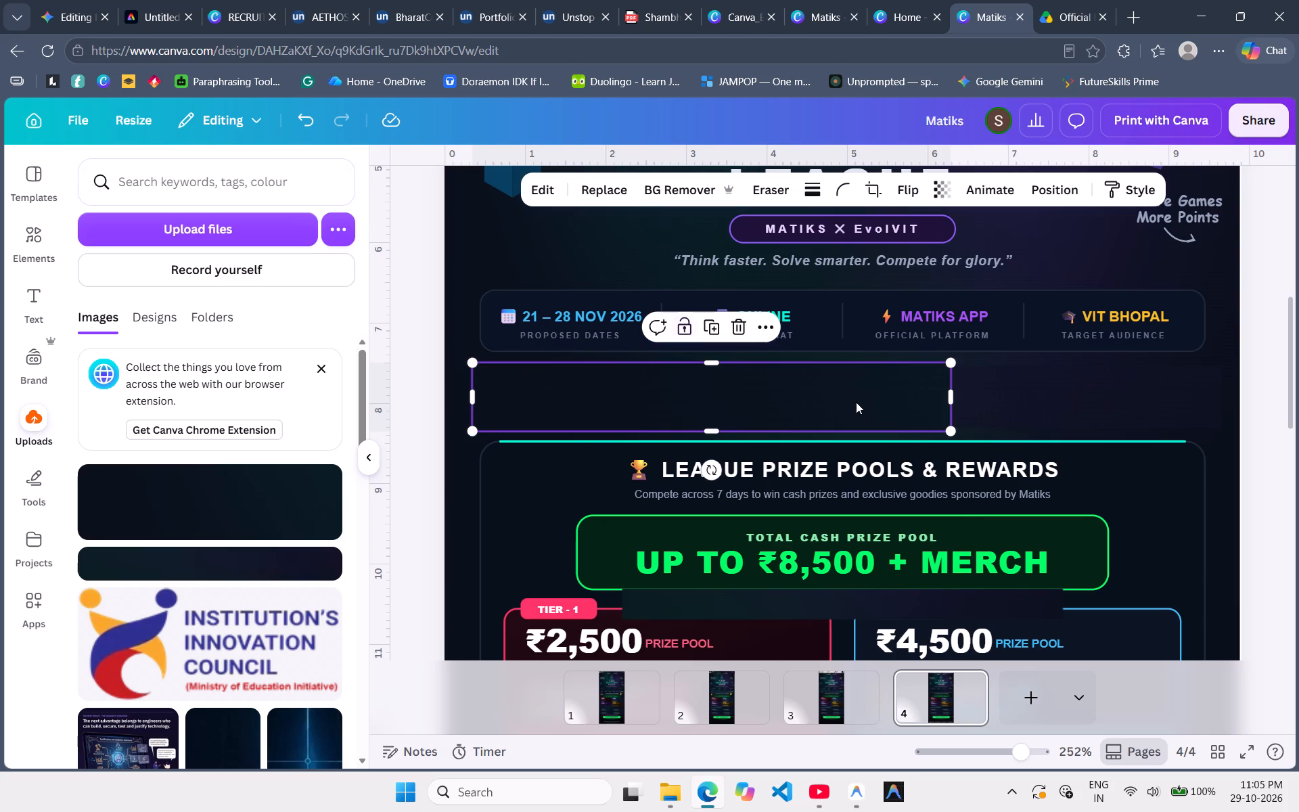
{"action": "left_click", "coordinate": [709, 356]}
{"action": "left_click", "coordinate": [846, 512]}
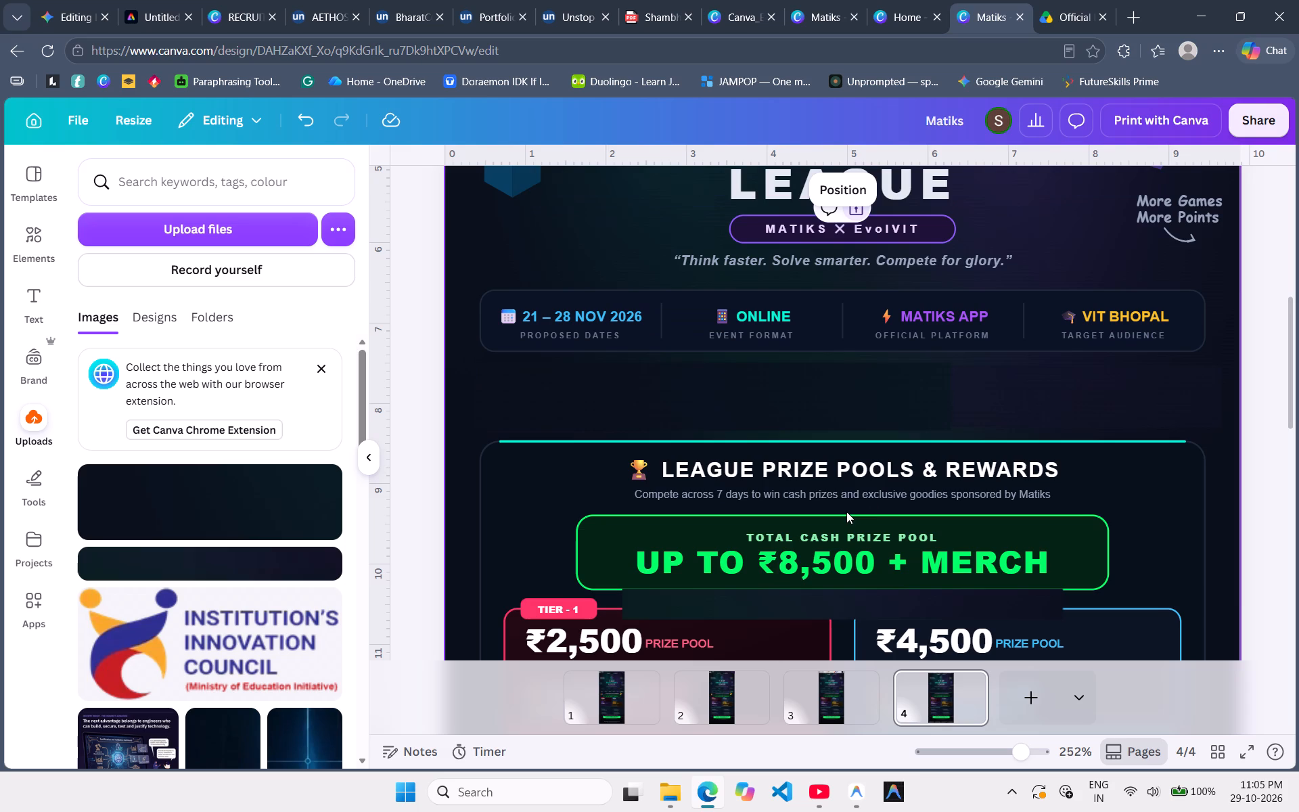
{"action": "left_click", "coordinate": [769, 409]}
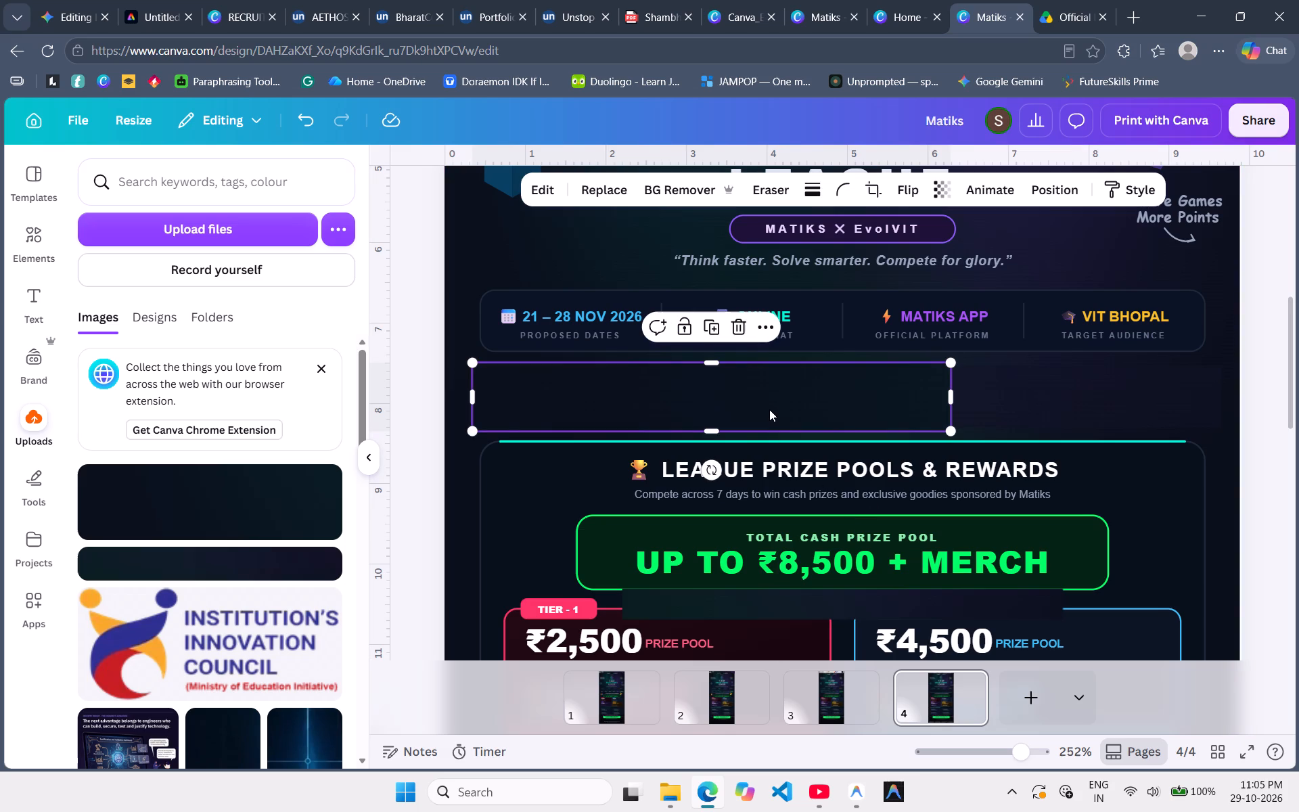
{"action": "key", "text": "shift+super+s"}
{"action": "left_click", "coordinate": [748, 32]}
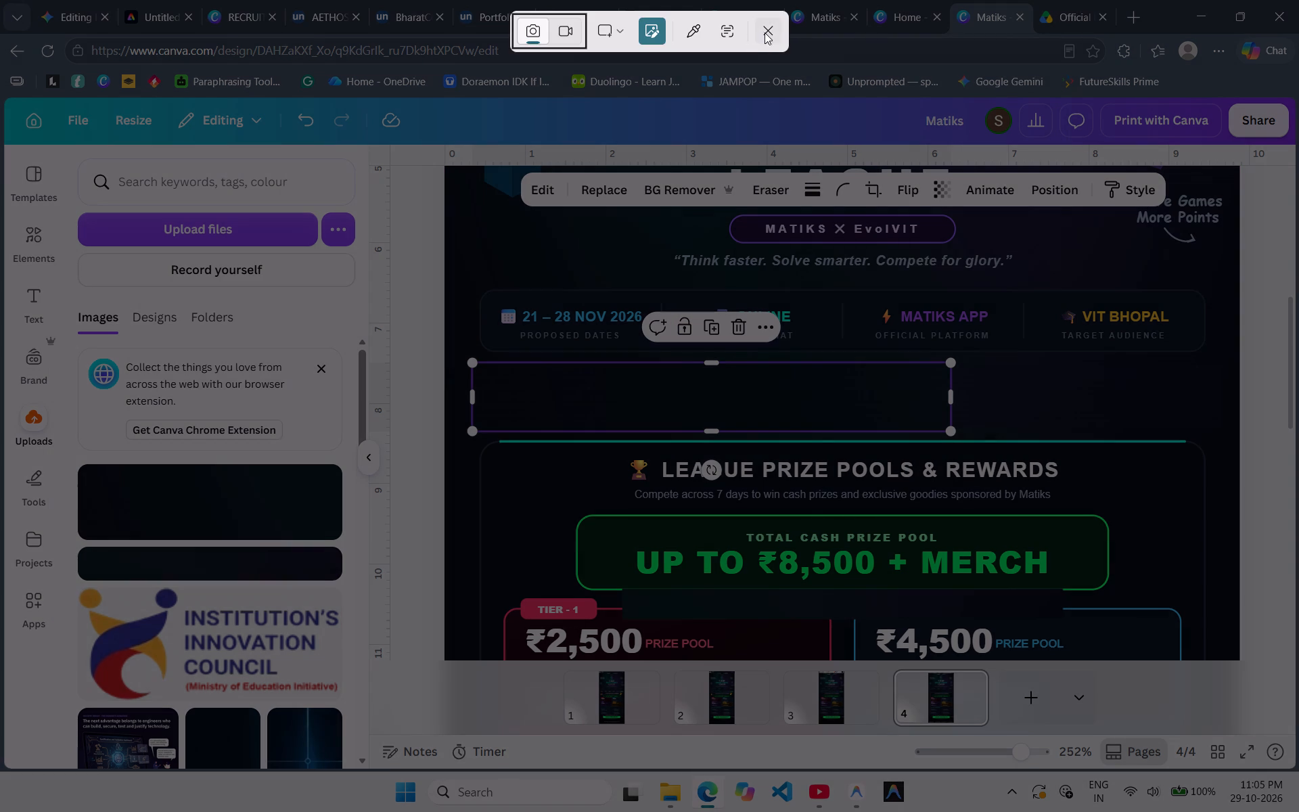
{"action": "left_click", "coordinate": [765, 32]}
Delete both background patches covering the Featured Contests & Formats heading and its contest buttons.
{"action": "key", "text": "Delete"}
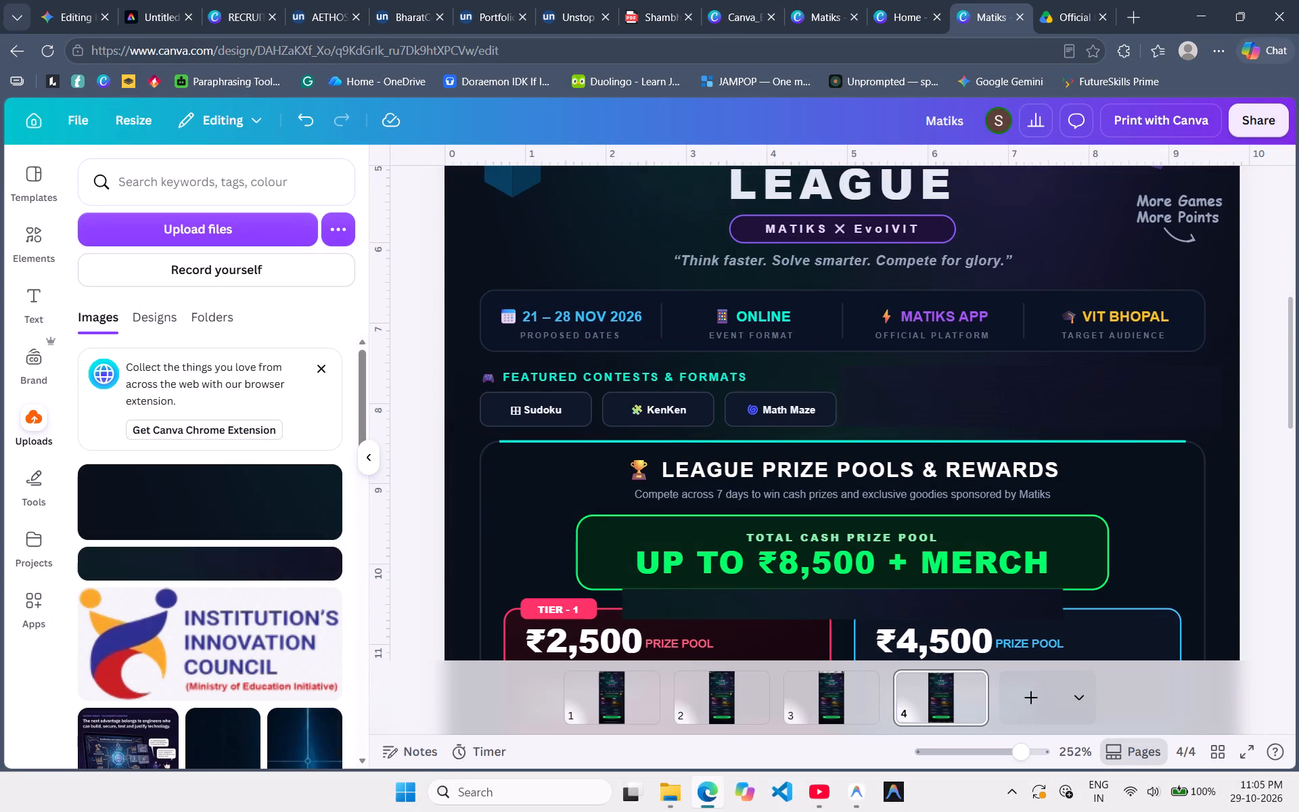
{"action": "left_click", "coordinate": [1039, 384]}
{"action": "key", "text": "Delete"}
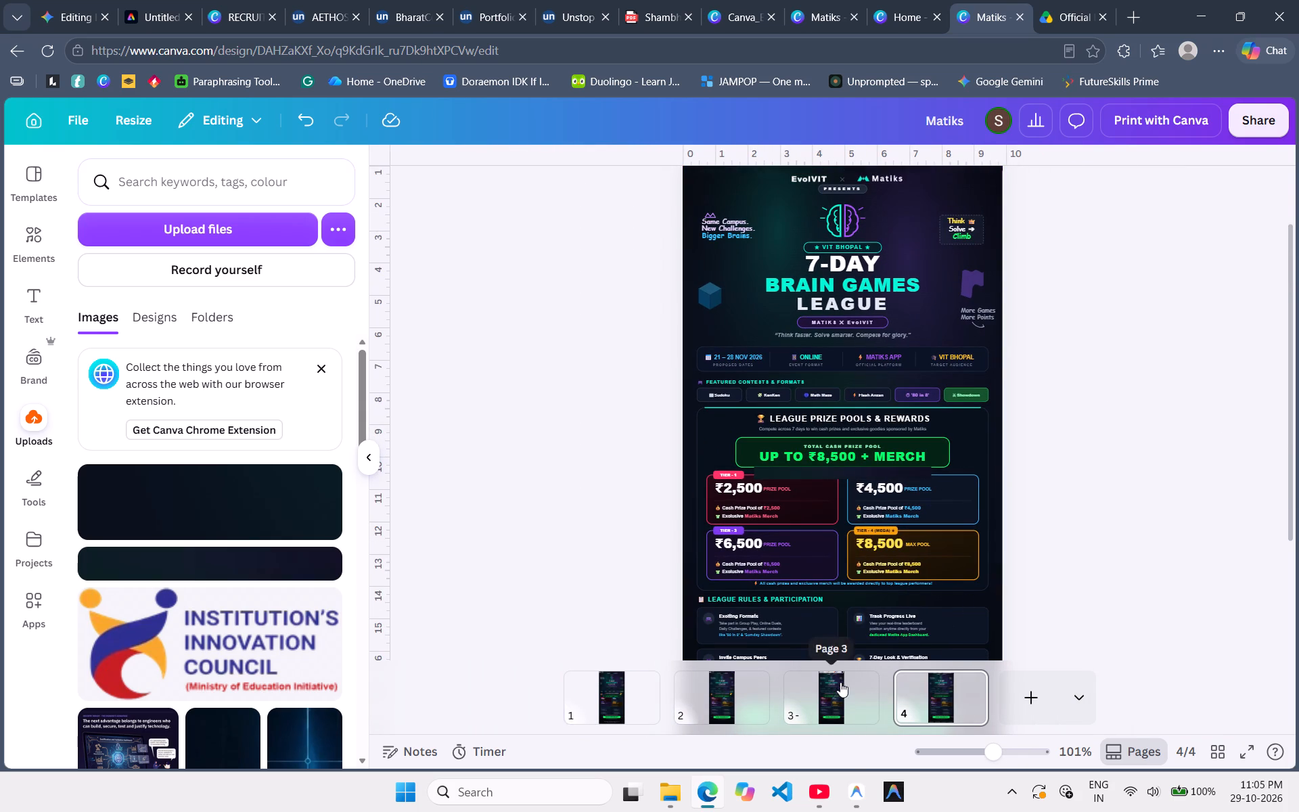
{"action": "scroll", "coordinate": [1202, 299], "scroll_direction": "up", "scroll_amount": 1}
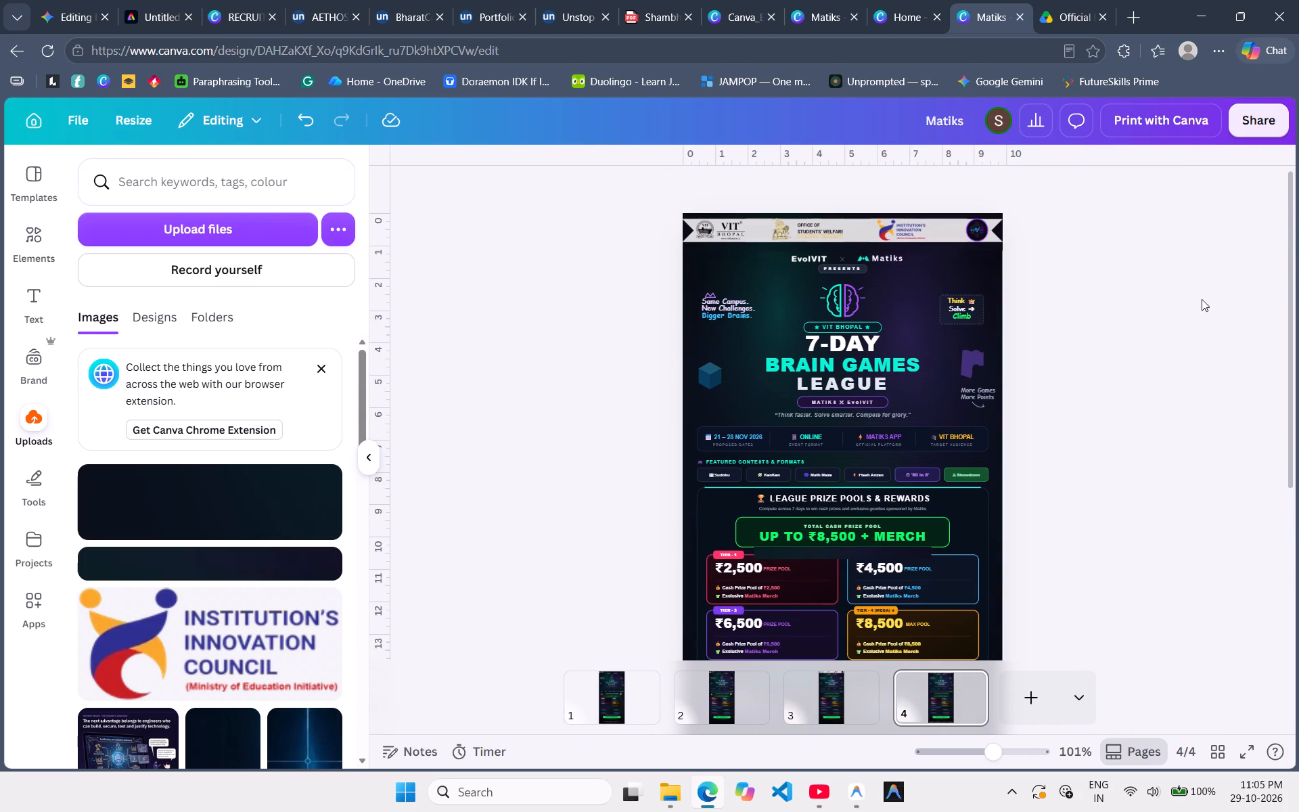
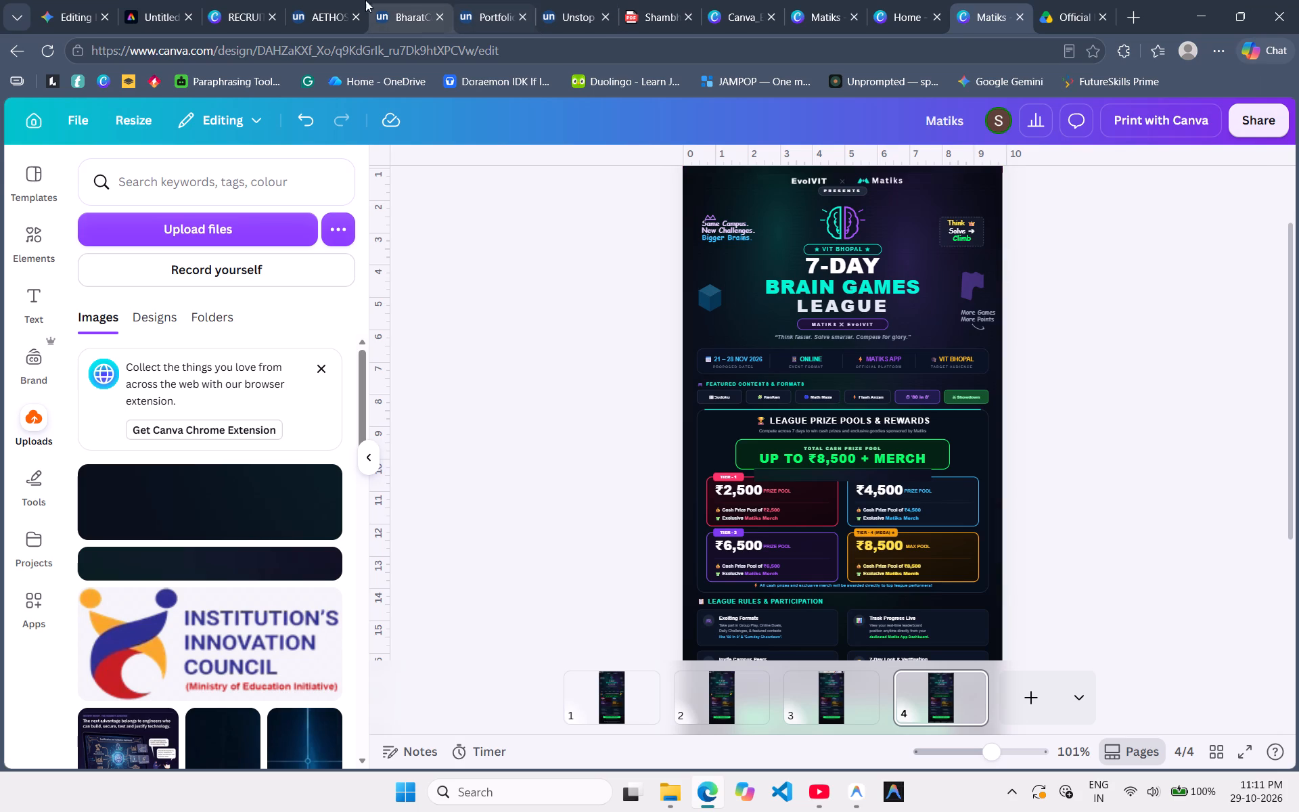
{"action": "left_click", "coordinate": [436, 0]}
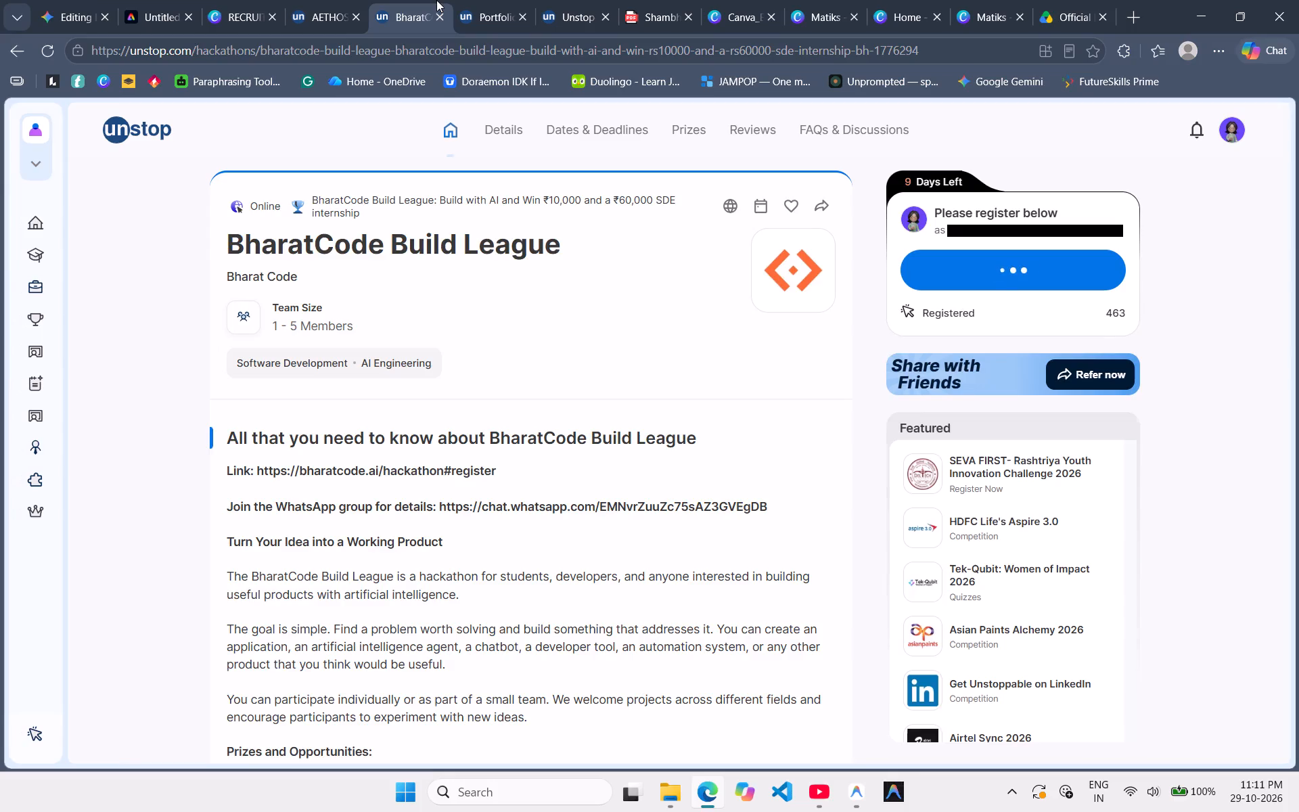
{"action": "scroll", "coordinate": [404, 660], "scroll_direction": "down", "scroll_amount": 6}
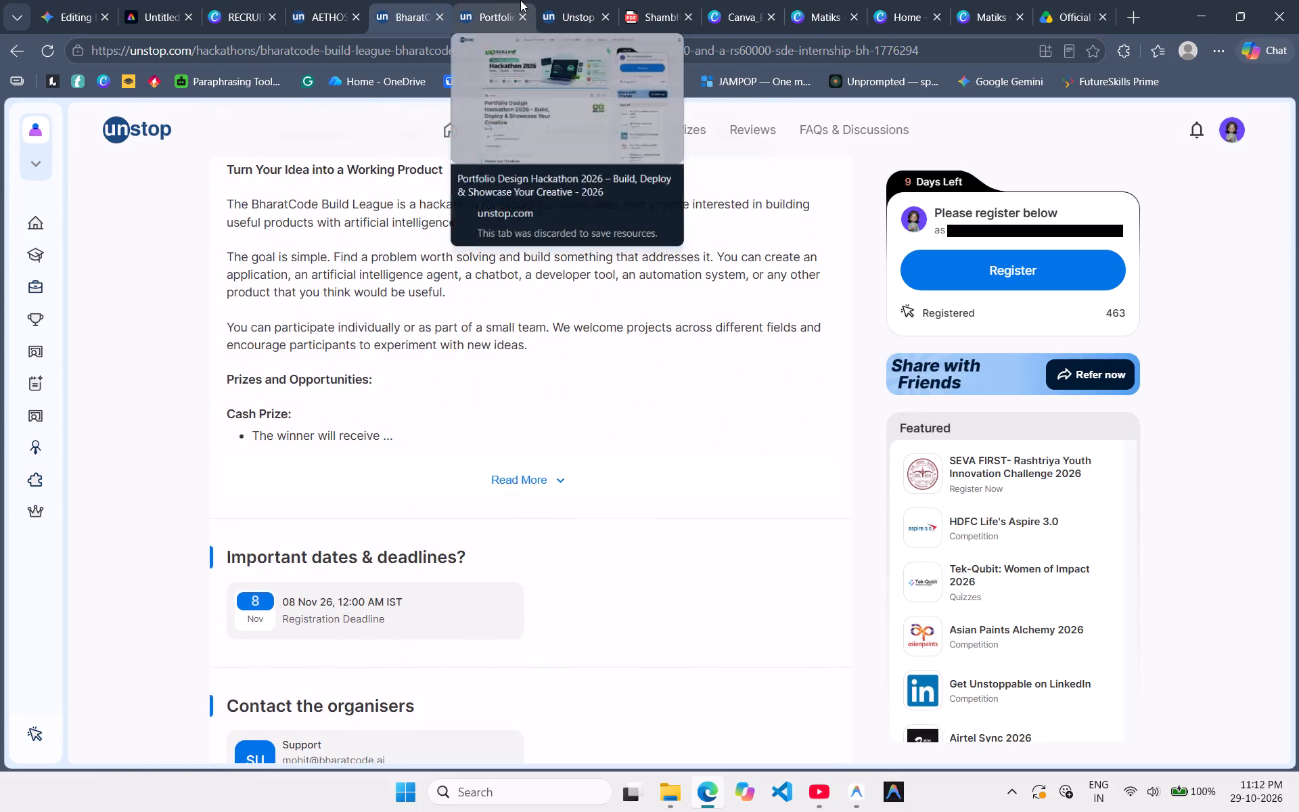
{"action": "left_click", "coordinate": [520, 0]}
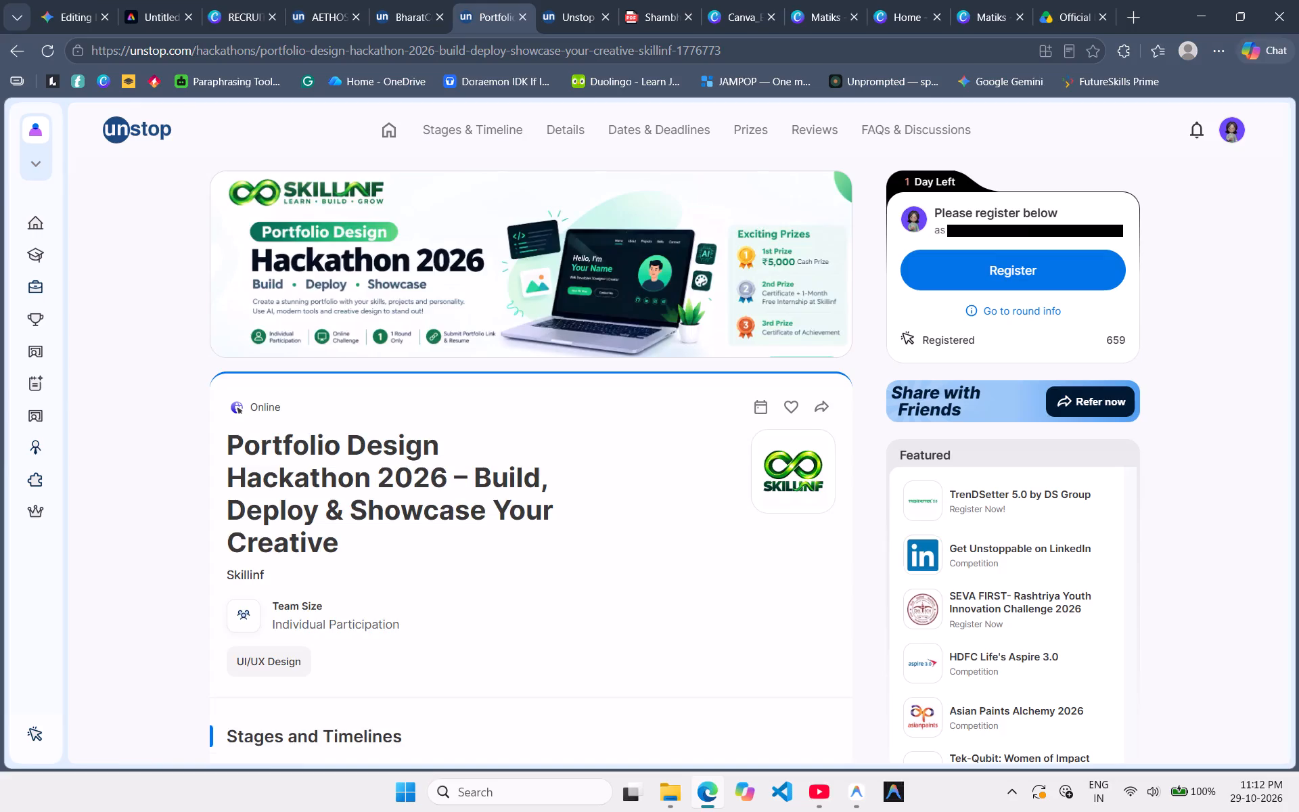
{"action": "scroll", "coordinate": [522, 492], "scroll_direction": "down", "scroll_amount": 11}
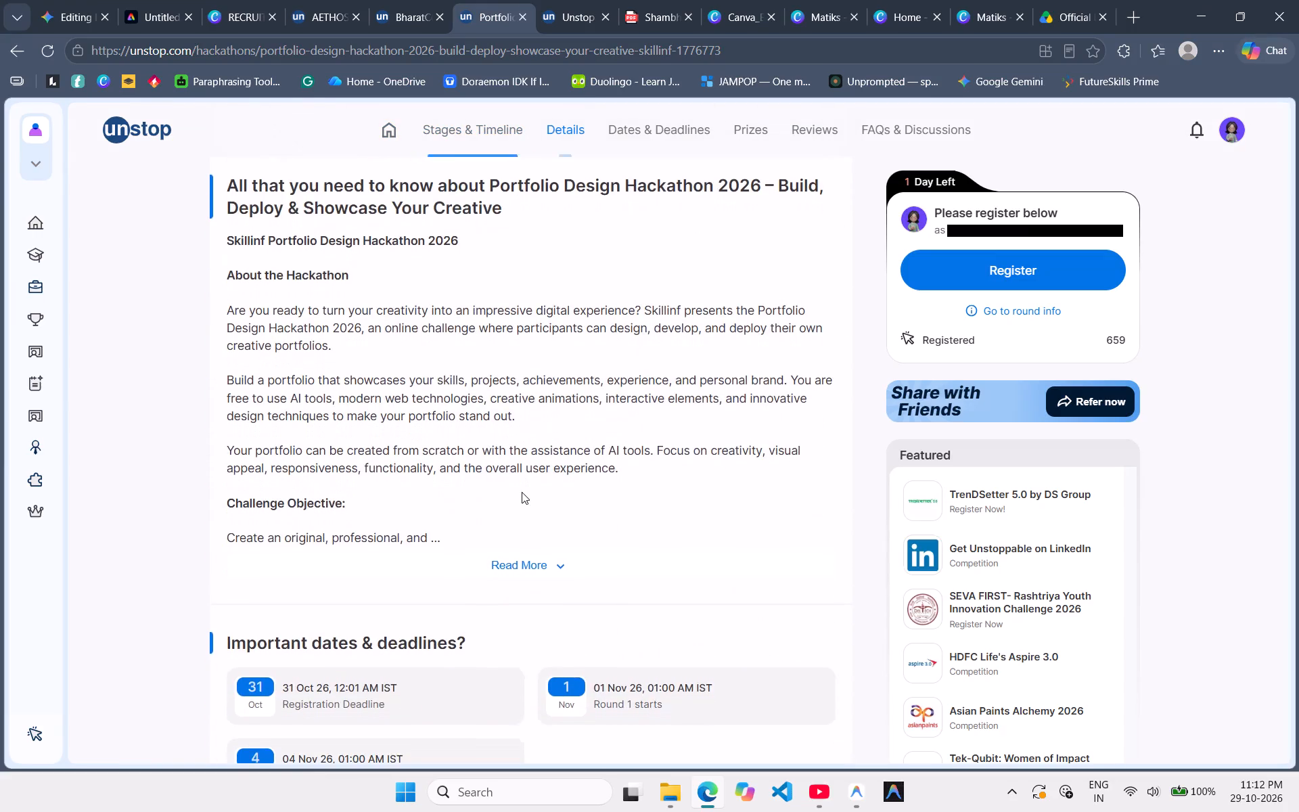
{"action": "scroll", "coordinate": [522, 492], "scroll_direction": "down", "scroll_amount": 2}
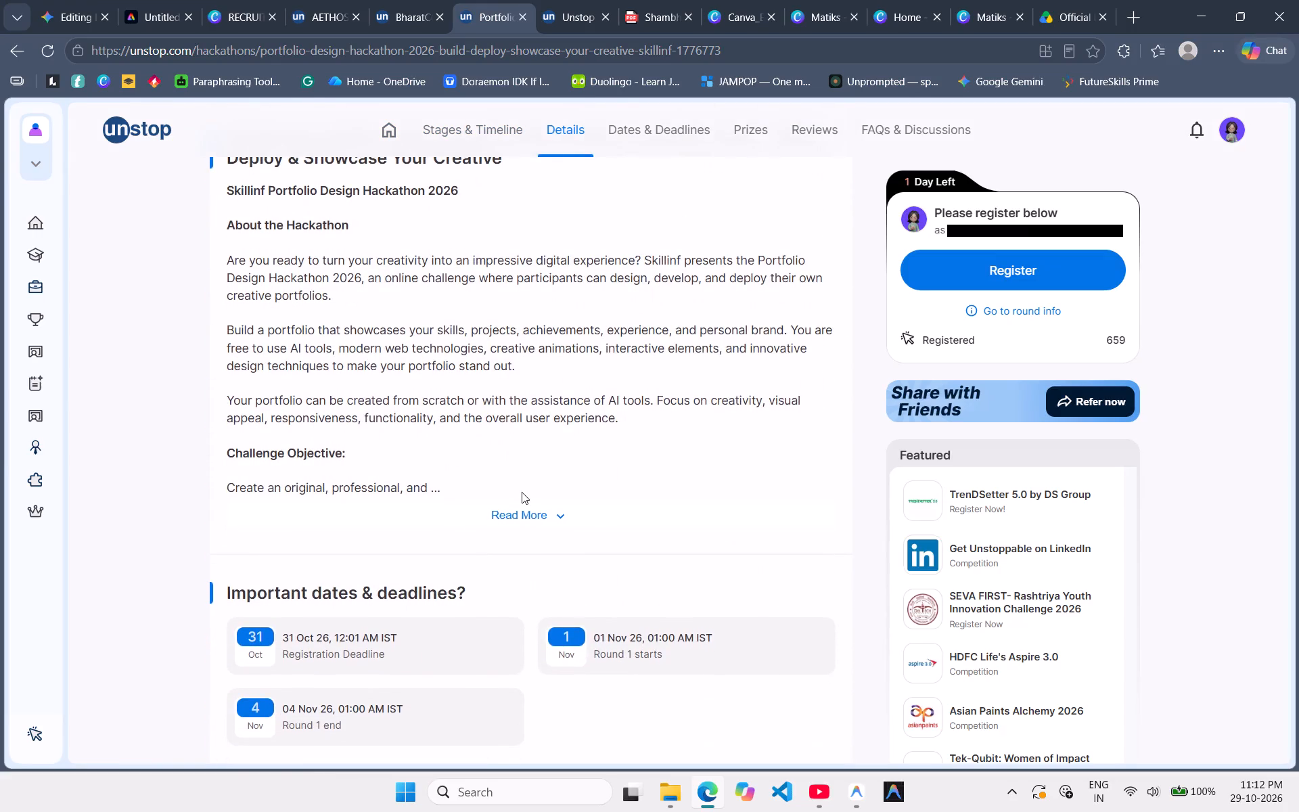
Go back from the CodeClash: The November Nexus 2026 registration form to its Unstop page and read its stages, details, dates and prizes.
{"action": "left_click", "coordinate": [589, 1]}
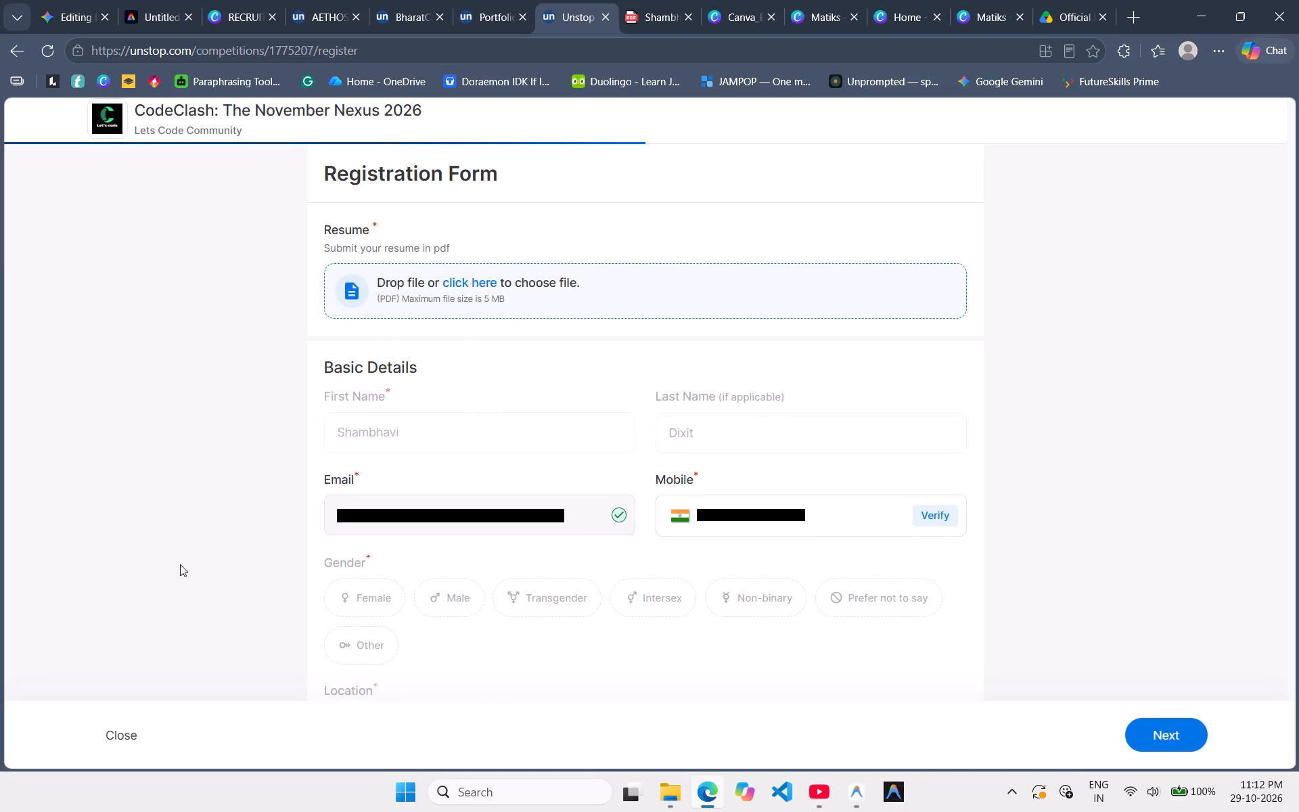
{"action": "left_click", "coordinate": [18, 45]}
{"action": "scroll", "coordinate": [417, 470], "scroll_direction": "down", "scroll_amount": 1}
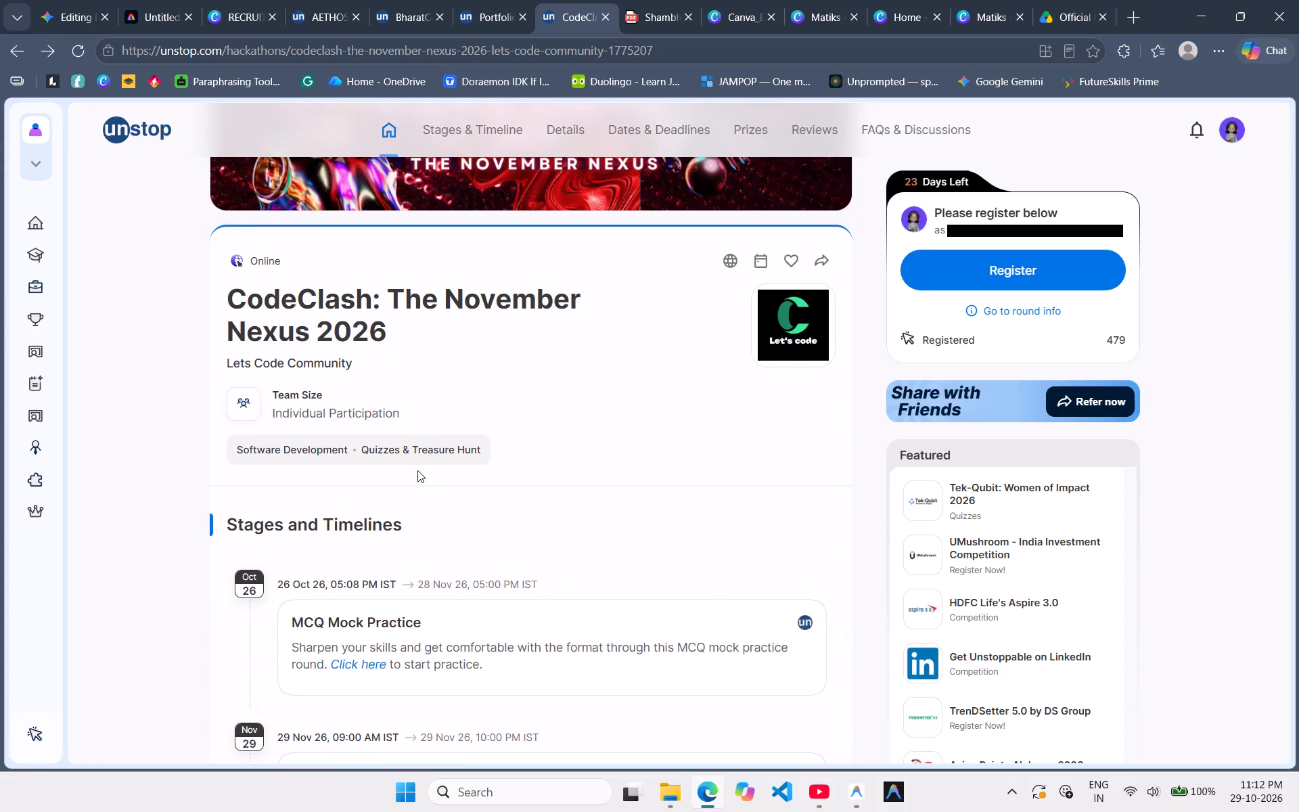
{"action": "scroll", "coordinate": [417, 470], "scroll_direction": "down", "scroll_amount": 8}
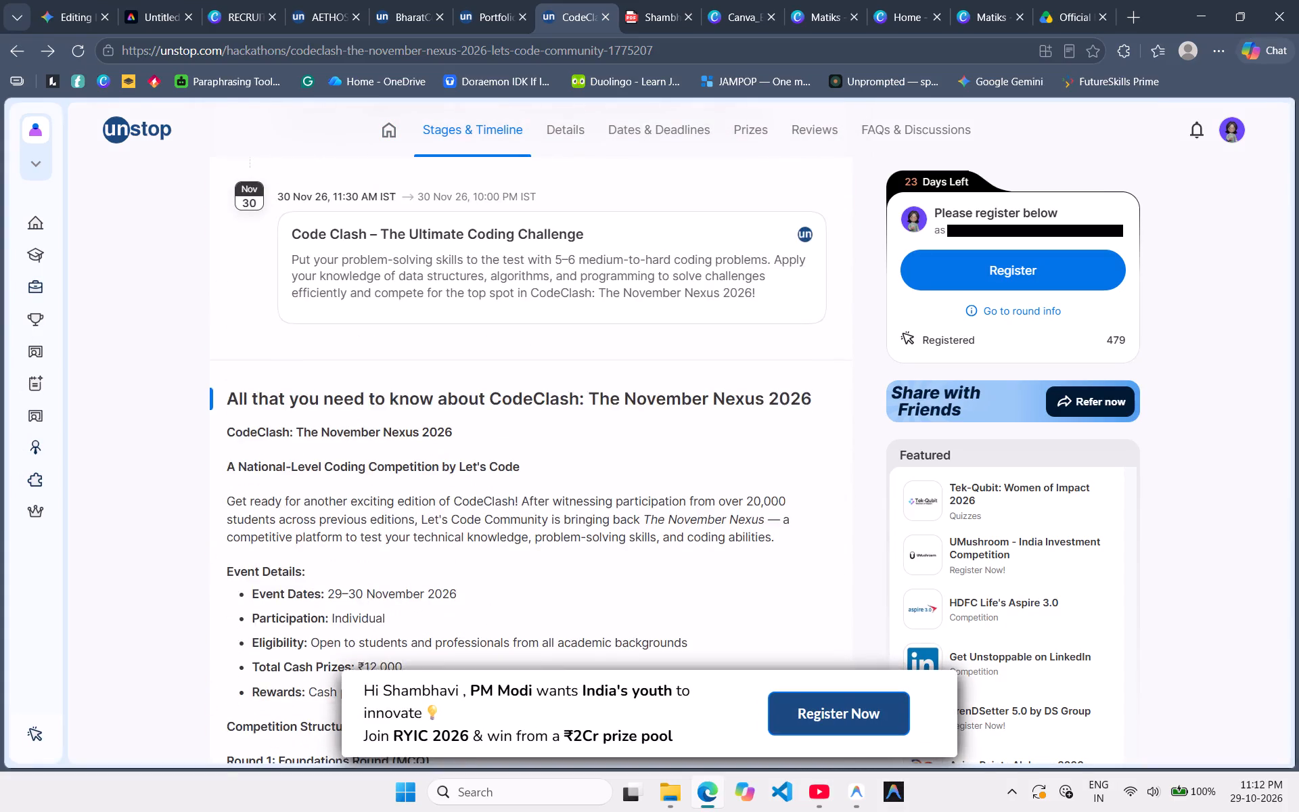
{"action": "scroll", "coordinate": [417, 470], "scroll_direction": "down", "scroll_amount": 9}
{"action": "scroll", "coordinate": [417, 470], "scroll_direction": "up", "scroll_amount": 1}
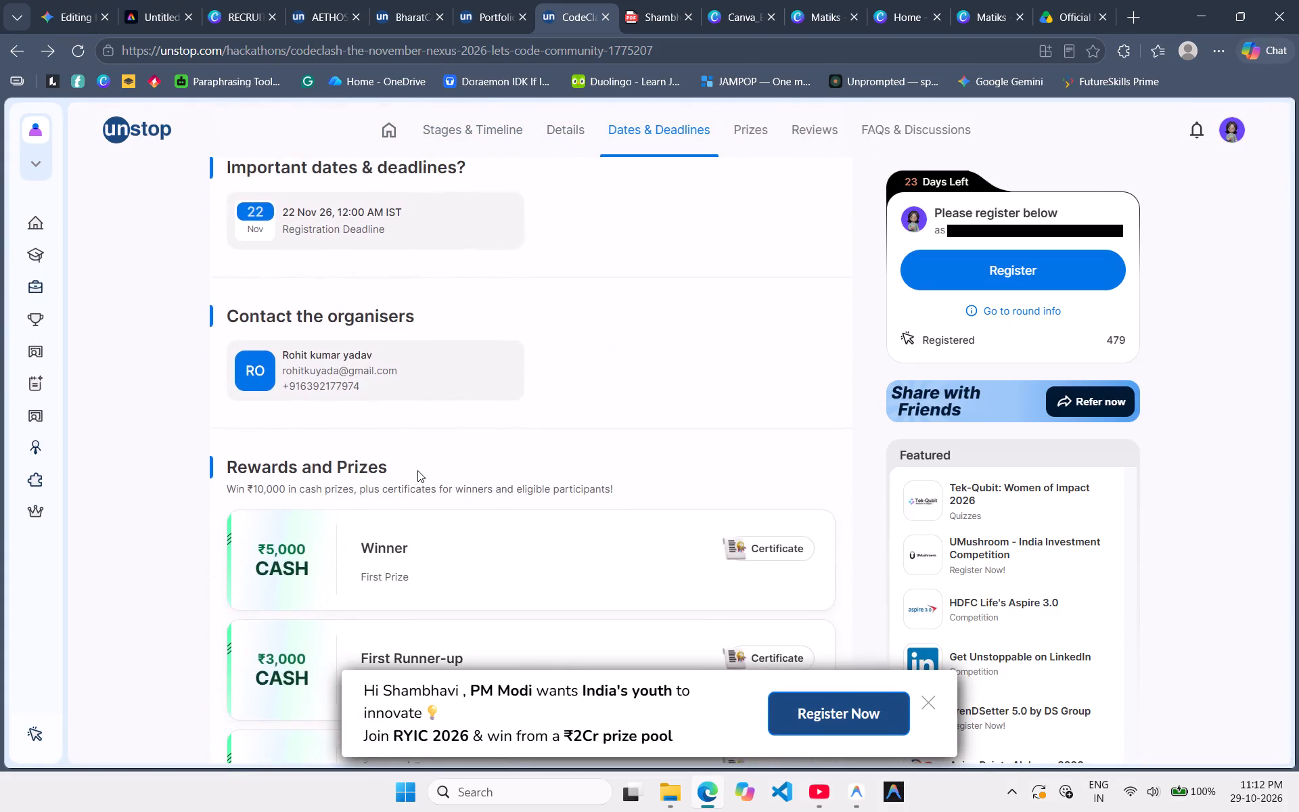
{"action": "scroll", "coordinate": [417, 470], "scroll_direction": "up", "scroll_amount": 2}
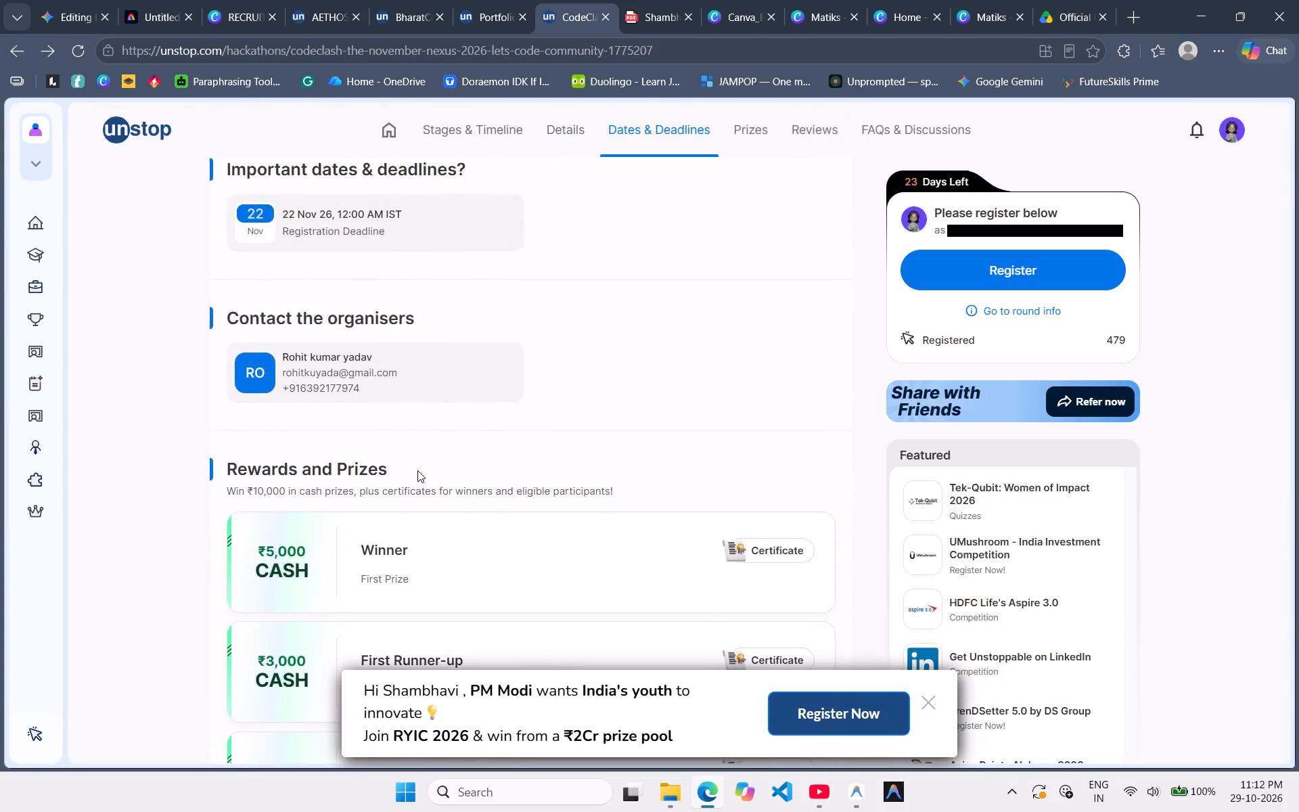
{"action": "scroll", "coordinate": [417, 470], "scroll_direction": "up", "scroll_amount": 1}
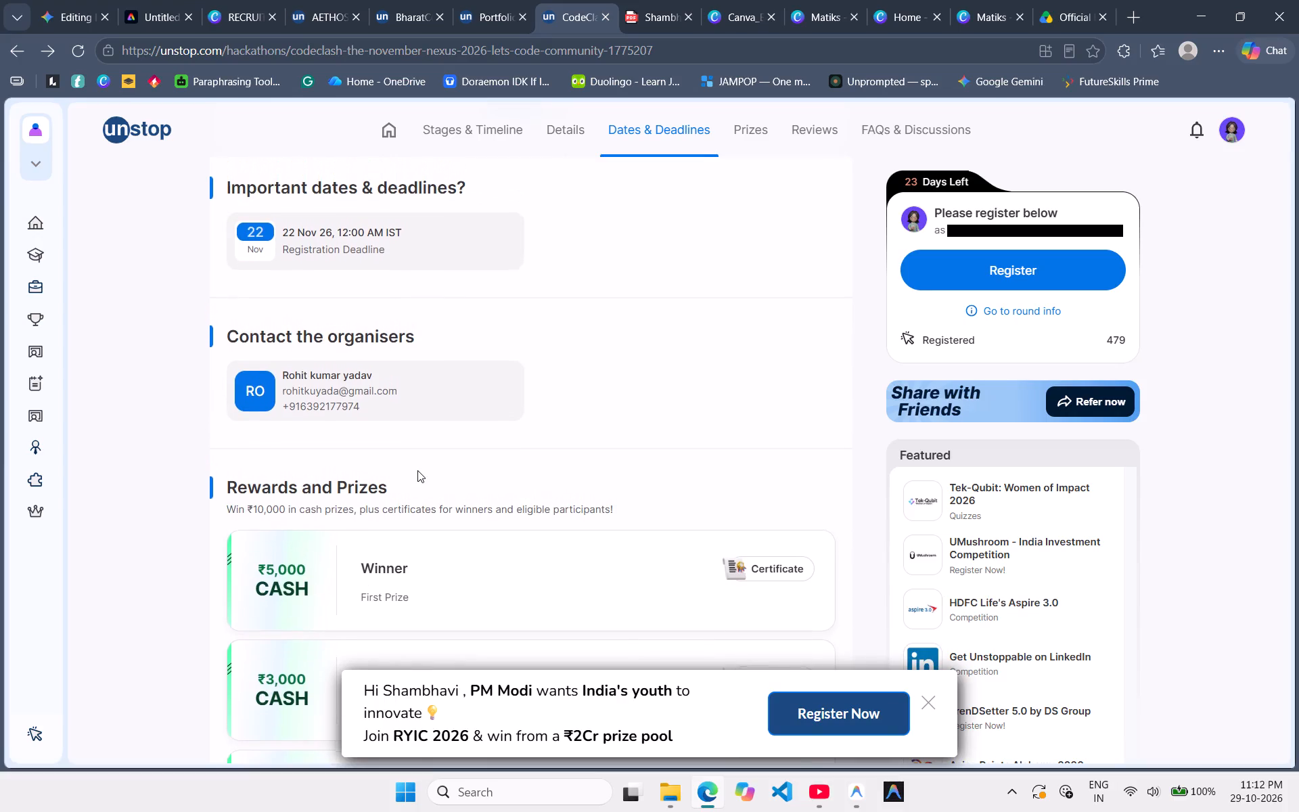
{"action": "scroll", "coordinate": [417, 470], "scroll_direction": "up", "scroll_amount": 3}
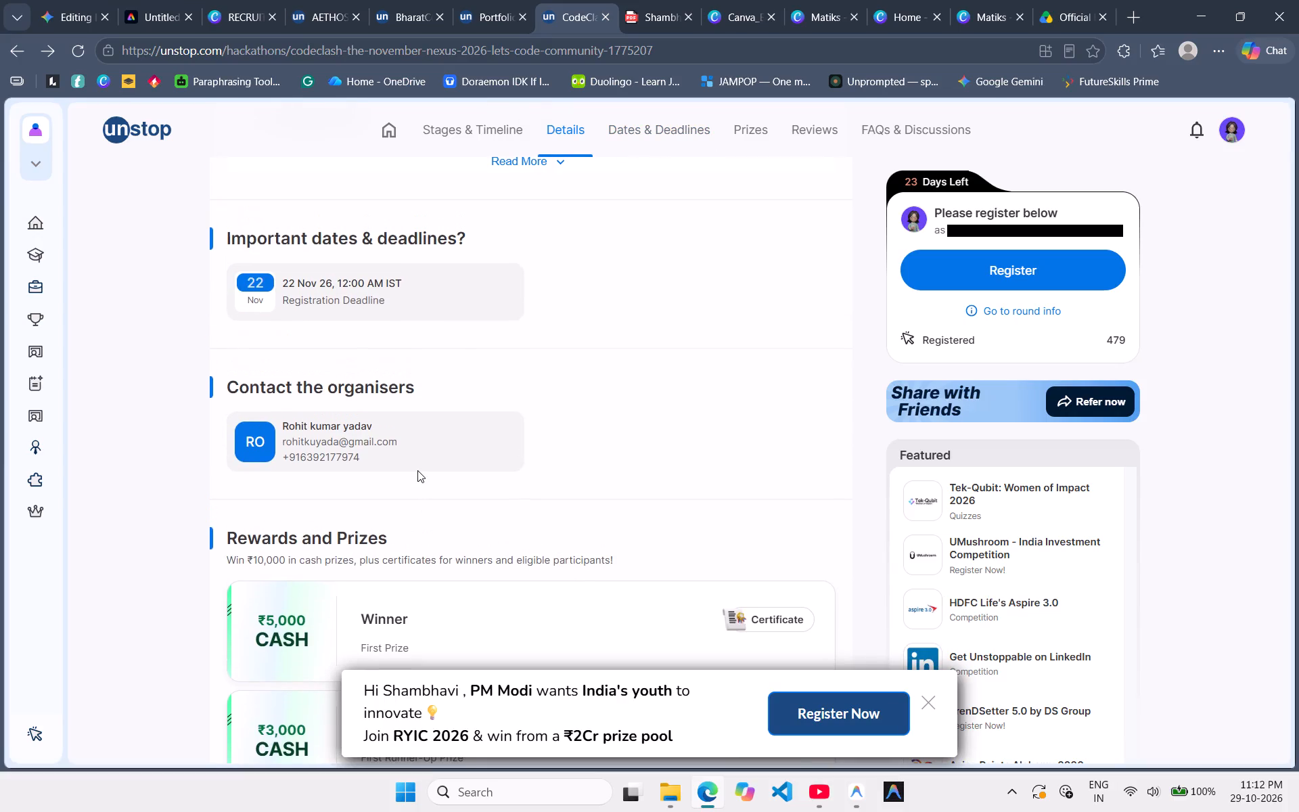
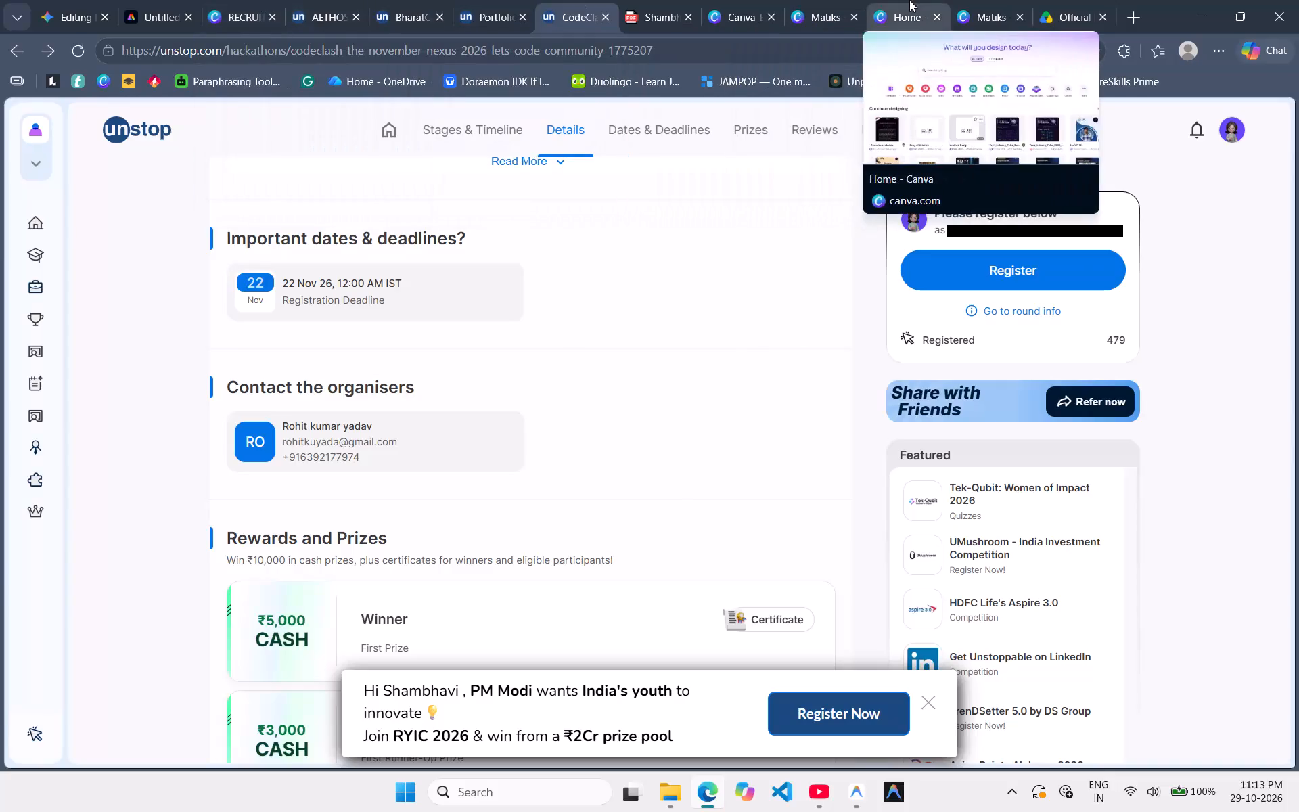
{"action": "left_click", "coordinate": [966, 0]}
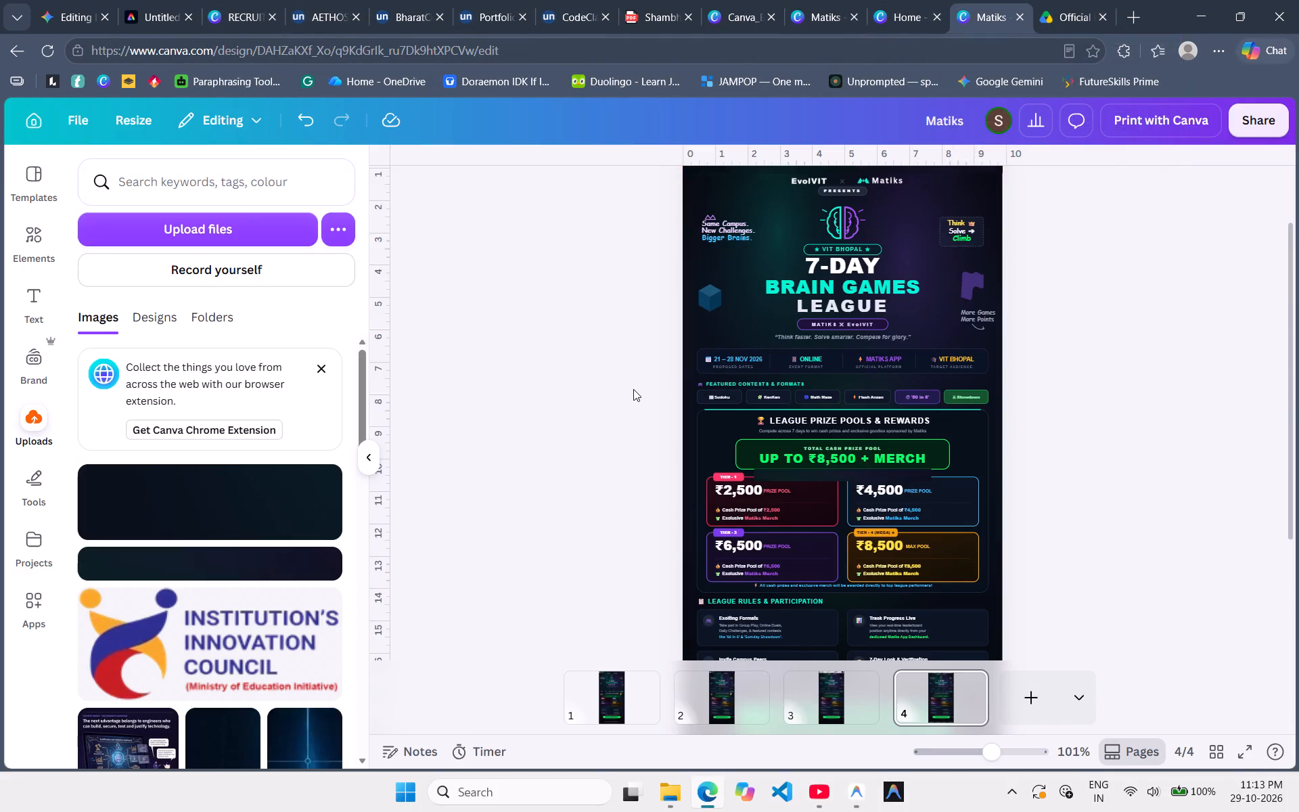
{"action": "key", "text": "shift+super+s"}
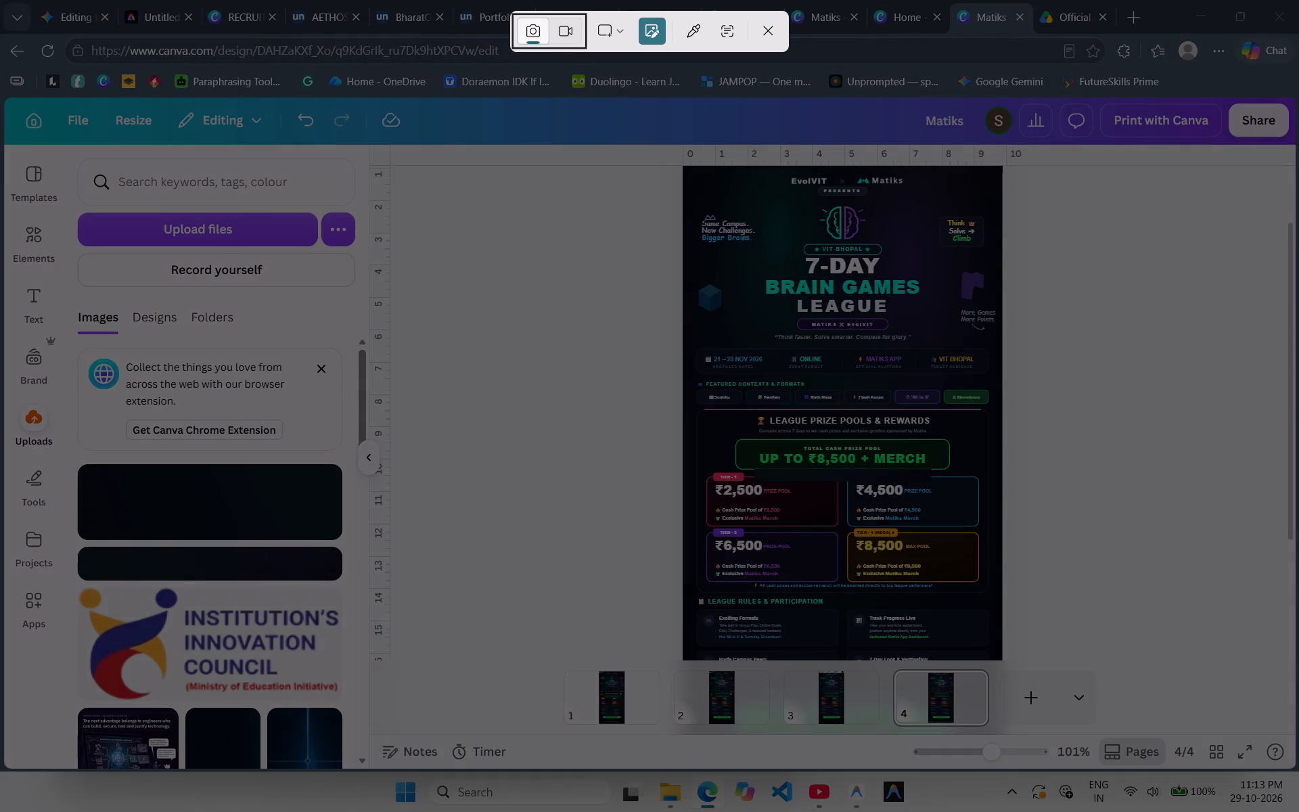
{"action": "left_click_drag", "start_coordinate": [686, 378], "coordinate": [954, 415]}
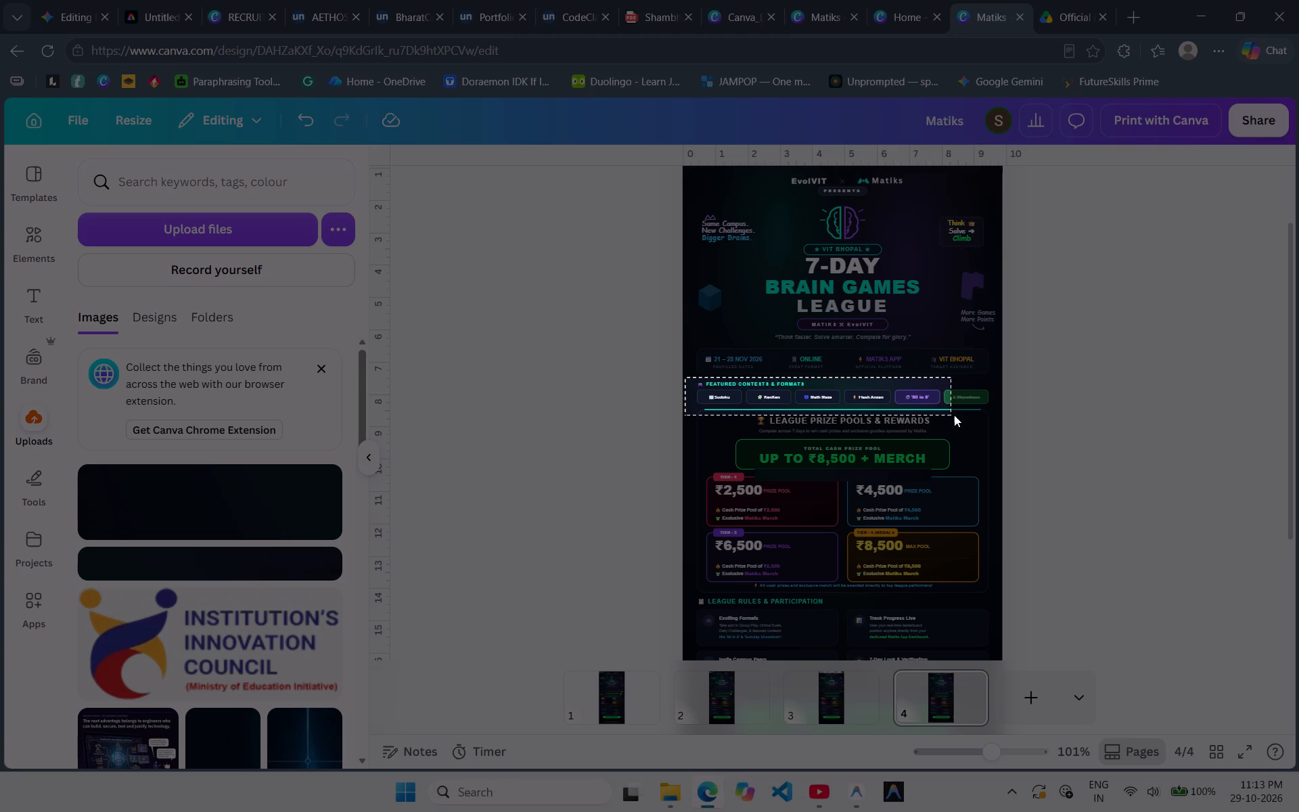
{"action": "left_click_drag", "start_coordinate": [954, 415], "coordinate": [999, 407]}
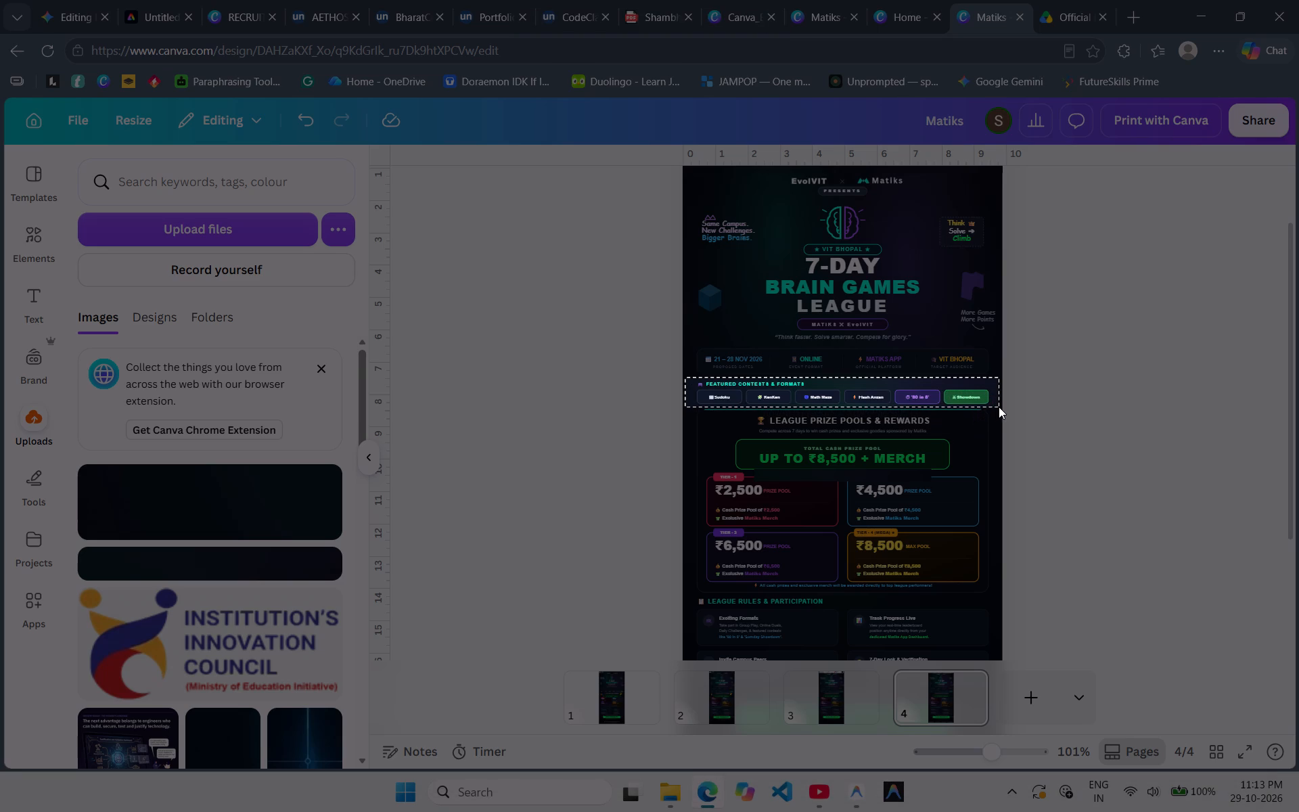
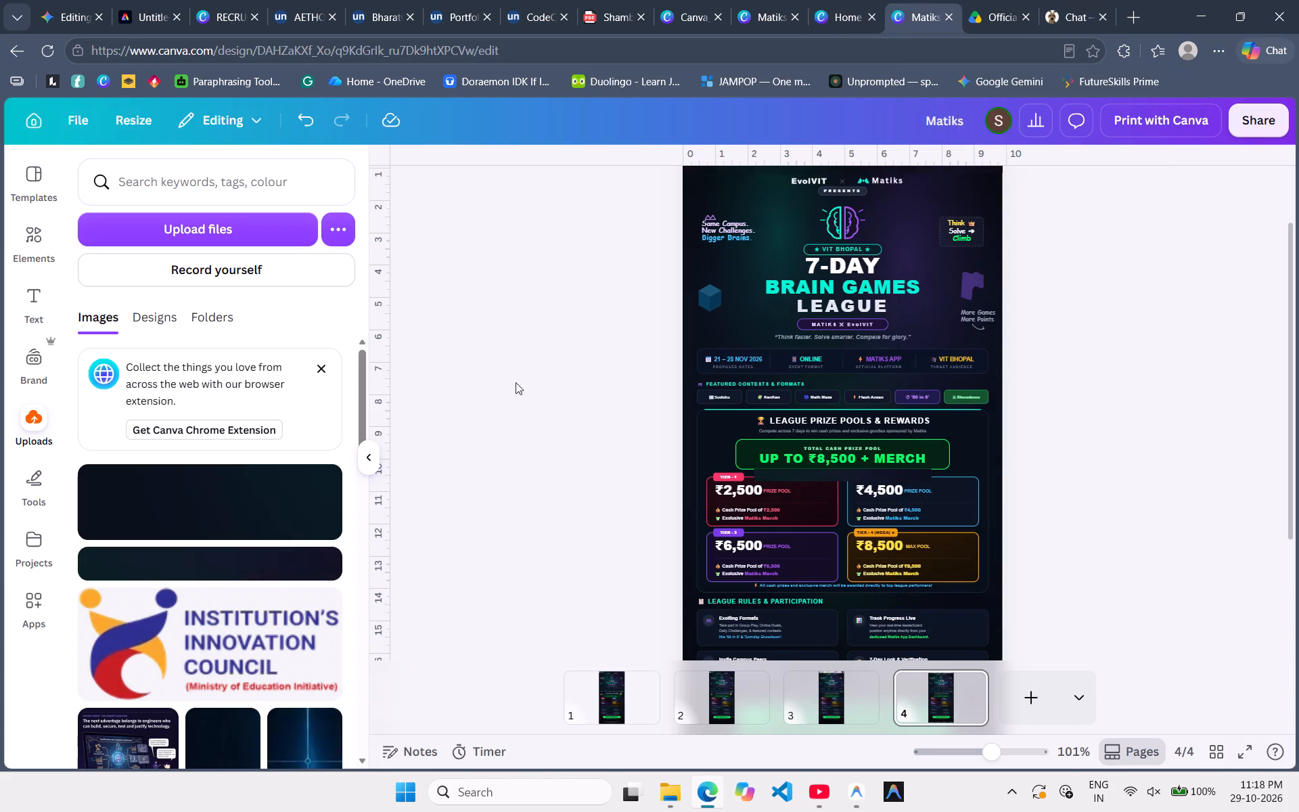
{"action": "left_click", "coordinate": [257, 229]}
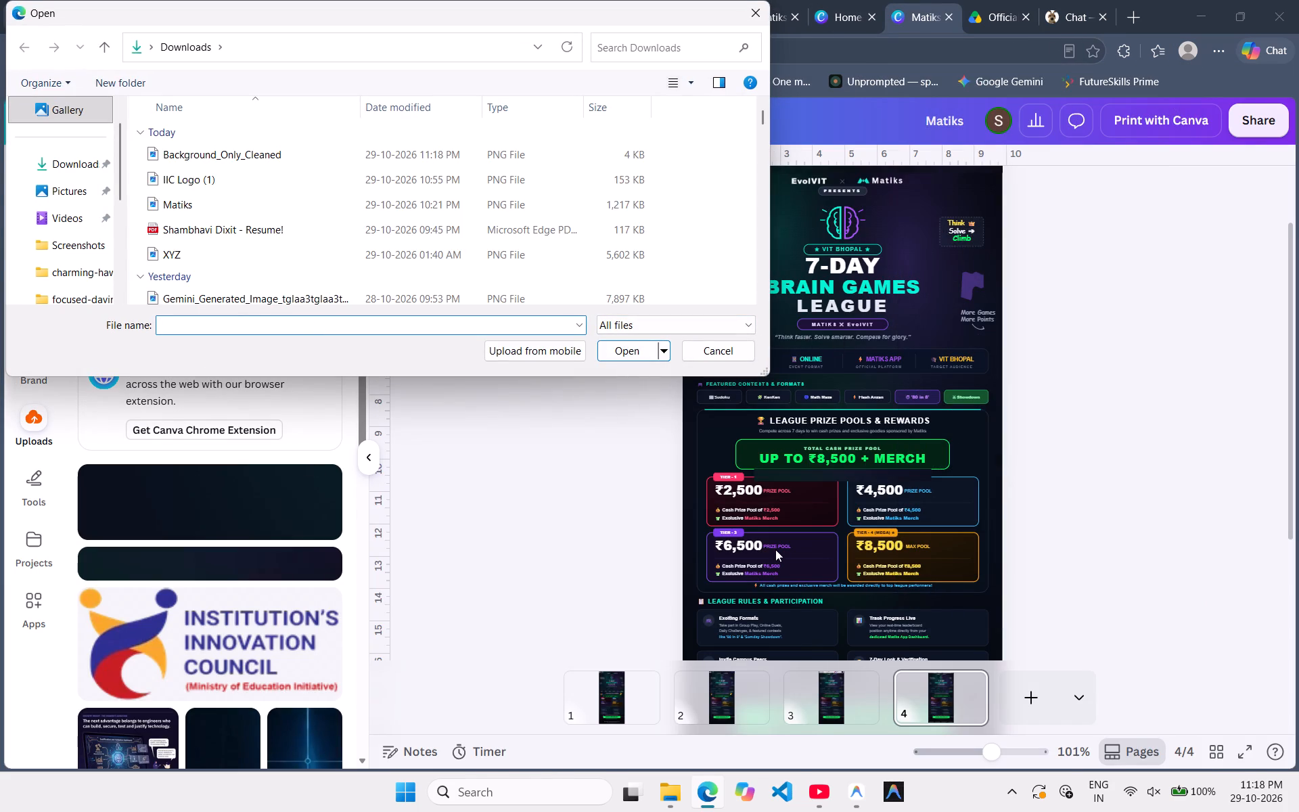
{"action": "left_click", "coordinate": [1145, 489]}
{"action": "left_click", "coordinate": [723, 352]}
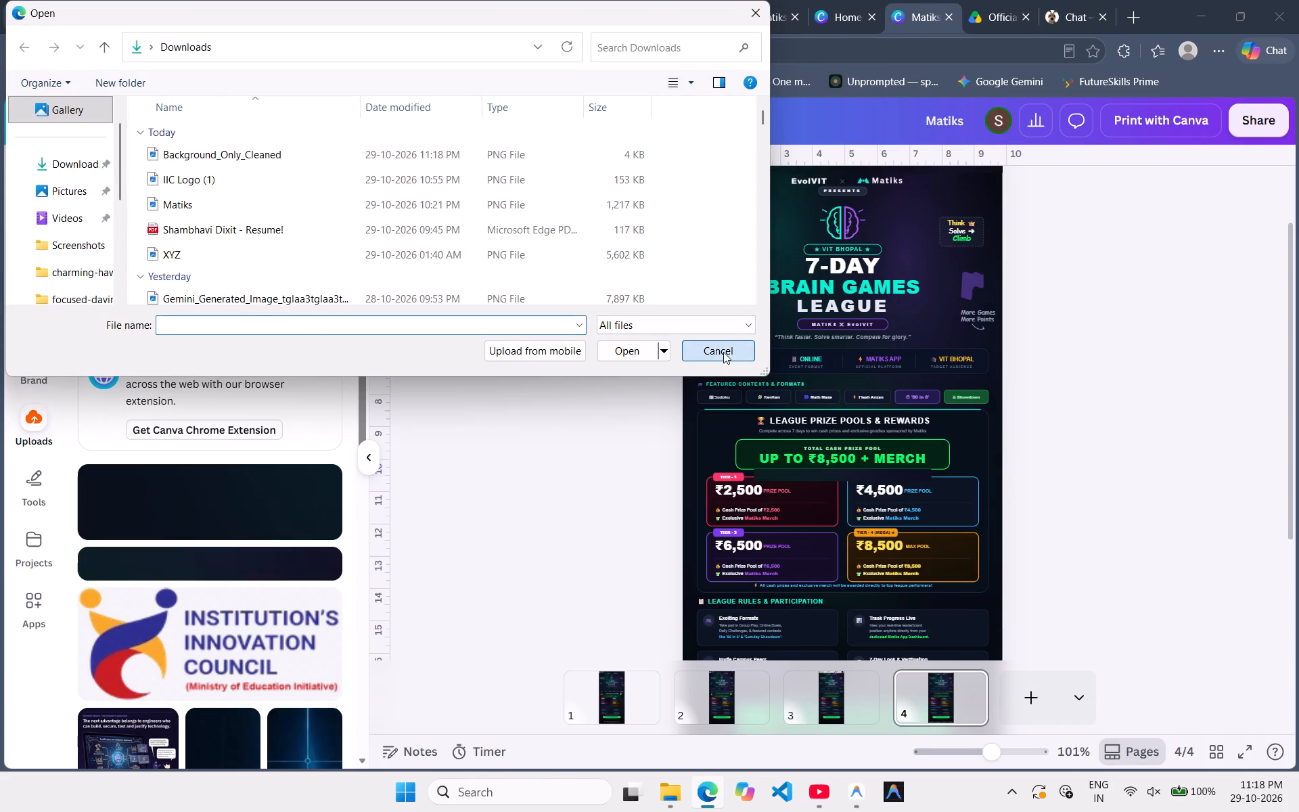
Copy the trophies and coins graphics beside the League Prize Pools & Rewards heading on page 2 and paste them onto page 3.
{"action": "left_click", "coordinate": [841, 703]}
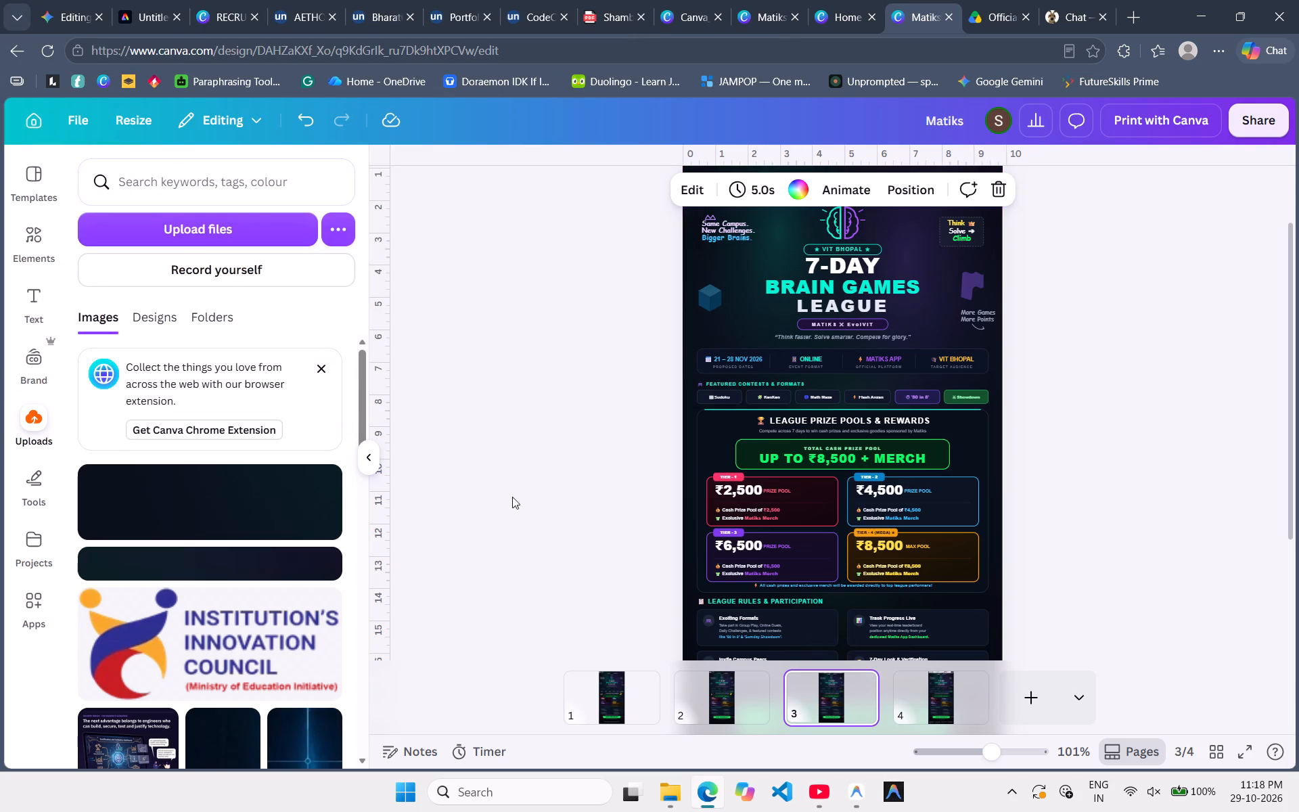
{"action": "left_click", "coordinate": [721, 698]}
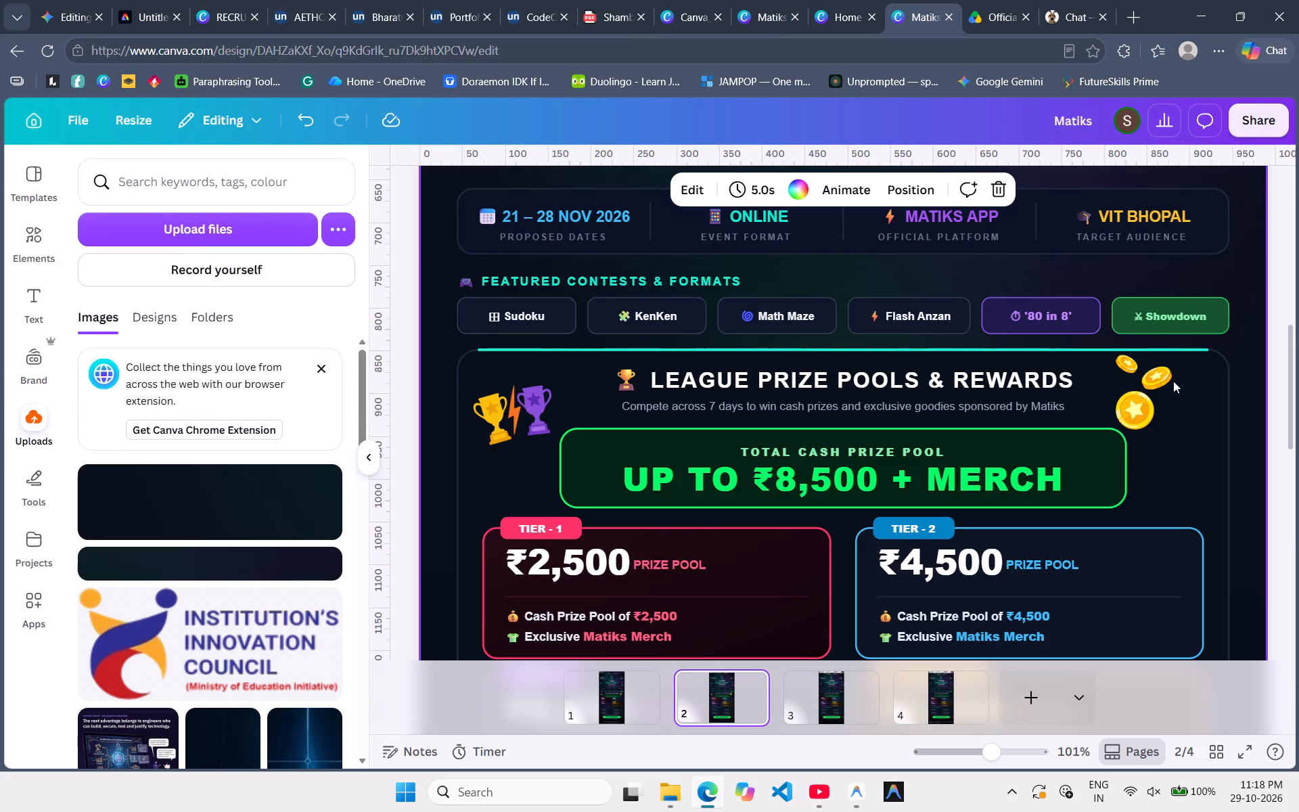
{"action": "left_click_drag", "start_coordinate": [469, 369], "coordinate": [1153, 457]}
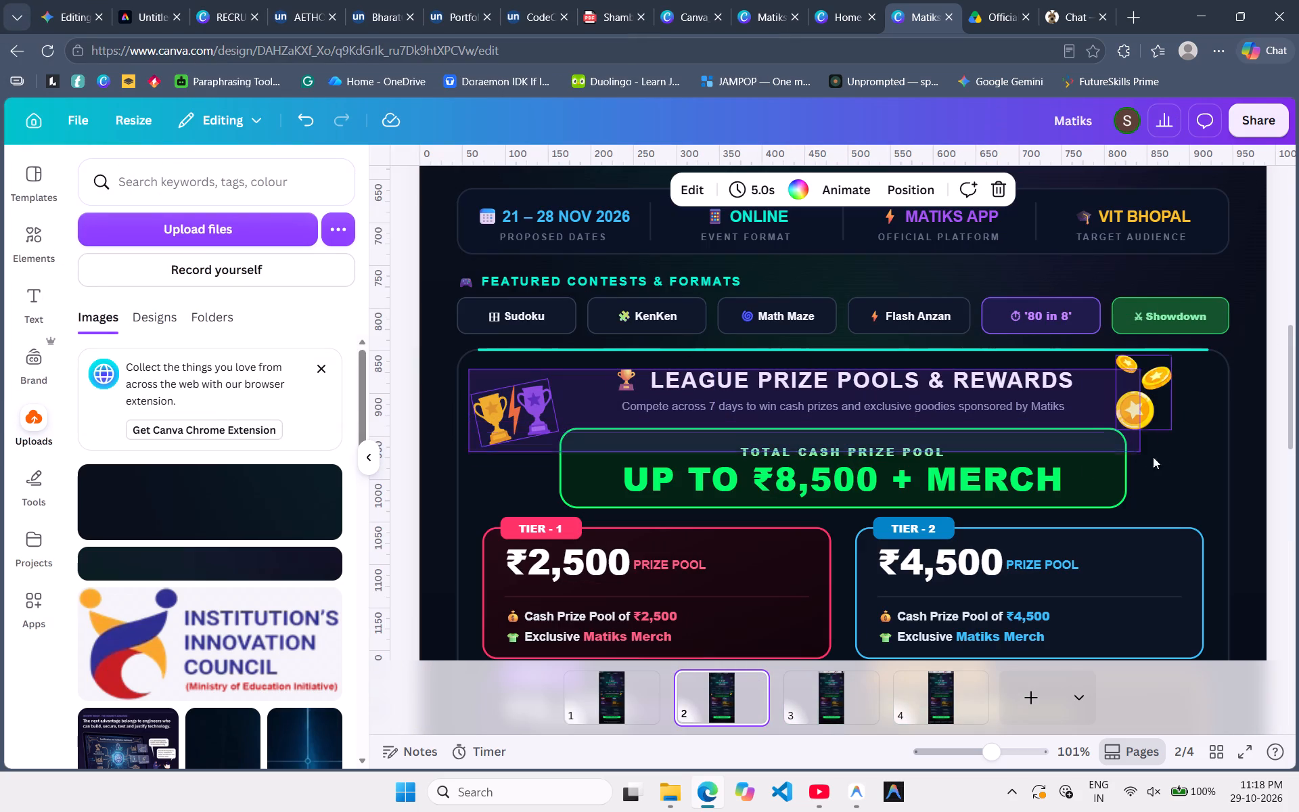
{"action": "left_click_drag", "start_coordinate": [1153, 457], "coordinate": [1184, 446]}
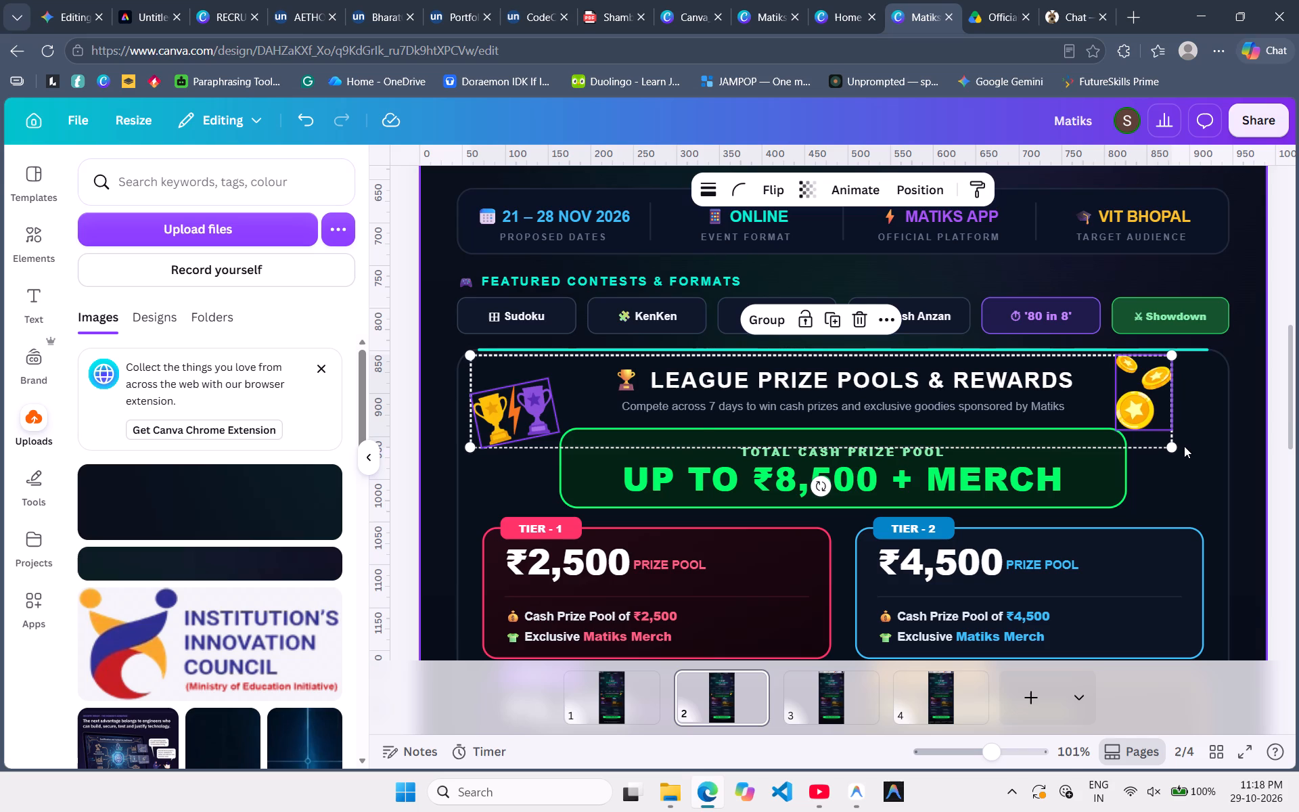
{"action": "key", "text": "ctrl+c"}
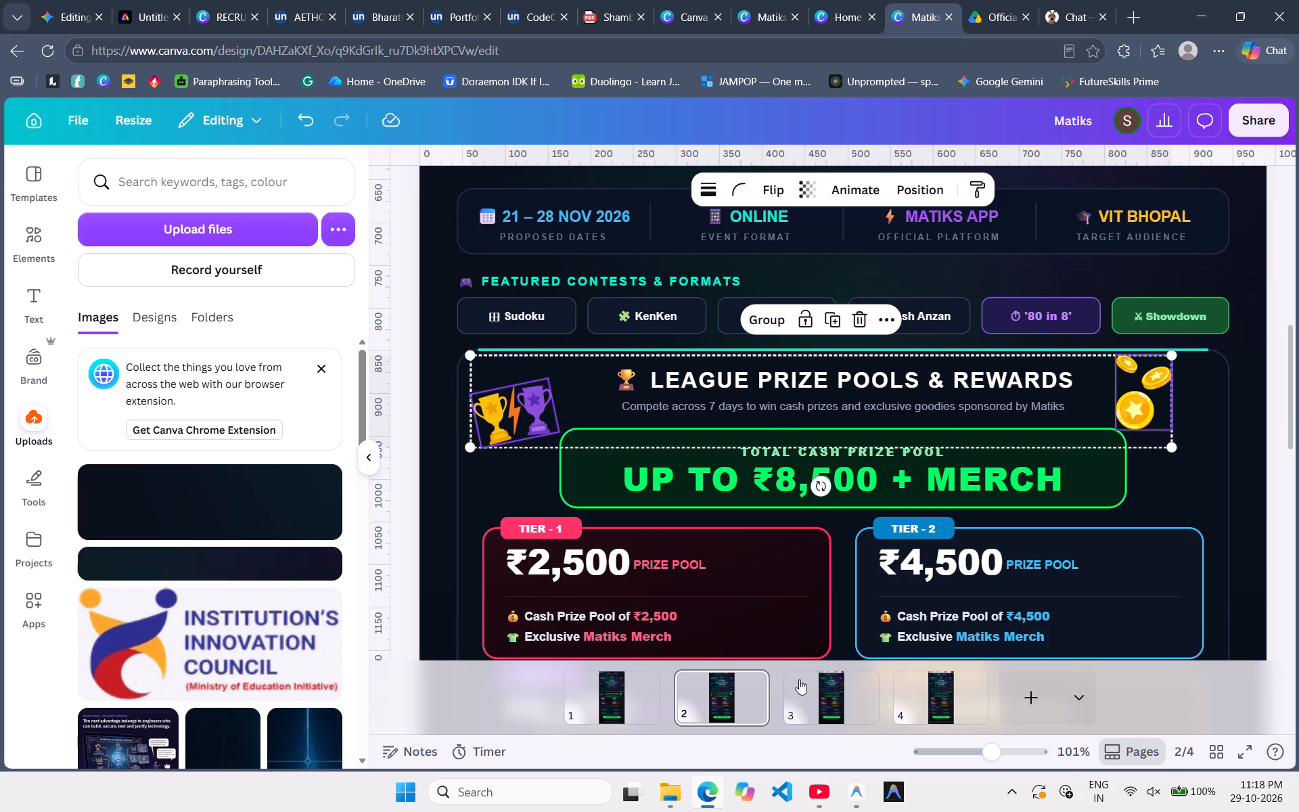
{"action": "left_click", "coordinate": [831, 685]}
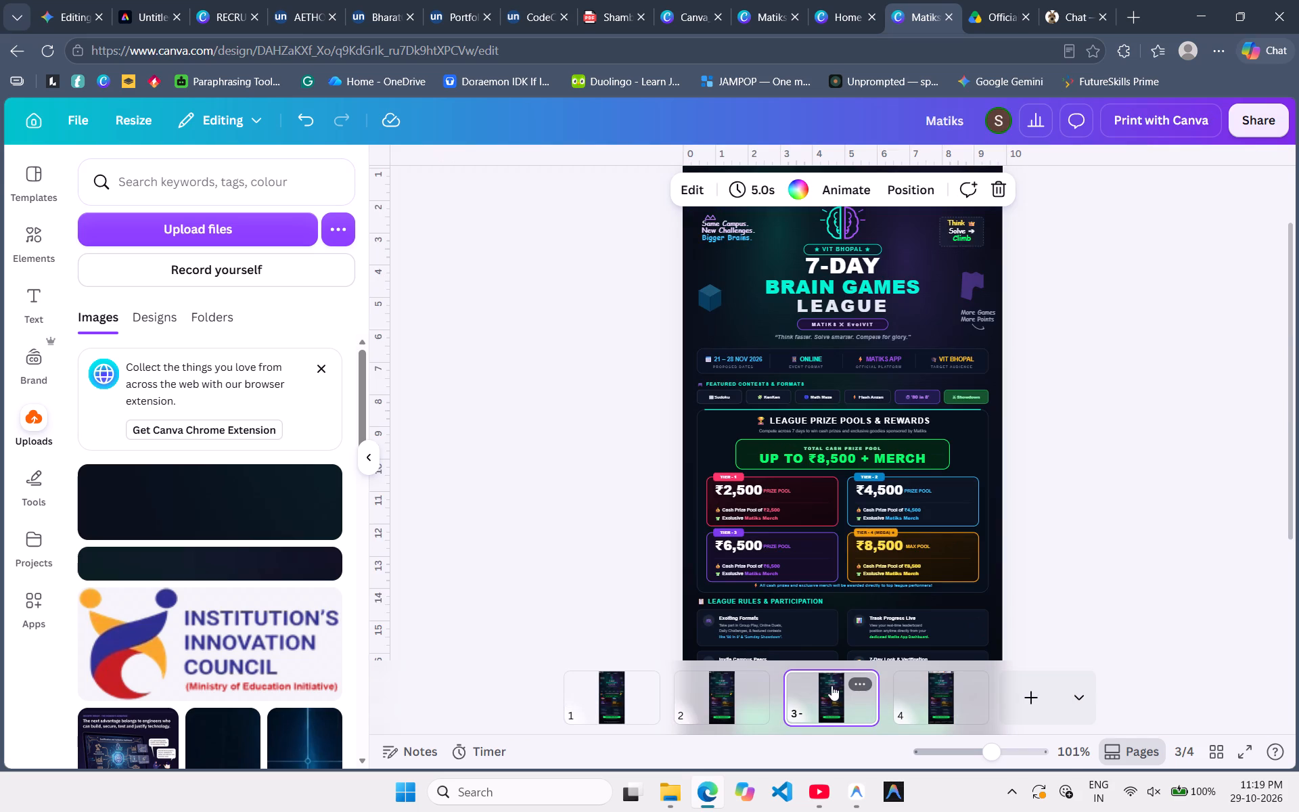
{"action": "key", "text": "ctrl+v"}
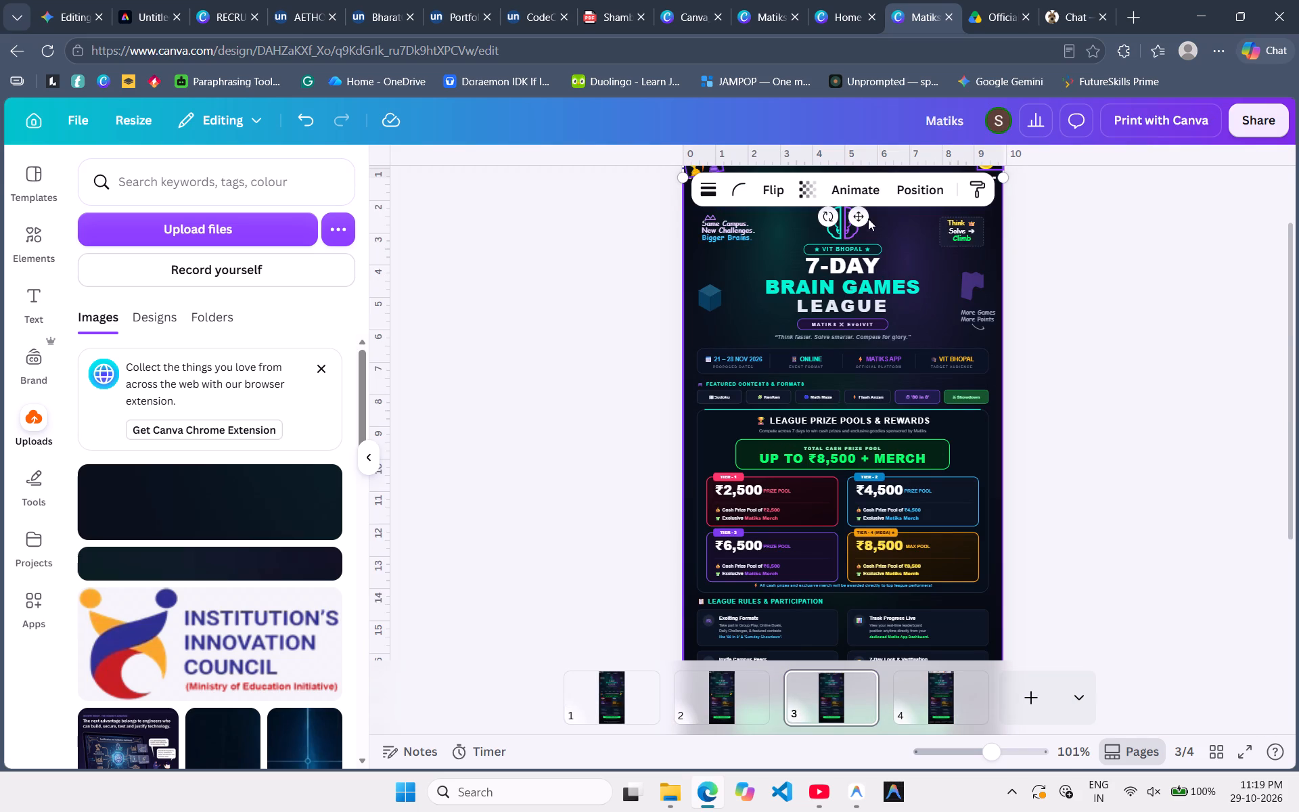
Move the pasted trophies and coins to the League Prize Pools & Rewards heading on page 3 and shrink them to flank it.
{"action": "left_click_drag", "start_coordinate": [861, 217], "coordinate": [851, 501]}
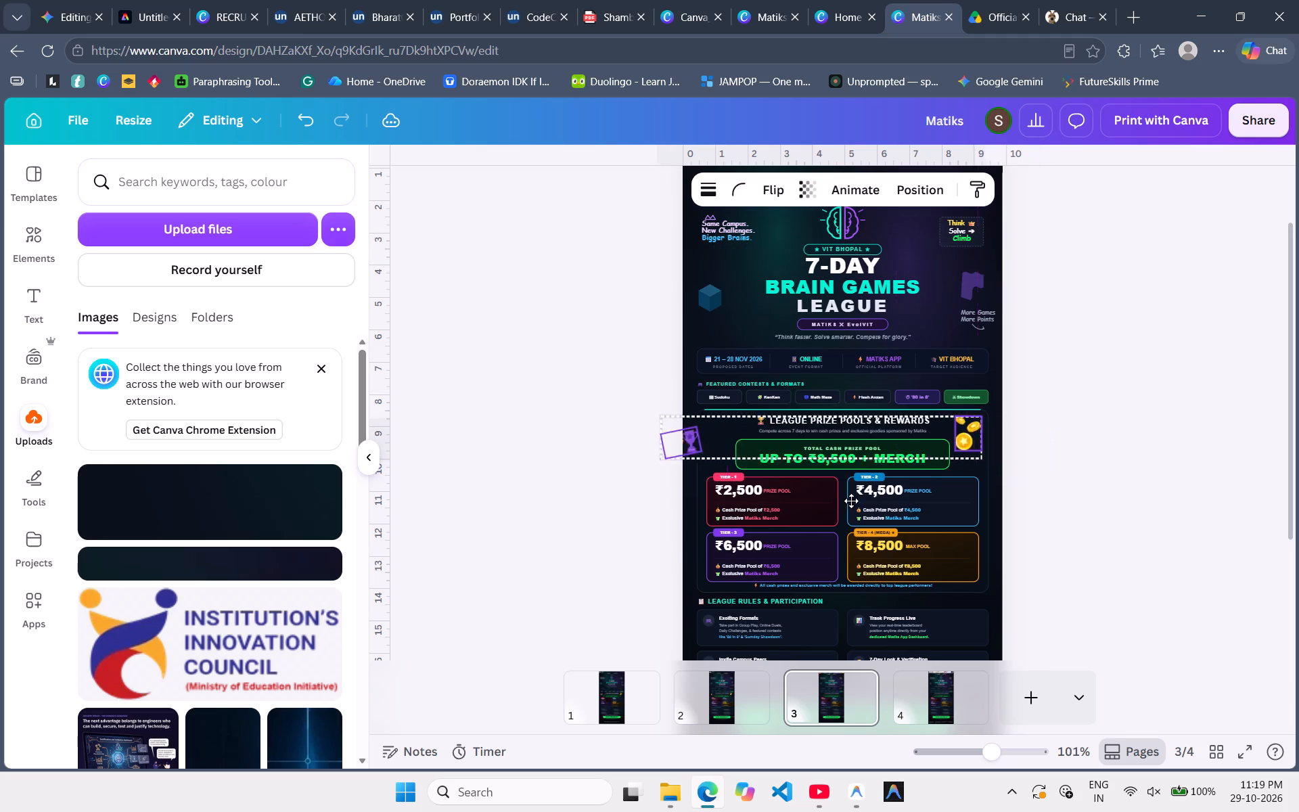
{"action": "left_click_drag", "start_coordinate": [851, 501], "coordinate": [856, 491]}
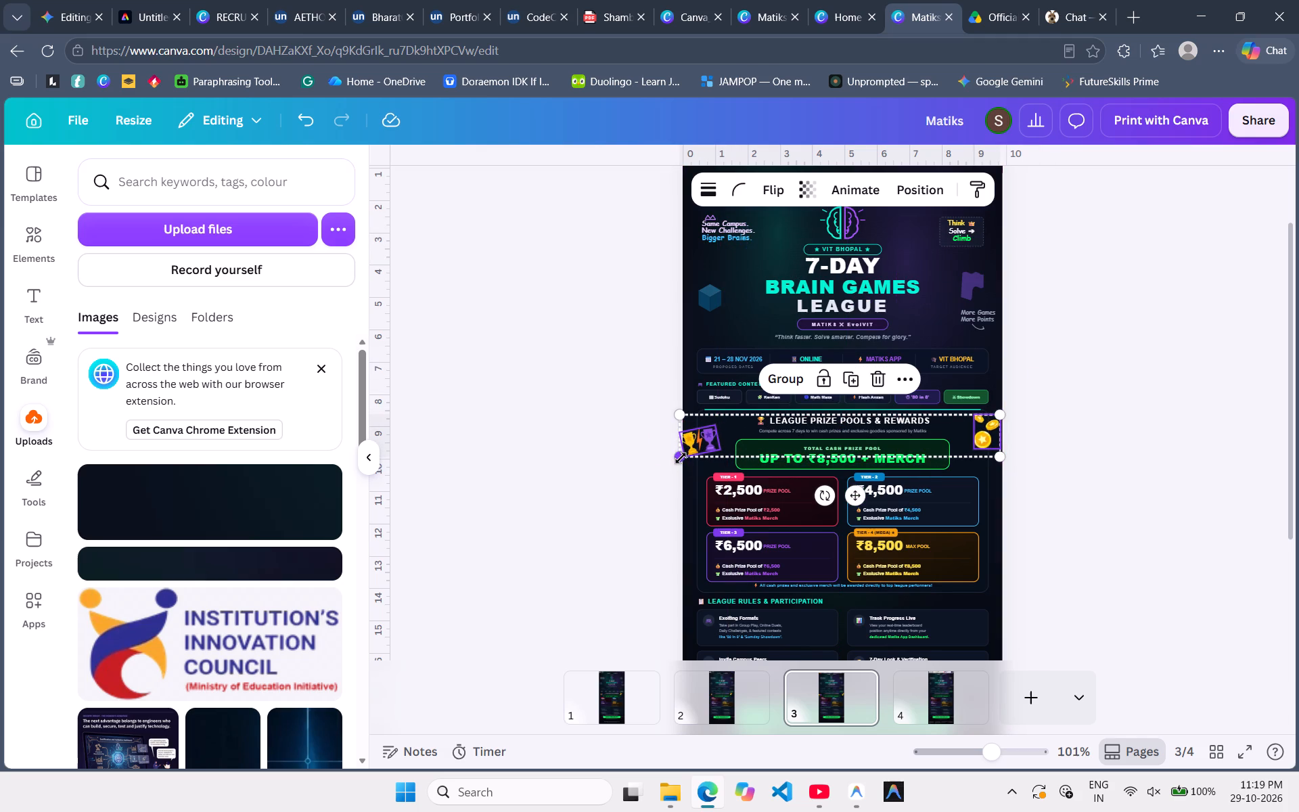
{"action": "left_click_drag", "start_coordinate": [680, 458], "coordinate": [745, 451]}
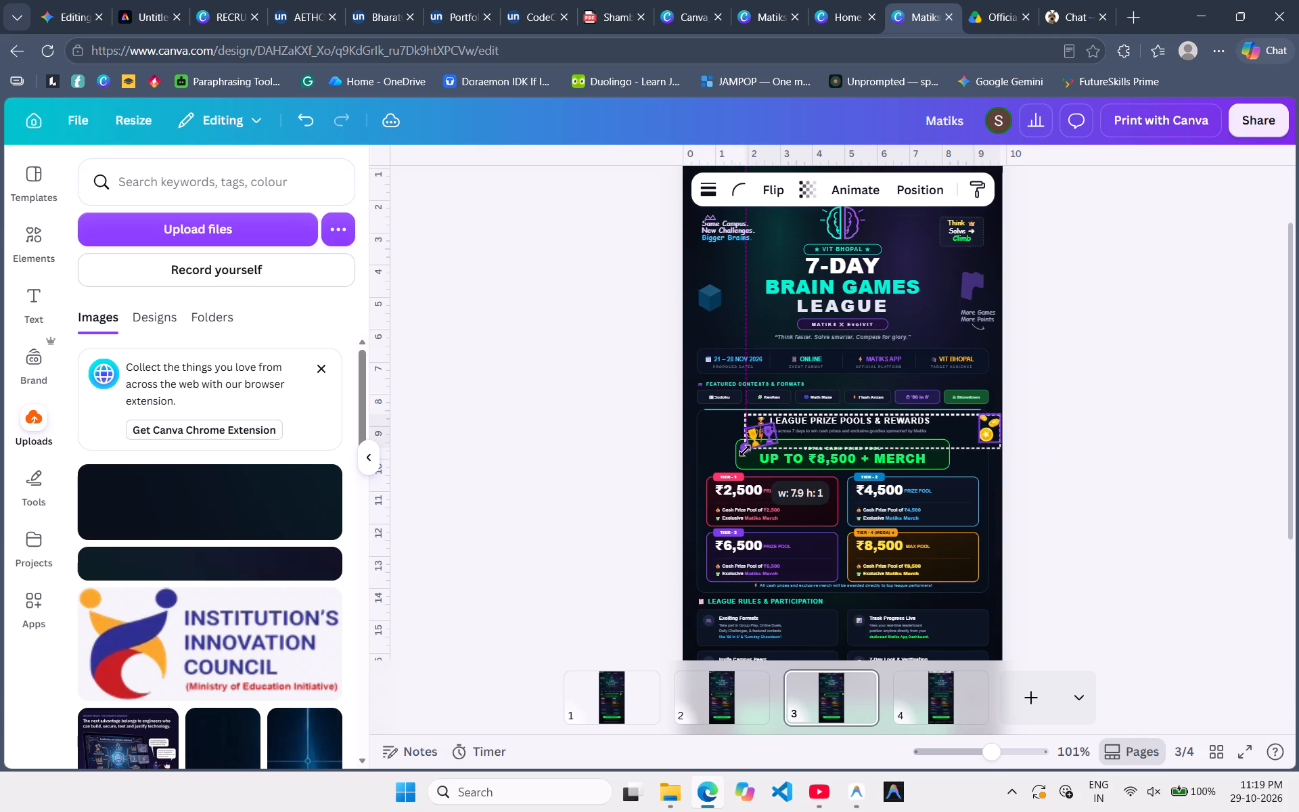
{"action": "left_click_drag", "start_coordinate": [745, 451], "coordinate": [757, 450]}
{"action": "left_click_drag", "start_coordinate": [896, 491], "coordinate": [846, 489]}
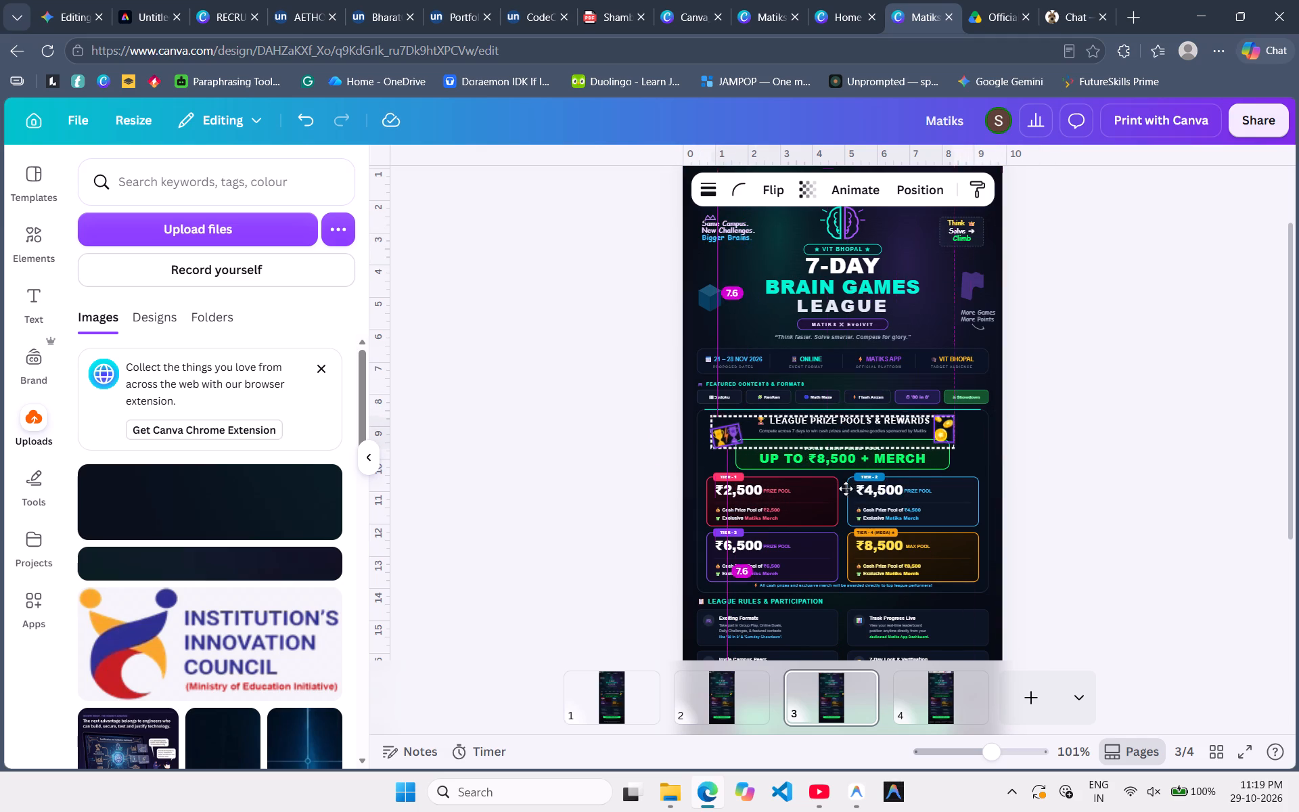
{"action": "left_click_drag", "start_coordinate": [846, 489], "coordinate": [860, 482]}
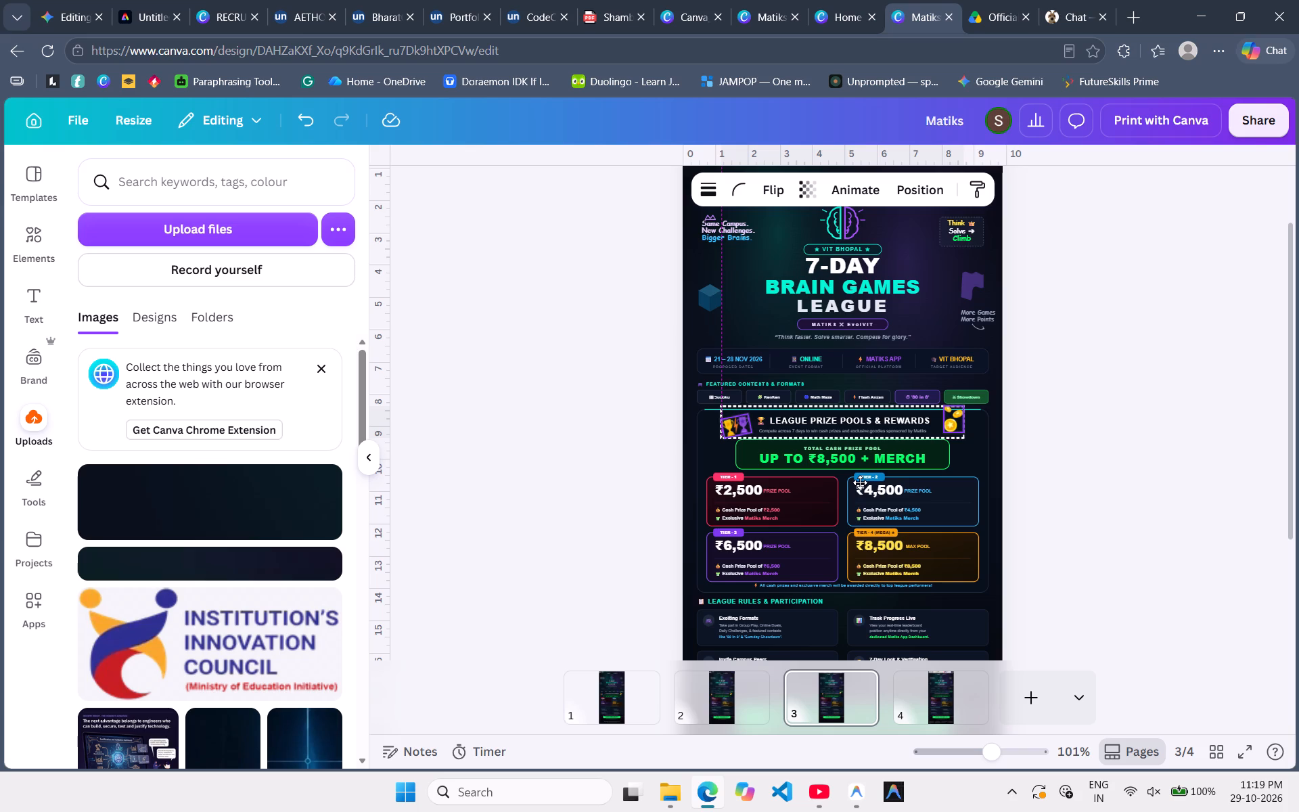
{"action": "left_click_drag", "start_coordinate": [860, 482], "coordinate": [860, 484]}
{"action": "left_click", "coordinate": [1128, 496]}
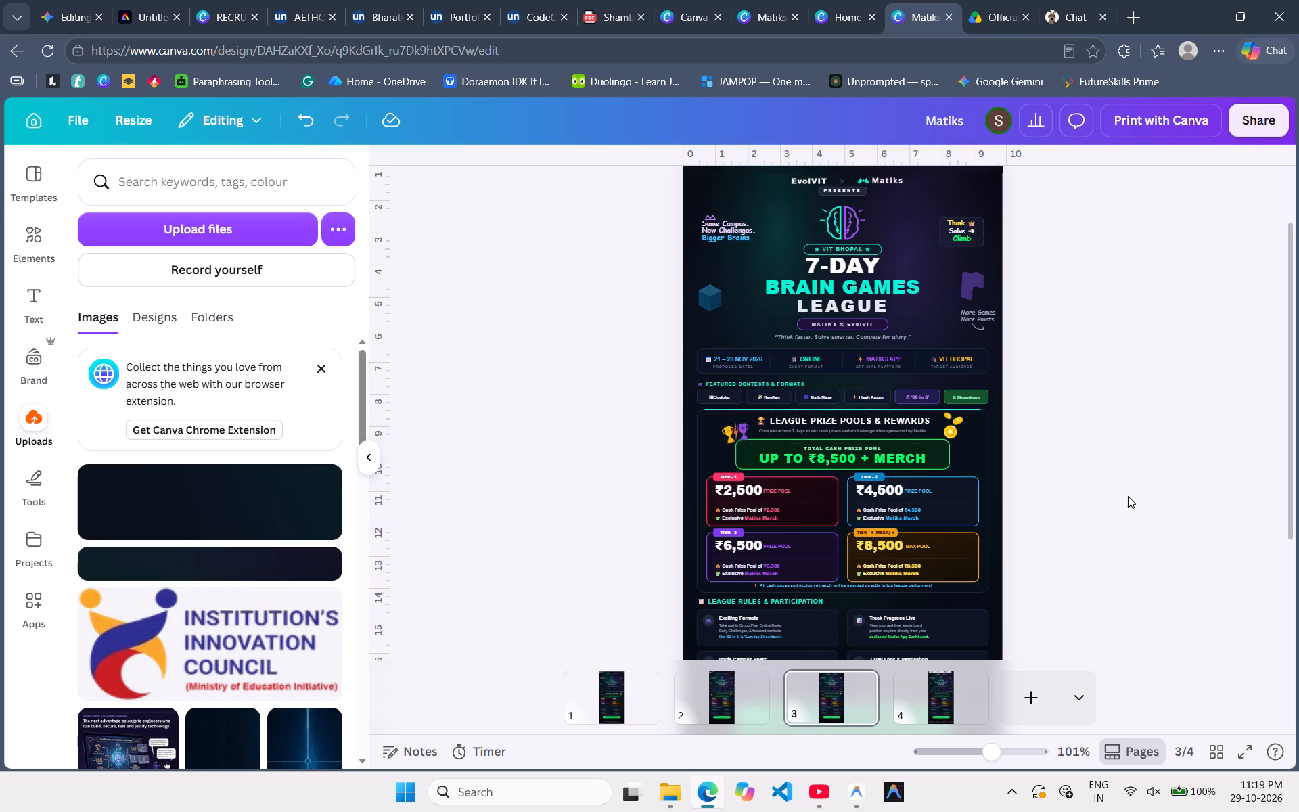
Move the trophies graphic on page 3 farther from the prize heading, toward the poster's edge, and enlarge it.
{"action": "left_click_drag", "start_coordinate": [744, 426], "coordinate": [720, 424]}
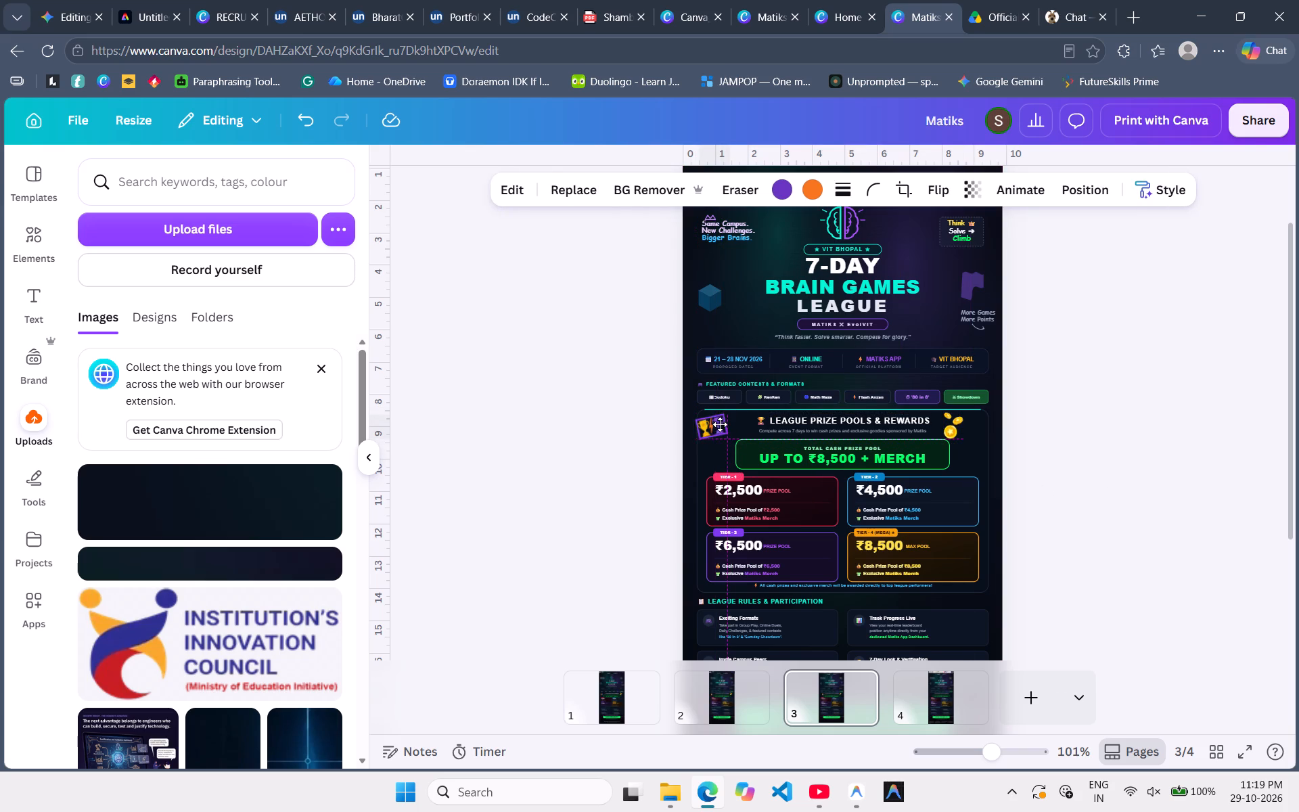
{"action": "left_click_drag", "start_coordinate": [720, 424], "coordinate": [721, 425]}
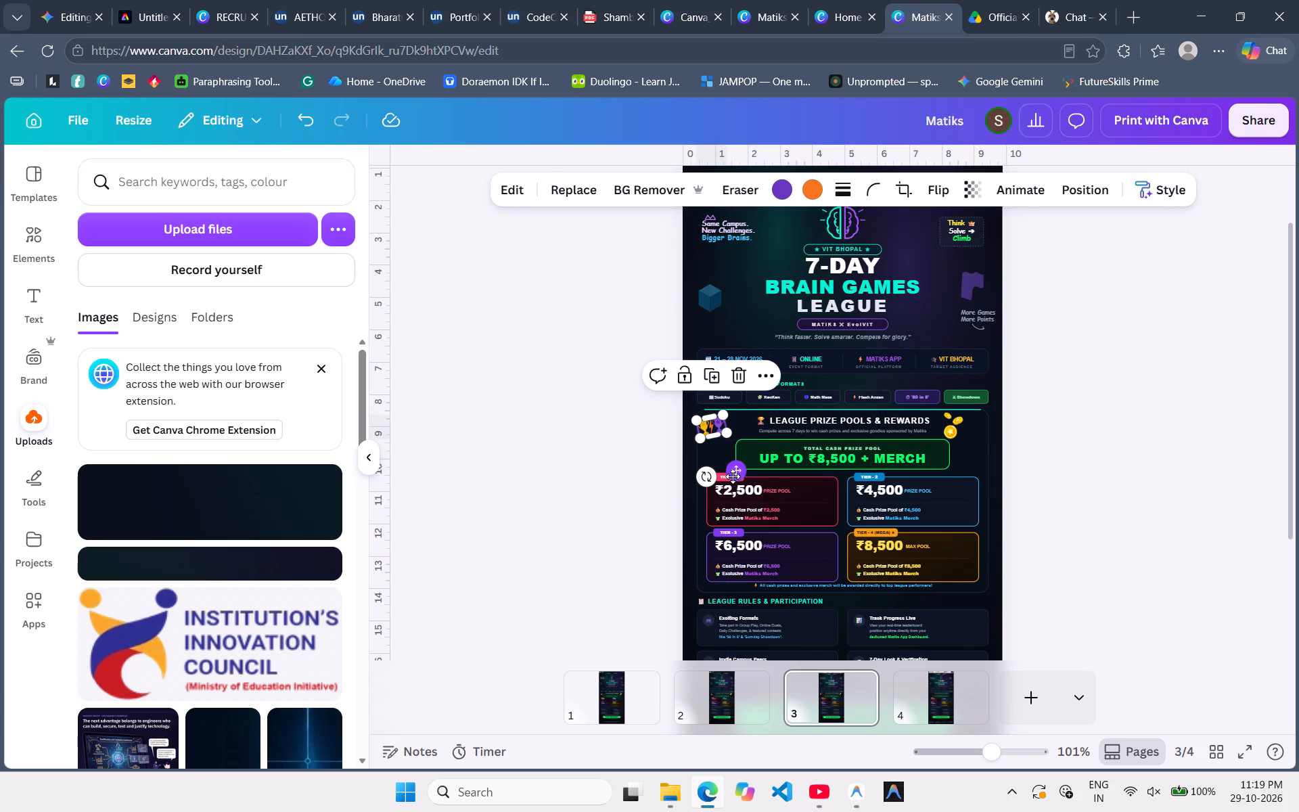
{"action": "left_click_drag", "start_coordinate": [733, 476], "coordinate": [735, 483]}
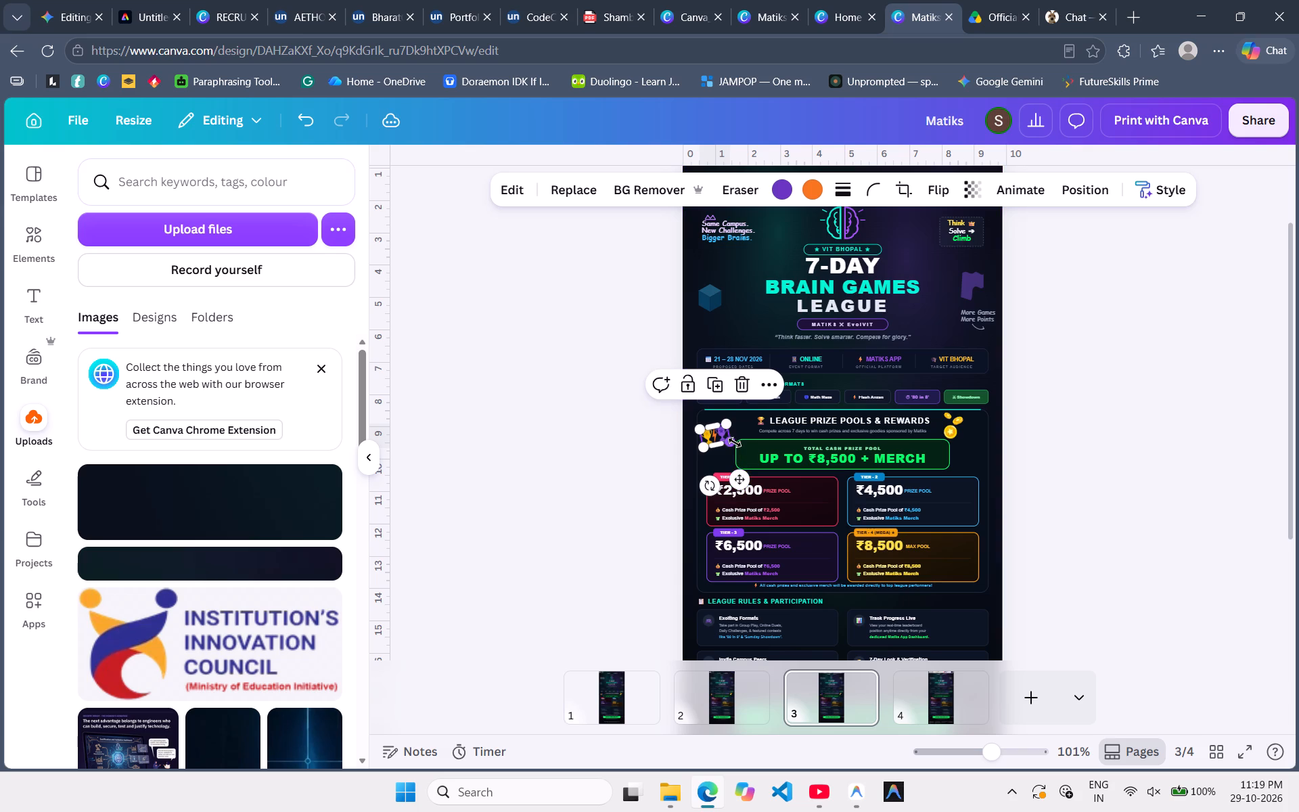
{"action": "left_click_drag", "start_coordinate": [735, 443], "coordinate": [746, 452]}
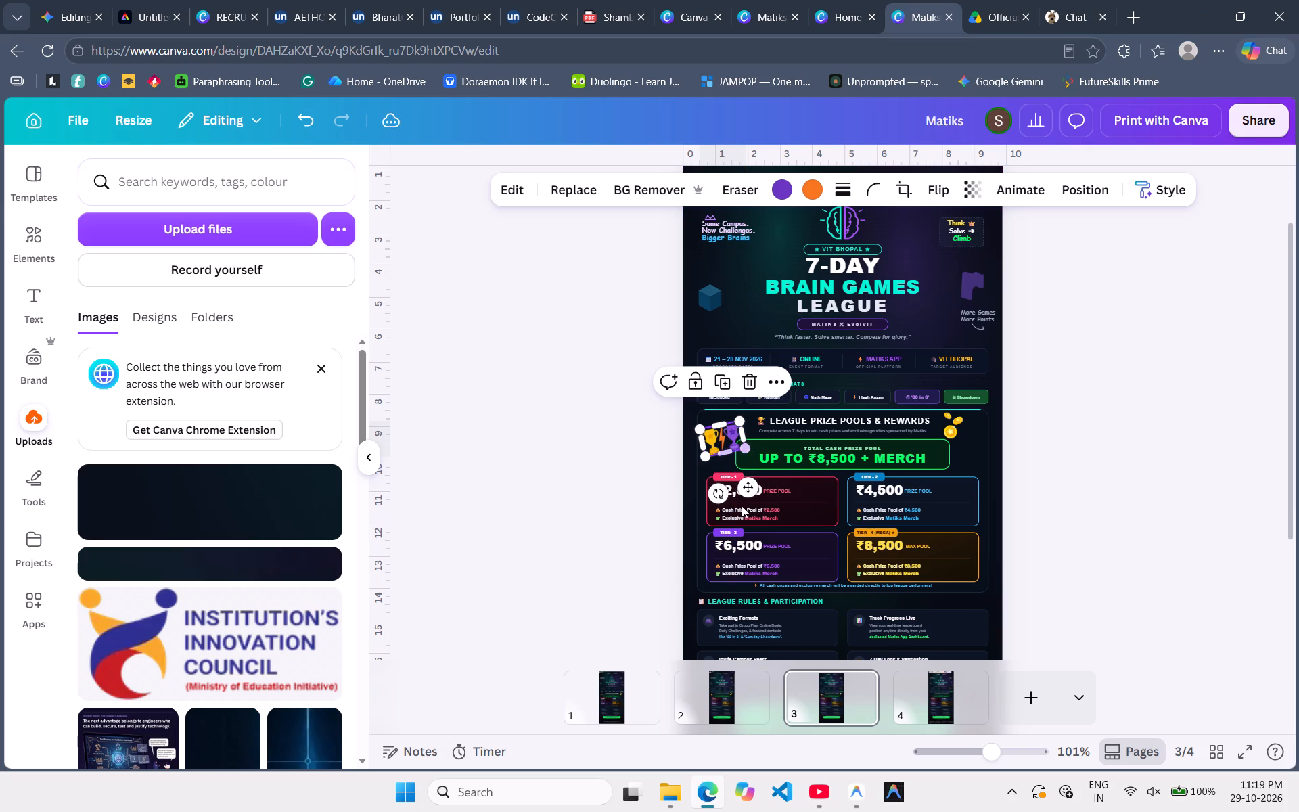
{"action": "left_click", "coordinate": [716, 432]}
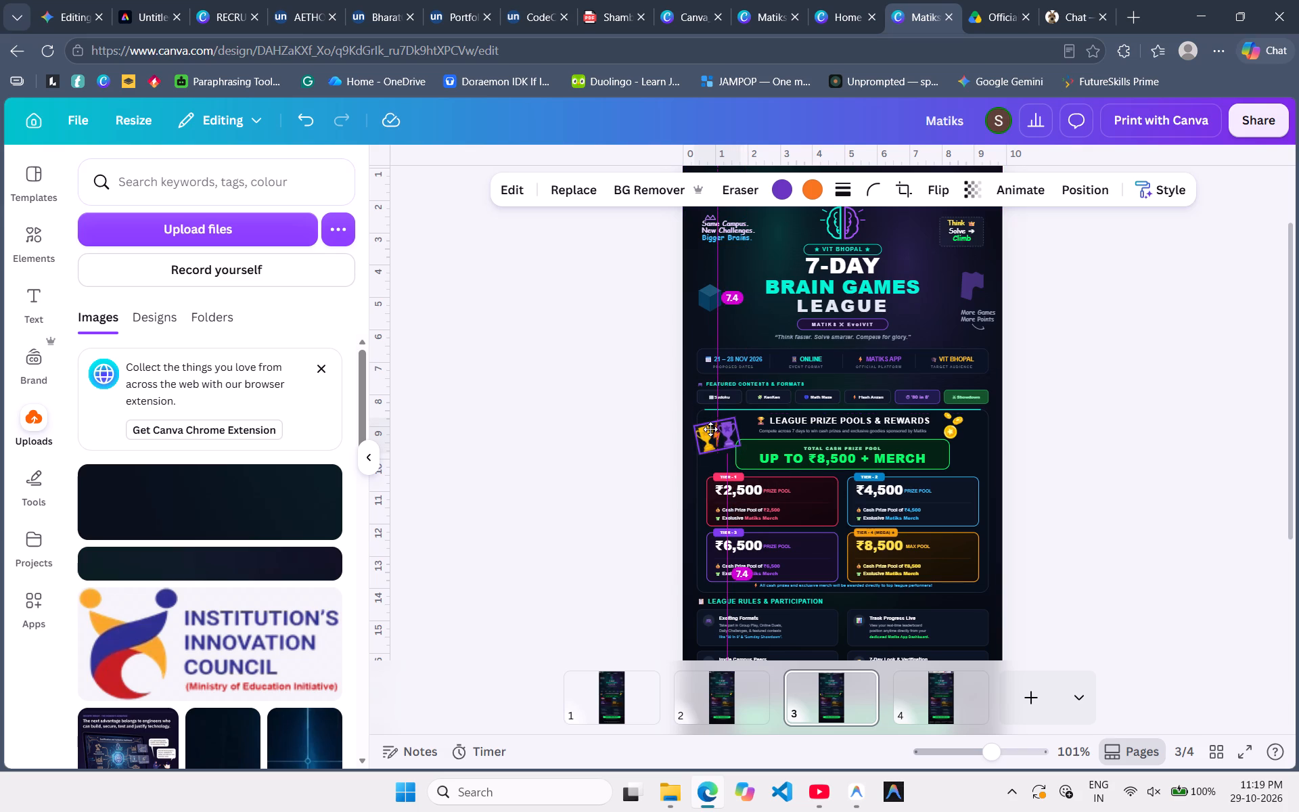
Enlarge the coins graphic beside the prize heading on page 3 slightly.
{"action": "left_click", "coordinate": [953, 430]}
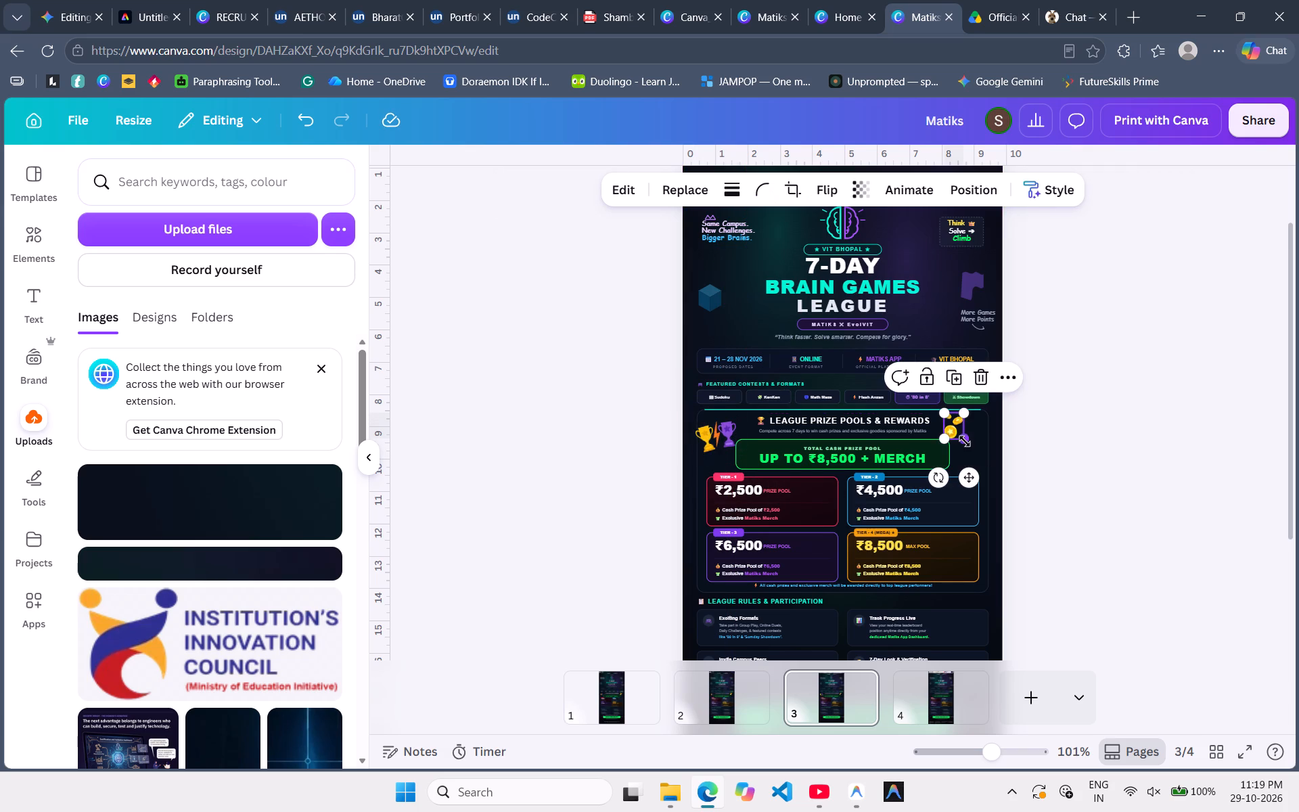
{"action": "left_click_drag", "start_coordinate": [965, 441], "coordinate": [965, 451]}
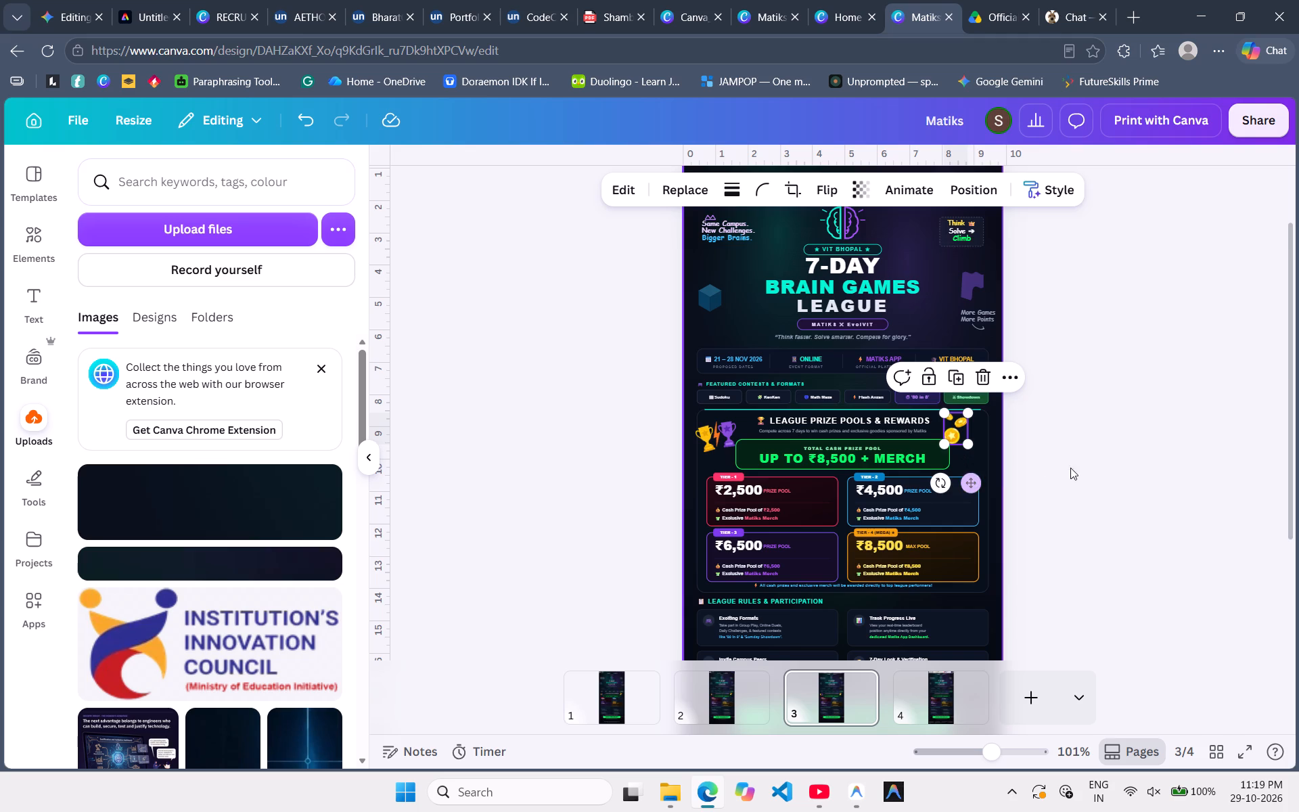
{"action": "left_click", "coordinate": [1078, 468]}
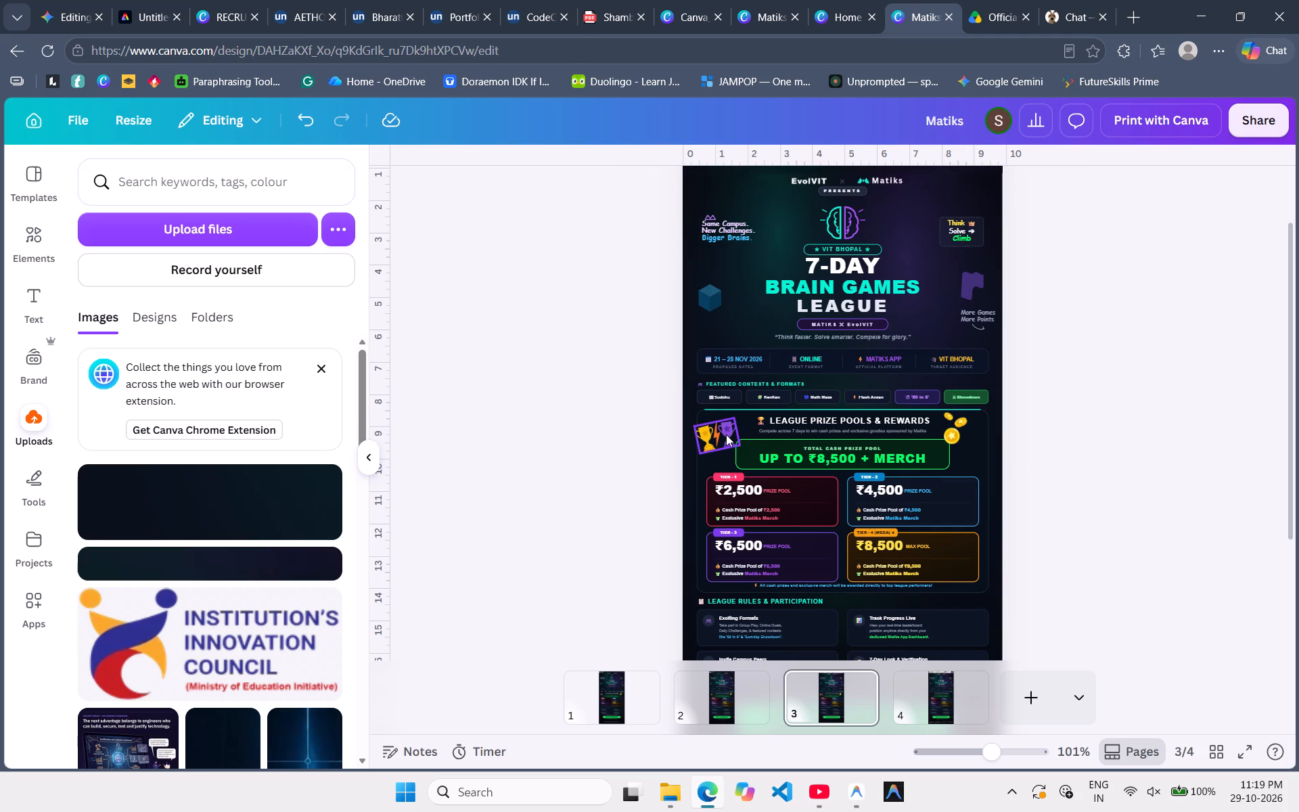
Compare with page 2, and shrink and reposition page 3's trophies graphic between the prize heading and the Tier-1 box.
{"action": "left_click", "coordinate": [726, 434]}
{"action": "left_click", "coordinate": [719, 698]}
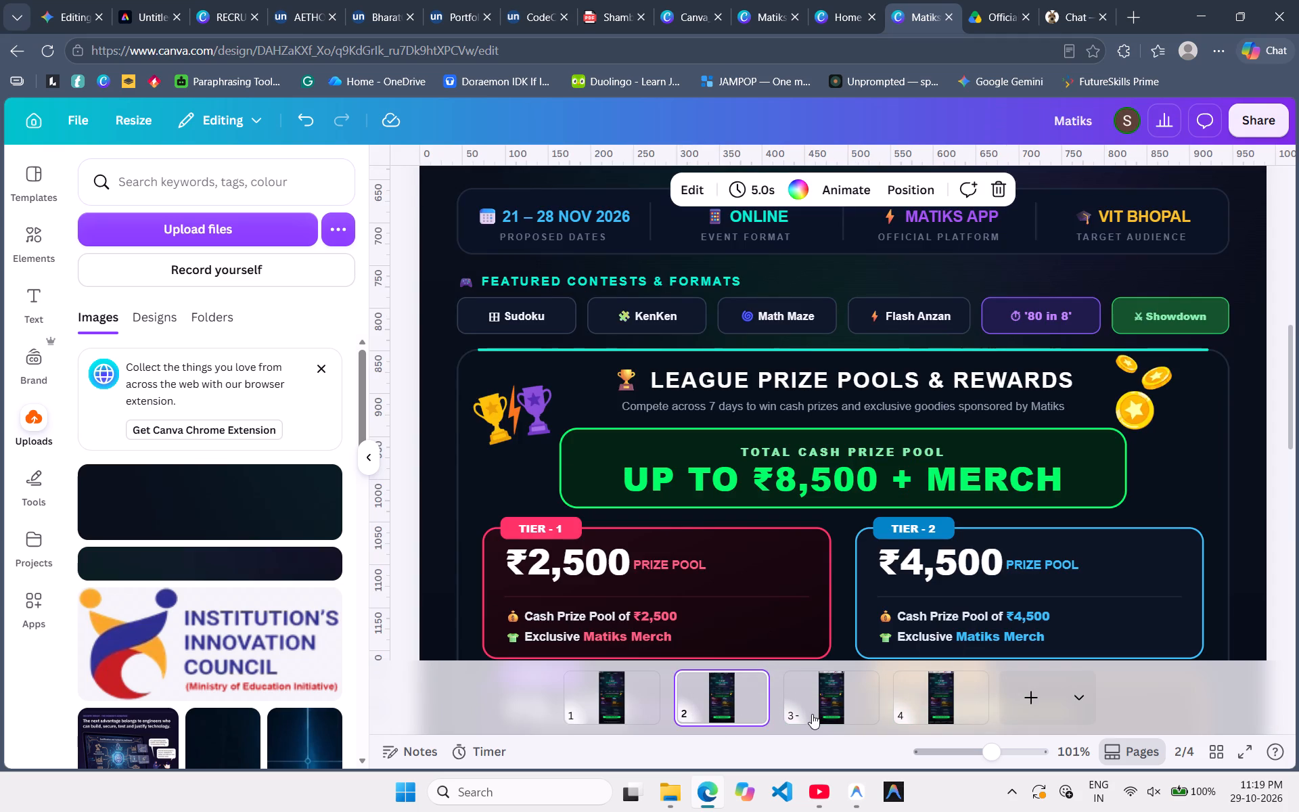
{"action": "left_click", "coordinate": [812, 714]}
{"action": "left_click", "coordinate": [724, 439]}
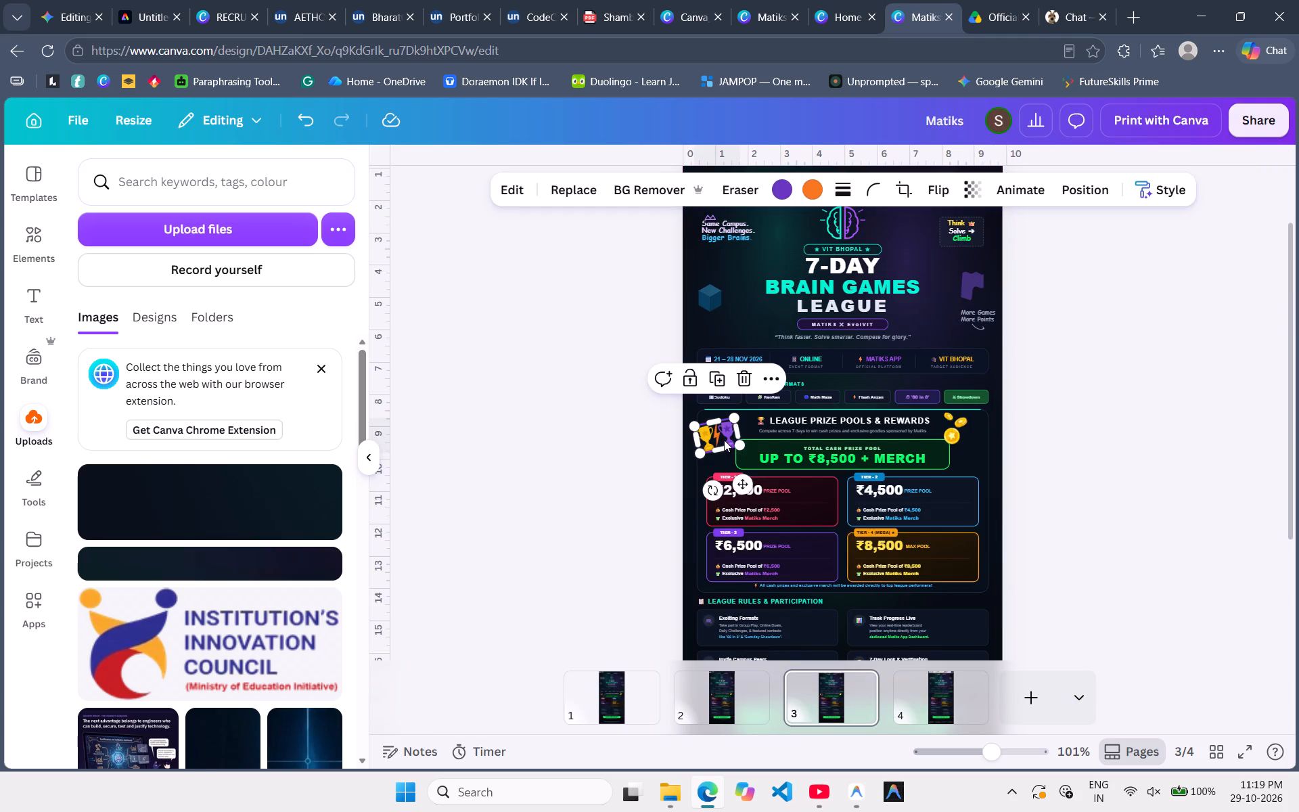
{"action": "left_click_drag", "start_coordinate": [693, 427], "coordinate": [702, 428]}
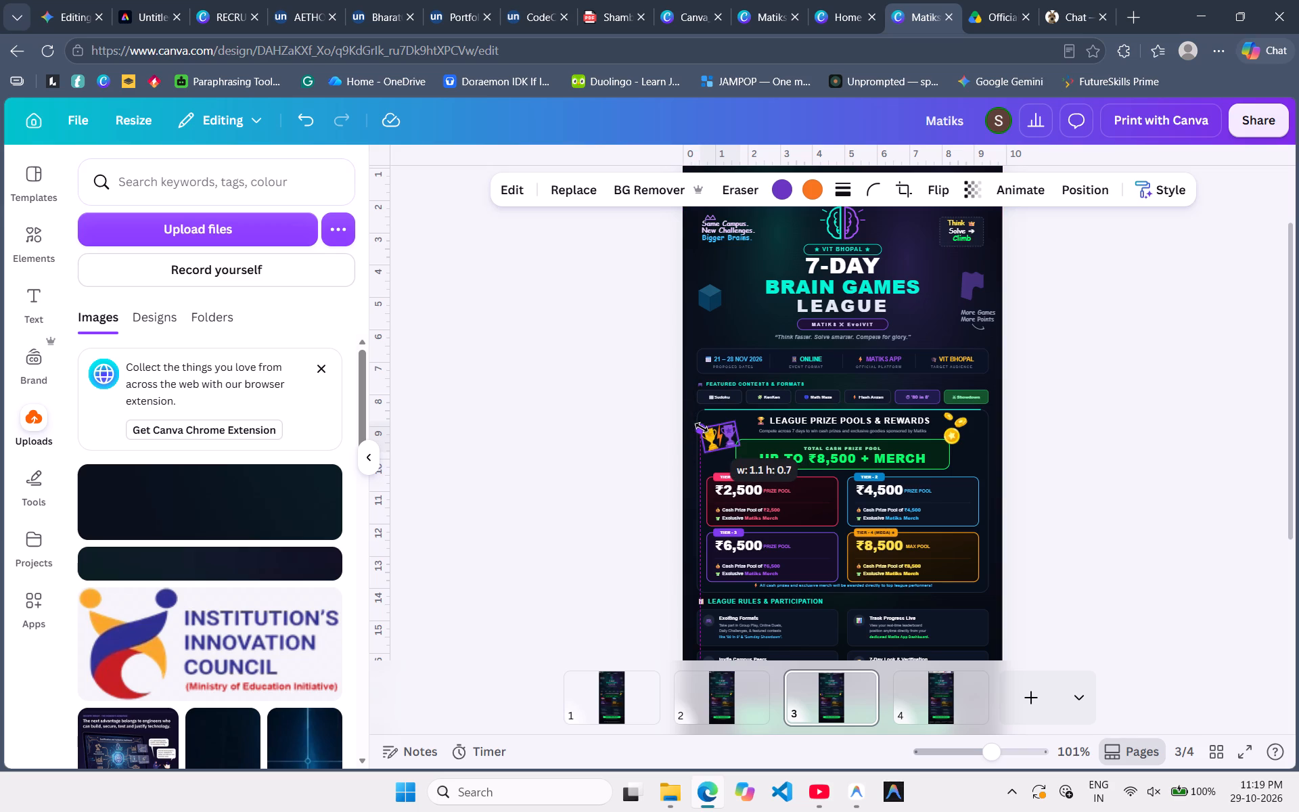
{"action": "left_click_drag", "start_coordinate": [702, 428], "coordinate": [708, 428]}
{"action": "left_click", "coordinate": [752, 492]}
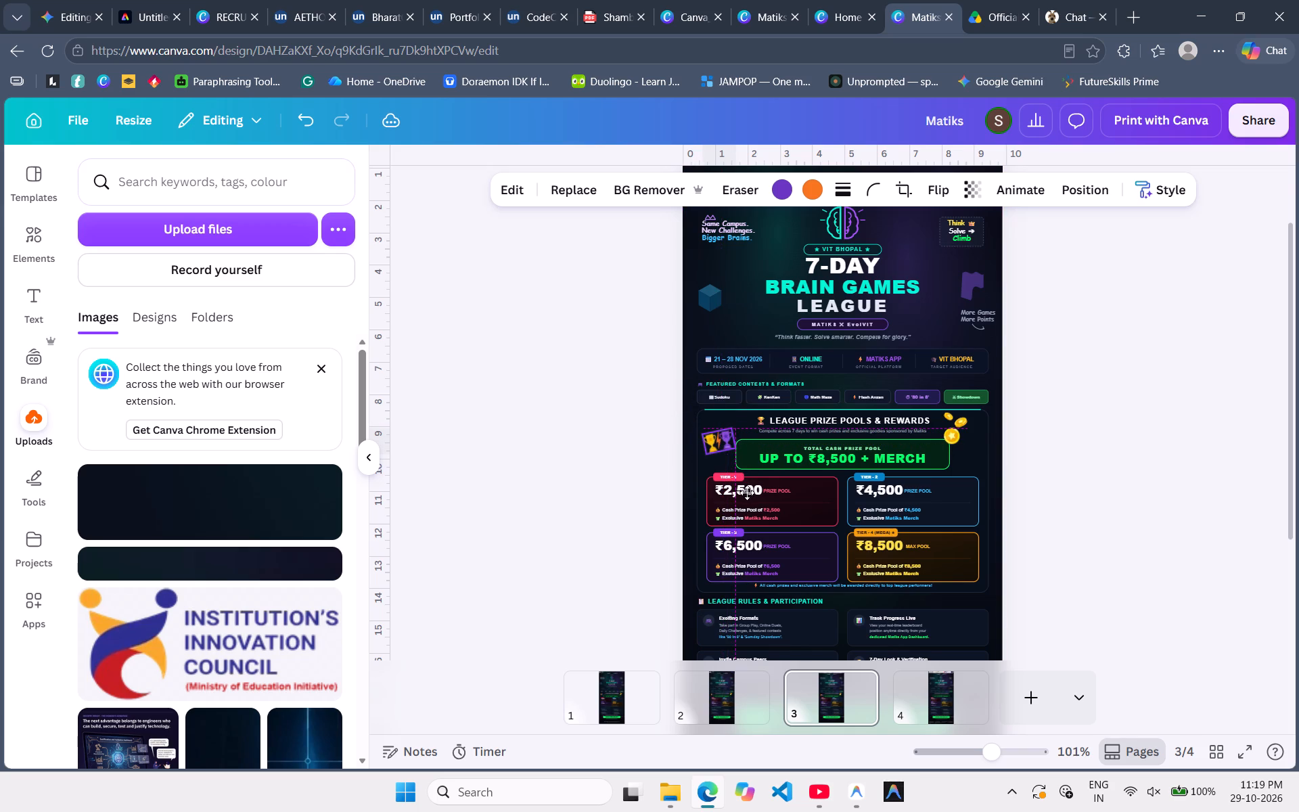
{"action": "left_click", "coordinate": [658, 484]}
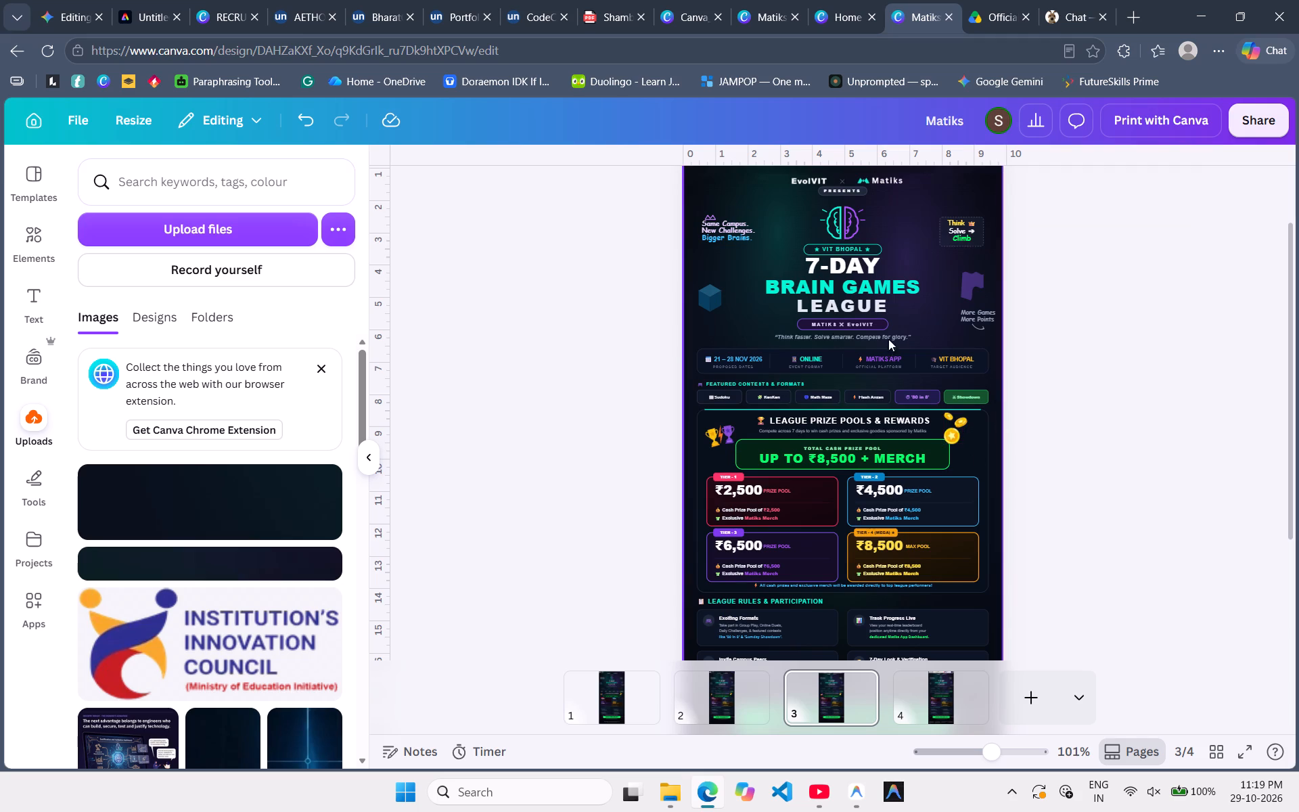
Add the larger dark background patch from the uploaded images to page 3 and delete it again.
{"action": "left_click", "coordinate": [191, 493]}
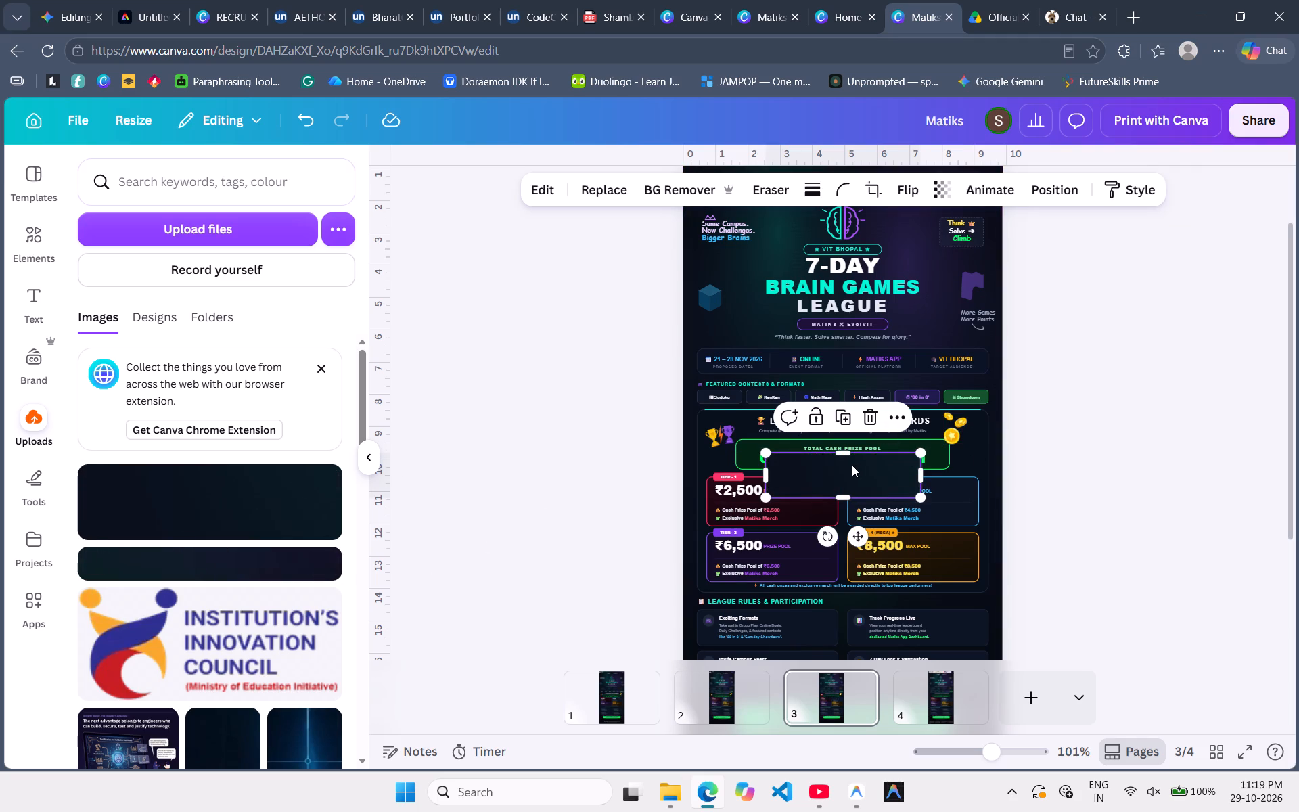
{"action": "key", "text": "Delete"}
Bring the Background_Only_Cleaned image from the Downloads folder into page 3 of the Matiks poster.
{"action": "left_click", "coordinate": [660, 811]}
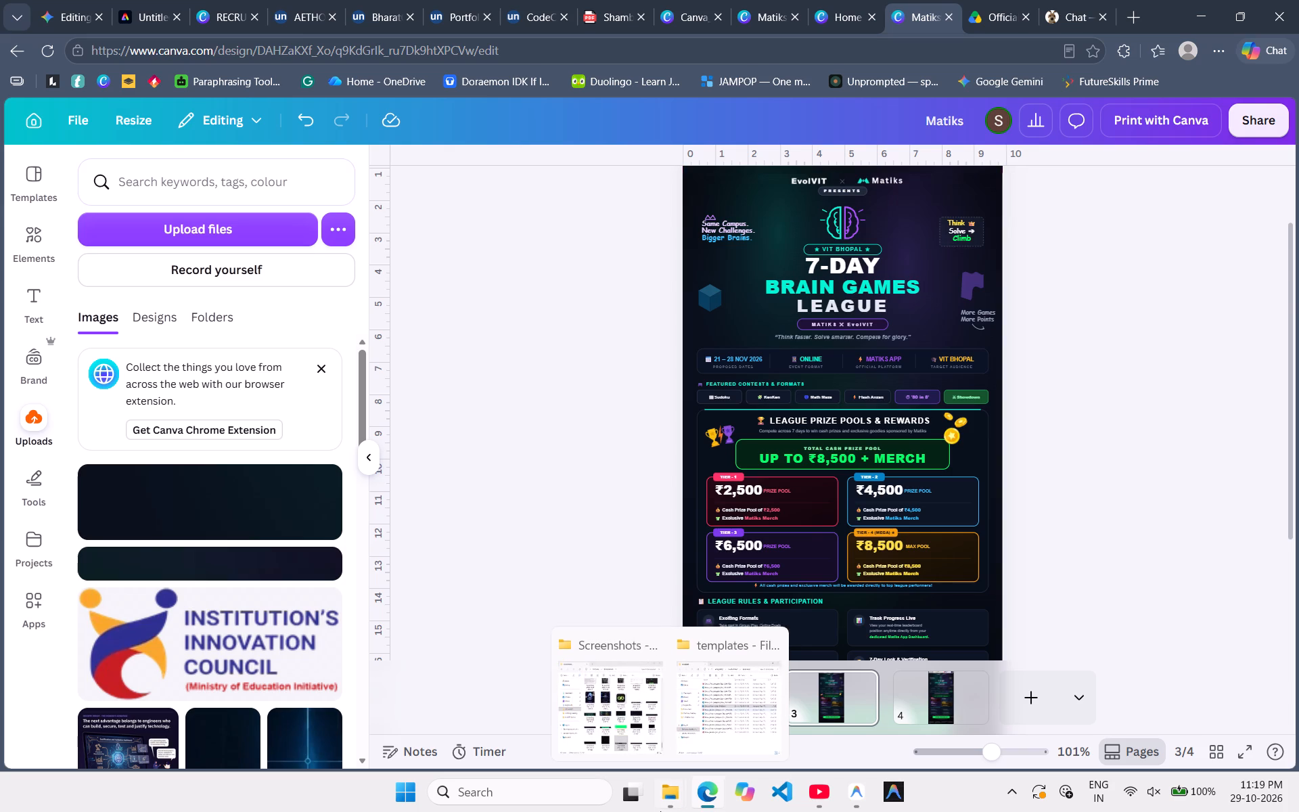
{"action": "left_click", "coordinate": [597, 690]}
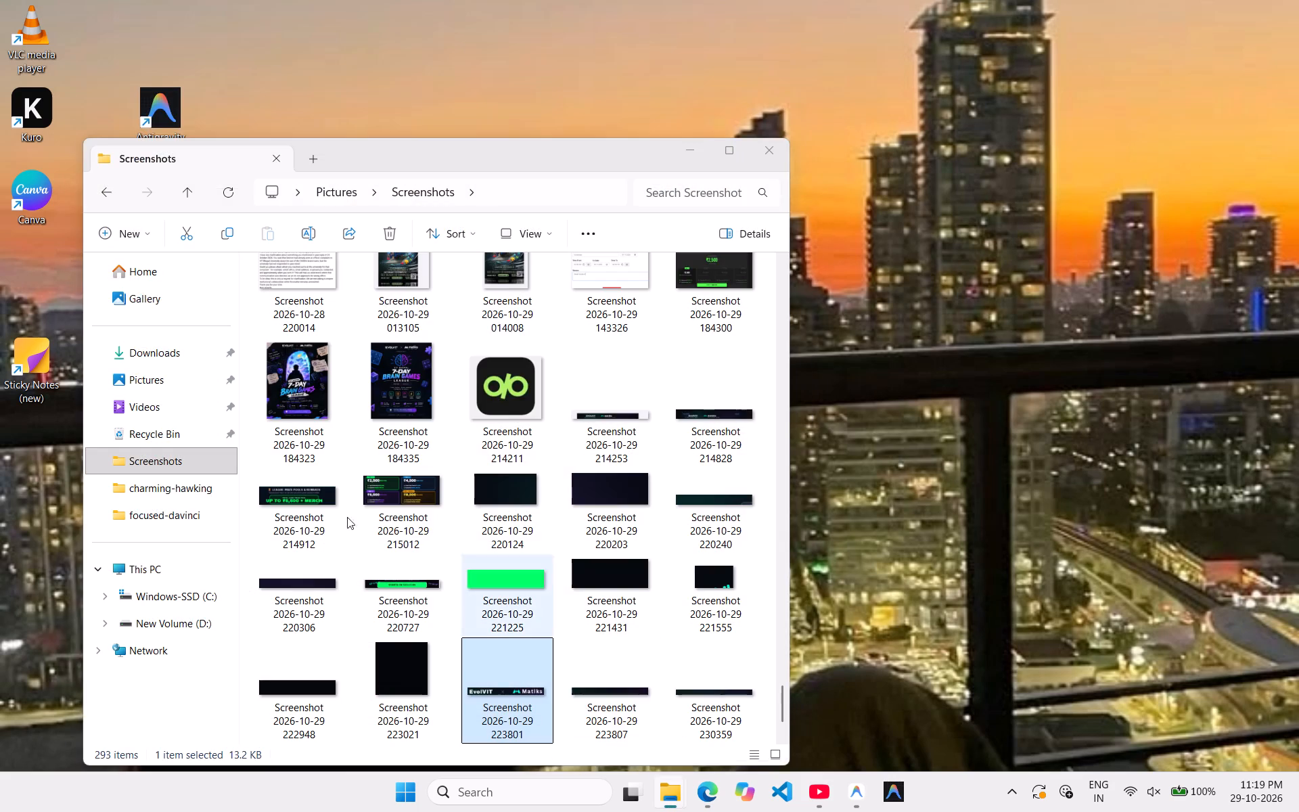
{"action": "left_click", "coordinate": [172, 344]}
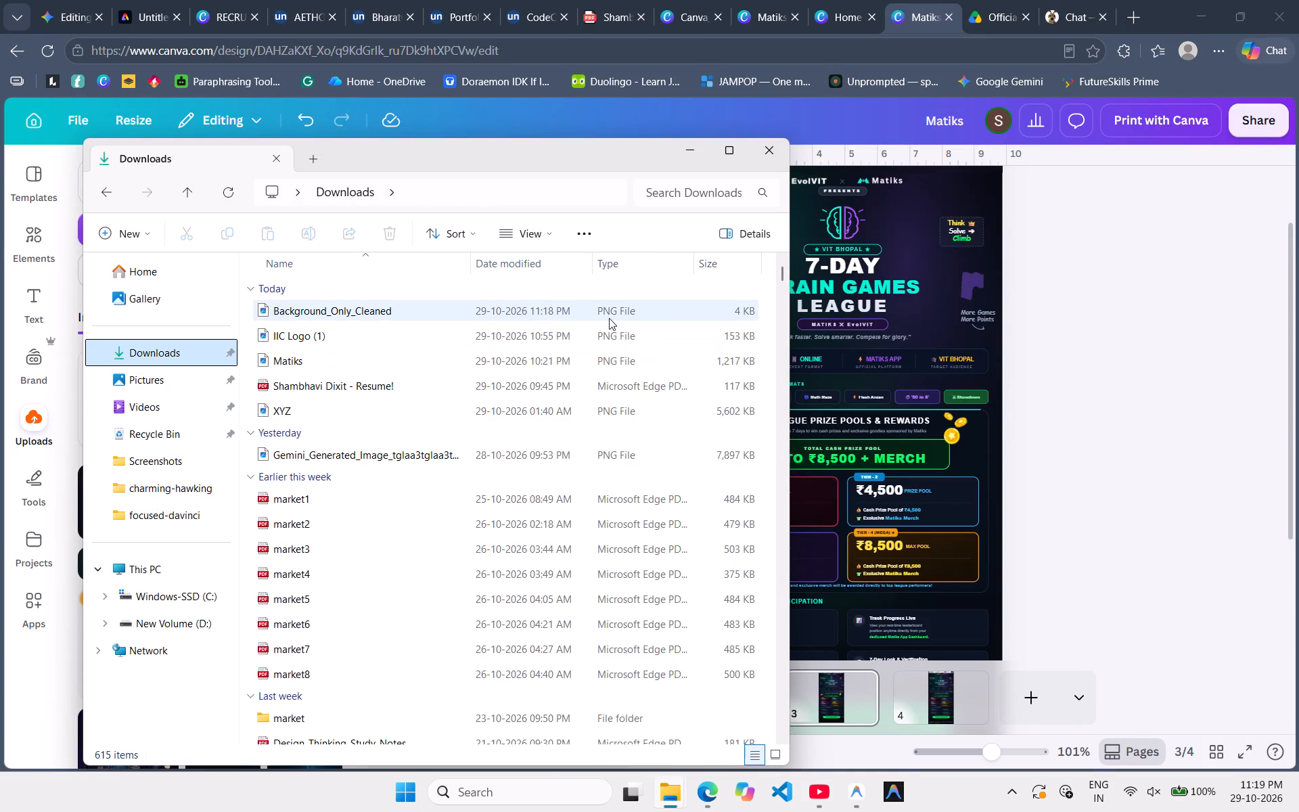
{"action": "left_click", "coordinate": [641, 309]}
{"action": "left_click_drag", "start_coordinate": [698, 311], "coordinate": [900, 330]}
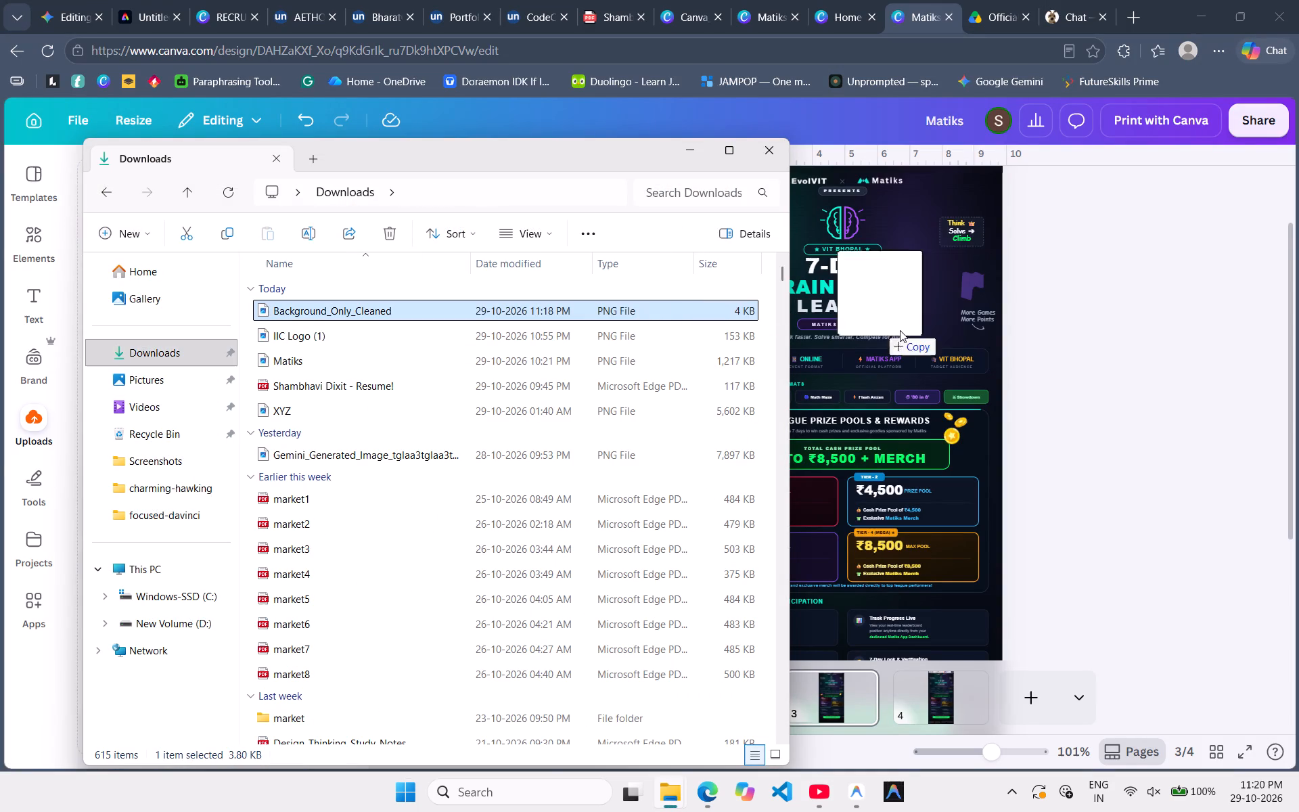
{"action": "left_click_drag", "start_coordinate": [900, 330], "coordinate": [925, 336]}
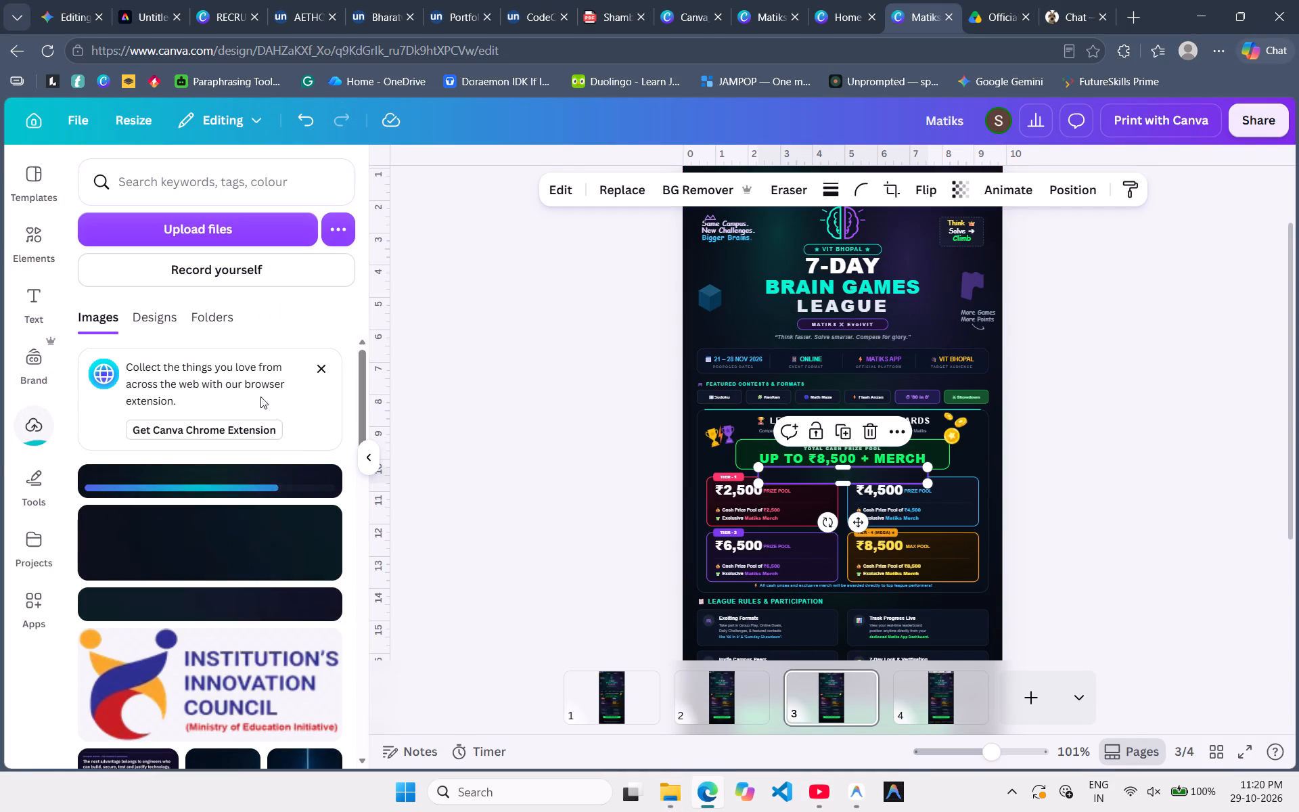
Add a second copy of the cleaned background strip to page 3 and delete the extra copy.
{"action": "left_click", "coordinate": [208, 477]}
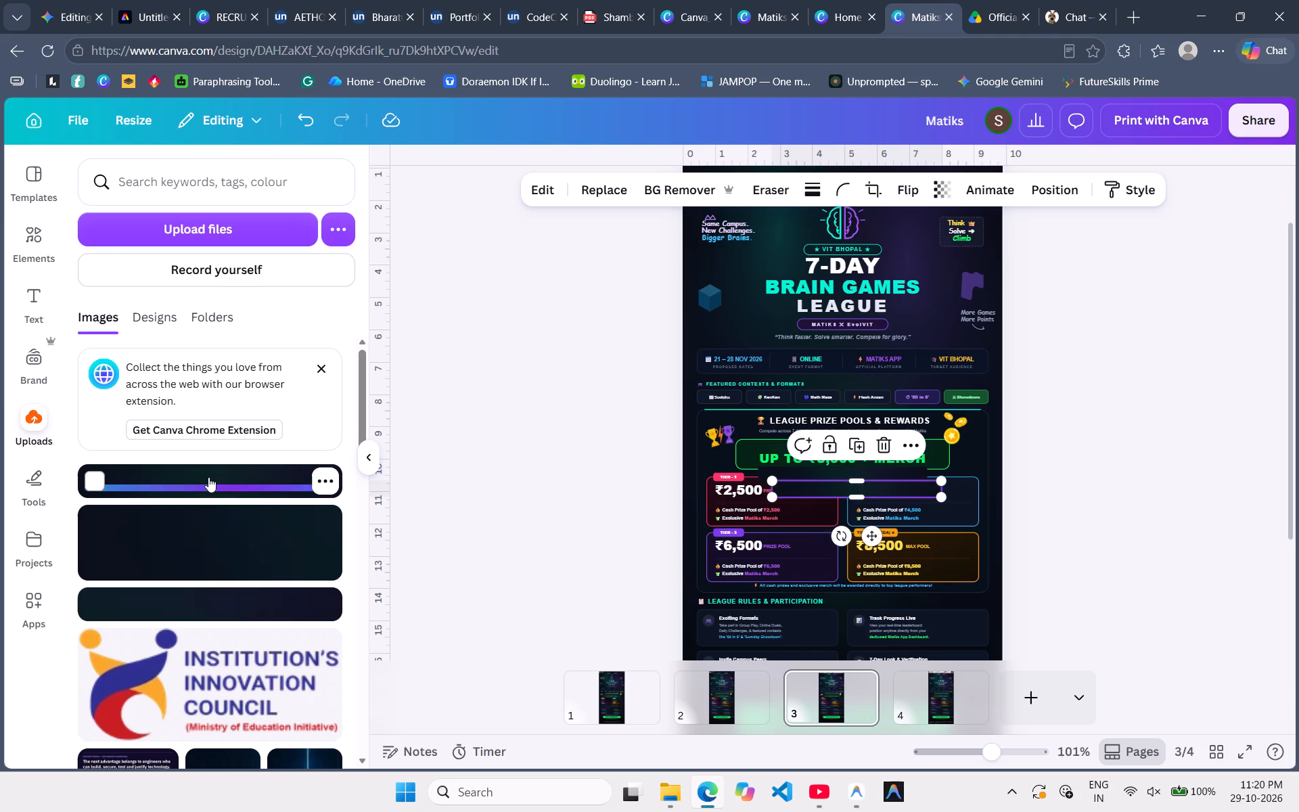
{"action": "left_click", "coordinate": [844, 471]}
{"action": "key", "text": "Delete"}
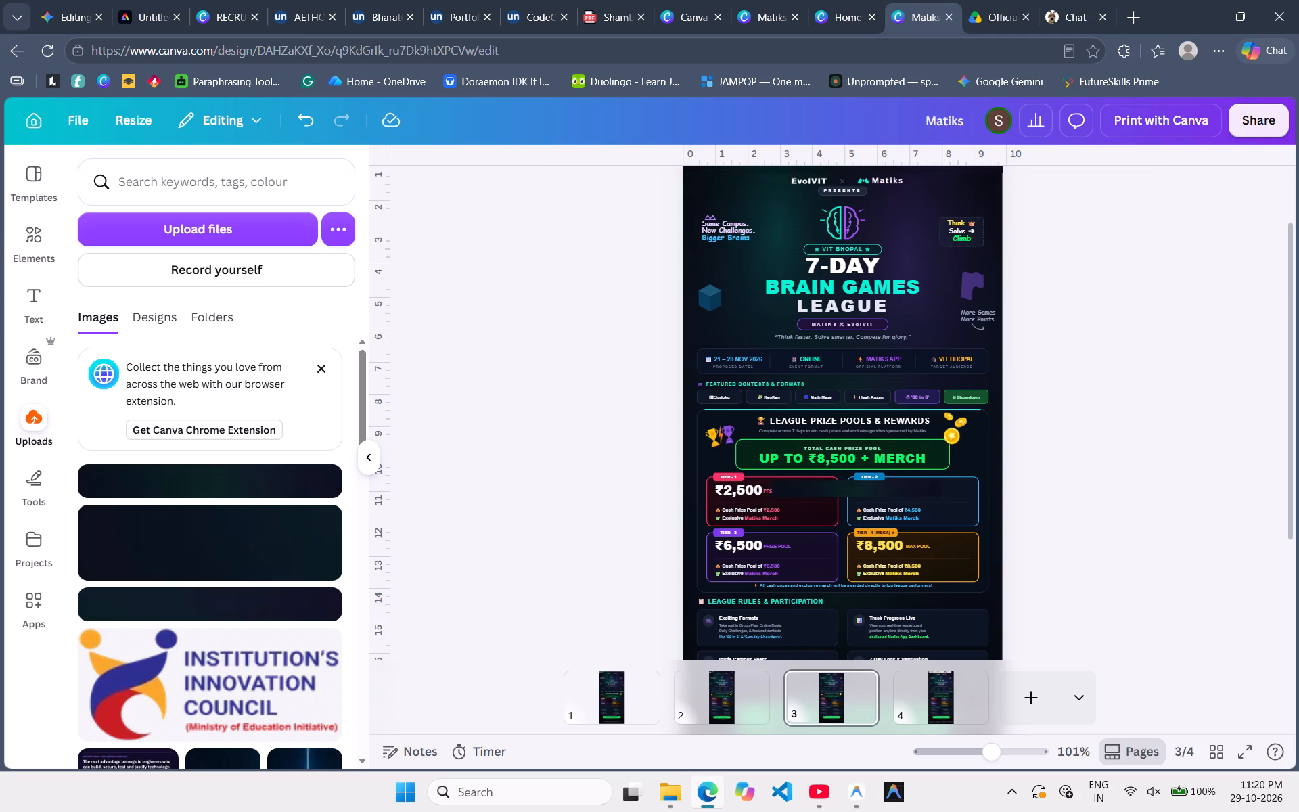
Place the cleaned background strip over the Featured Contests & Formats row and stretch it to cover the row's full width.
{"action": "left_click_drag", "start_coordinate": [860, 491], "coordinate": [796, 418]}
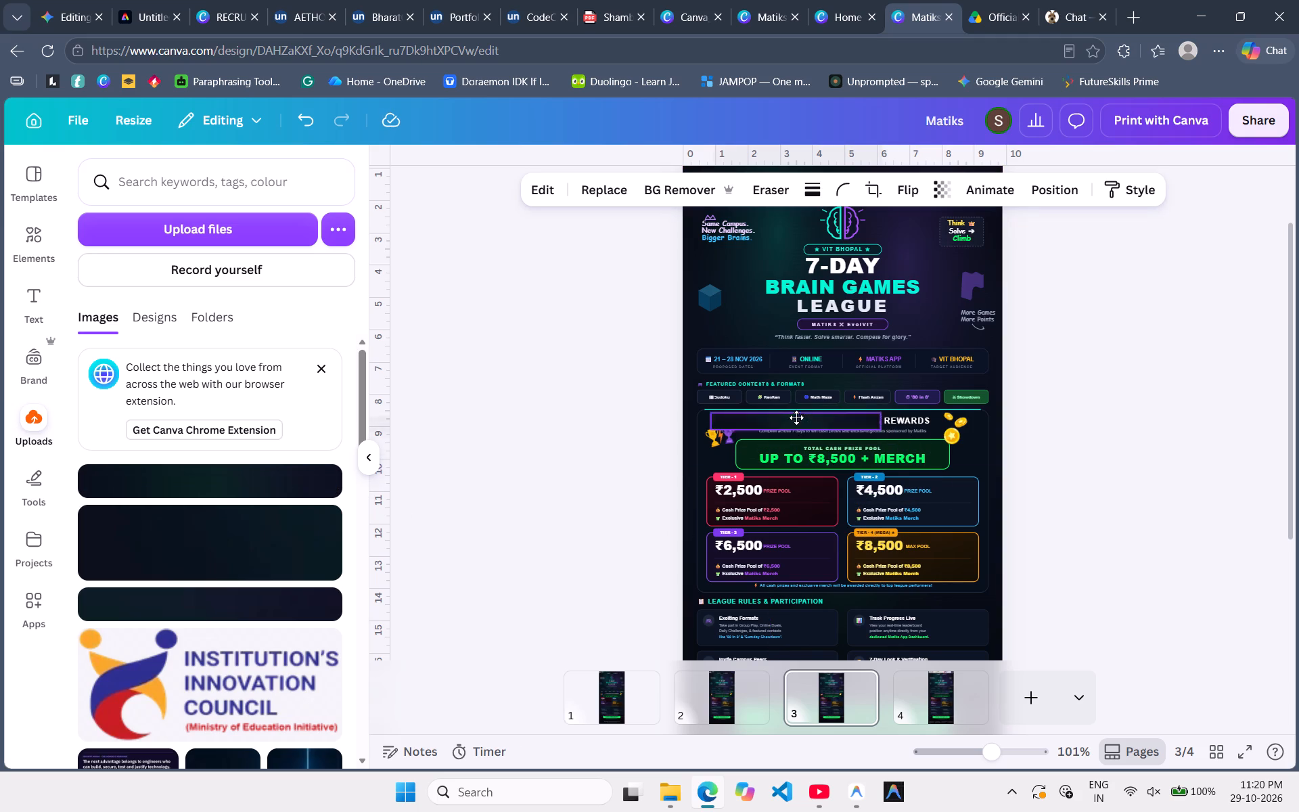
{"action": "left_click_drag", "start_coordinate": [796, 418], "coordinate": [783, 390]}
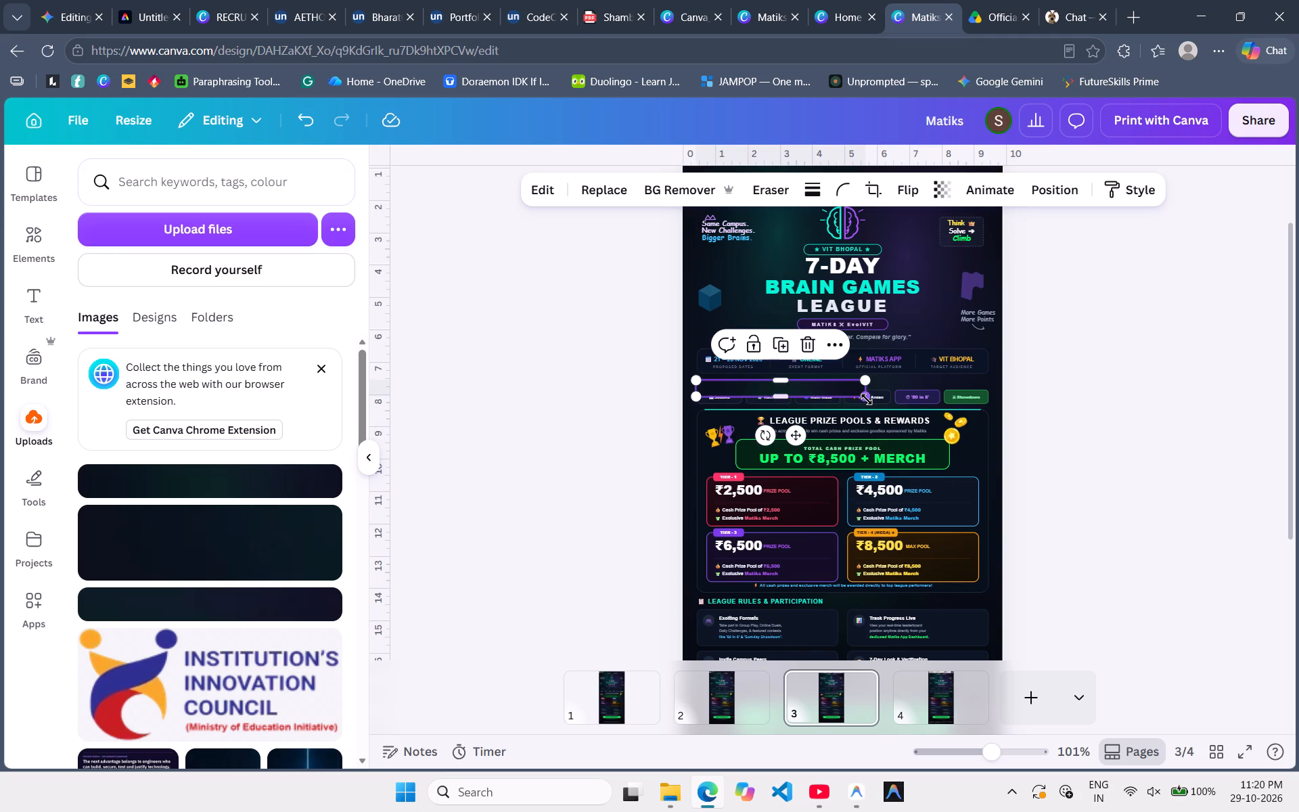
{"action": "left_click_drag", "start_coordinate": [867, 399], "coordinate": [961, 394]}
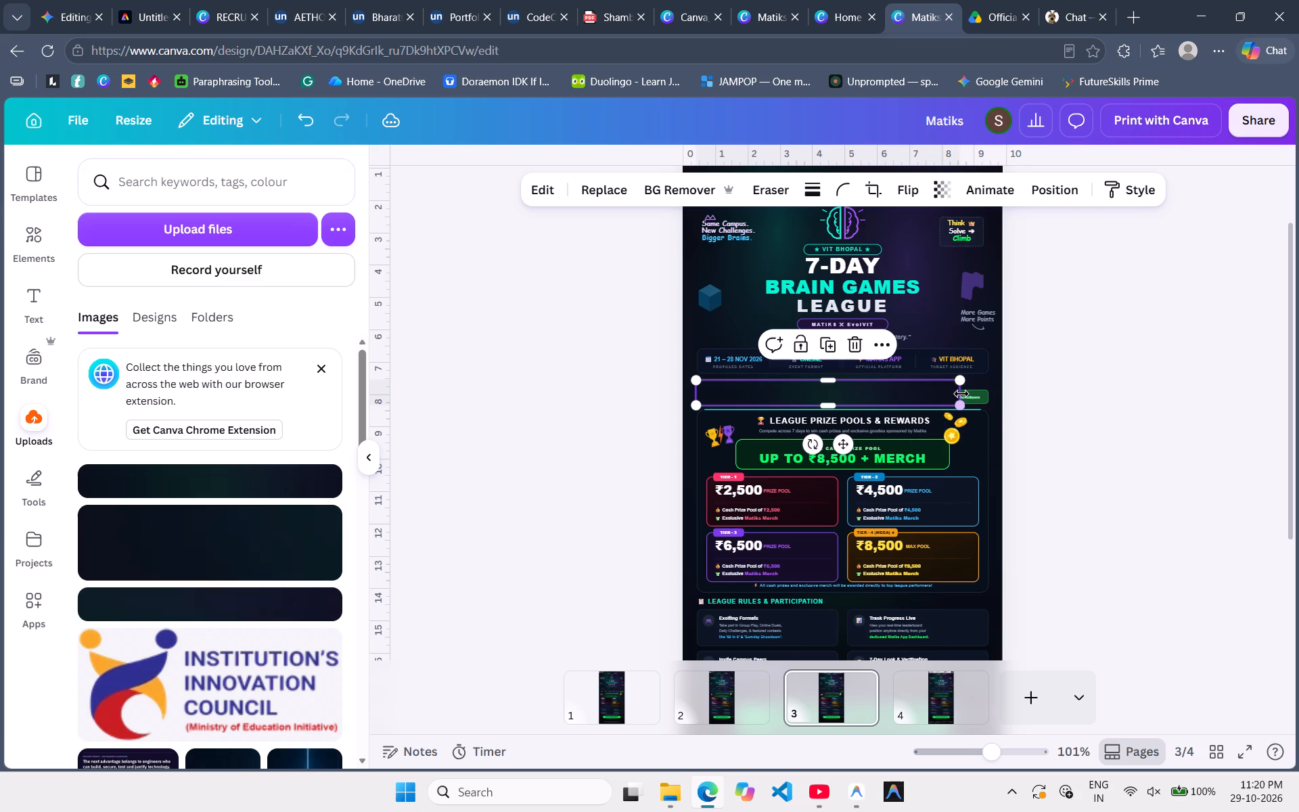
{"action": "left_click", "coordinate": [877, 391]}
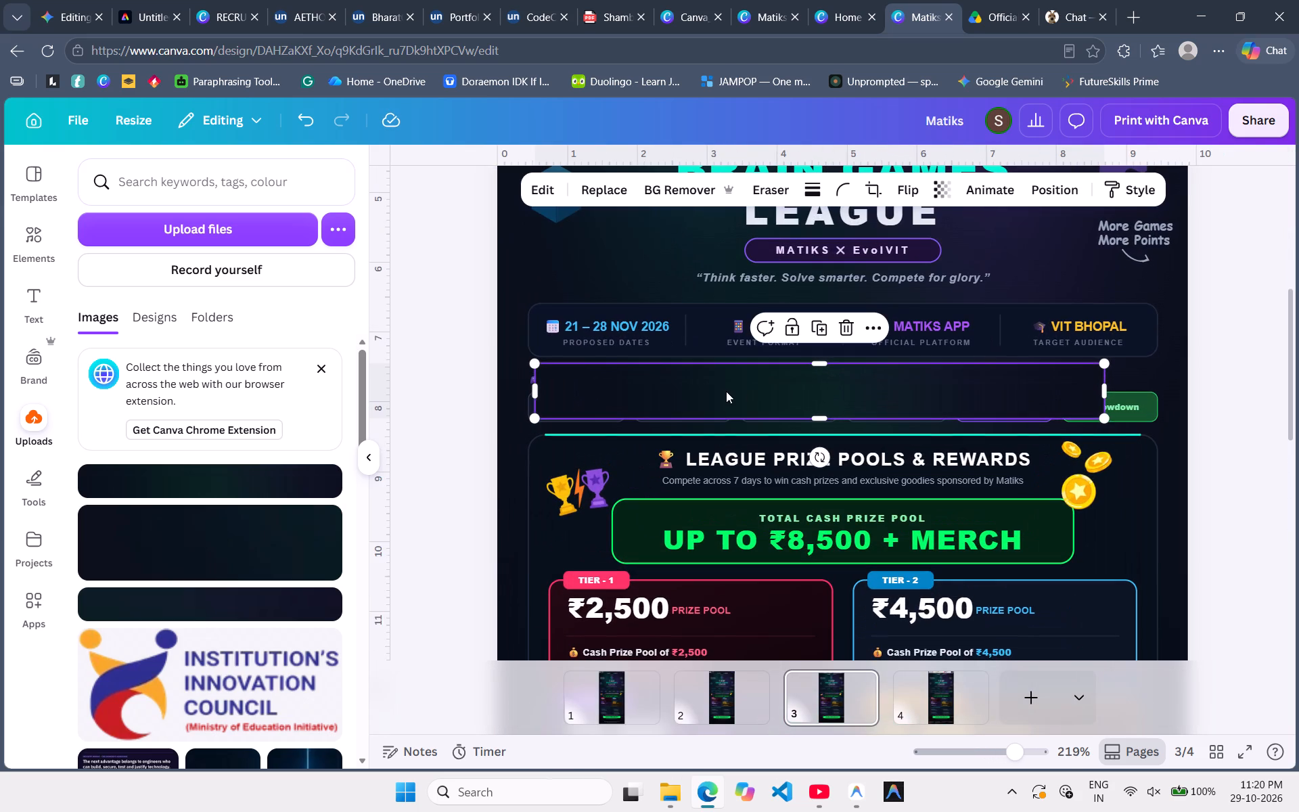
{"action": "left_click_drag", "start_coordinate": [723, 390], "coordinate": [714, 394]}
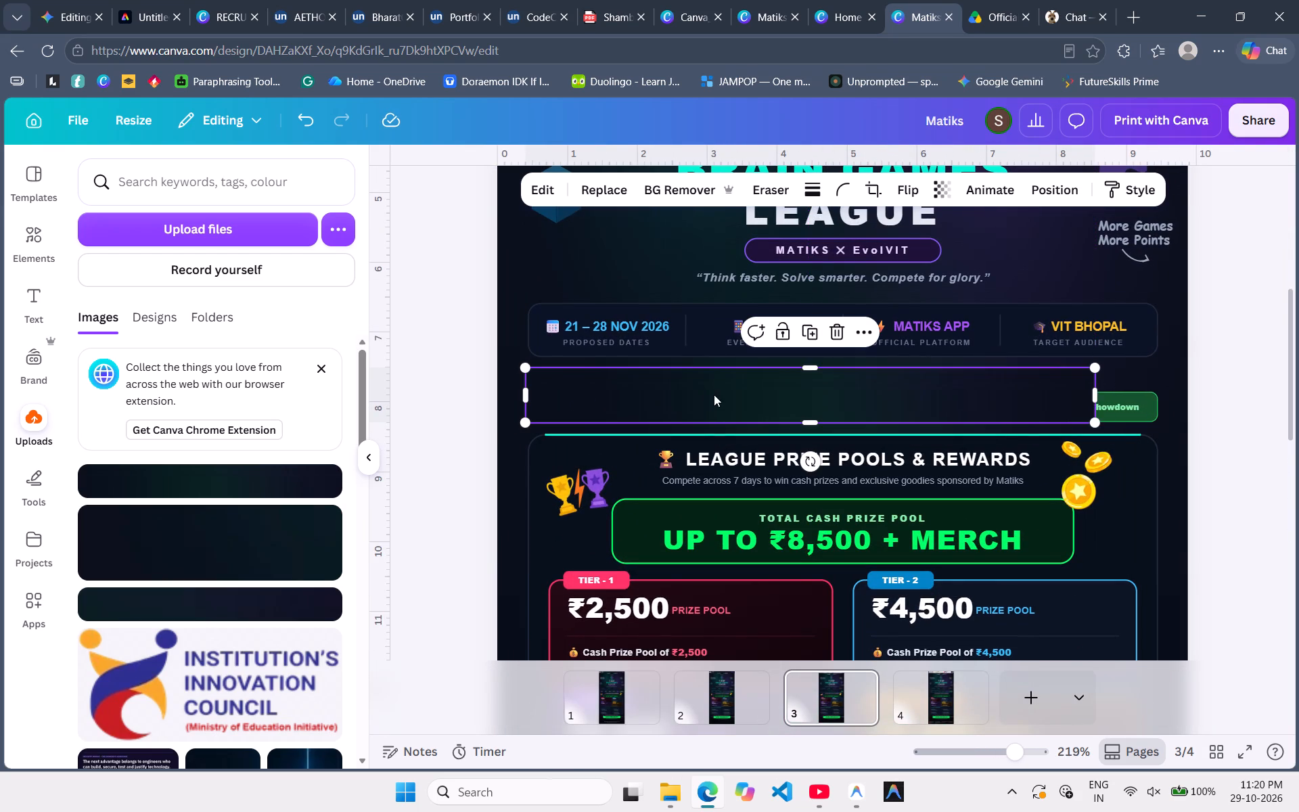
{"action": "left_click_drag", "start_coordinate": [1100, 398], "coordinate": [1154, 403]}
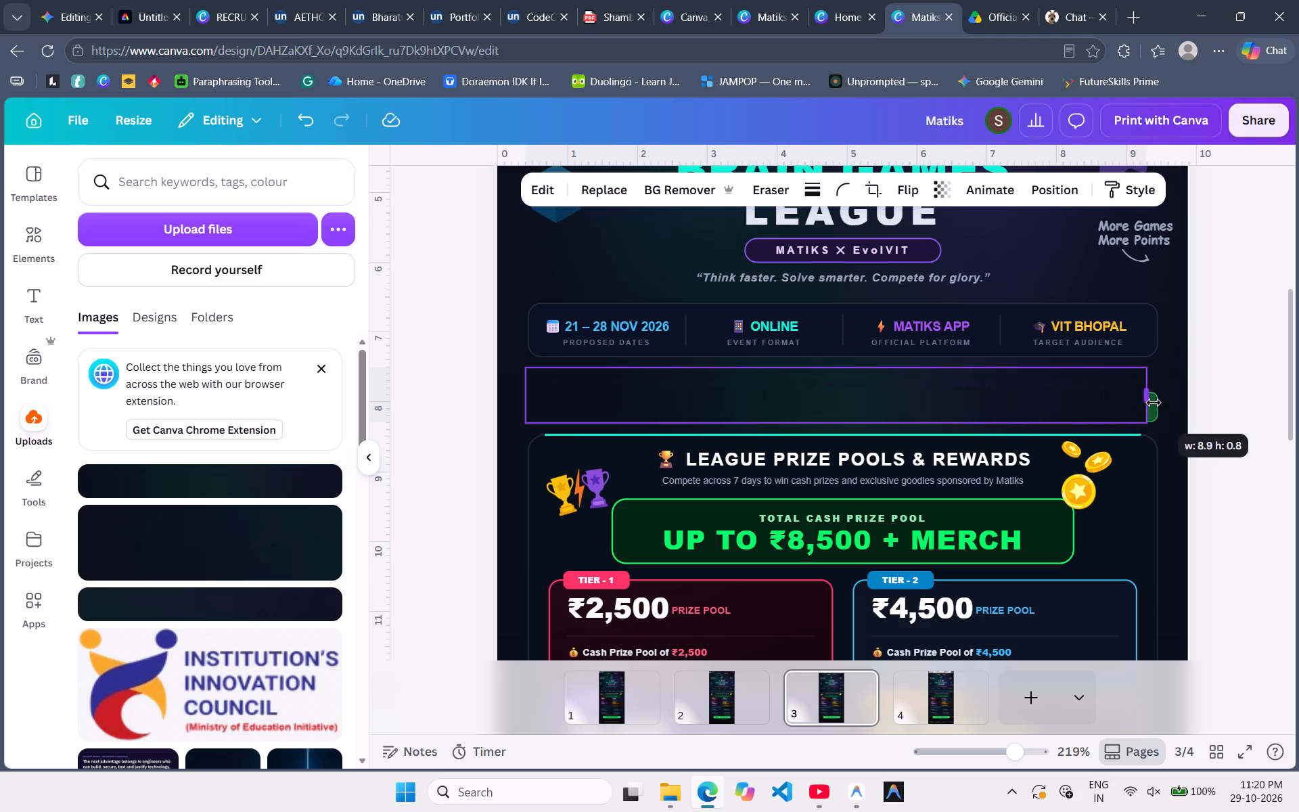
{"action": "left_click_drag", "start_coordinate": [1154, 403], "coordinate": [1168, 403]}
{"action": "left_click", "coordinate": [1235, 413]}
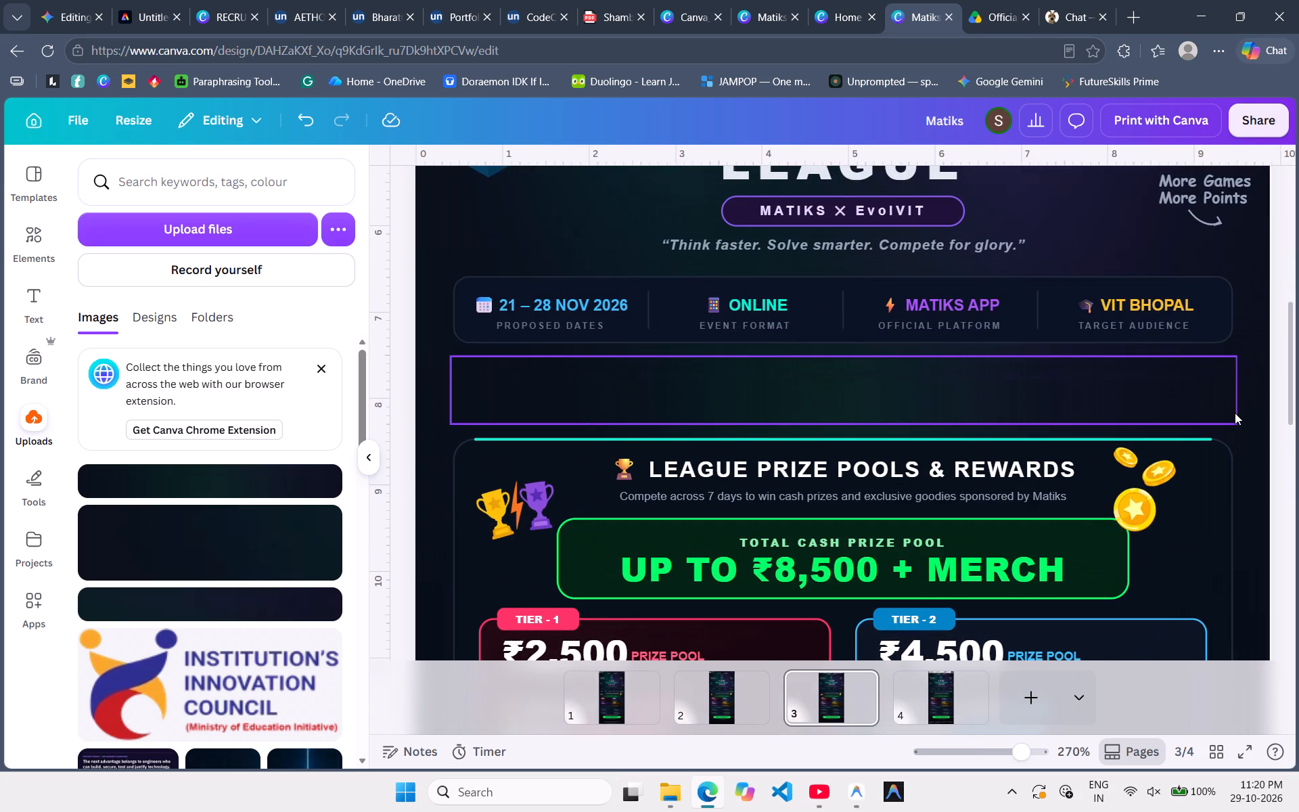
{"action": "scroll", "coordinate": [1114, 179], "scroll_direction": "up", "scroll_amount": 1}
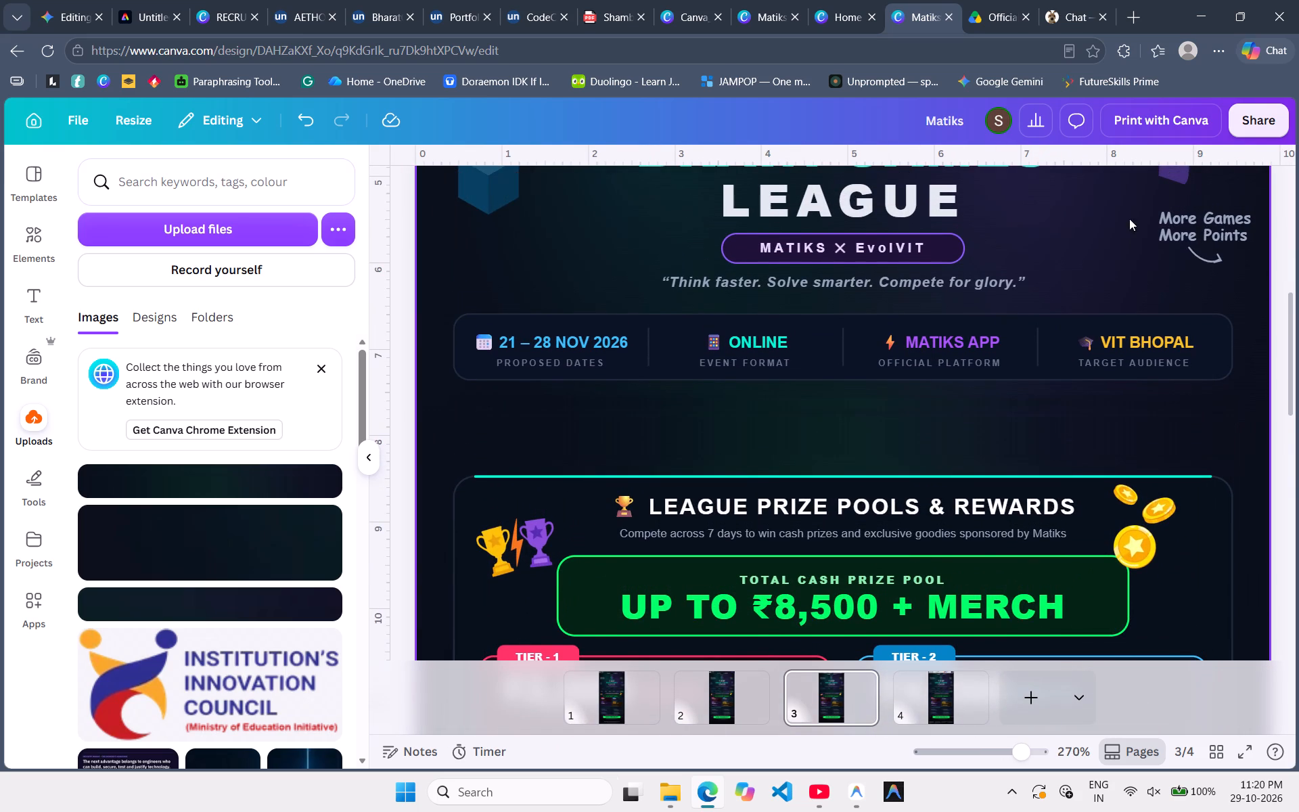
{"action": "scroll", "coordinate": [1047, 270], "scroll_direction": "right", "scroll_amount": 1}
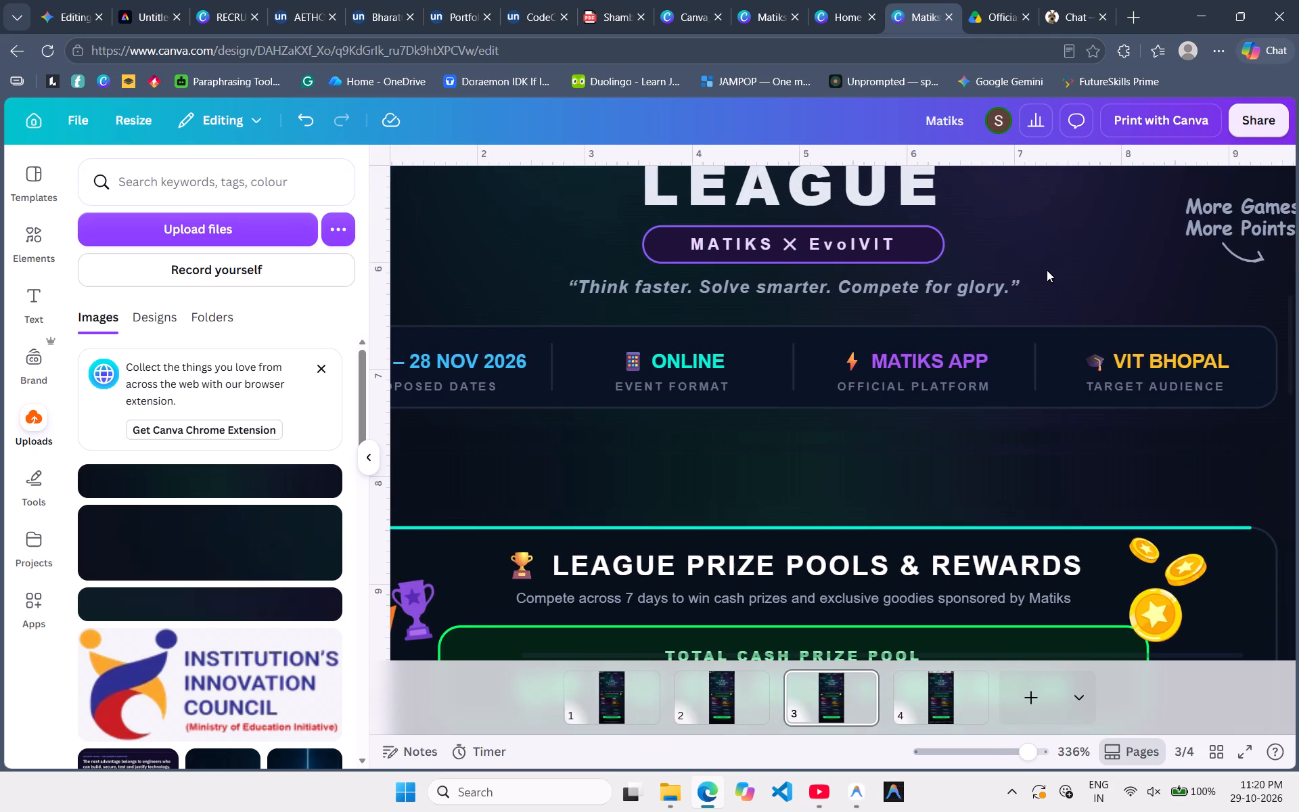
{"action": "scroll", "coordinate": [1047, 270], "scroll_direction": "right", "scroll_amount": 1}
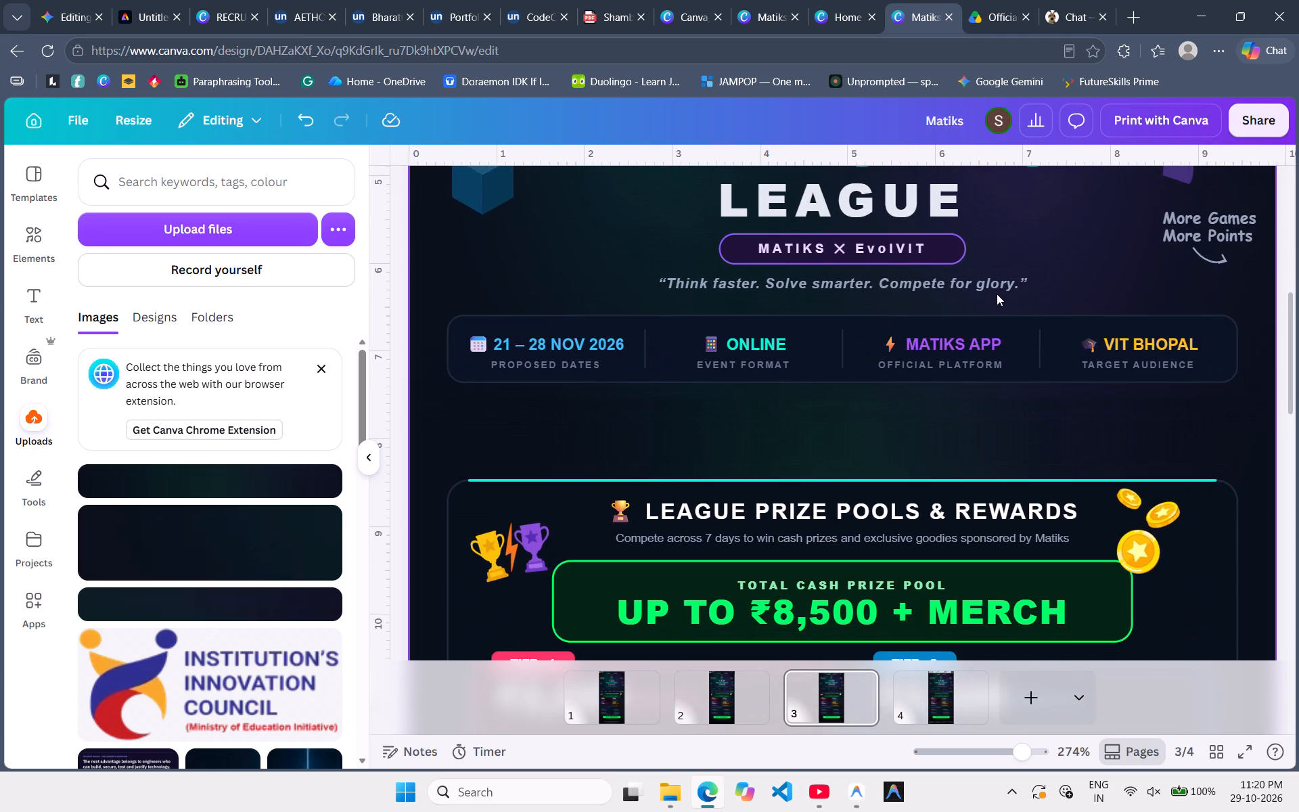
{"action": "key", "text": "shift+super+s"}
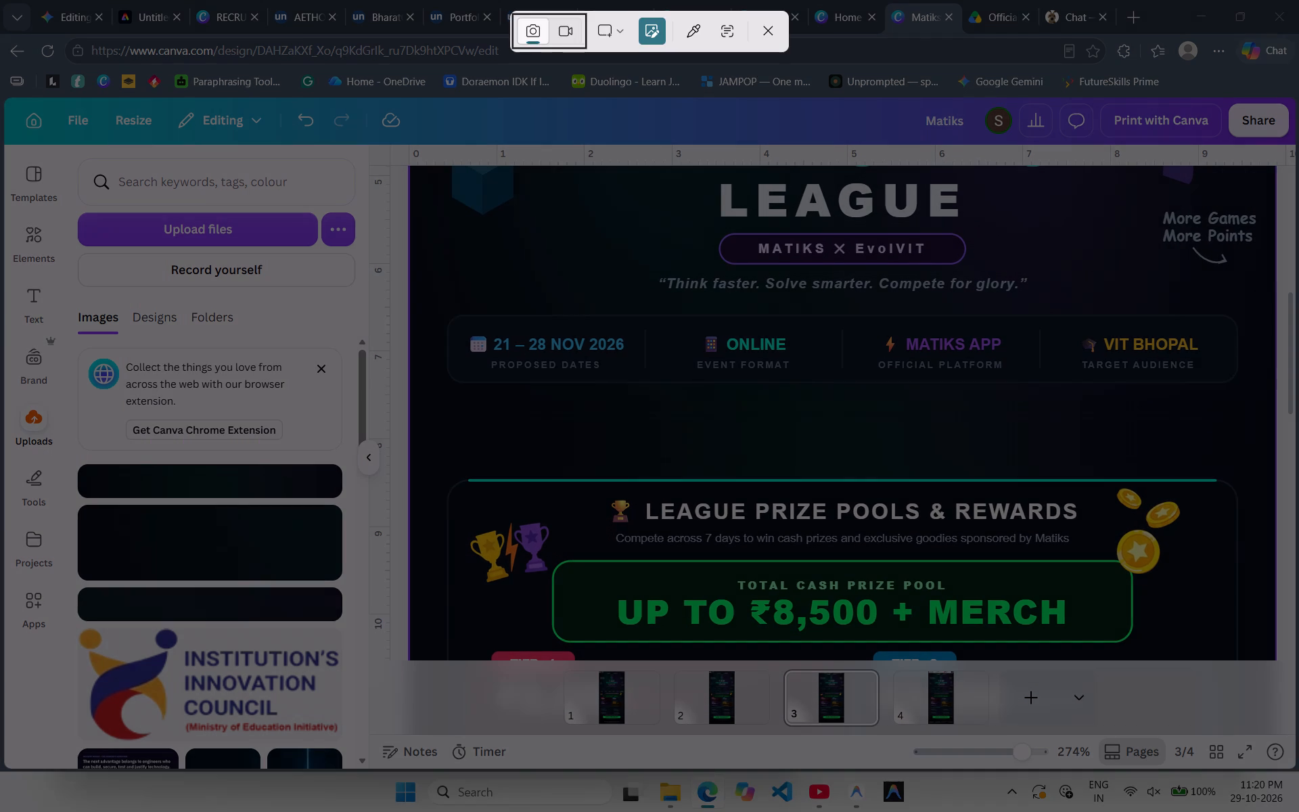
{"action": "left_click_drag", "start_coordinate": [445, 312], "coordinate": [724, 373]}
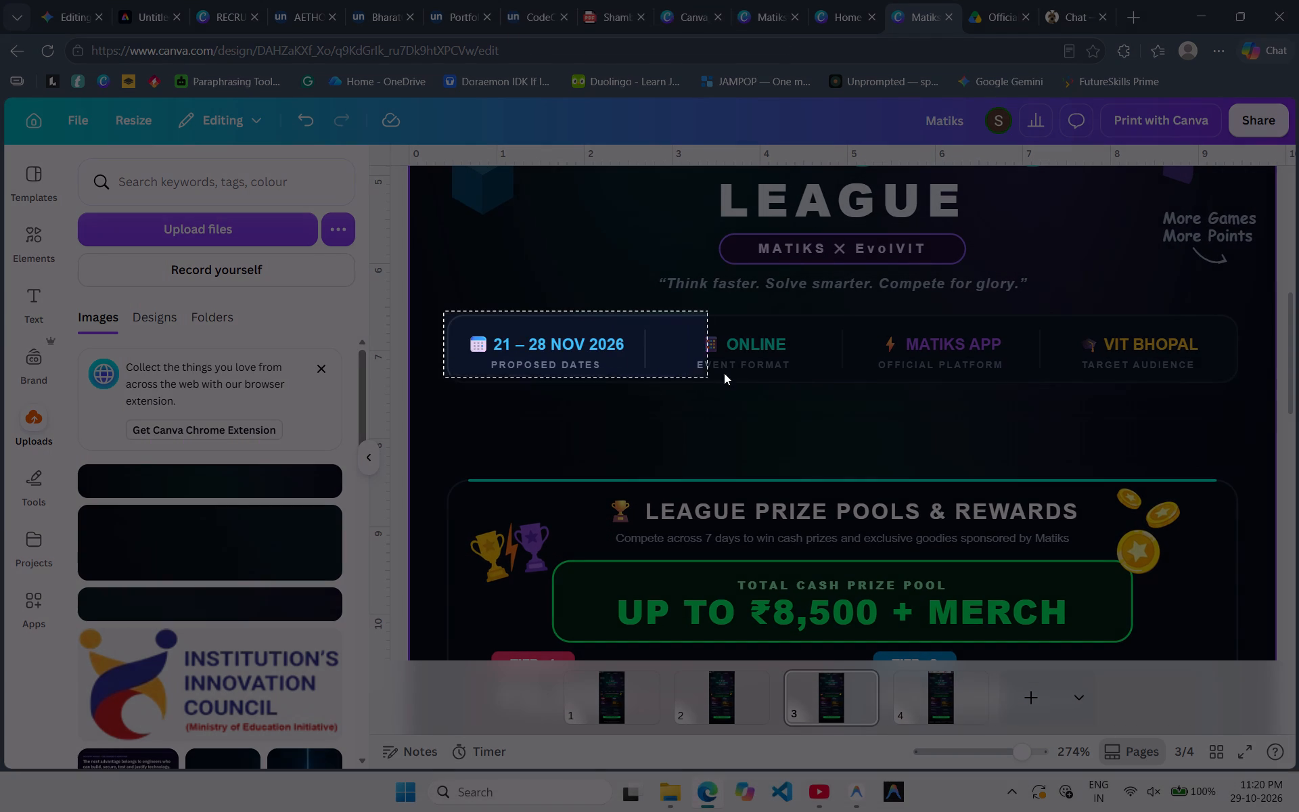
{"action": "left_click_drag", "start_coordinate": [724, 373], "coordinate": [1246, 383]}
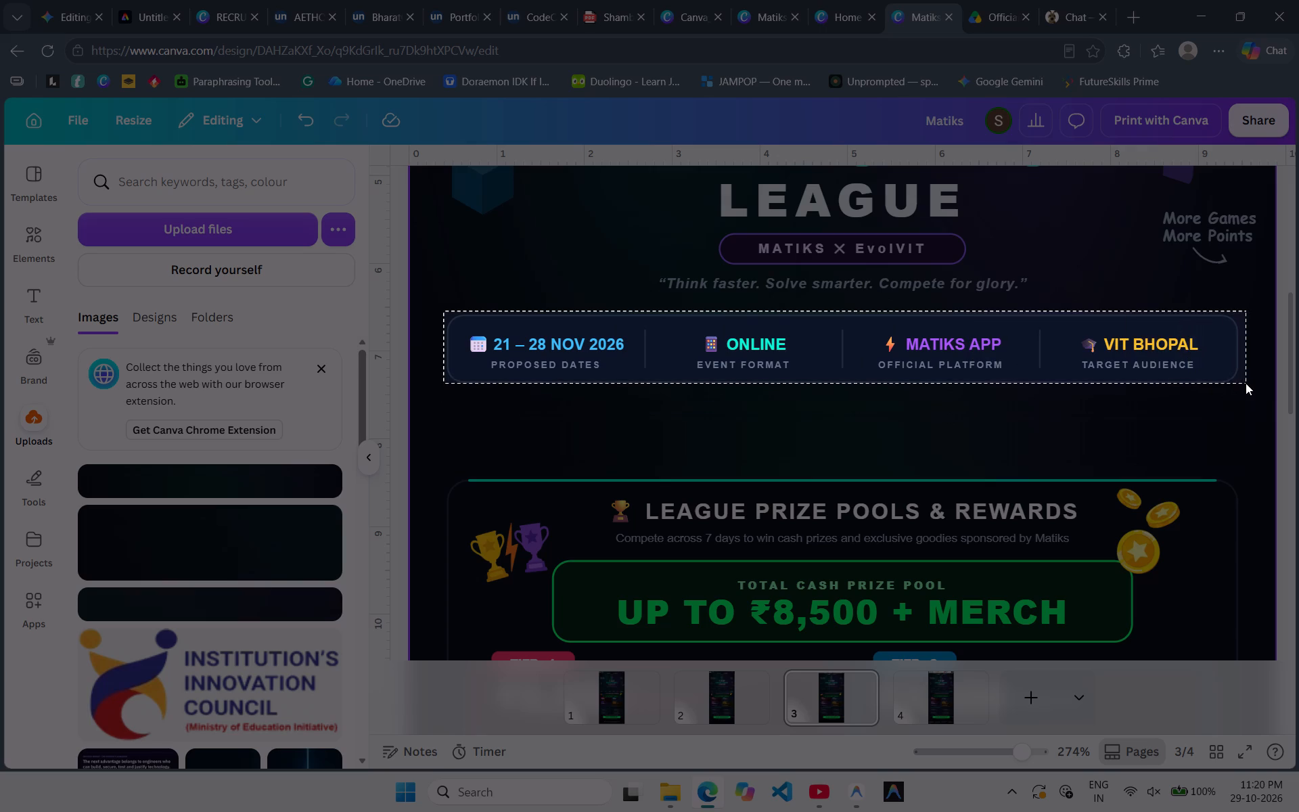
{"action": "left_click_drag", "start_coordinate": [1246, 383], "coordinate": [1245, 387]}
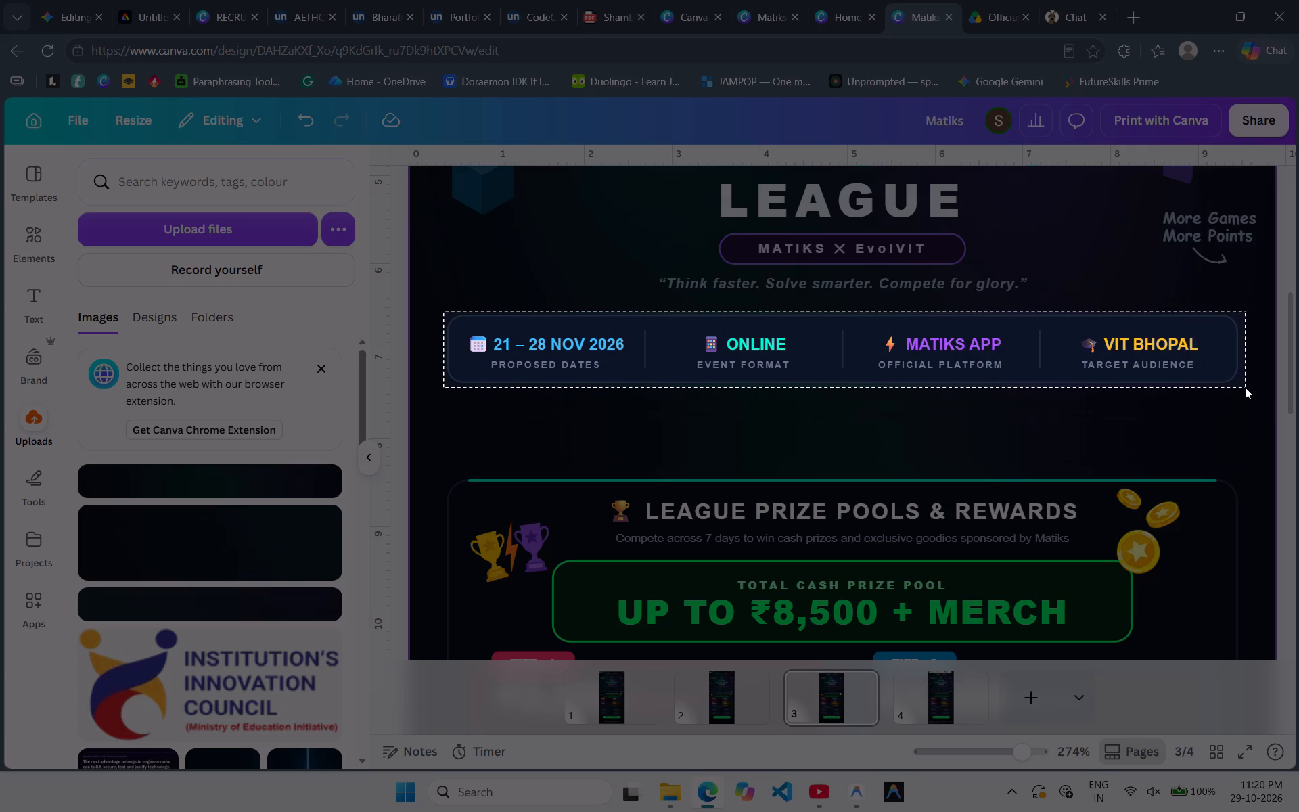
{"action": "left_click_drag", "start_coordinate": [1245, 387], "coordinate": [1245, 382]}
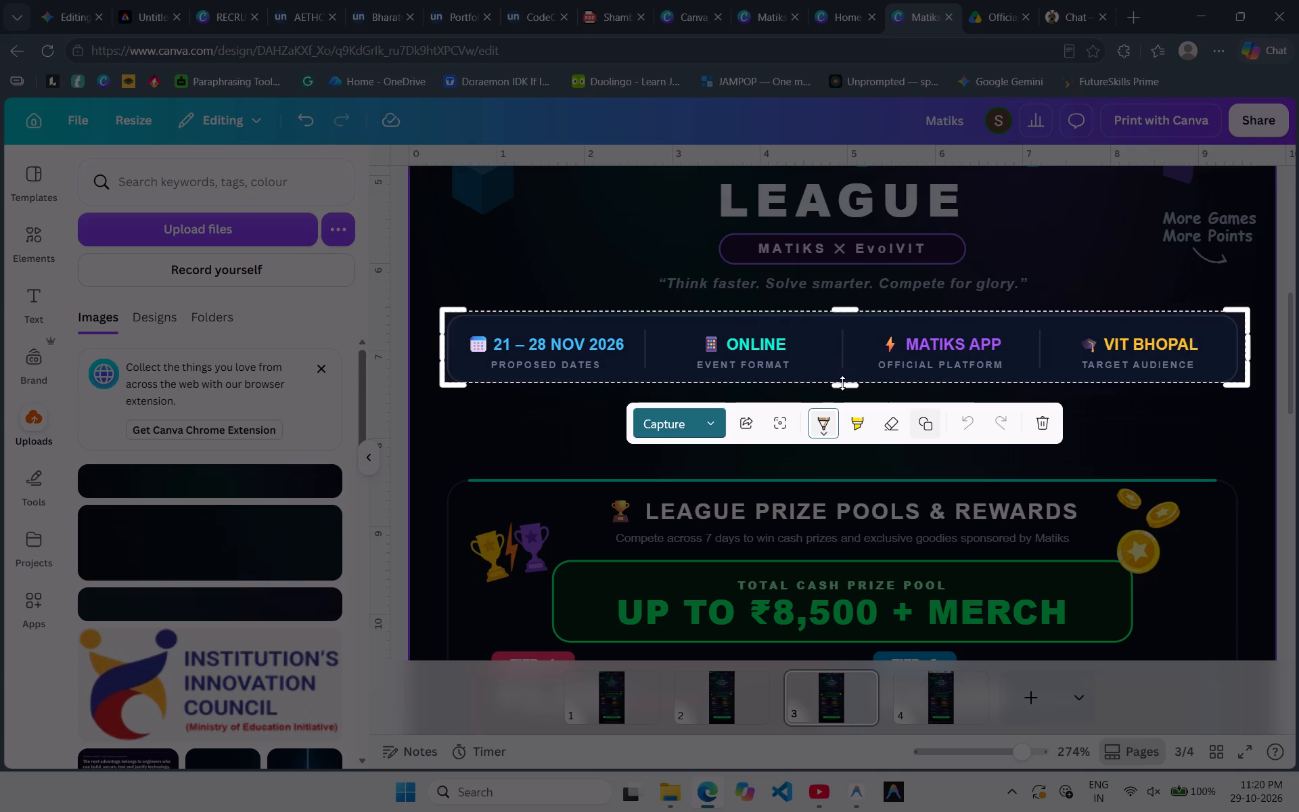
{"action": "left_click_drag", "start_coordinate": [842, 383], "coordinate": [853, 390]}
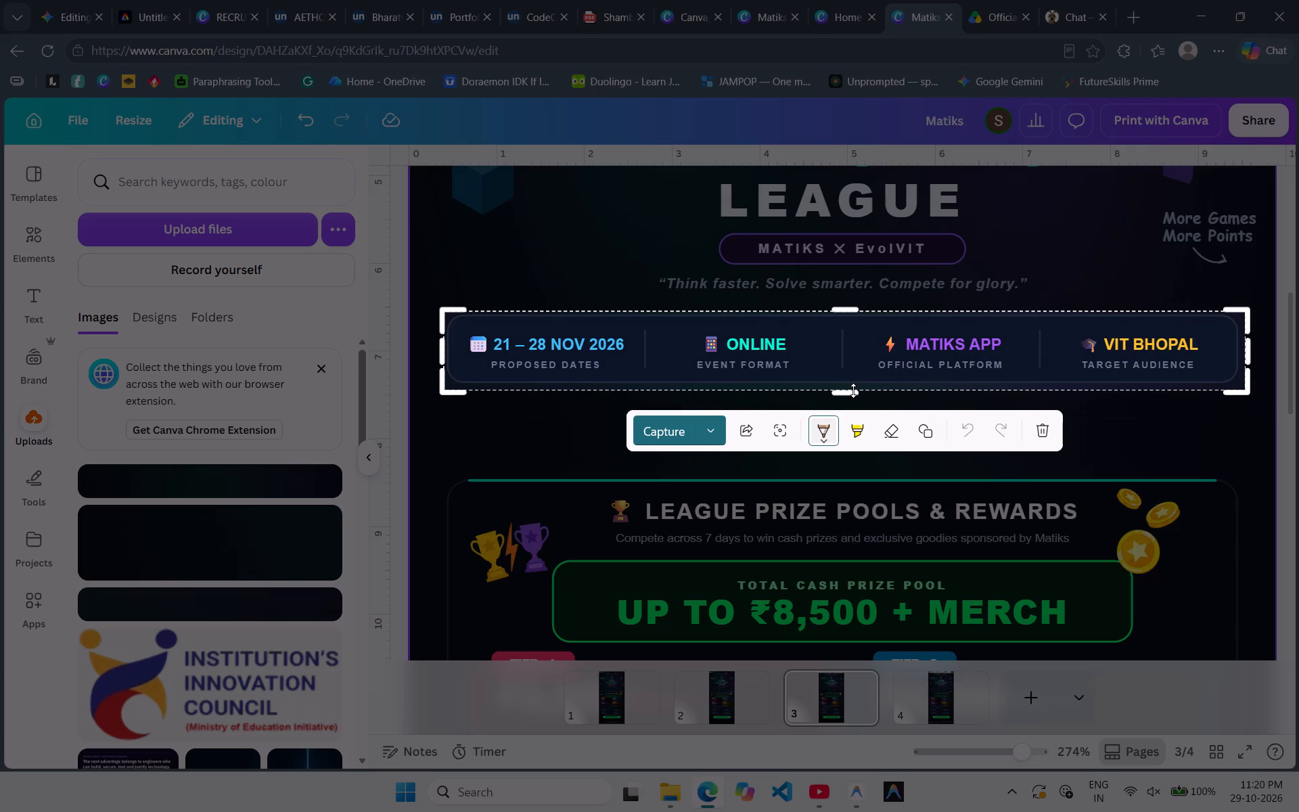
{"action": "left_click_drag", "start_coordinate": [853, 390], "coordinate": [854, 383]}
{"action": "left_click_drag", "start_coordinate": [854, 383], "coordinate": [857, 391]}
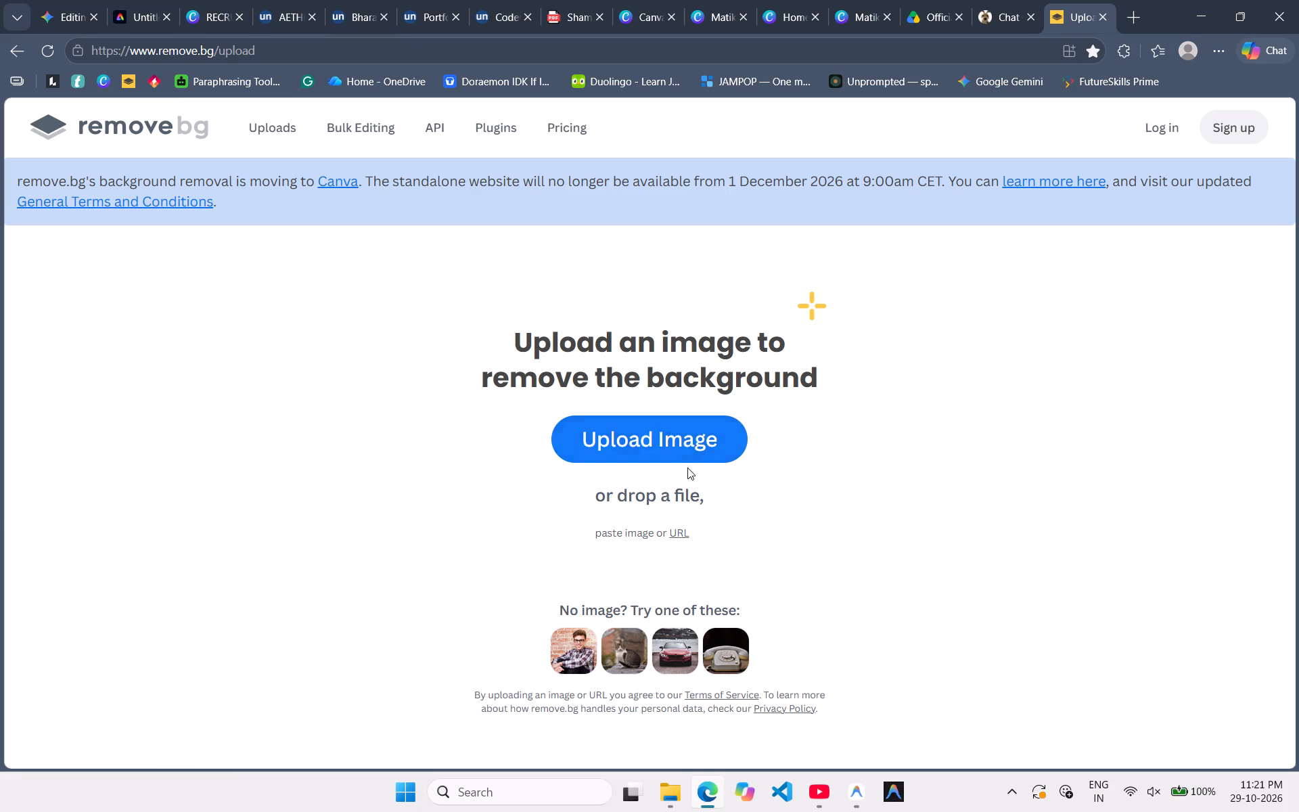
{"action": "left_click", "coordinate": [710, 438]}
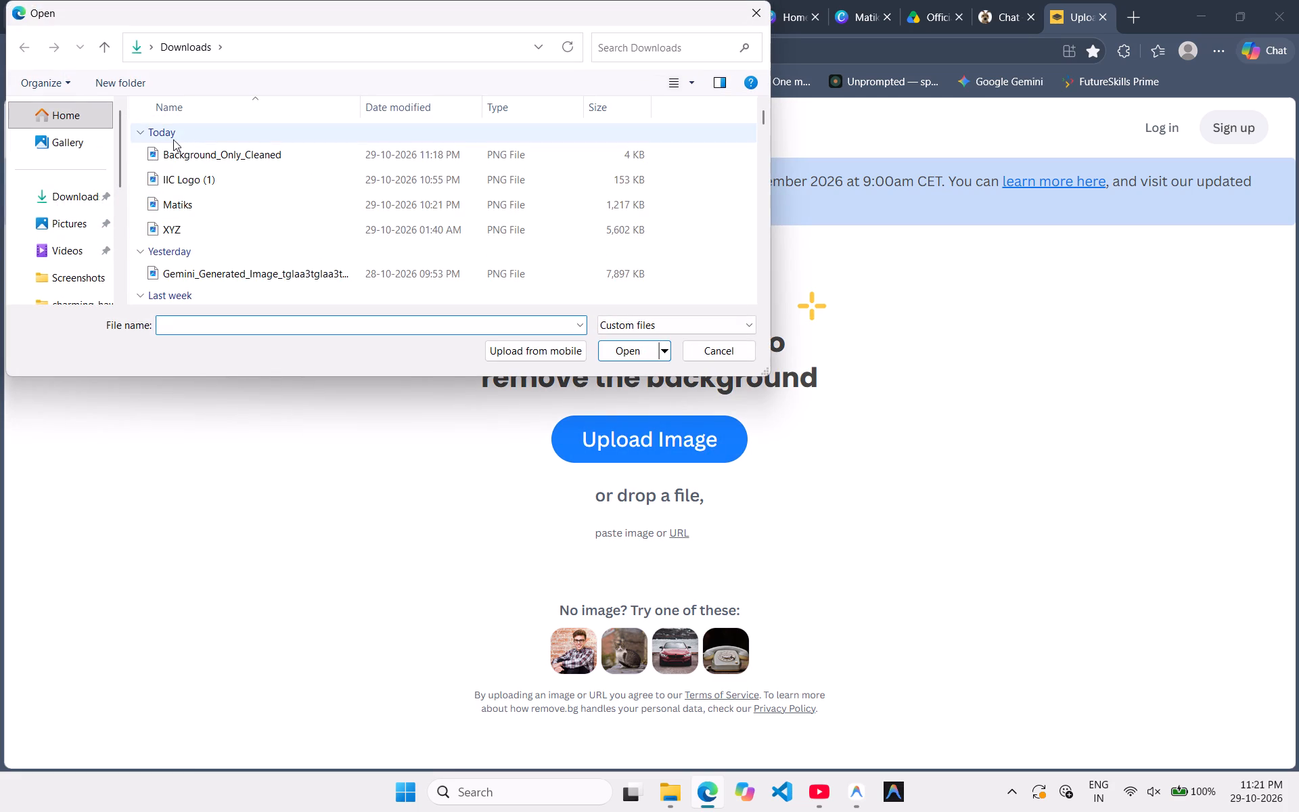
{"action": "left_click", "coordinate": [93, 276]}
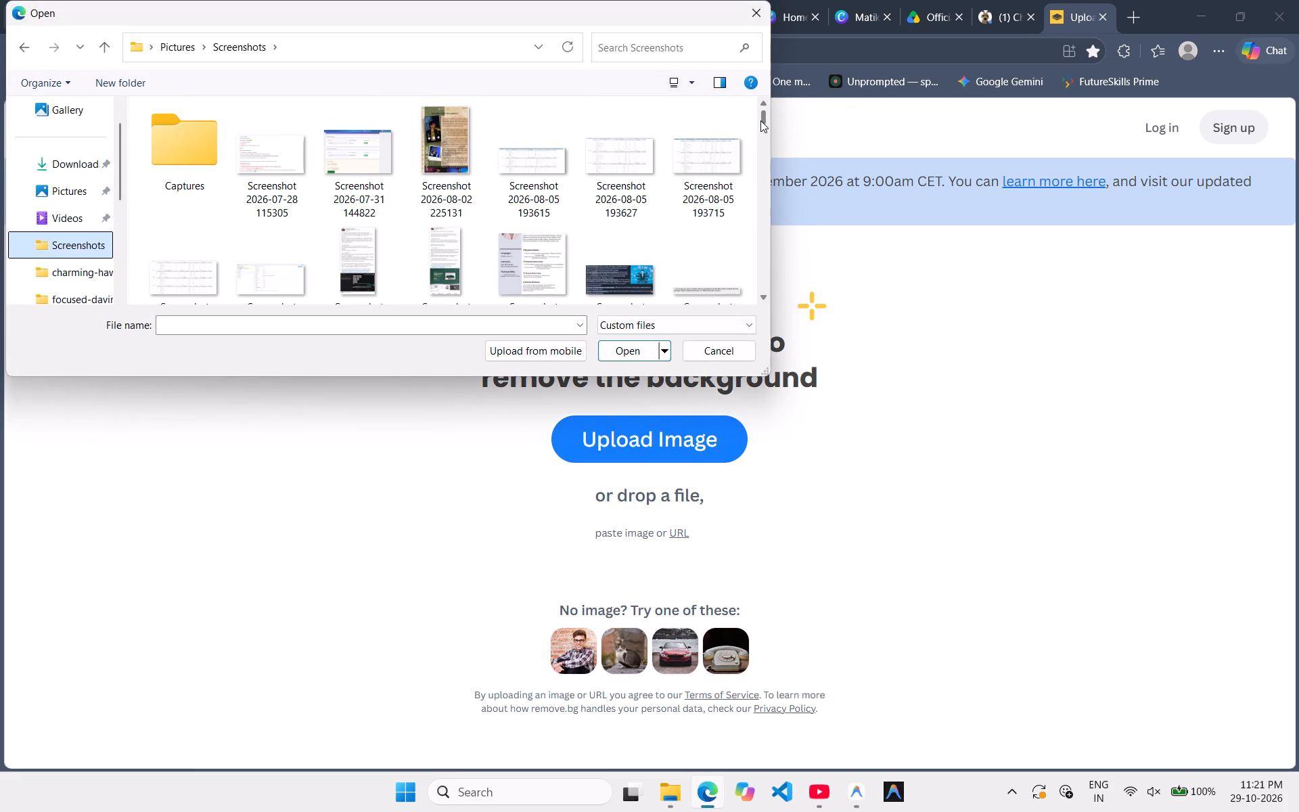
{"action": "left_click_drag", "start_coordinate": [760, 120], "coordinate": [762, 297]}
{"action": "left_click", "coordinate": [723, 281]}
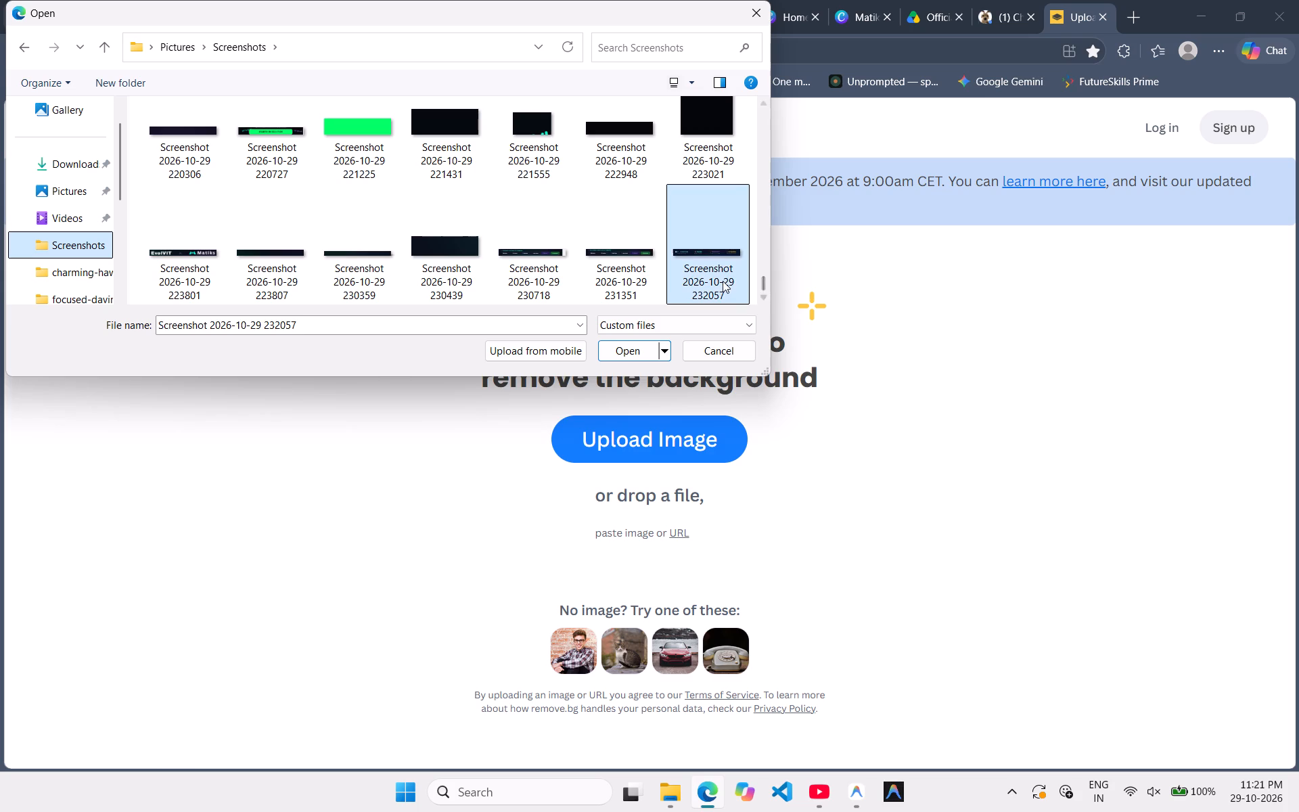
{"action": "left_click", "coordinate": [622, 357]}
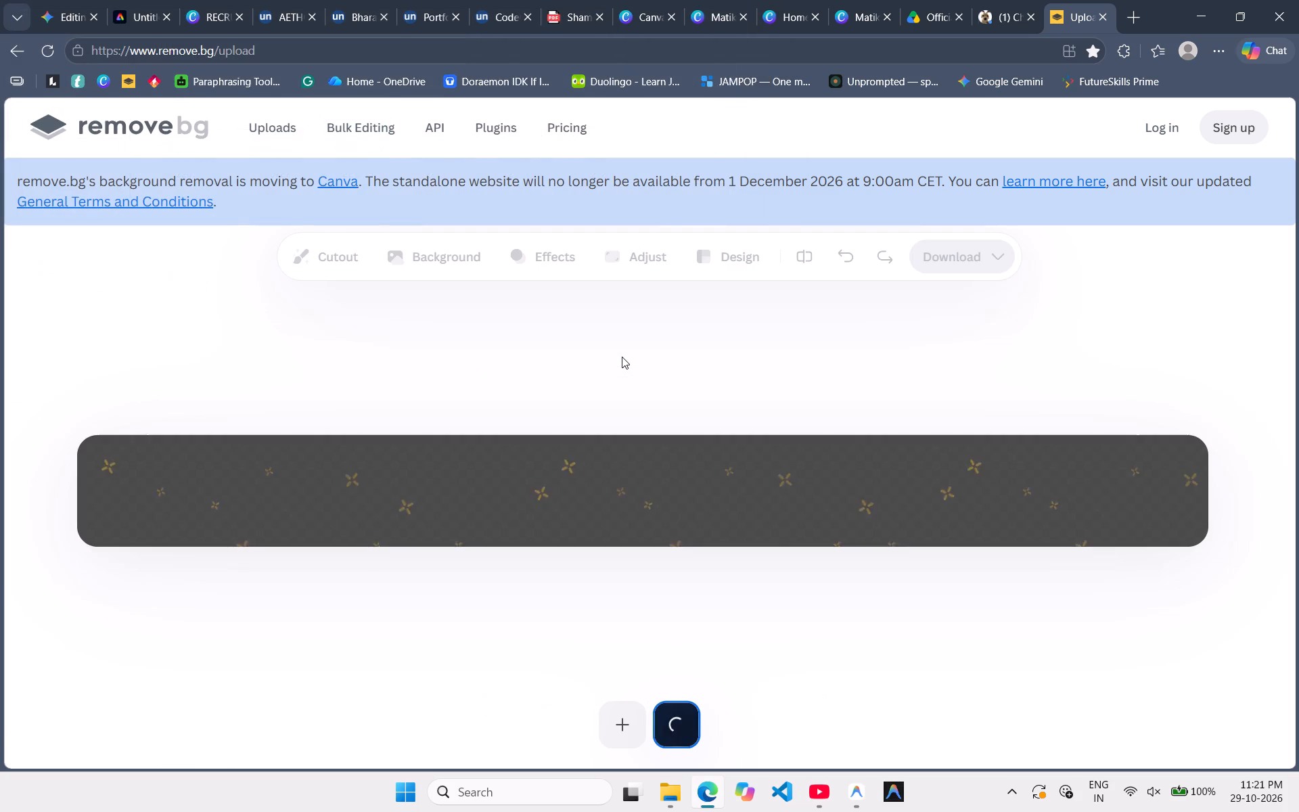
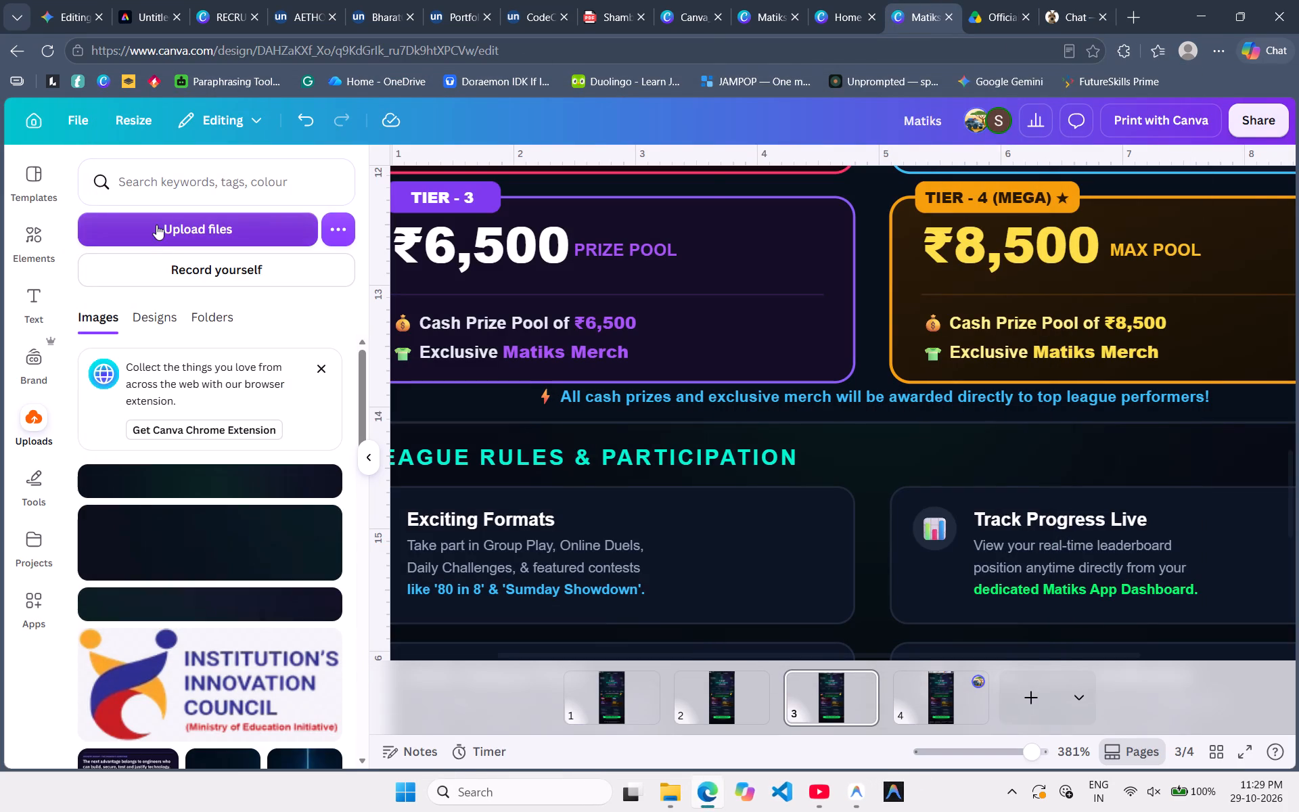
{"action": "left_click", "coordinate": [156, 225]}
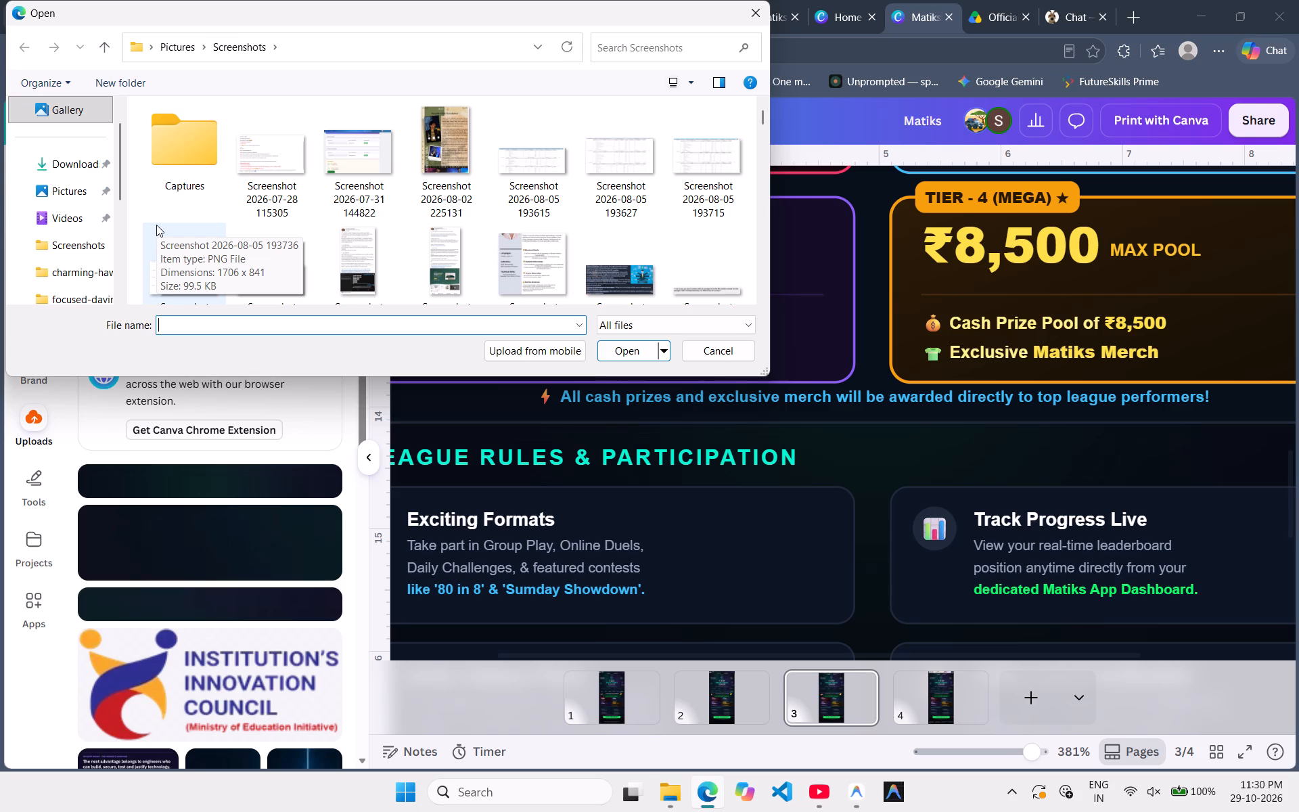
{"action": "left_click", "coordinate": [156, 225]}
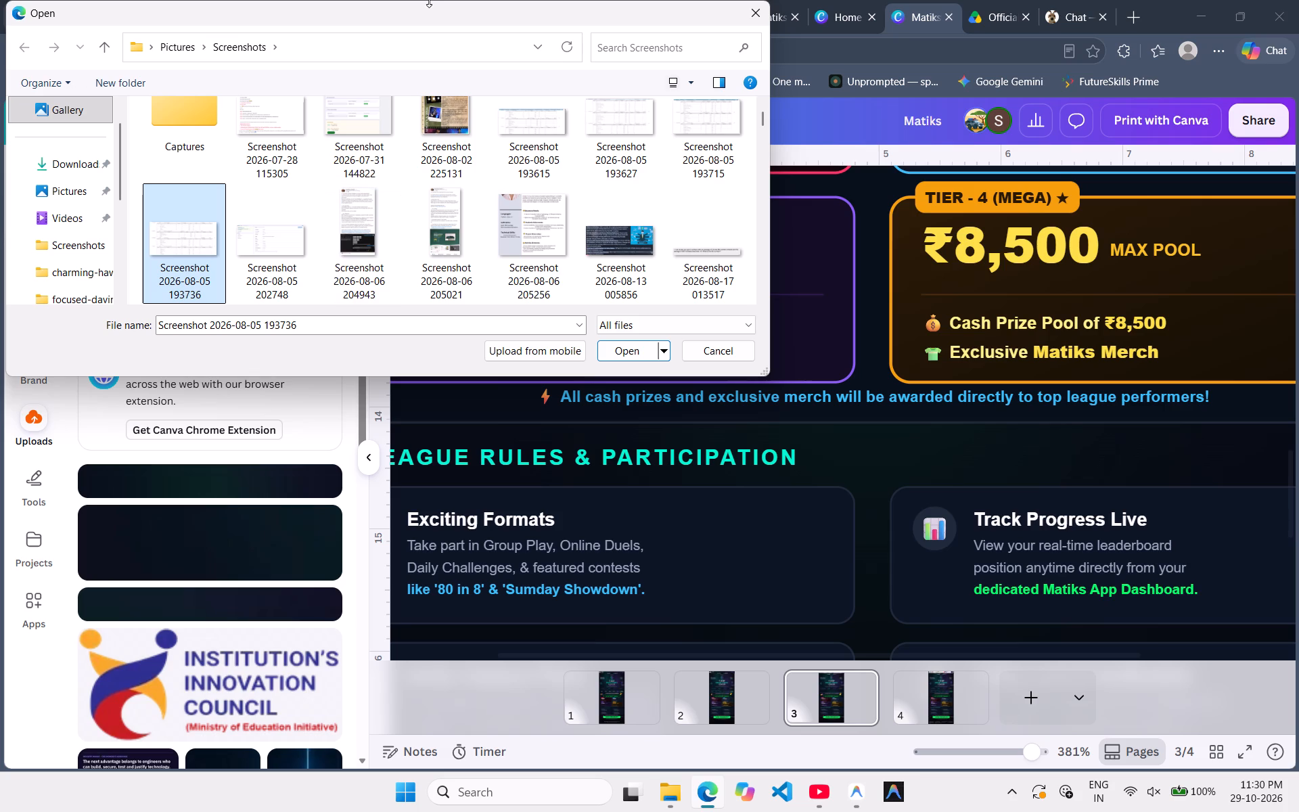
{"action": "left_click", "coordinate": [816, 292]}
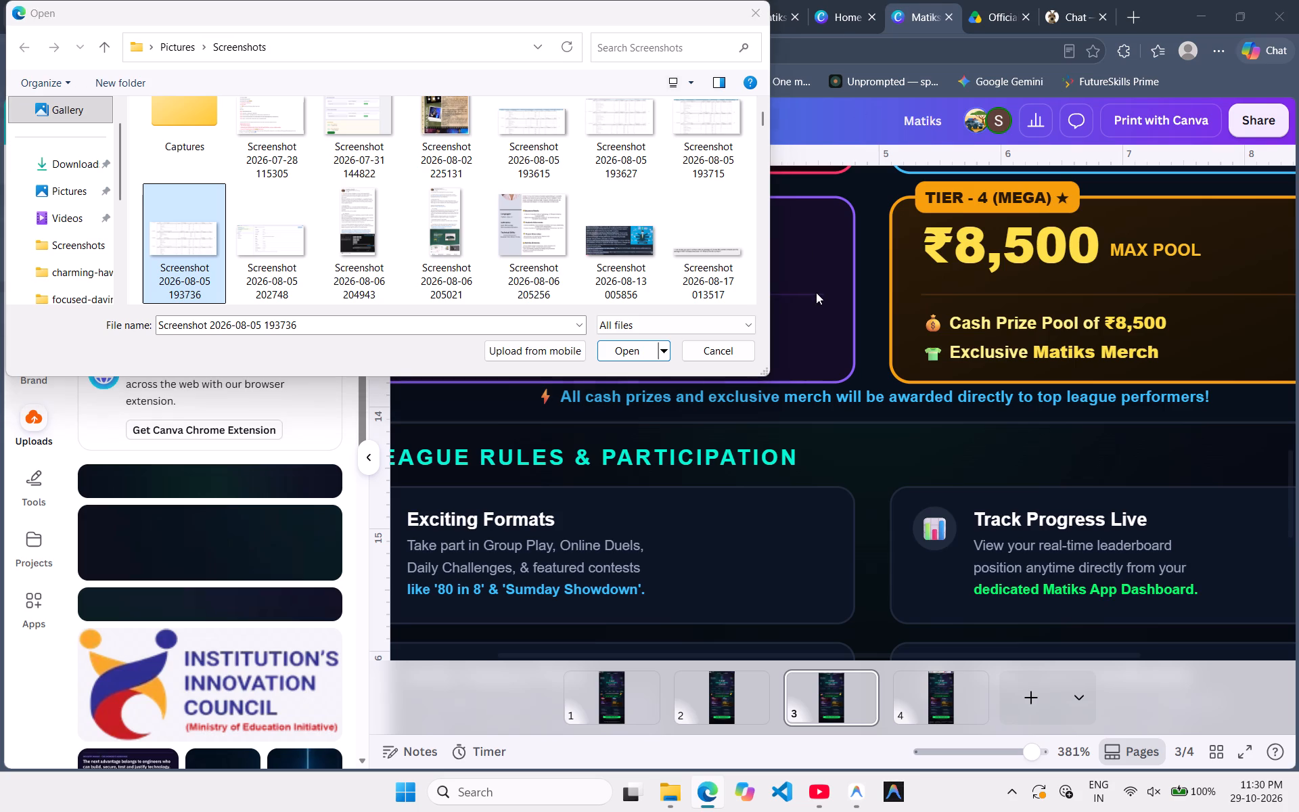
{"action": "scroll", "coordinate": [575, 212], "scroll_direction": "down", "scroll_amount": 7}
{"action": "left_click", "coordinate": [73, 162]}
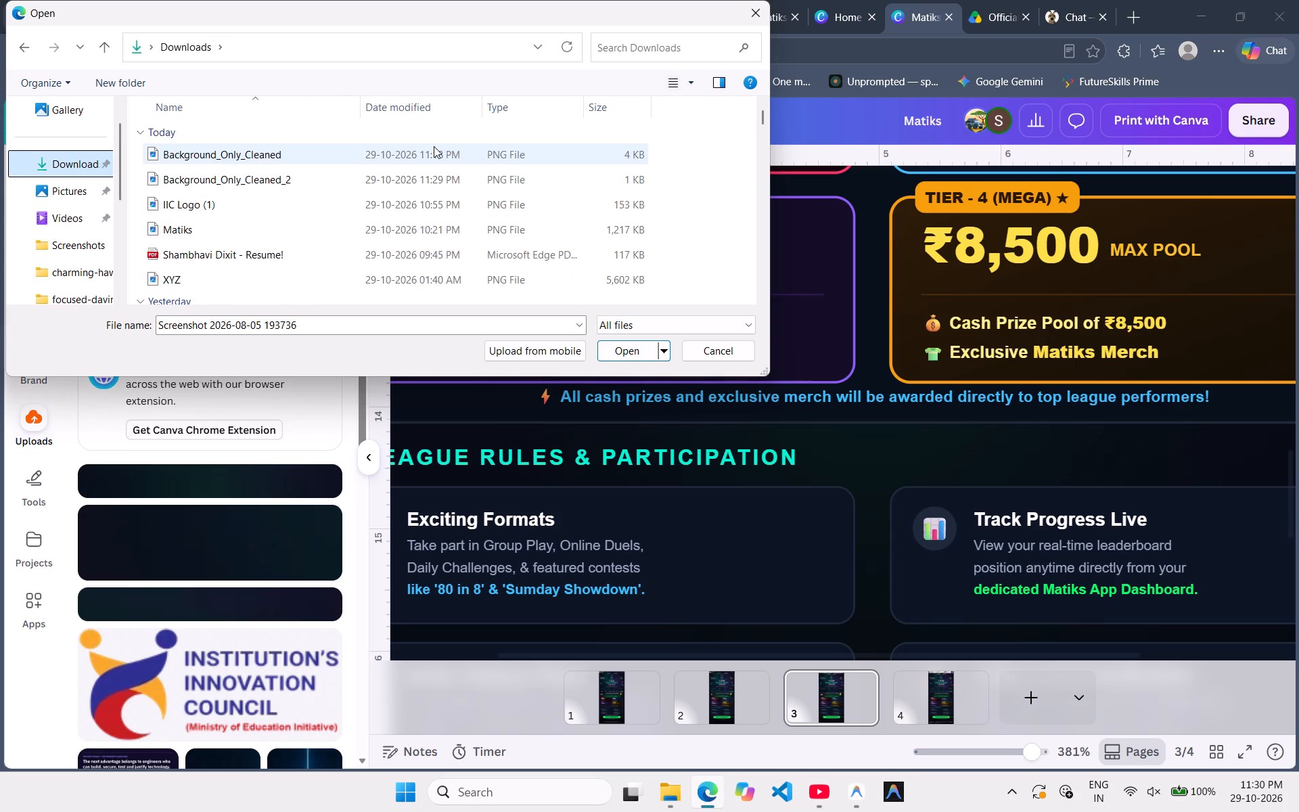
{"action": "left_click_drag", "start_coordinate": [380, 177], "coordinate": [608, 349]}
{"action": "left_click", "coordinate": [608, 349]}
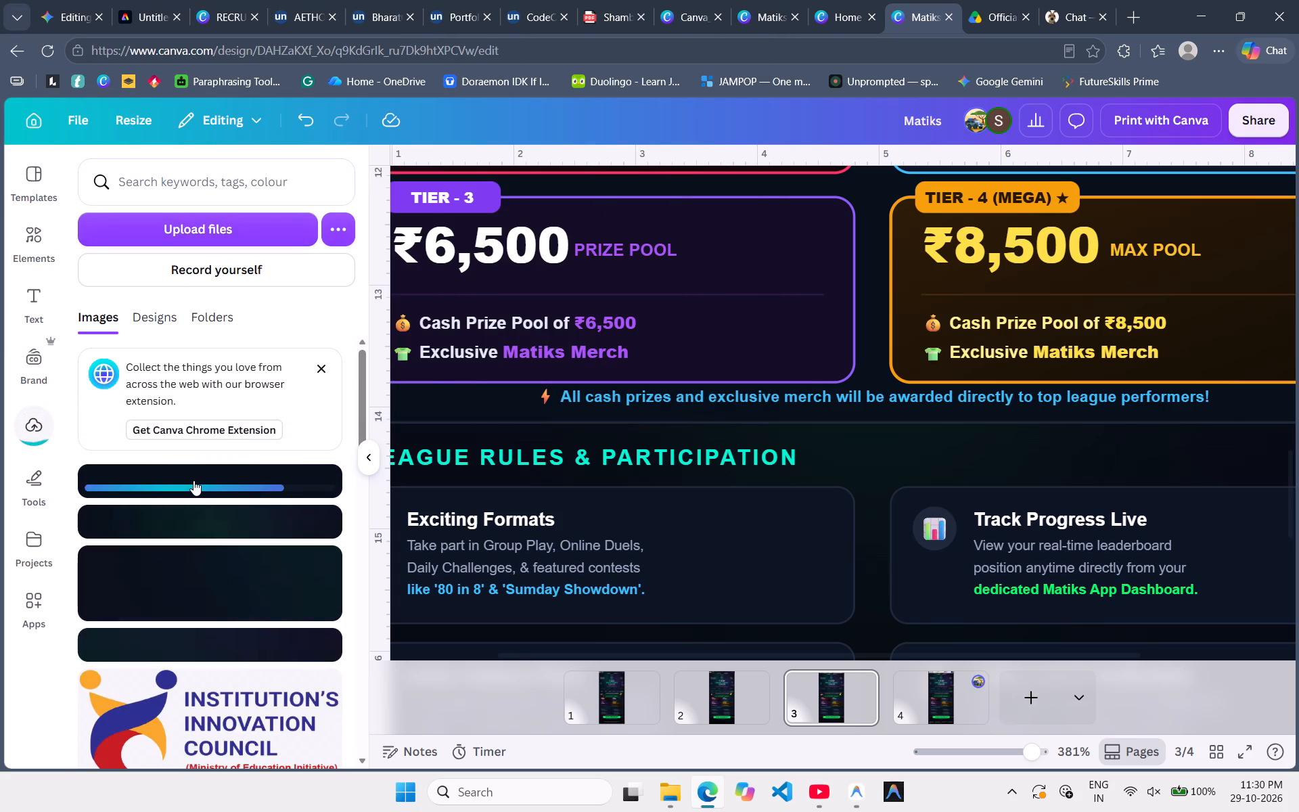
Cover page 3's "All cash prizes and exclusive merch" line with the uploaded strip, trimmed to about 6.2 wide by 0.2 high.
{"action": "left_click", "coordinate": [193, 480]}
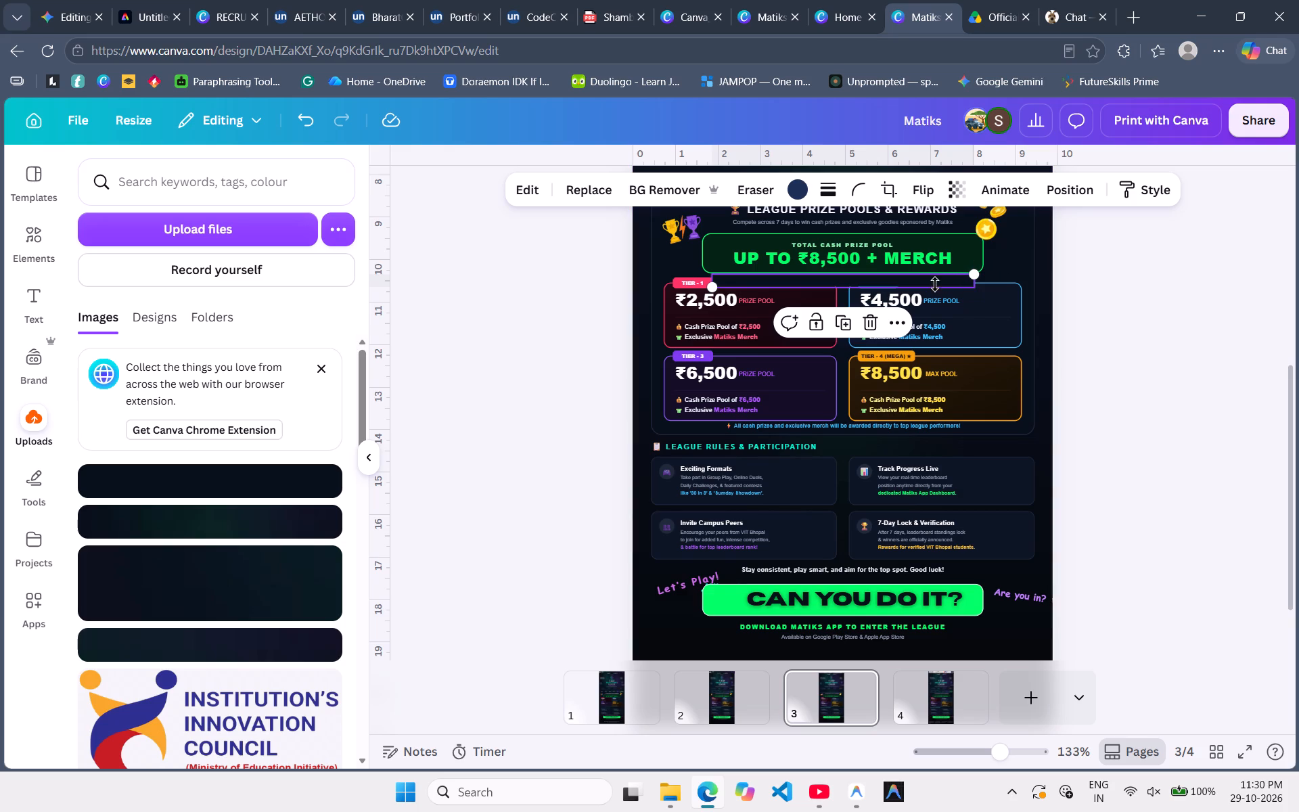
{"action": "left_click", "coordinate": [971, 330]}
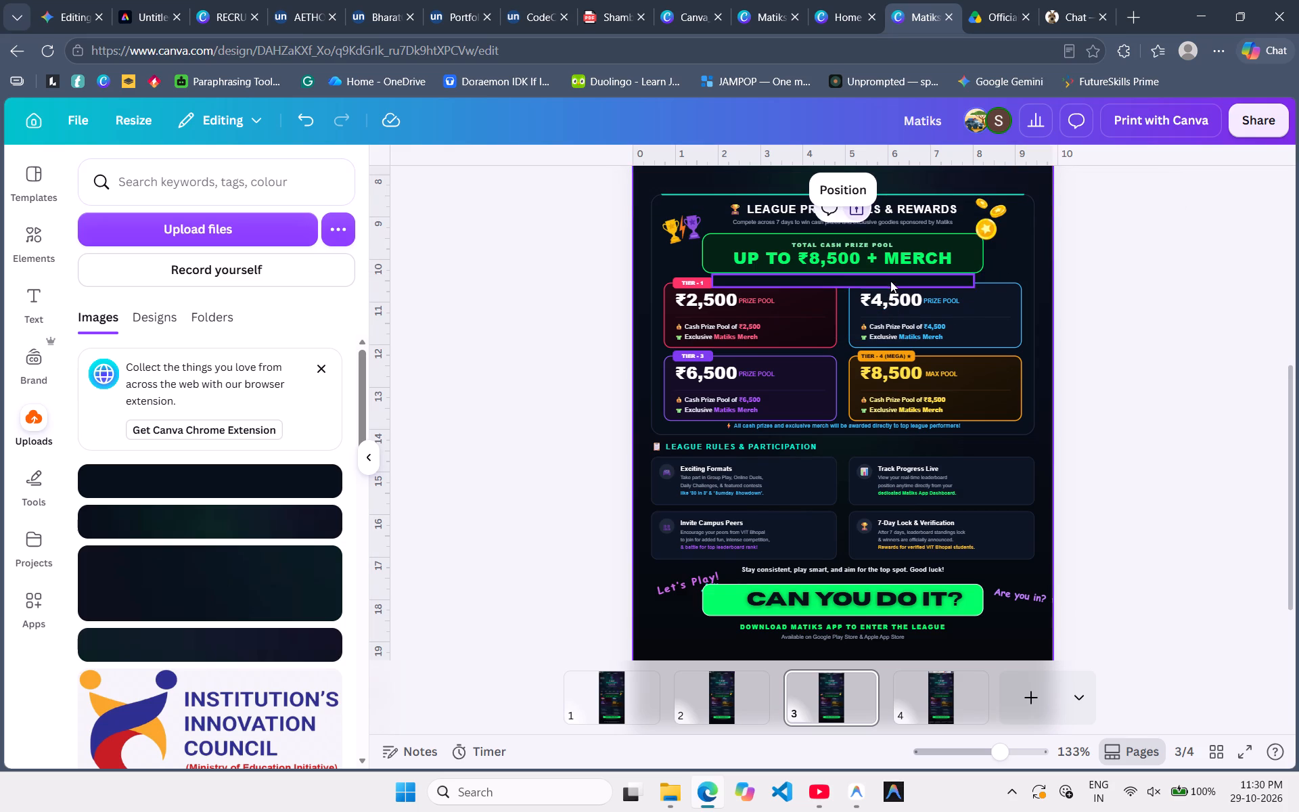
{"action": "left_click", "coordinate": [890, 281]}
{"action": "left_click_drag", "start_coordinate": [860, 325], "coordinate": [856, 469]}
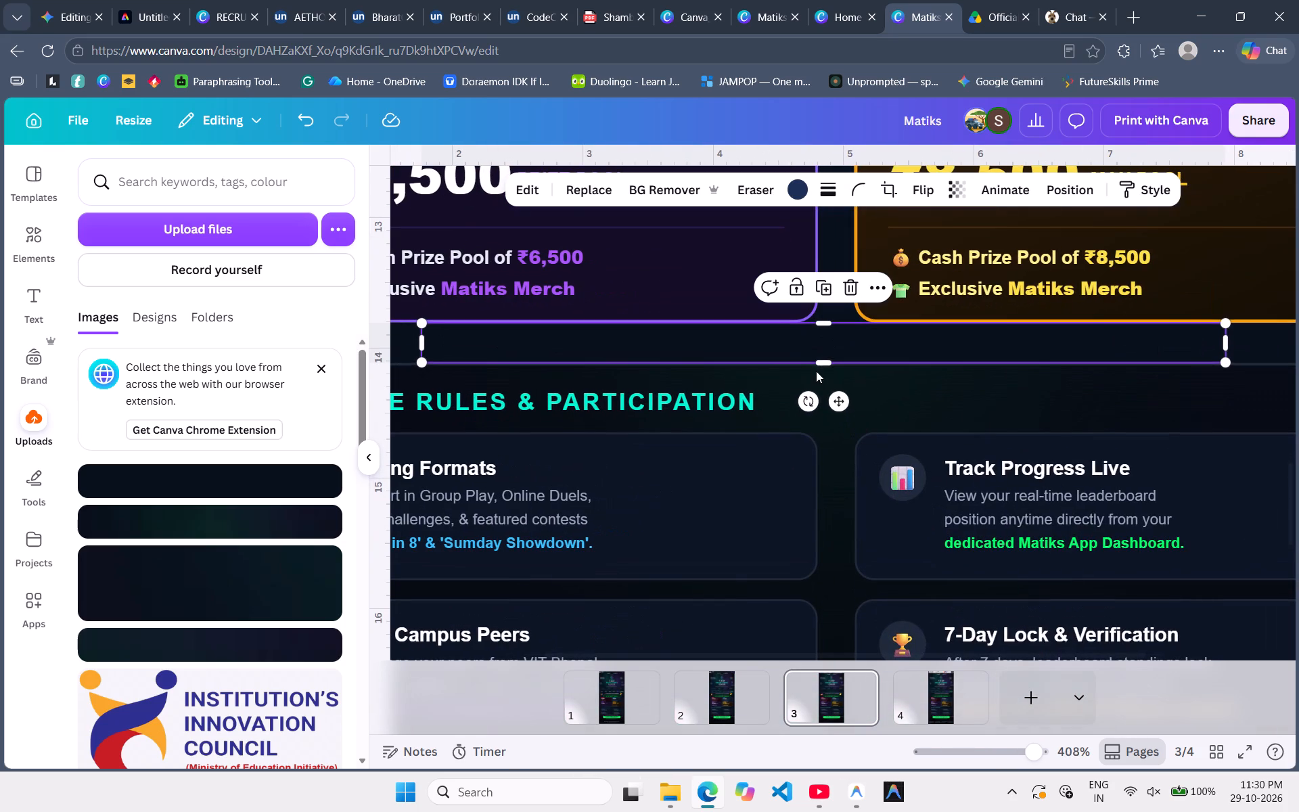
{"action": "left_click_drag", "start_coordinate": [819, 359], "coordinate": [836, 353]}
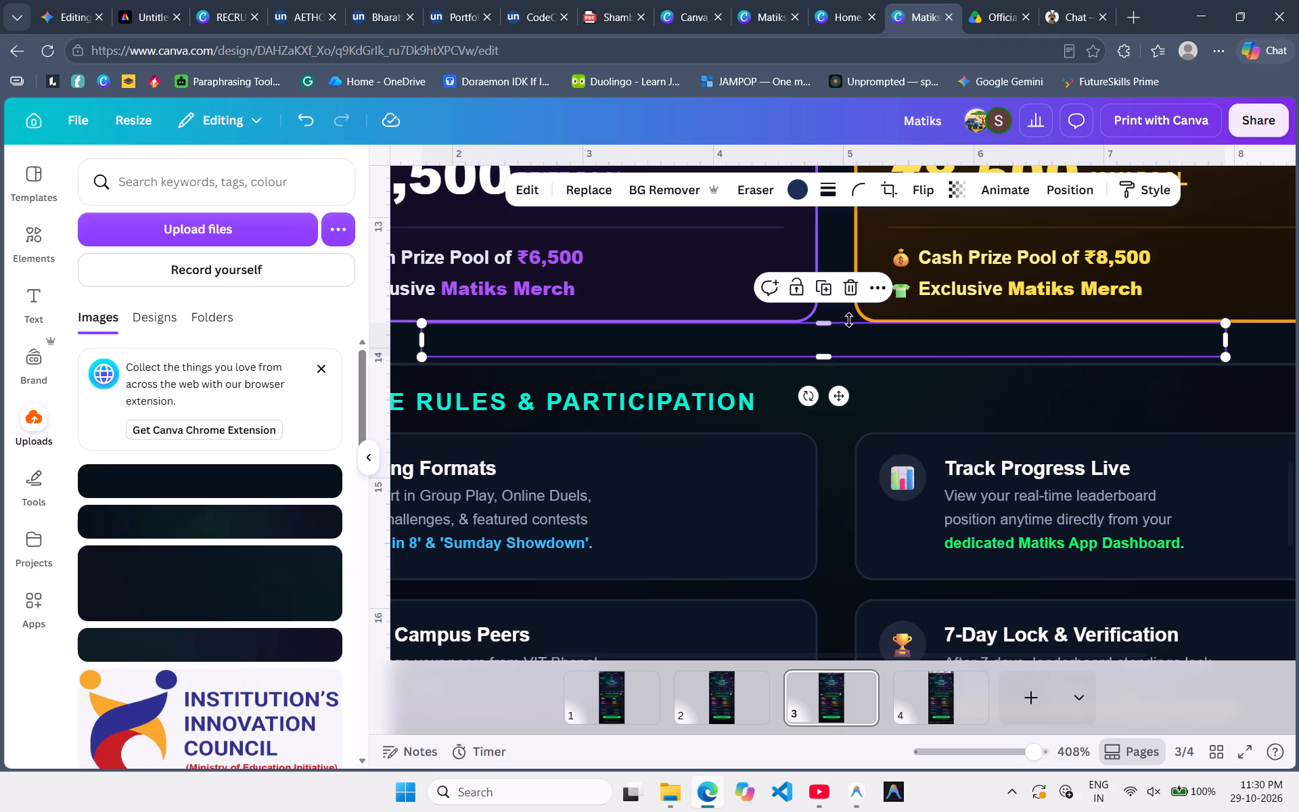
{"action": "left_click_drag", "start_coordinate": [828, 321], "coordinate": [836, 326]}
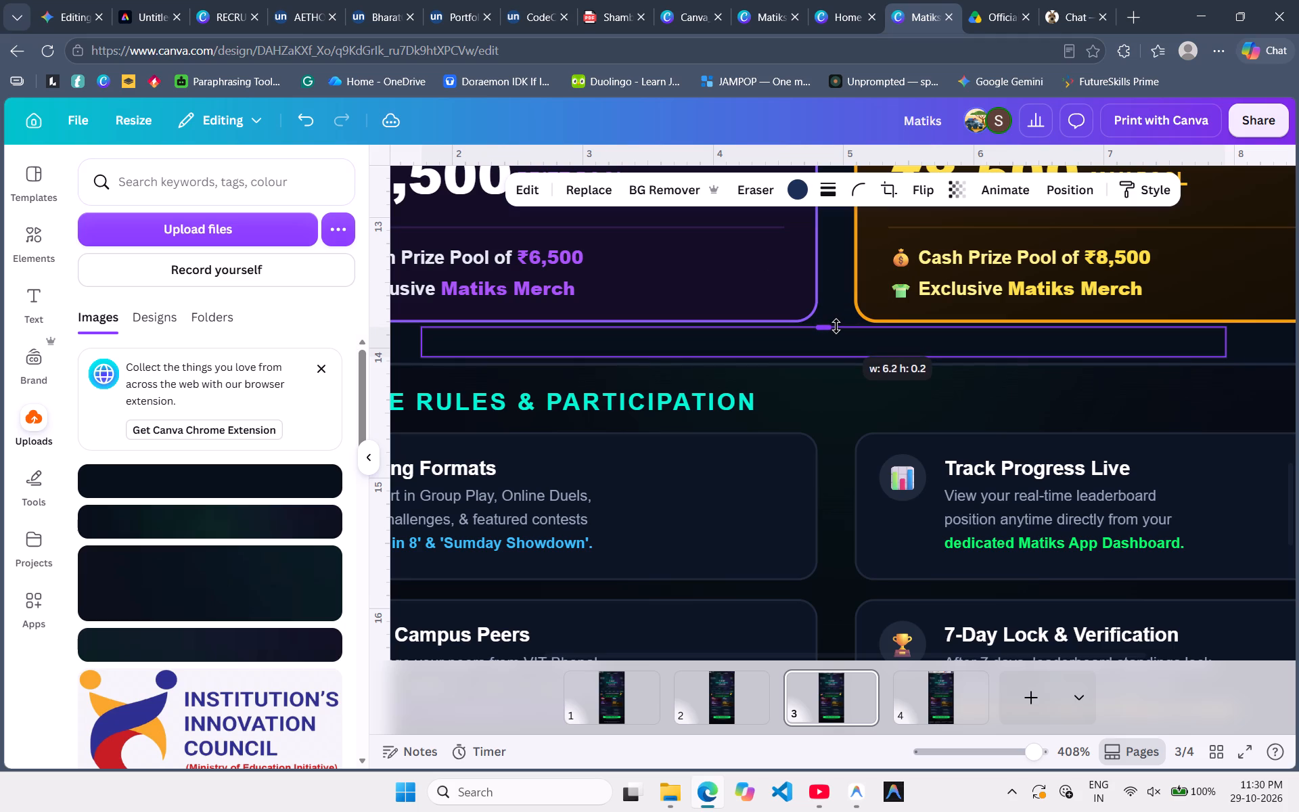
{"action": "left_click_drag", "start_coordinate": [836, 326], "coordinate": [836, 327]}
{"action": "left_click", "coordinate": [943, 446]}
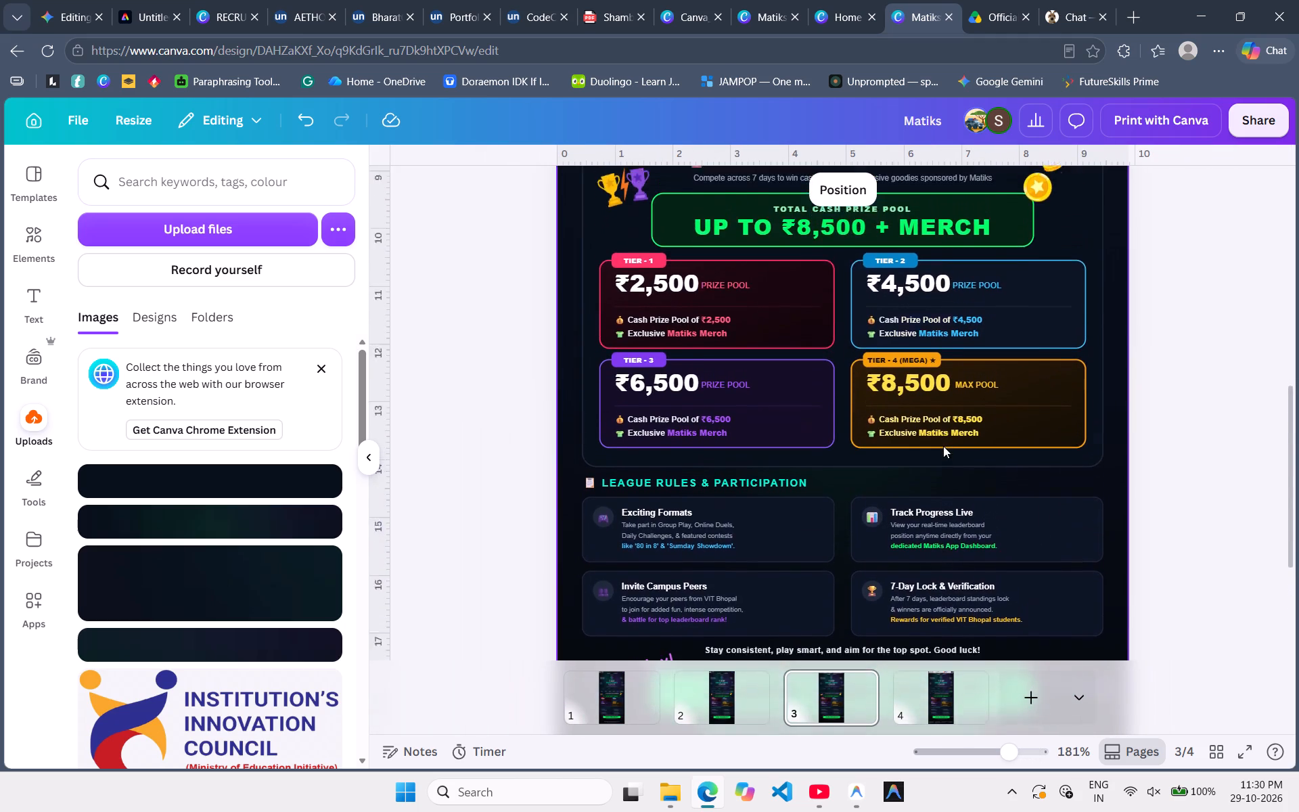
Copy the coordinator names and contact details from the bottom of page 4 and paste them at the bottom of page 3.
{"action": "scroll", "coordinate": [871, 389], "scroll_direction": "down", "scroll_amount": 1}
{"action": "scroll", "coordinate": [871, 389], "scroll_direction": "up", "scroll_amount": 3}
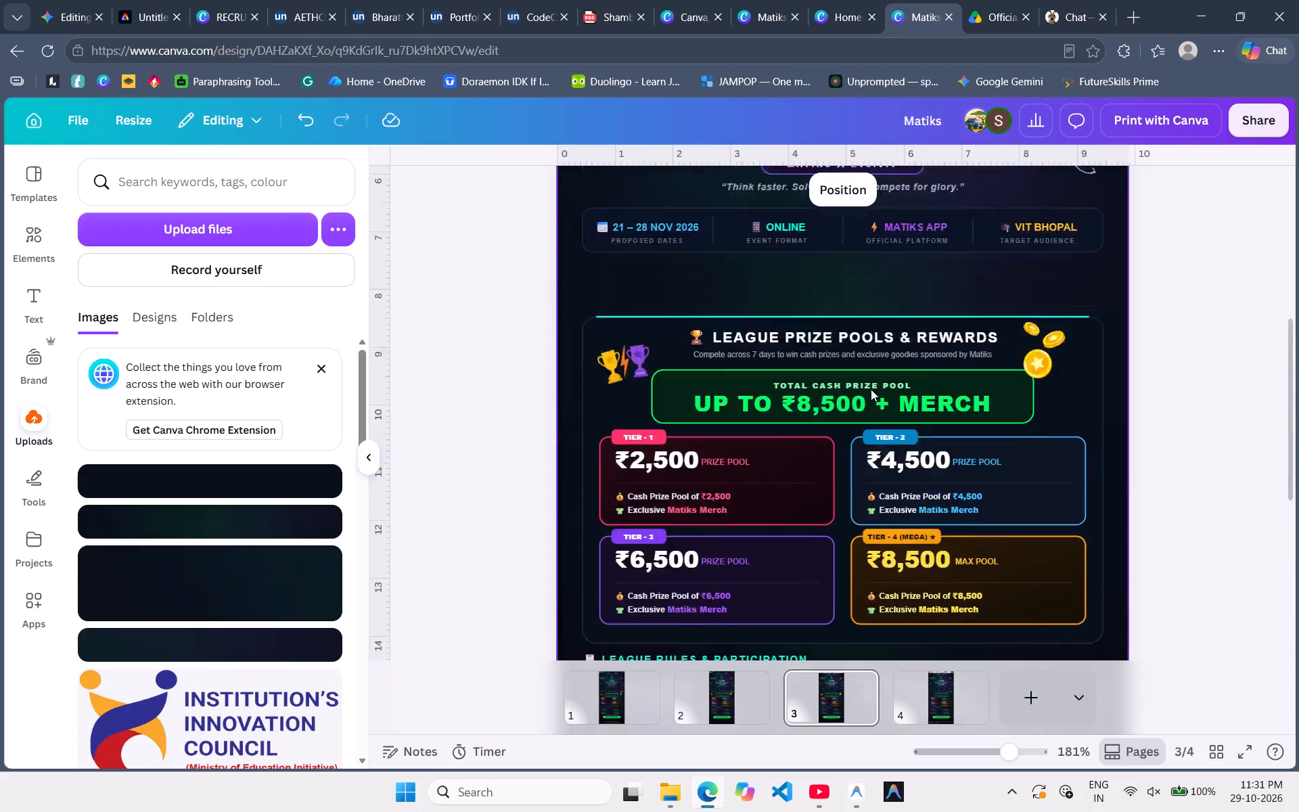
{"action": "scroll", "coordinate": [871, 389], "scroll_direction": "up", "scroll_amount": 2}
{"action": "scroll", "coordinate": [871, 389], "scroll_direction": "down", "scroll_amount": 2}
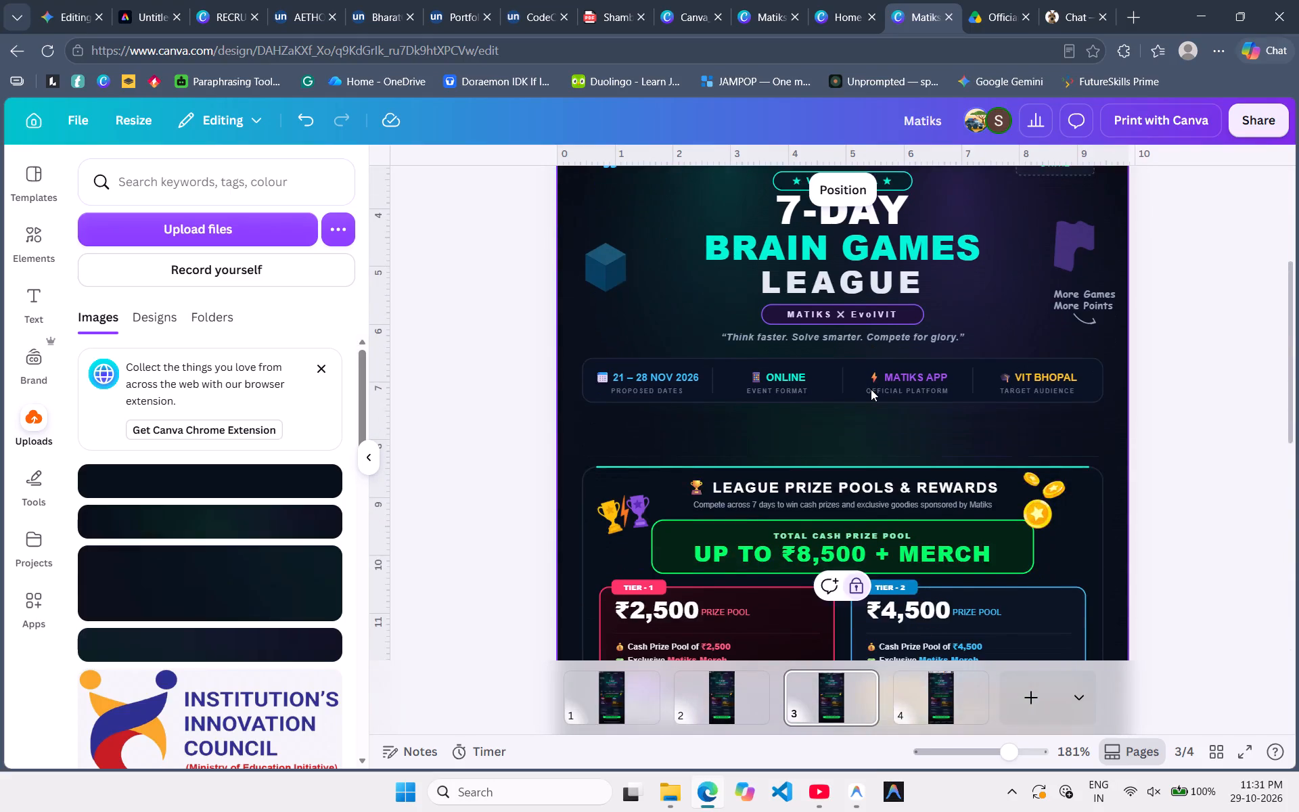
{"action": "scroll", "coordinate": [871, 389], "scroll_direction": "down", "scroll_amount": 4}
{"action": "left_click", "coordinate": [960, 701]}
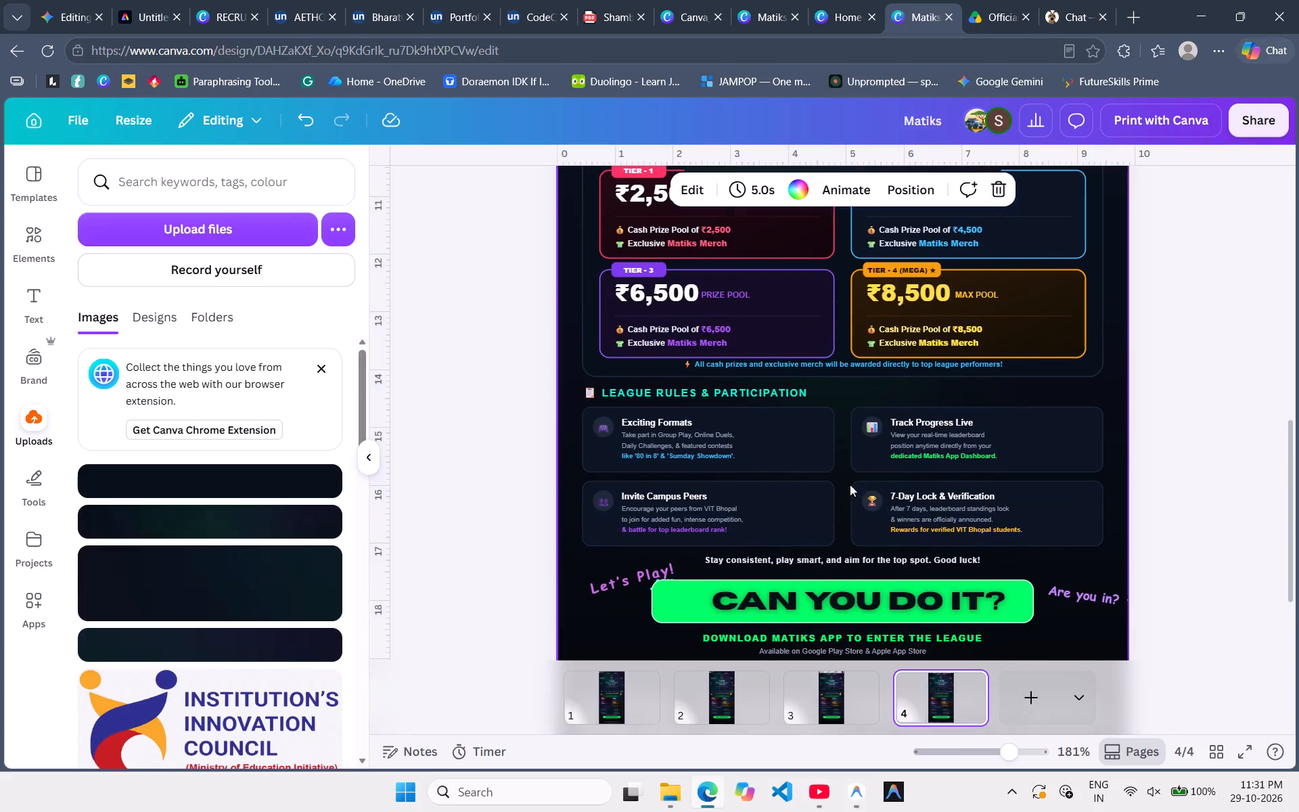
{"action": "scroll", "coordinate": [820, 374], "scroll_direction": "down", "scroll_amount": 3}
{"action": "left_click_drag", "start_coordinate": [466, 591], "coordinate": [1162, 625]}
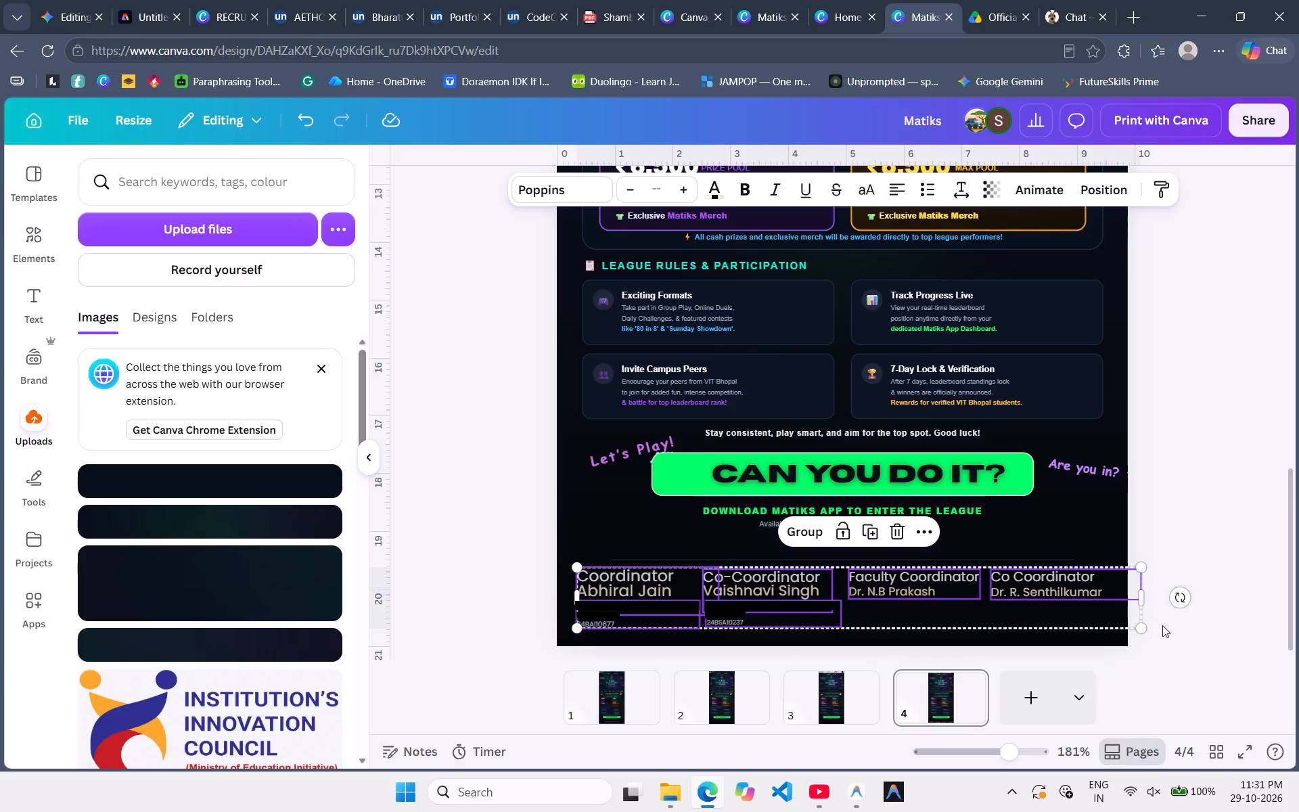
{"action": "key", "text": "ctrl+c"}
{"action": "left_click", "coordinate": [823, 699]}
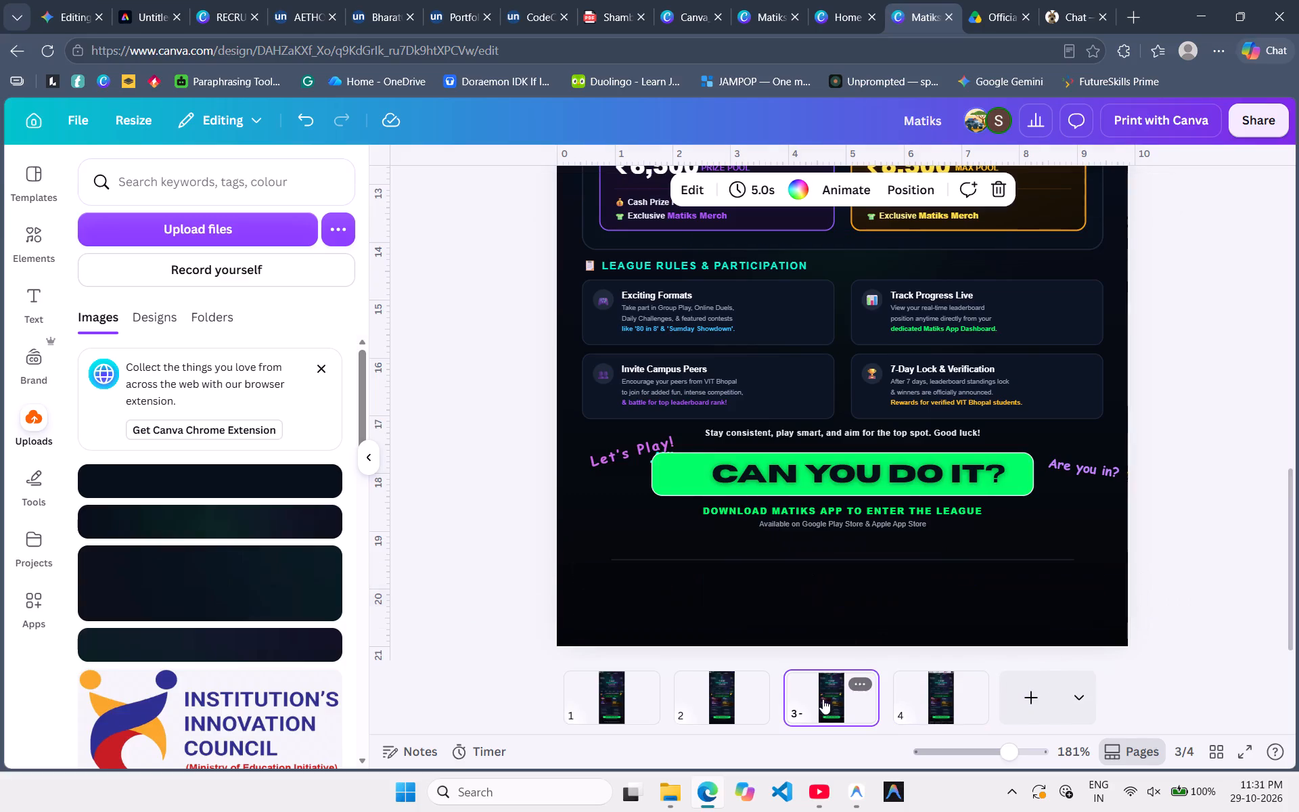
{"action": "left_click", "coordinate": [834, 623]}
{"action": "key", "text": "ctrl+v"}
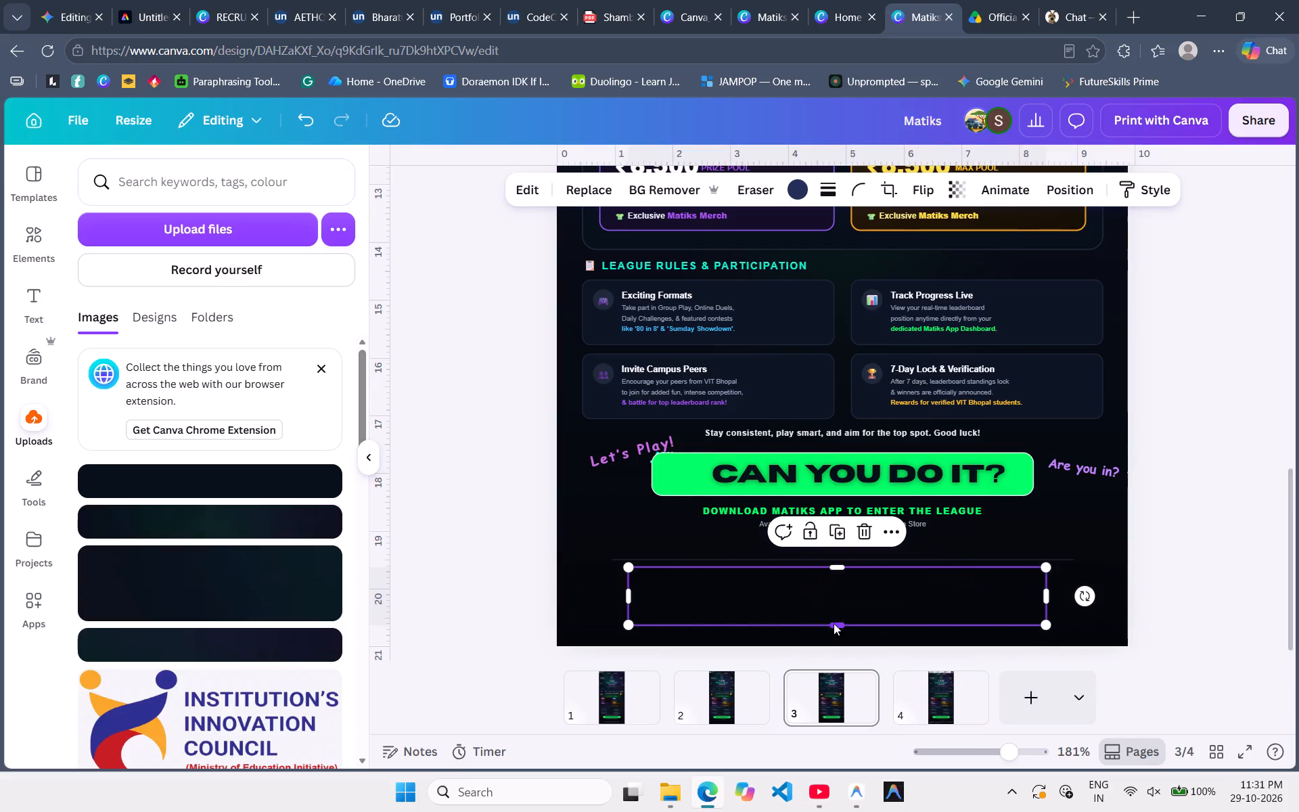
Delete the faculty "Co Coordinator" text from the pasted coordinator row on page 3.
{"action": "left_click", "coordinate": [1038, 584]}
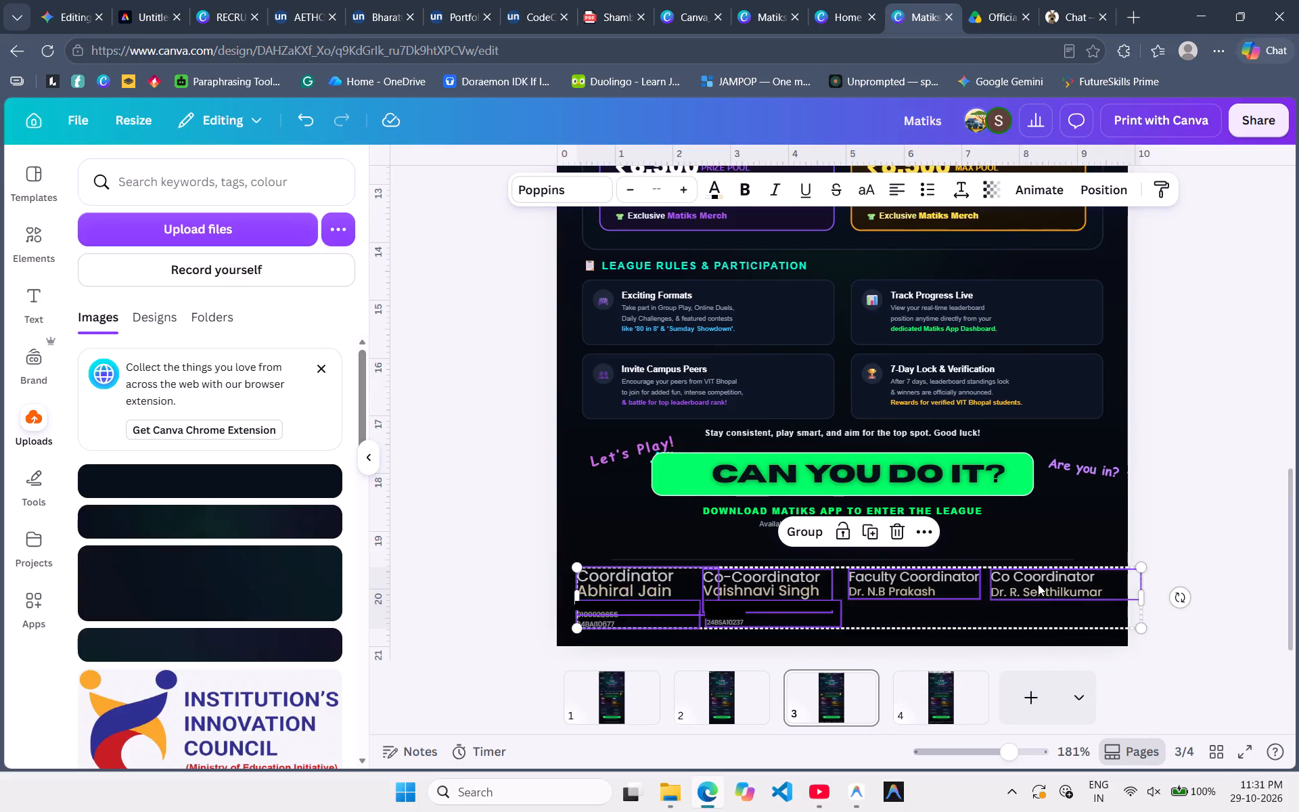
{"action": "left_click", "coordinate": [1038, 584]}
{"action": "left_click", "coordinate": [1052, 547]}
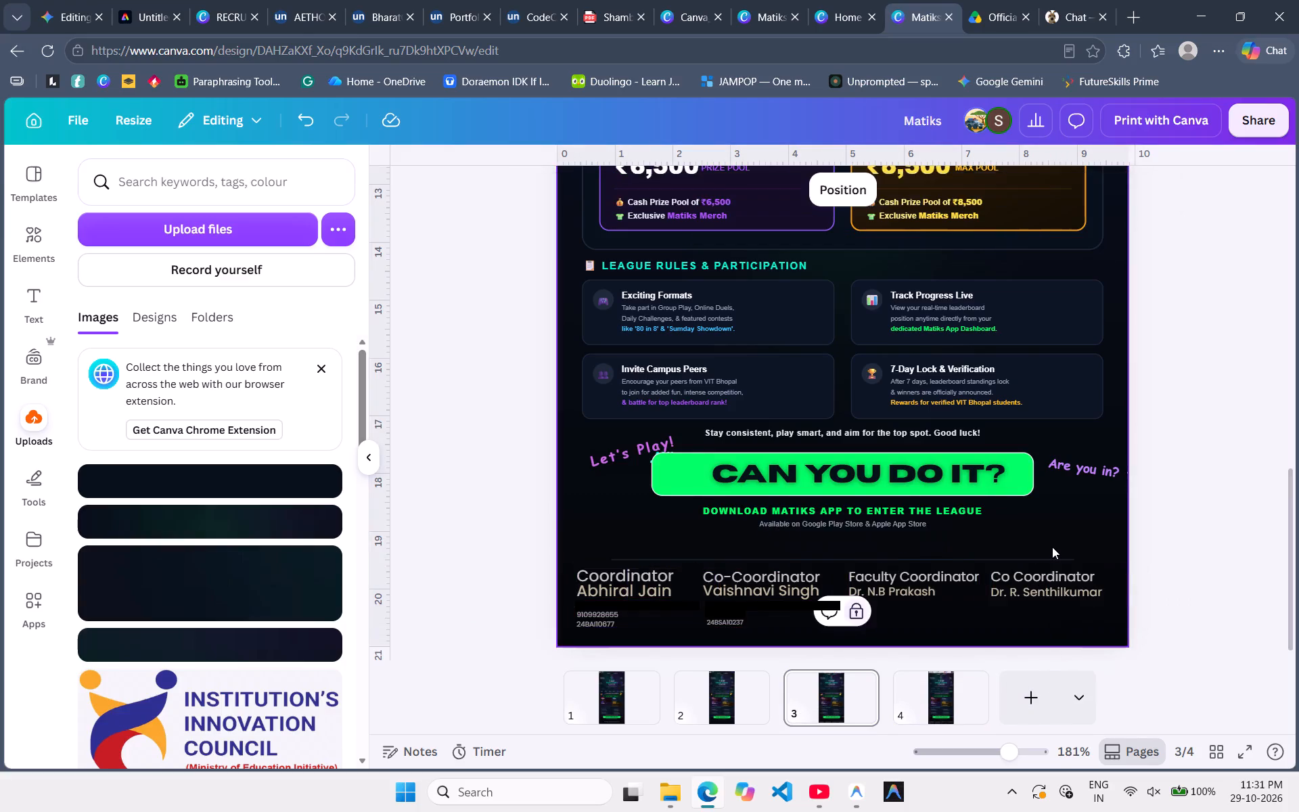
{"action": "left_click", "coordinate": [1053, 589]}
{"action": "key", "text": "Delete"}
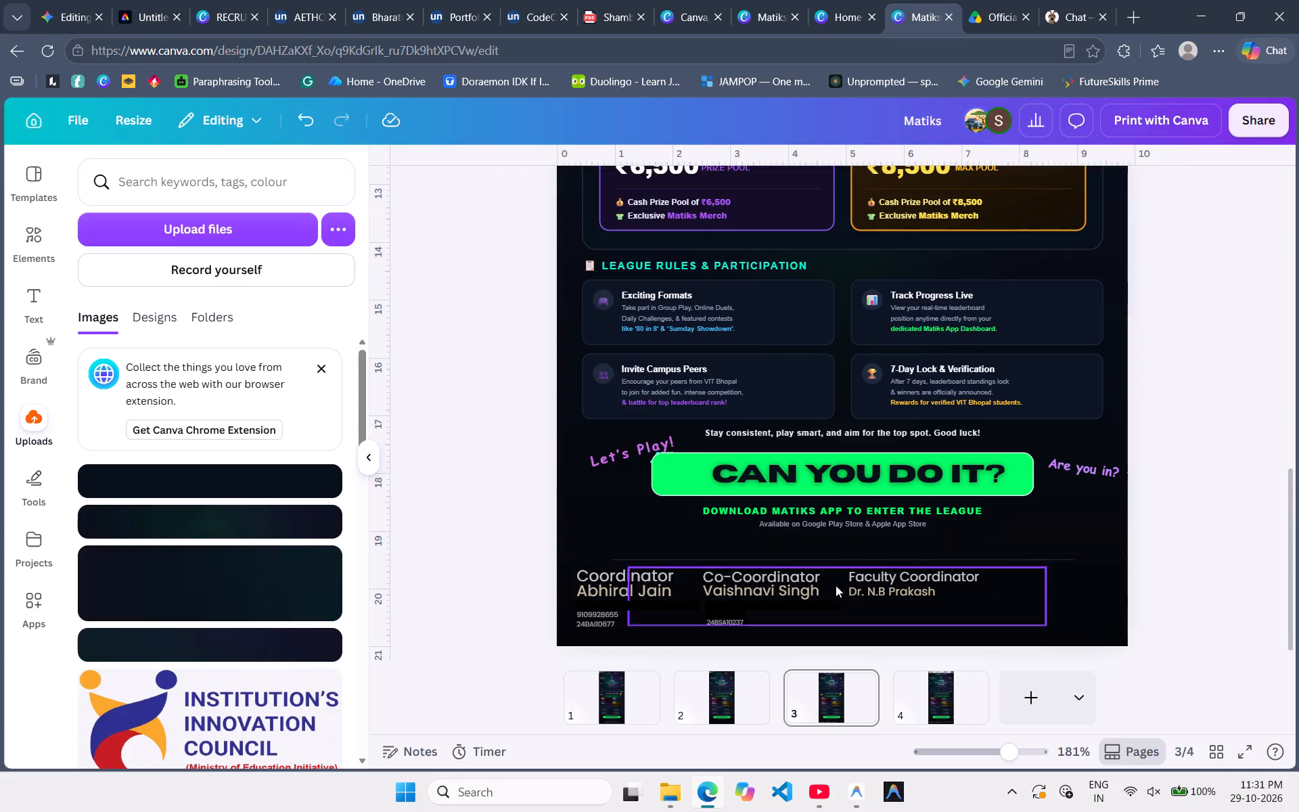
Spread the Coordinator, Co-Coordinator and Faculty Coordinator entries evenly across page 3's footer, keeping the contact details beneath their names.
{"action": "left_click_drag", "start_coordinate": [880, 585], "coordinate": [1004, 585]}
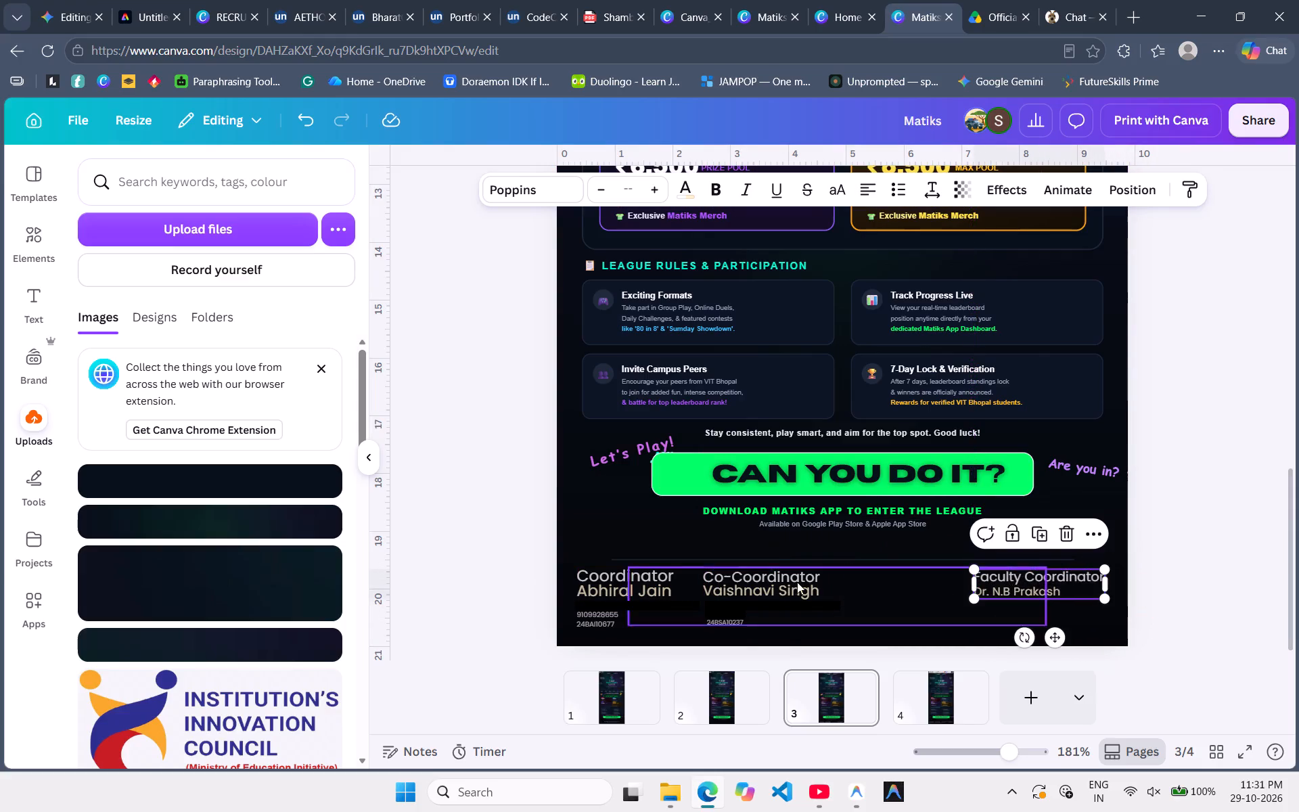
{"action": "left_click_drag", "start_coordinate": [719, 597], "coordinate": [801, 597]}
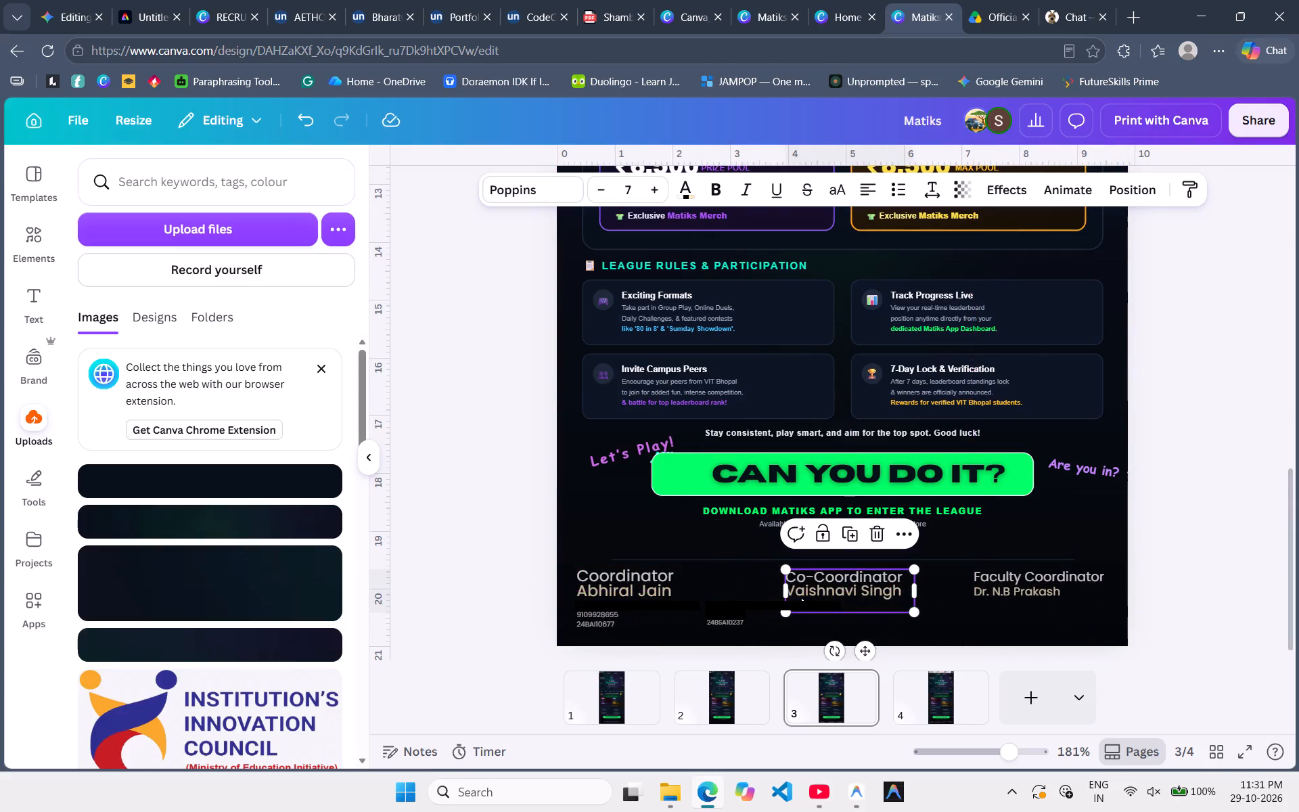
{"action": "left_click_drag", "start_coordinate": [719, 618], "coordinate": [798, 621]}
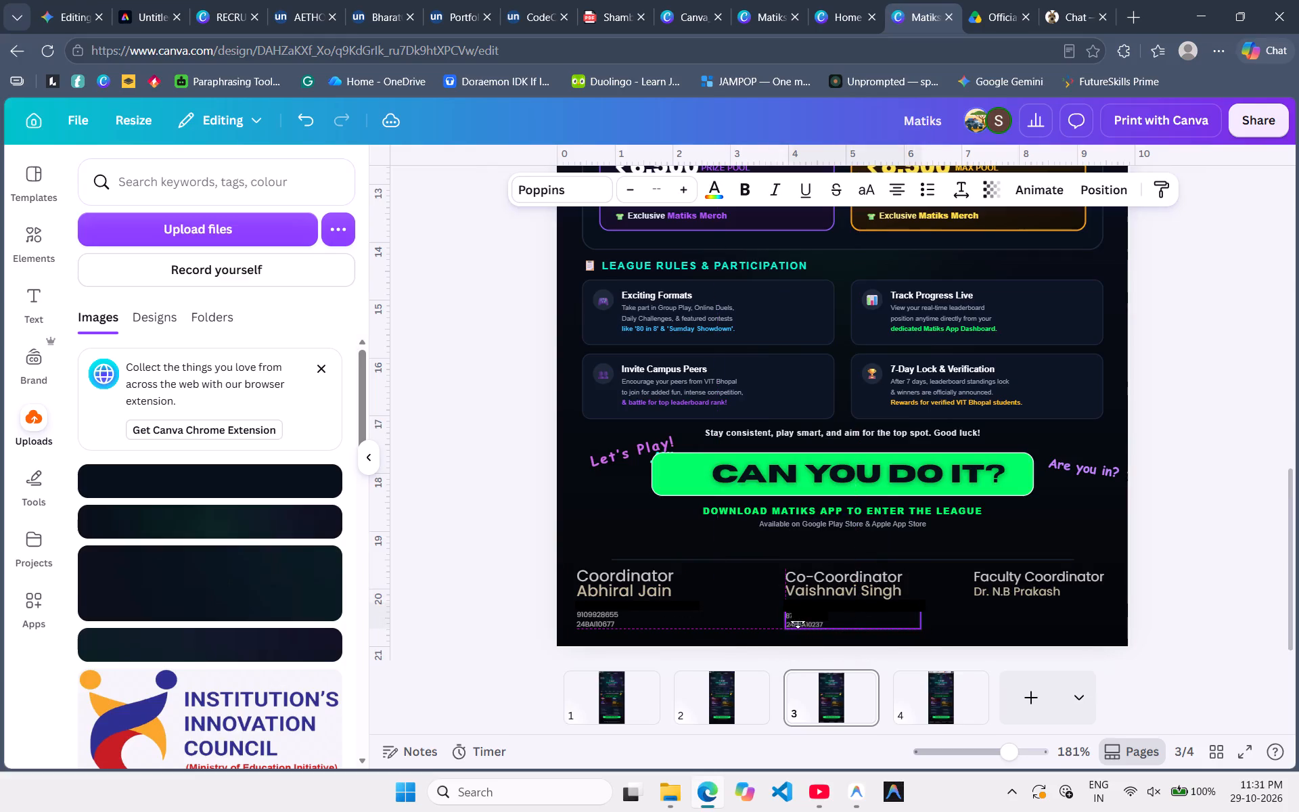
{"action": "left_click_drag", "start_coordinate": [798, 621], "coordinate": [798, 621]}
{"action": "left_click_drag", "start_coordinate": [591, 579], "coordinate": [619, 582]}
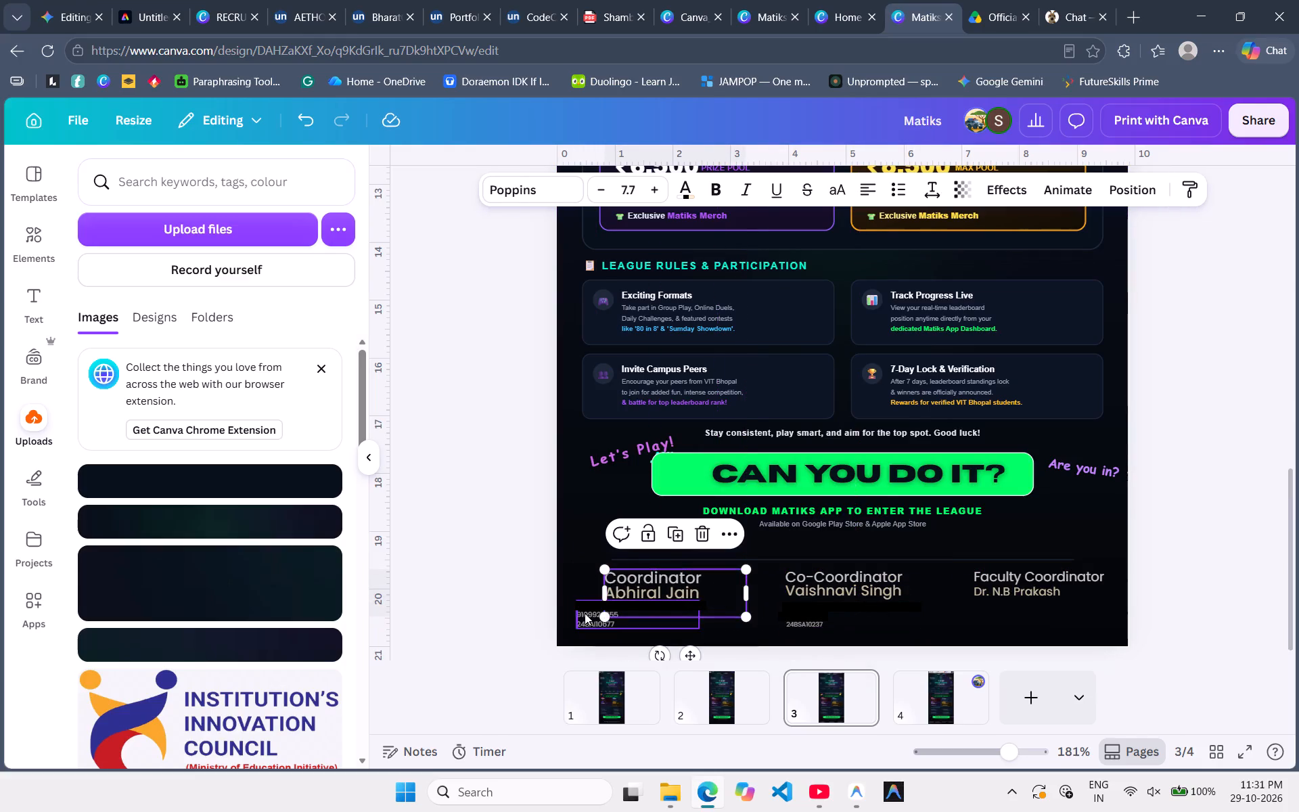
{"action": "left_click_drag", "start_coordinate": [585, 613], "coordinate": [618, 618]}
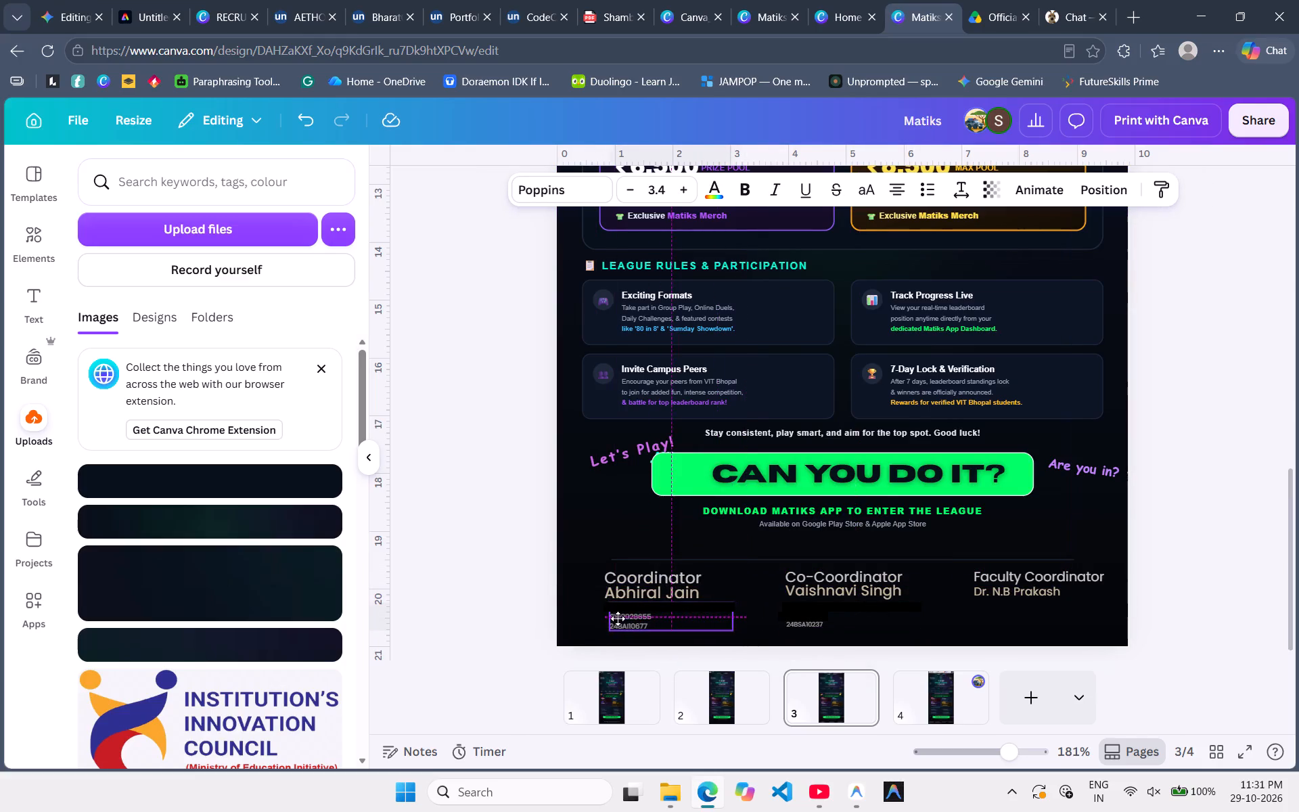
{"action": "left_click_drag", "start_coordinate": [618, 618], "coordinate": [614, 616]}
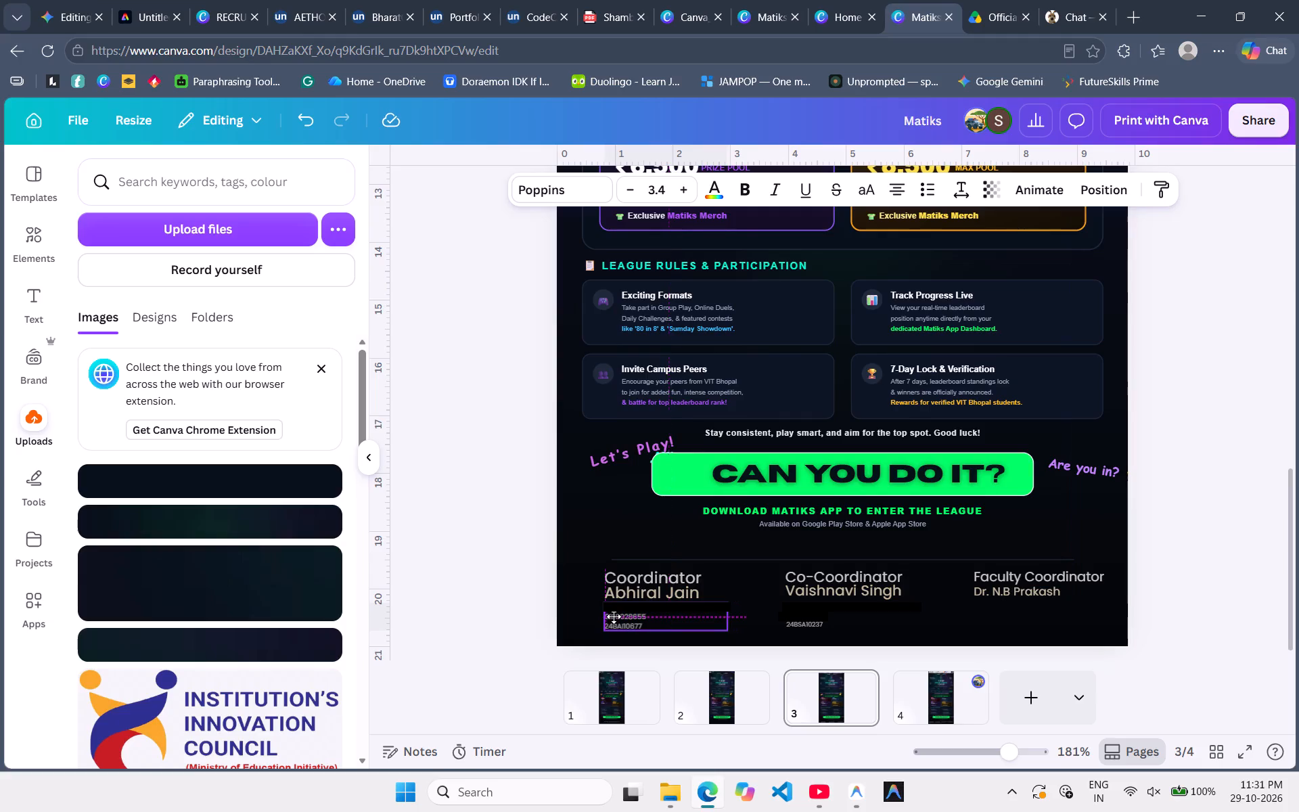
{"action": "left_click_drag", "start_coordinate": [614, 616], "coordinate": [614, 617]}
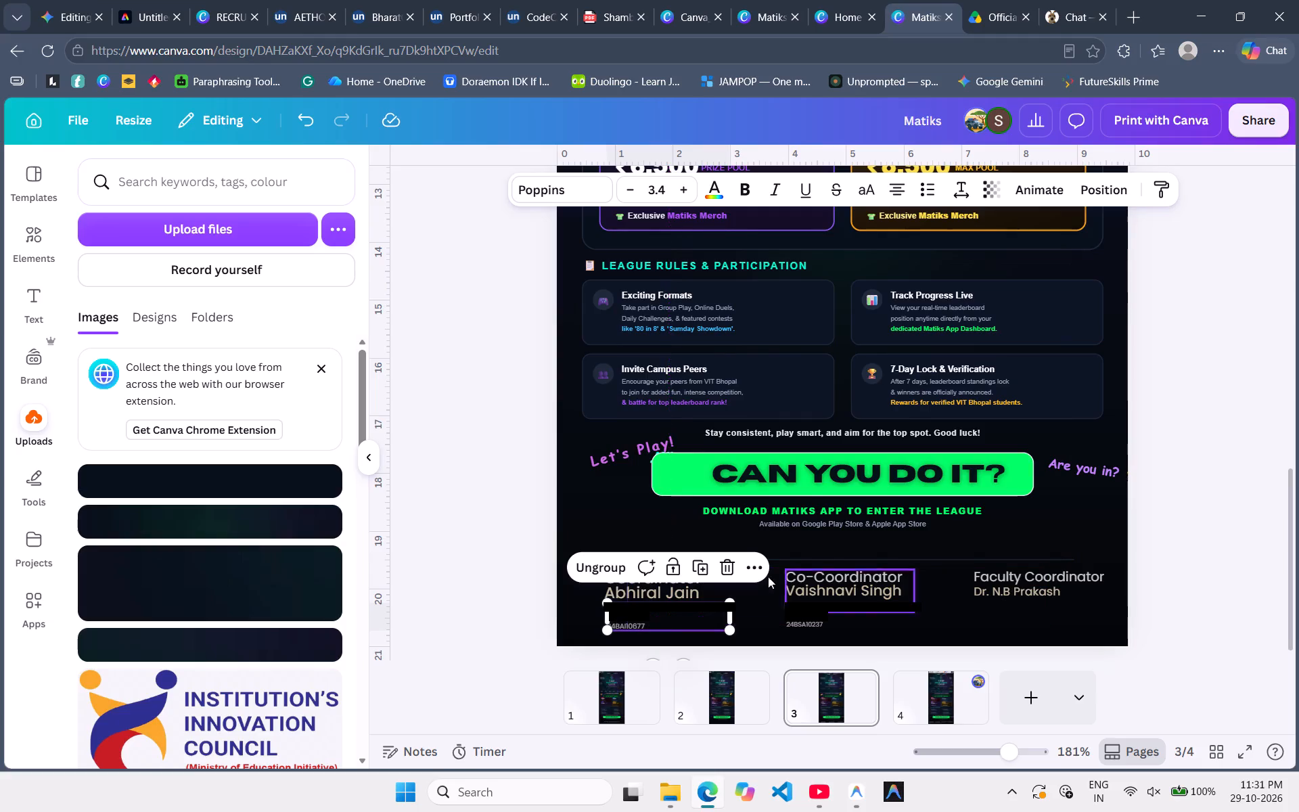
{"action": "left_click", "coordinate": [759, 568]}
{"action": "left_click", "coordinate": [909, 562]}
{"action": "left_click", "coordinate": [909, 562]}
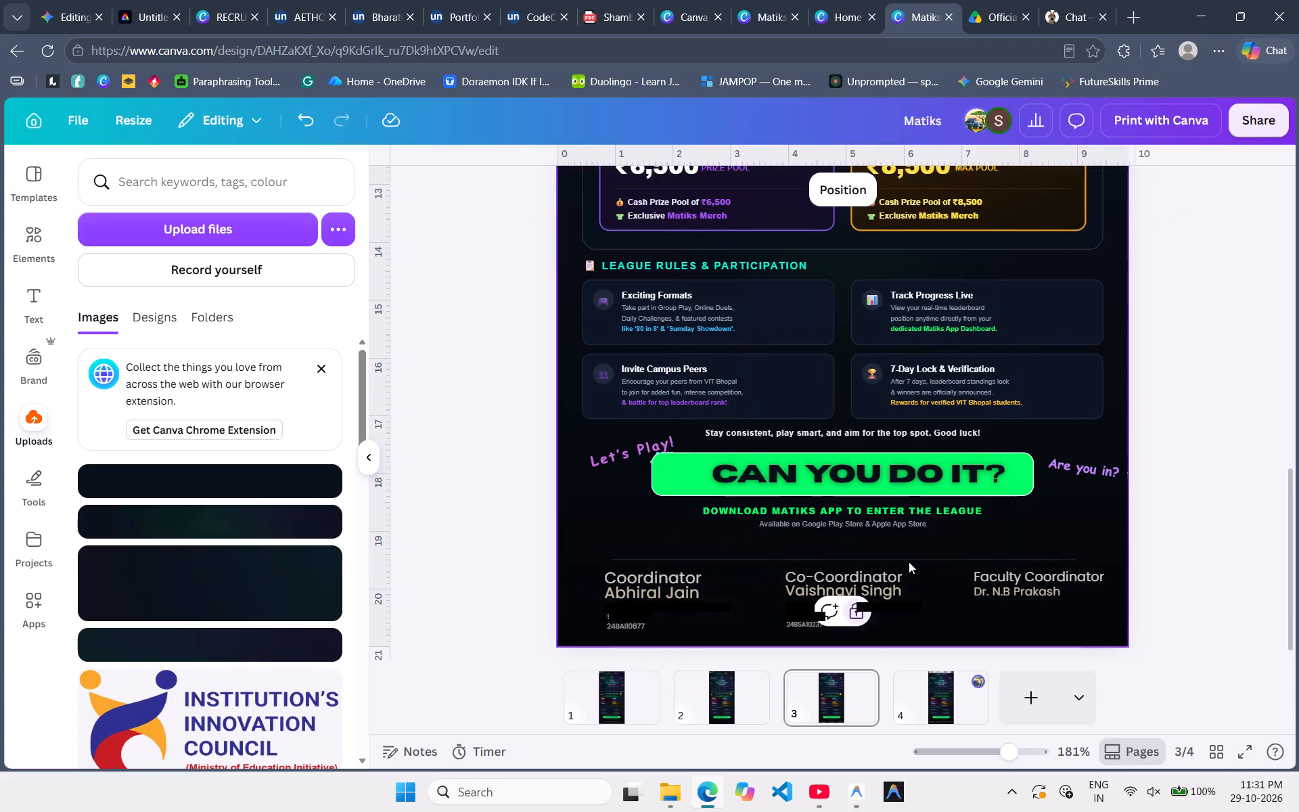
{"action": "scroll", "coordinate": [608, 488], "scroll_direction": "down", "scroll_amount": 1}
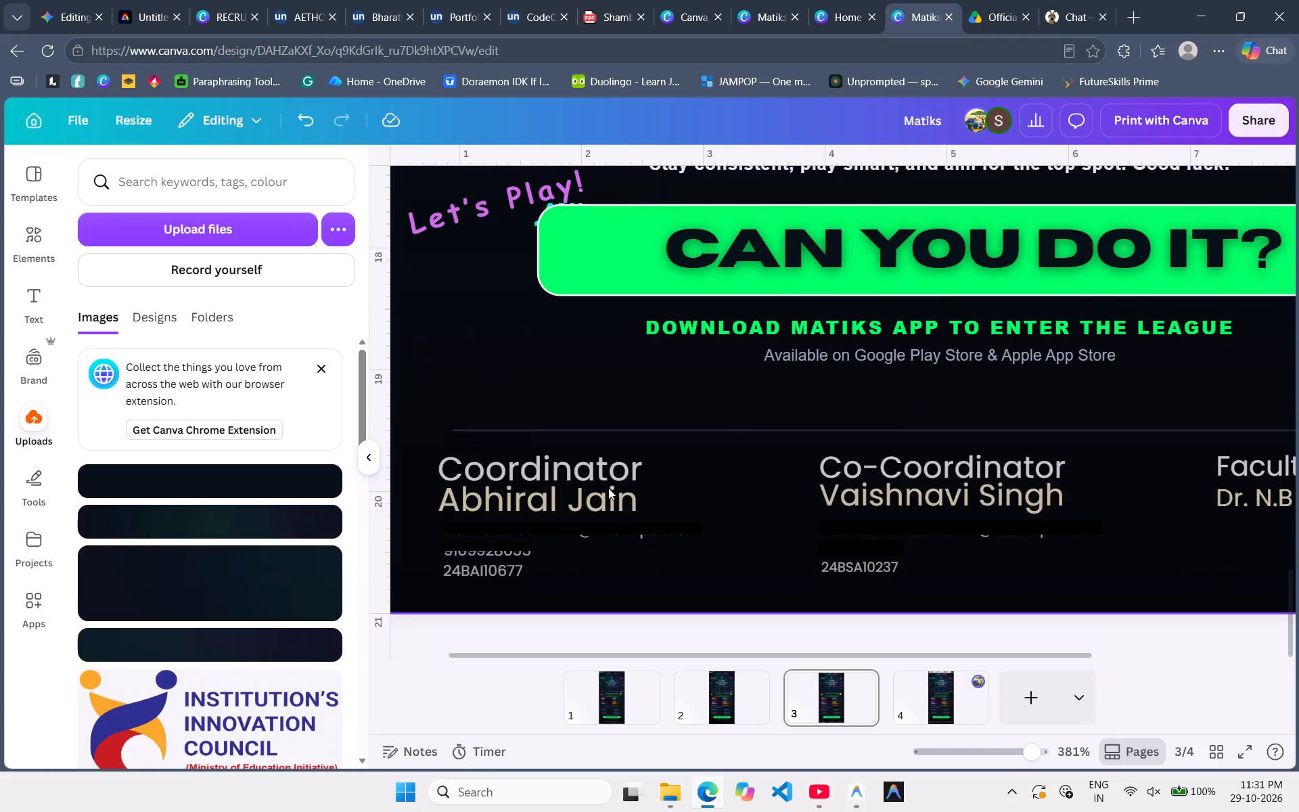
Shift the Coordinator heading and name on page 3 slightly right to line up with the contact details beneath.
{"action": "scroll", "coordinate": [608, 488], "scroll_direction": "down", "scroll_amount": 1}
{"action": "left_click", "coordinate": [555, 462]}
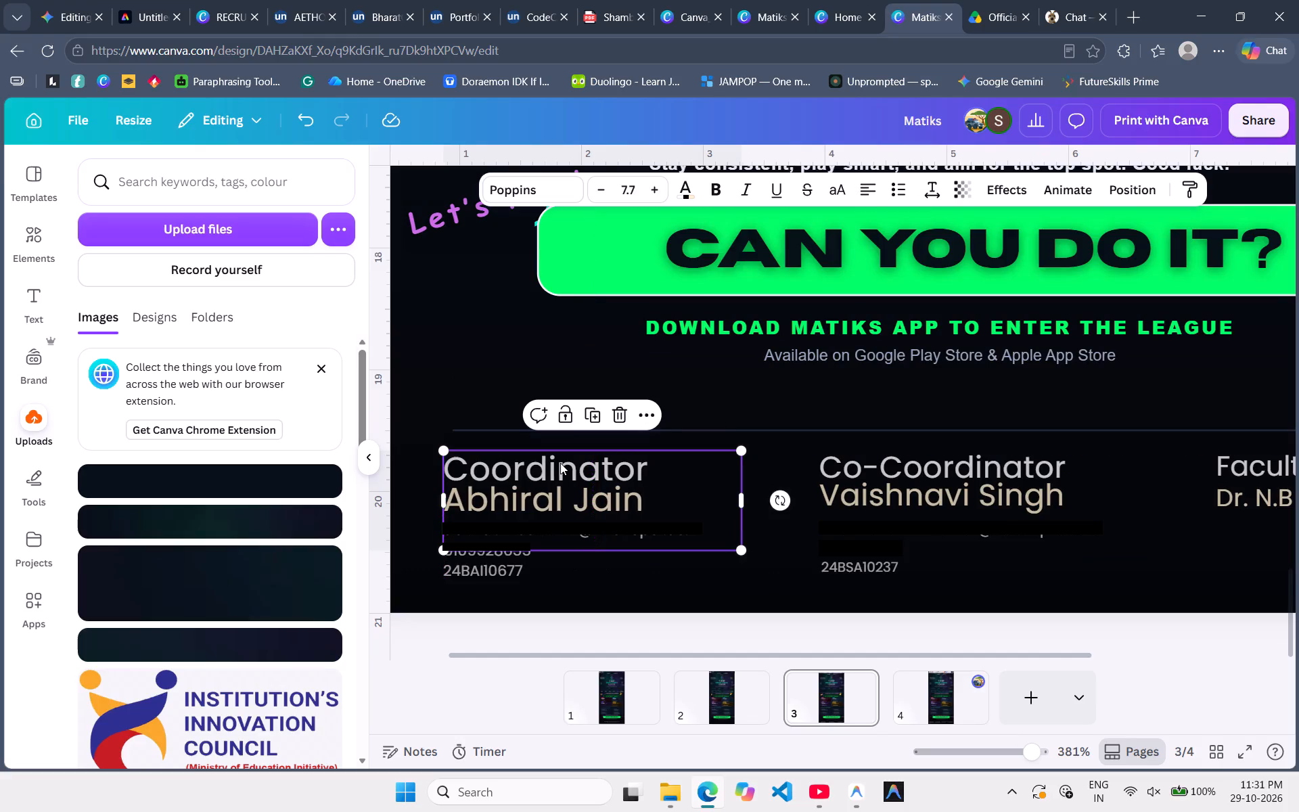
{"action": "left_click", "coordinate": [715, 359]}
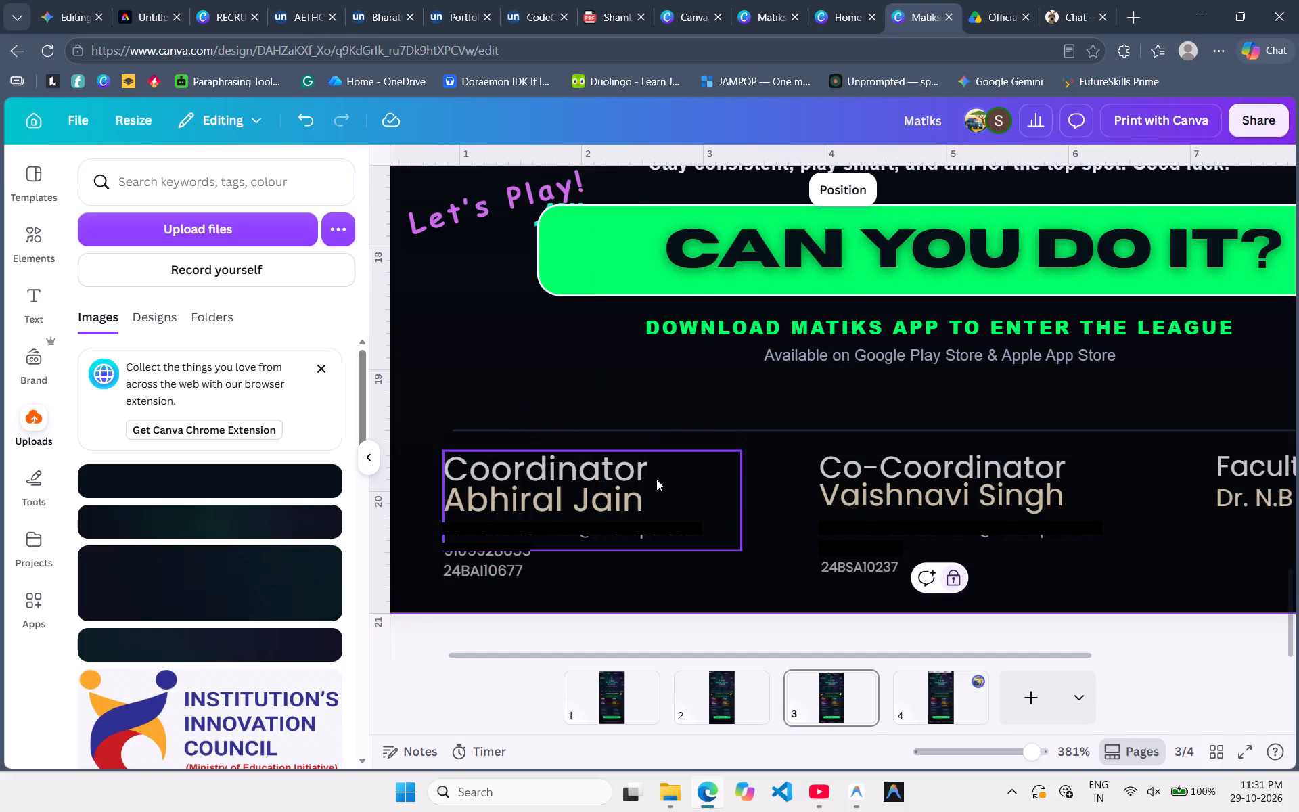
Delete the e-mail line from the Co-Coordinator's contact details on page 3 and move the remaining details up beneath the name.
{"action": "double_click", "coordinate": [869, 525]}
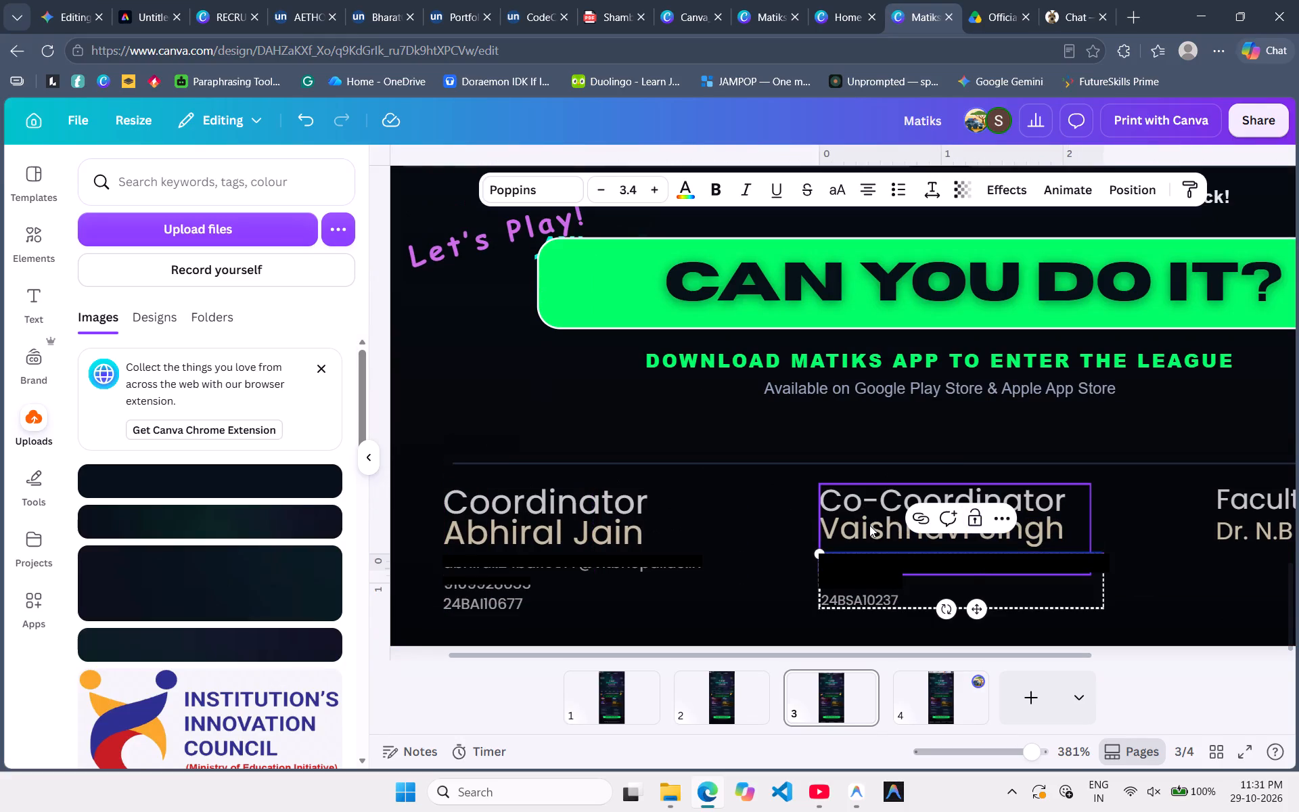
{"action": "key", "text": "Delete"}
{"action": "left_click", "coordinate": [729, 557]}
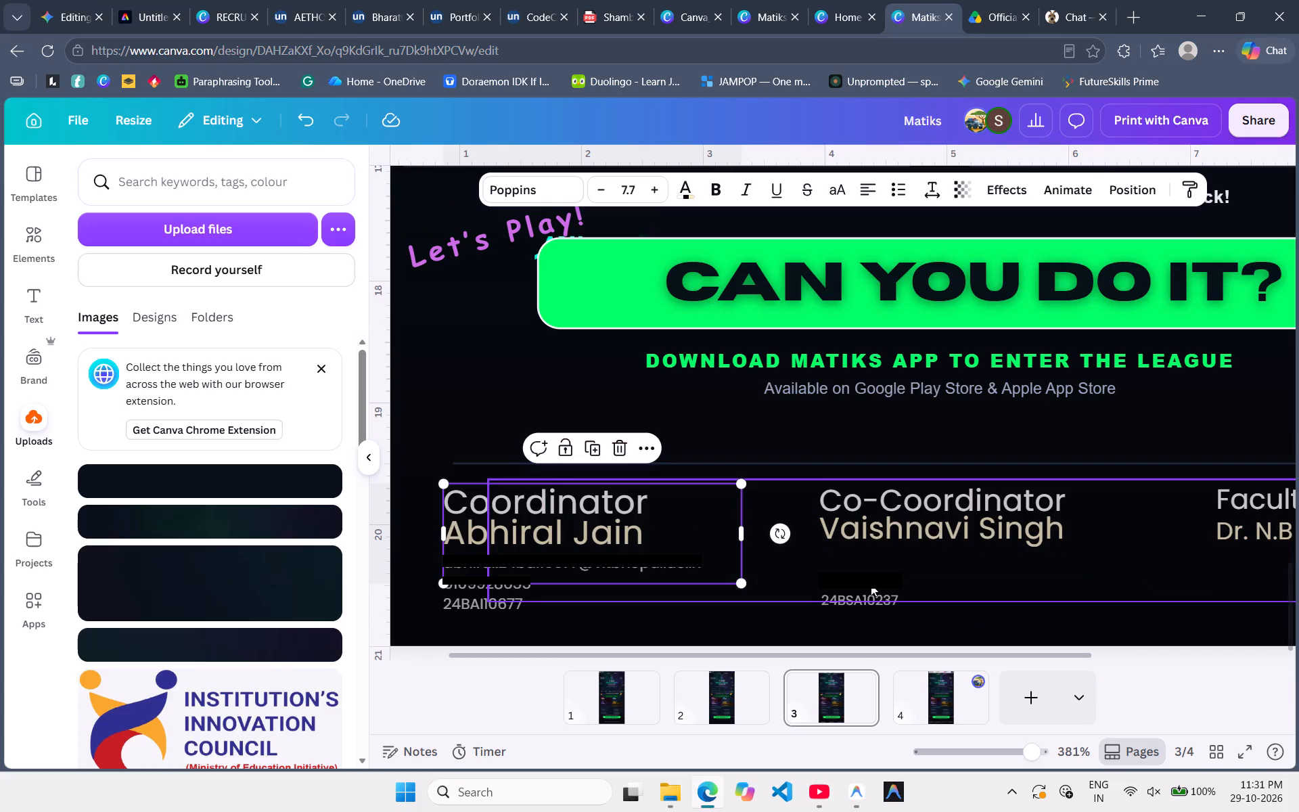
{"action": "left_click_drag", "start_coordinate": [879, 584], "coordinate": [880, 564]}
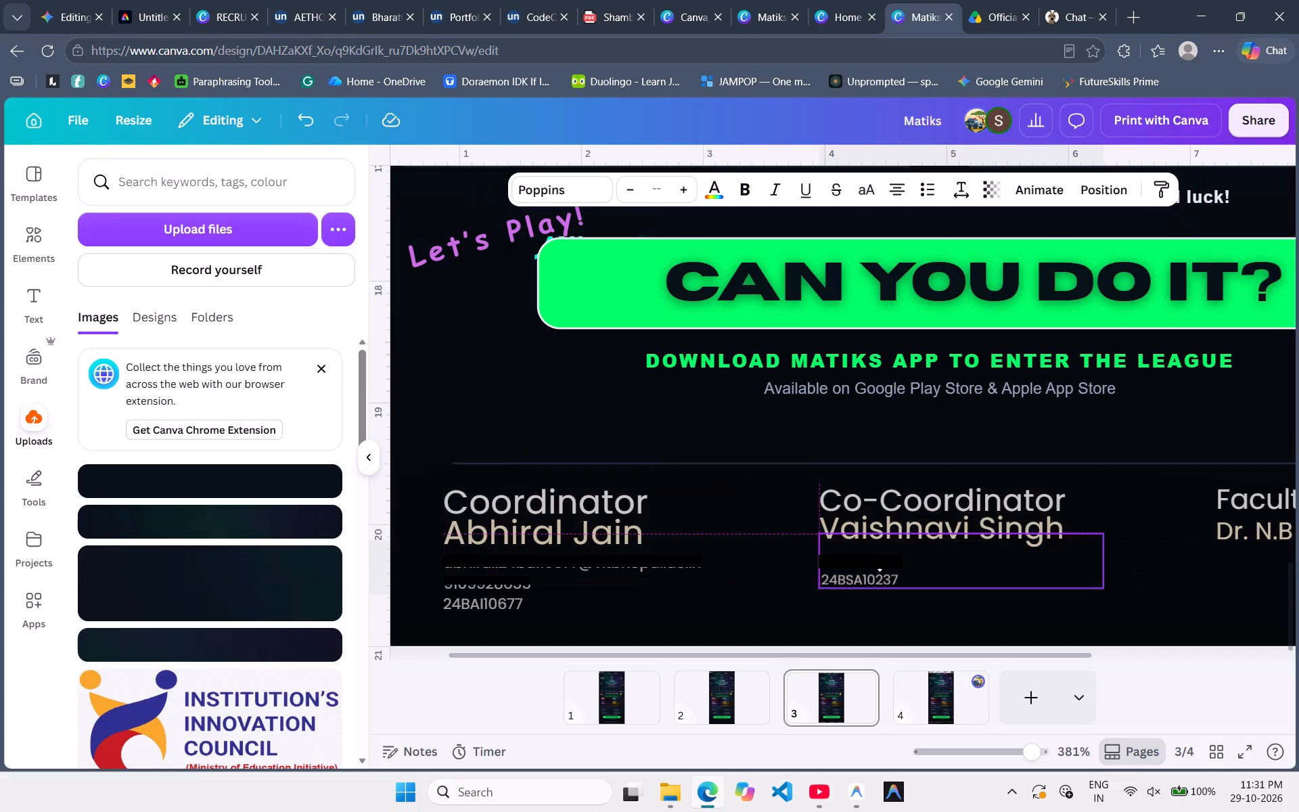
{"action": "left_click_drag", "start_coordinate": [880, 564], "coordinate": [879, 564]}
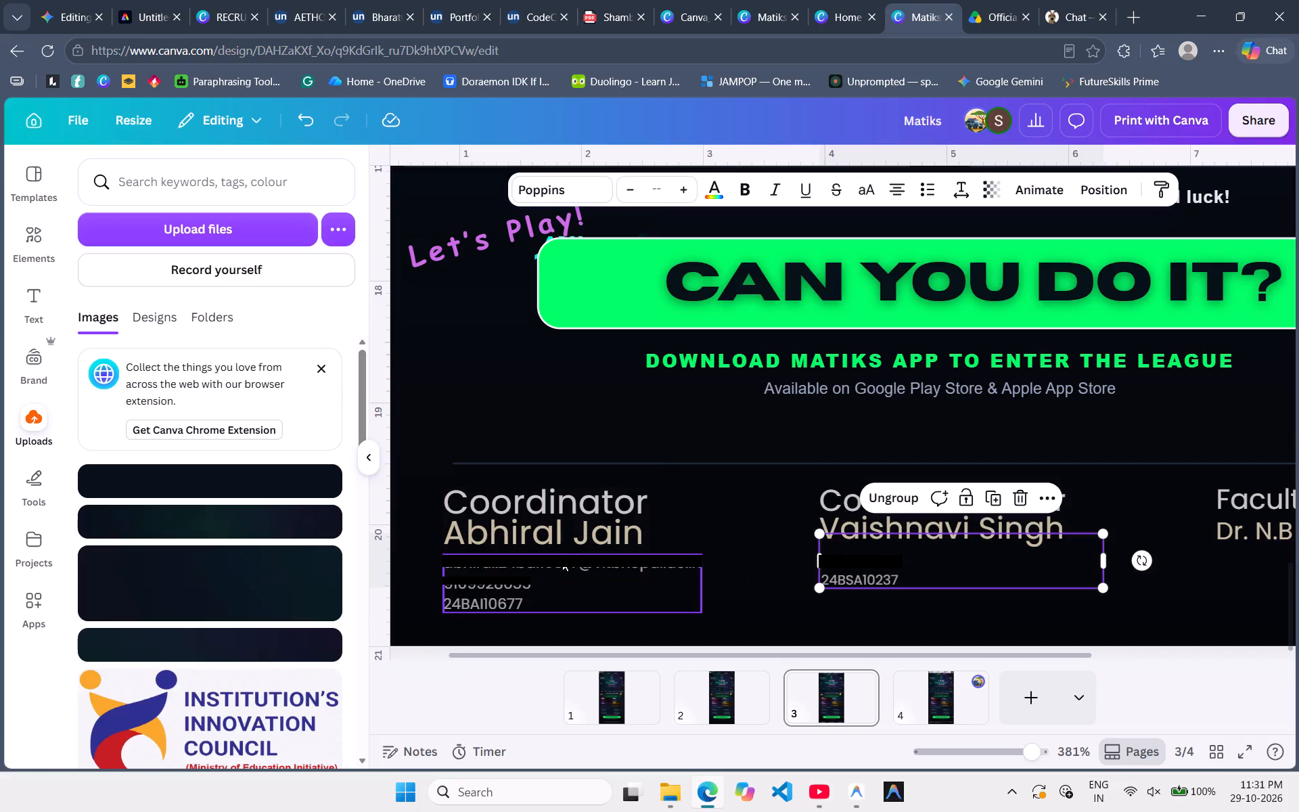
Delete the e-mail line from the Coordinator's contact details on page 3 and move the remaining details up beneath the name.
{"action": "double_click", "coordinate": [562, 559]}
{"action": "key", "text": "Delete"}
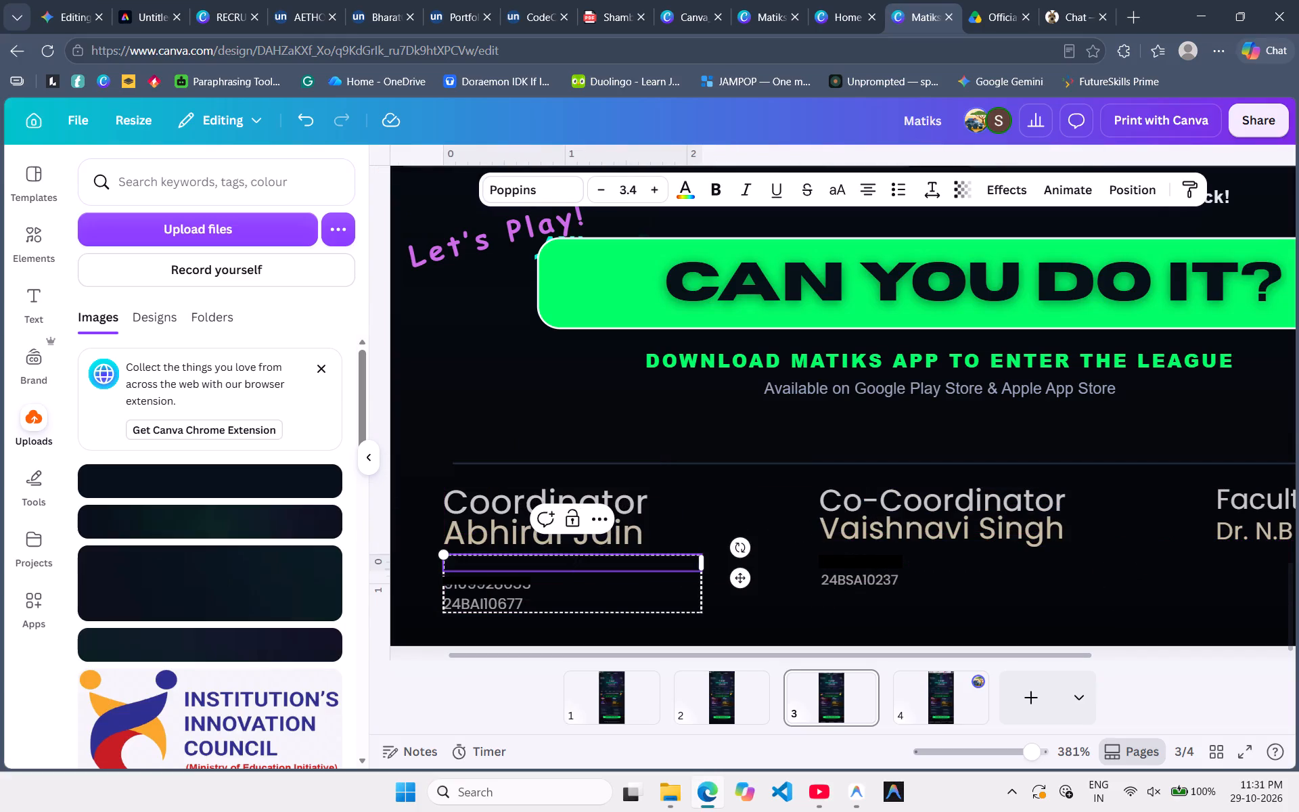
{"action": "left_click", "coordinate": [631, 524]}
{"action": "left_click_drag", "start_coordinate": [488, 610], "coordinate": [488, 601]}
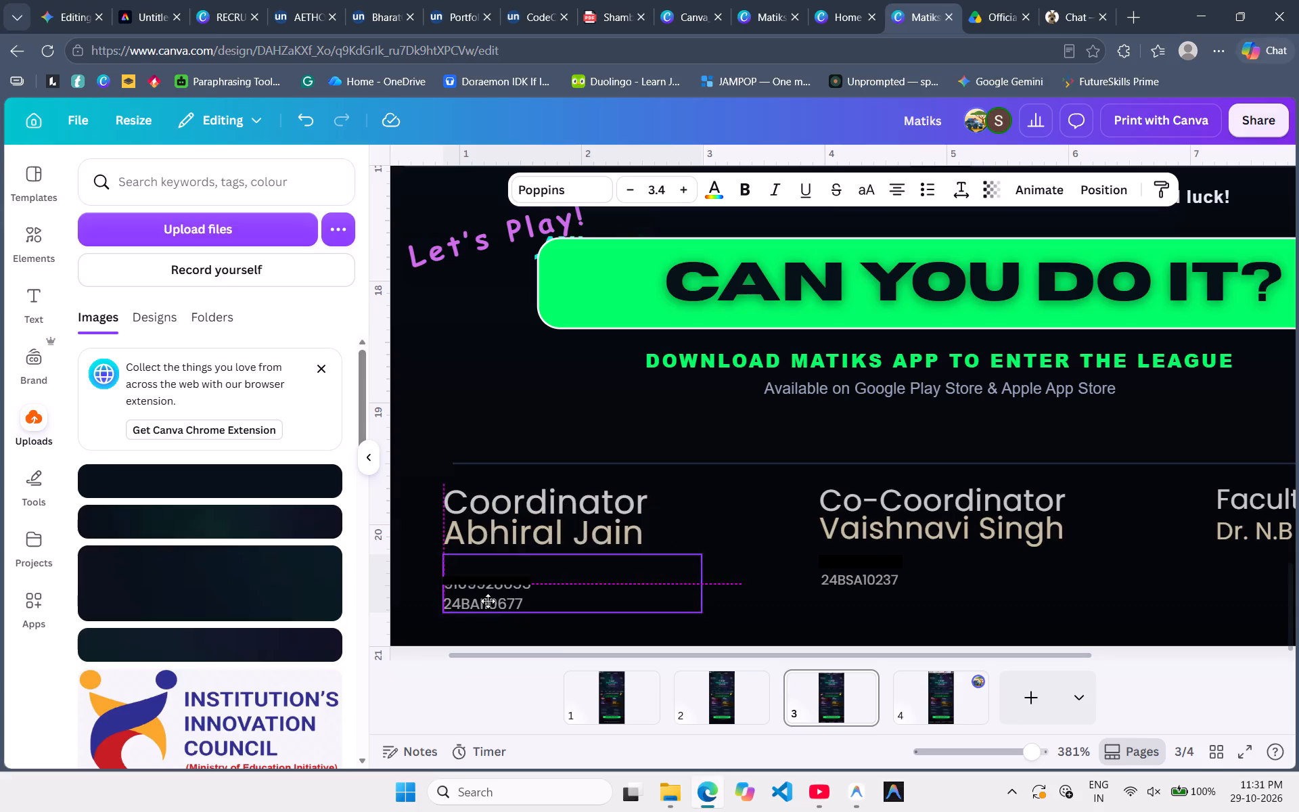
{"action": "left_click_drag", "start_coordinate": [488, 601], "coordinate": [487, 589]}
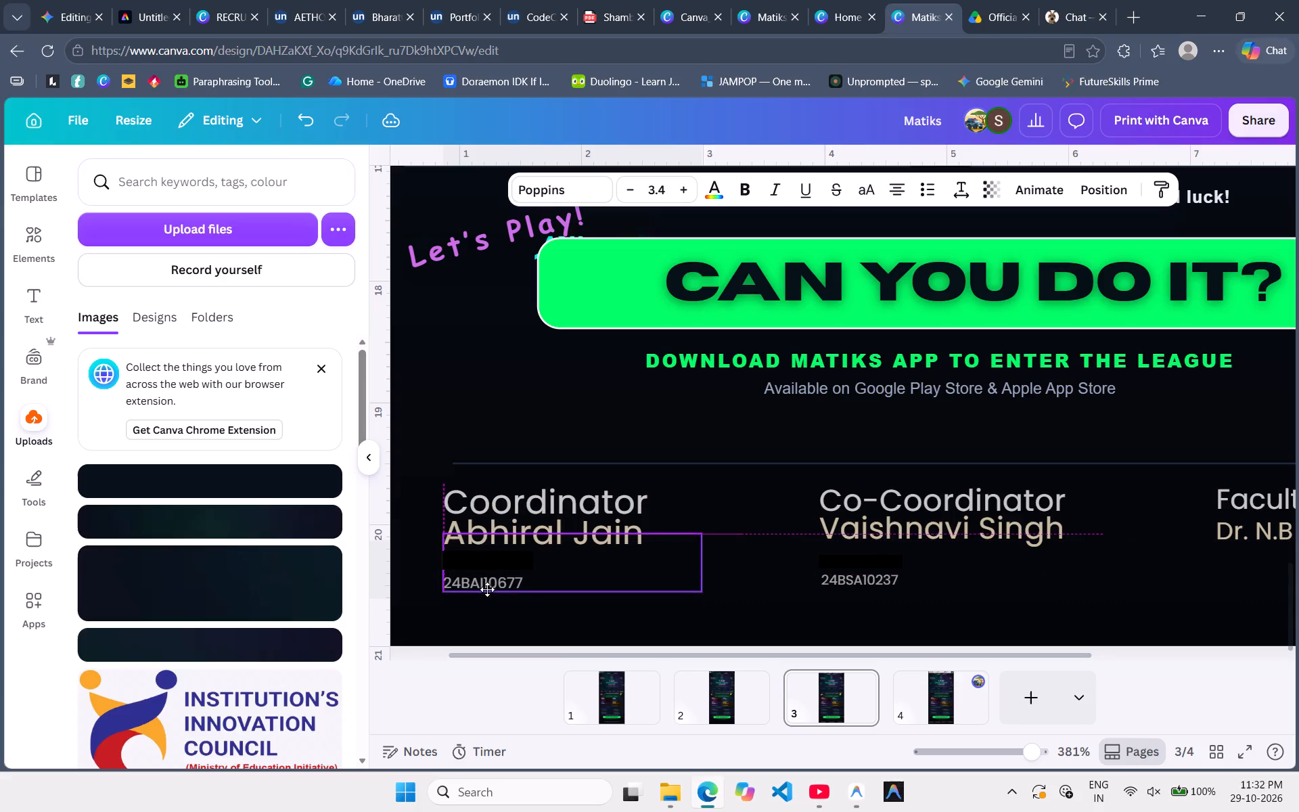
{"action": "left_click_drag", "start_coordinate": [487, 589], "coordinate": [487, 591]}
{"action": "left_click", "coordinate": [552, 613]}
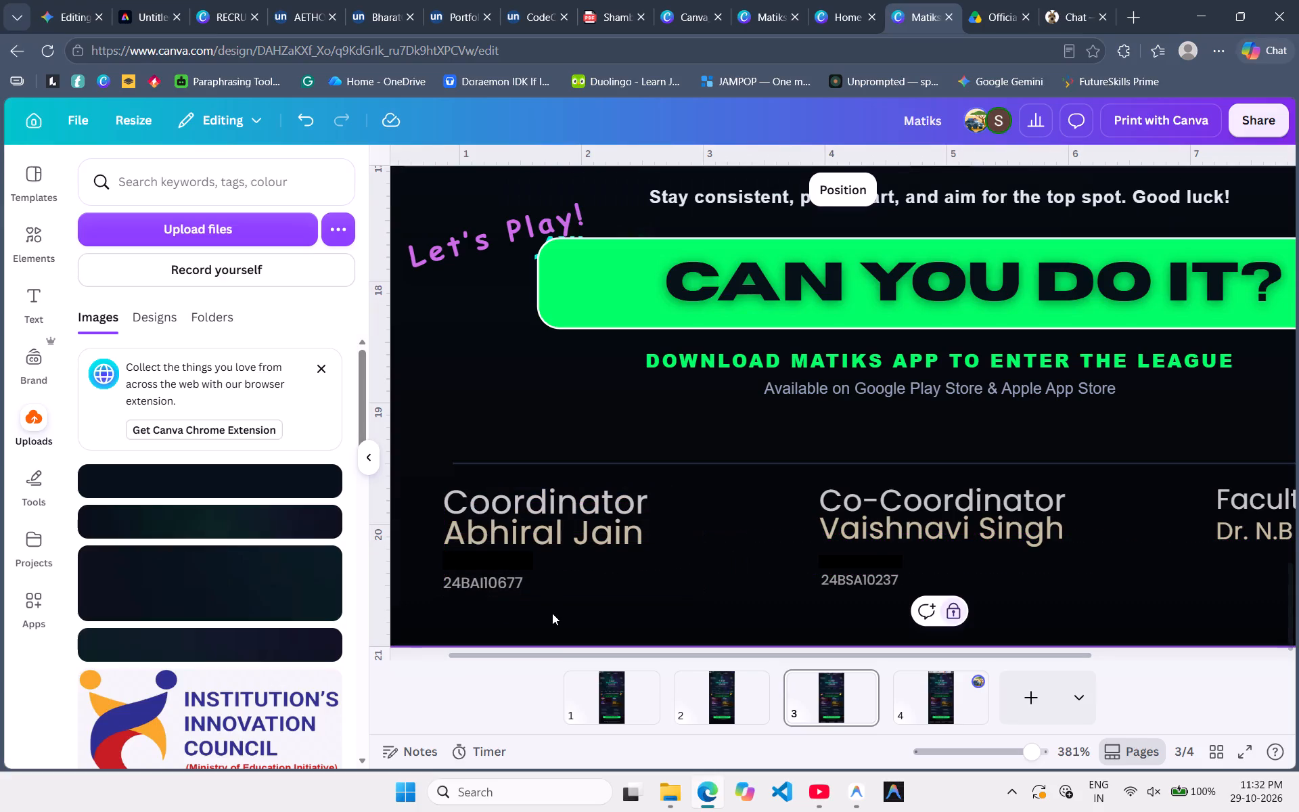
Fine-tune page 3's footer by nudging the Co-Coordinator's contact details slightly up and the Coordinator's contact details slightly right.
{"action": "left_click", "coordinate": [866, 576]}
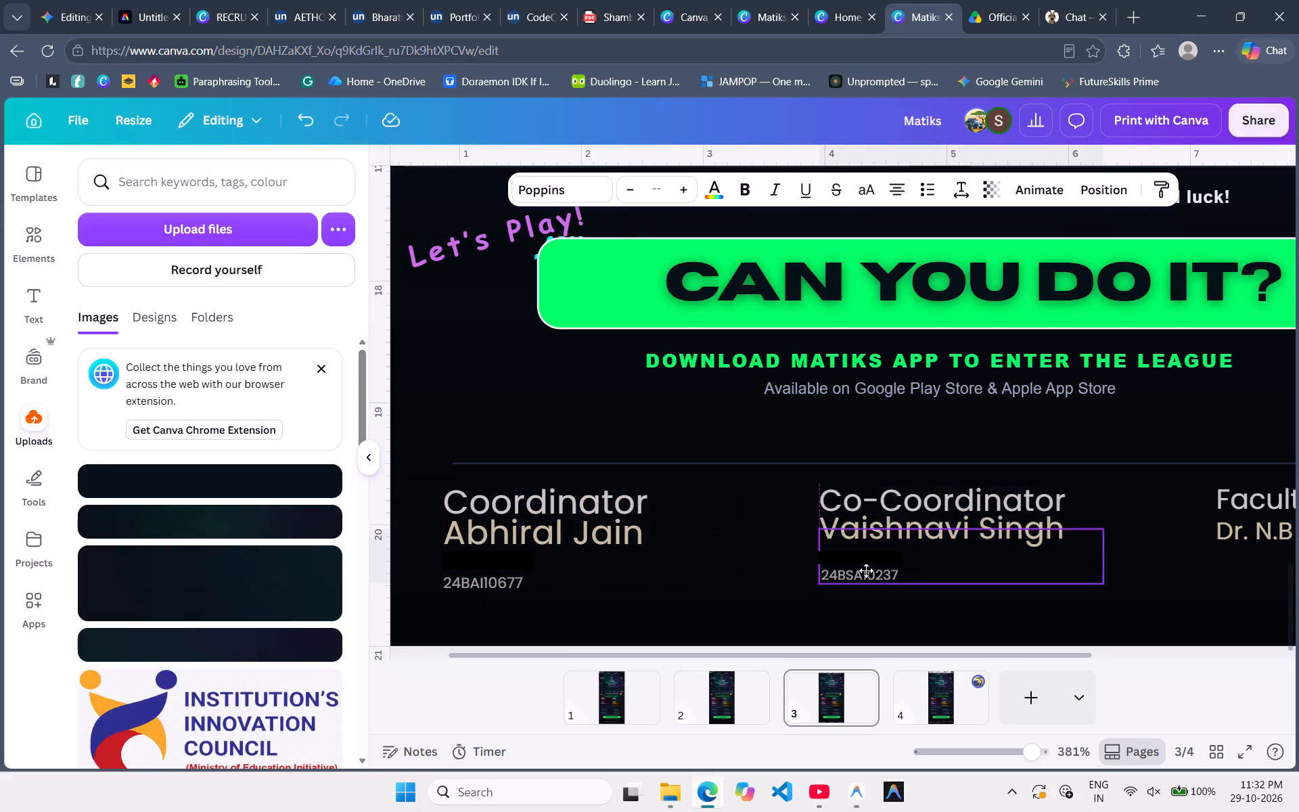
{"action": "left_click", "coordinate": [825, 604]}
{"action": "scroll", "coordinate": [825, 604], "scroll_direction": "left", "scroll_amount": 1}
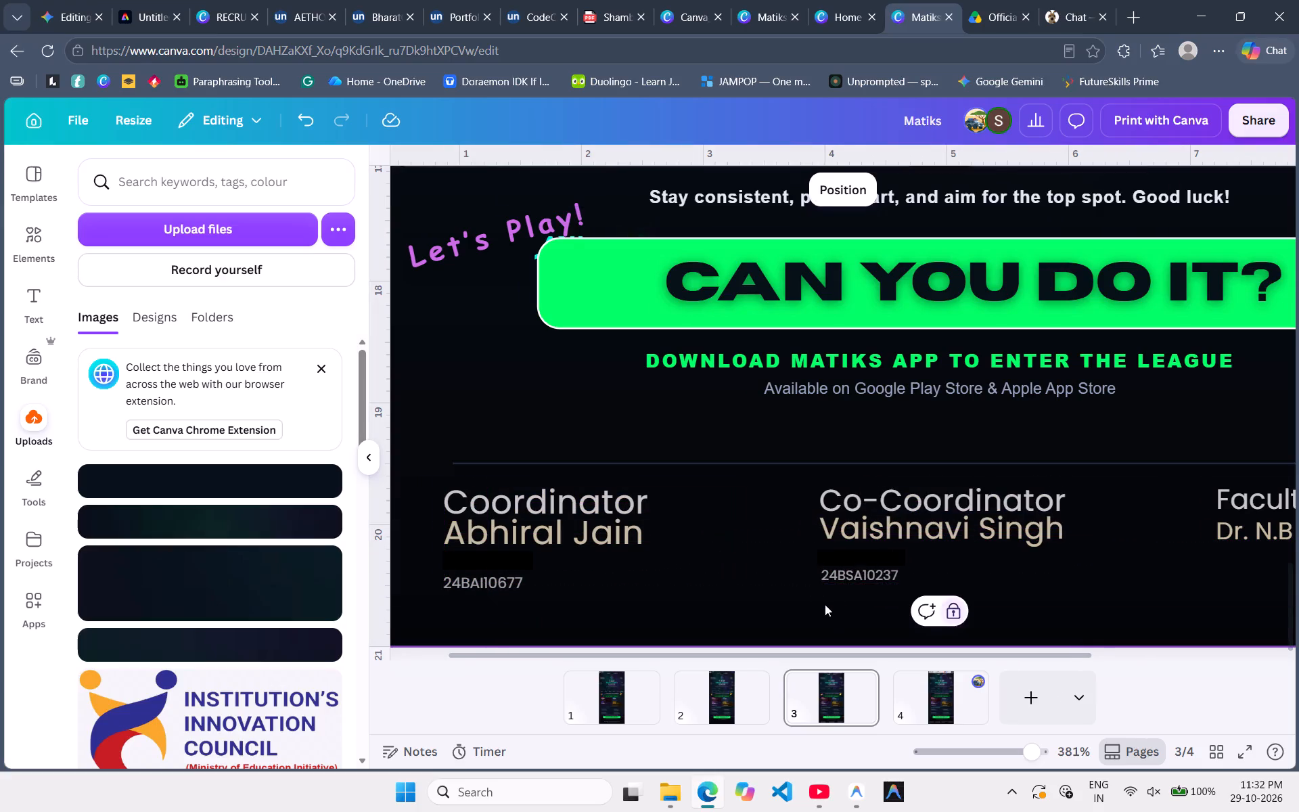
{"action": "scroll", "coordinate": [825, 604], "scroll_direction": "left", "scroll_amount": 1}
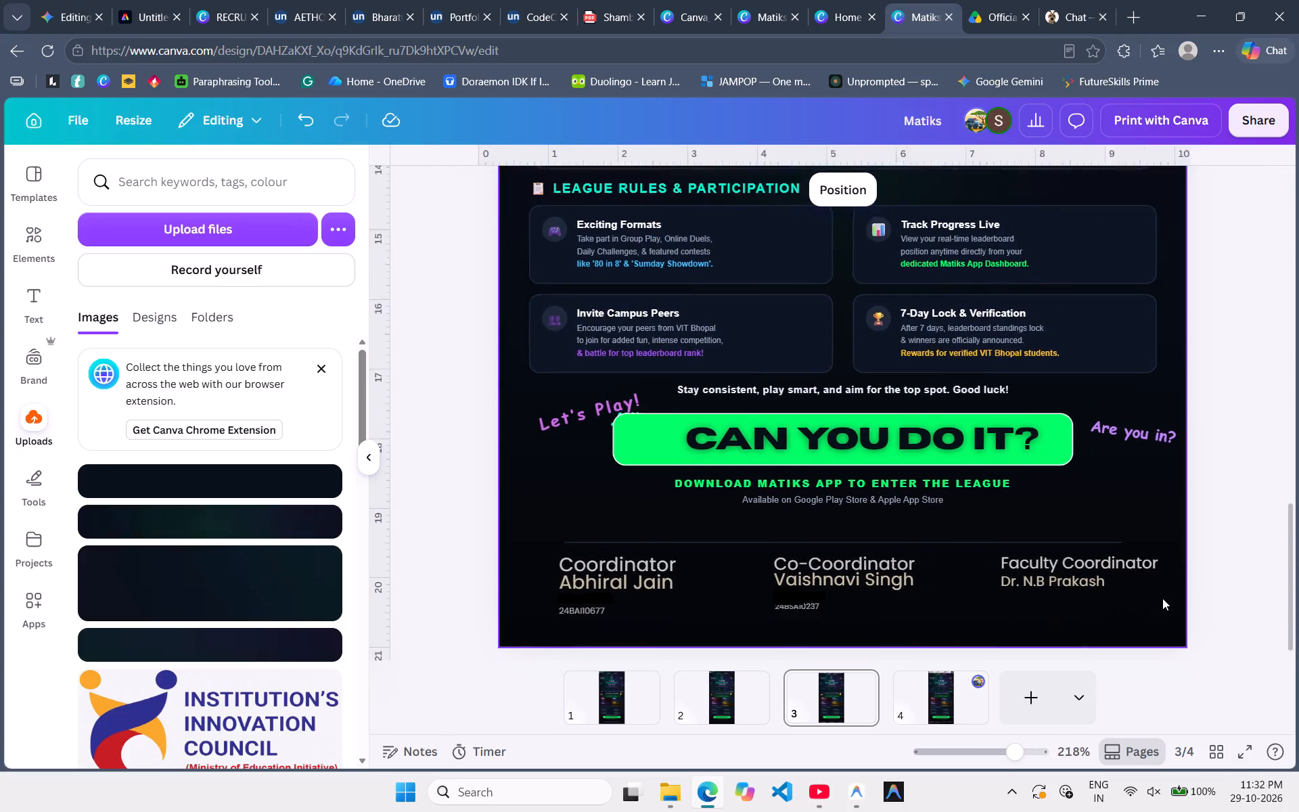
{"action": "scroll", "coordinate": [1202, 449], "scroll_direction": "up", "scroll_amount": 2}
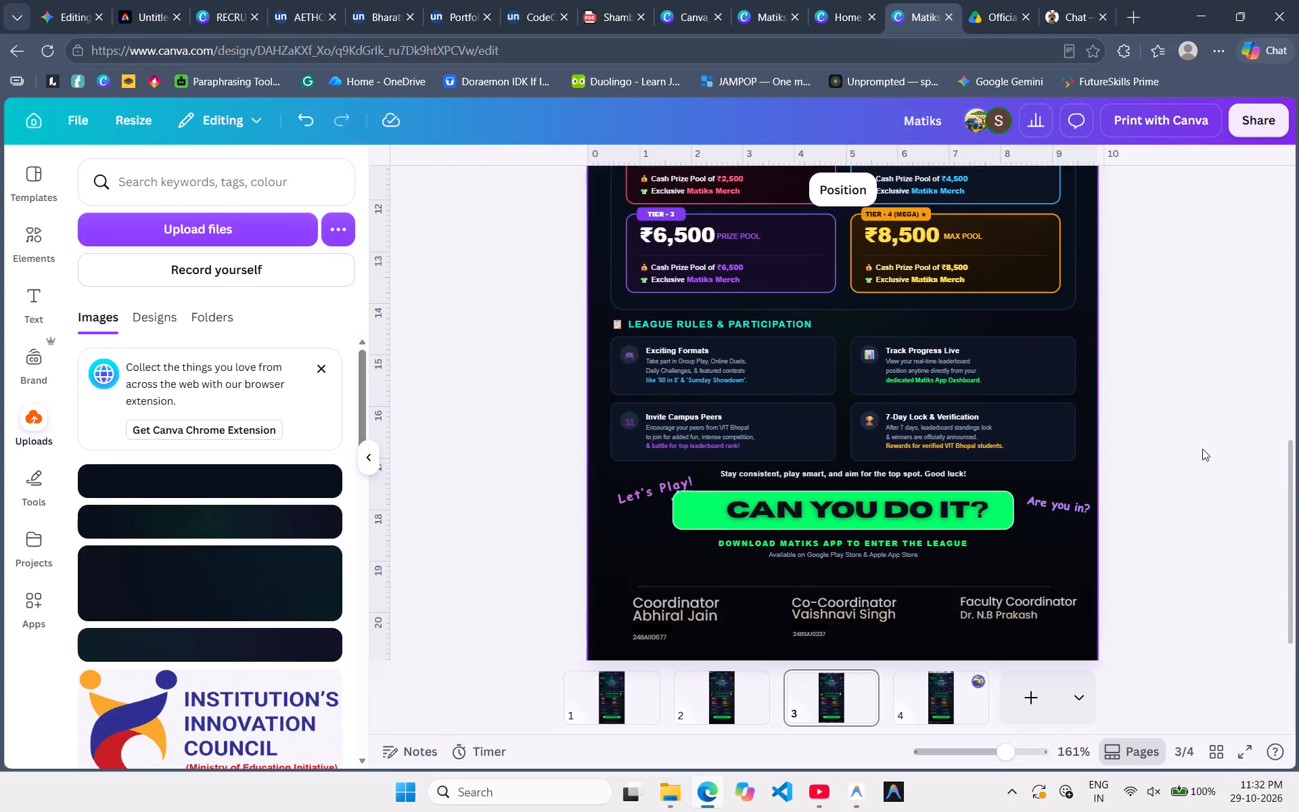
{"action": "scroll", "coordinate": [1202, 449], "scroll_direction": "up", "scroll_amount": 1}
{"action": "scroll", "coordinate": [789, 596], "scroll_direction": "down", "scroll_amount": 2}
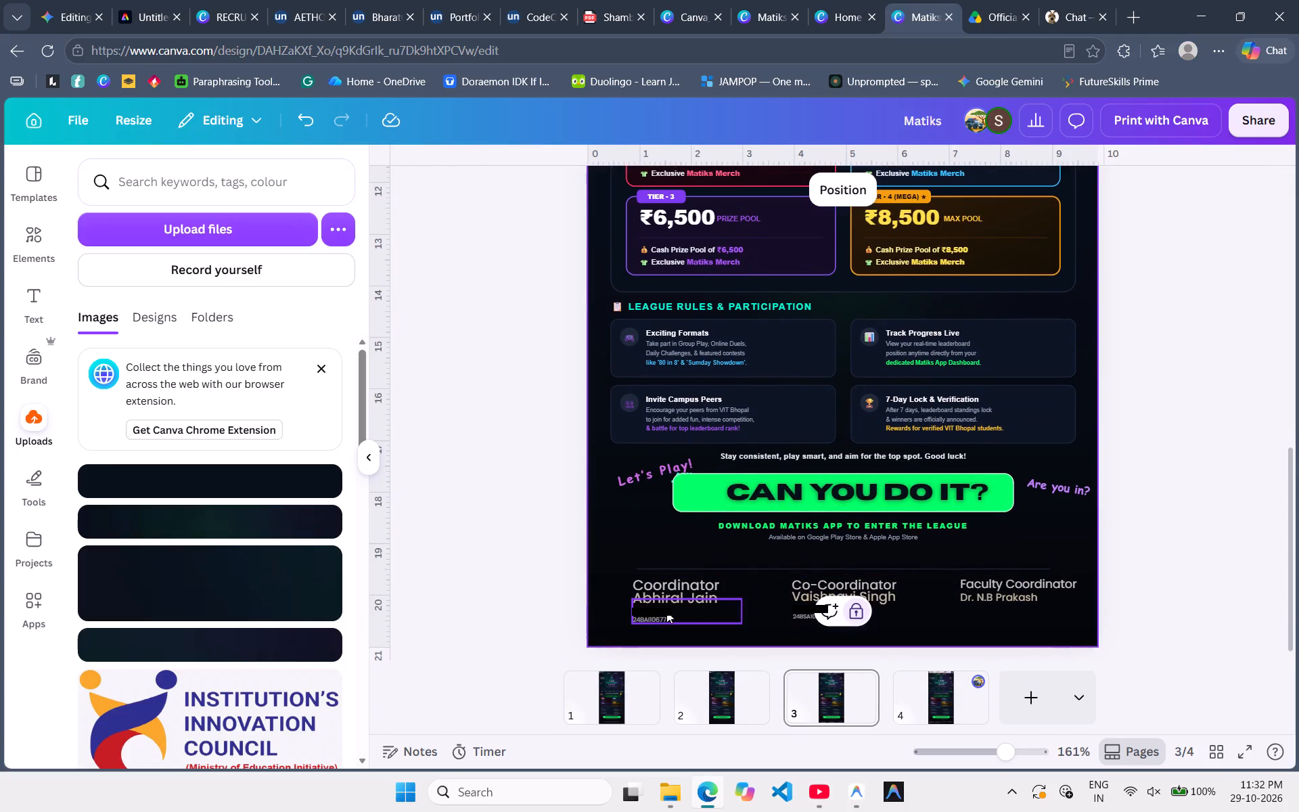
{"action": "left_click", "coordinate": [660, 612]}
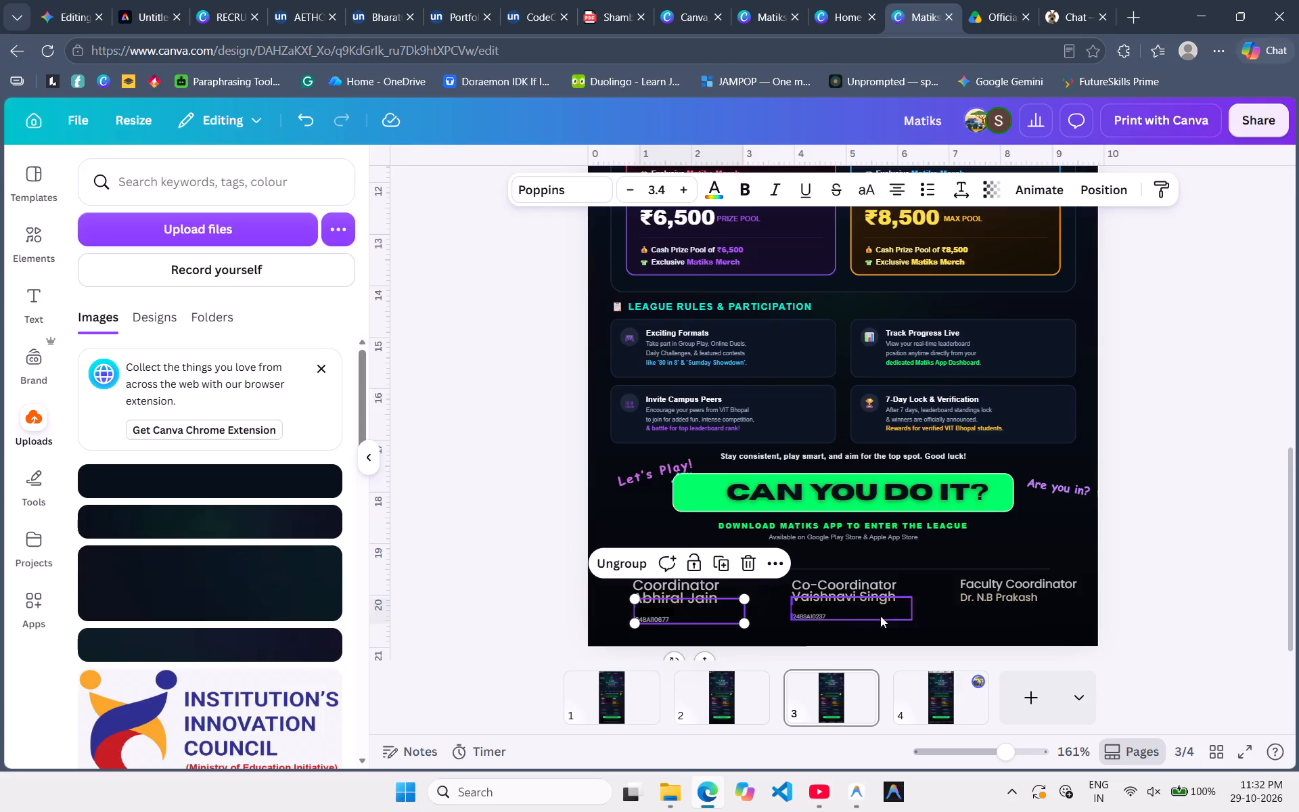
{"action": "left_click", "coordinate": [1191, 571]}
Hide page 4 of the design.
{"action": "scroll", "coordinate": [1191, 571], "scroll_direction": "up", "scroll_amount": 8}
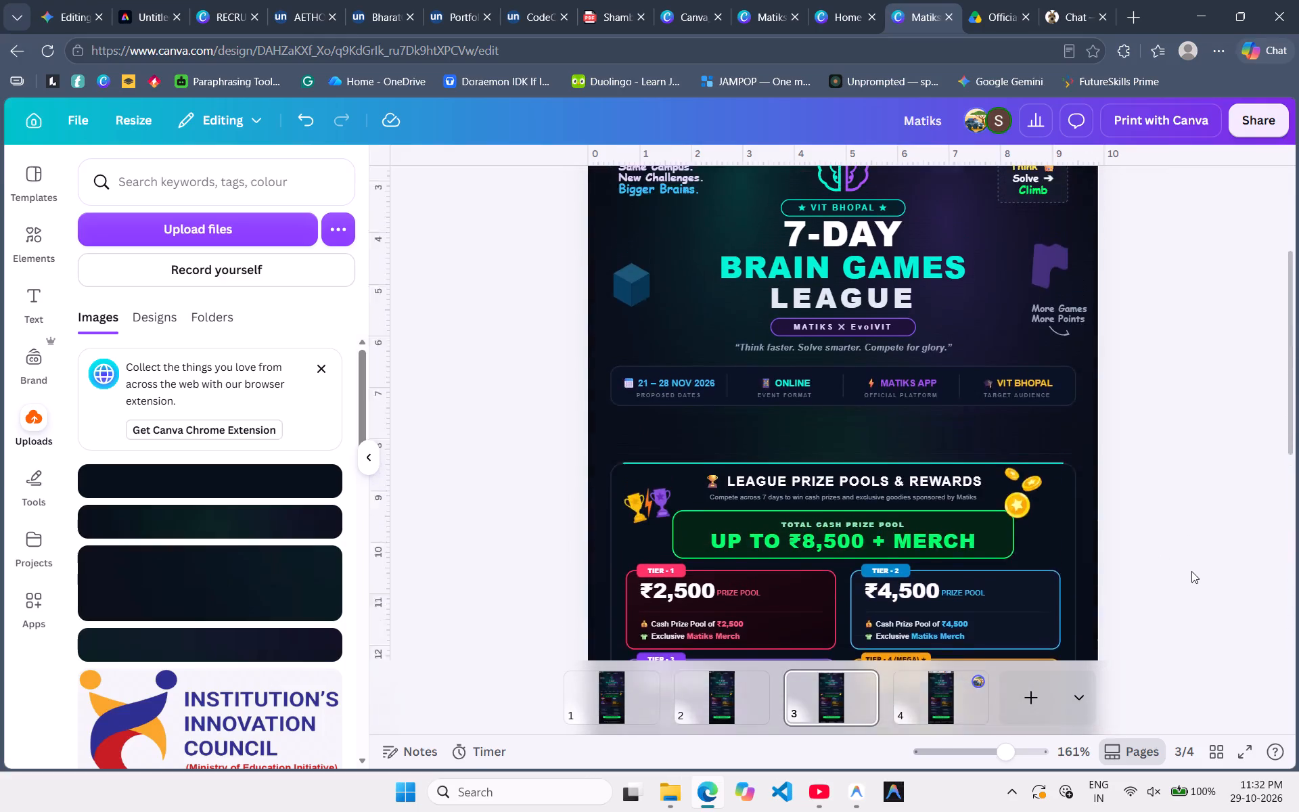
{"action": "scroll", "coordinate": [1191, 571], "scroll_direction": "up", "scroll_amount": 3}
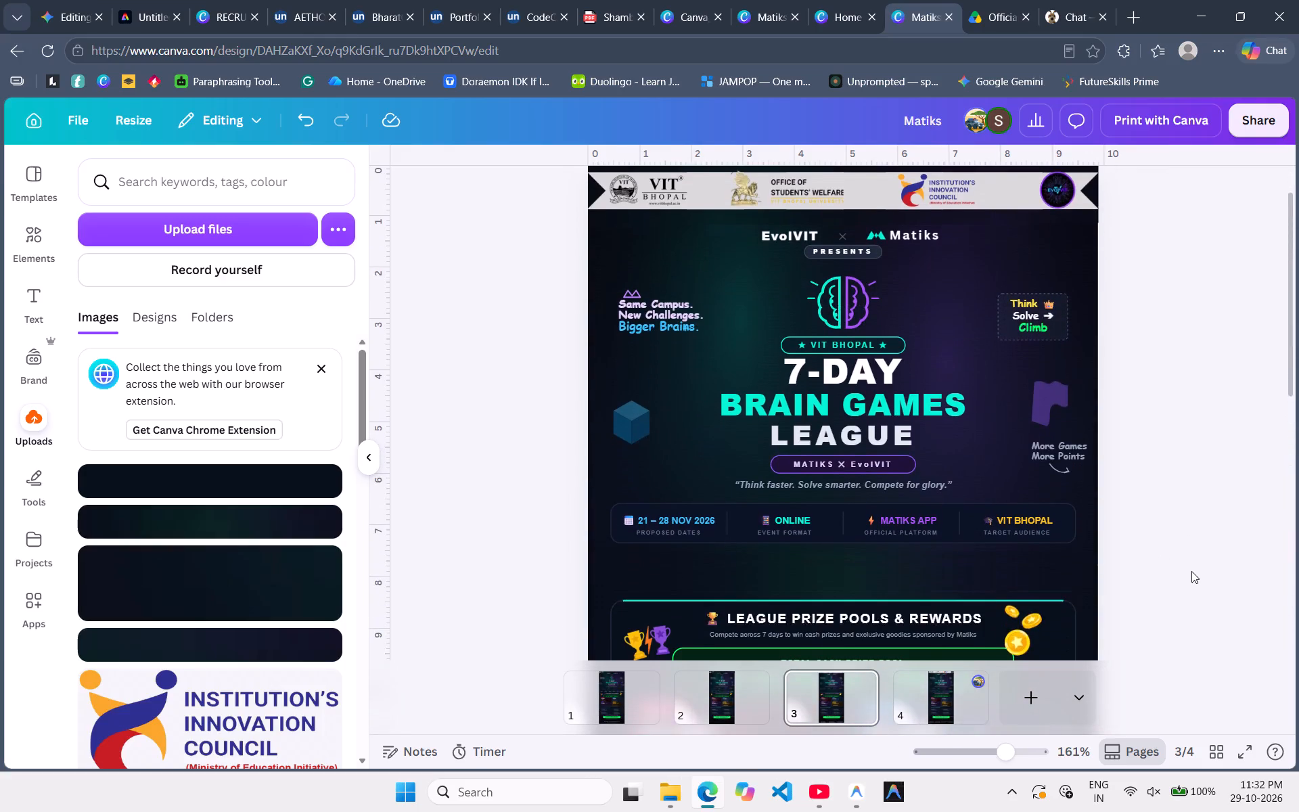
{"action": "scroll", "coordinate": [1191, 571], "scroll_direction": "down", "scroll_amount": 5}
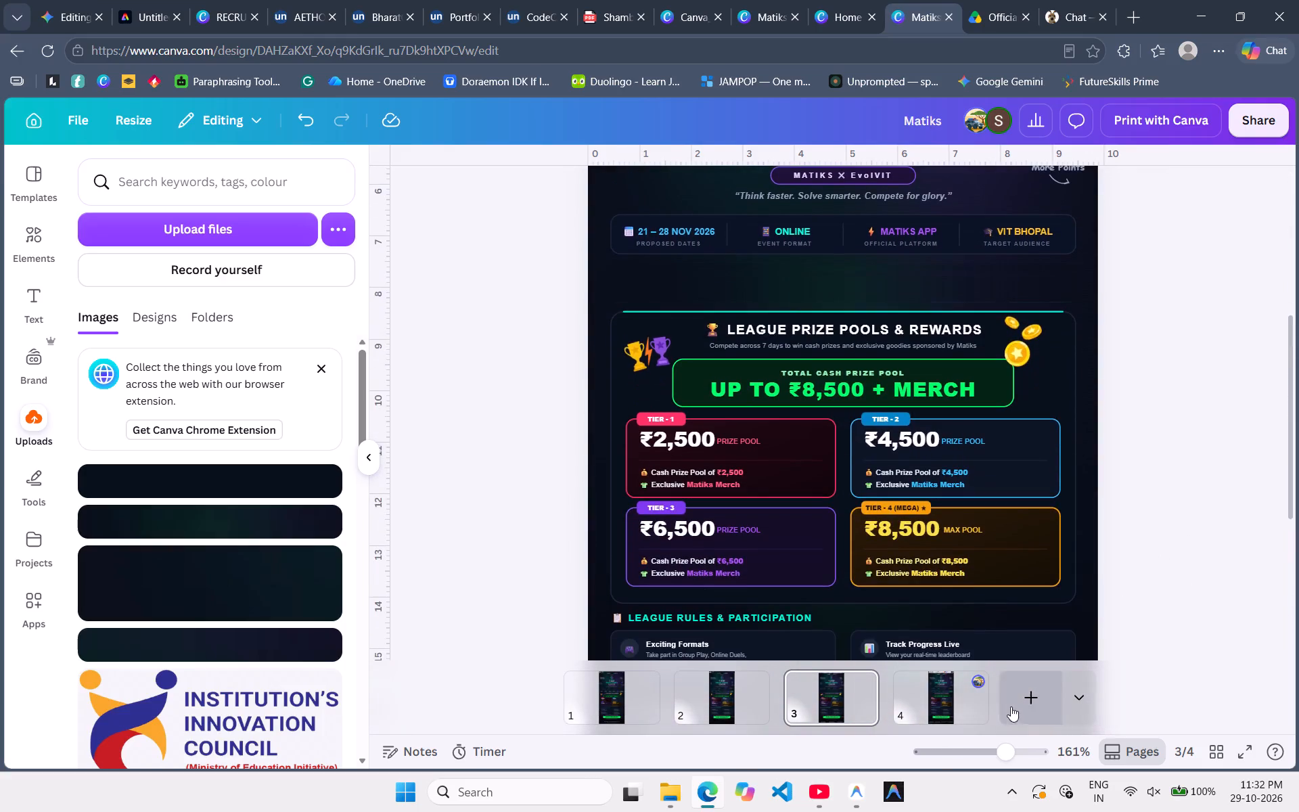
{"action": "left_click", "coordinate": [935, 698]}
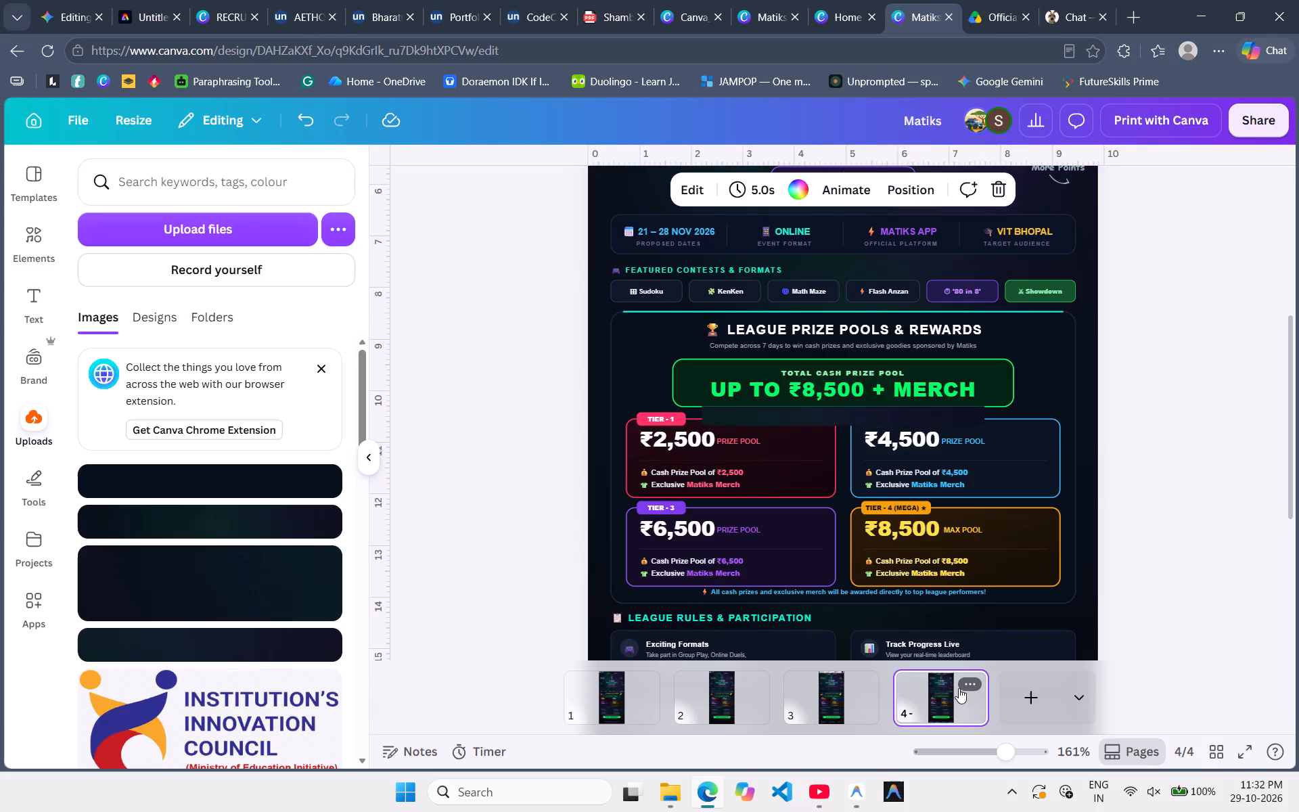
{"action": "left_click", "coordinate": [959, 688]}
{"action": "scroll", "coordinate": [915, 491], "scroll_direction": "down", "scroll_amount": 3}
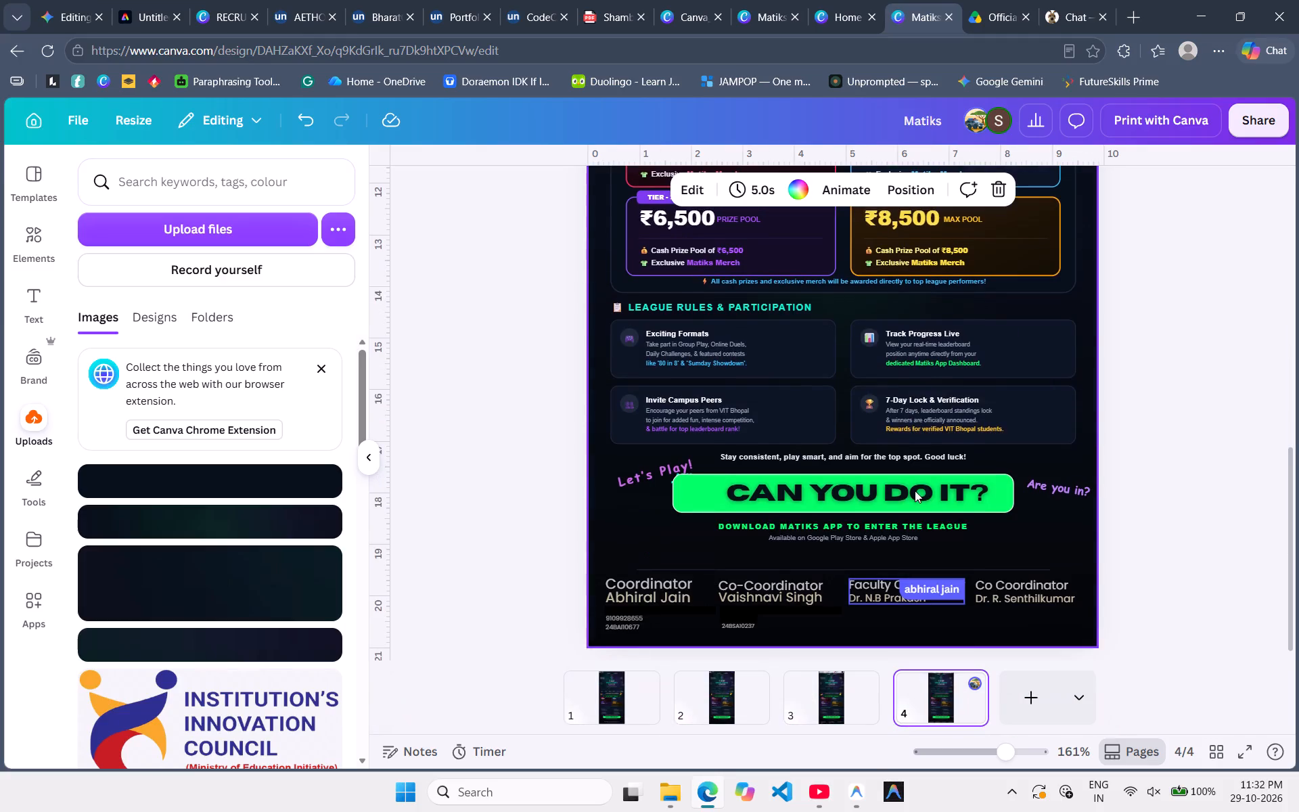
{"action": "left_click", "coordinate": [974, 683]}
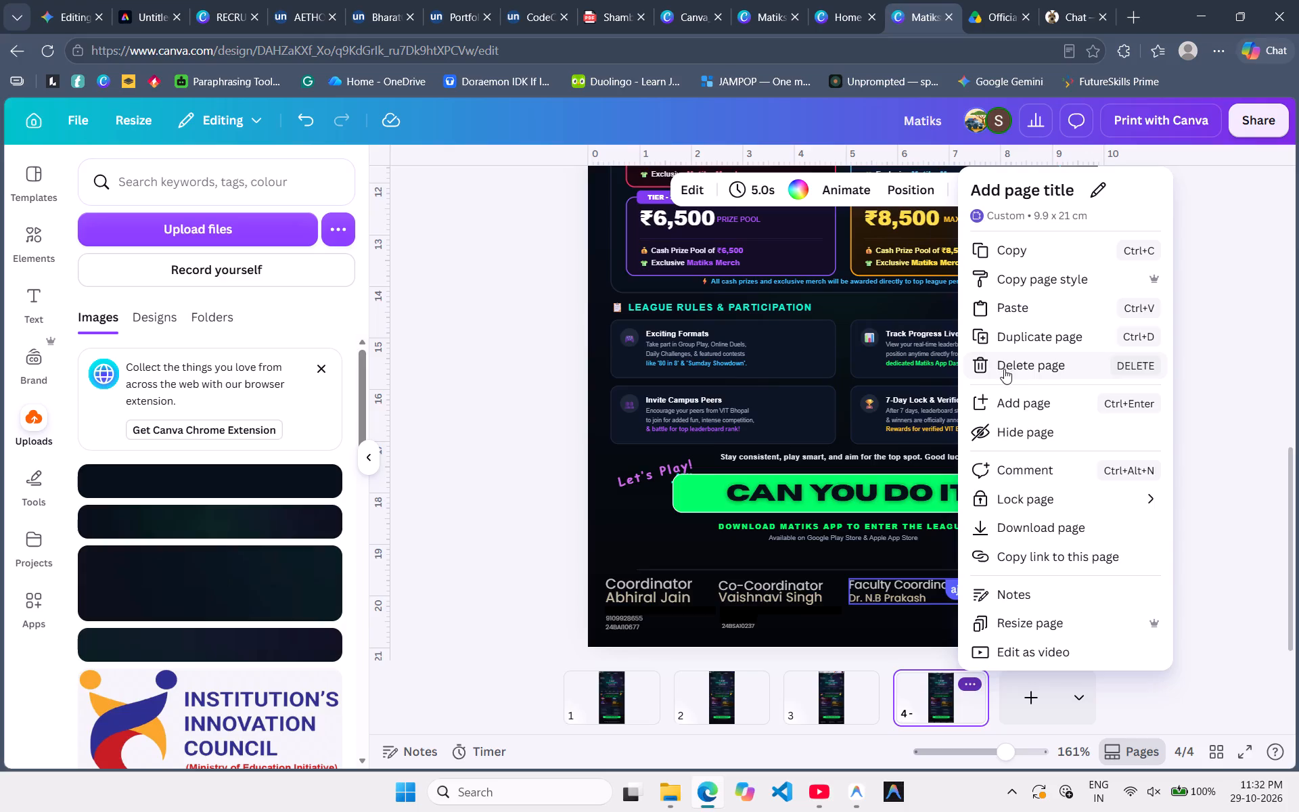
{"action": "left_click", "coordinate": [1004, 435]}
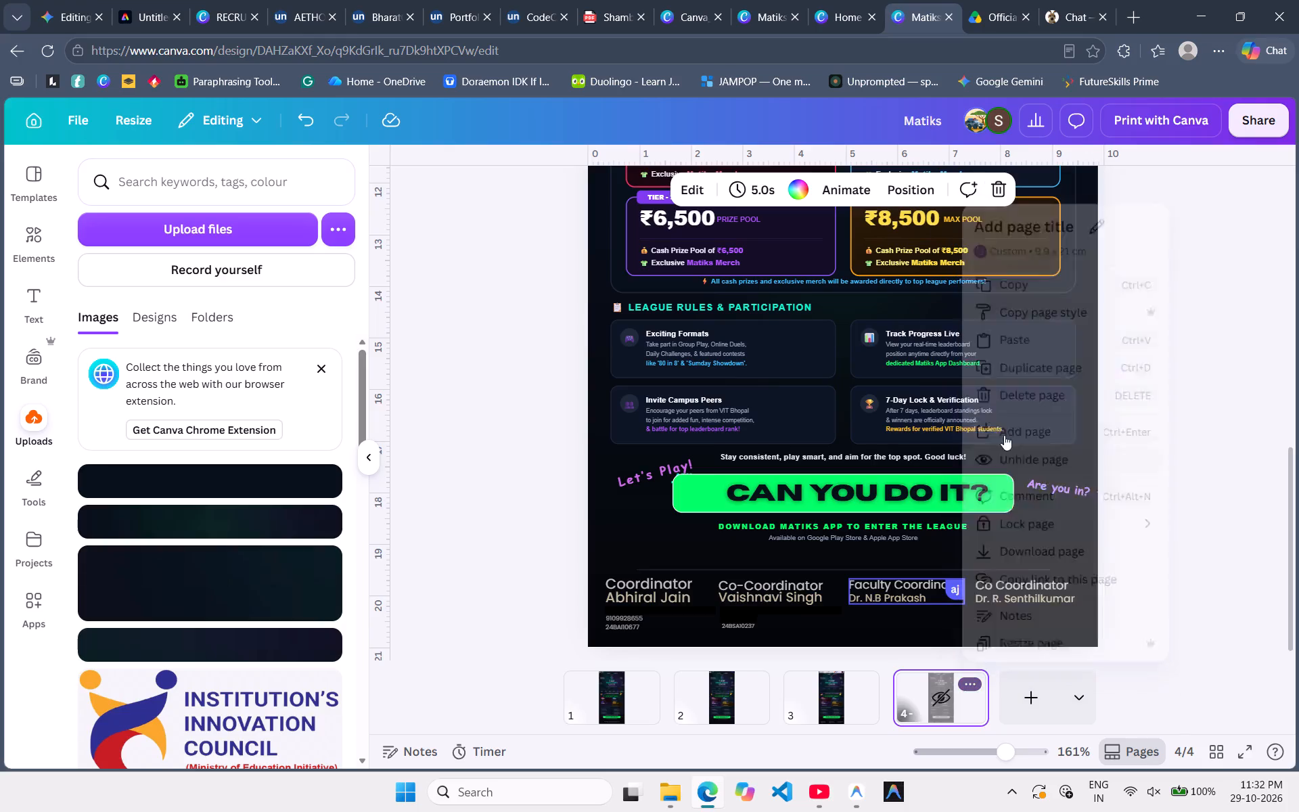
Review the poster on page 3 from the coordinator footer up to the header, checking the overall layout.
{"action": "left_click", "coordinate": [813, 710]}
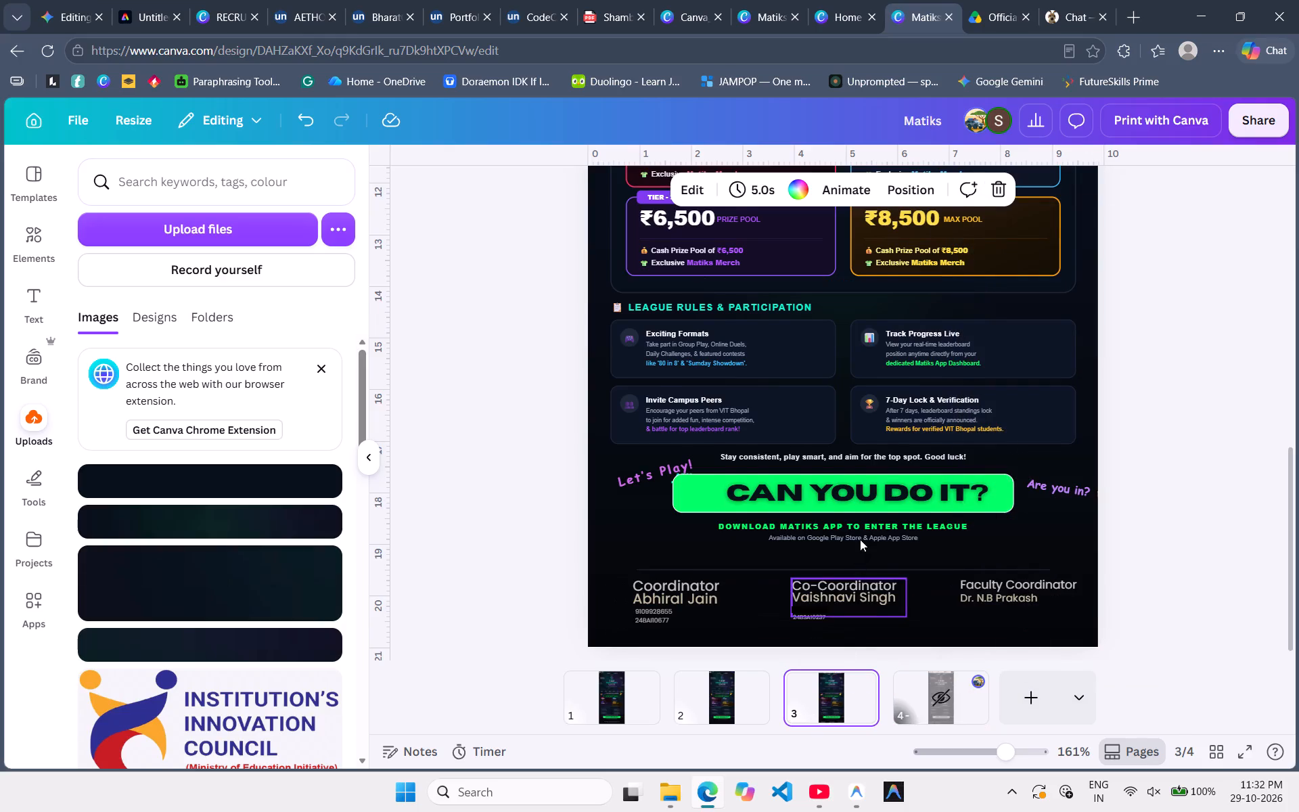
{"action": "scroll", "coordinate": [860, 539], "scroll_direction": "right", "scroll_amount": 1}
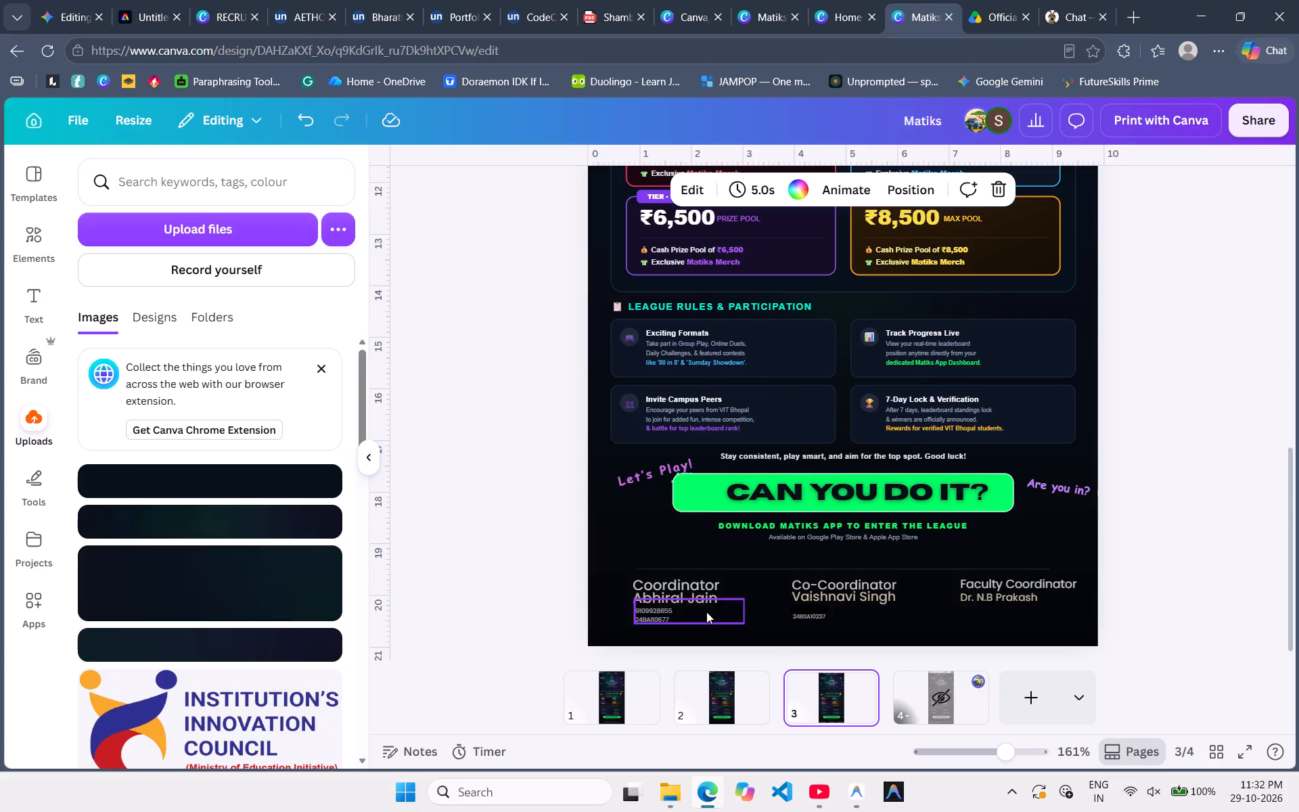
{"action": "scroll", "coordinate": [706, 612], "scroll_direction": "up", "scroll_amount": 4}
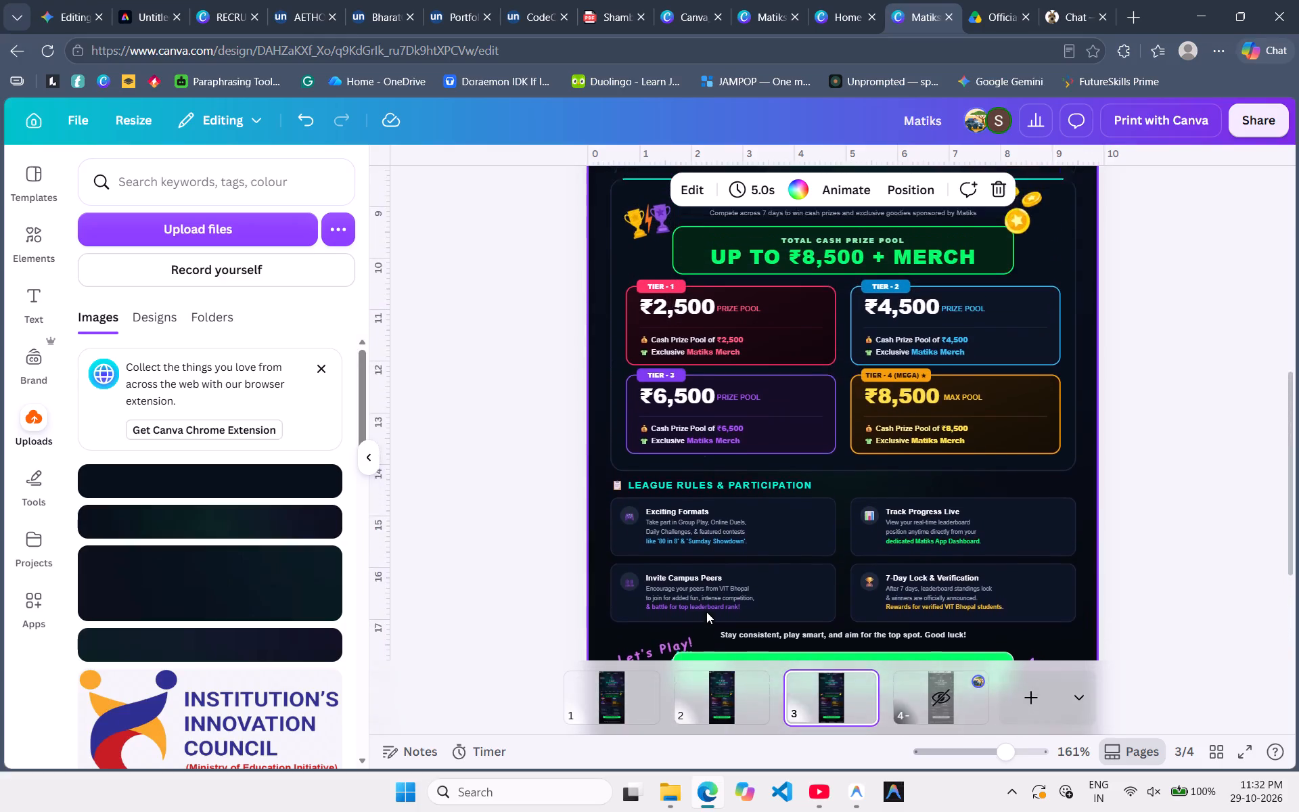
{"action": "scroll", "coordinate": [706, 612], "scroll_direction": "up", "scroll_amount": 4}
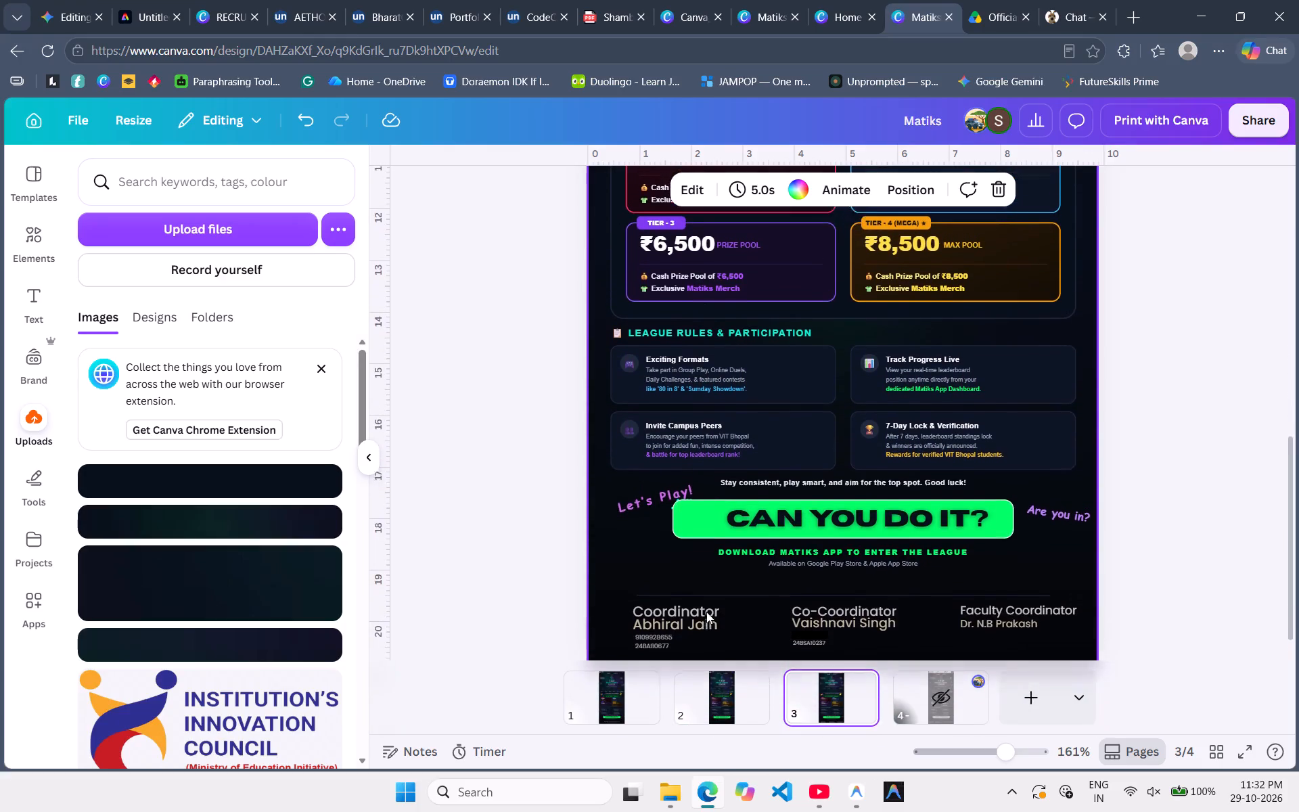
{"action": "scroll", "coordinate": [706, 612], "scroll_direction": "up", "scroll_amount": 2}
{"action": "scroll", "coordinate": [706, 612], "scroll_direction": "right", "scroll_amount": 1}
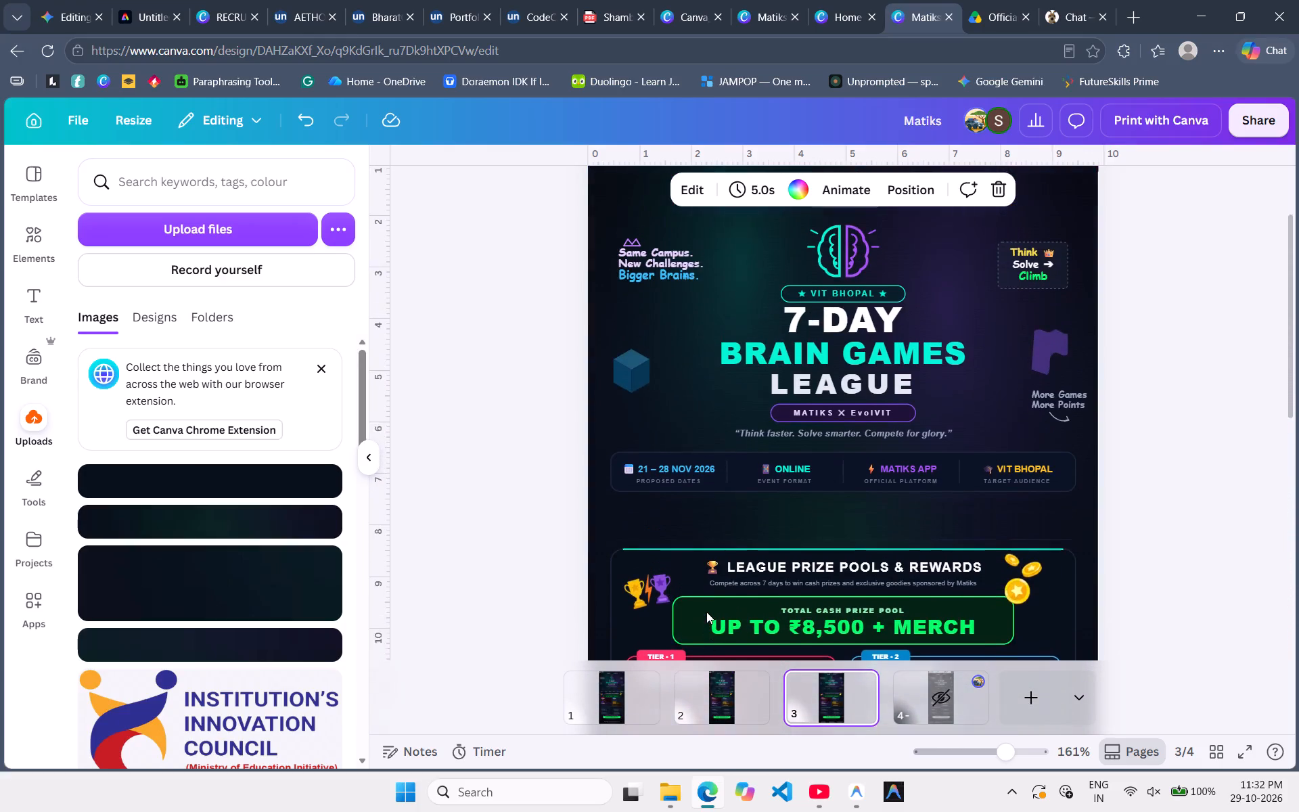
{"action": "scroll", "coordinate": [706, 612], "scroll_direction": "right", "scroll_amount": 2}
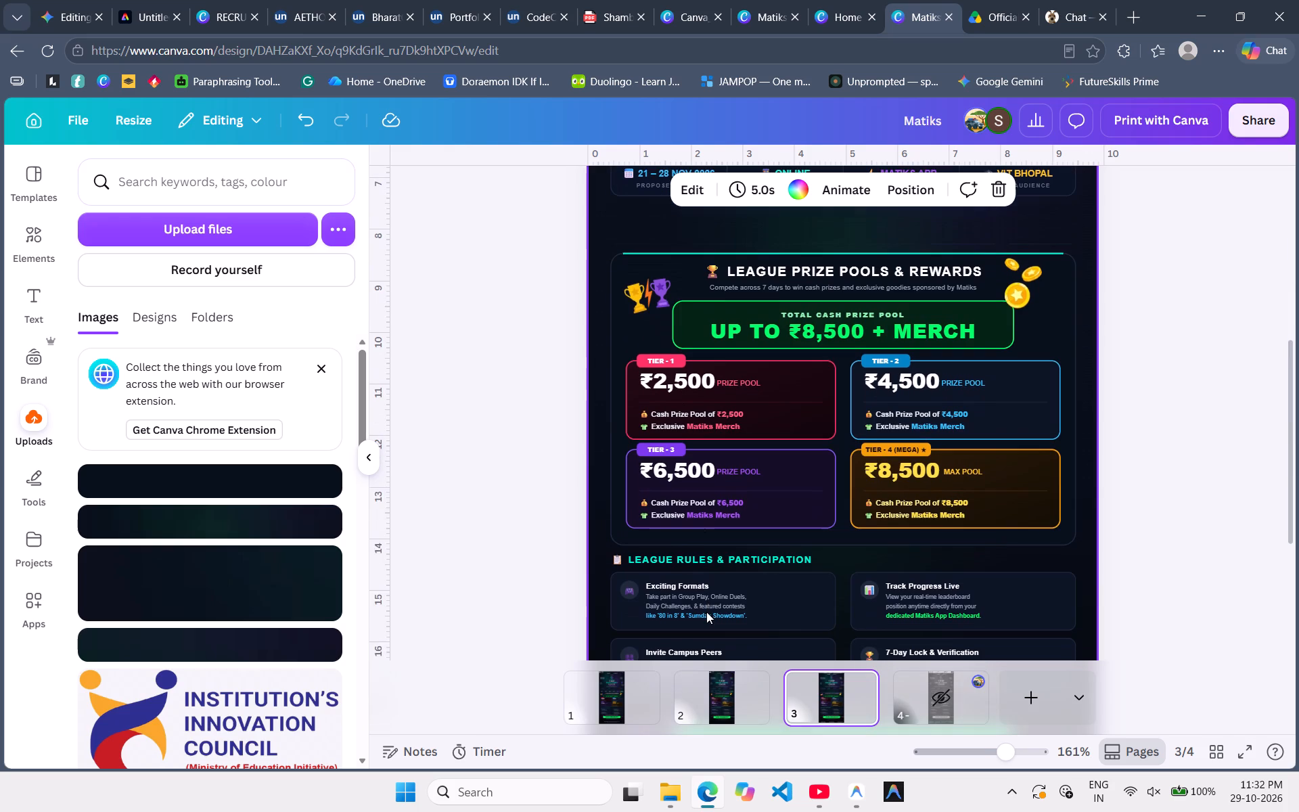
{"action": "scroll", "coordinate": [1114, 511], "scroll_direction": "down", "scroll_amount": 1}
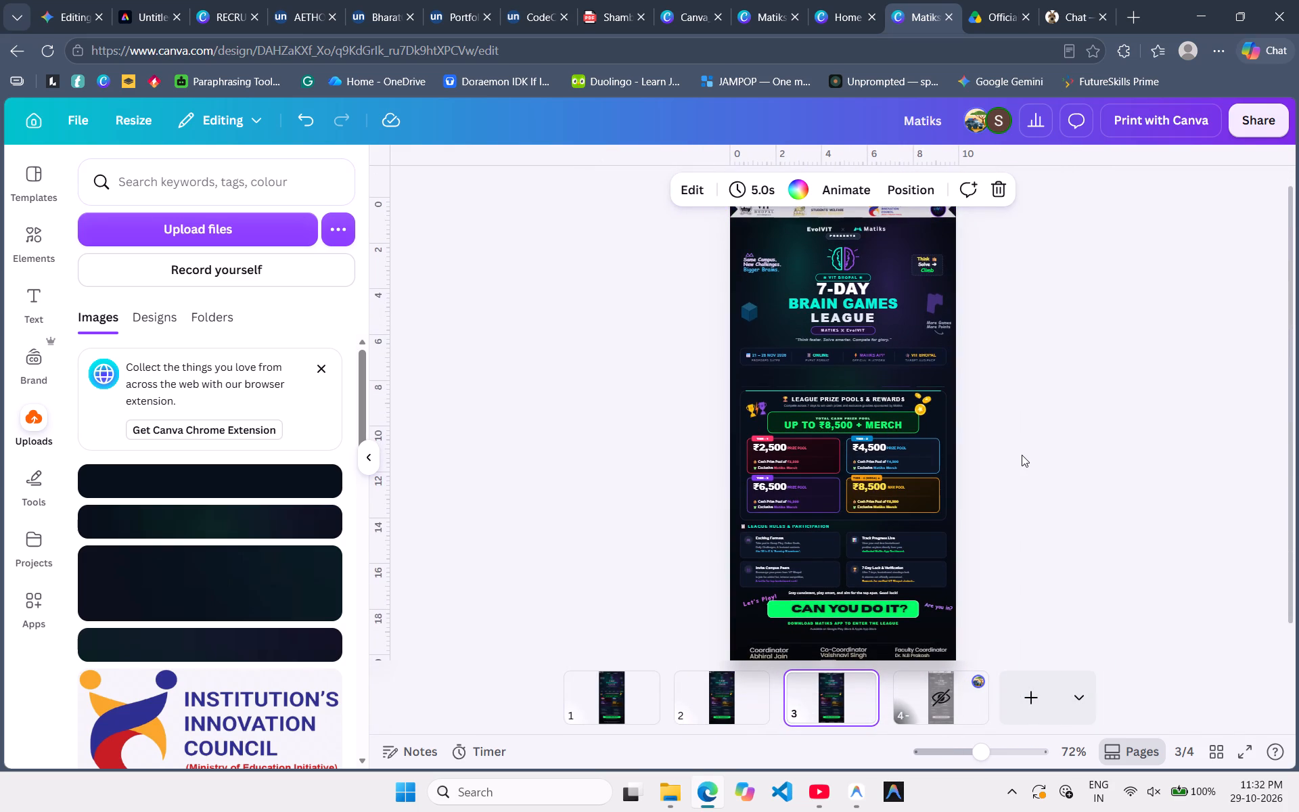
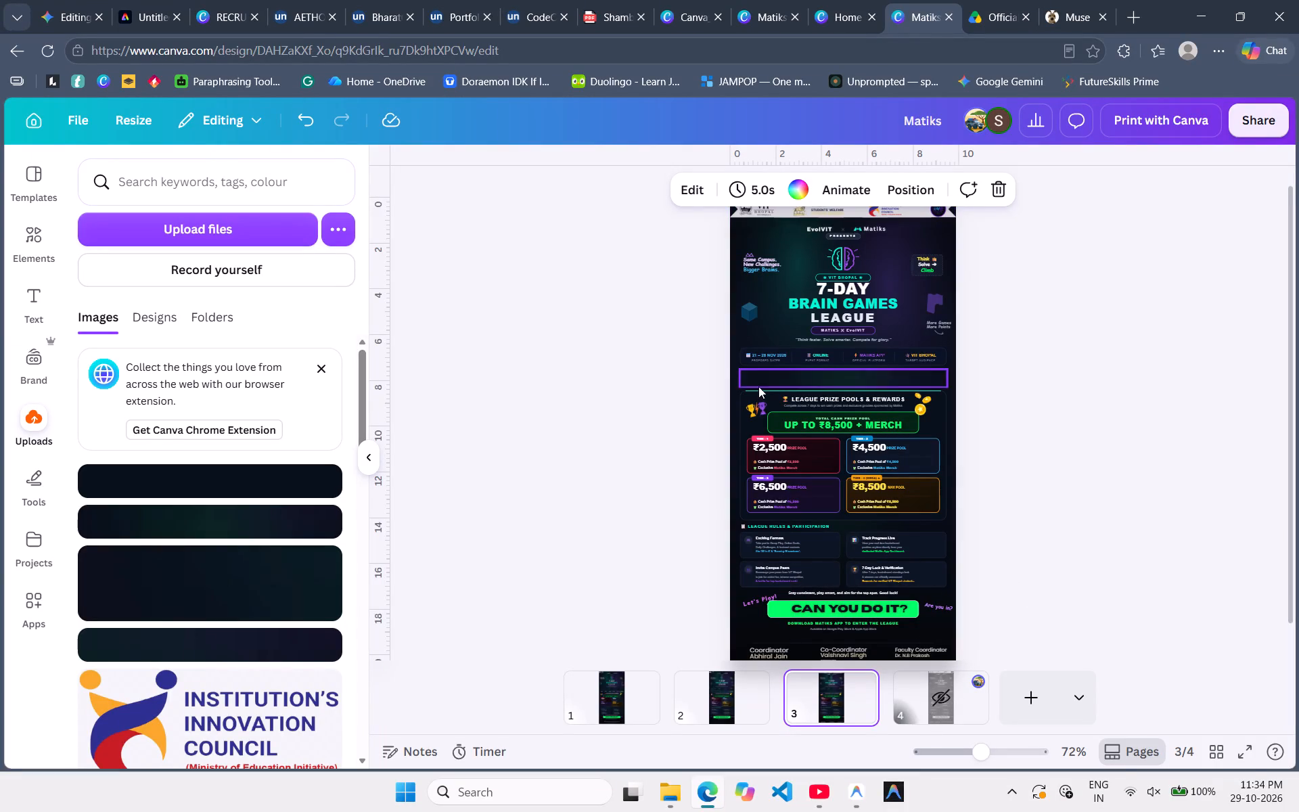
Move the EvolVIT × Matiks logo strip on page 3 from below the header down over the 7-DAY BRAIN GAMES title.
{"action": "scroll", "coordinate": [595, 363], "scroll_direction": "up", "scroll_amount": 1}
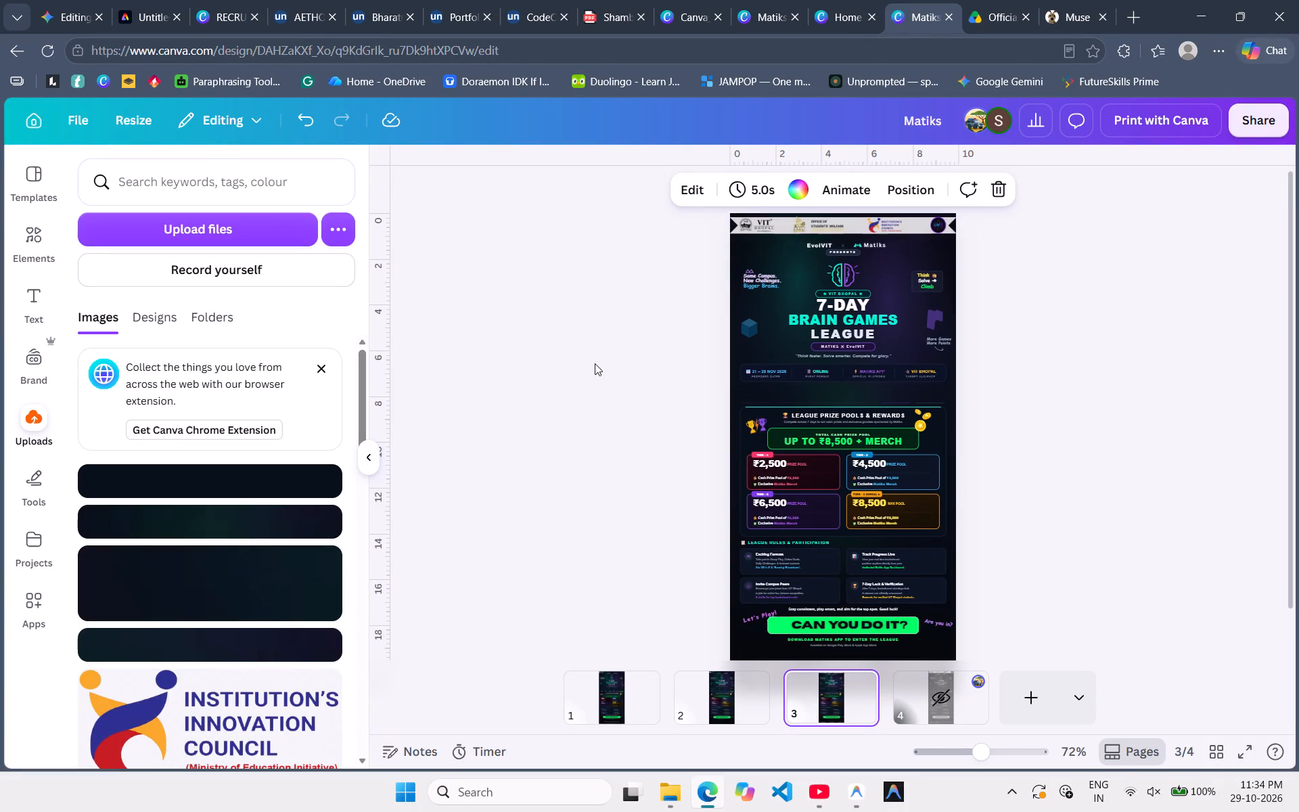
{"action": "scroll", "coordinate": [825, 254], "scroll_direction": "up", "scroll_amount": 3}
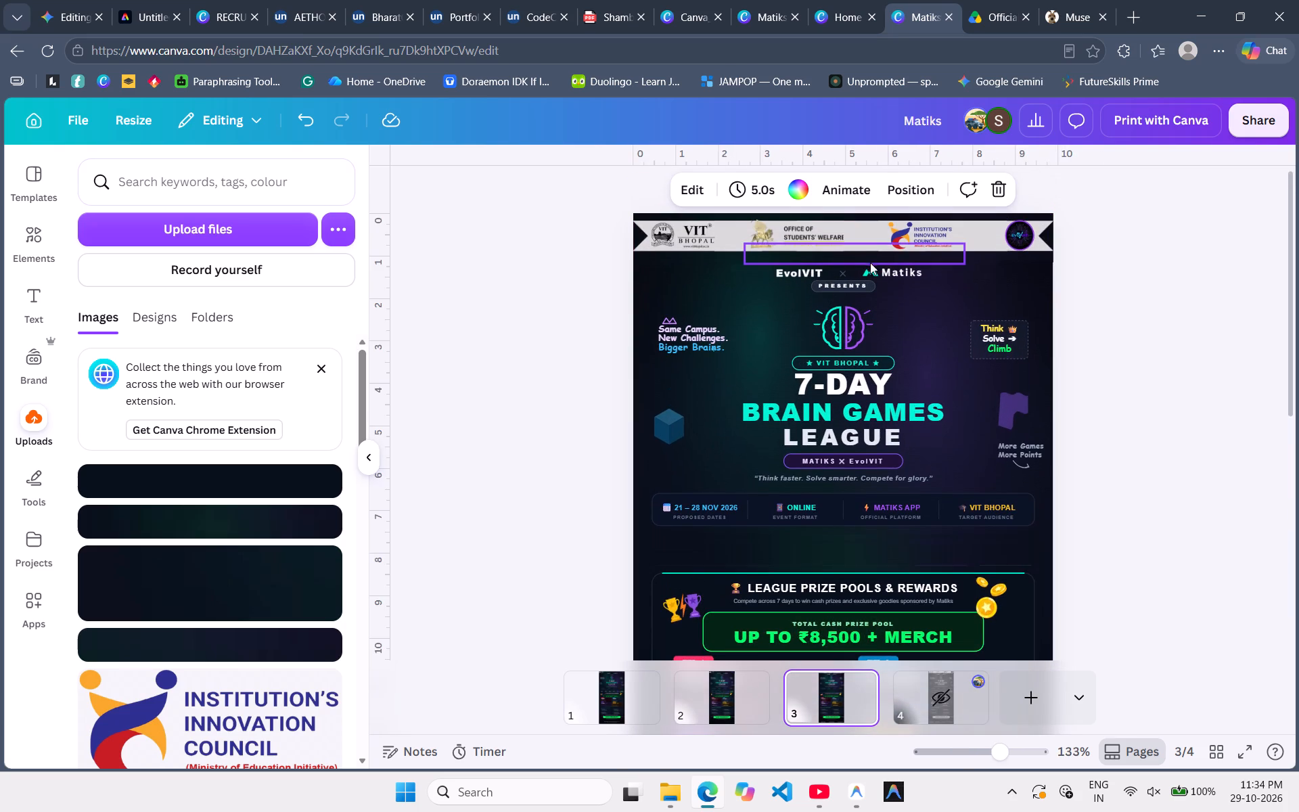
{"action": "left_click", "coordinate": [887, 271]}
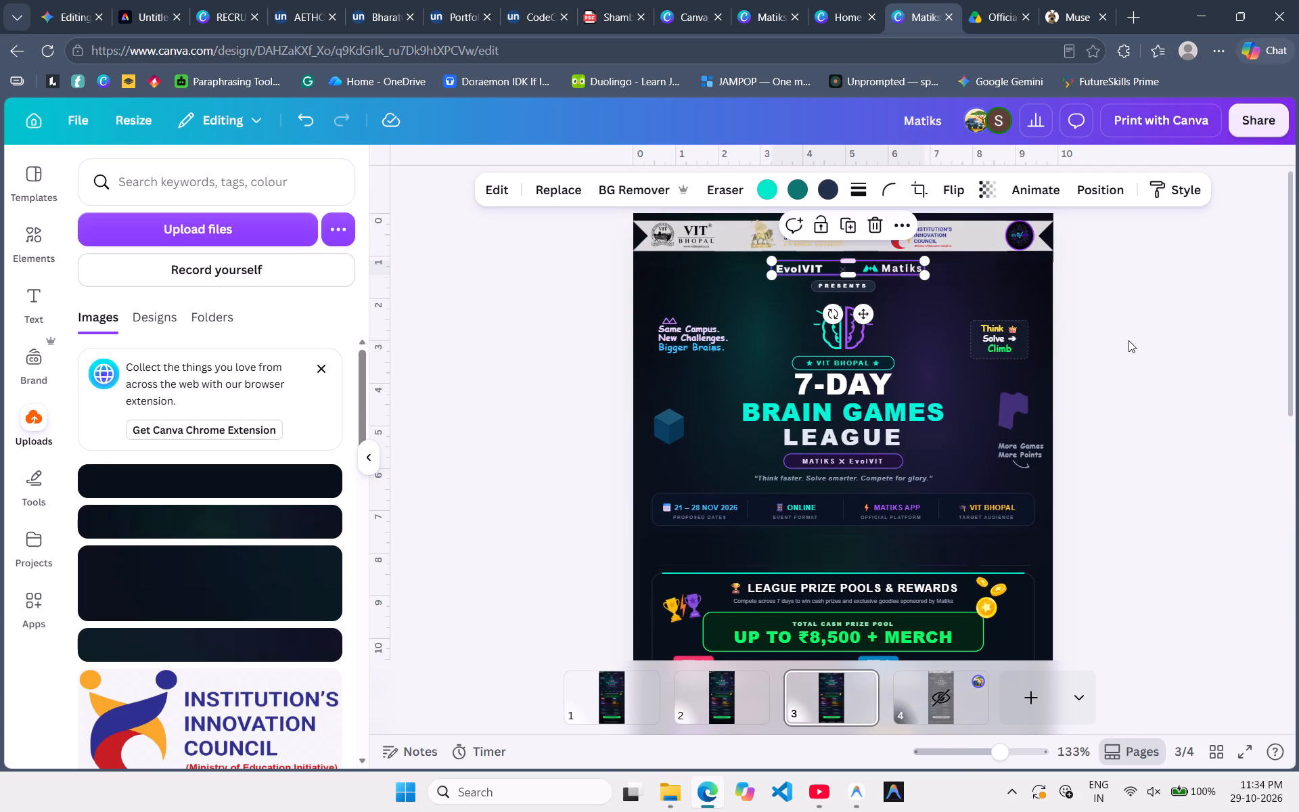
{"action": "left_click", "coordinate": [1129, 339]}
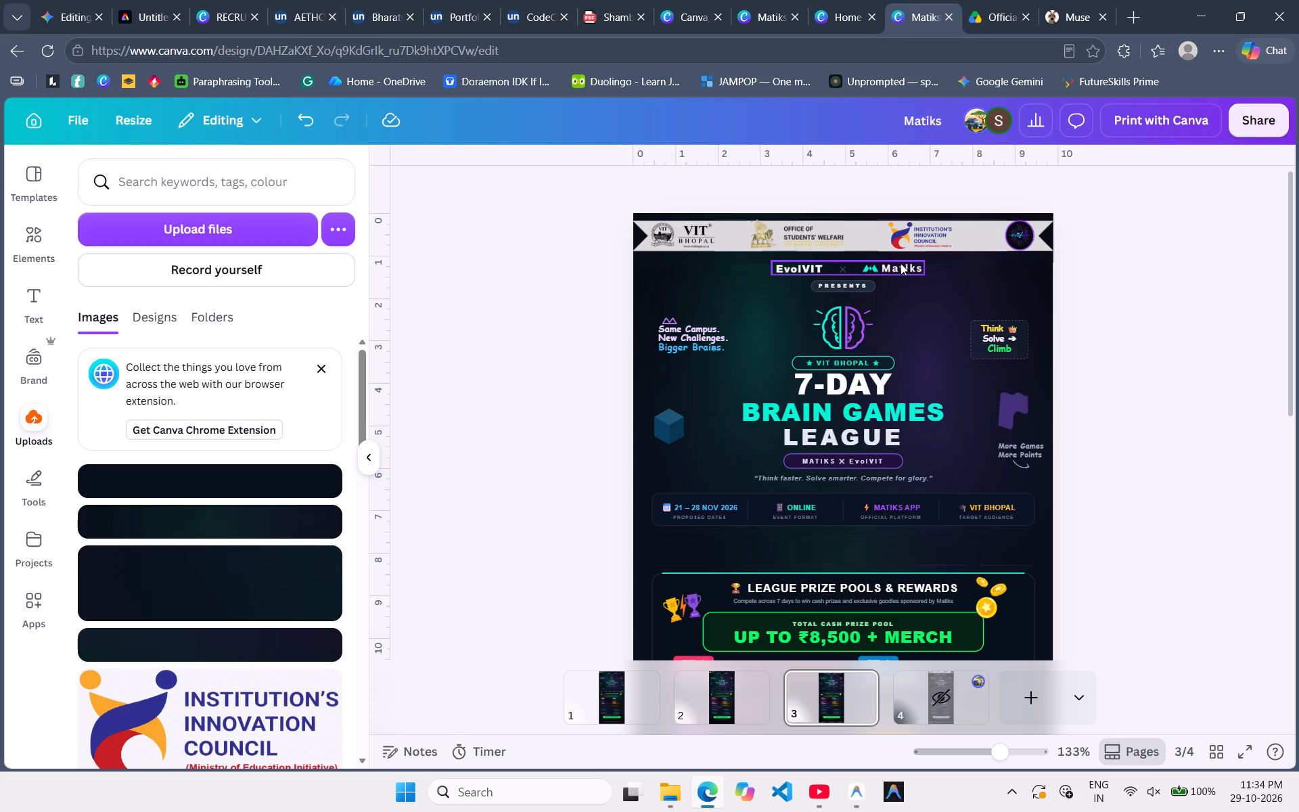
{"action": "left_click_drag", "start_coordinate": [901, 263], "coordinate": [941, 395]}
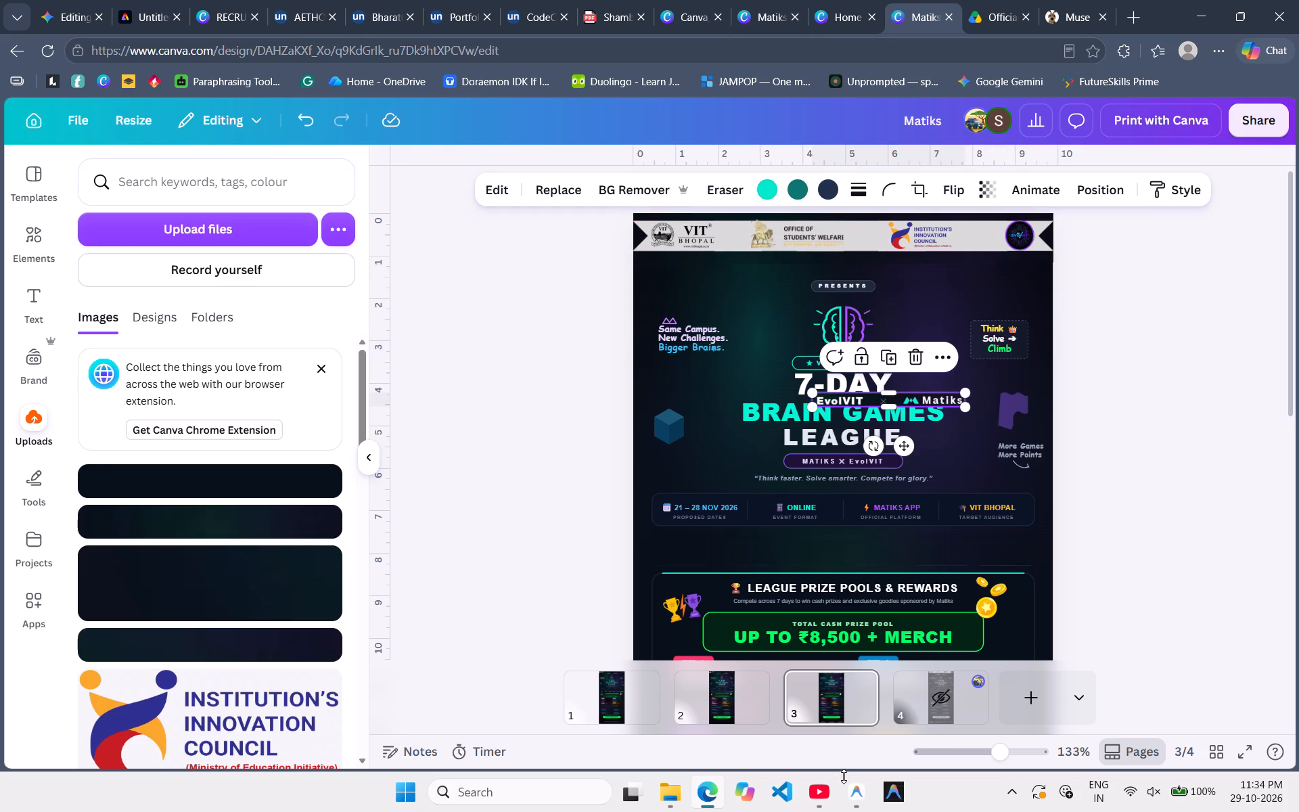
{"action": "left_click", "coordinate": [673, 796]}
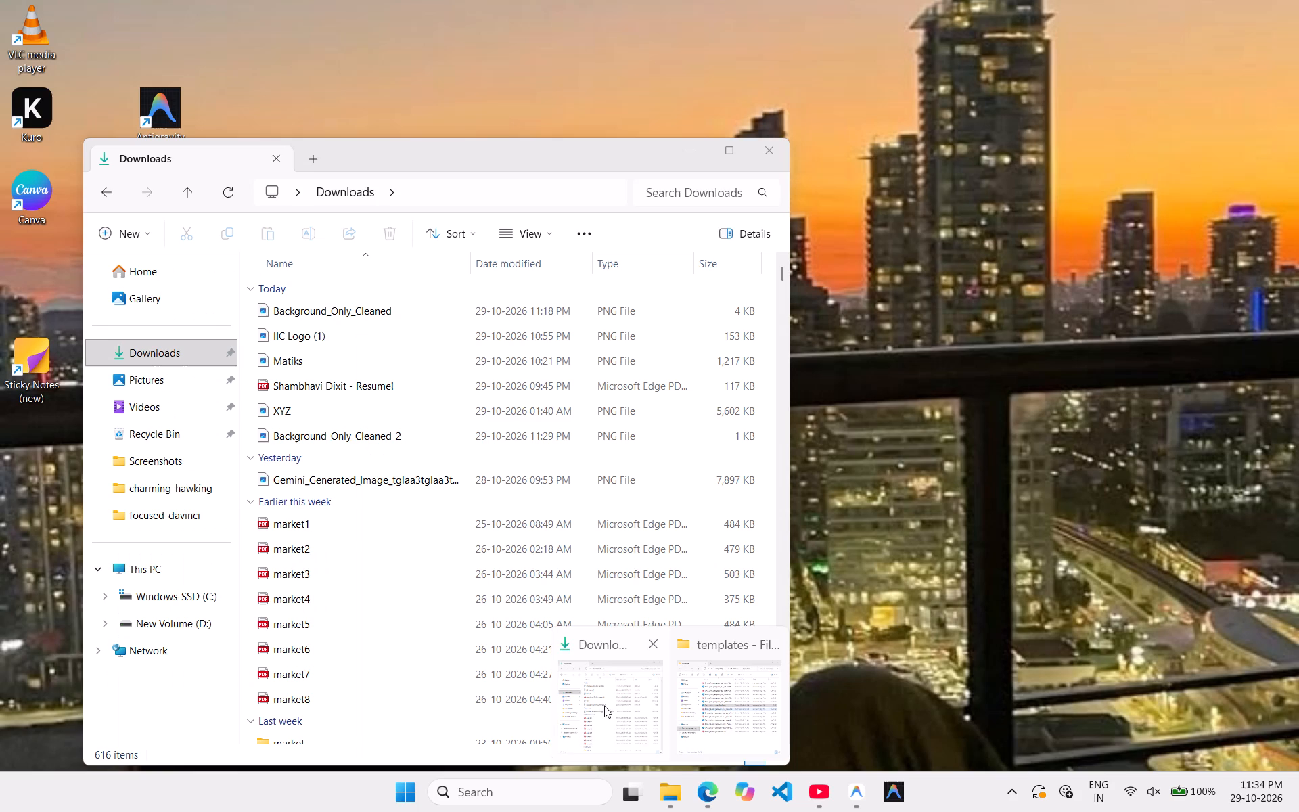
{"action": "left_click", "coordinate": [604, 706]}
{"action": "left_click", "coordinate": [160, 462]}
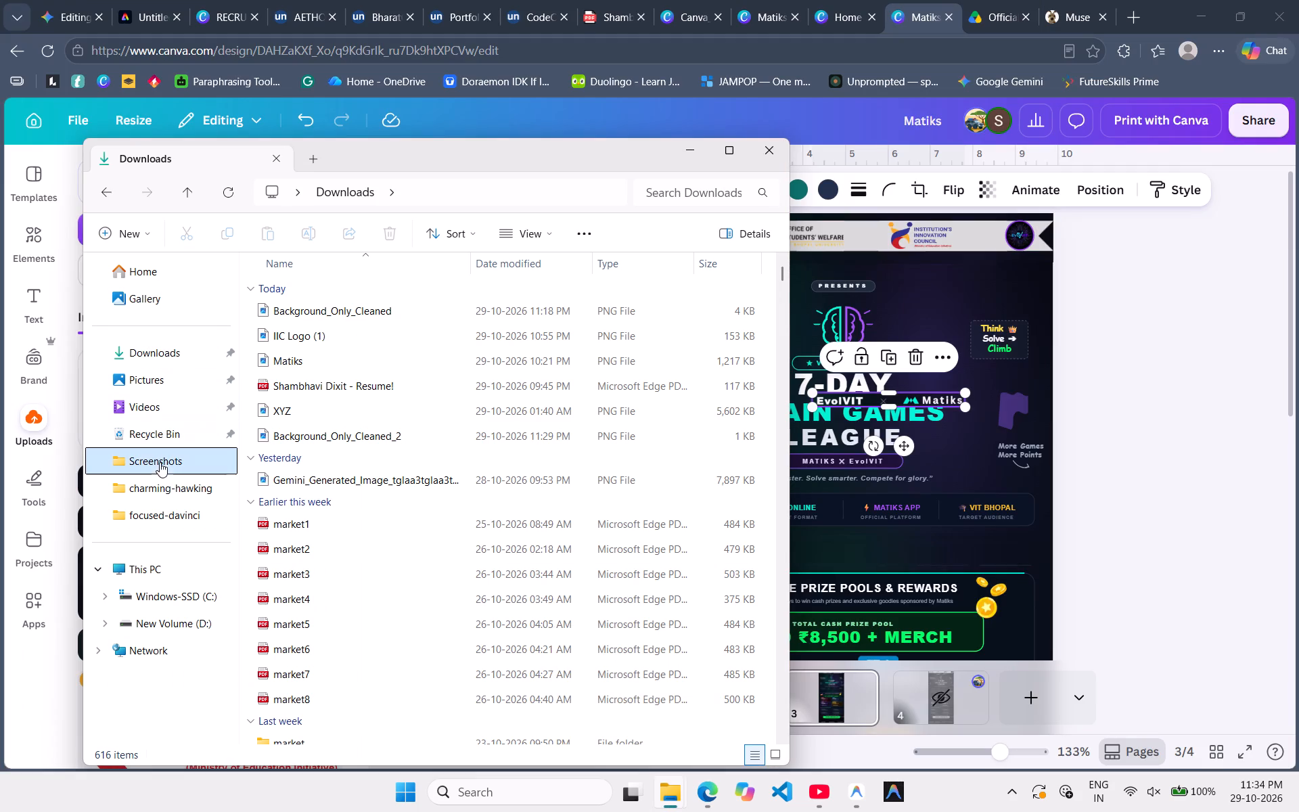
{"action": "left_click_drag", "start_coordinate": [785, 279], "coordinate": [773, 741]}
{"action": "scroll", "coordinate": [488, 359], "scroll_direction": "up", "scroll_amount": 1}
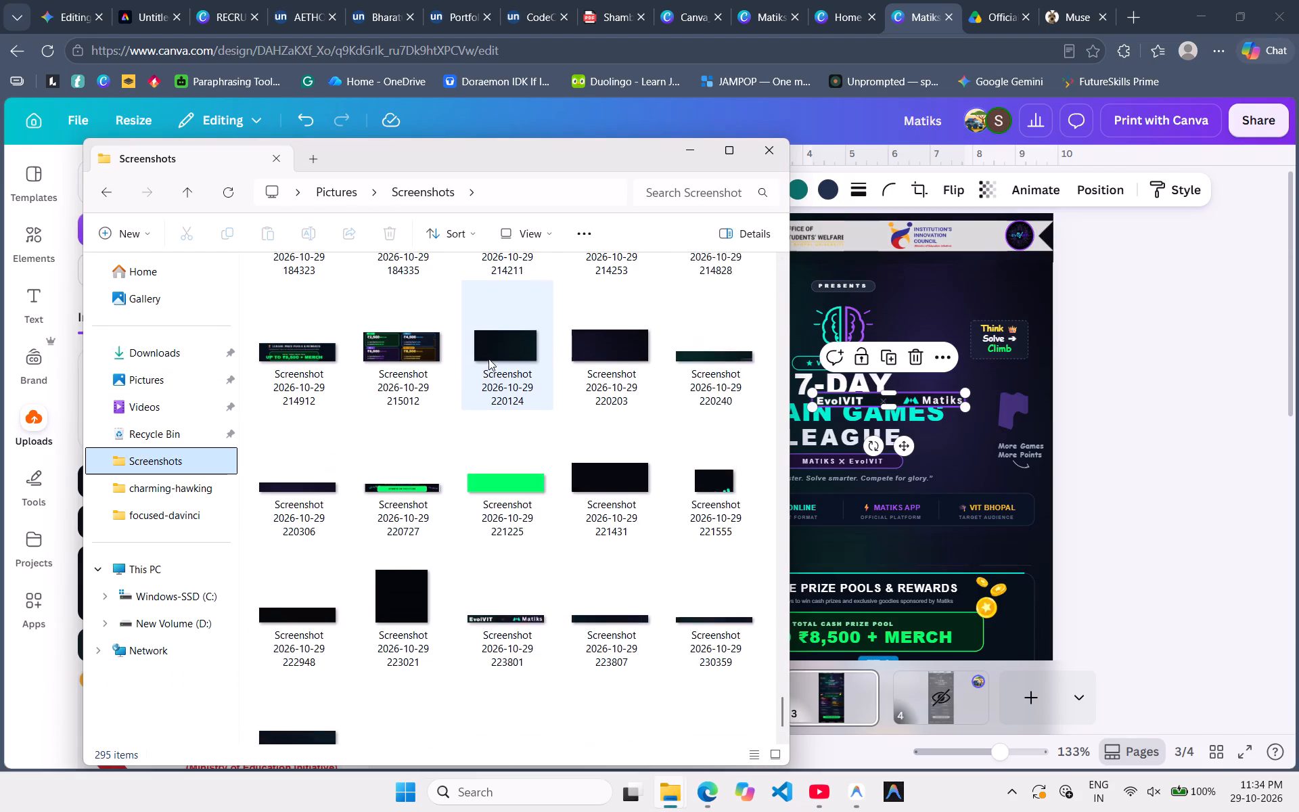
{"action": "scroll", "coordinate": [488, 359], "scroll_direction": "up", "scroll_amount": 1}
{"action": "scroll", "coordinate": [403, 426], "scroll_direction": "up", "scroll_amount": 1}
{"action": "double_click", "coordinate": [306, 422]}
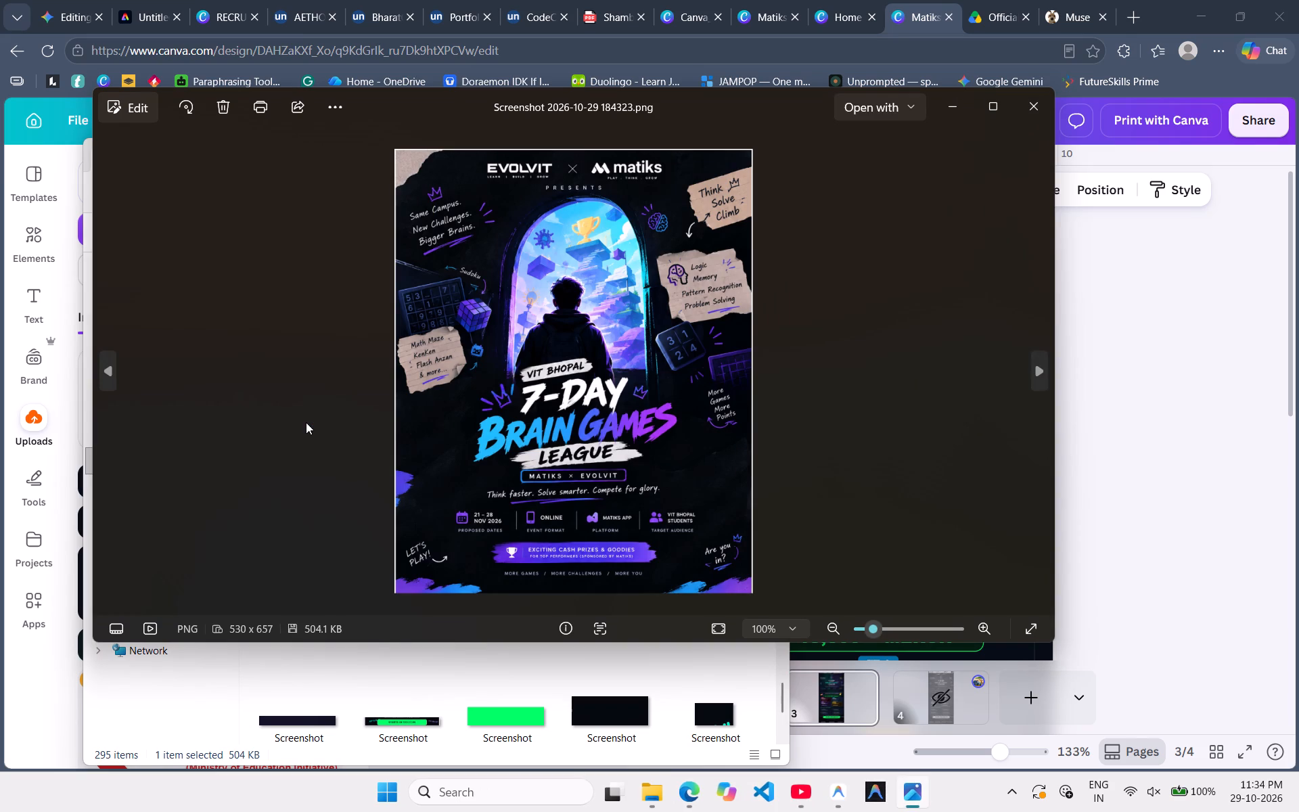
{"action": "key", "text": "Left"}
{"action": "key", "text": "Right"}
{"action": "key", "text": "Right"}
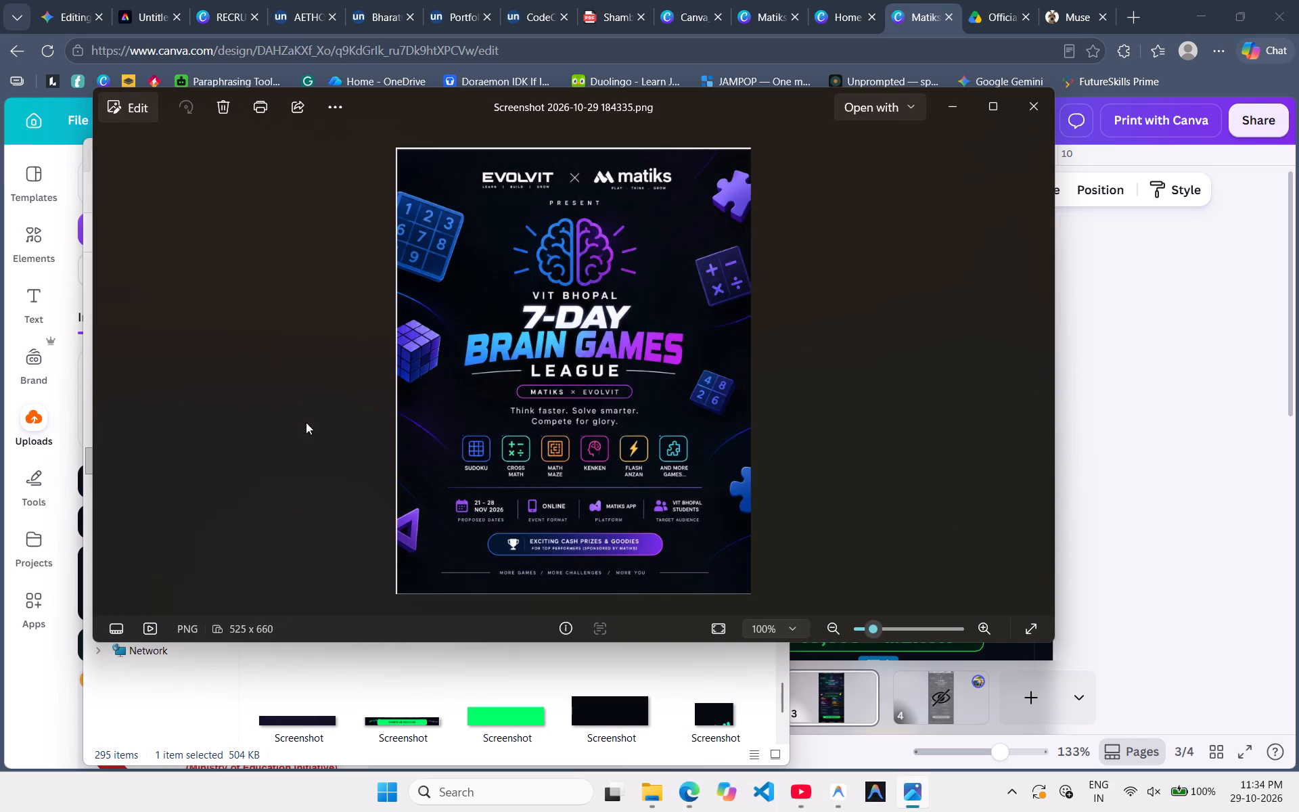
{"action": "key", "text": "Left"}
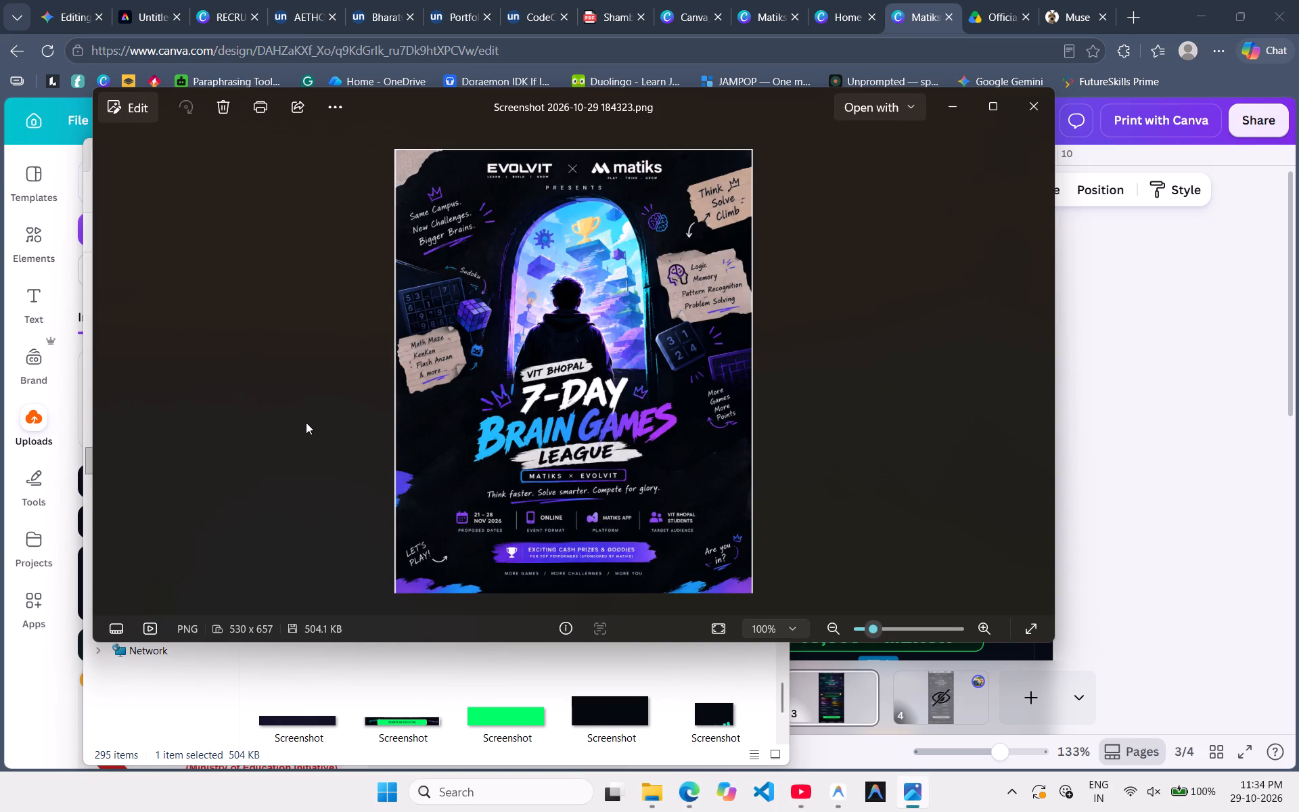
{"action": "scroll", "coordinate": [306, 422], "scroll_direction": "up", "scroll_amount": 11, "text": "ctrl"}
{"action": "scroll", "coordinate": [306, 422], "scroll_direction": "up", "scroll_amount": 6}
{"action": "scroll", "coordinate": [306, 422], "scroll_direction": "down", "scroll_amount": 5, "text": "ctrl"}
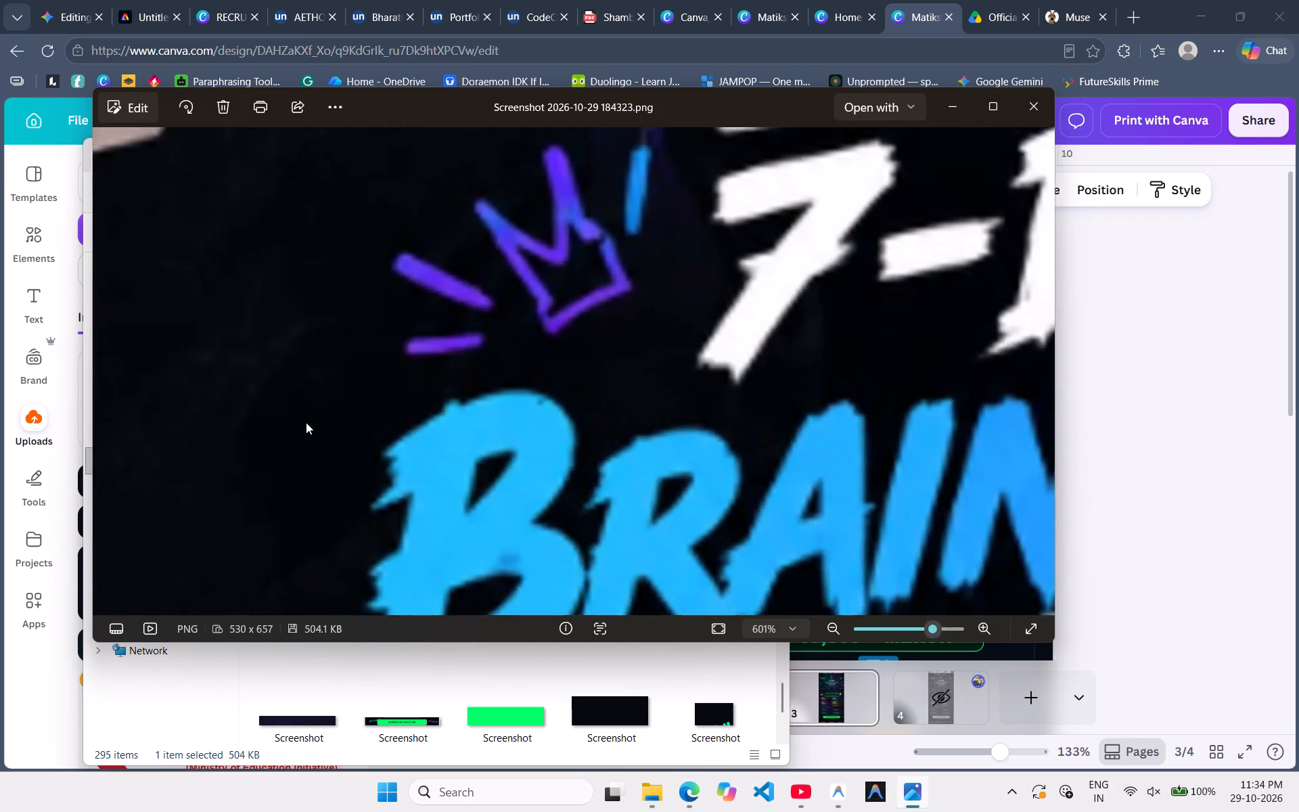
{"action": "scroll", "coordinate": [306, 422], "scroll_direction": "down", "scroll_amount": 11, "text": "ctrl"}
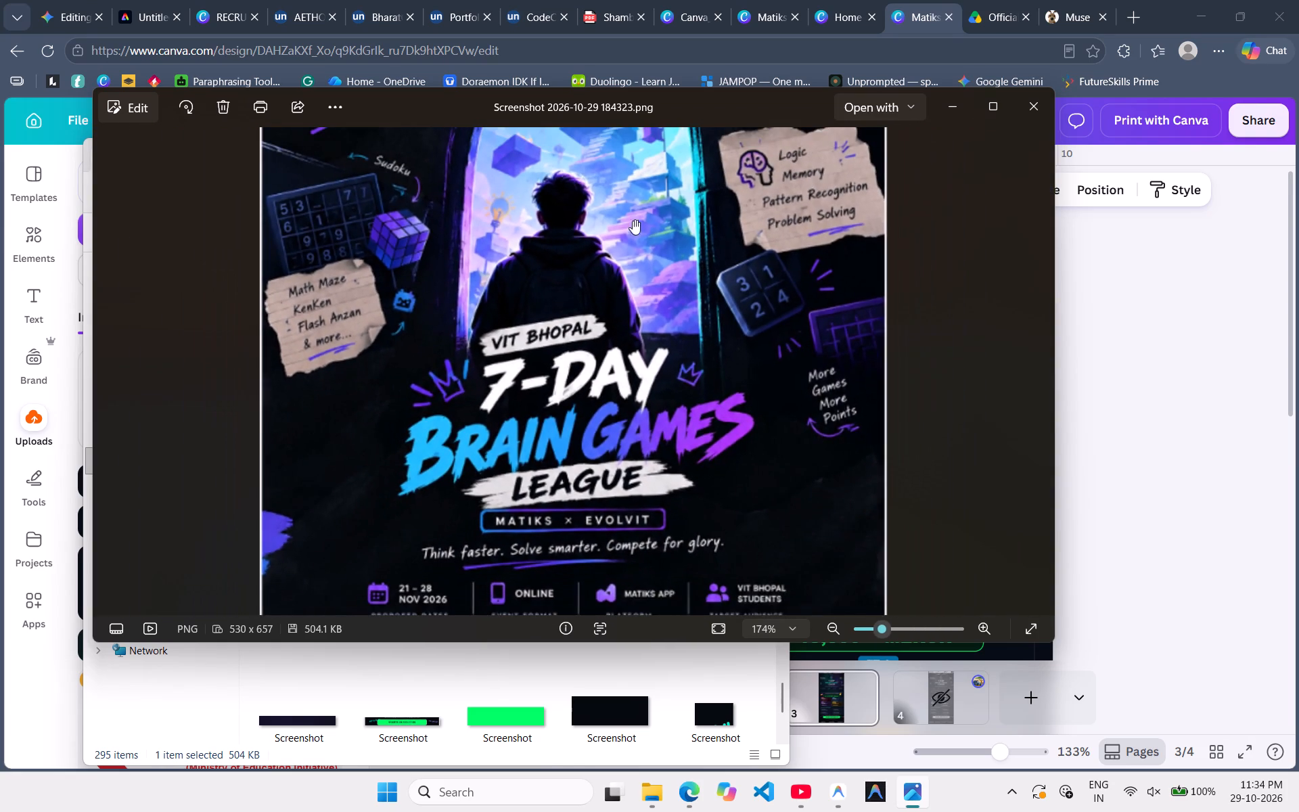
{"action": "left_click", "coordinate": [1000, 88]}
{"action": "left_click", "coordinate": [994, 97]}
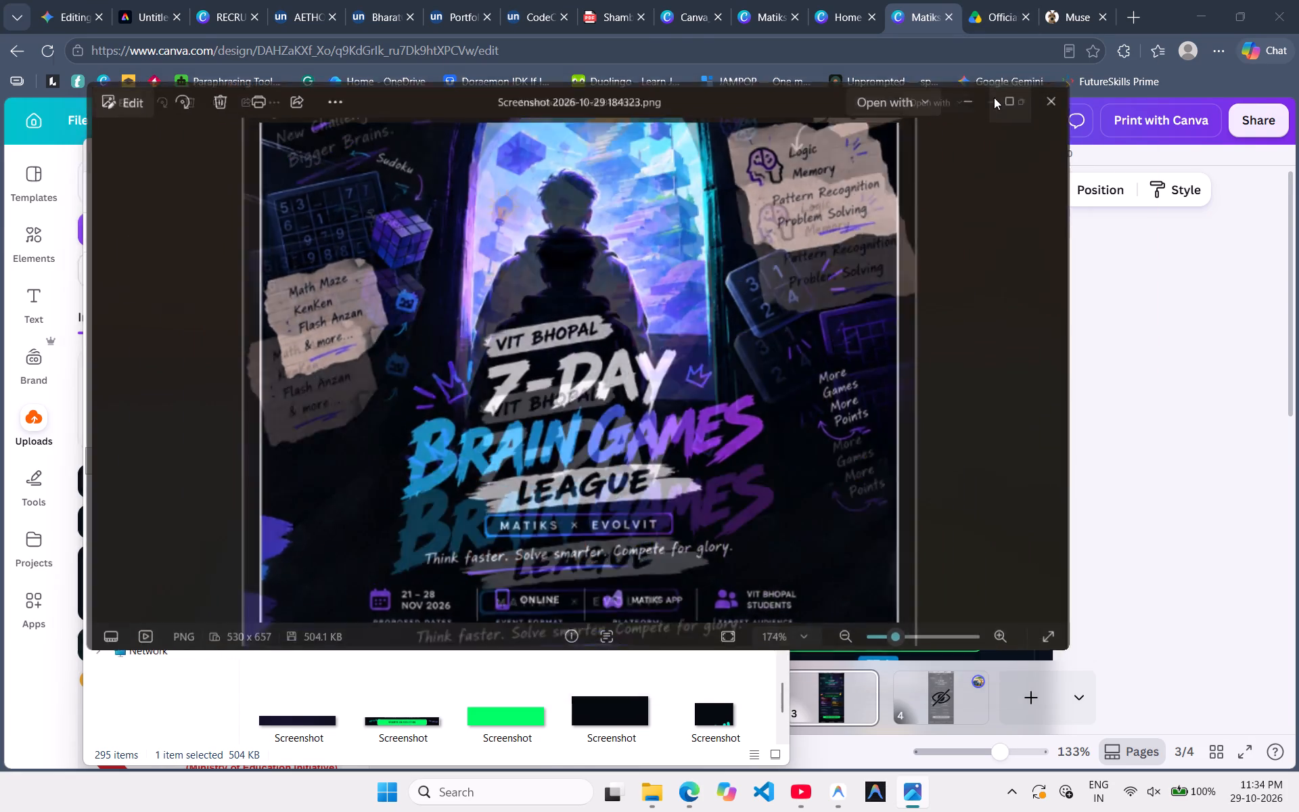
{"action": "scroll", "coordinate": [694, 205], "scroll_direction": "up", "scroll_amount": 5}
{"action": "scroll", "coordinate": [694, 205], "scroll_direction": "down", "scroll_amount": 8, "text": "ctrl"}
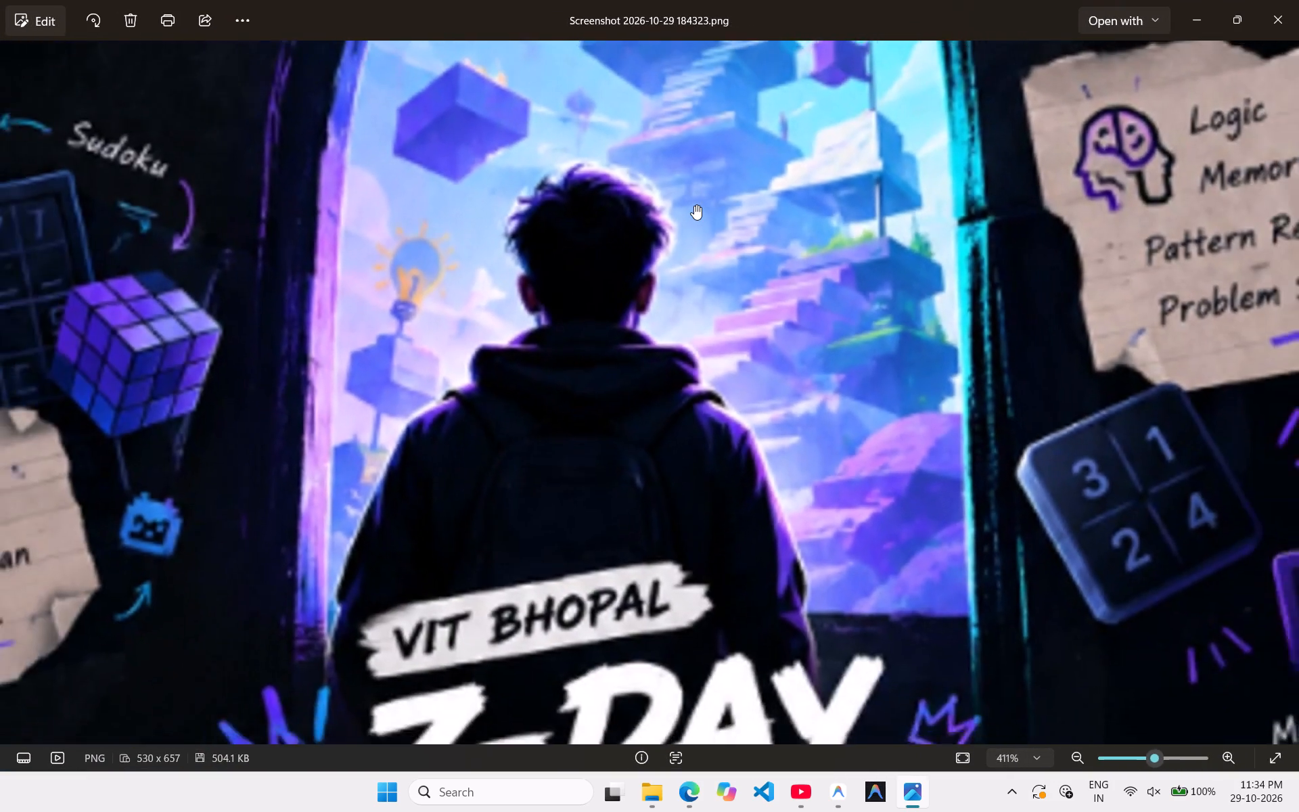
{"action": "scroll", "coordinate": [694, 205], "scroll_direction": "down", "scroll_amount": 11, "text": "ctrl"}
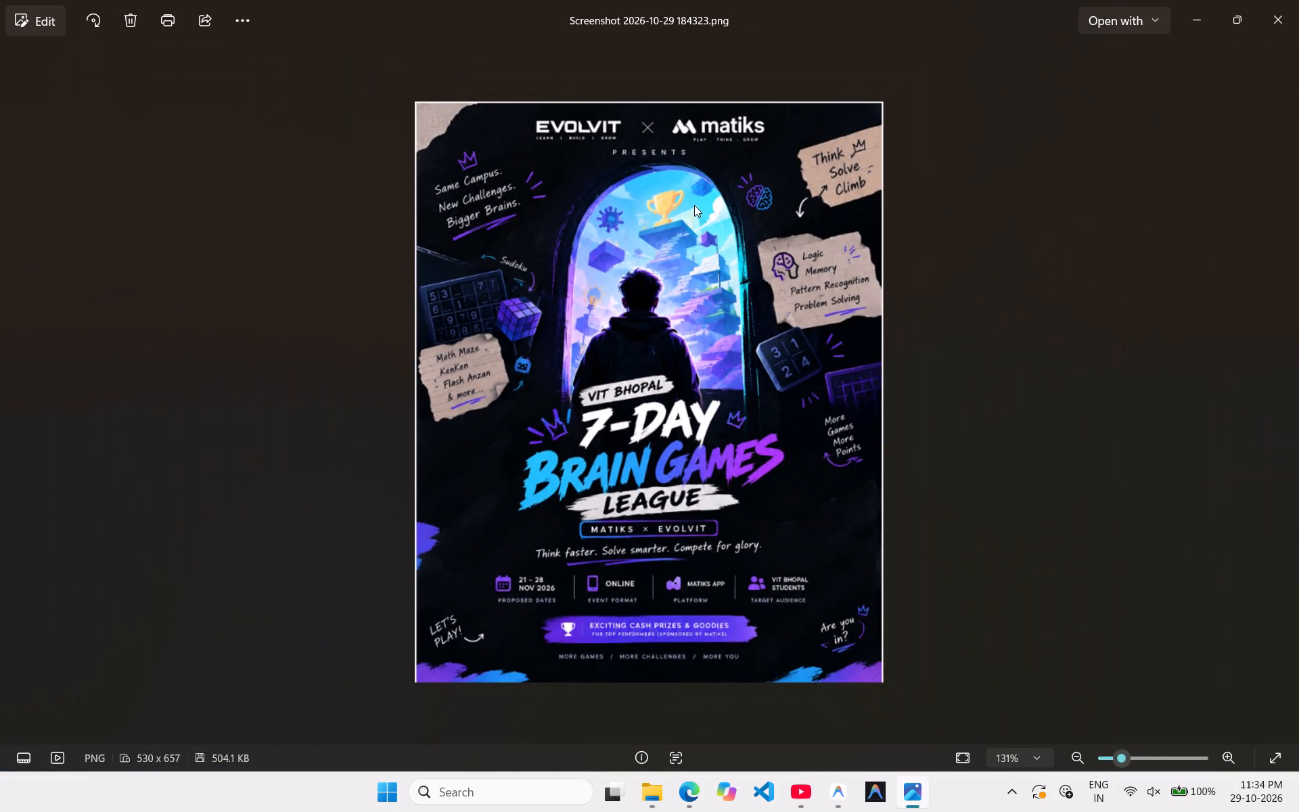
{"action": "scroll", "coordinate": [694, 205], "scroll_direction": "up", "scroll_amount": 3, "text": "ctrl"}
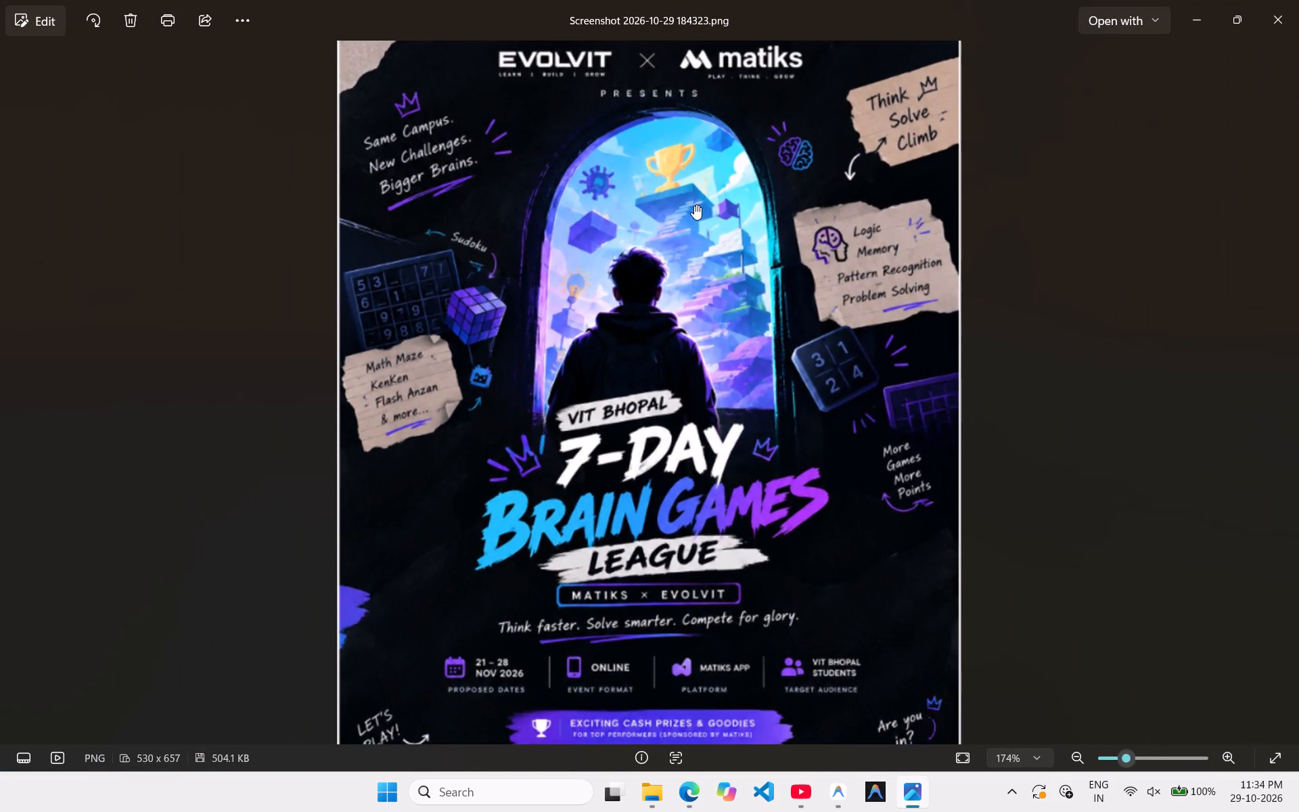
Capture a snip of the EVOLVIT × matiks logo line at the top of the reference poster and close the image viewer.
{"action": "key", "text": "shift+super+s"}
{"action": "left_click_drag", "start_coordinate": [485, 46], "coordinate": [689, 76]}
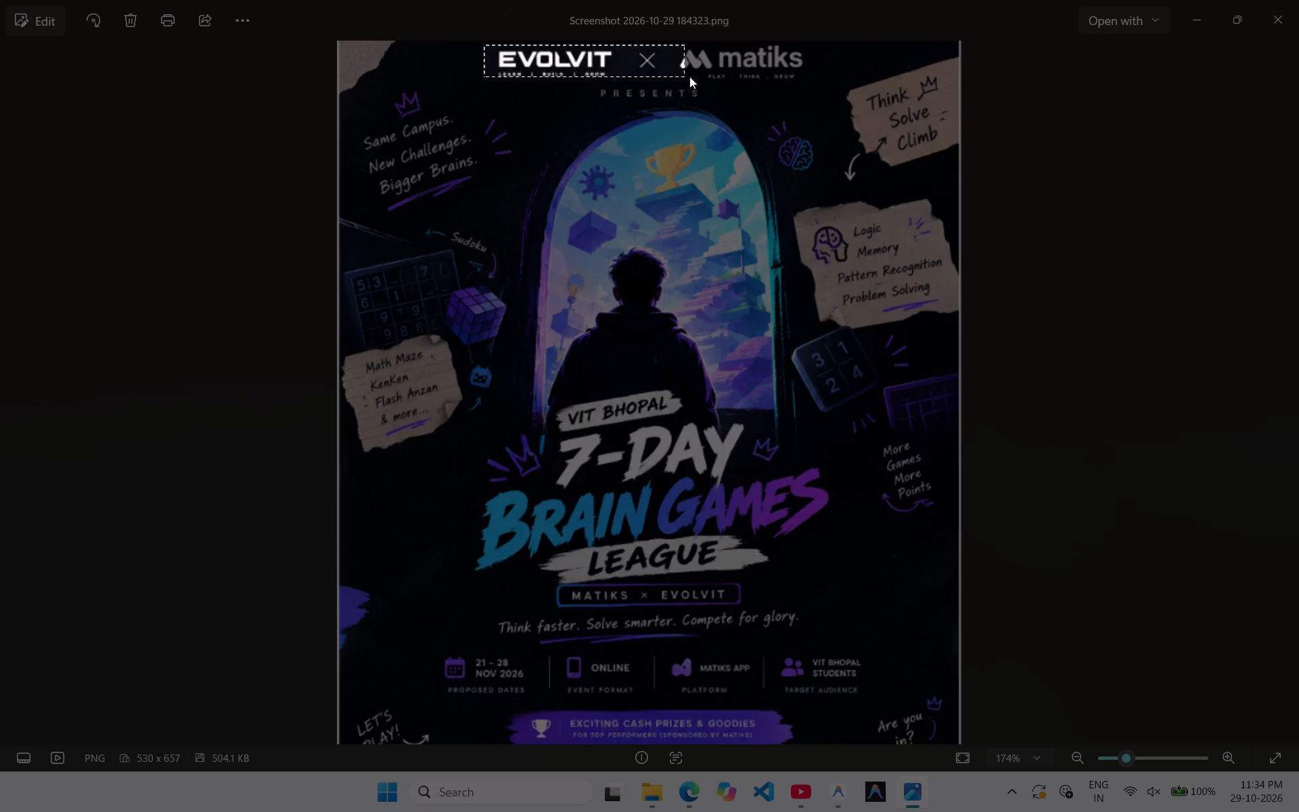
{"action": "left_click_drag", "start_coordinate": [689, 76], "coordinate": [825, 73]}
{"action": "left_click", "coordinate": [472, 120]}
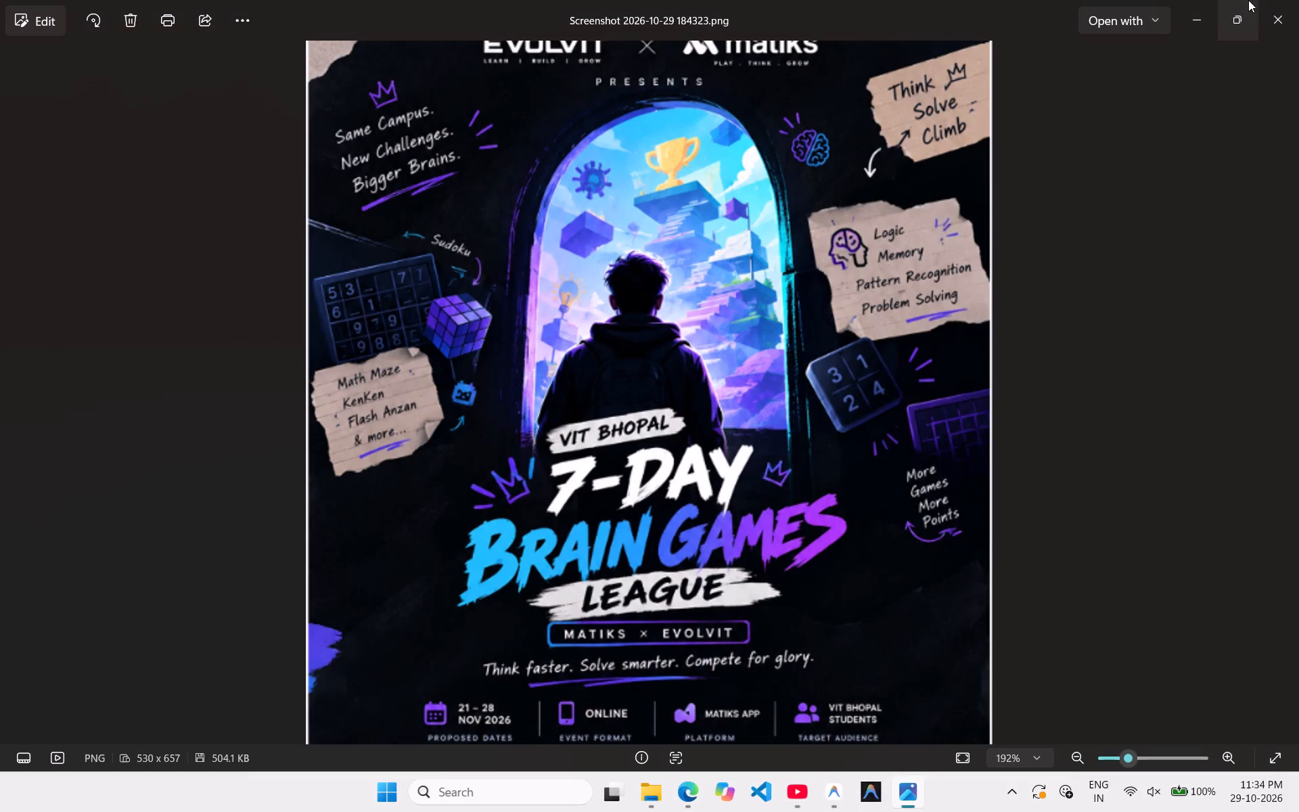
{"action": "left_click", "coordinate": [1260, 0]}
Switch to the Muse chat in the browser, close its image preview and attach the snipped logo line to a new message.
{"action": "left_click", "coordinate": [1059, 5]}
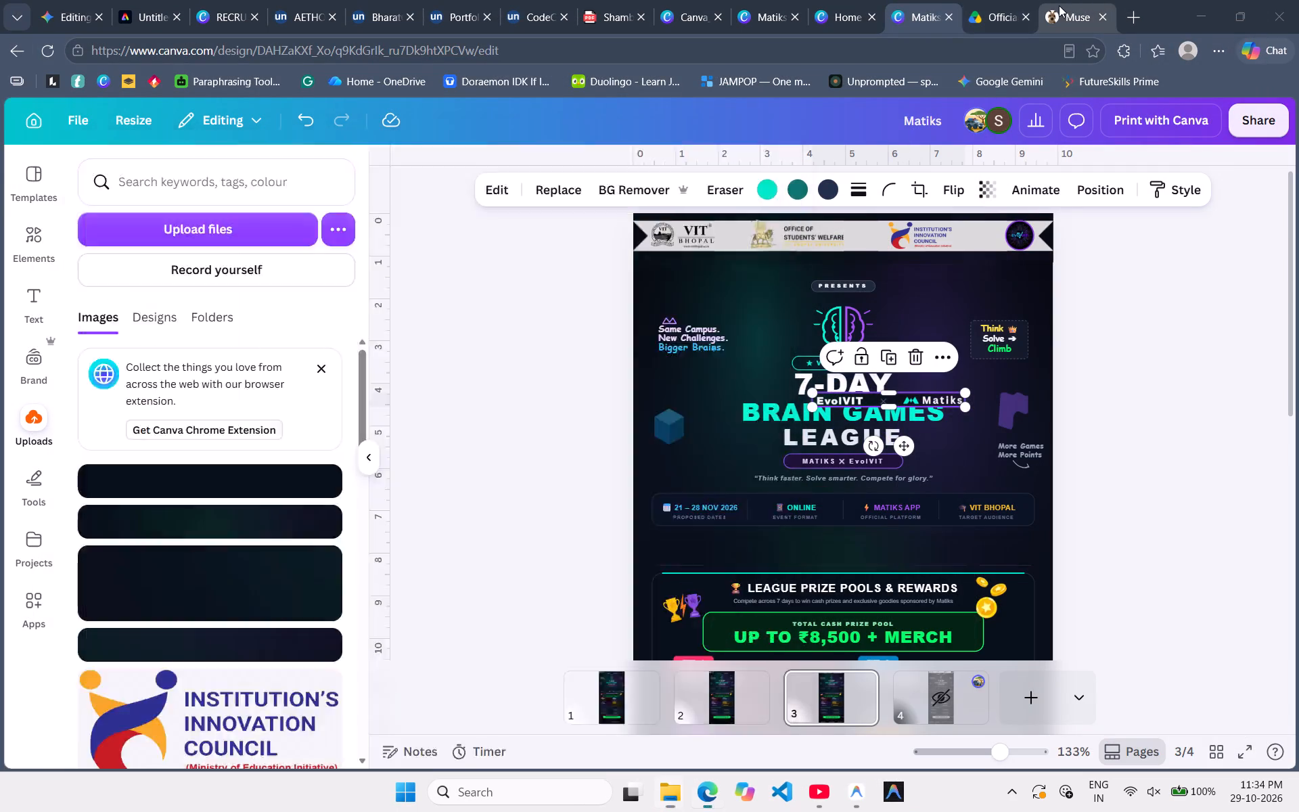
{"action": "key", "text": "Escape"}
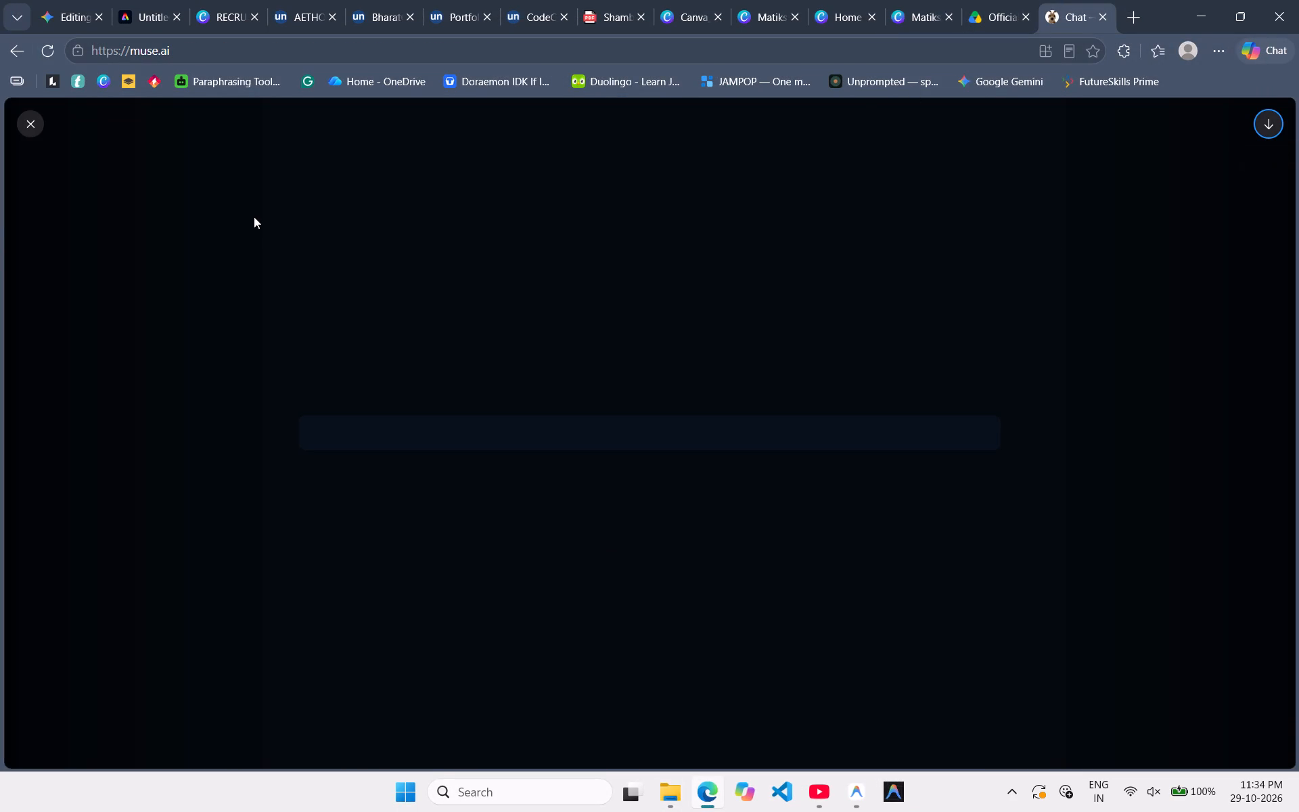
{"action": "left_click", "coordinate": [28, 122]}
{"action": "key", "text": "ctrl+v"}
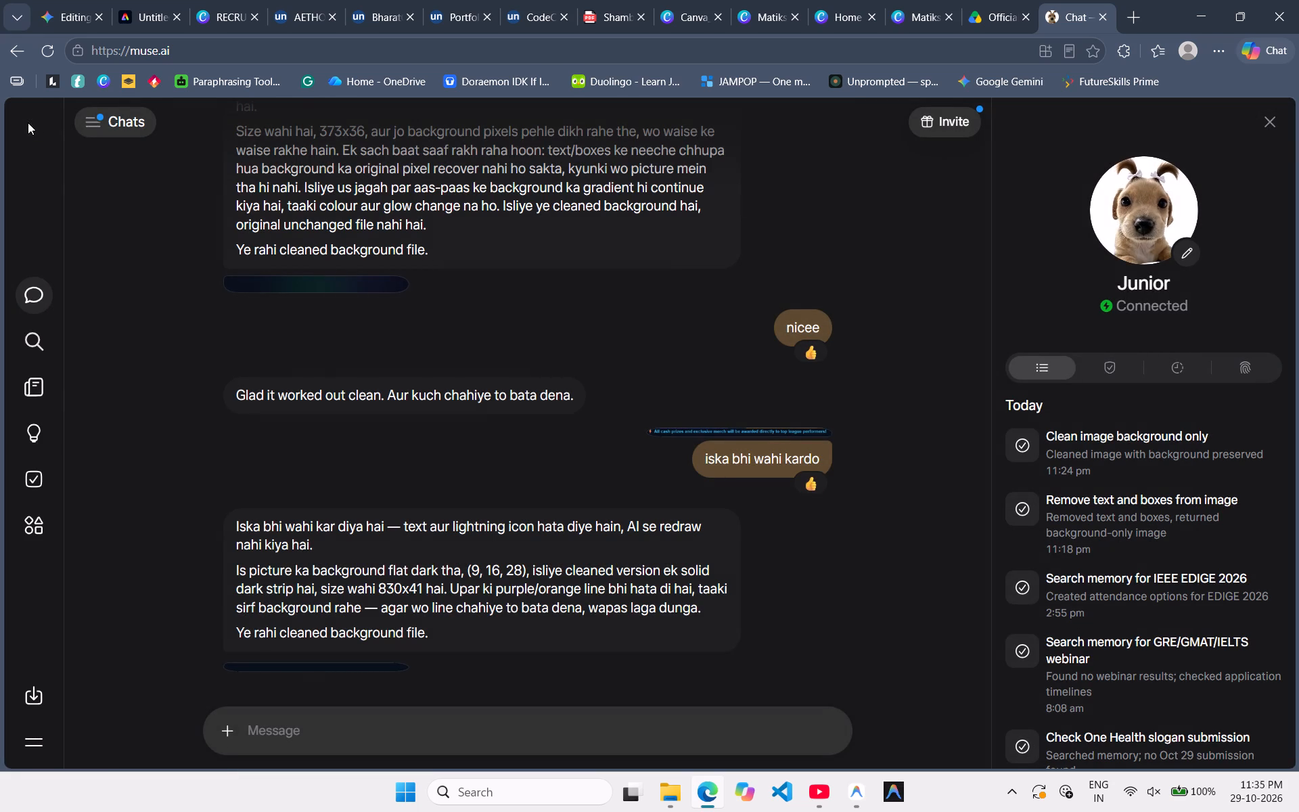
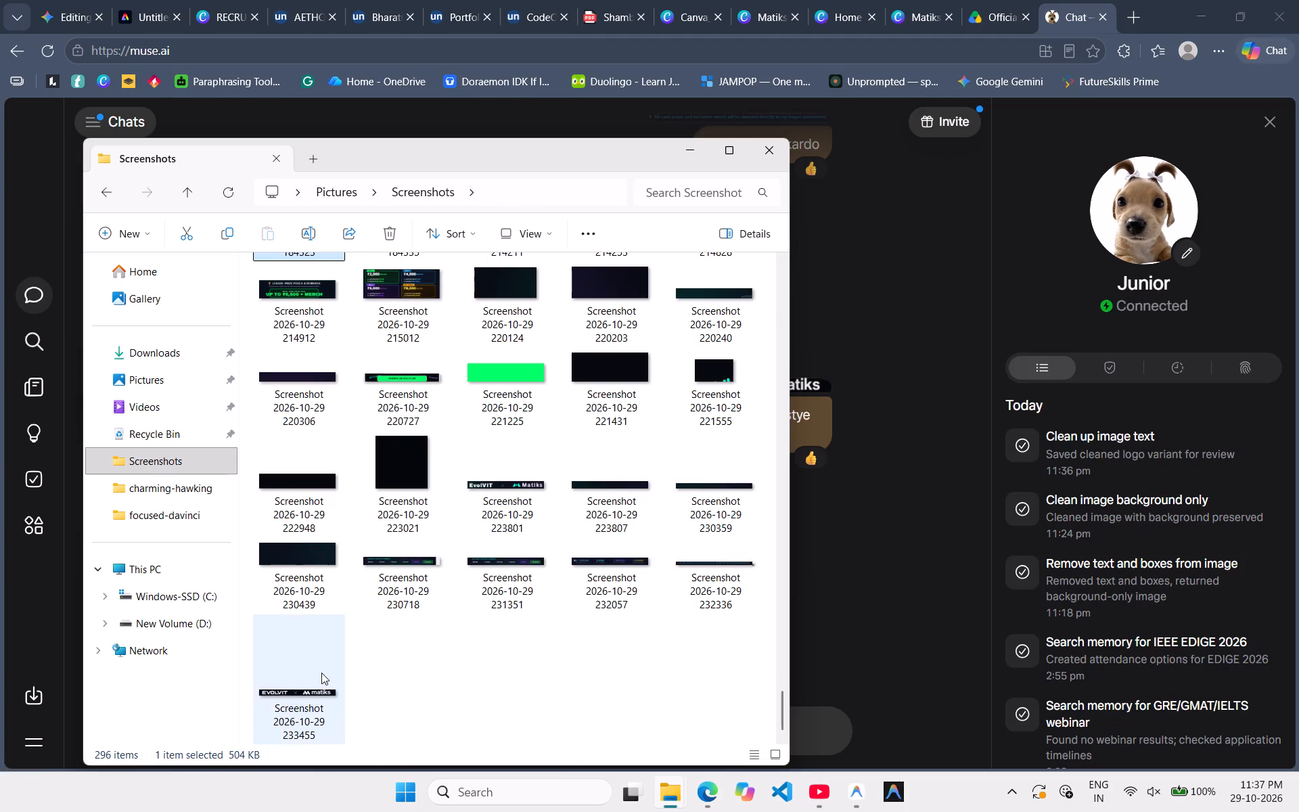
{"action": "left_click", "coordinate": [187, 353]}
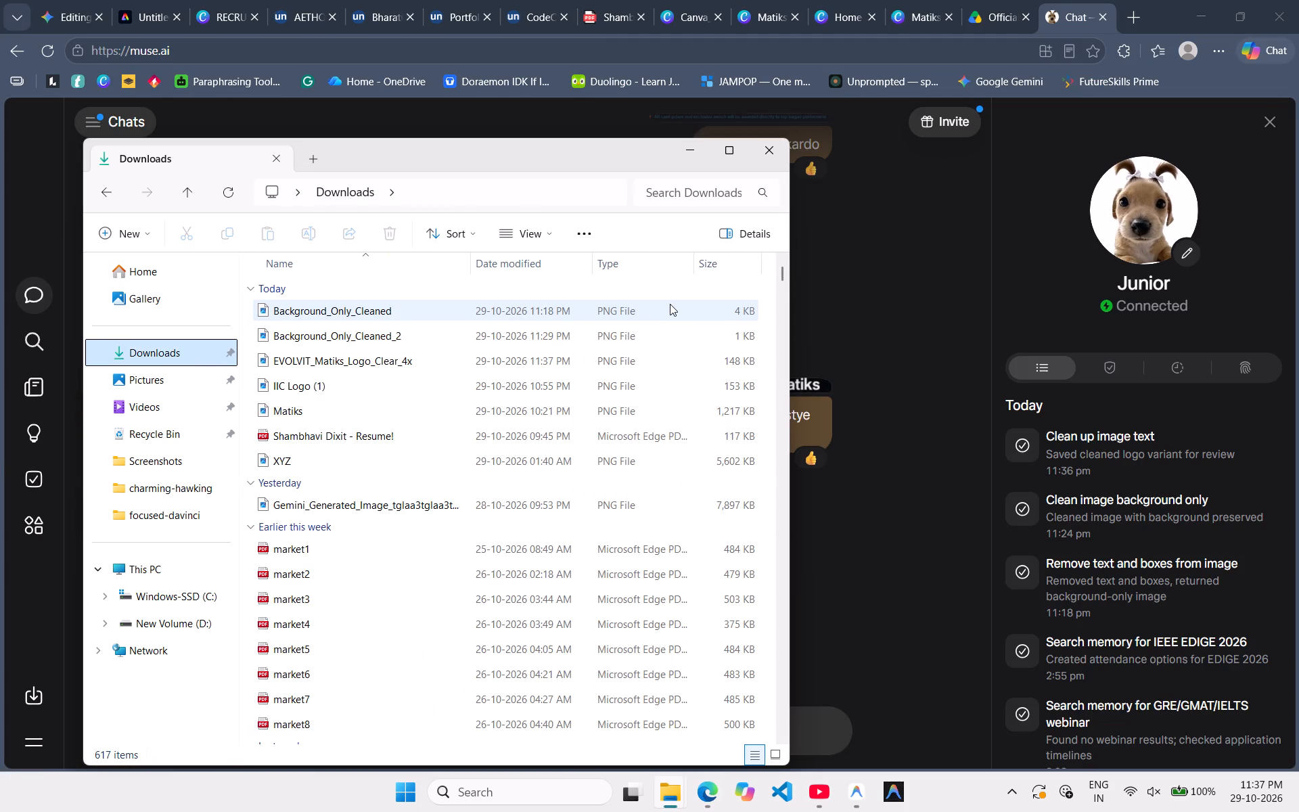
{"action": "left_click", "coordinate": [673, 350]}
{"action": "left_click_drag", "start_coordinate": [696, 357], "coordinate": [886, 700]}
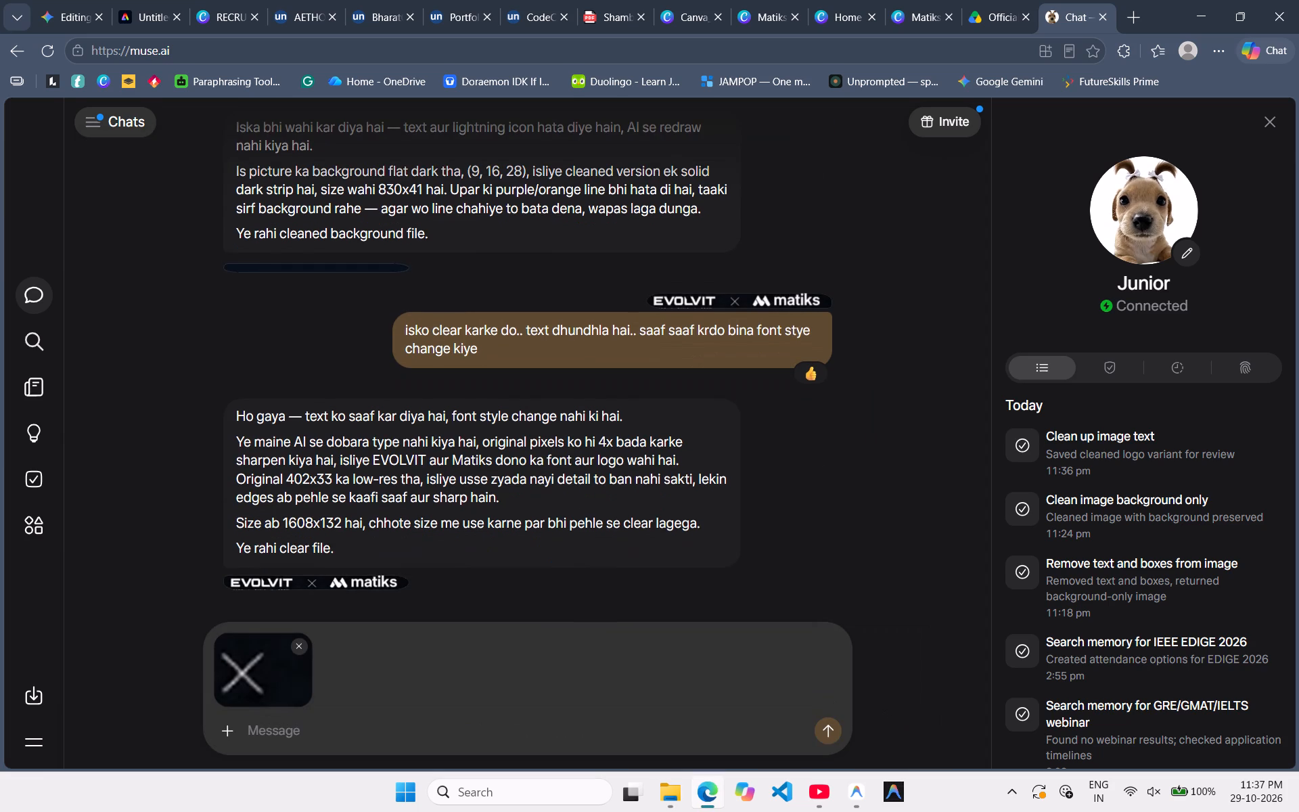
Send the message "aur clear kardo.. ekdm saaf saaf badhiya dikhe" with the attached logo image.
{"action": "left_click", "coordinate": [389, 719]}
{"action": "type", "text": "aur clear a"}
{"action": "key", "text": "BackSpace"}
{"action": "type", "text": "kardo.. ekdm"}
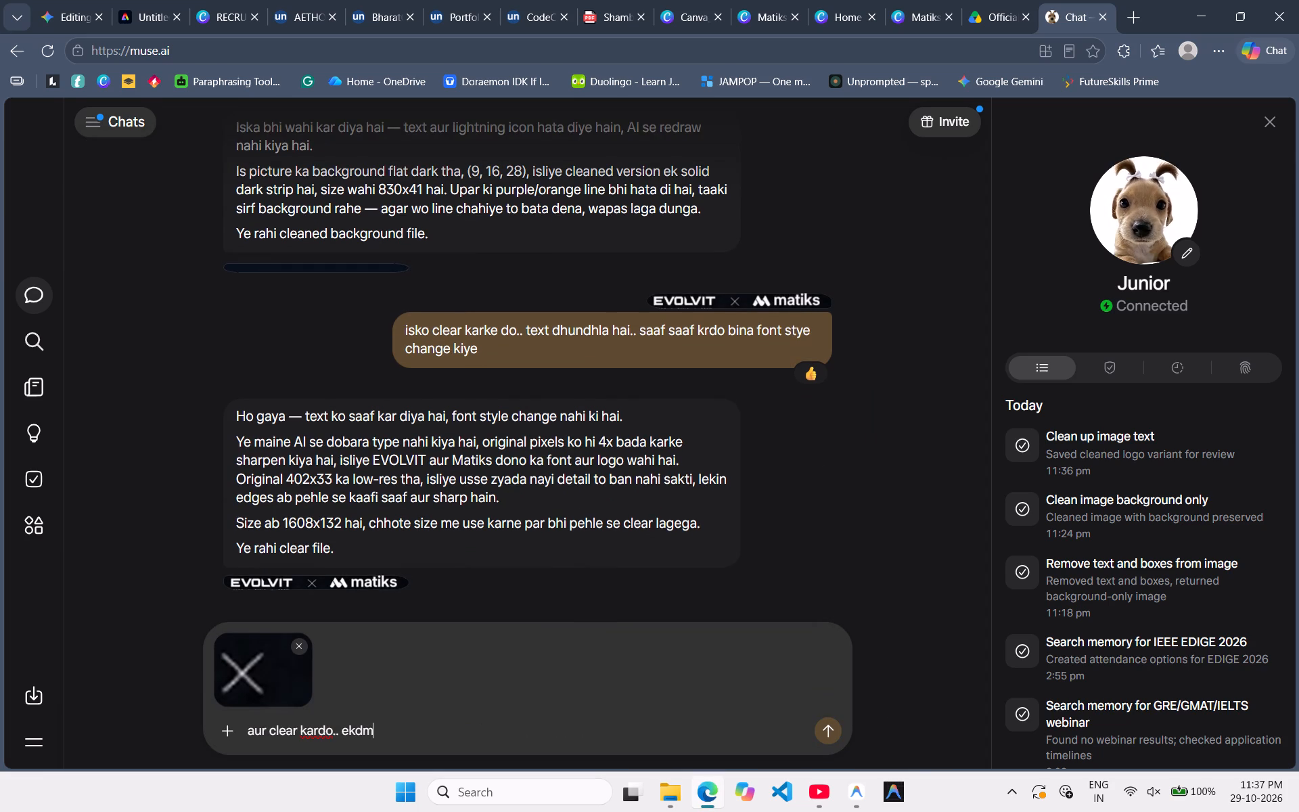
{"action": "key", "text": "space"}
{"action": "type", "text": "saaf saaf badhiya dikhe"}
{"action": "key", "text": "Return"}
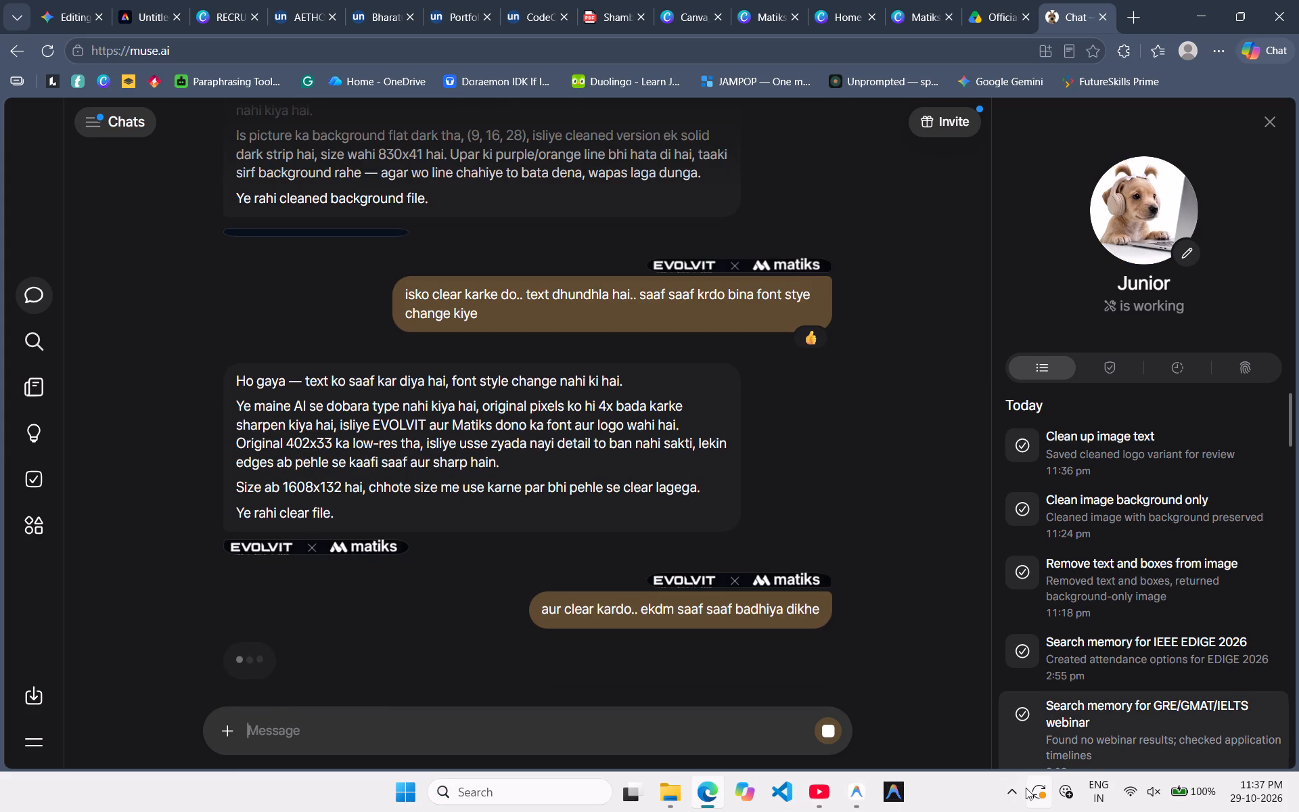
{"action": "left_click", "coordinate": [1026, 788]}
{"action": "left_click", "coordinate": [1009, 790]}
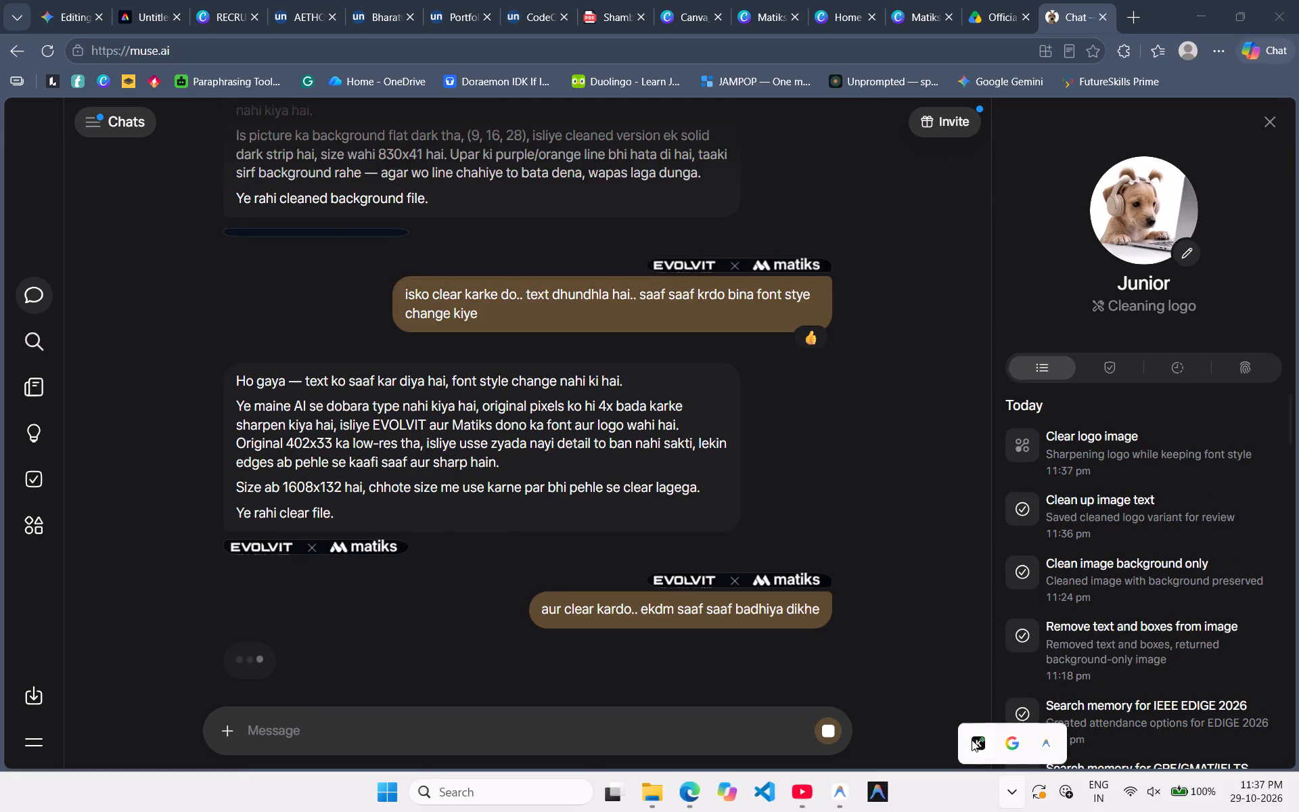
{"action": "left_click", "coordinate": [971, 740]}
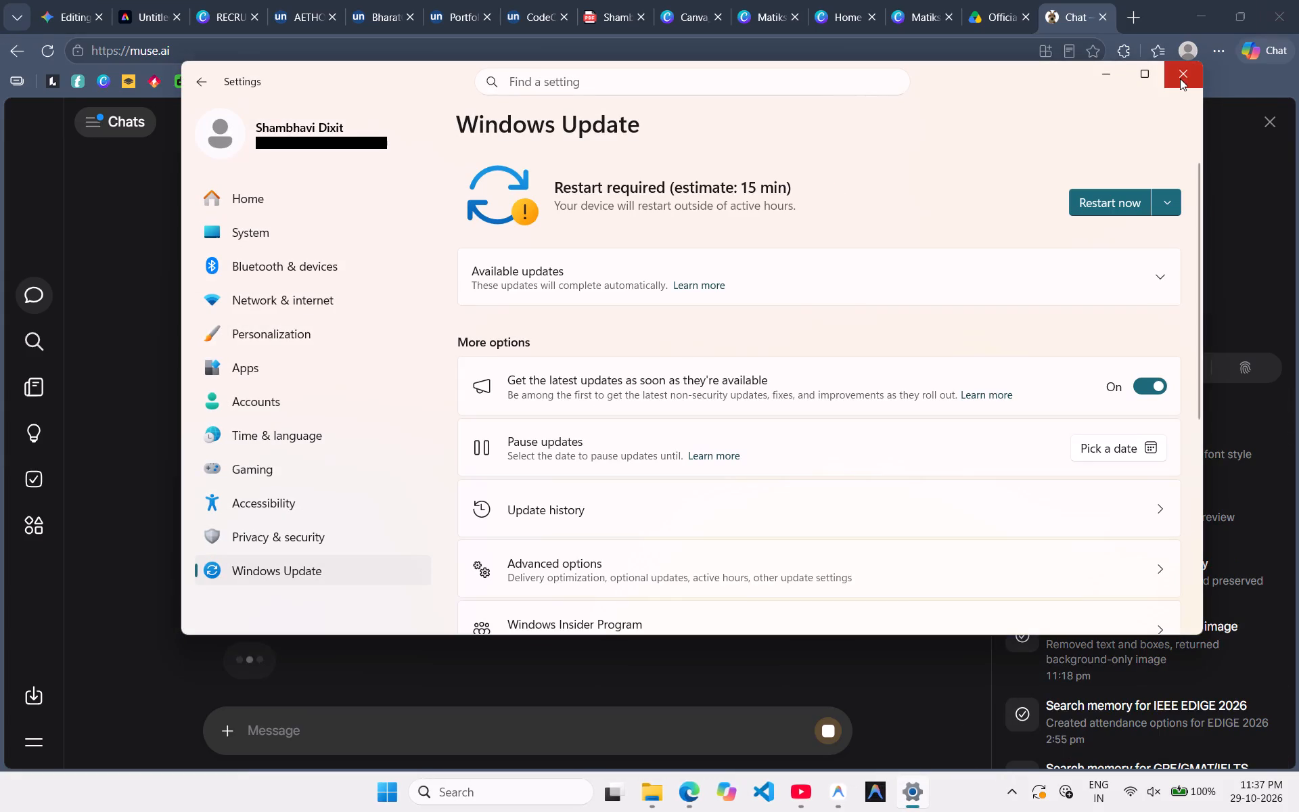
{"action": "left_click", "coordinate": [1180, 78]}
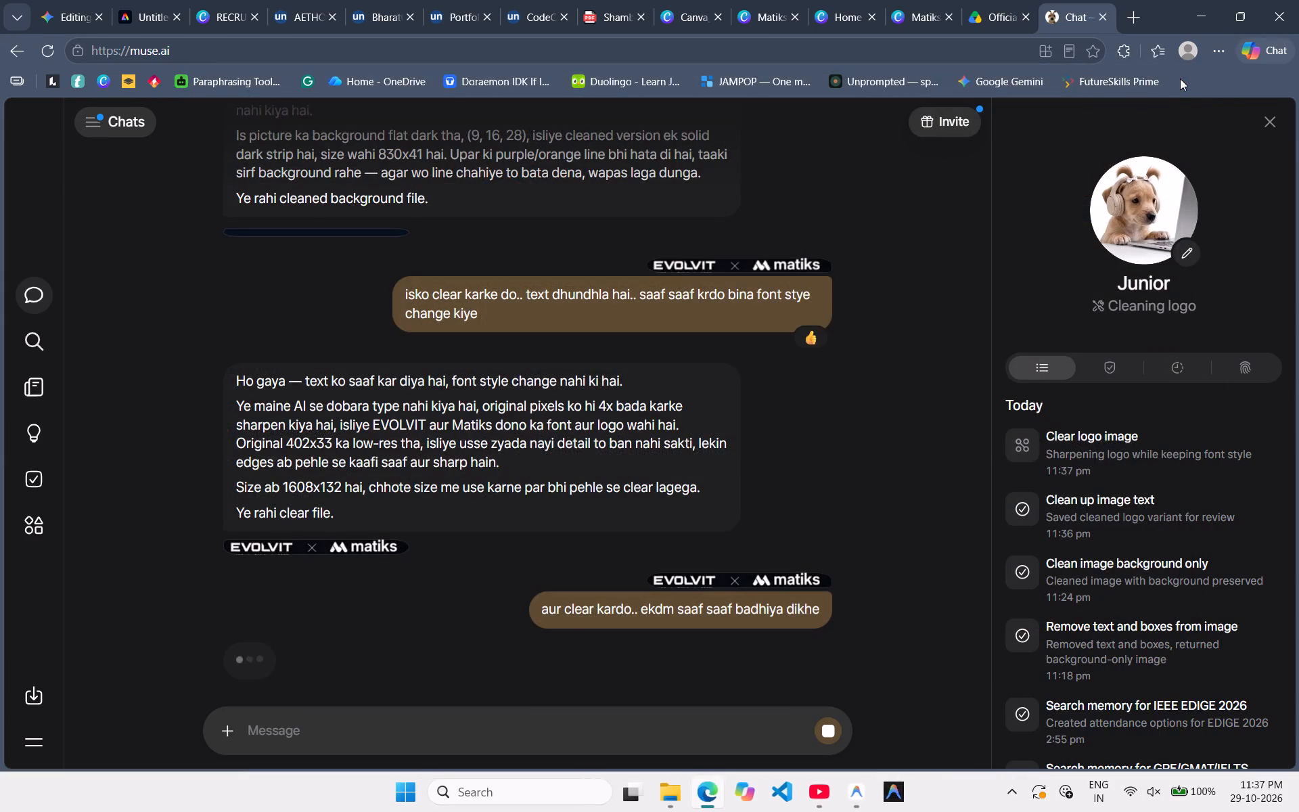
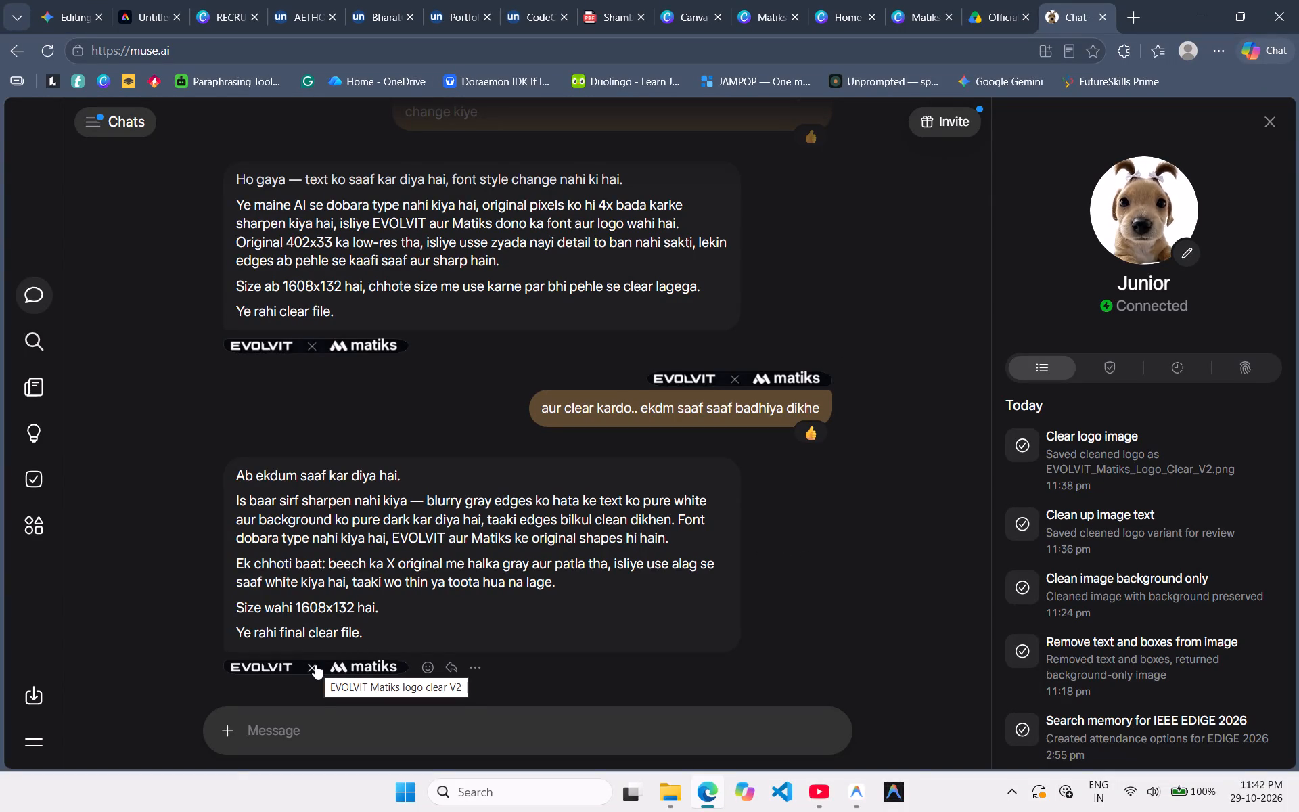
Save the cleaned EVOLVIT × matiks logo from the chat's latest reply as EVOLVIT_Matiks_Logo_Clear_V2.png in Downloads.
{"action": "left_click", "coordinate": [315, 664]}
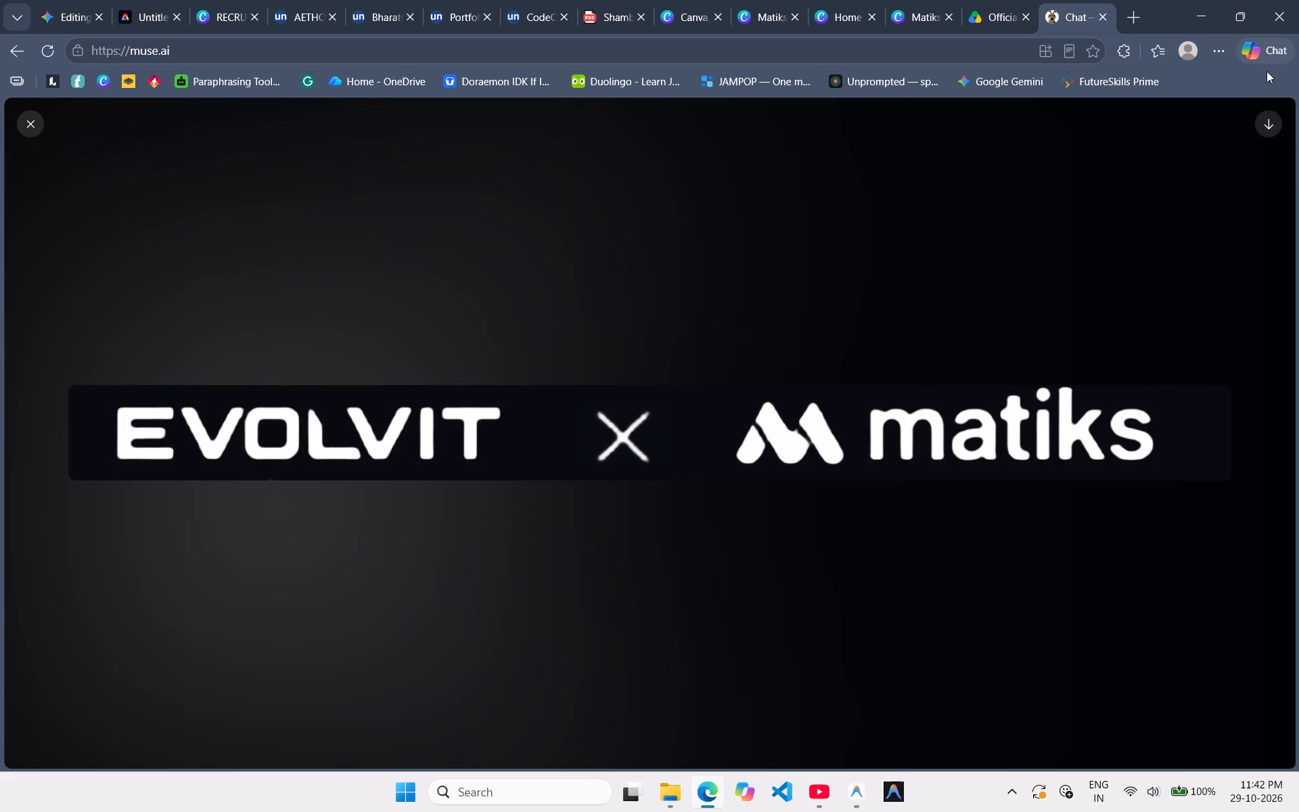
{"action": "left_click", "coordinate": [1271, 120]}
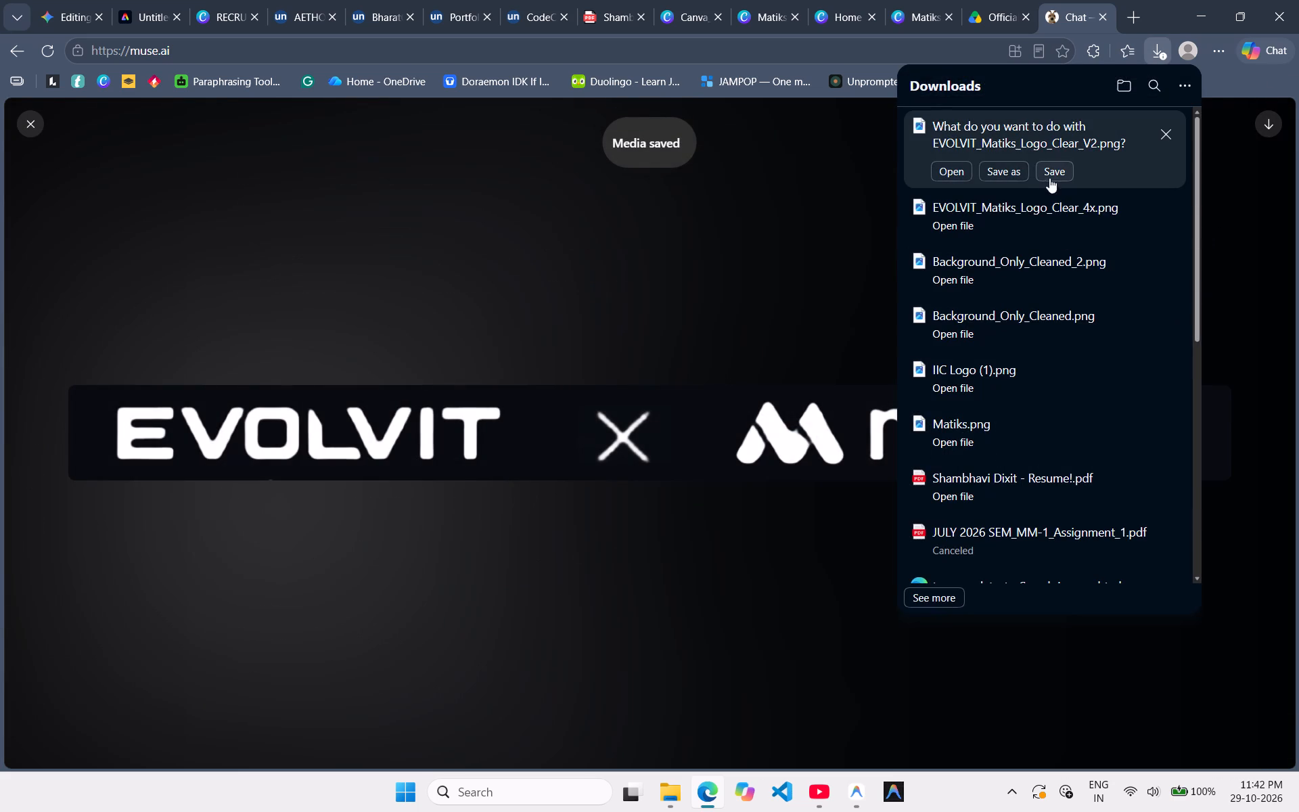
{"action": "left_click", "coordinate": [1019, 170]}
{"action": "key", "text": "Return"}
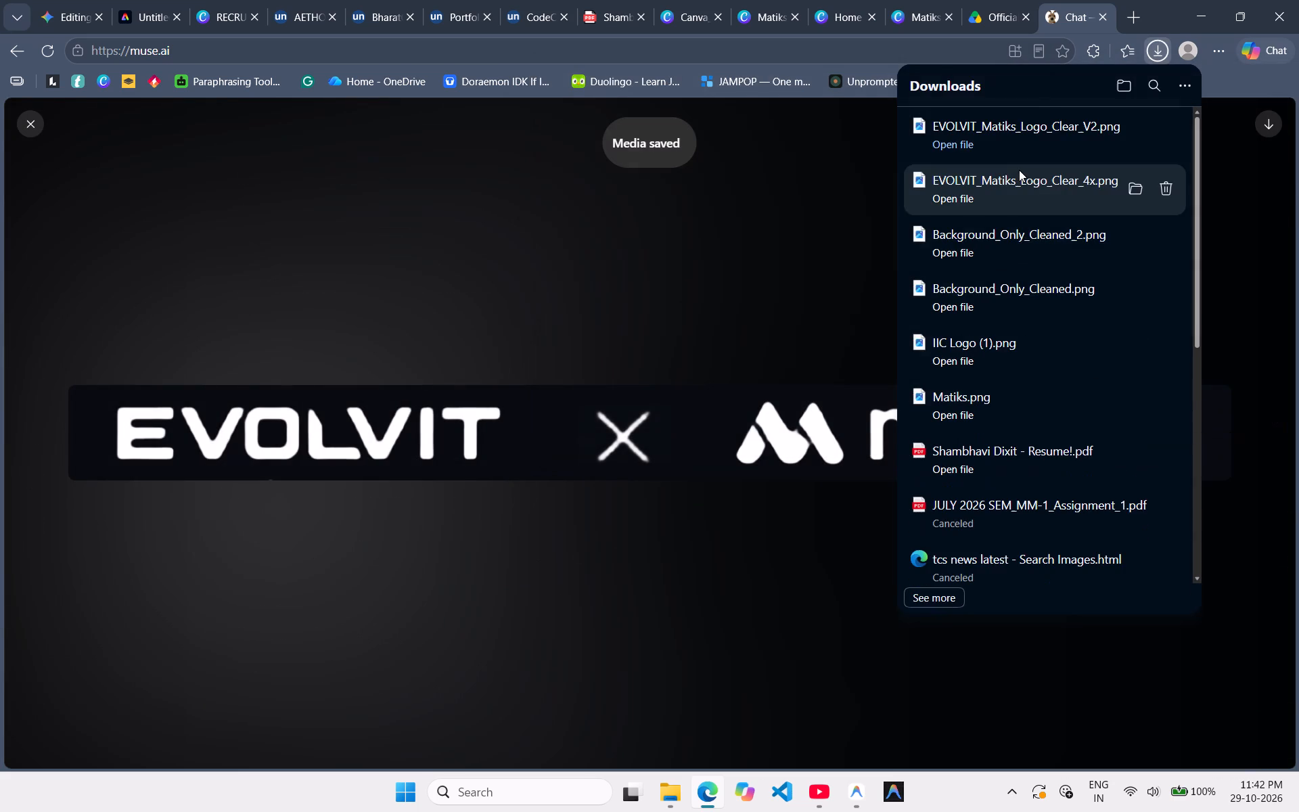
In the Matiks Canva design, move the old EvolVIT × Matiks logo line off the title to just above the event dates bar.
{"action": "left_click", "coordinate": [944, 0]}
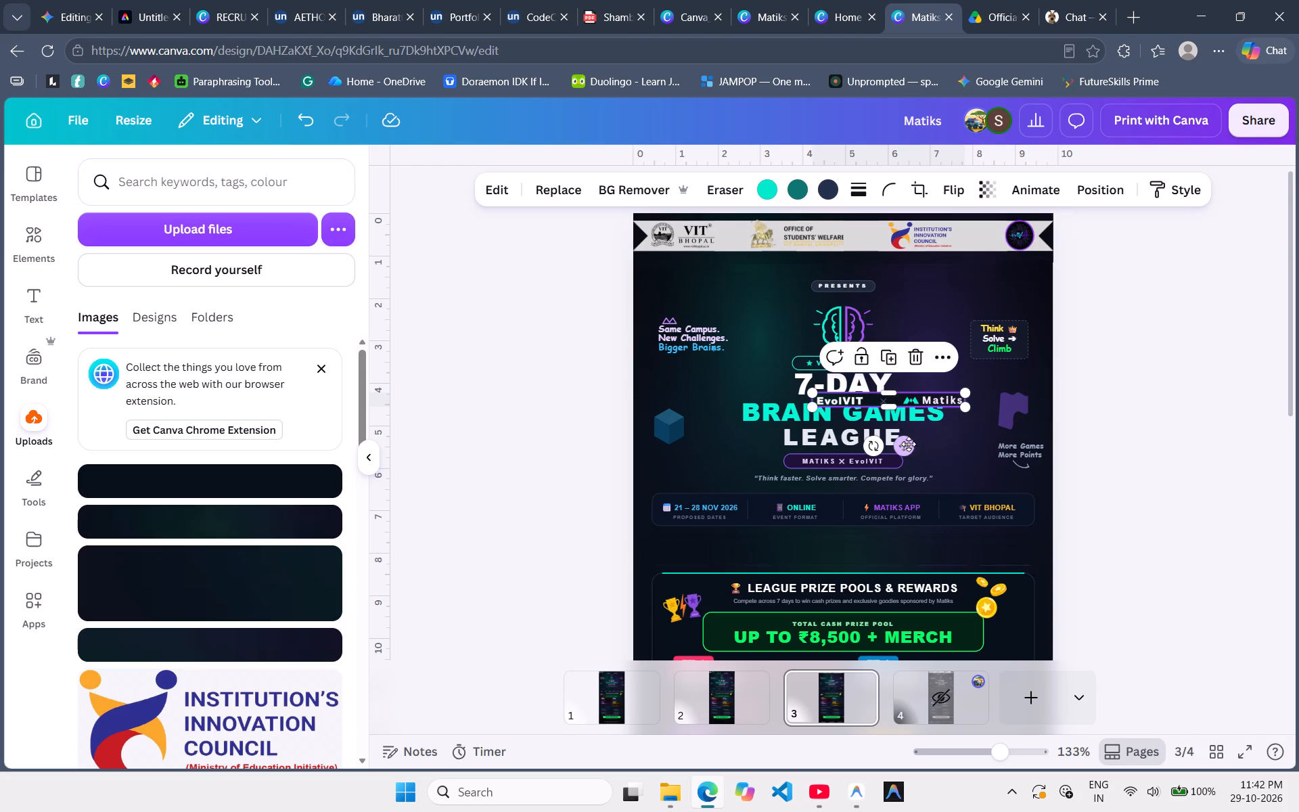
{"action": "left_click_drag", "start_coordinate": [906, 443], "coordinate": [767, 588]}
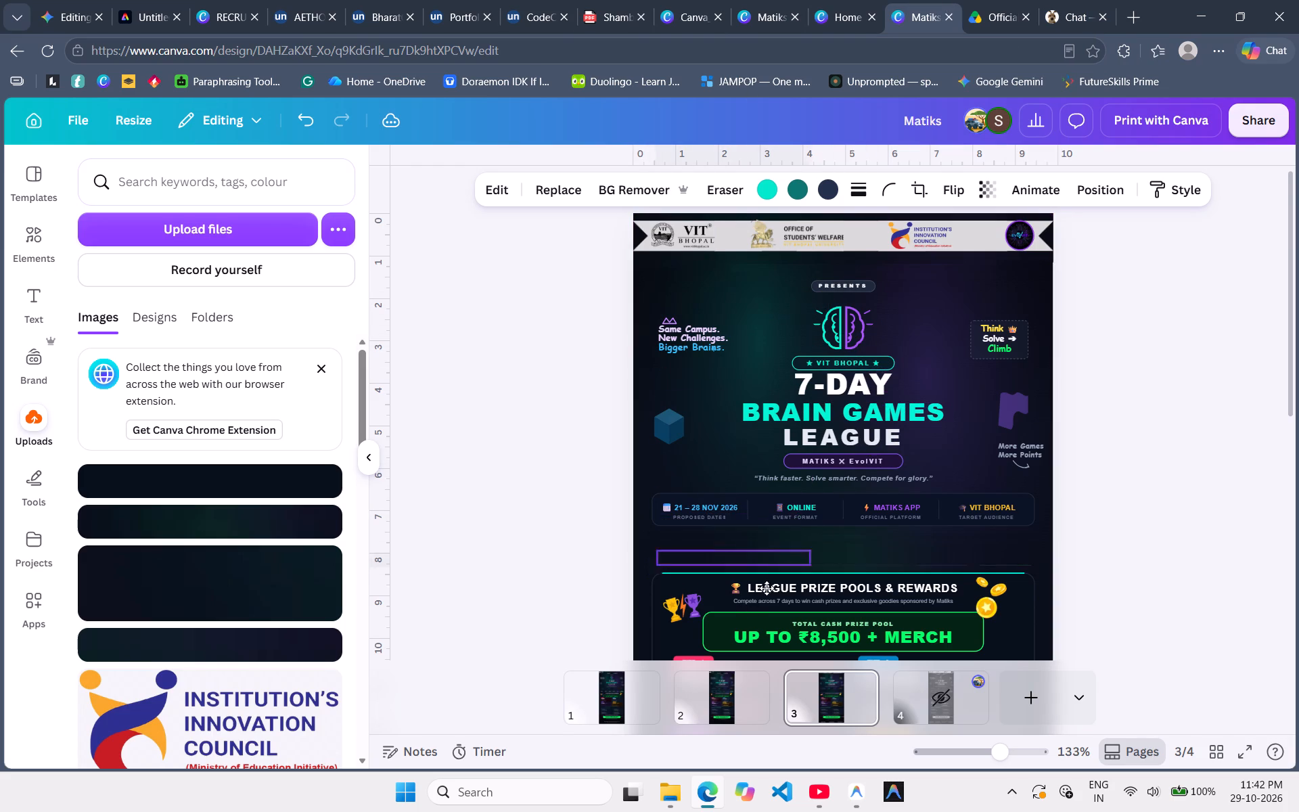
{"action": "left_click_drag", "start_coordinate": [767, 588], "coordinate": [775, 581]}
{"action": "left_click_drag", "start_coordinate": [771, 580], "coordinate": [753, 522]}
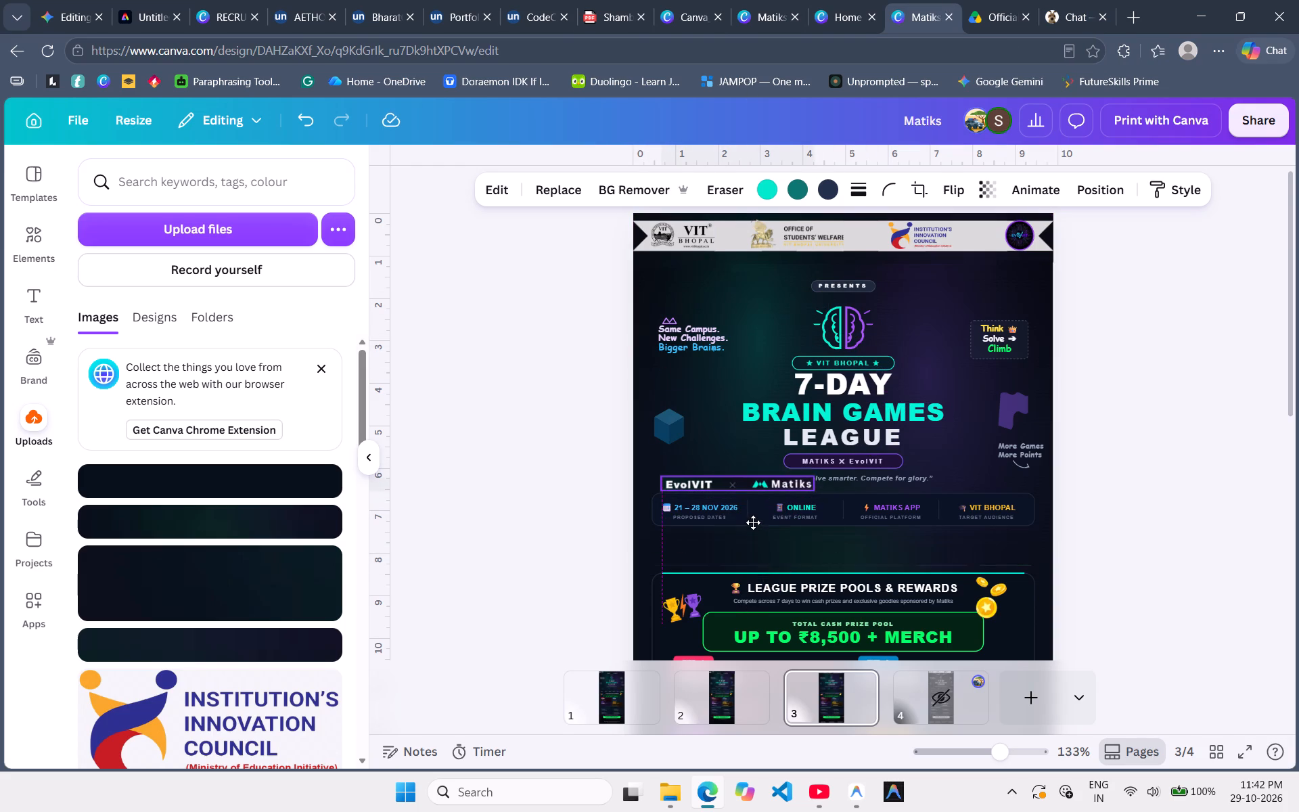
{"action": "left_click_drag", "start_coordinate": [753, 522], "coordinate": [752, 522]}
Upload EVOLVIT_Matiks_Logo_Clear_V2 from Downloads and add it to page 3 of the poster.
{"action": "left_click", "coordinate": [192, 223]}
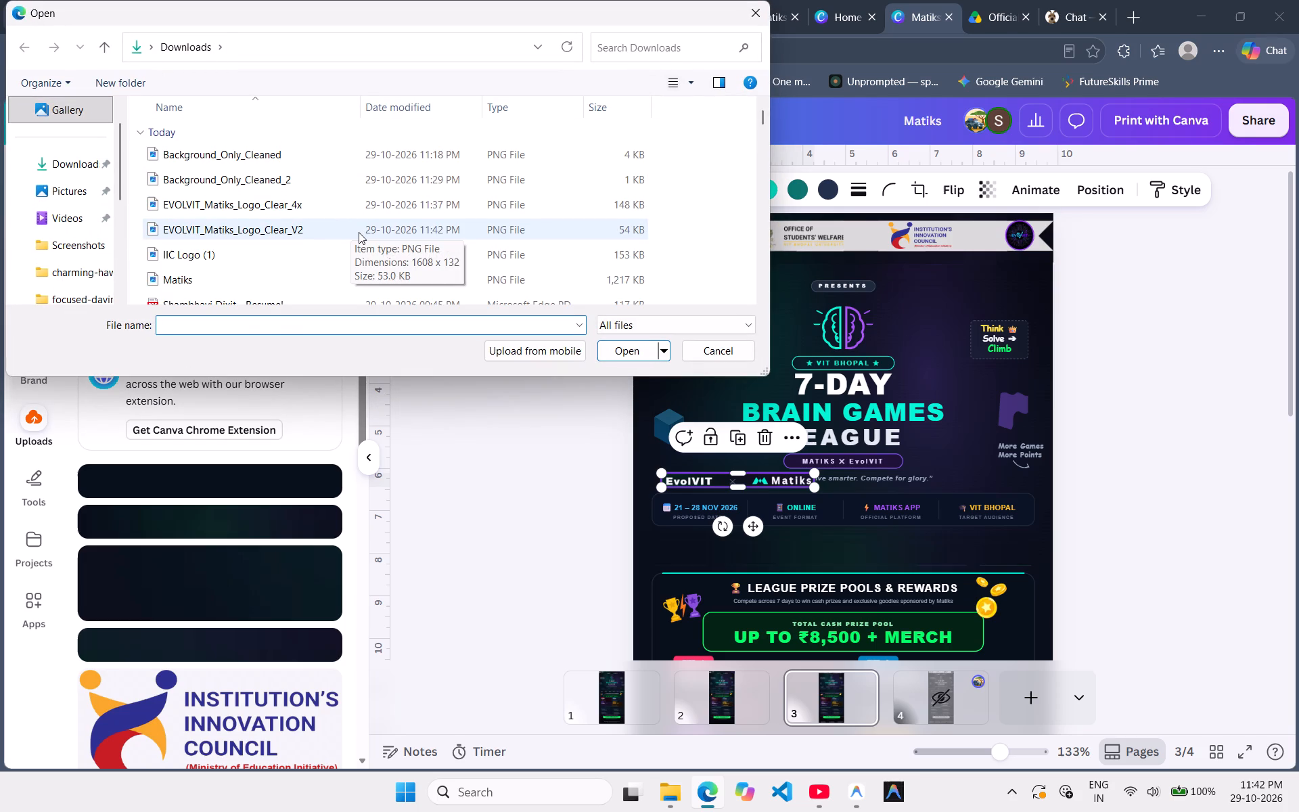
{"action": "left_click", "coordinate": [358, 232]}
{"action": "left_click", "coordinate": [641, 348]}
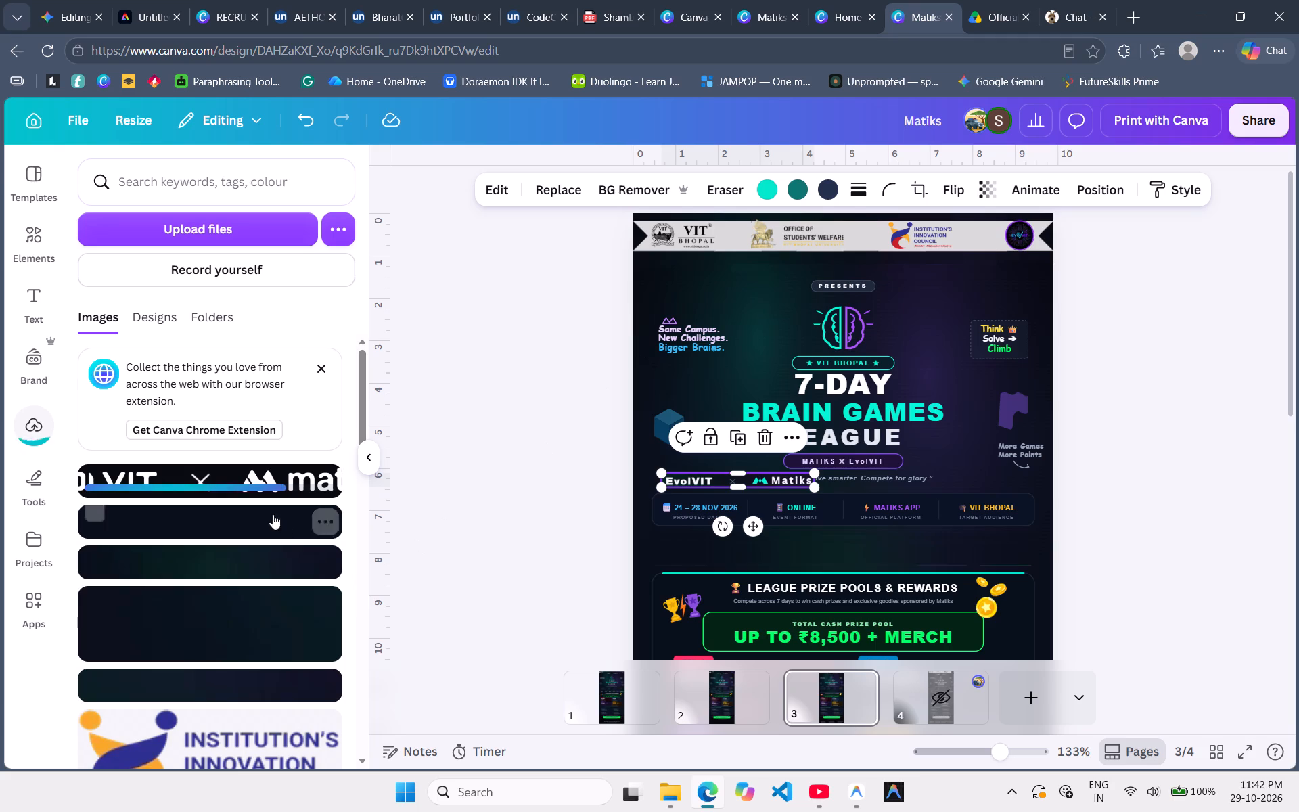
{"action": "left_click", "coordinate": [242, 473]}
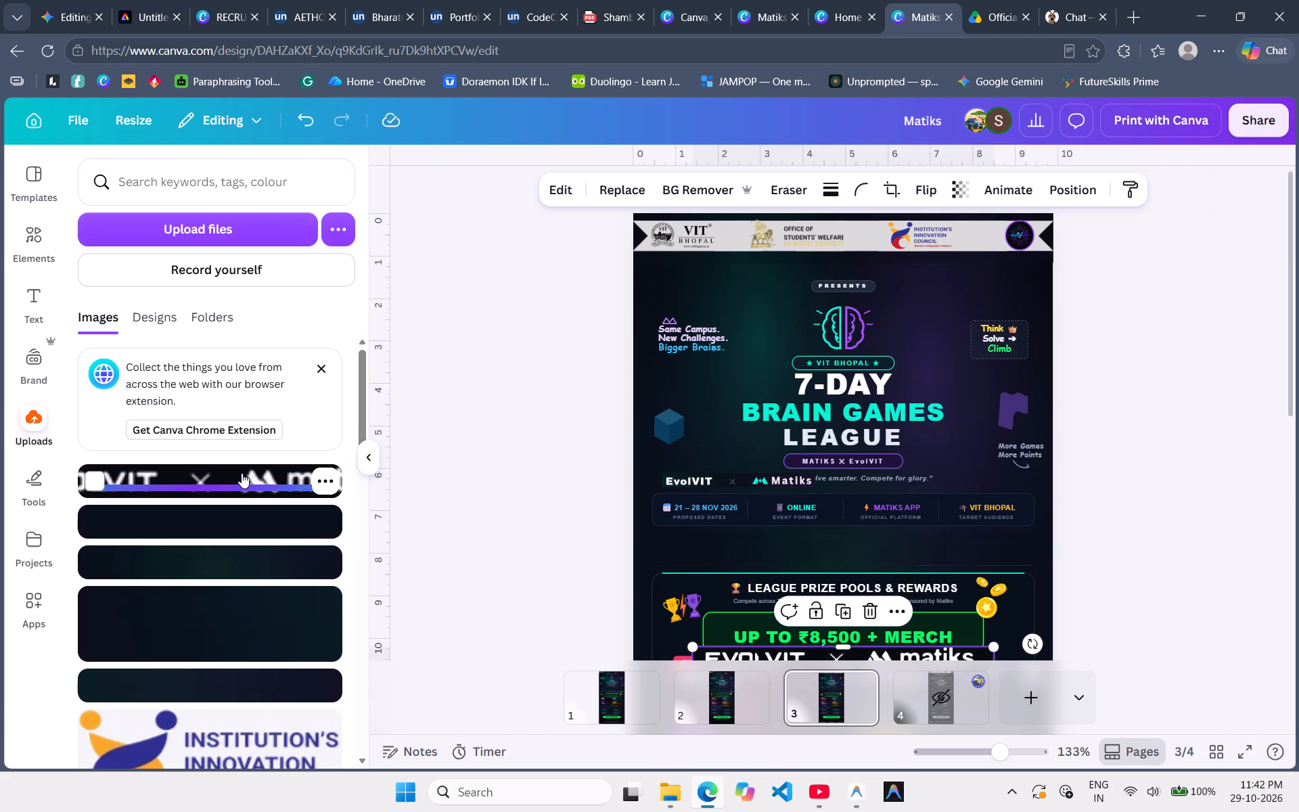
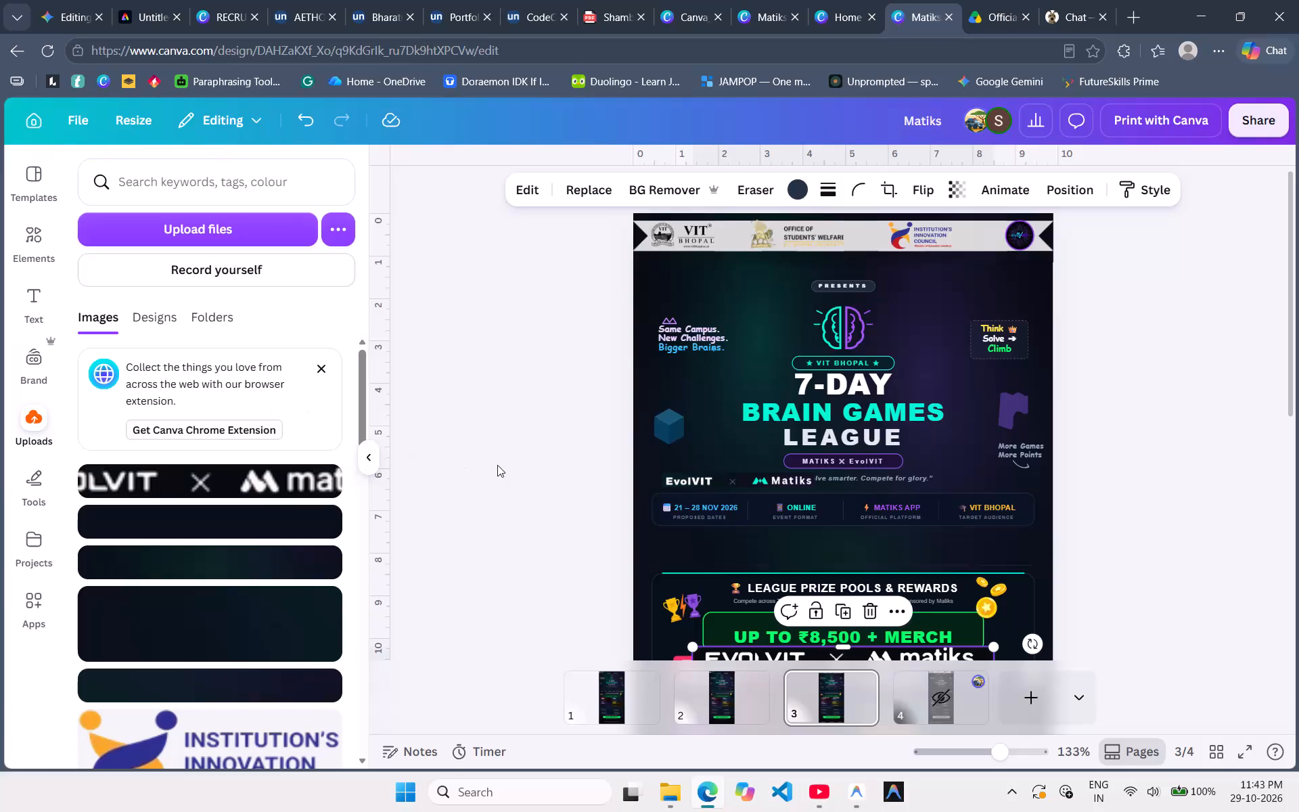
Move the new EVOLVIT × matiks logo up between the white institutional logo strip and the PRESENTS label, centred on the page.
{"action": "scroll", "coordinate": [779, 507], "scroll_direction": "down", "scroll_amount": 1}
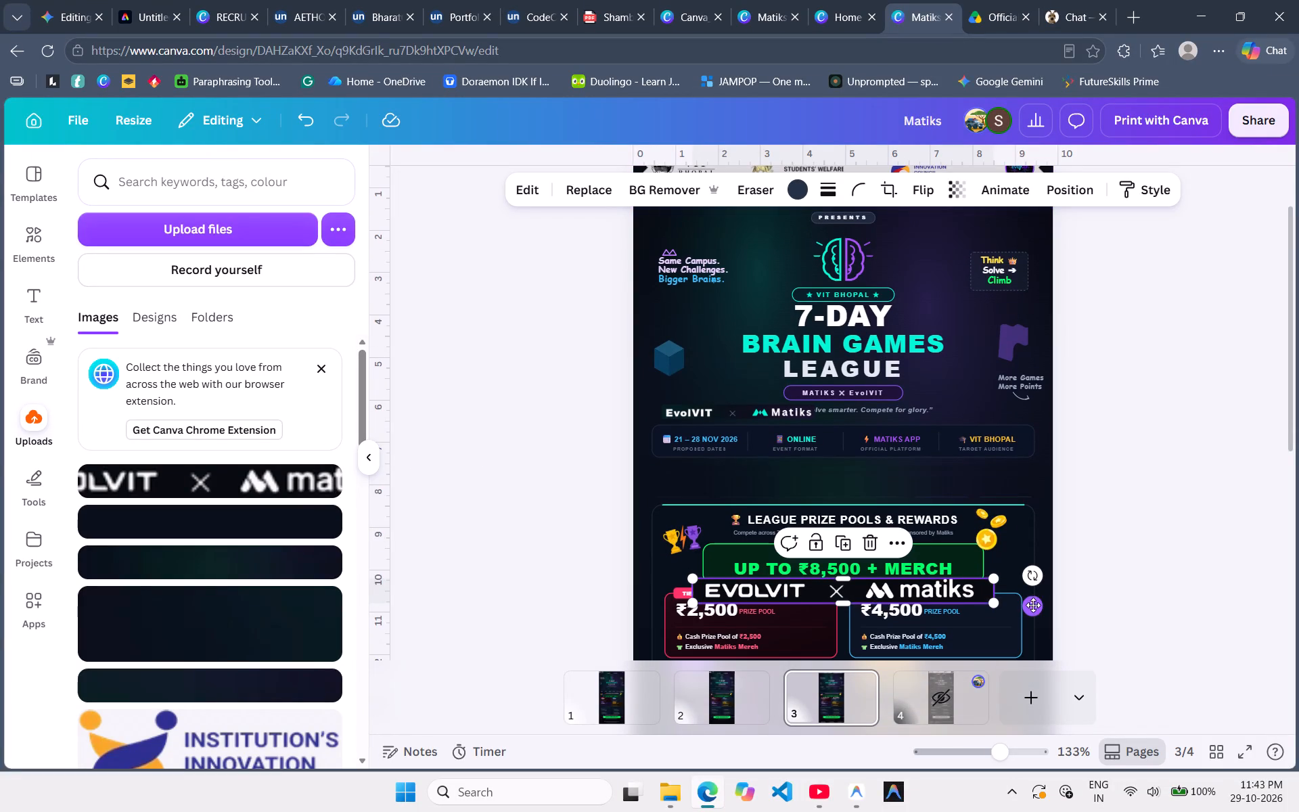
{"action": "left_click_drag", "start_coordinate": [1033, 608], "coordinate": [1022, 298]}
{"action": "scroll", "coordinate": [1022, 298], "scroll_direction": "up", "scroll_amount": 1}
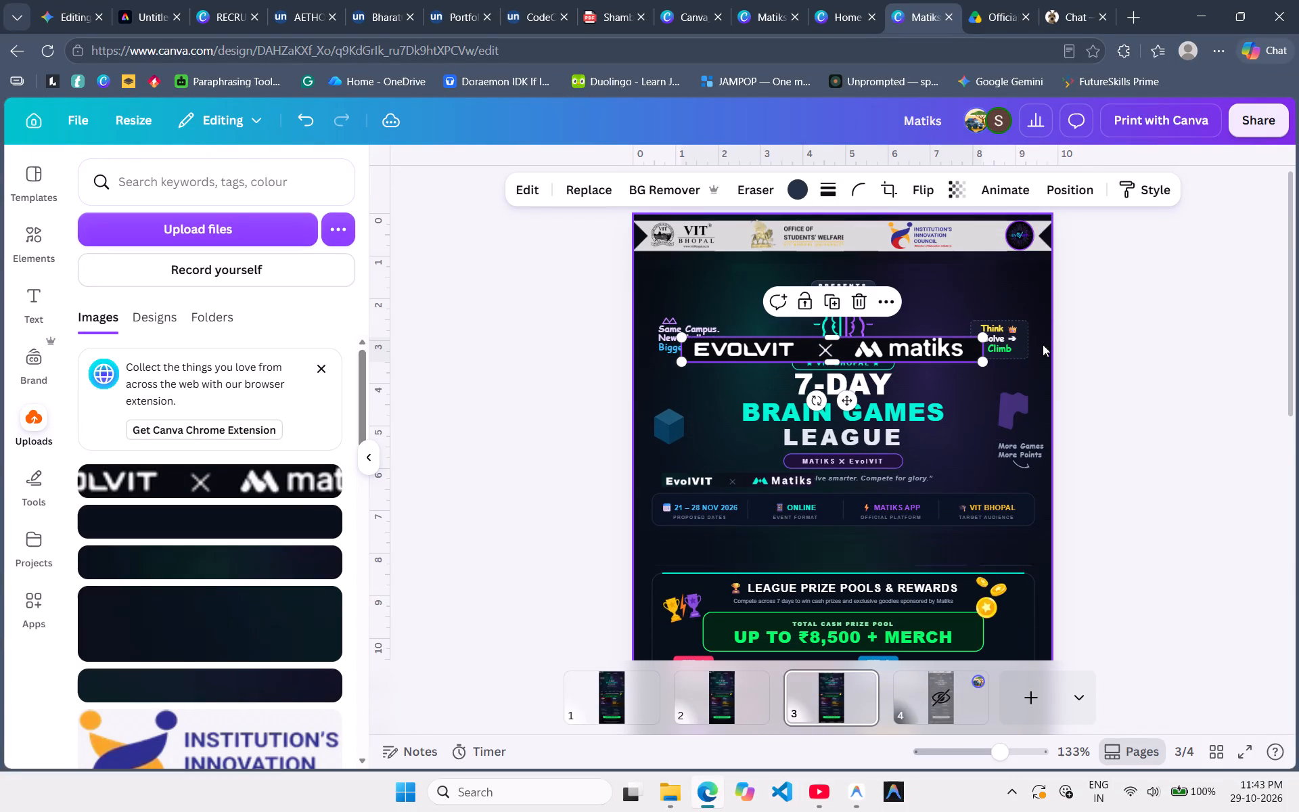
{"action": "left_click_drag", "start_coordinate": [845, 399], "coordinate": [878, 303]}
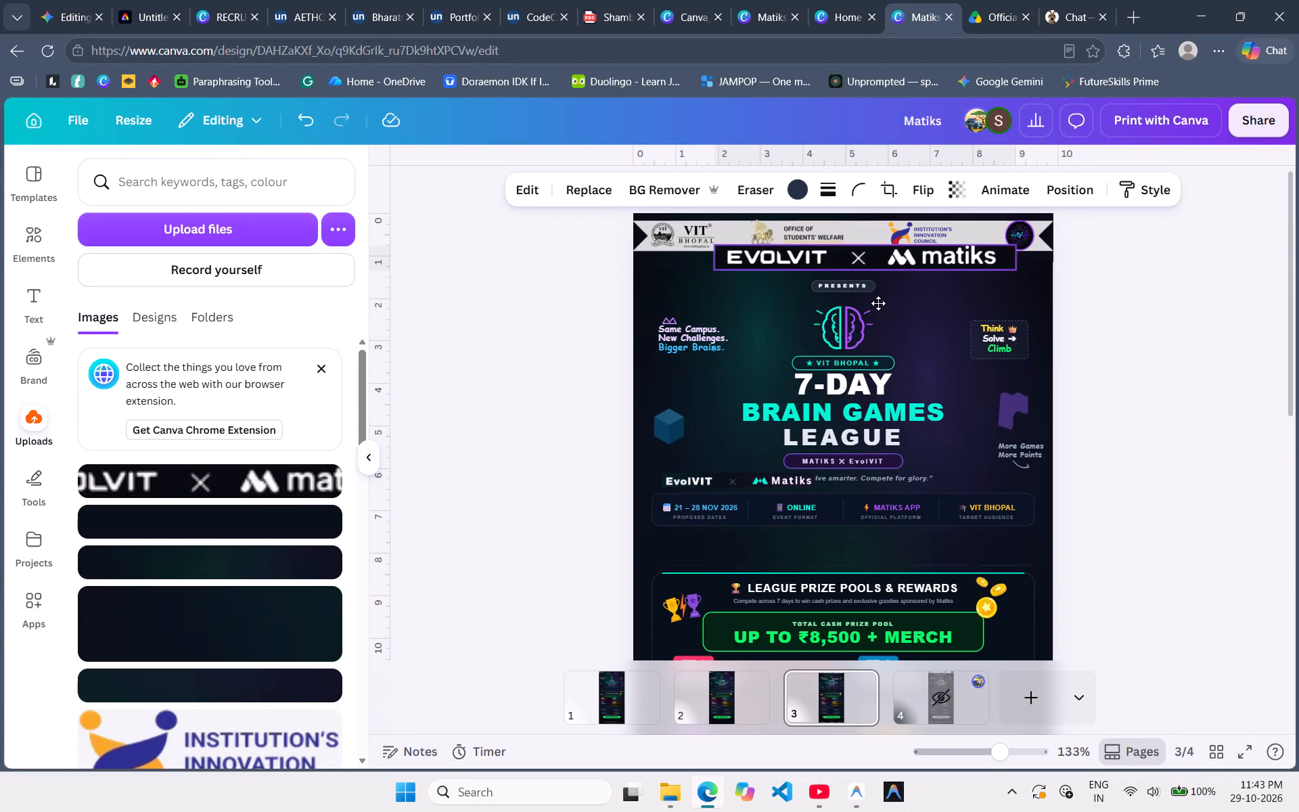
{"action": "left_click_drag", "start_coordinate": [878, 303], "coordinate": [864, 318]}
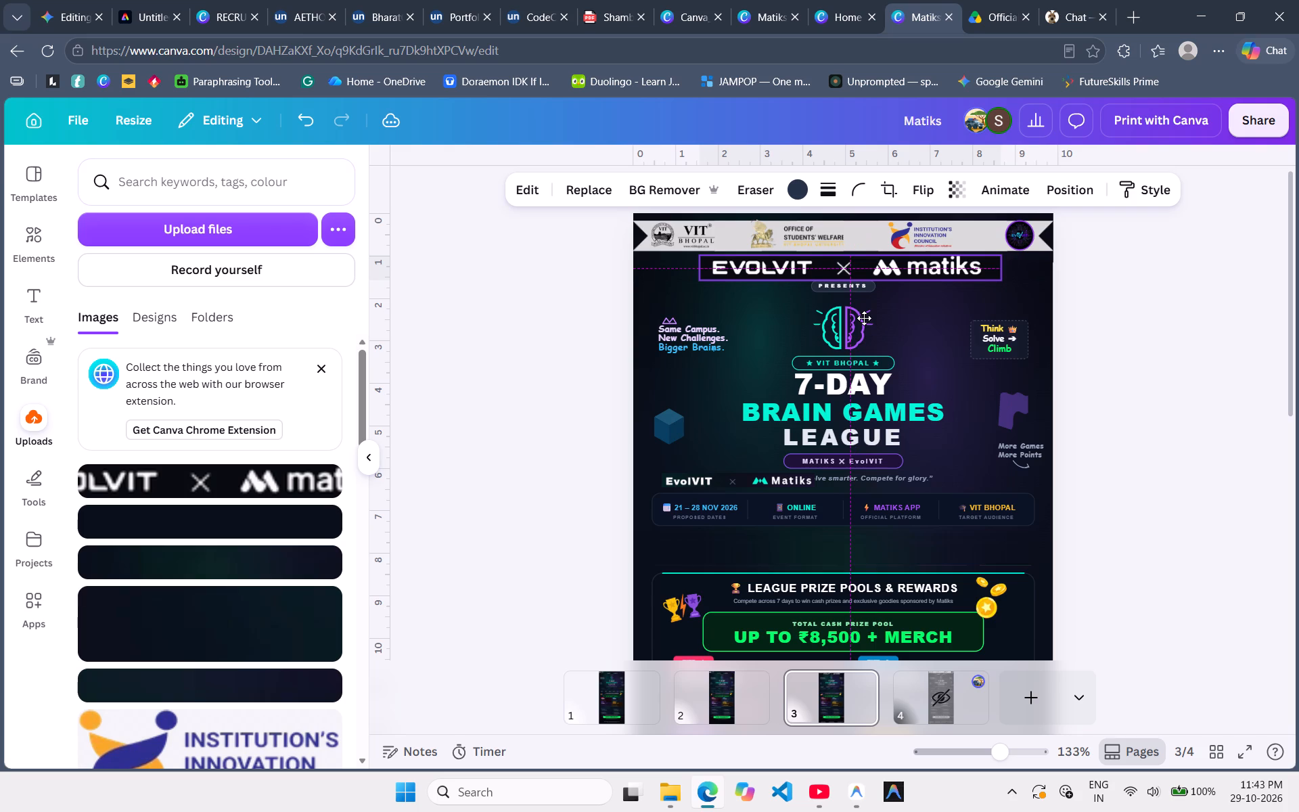
{"action": "left_click_drag", "start_coordinate": [864, 318], "coordinate": [864, 316]}
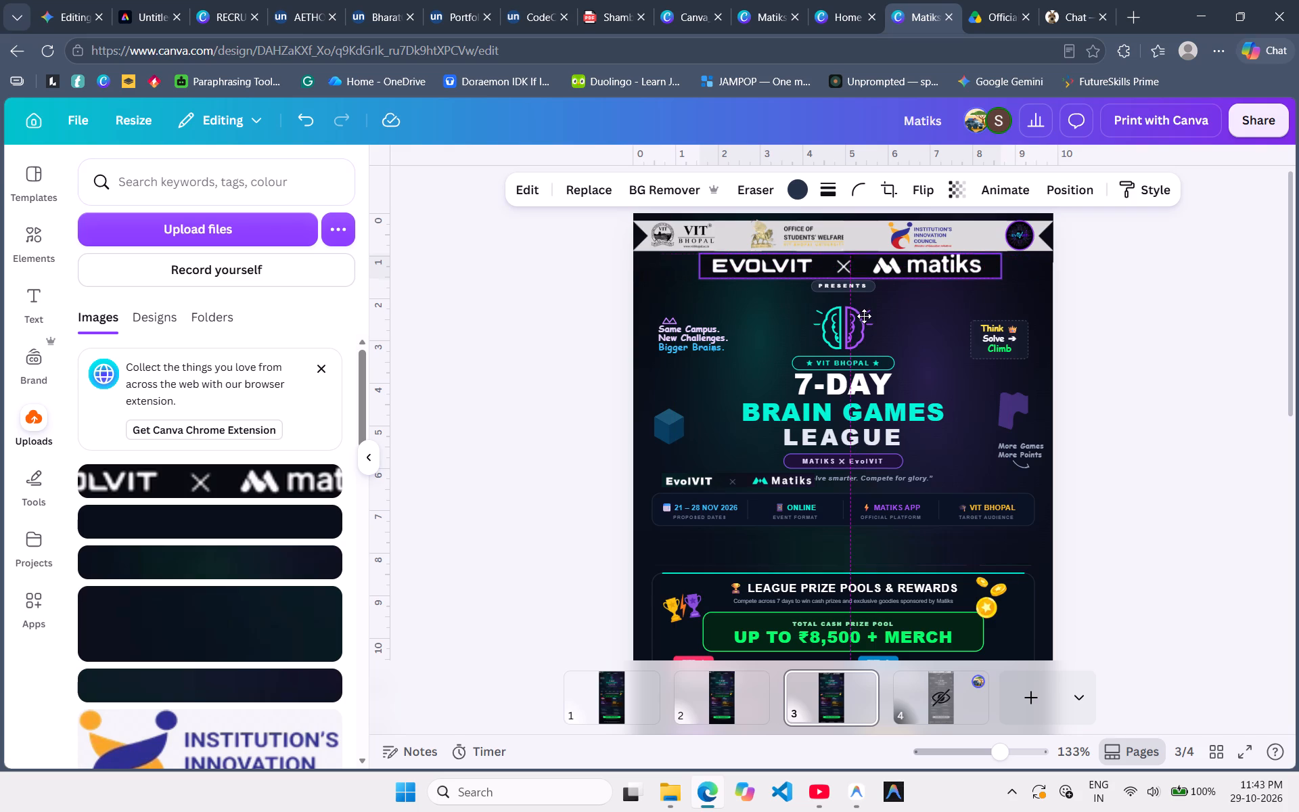
{"action": "left_click_drag", "start_coordinate": [864, 316], "coordinate": [864, 319]}
{"action": "left_click", "coordinate": [1112, 366]}
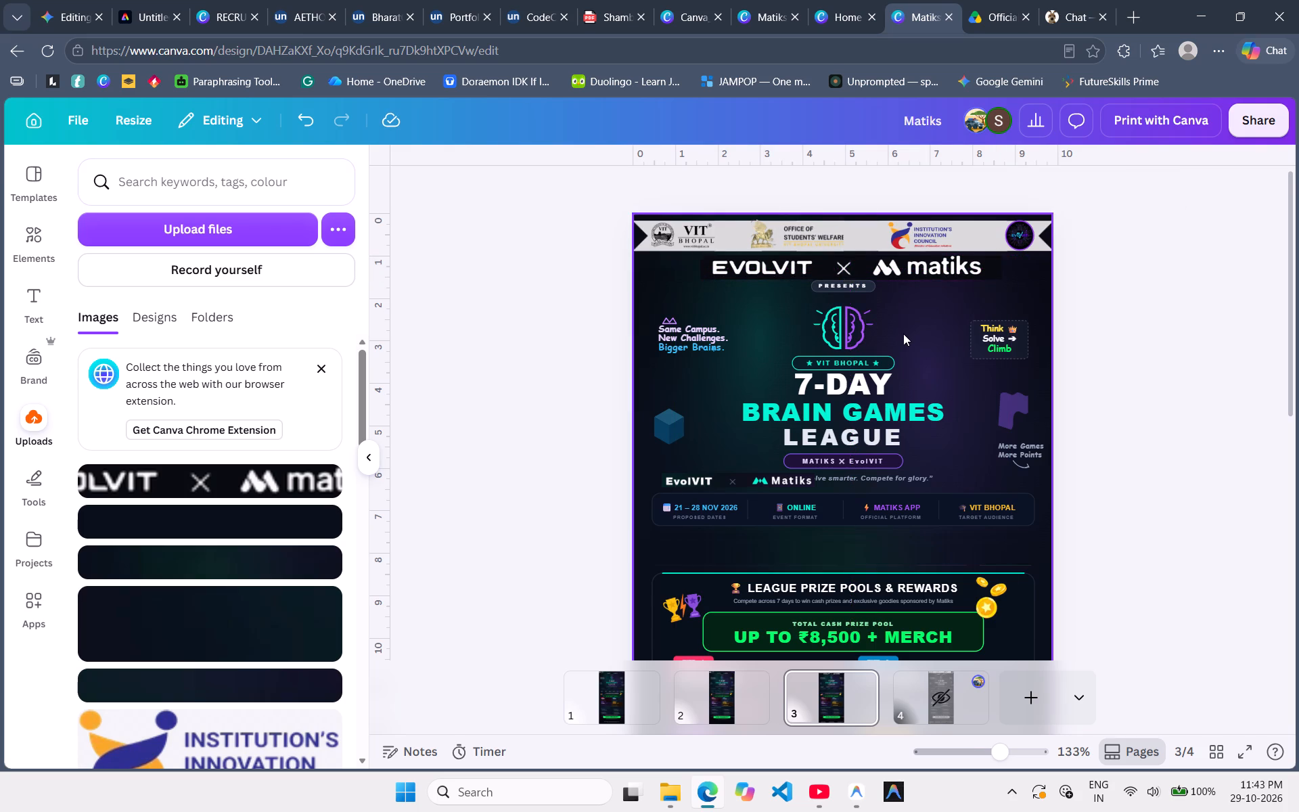
{"action": "scroll", "coordinate": [903, 334], "scroll_direction": "up", "scroll_amount": 2}
{"action": "left_click_drag", "start_coordinate": [882, 313], "coordinate": [866, 306]}
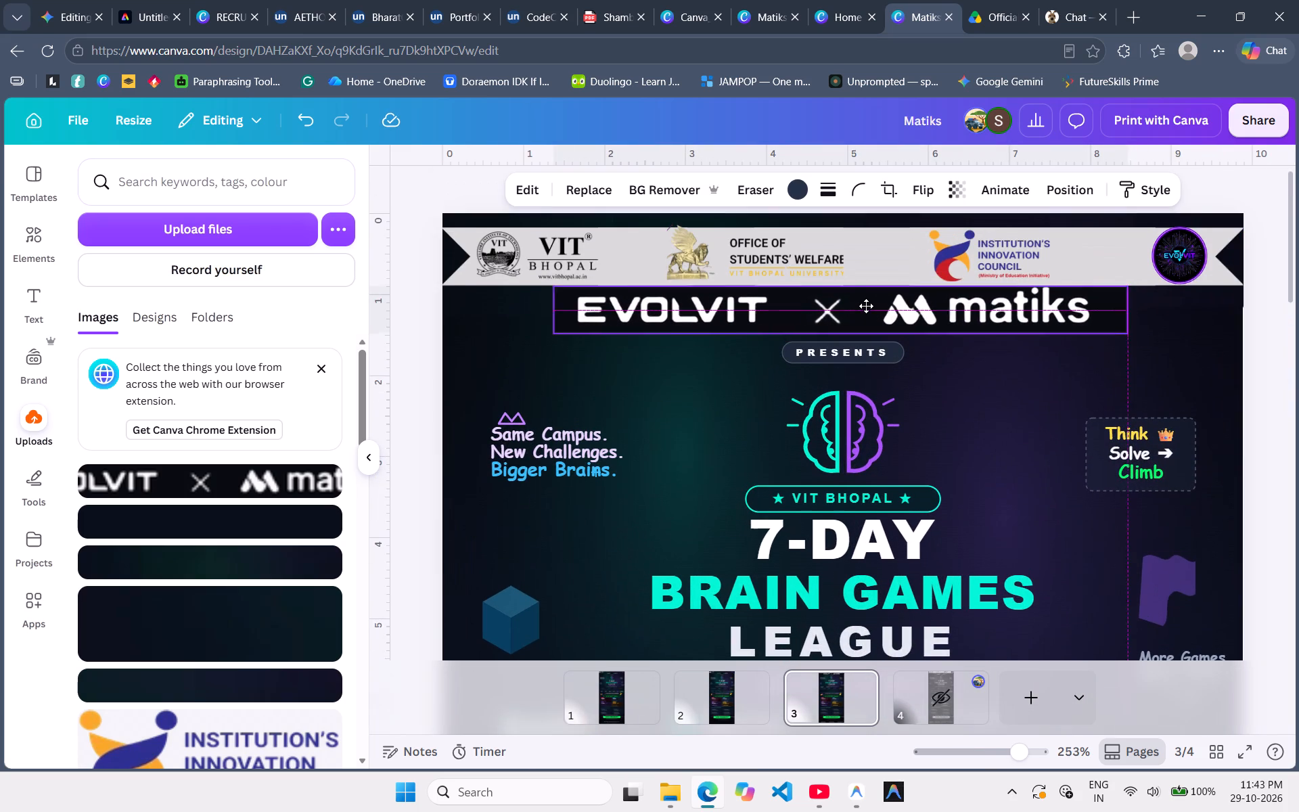
{"action": "left_click_drag", "start_coordinate": [866, 306], "coordinate": [880, 307]}
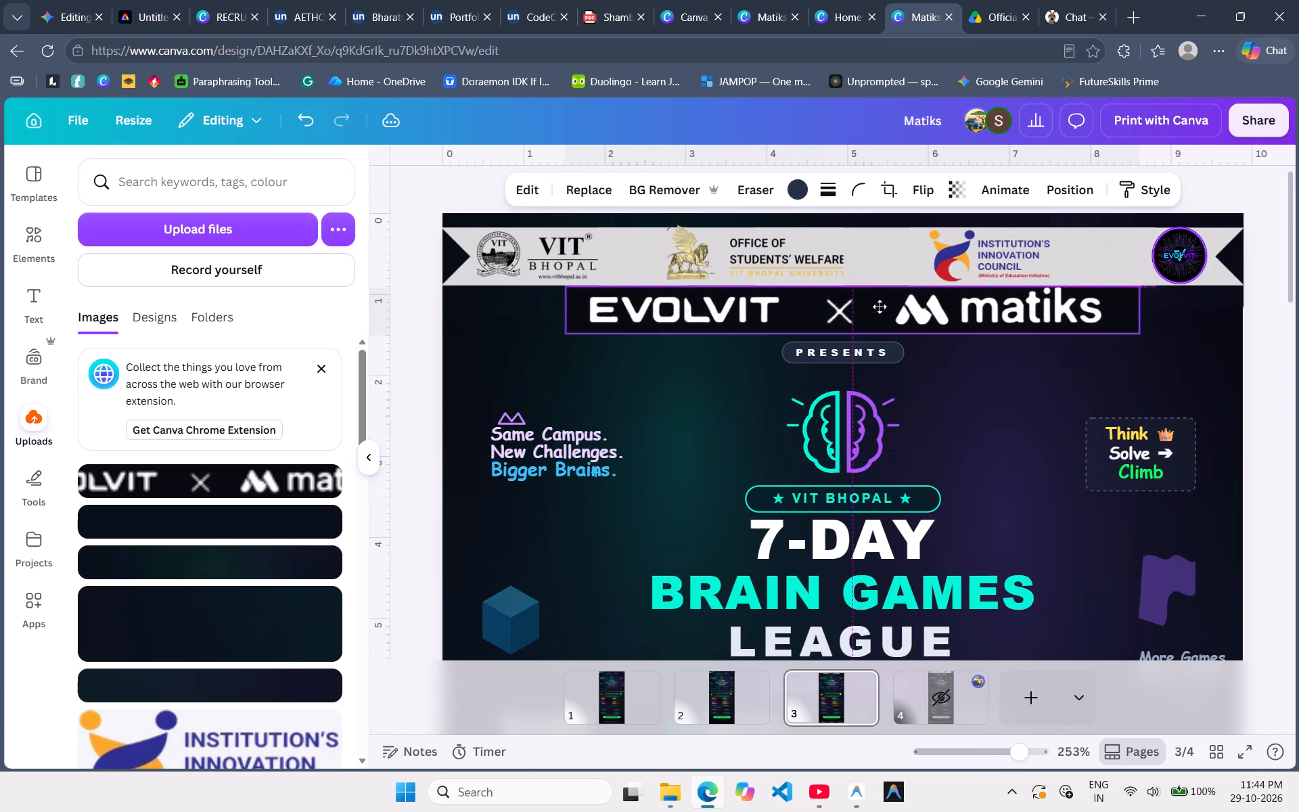
{"action": "left_click_drag", "start_coordinate": [880, 307], "coordinate": [880, 307]}
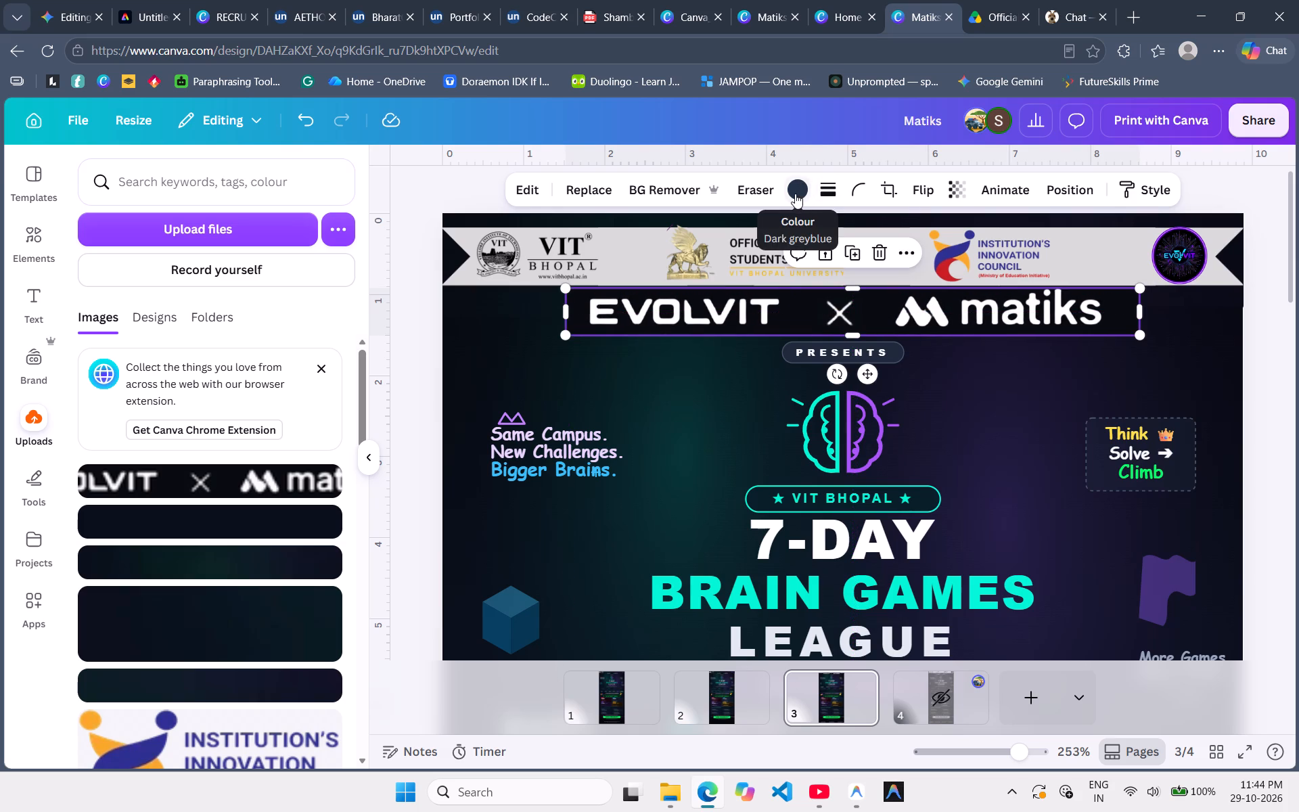
Remove the background of the new EVOLVIT × matiks logo with BG Remover and check it on the poster.
{"action": "left_click", "coordinate": [652, 185]}
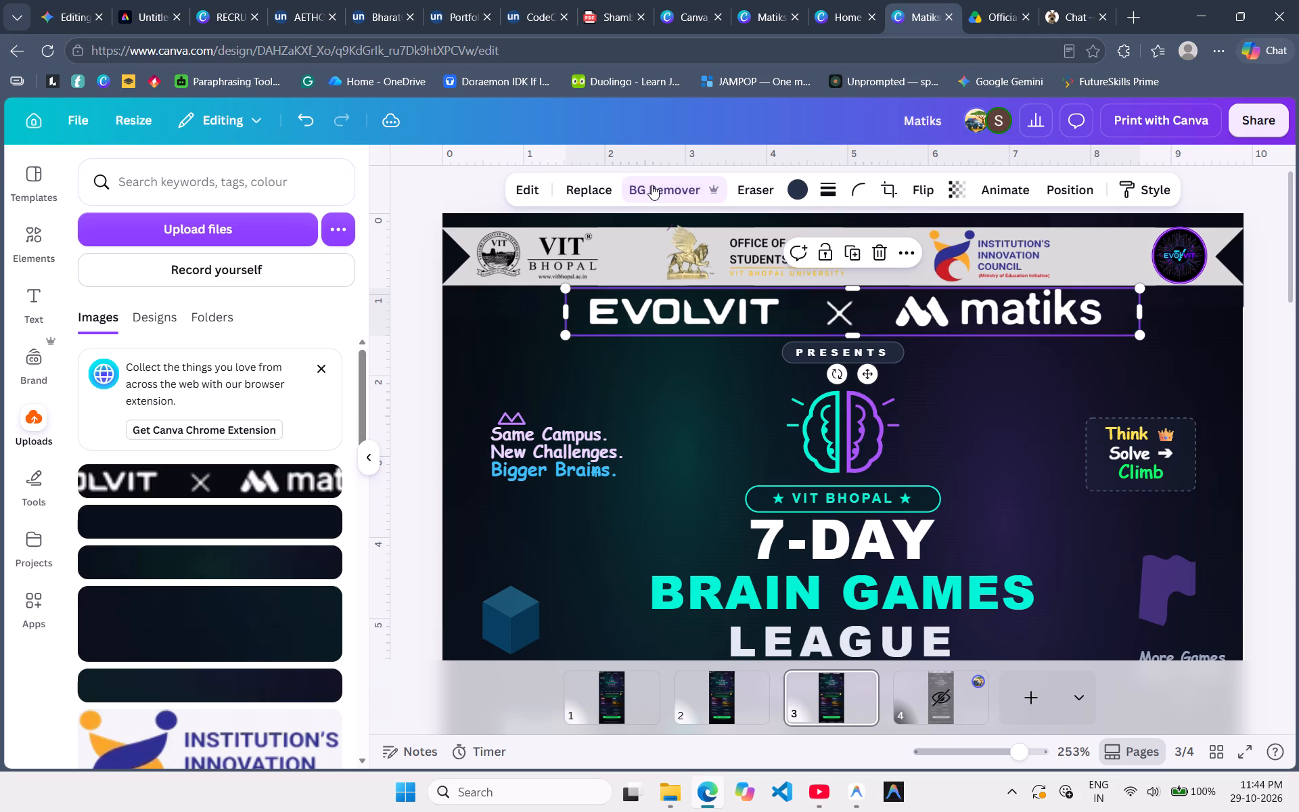
{"action": "left_click", "coordinate": [658, 404]}
{"action": "scroll", "coordinate": [658, 404], "scroll_direction": "down", "scroll_amount": 1}
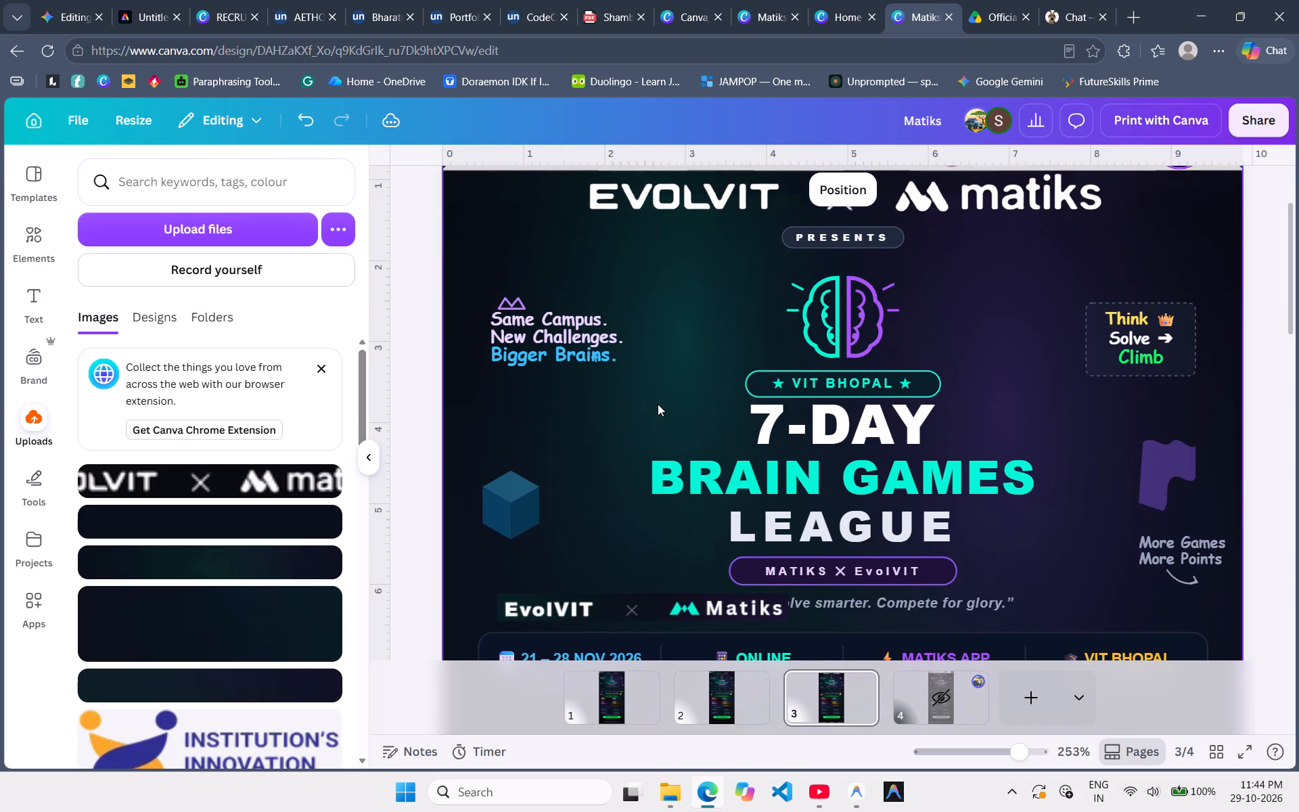
{"action": "left_click", "coordinate": [482, 437]}
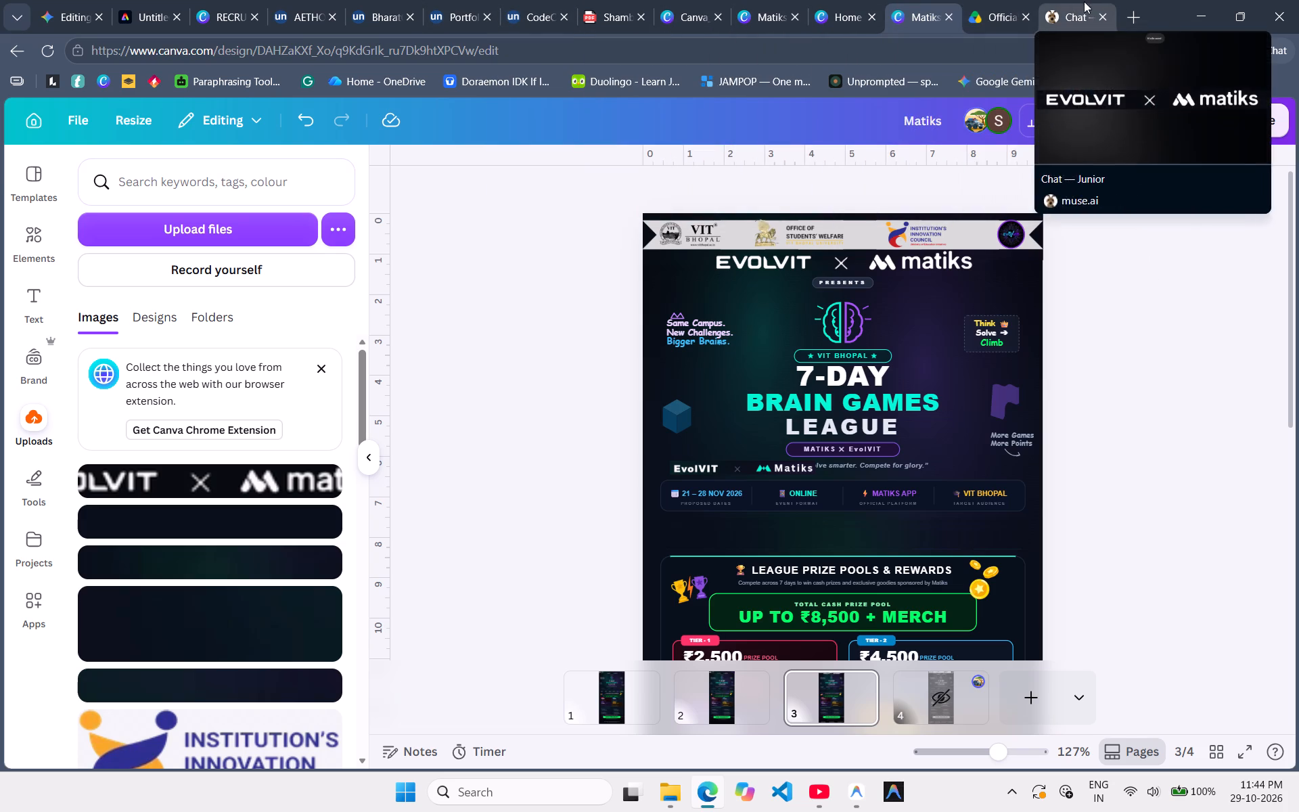
{"action": "left_click", "coordinate": [984, 9]}
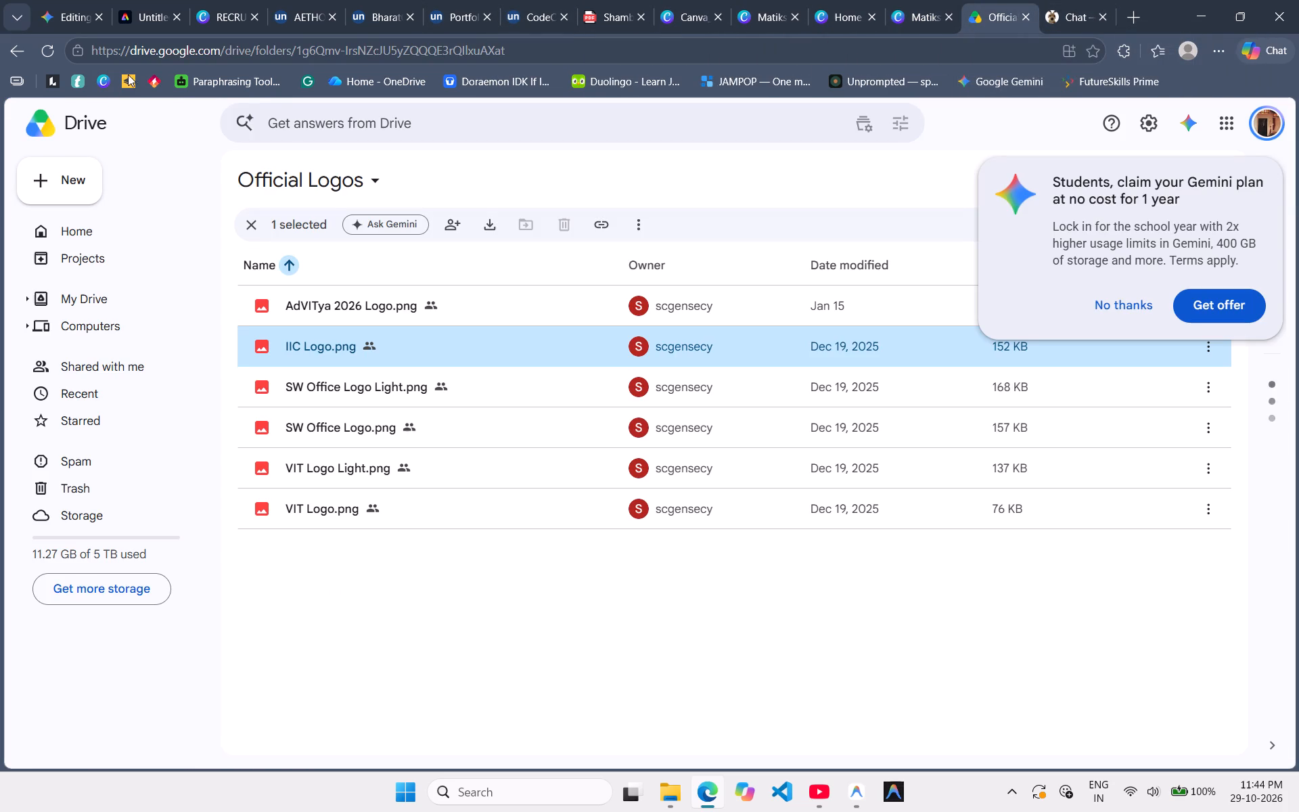
{"action": "left_click", "coordinate": [127, 80]}
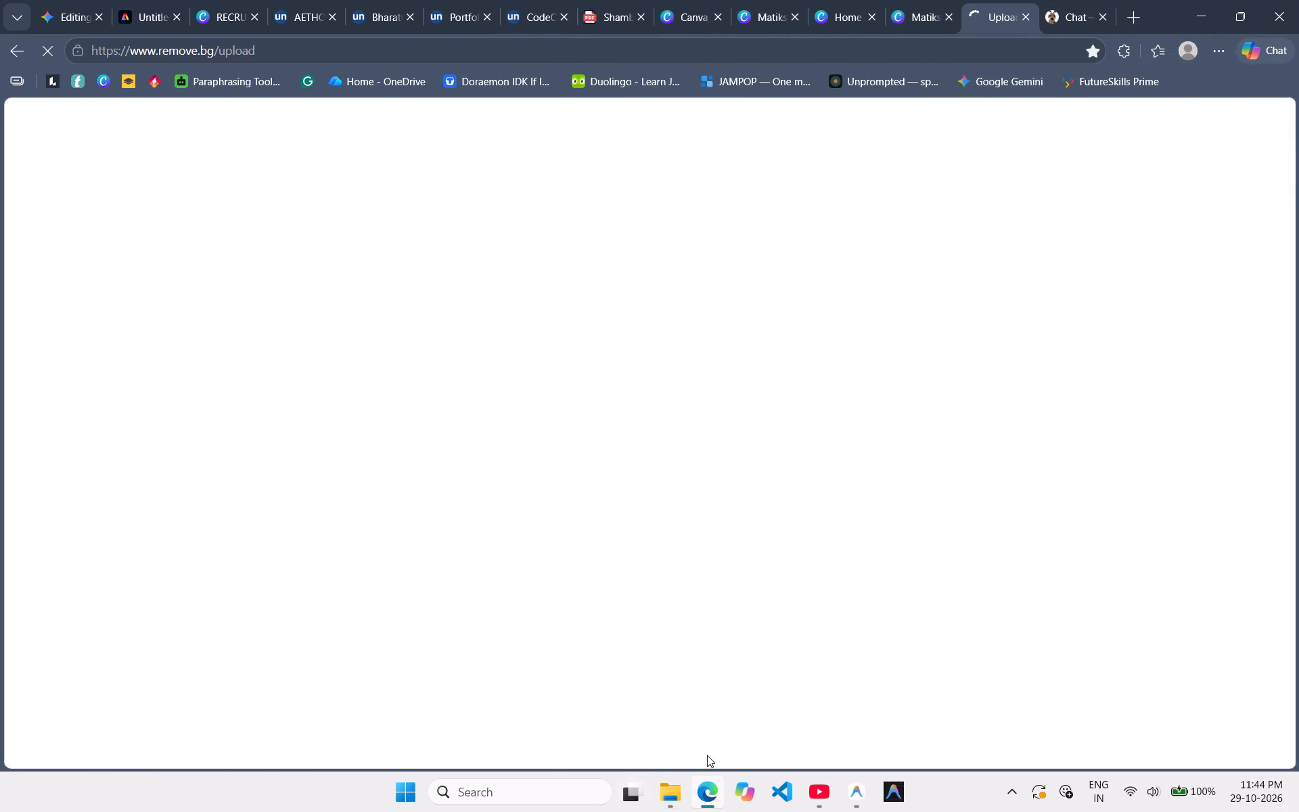
{"action": "left_click", "coordinate": [683, 807]}
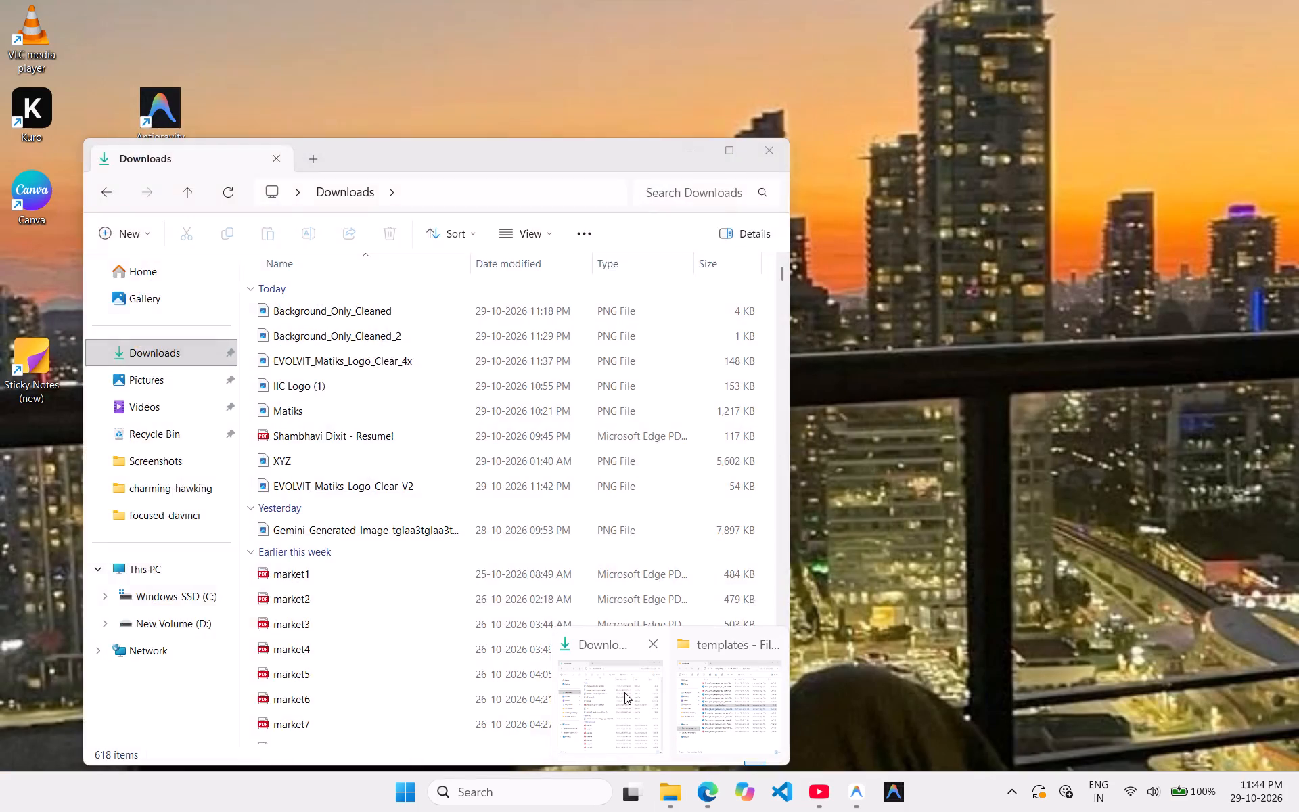
{"action": "left_click", "coordinate": [609, 702]}
{"action": "left_click", "coordinate": [151, 457]}
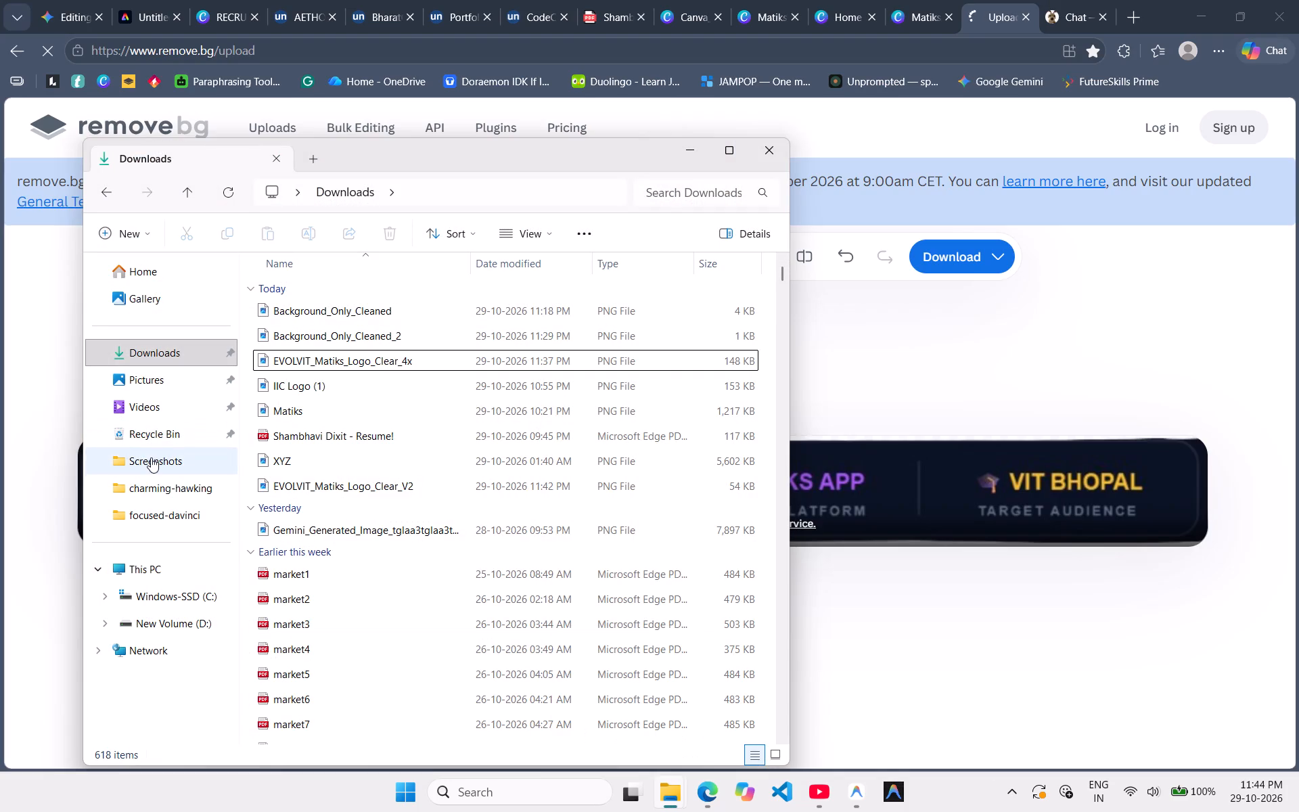
{"action": "scroll", "coordinate": [366, 426], "scroll_direction": "down", "scroll_amount": 20}
{"action": "scroll", "coordinate": [366, 426], "scroll_direction": "down", "scroll_amount": 15}
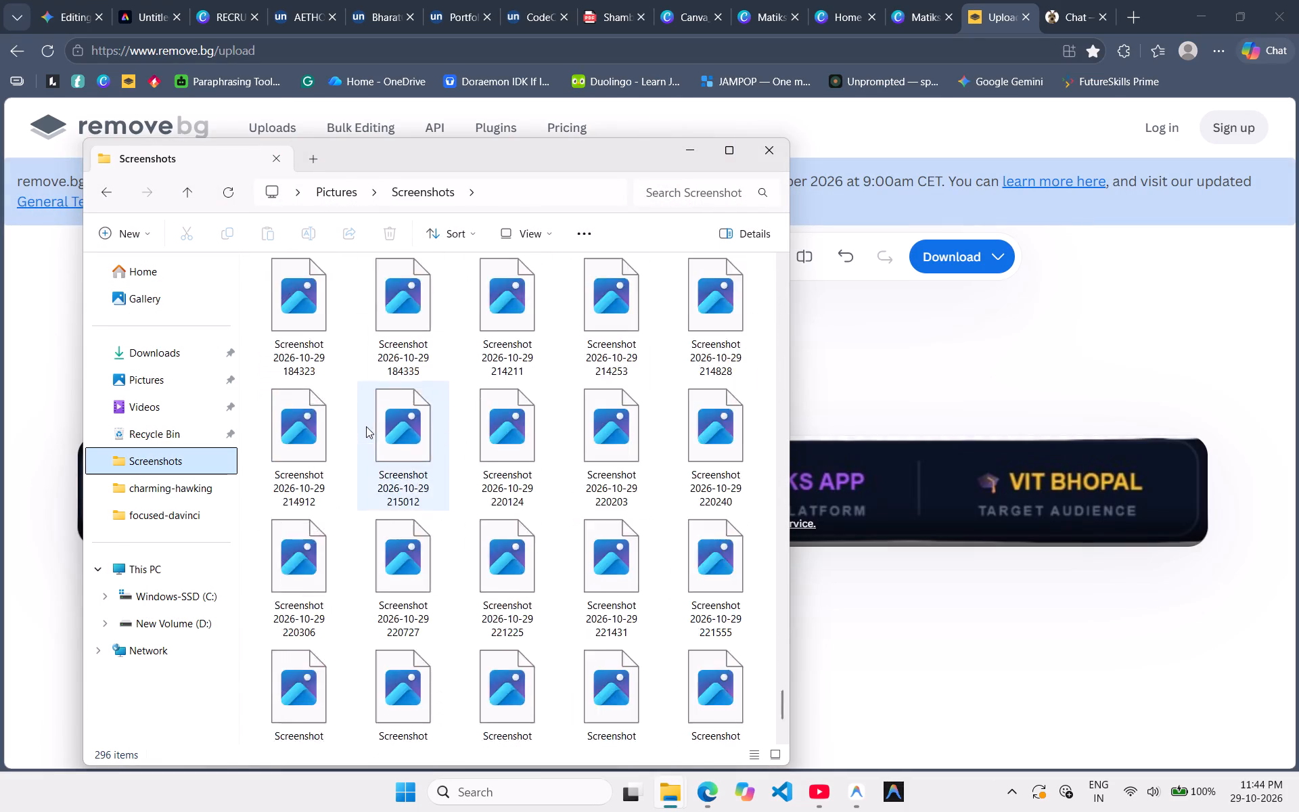
{"action": "scroll", "coordinate": [366, 426], "scroll_direction": "down", "scroll_amount": 10}
{"action": "scroll", "coordinate": [491, 397], "scroll_direction": "up", "scroll_amount": 2}
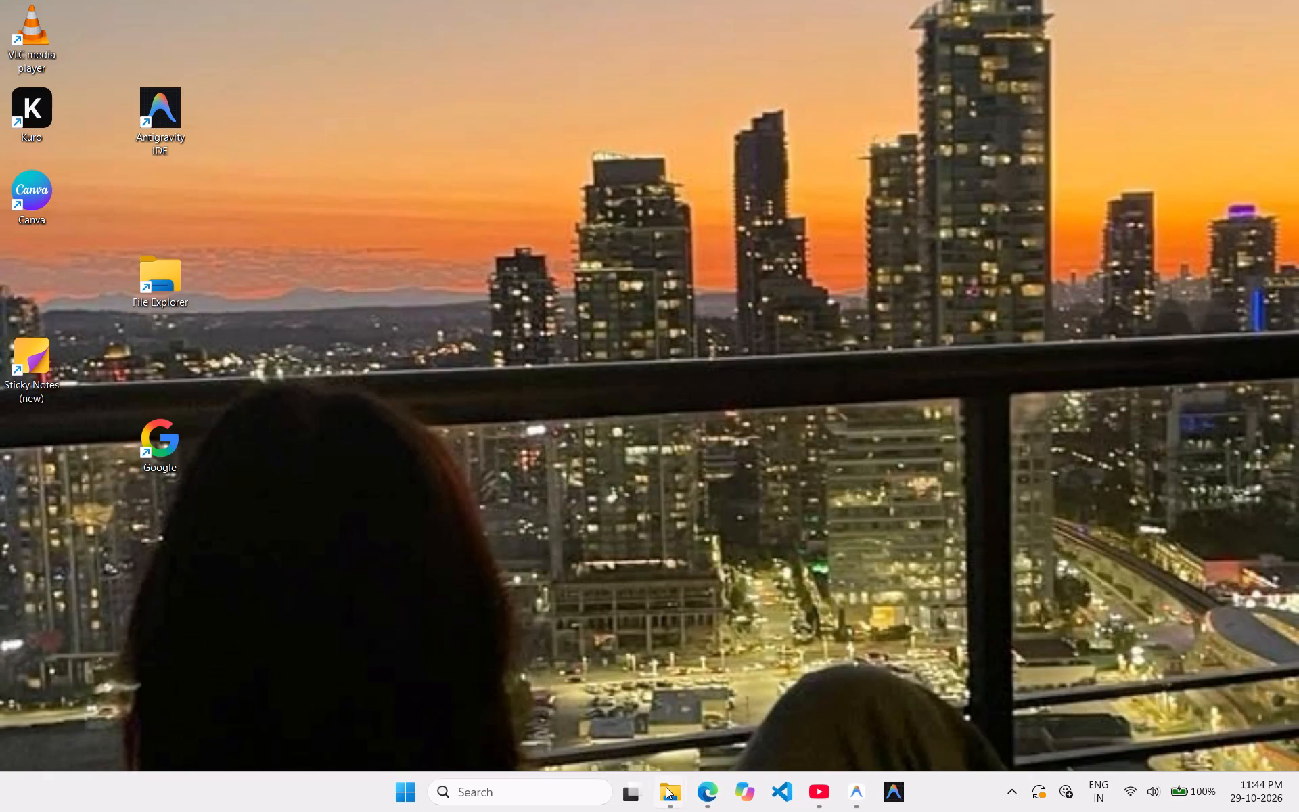
{"action": "left_click", "coordinate": [702, 796]}
{"action": "left_click", "coordinate": [664, 794]}
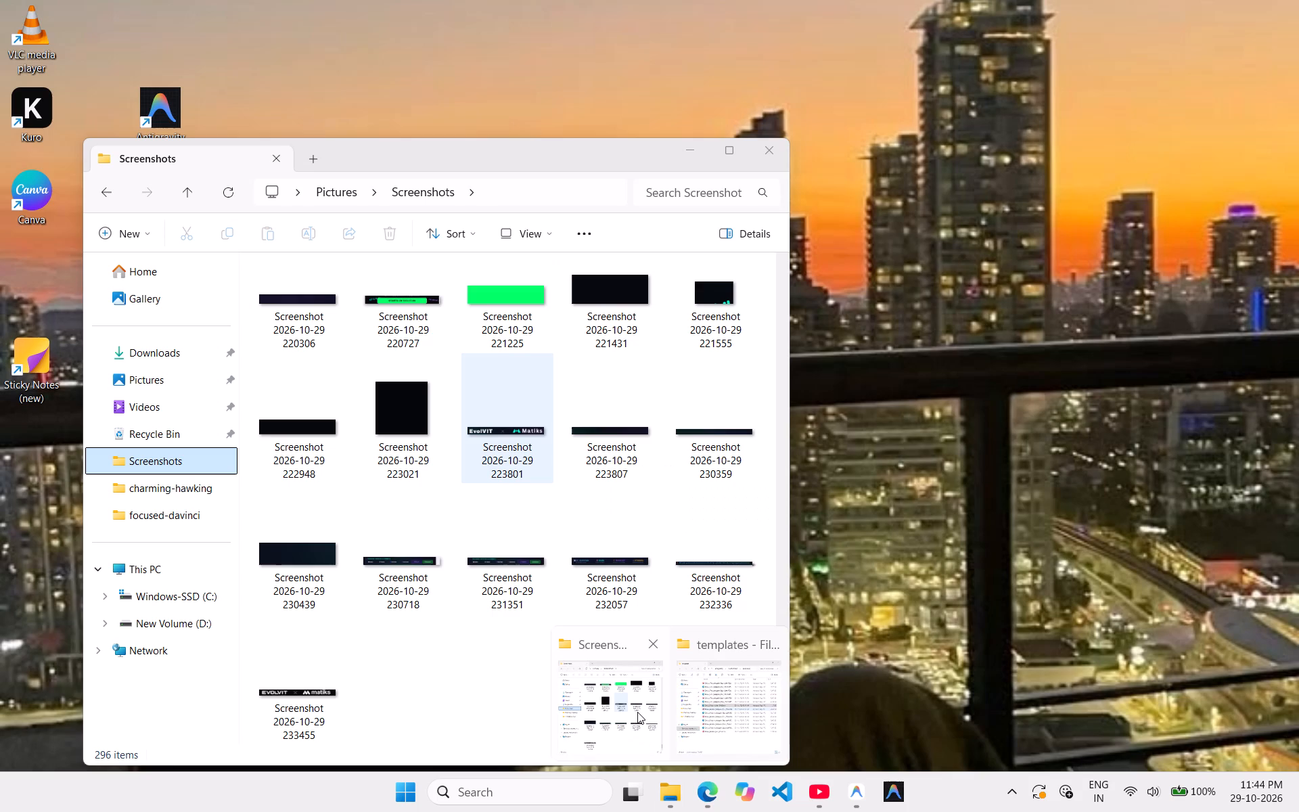
{"action": "left_click", "coordinate": [637, 712]}
{"action": "scroll", "coordinate": [476, 424], "scroll_direction": "up", "scroll_amount": 4}
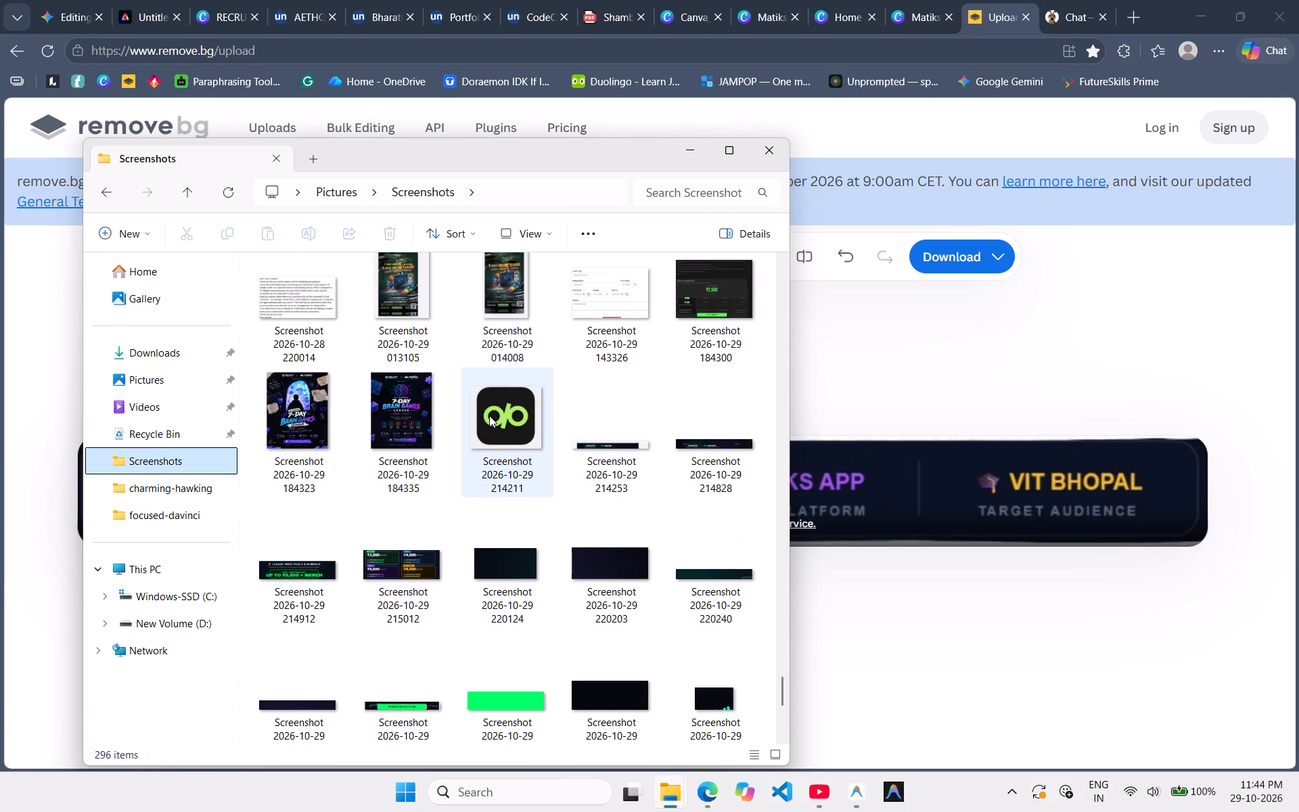
{"action": "left_click_drag", "start_coordinate": [489, 415], "coordinate": [896, 470]}
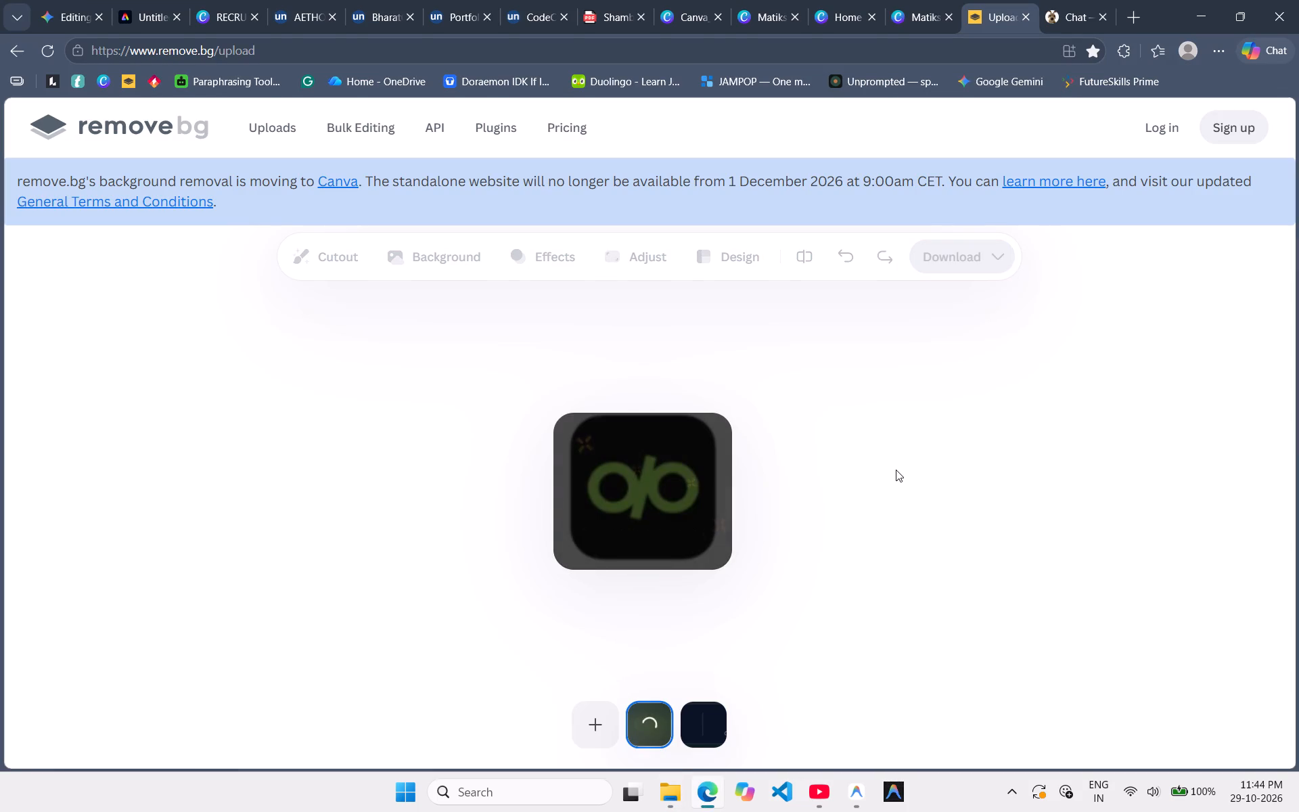
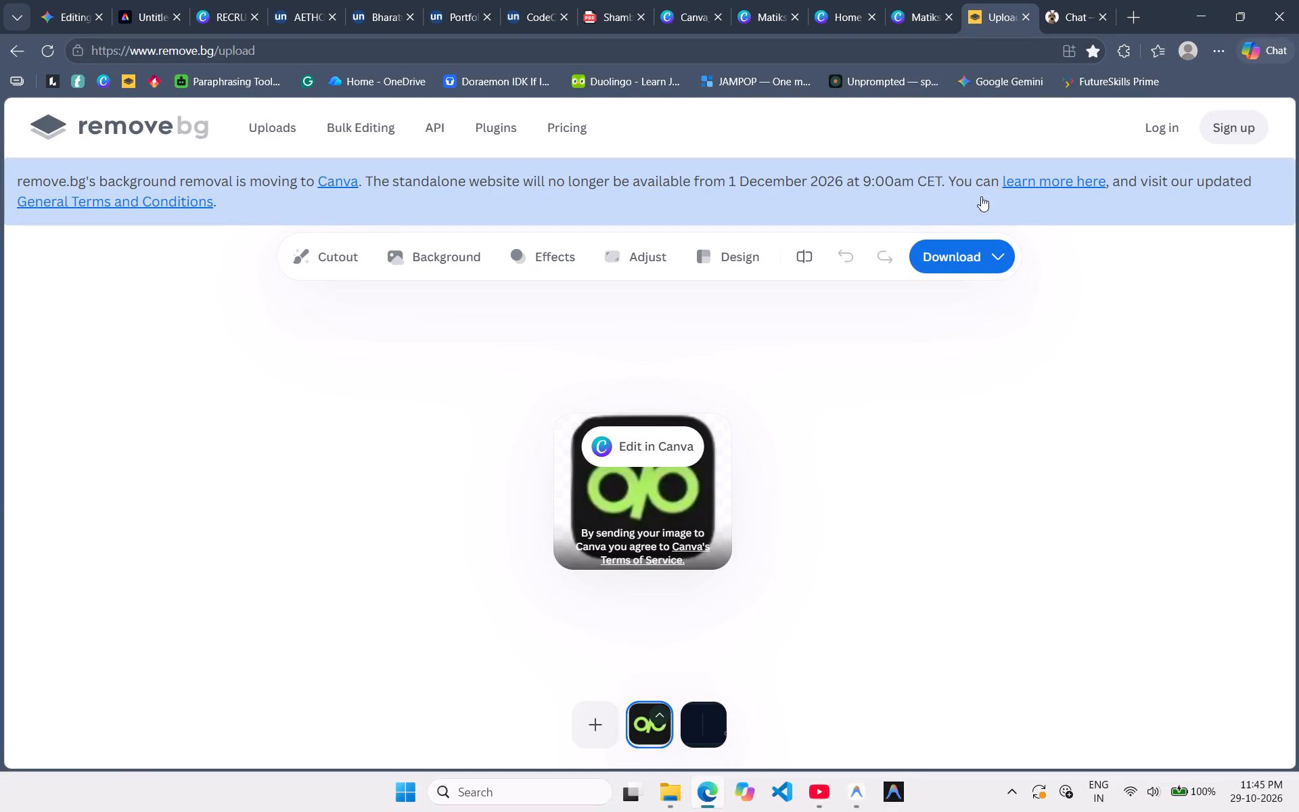
{"action": "left_click", "coordinate": [1139, 11]}
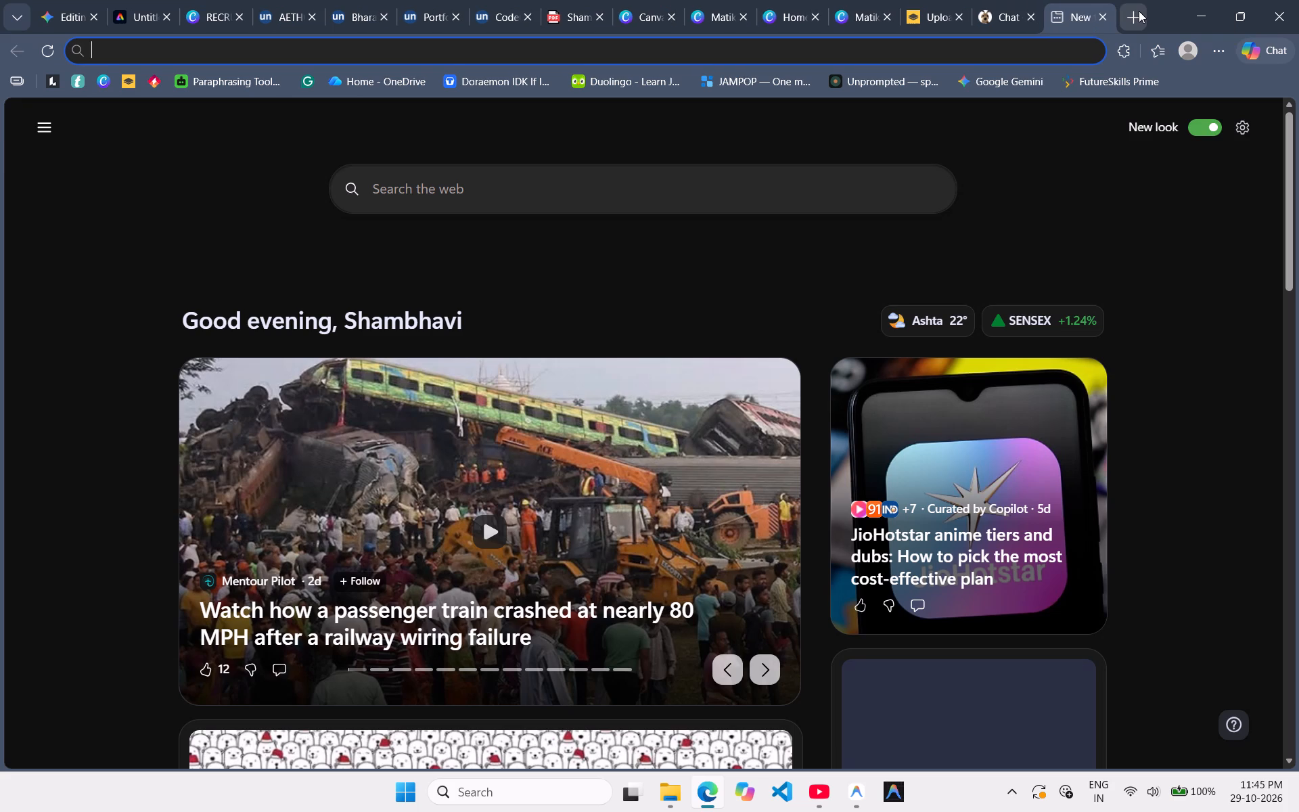
{"action": "left_click", "coordinate": [1003, 0]}
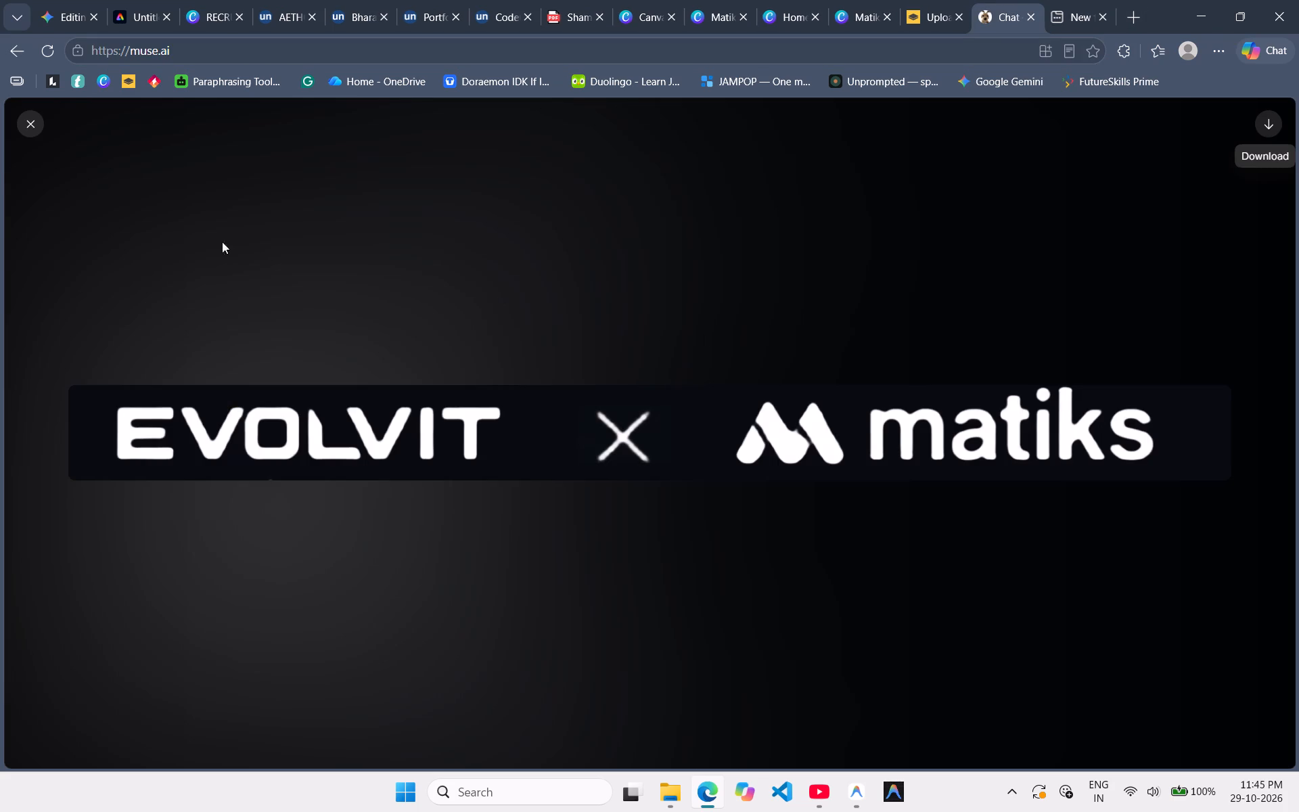
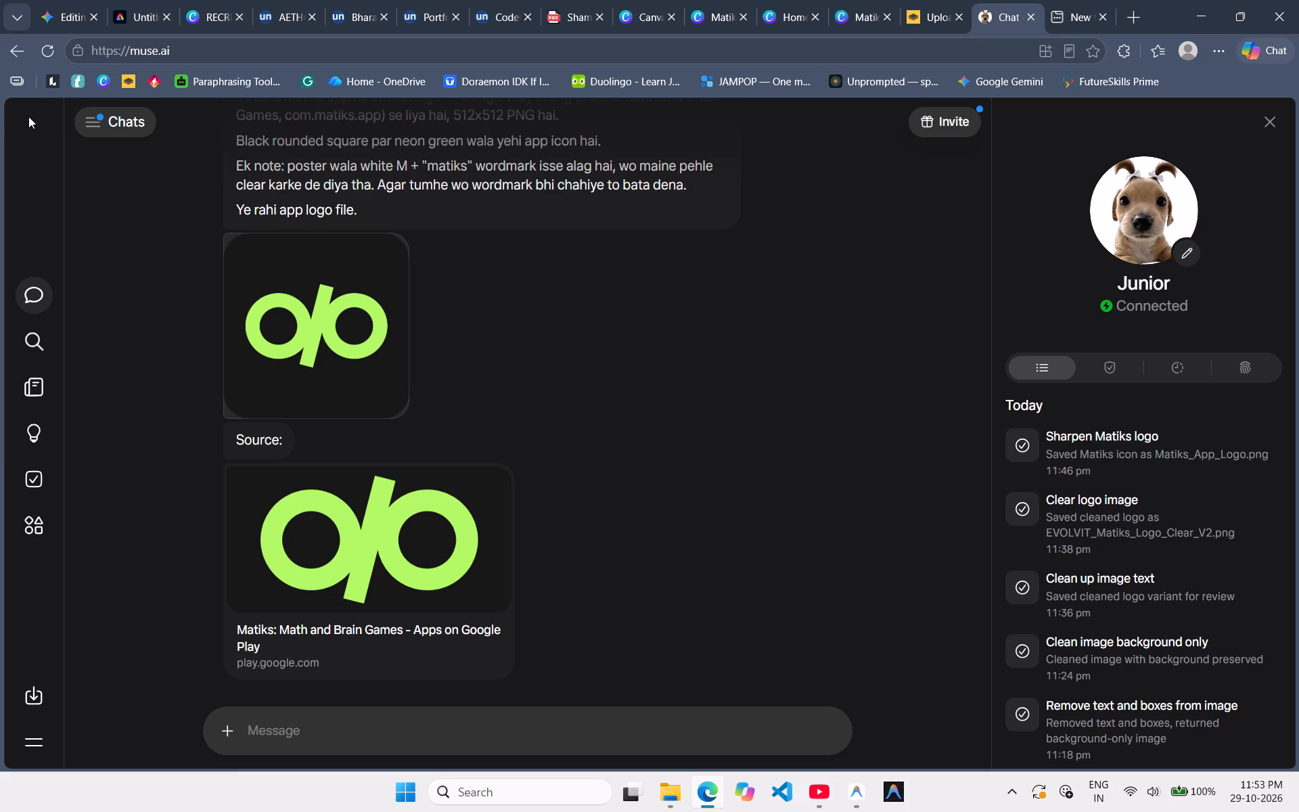
Switch to the Matiks design in Canva, upload Matiks_App_Logo from Downloads and add it to page 3.
{"action": "left_click", "coordinate": [829, 0]}
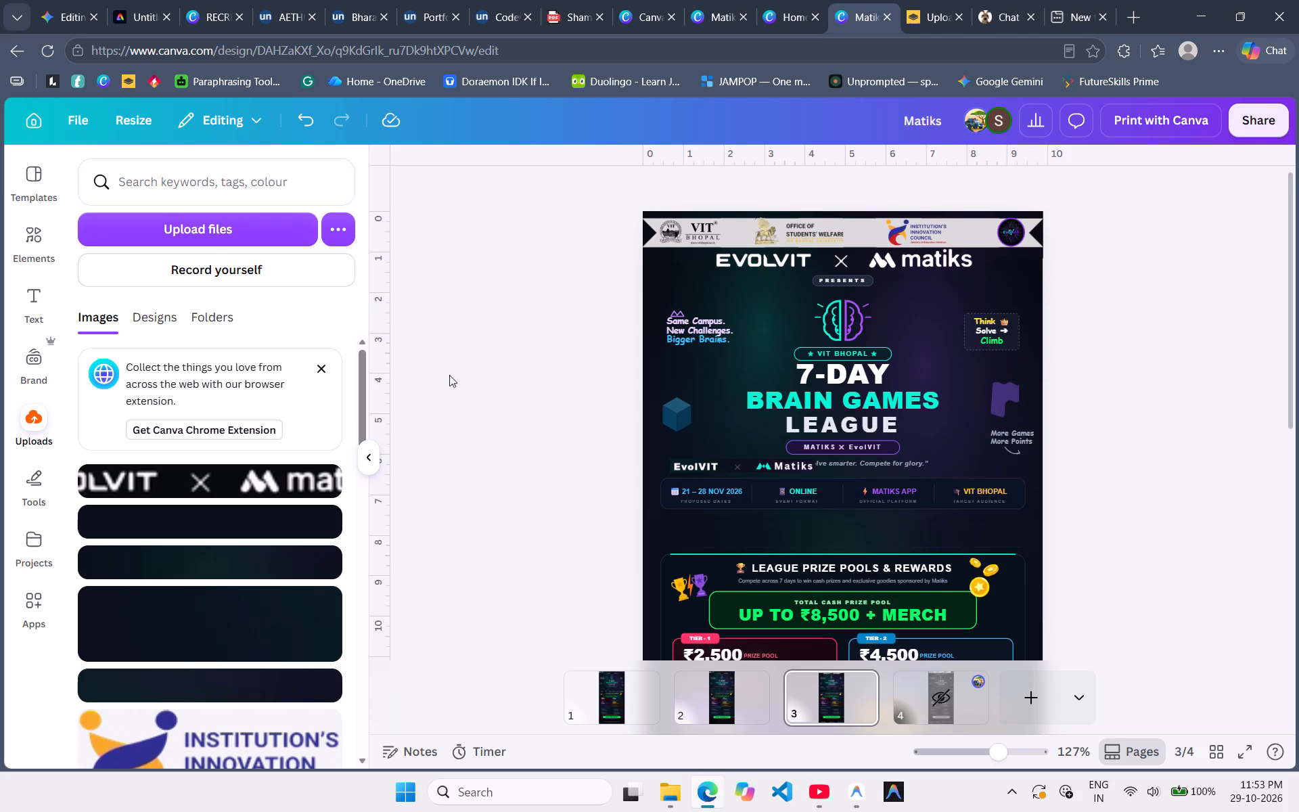
{"action": "left_click", "coordinate": [159, 236]}
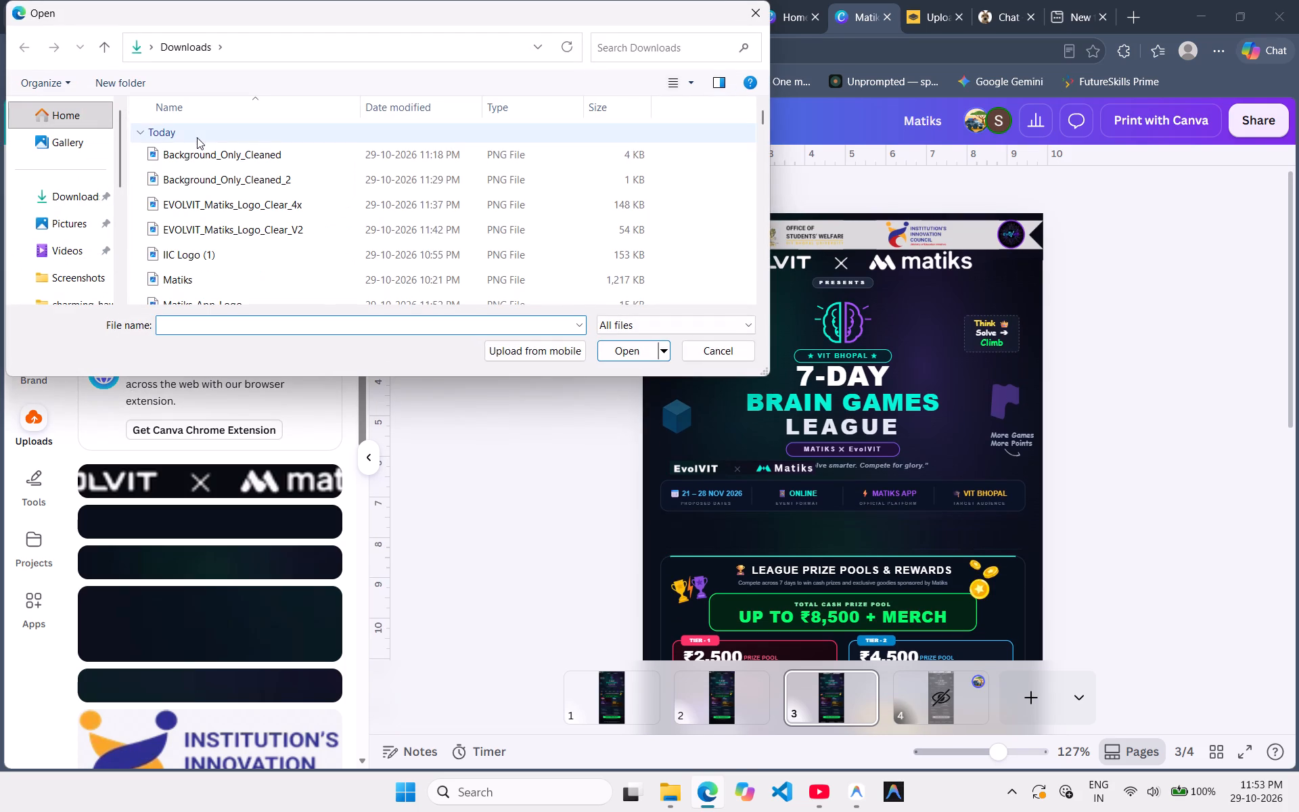
{"action": "scroll", "coordinate": [217, 225], "scroll_direction": "down", "scroll_amount": 1}
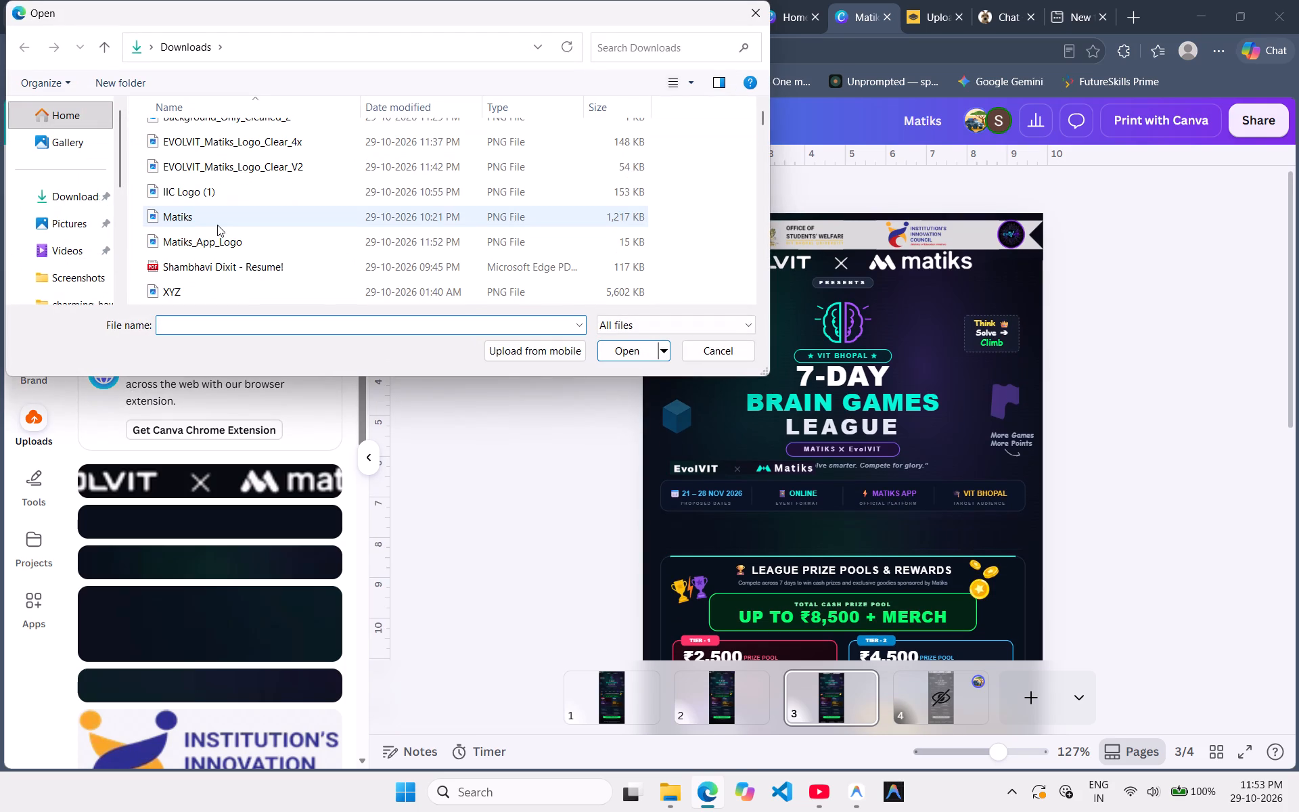
{"action": "left_click", "coordinate": [245, 246]}
{"action": "left_click_drag", "start_coordinate": [615, 367], "coordinate": [622, 359]}
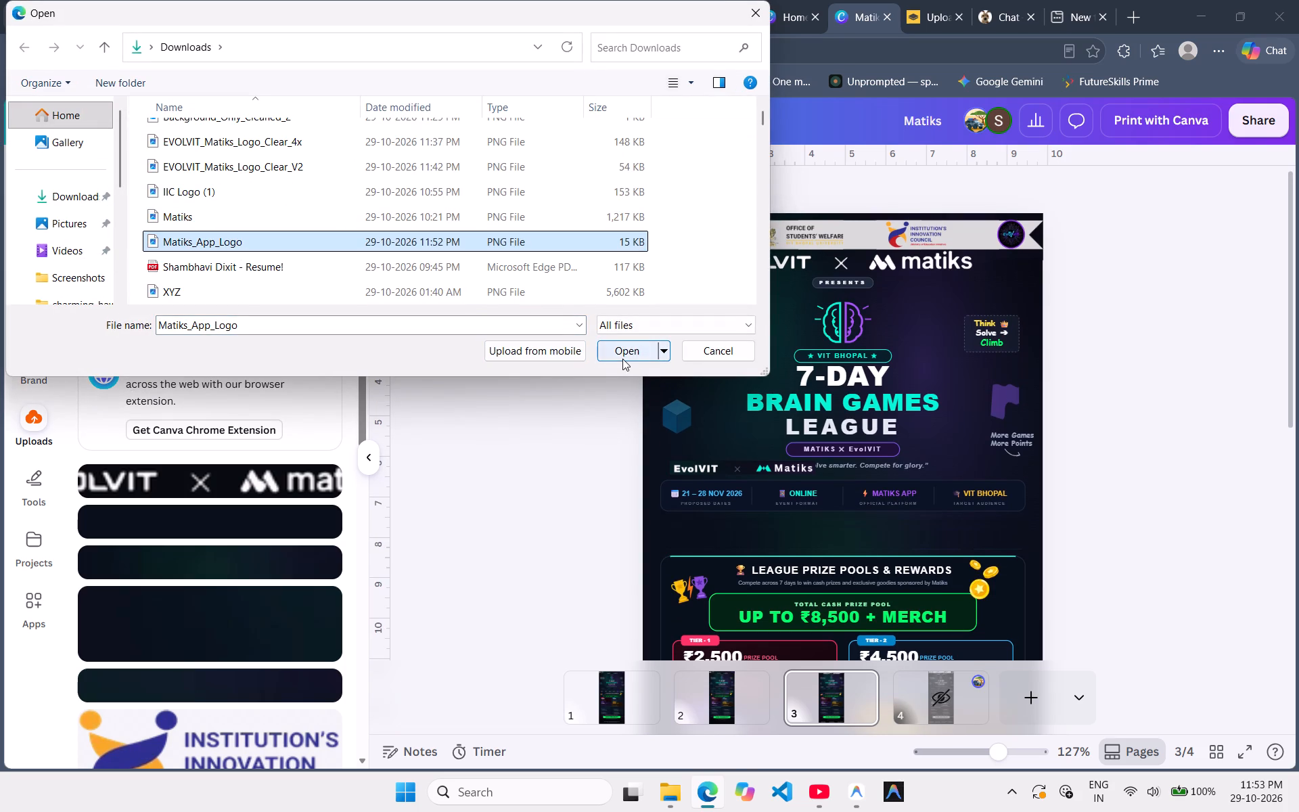
{"action": "left_click", "coordinate": [622, 359]}
{"action": "left_click", "coordinate": [231, 540]}
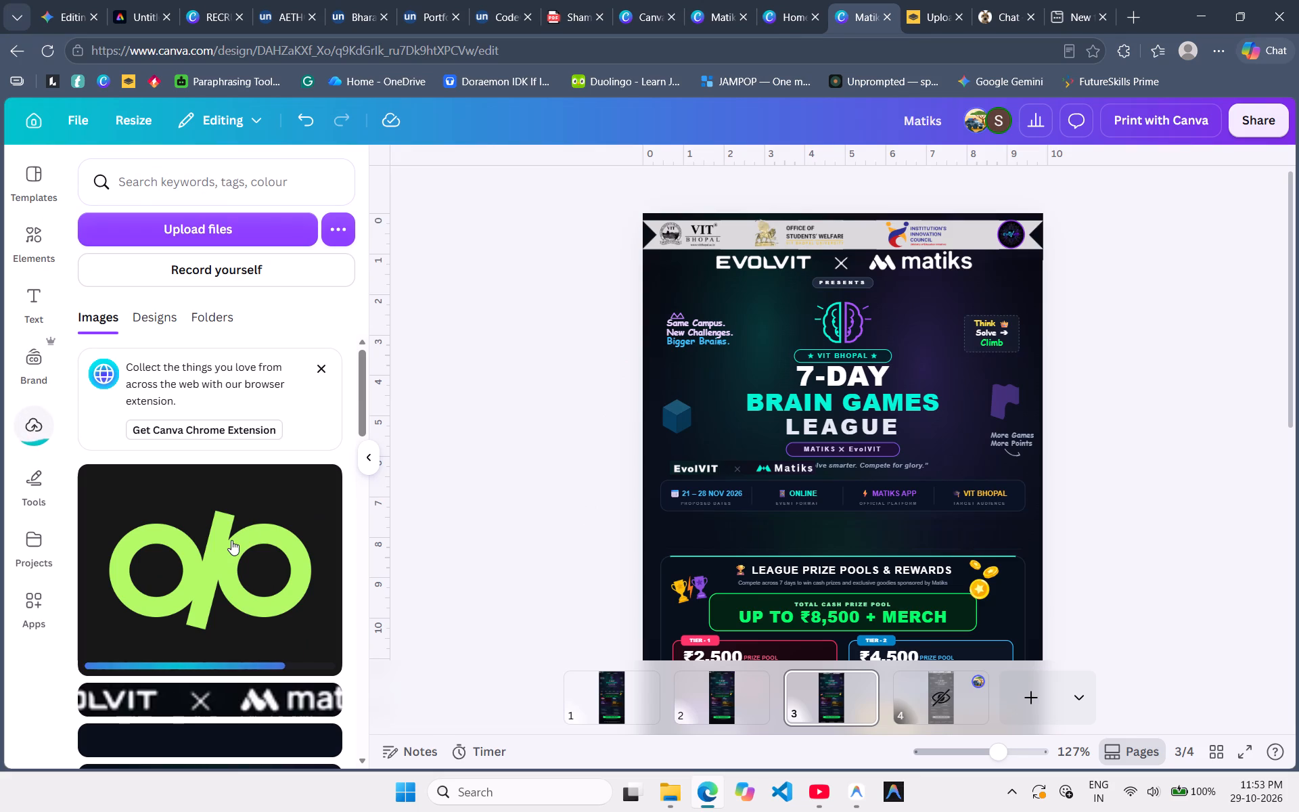
Shrink the green app logo and place it over the white M symbol beside "matiks" in the top logo line.
{"action": "left_click_drag", "start_coordinate": [920, 591], "coordinate": [924, 451]}
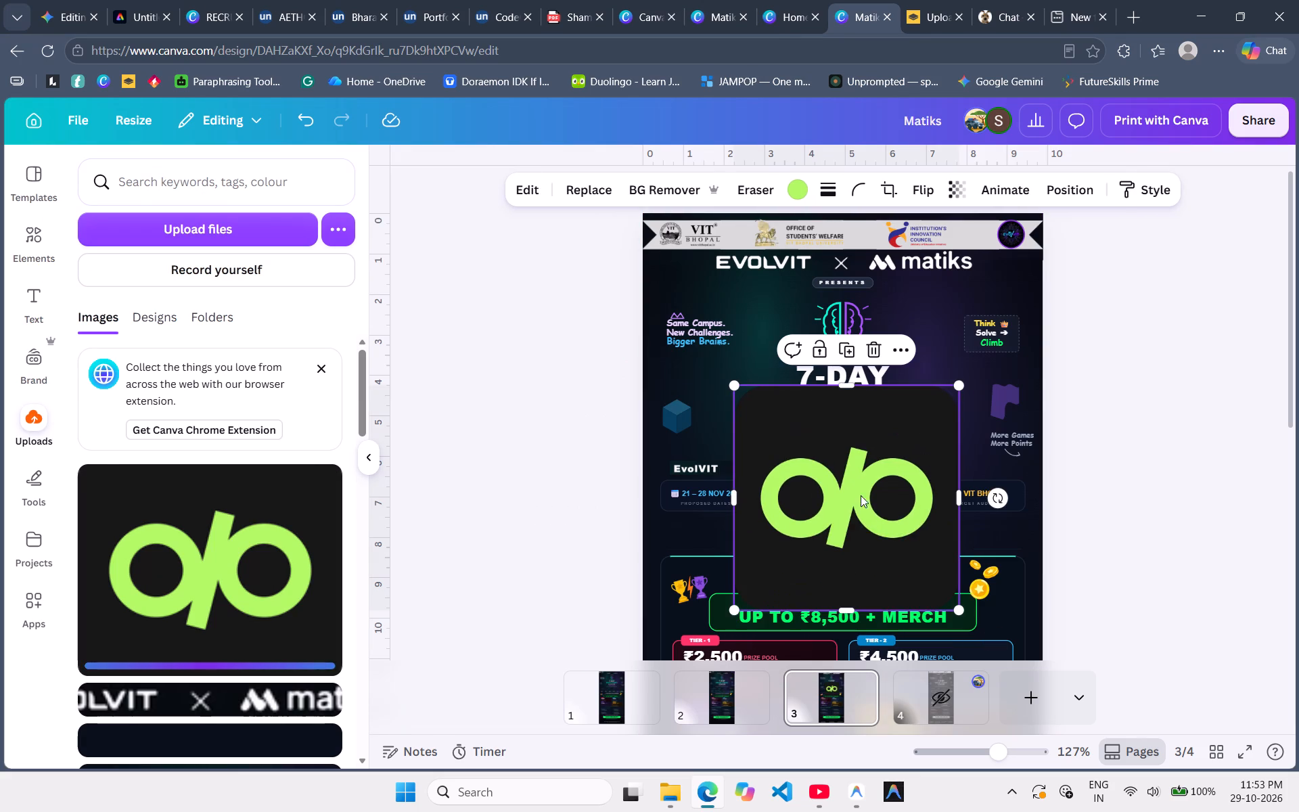
{"action": "left_click_drag", "start_coordinate": [736, 608], "coordinate": [916, 402]}
{"action": "left_click_drag", "start_coordinate": [959, 455], "coordinate": [911, 337]}
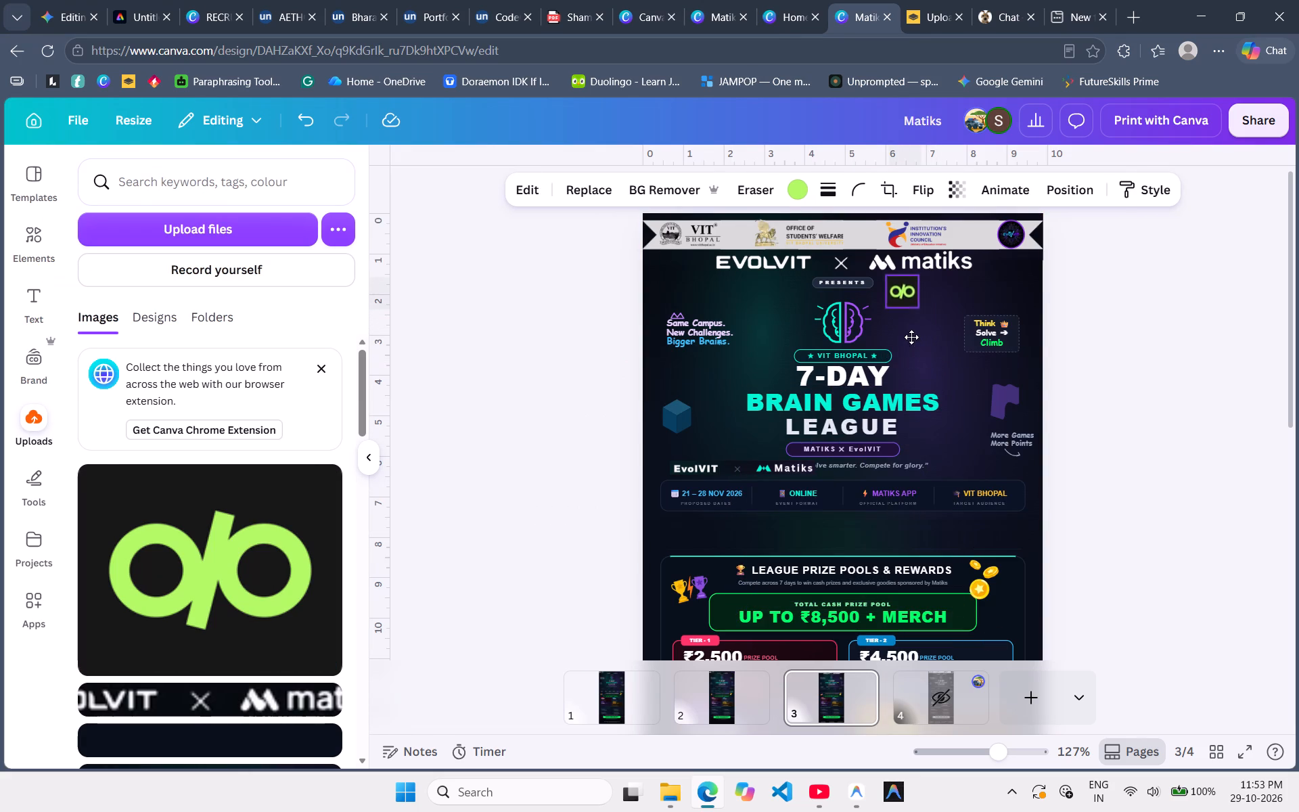
{"action": "left_click_drag", "start_coordinate": [911, 337], "coordinate": [901, 322]}
{"action": "left_click_drag", "start_coordinate": [900, 283], "coordinate": [894, 273]}
{"action": "left_click", "coordinate": [897, 323]}
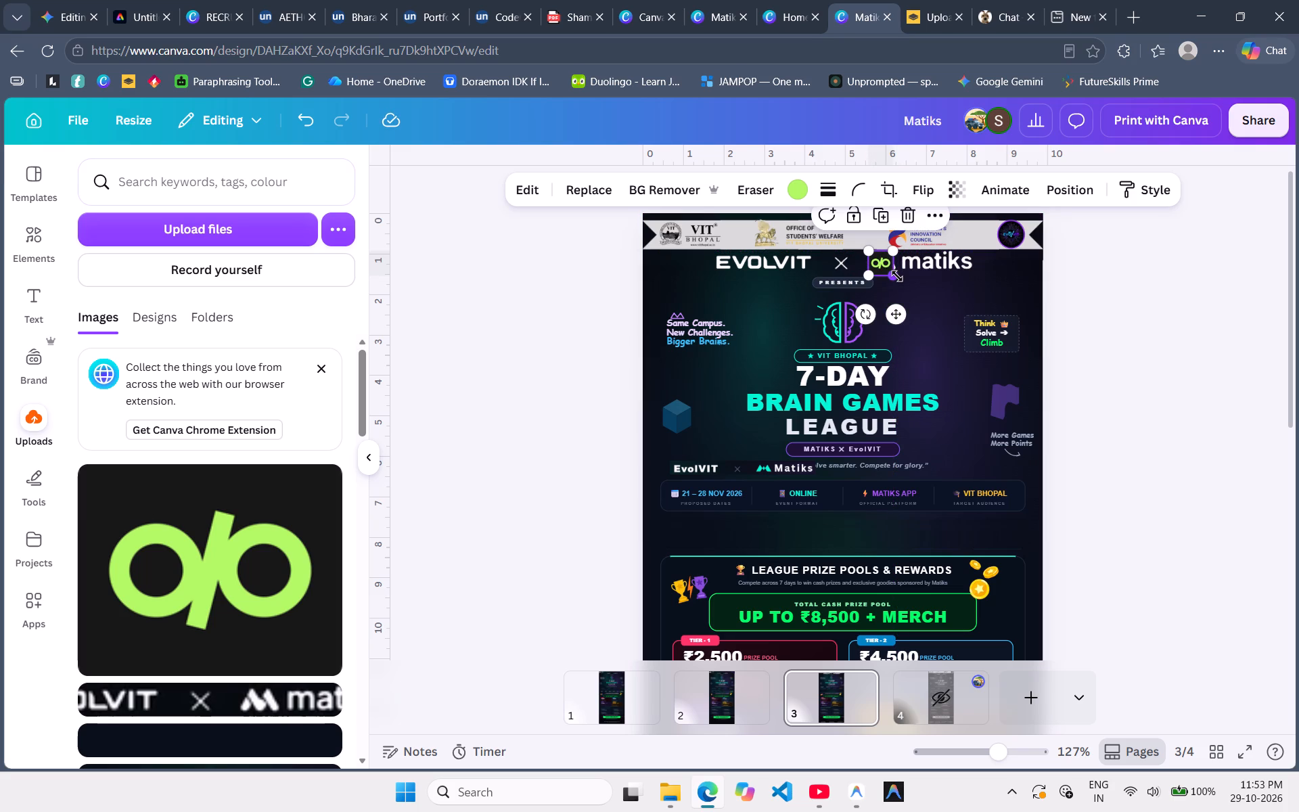
{"action": "left_click", "coordinate": [897, 276]}
{"action": "scroll", "coordinate": [897, 277], "scroll_direction": "up", "scroll_amount": 2}
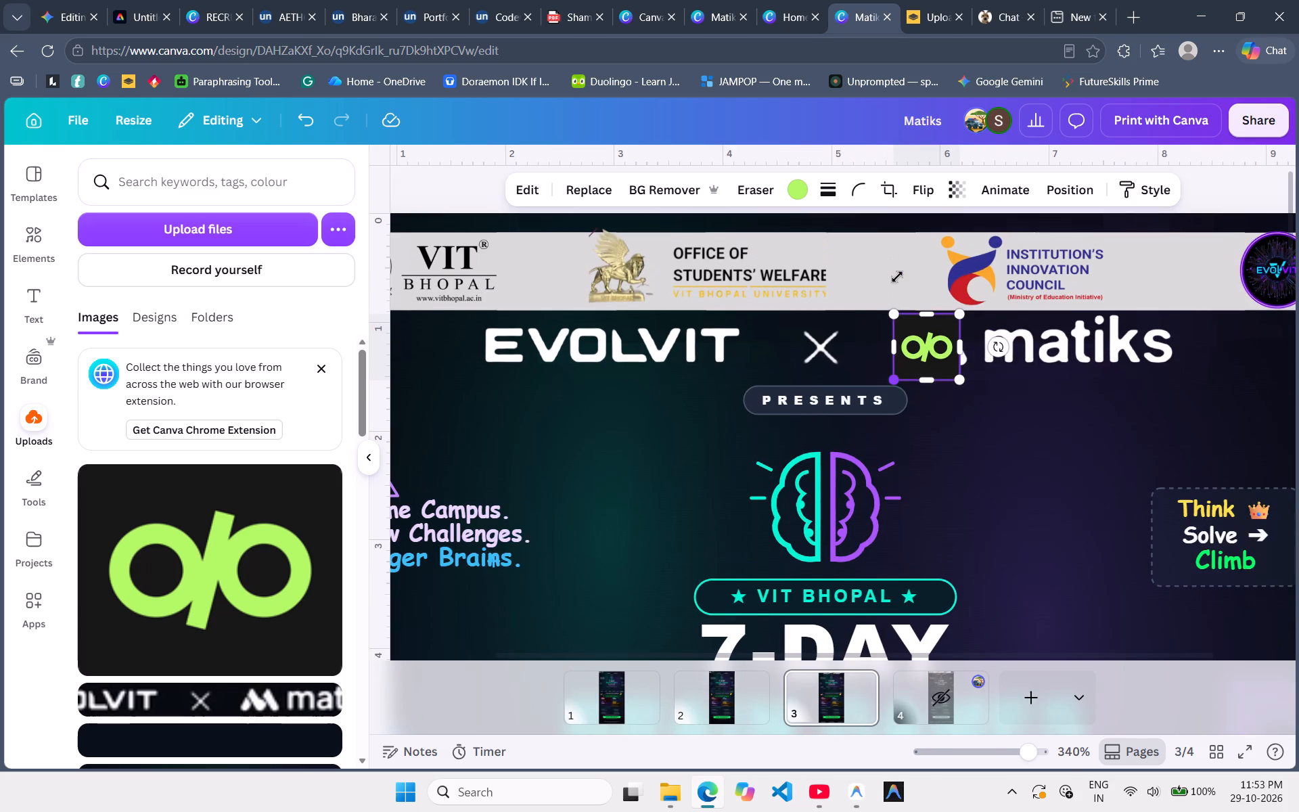
{"action": "scroll", "coordinate": [897, 277], "scroll_direction": "up", "scroll_amount": 1}
{"action": "left_click_drag", "start_coordinate": [955, 348], "coordinate": [964, 348]}
{"action": "left_click", "coordinate": [1053, 481]}
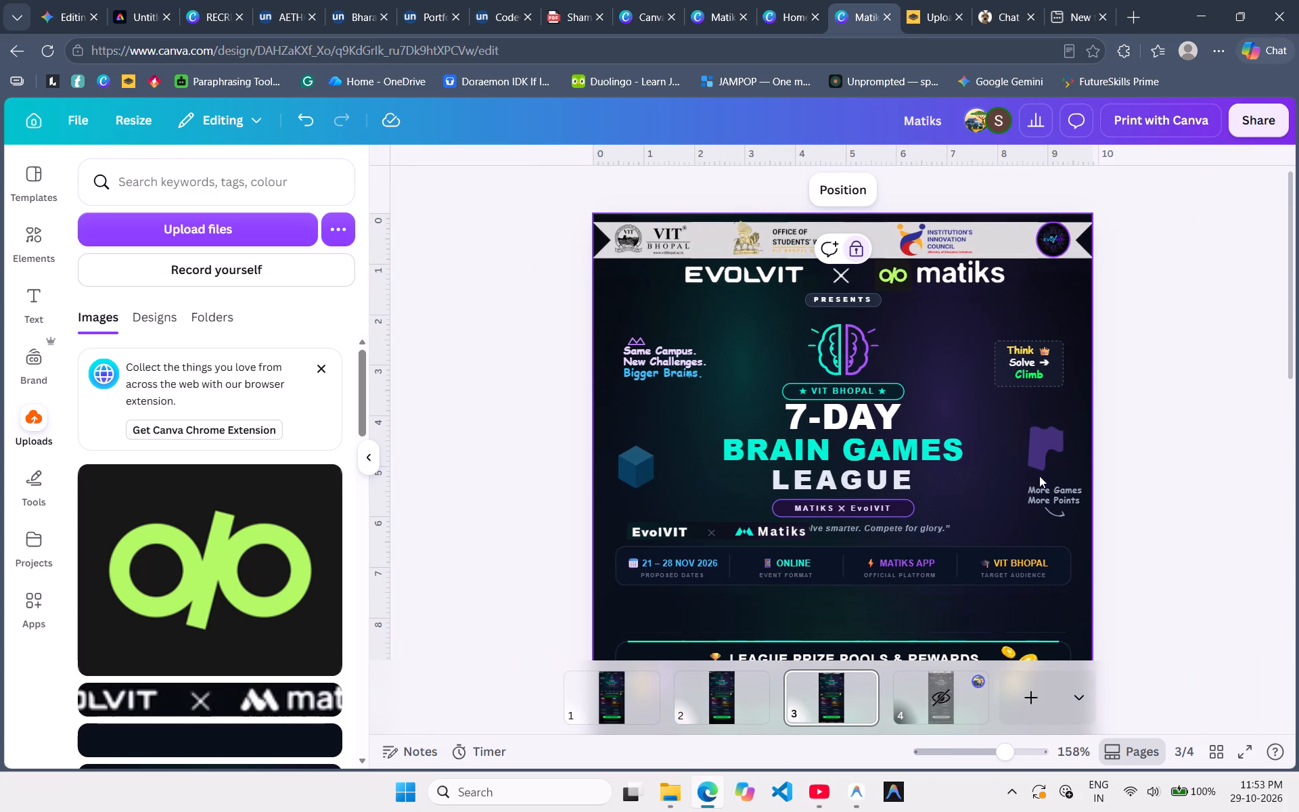
{"action": "left_click", "coordinate": [1256, 433]}
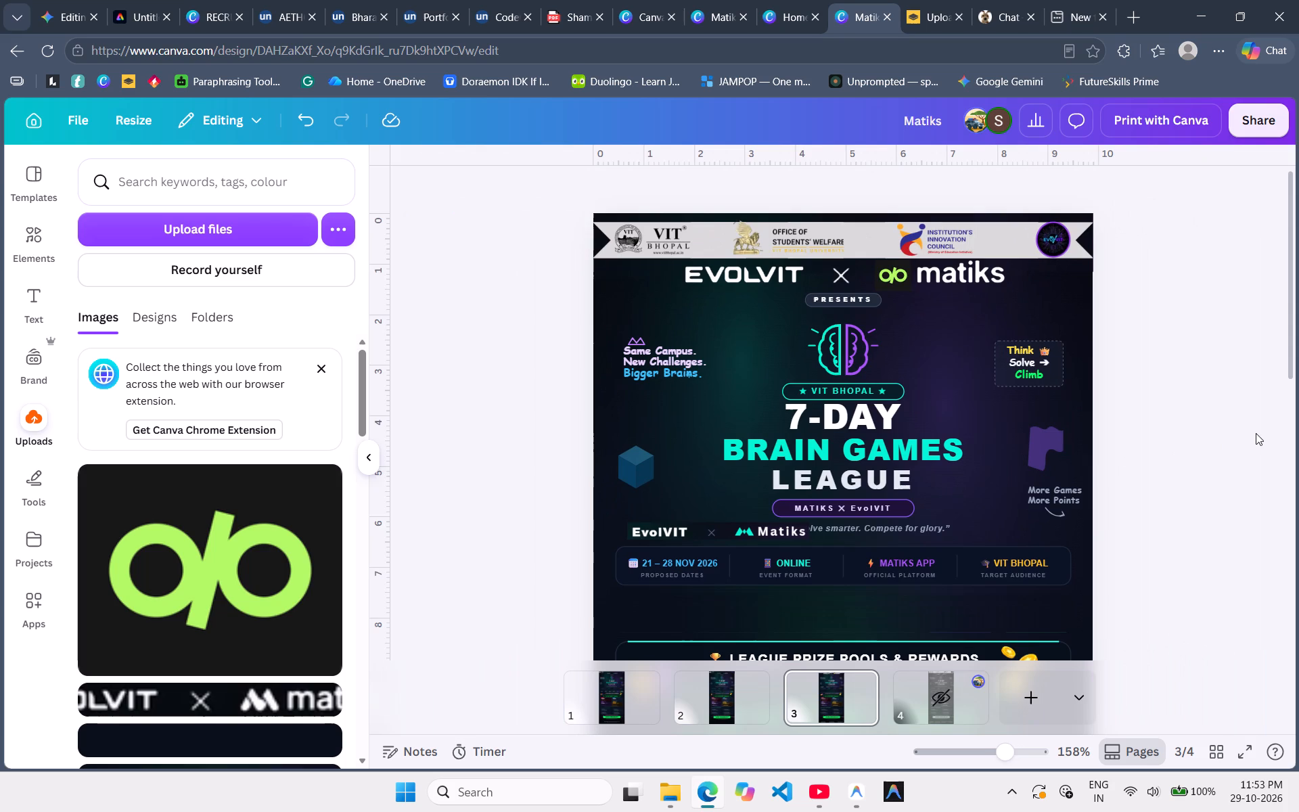
Delete the old EvolVIT × Matiks logo strip that covers the tagline below the MATIKS X EvolVIT label.
{"action": "scroll", "coordinate": [1256, 433], "scroll_direction": "down", "scroll_amount": 1}
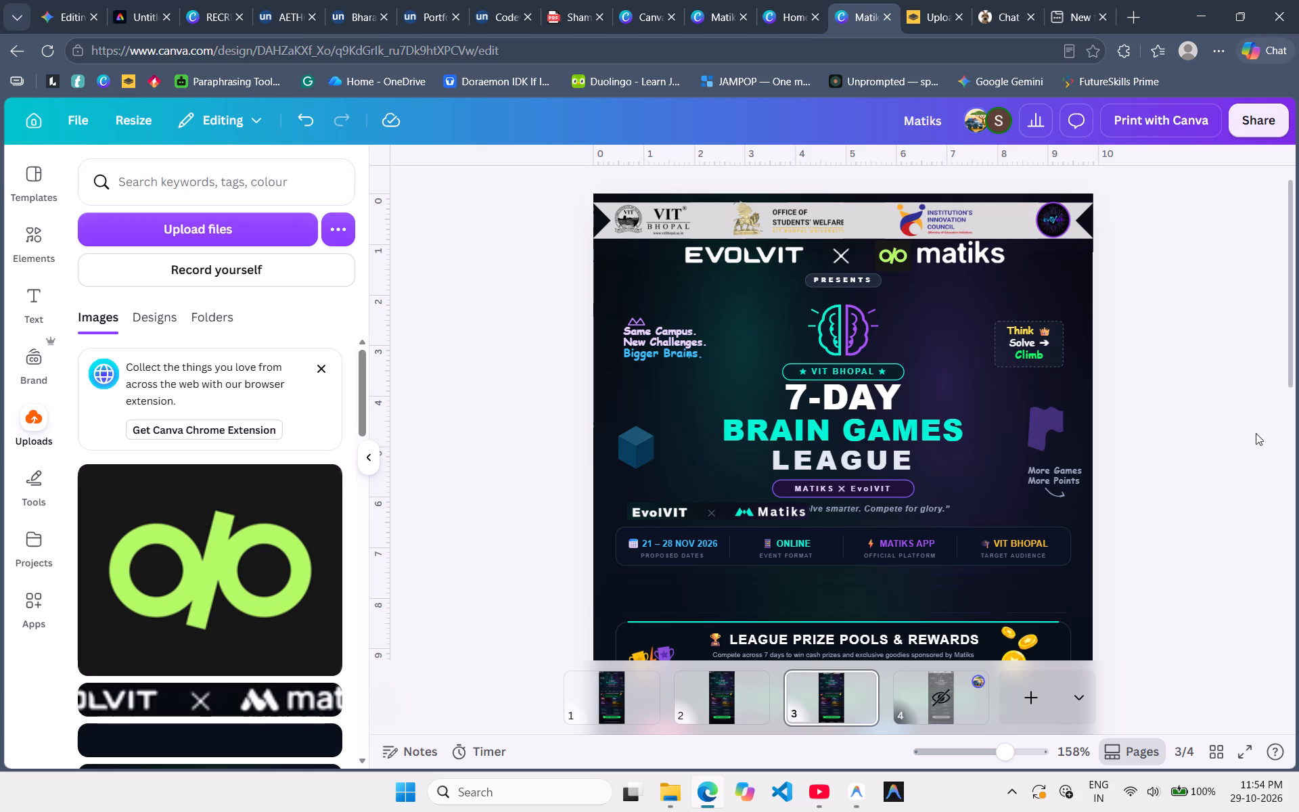
{"action": "scroll", "coordinate": [877, 512], "scroll_direction": "down", "scroll_amount": 2}
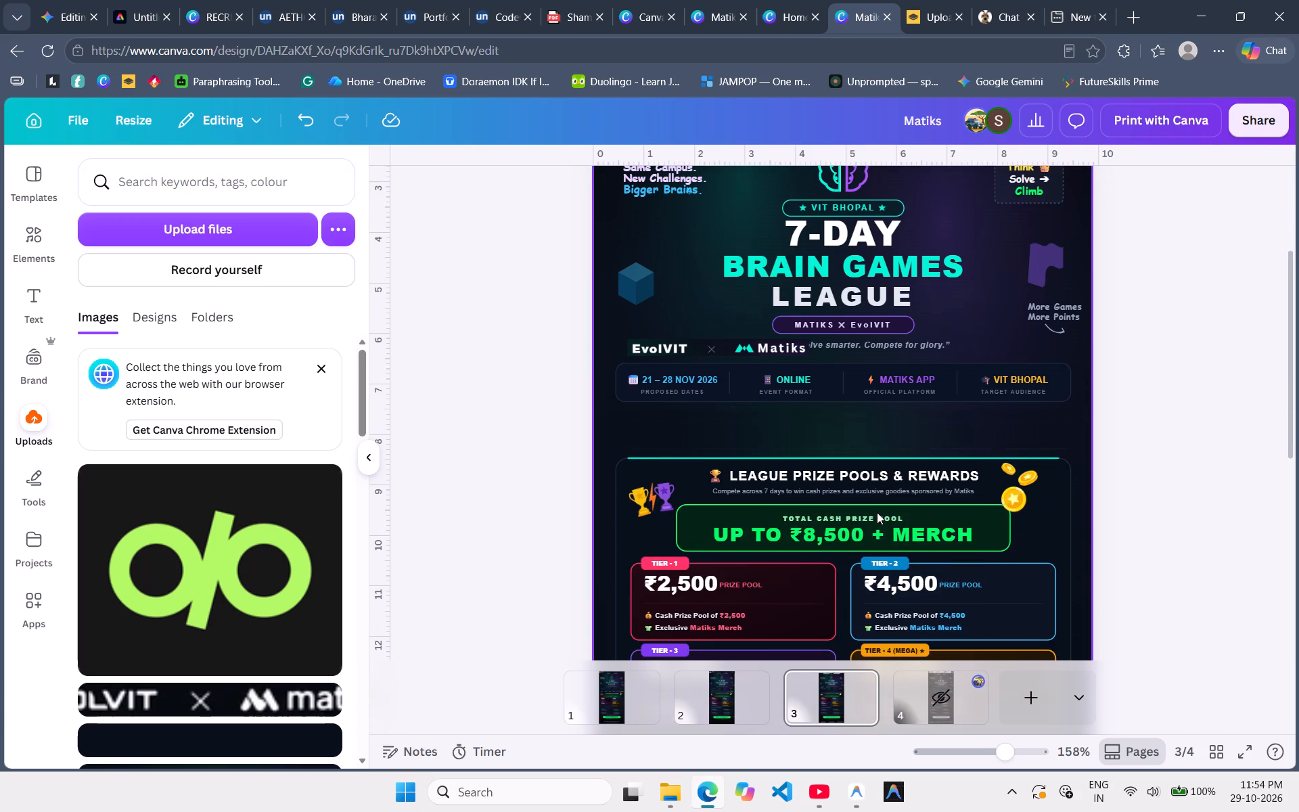
{"action": "left_click", "coordinate": [719, 340]}
{"action": "key", "text": "Delete"}
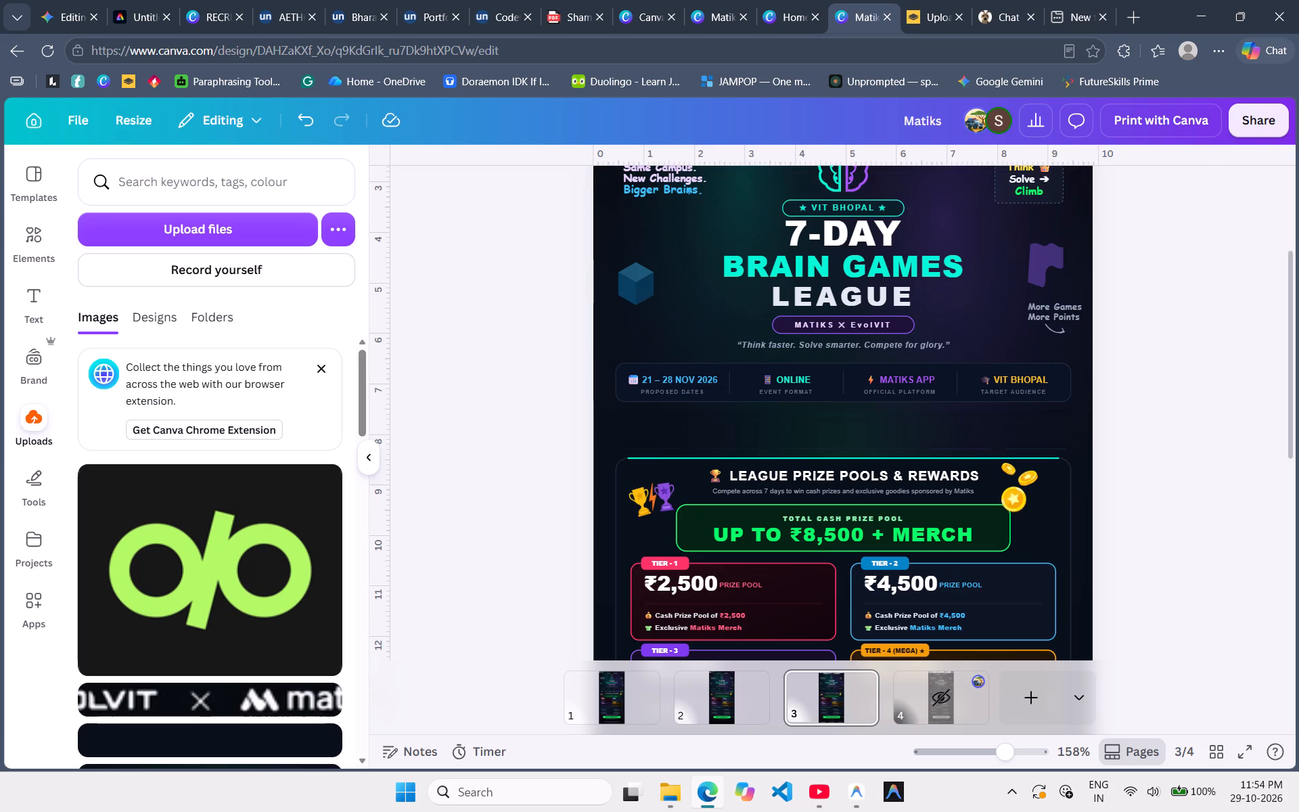
{"action": "key", "text": "shift+super+s"}
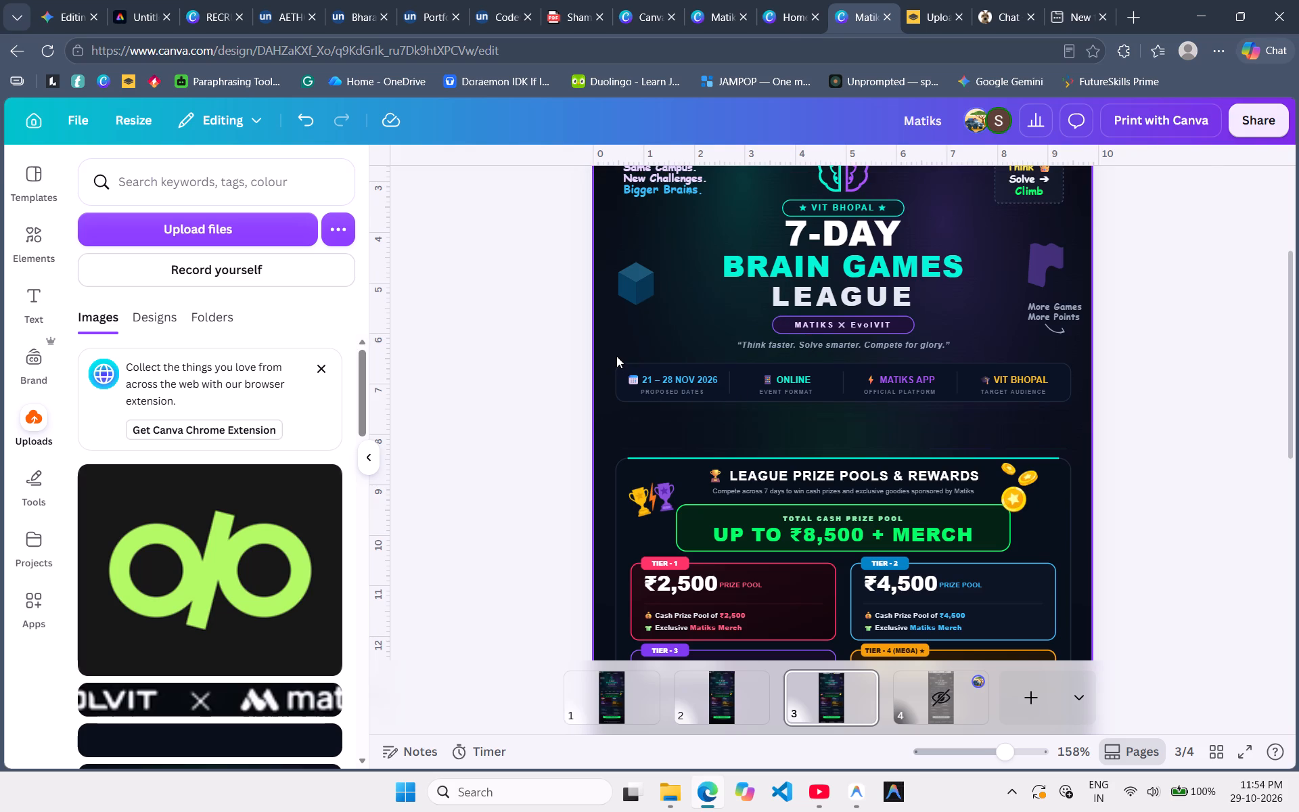
{"action": "left_click_drag", "start_coordinate": [610, 355], "coordinate": [1062, 428]}
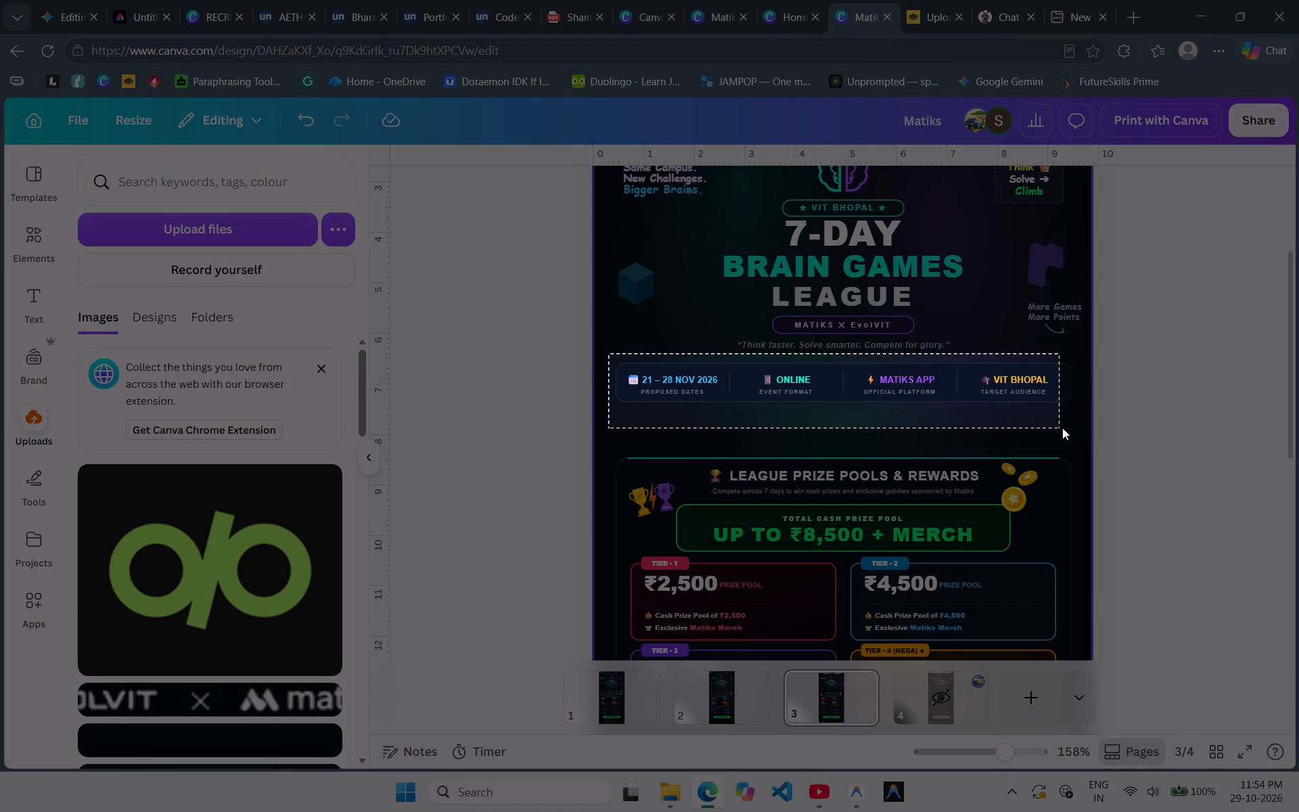
{"action": "left_click_drag", "start_coordinate": [1062, 428], "coordinate": [1084, 420]}
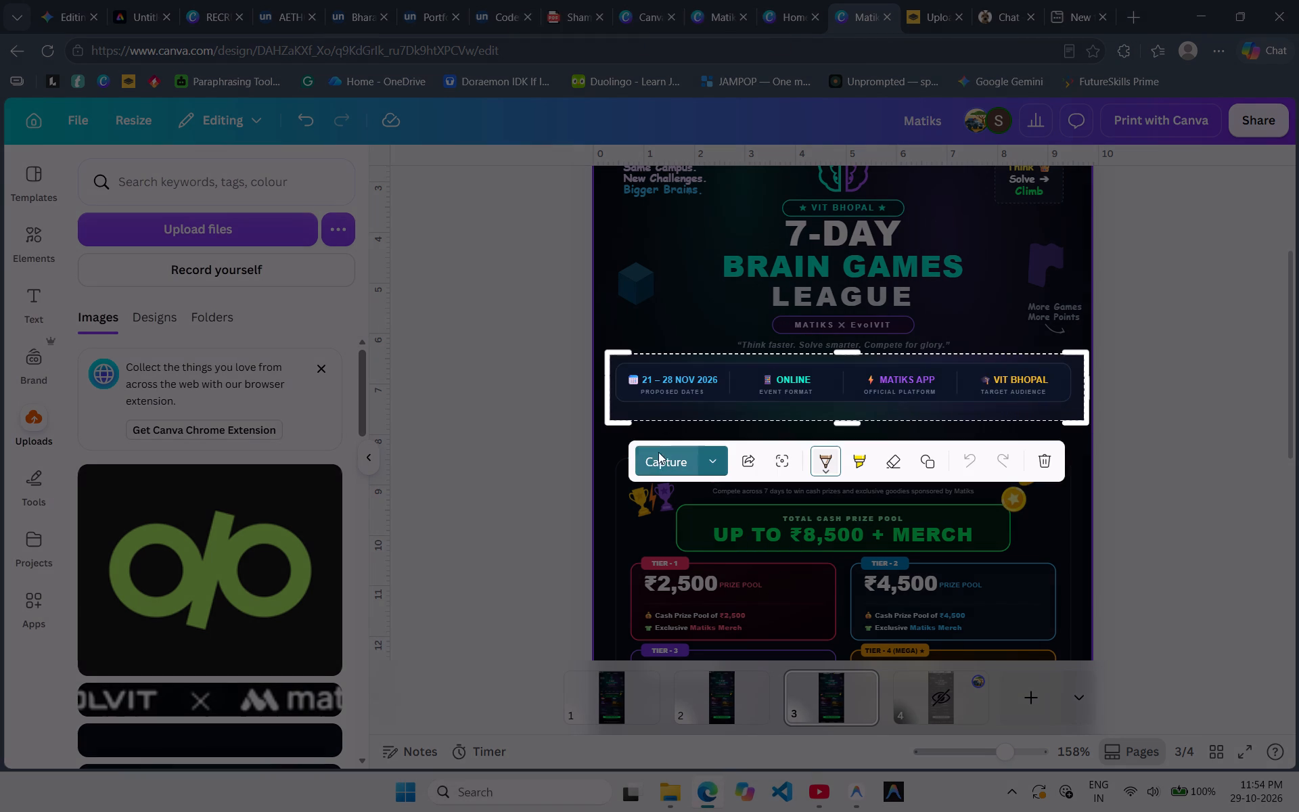
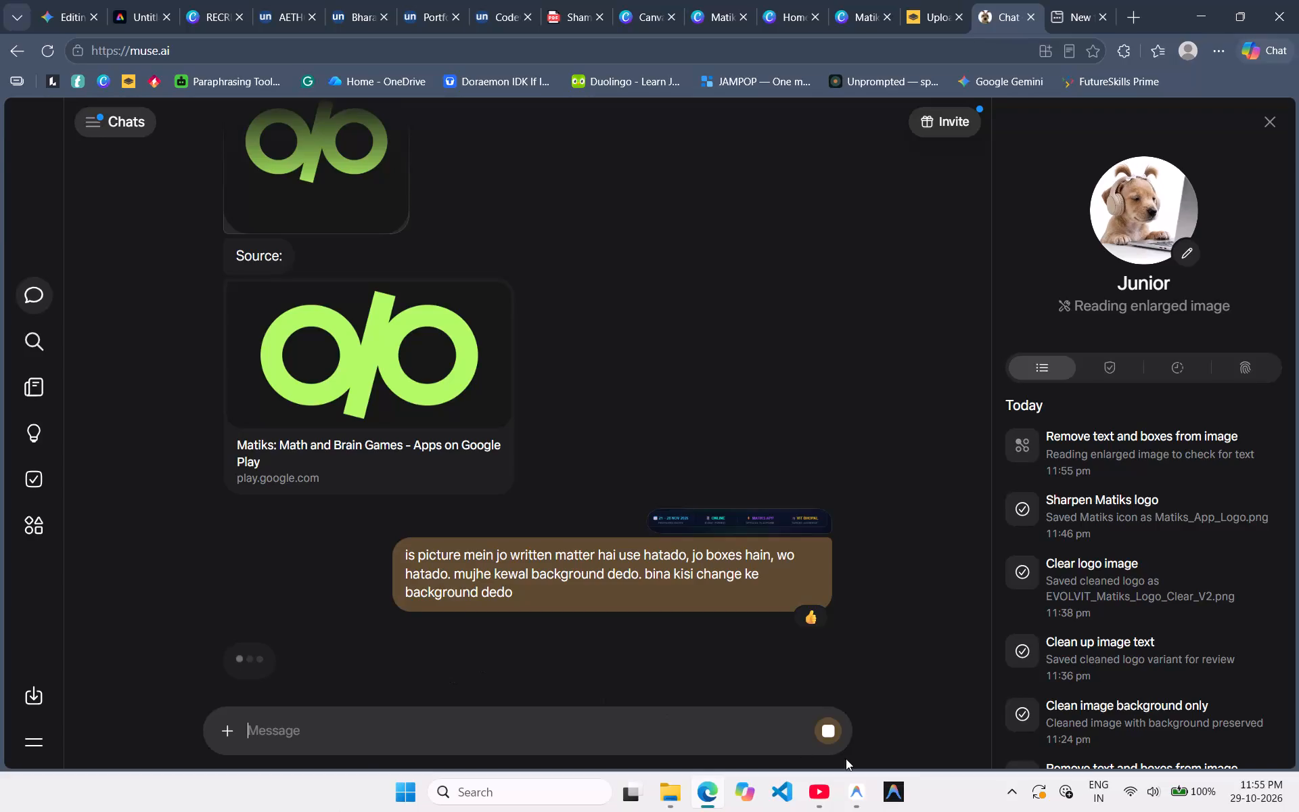
Switch to YouTube, skip to the next song in the mix, and return to the muse.ai chat.
{"action": "left_click", "coordinate": [806, 811]}
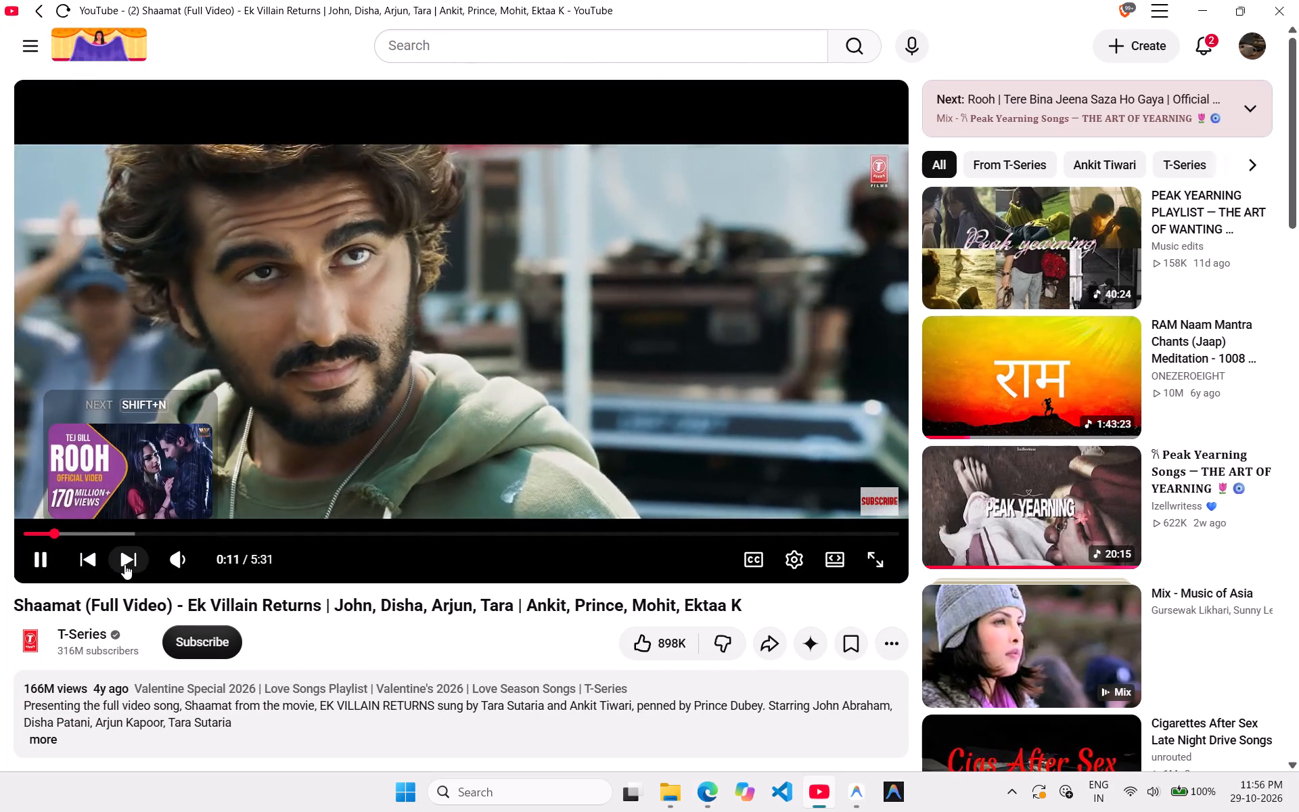
{"action": "left_click", "coordinate": [124, 564]}
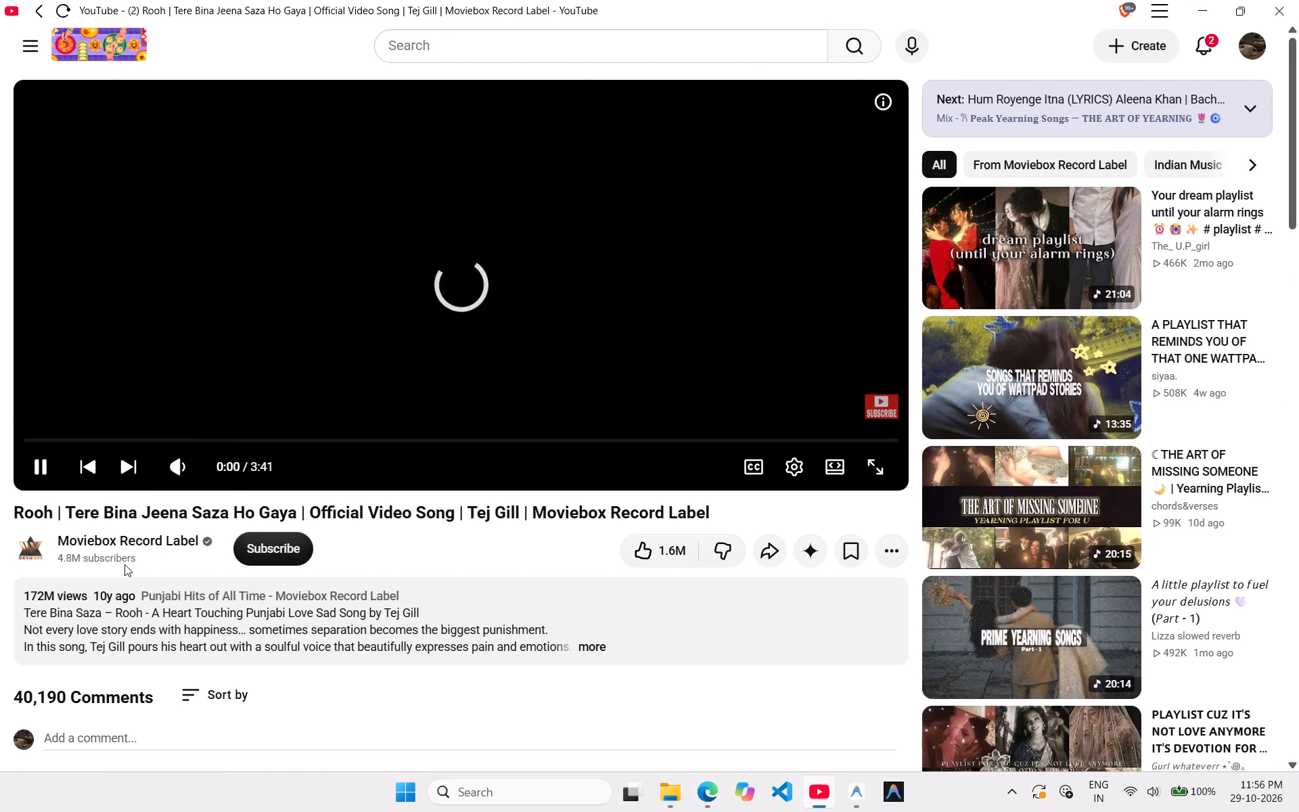
{"action": "left_click", "coordinate": [1205, 0]}
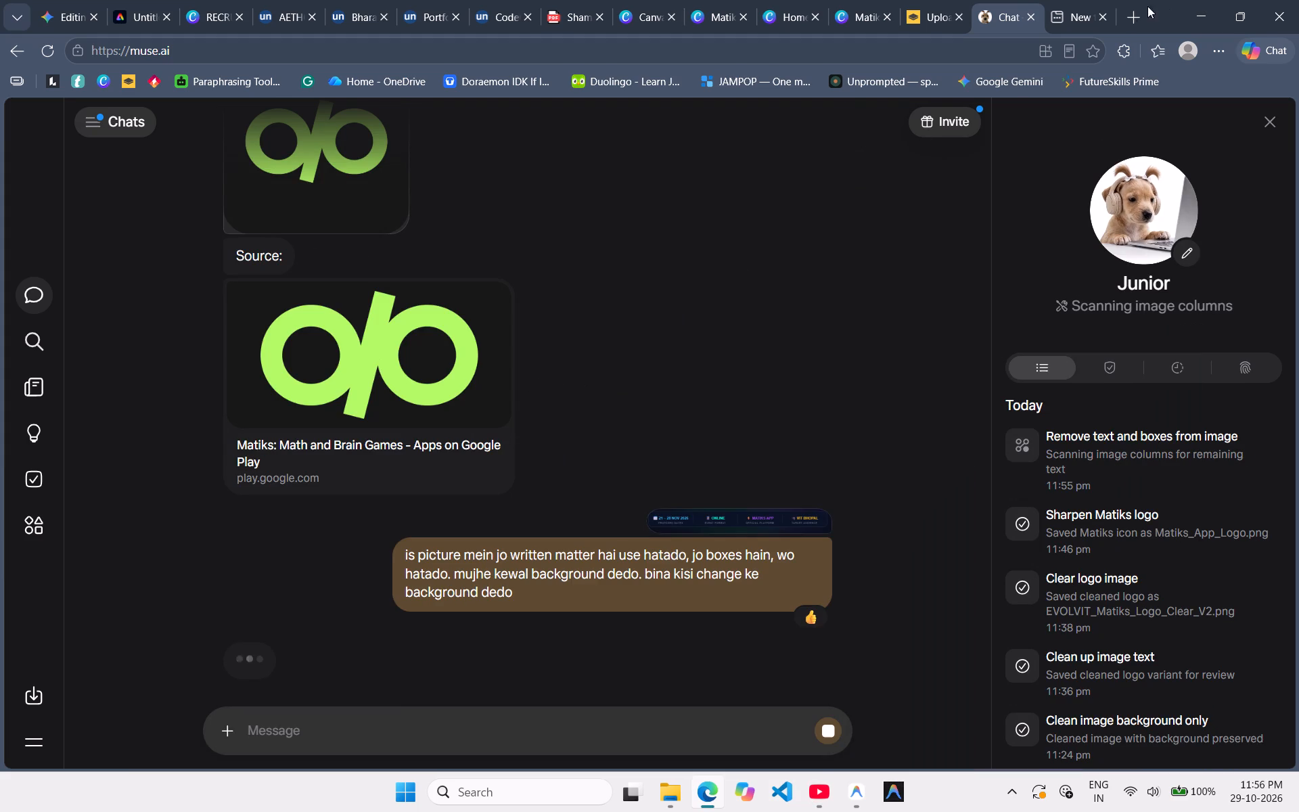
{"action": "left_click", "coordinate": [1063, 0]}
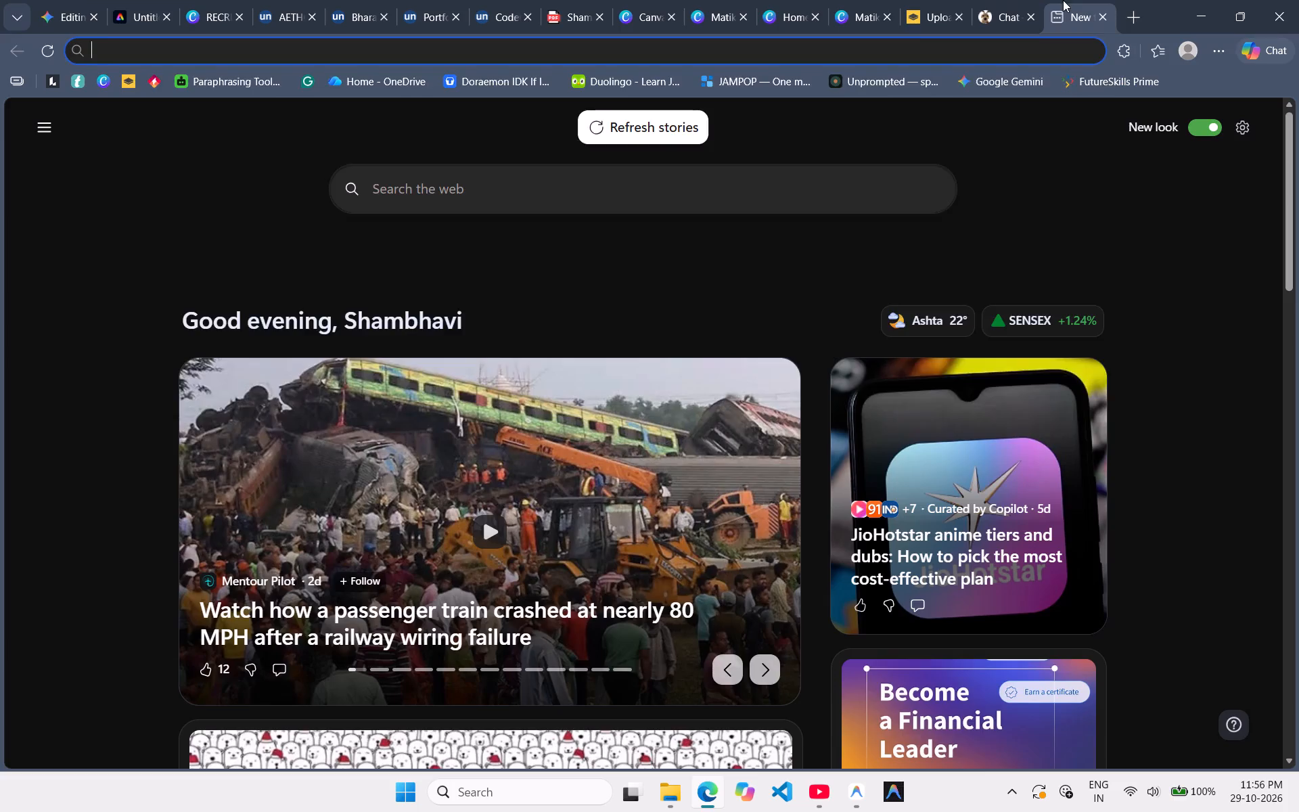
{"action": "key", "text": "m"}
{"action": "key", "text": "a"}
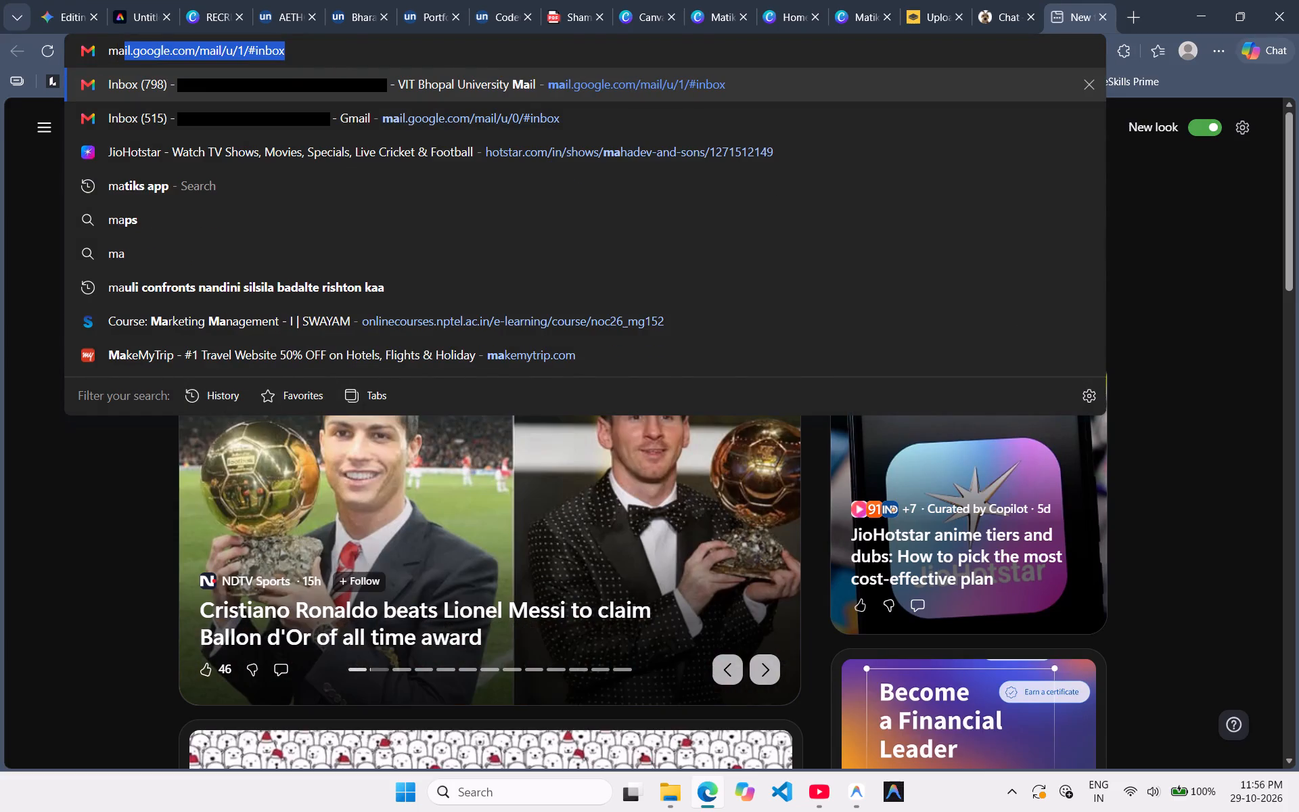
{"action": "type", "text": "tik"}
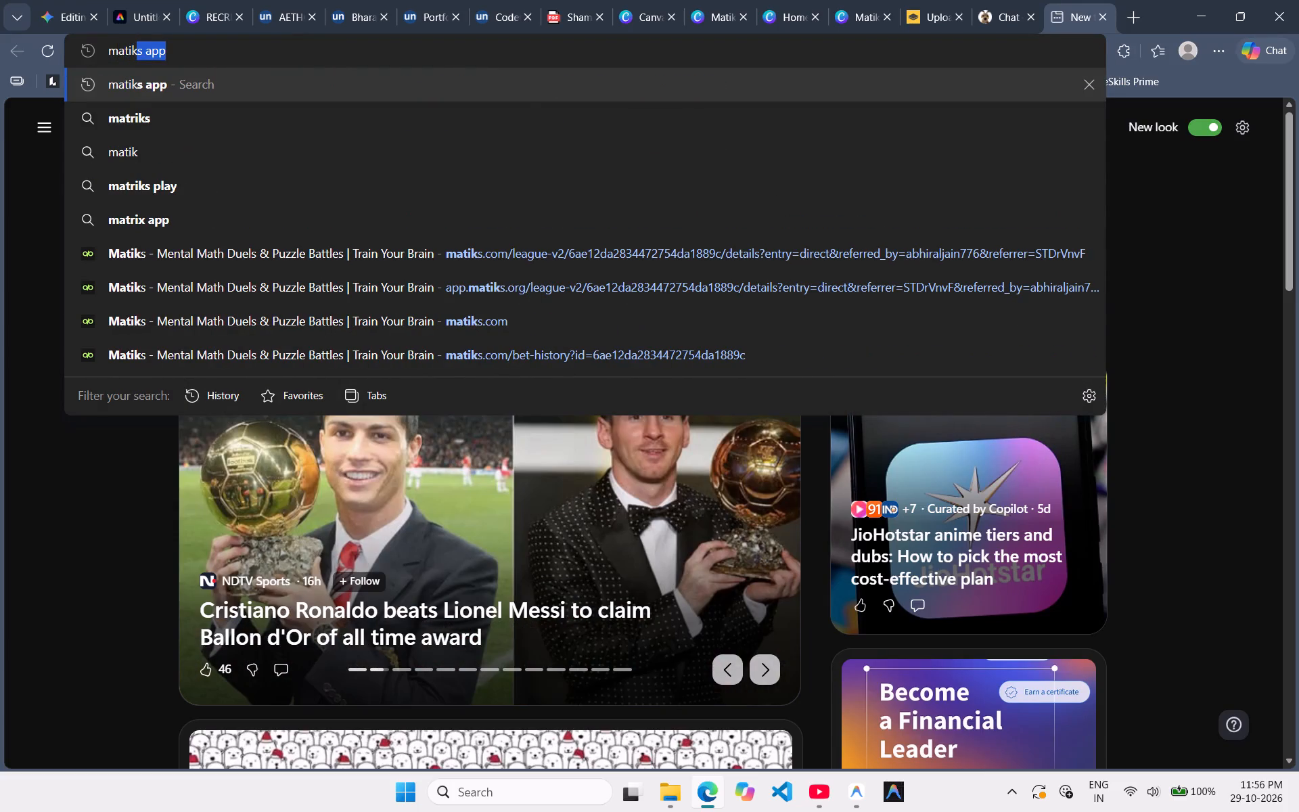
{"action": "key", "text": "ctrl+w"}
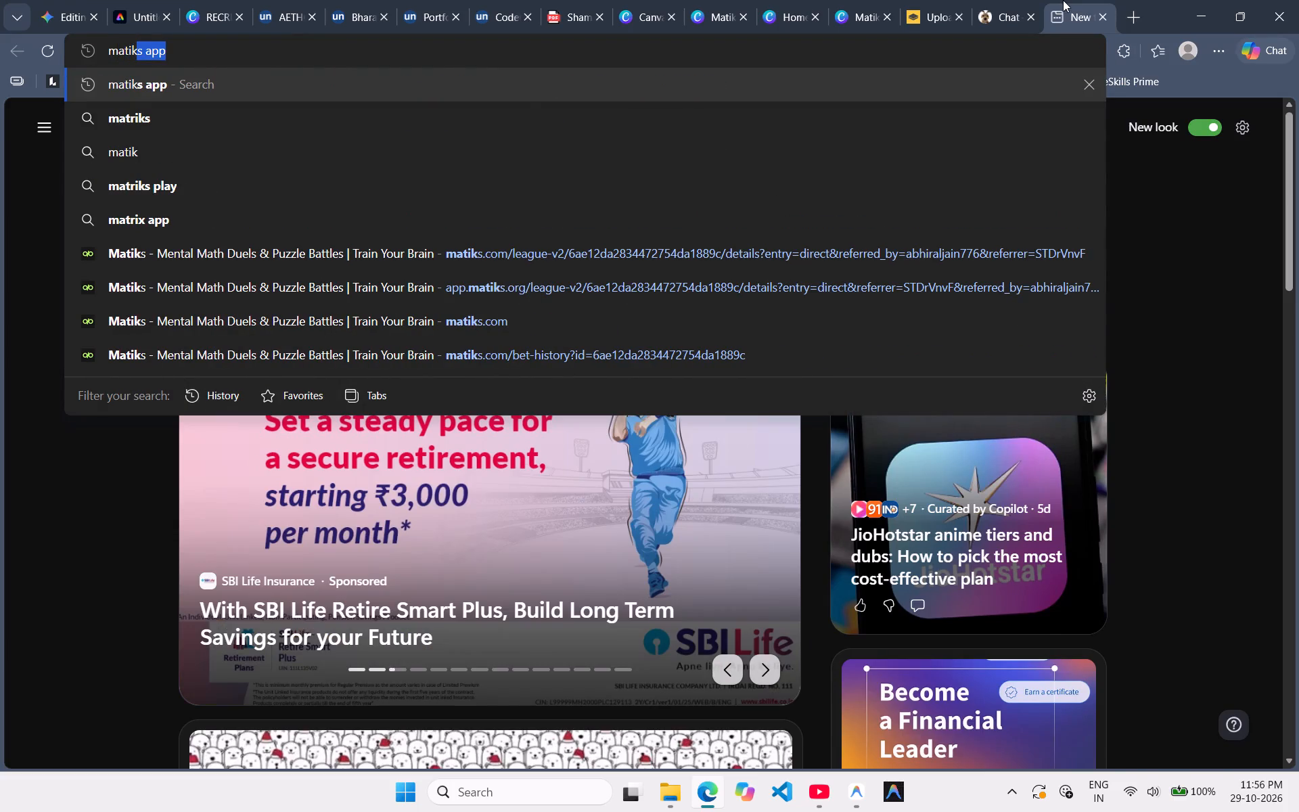
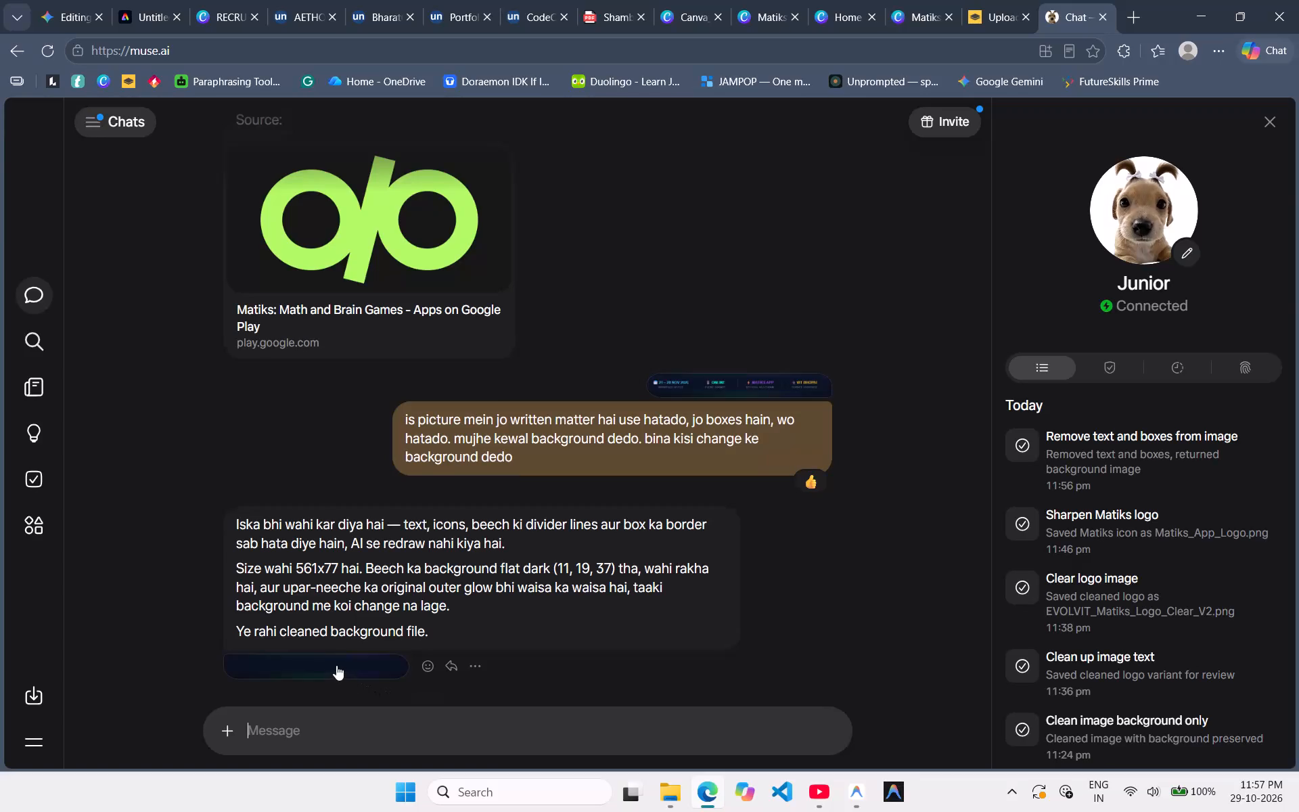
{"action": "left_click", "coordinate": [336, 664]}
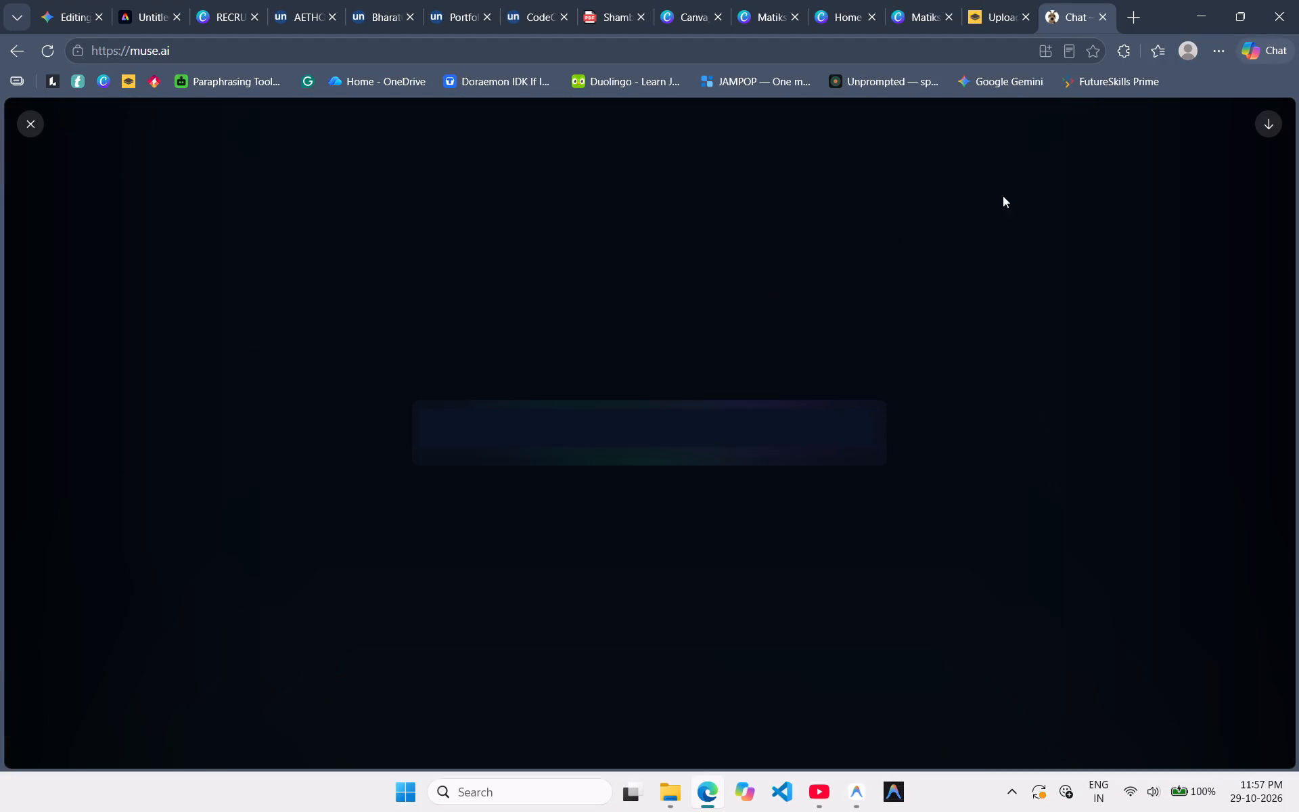
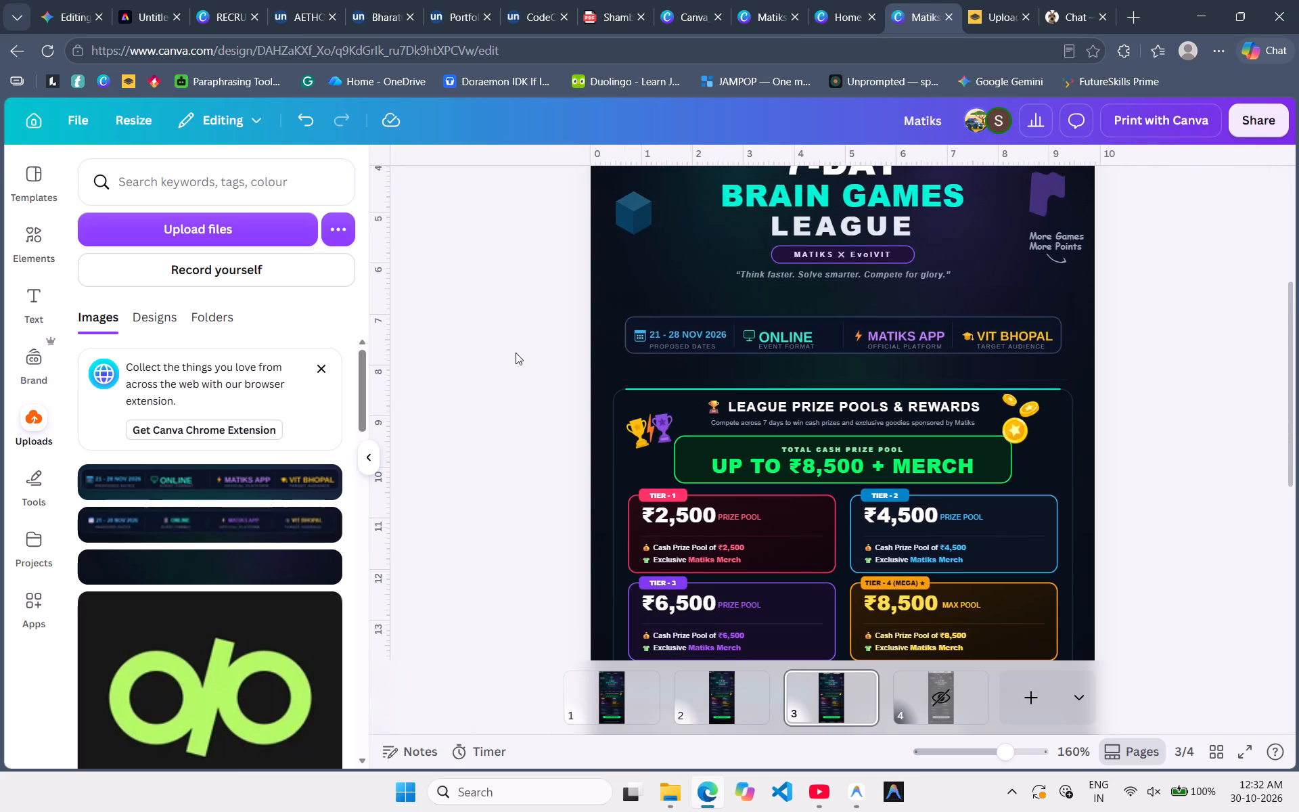
{"action": "left_click", "coordinate": [721, 348]}
{"action": "key", "text": "BackSpace"}
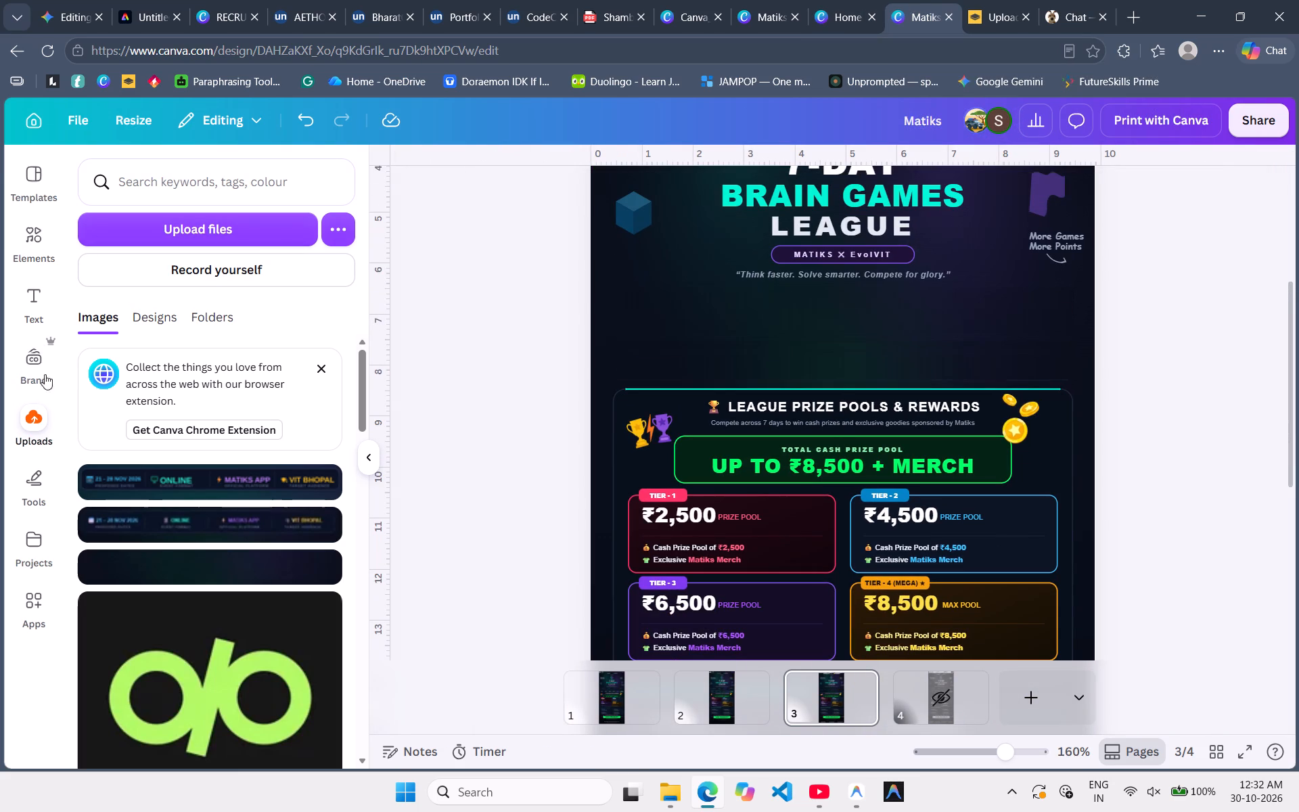
Upload Info_Strip_Better_Clear_V4 from the Downloads folder to the design's image uploads.
{"action": "left_click", "coordinate": [235, 236]}
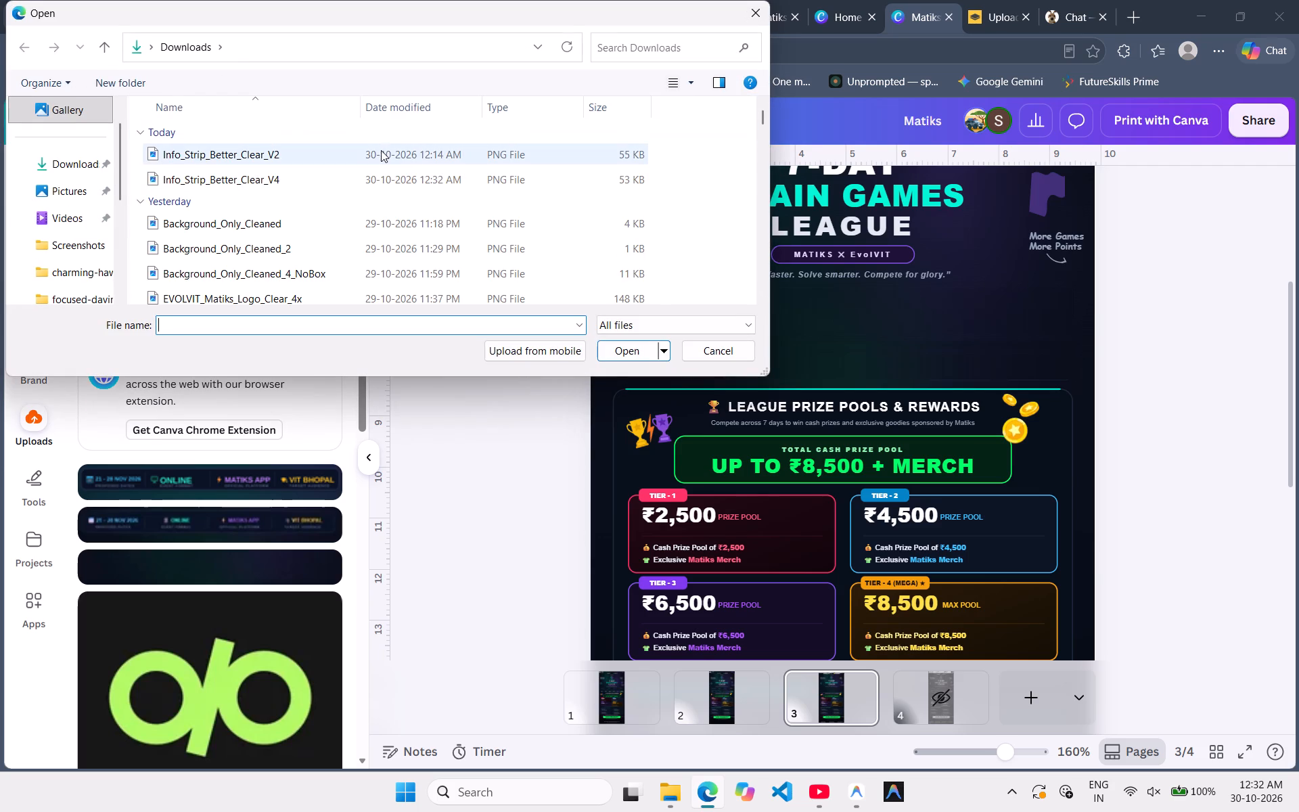
{"action": "left_click", "coordinate": [438, 173]}
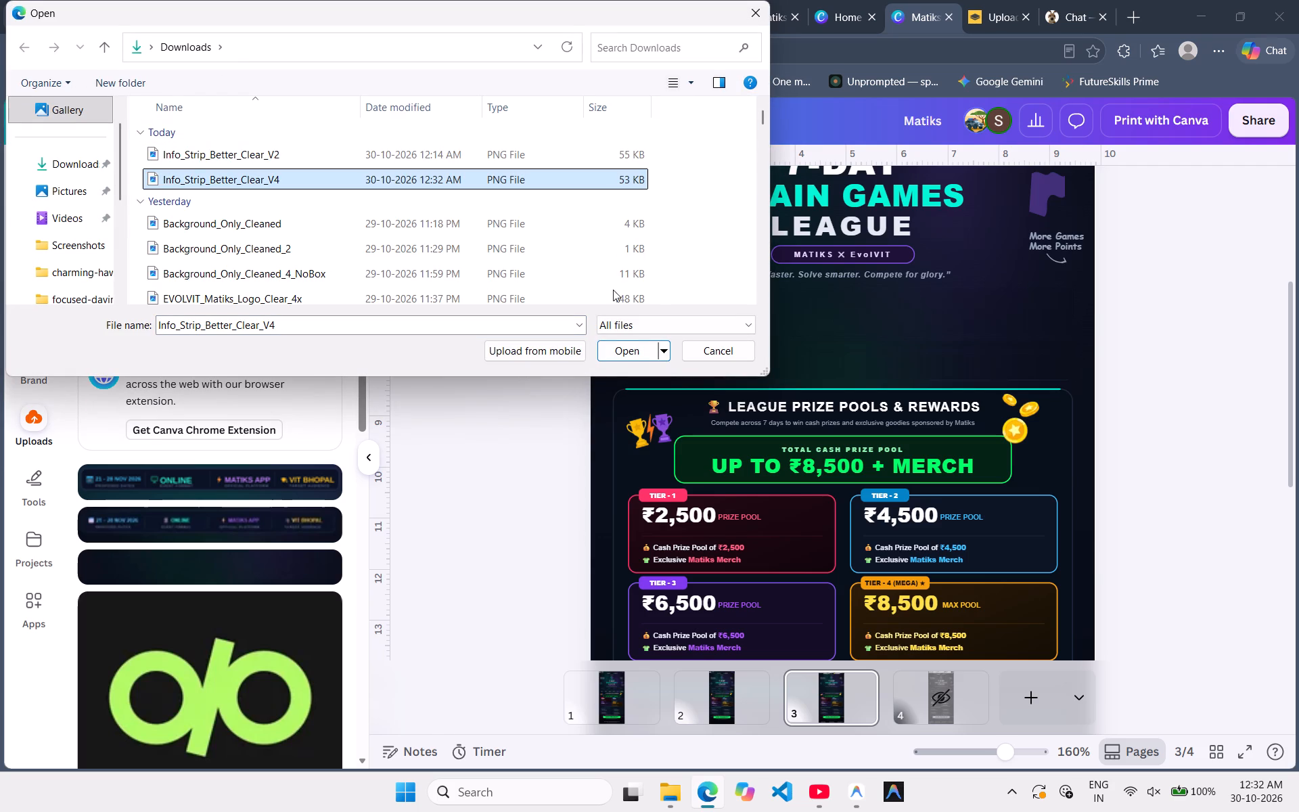
{"action": "left_click", "coordinate": [620, 348]}
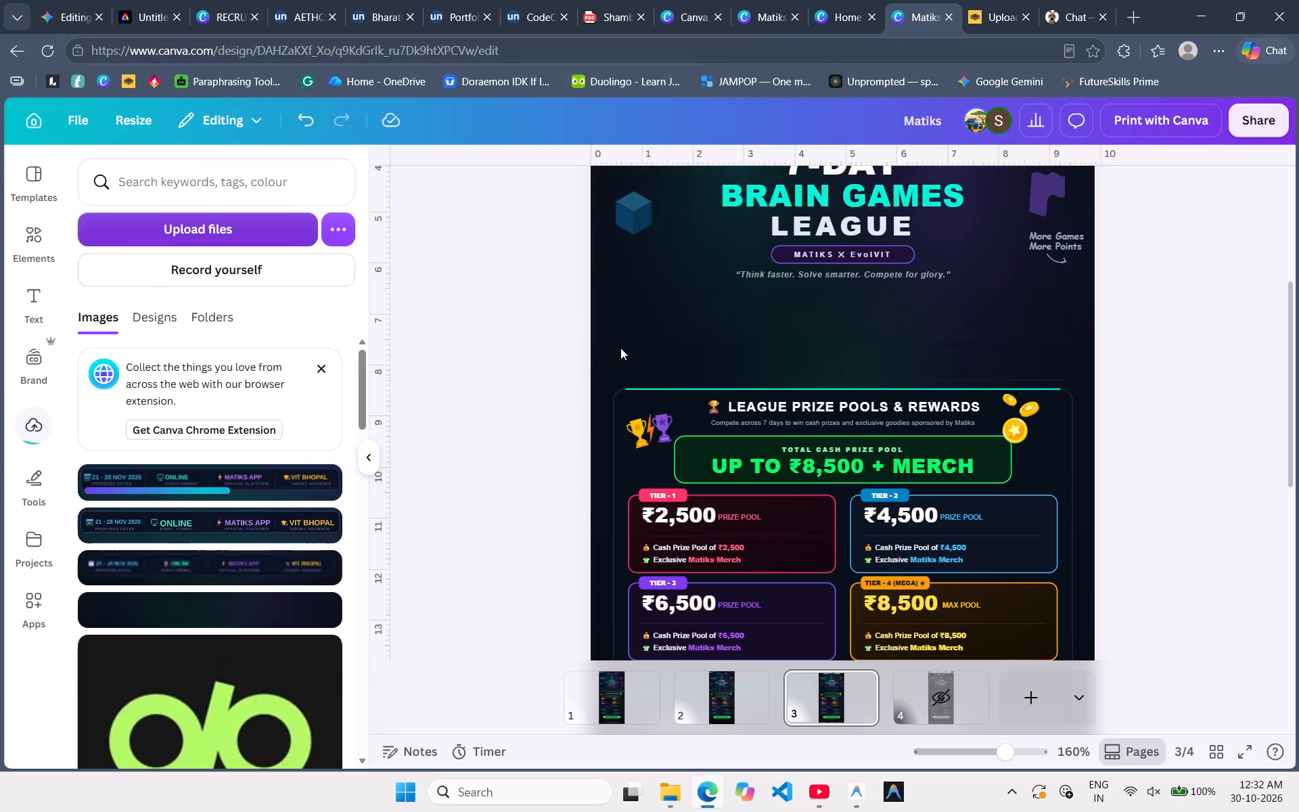
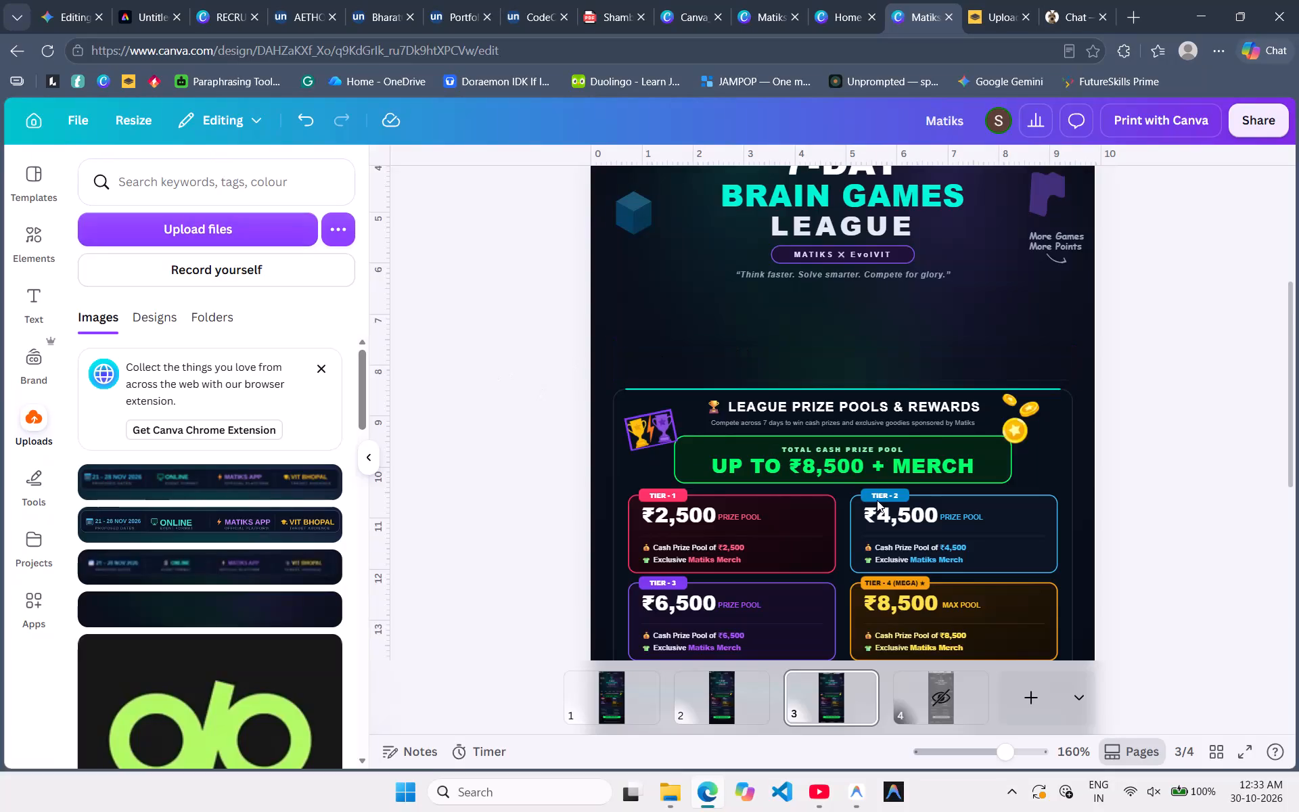
Place the newly uploaded V4 info strip on page 3 between the tagline and the prize pools section, enlarged to nearly the page width.
{"action": "scroll", "coordinate": [877, 500], "scroll_direction": "up", "scroll_amount": 1}
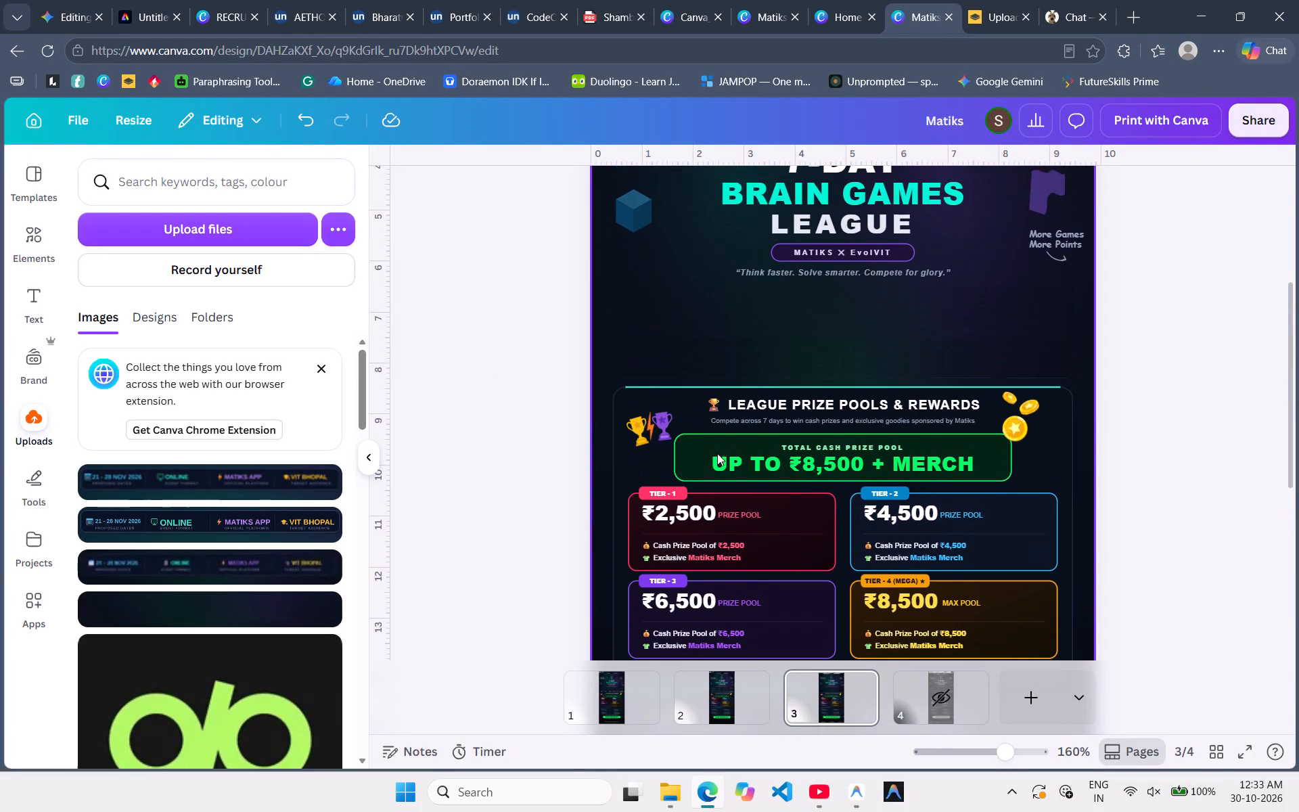
{"action": "left_click", "coordinate": [193, 487]}
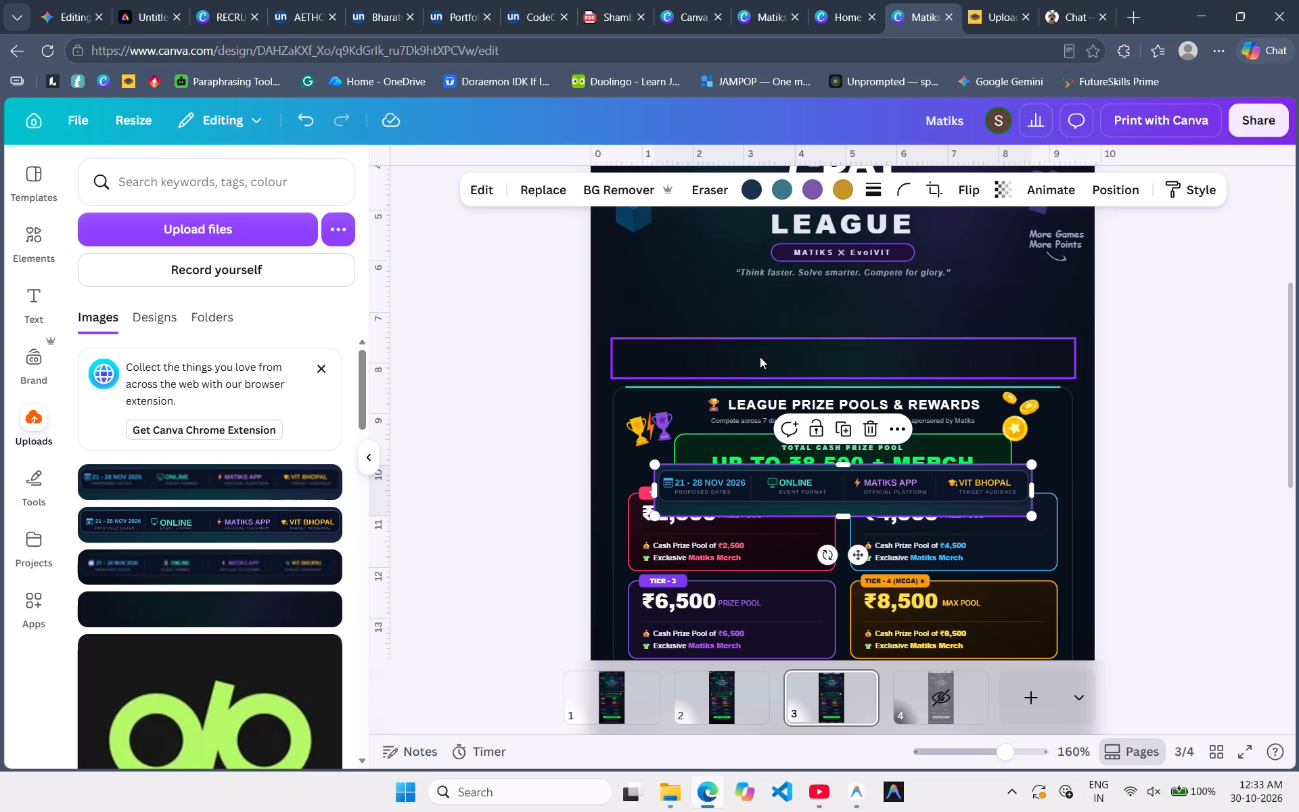
{"action": "left_click_drag", "start_coordinate": [811, 486], "coordinate": [749, 334]}
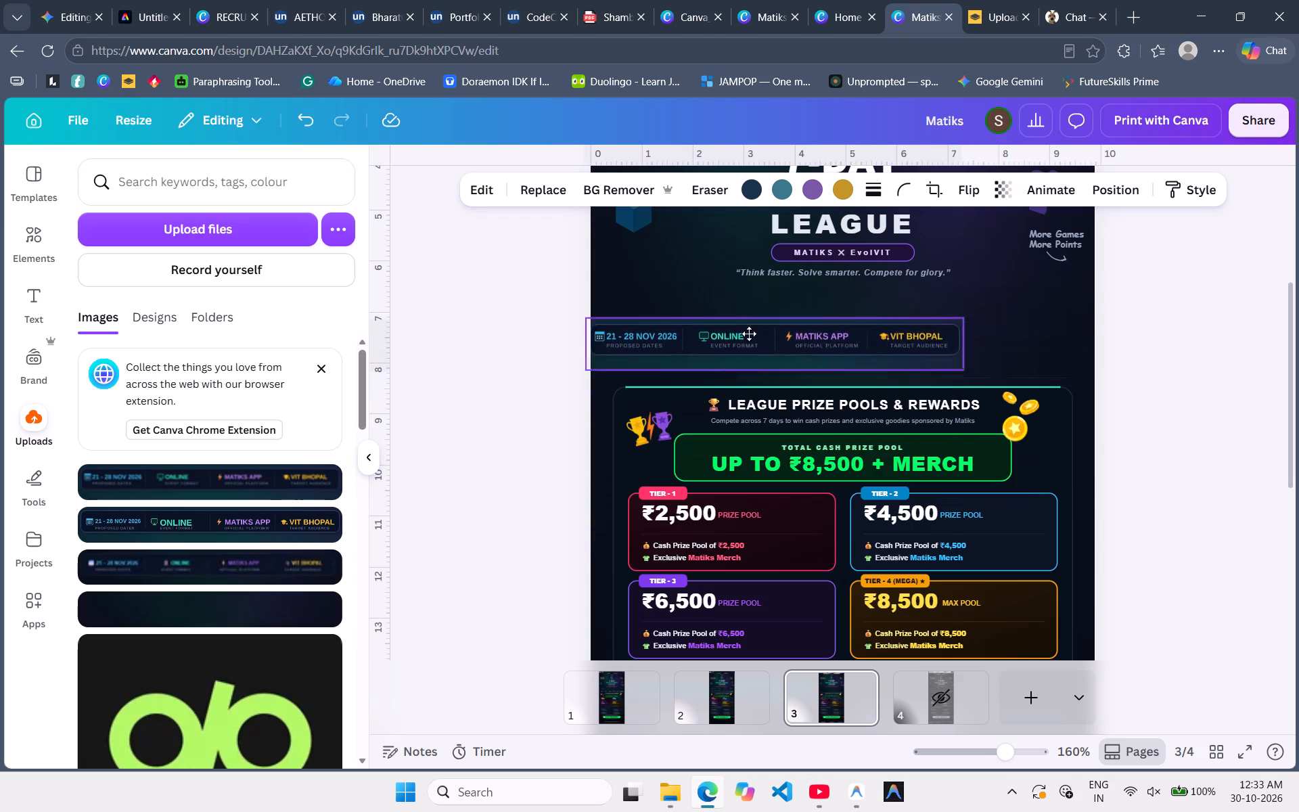
{"action": "left_click_drag", "start_coordinate": [749, 334], "coordinate": [763, 315]}
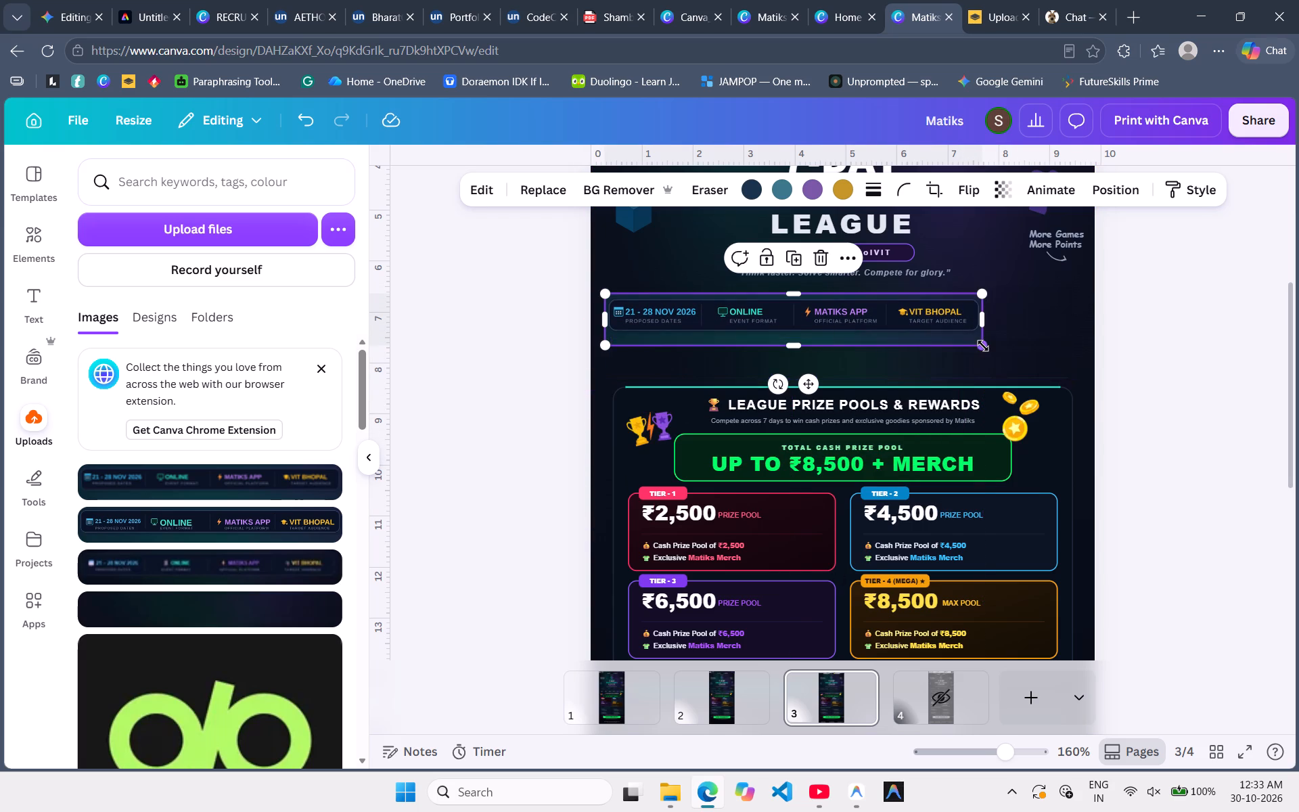
{"action": "left_click_drag", "start_coordinate": [984, 346], "coordinate": [1078, 372]}
{"action": "left_click", "coordinate": [1195, 355]}
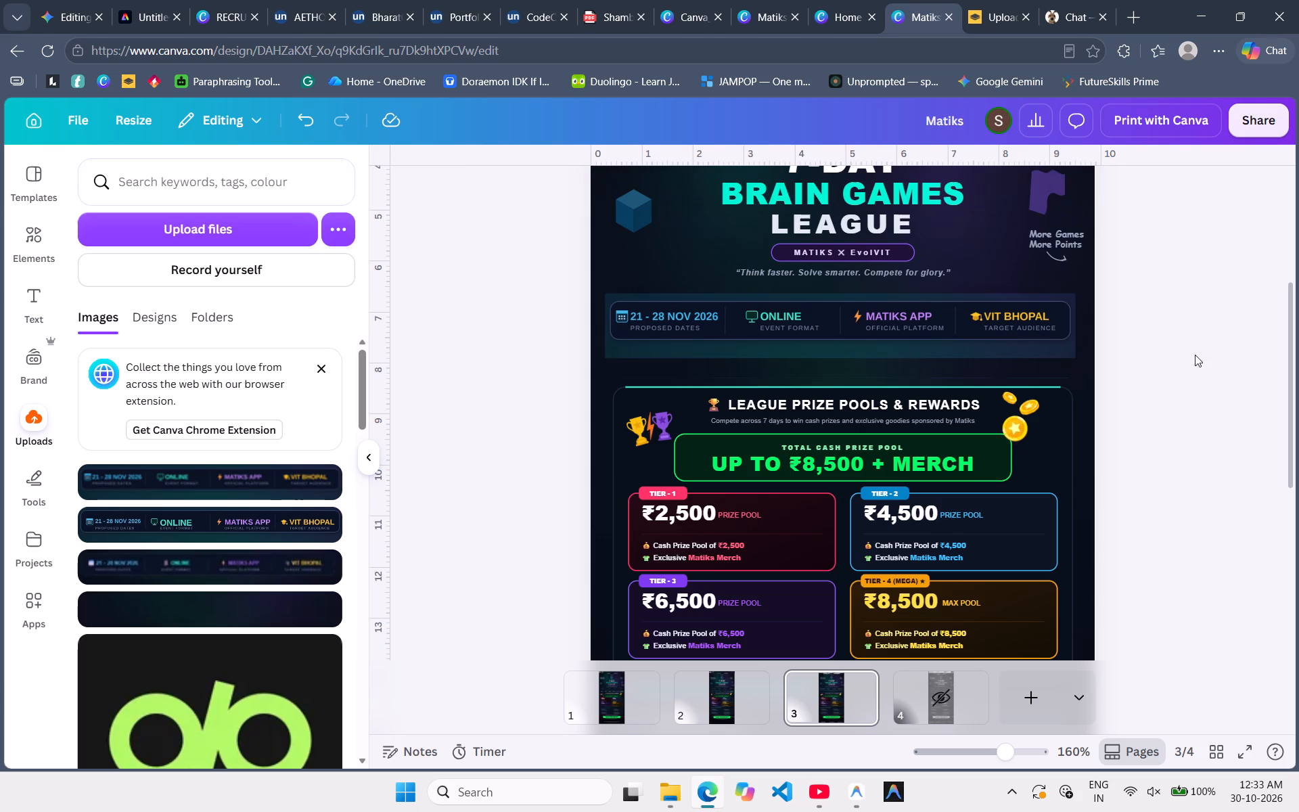
Shrink the info strip to about two-thirds of the page width and reposition it just below the tagline.
{"action": "left_click", "coordinate": [1008, 328]}
{"action": "left_click_drag", "start_coordinate": [1072, 355], "coordinate": [1001, 336]}
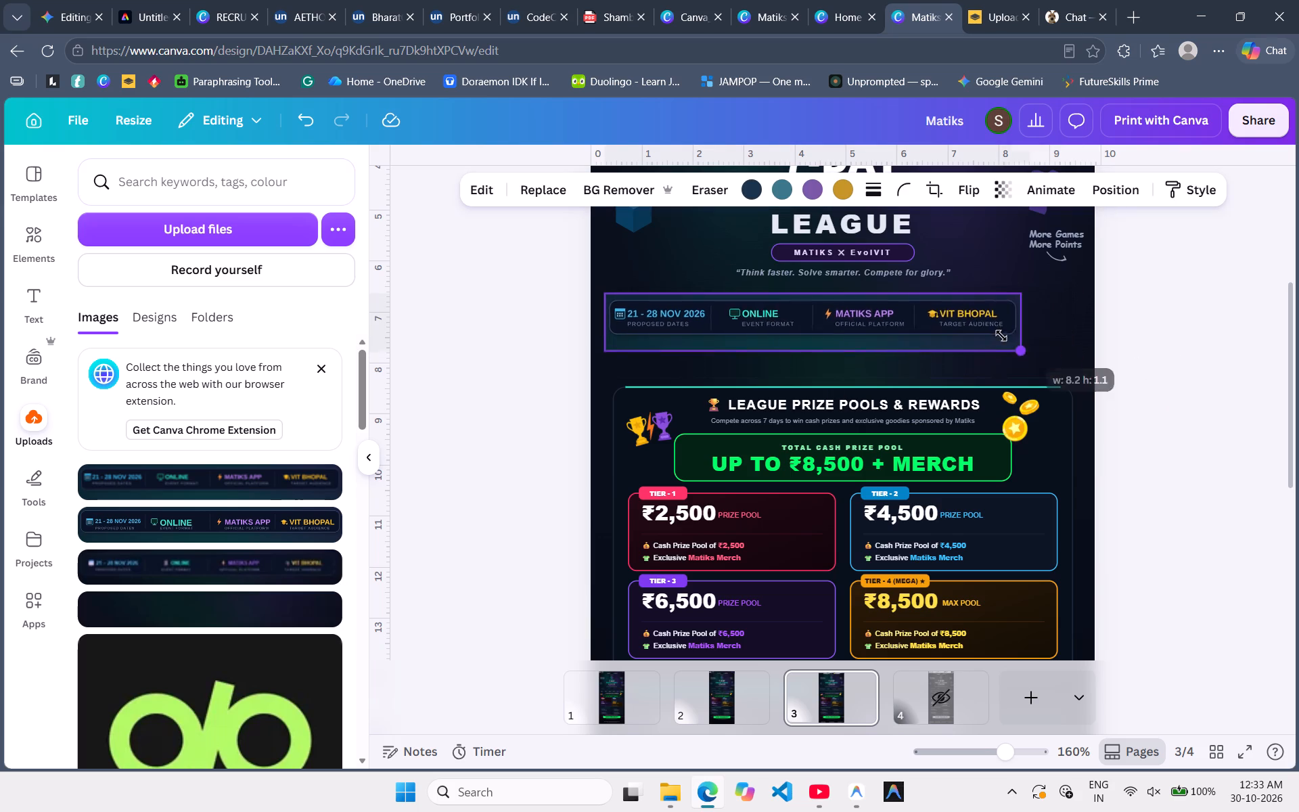
{"action": "left_click_drag", "start_coordinate": [1001, 336], "coordinate": [939, 338]}
{"action": "left_click_drag", "start_coordinate": [792, 317], "coordinate": [840, 336]}
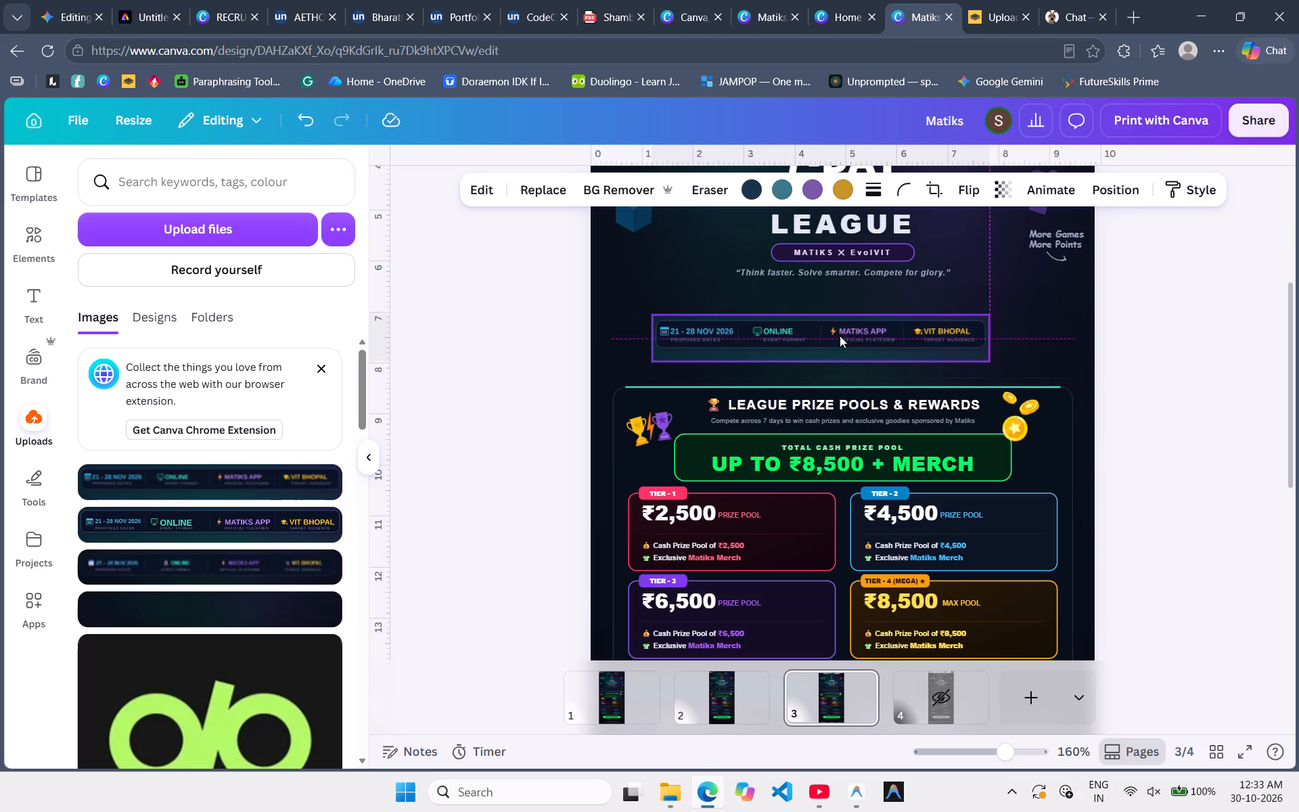
{"action": "left_click_drag", "start_coordinate": [840, 336], "coordinate": [810, 317]}
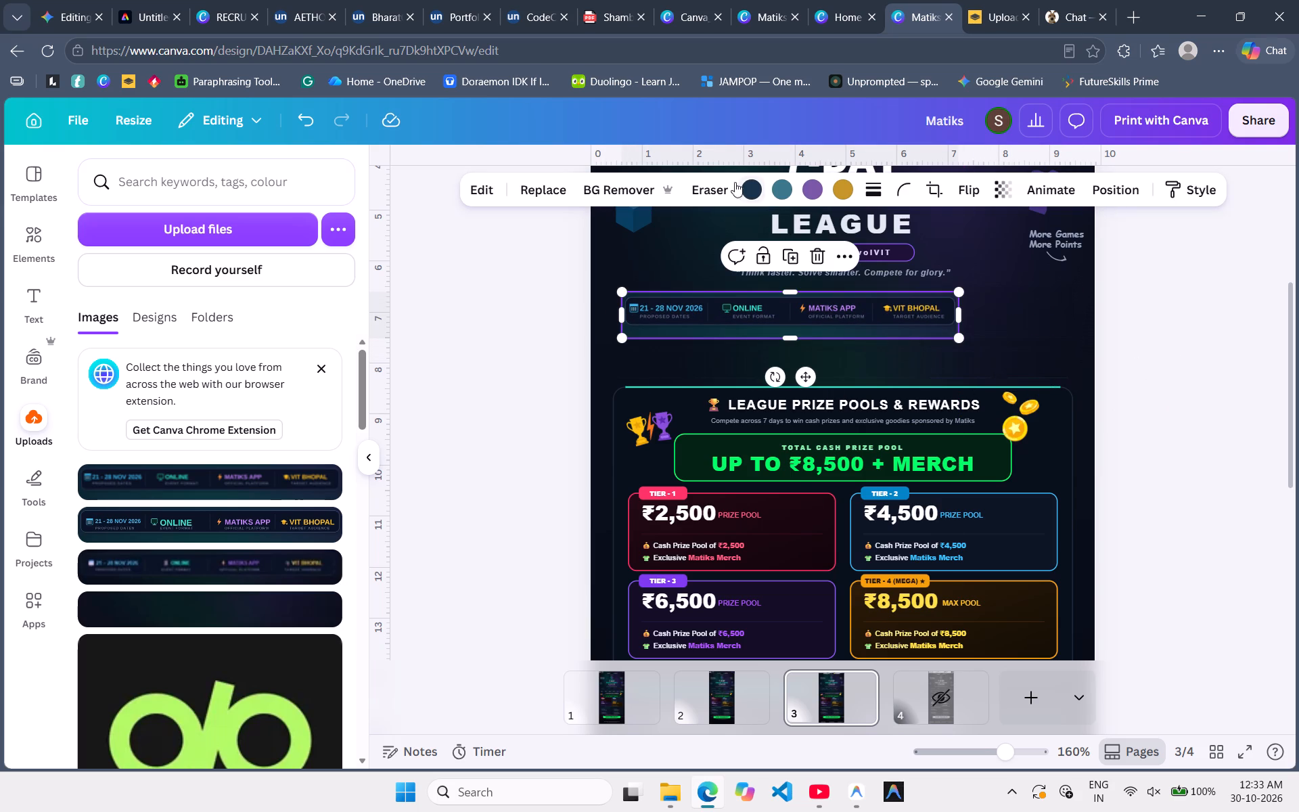
Remove the background from the info strip image with BG Remover.
{"action": "left_click", "coordinate": [633, 193]}
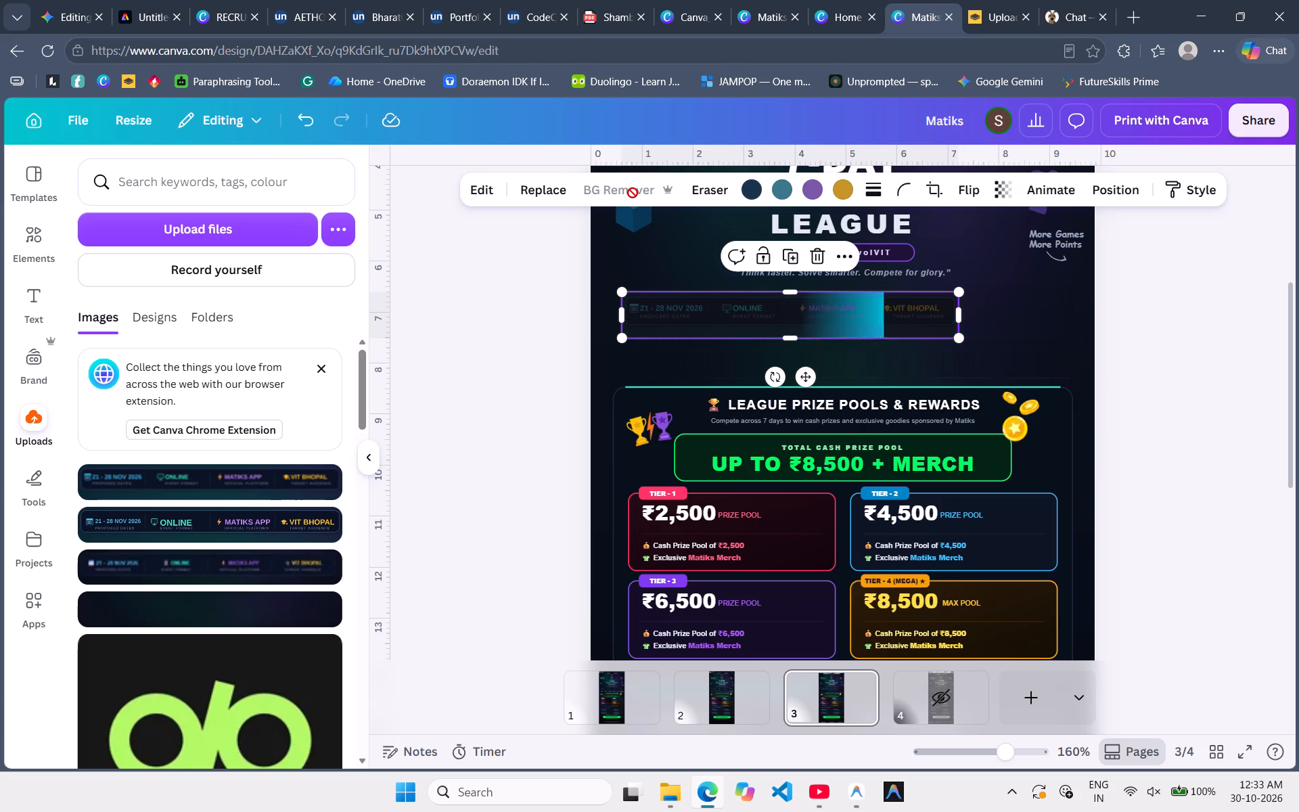
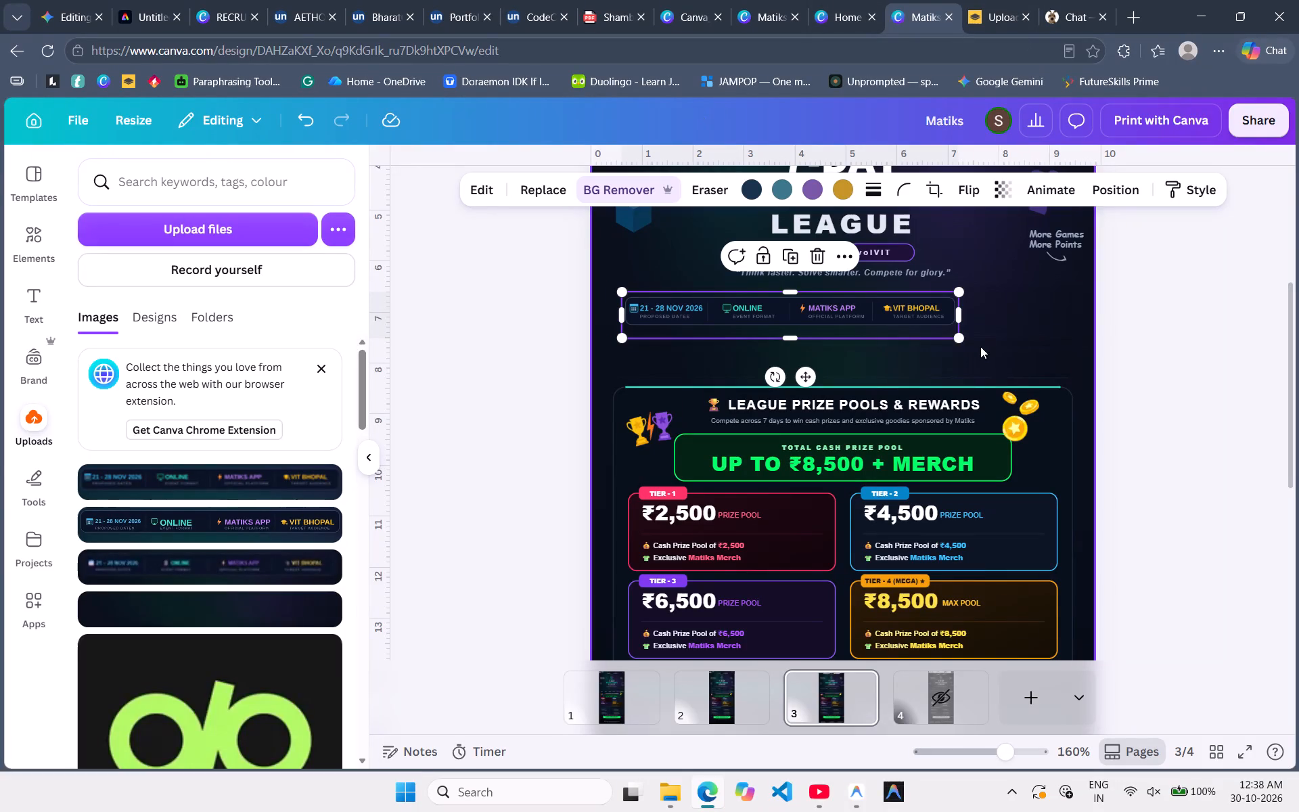
Enlarge the info strip to about 8.6 wide and move it slightly lower, between the tagline and the prize pools section.
{"action": "left_click_drag", "start_coordinate": [953, 337], "coordinate": [1055, 395]}
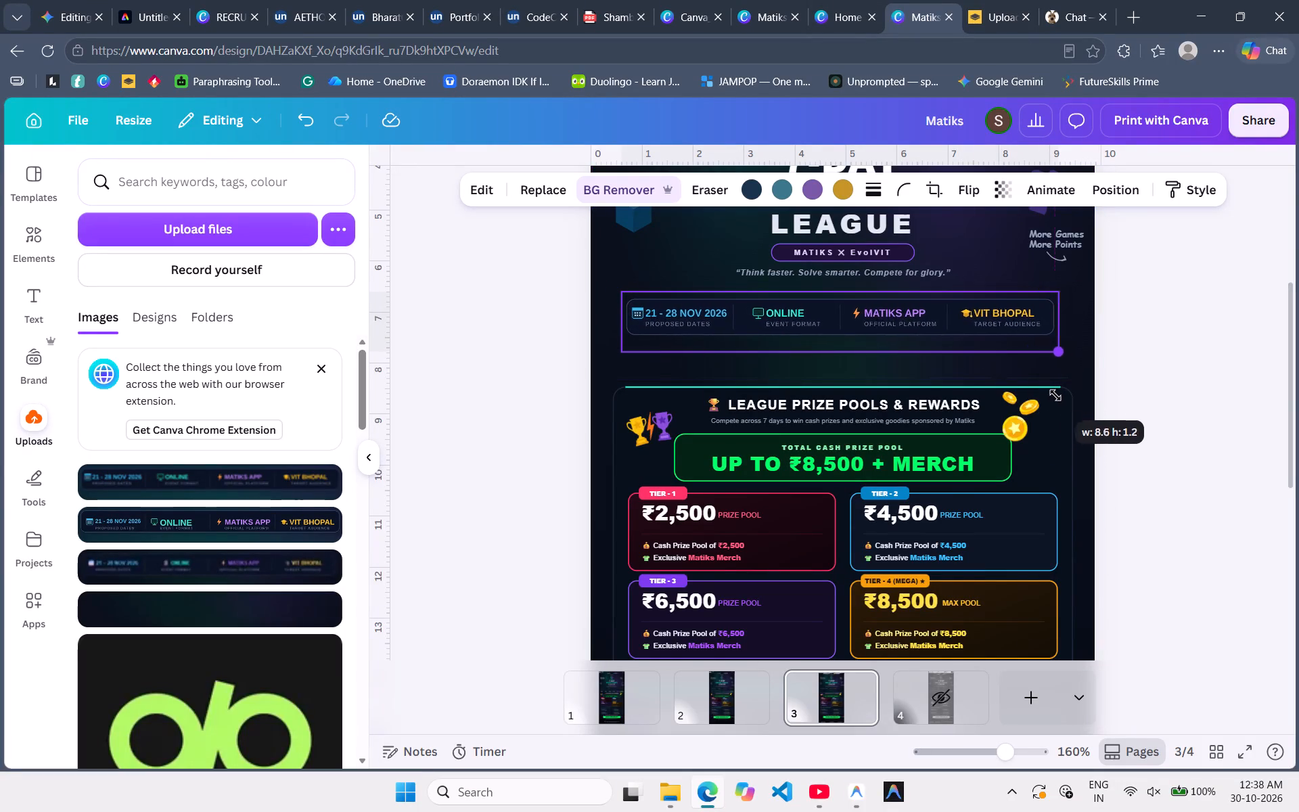
{"action": "left_click_drag", "start_coordinate": [1055, 395], "coordinate": [1054, 398]}
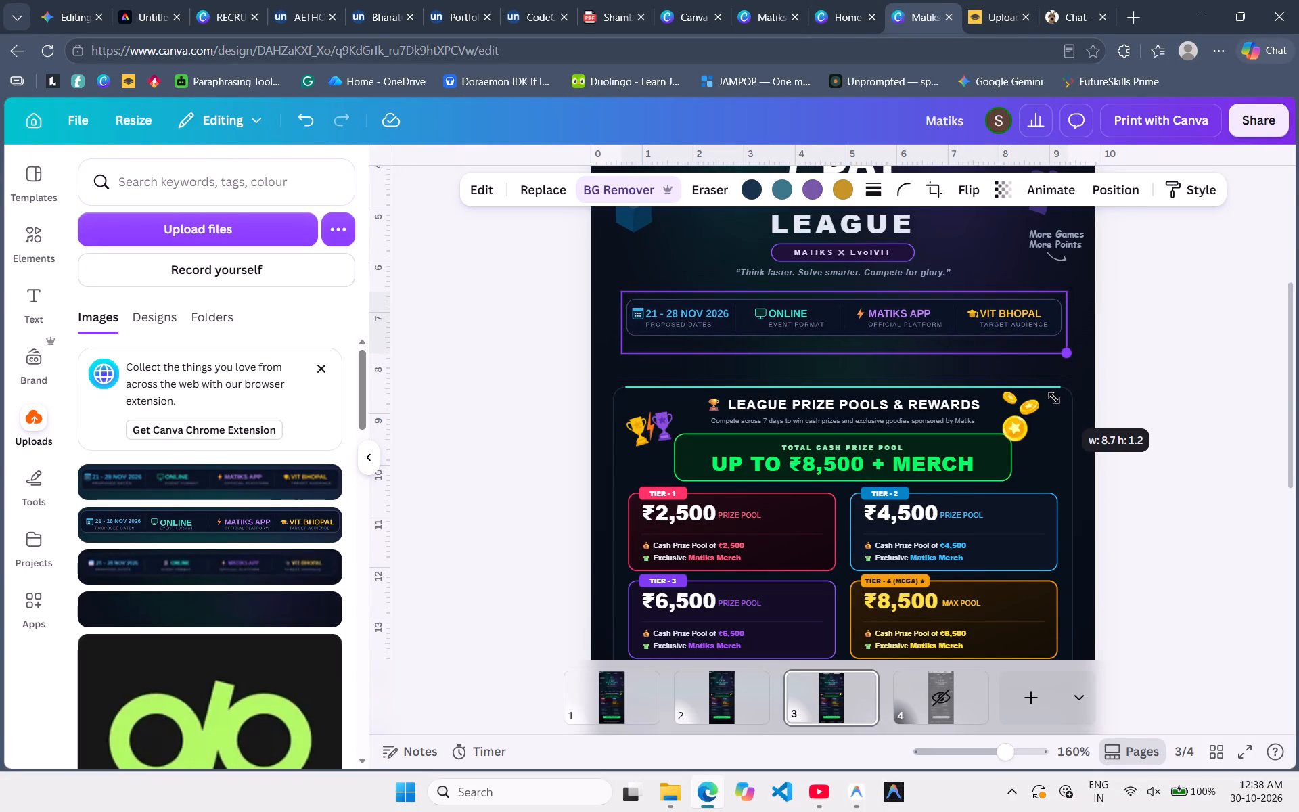
{"action": "left_click_drag", "start_coordinate": [1054, 398], "coordinate": [1050, 395]}
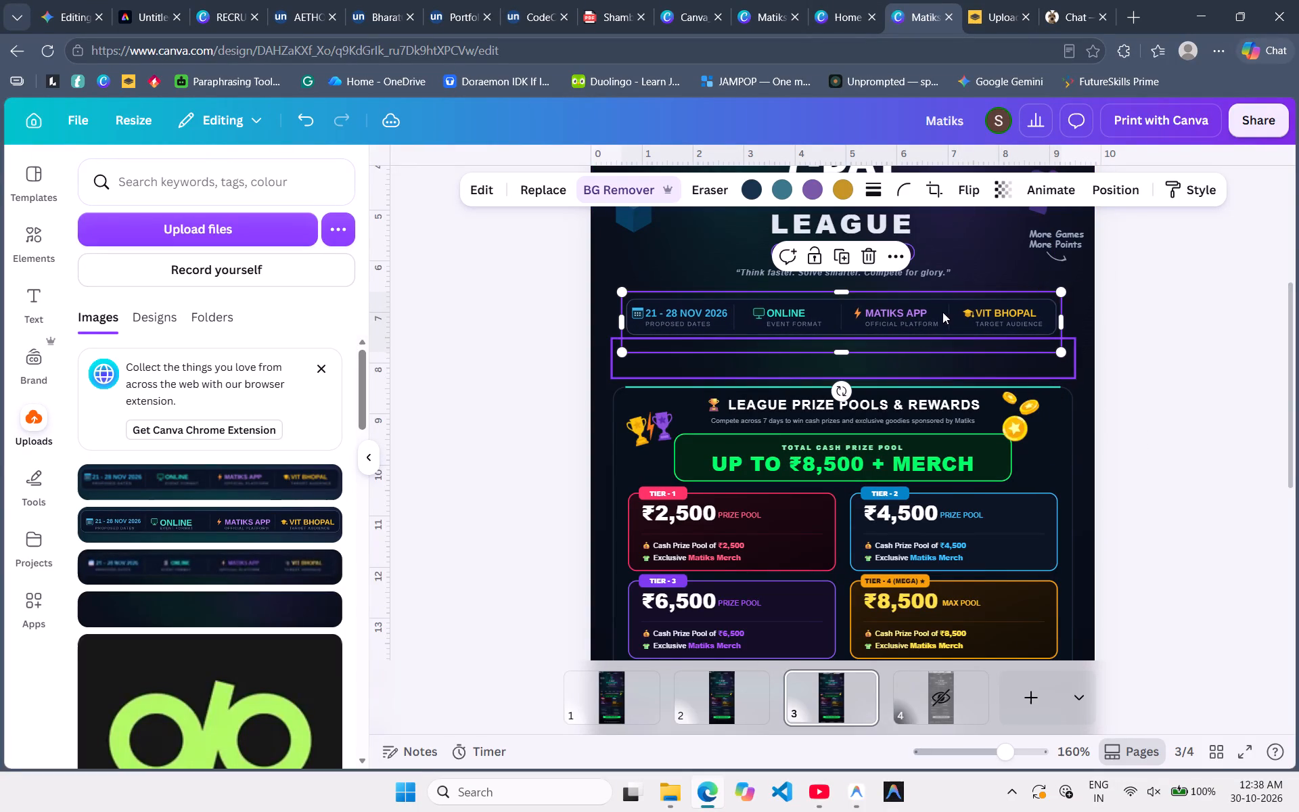
{"action": "left_click_drag", "start_coordinate": [940, 318], "coordinate": [940, 329]}
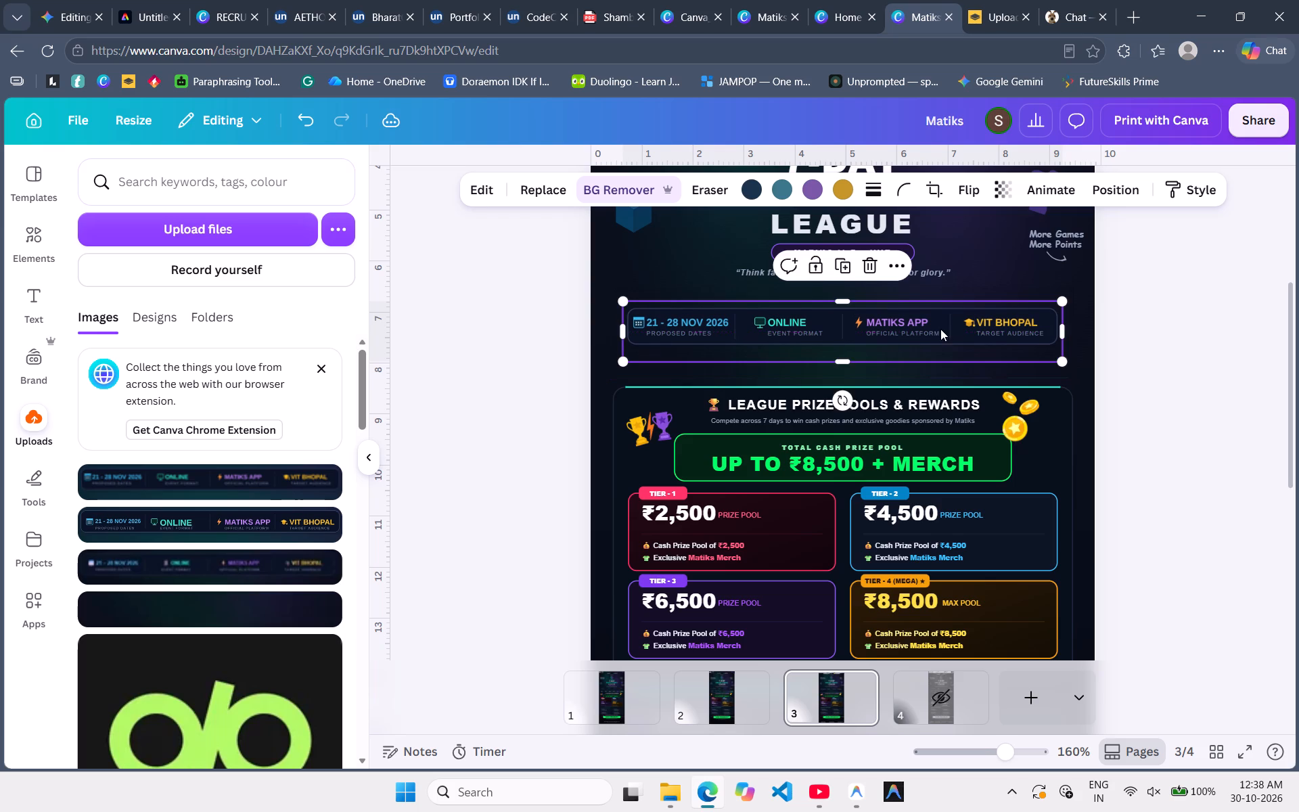
{"action": "left_click", "coordinate": [1162, 344]}
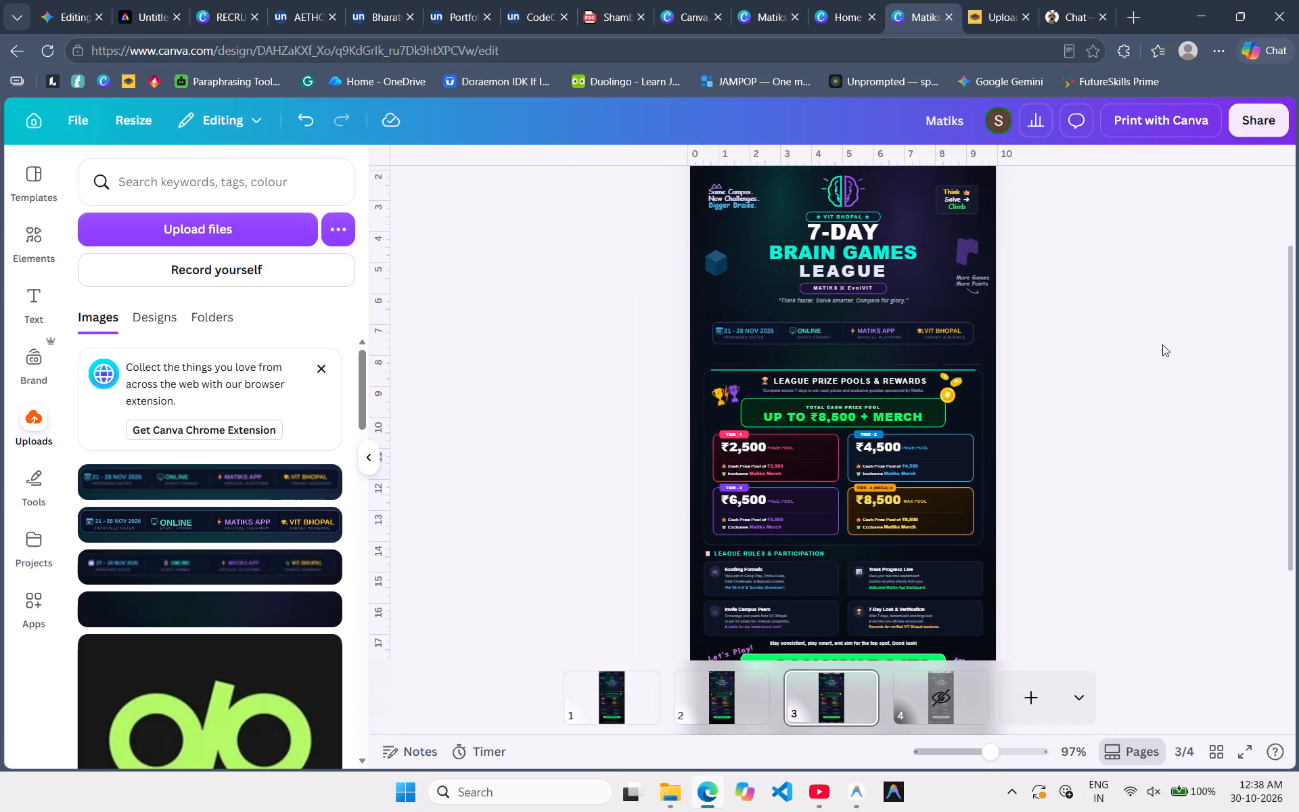
Zoom in on the tagline “Think faster. Solve smarter. Compete for glory.” and capture a tight screenshot of it with Snipping Tool.
{"action": "scroll", "coordinate": [1162, 344], "scroll_direction": "up", "scroll_amount": 2}
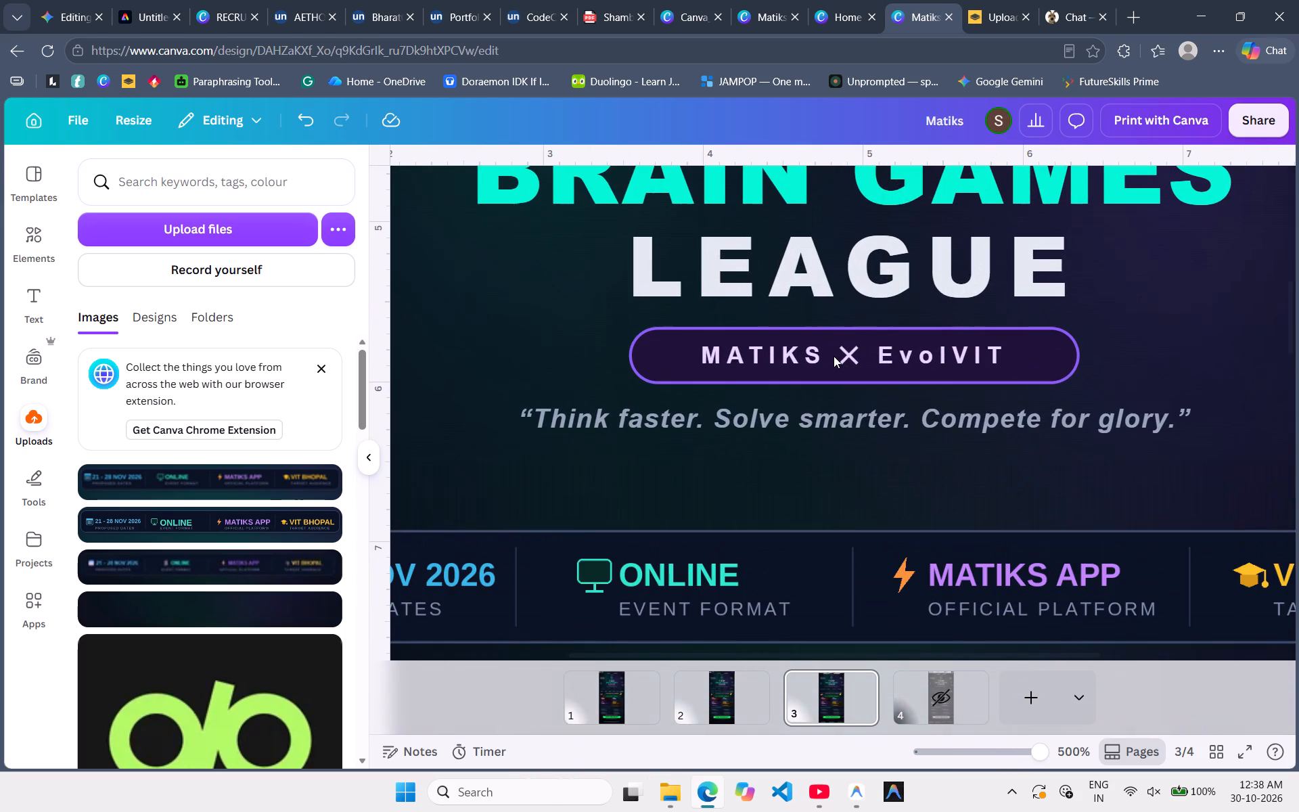
{"action": "key", "text": "shift+super+s"}
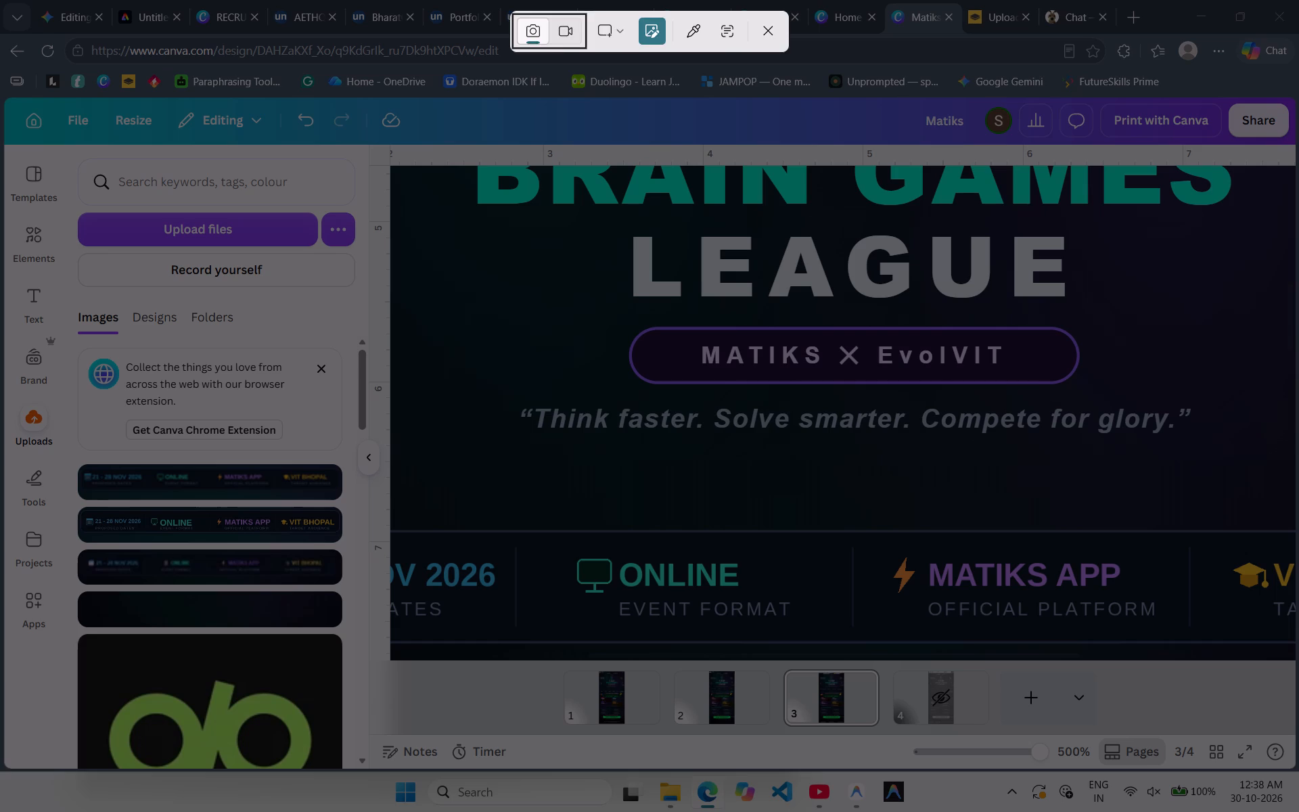
{"action": "left_click_drag", "start_coordinate": [503, 399], "coordinate": [1269, 453]}
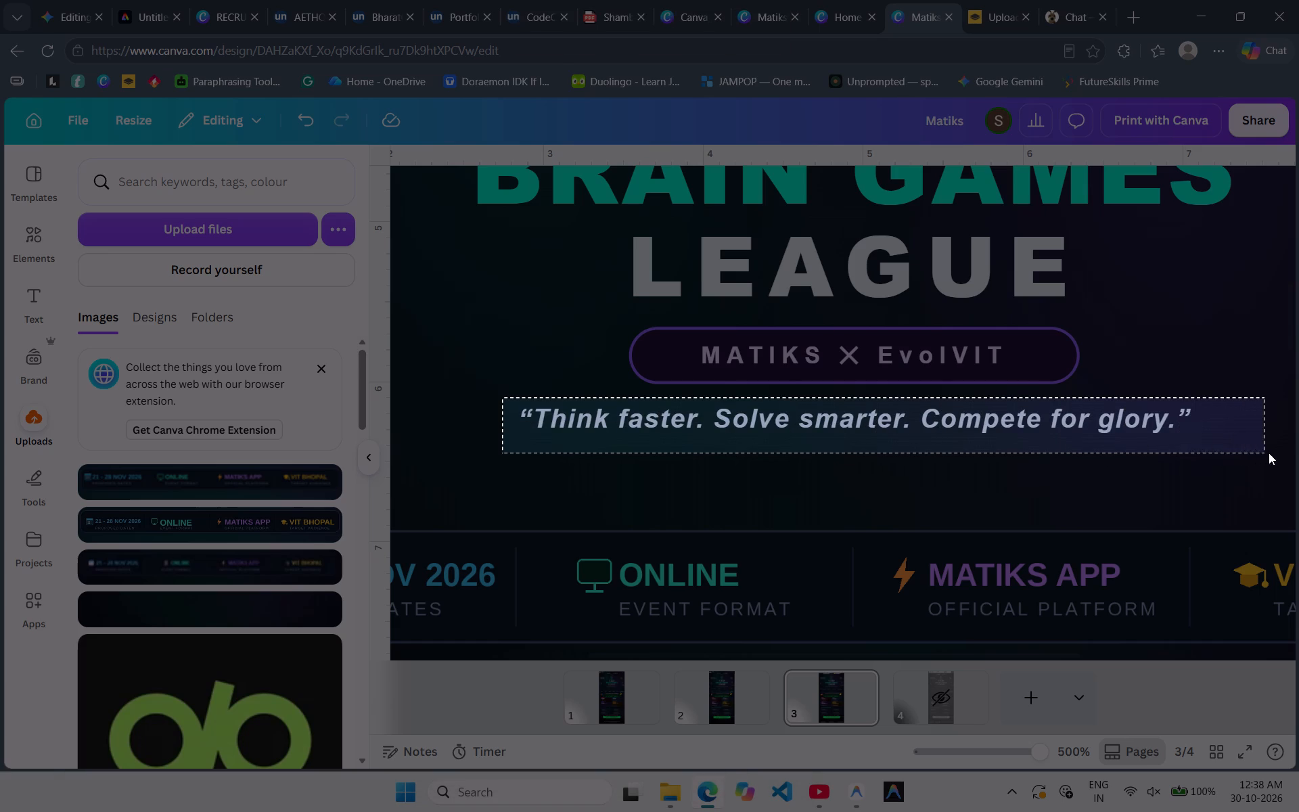
{"action": "left_click_drag", "start_coordinate": [1269, 453], "coordinate": [1202, 445]}
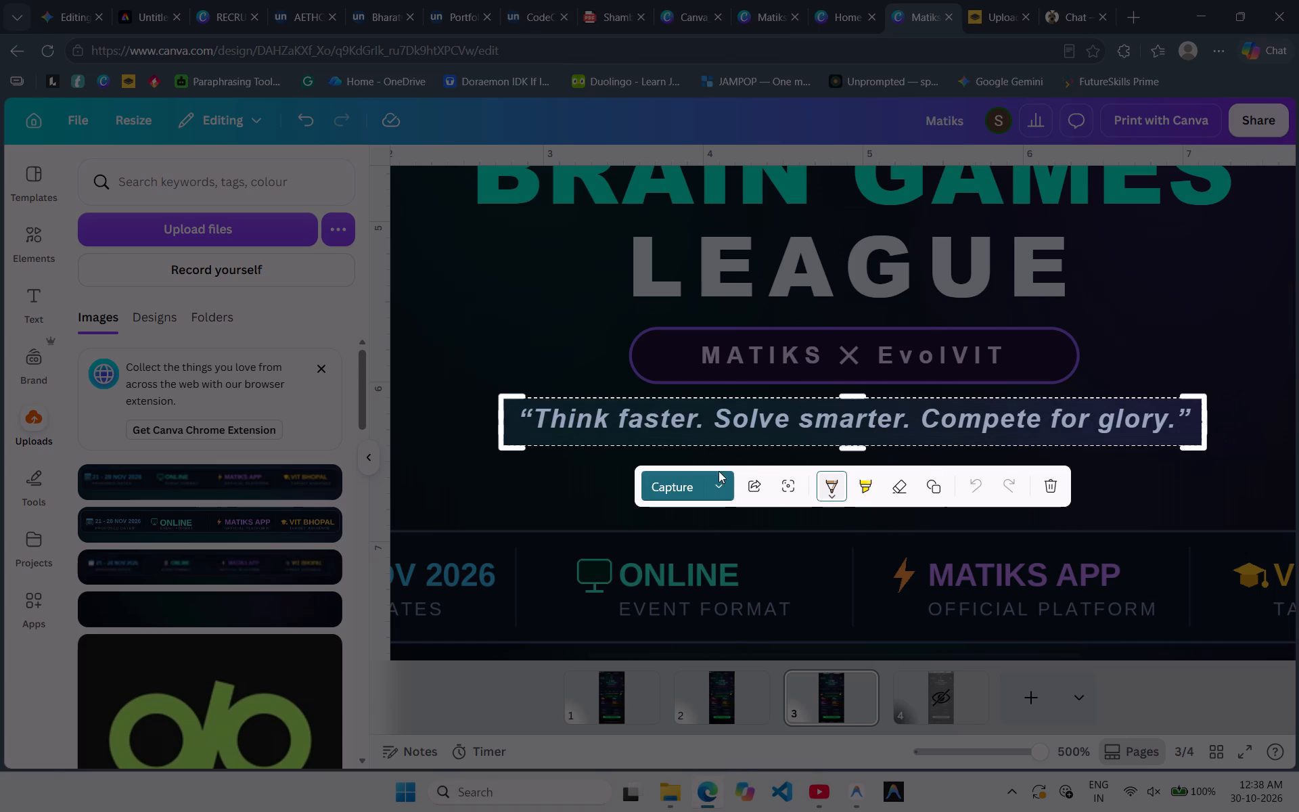
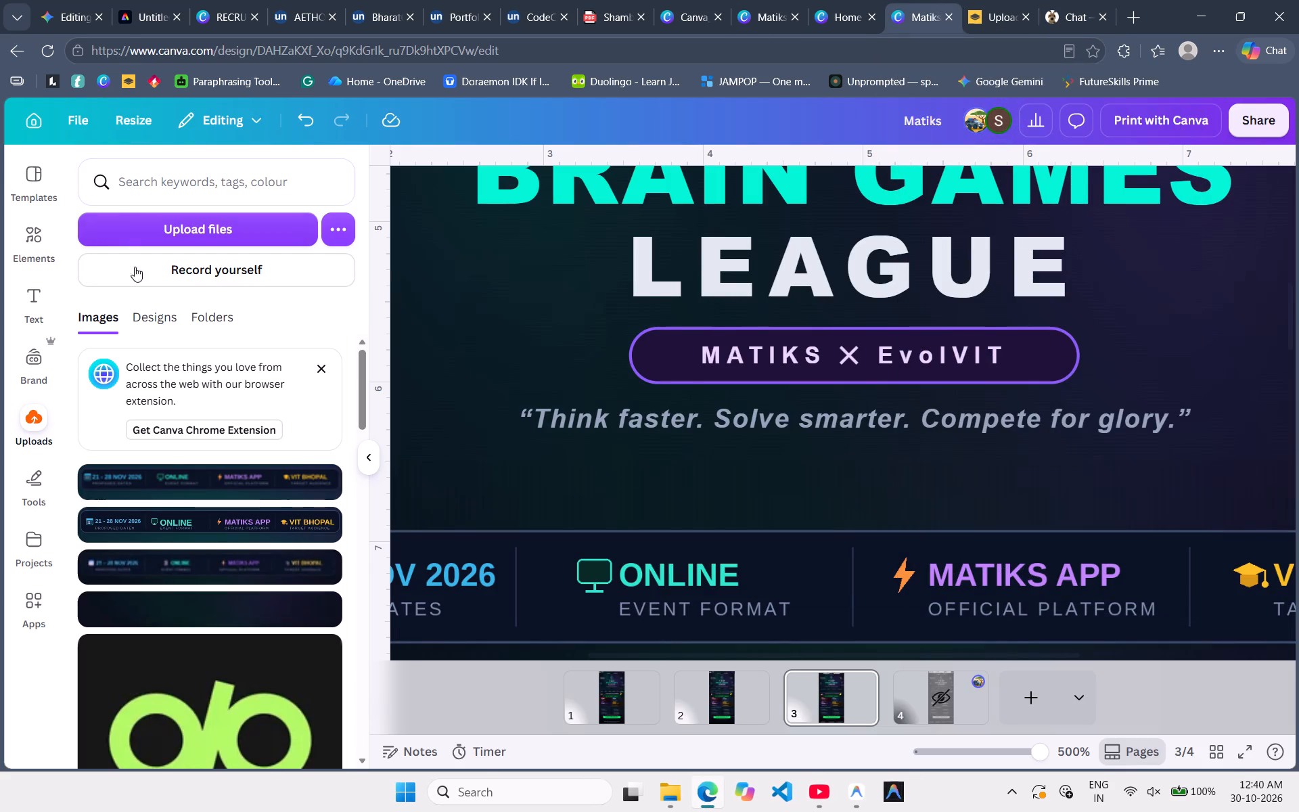
{"action": "left_click", "coordinate": [194, 228]}
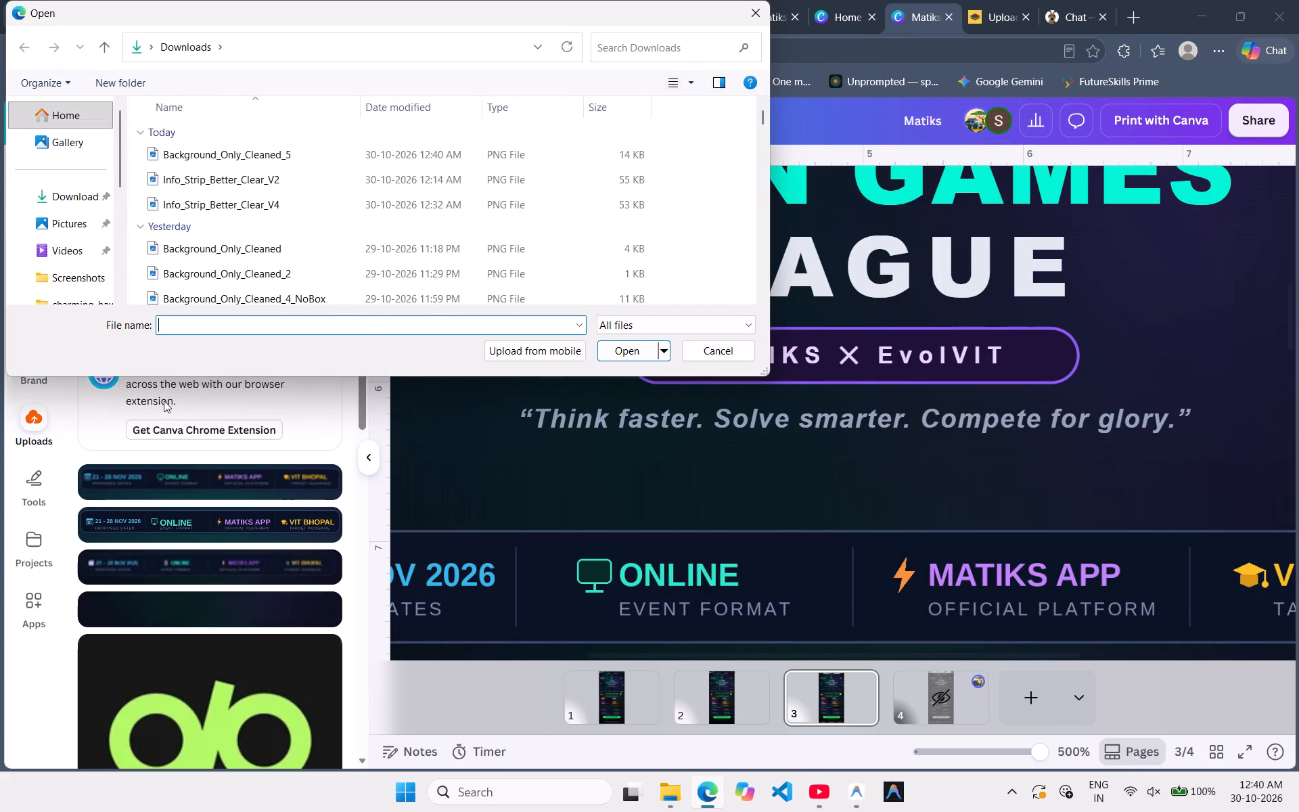
{"action": "left_click", "coordinate": [191, 161]}
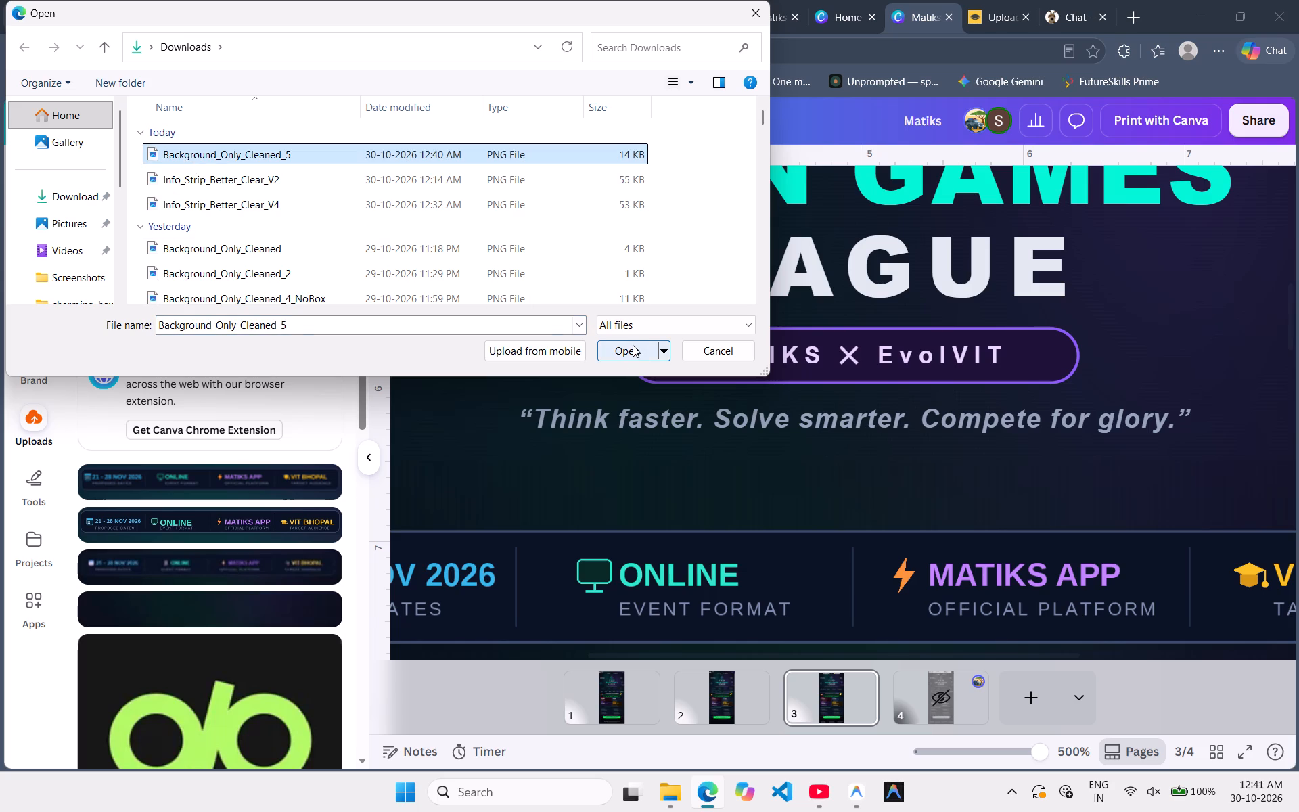
{"action": "left_click", "coordinate": [633, 345]}
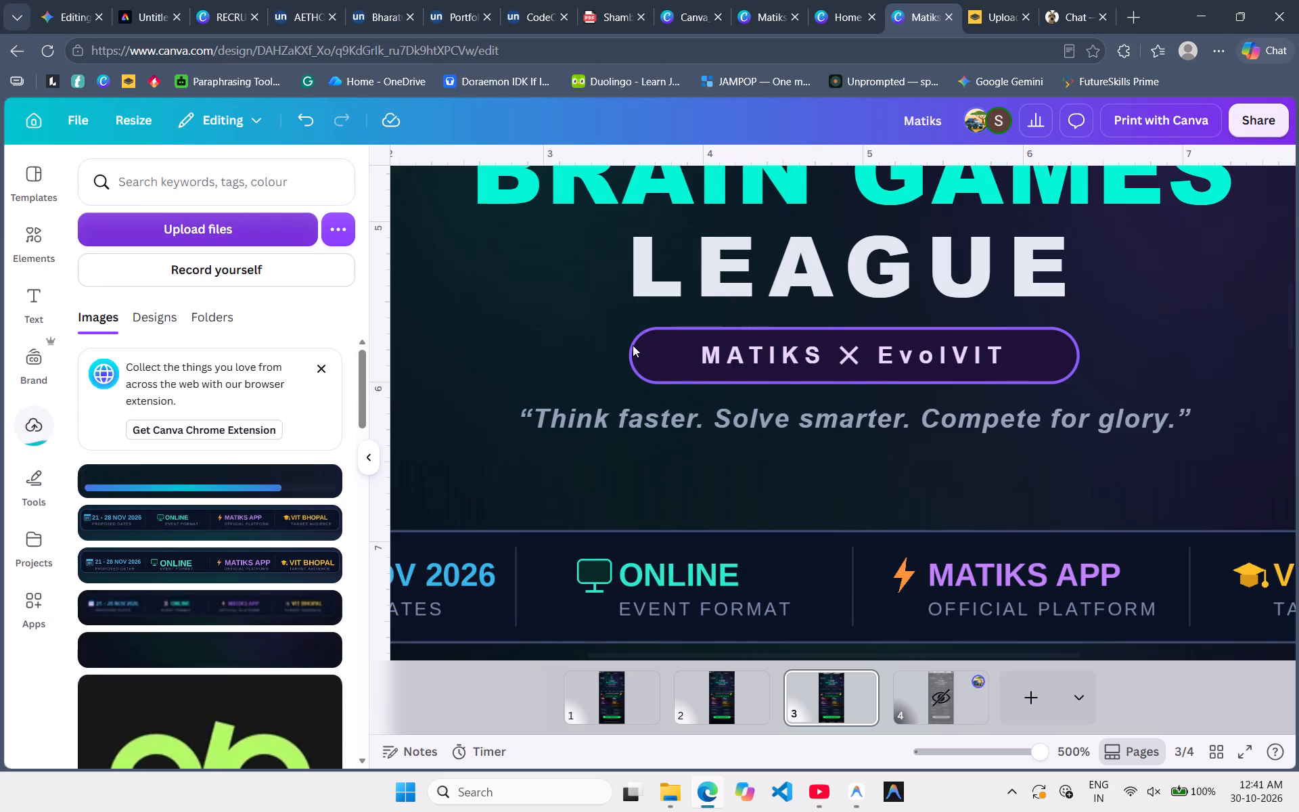
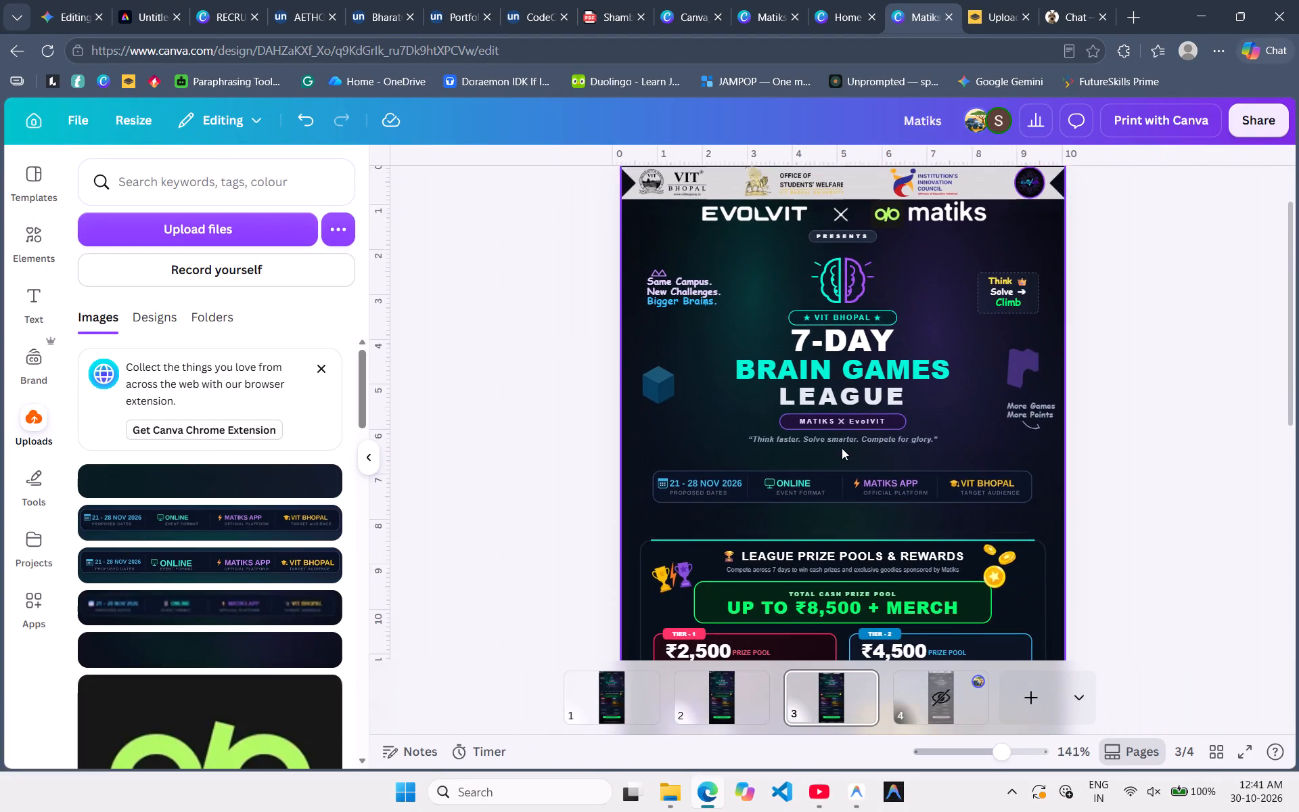
Place the cleaned background over the tagline below the MATIKS X EvolVIT badge and resize it to about 5.3 by 0.3.
{"action": "left_click", "coordinate": [278, 478]}
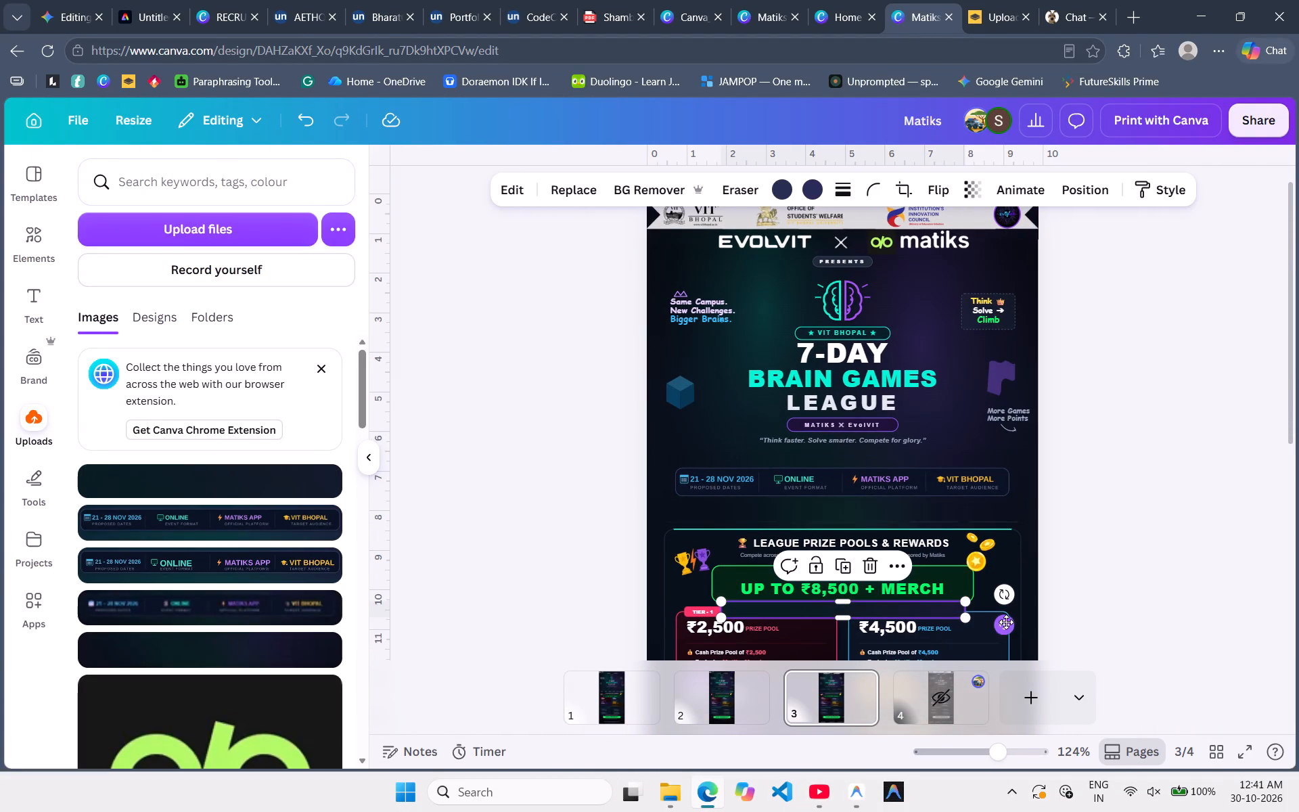
{"action": "left_click_drag", "start_coordinate": [1006, 622], "coordinate": [1003, 453]}
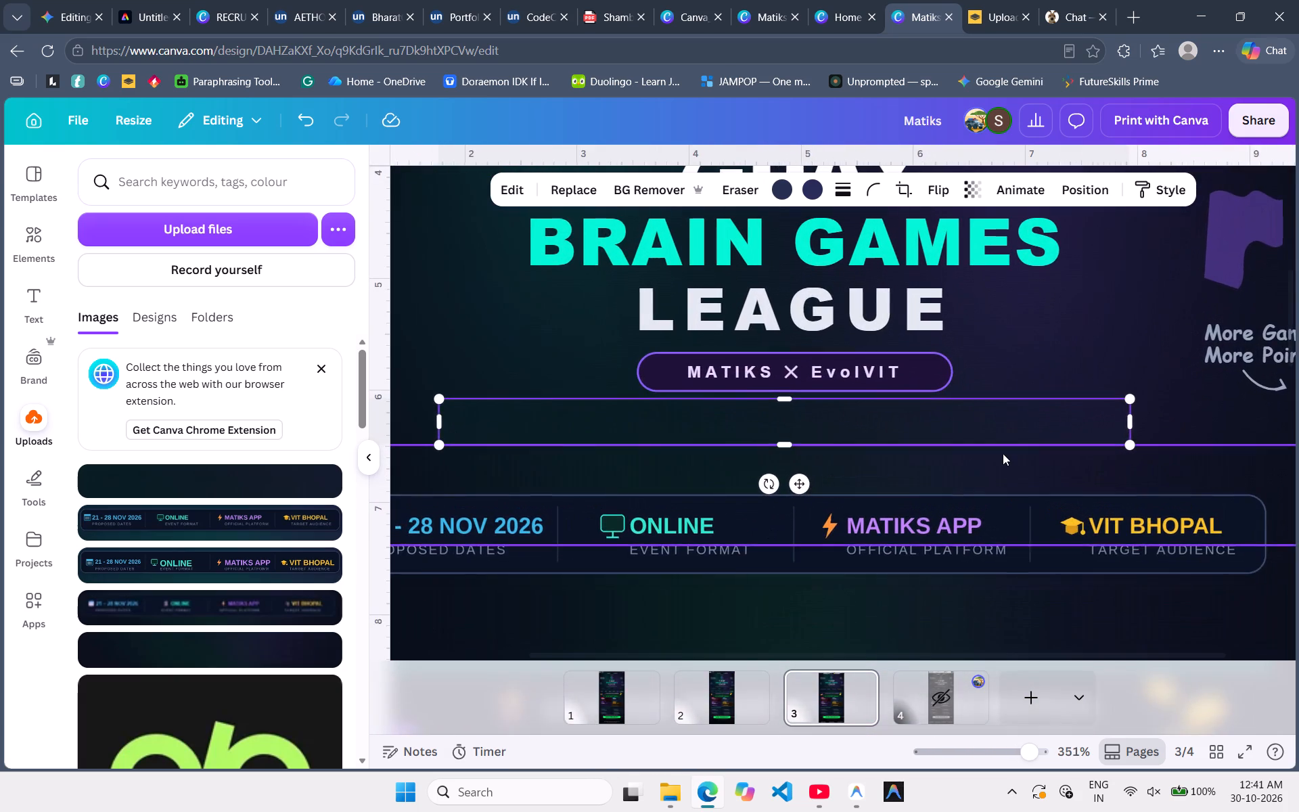
{"action": "left_click", "coordinate": [1016, 340]}
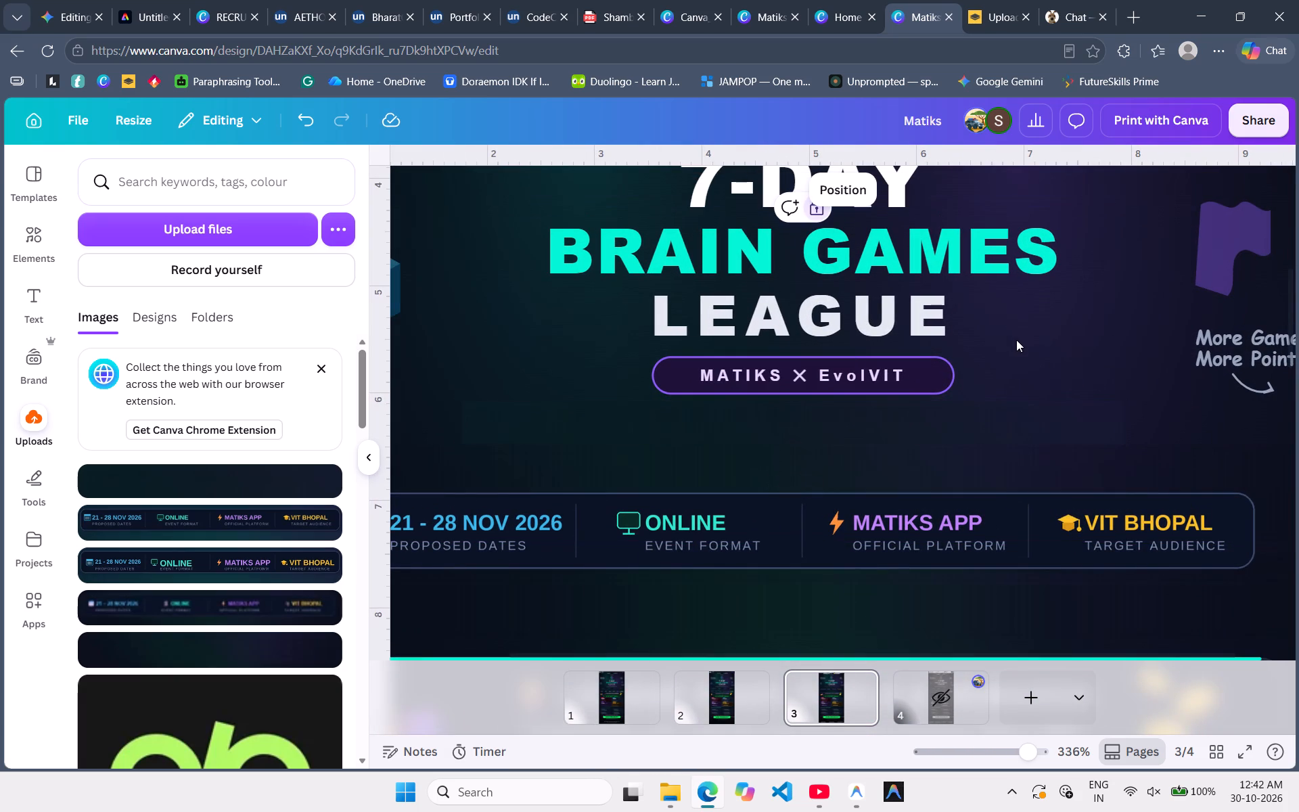
{"action": "left_click", "coordinate": [599, 427]}
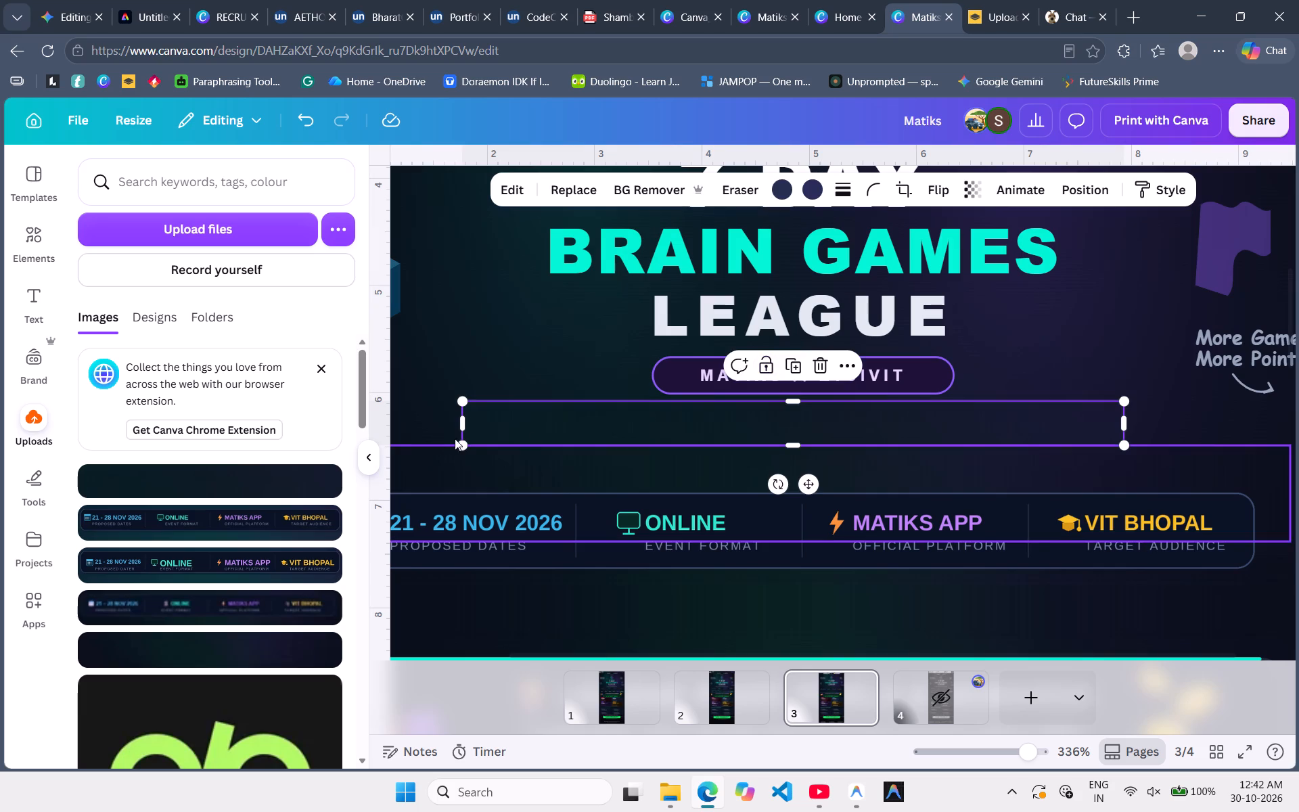
{"action": "left_click_drag", "start_coordinate": [463, 444], "coordinate": [530, 425]}
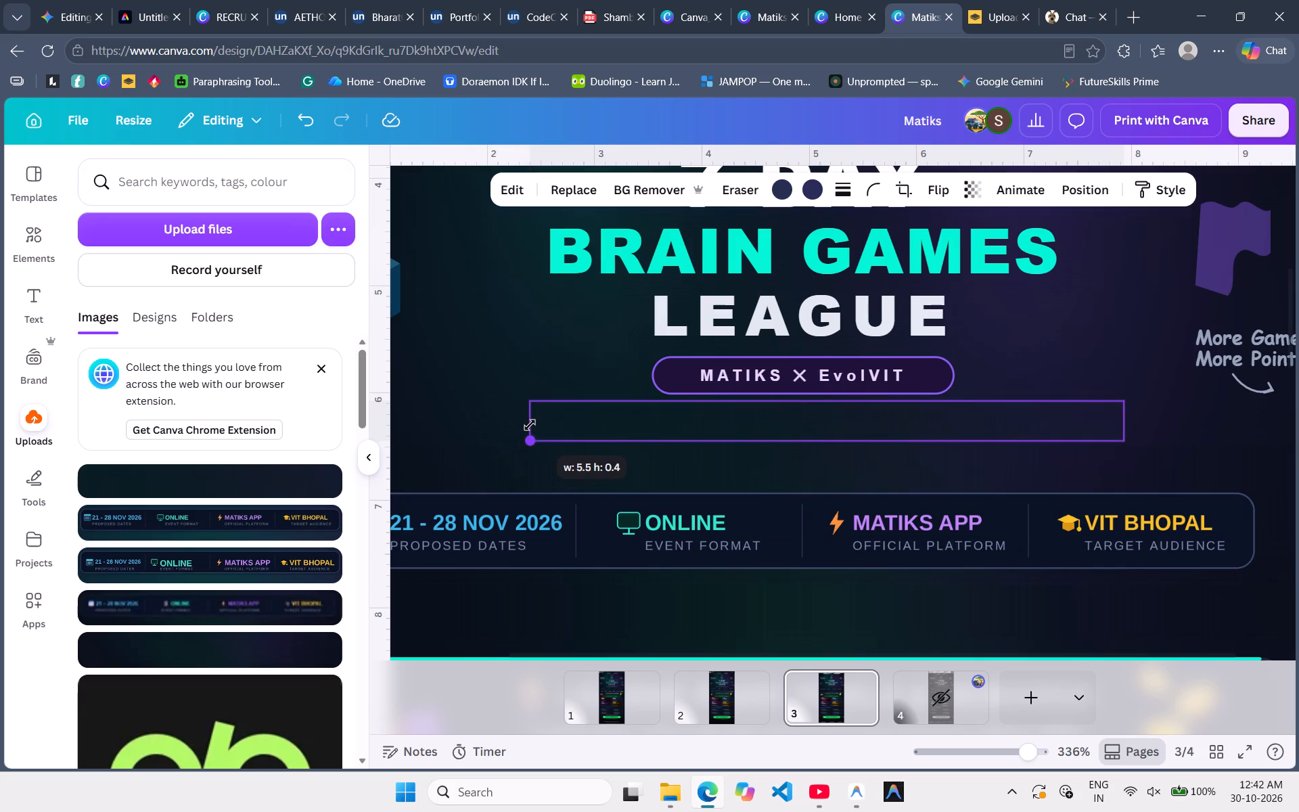
{"action": "left_click_drag", "start_coordinate": [530, 425], "coordinate": [558, 390]}
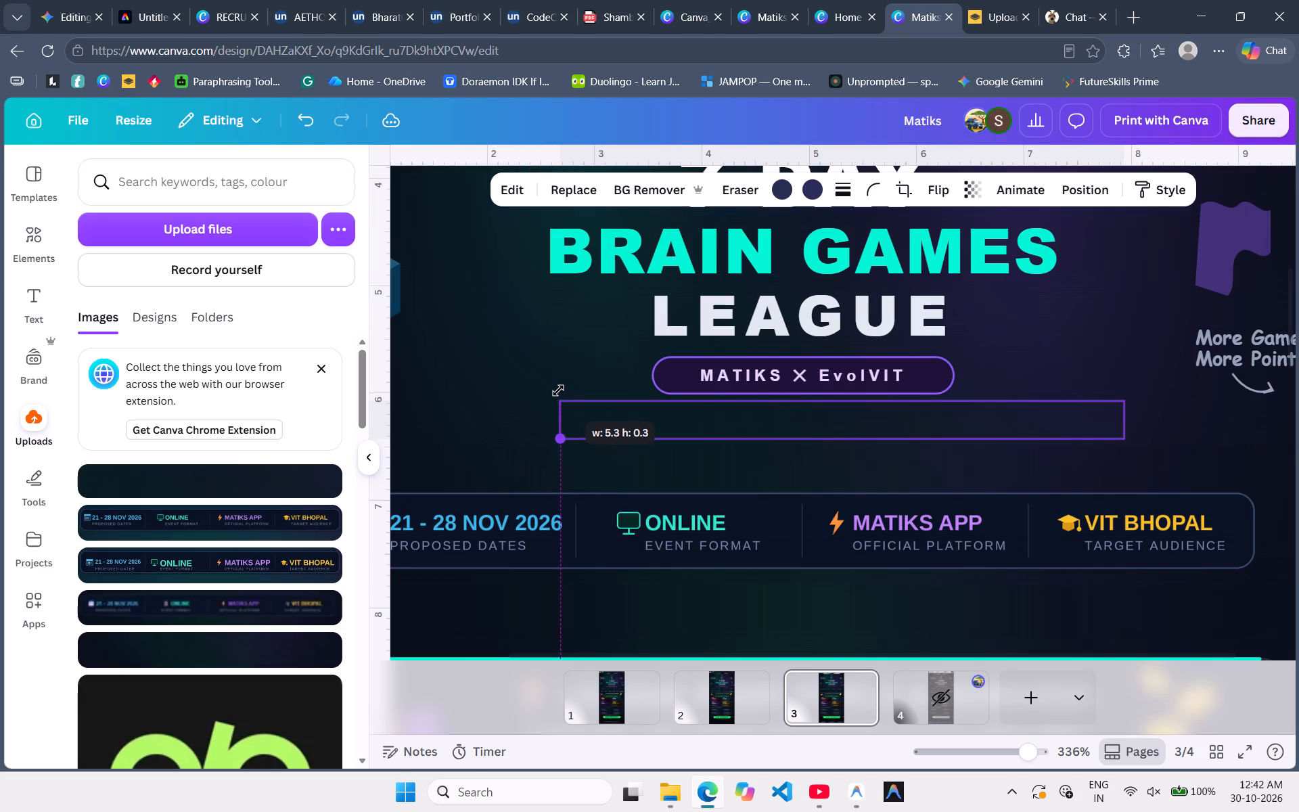
{"action": "left_click_drag", "start_coordinate": [558, 390], "coordinate": [557, 390]}
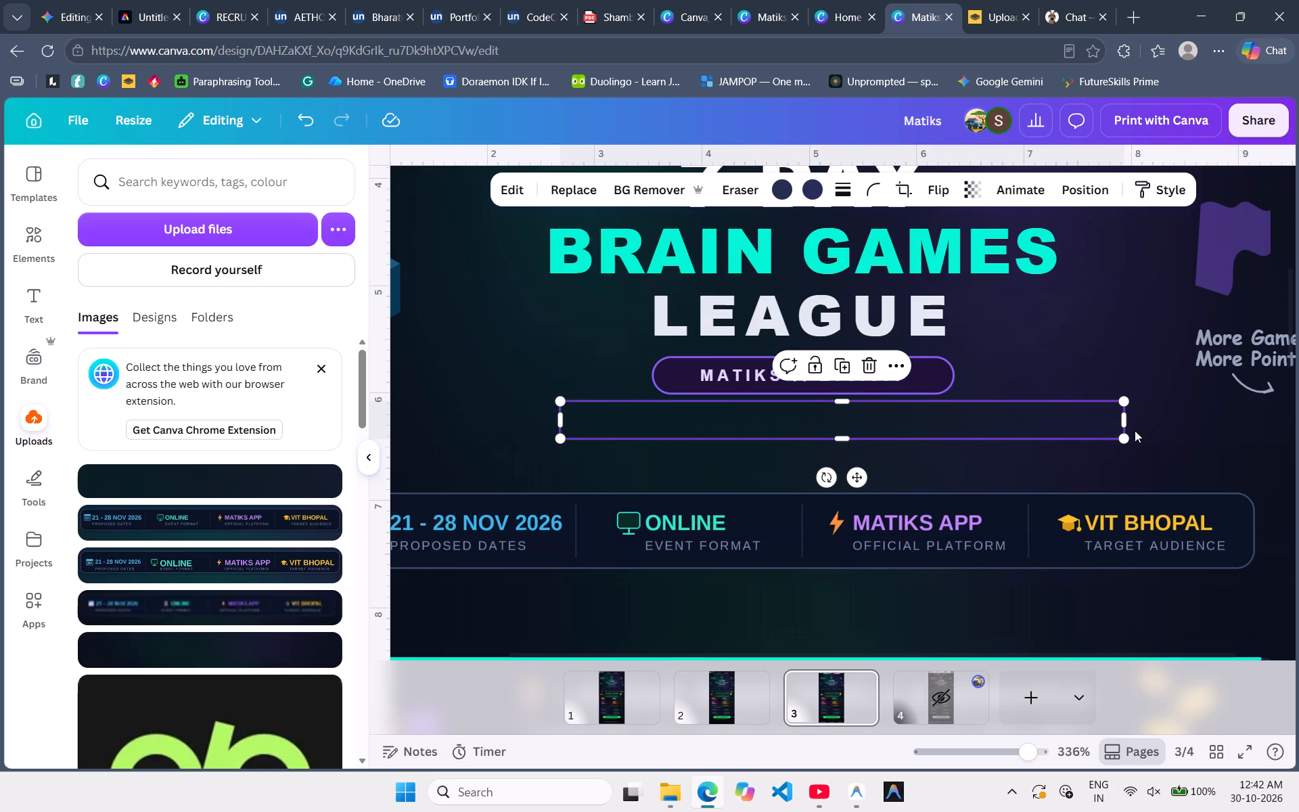
{"action": "left_click", "coordinate": [1180, 444]}
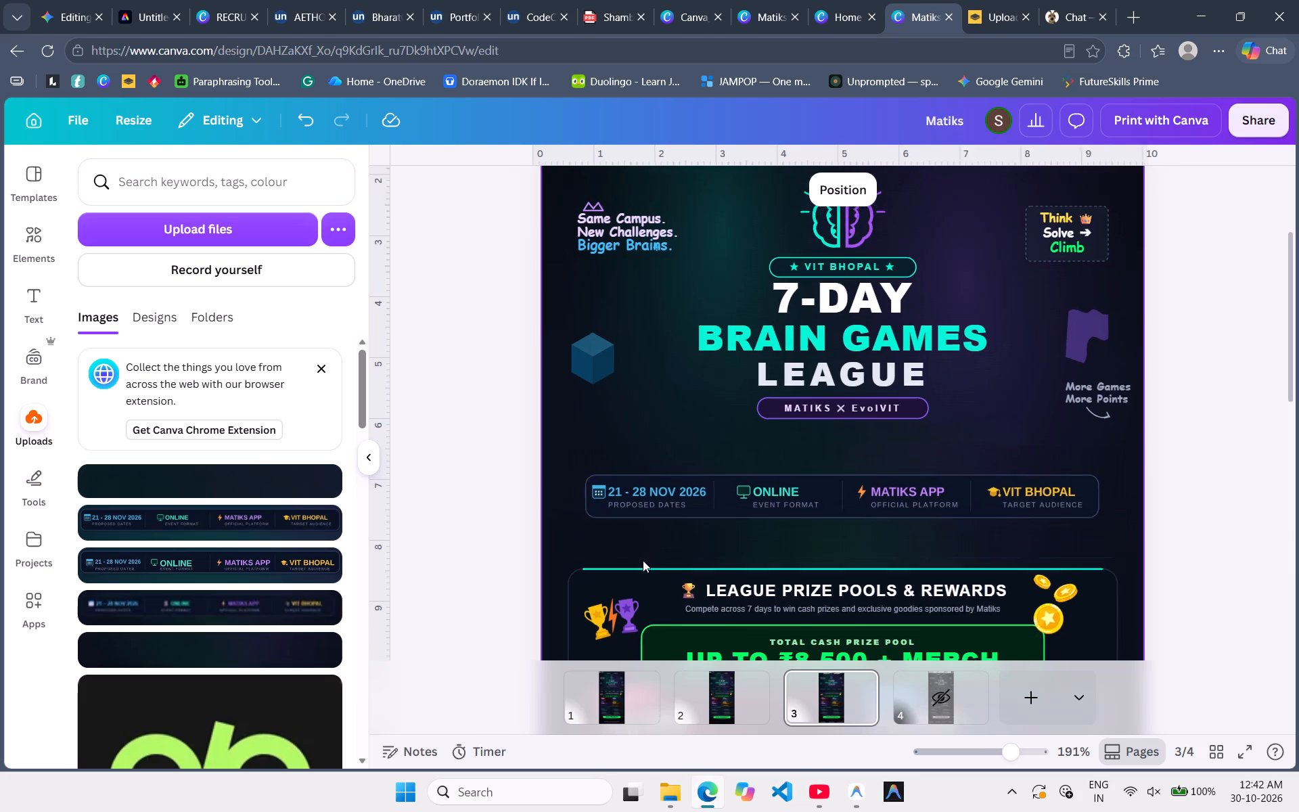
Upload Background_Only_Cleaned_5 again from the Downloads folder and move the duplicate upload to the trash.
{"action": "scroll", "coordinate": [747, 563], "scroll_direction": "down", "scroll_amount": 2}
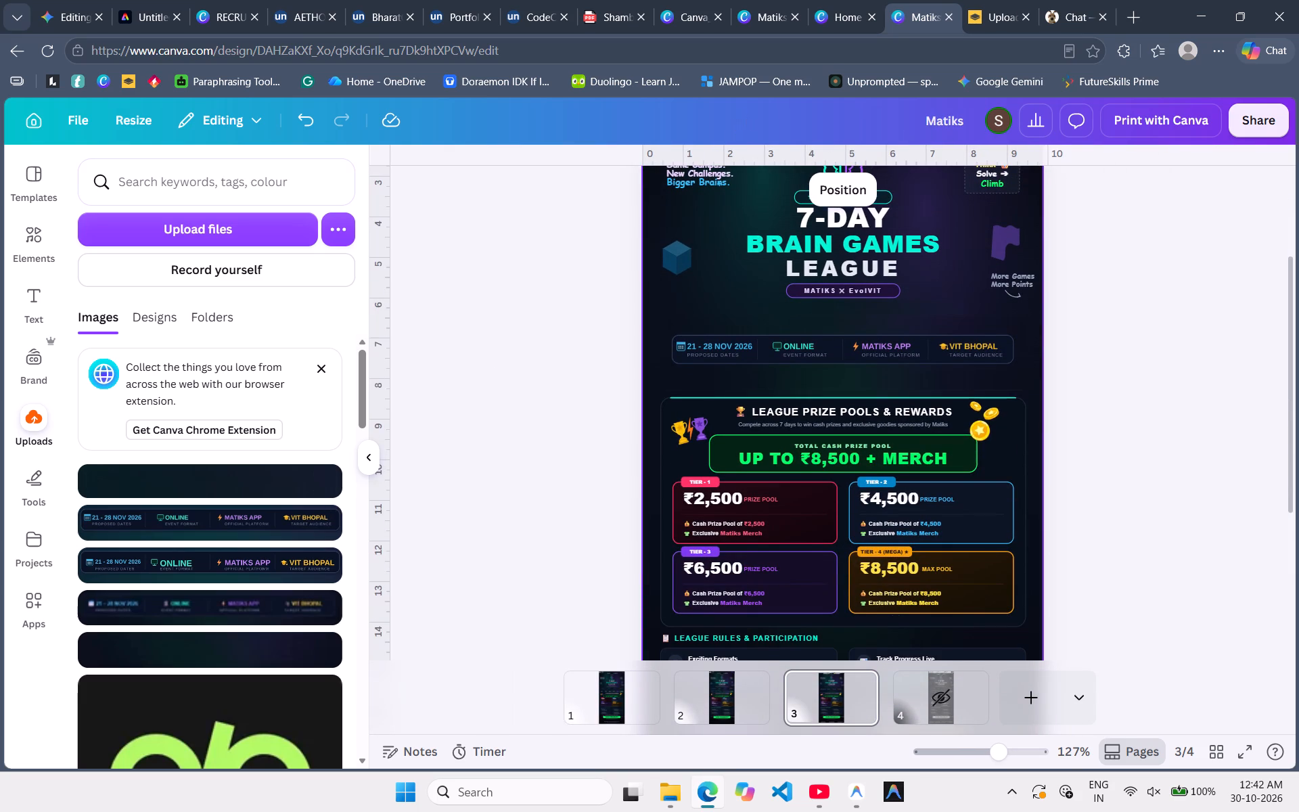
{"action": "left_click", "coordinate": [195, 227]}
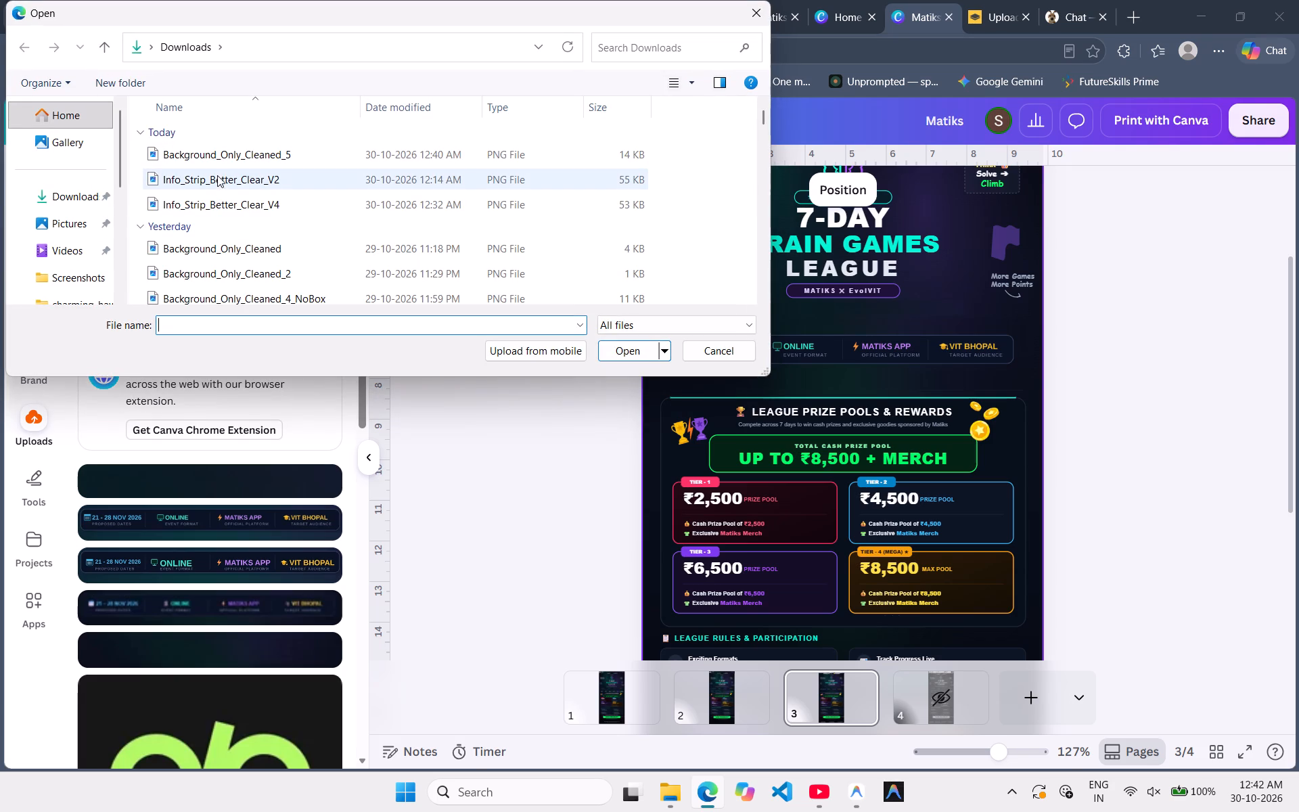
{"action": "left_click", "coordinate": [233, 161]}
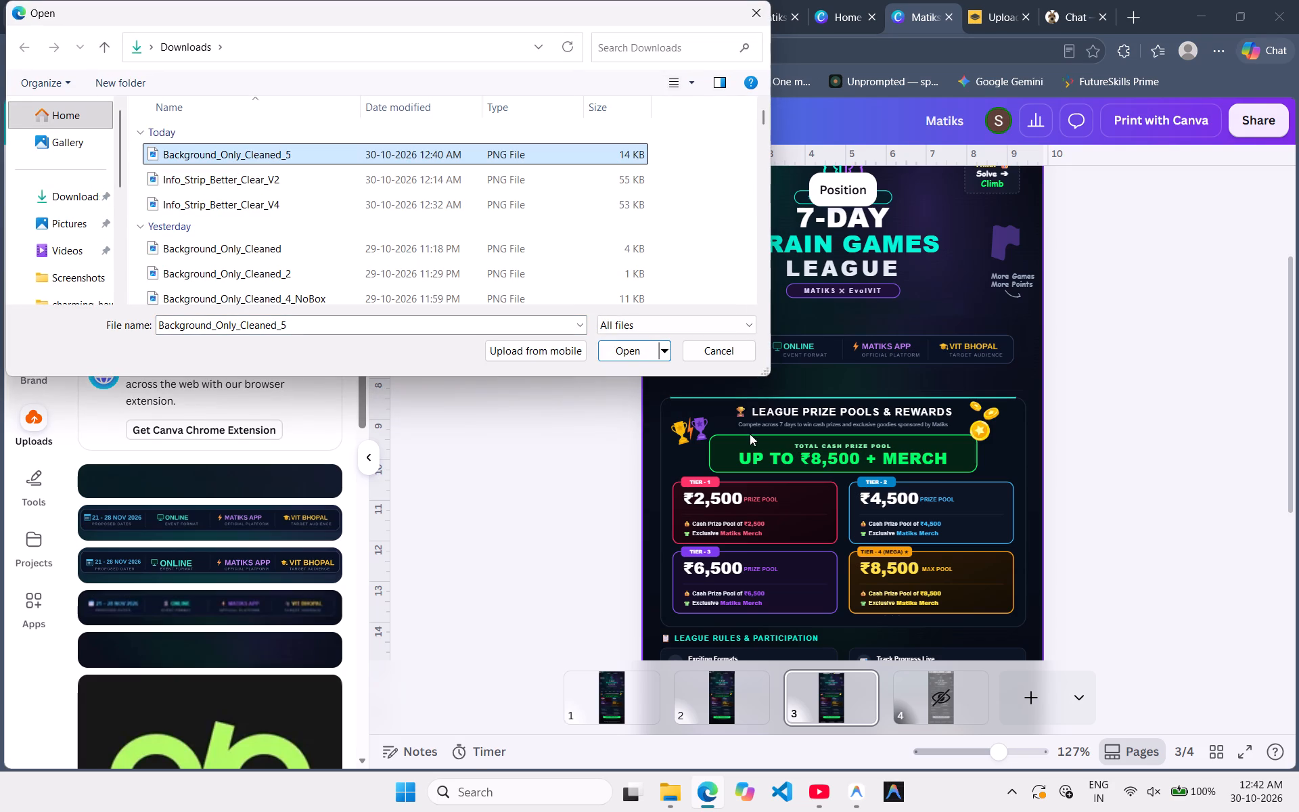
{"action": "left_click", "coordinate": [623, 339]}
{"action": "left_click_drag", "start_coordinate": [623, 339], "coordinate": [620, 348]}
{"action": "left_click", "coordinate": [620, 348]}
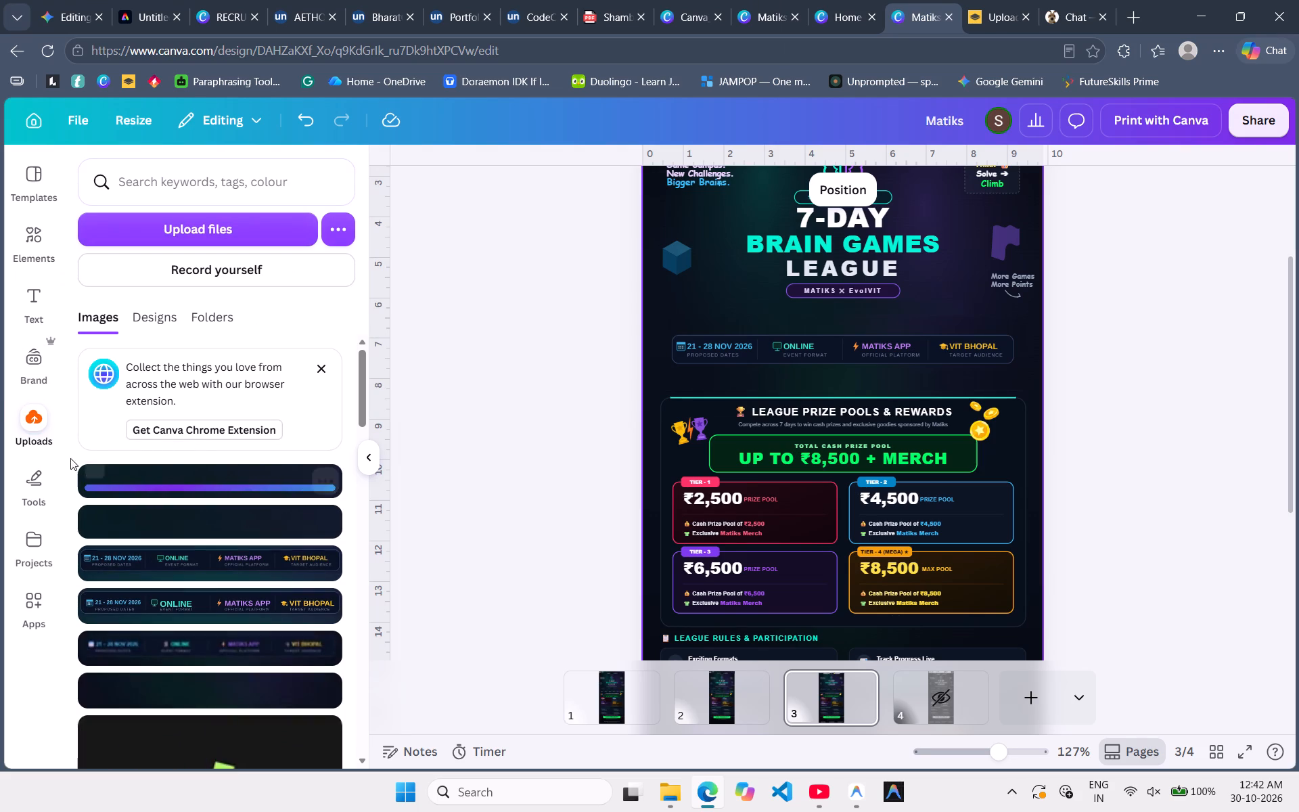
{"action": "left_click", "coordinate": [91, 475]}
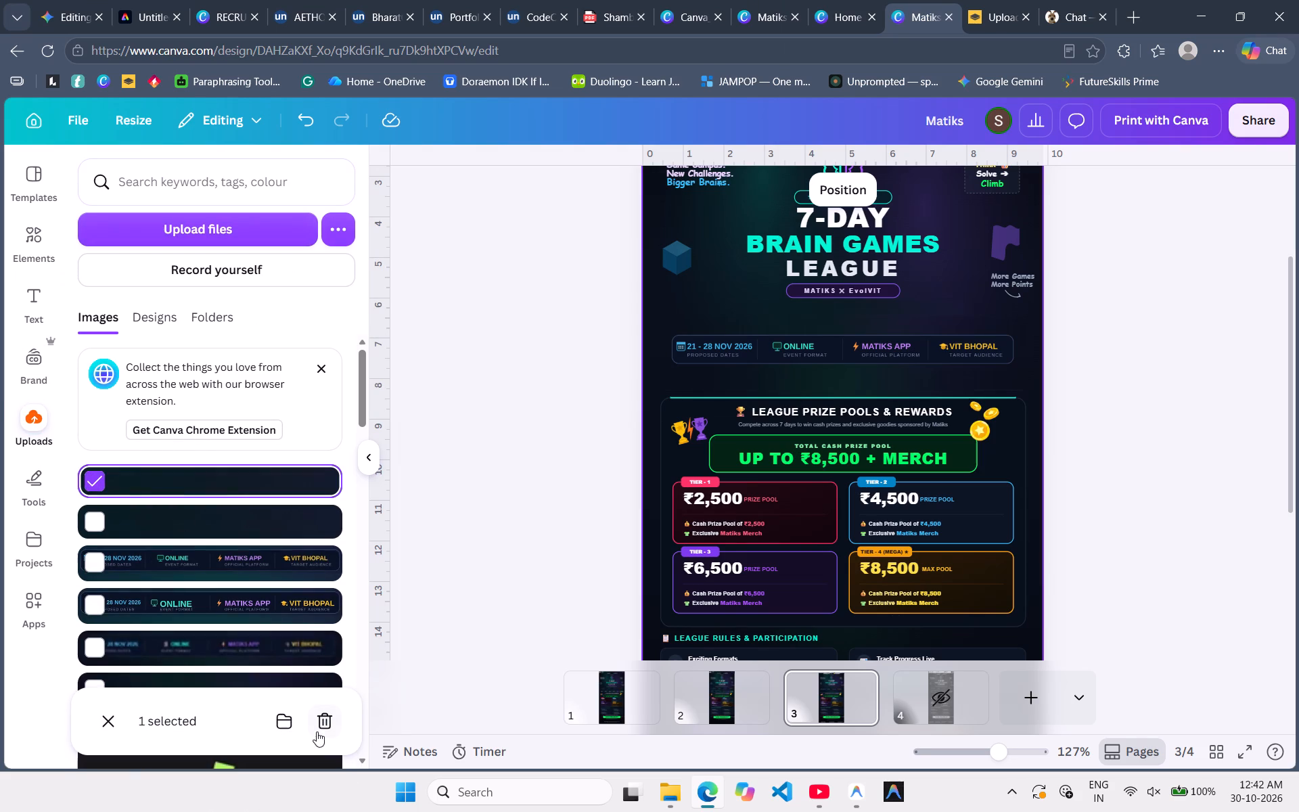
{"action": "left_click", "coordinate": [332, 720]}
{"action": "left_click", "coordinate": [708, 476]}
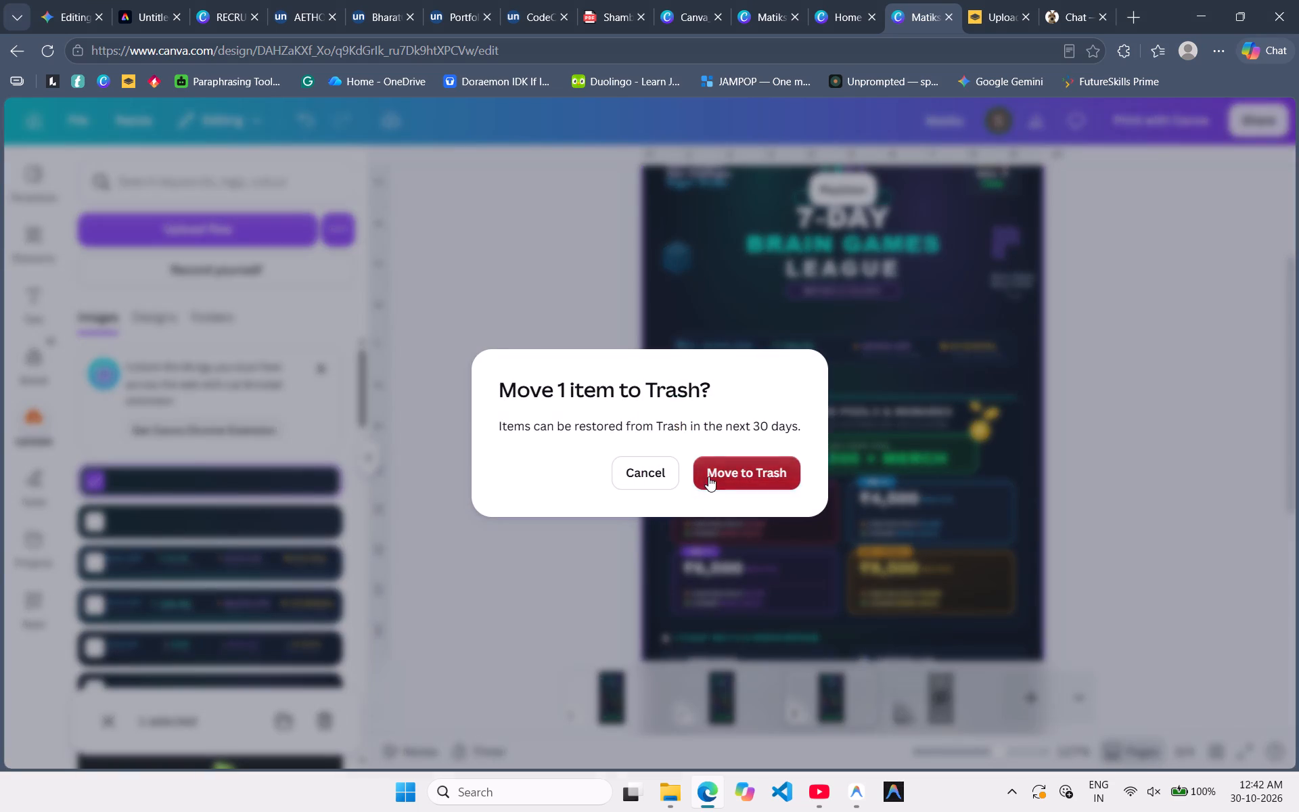
{"action": "left_click", "coordinate": [670, 788]}
{"action": "left_click", "coordinate": [648, 714]}
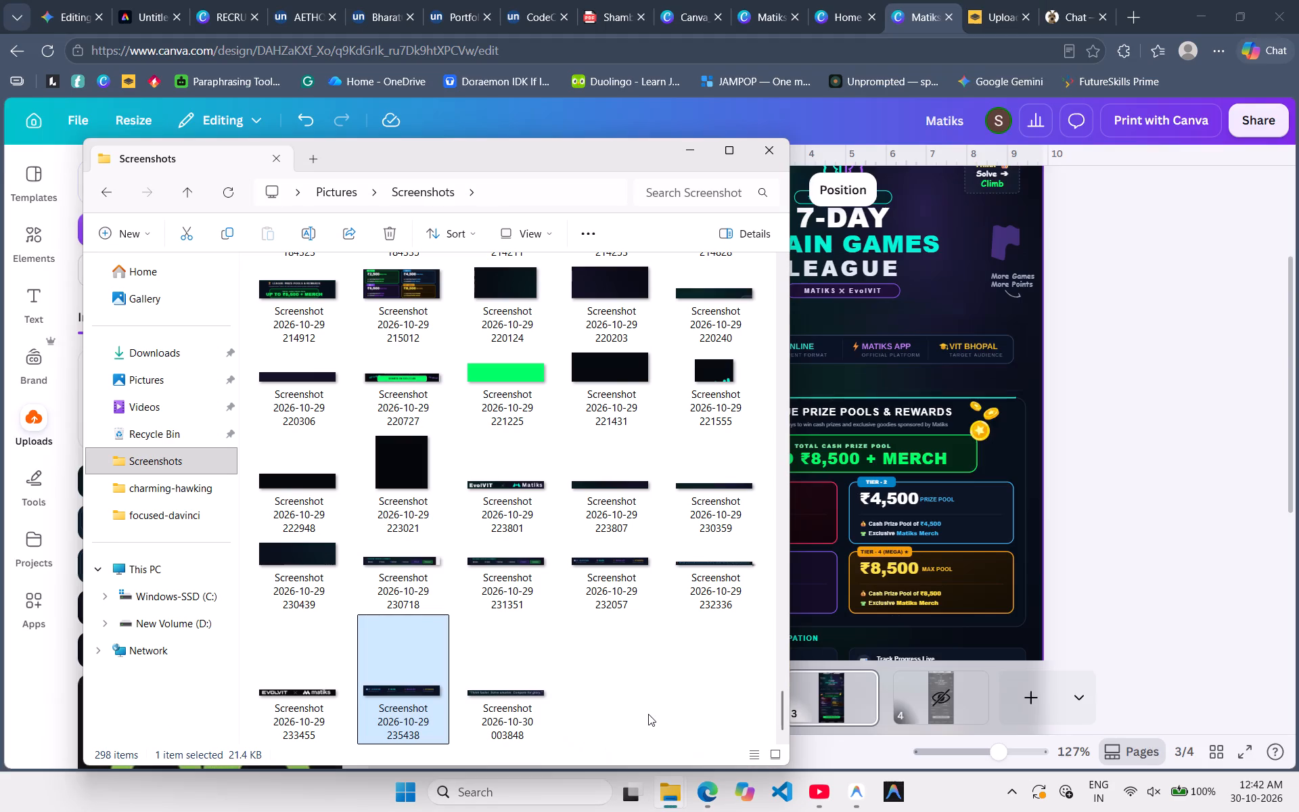
{"action": "left_click", "coordinate": [509, 679]}
{"action": "left_click_drag", "start_coordinate": [509, 679], "coordinate": [869, 452]}
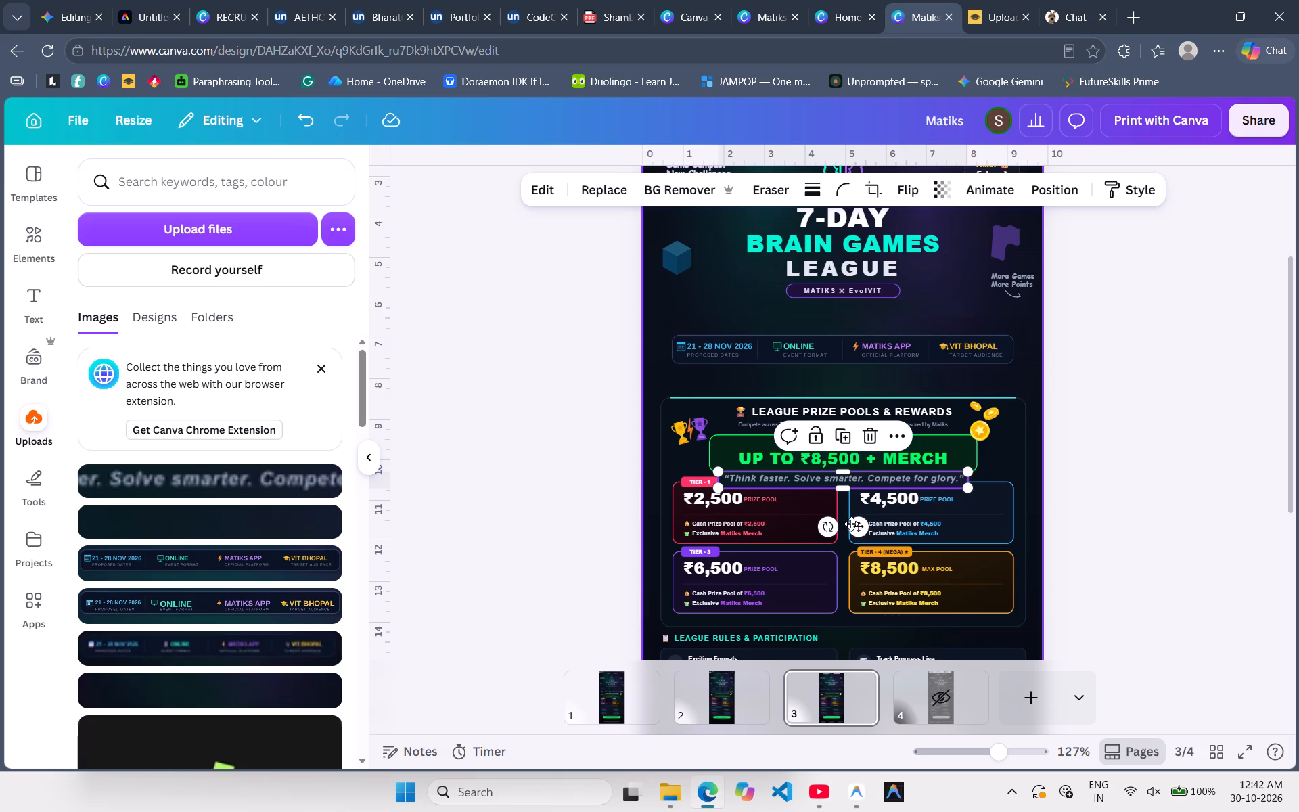
{"action": "left_click_drag", "start_coordinate": [854, 525], "coordinate": [854, 367]}
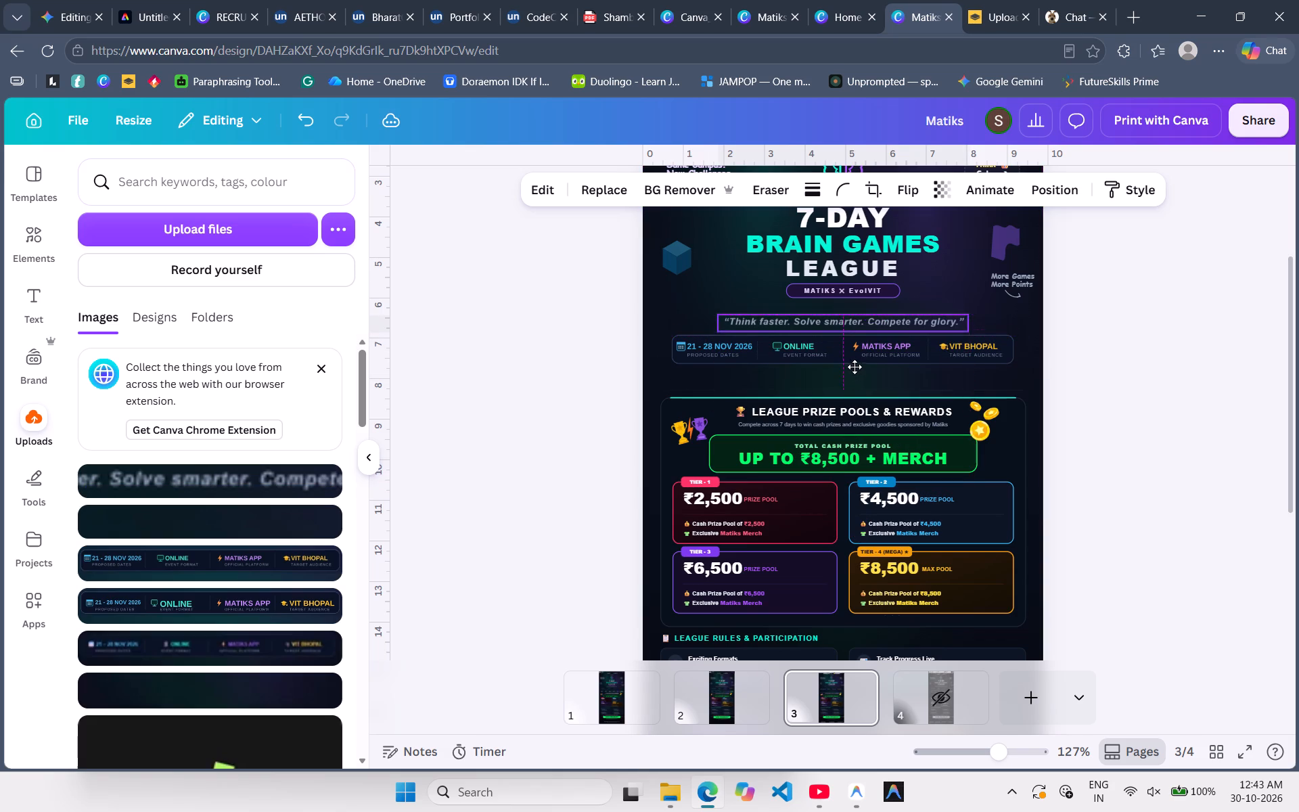
{"action": "left_click_drag", "start_coordinate": [854, 367], "coordinate": [854, 362]}
{"action": "left_click", "coordinate": [1108, 384]}
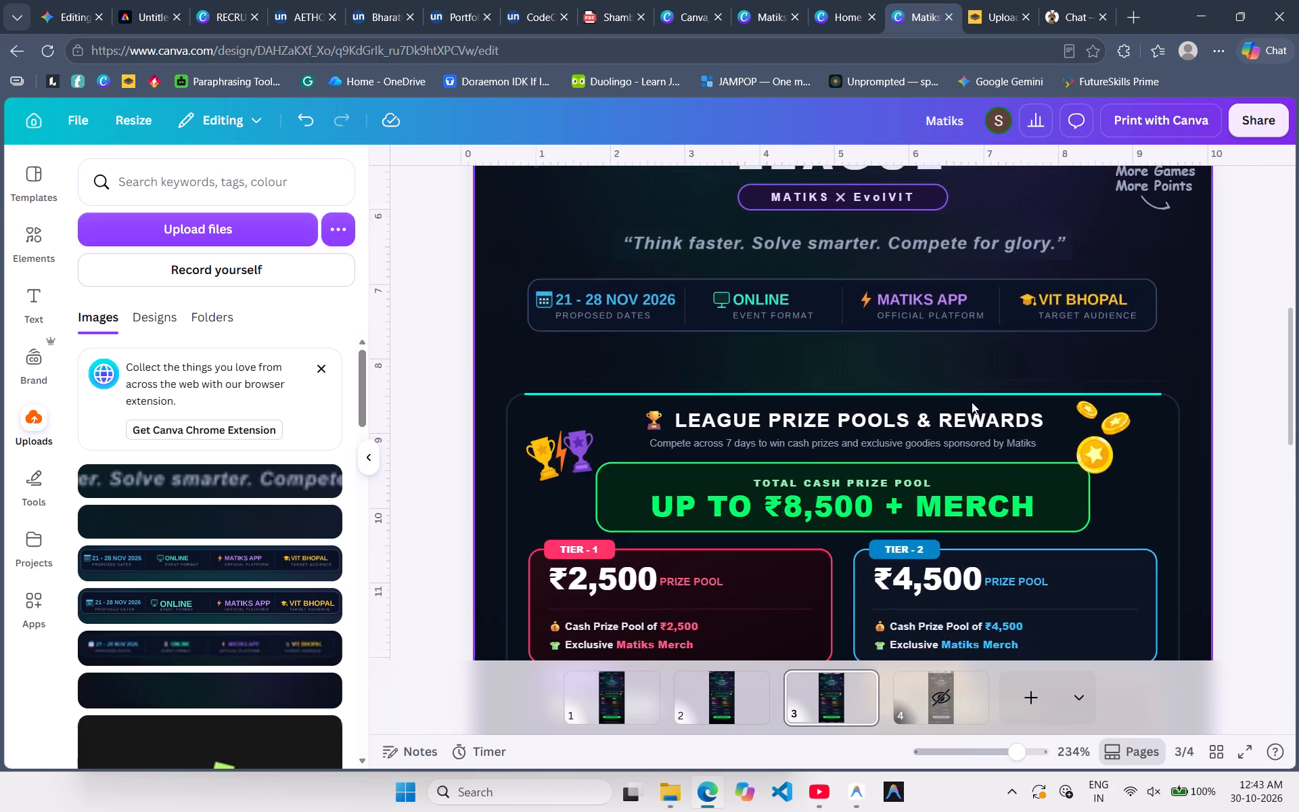
Remove the background of the newly placed tagline image.
{"action": "left_click", "coordinate": [886, 286]}
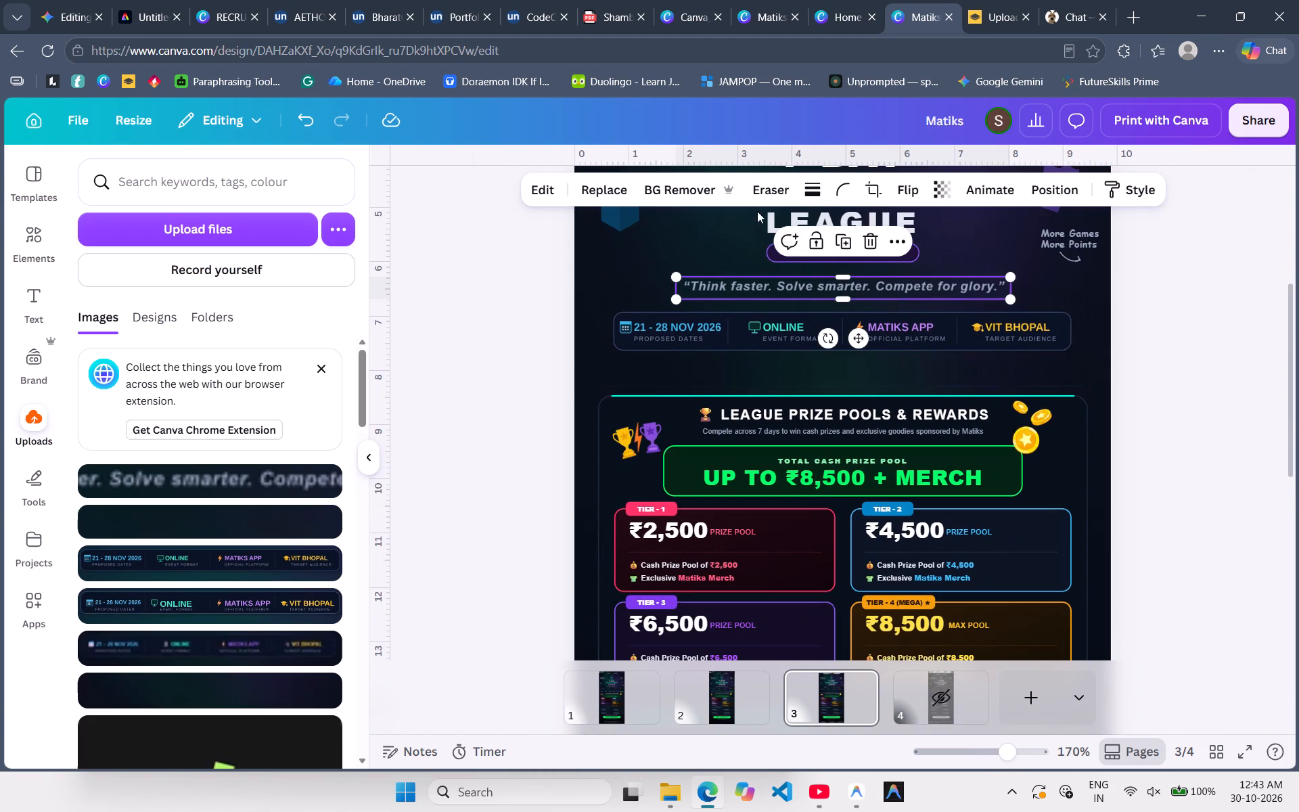
{"action": "left_click", "coordinate": [693, 188]}
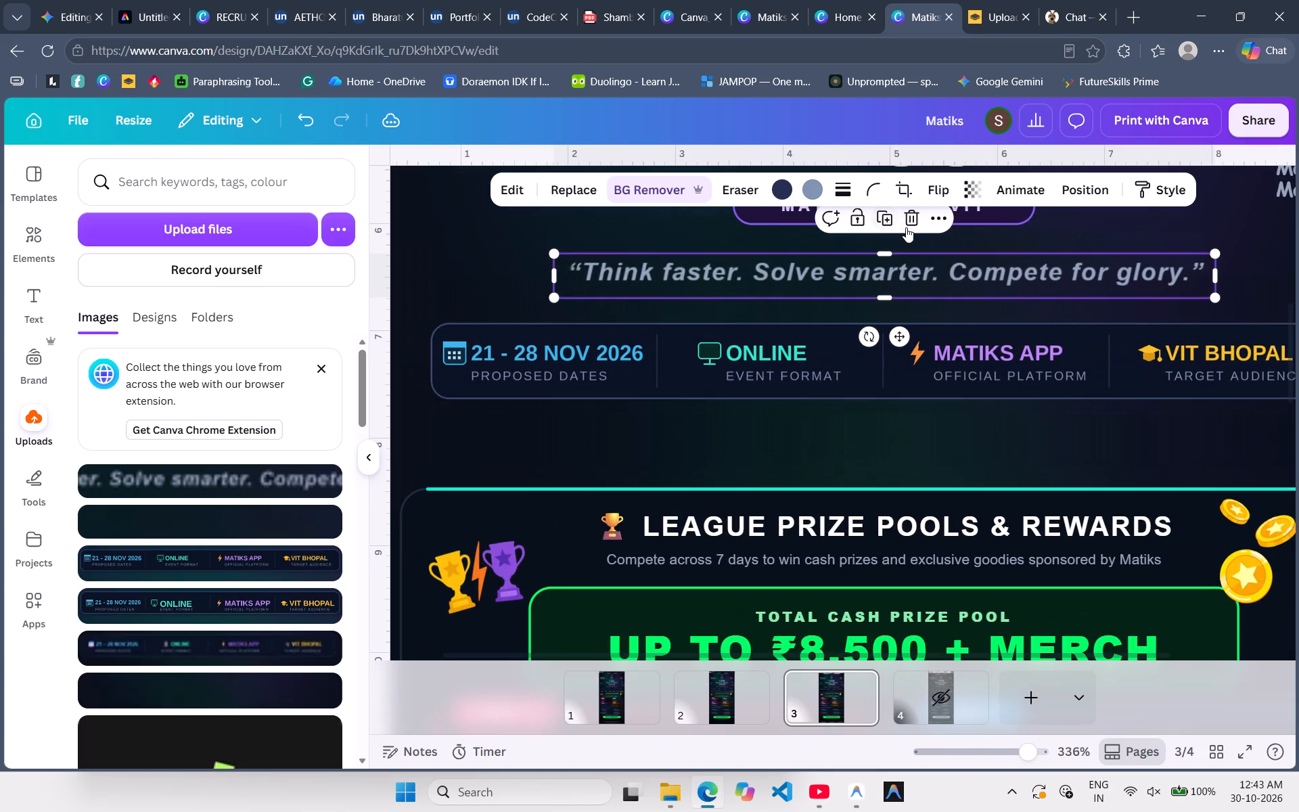
{"action": "left_click", "coordinate": [453, 221]}
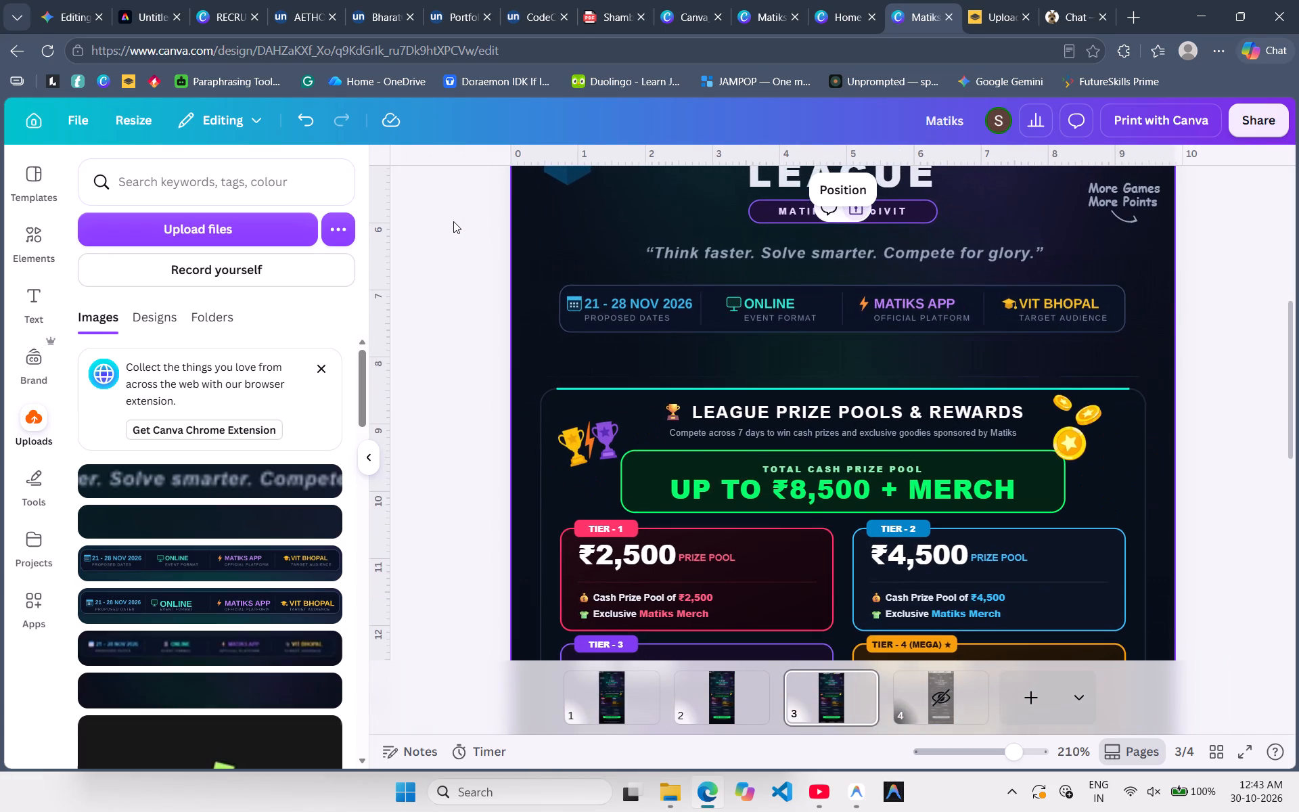
Nudge the event info strip and the tagline slightly down to even out the spacing below the MATIKS X EvolVIT badge.
{"action": "left_click", "coordinate": [697, 274]}
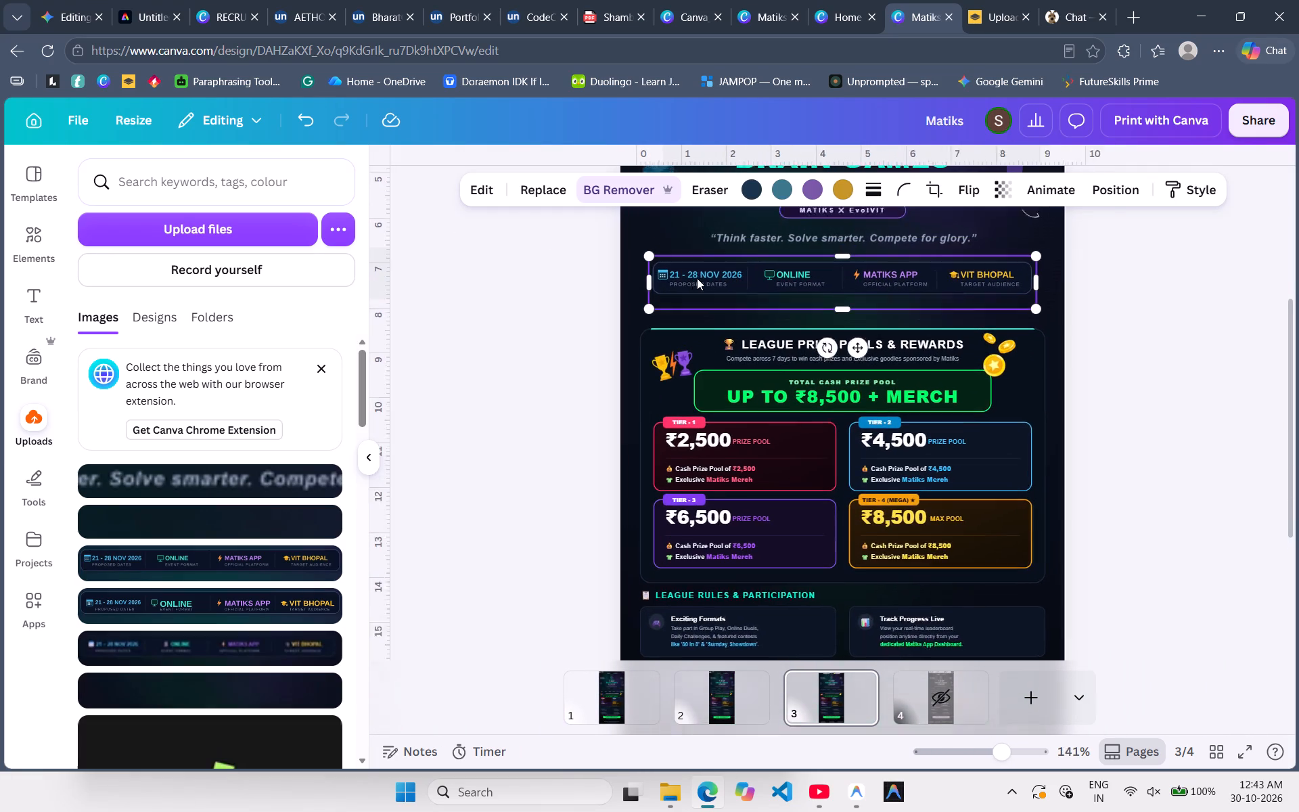
{"action": "left_click", "coordinate": [702, 278]}
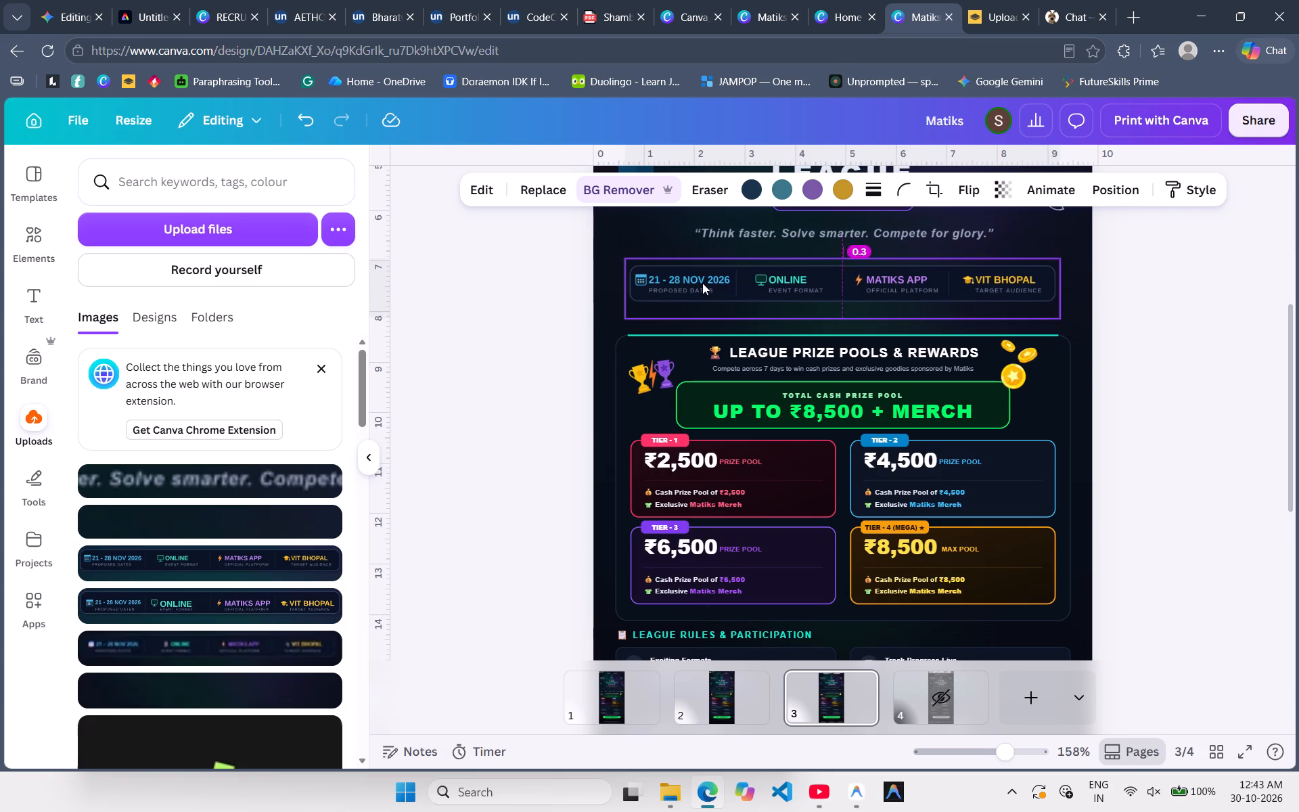
{"action": "left_click", "coordinate": [468, 349]}
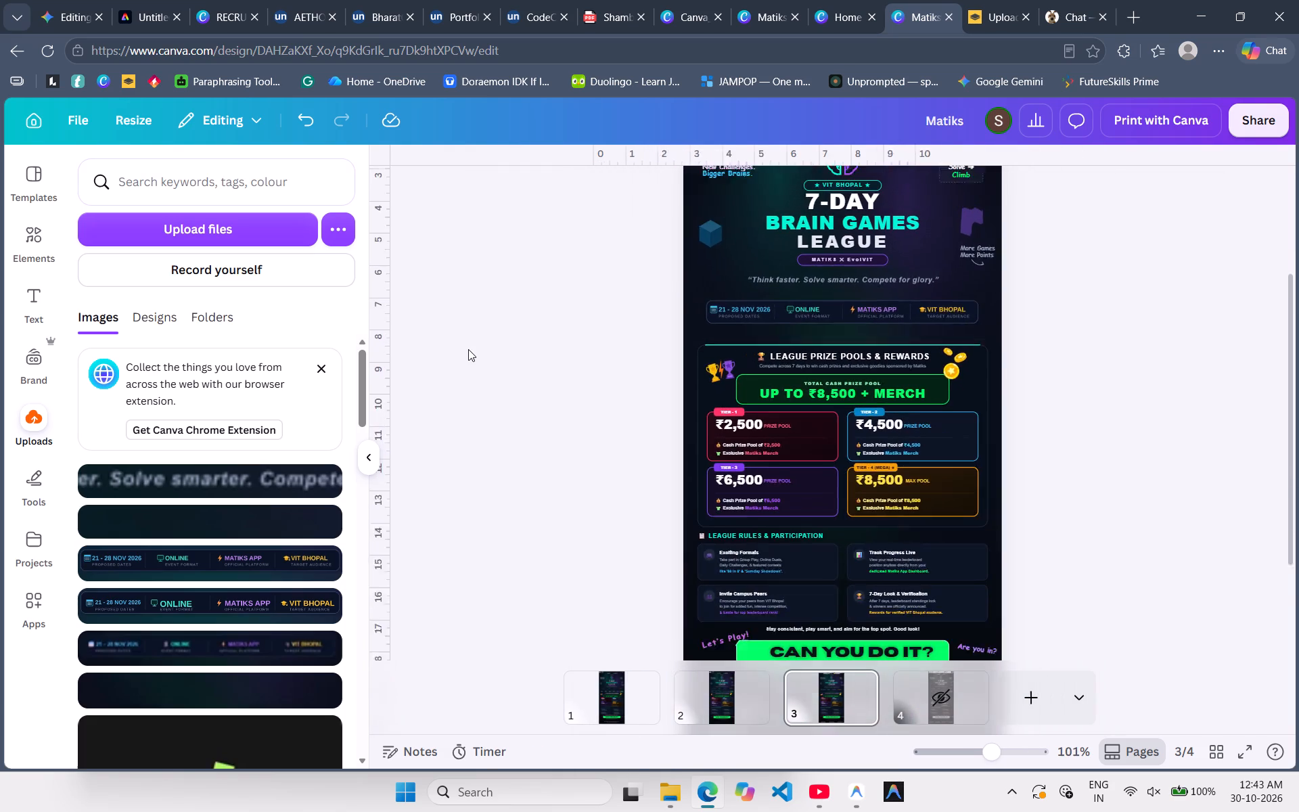
{"action": "scroll", "coordinate": [468, 349], "scroll_direction": "up", "scroll_amount": 1}
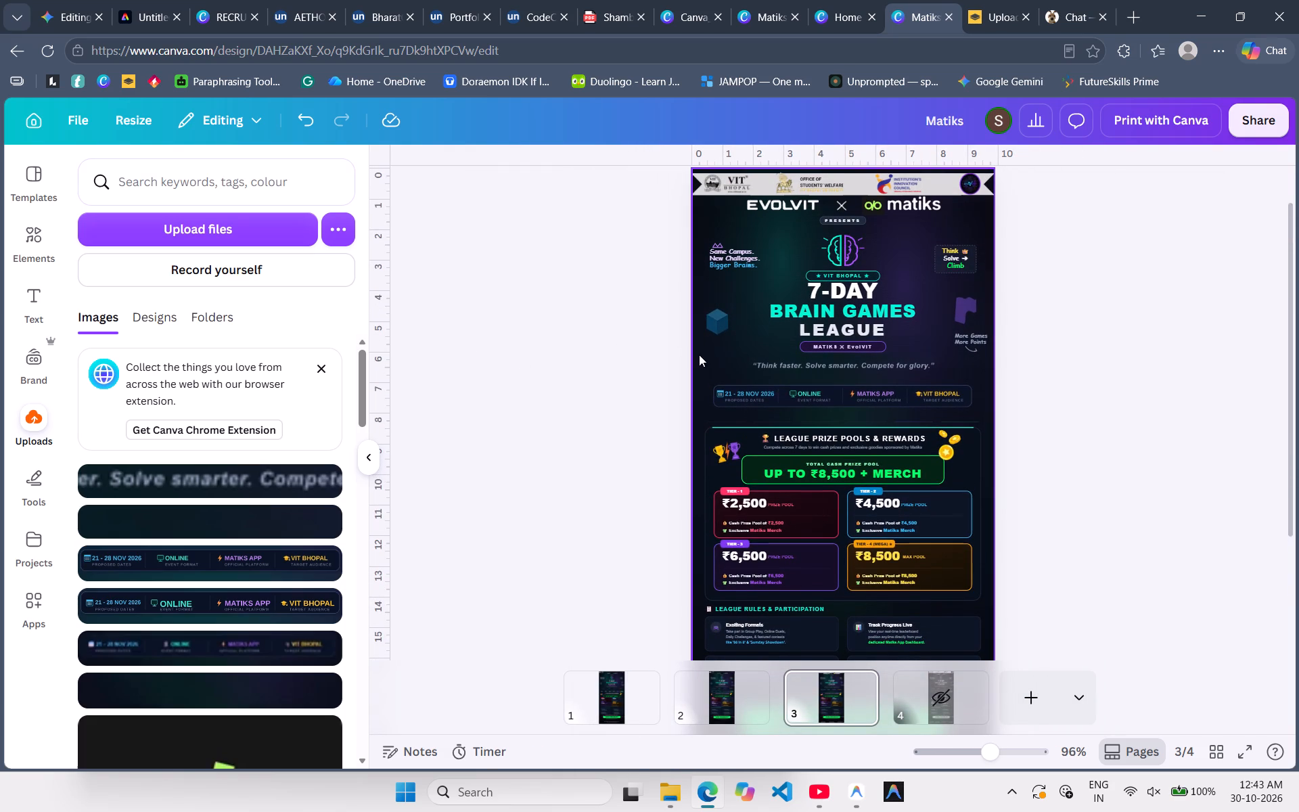
{"action": "left_click", "coordinate": [877, 365]}
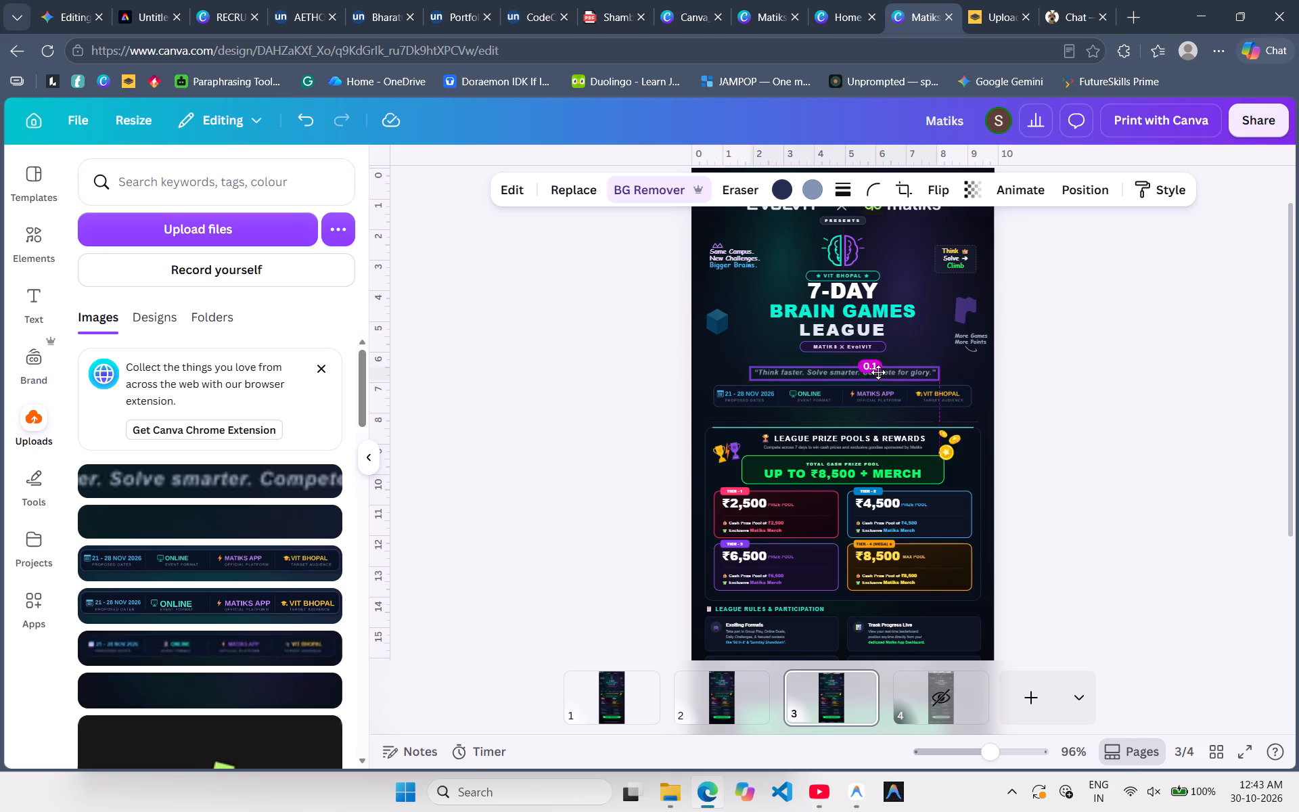
{"action": "left_click", "coordinate": [659, 363]}
{"action": "scroll", "coordinate": [659, 363], "scroll_direction": "down", "scroll_amount": 1}
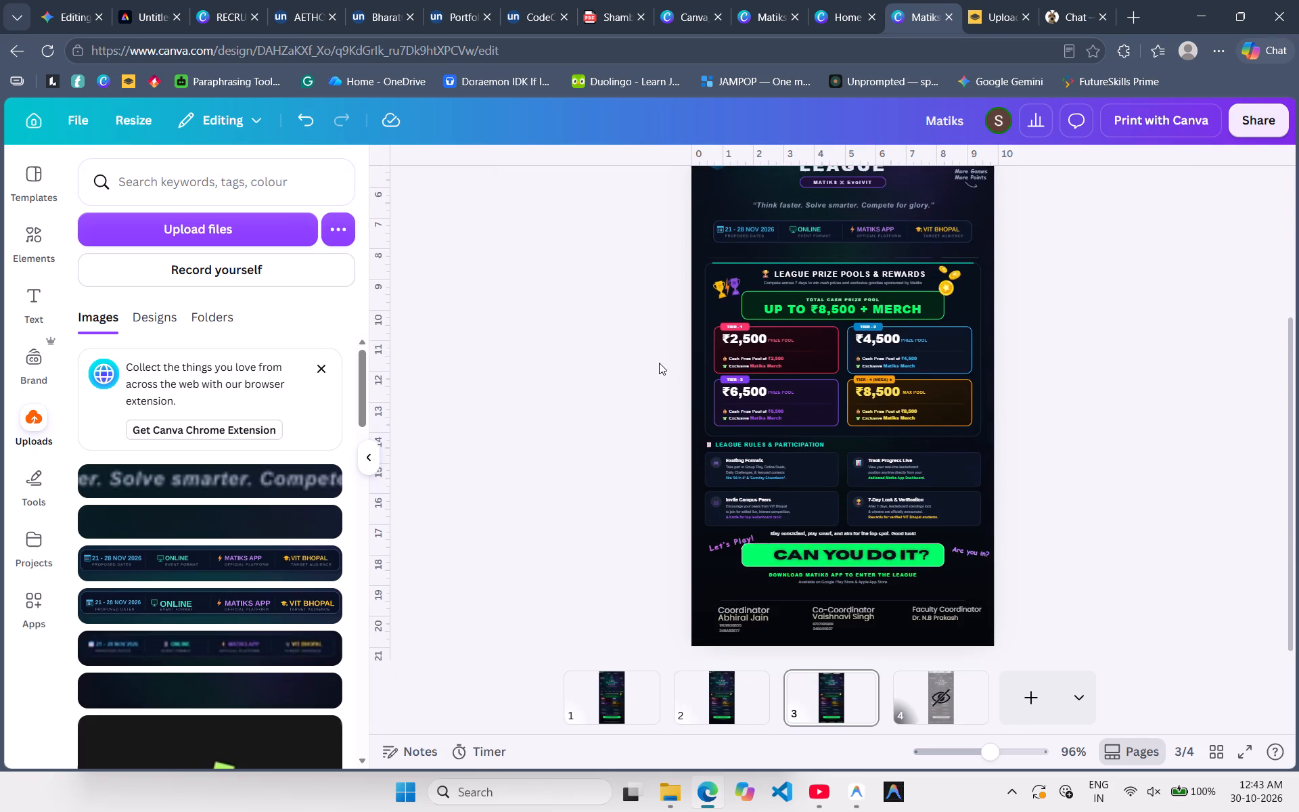
{"action": "scroll", "coordinate": [659, 363], "scroll_direction": "up", "scroll_amount": 4}
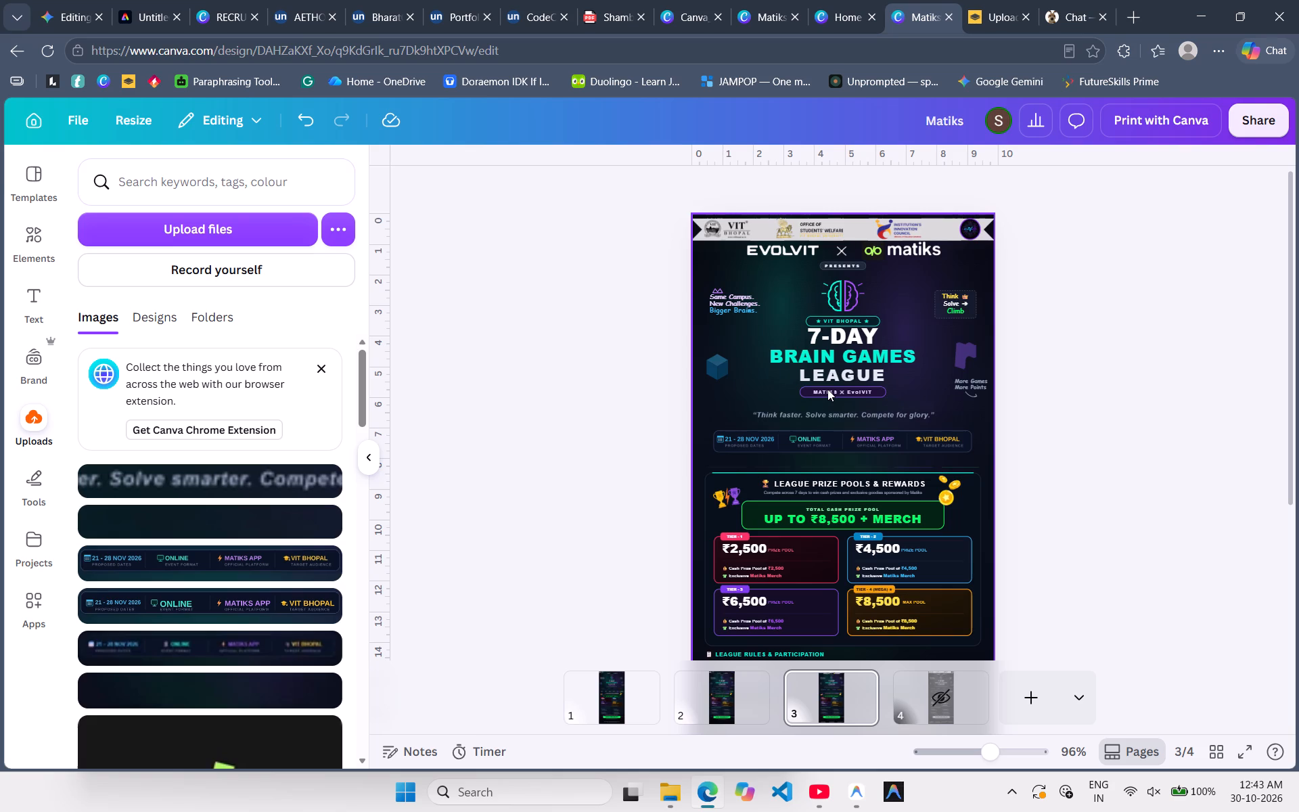
{"action": "key", "text": "shift+super+s"}
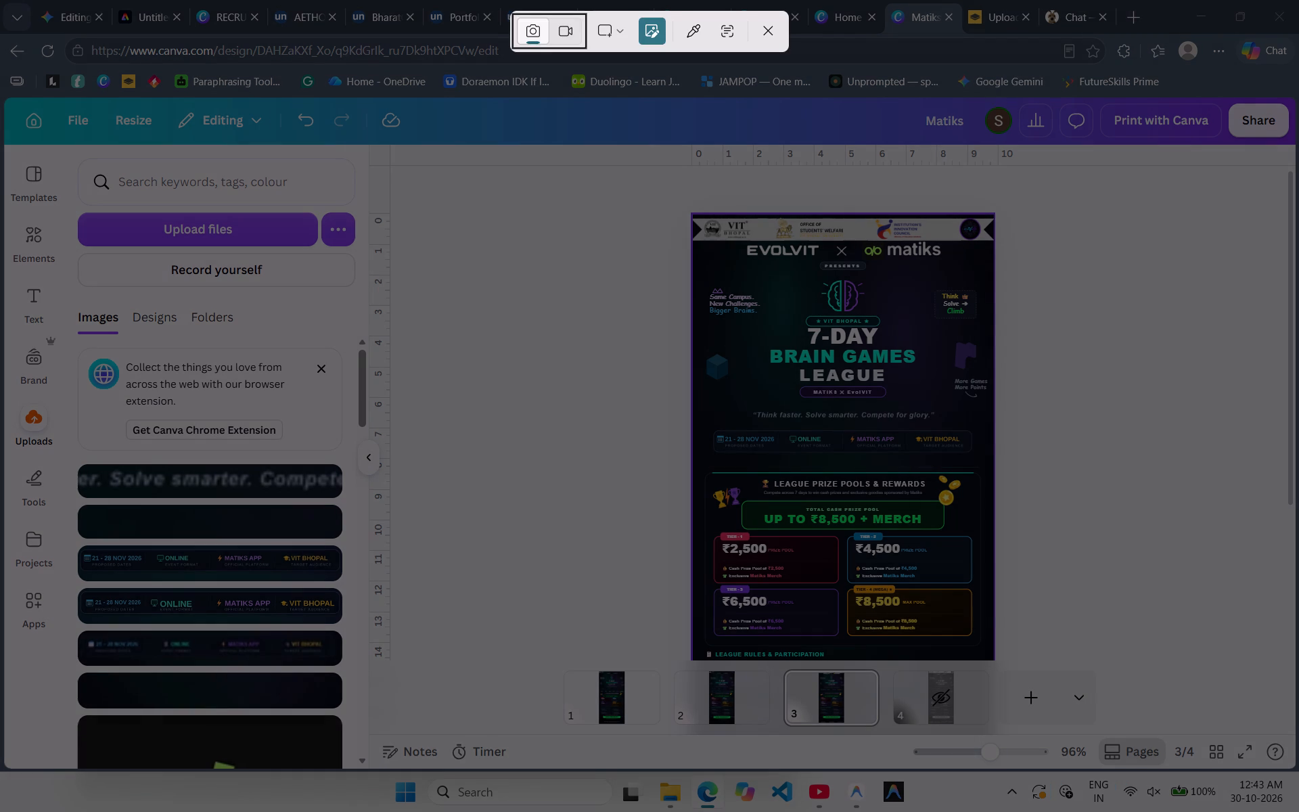
{"action": "left_click_drag", "start_coordinate": [765, 312], "coordinate": [899, 397]}
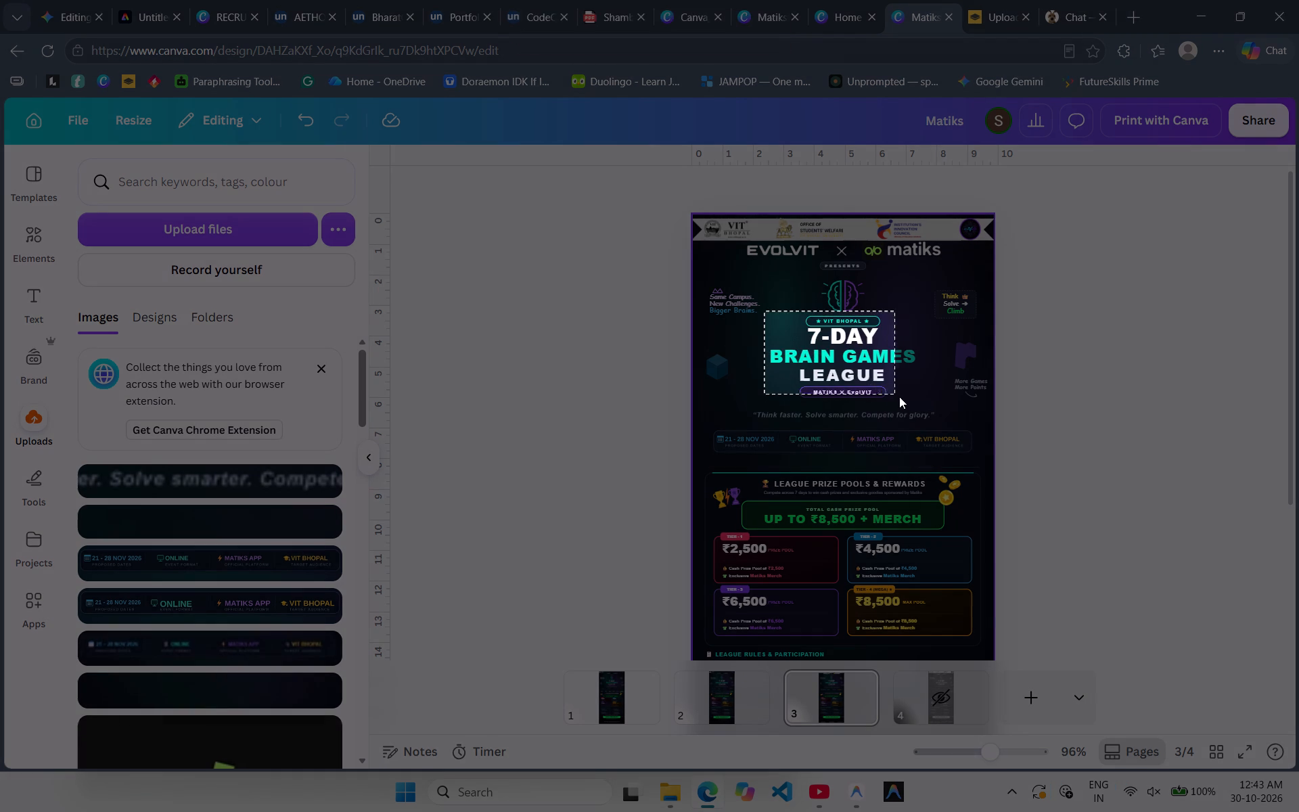
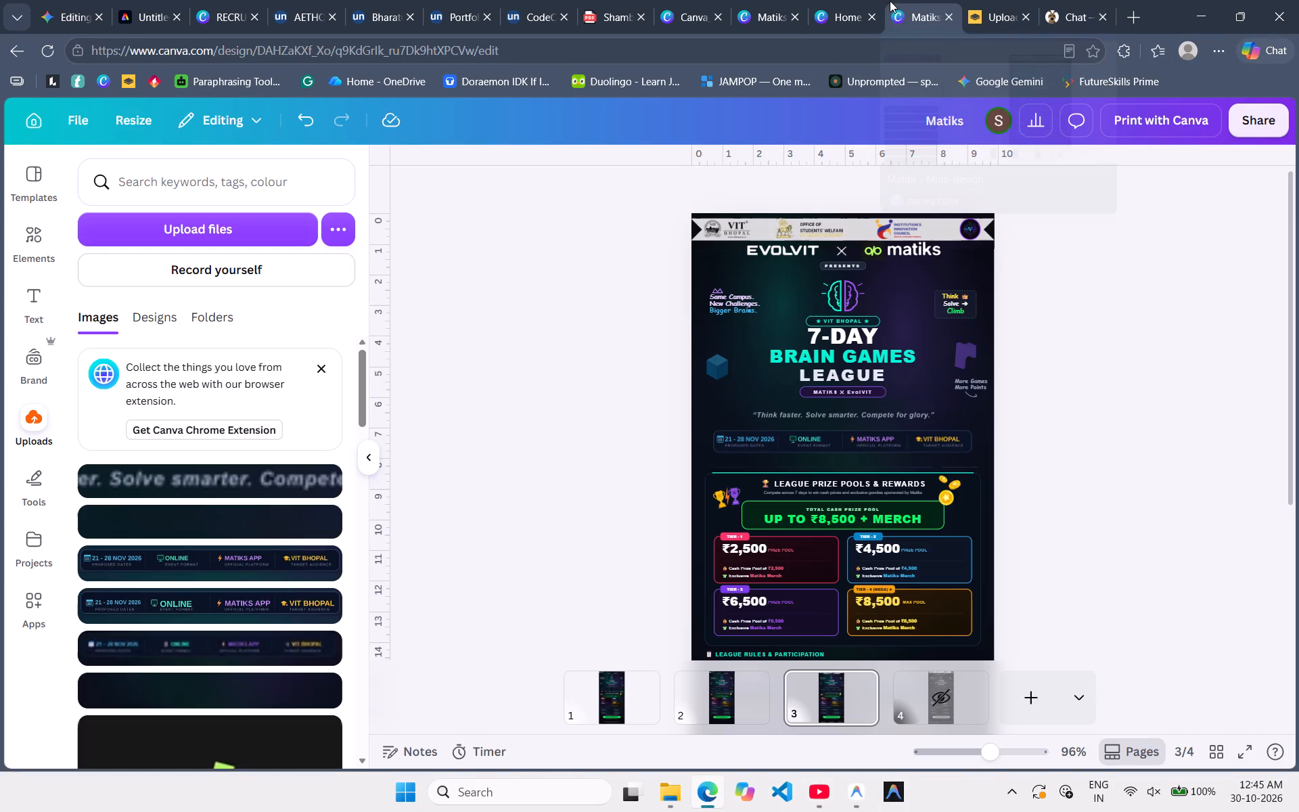
{"action": "left_click", "coordinate": [1085, 0]}
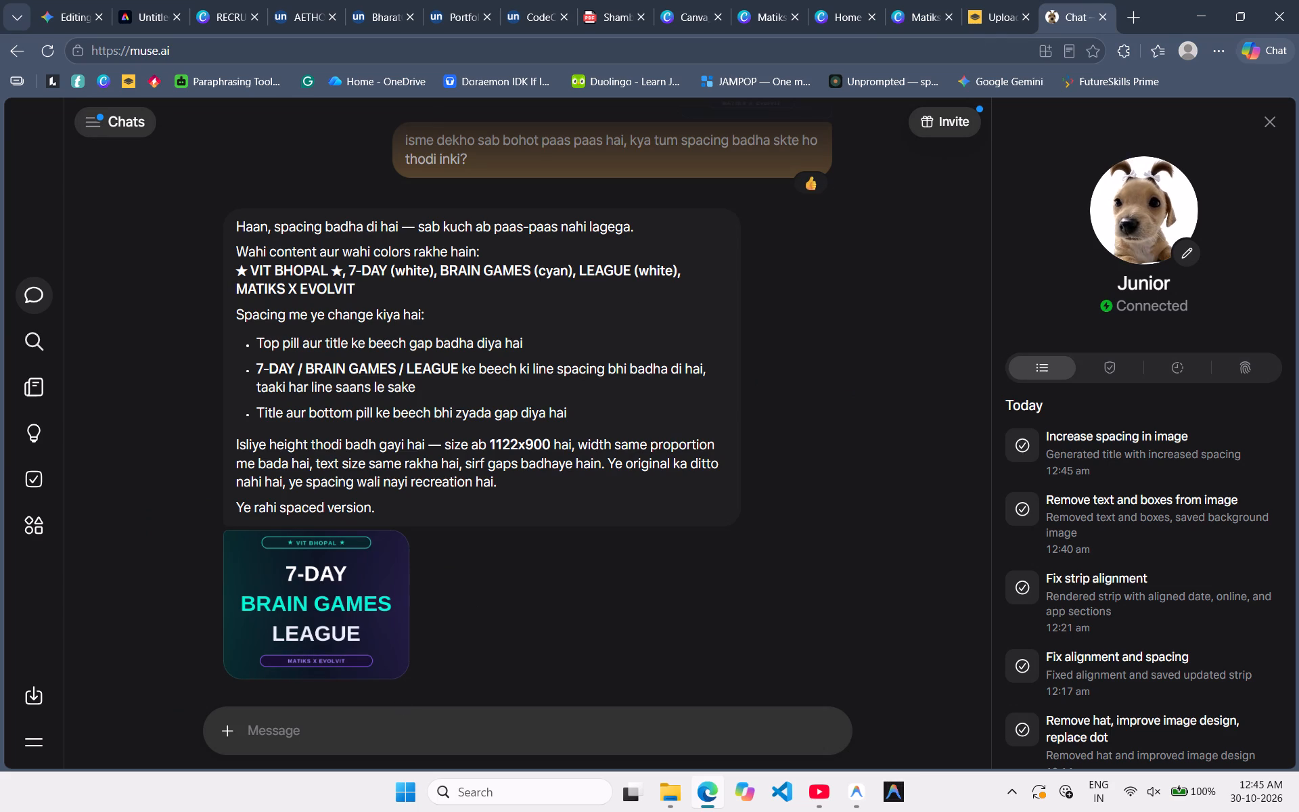
{"action": "left_click", "coordinate": [319, 604]}
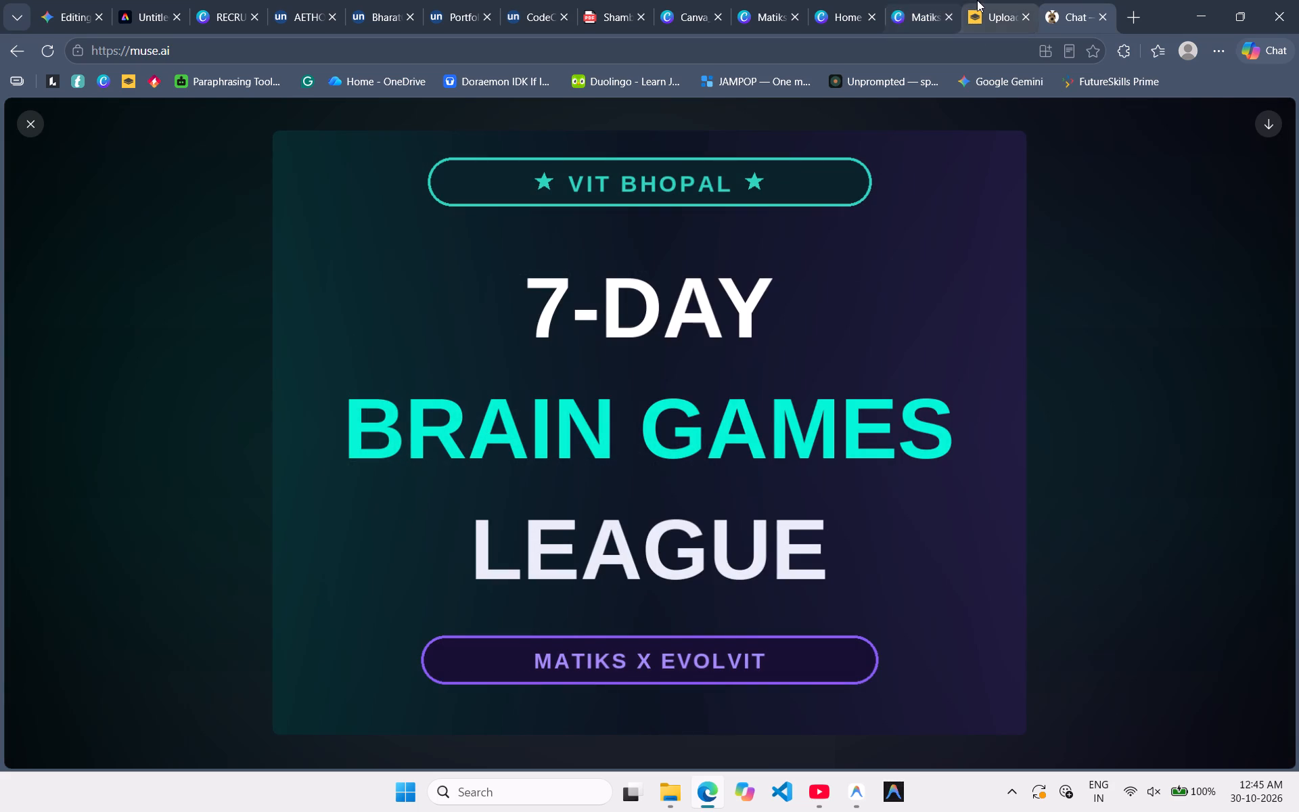
{"action": "left_click", "coordinate": [926, 0]}
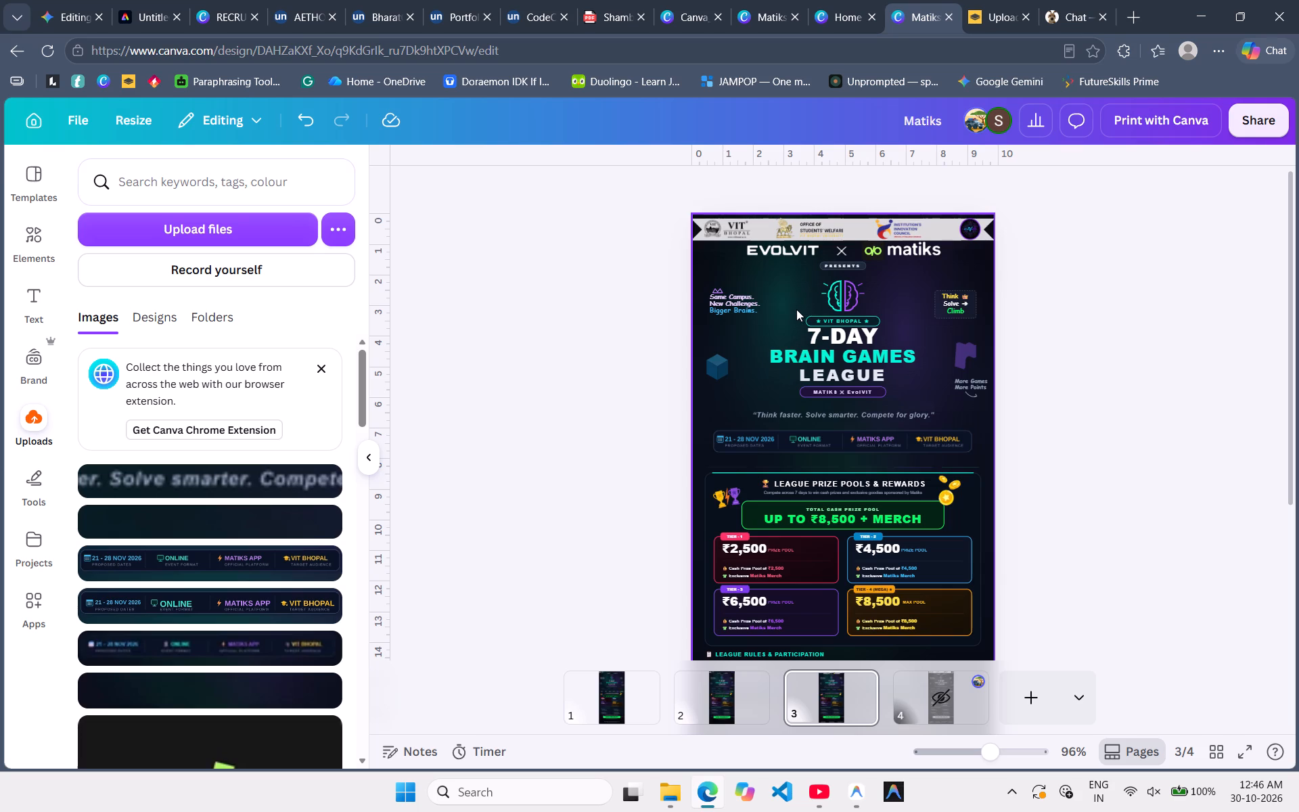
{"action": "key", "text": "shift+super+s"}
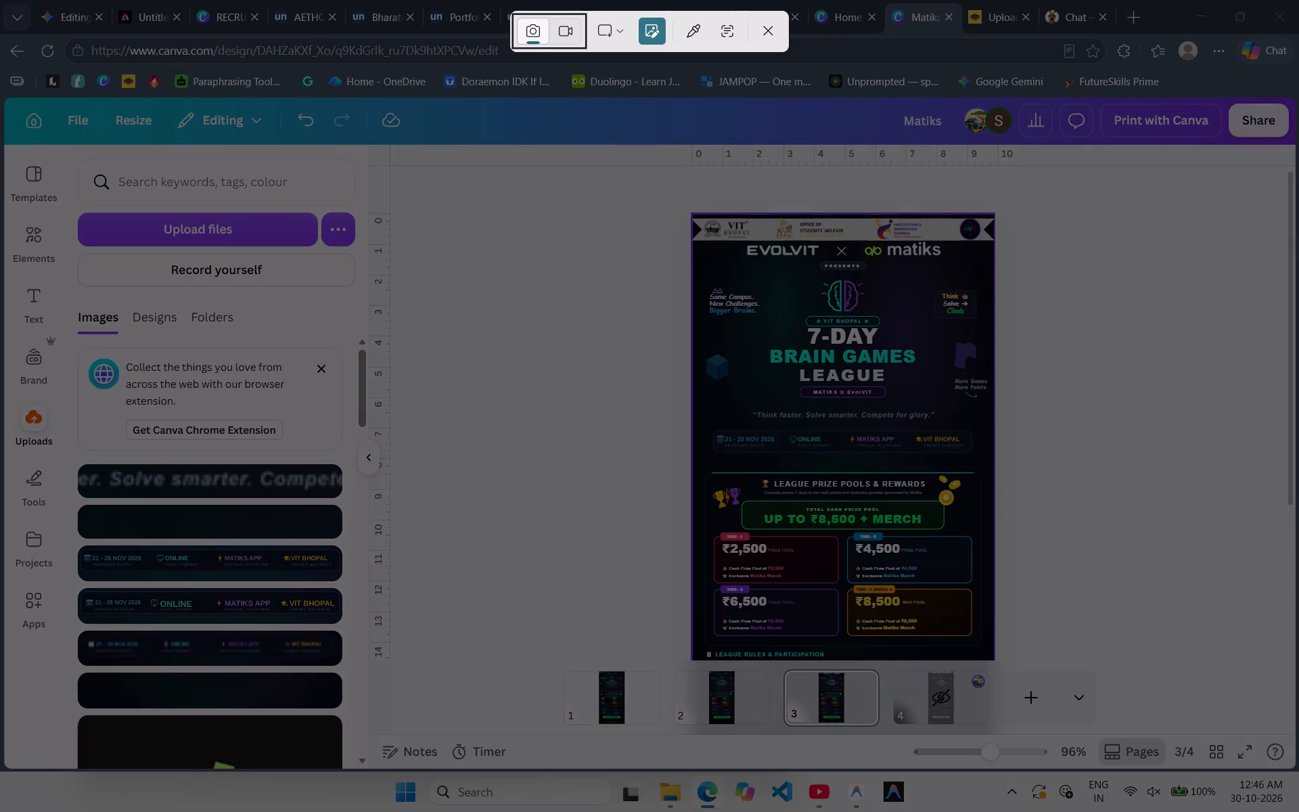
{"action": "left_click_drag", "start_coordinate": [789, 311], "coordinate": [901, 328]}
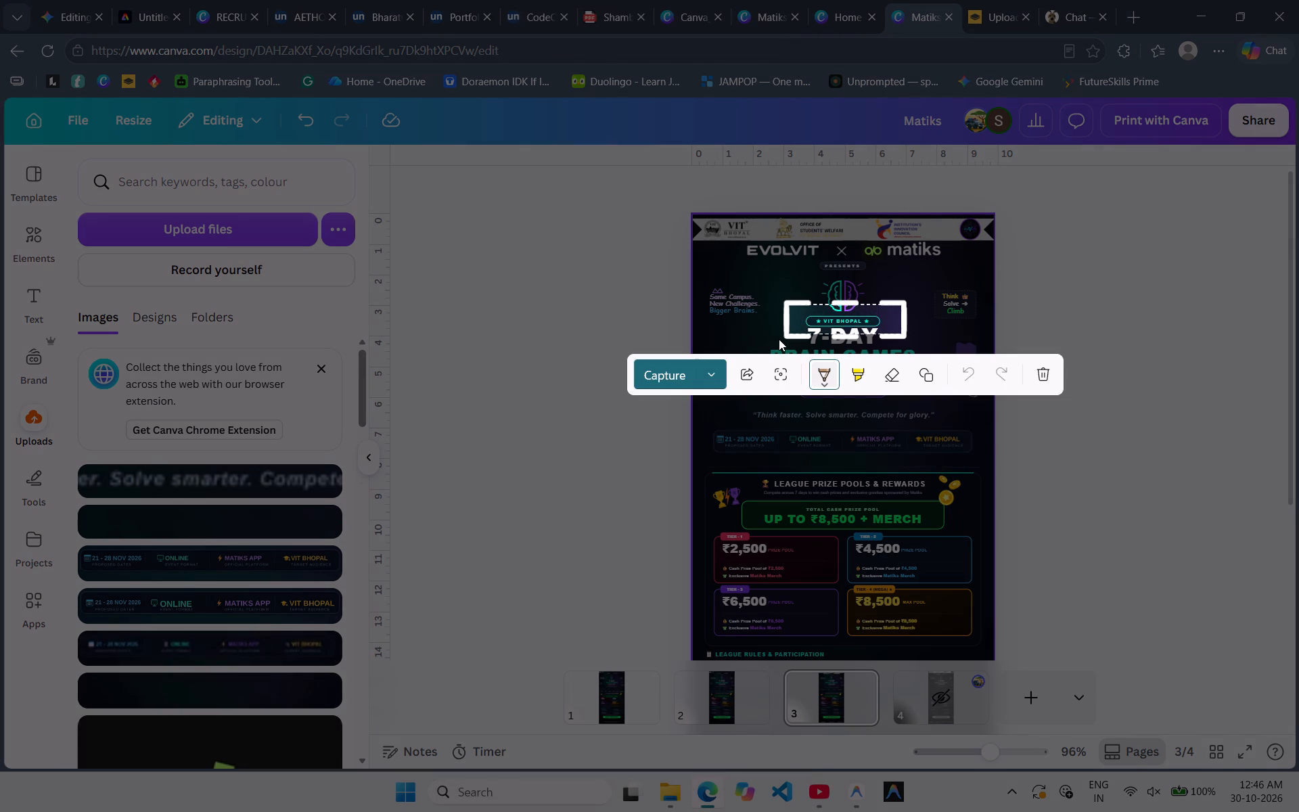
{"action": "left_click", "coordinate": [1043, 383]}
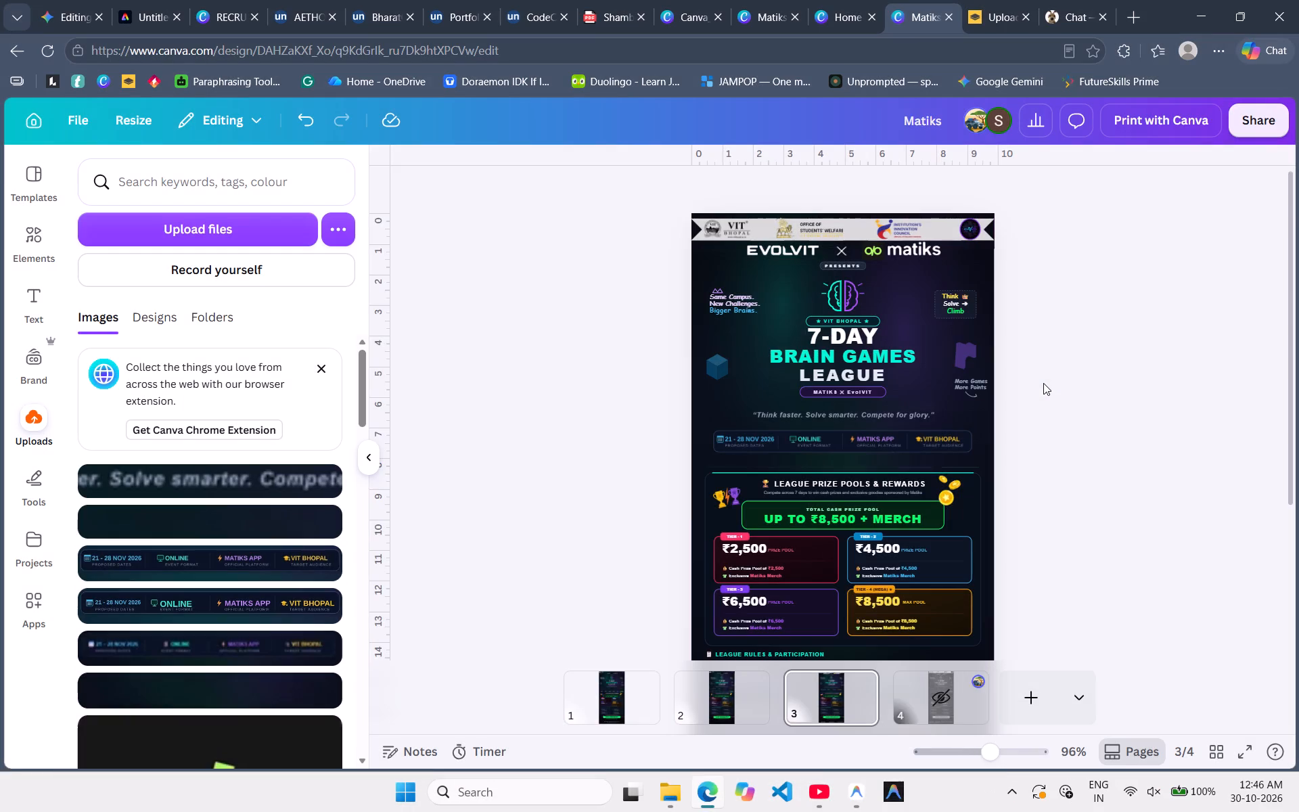
Capture a screen snip of the VIT BHOPAL badge strip on the poster, between the brain icon and the 7-DAY line.
{"action": "scroll", "coordinate": [1043, 383], "scroll_direction": "up", "scroll_amount": 2}
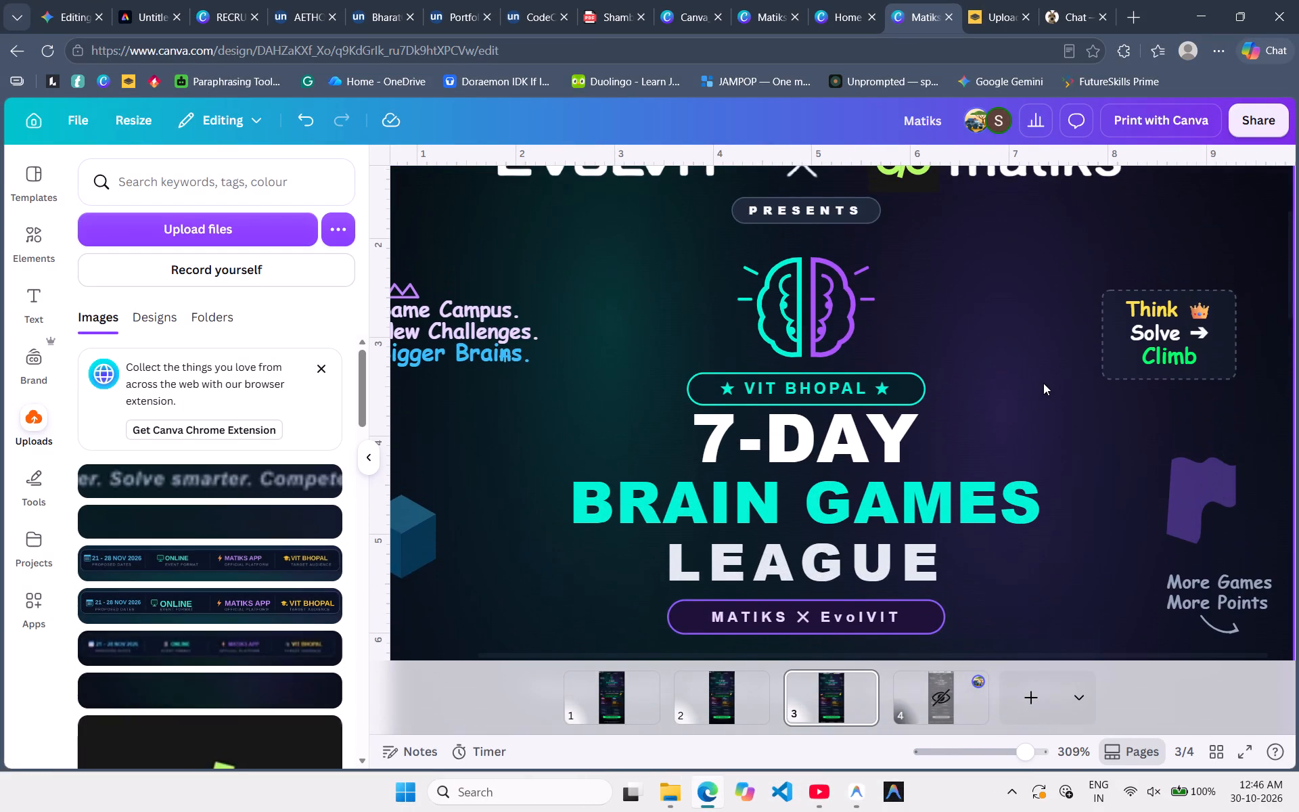
{"action": "scroll", "coordinate": [1043, 383], "scroll_direction": "up", "scroll_amount": 1}
{"action": "key", "text": "shift+super+s"}
{"action": "left_click", "coordinate": [610, 354]}
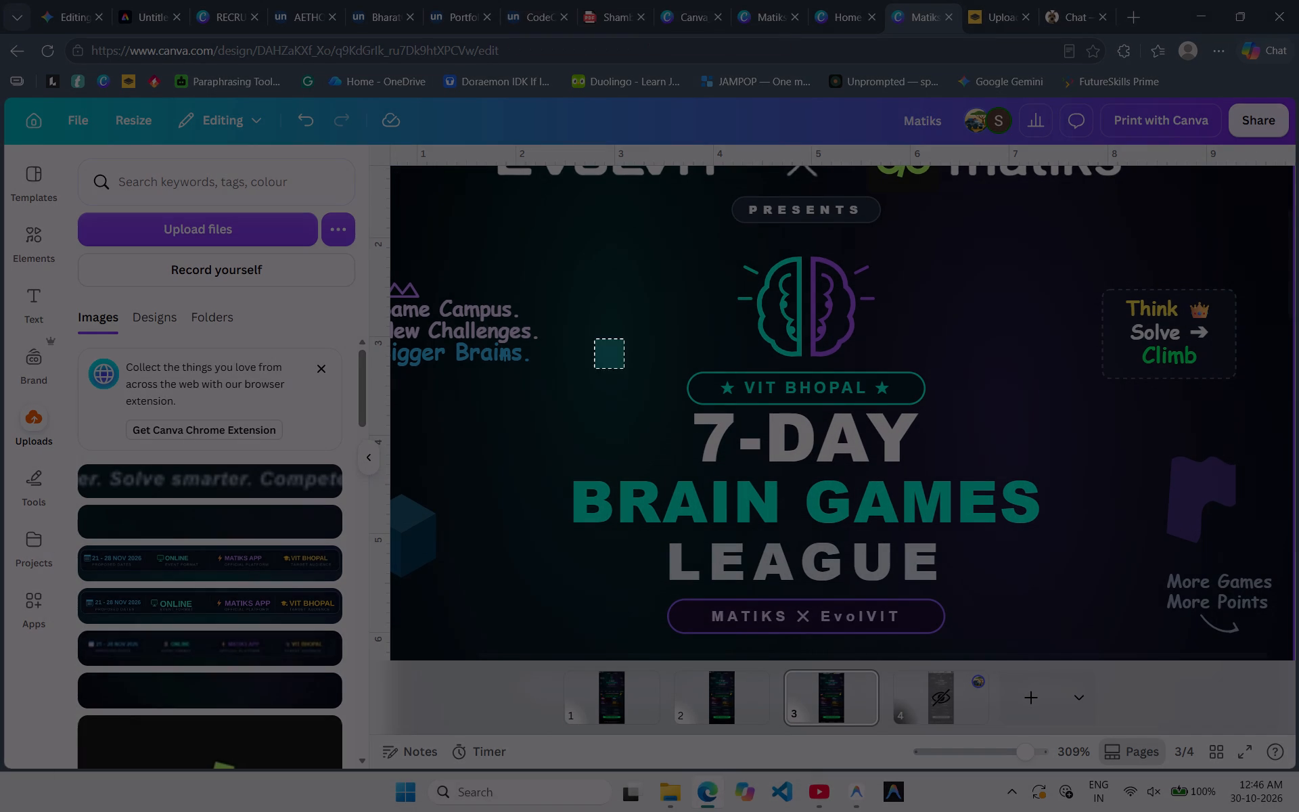
{"action": "left_click_drag", "start_coordinate": [628, 367], "coordinate": [933, 389]}
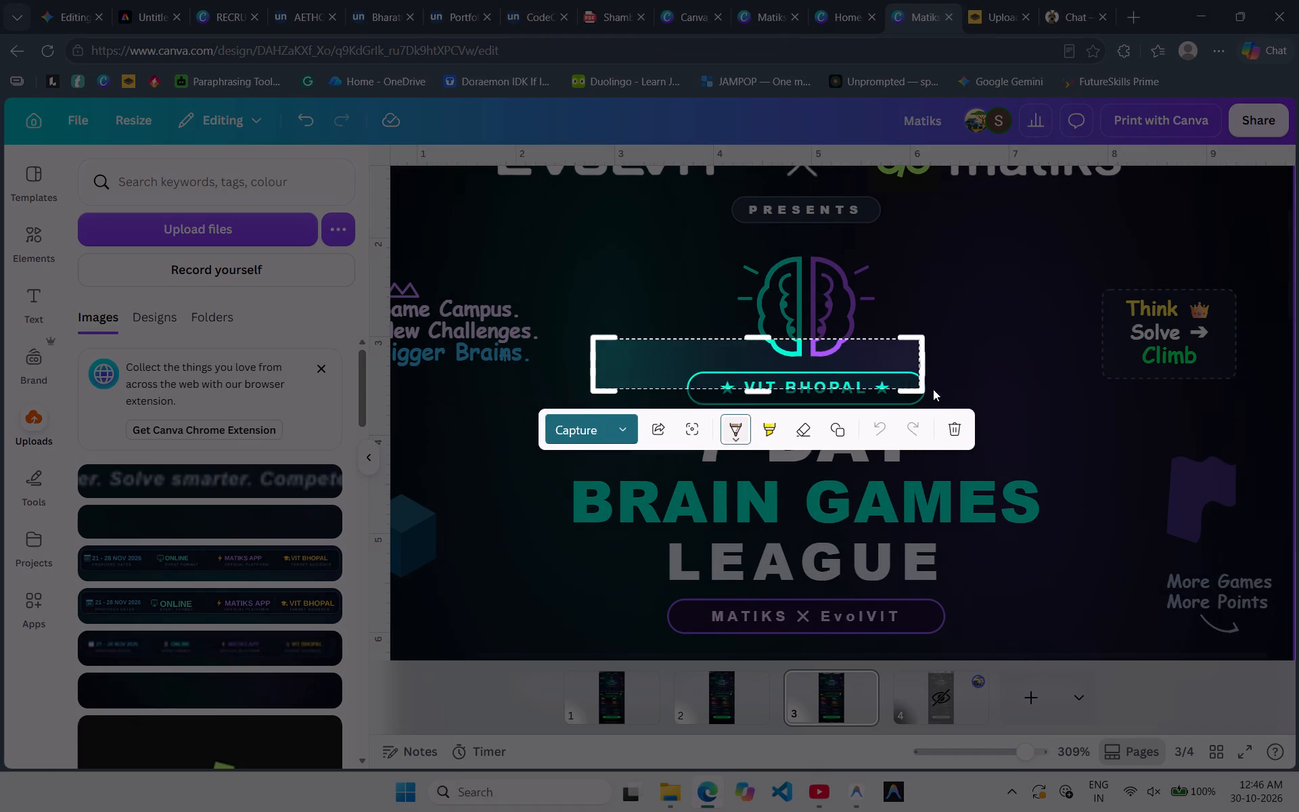
{"action": "left_click_drag", "start_coordinate": [933, 389], "coordinate": [1032, 410]}
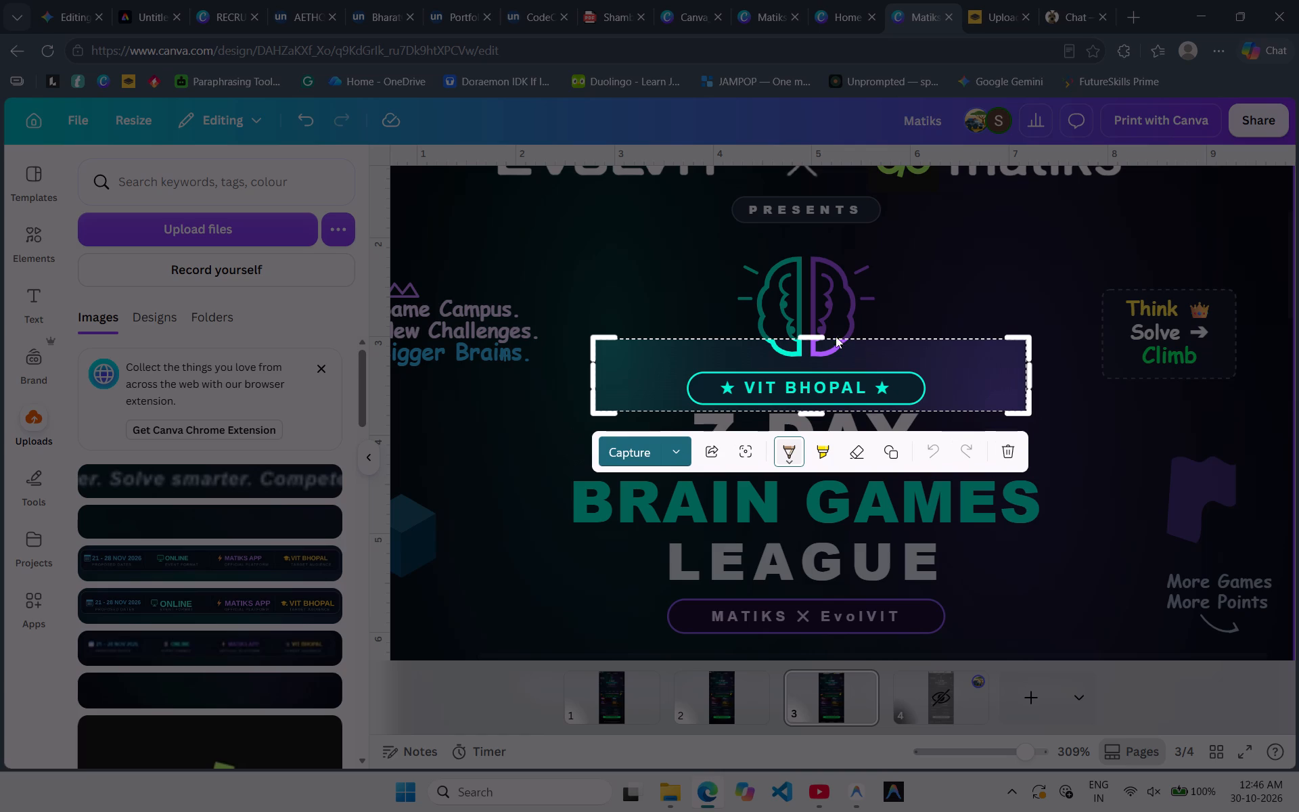
{"action": "left_click_drag", "start_coordinate": [808, 338], "coordinate": [841, 359]}
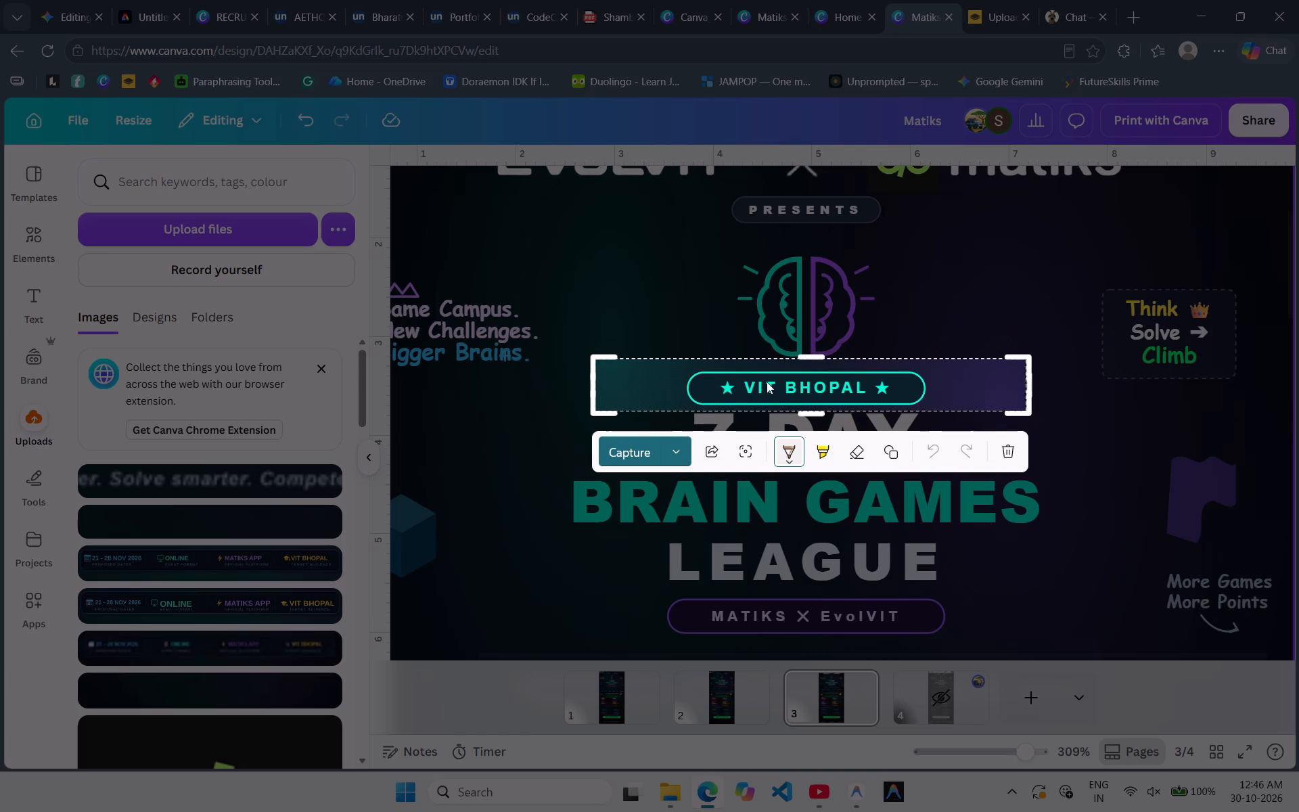
{"action": "left_click", "coordinate": [650, 445]}
Switch to the Junior chat on muse.ai, close the image preview and attach the captured VIT BHOPAL badge strip.
{"action": "left_click", "coordinate": [1051, 0]}
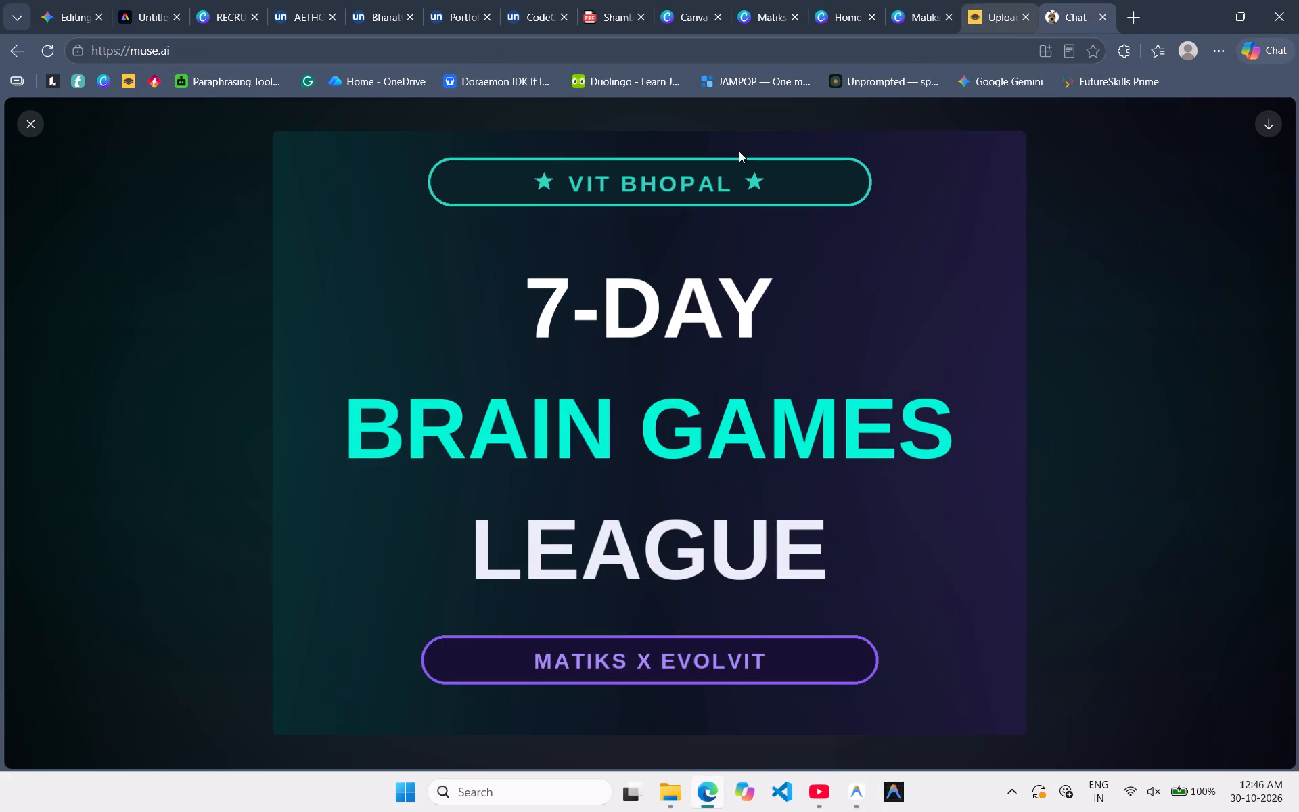
{"action": "left_click", "coordinate": [29, 119]}
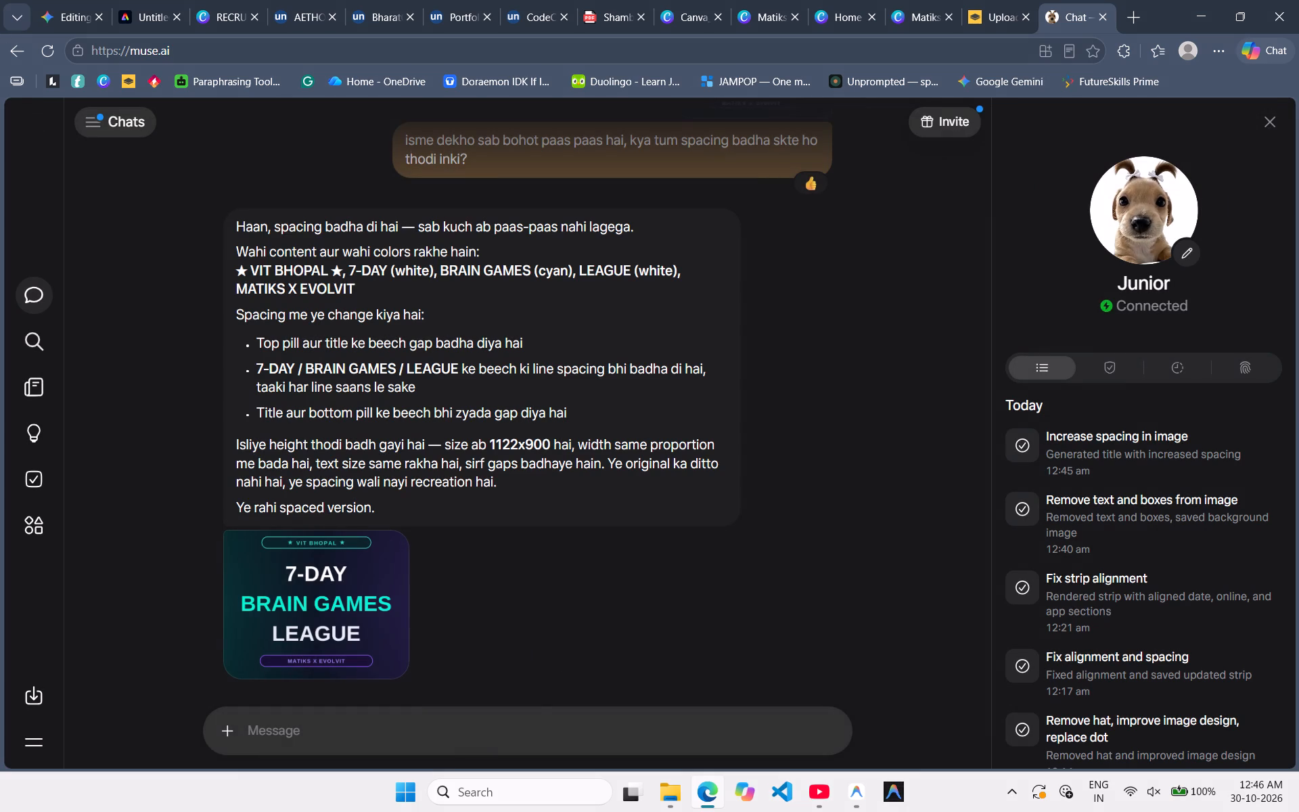
{"action": "left_click", "coordinate": [509, 733]}
{"action": "key", "text": "ctrl+v"}
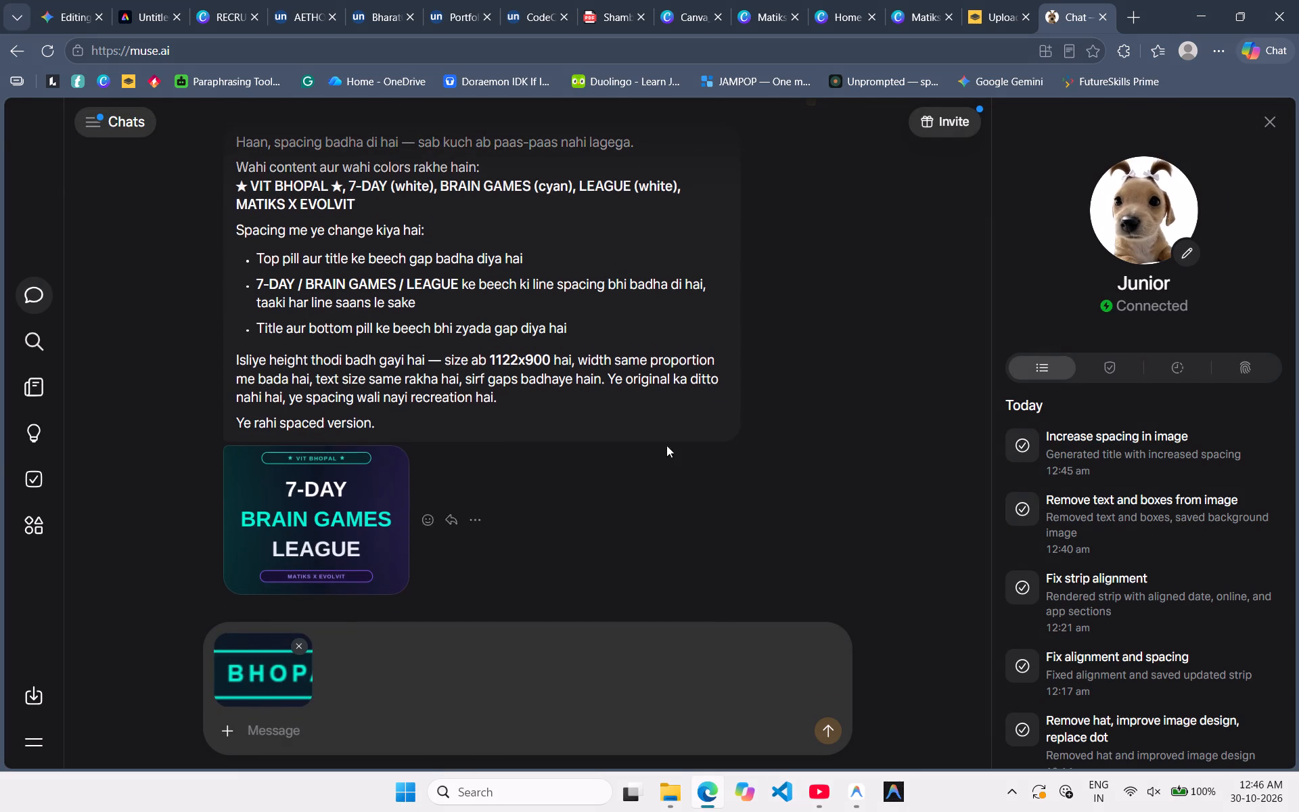
Copy the earlier "is picture mein jo written matter hai use hatado" background-only request and send it with the attached badge image.
{"action": "scroll", "coordinate": [698, 398], "scroll_direction": "up", "scroll_amount": 8}
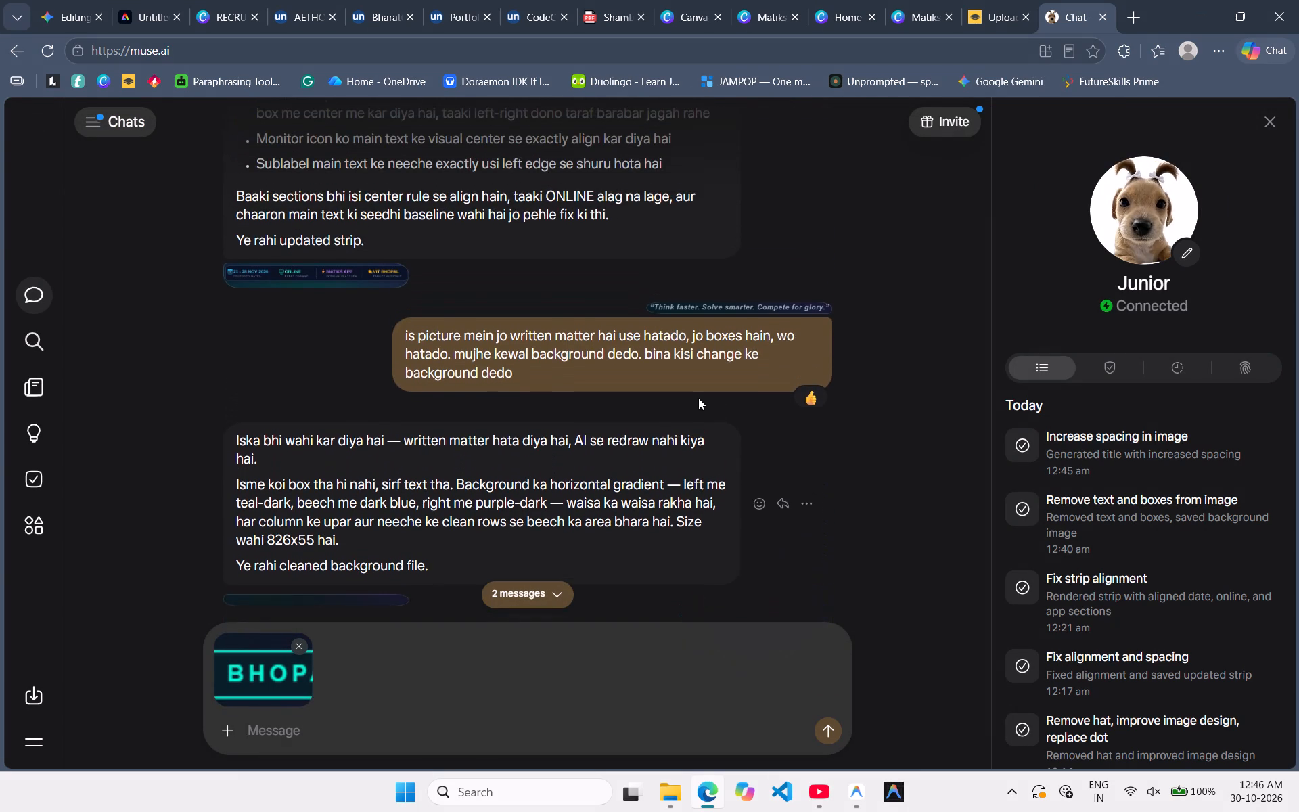
{"action": "scroll", "coordinate": [698, 398], "scroll_direction": "up", "scroll_amount": 1}
{"action": "left_click", "coordinate": [361, 362]}
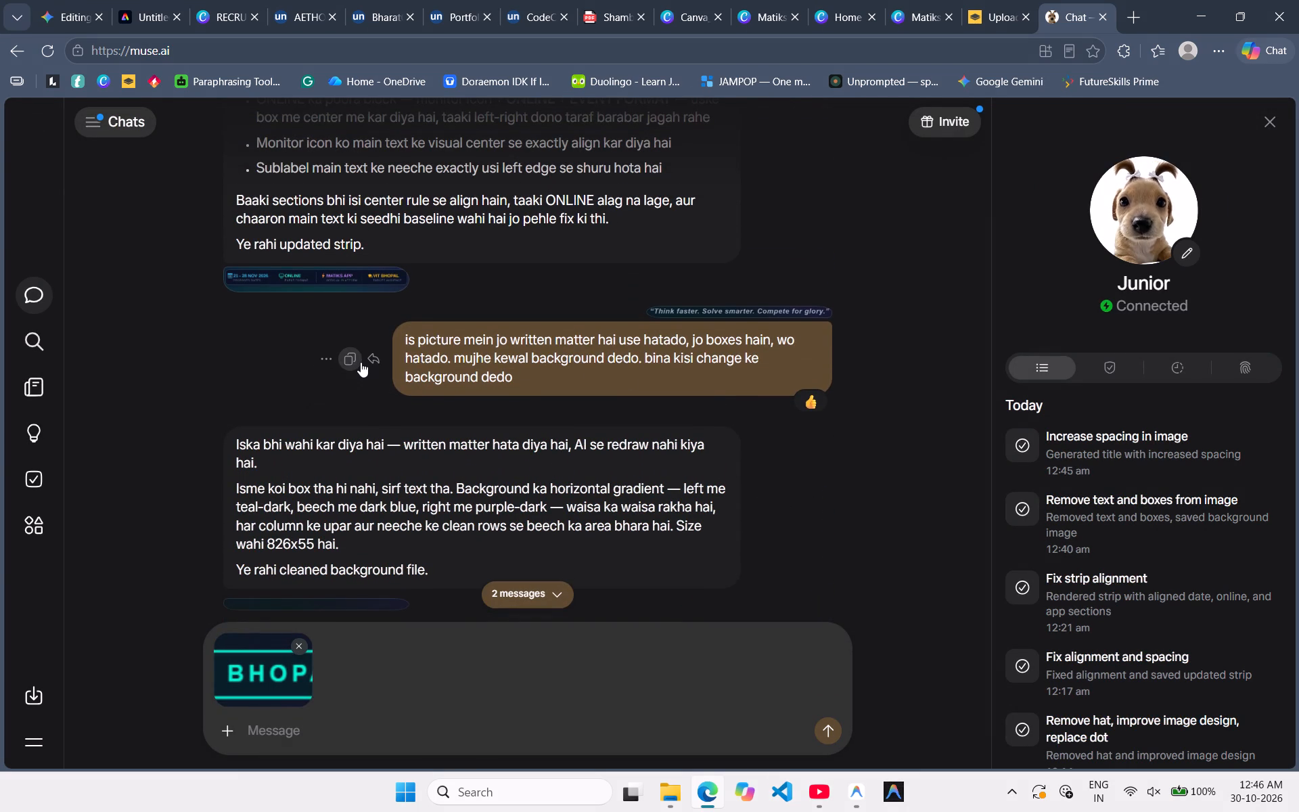
{"action": "scroll", "coordinate": [435, 325], "scroll_direction": "down", "scroll_amount": 2}
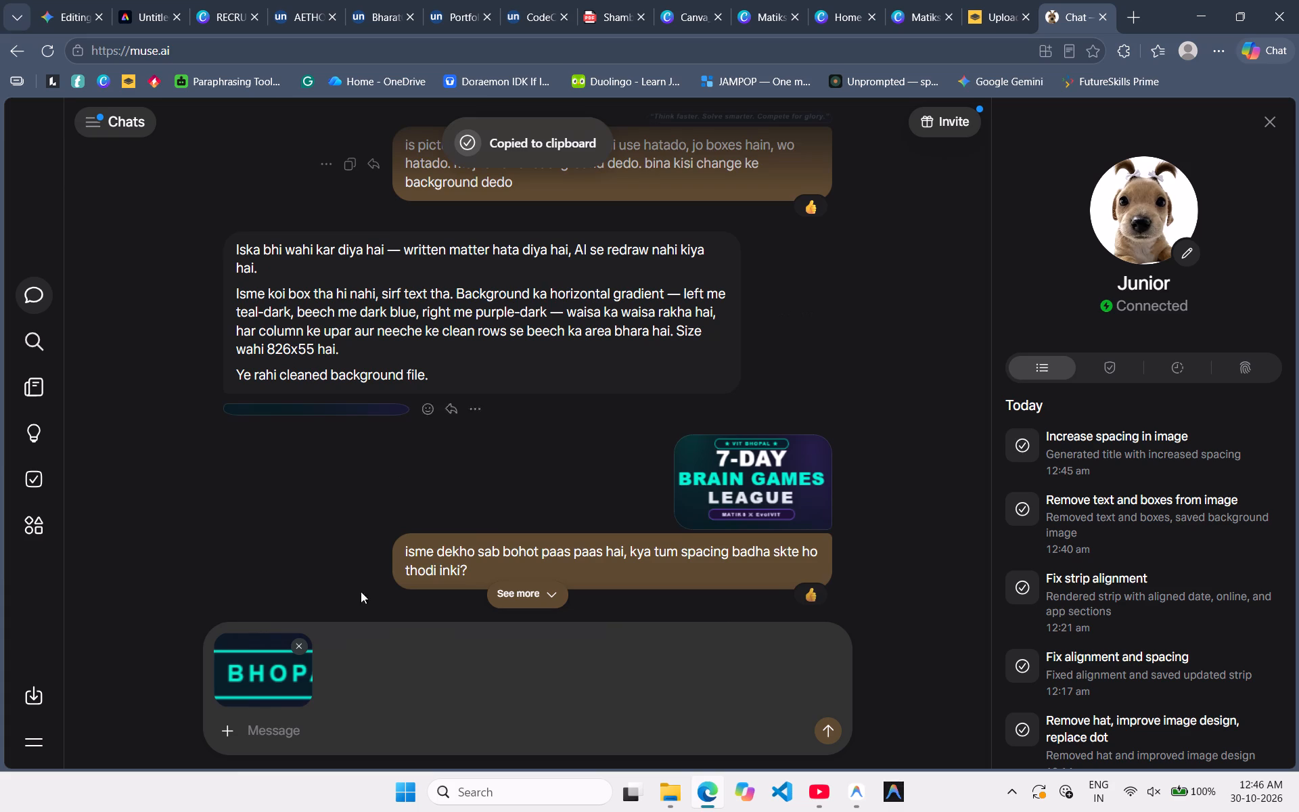
{"action": "left_click", "coordinate": [273, 731]}
{"action": "key", "text": "ctrl+v"}
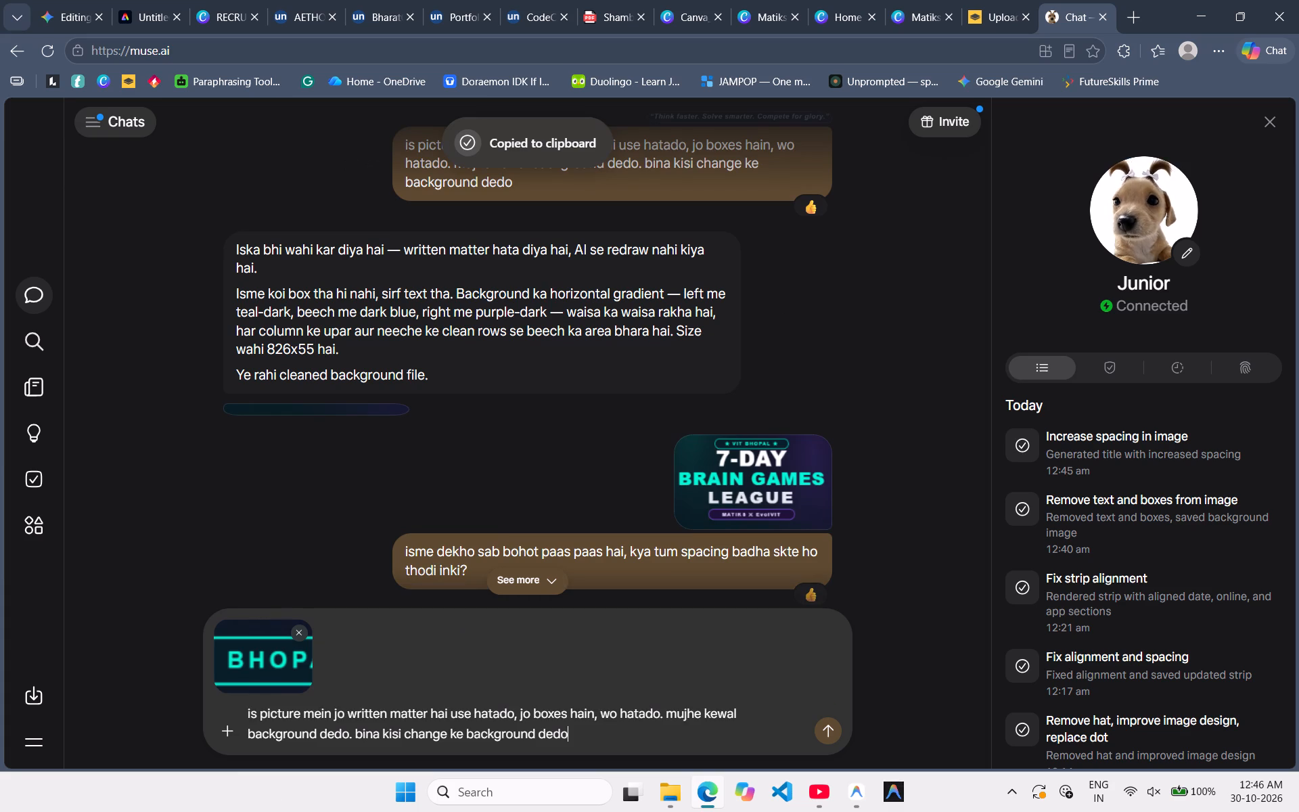
{"action": "key", "text": "Return"}
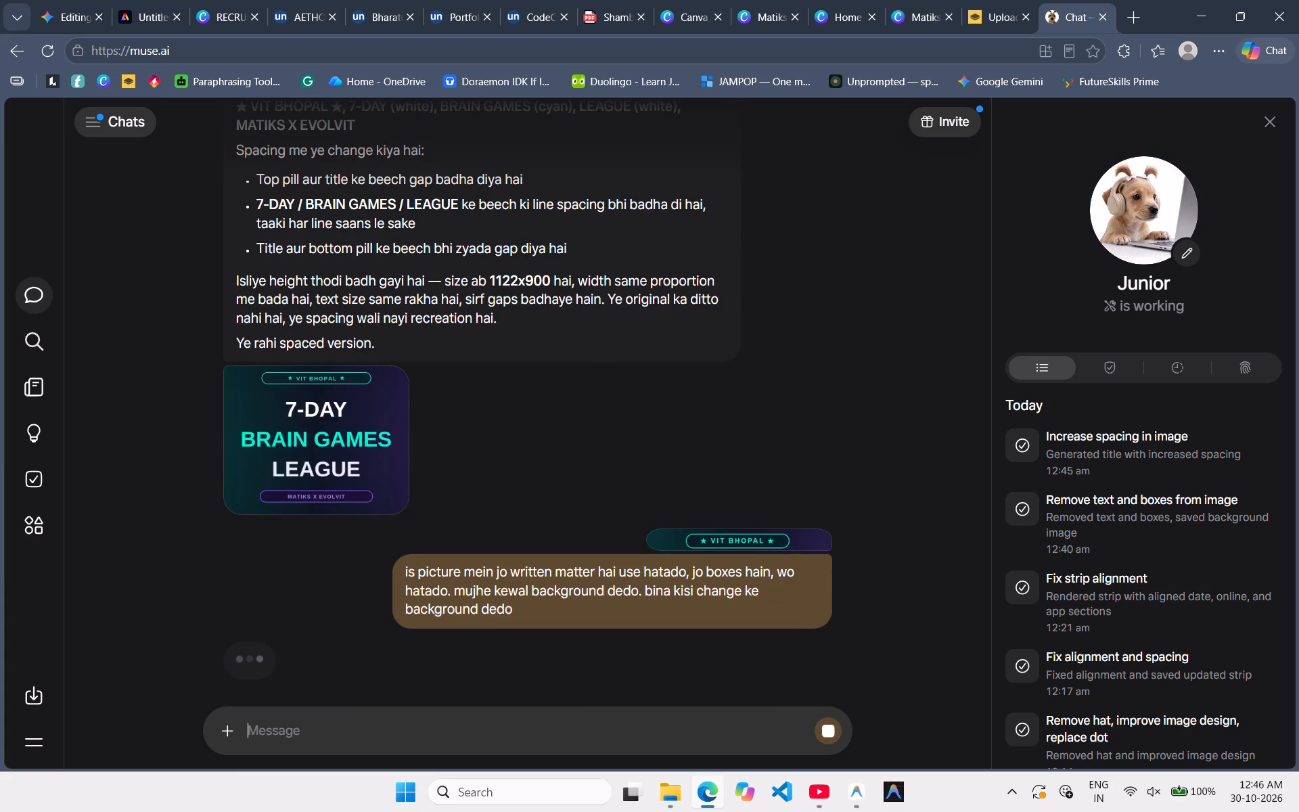
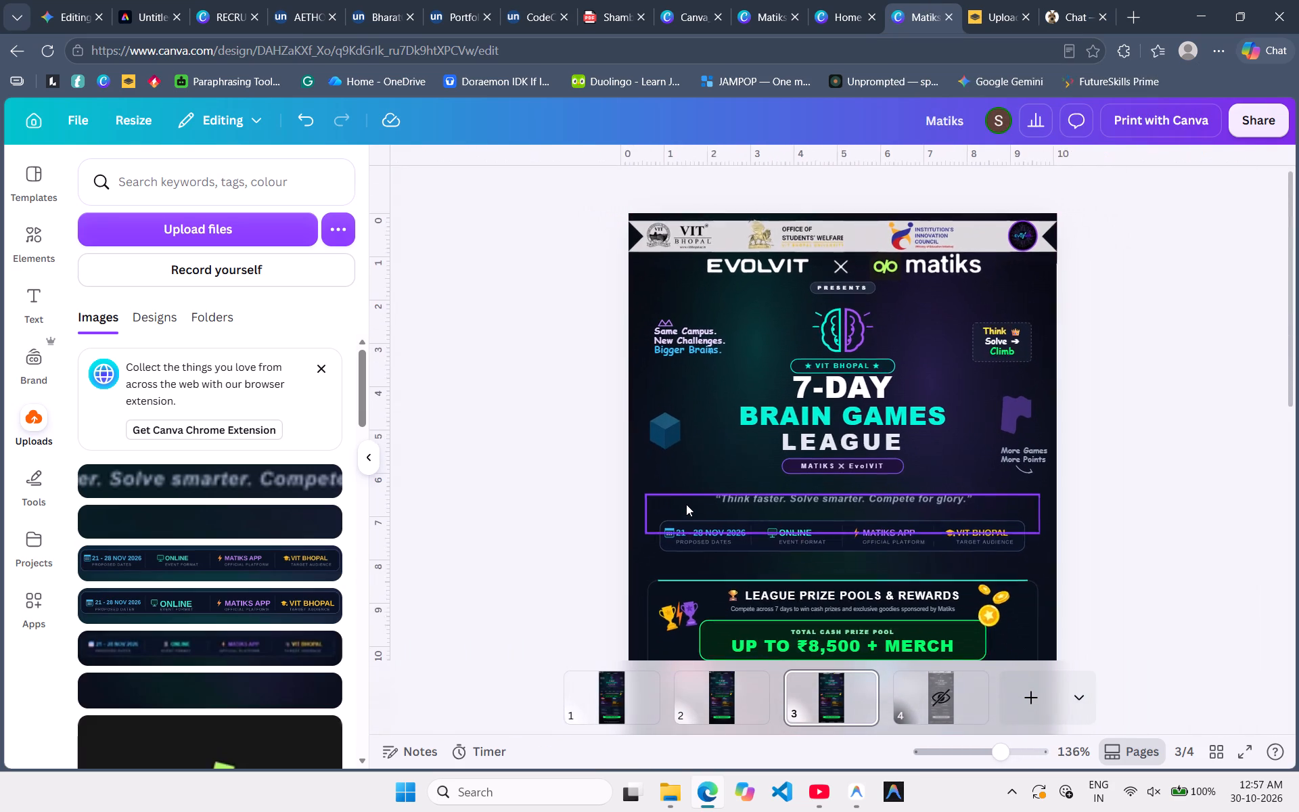
{"action": "left_click", "coordinate": [252, 230]}
{"action": "left_click", "coordinate": [549, 185]}
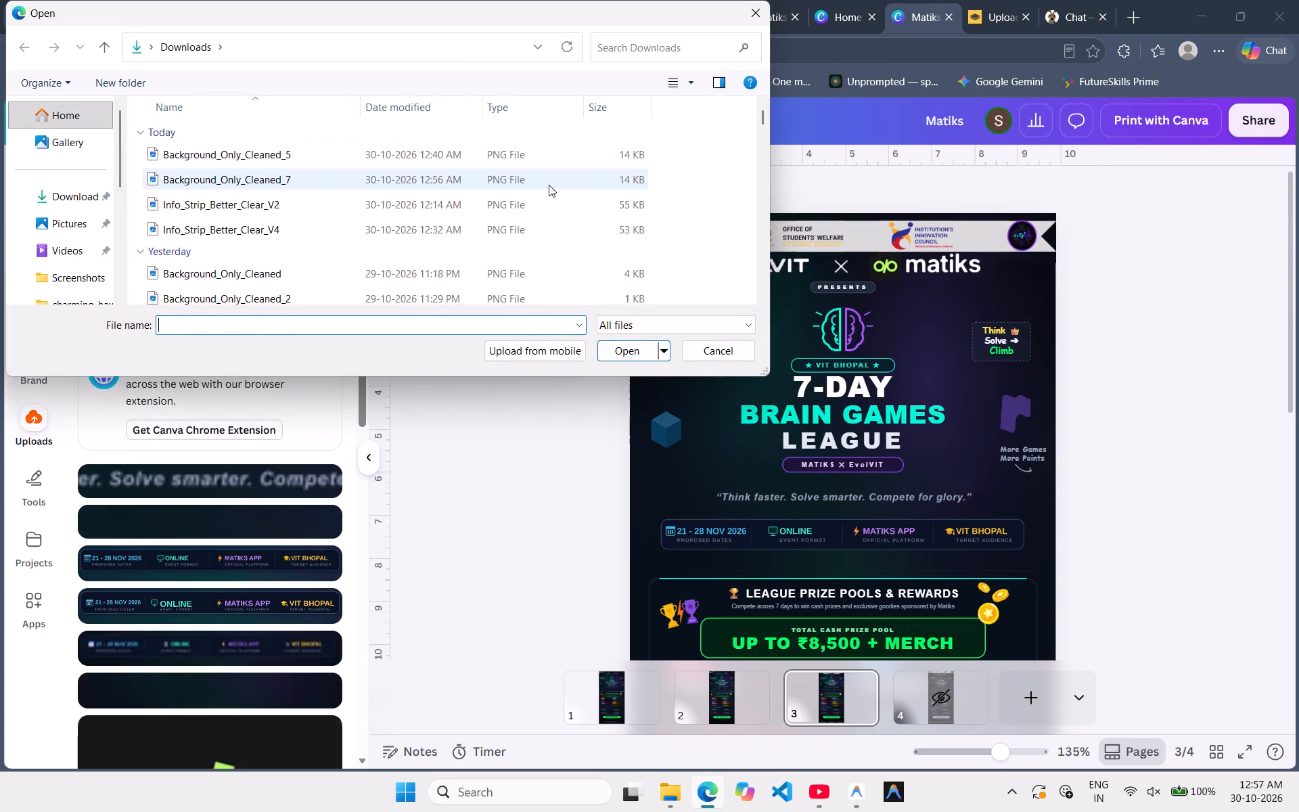
{"action": "left_click", "coordinate": [622, 349]}
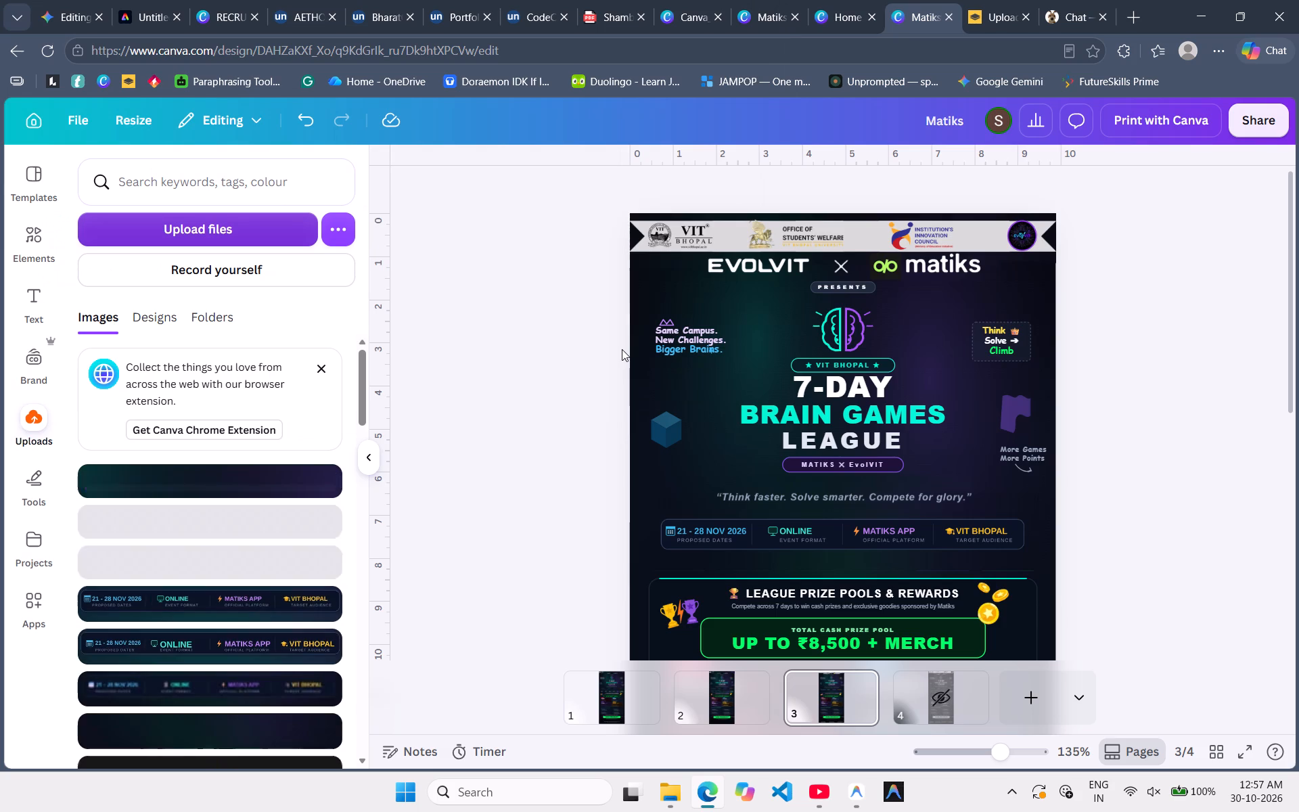
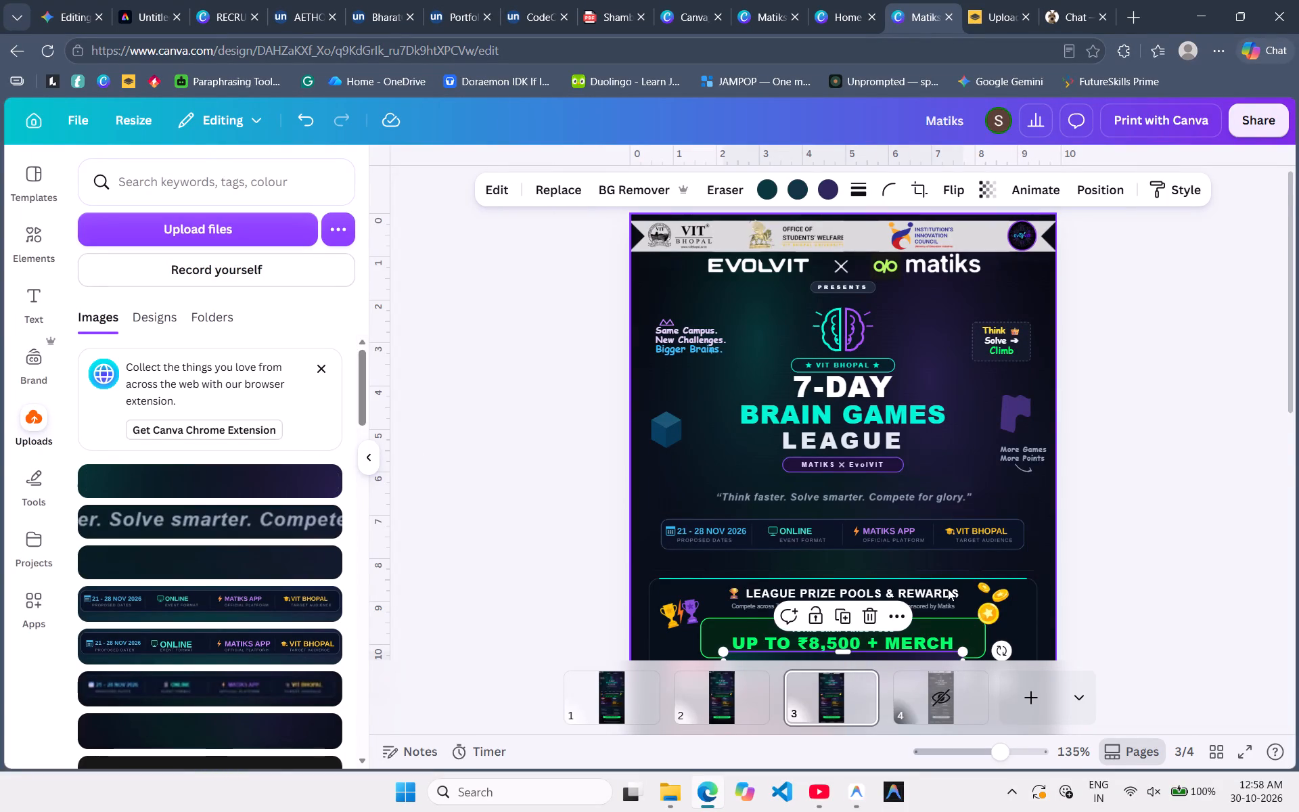
Shrink the cleaned background patch and place it over the VIT BHOPAL badge above the 7-DAY title.
{"action": "scroll", "coordinate": [948, 589], "scroll_direction": "down", "scroll_amount": 1}
{"action": "left_click_drag", "start_coordinate": [724, 554], "coordinate": [725, 551]}
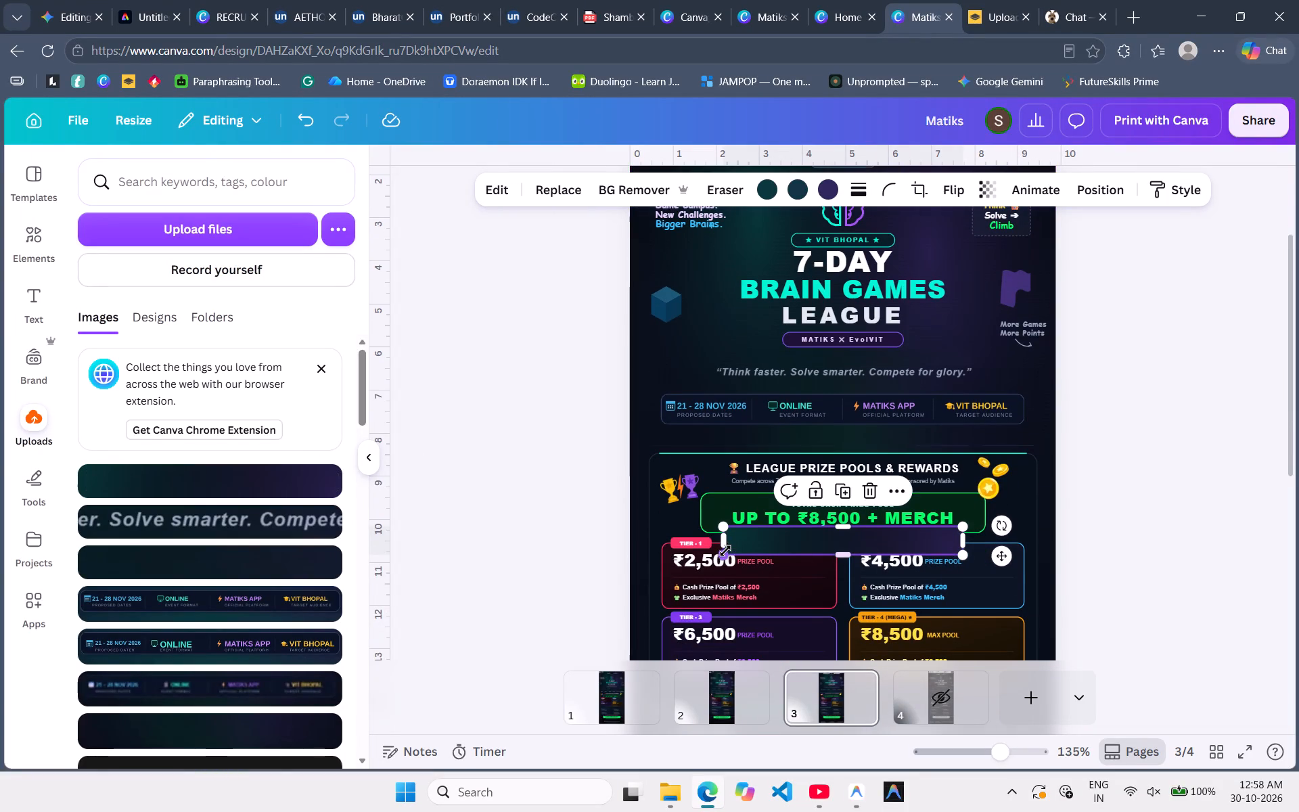
{"action": "left_click_drag", "start_coordinate": [725, 551], "coordinate": [789, 488]}
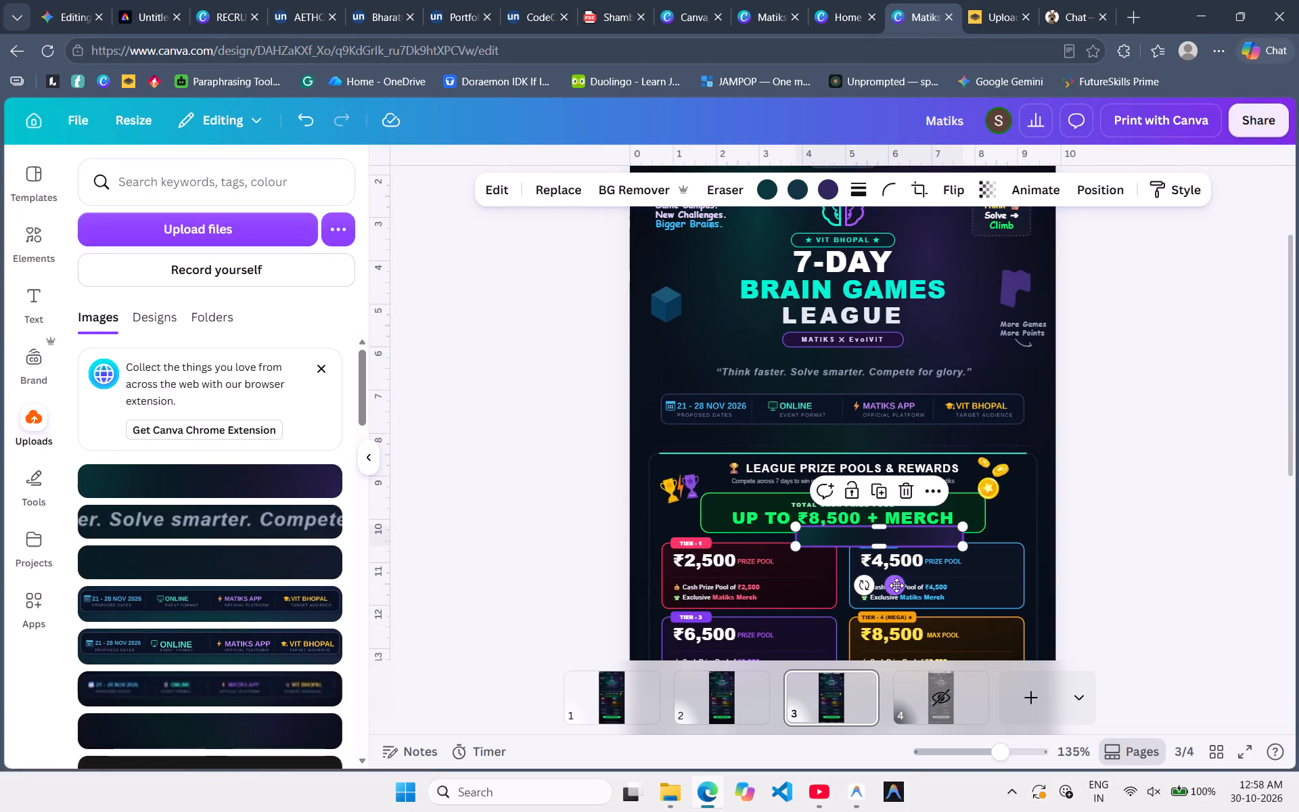
{"action": "left_click_drag", "start_coordinate": [895, 585], "coordinate": [865, 287]}
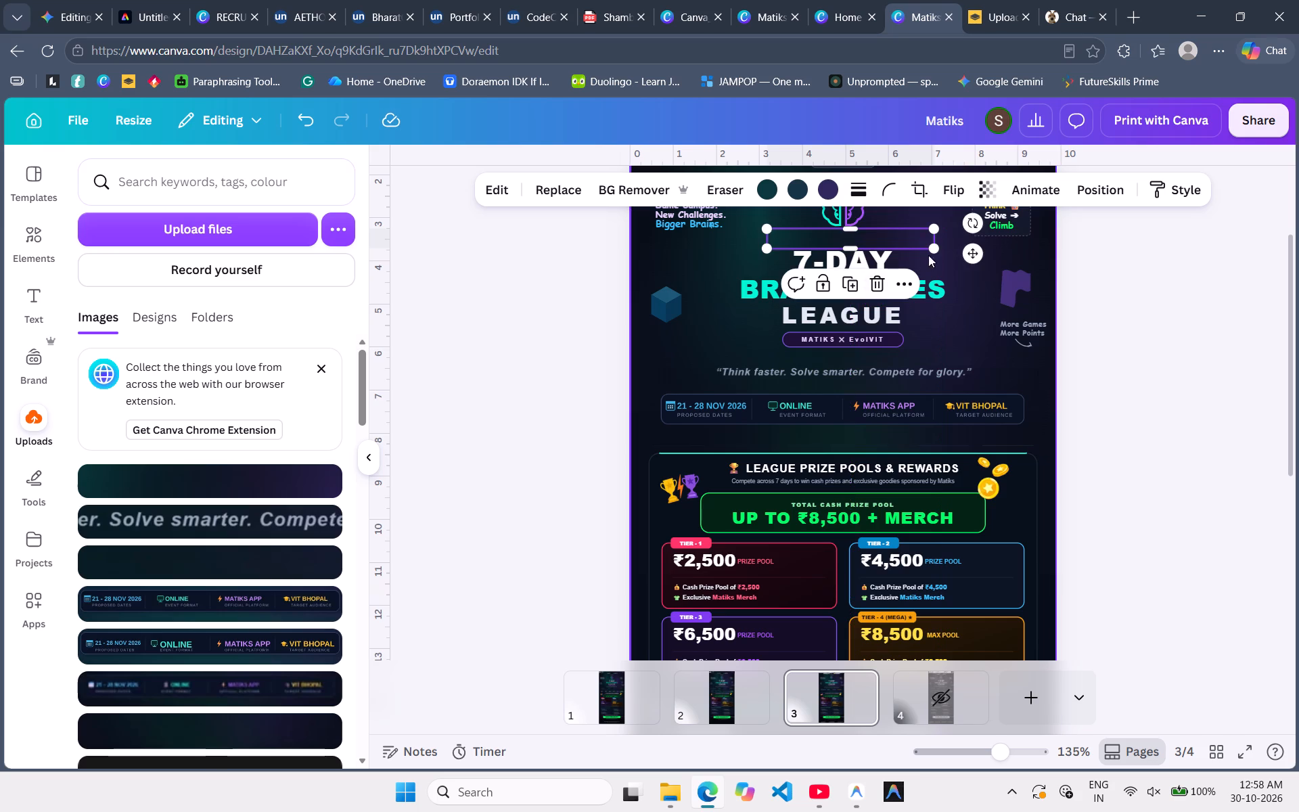
{"action": "left_click_drag", "start_coordinate": [936, 244], "coordinate": [875, 233]}
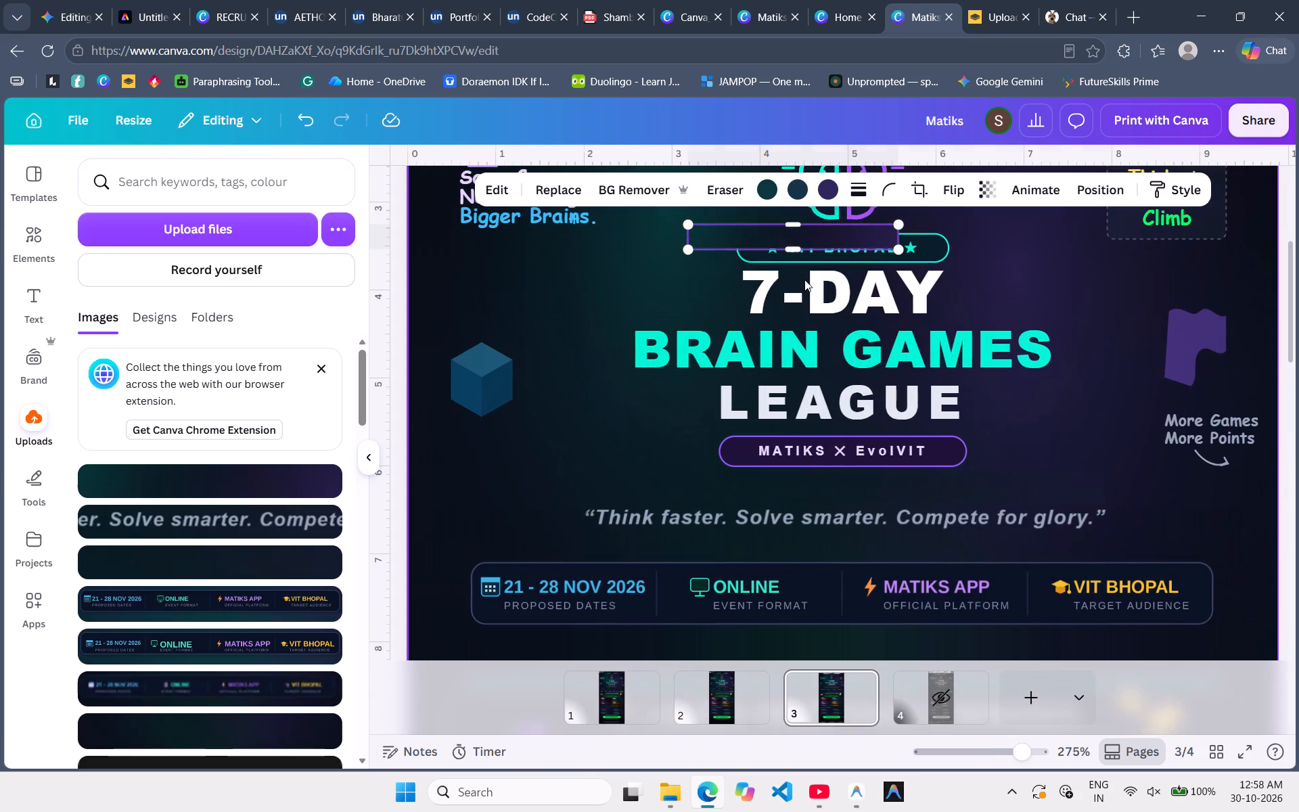
{"action": "left_click_drag", "start_coordinate": [816, 235], "coordinate": [843, 248]}
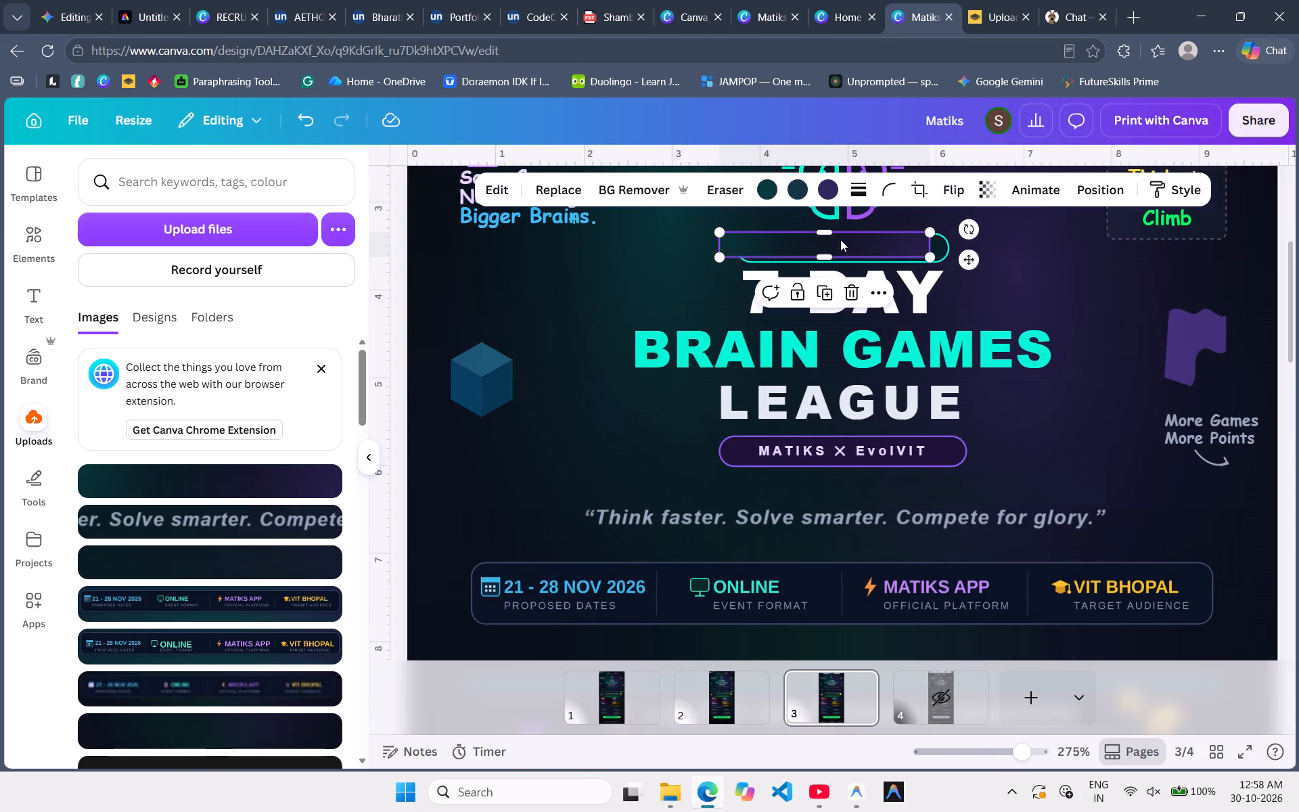
{"action": "left_click", "coordinate": [835, 233]}
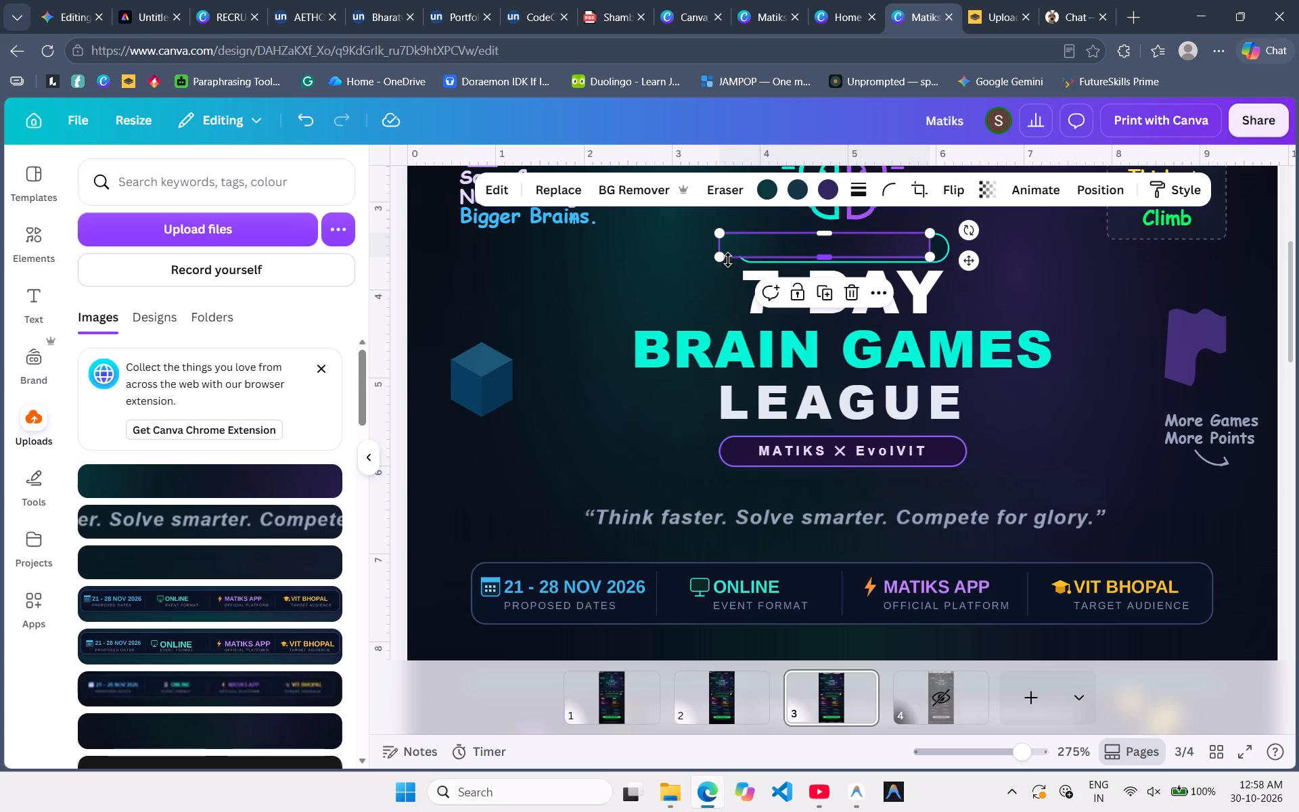
{"action": "left_click_drag", "start_coordinate": [719, 258], "coordinate": [658, 264]}
{"action": "left_click_drag", "start_coordinate": [742, 250], "coordinate": [786, 250]}
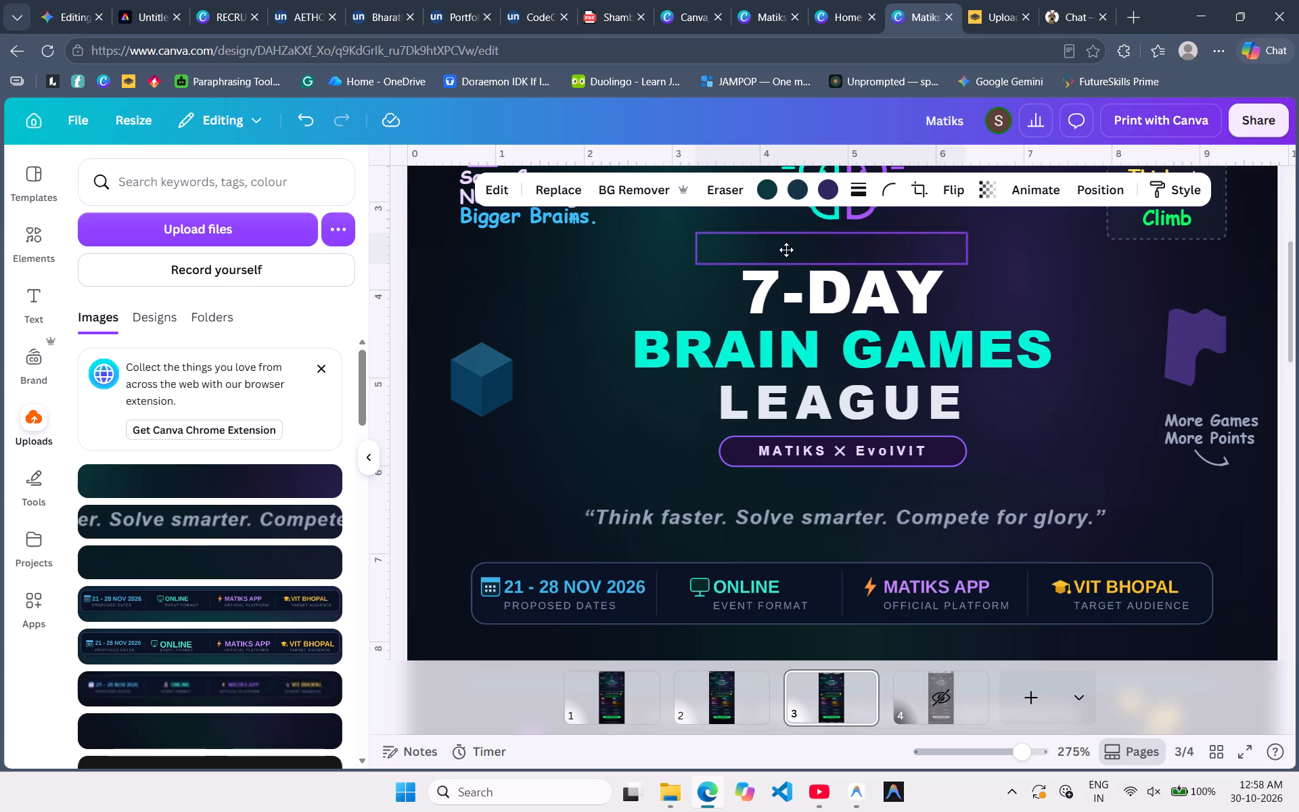
{"action": "left_click_drag", "start_coordinate": [786, 250], "coordinate": [794, 250]}
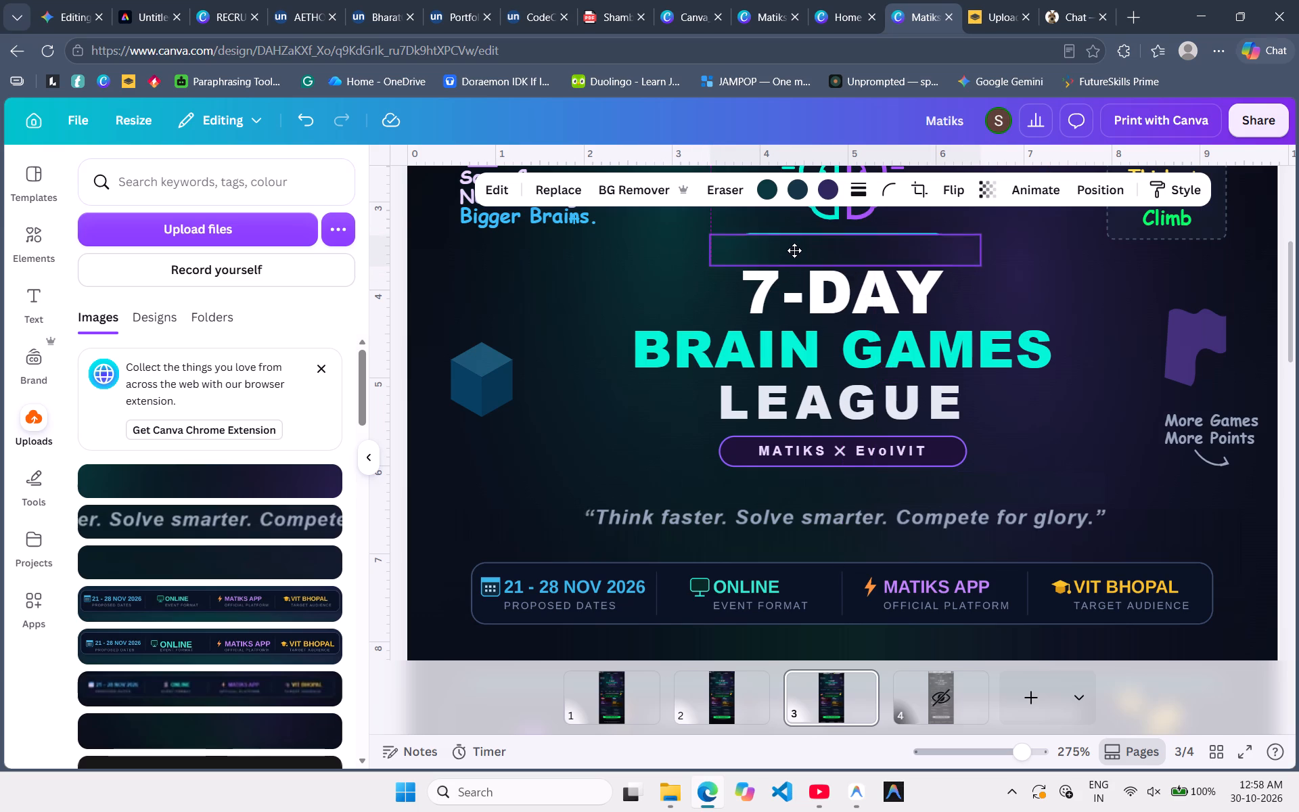
{"action": "left_click_drag", "start_coordinate": [794, 250], "coordinate": [795, 248]}
{"action": "left_click", "coordinate": [835, 227]}
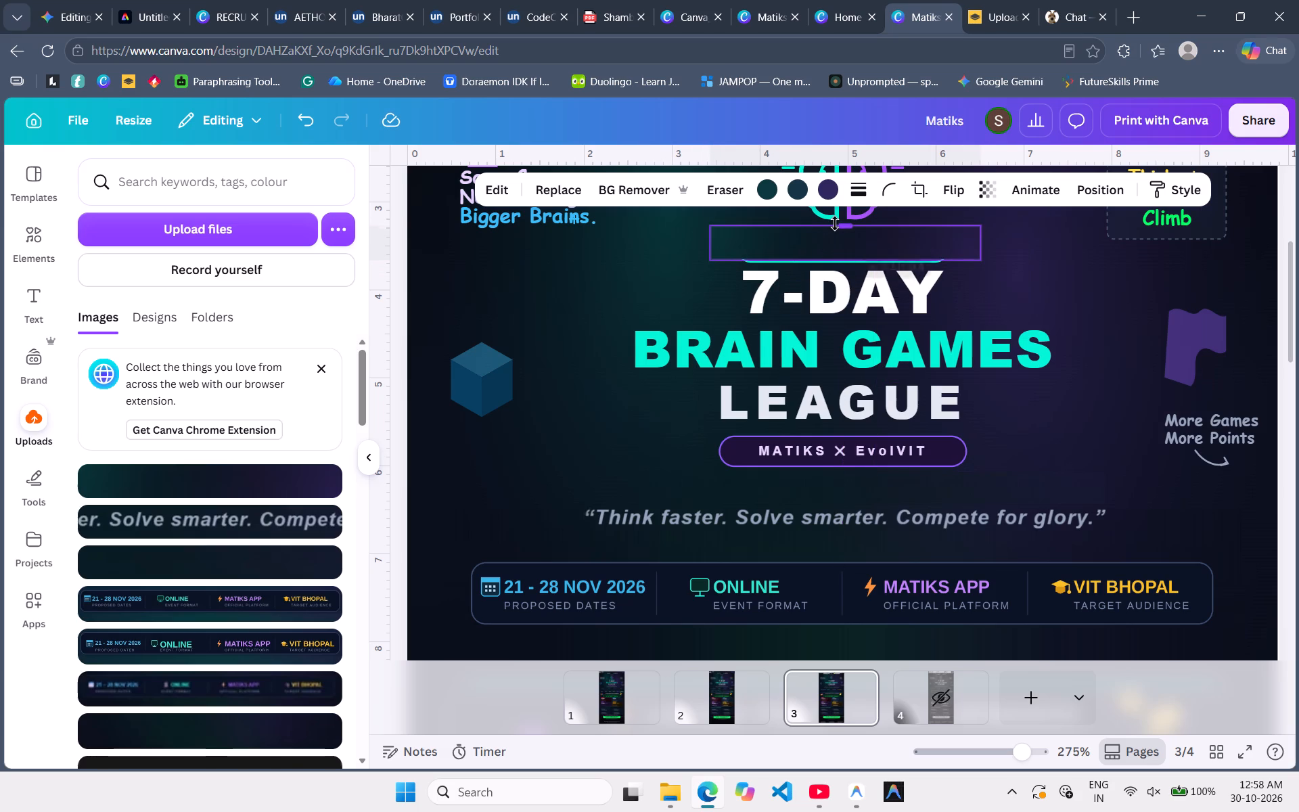
{"action": "left_click", "coordinate": [823, 240]}
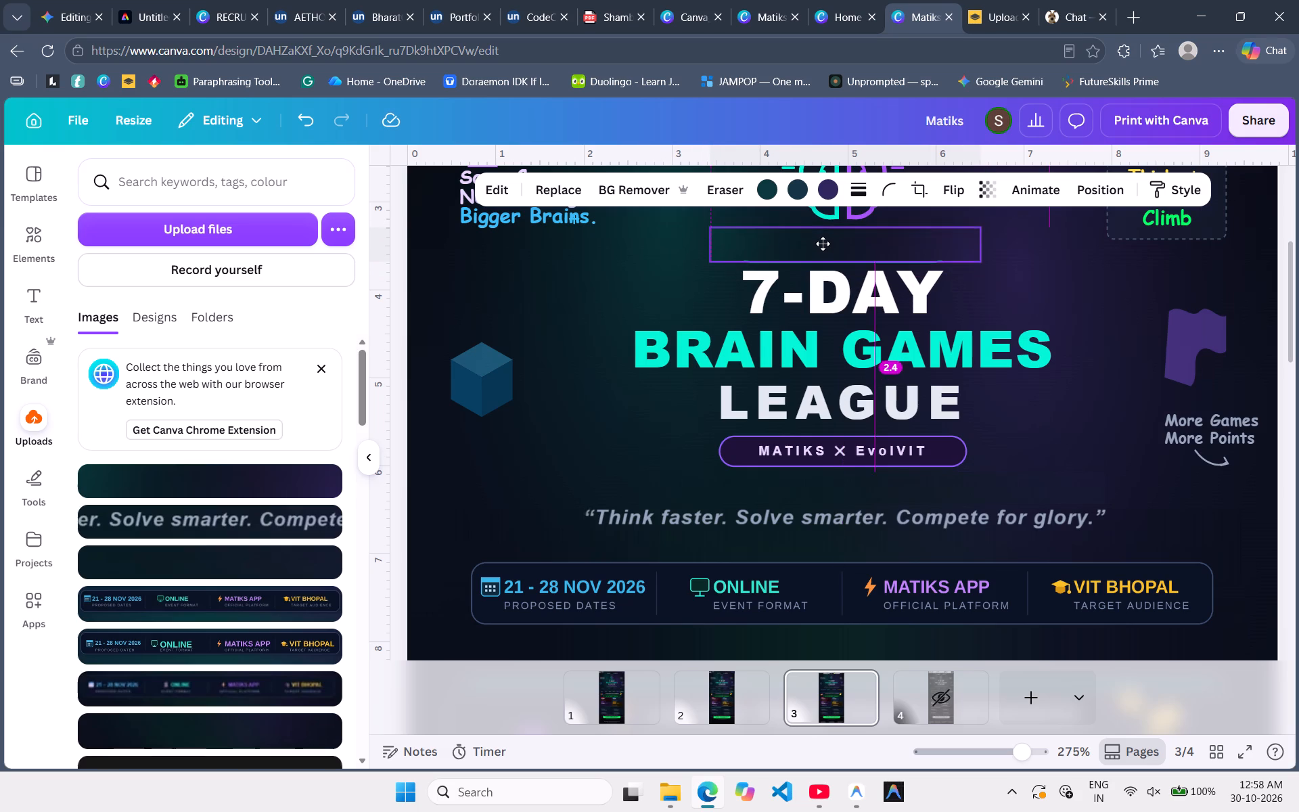
{"action": "left_click", "coordinate": [661, 267]}
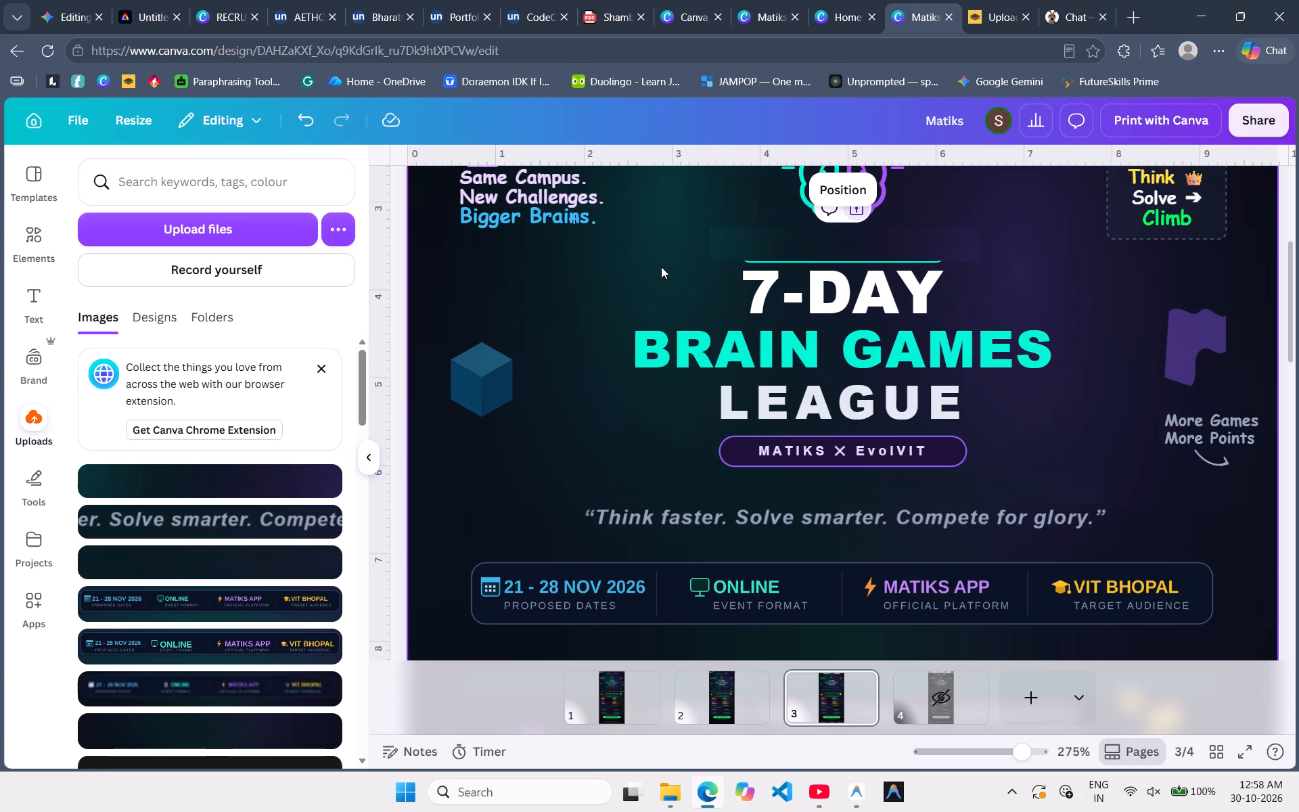
Enlarge the patch beyond the VIT BHOPAL badge, trim its top edge below the brain logo and recentre it over the badge.
{"action": "left_click", "coordinate": [801, 247]}
{"action": "left_click_drag", "start_coordinate": [706, 227], "coordinate": [562, 215]}
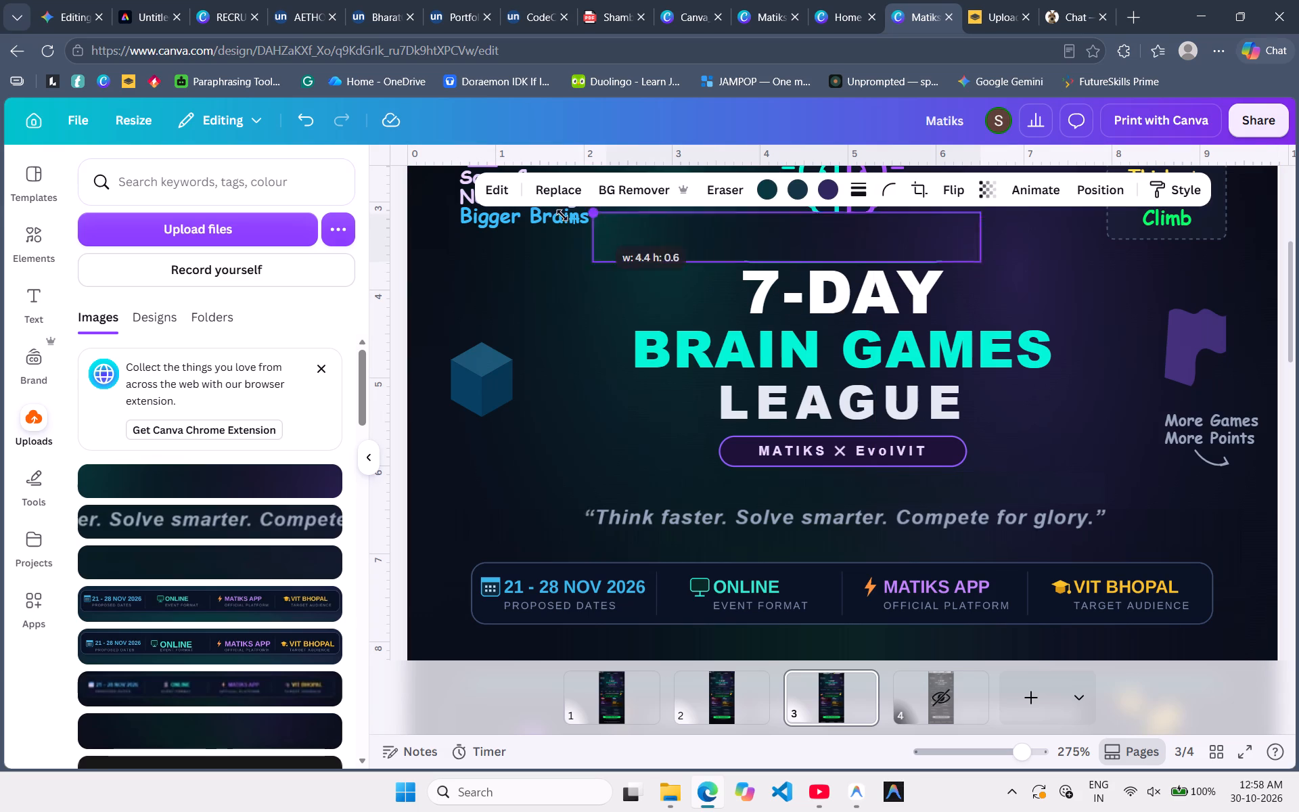
{"action": "left_click_drag", "start_coordinate": [562, 215], "coordinate": [553, 213]}
{"action": "scroll", "coordinate": [757, 238], "scroll_direction": "right", "scroll_amount": 2}
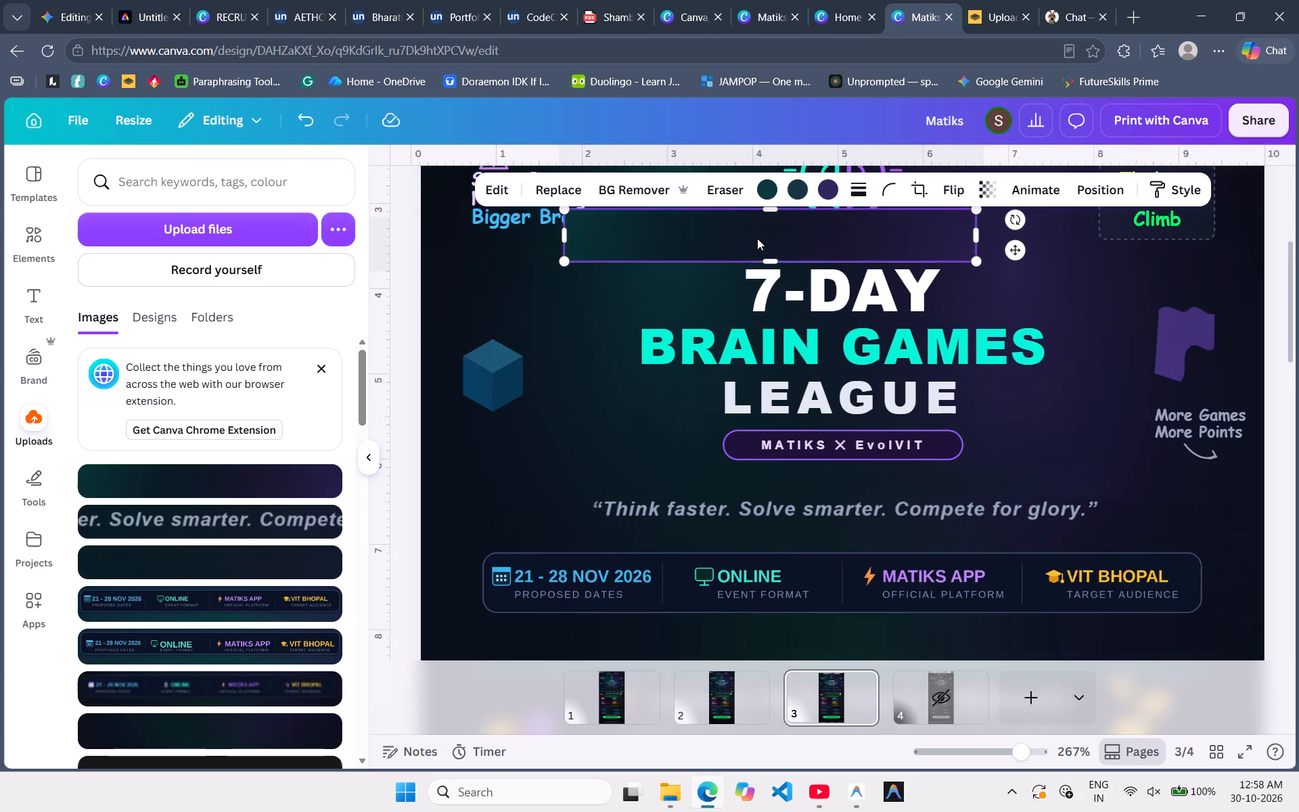
{"action": "left_click_drag", "start_coordinate": [780, 215], "coordinate": [781, 225]}
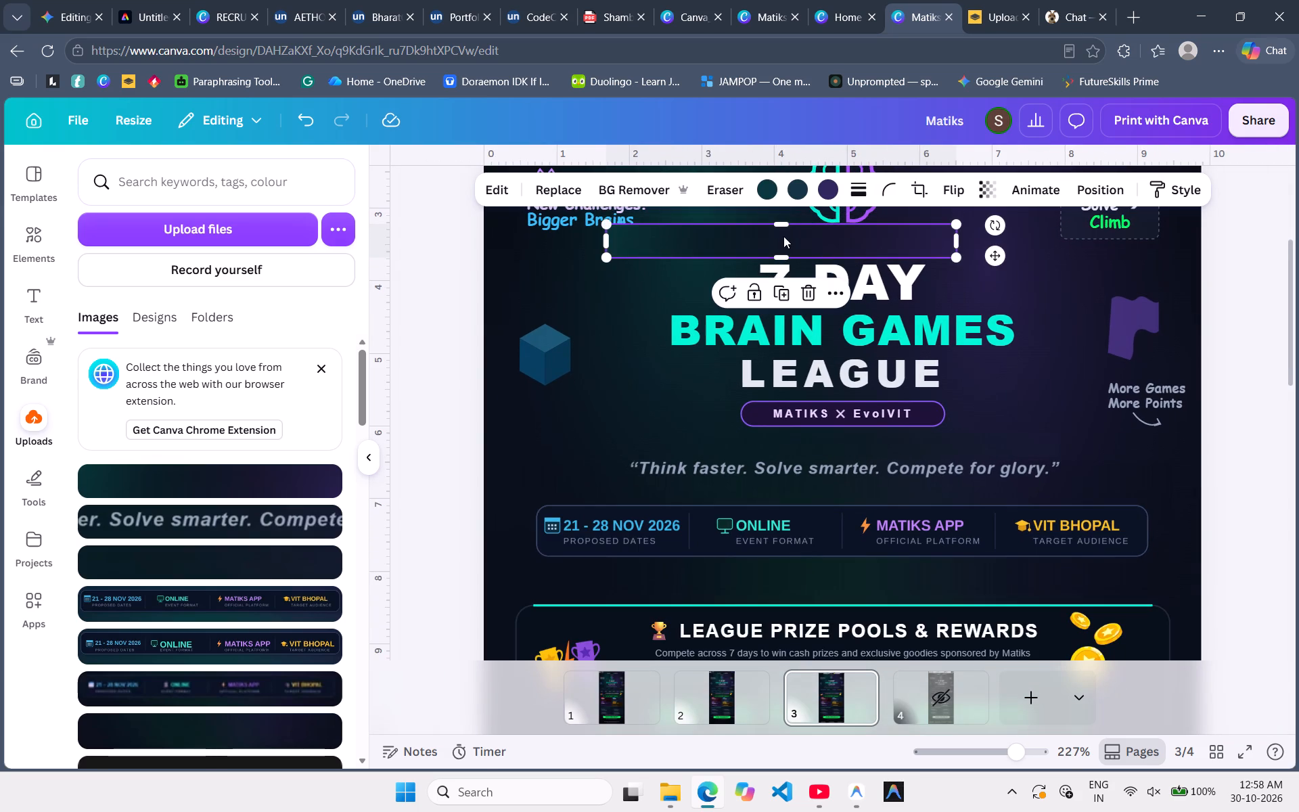
{"action": "left_click_drag", "start_coordinate": [783, 236], "coordinate": [852, 240]}
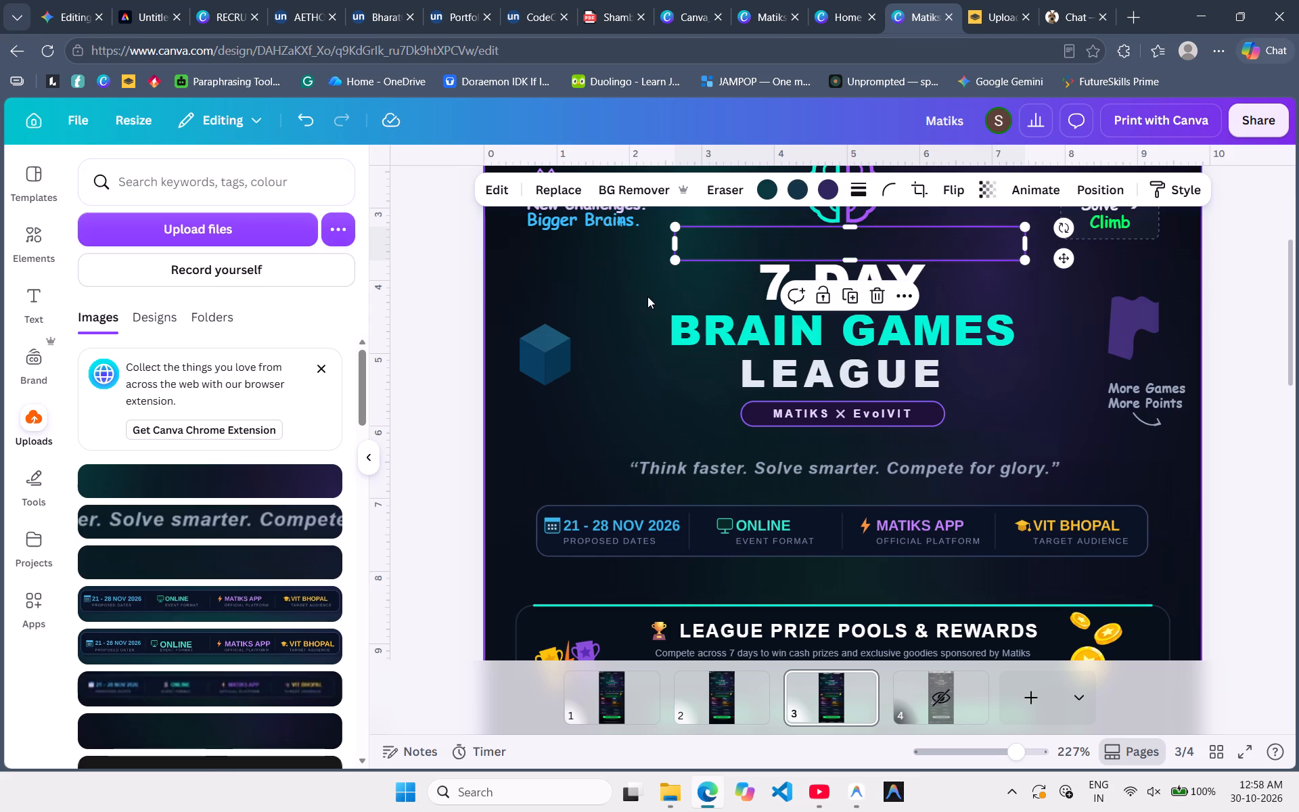
{"action": "left_click", "coordinate": [647, 296]}
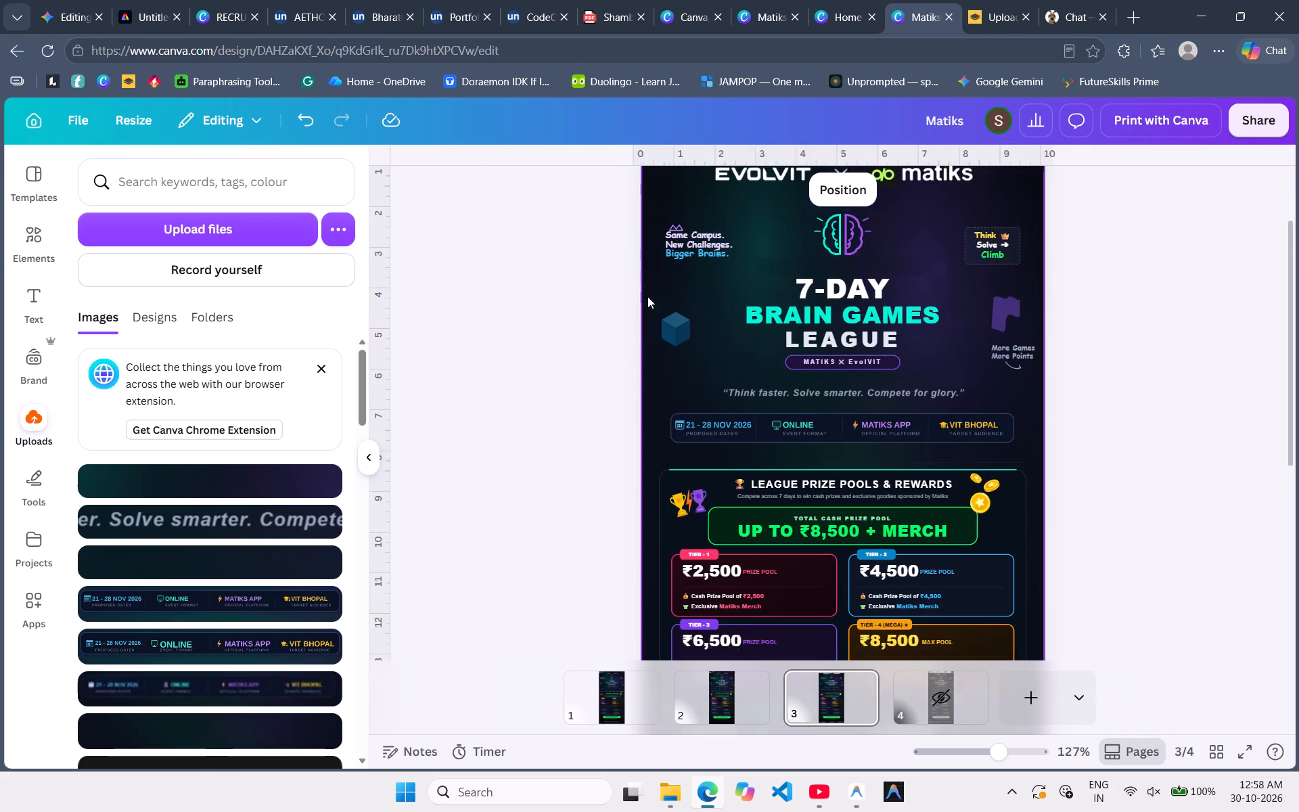
Scale the patch down to about 3.5 wide and recentre it between the brain logo and the 7-DAY title.
{"action": "left_click_drag", "start_coordinate": [865, 271], "coordinate": [861, 305]}
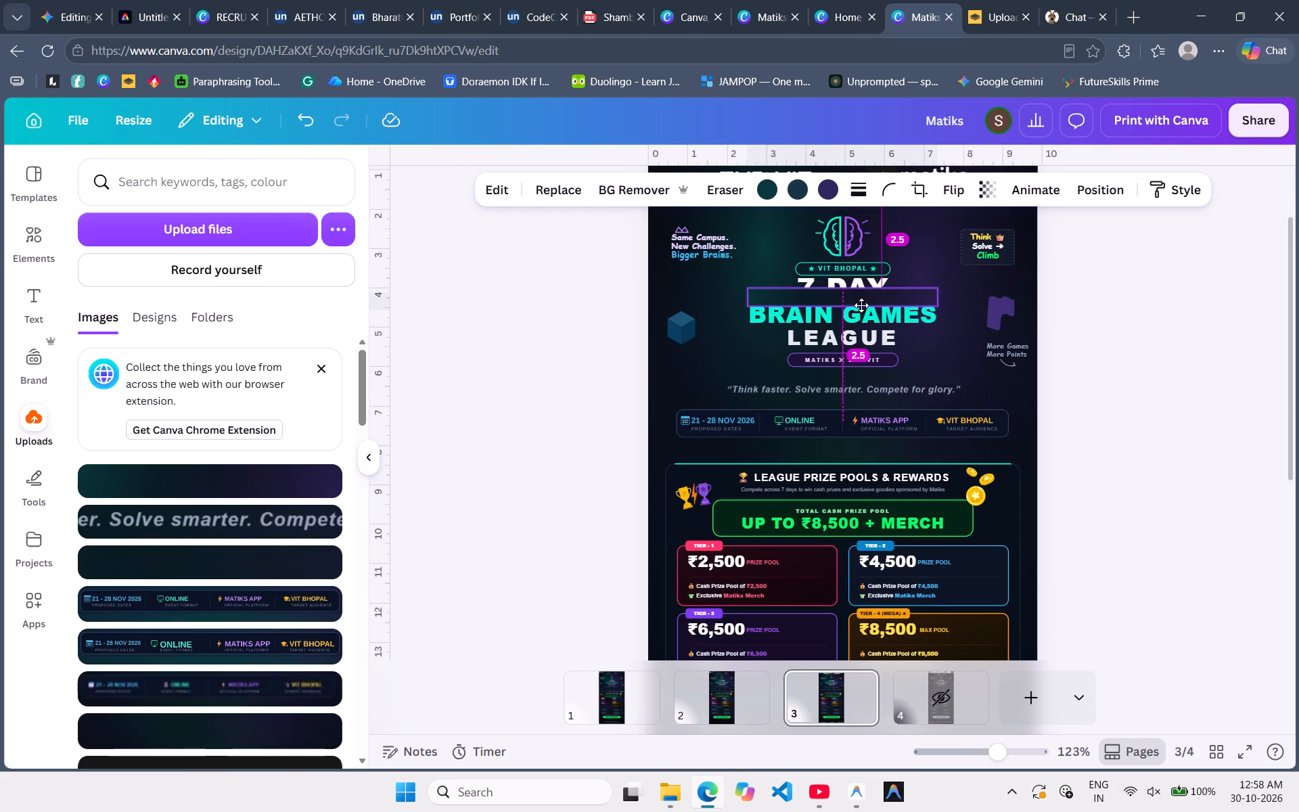
{"action": "left_click_drag", "start_coordinate": [861, 305], "coordinate": [871, 273]}
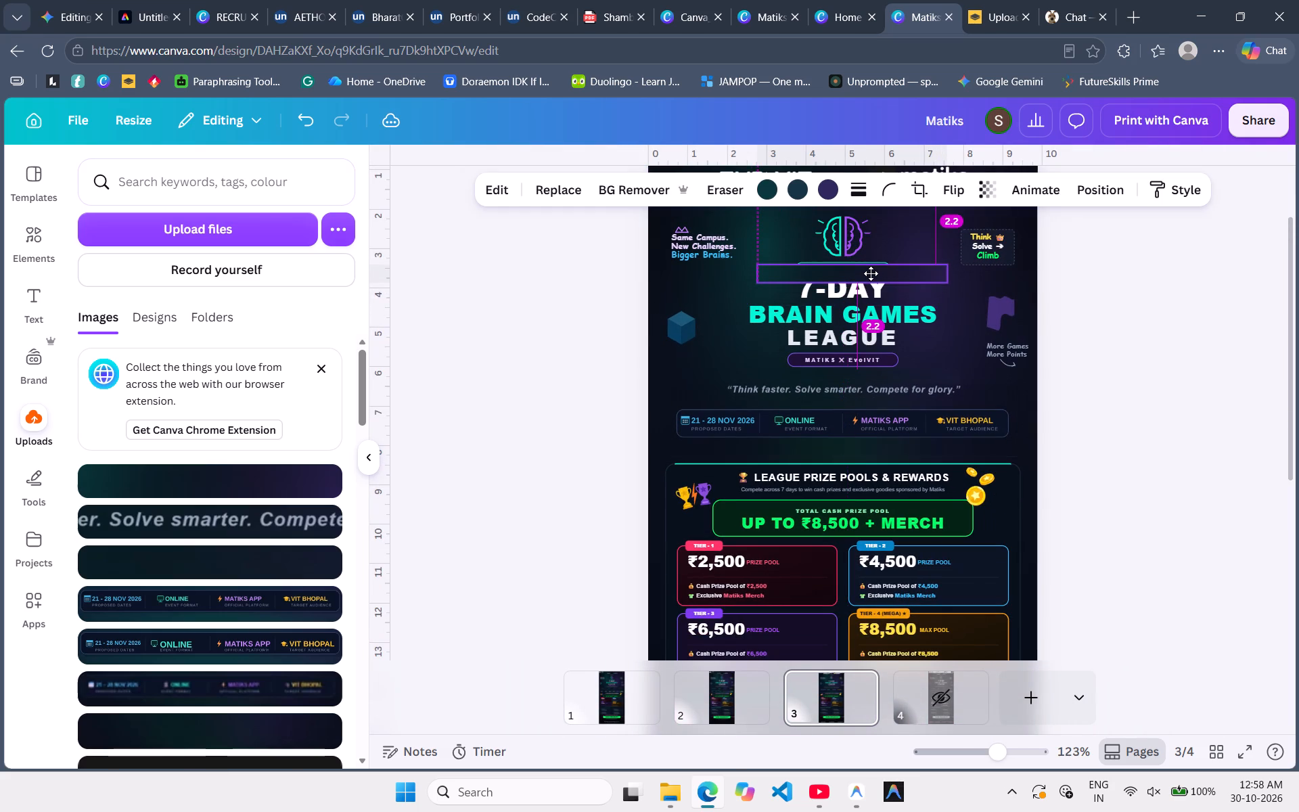
{"action": "left_click_drag", "start_coordinate": [871, 273], "coordinate": [872, 268]}
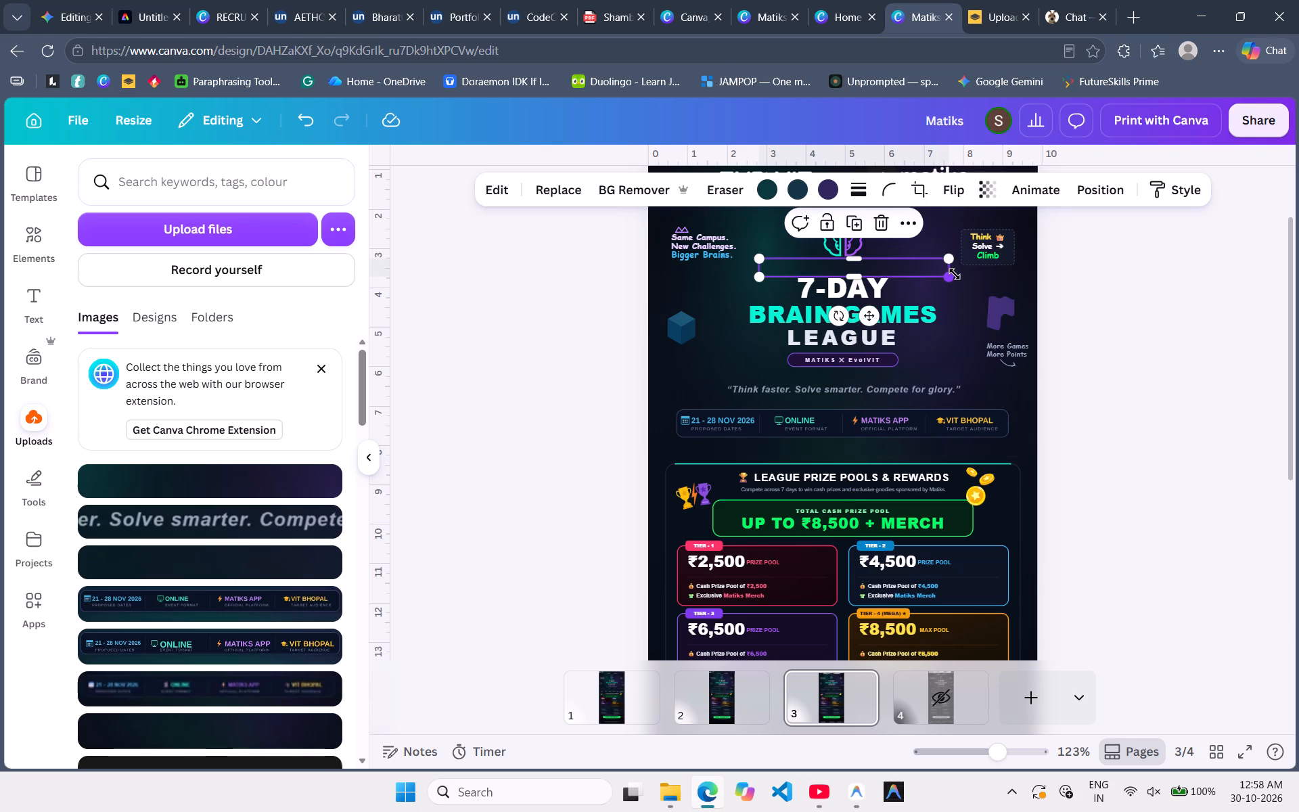
{"action": "left_click_drag", "start_coordinate": [955, 274], "coordinate": [899, 280]}
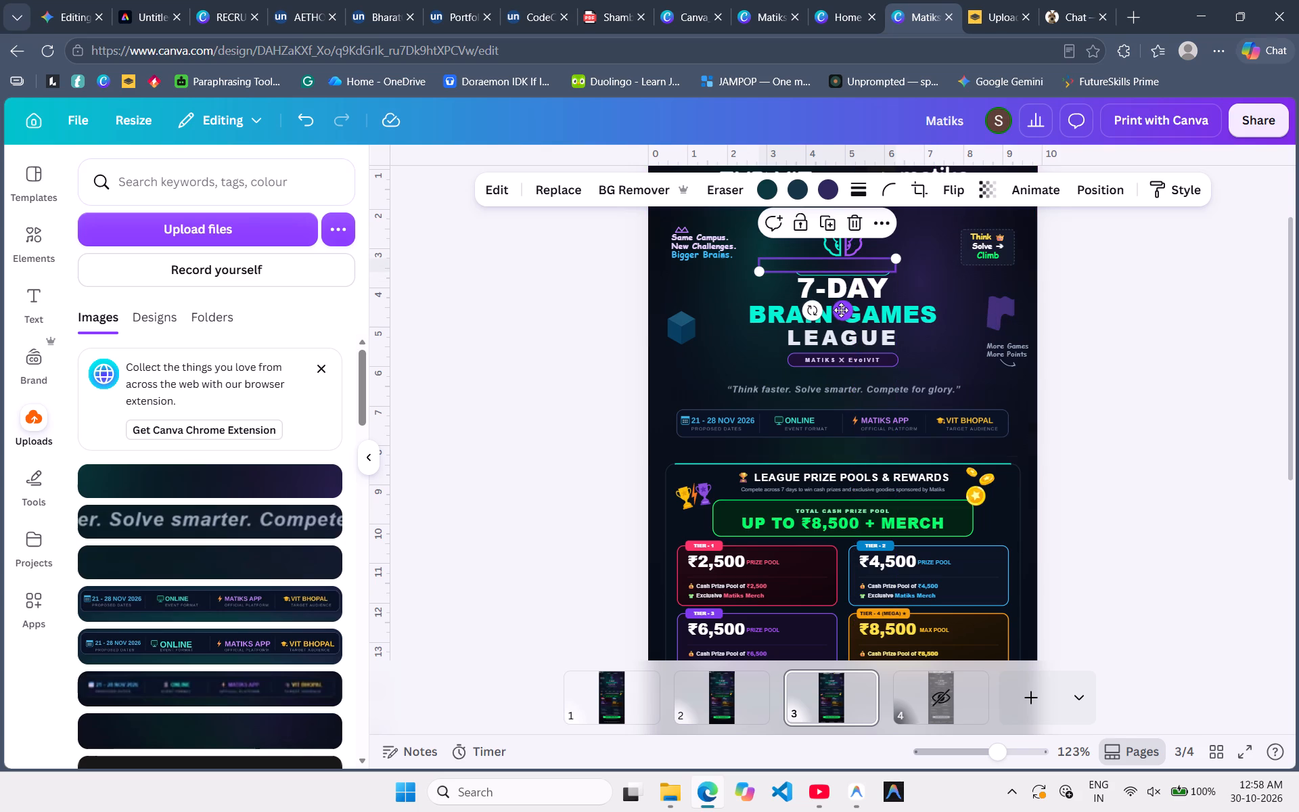
{"action": "left_click_drag", "start_coordinate": [841, 310], "coordinate": [856, 312]}
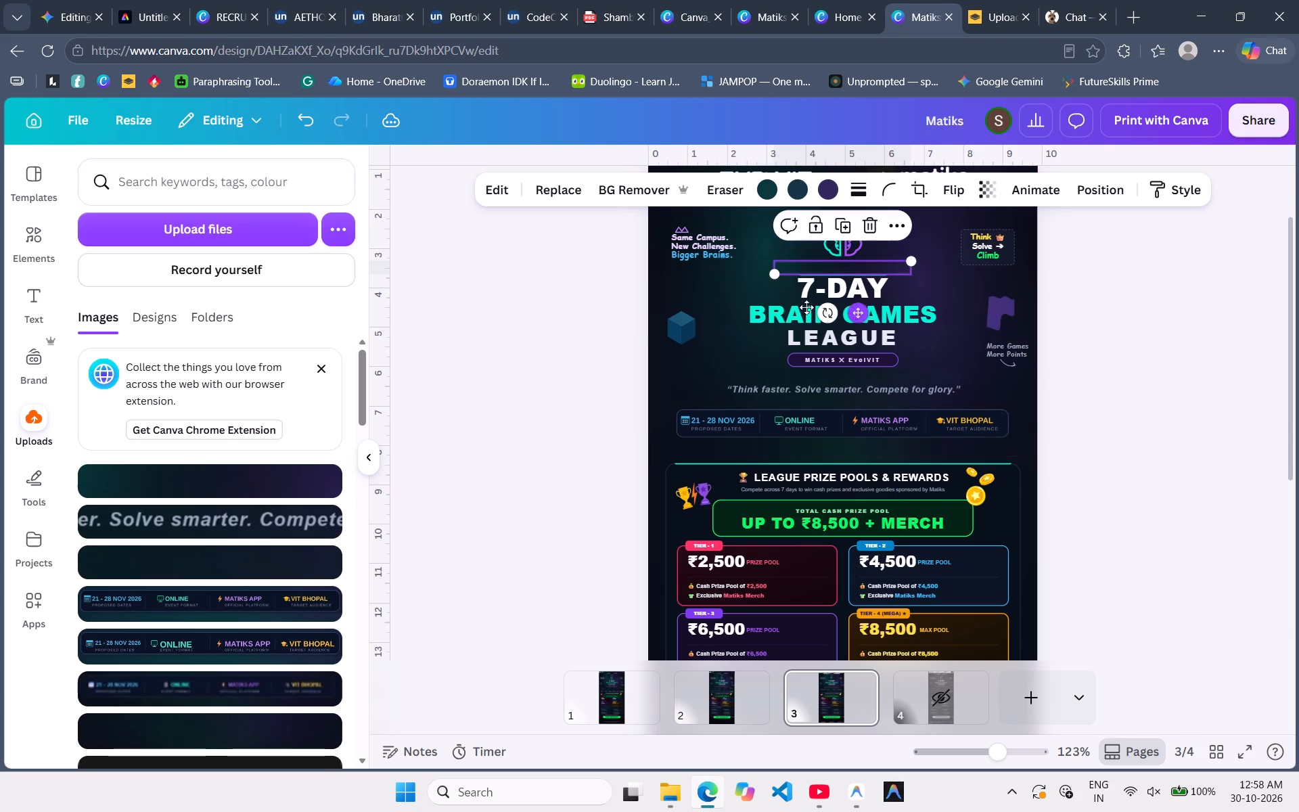
{"action": "left_click", "coordinate": [733, 285]}
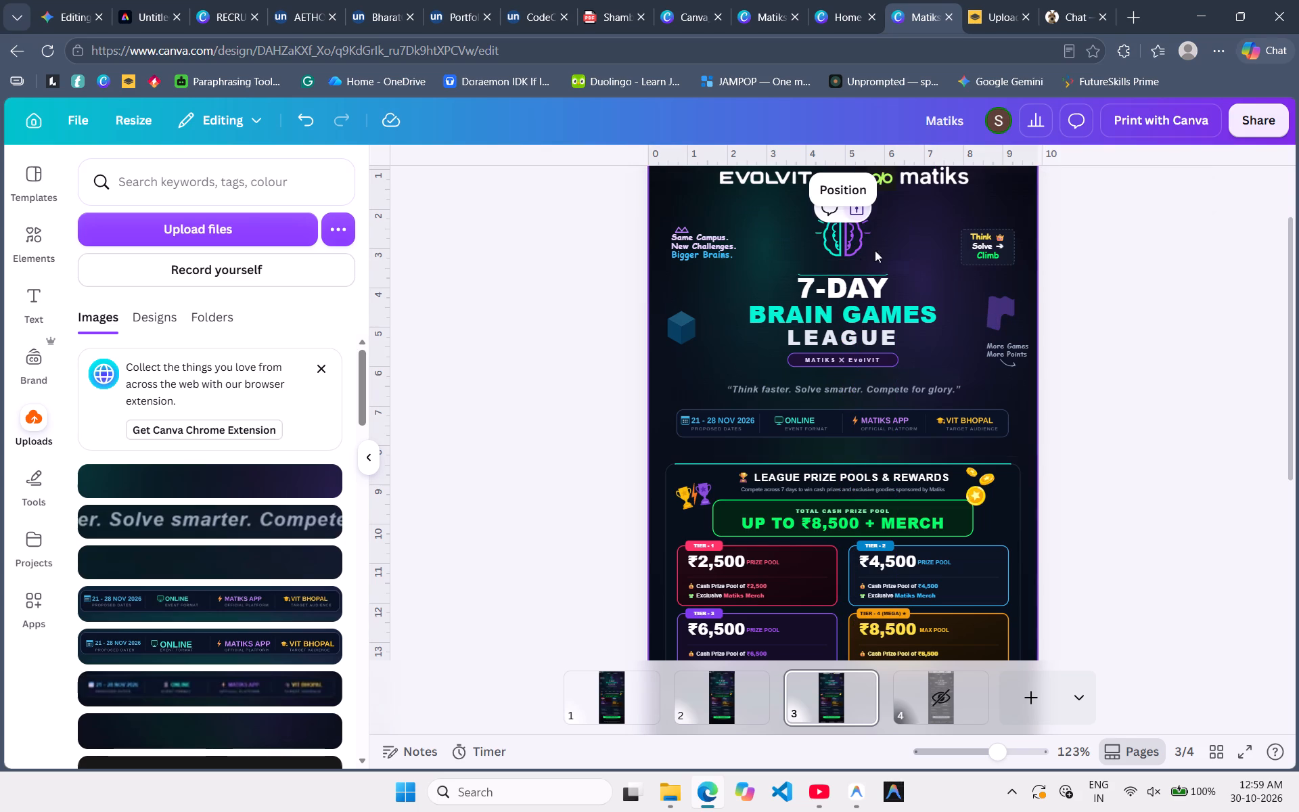
Extend the patch's lower edge to a height of about 0.4 to cover the badge's bottom outline above 7-DAY.
{"action": "left_click", "coordinate": [860, 273]}
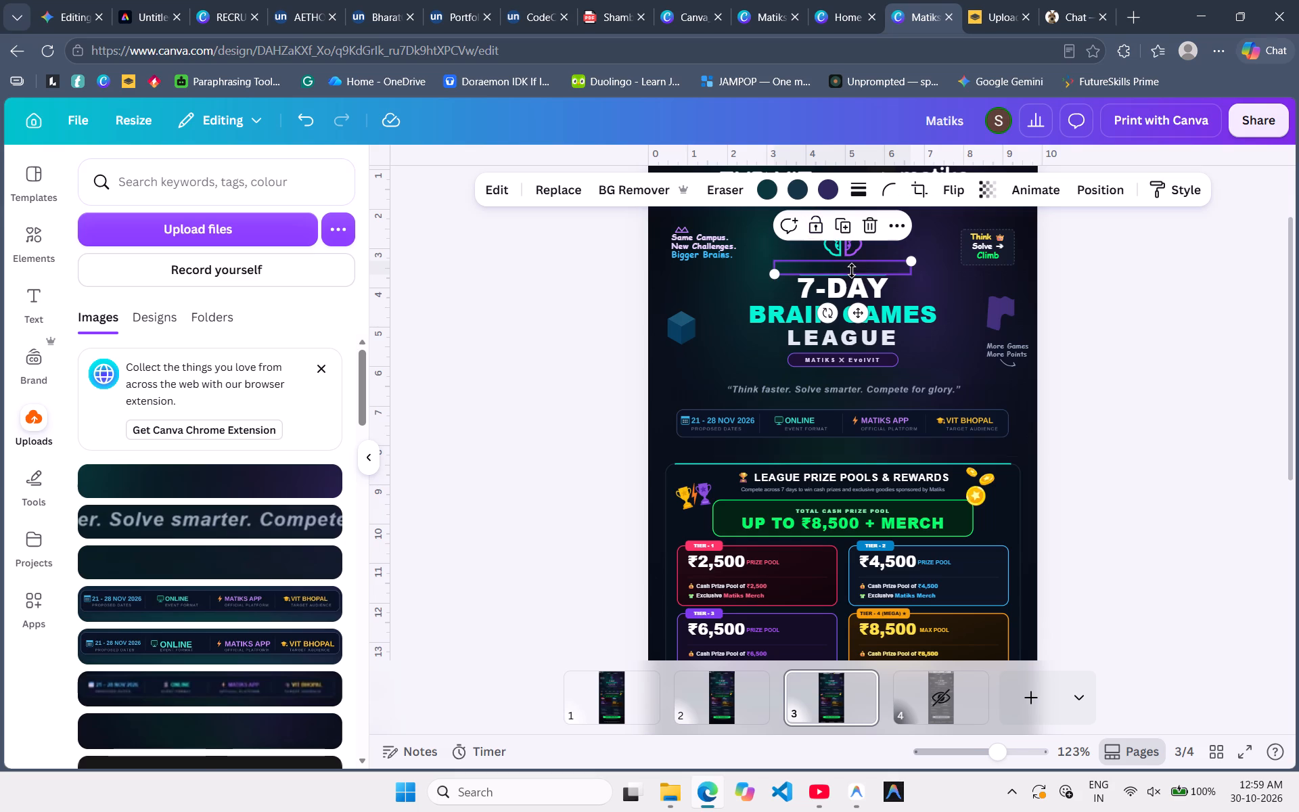
{"action": "left_click", "coordinate": [852, 271]}
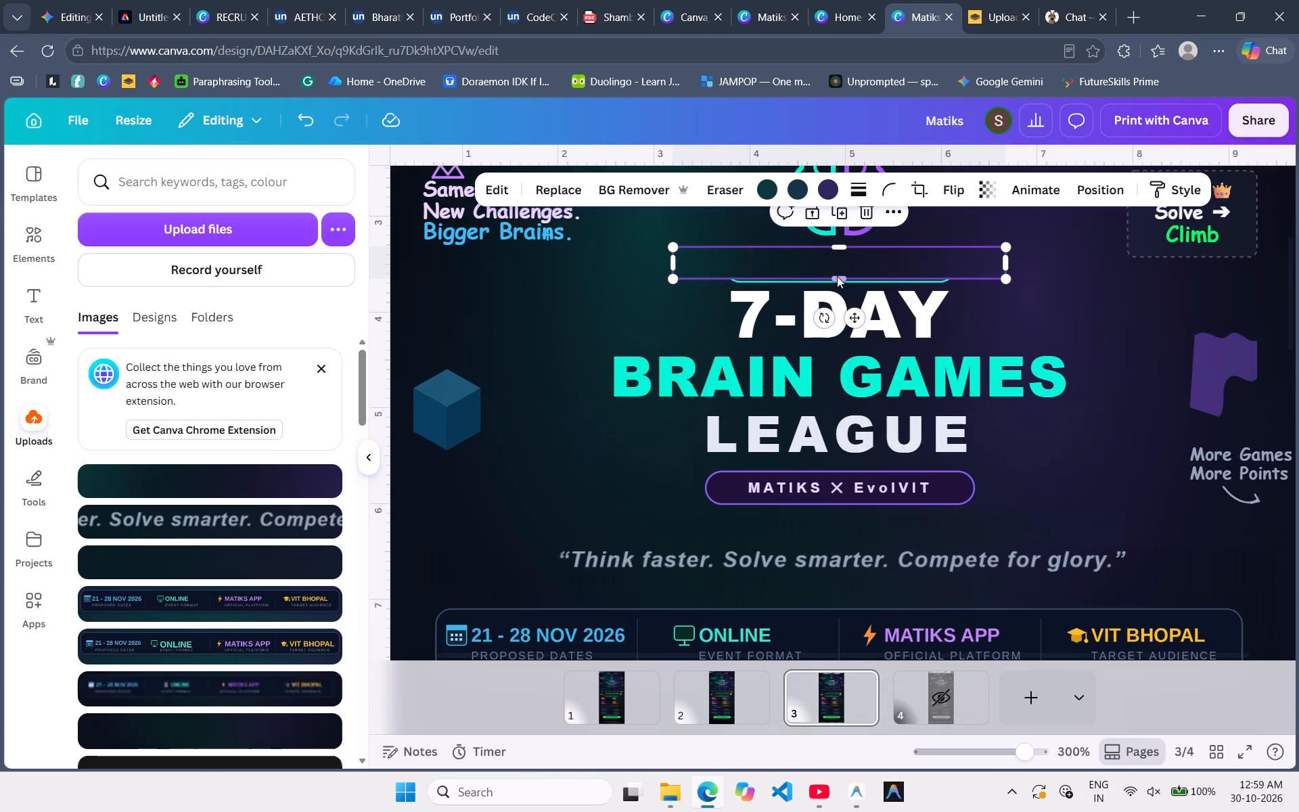
{"action": "left_click", "coordinate": [844, 260]}
{"action": "left_click_drag", "start_coordinate": [842, 277], "coordinate": [853, 281]}
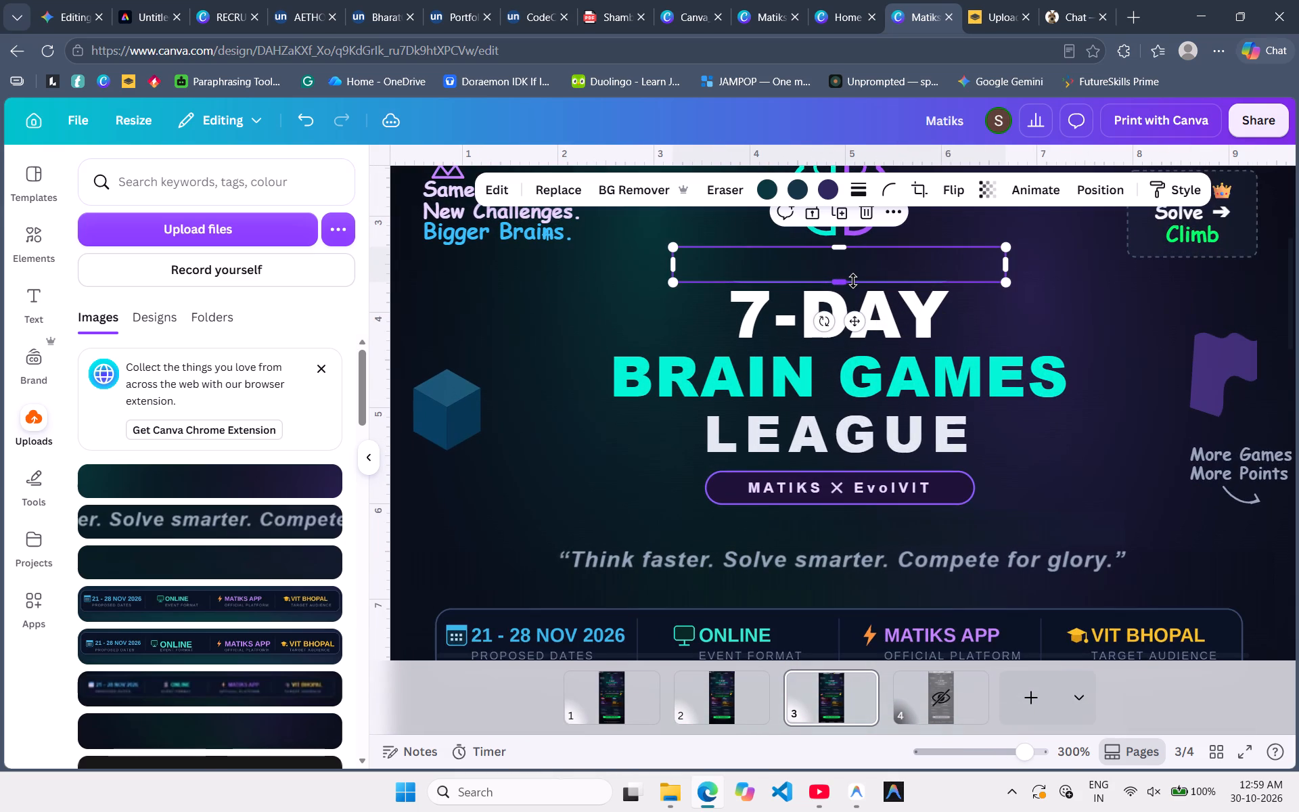
{"action": "left_click", "coordinate": [992, 313]}
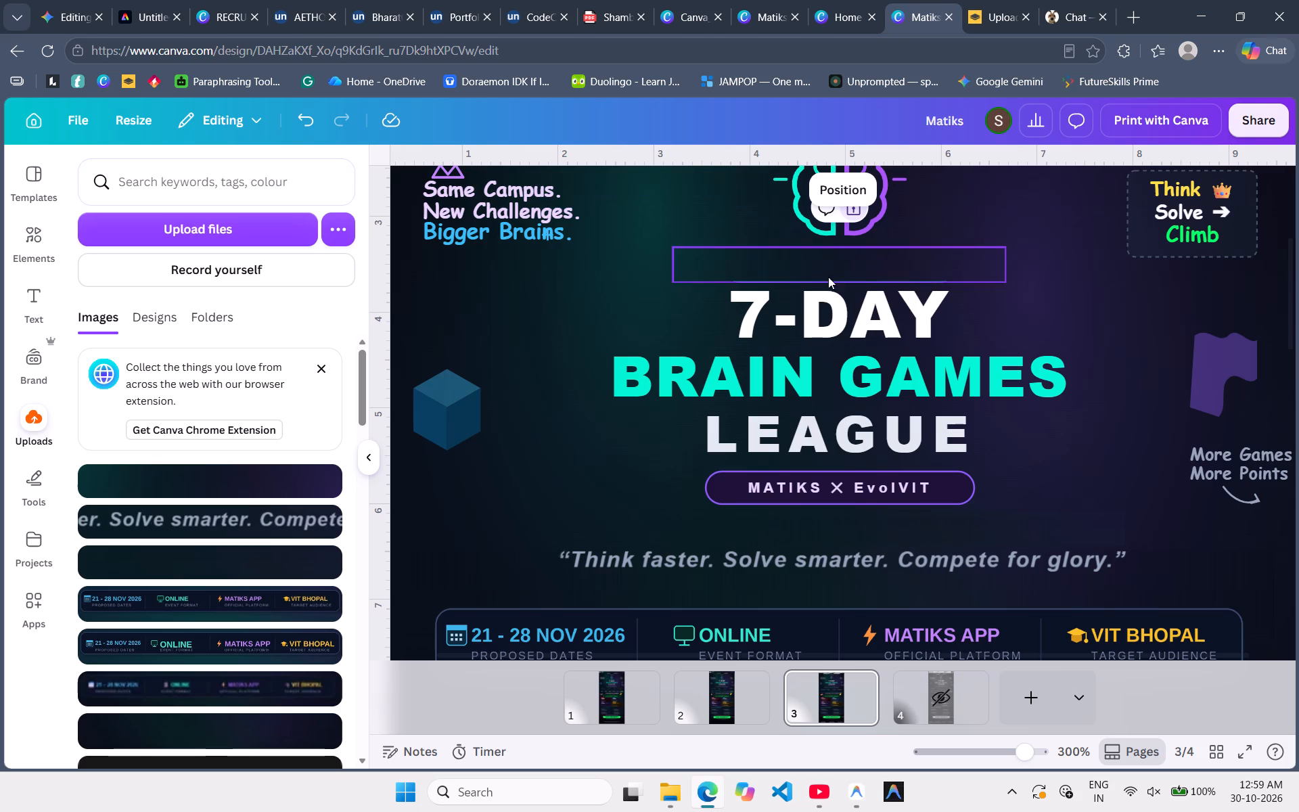
{"action": "left_click", "coordinate": [828, 277]}
{"action": "left_click_drag", "start_coordinate": [844, 284], "coordinate": [855, 286]}
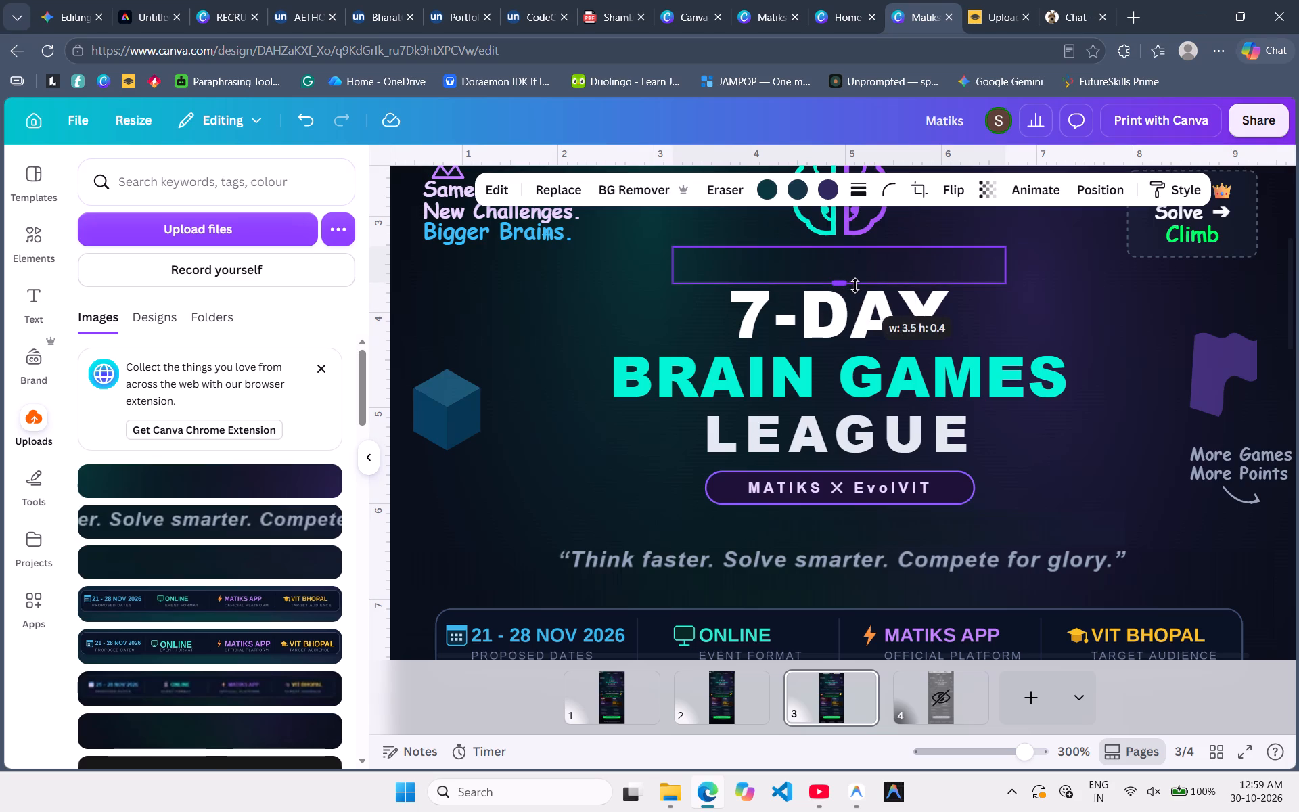
{"action": "left_click_drag", "start_coordinate": [855, 286], "coordinate": [855, 286]}
{"action": "left_click", "coordinate": [967, 311]}
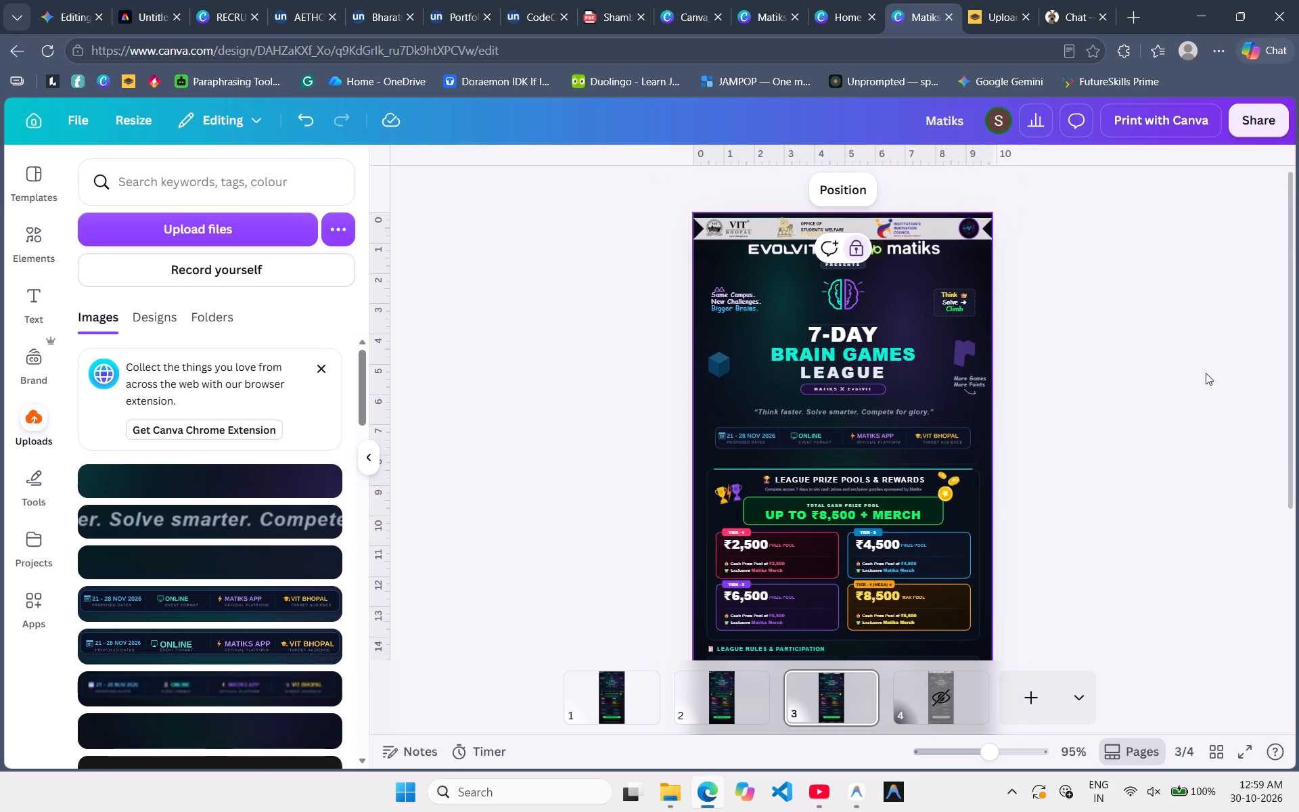
{"action": "left_click", "coordinate": [905, 247]}
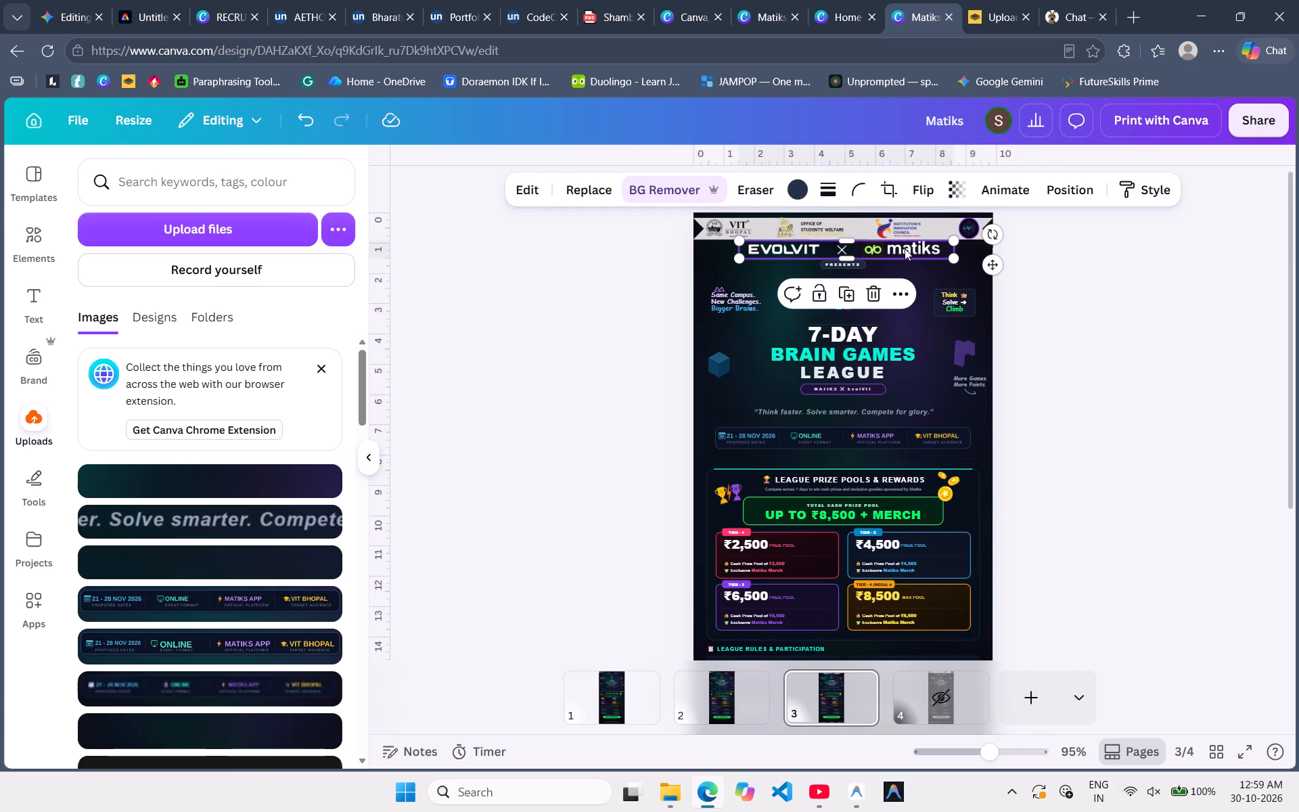
{"action": "left_click", "coordinate": [1105, 382]}
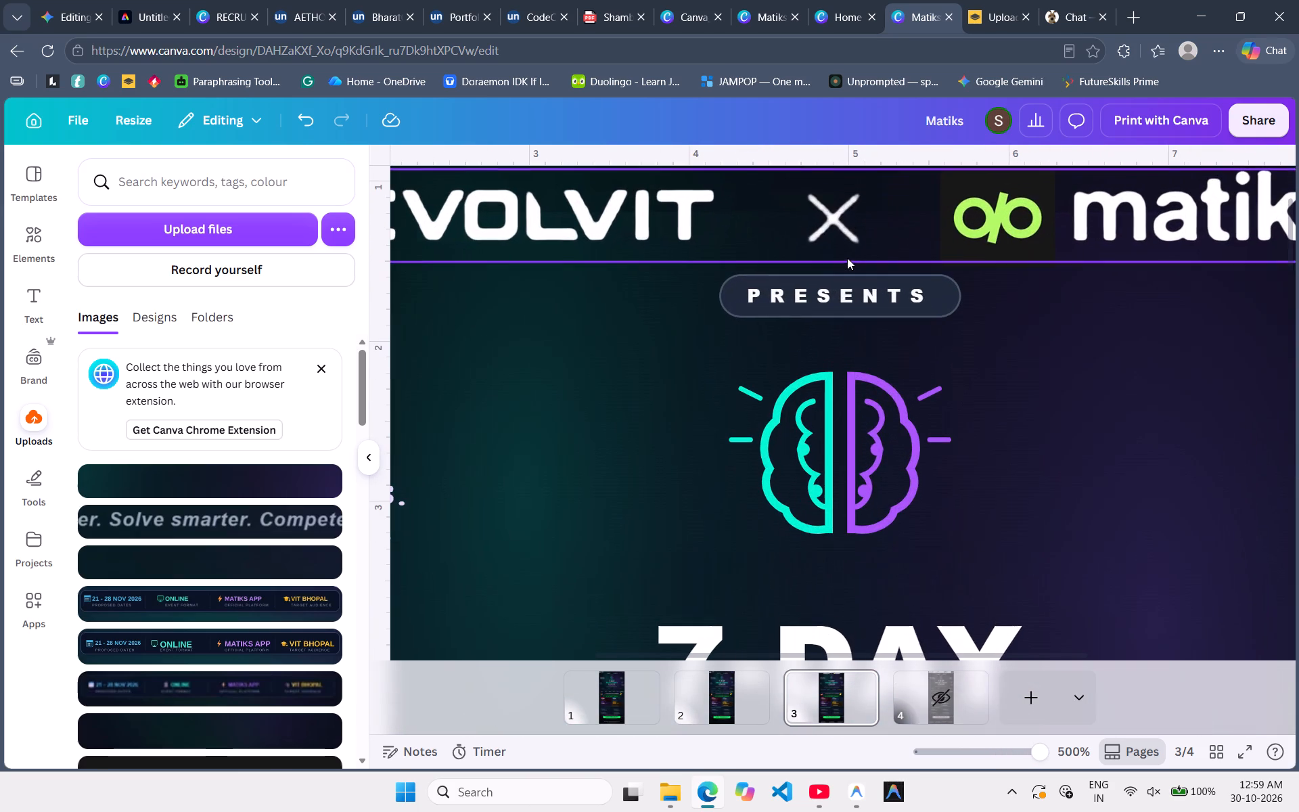
{"action": "key", "text": "shift+super+s"}
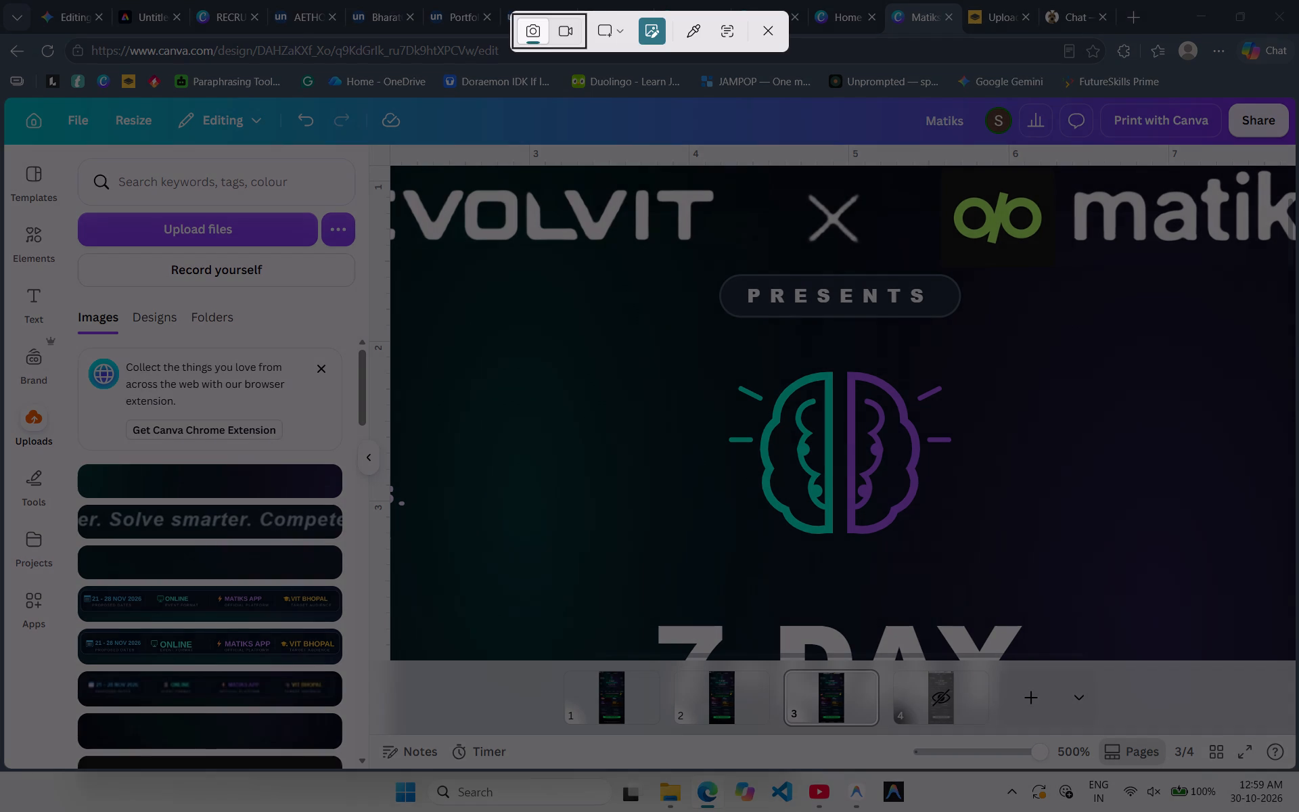
{"action": "left_click_drag", "start_coordinate": [689, 281], "coordinate": [653, 263]}
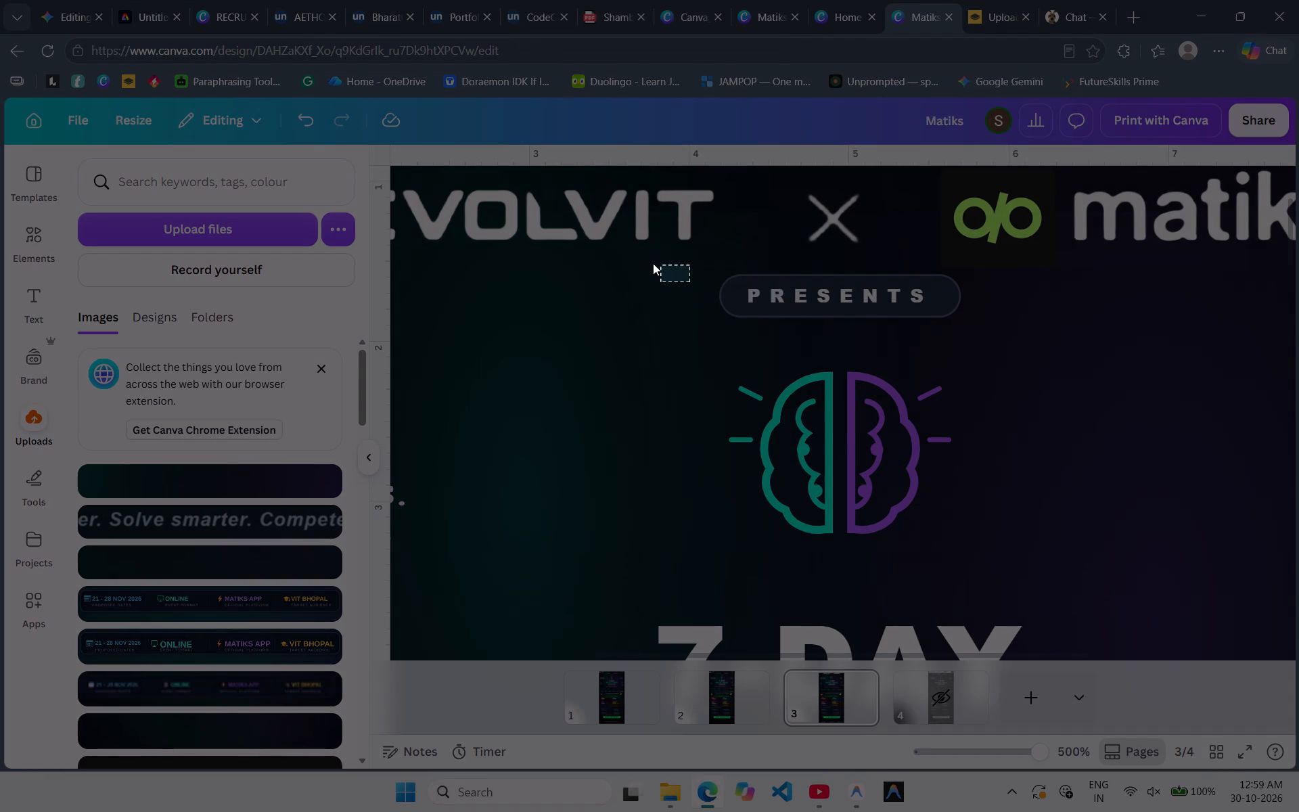
{"action": "left_click_drag", "start_coordinate": [653, 263], "coordinate": [539, 328]}
{"action": "left_click_drag", "start_coordinate": [690, 284], "coordinate": [769, 282]}
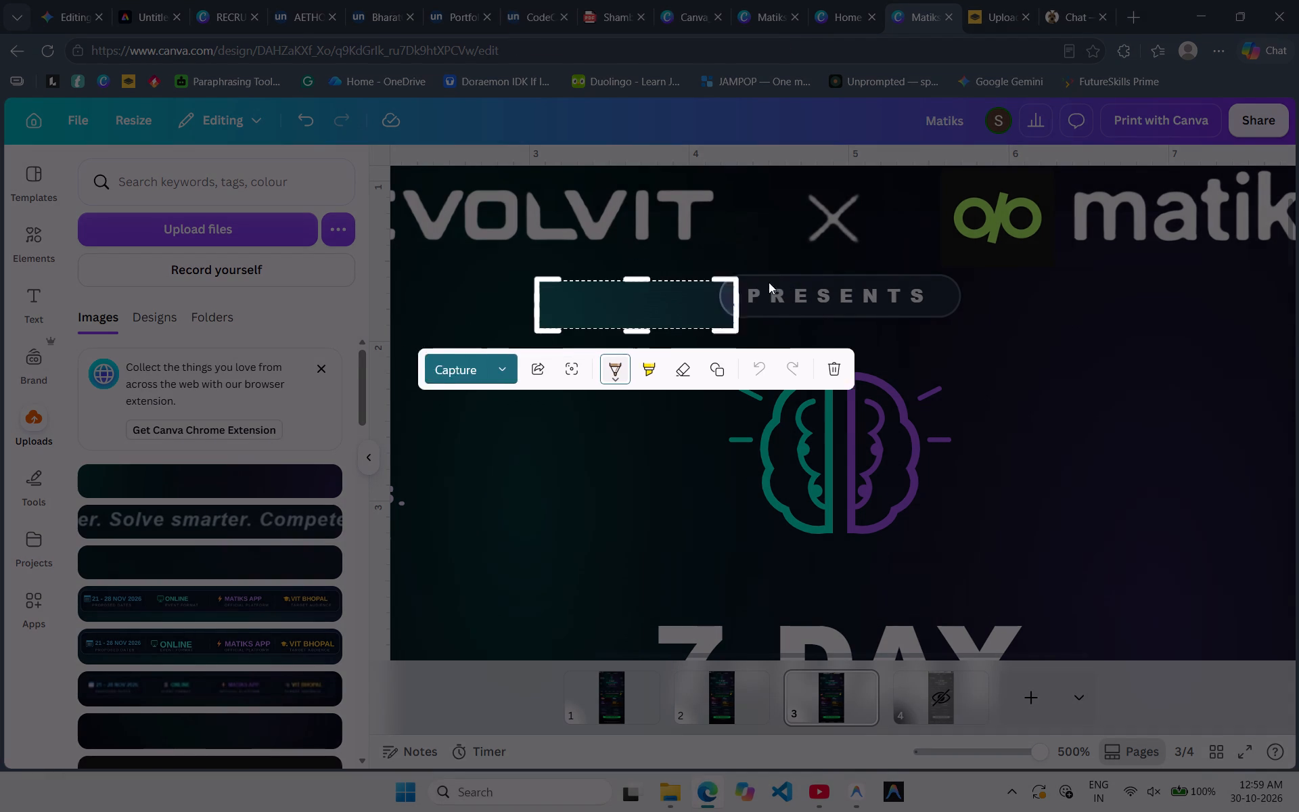
{"action": "left_click_drag", "start_coordinate": [769, 282], "coordinate": [1112, 266]}
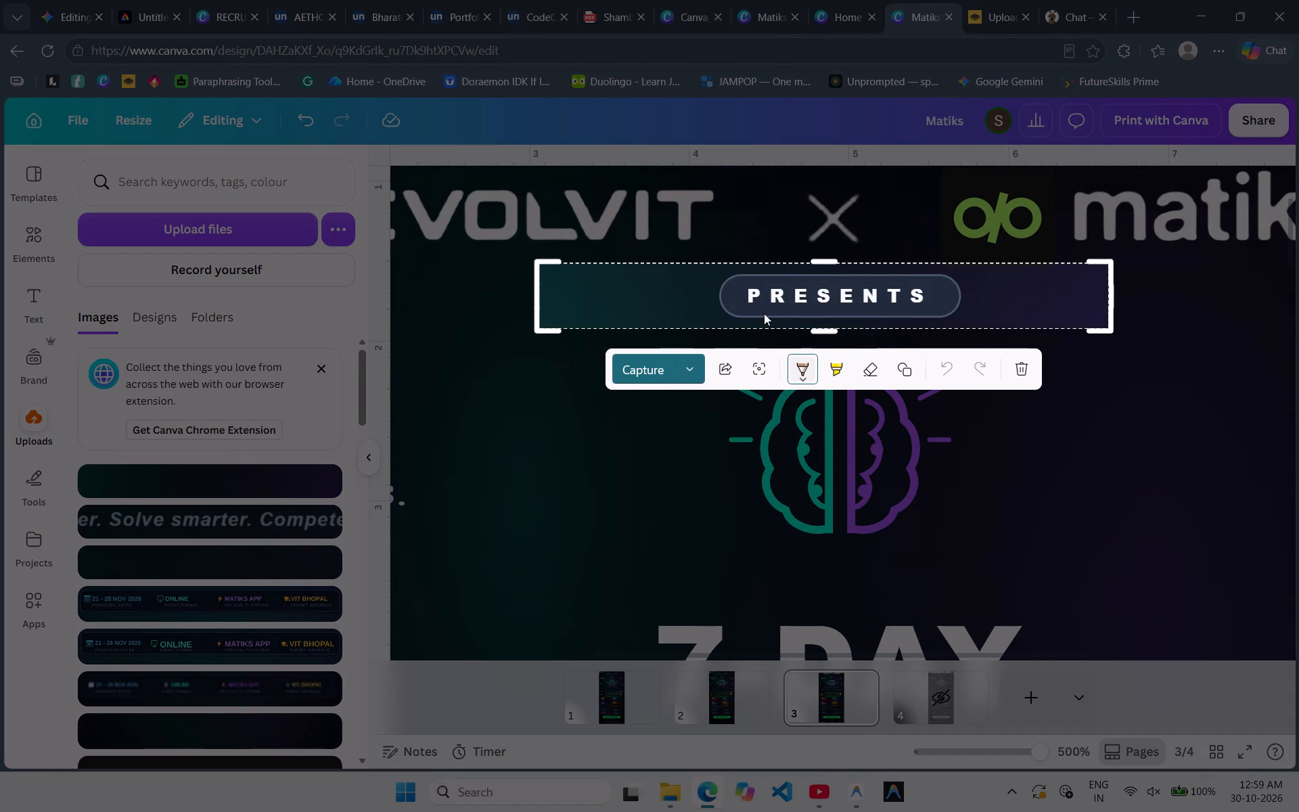
{"action": "left_click_drag", "start_coordinate": [823, 330], "coordinate": [844, 346]}
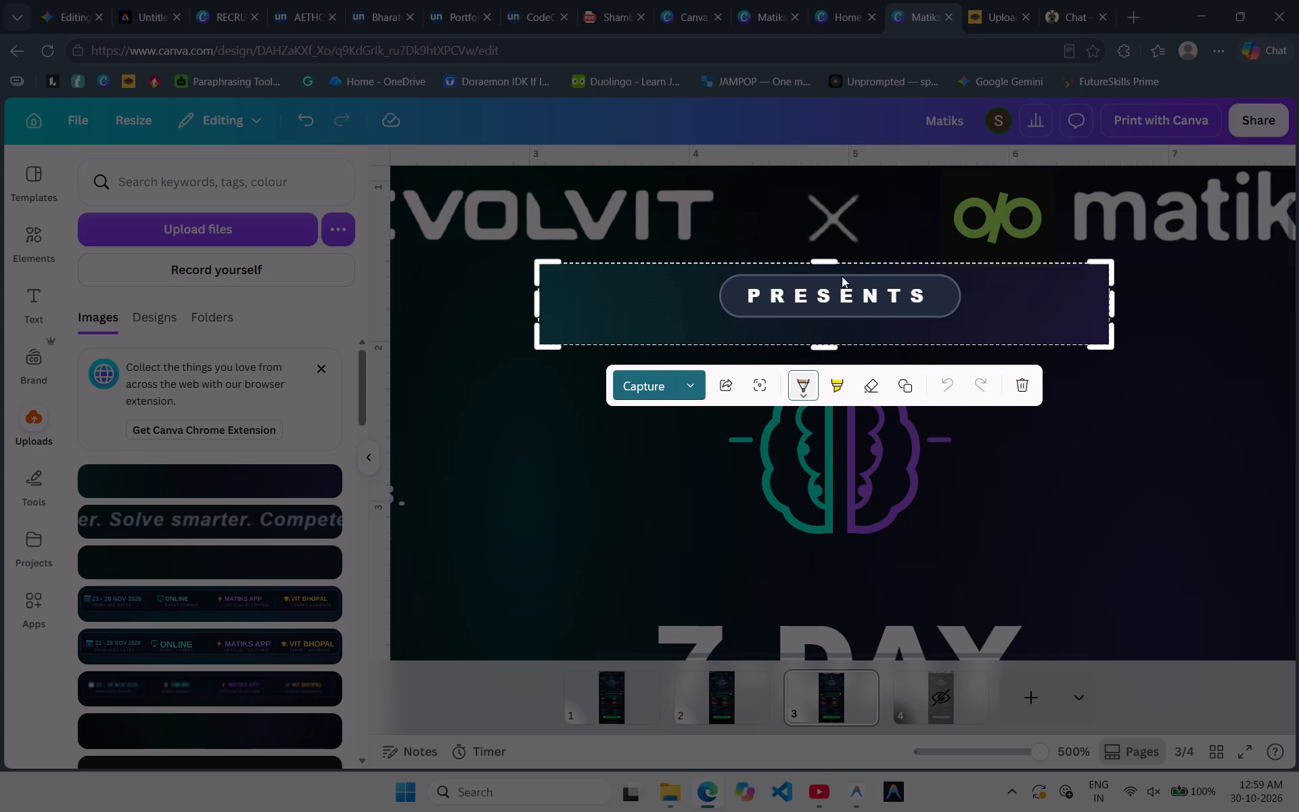
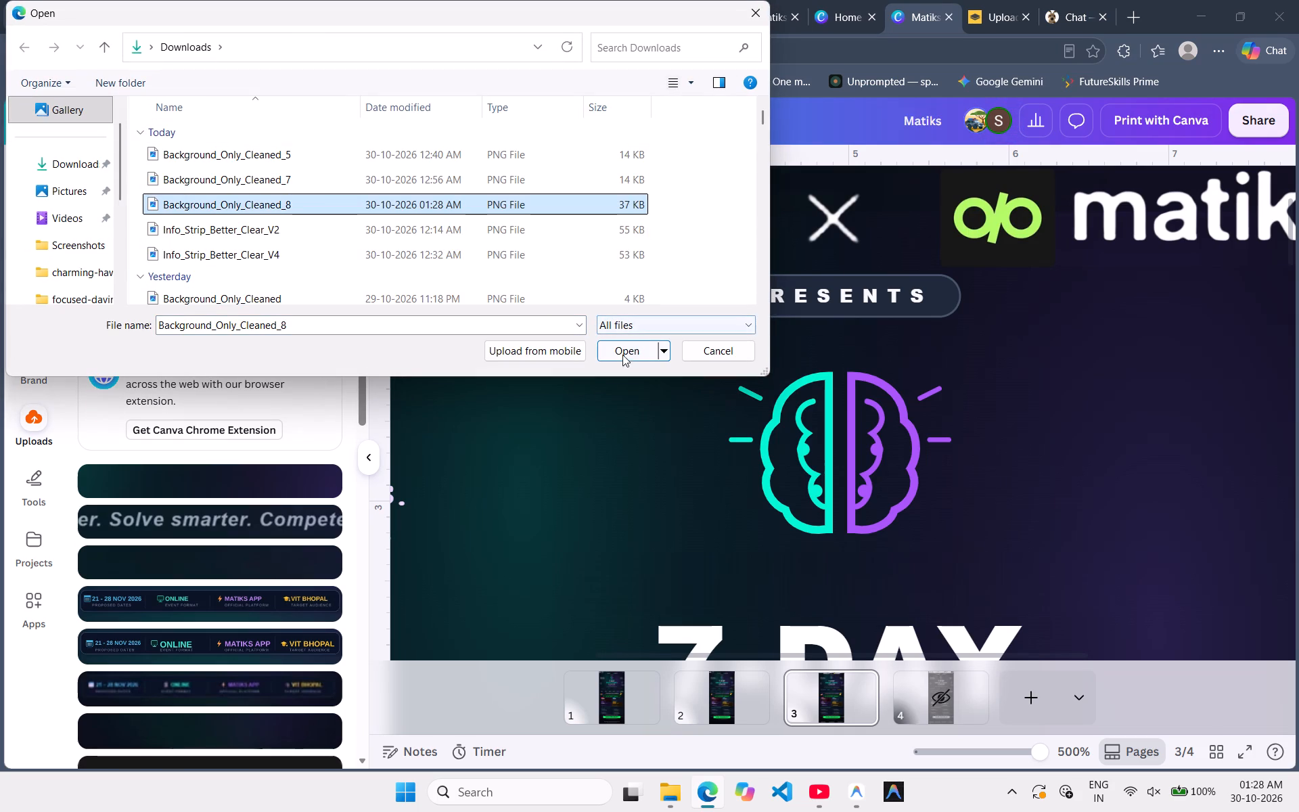
{"action": "left_click", "coordinate": [622, 355]}
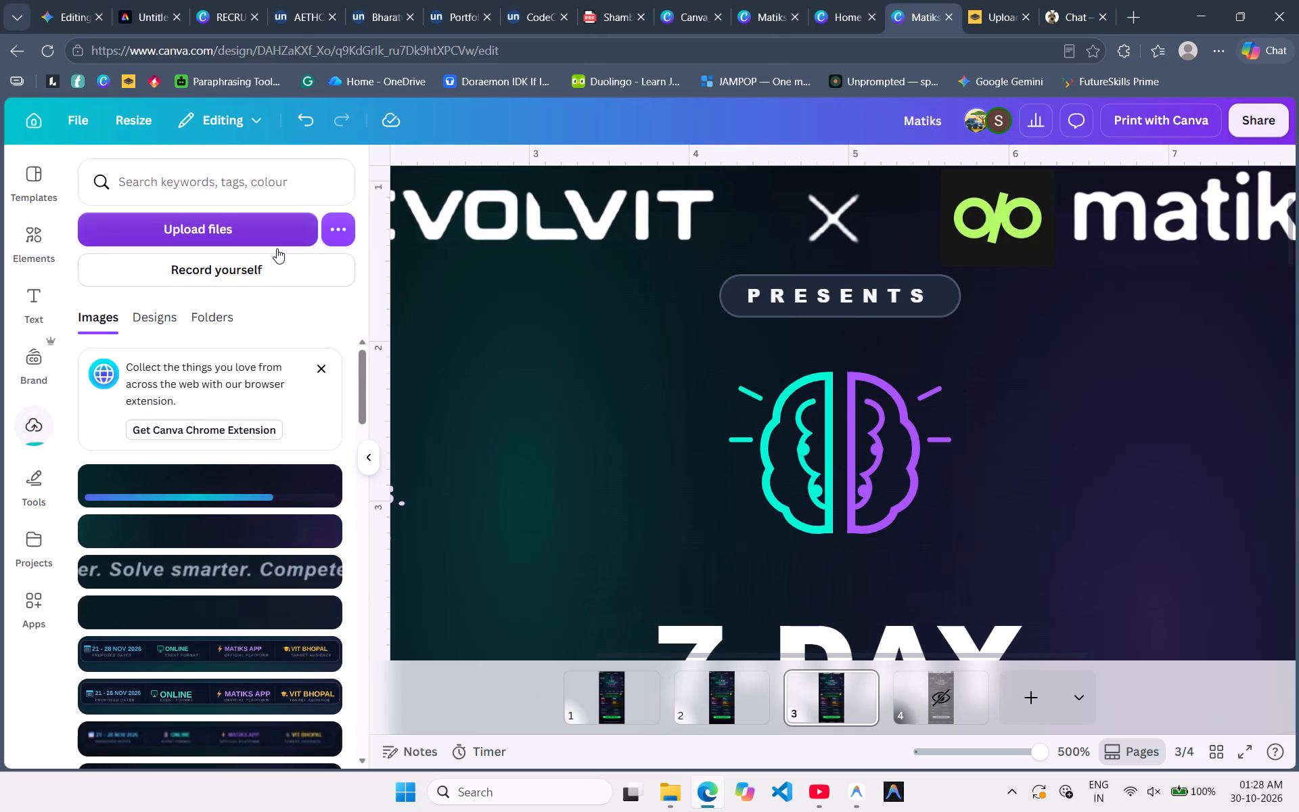
Add the uploaded background patch to page 3 and move it up to the header, over the brain logo just below the PRESENTS badge.
{"action": "left_click", "coordinate": [202, 474]}
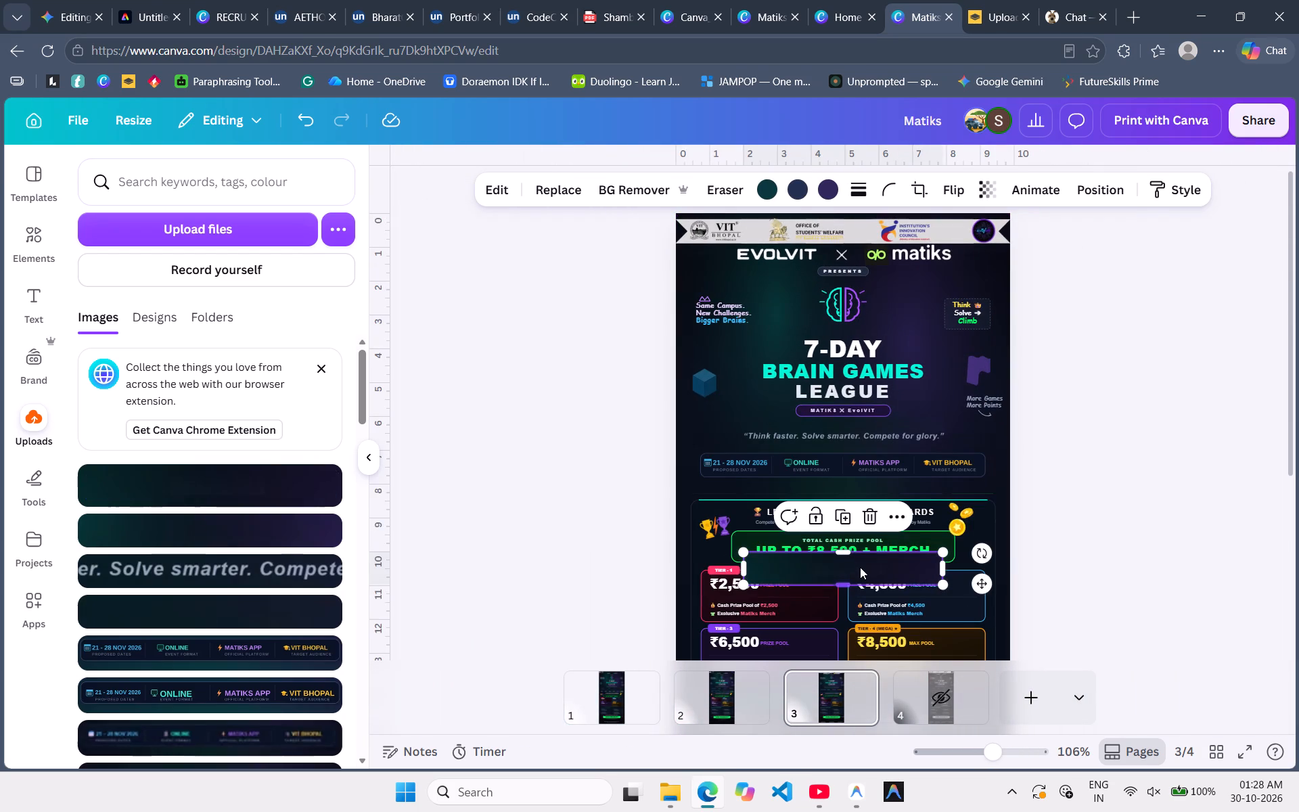
{"action": "left_click_drag", "start_coordinate": [859, 566], "coordinate": [868, 300]}
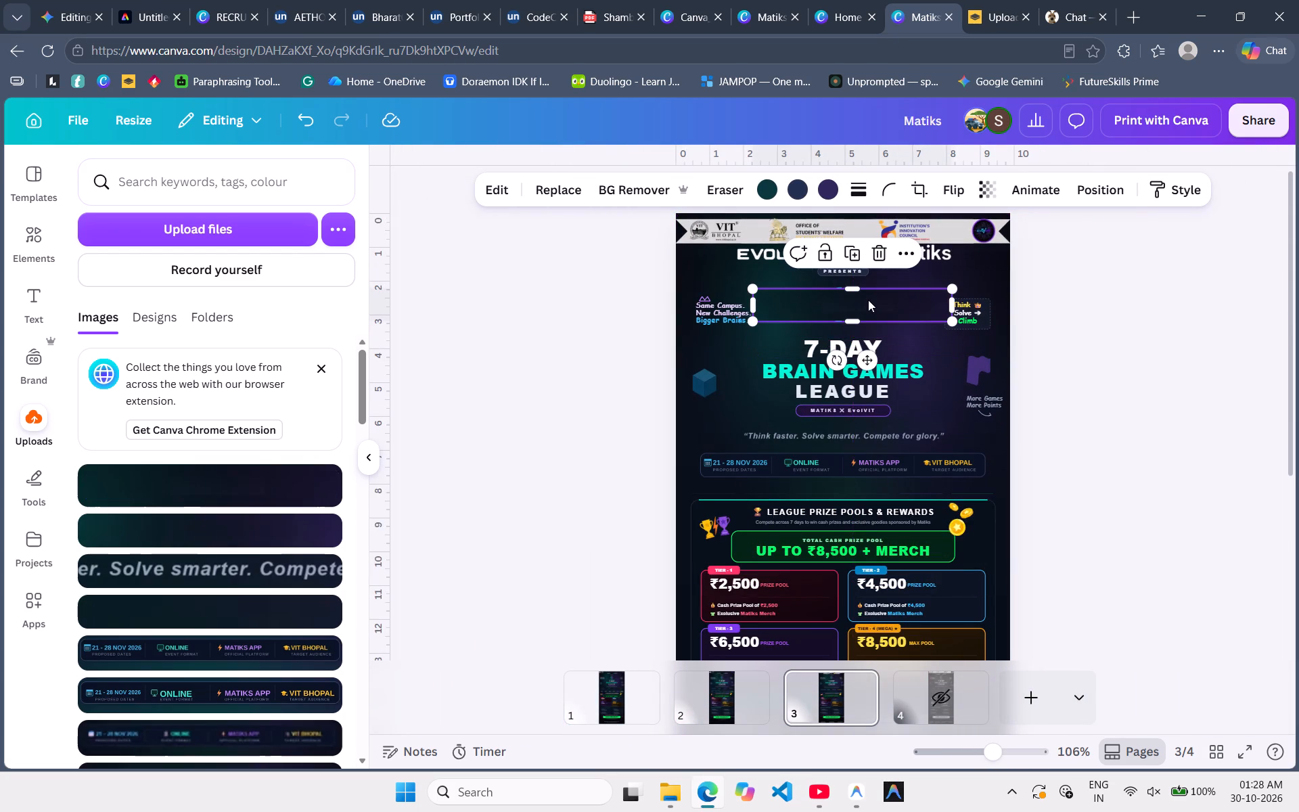
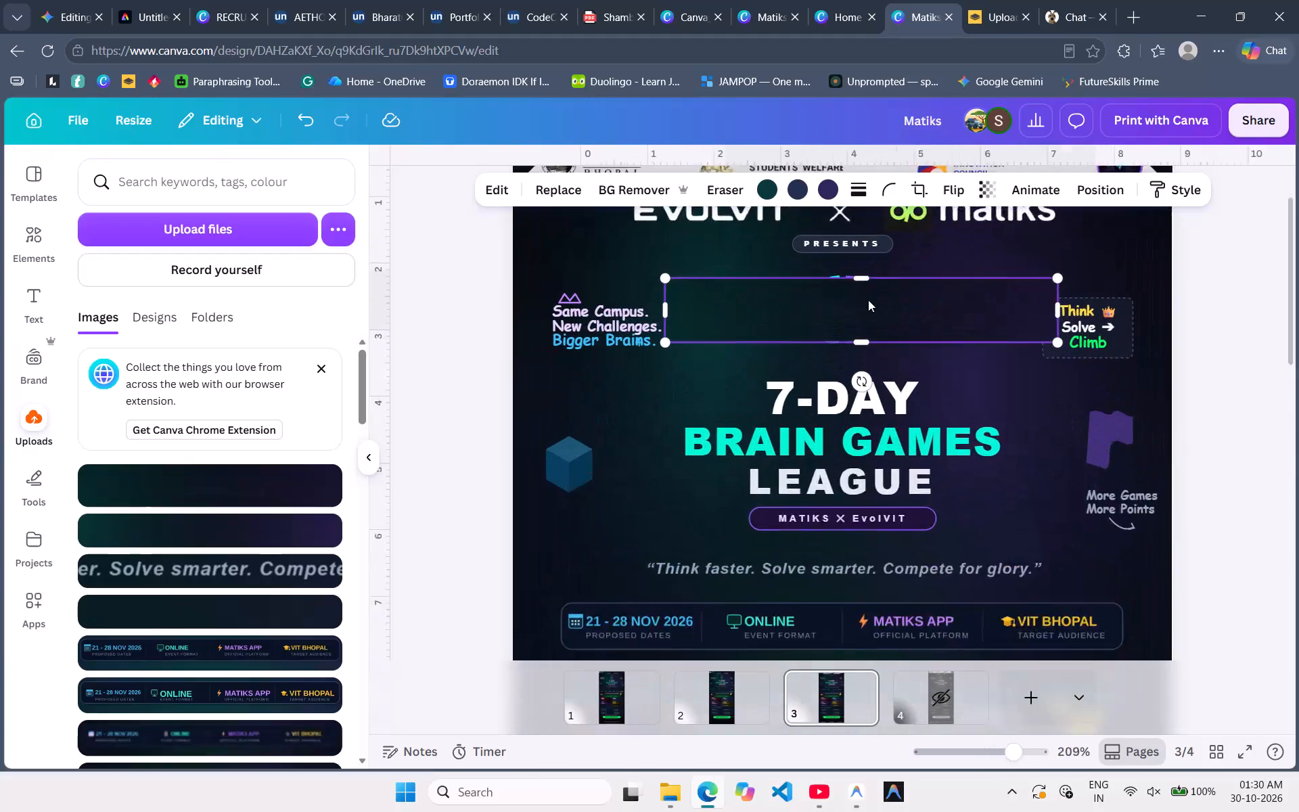
Move the background patch up over the PRESENTS badge, shrink it to cover just the badge, and centre it beneath the header logos.
{"action": "scroll", "coordinate": [868, 300], "scroll_direction": "up", "scroll_amount": 1}
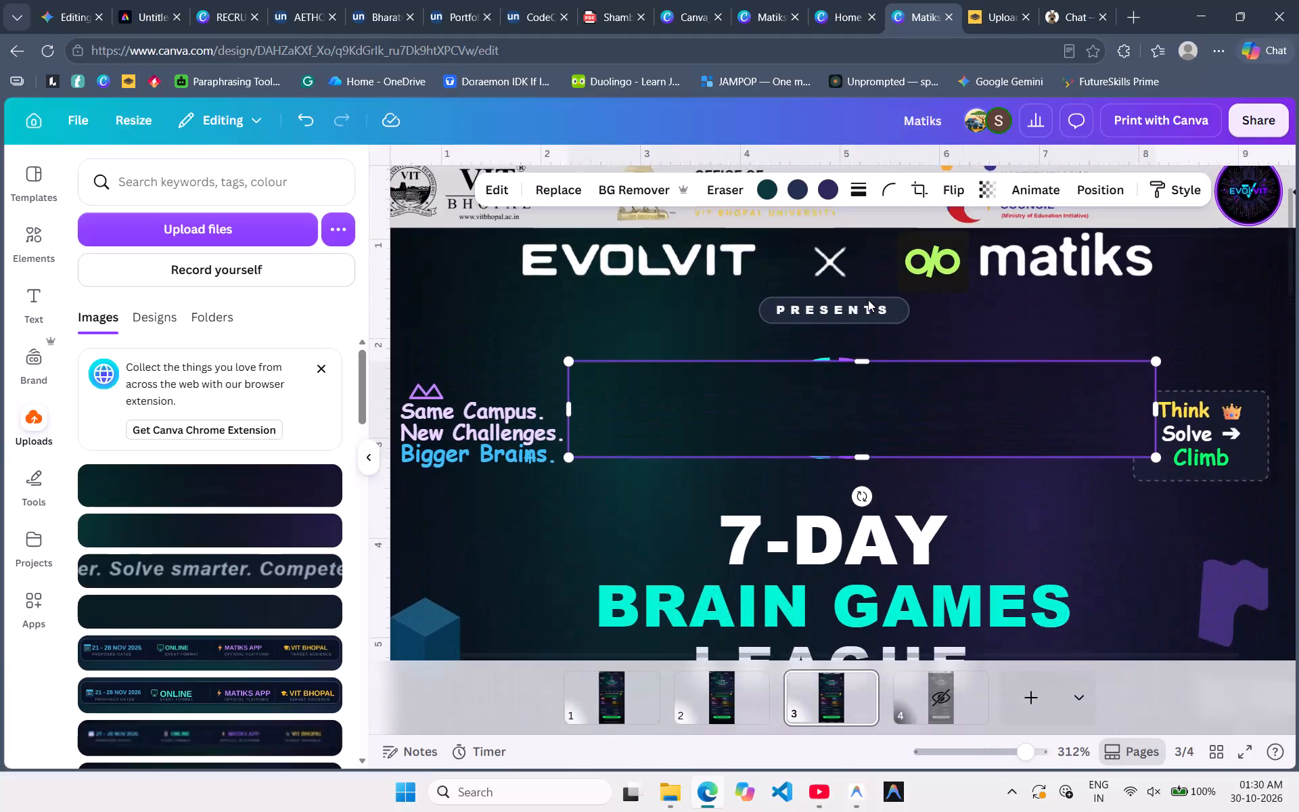
{"action": "scroll", "coordinate": [868, 300], "scroll_direction": "up", "scroll_amount": 1}
{"action": "left_click_drag", "start_coordinate": [824, 415], "coordinate": [825, 336]}
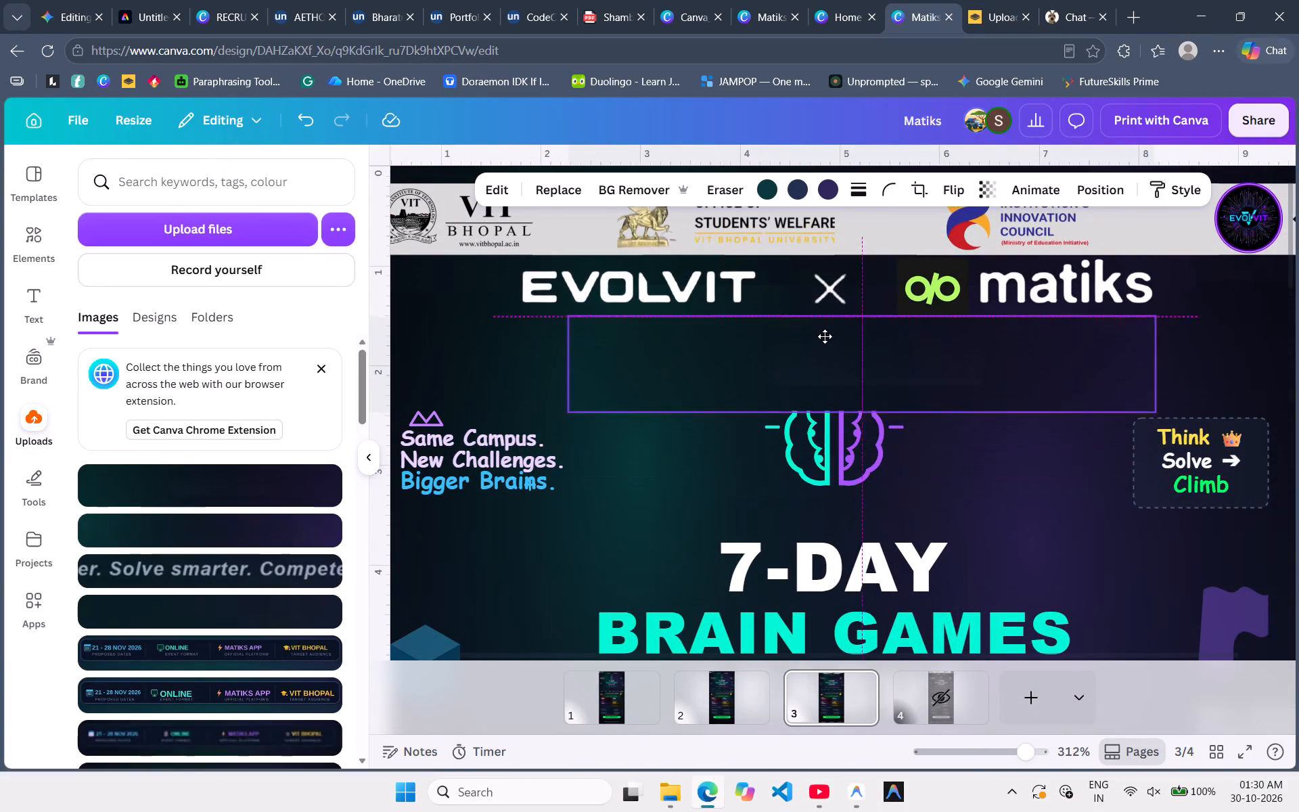
{"action": "left_click_drag", "start_coordinate": [825, 336], "coordinate": [823, 341]}
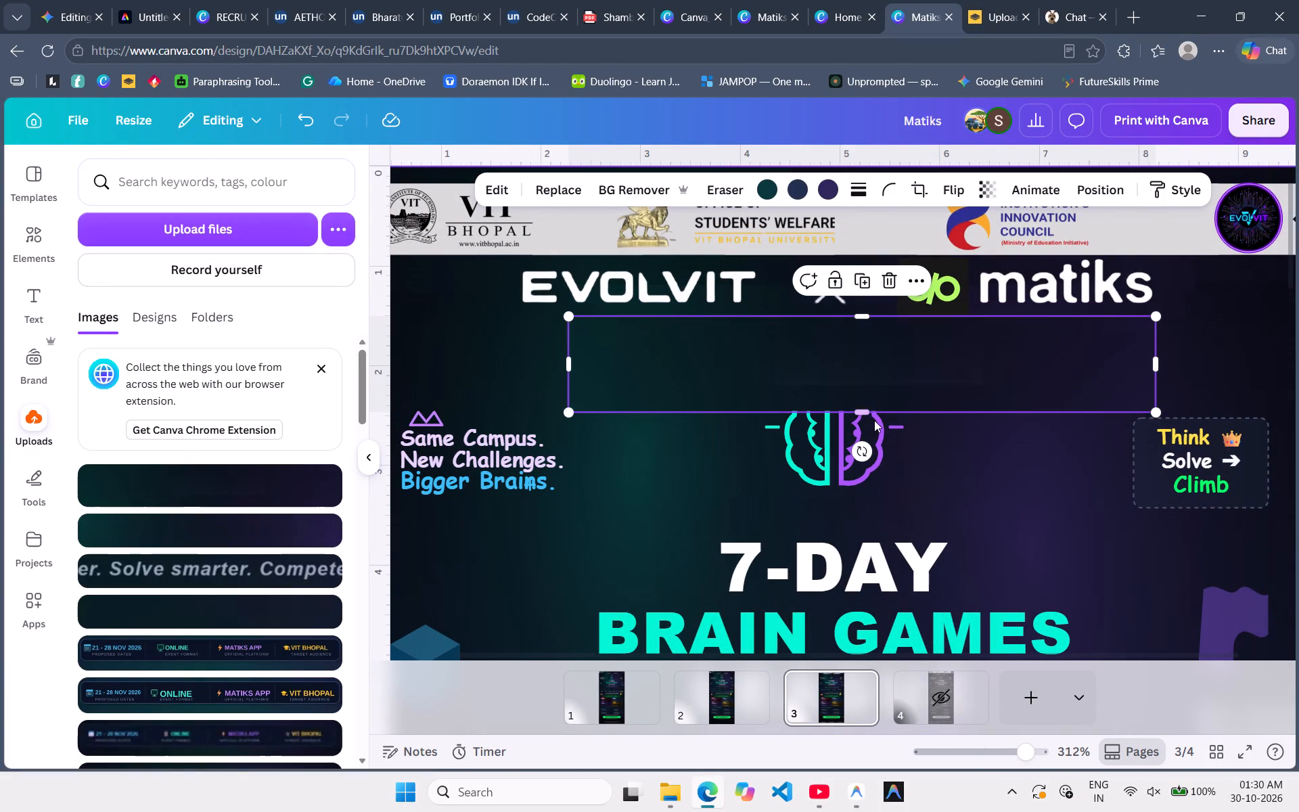
{"action": "left_click_drag", "start_coordinate": [865, 413], "coordinate": [838, 389]}
{"action": "left_click_drag", "start_coordinate": [1153, 386], "coordinate": [1030, 340]}
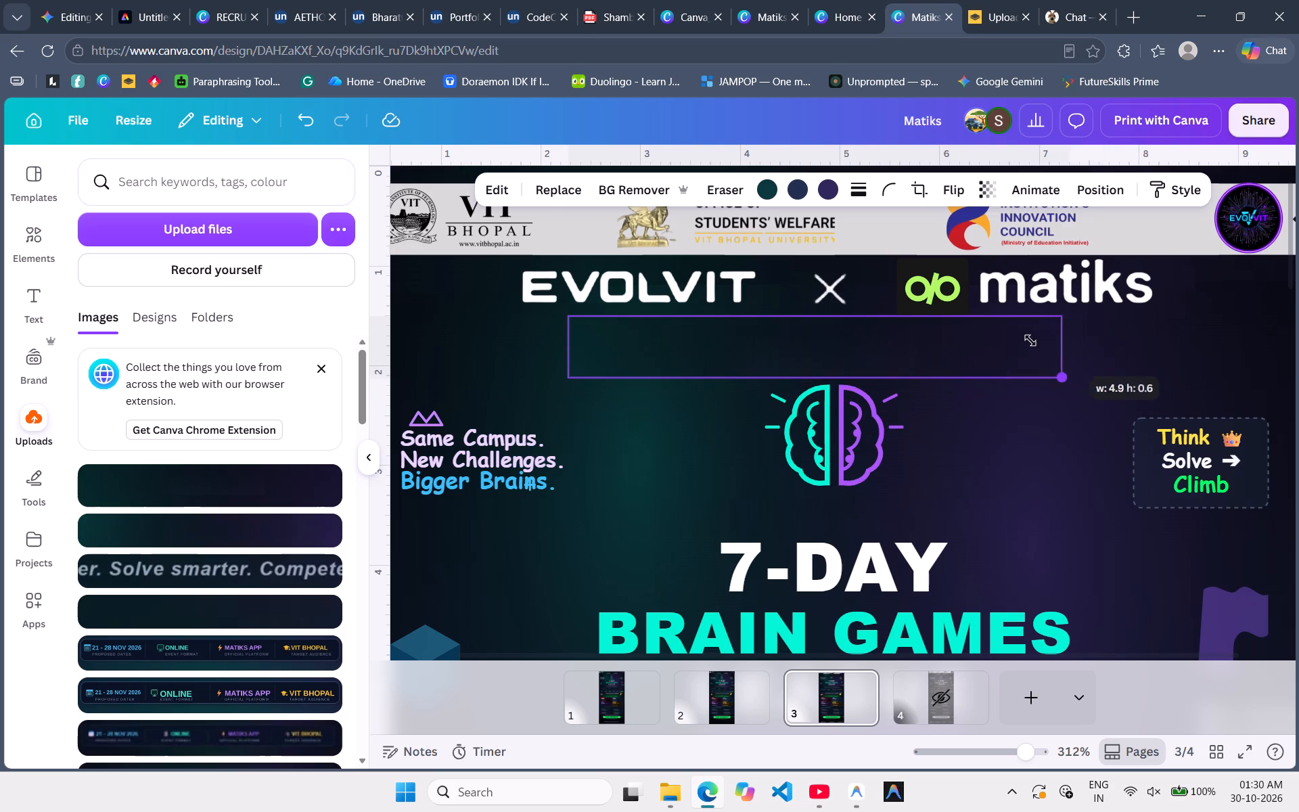
{"action": "left_click_drag", "start_coordinate": [1030, 340], "coordinate": [961, 344]}
{"action": "left_click_drag", "start_coordinate": [856, 337], "coordinate": [890, 347]}
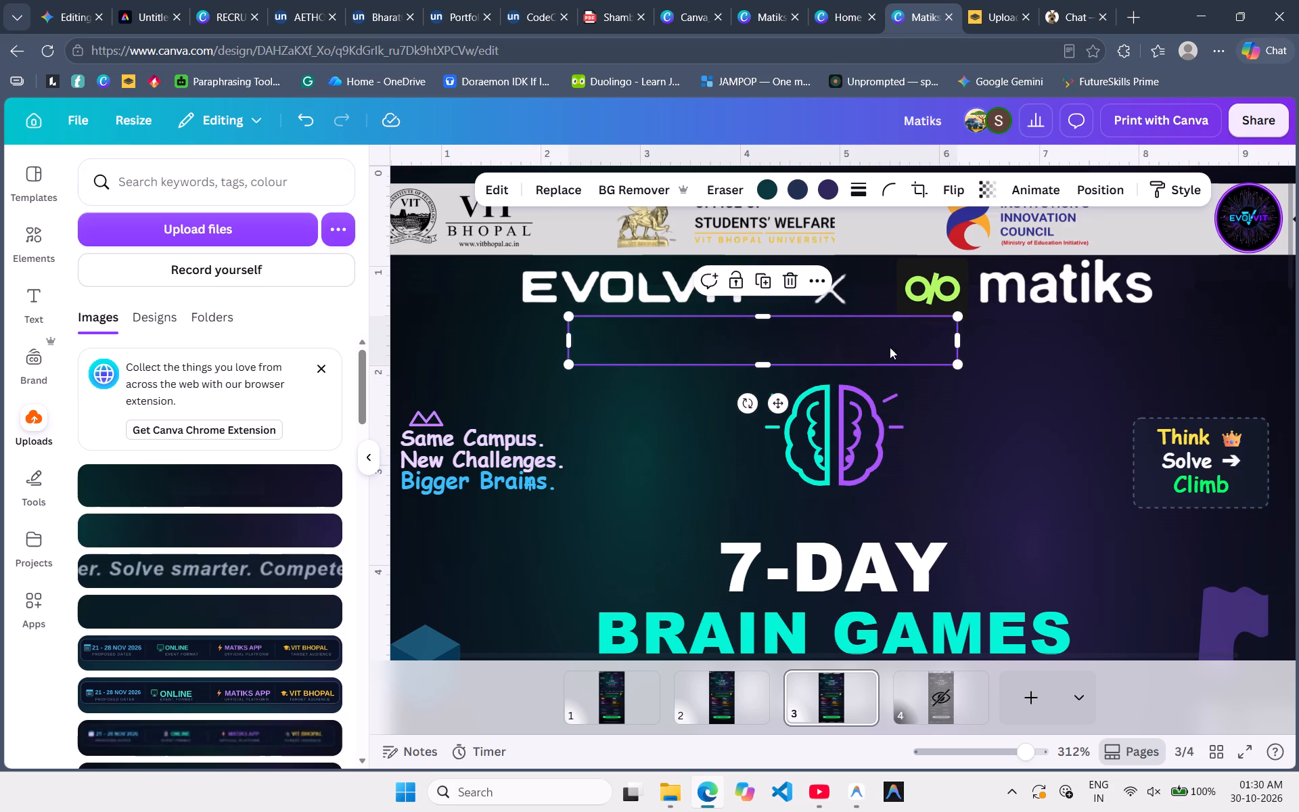
{"action": "left_click_drag", "start_coordinate": [890, 347], "coordinate": [924, 338]}
{"action": "left_click", "coordinate": [1037, 504]}
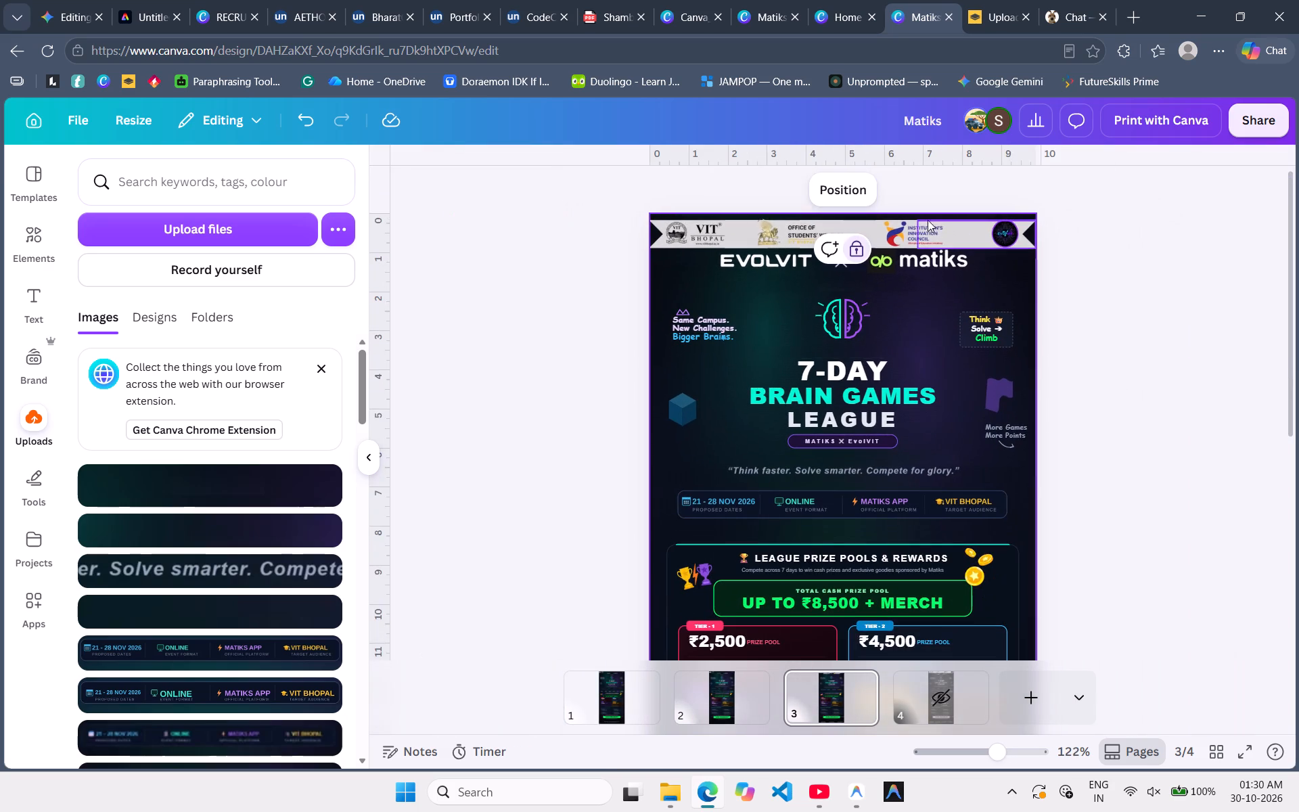
Move the EVOLVIT × matiks wordmark image slightly down and cut and repaste it so it sits in front of the patches.
{"action": "left_click_drag", "start_coordinate": [794, 262], "coordinate": [793, 270]}
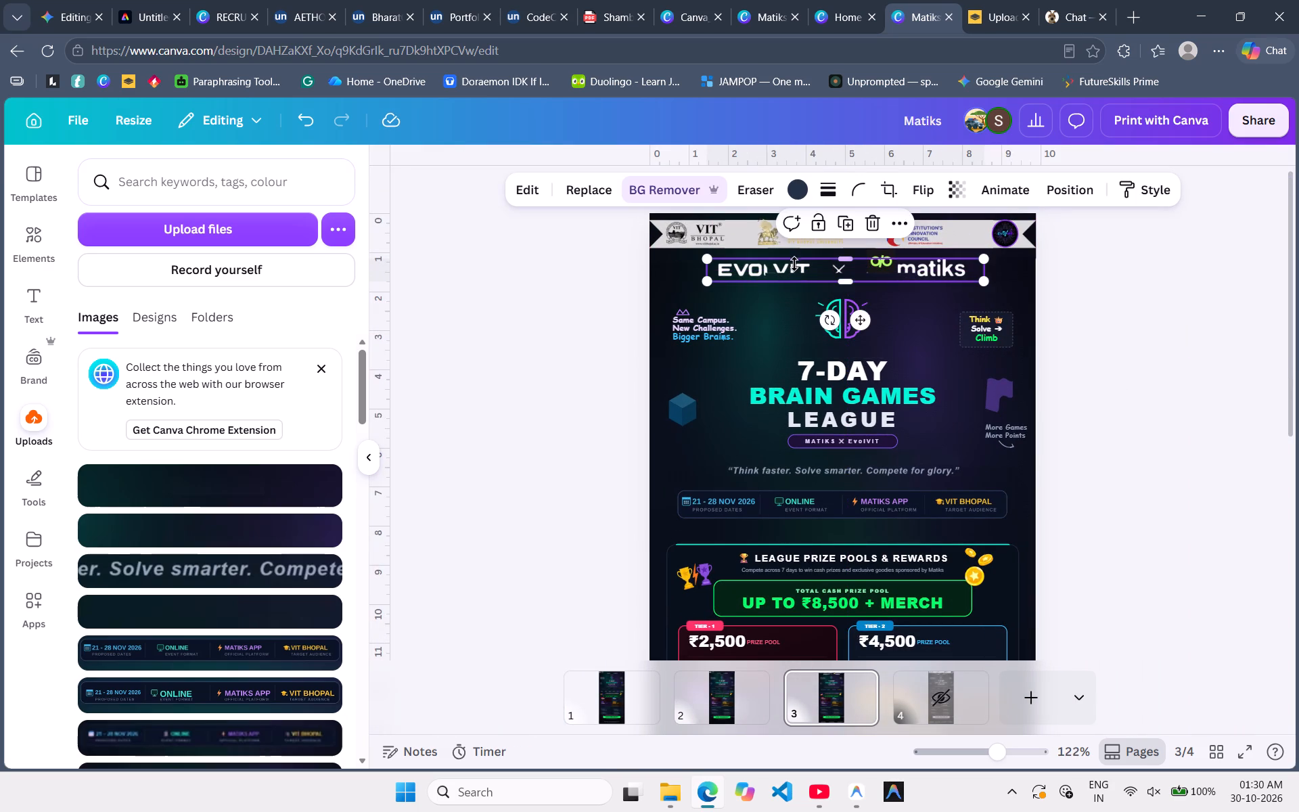
{"action": "key", "text": "ctrl+x"}
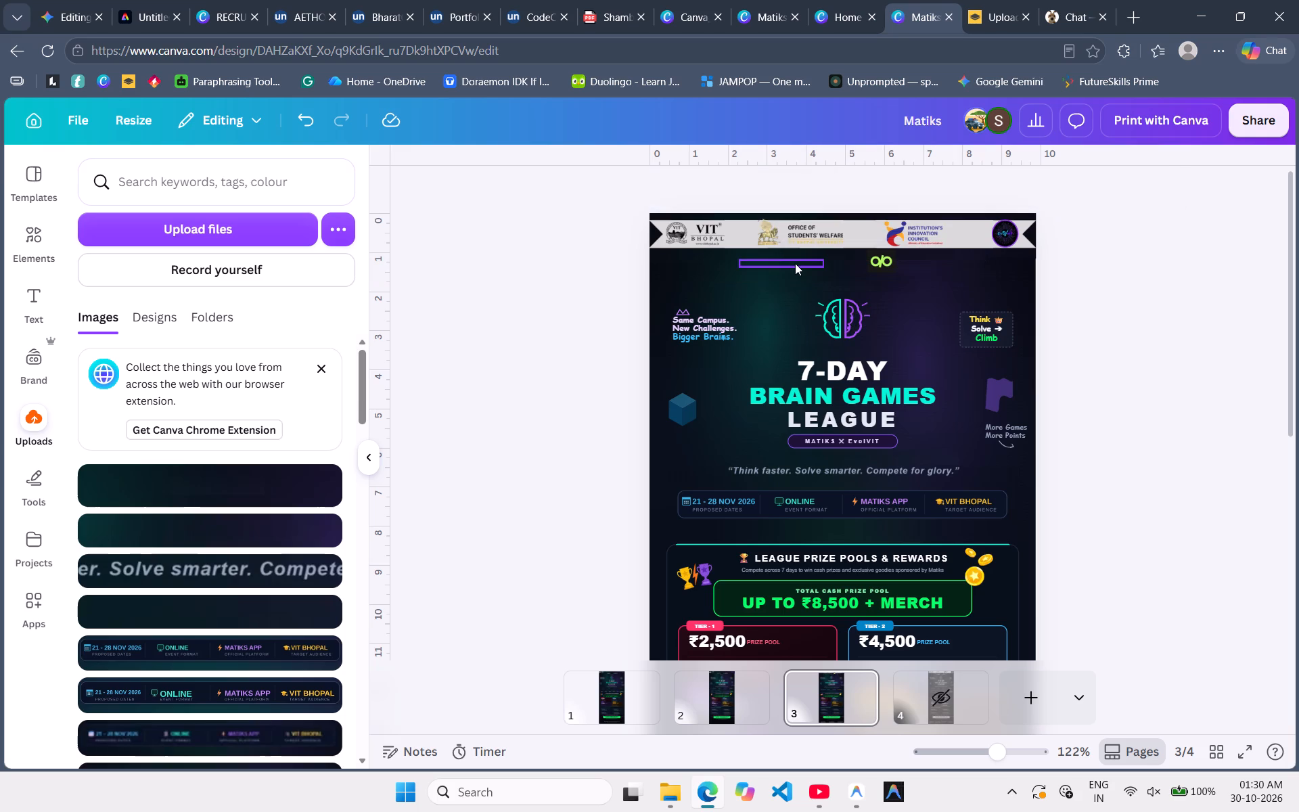
{"action": "key", "text": "ctrl+v"}
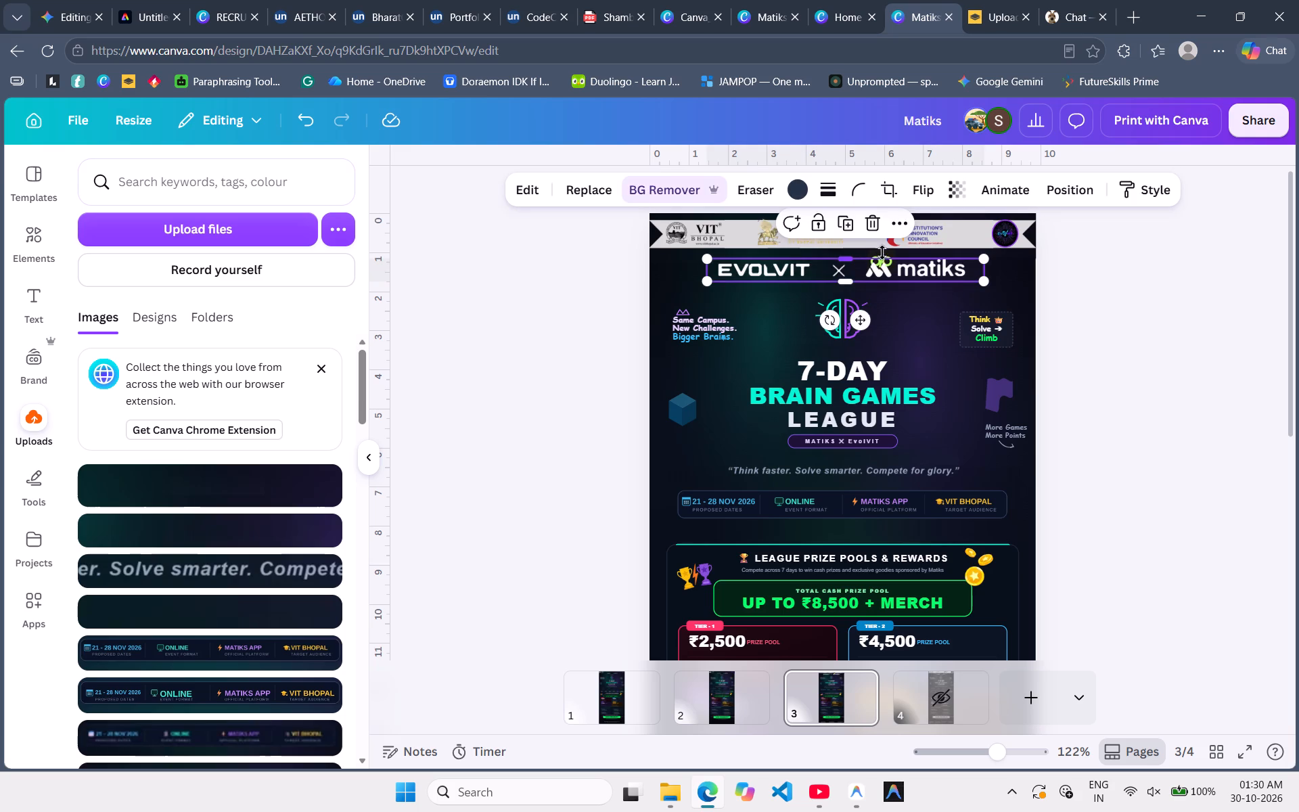
Cut and repaste the green Matiks symbol to bring it to the front, and place it over the white symbol beside the matiks wordmark.
{"action": "left_click", "coordinate": [878, 253]}
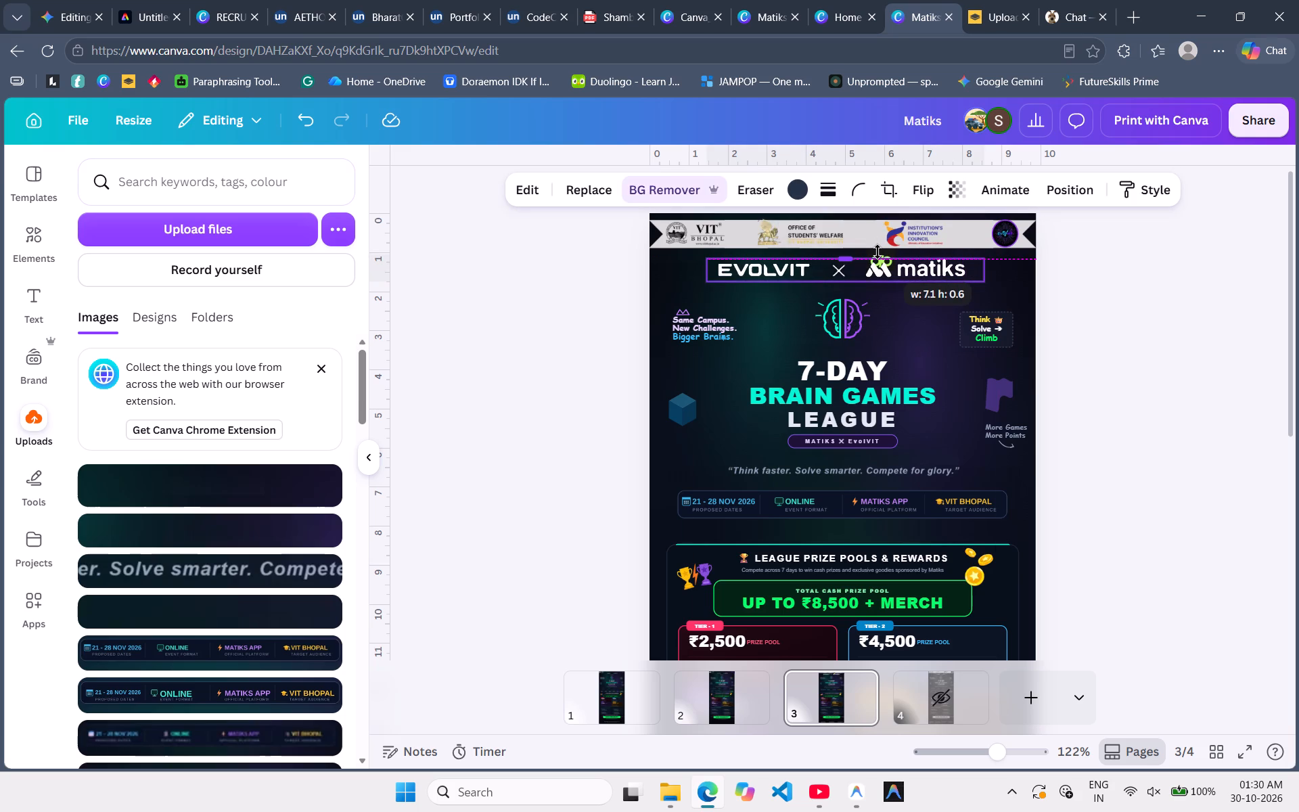
{"action": "left_click", "coordinate": [879, 251]}
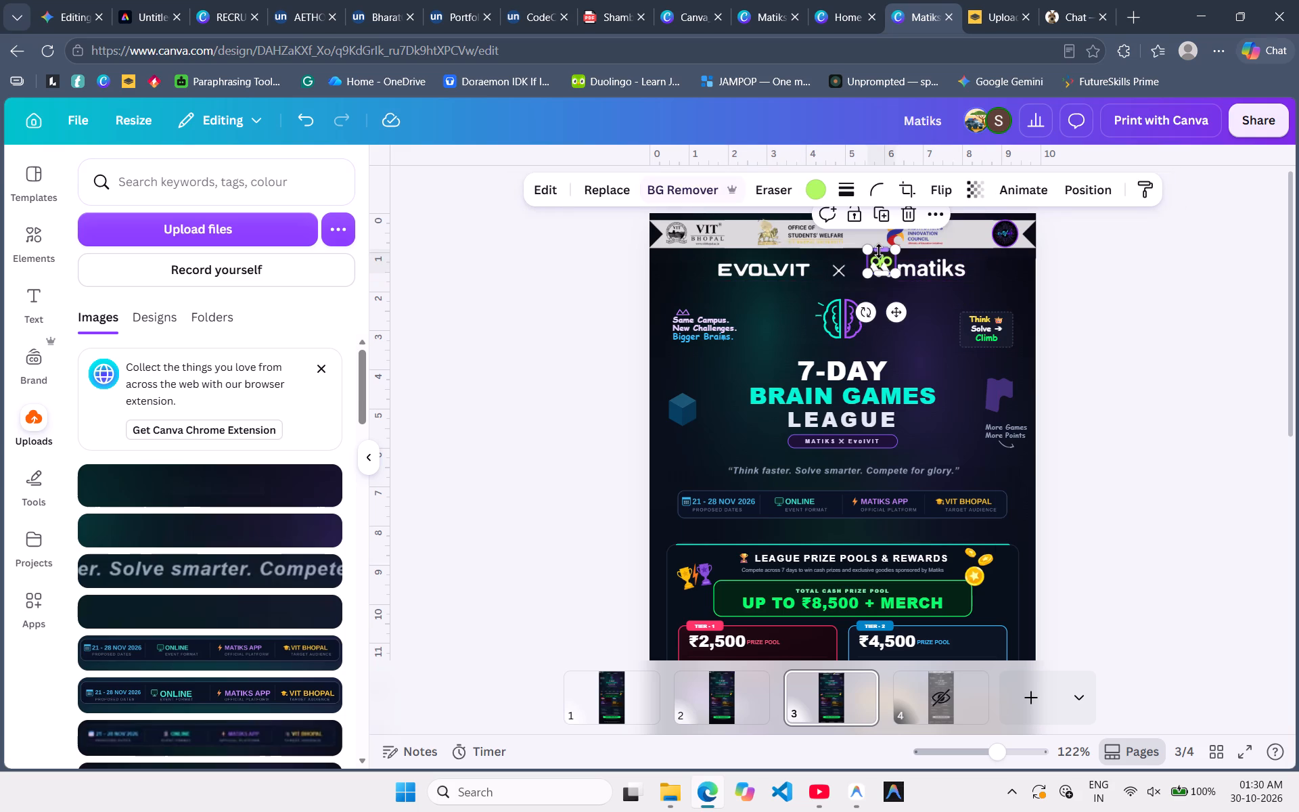
{"action": "left_click_drag", "start_coordinate": [894, 313], "coordinate": [894, 320]}
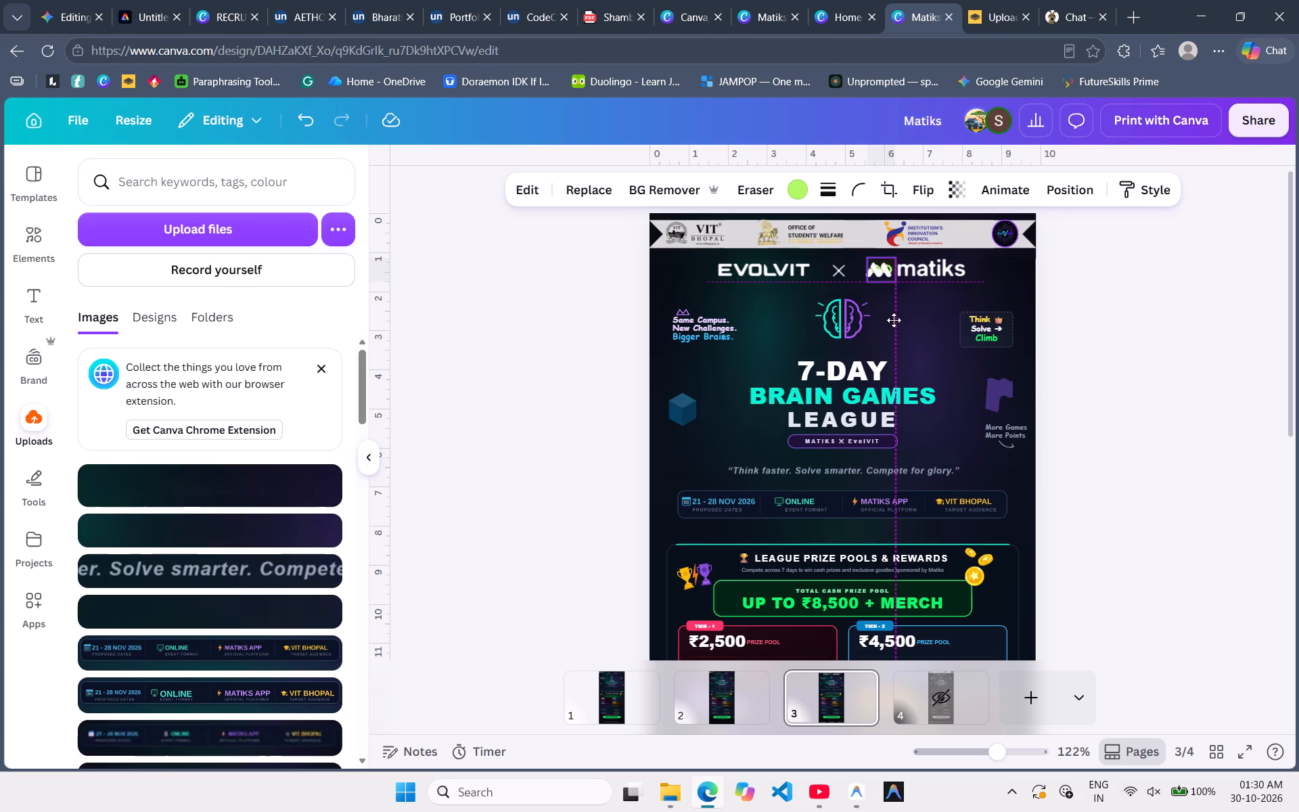
{"action": "left_click_drag", "start_coordinate": [894, 320], "coordinate": [894, 306]}
{"action": "key", "text": "ctrl+x"}
{"action": "key", "text": "ctrl+v"}
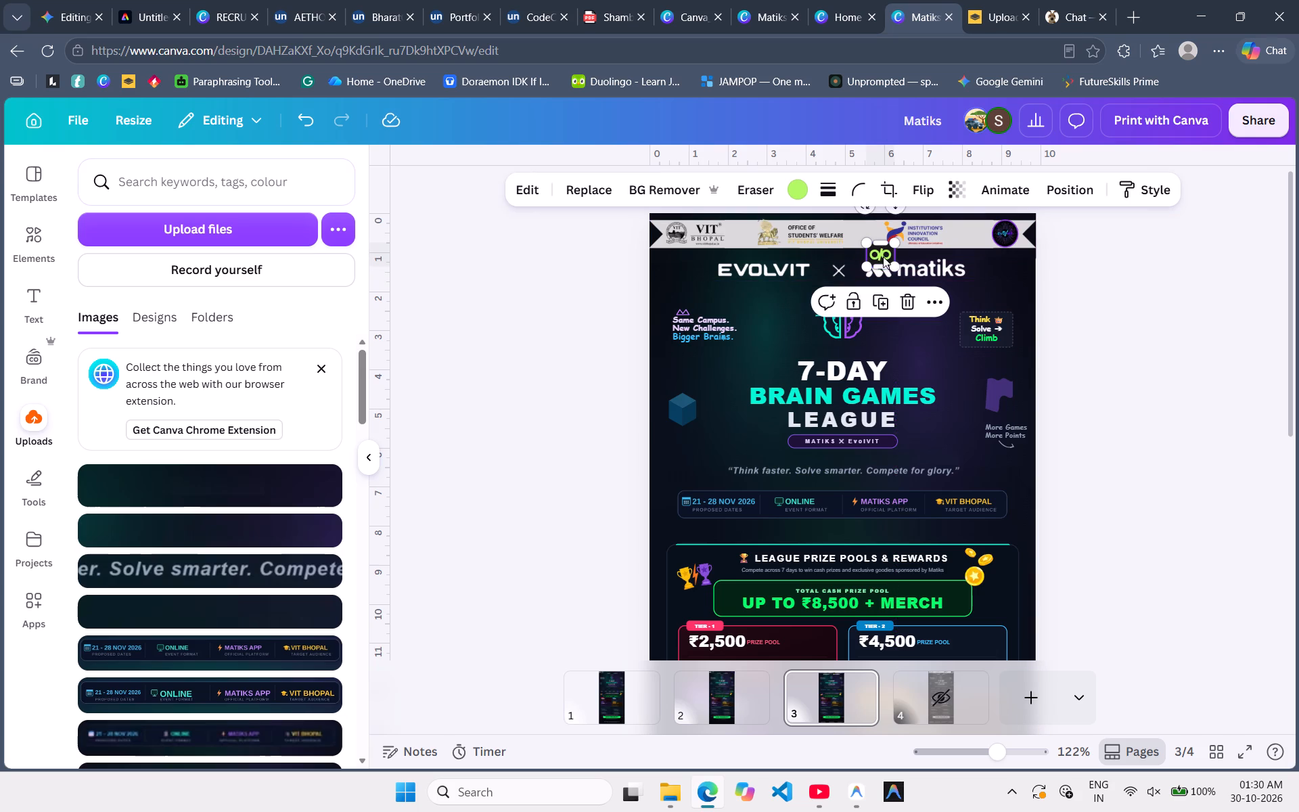
{"action": "left_click_drag", "start_coordinate": [880, 253], "coordinate": [880, 266]}
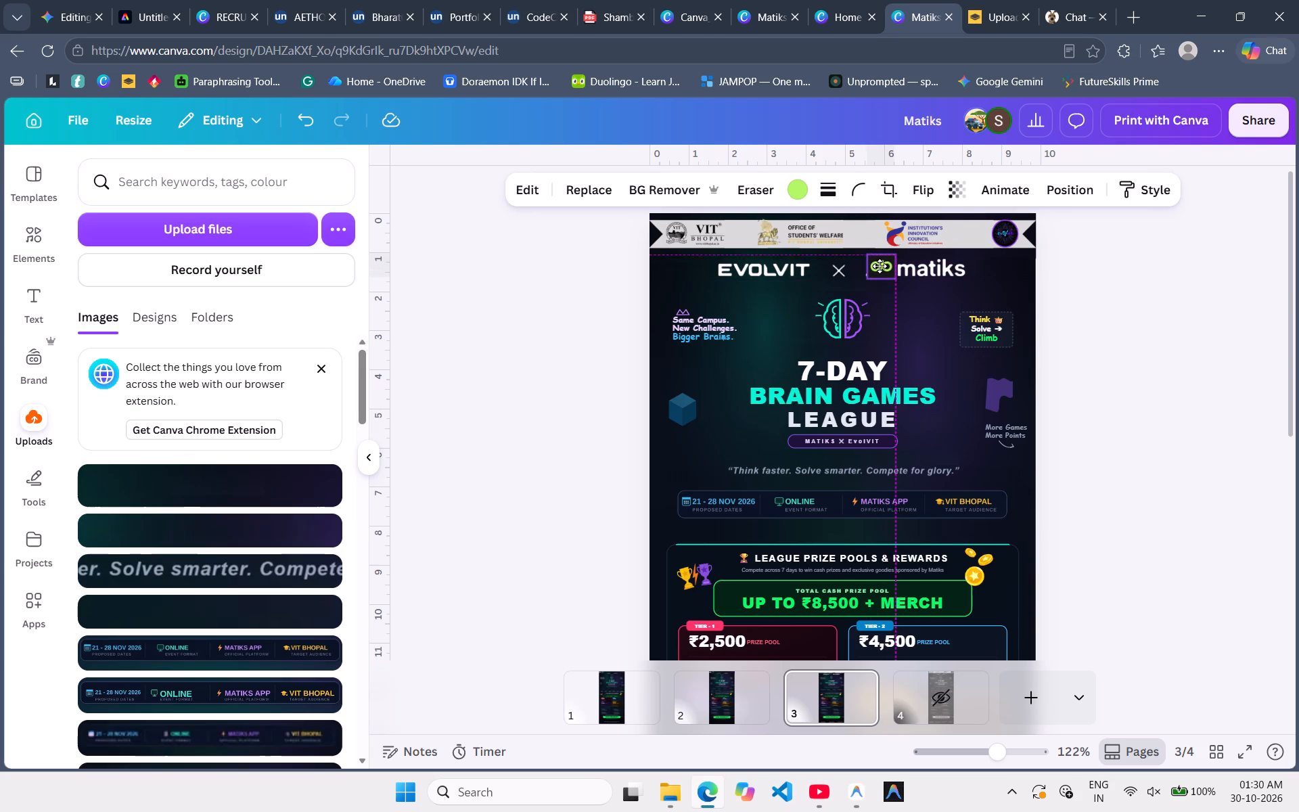
{"action": "left_click_drag", "start_coordinate": [880, 266], "coordinate": [878, 269]}
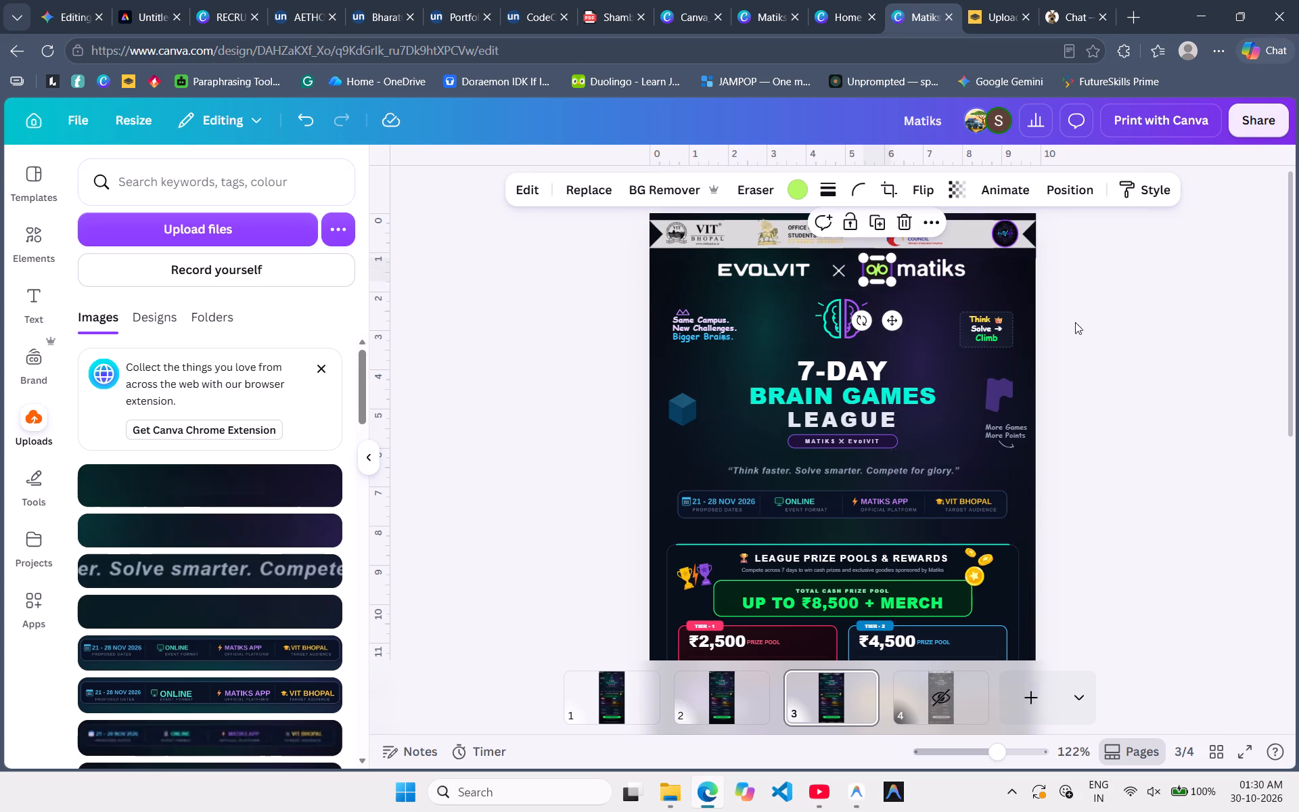
{"action": "left_click", "coordinate": [1078, 322]}
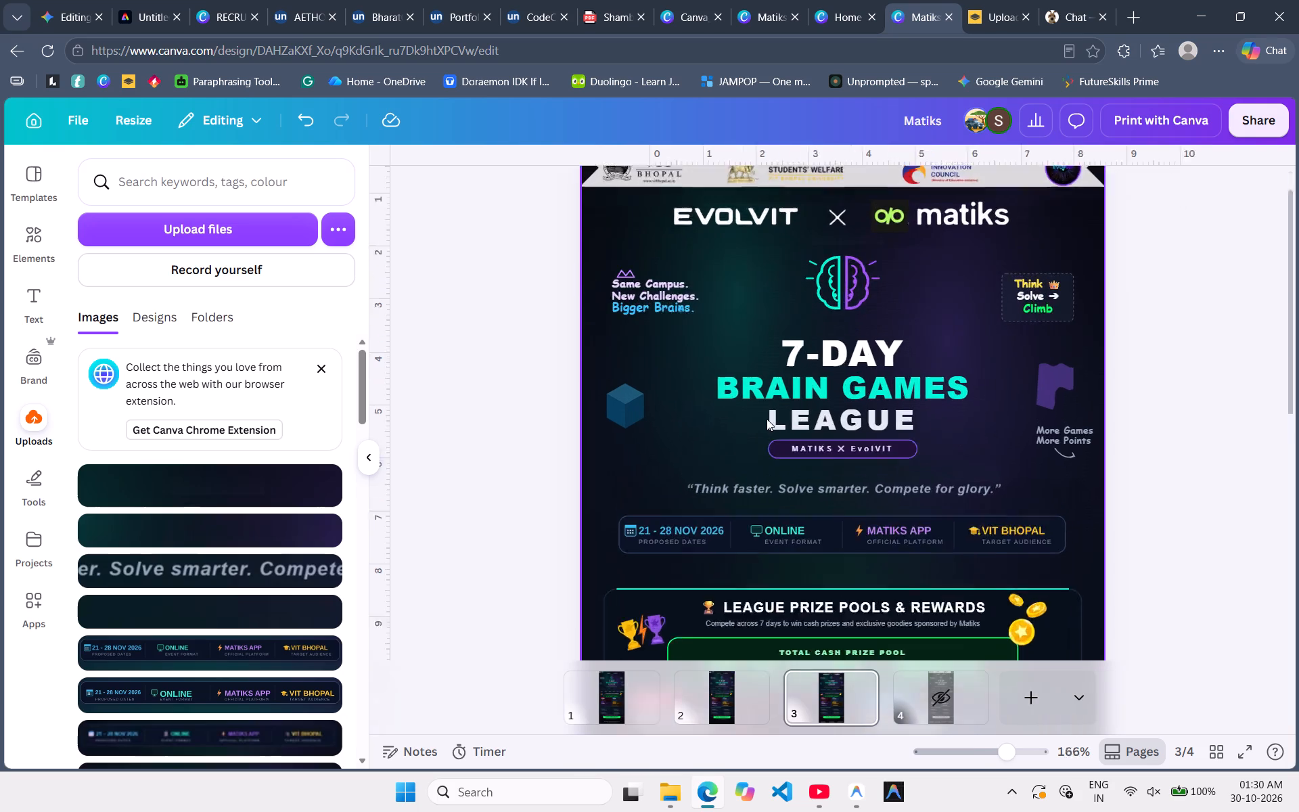
Widen the green Matiks symbol image slightly toward the matiks wordmark.
{"action": "scroll", "coordinate": [767, 419], "scroll_direction": "up", "scroll_amount": 2}
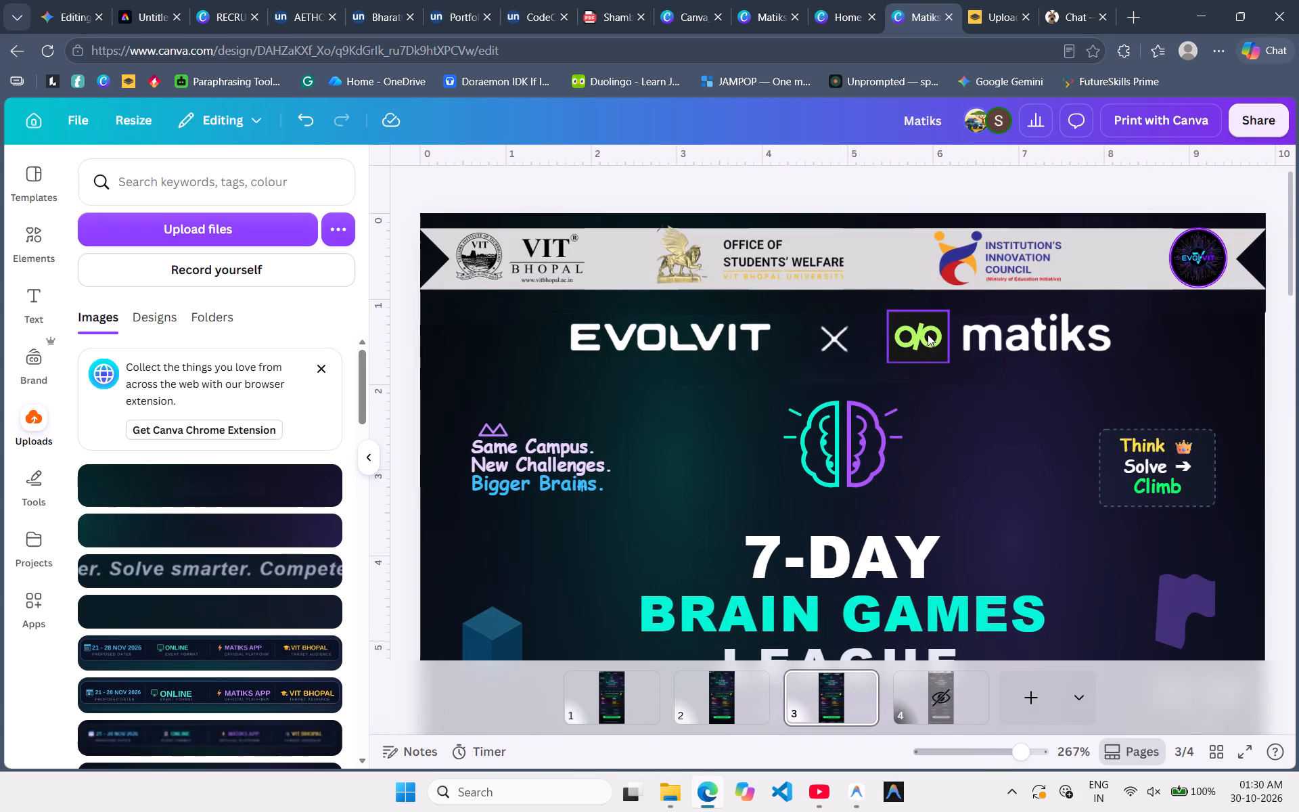
{"action": "left_click", "coordinate": [928, 330]}
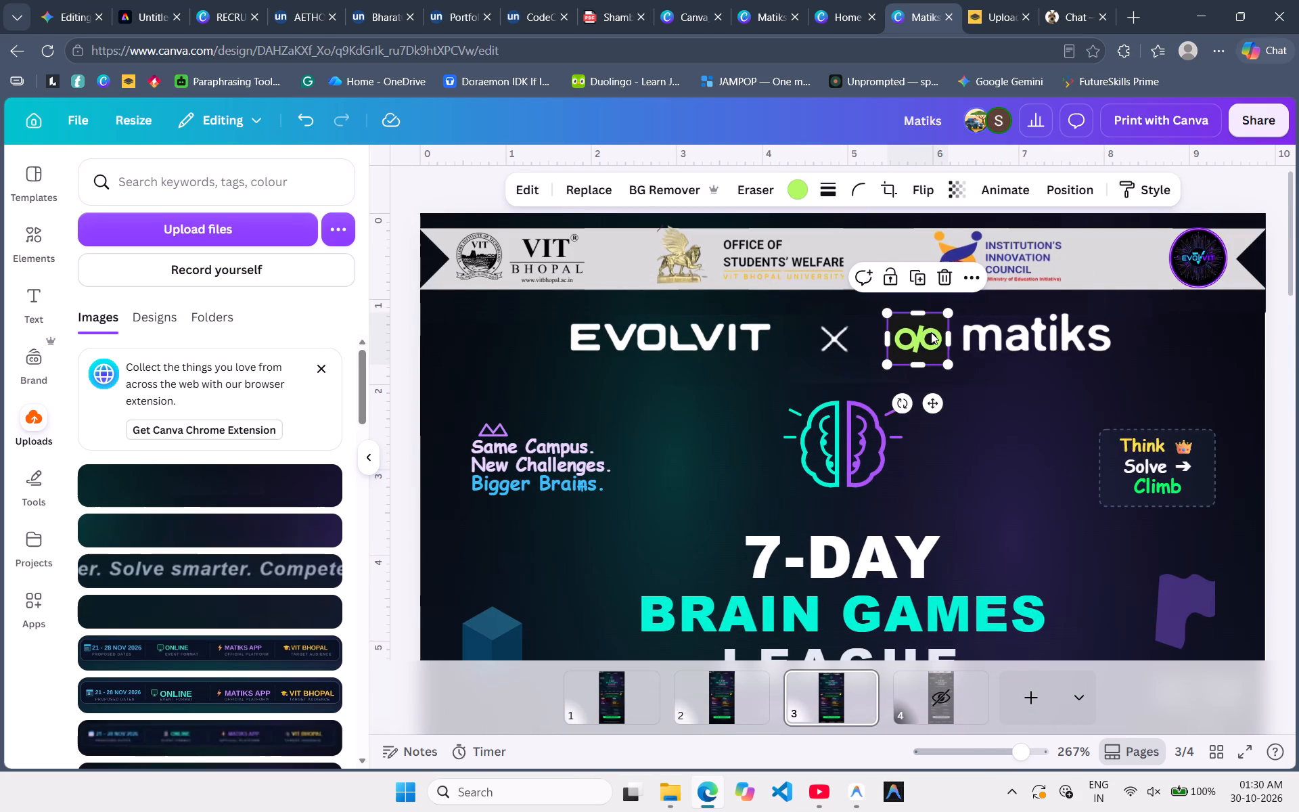
{"action": "left_click", "coordinate": [978, 459]}
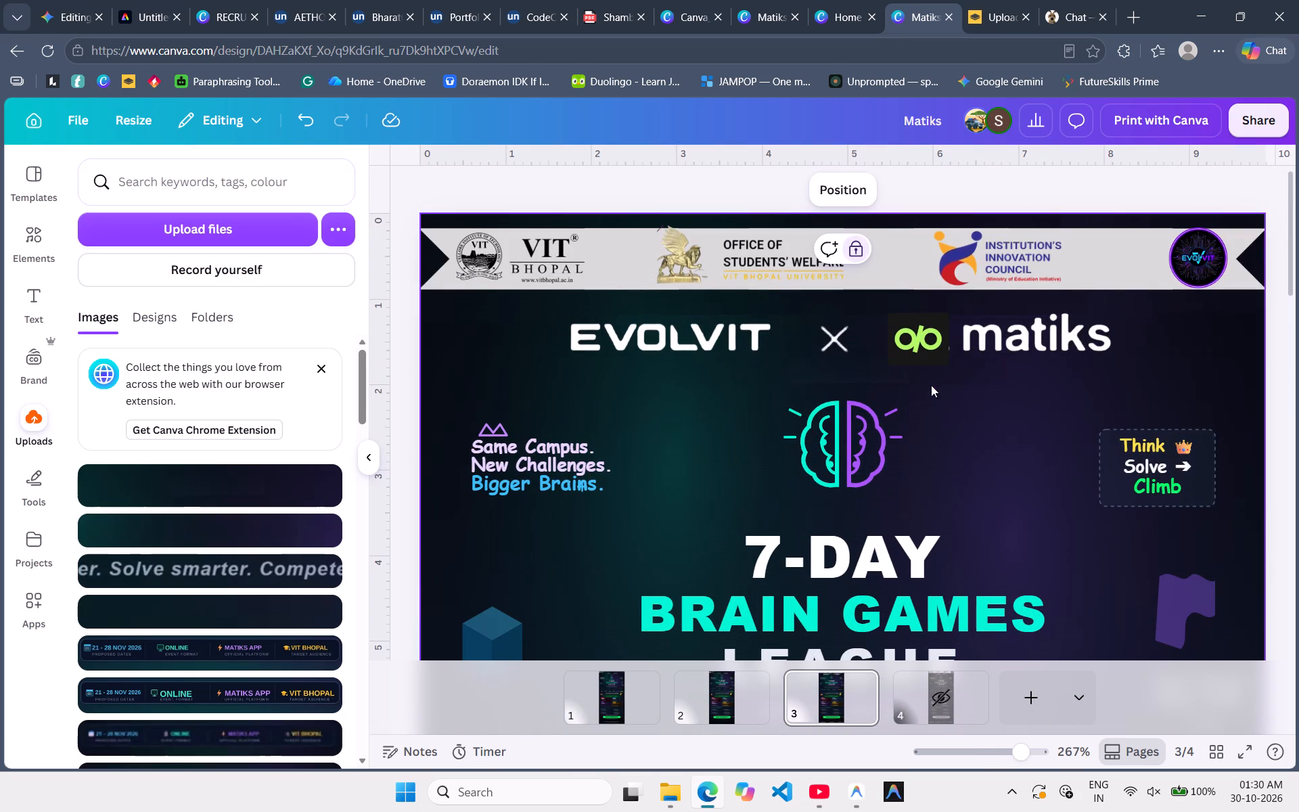
{"action": "left_click", "coordinate": [931, 328]}
{"action": "left_click_drag", "start_coordinate": [950, 338], "coordinate": [957, 339]}
{"action": "left_click", "coordinate": [961, 462]}
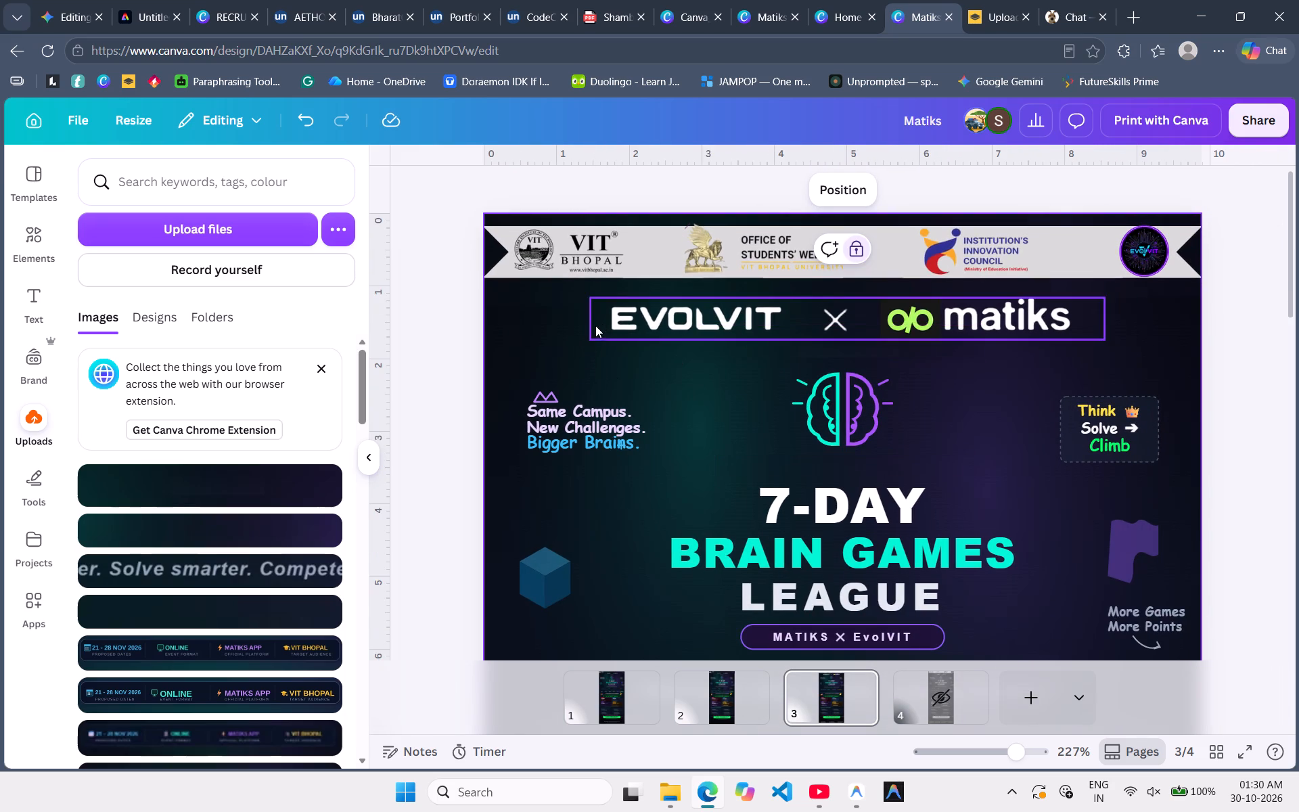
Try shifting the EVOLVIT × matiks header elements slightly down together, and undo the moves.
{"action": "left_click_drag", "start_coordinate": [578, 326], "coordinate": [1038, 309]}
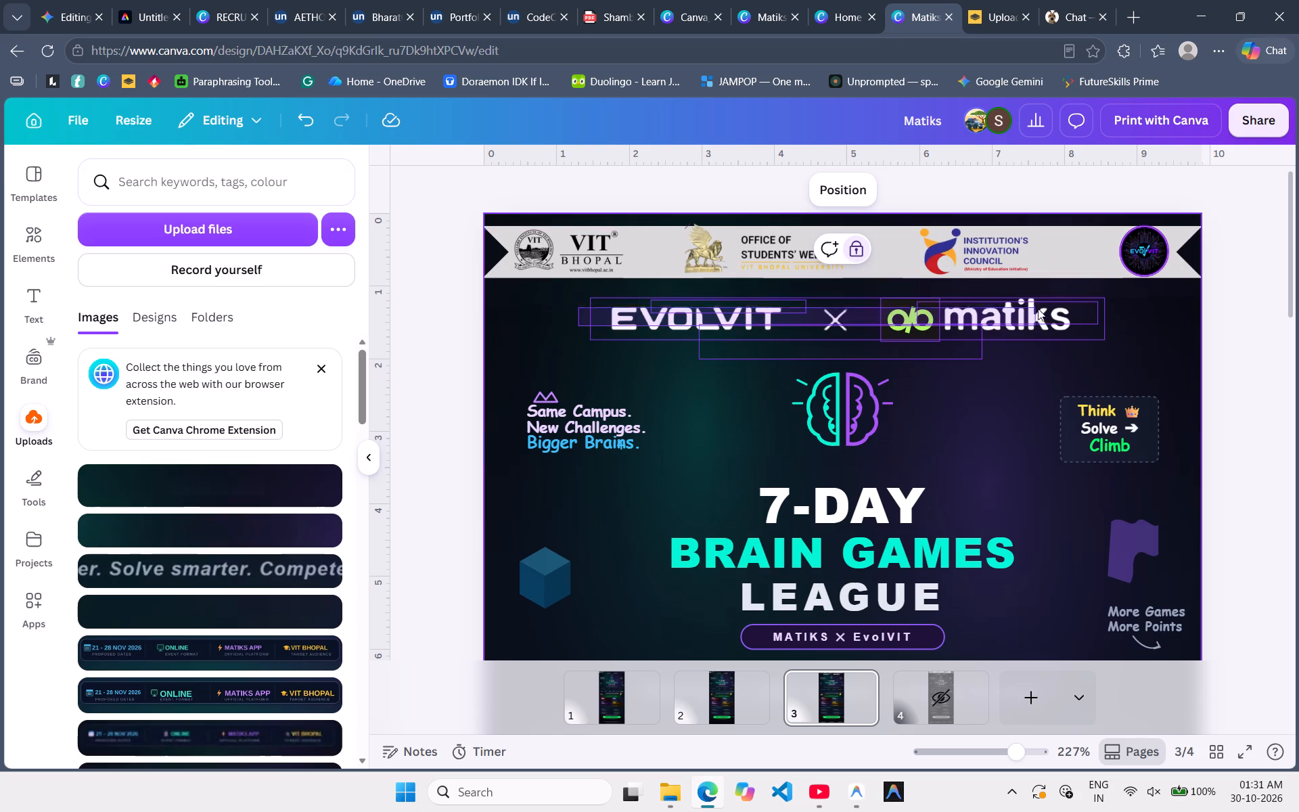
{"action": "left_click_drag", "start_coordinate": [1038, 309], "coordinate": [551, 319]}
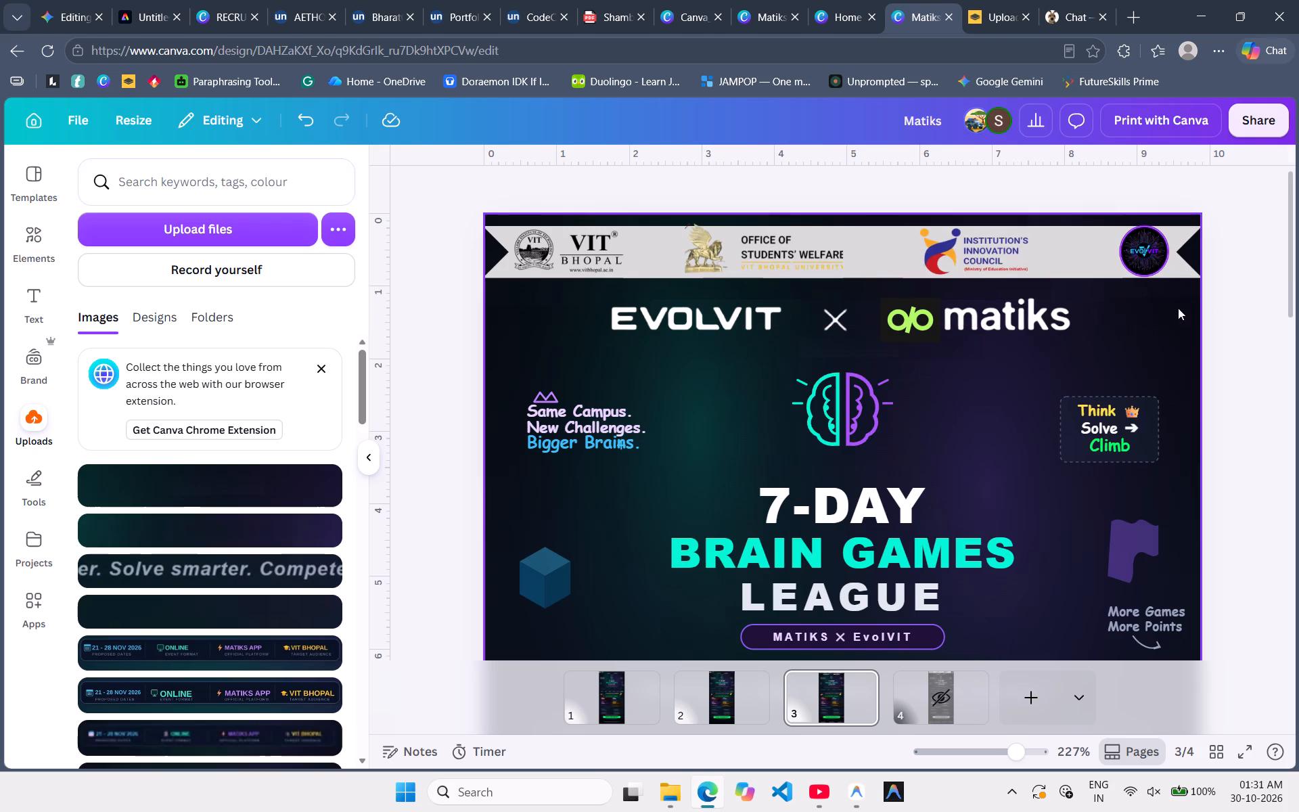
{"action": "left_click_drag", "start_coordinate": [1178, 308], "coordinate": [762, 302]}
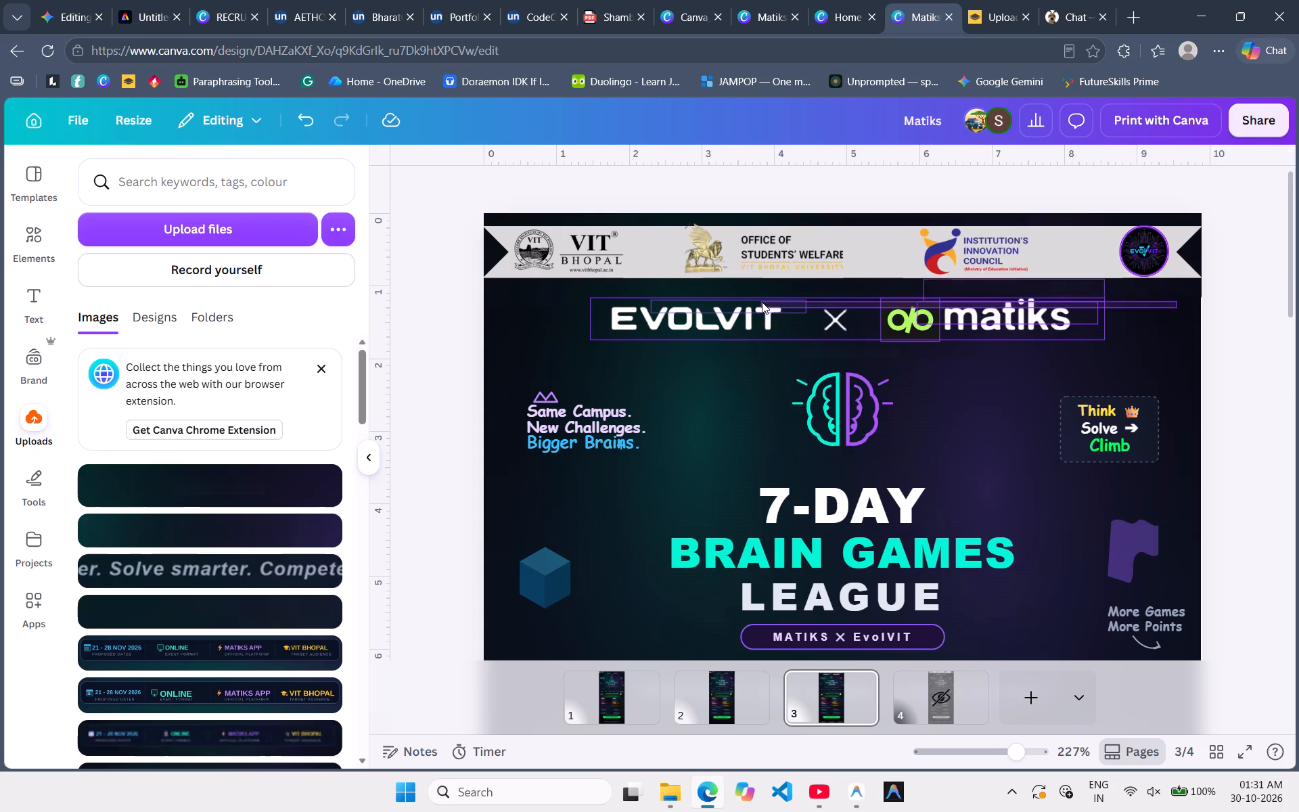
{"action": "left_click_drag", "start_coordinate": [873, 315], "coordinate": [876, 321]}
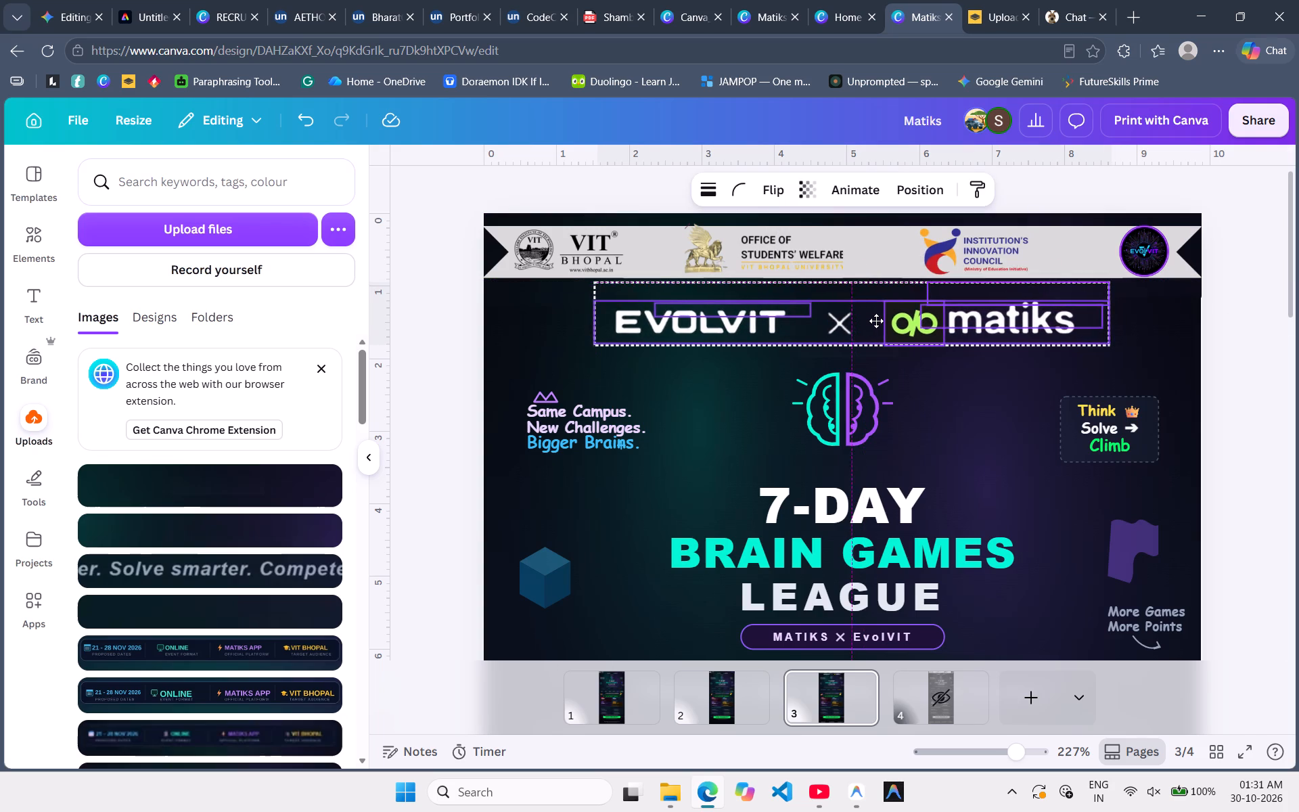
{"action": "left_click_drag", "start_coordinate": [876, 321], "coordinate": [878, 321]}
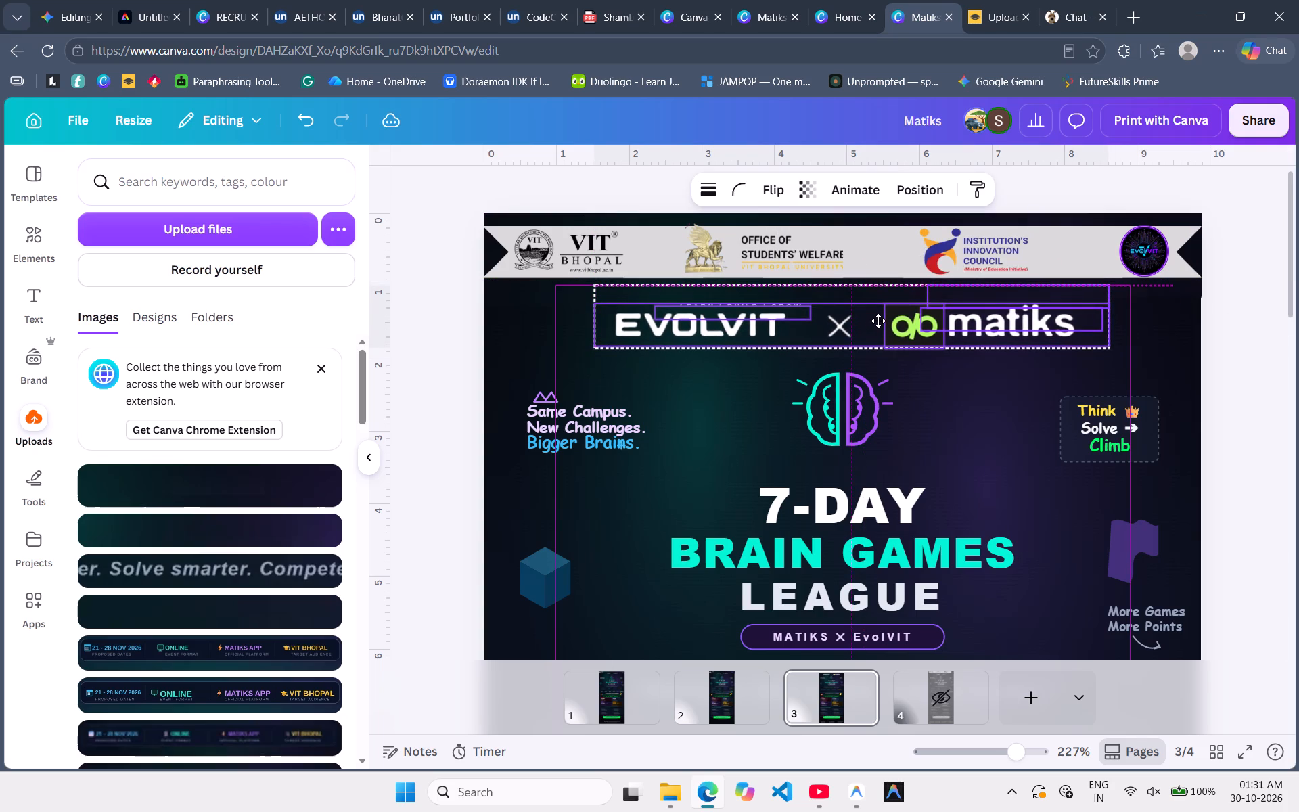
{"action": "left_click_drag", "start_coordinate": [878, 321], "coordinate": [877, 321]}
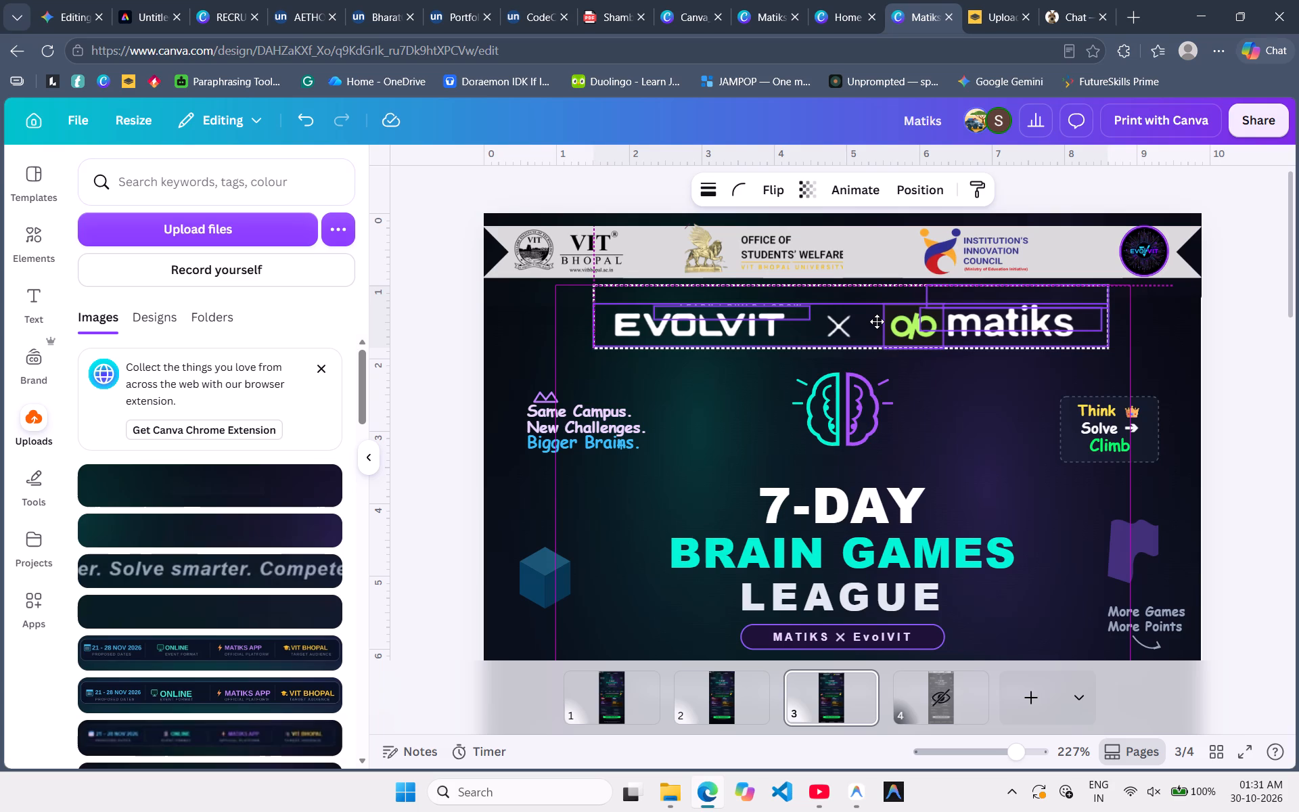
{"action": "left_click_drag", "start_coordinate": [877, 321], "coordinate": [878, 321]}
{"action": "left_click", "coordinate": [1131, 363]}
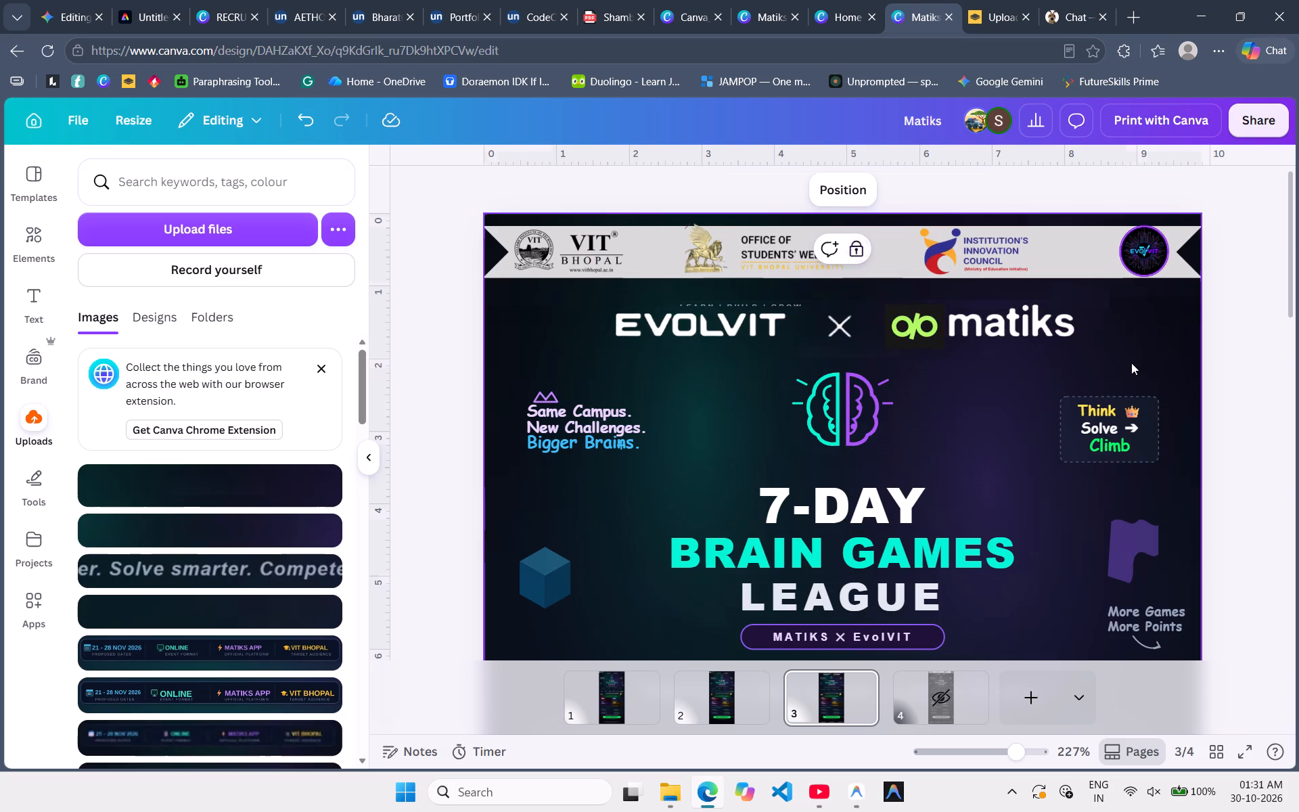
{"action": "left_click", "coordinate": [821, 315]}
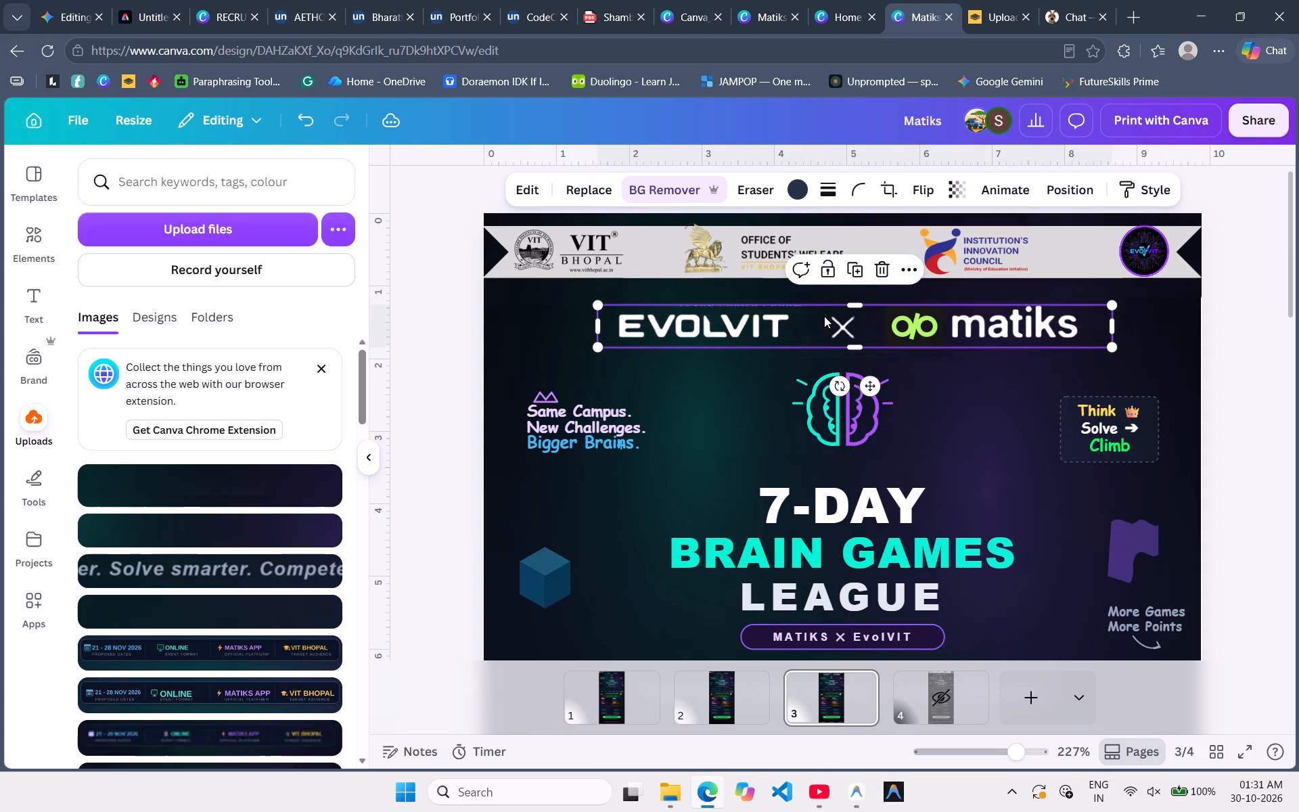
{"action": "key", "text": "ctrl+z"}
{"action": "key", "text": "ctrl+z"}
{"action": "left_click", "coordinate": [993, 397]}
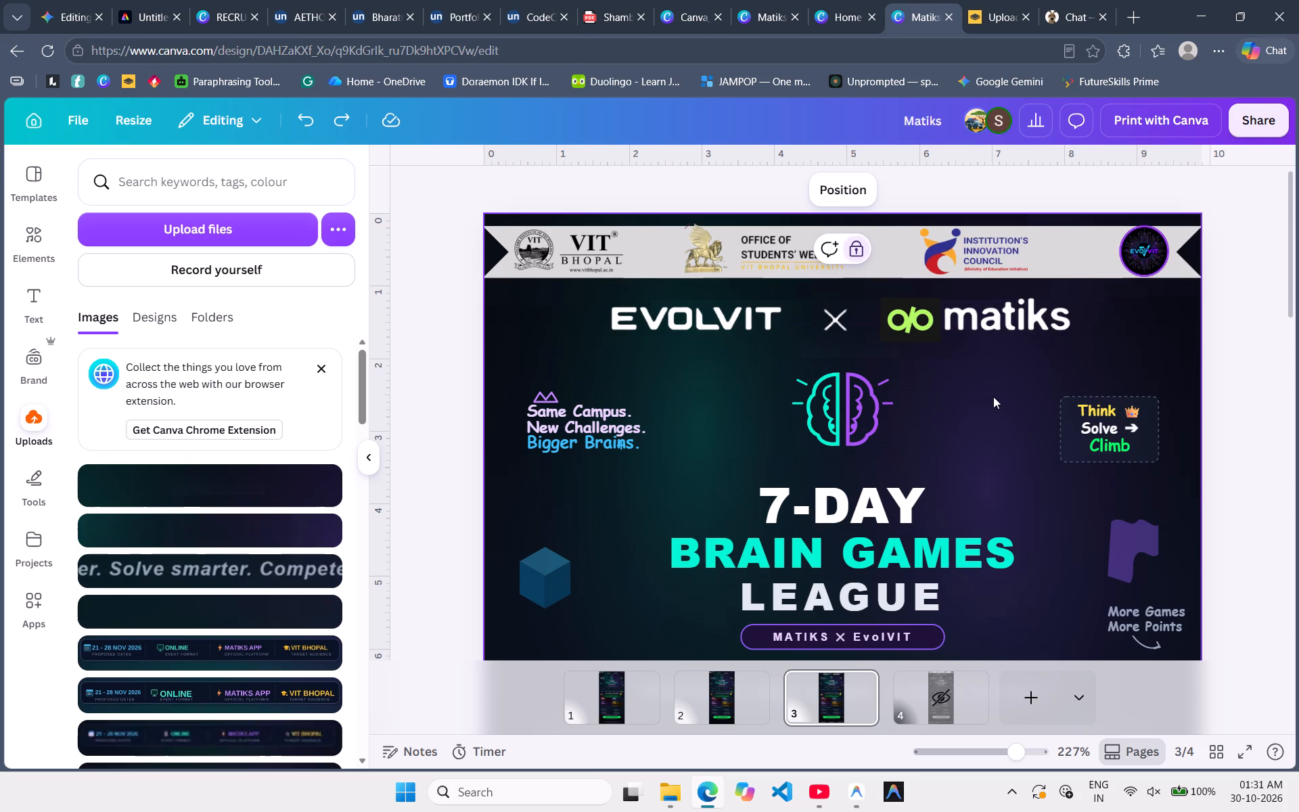
{"action": "scroll", "coordinate": [993, 397], "scroll_direction": "down", "scroll_amount": 4}
{"action": "scroll", "coordinate": [993, 397], "scroll_direction": "up", "scroll_amount": 1}
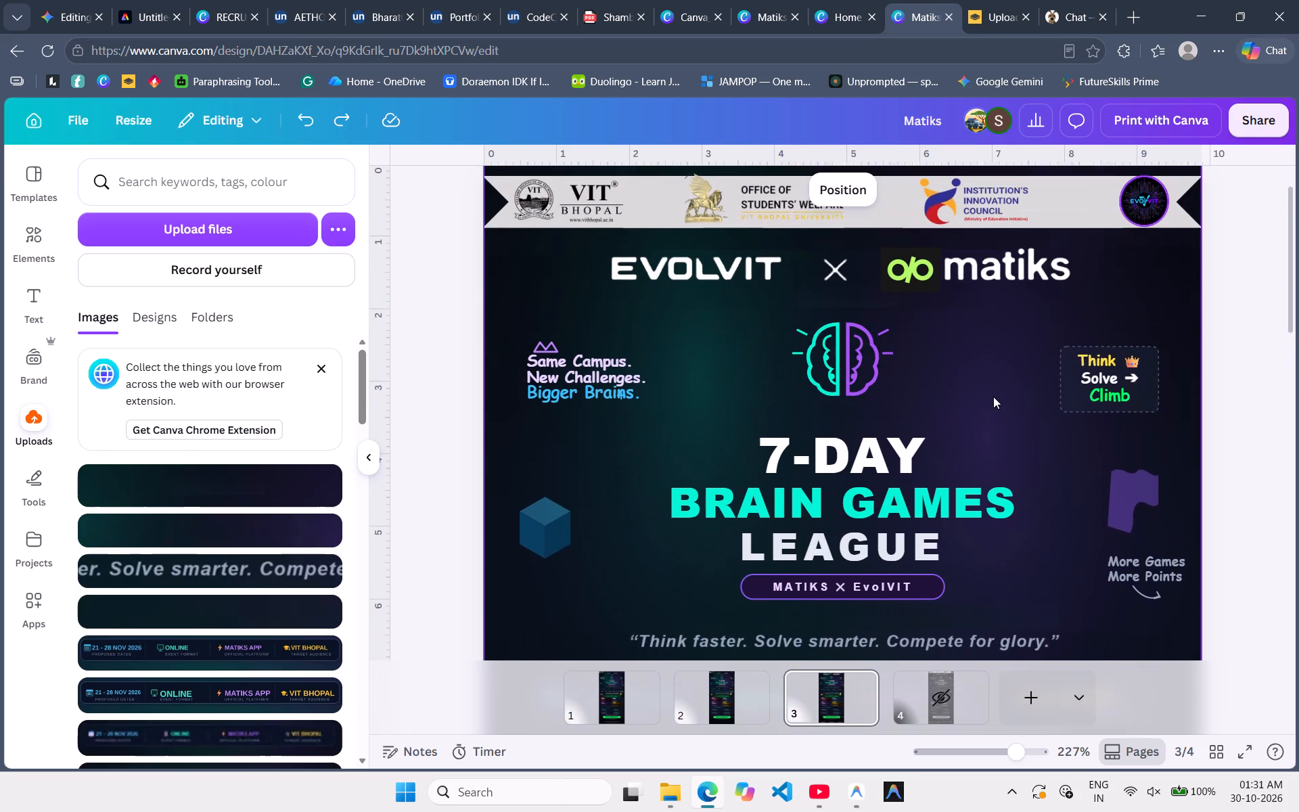
{"action": "scroll", "coordinate": [993, 397], "scroll_direction": "up", "scroll_amount": 1}
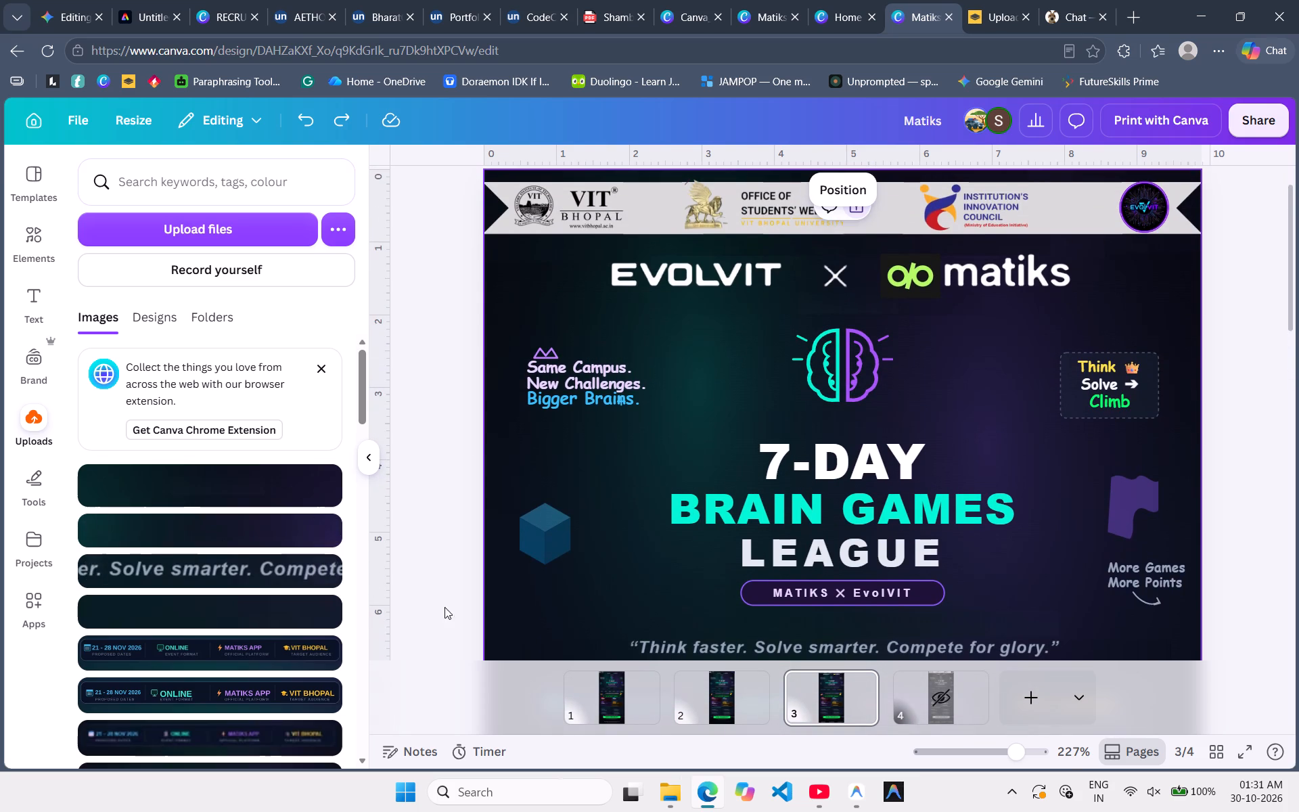
{"action": "left_click", "coordinate": [637, 694]}
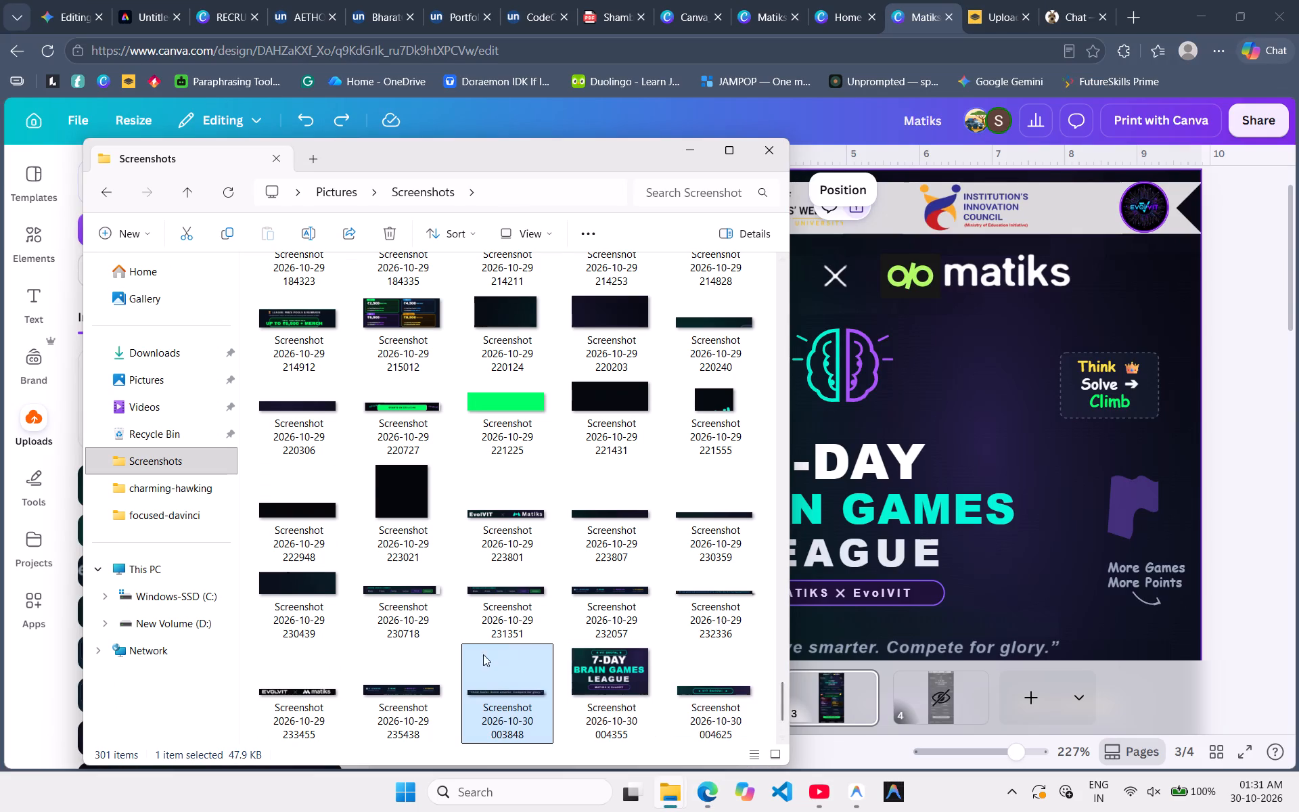
{"action": "scroll", "coordinate": [475, 652], "scroll_direction": "down", "scroll_amount": 4}
{"action": "double_click", "coordinate": [286, 678]}
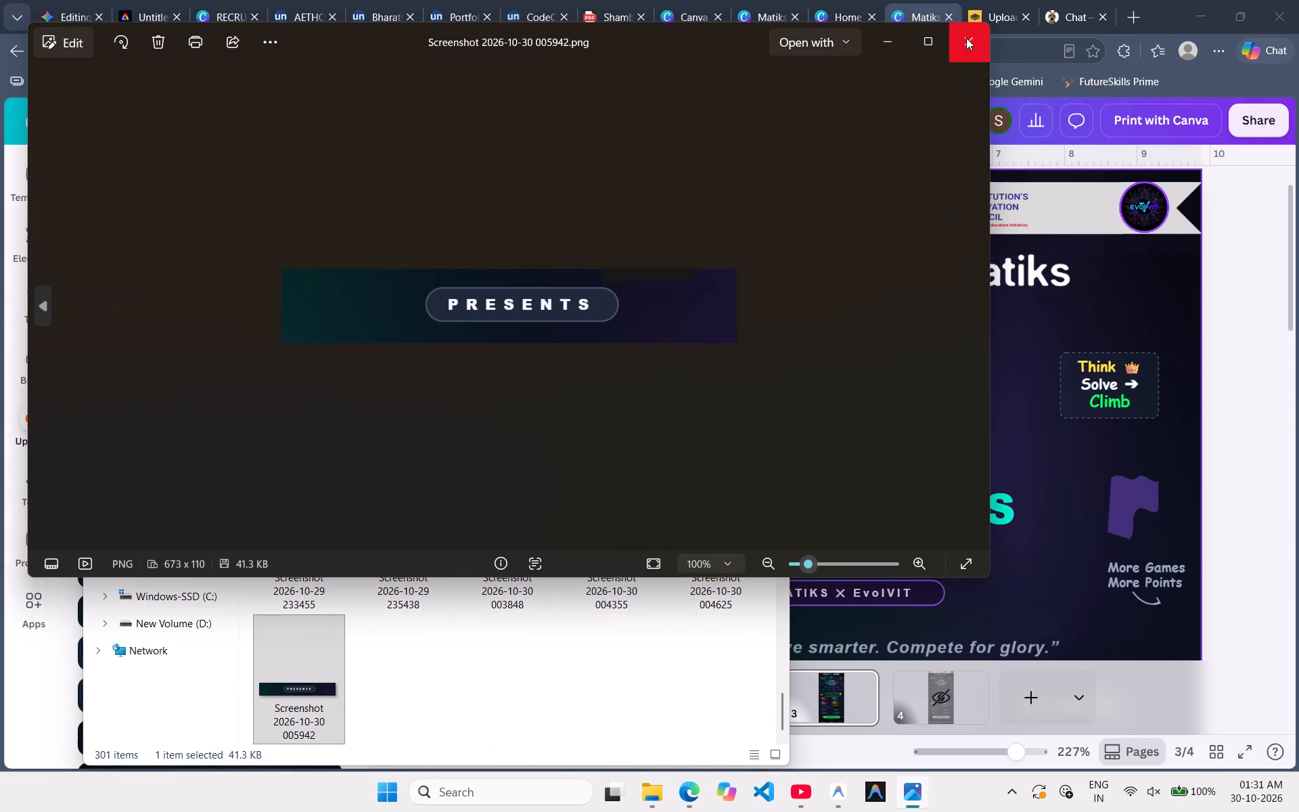
{"action": "left_click", "coordinate": [966, 38]}
{"action": "left_click_drag", "start_coordinate": [281, 665], "coordinate": [972, 435]}
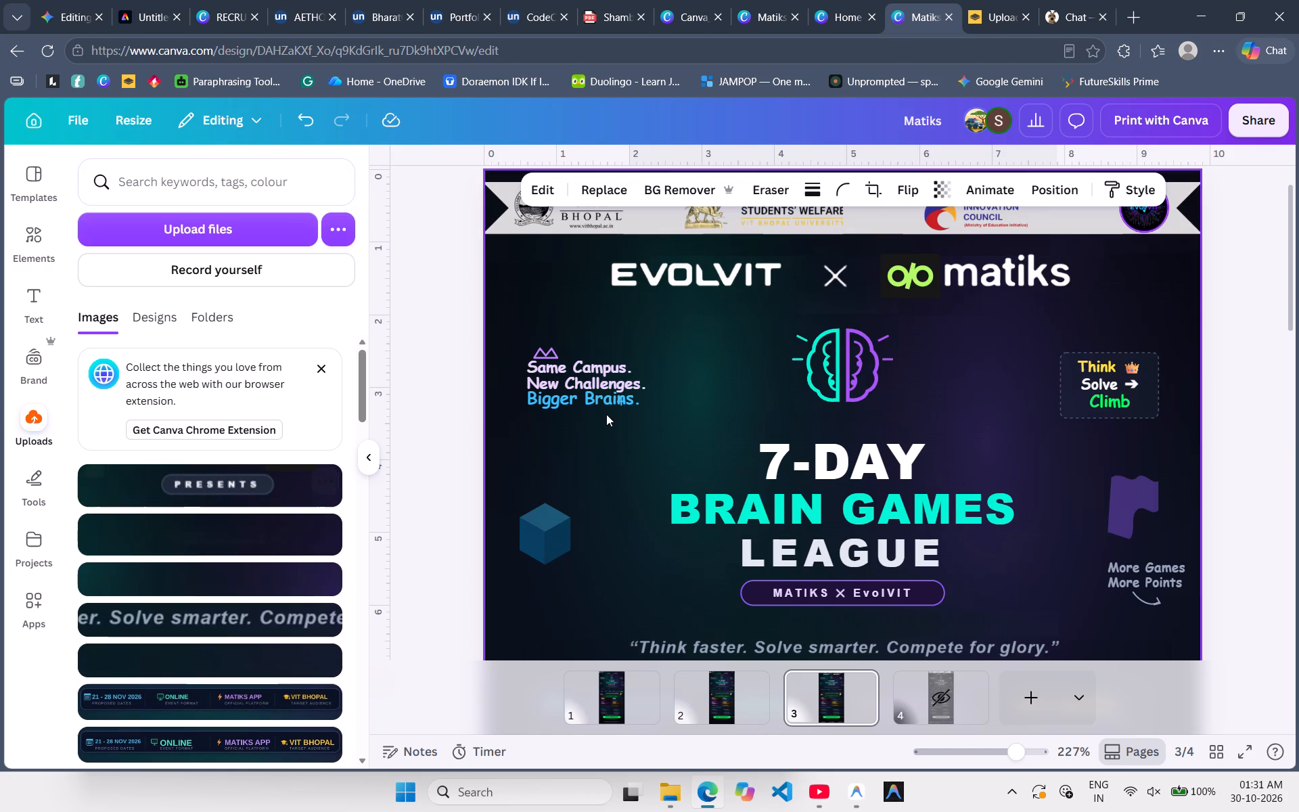
{"action": "scroll", "coordinate": [606, 414], "scroll_direction": "down", "scroll_amount": 4}
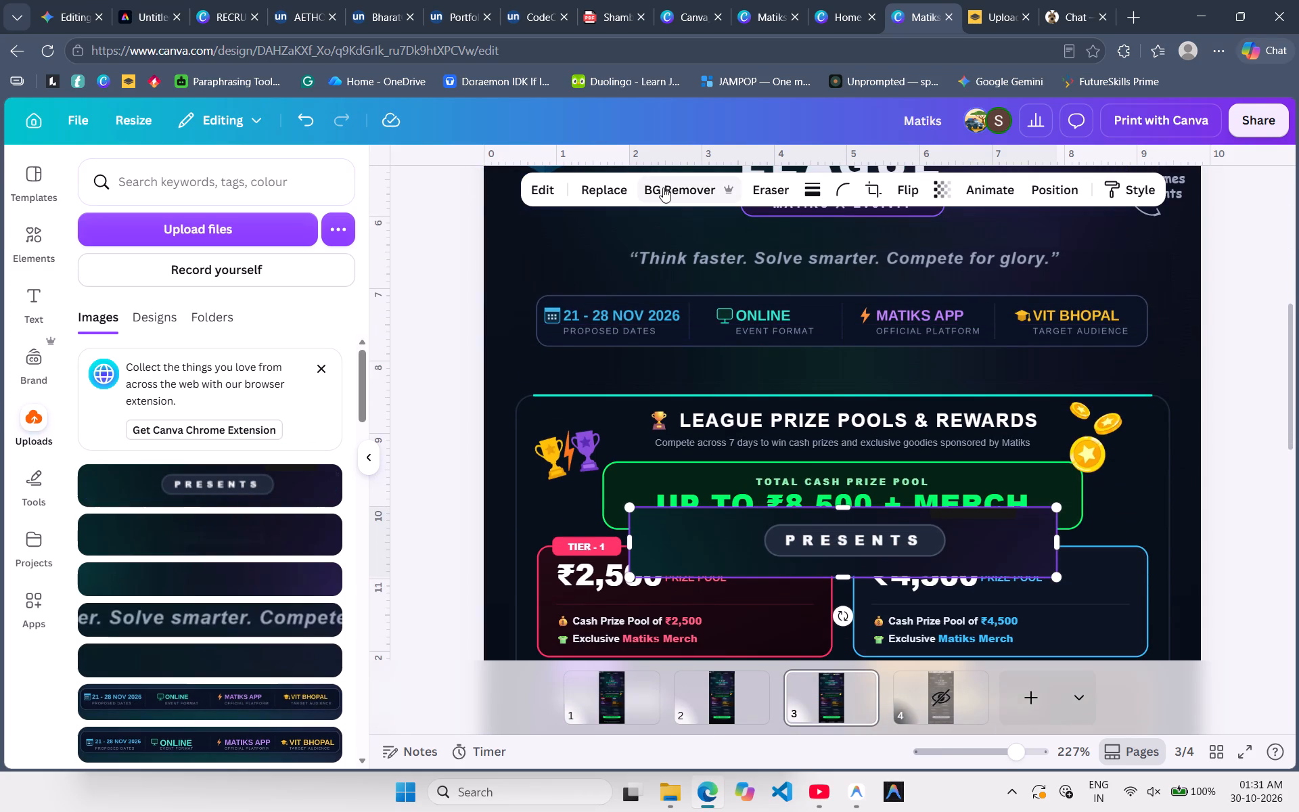
Remove the background from the PRESENTS badge image and crop it closely around the rounded badge on all four sides.
{"action": "left_click", "coordinate": [663, 187]}
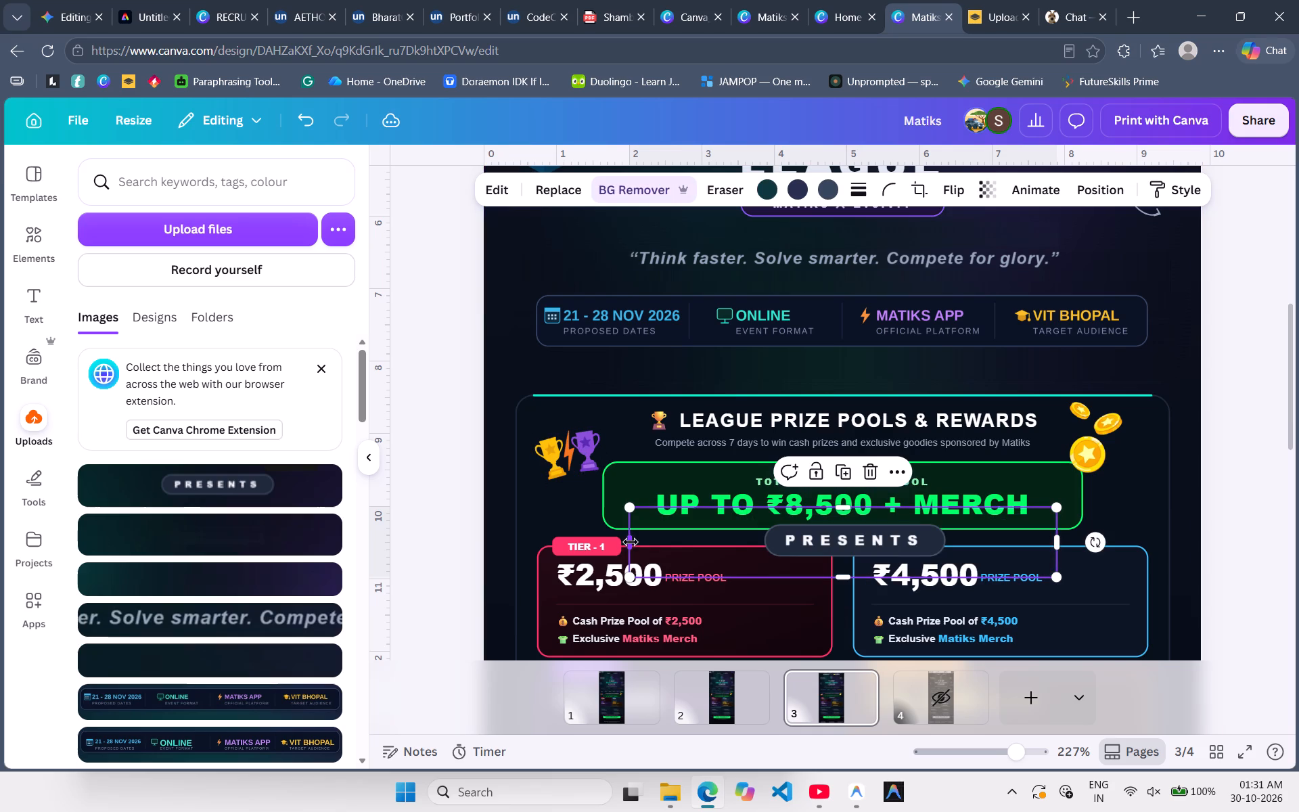
{"action": "left_click_drag", "start_coordinate": [631, 542], "coordinate": [761, 546]}
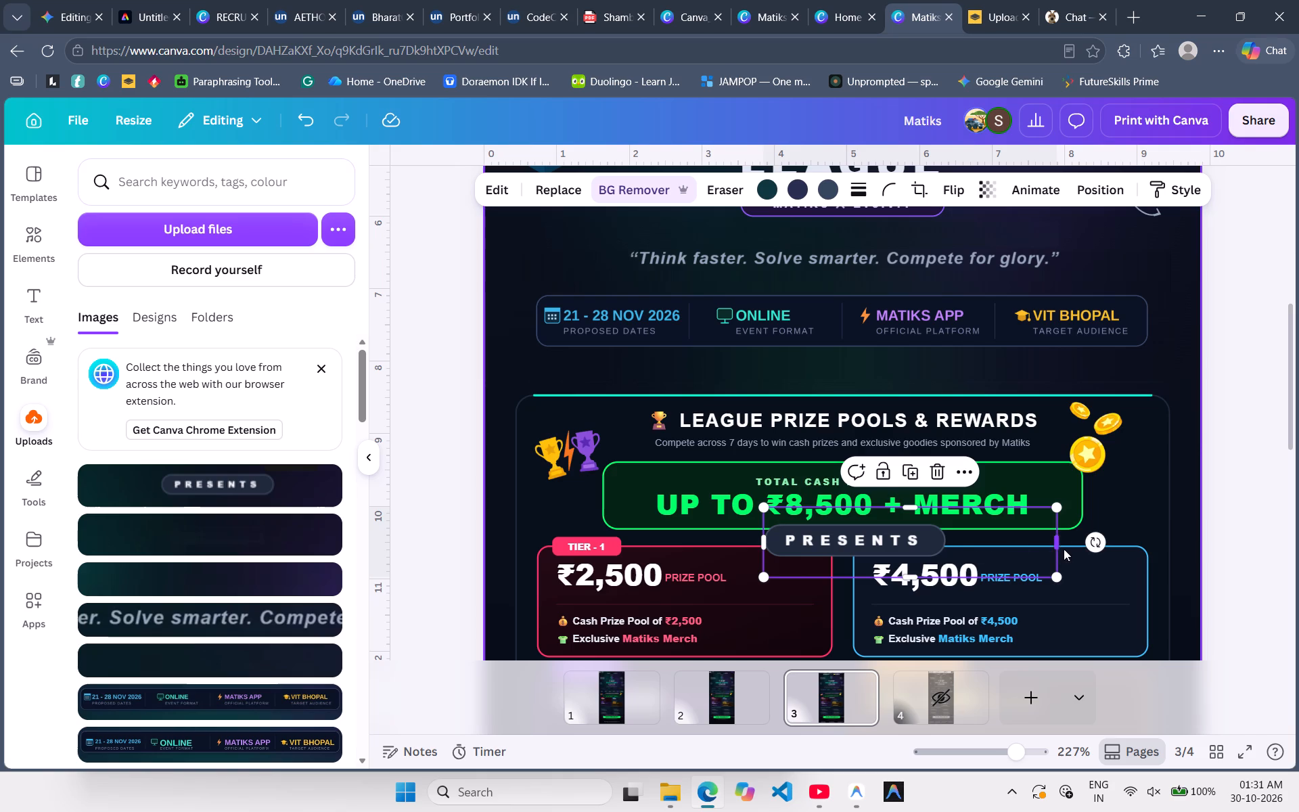
{"action": "left_click_drag", "start_coordinate": [1055, 540], "coordinate": [949, 539]}
{"action": "left_click_drag", "start_coordinate": [857, 576], "coordinate": [859, 564]}
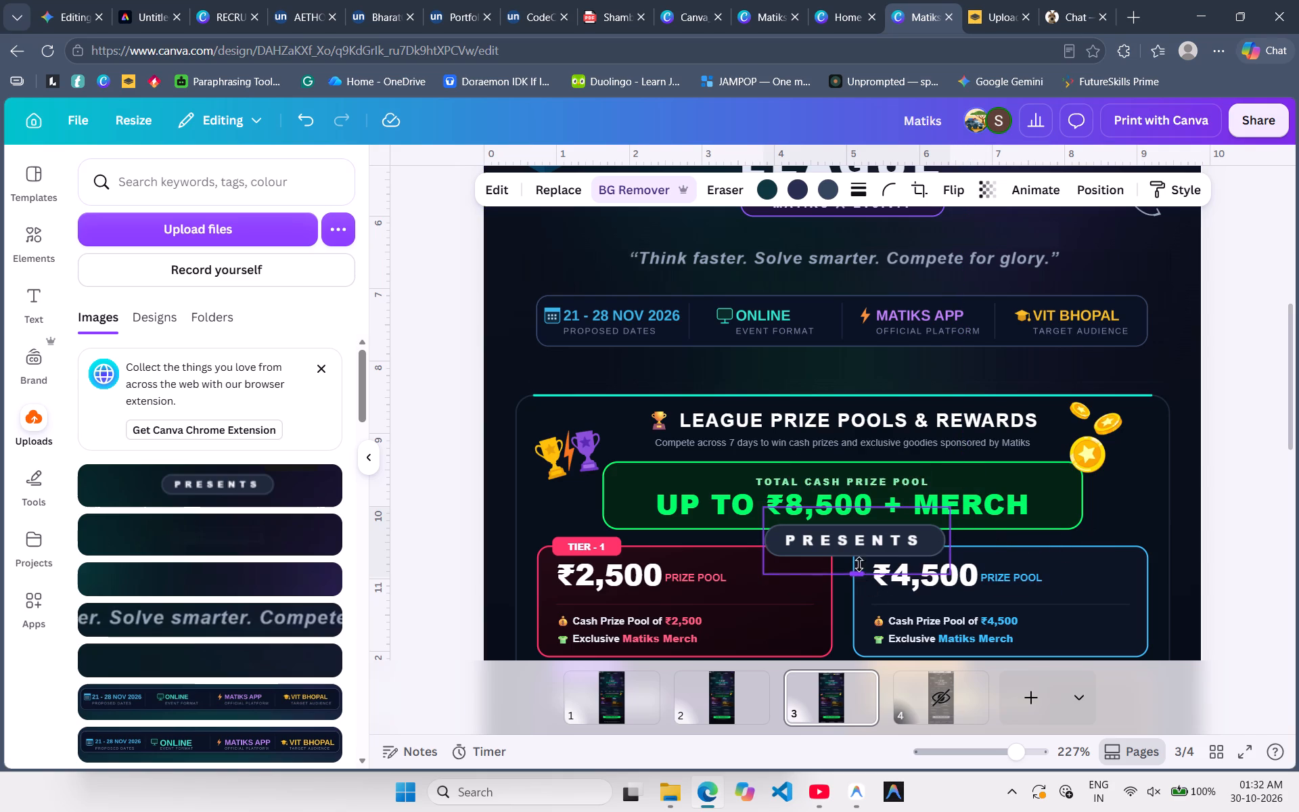
{"action": "left_click_drag", "start_coordinate": [859, 564], "coordinate": [860, 561]}
{"action": "left_click_drag", "start_coordinate": [860, 510], "coordinate": [865, 520]}
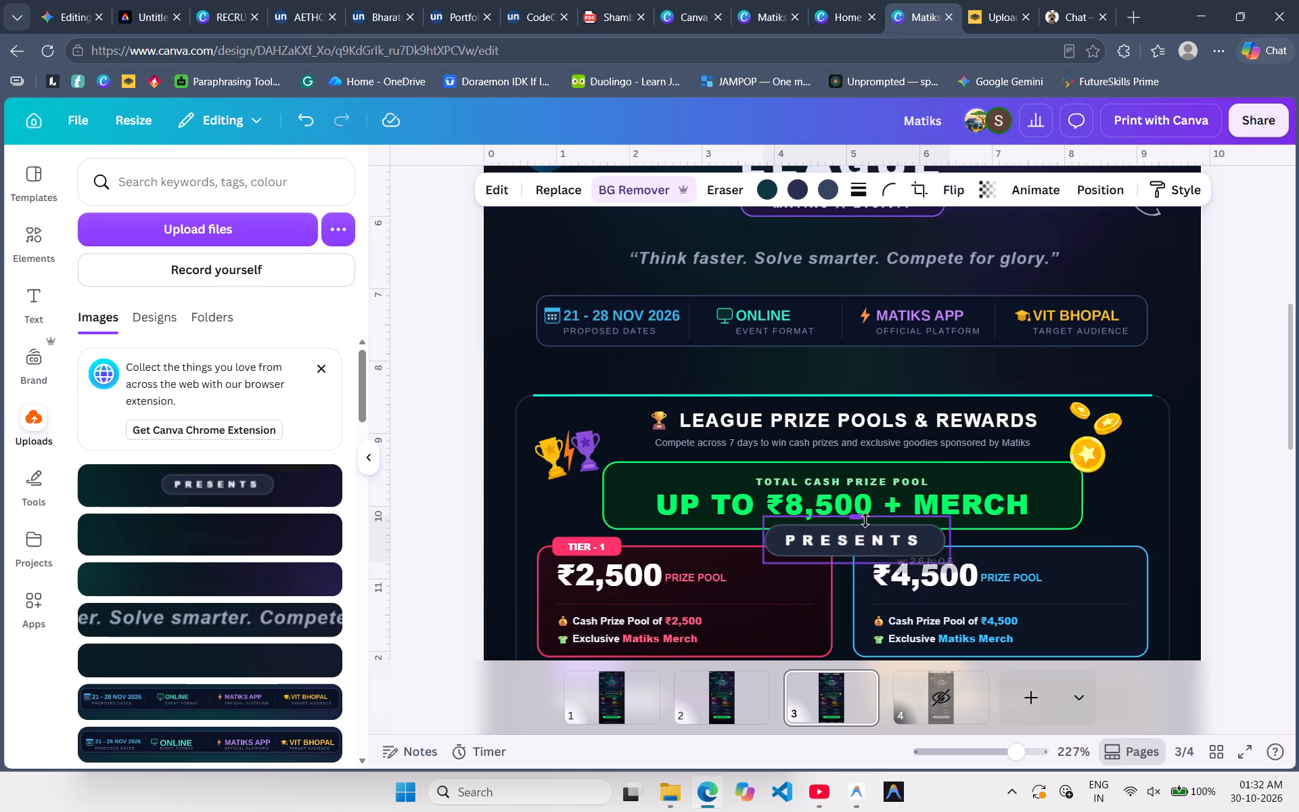
{"action": "left_click_drag", "start_coordinate": [865, 520], "coordinate": [866, 520]}
Move the PRESENTS badge up to just above the 7-DAY title and shrink it to roughly half its size.
{"action": "left_click_drag", "start_coordinate": [867, 541], "coordinate": [913, 289]}
{"action": "scroll", "coordinate": [913, 289], "scroll_direction": "up", "scroll_amount": 1}
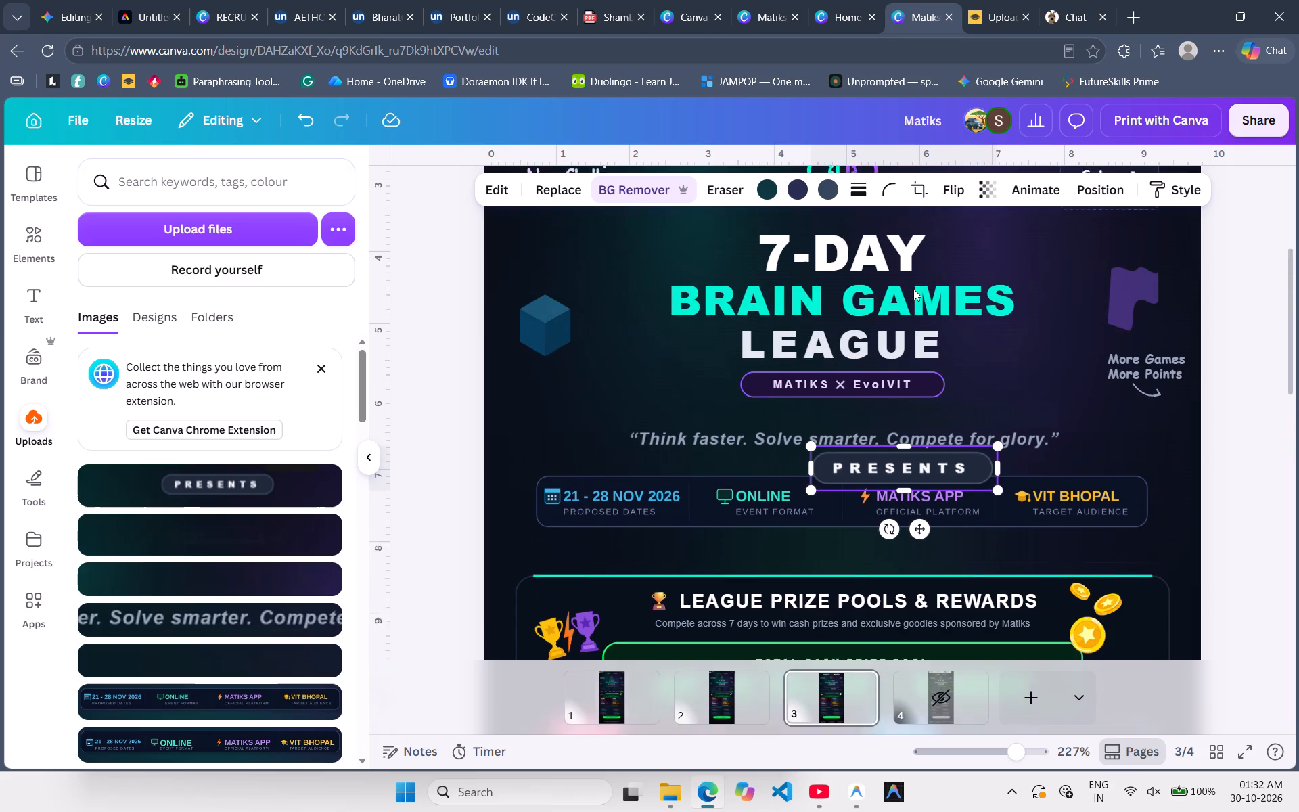
{"action": "scroll", "coordinate": [913, 289], "scroll_direction": "up", "scroll_amount": 1}
{"action": "scroll", "coordinate": [905, 474], "scroll_direction": "up", "scroll_amount": 1}
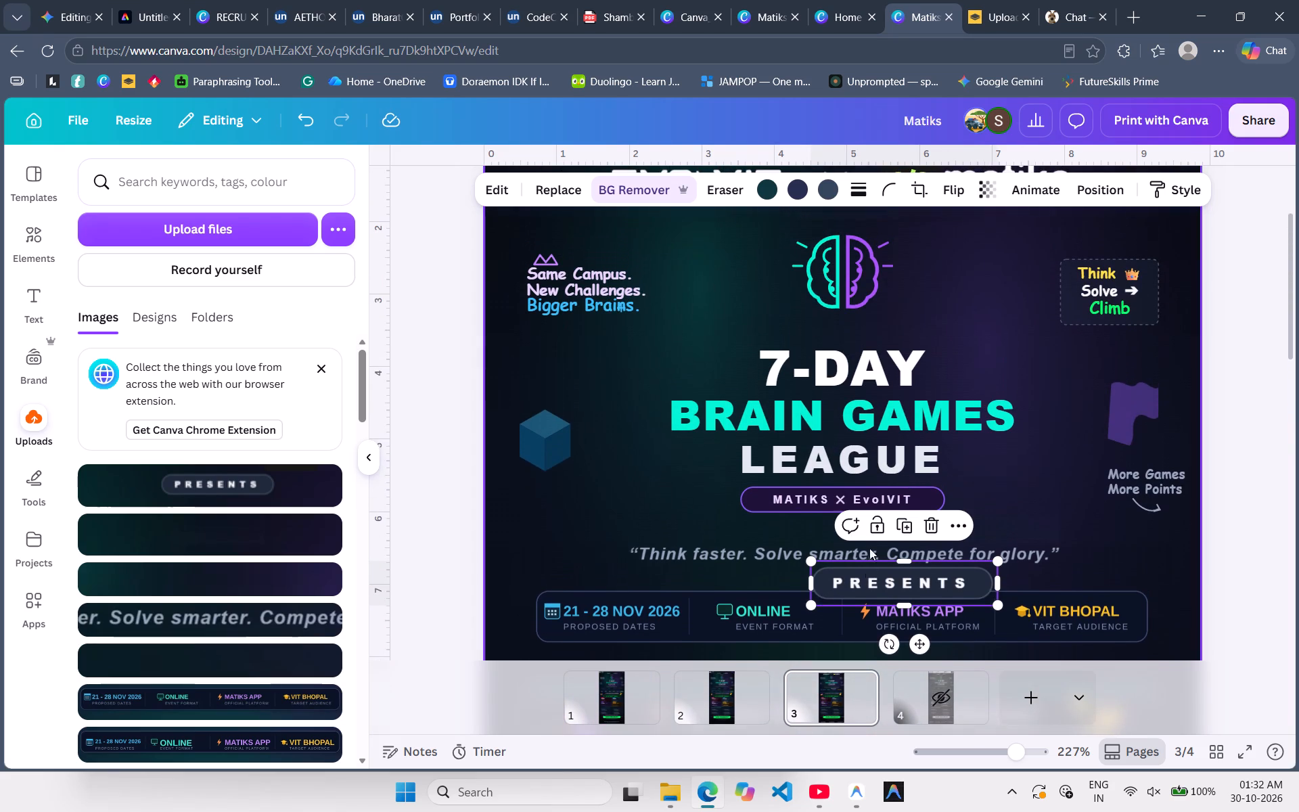
{"action": "scroll", "coordinate": [905, 415], "scroll_direction": "down", "scroll_amount": 2}
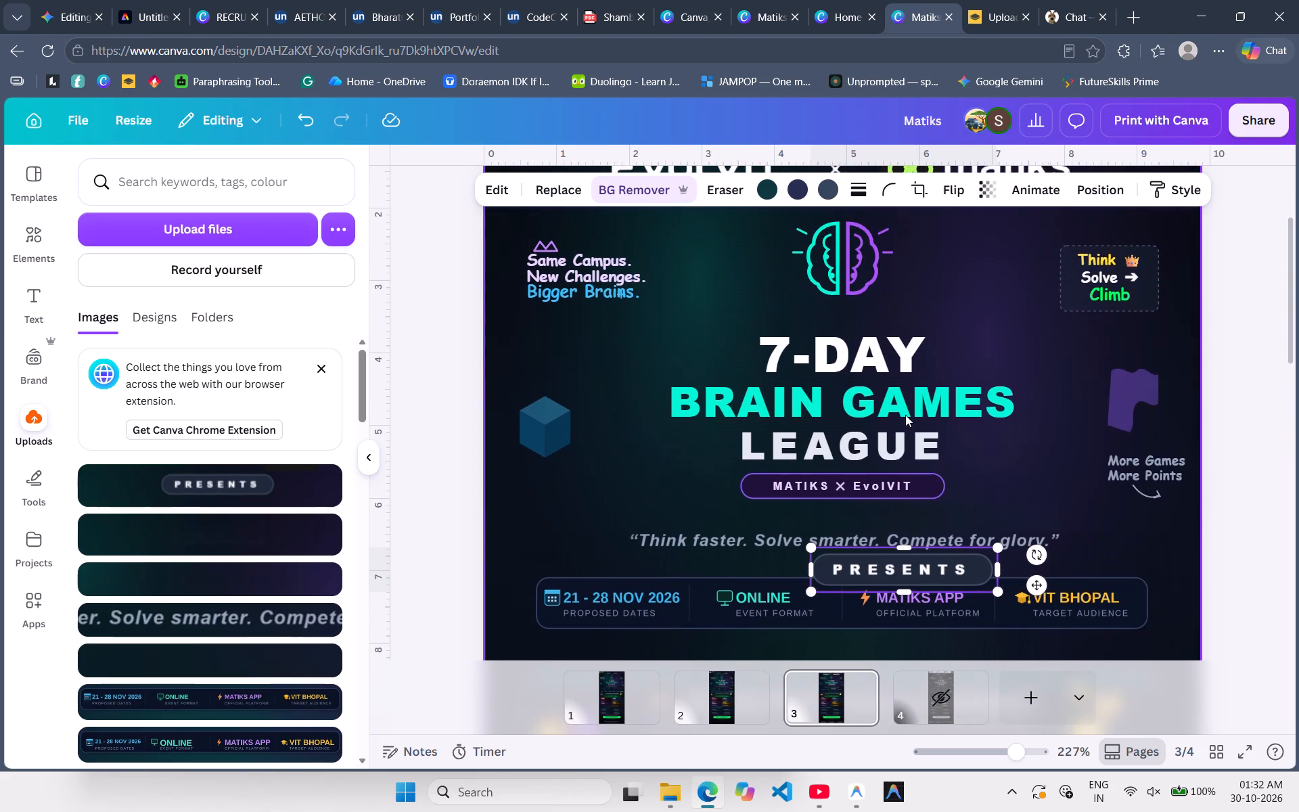
{"action": "left_click_drag", "start_coordinate": [898, 569], "coordinate": [869, 327]}
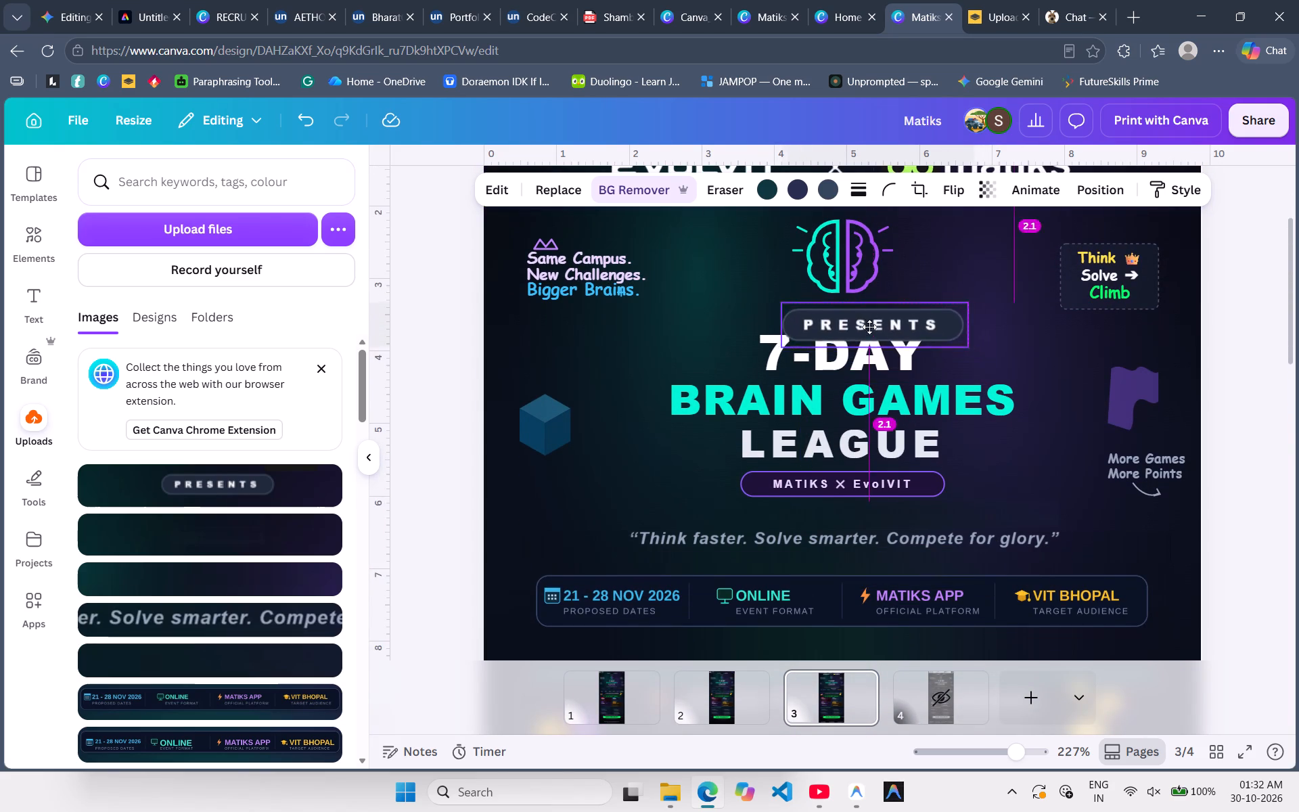
{"action": "left_click_drag", "start_coordinate": [869, 327], "coordinate": [842, 315]}
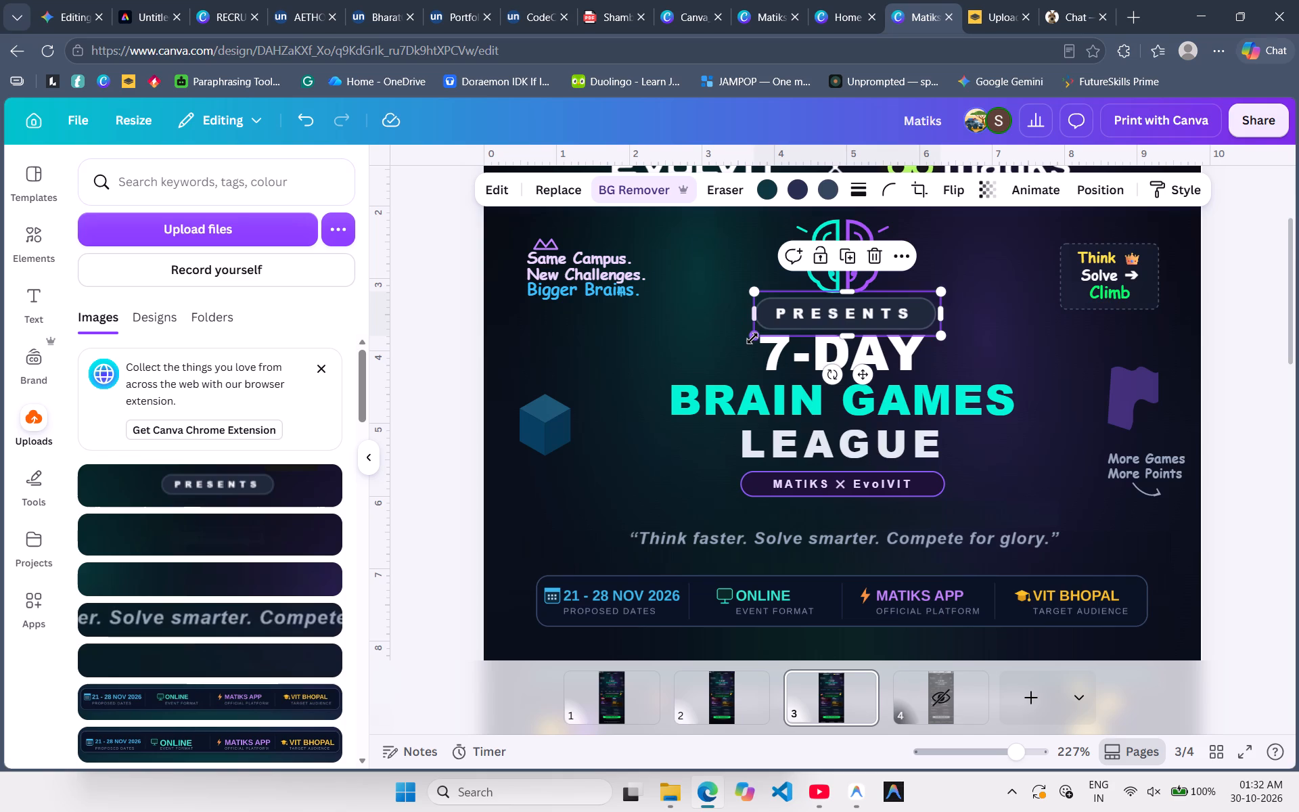
{"action": "left_click_drag", "start_coordinate": [752, 338], "coordinate": [832, 294]}
{"action": "left_click_drag", "start_coordinate": [913, 353], "coordinate": [865, 359]}
Place the PRESENTS badge just beneath the × of the EVOLVIT × matiks header, centred horizontally above the brain icon.
{"action": "scroll", "coordinate": [865, 359], "scroll_direction": "up", "scroll_amount": 1}
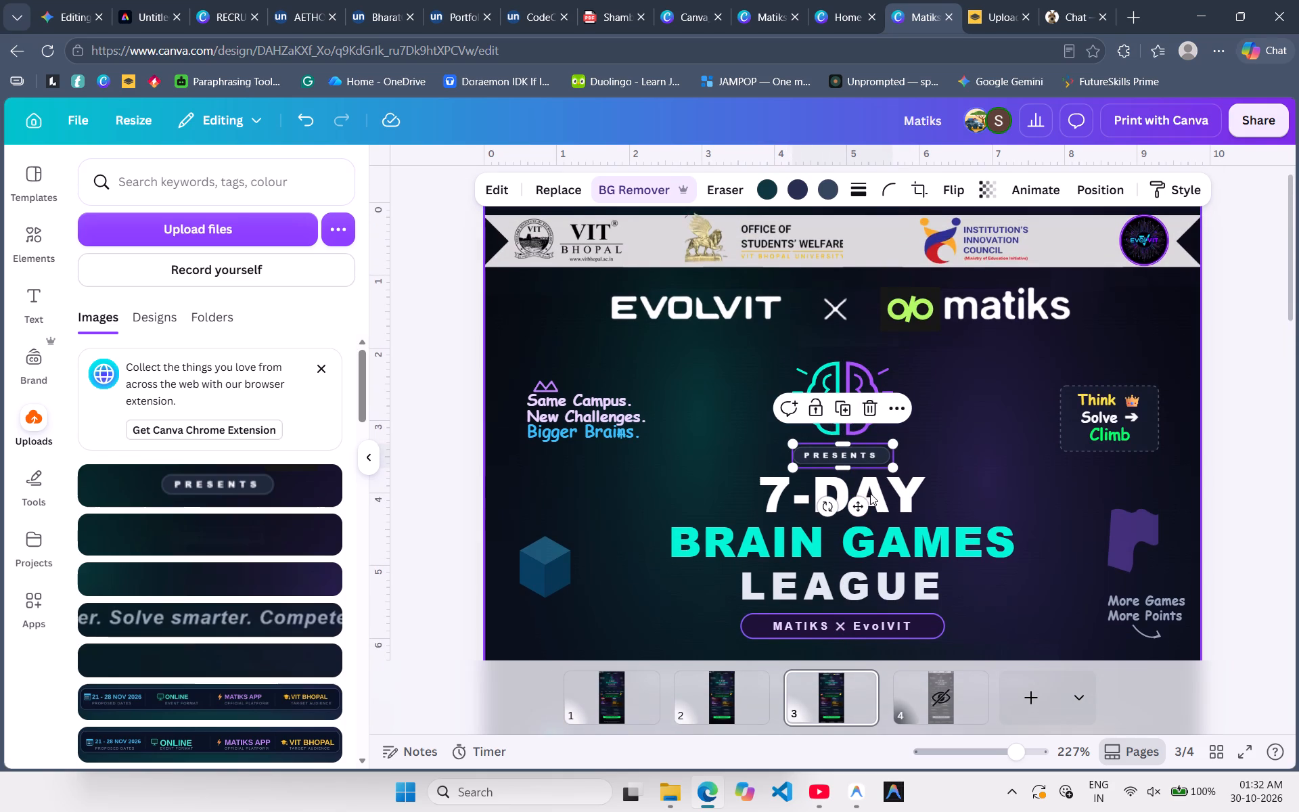
{"action": "left_click_drag", "start_coordinate": [852, 501], "coordinate": [848, 384]}
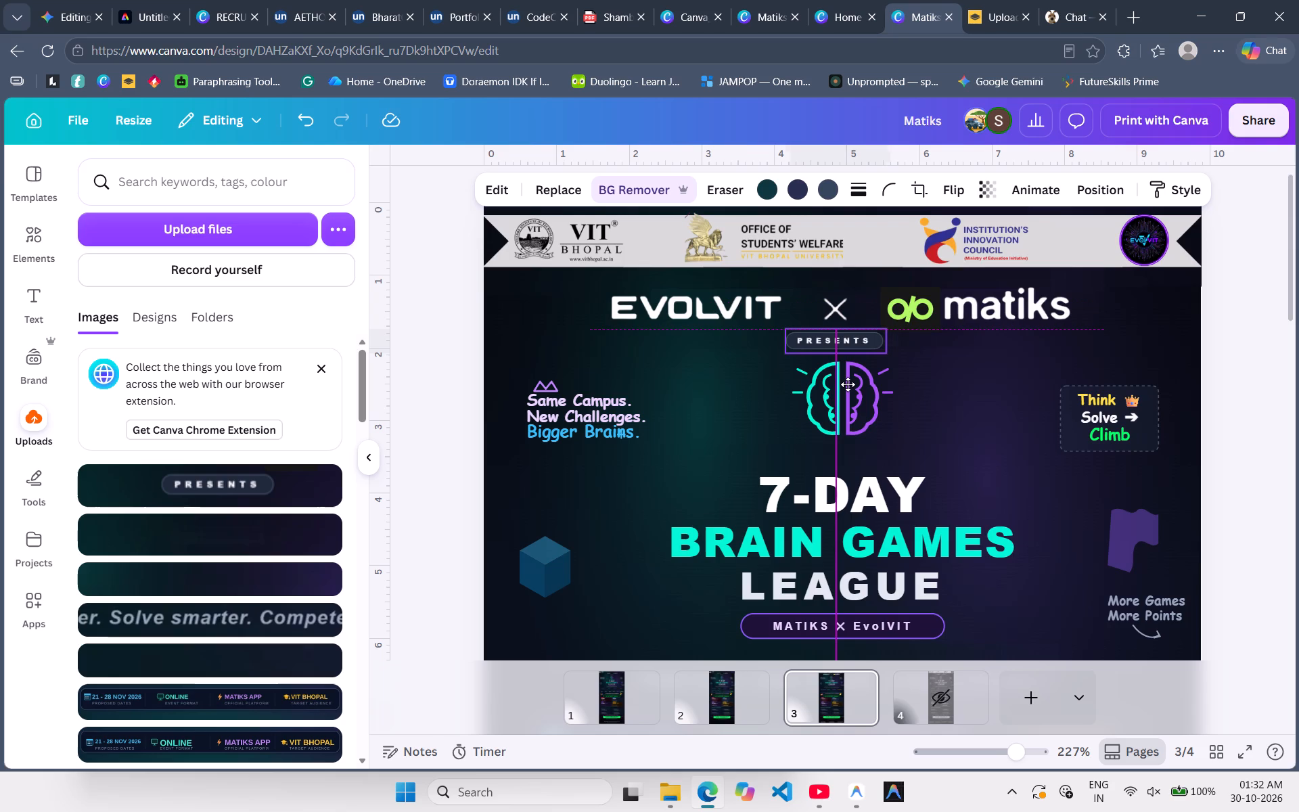
{"action": "left_click_drag", "start_coordinate": [848, 384], "coordinate": [848, 384]}
{"action": "left_click", "coordinate": [932, 419]}
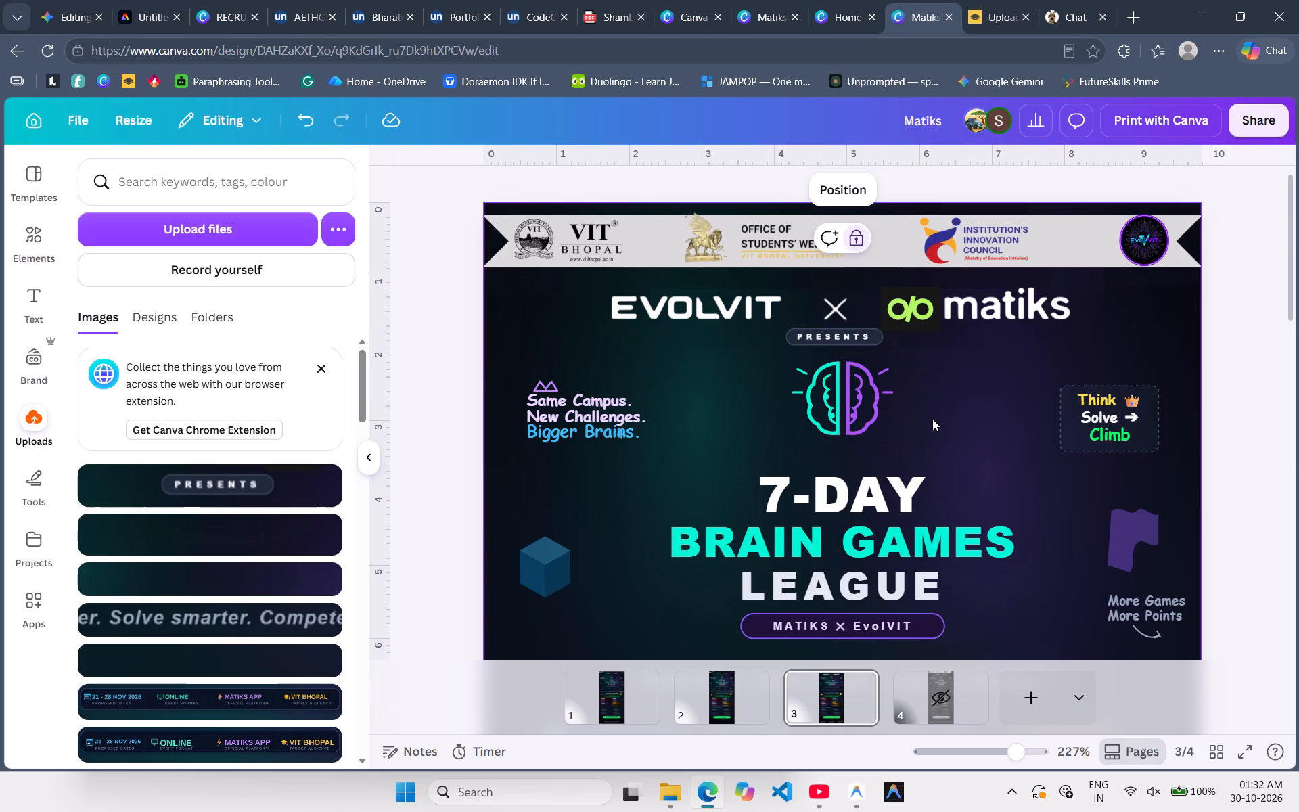
{"action": "left_click_drag", "start_coordinate": [854, 338], "coordinate": [861, 338]}
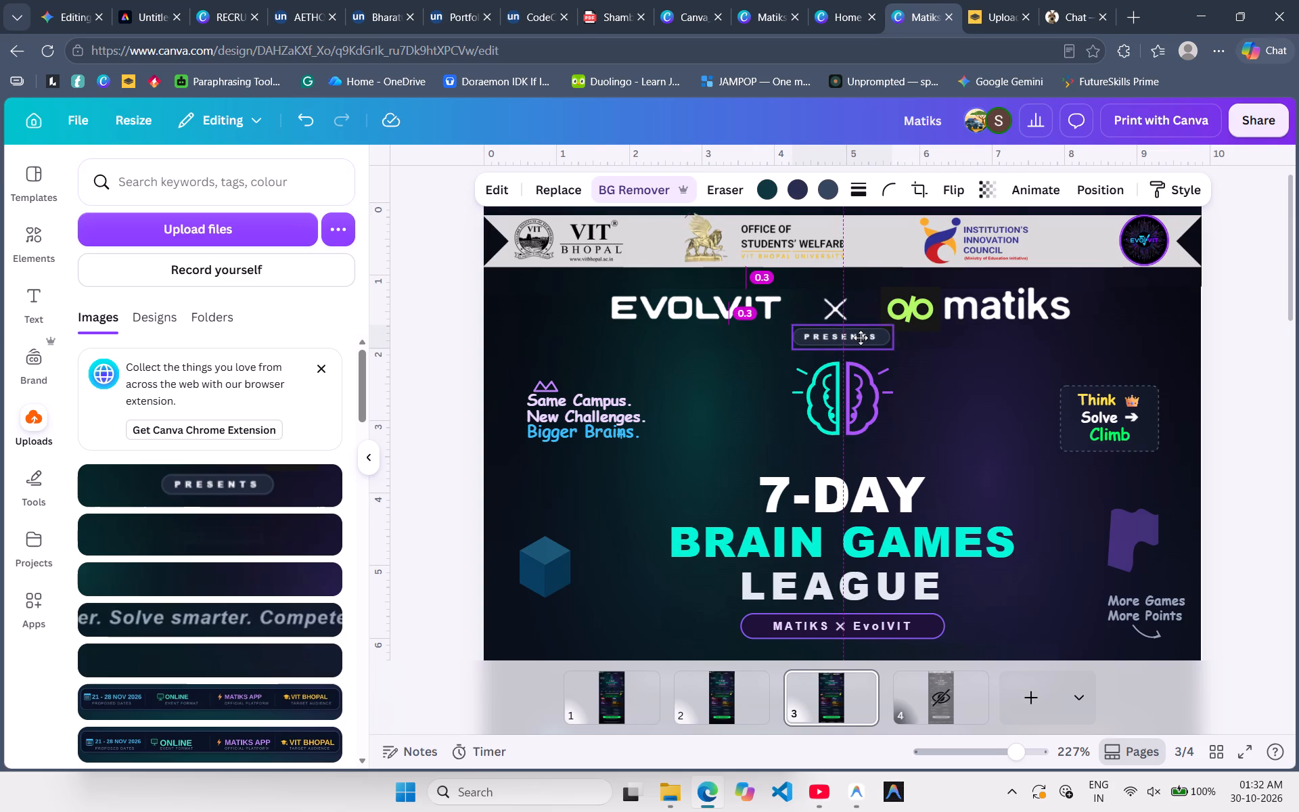
{"action": "left_click_drag", "start_coordinate": [861, 338], "coordinate": [864, 340]}
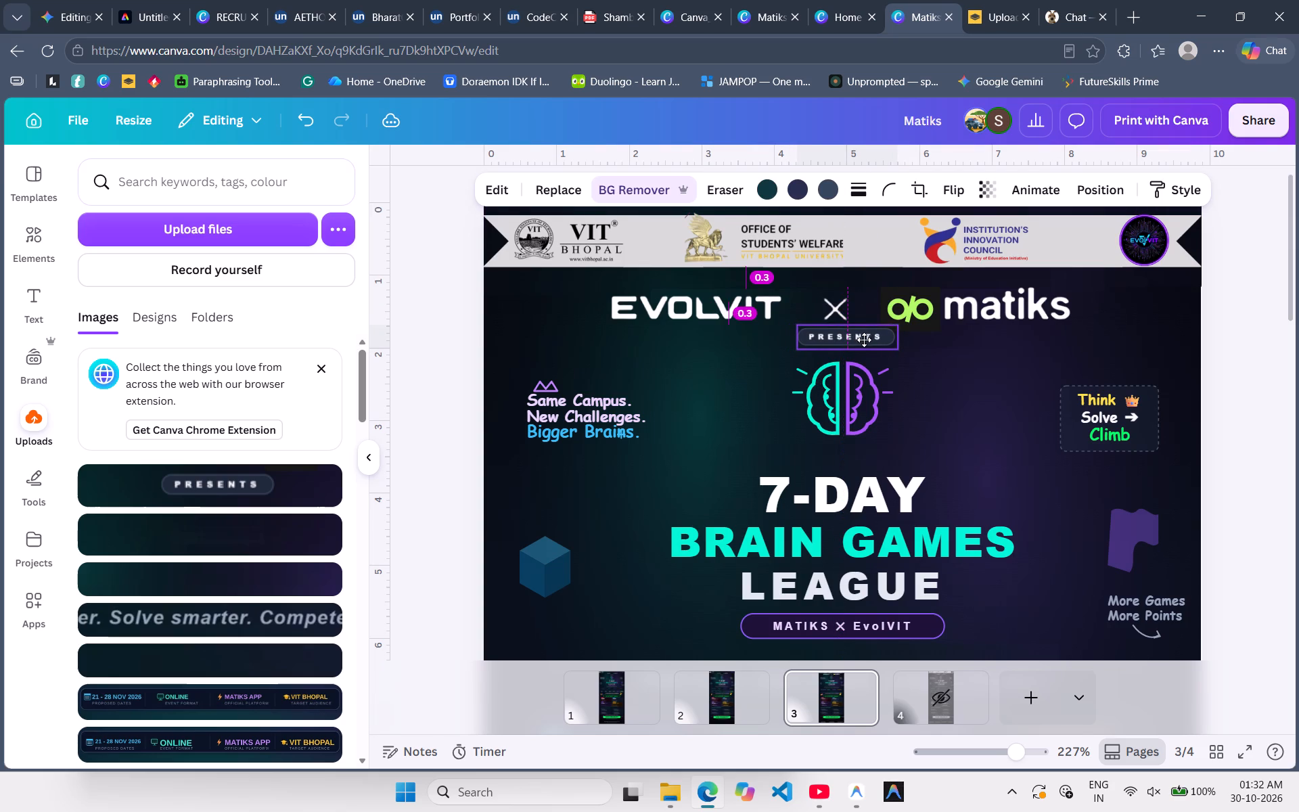
{"action": "left_click_drag", "start_coordinate": [864, 340], "coordinate": [859, 340]}
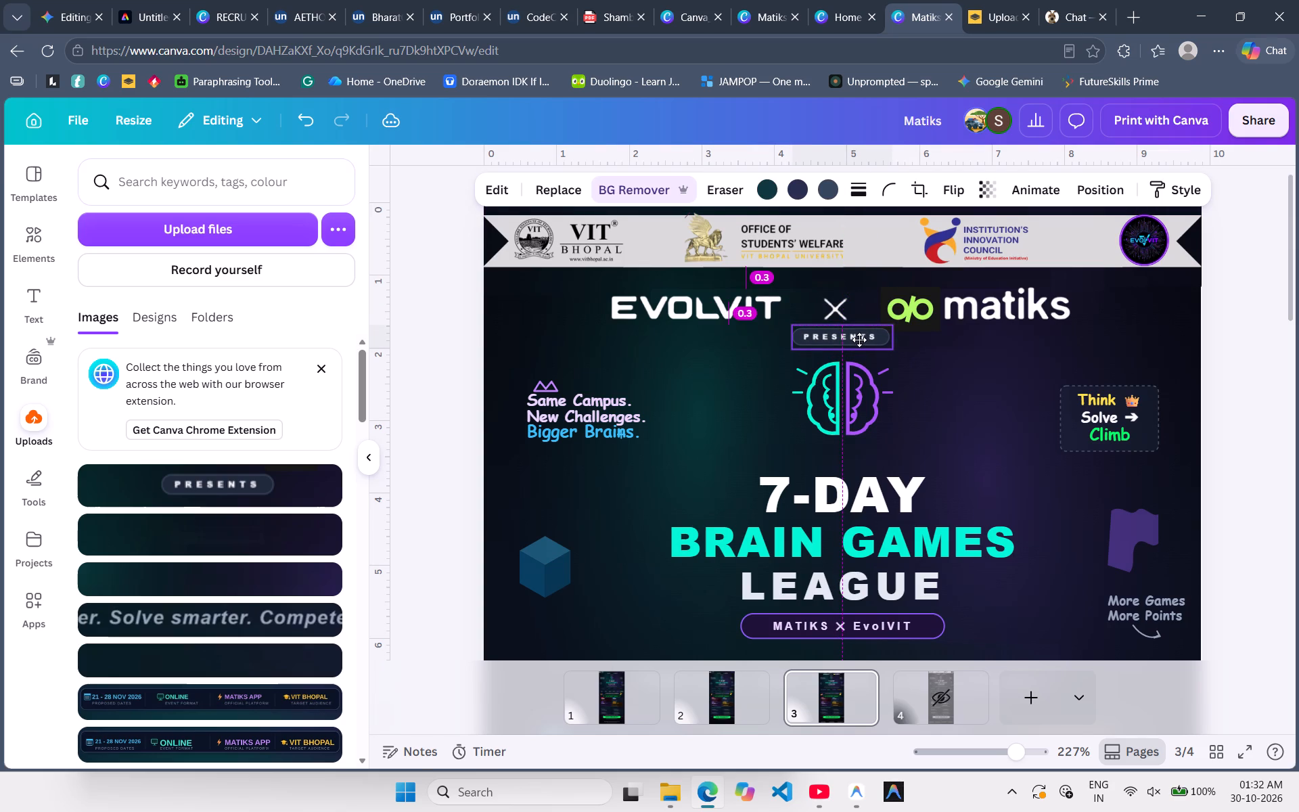
{"action": "left_click_drag", "start_coordinate": [859, 340], "coordinate": [861, 339]}
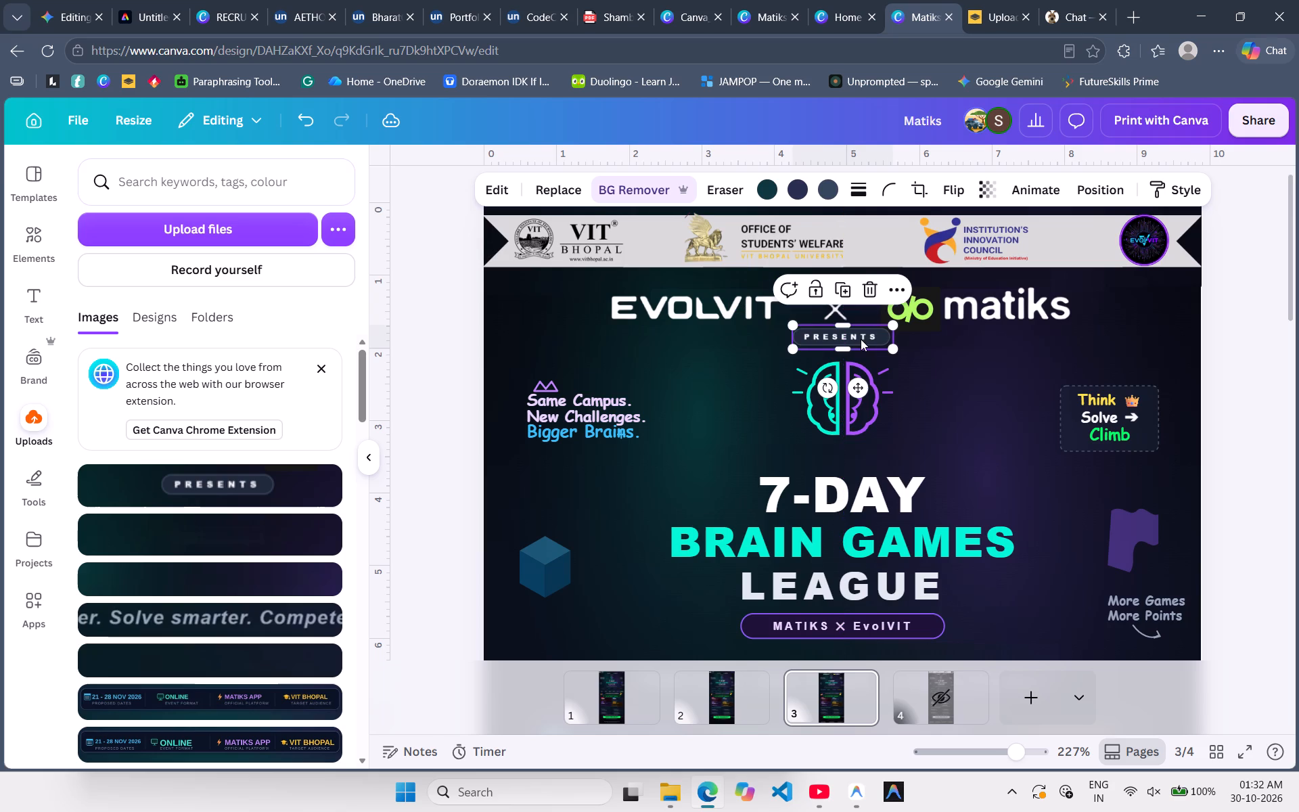
{"action": "left_click", "coordinate": [955, 371]}
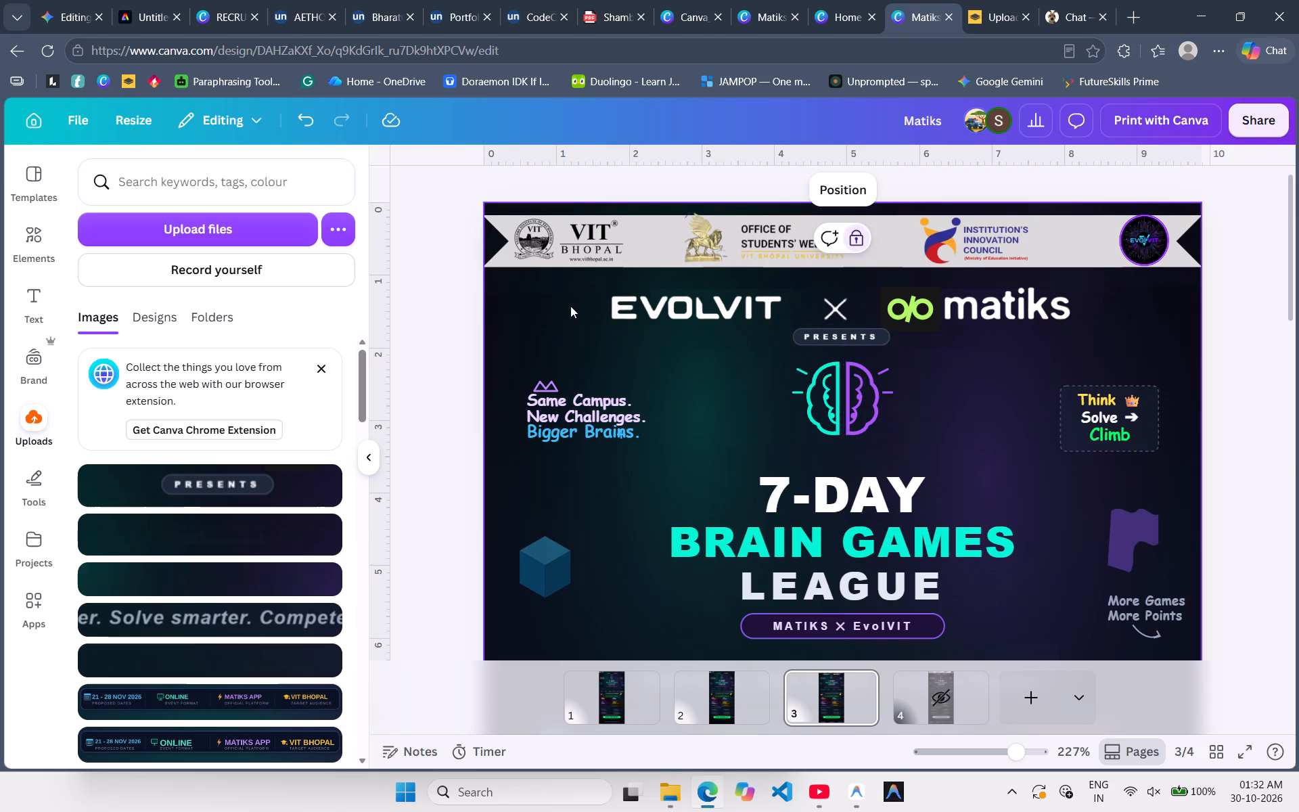
Shift the EVOLVIT × matiks header image slightly right so its × sits above the centre of the PRESENTS badge.
{"action": "left_click", "coordinate": [642, 315]}
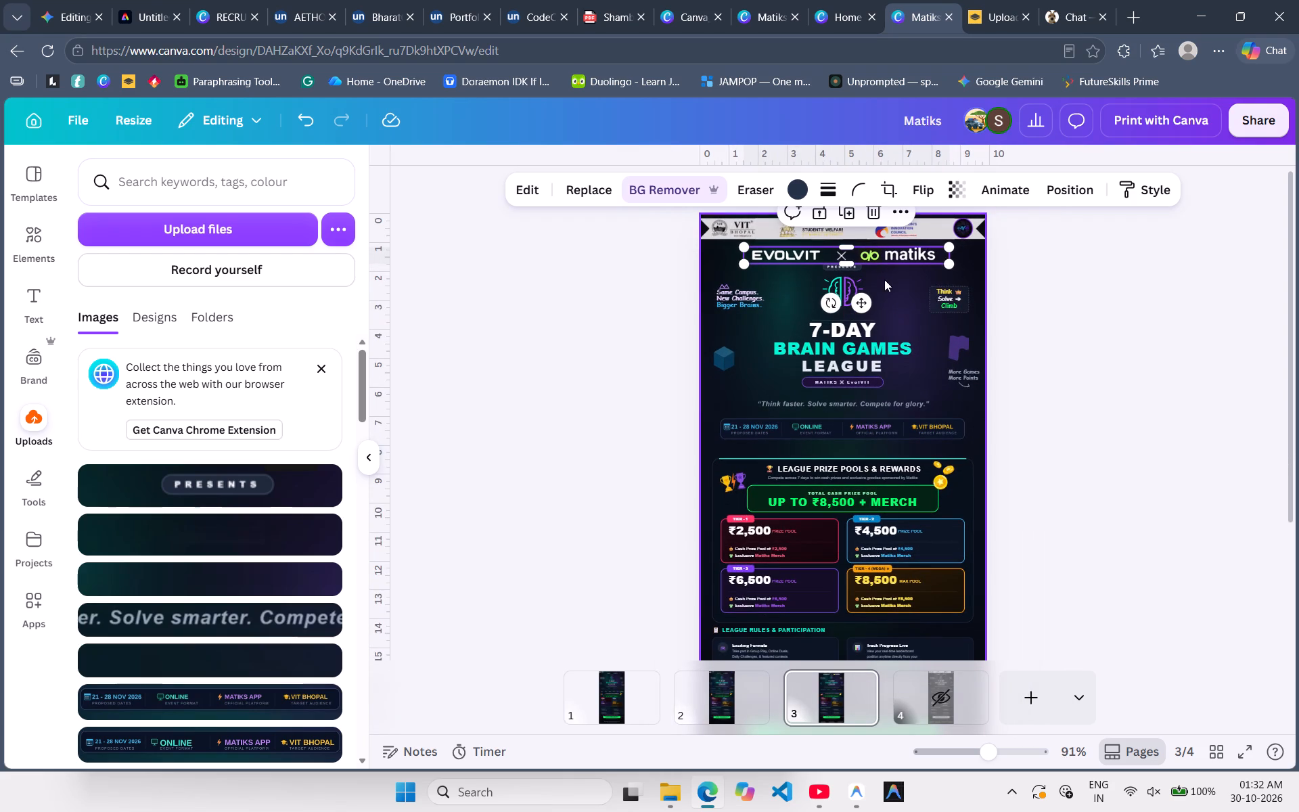
{"action": "left_click_drag", "start_coordinate": [859, 298], "coordinate": [866, 297]}
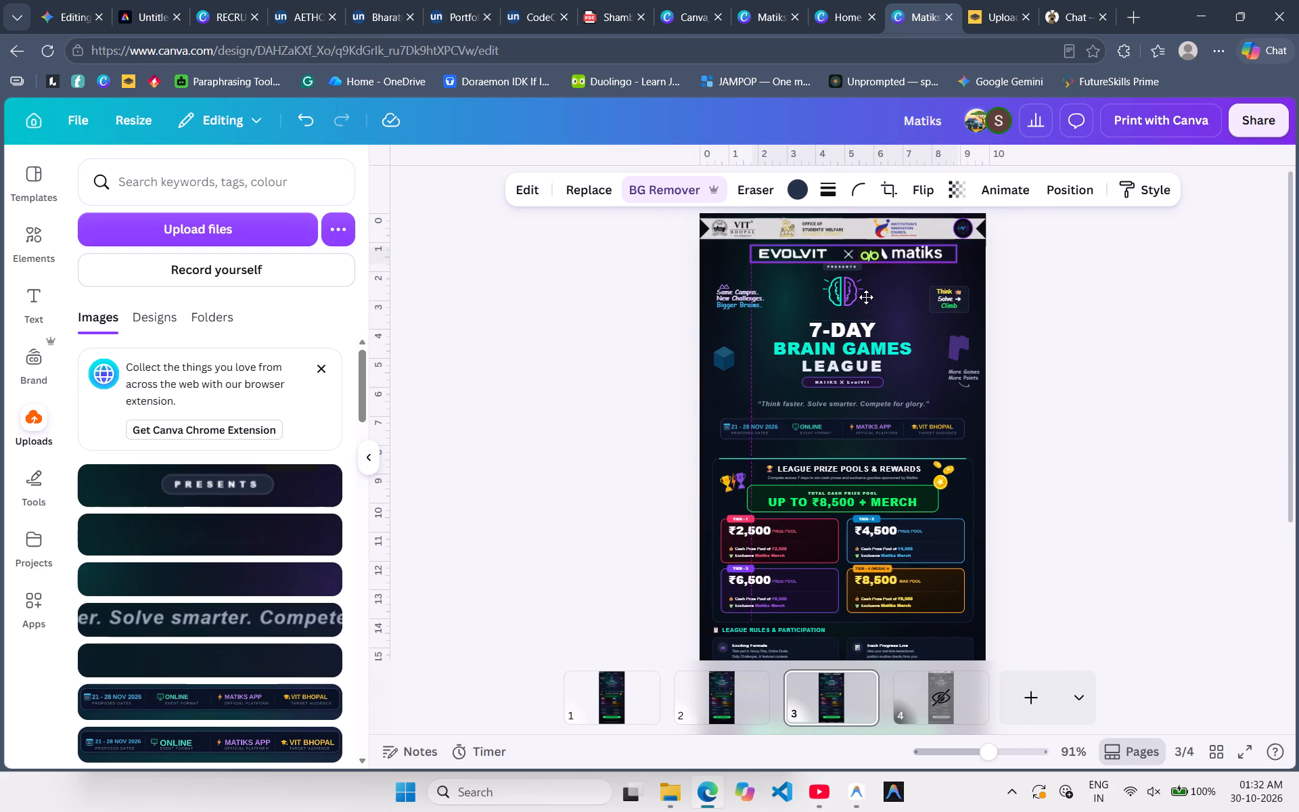
{"action": "left_click_drag", "start_coordinate": [866, 297], "coordinate": [866, 298]}
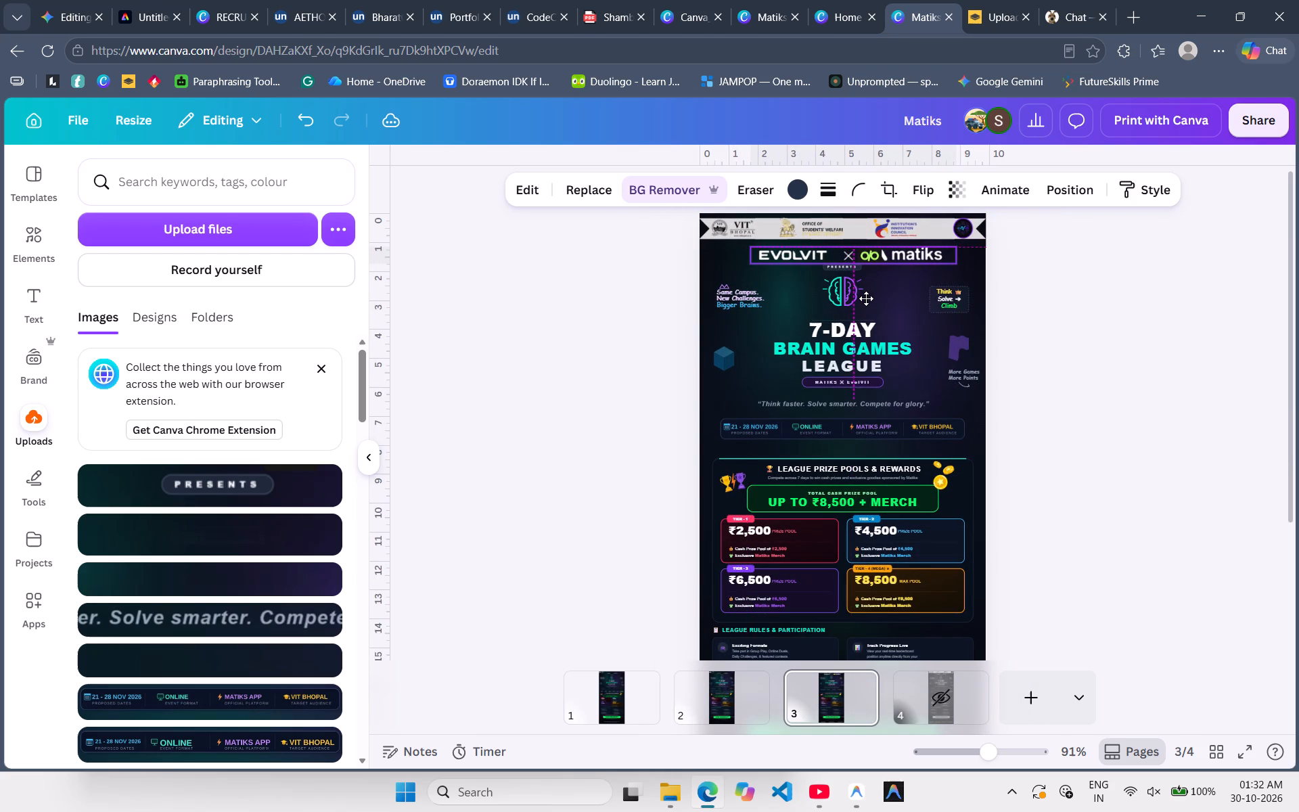
{"action": "left_click_drag", "start_coordinate": [866, 298], "coordinate": [865, 298]}
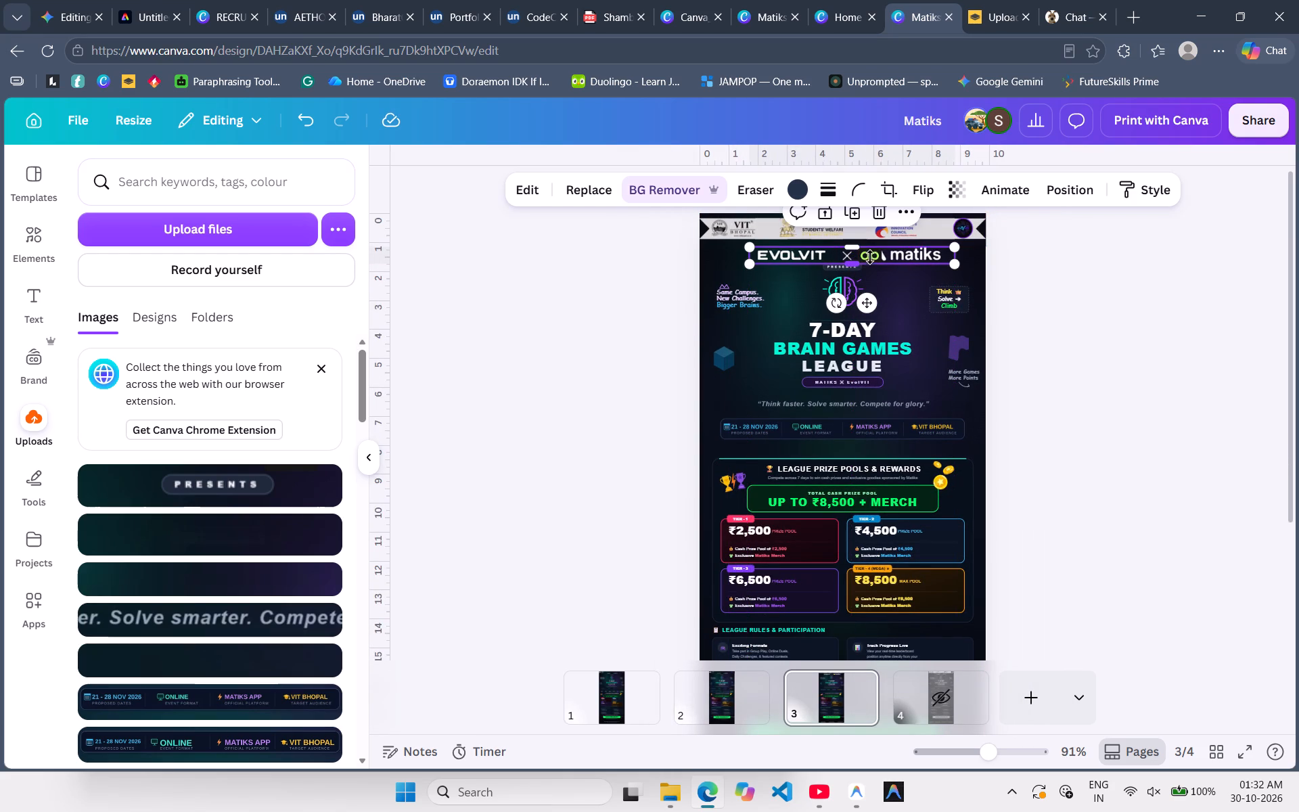
{"action": "left_click", "coordinate": [871, 255]}
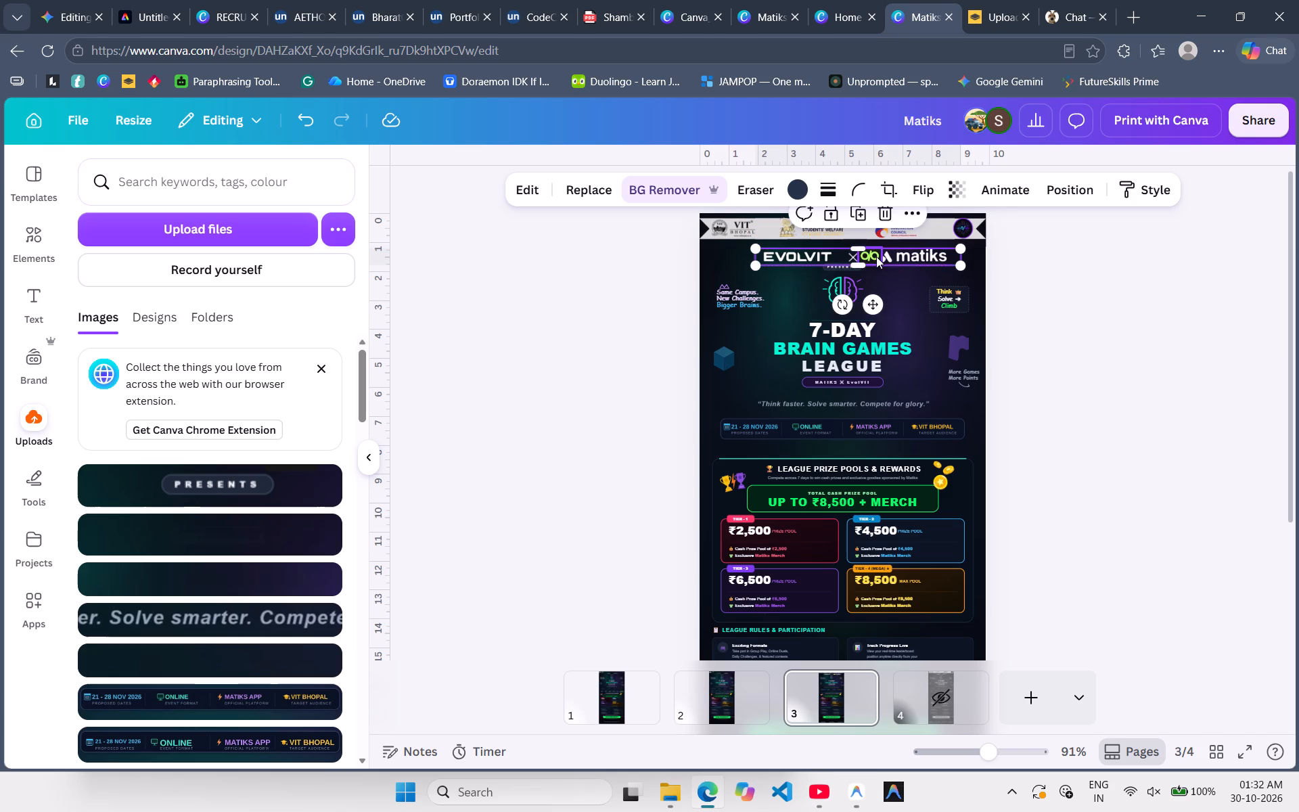
{"action": "key", "text": "ctrl+z"}
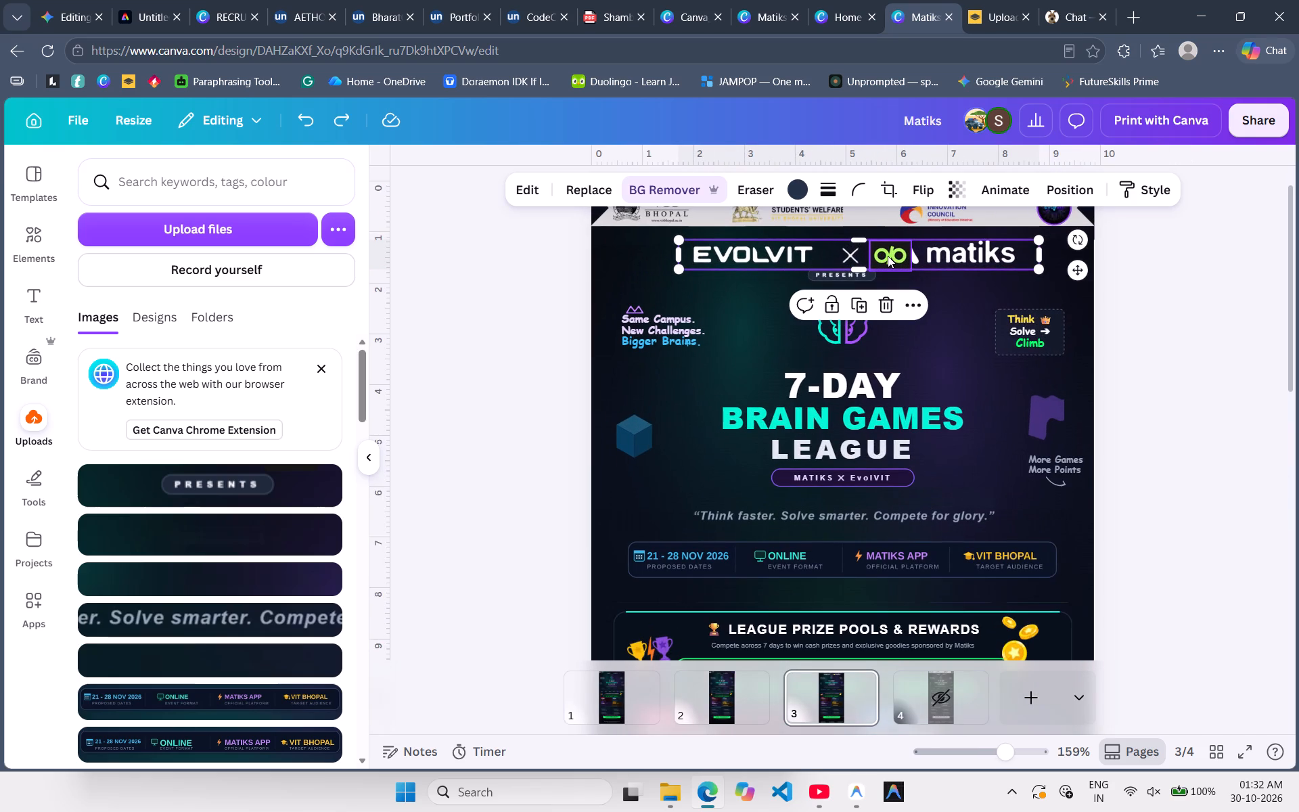
{"action": "left_click", "coordinate": [888, 256]}
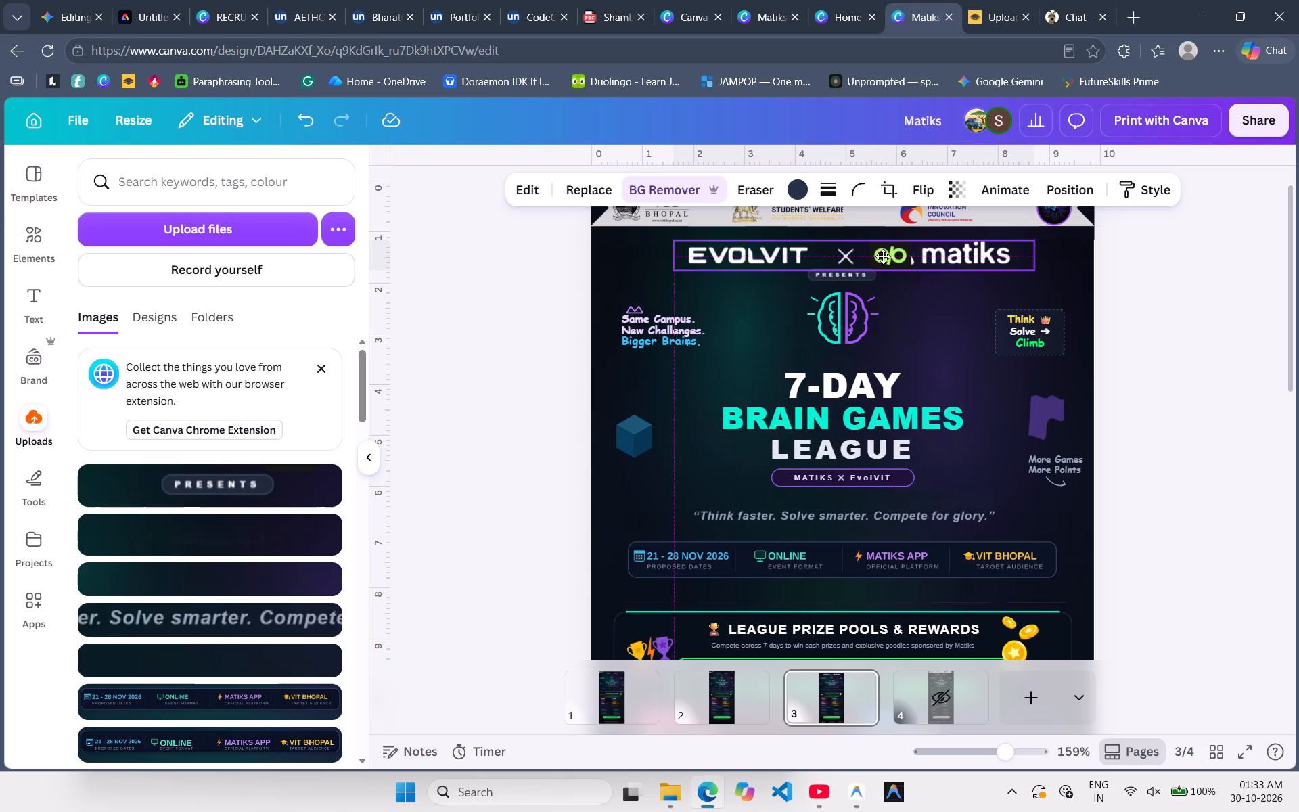
{"action": "left_click", "coordinate": [898, 281]}
{"action": "left_click", "coordinate": [936, 346]}
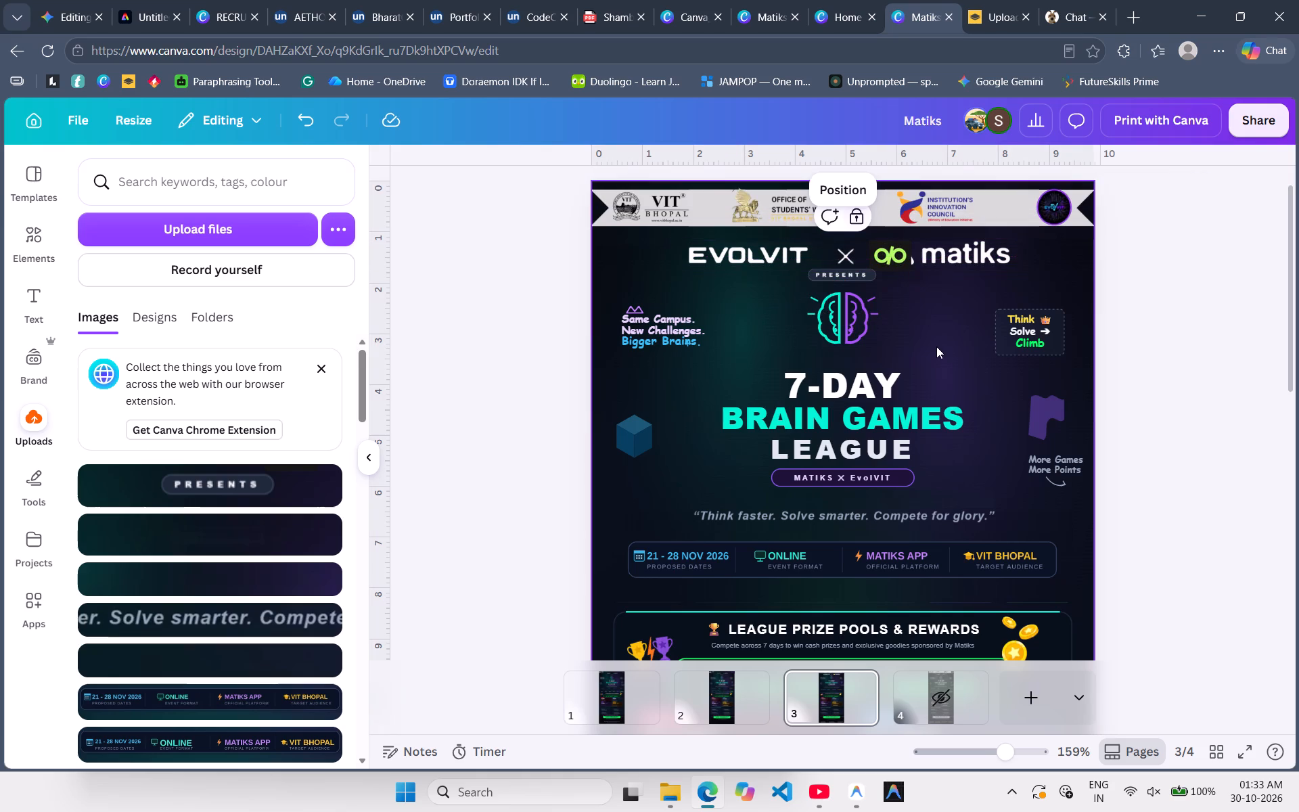
Move the green Matiks symbol right to cover the white symbol beside the matiks wordmark, fine-tuning its position.
{"action": "left_click_drag", "start_coordinate": [899, 255], "coordinate": [911, 256]}
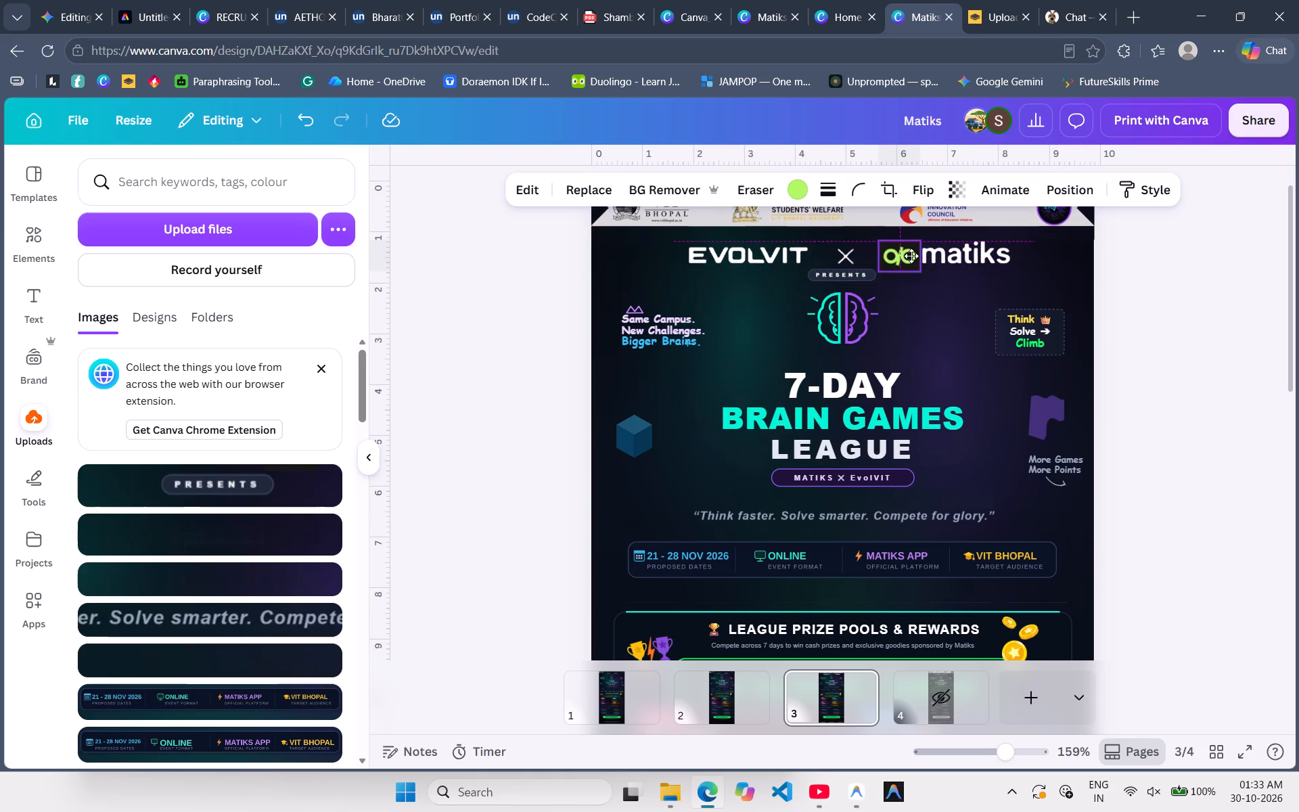
{"action": "left_click_drag", "start_coordinate": [911, 256], "coordinate": [910, 256]}
{"action": "left_click", "coordinate": [936, 323]}
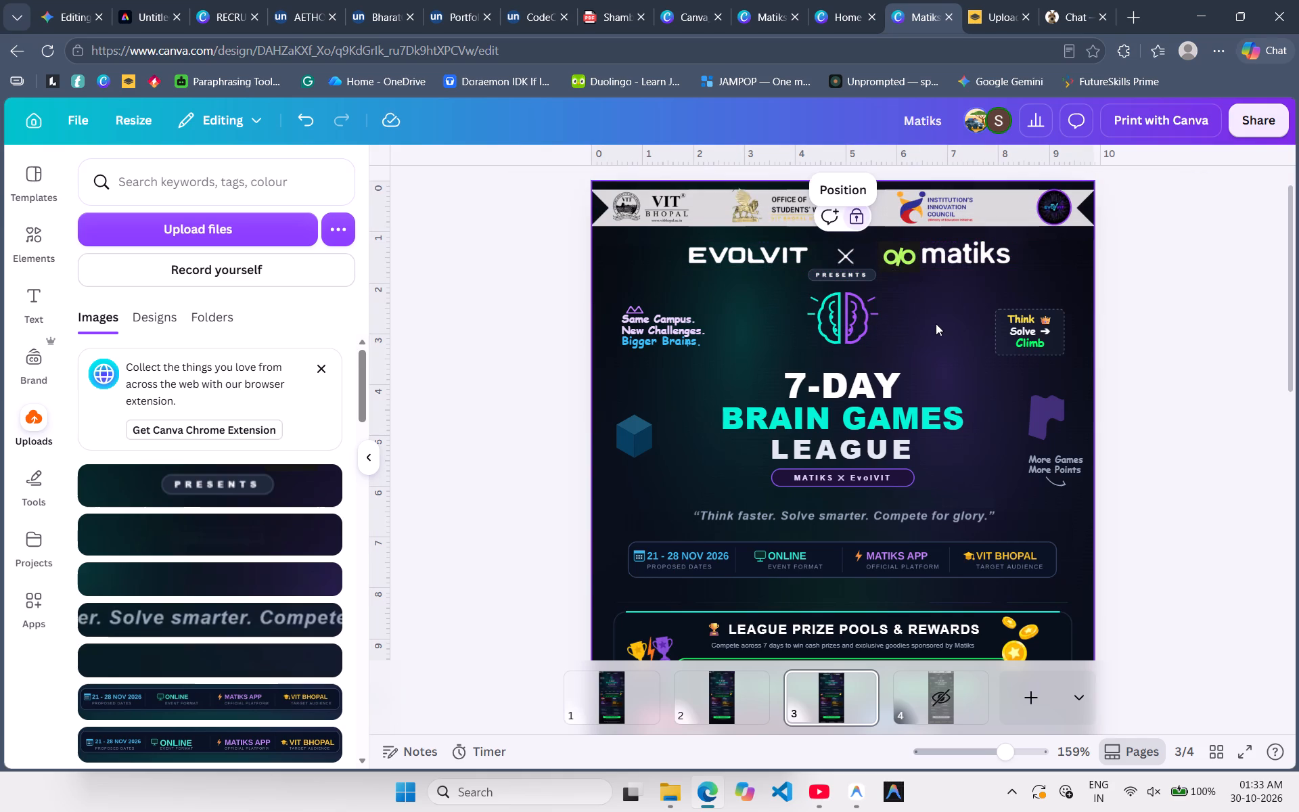
{"action": "left_click", "coordinate": [898, 258]}
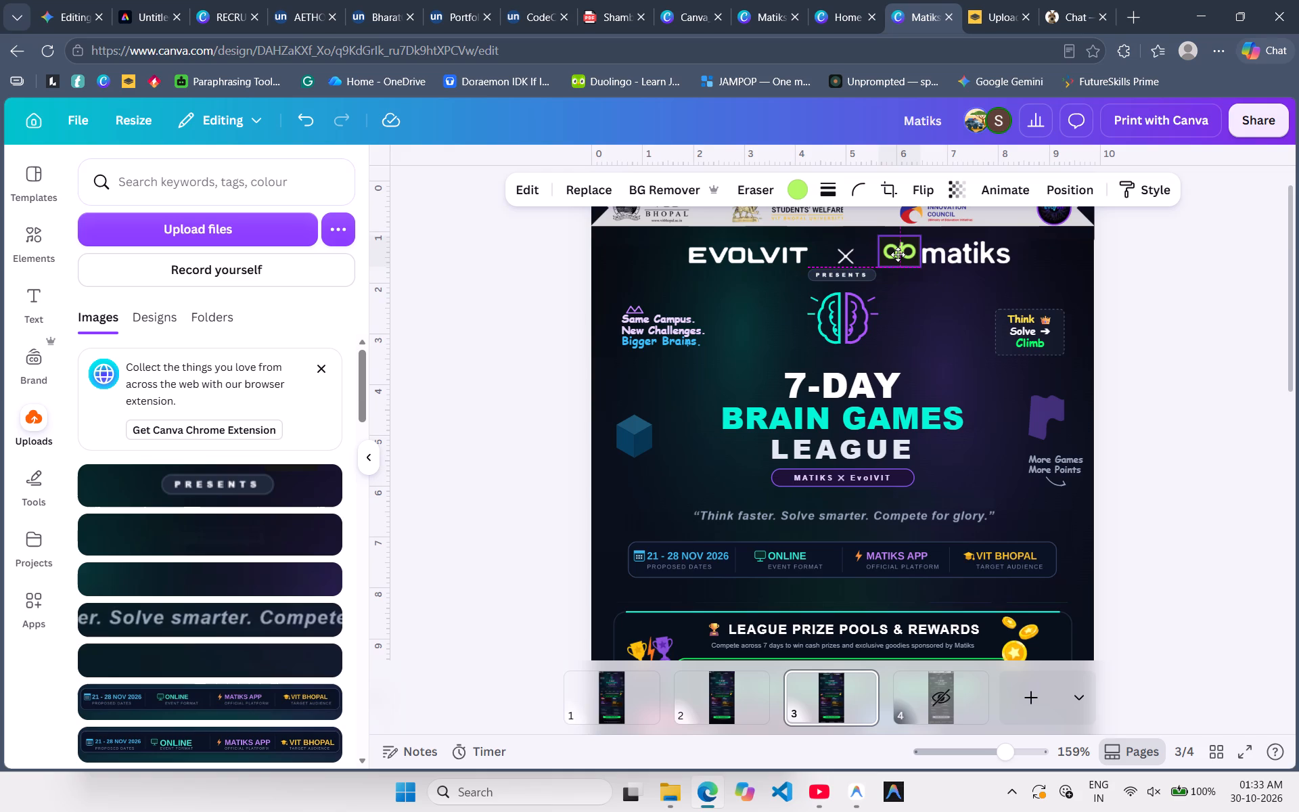
{"action": "left_click", "coordinate": [979, 436]}
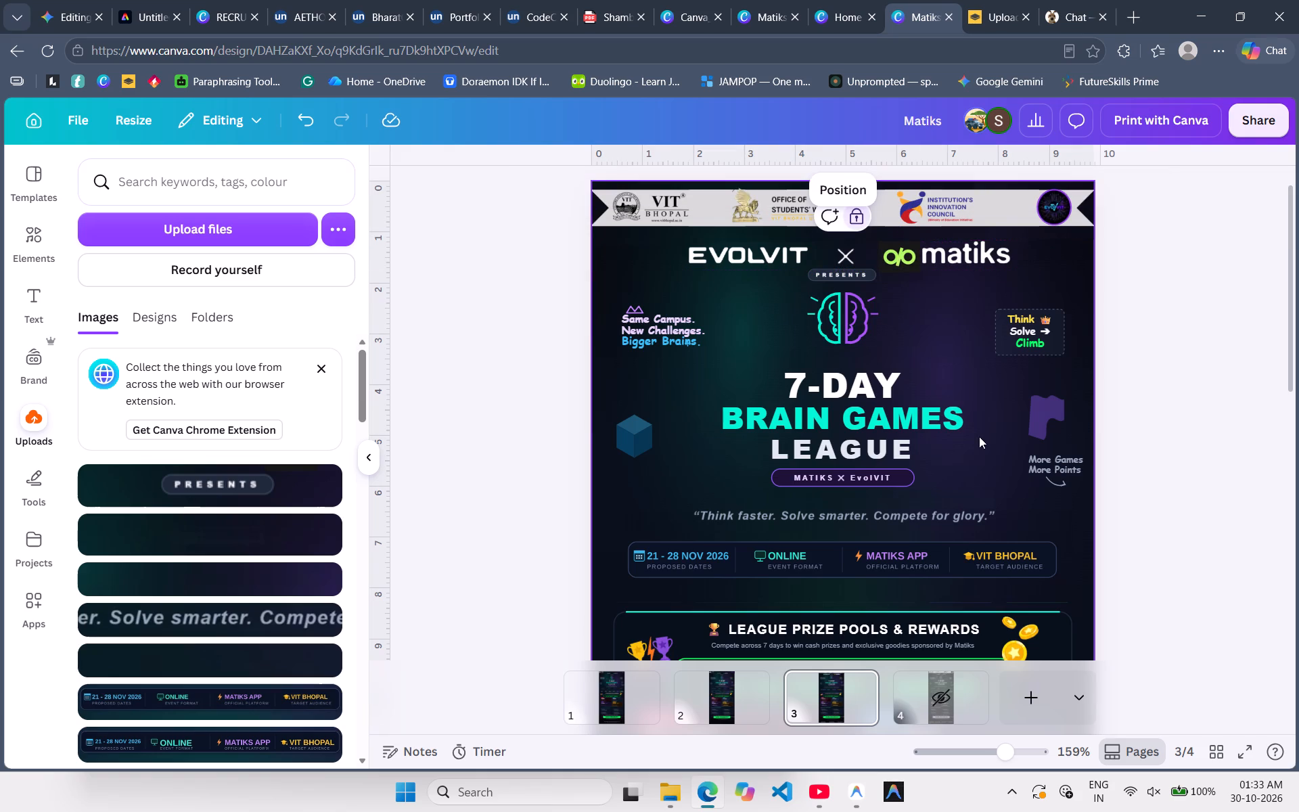
{"action": "left_click", "coordinate": [906, 247]}
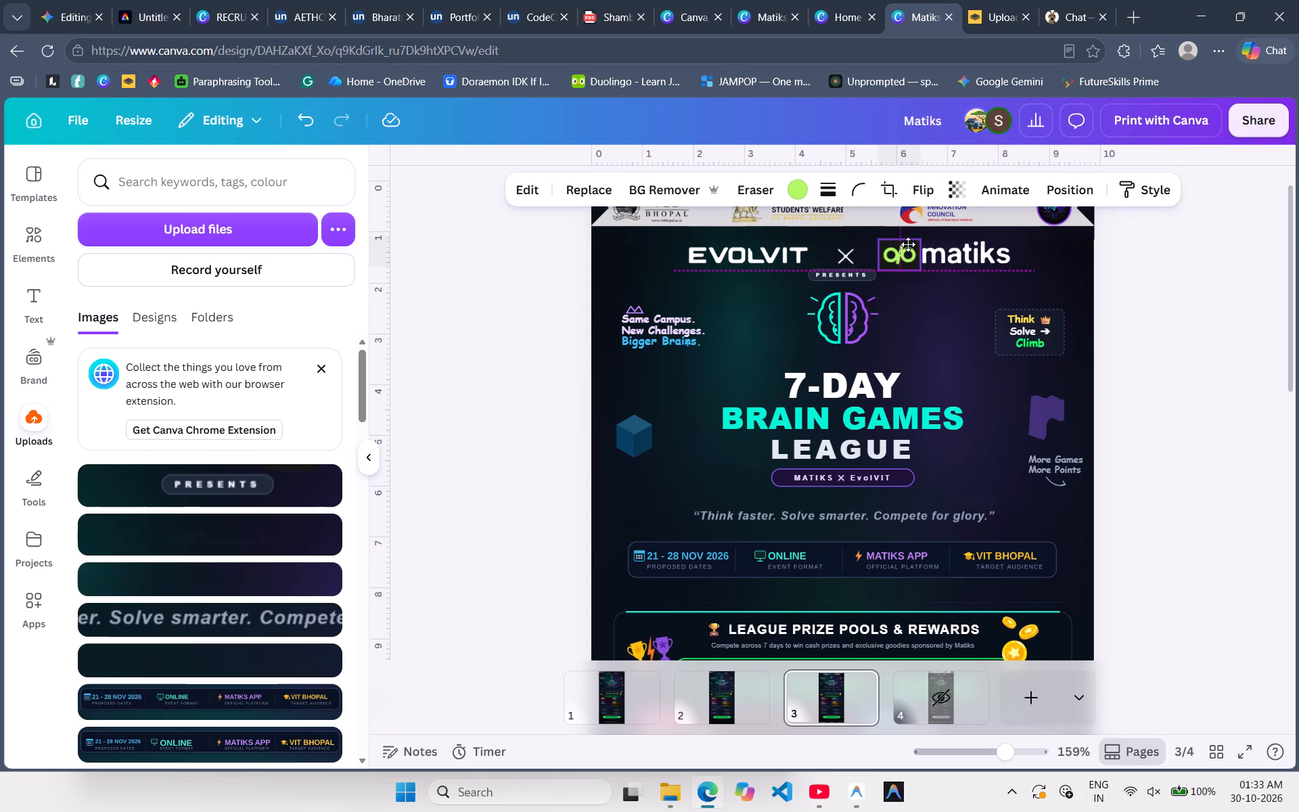
{"action": "left_click", "coordinate": [955, 375]}
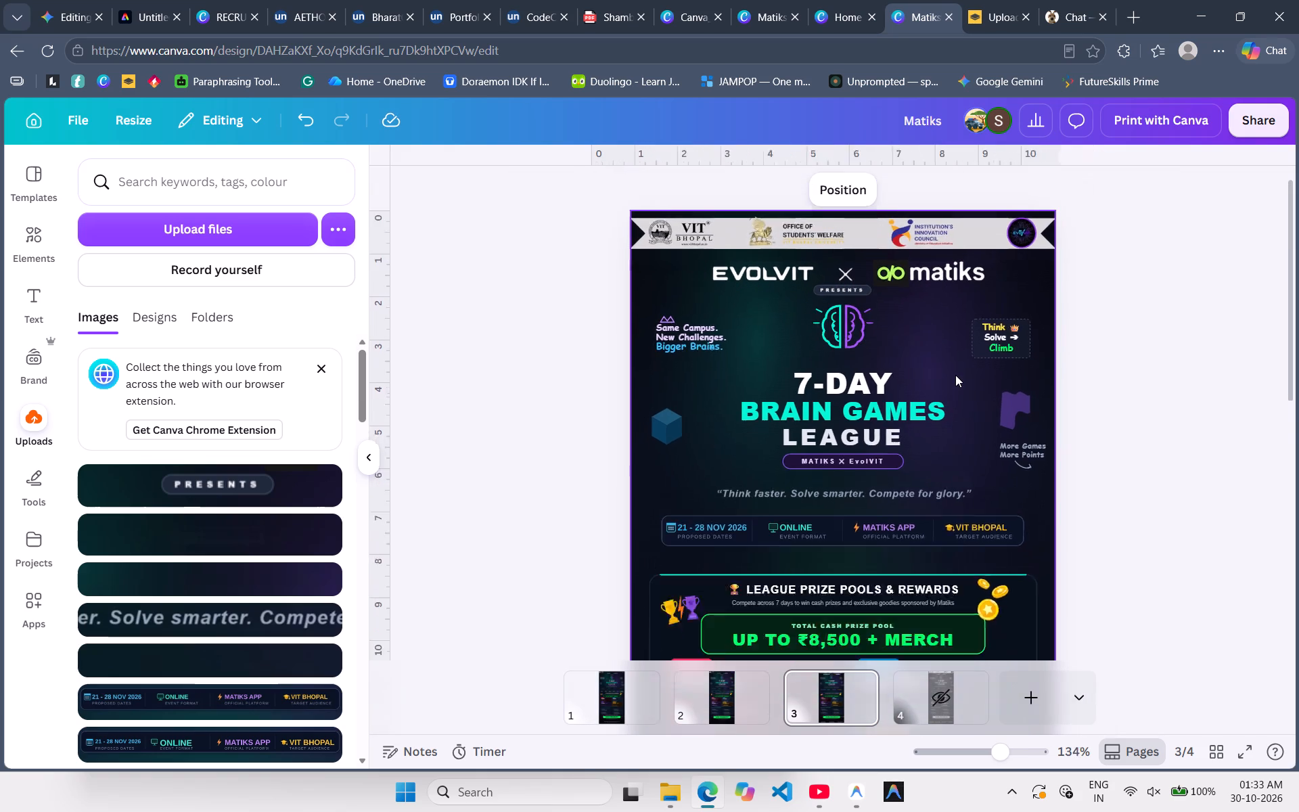
Nudge the PRESENTS badge slightly down to leave a small gap below the EVOLVIT × matiks header.
{"action": "left_click", "coordinate": [861, 281]}
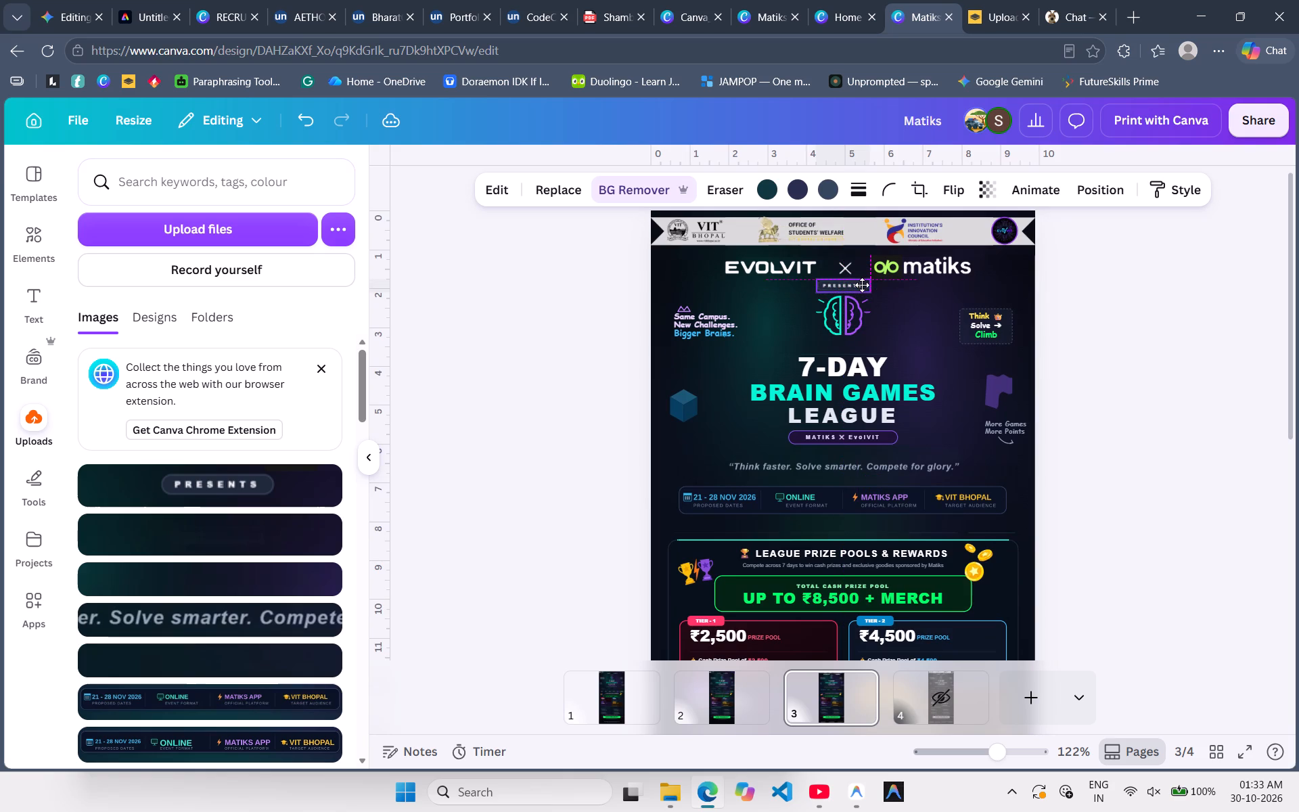
{"action": "left_click", "coordinate": [930, 321]}
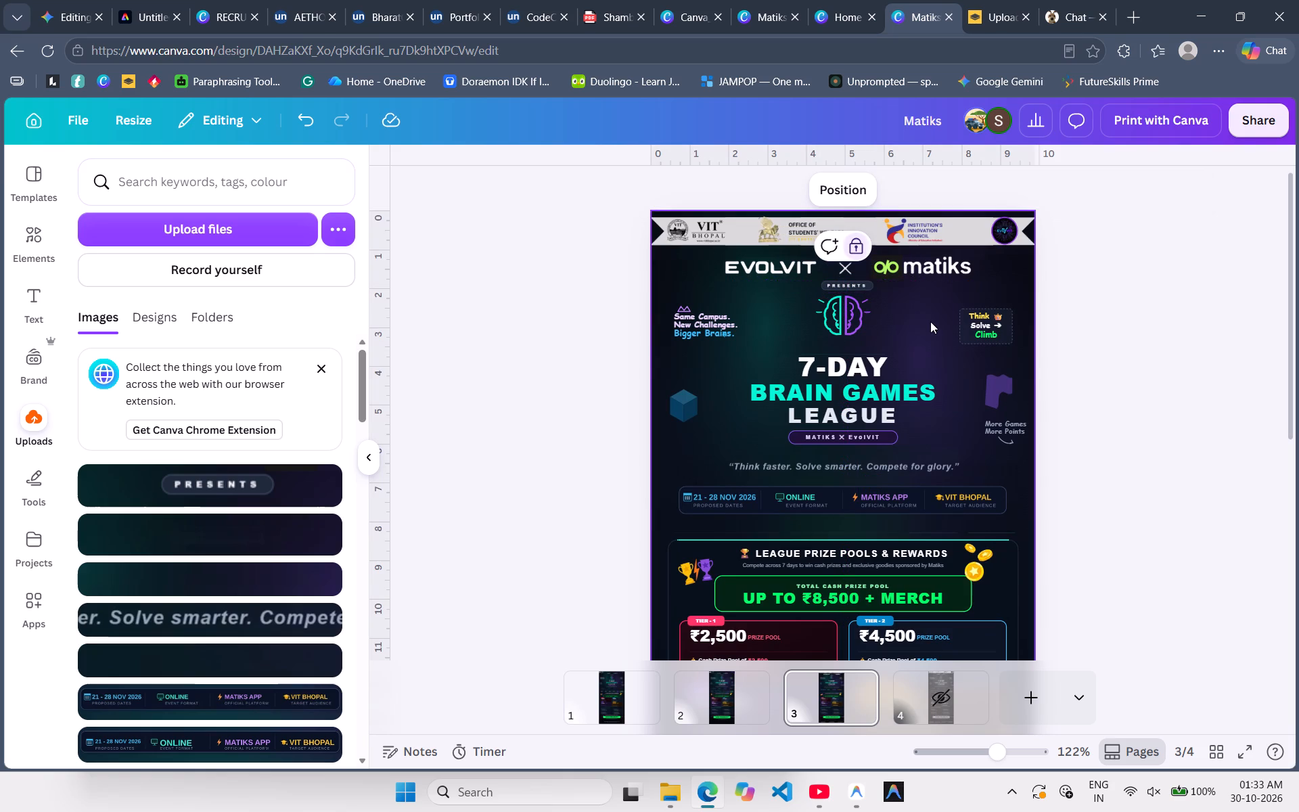
{"action": "left_click", "coordinate": [846, 285]}
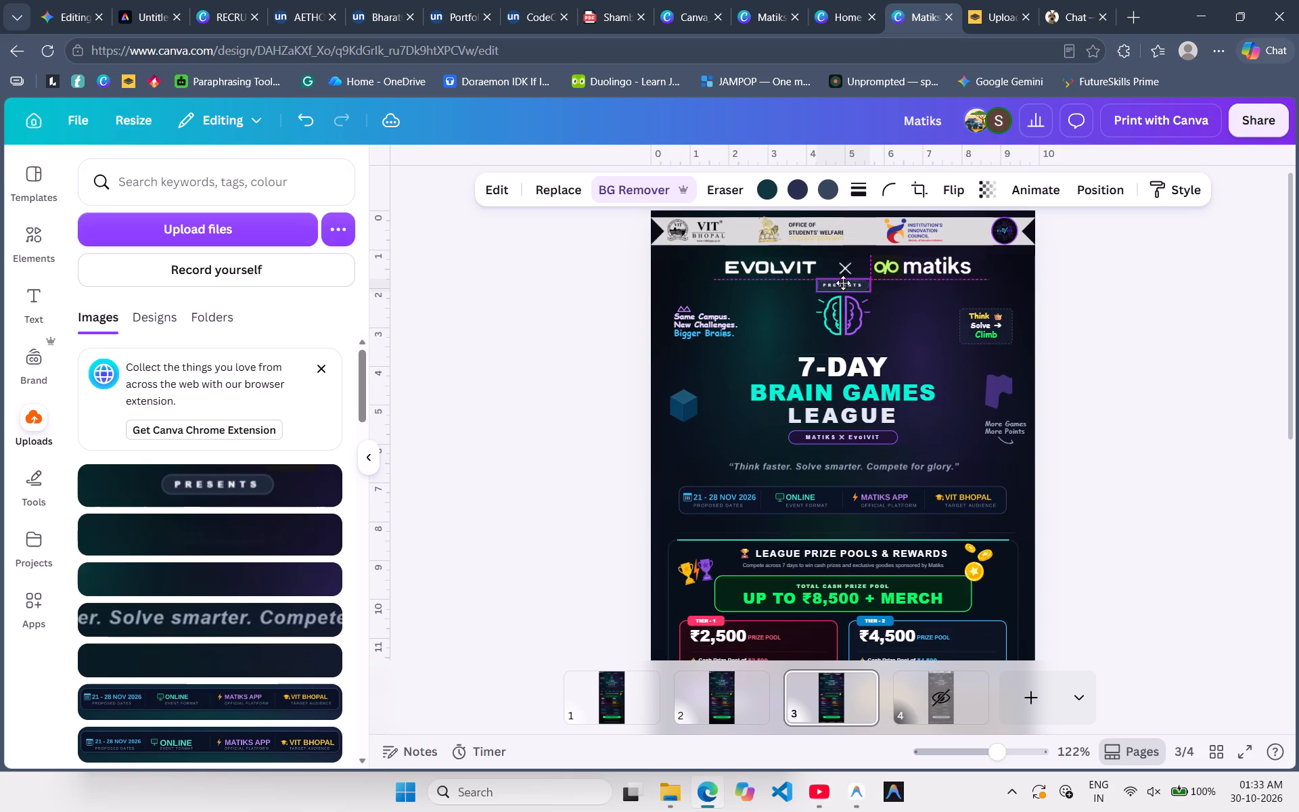
{"action": "left_click", "coordinate": [931, 338]}
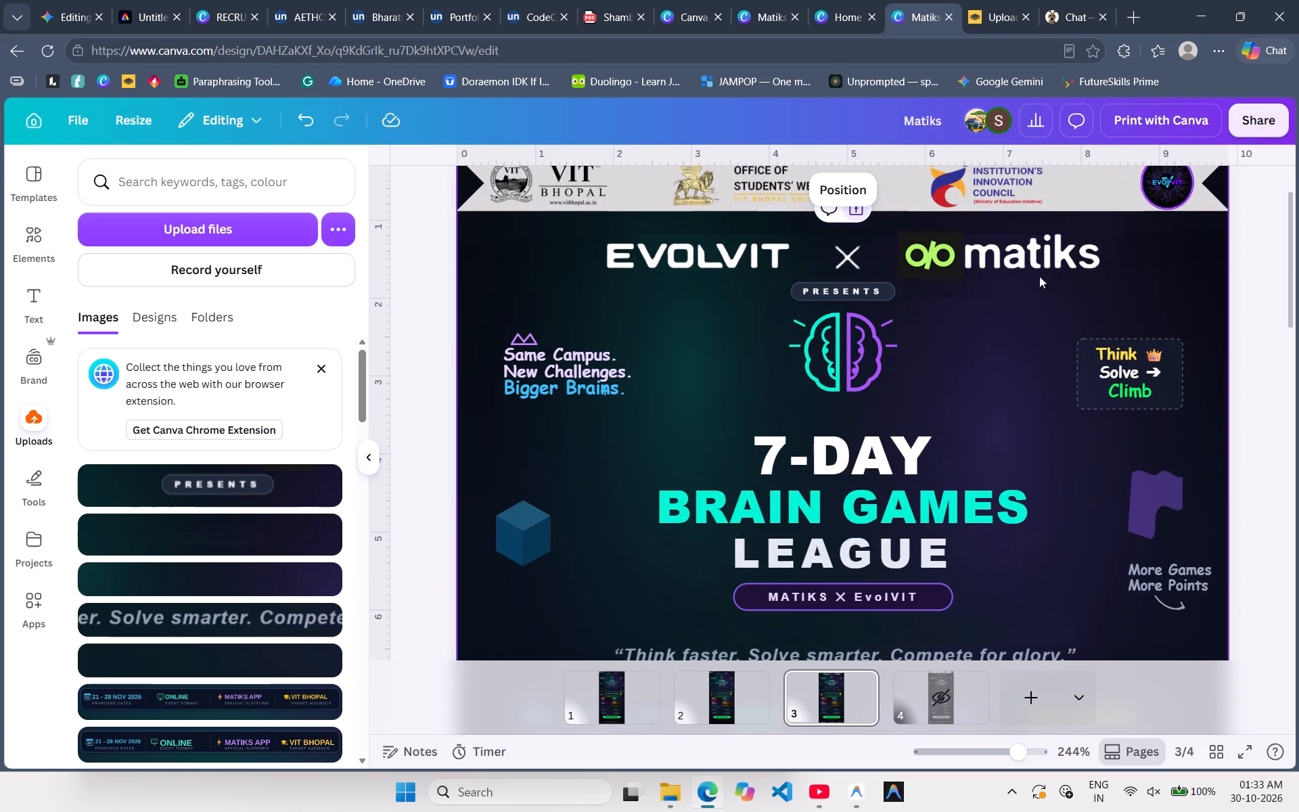
Select the EVOLVIT × matiks header pieces together and shift them slightly left so the × sits over the PRESENTS badge.
{"action": "left_click_drag", "start_coordinate": [1161, 256], "coordinate": [871, 261]}
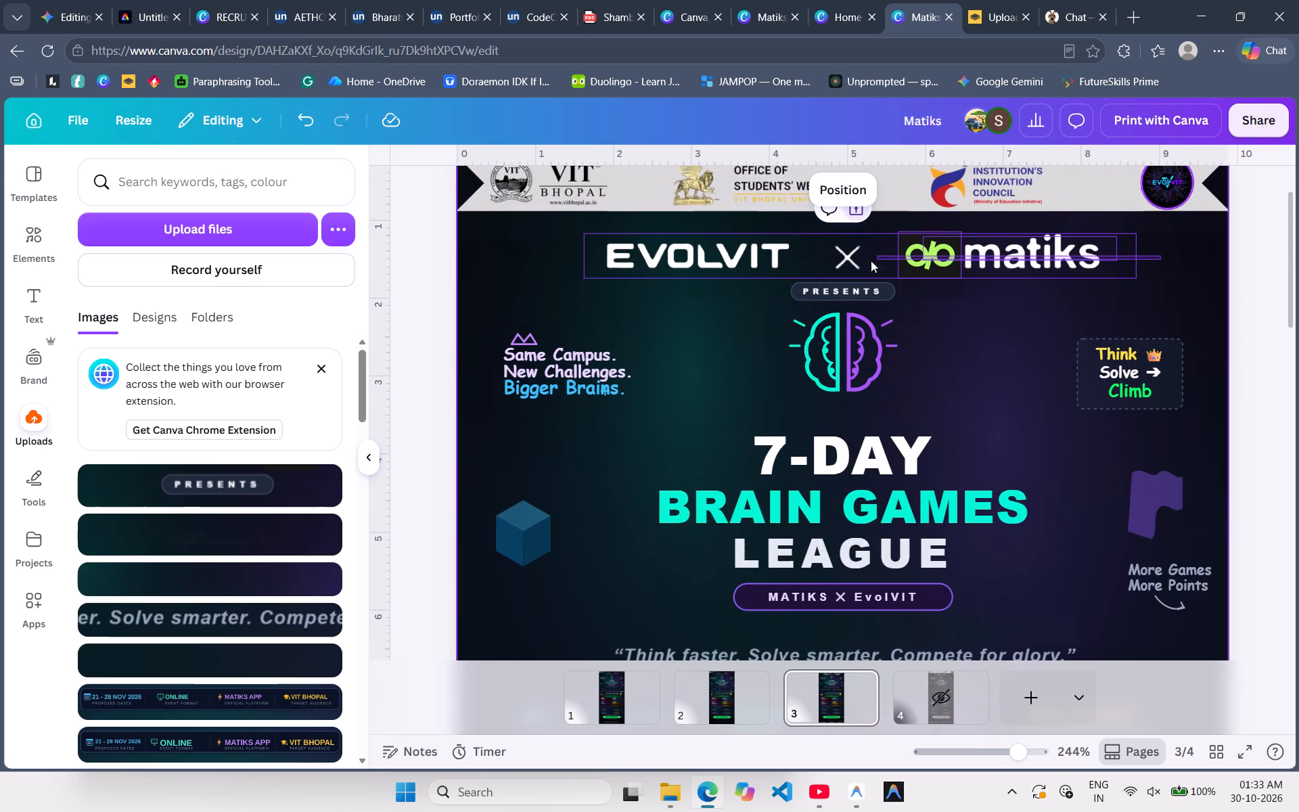
{"action": "left_click_drag", "start_coordinate": [871, 261], "coordinate": [711, 252]}
{"action": "left_click_drag", "start_coordinate": [822, 258], "coordinate": [803, 259]}
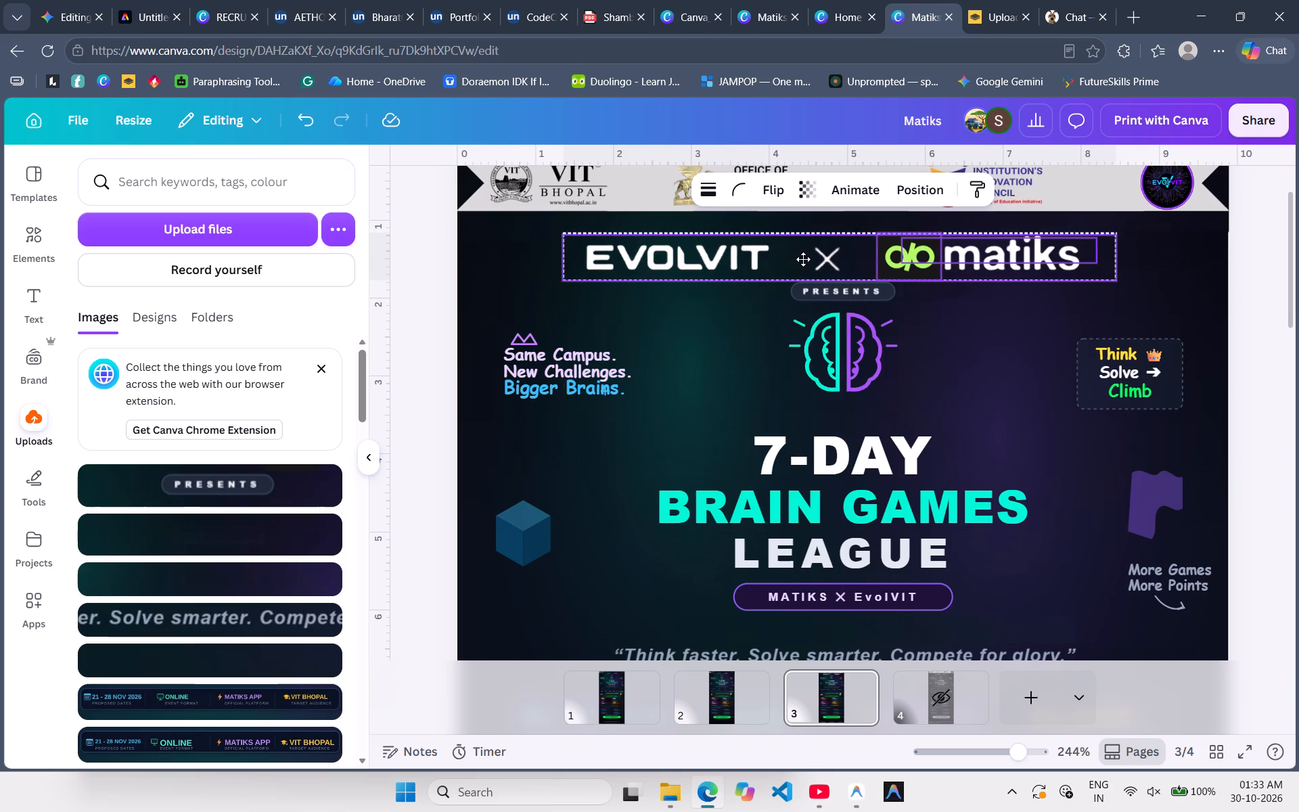
{"action": "left_click_drag", "start_coordinate": [803, 259], "coordinate": [815, 258]}
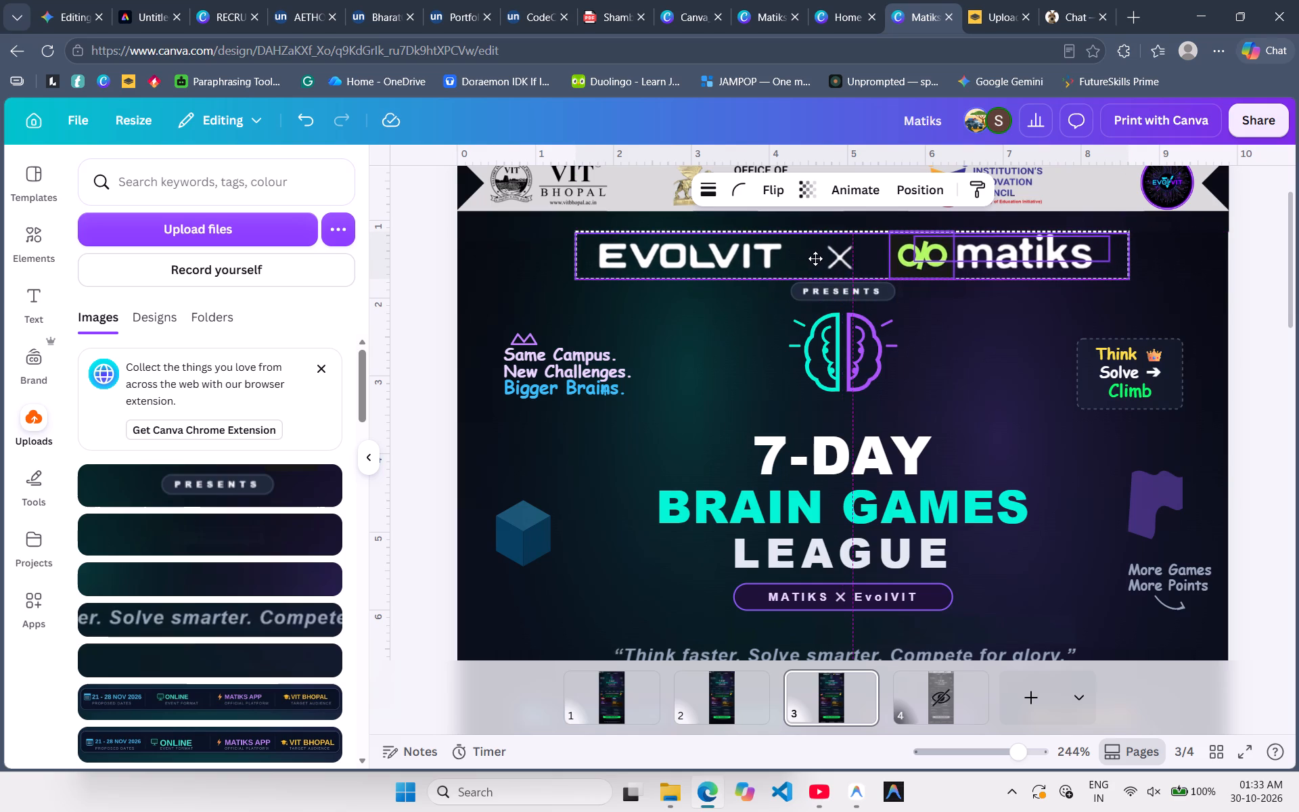
{"action": "left_click_drag", "start_coordinate": [815, 258], "coordinate": [816, 258]}
{"action": "left_click_drag", "start_coordinate": [816, 258], "coordinate": [814, 258]}
{"action": "left_click", "coordinate": [955, 367]}
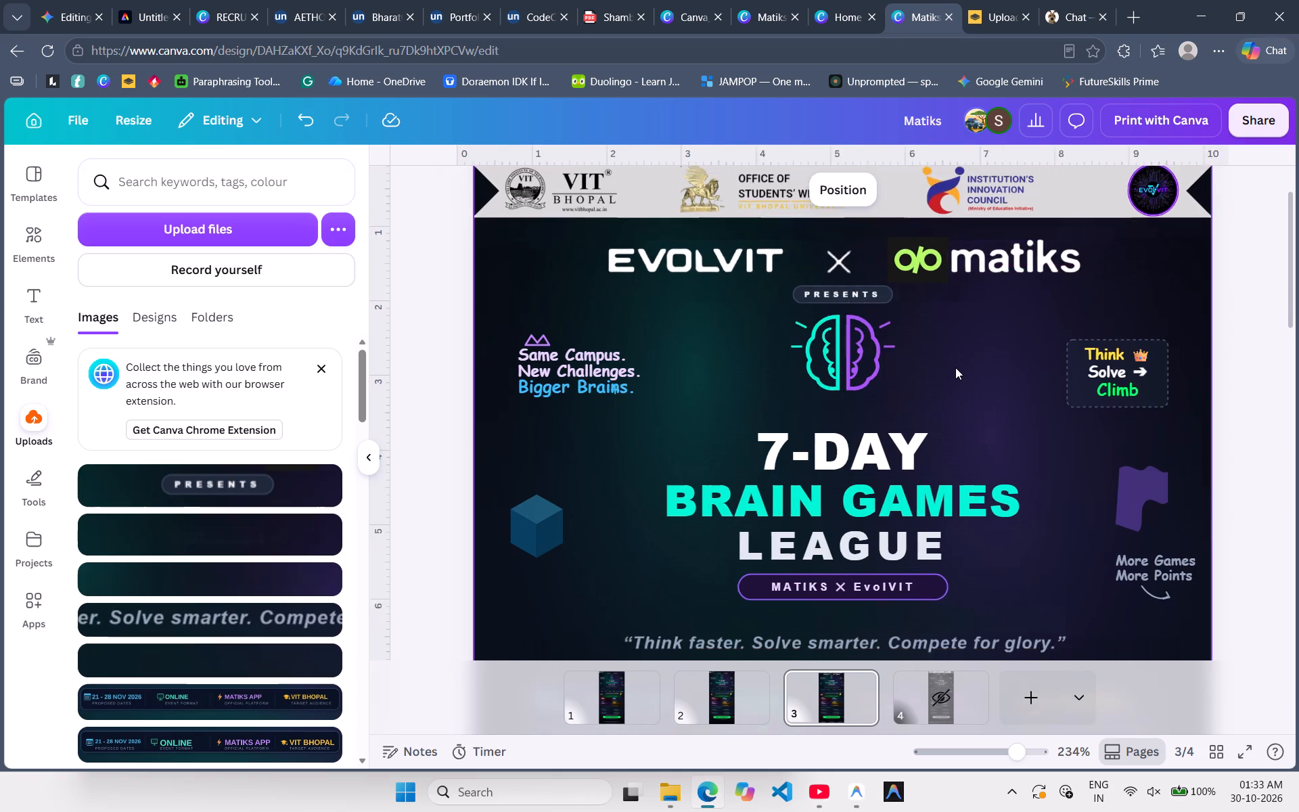
Review the whole page 3 poster from the header logos down to the coordinator names, checking the overall layout.
{"action": "scroll", "coordinate": [1134, 435], "scroll_direction": "down", "scroll_amount": 1}
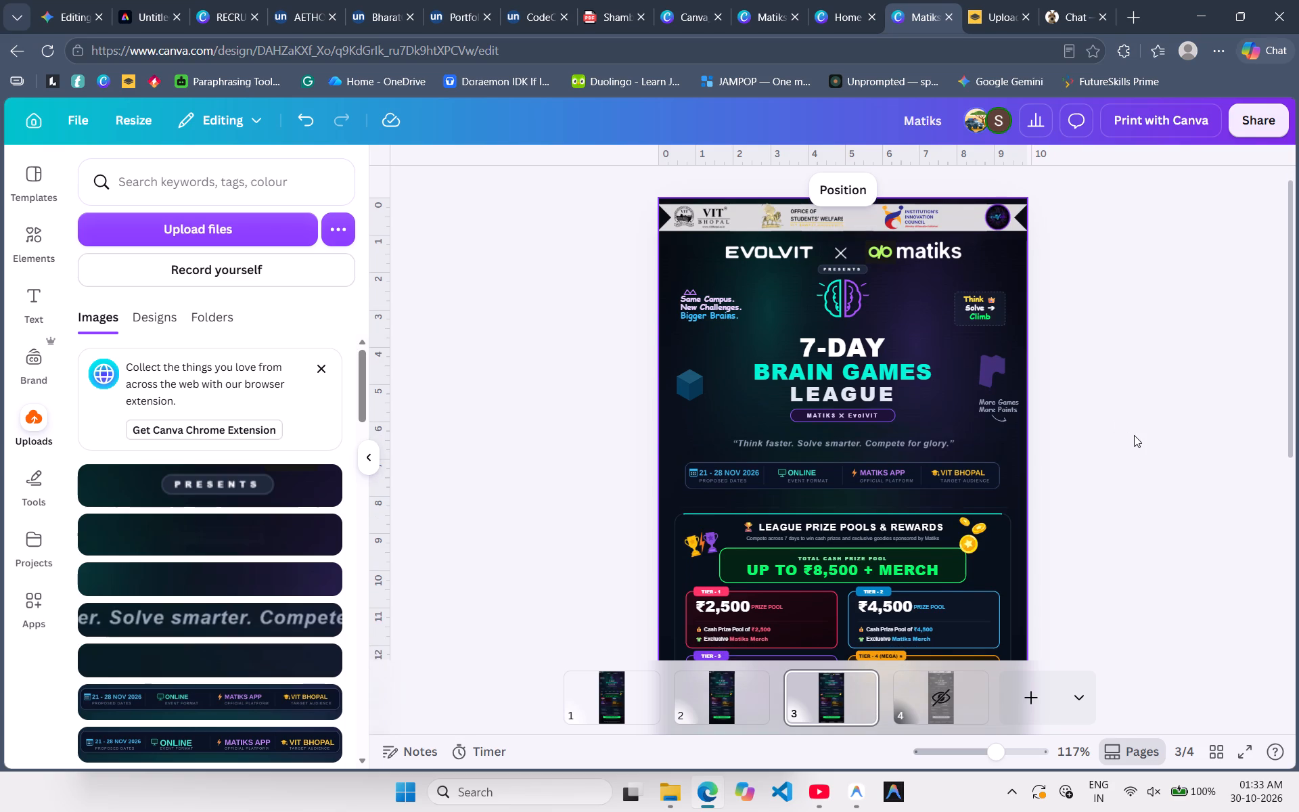
{"action": "scroll", "coordinate": [1134, 435], "scroll_direction": "down", "scroll_amount": 2}
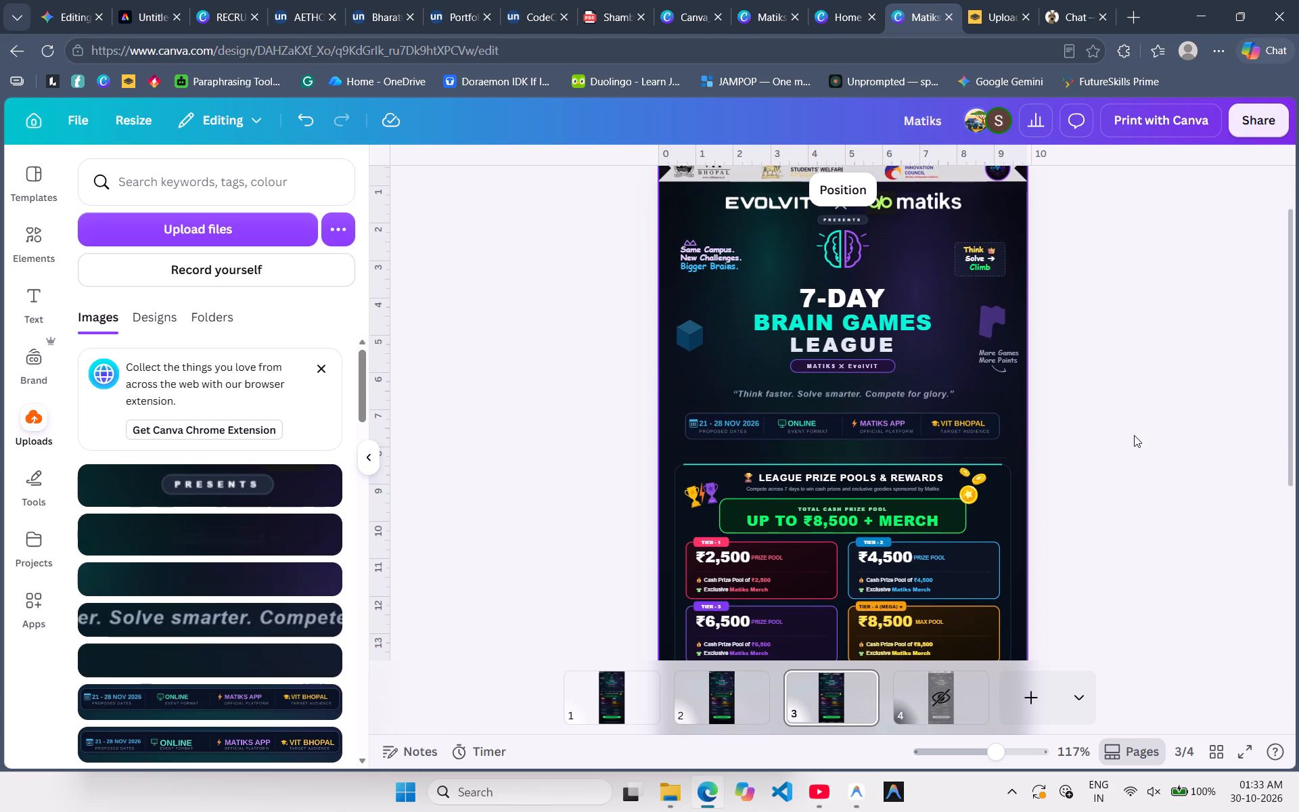
{"action": "scroll", "coordinate": [1134, 435], "scroll_direction": "down", "scroll_amount": 2}
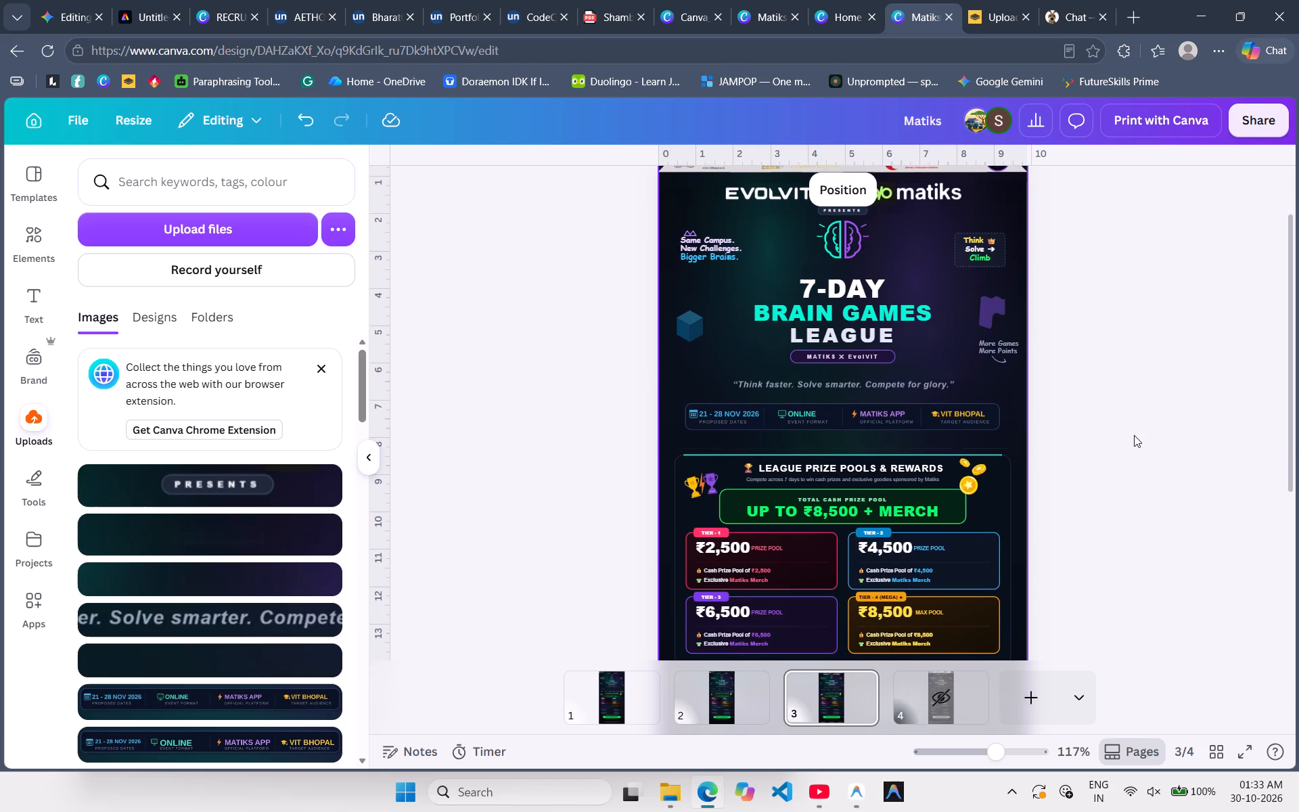
{"action": "scroll", "coordinate": [1134, 435], "scroll_direction": "down", "scroll_amount": 2}
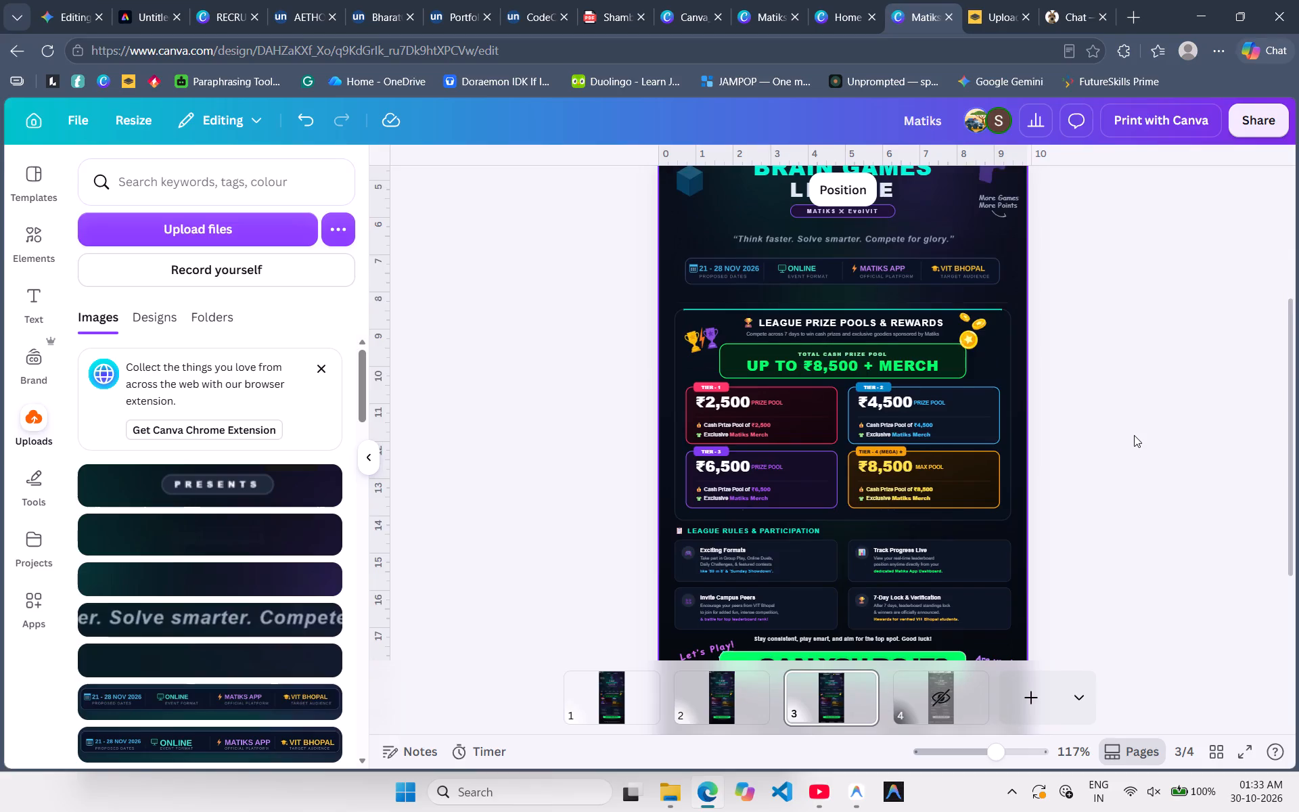
{"action": "scroll", "coordinate": [1134, 435], "scroll_direction": "down", "scroll_amount": 2}
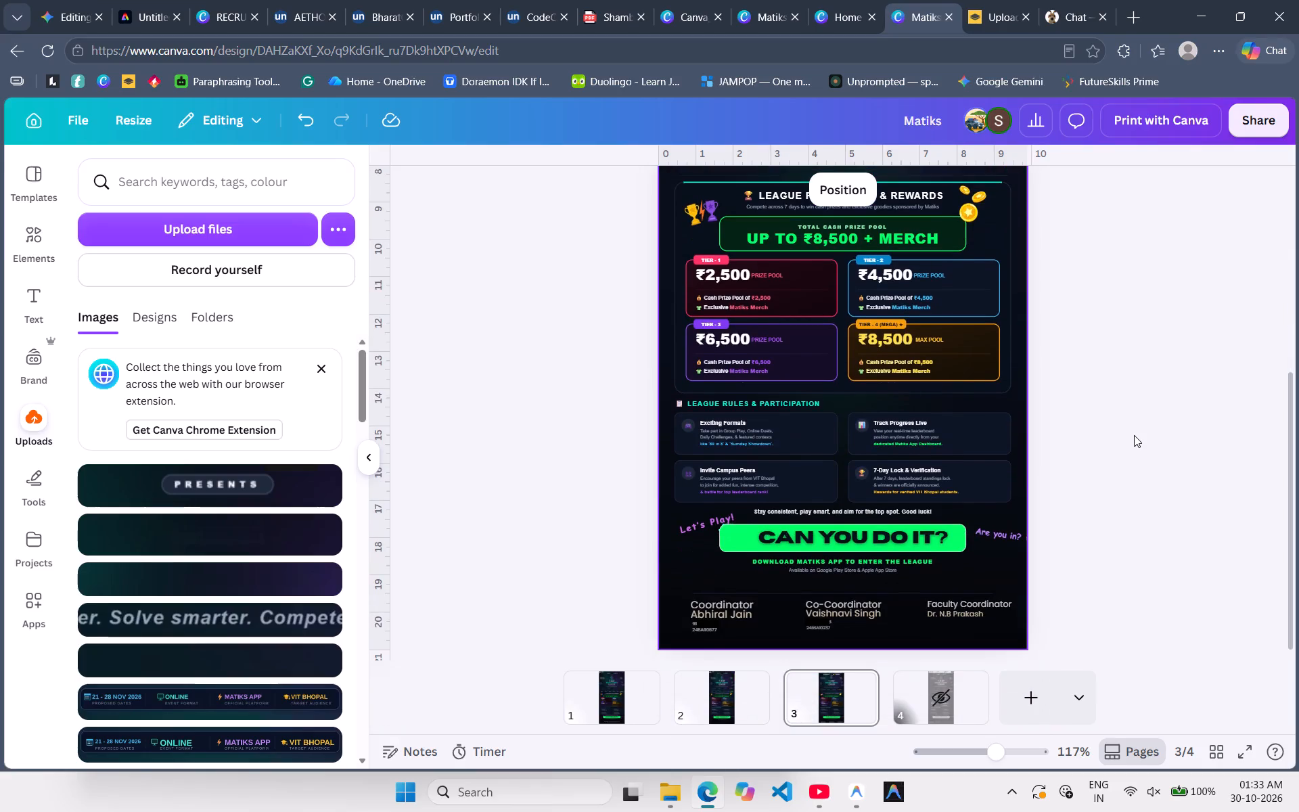
{"action": "scroll", "coordinate": [1134, 435], "scroll_direction": "up", "scroll_amount": 1}
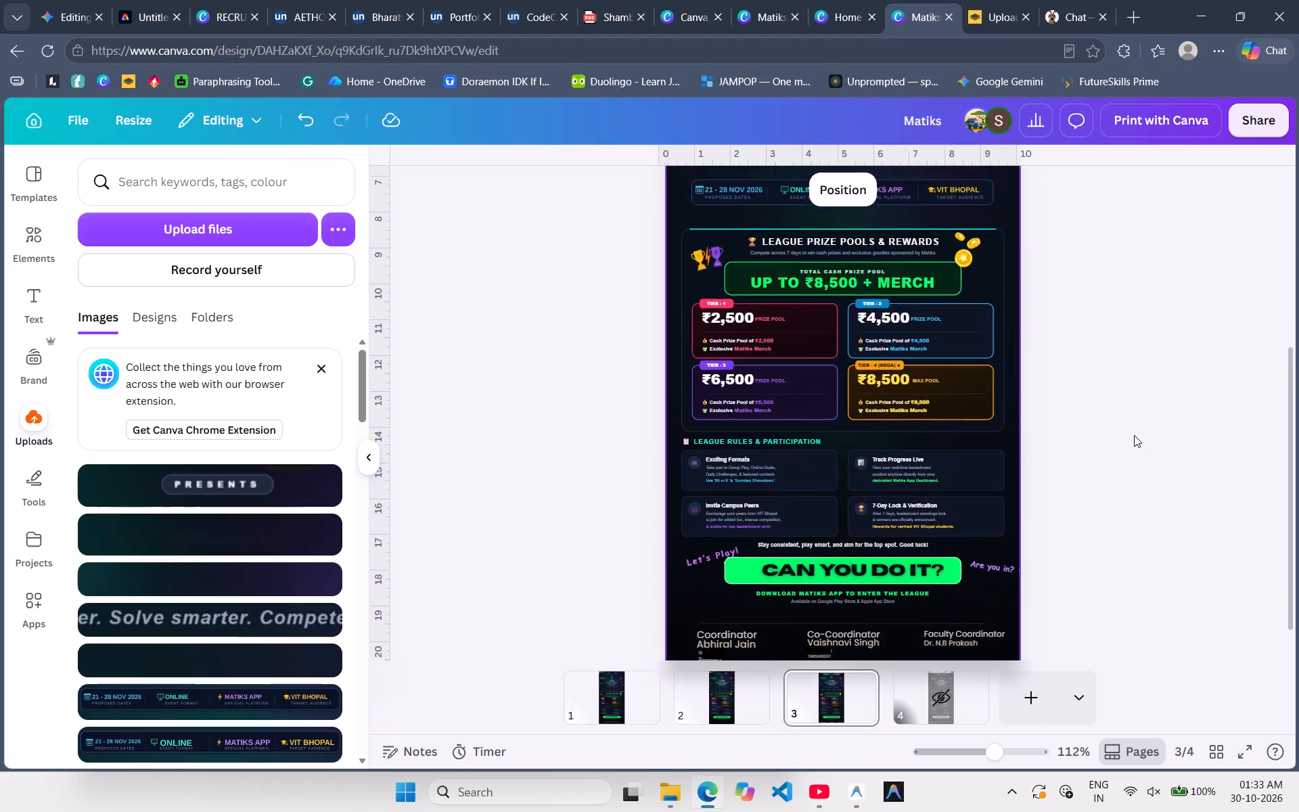
{"action": "scroll", "coordinate": [1134, 435], "scroll_direction": "up", "scroll_amount": 1}
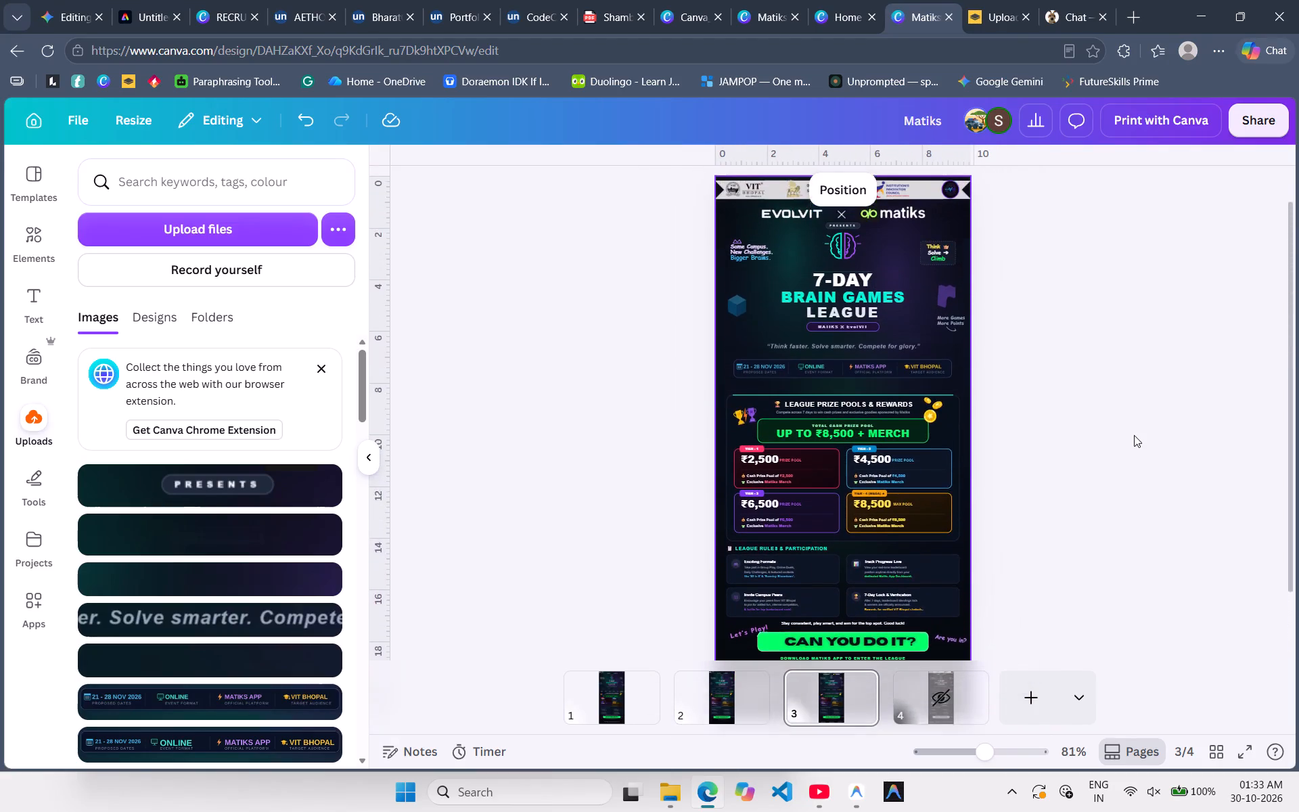
{"action": "scroll", "coordinate": [1134, 435], "scroll_direction": "up", "scroll_amount": 2}
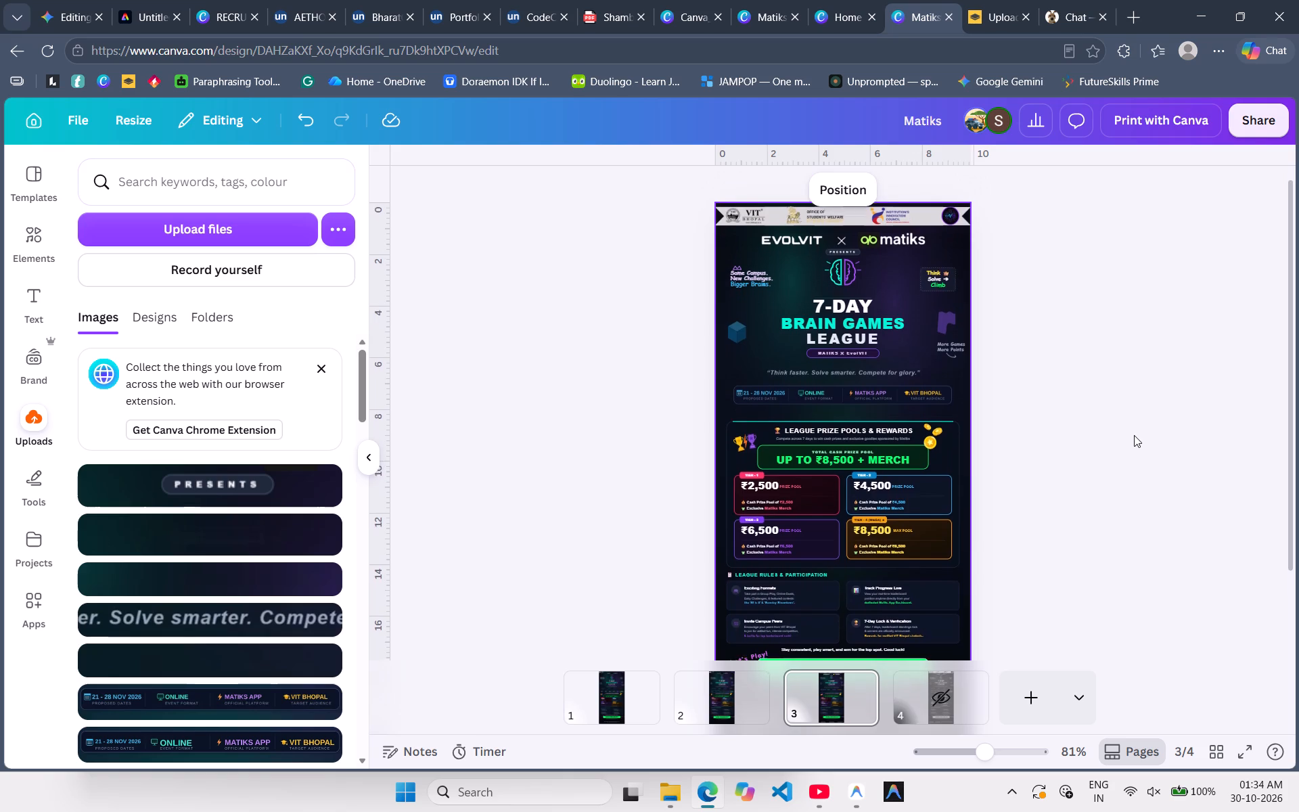
{"action": "scroll", "coordinate": [1134, 435], "scroll_direction": "up", "scroll_amount": 1}
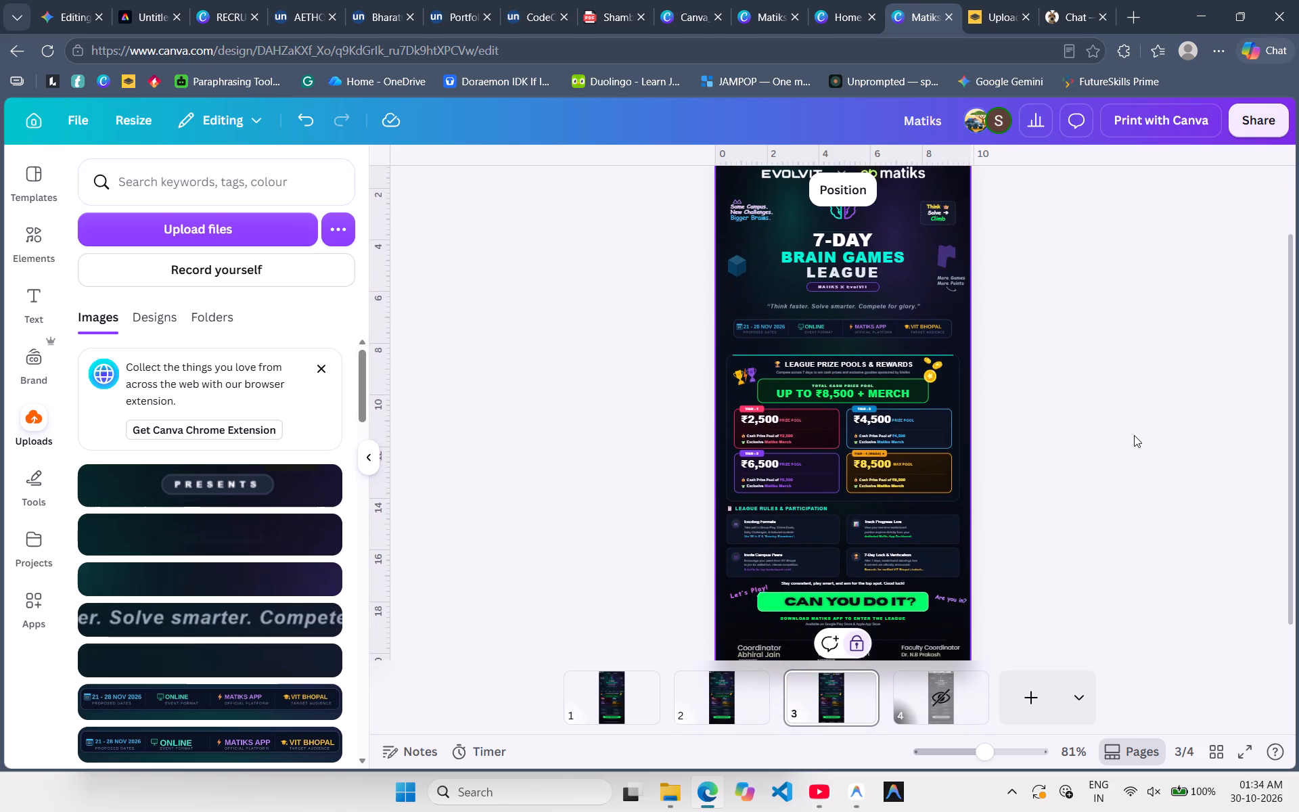
{"action": "scroll", "coordinate": [1134, 435], "scroll_direction": "up", "scroll_amount": 1}
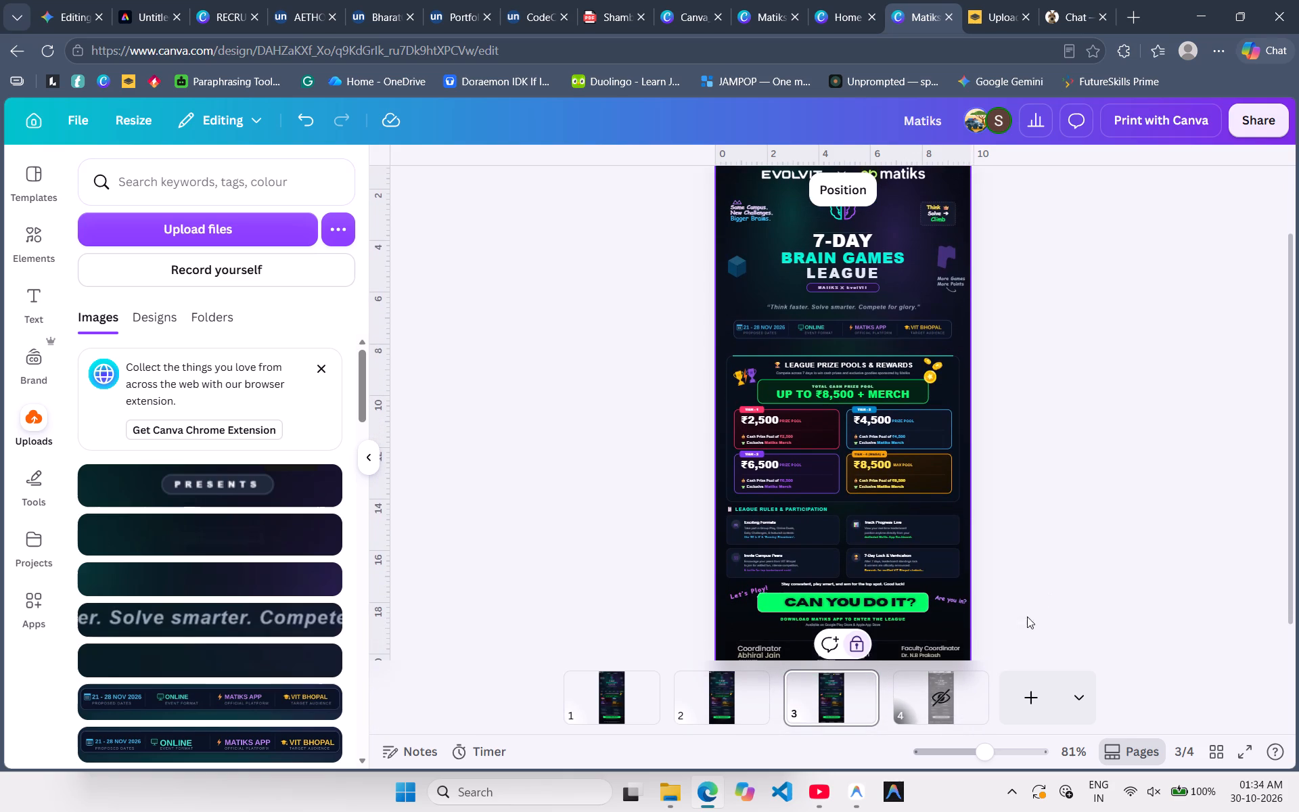
Follow the other editor's view of the design briefly and check both active editors' profile cards.
{"action": "left_click", "coordinate": [976, 118]}
{"action": "left_click", "coordinate": [931, 243]}
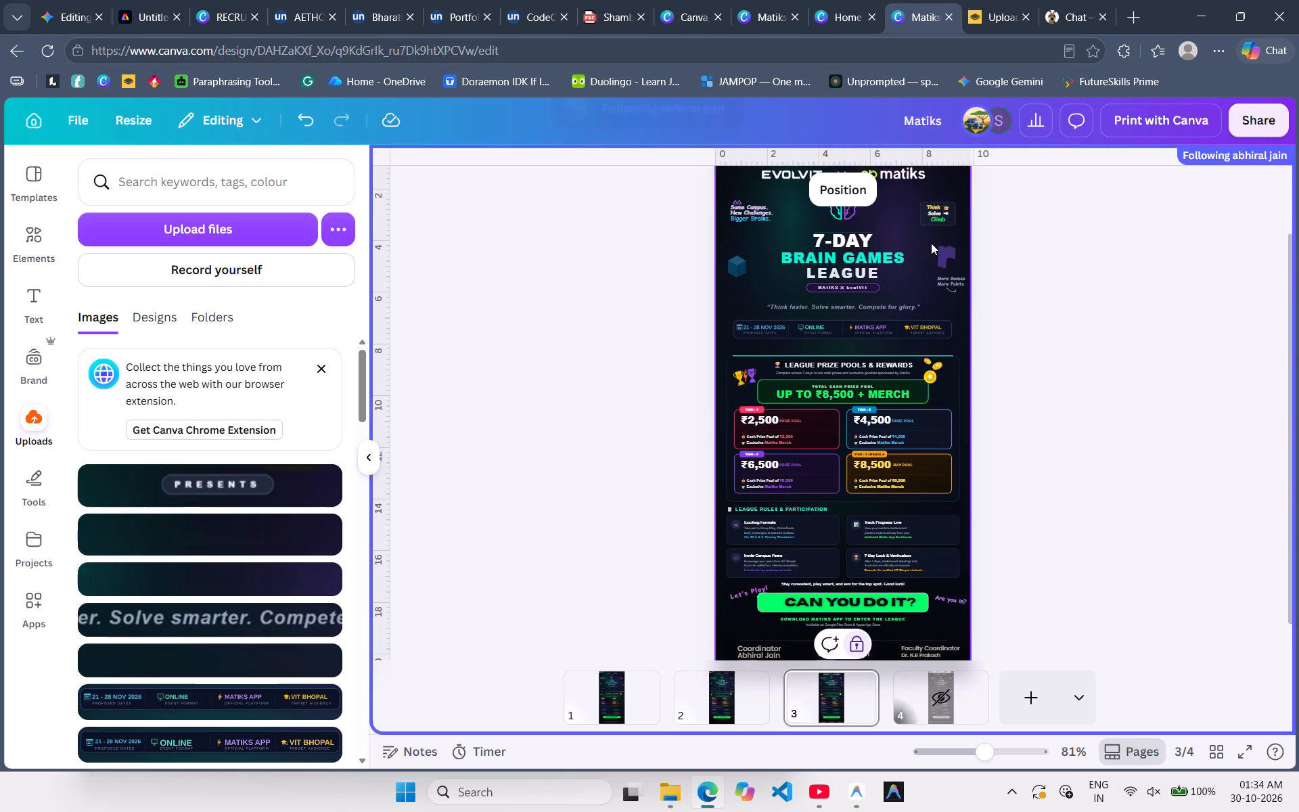
{"action": "left_click", "coordinate": [996, 405]}
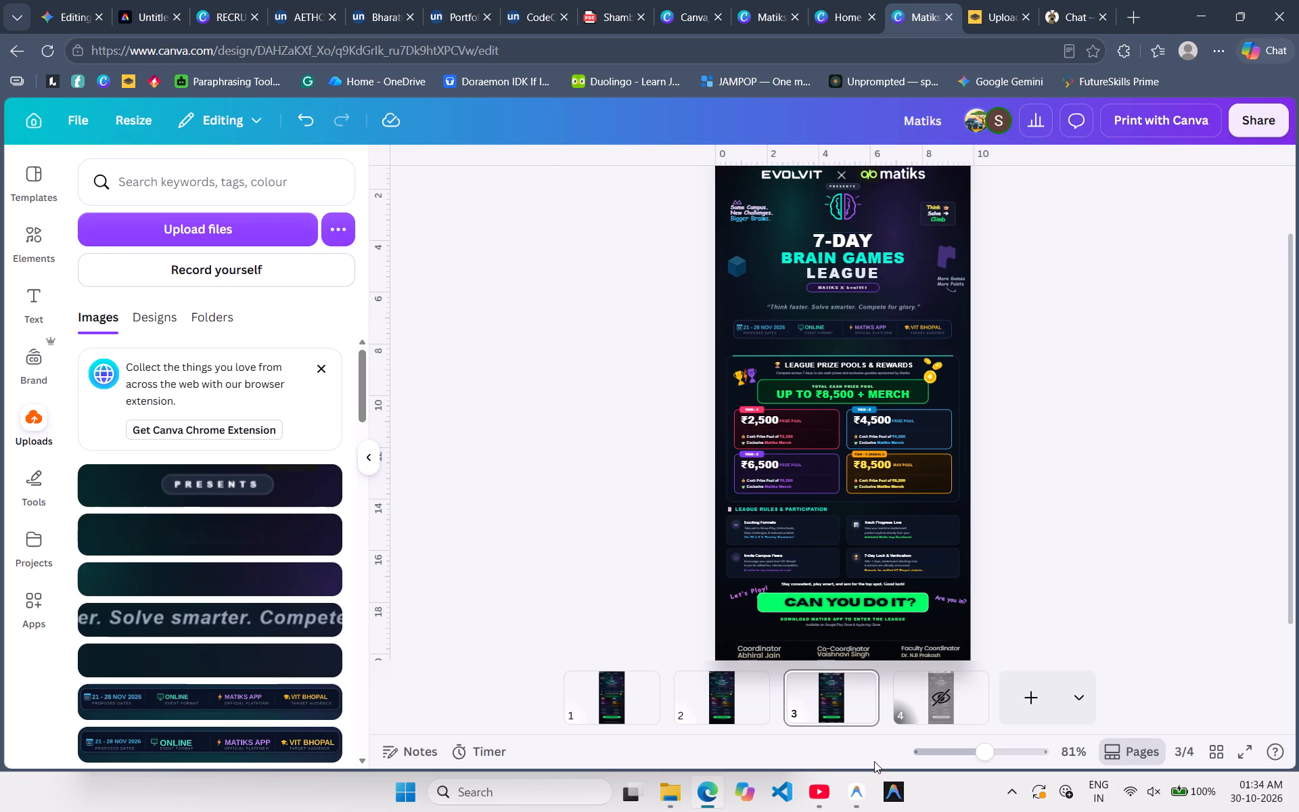
{"action": "left_click", "coordinate": [973, 111]}
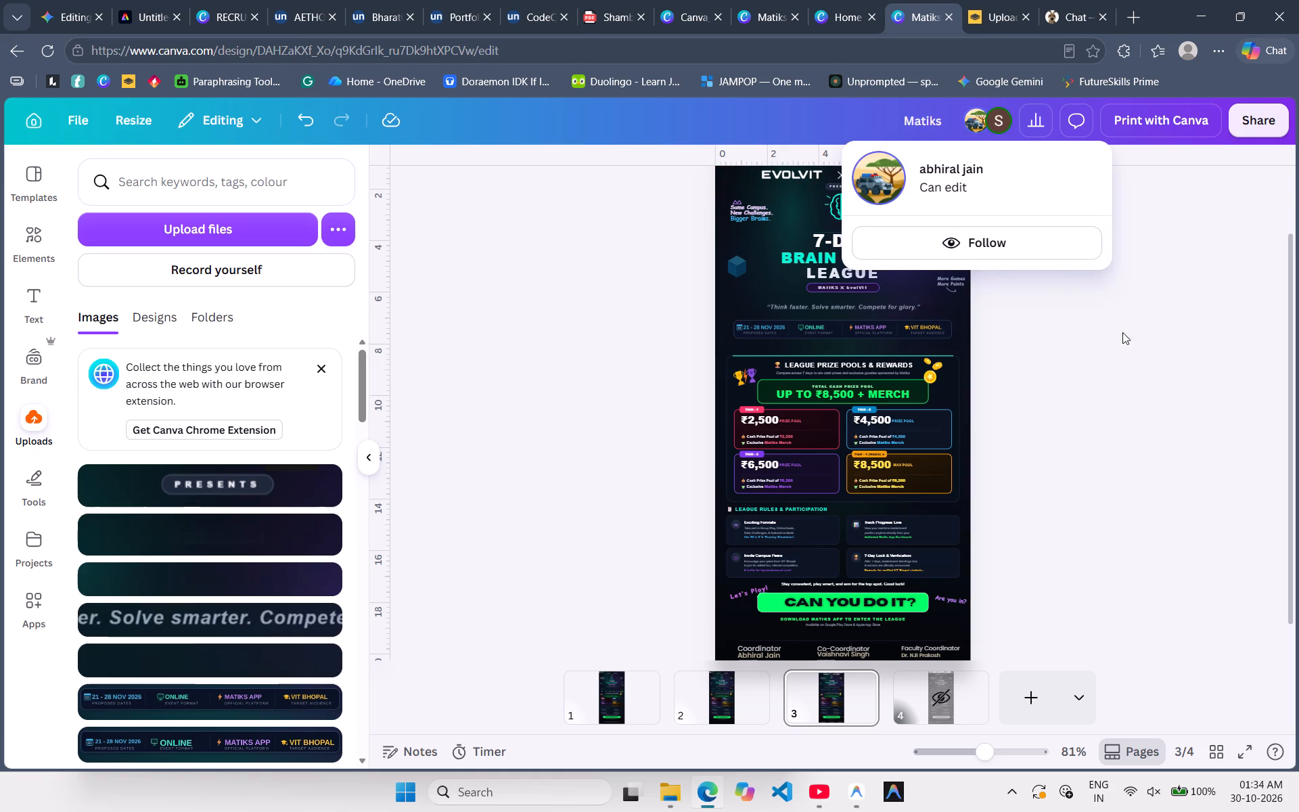
{"action": "left_click", "coordinate": [1145, 377]}
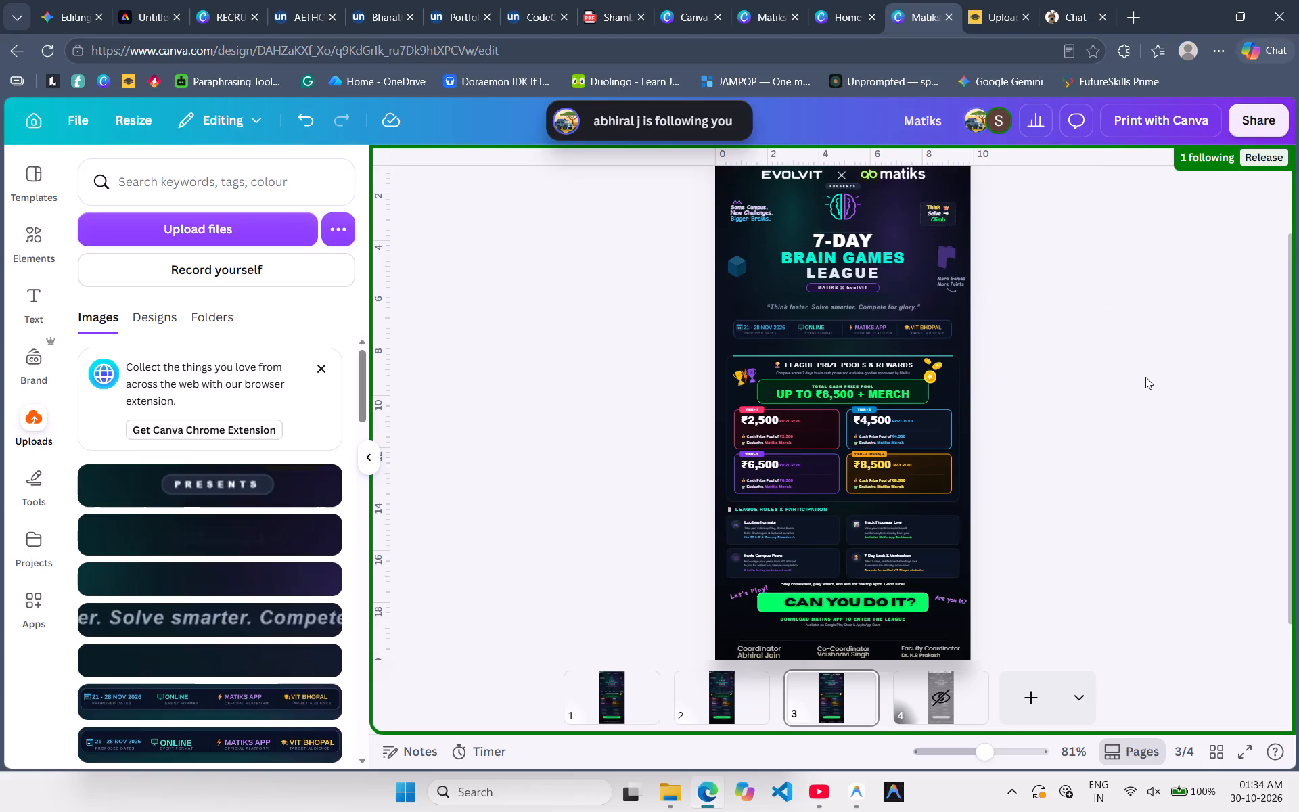
{"action": "left_click", "coordinate": [980, 124]}
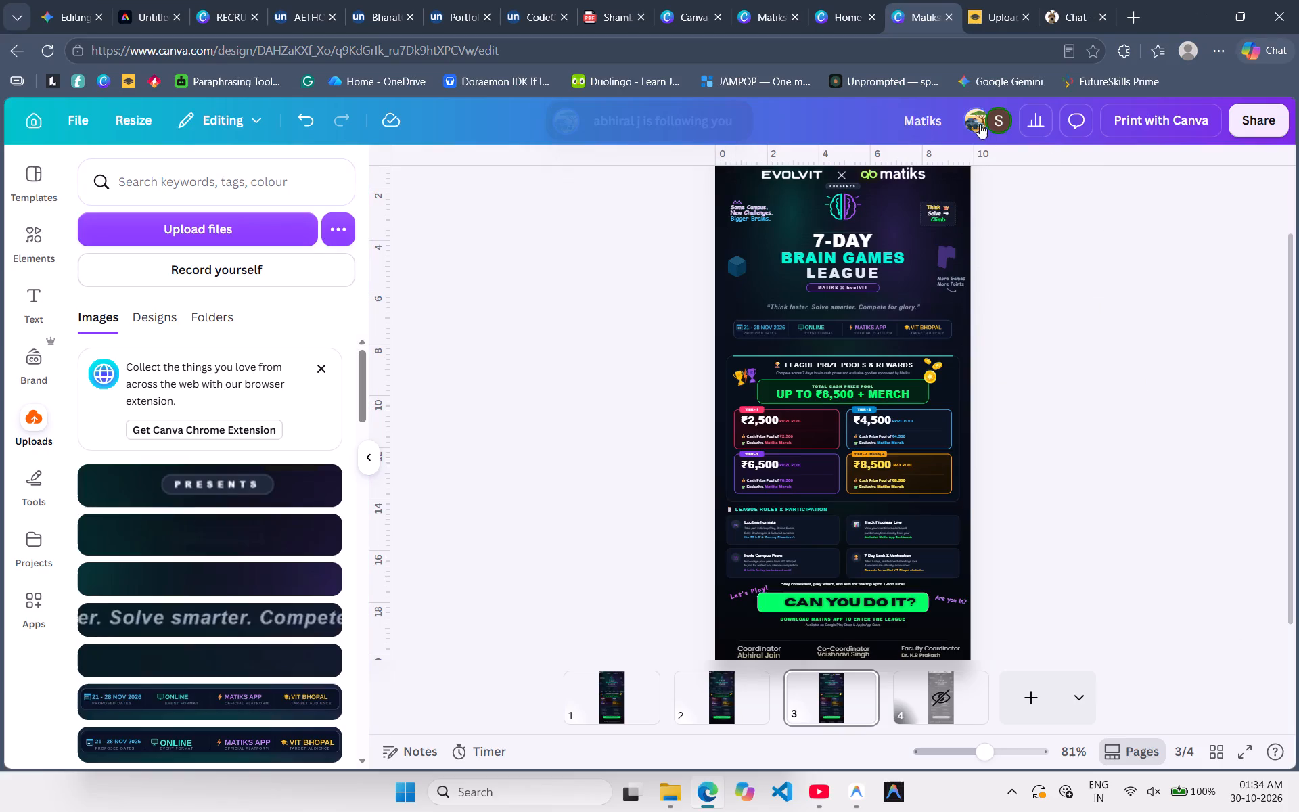
{"action": "left_click", "coordinate": [1005, 125]}
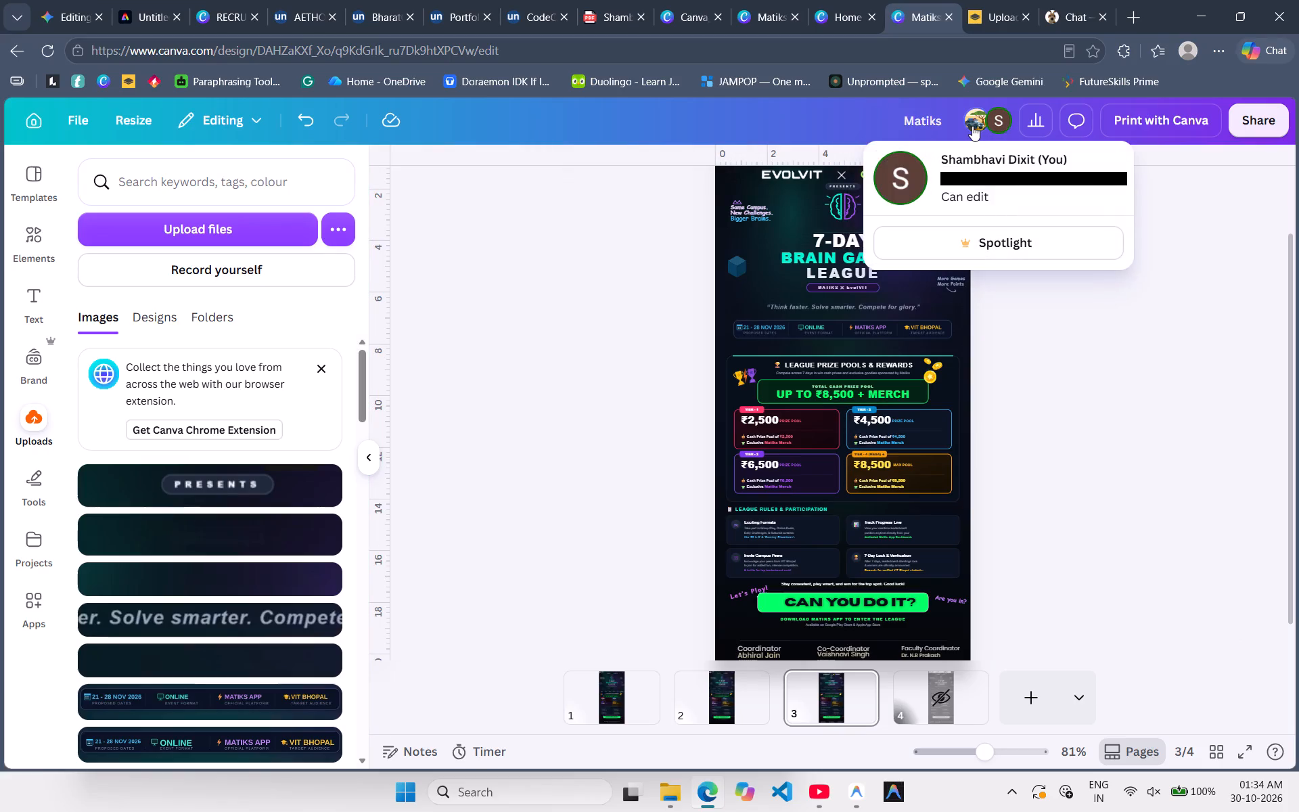
{"action": "left_click", "coordinate": [971, 125]}
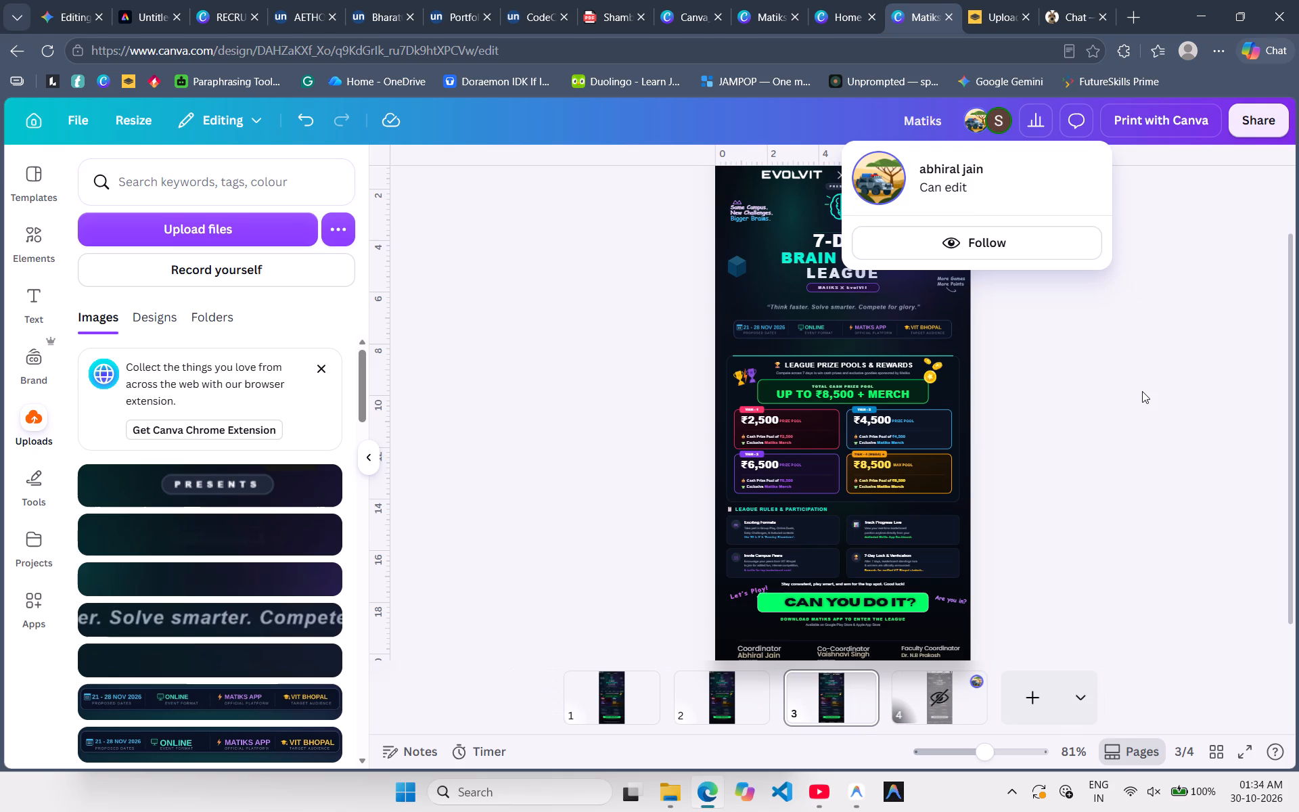
{"action": "left_click", "coordinate": [1103, 484]}
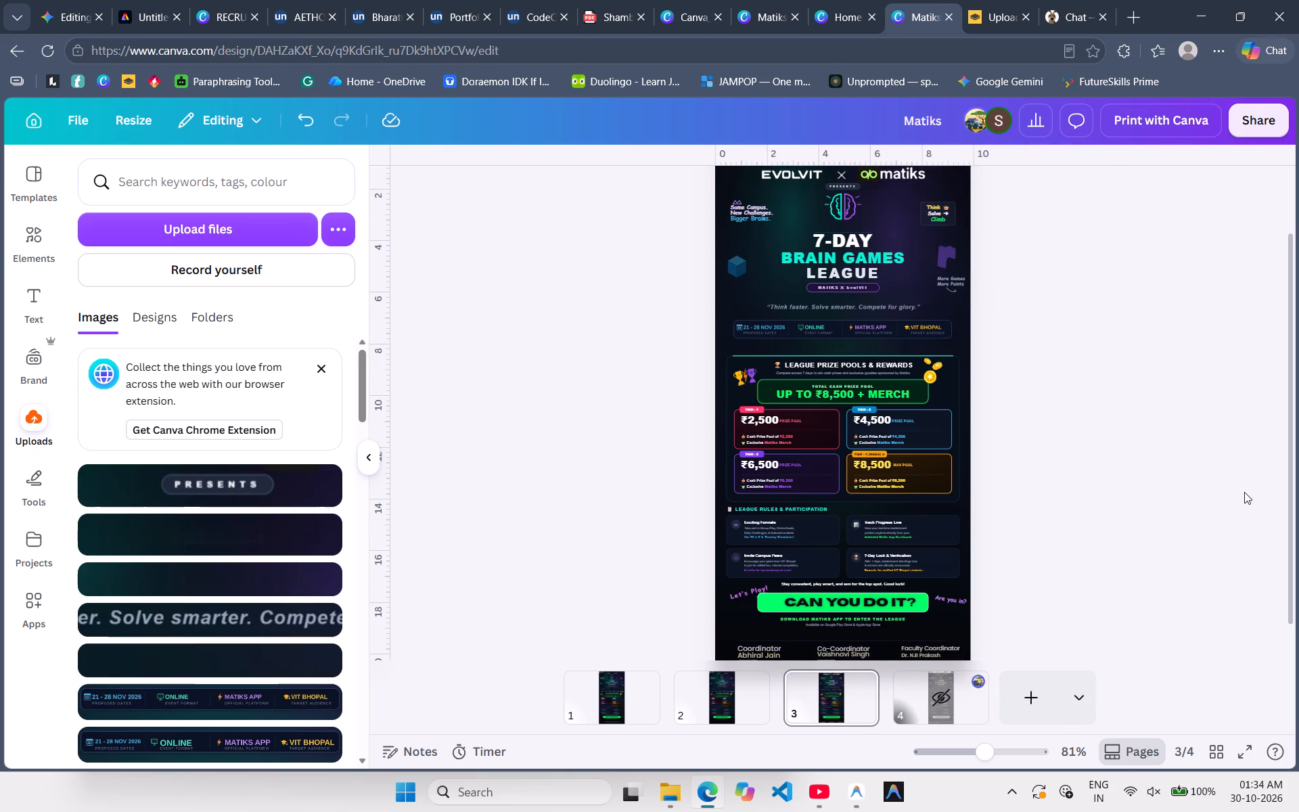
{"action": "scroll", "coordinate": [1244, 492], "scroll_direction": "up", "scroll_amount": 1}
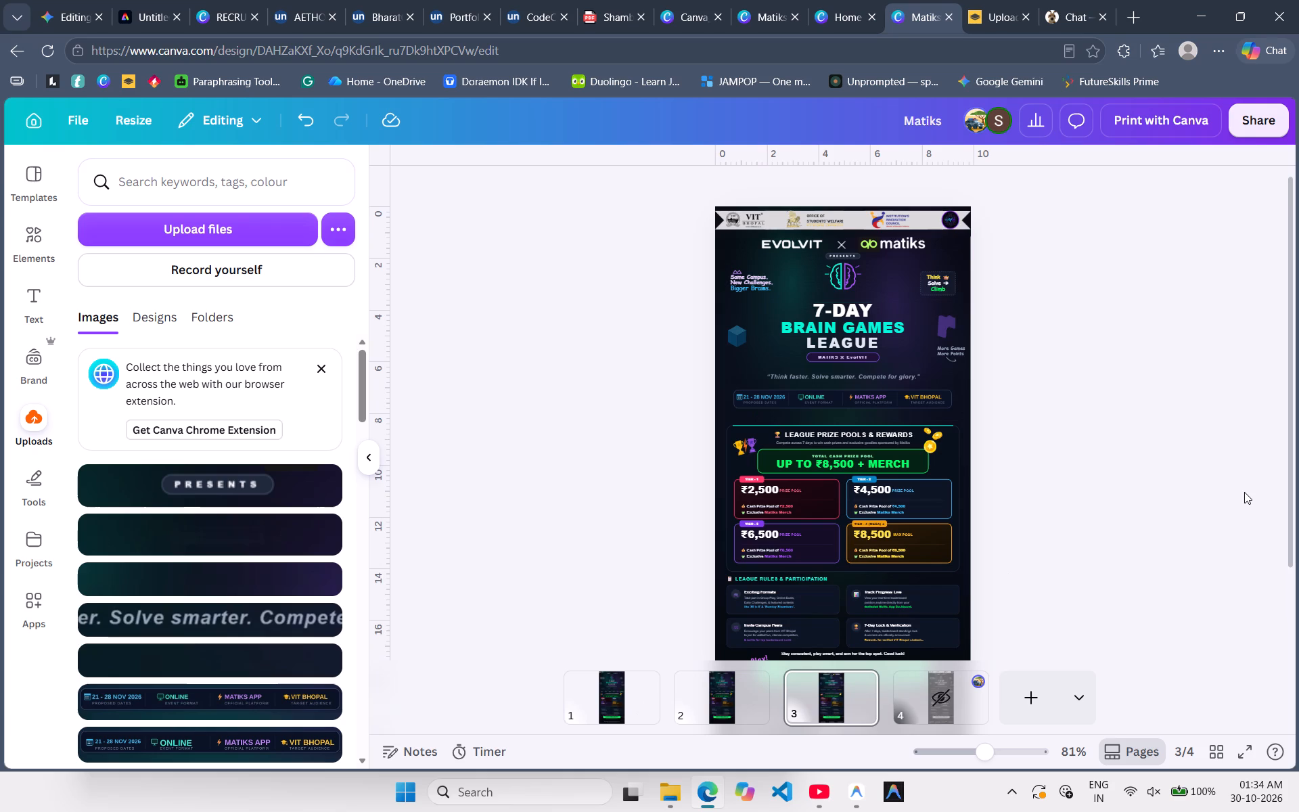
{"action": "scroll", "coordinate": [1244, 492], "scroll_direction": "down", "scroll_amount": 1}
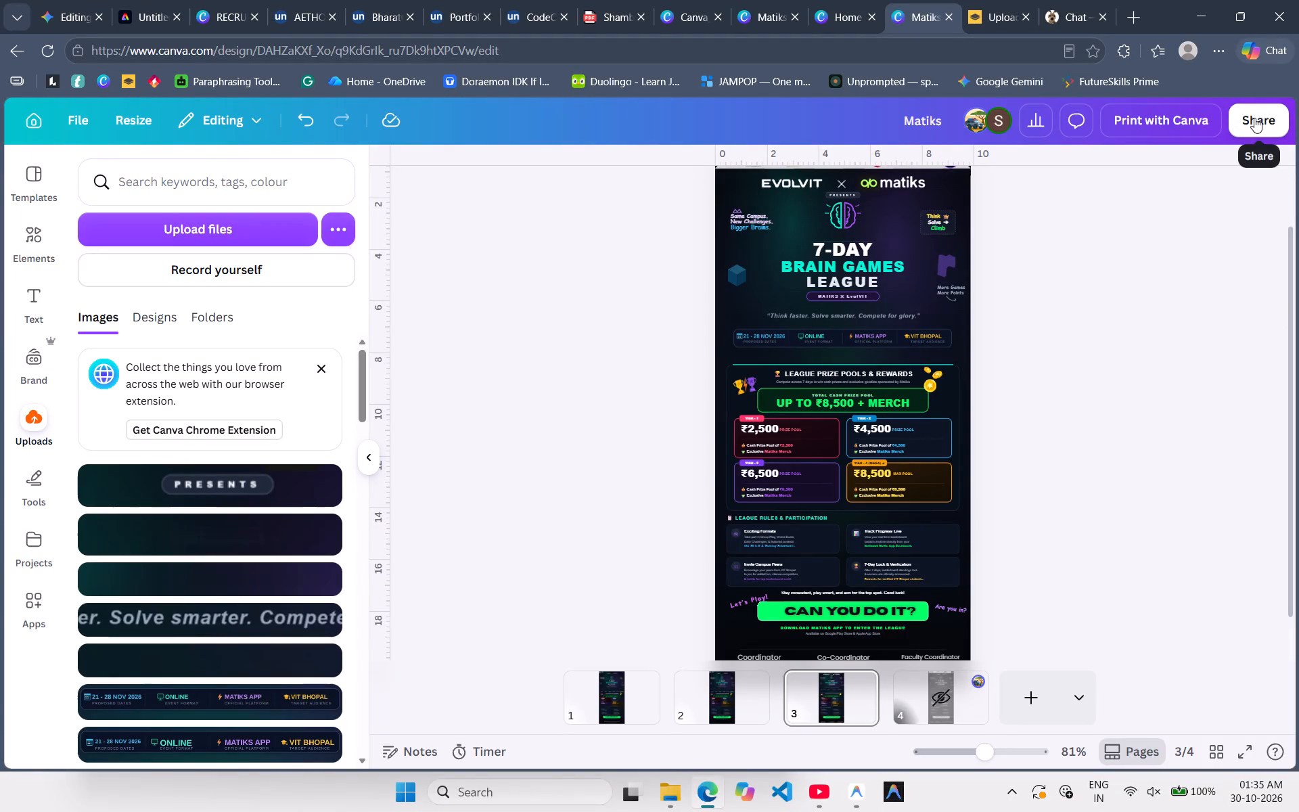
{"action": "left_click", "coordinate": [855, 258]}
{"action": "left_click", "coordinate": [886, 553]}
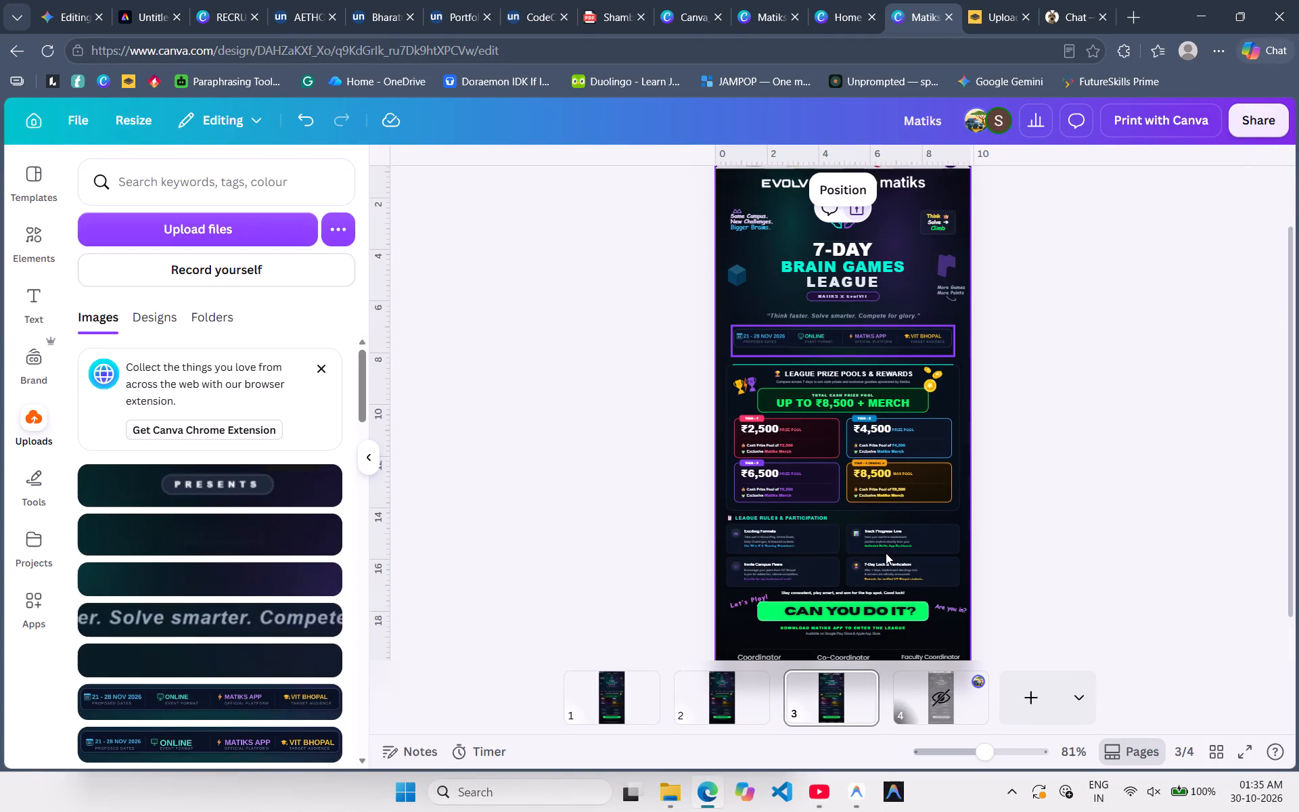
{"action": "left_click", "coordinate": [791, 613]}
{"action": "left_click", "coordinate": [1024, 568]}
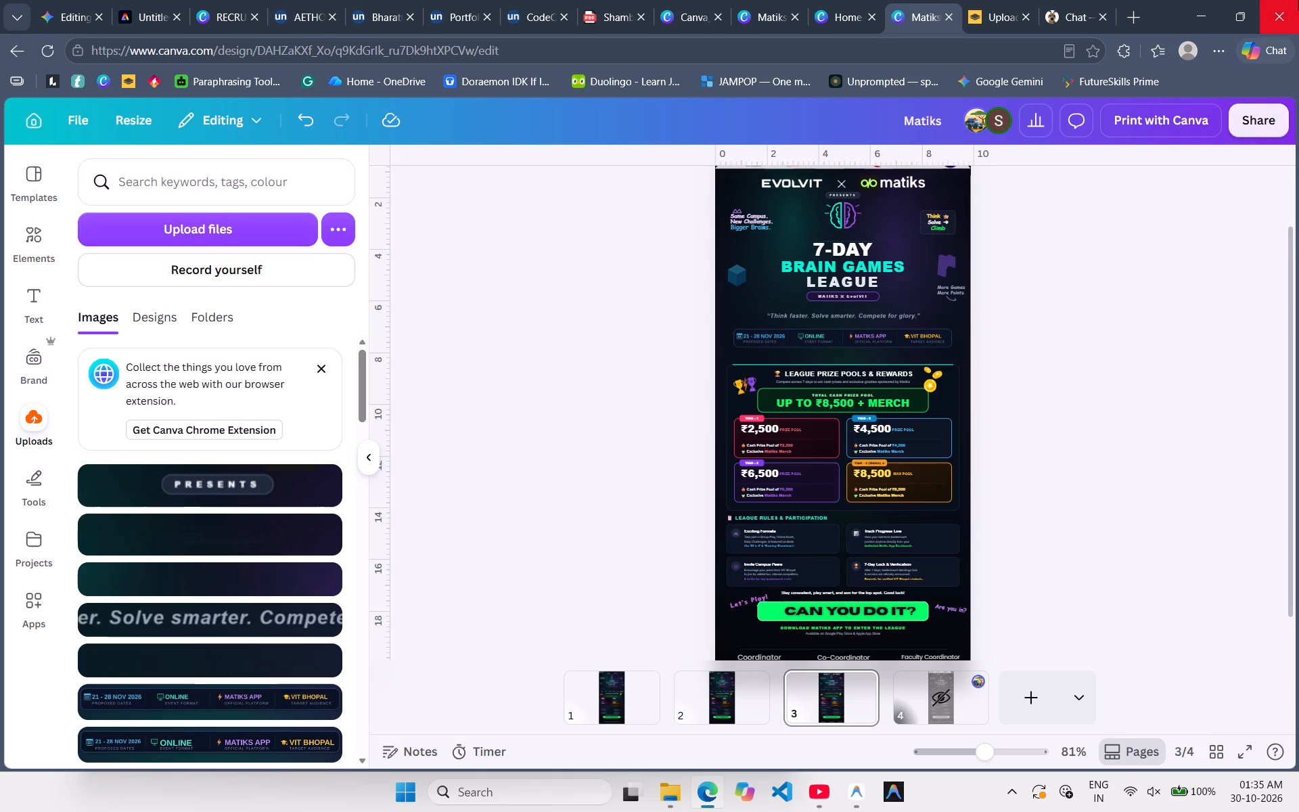
Copy the poster design's sharing link.
{"action": "left_click", "coordinate": [1266, 132]}
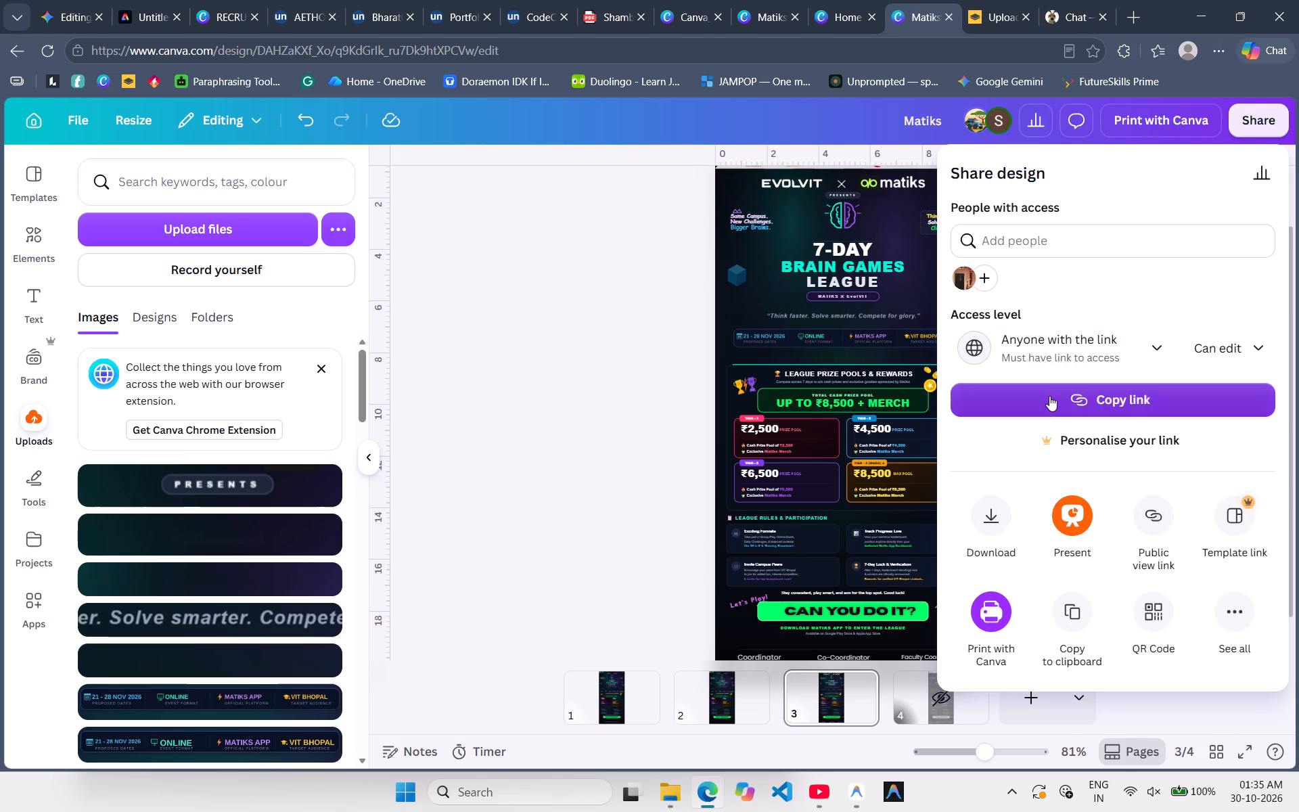
{"action": "left_click", "coordinate": [1049, 396]}
Open the Windows search.
{"action": "left_click", "coordinate": [512, 792]}
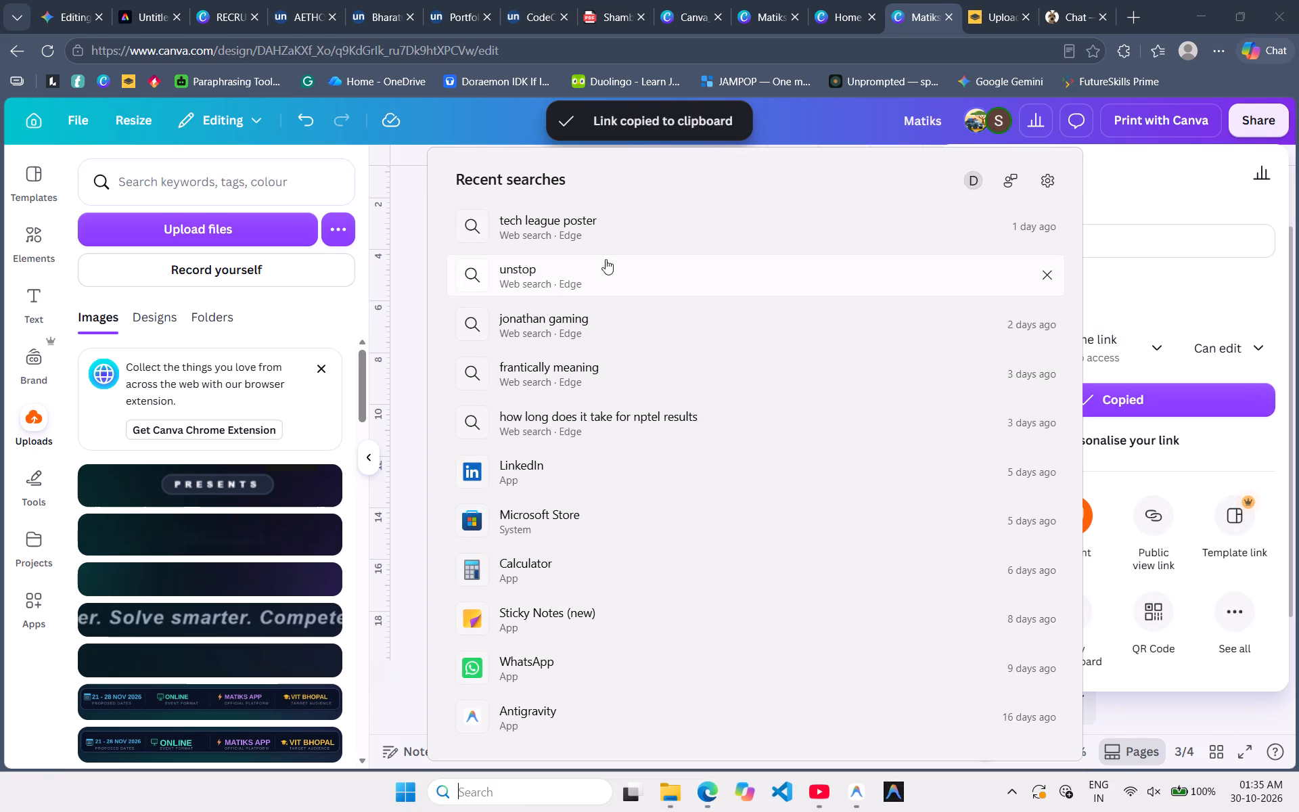
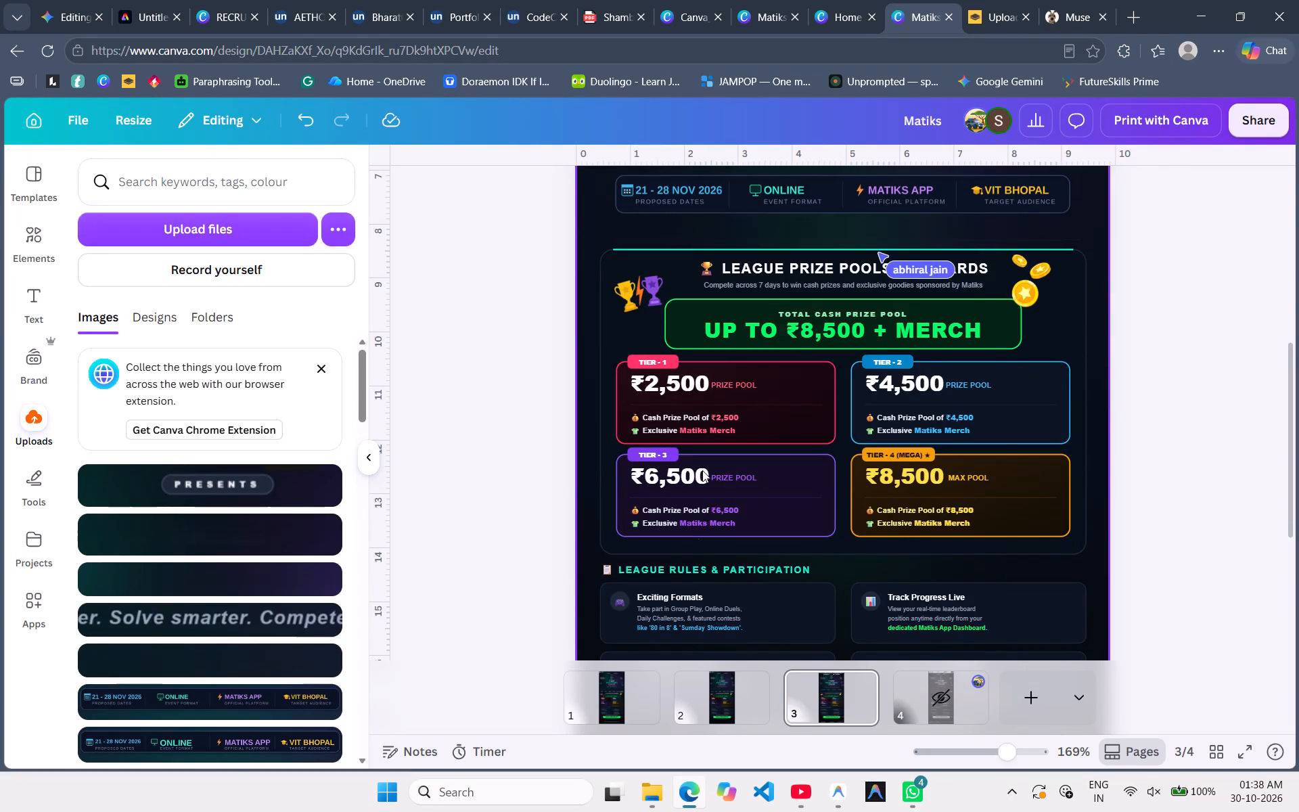
{"action": "scroll", "coordinate": [702, 470], "scroll_direction": "down", "scroll_amount": 2}
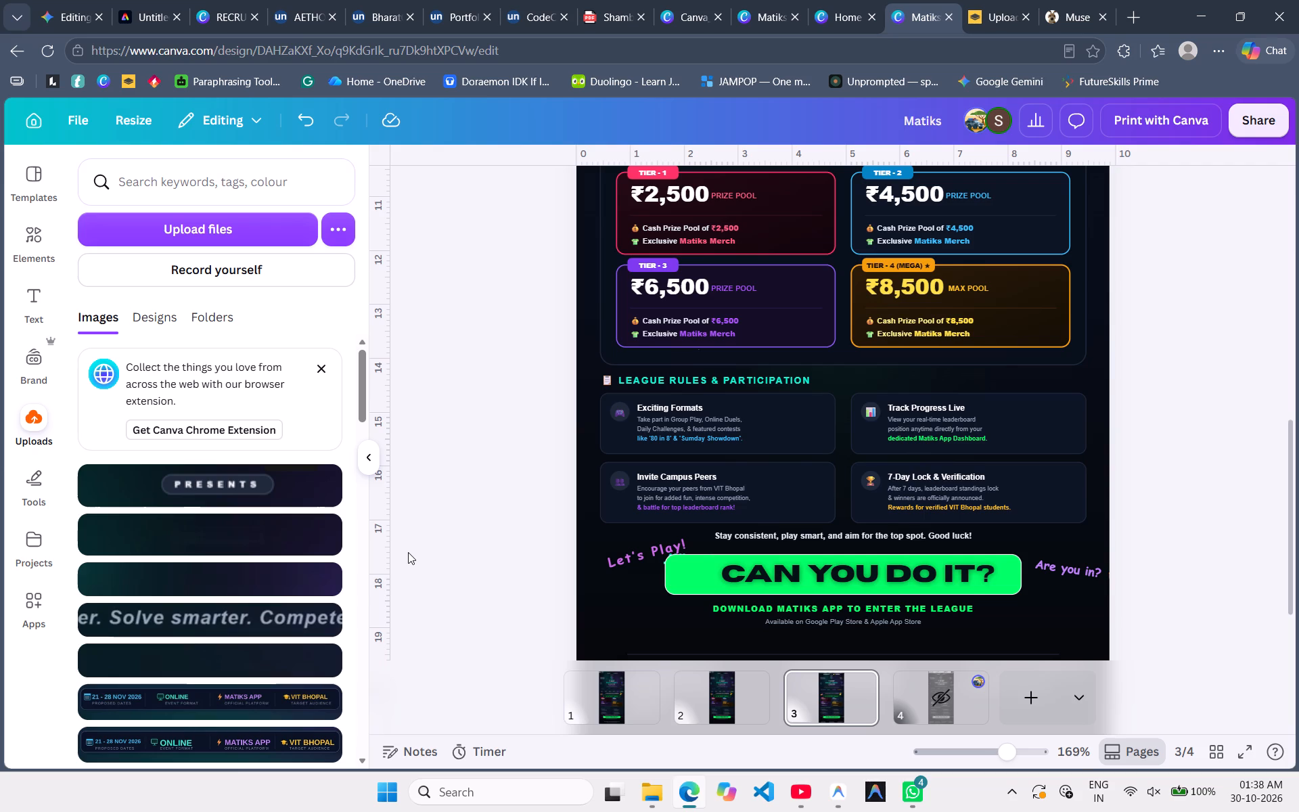
{"action": "key", "text": "shift+super+s"}
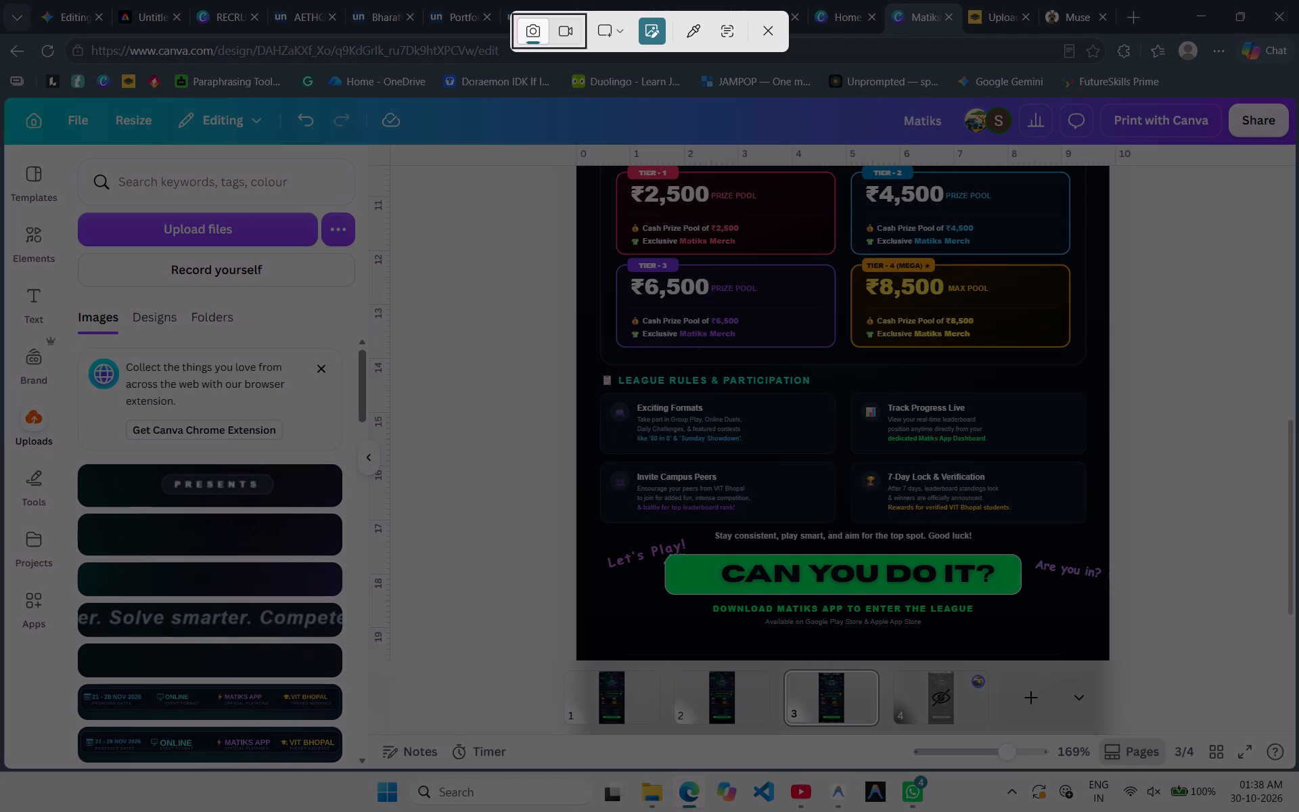
{"action": "left_click_drag", "start_coordinate": [588, 373], "coordinate": [980, 545]}
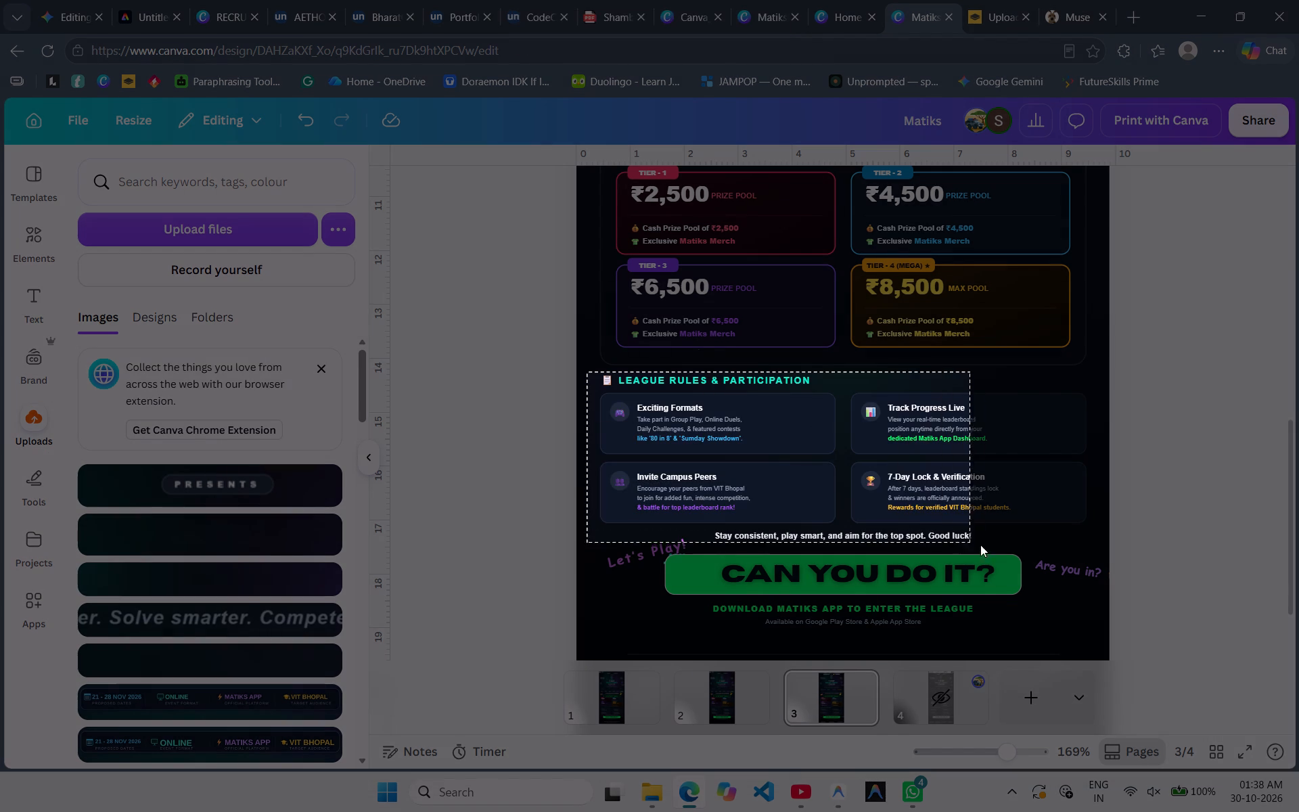
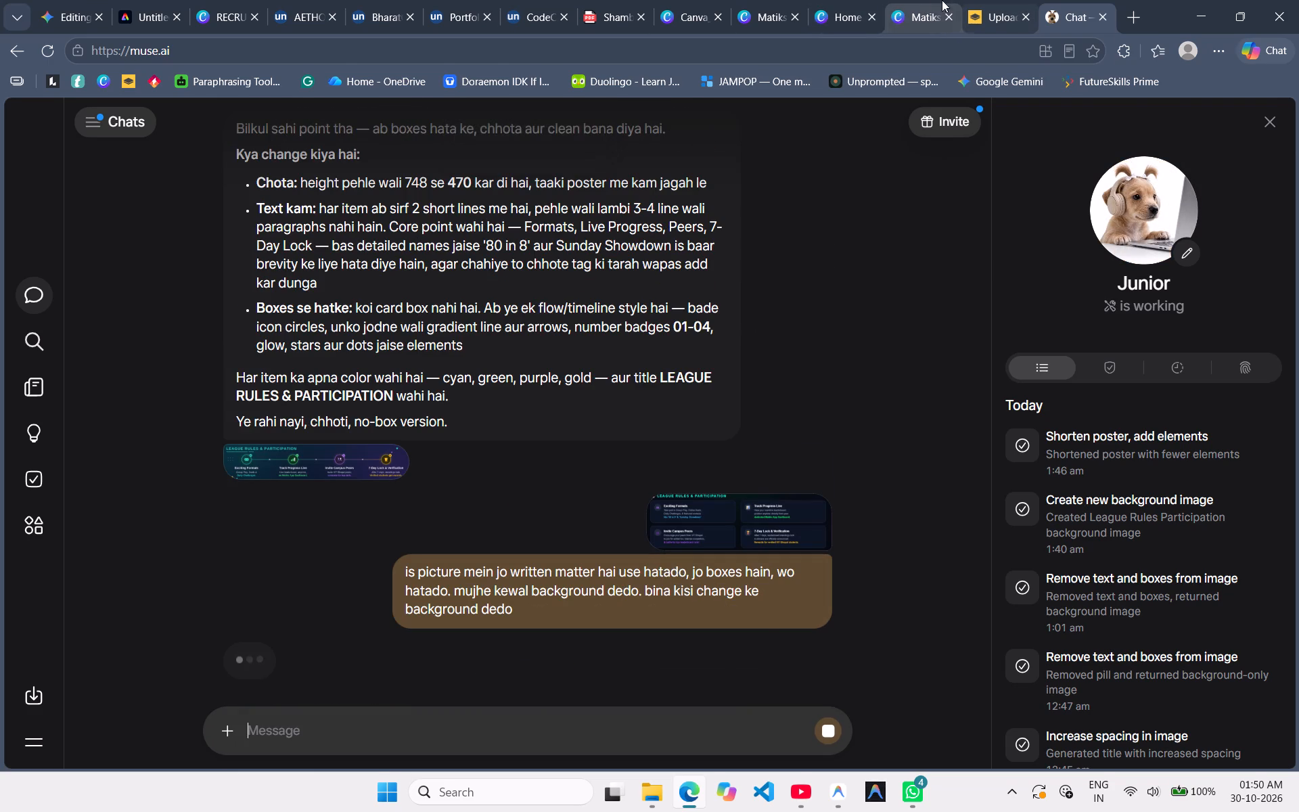
Switch to the Canva poster and inspect the Coordinator, Co-Coordinator and Faculty Coordinator text blocks at the bottom of page 3.
{"action": "left_click", "coordinate": [924, 0]}
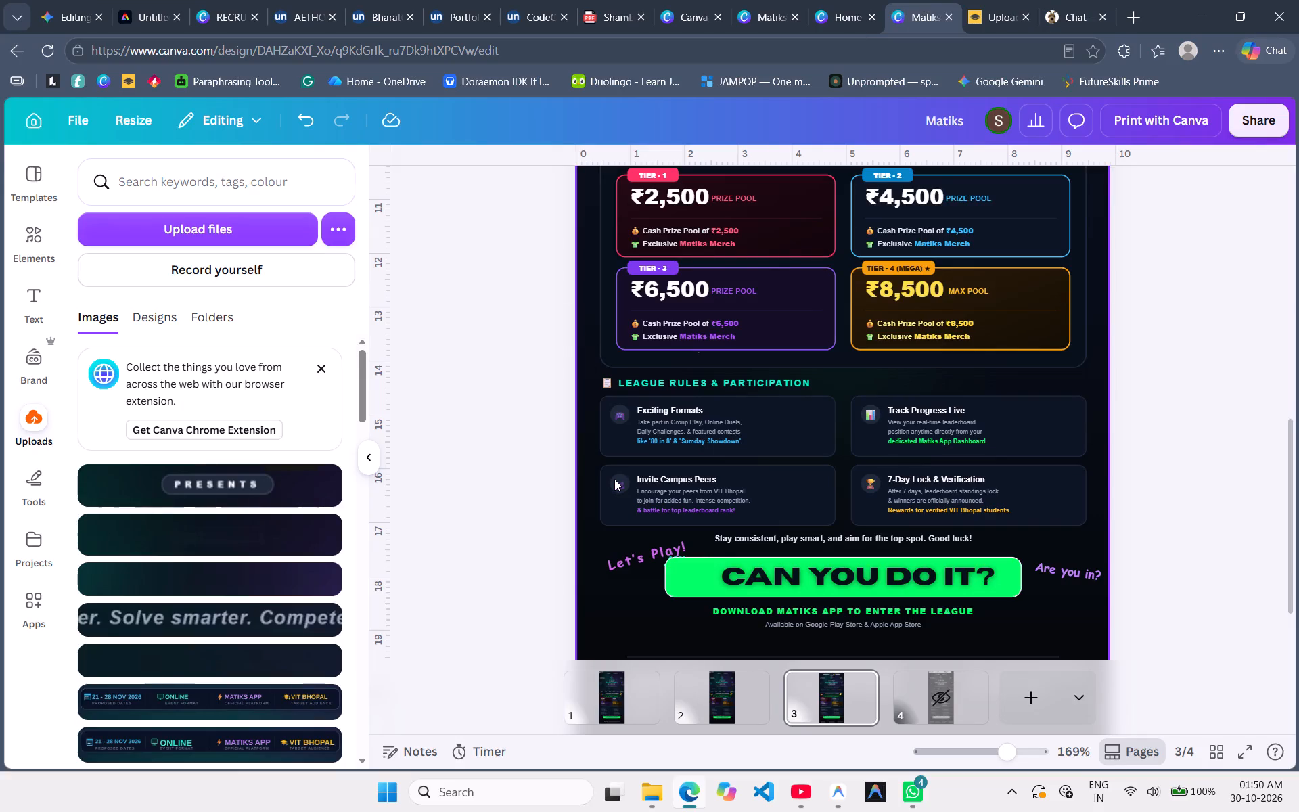
{"action": "scroll", "coordinate": [614, 479], "scroll_direction": "right", "scroll_amount": 1}
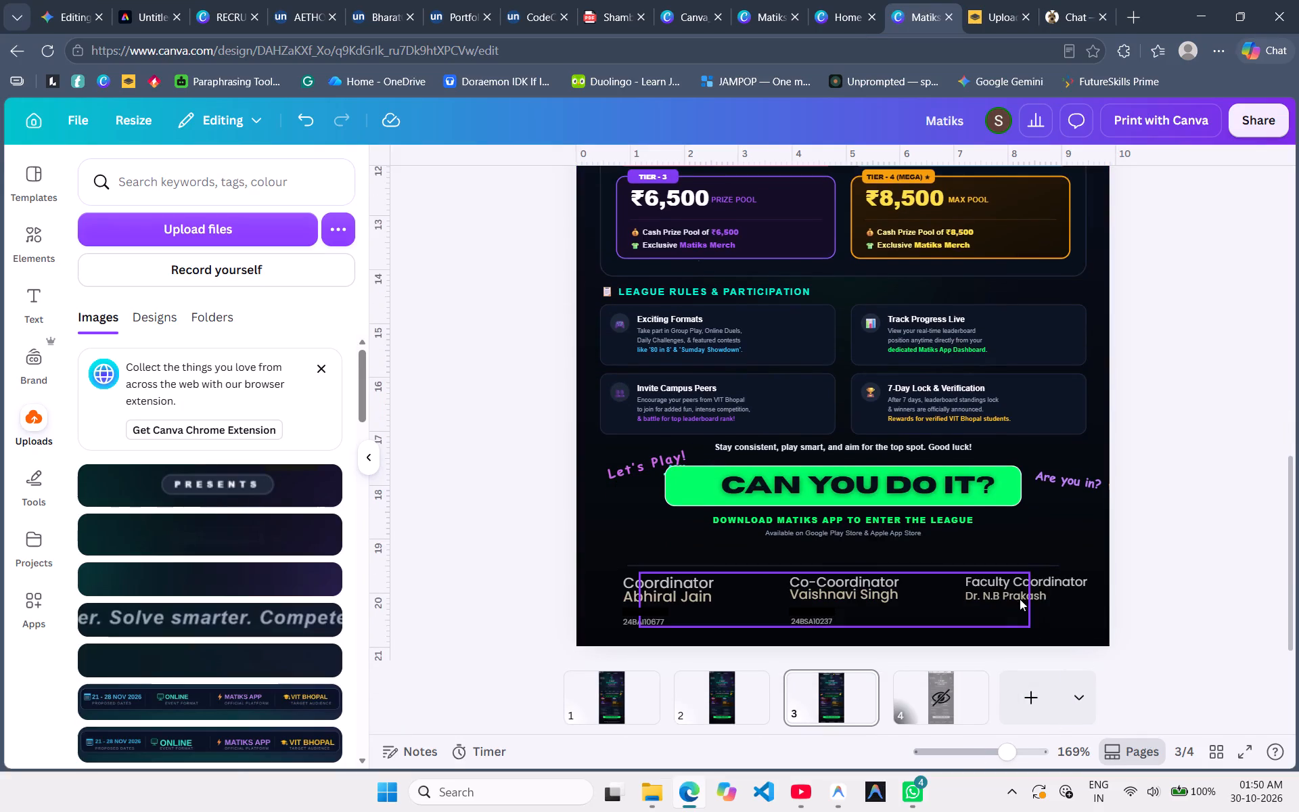
{"action": "left_click", "coordinate": [699, 585]}
{"action": "left_click", "coordinate": [699, 585]}
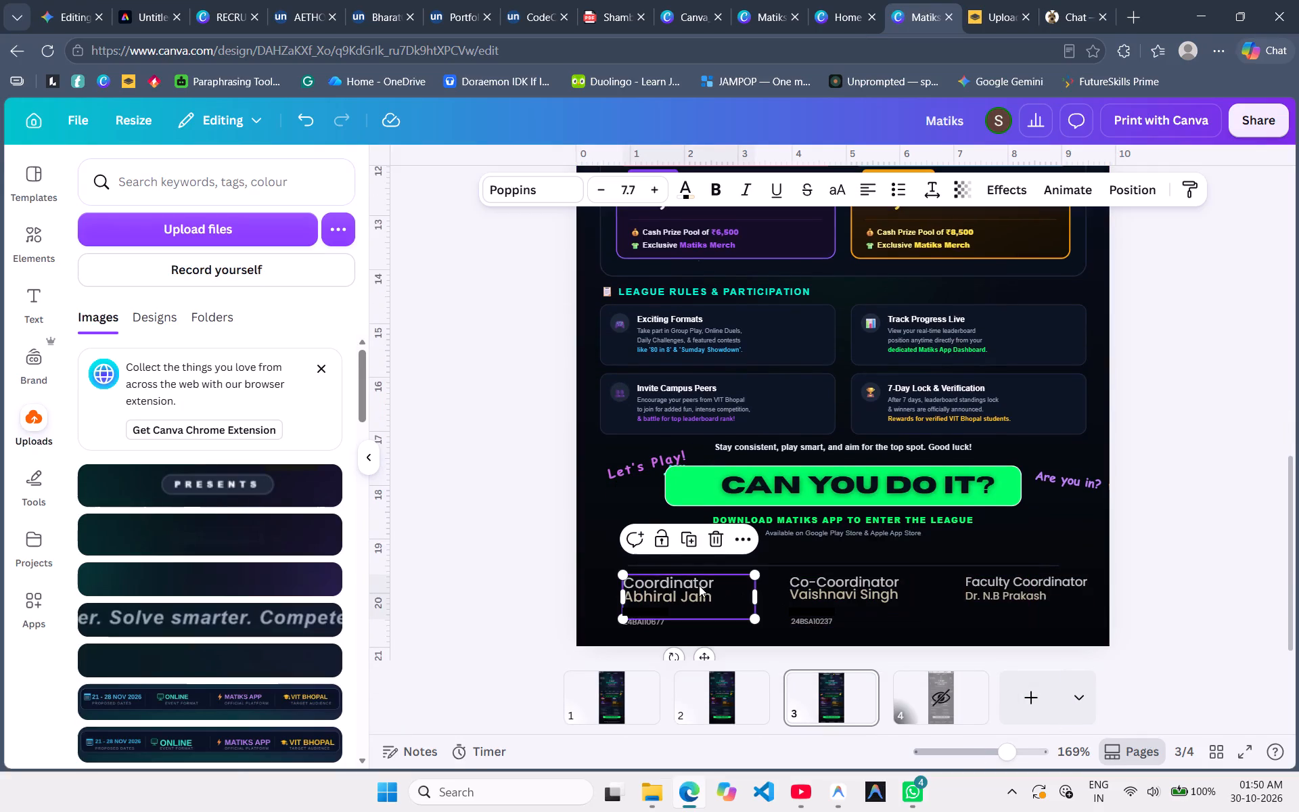
{"action": "left_click", "coordinate": [699, 585]}
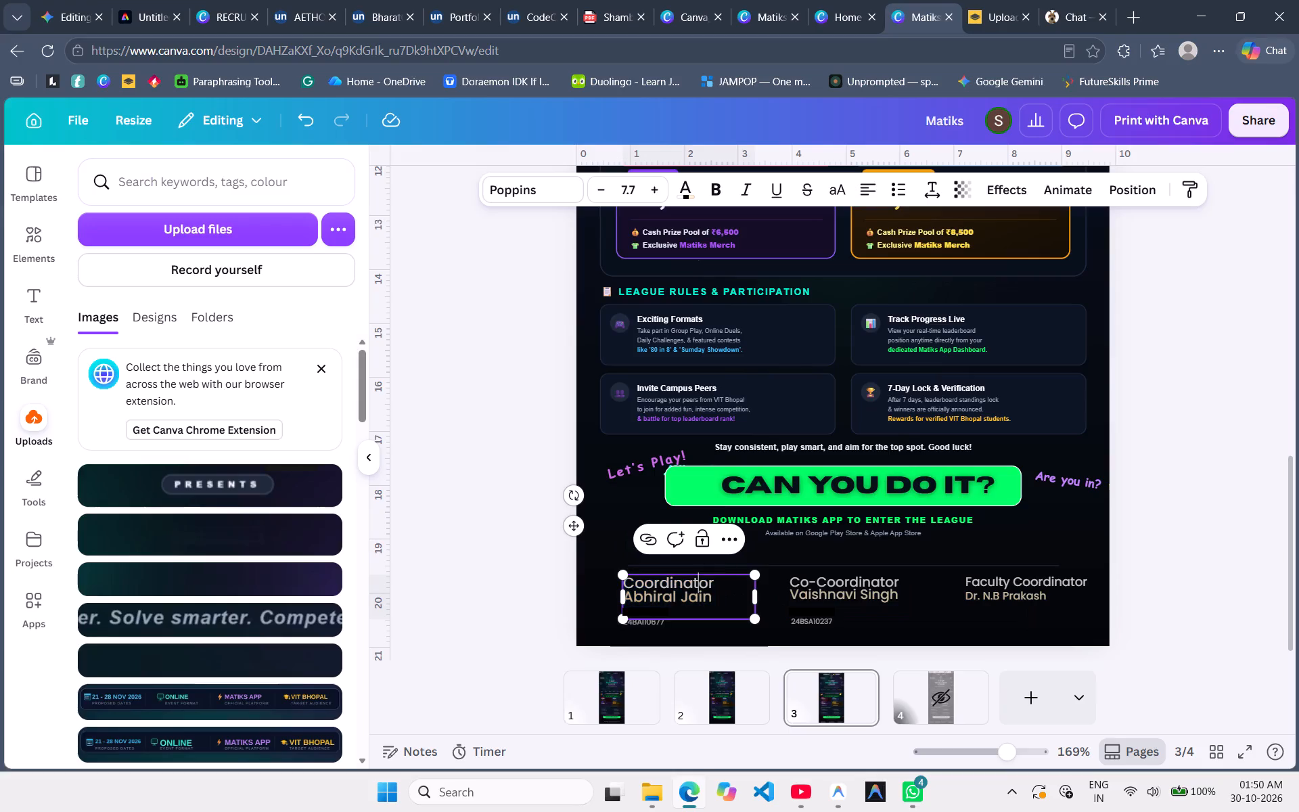
{"action": "double_click", "coordinate": [1024, 595]}
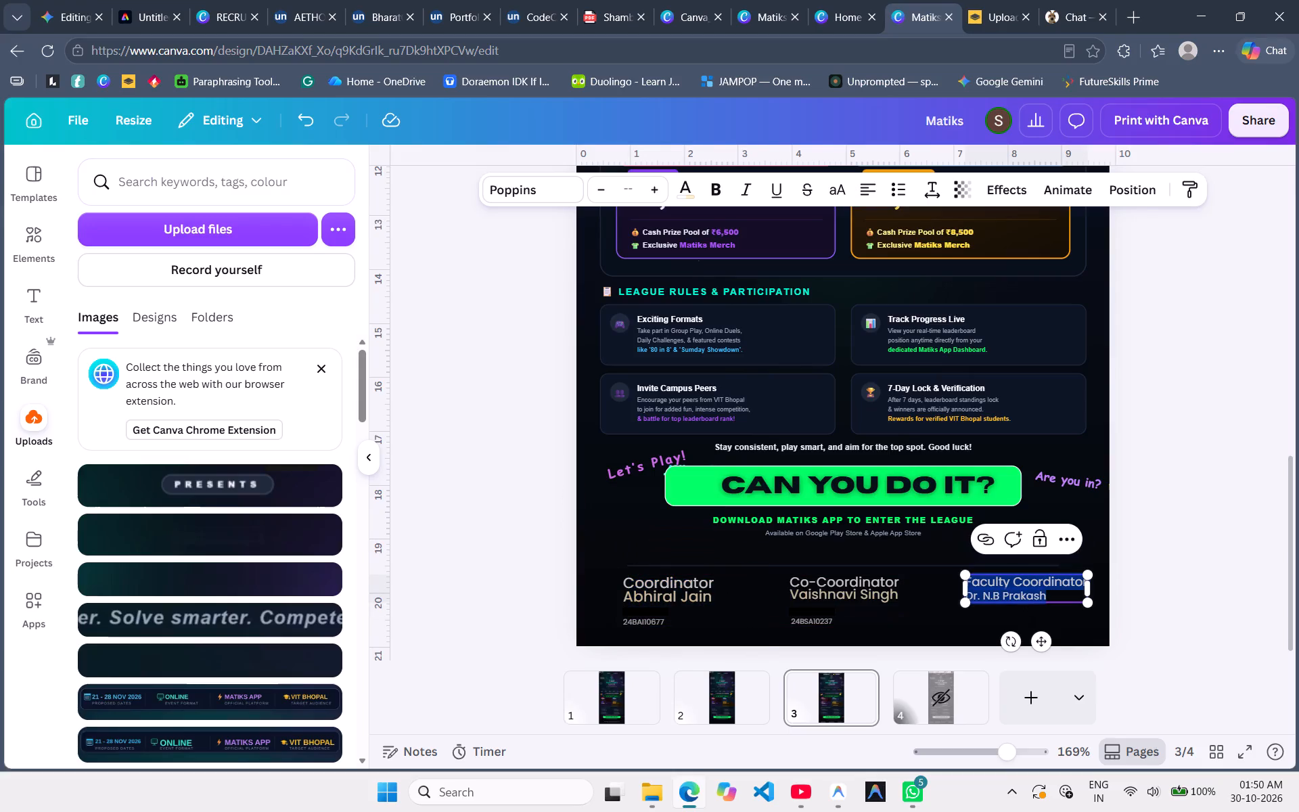
{"action": "left_click", "coordinate": [1024, 595]}
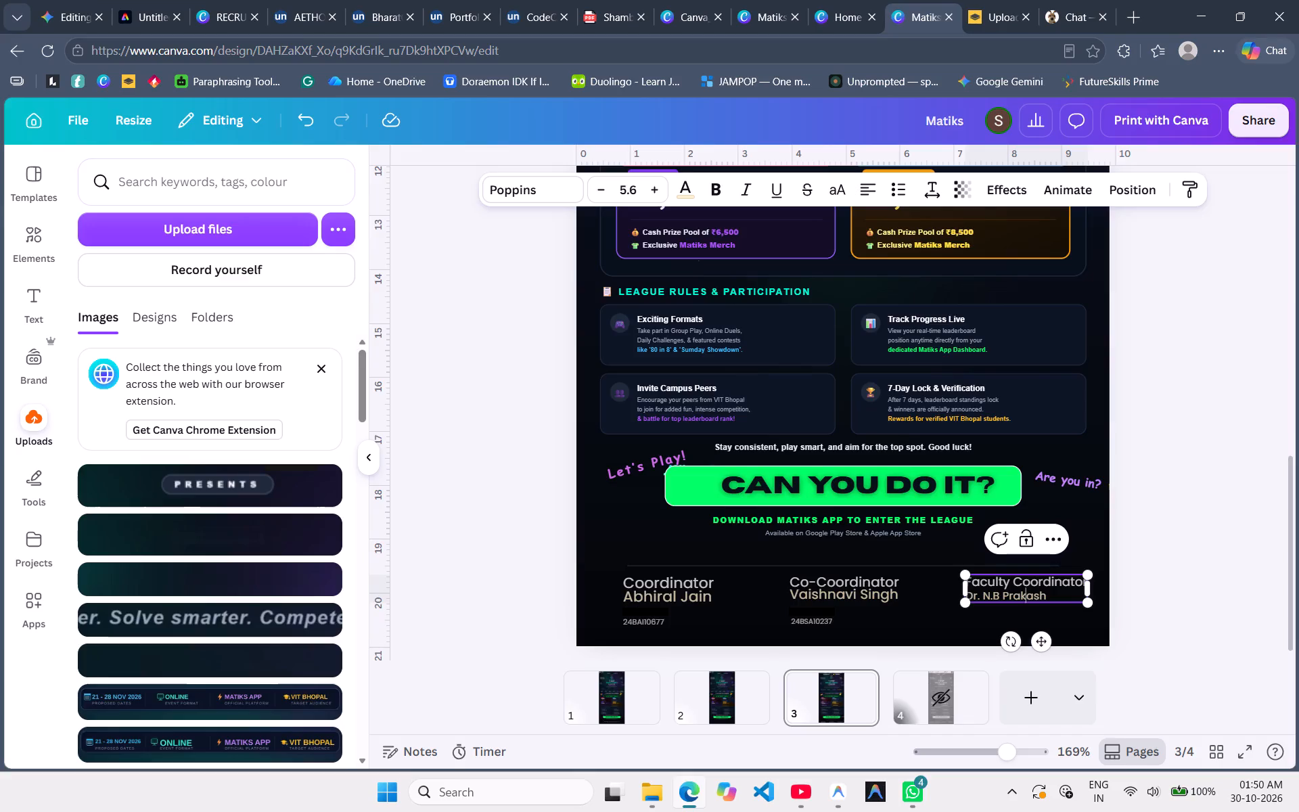
Return to the AI chat to check on the background-only version of the league rules section.
{"action": "left_click", "coordinate": [1049, 1]}
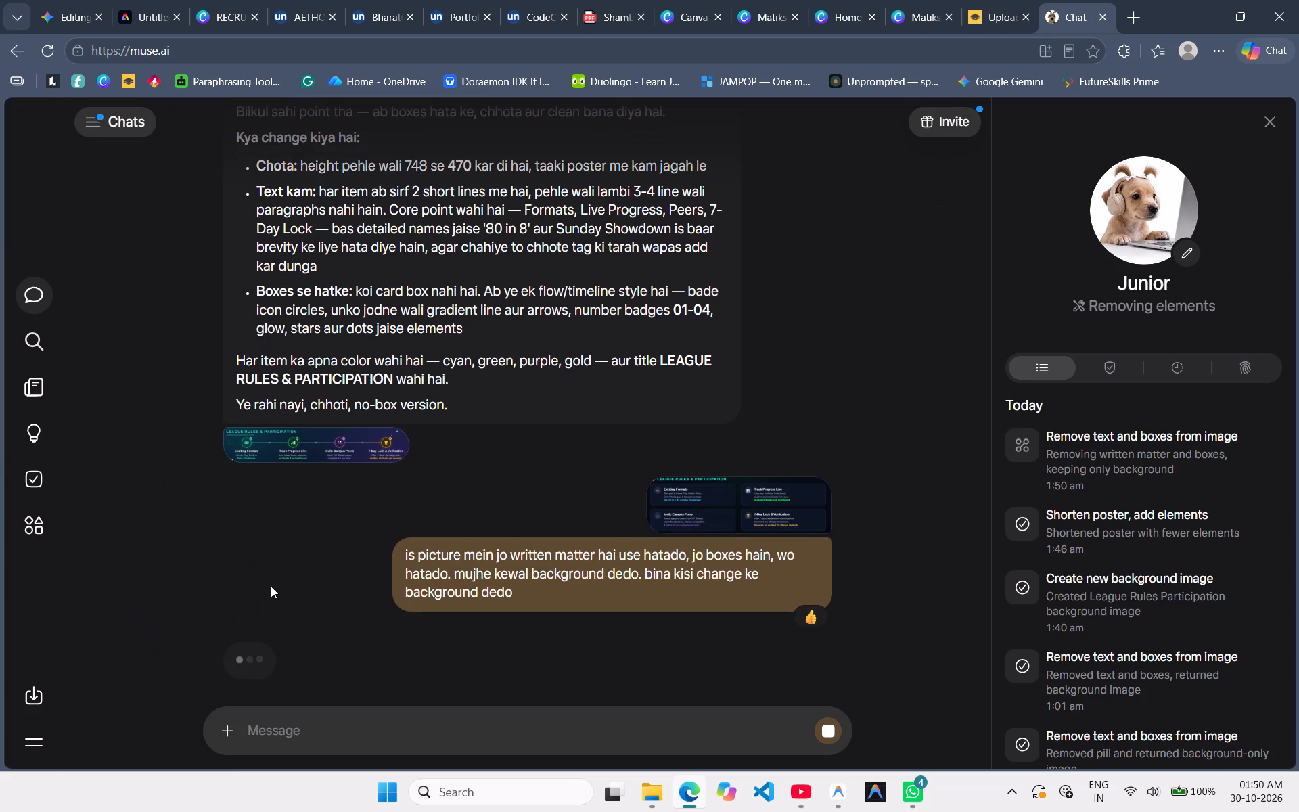
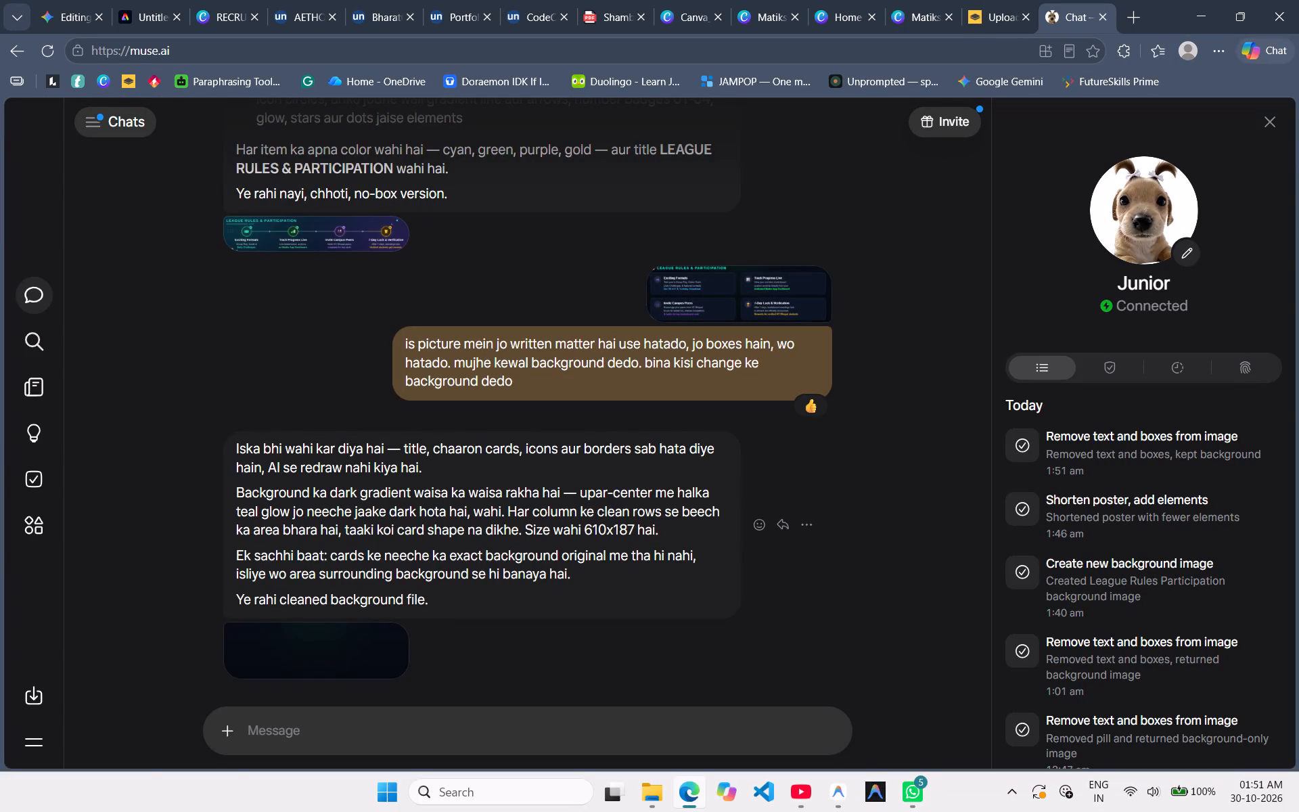
Open the cleaned background image in the chat and download it as Background_Only_Cleaned_9.png.
{"action": "left_click", "coordinate": [326, 652]}
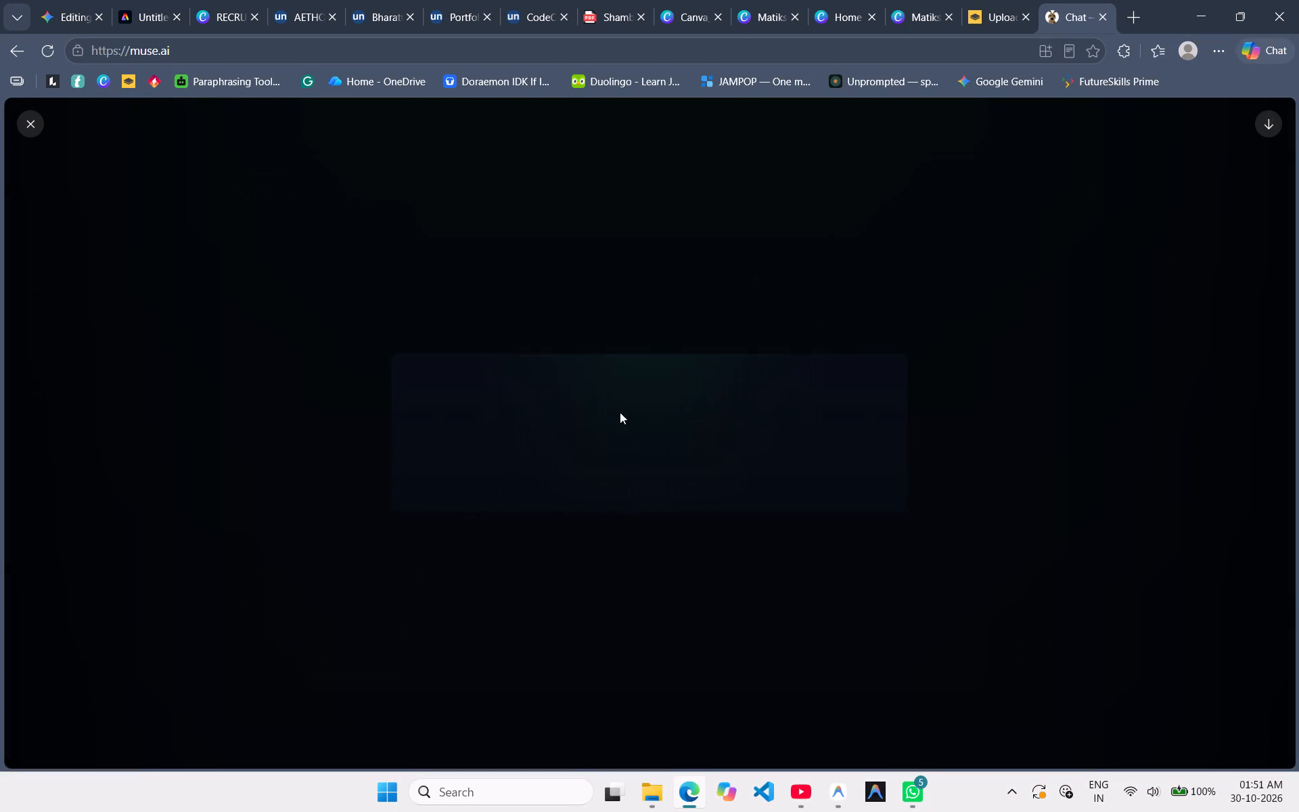
{"action": "left_click", "coordinate": [1274, 119]}
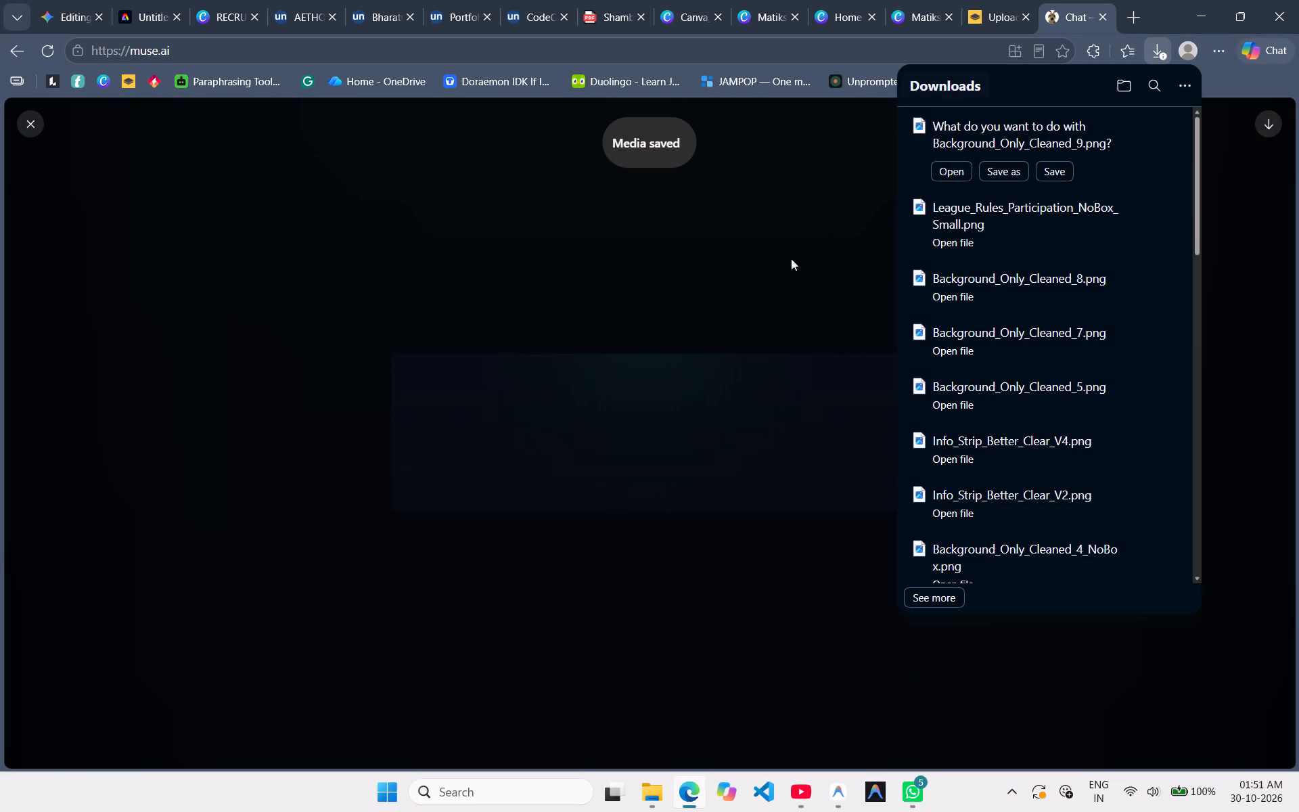
{"action": "left_click", "coordinate": [984, 174]}
{"action": "key", "text": "Return"}
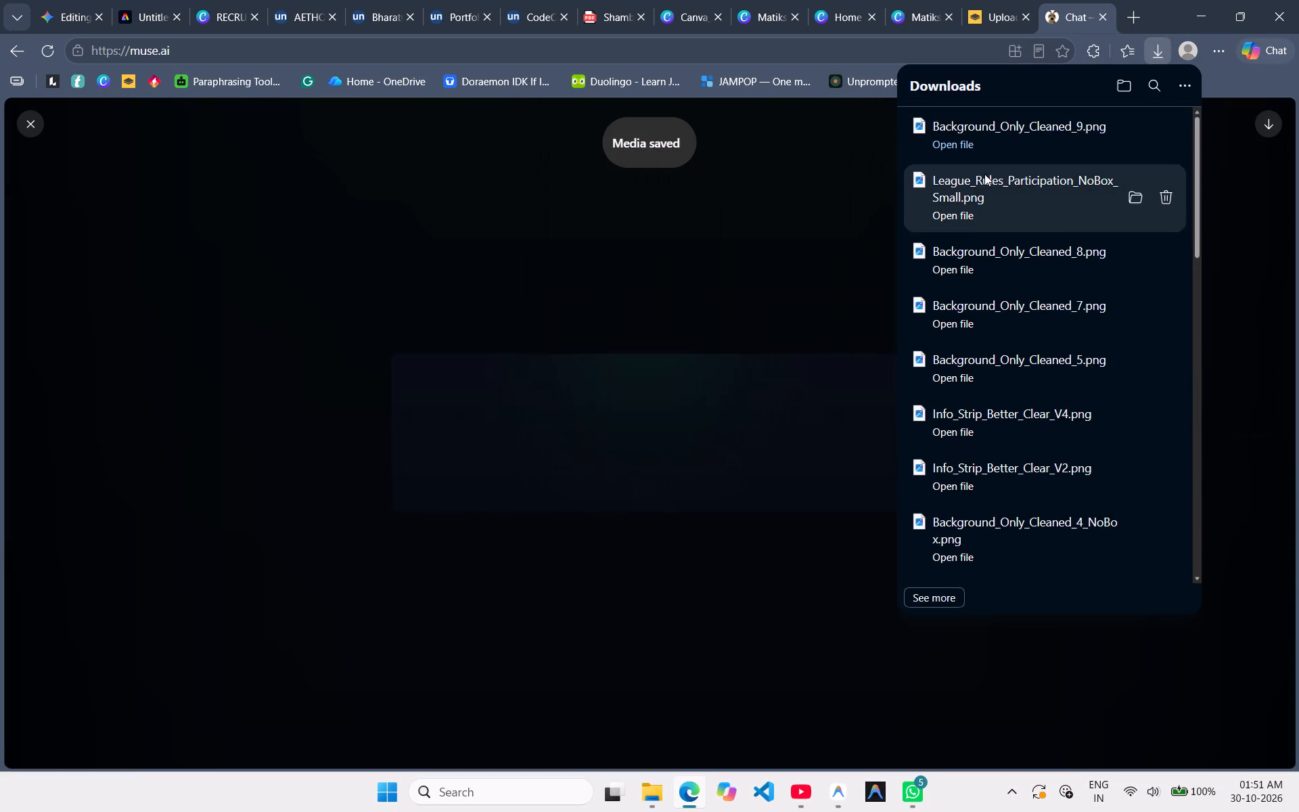
Switch to the Canva poster, upload Background_Only_Cleaned_9 from Downloads, and add it to page 3.
{"action": "left_click", "coordinate": [907, 0]}
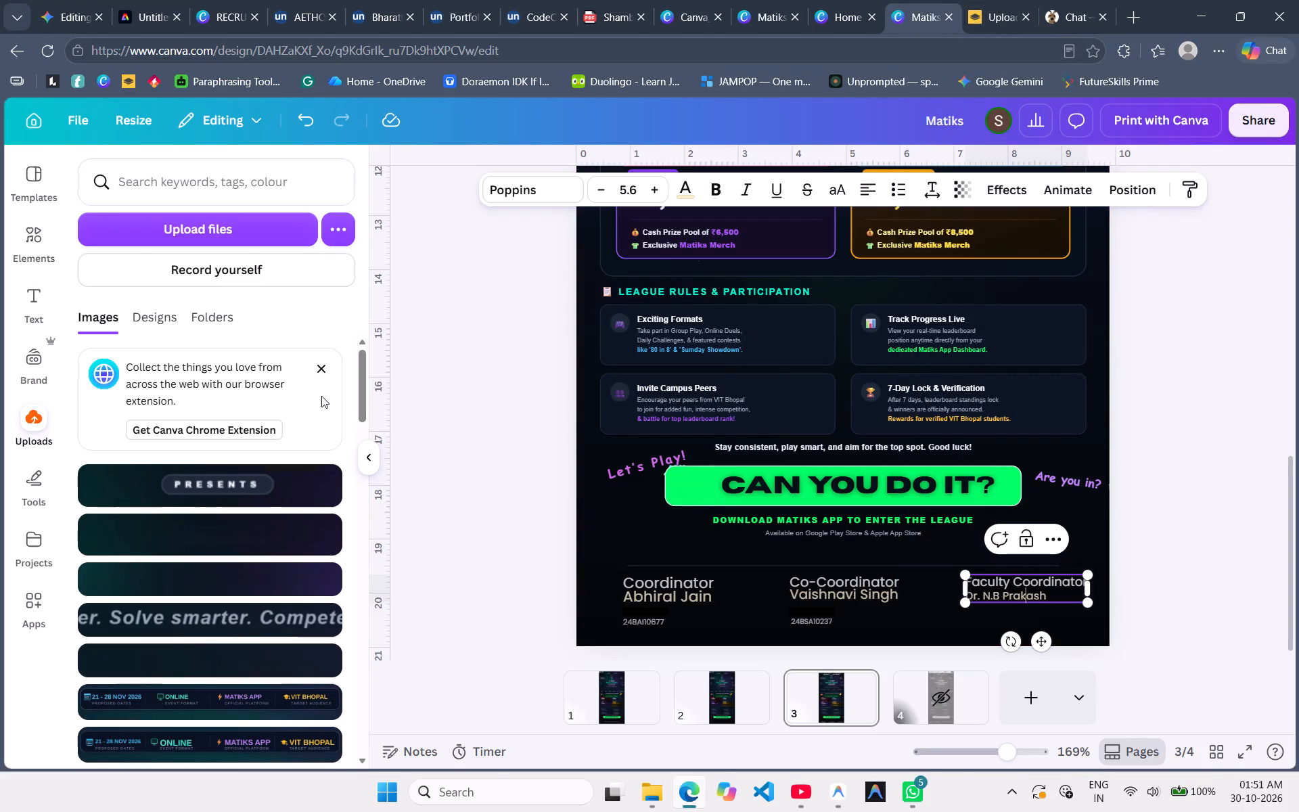
{"action": "left_click", "coordinate": [233, 225]}
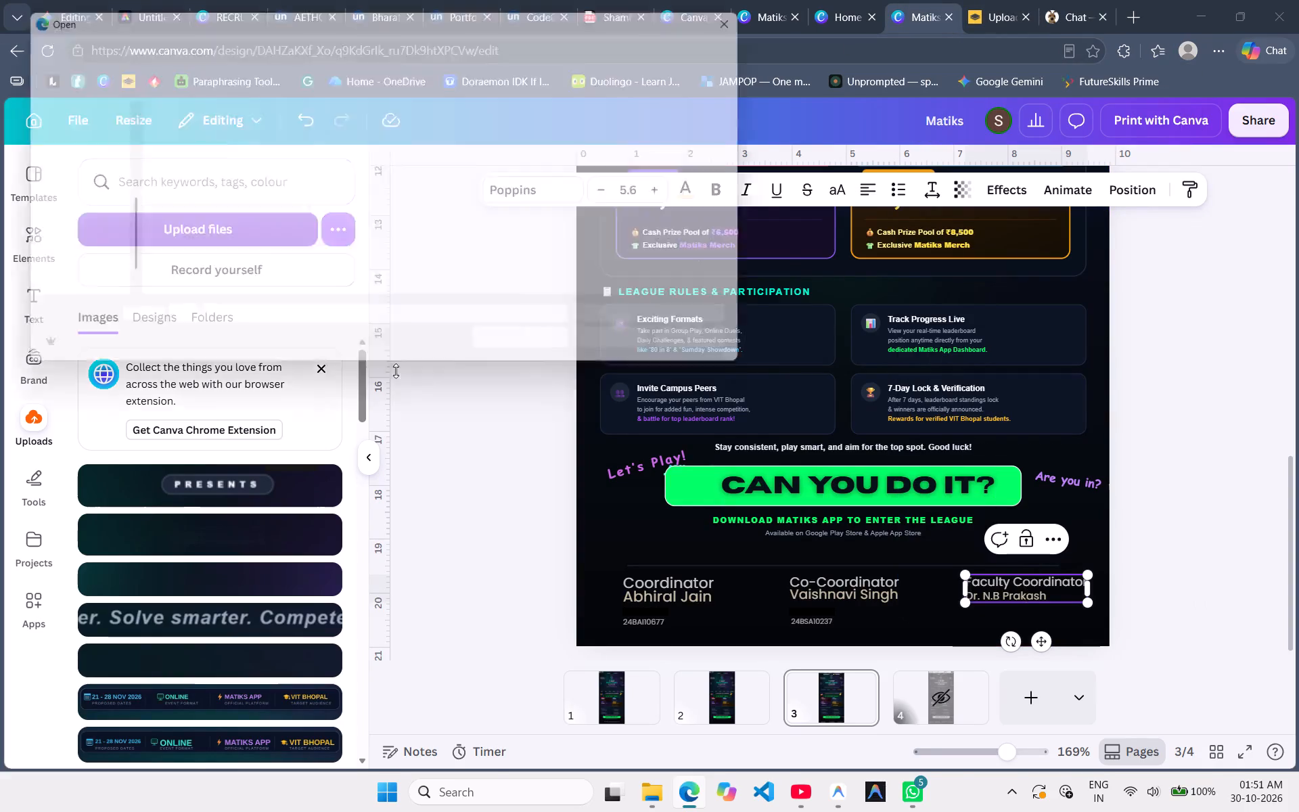
{"action": "left_click", "coordinate": [403, 222]}
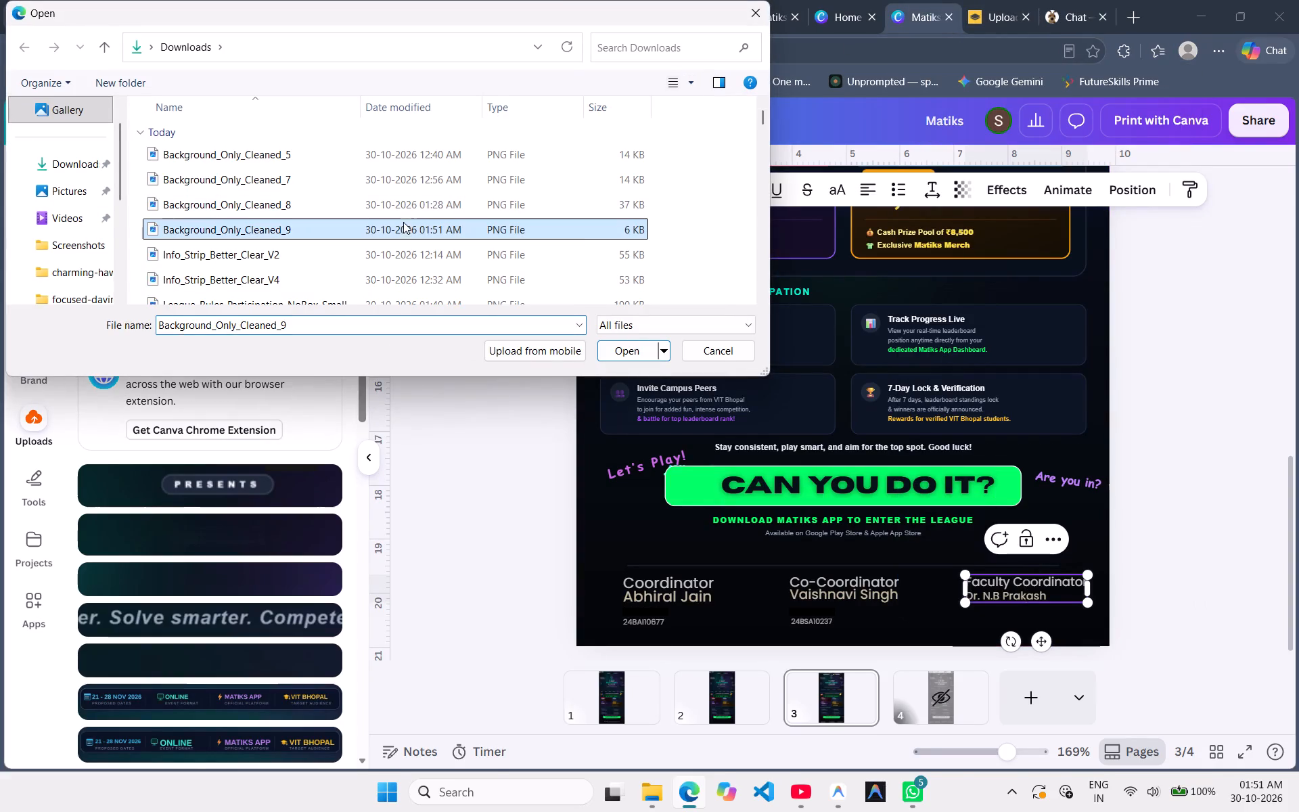
{"action": "left_click", "coordinate": [641, 351]}
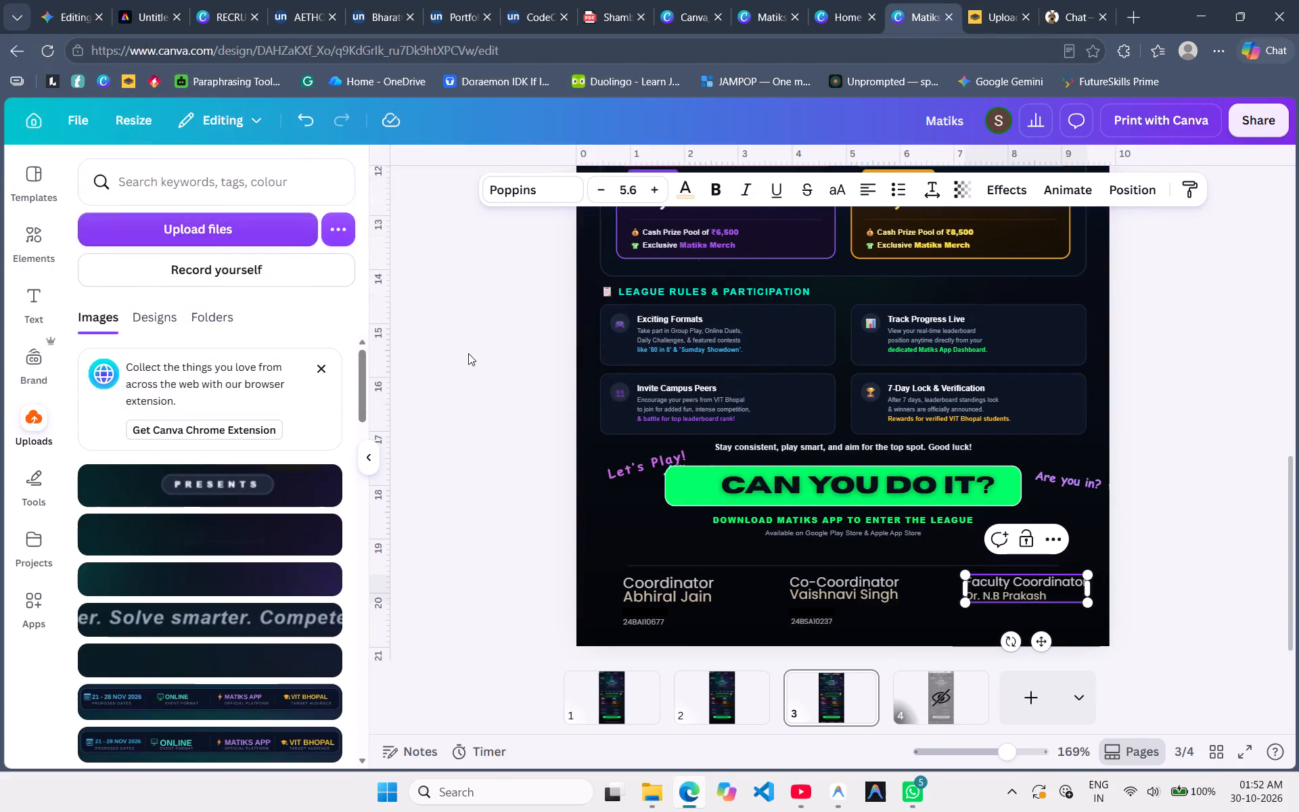
{"action": "left_click", "coordinate": [230, 512]}
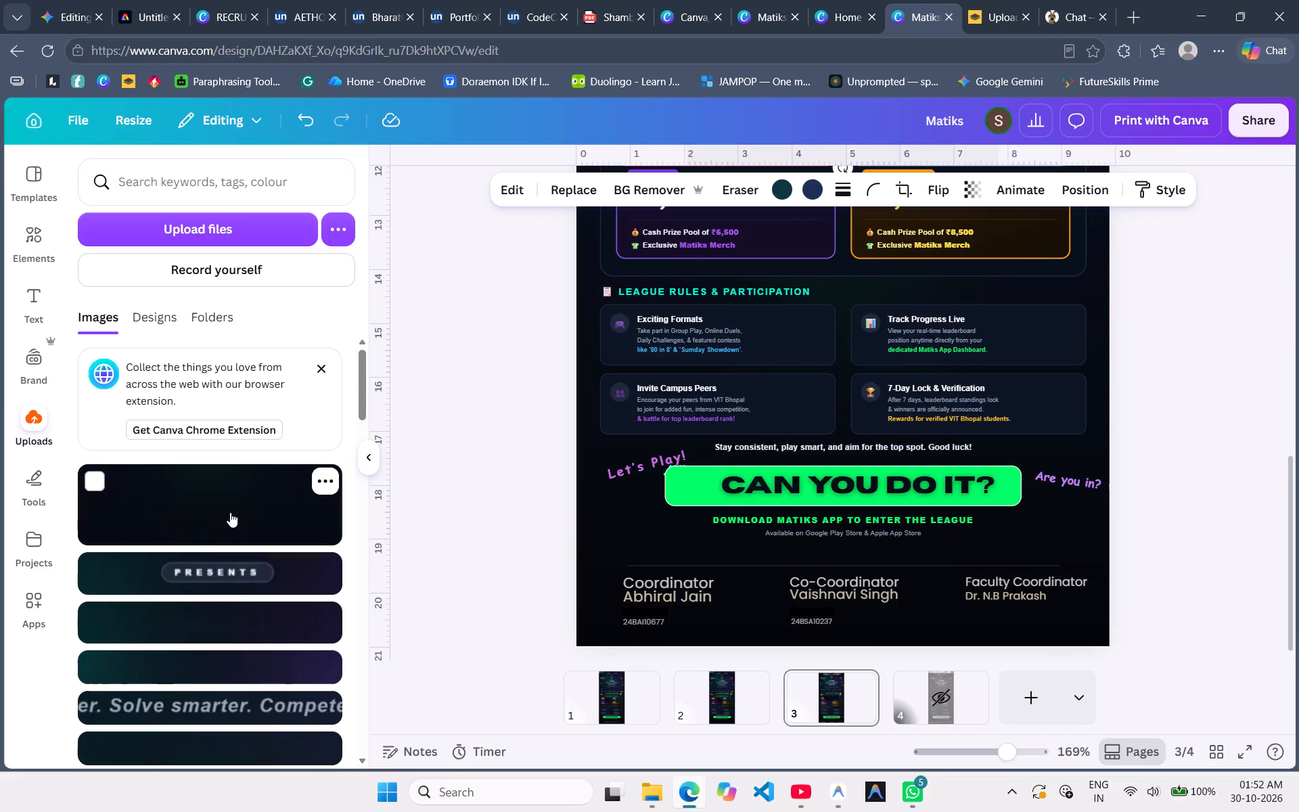
Cover the boxed League Rules section with the cleaned background, aligned below the prize pool and enlarged to about 9.2 by 2.8.
{"action": "scroll", "coordinate": [230, 512], "scroll_direction": "up", "scroll_amount": 3}
{"action": "scroll", "coordinate": [813, 335], "scroll_direction": "up", "scroll_amount": 1}
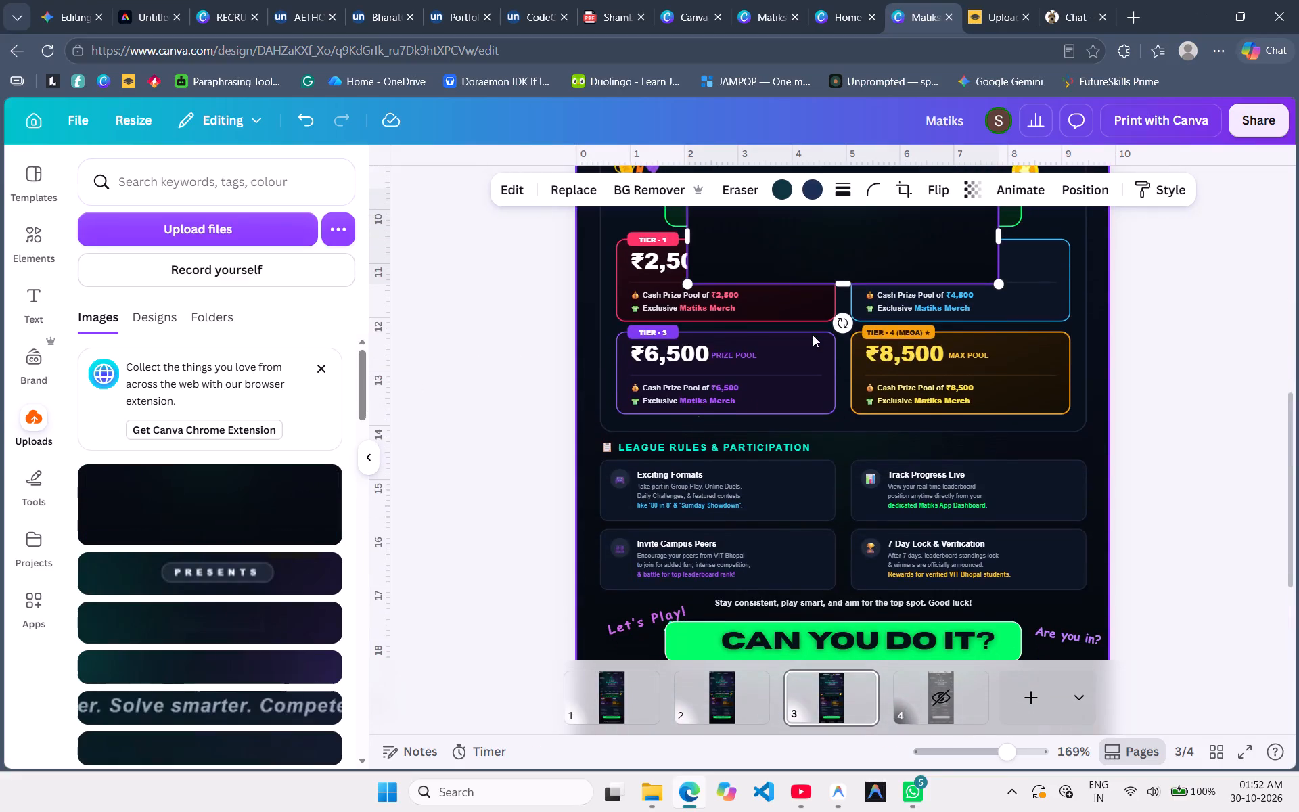
{"action": "left_click_drag", "start_coordinate": [829, 219], "coordinate": [741, 470]}
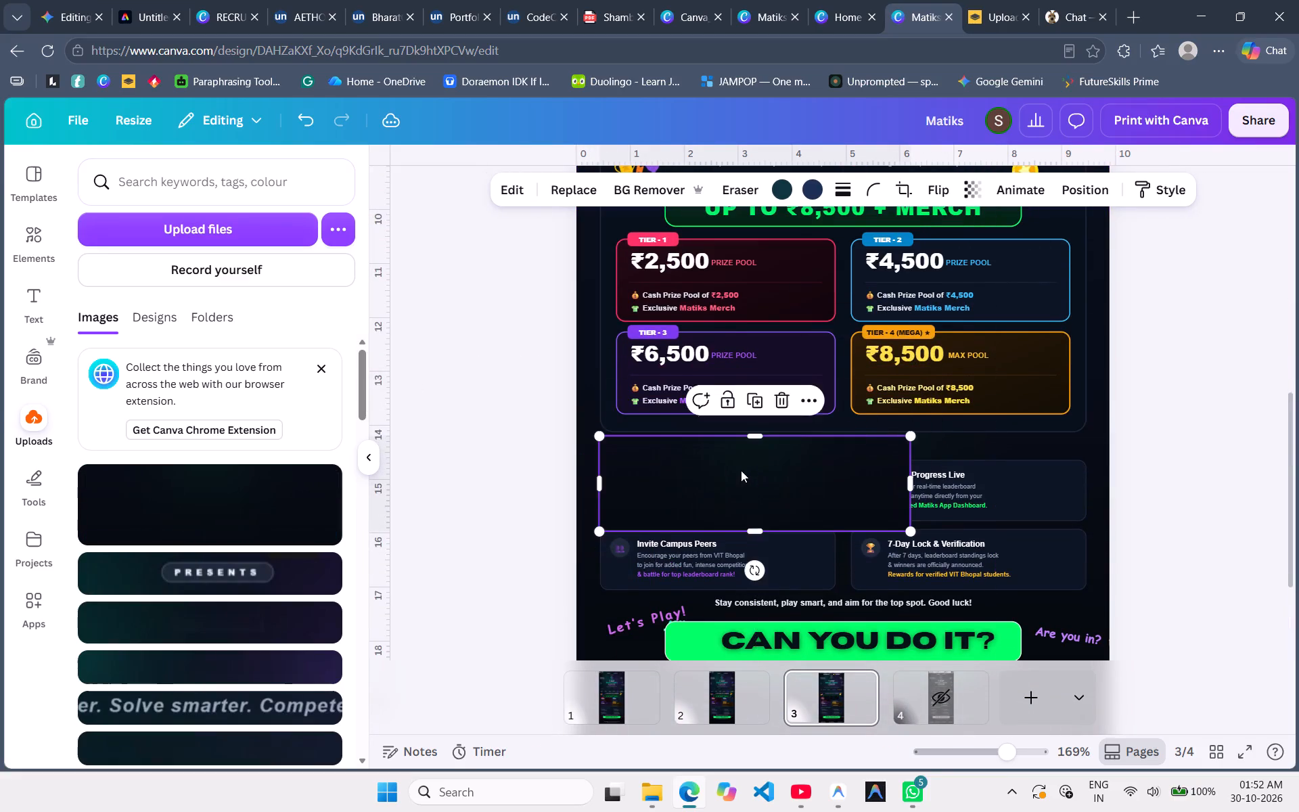
{"action": "scroll", "coordinate": [741, 470], "scroll_direction": "down", "scroll_amount": 1}
{"action": "left_click_drag", "start_coordinate": [911, 401], "coordinate": [1085, 434]}
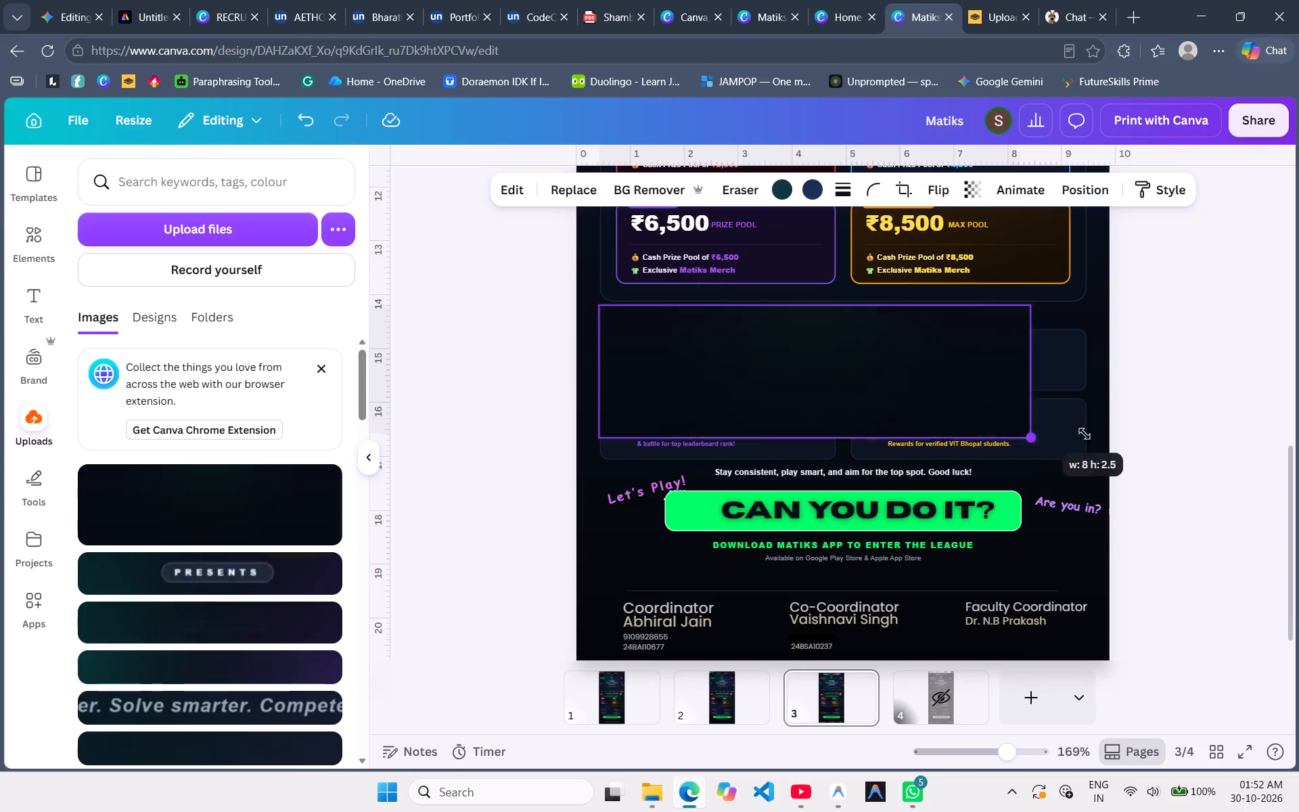
{"action": "left_click_drag", "start_coordinate": [1085, 434], "coordinate": [1100, 447]}
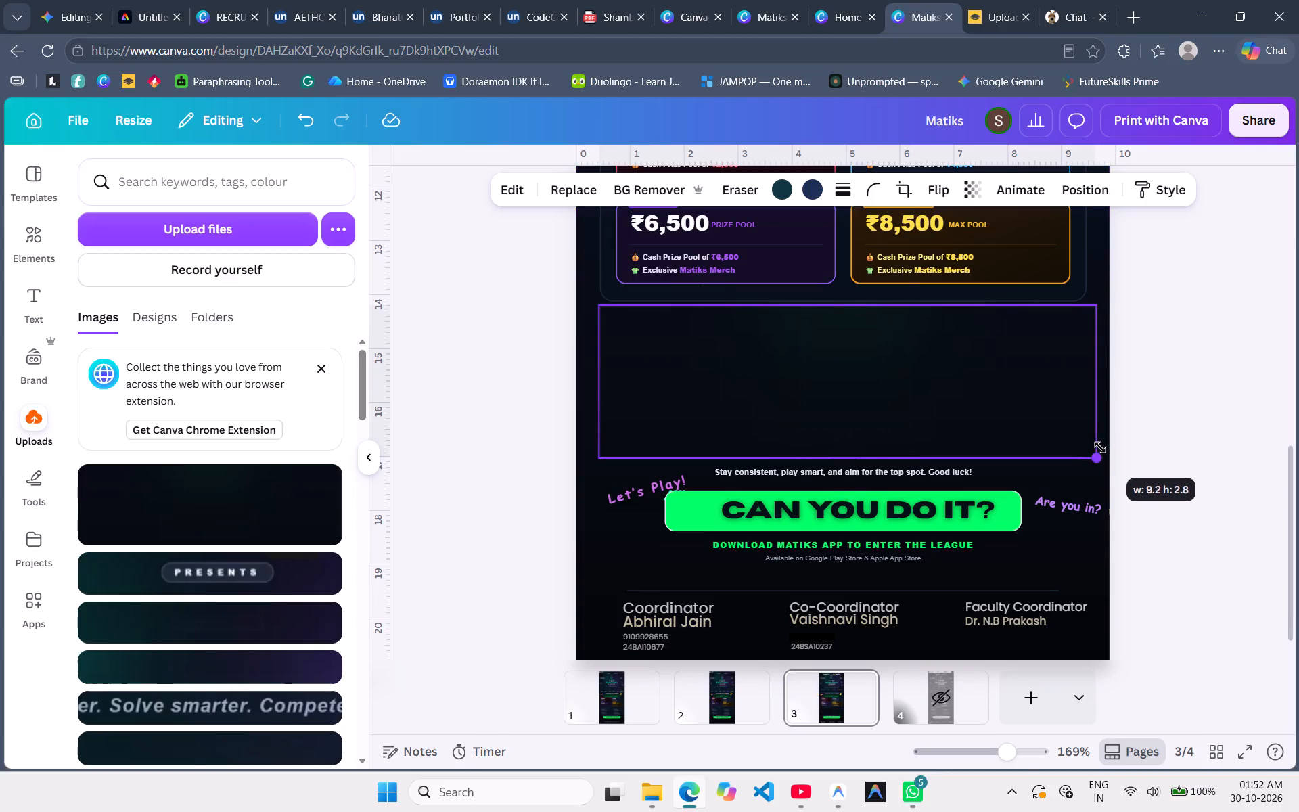
{"action": "left_click_drag", "start_coordinate": [1100, 447], "coordinate": [1101, 449]}
{"action": "left_click", "coordinate": [1154, 449]}
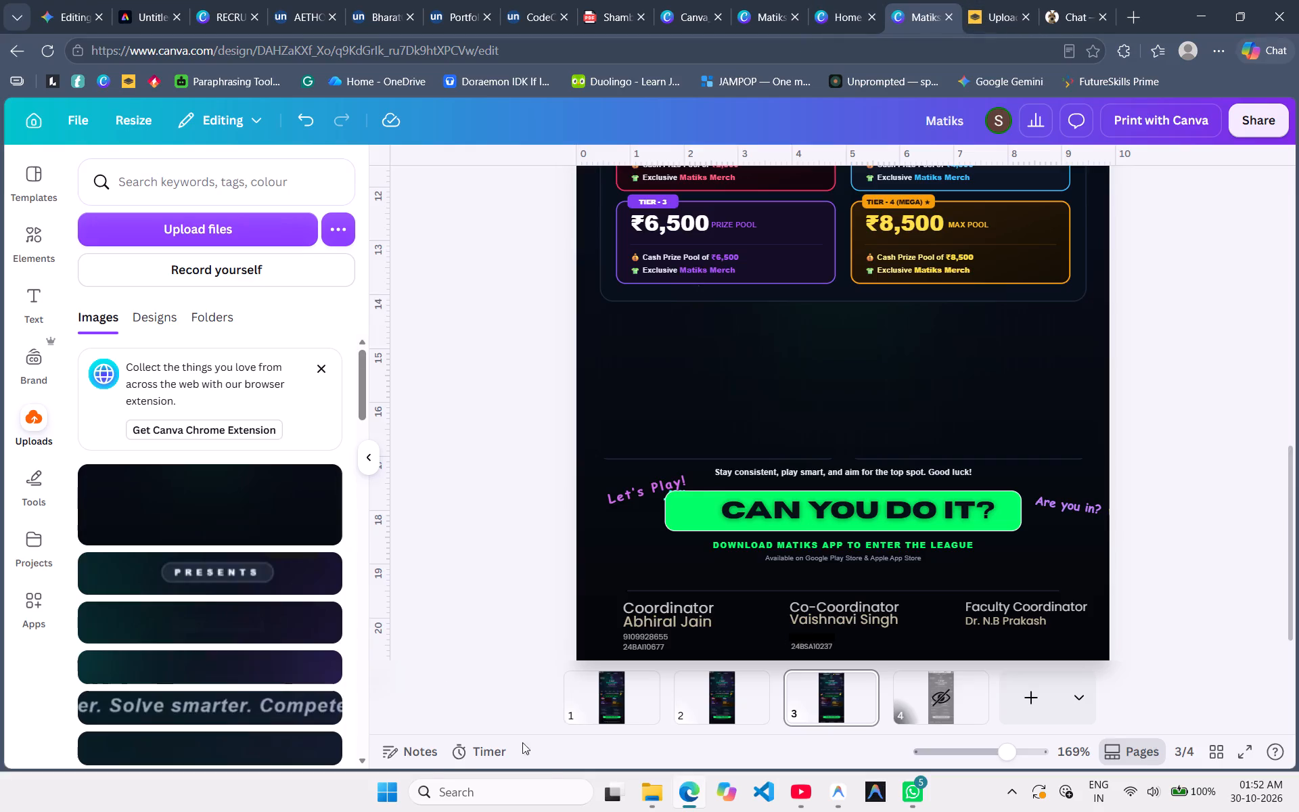
Bring League_Rules_Participation_NoBox_Small from the Downloads folder in File Explorer into page 3 of the Canva poster.
{"action": "left_click", "coordinate": [642, 784]}
{"action": "left_click", "coordinate": [593, 666]}
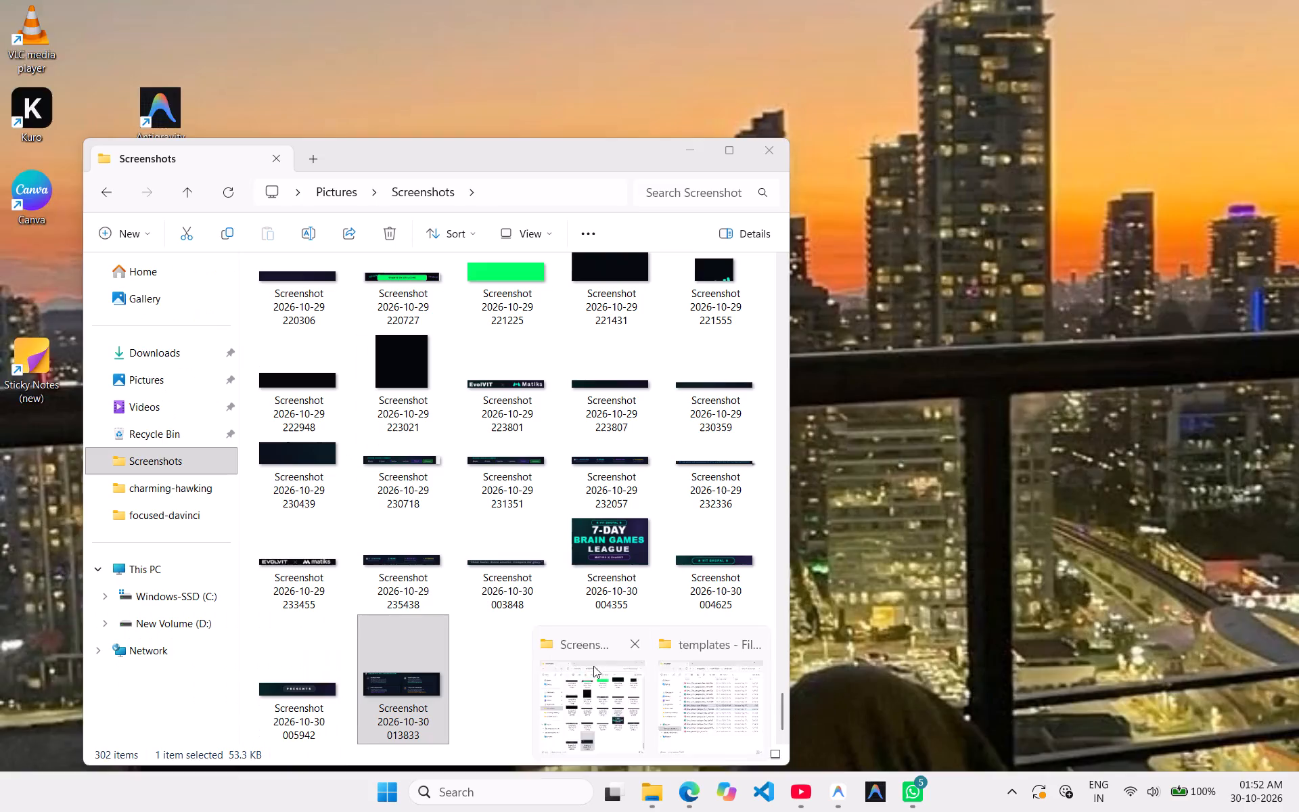
{"action": "left_click", "coordinate": [178, 365]}
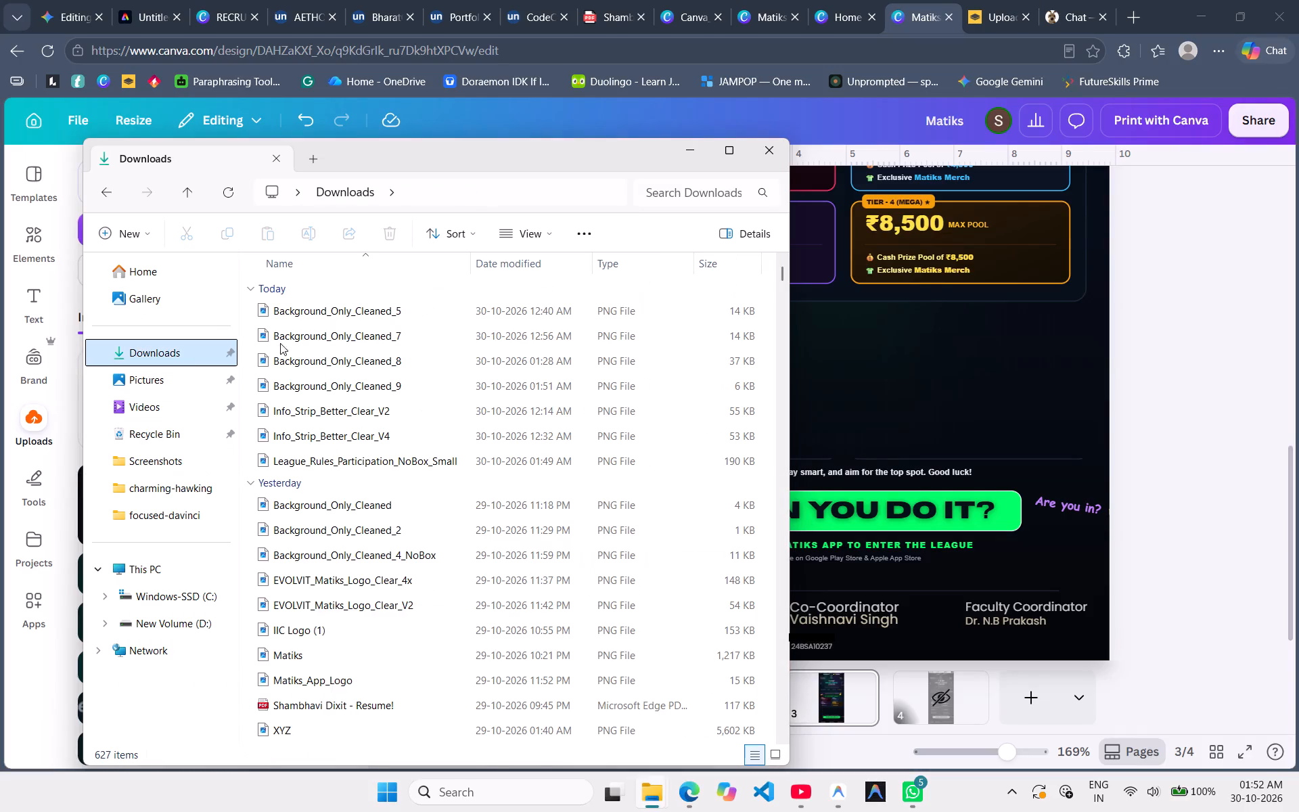
{"action": "left_click", "coordinate": [572, 464]}
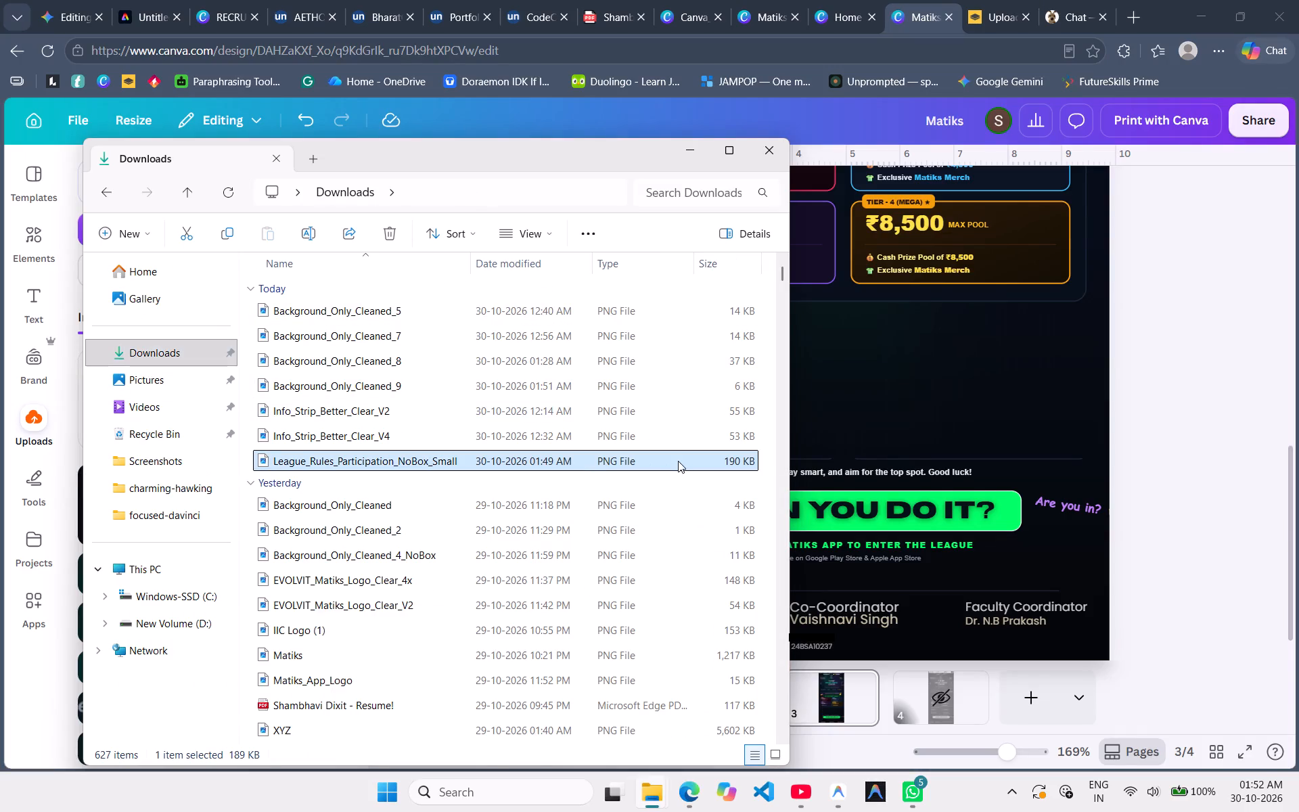
{"action": "left_click_drag", "start_coordinate": [678, 461], "coordinate": [959, 418]}
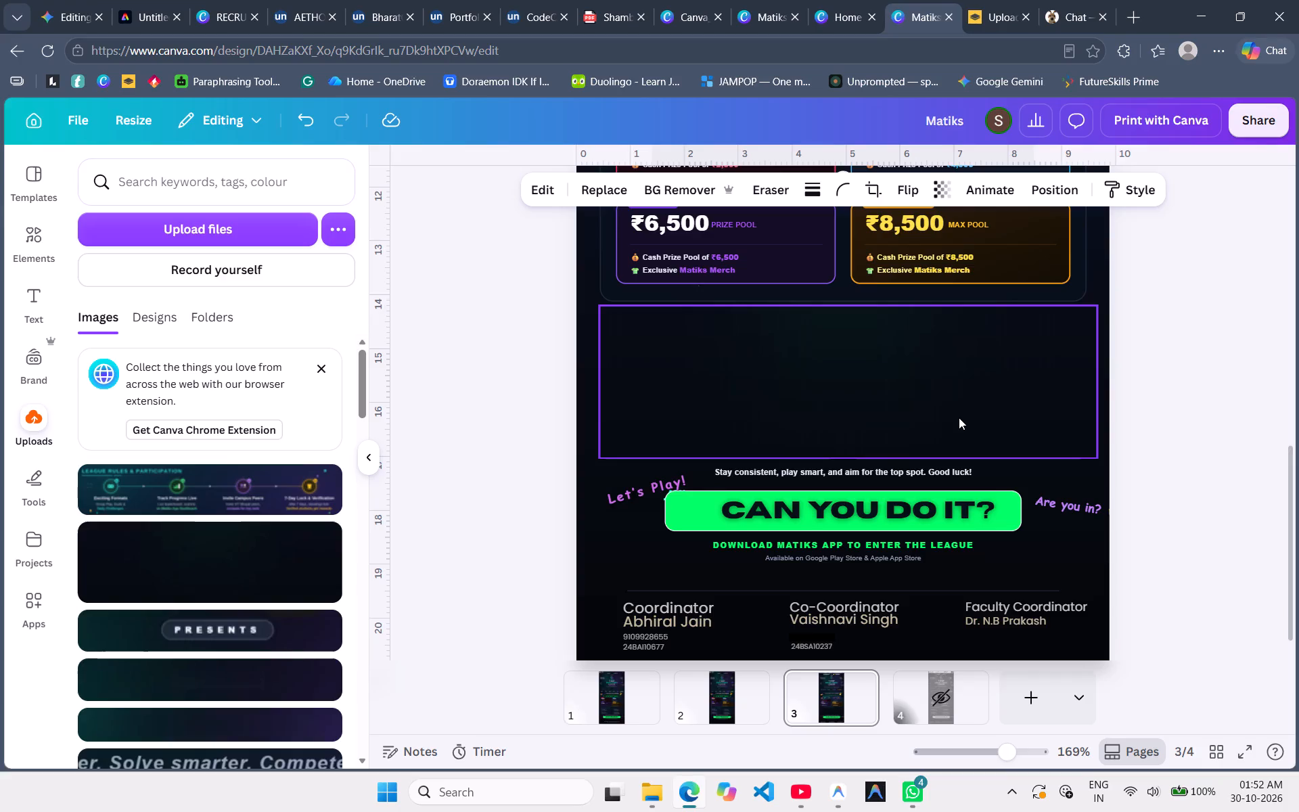
Move the box-free League Rules graphic down onto the cleaned background below the prize tier cards.
{"action": "scroll", "coordinate": [919, 262], "scroll_direction": "up", "scroll_amount": 1}
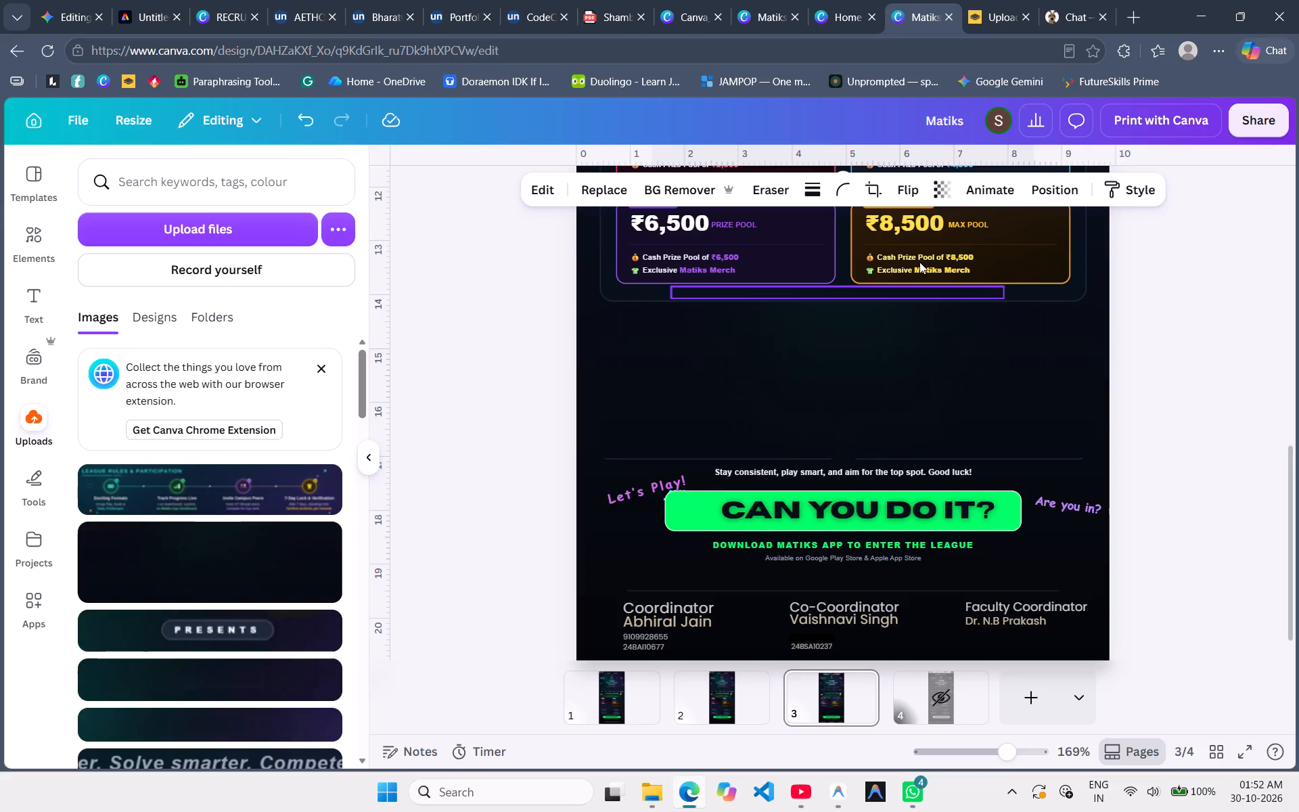
{"action": "scroll", "coordinate": [919, 262], "scroll_direction": "up", "scroll_amount": 6}
{"action": "scroll", "coordinate": [809, 524], "scroll_direction": "down", "scroll_amount": 2}
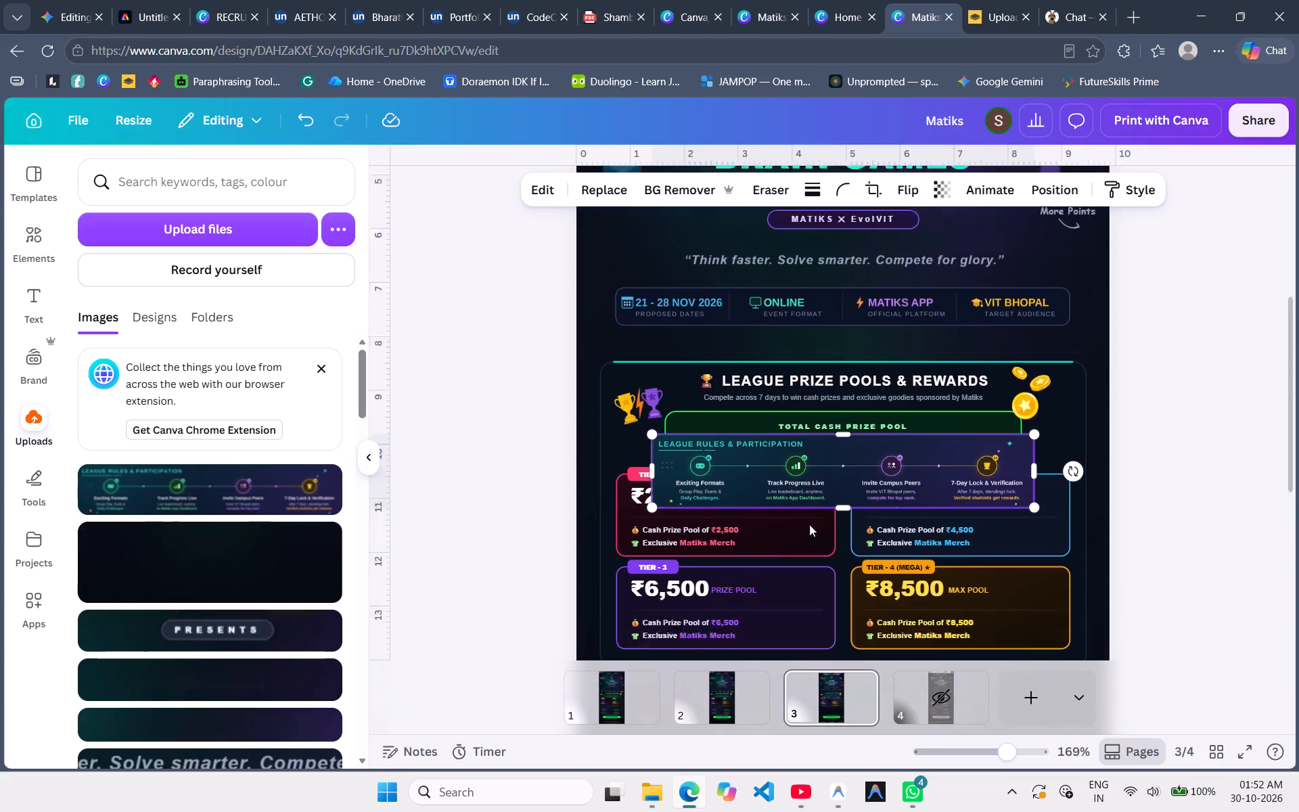
{"action": "scroll", "coordinate": [809, 524], "scroll_direction": "down", "scroll_amount": 2}
{"action": "left_click_drag", "start_coordinate": [863, 219], "coordinate": [848, 311]}
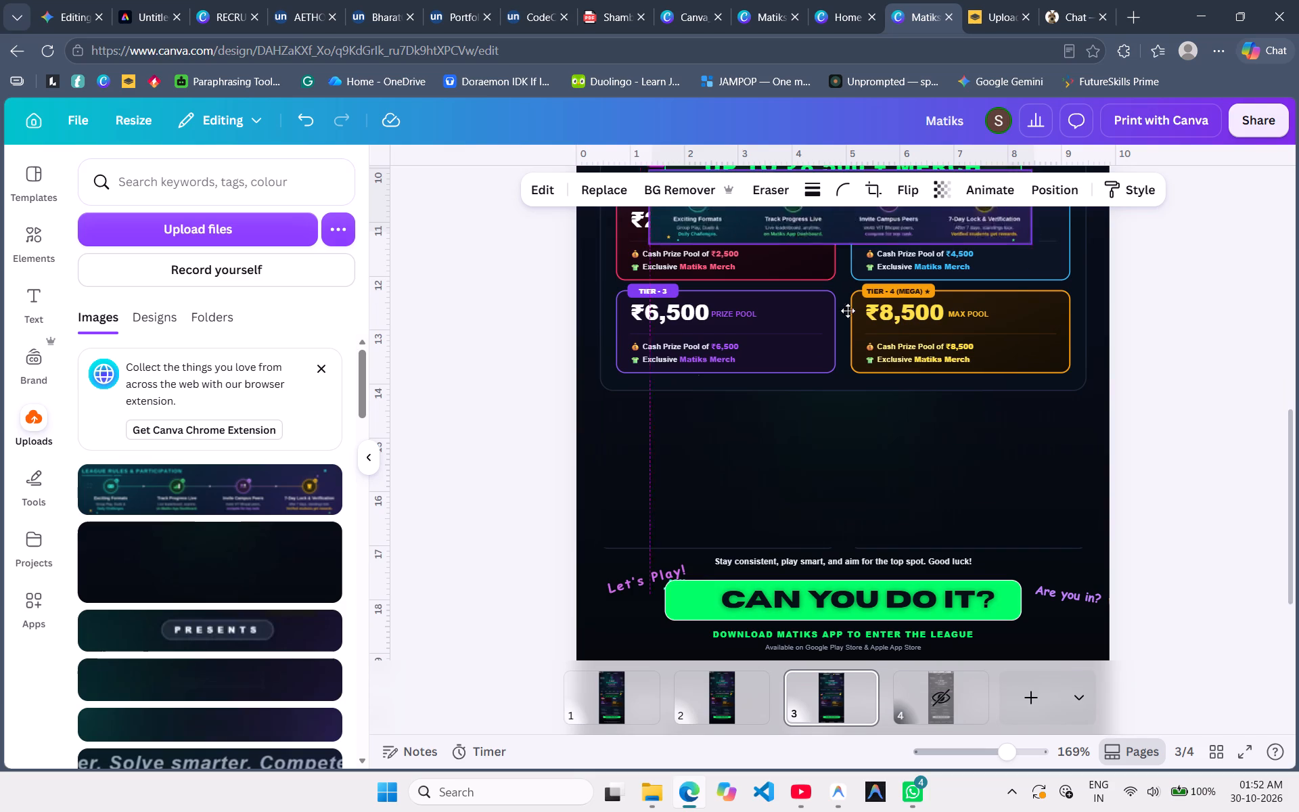
{"action": "left_click_drag", "start_coordinate": [848, 311], "coordinate": [821, 472]}
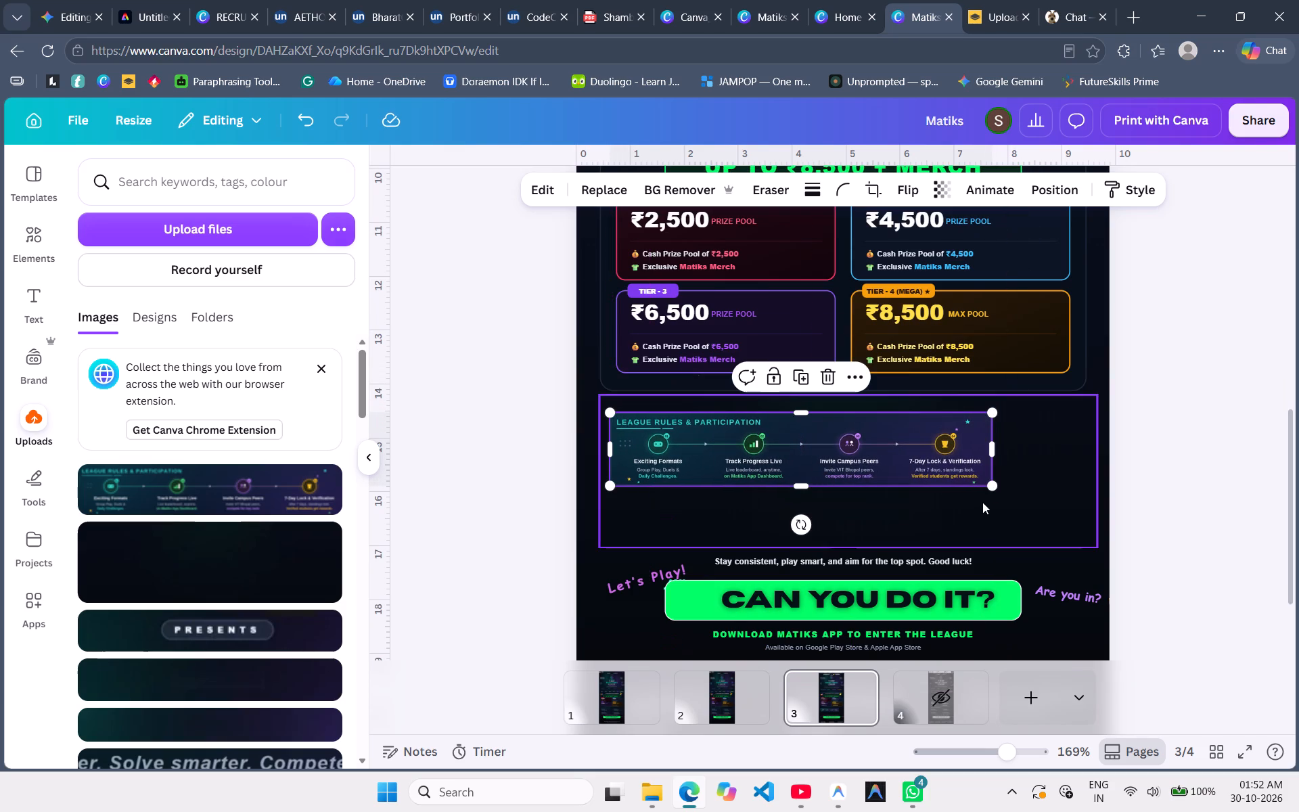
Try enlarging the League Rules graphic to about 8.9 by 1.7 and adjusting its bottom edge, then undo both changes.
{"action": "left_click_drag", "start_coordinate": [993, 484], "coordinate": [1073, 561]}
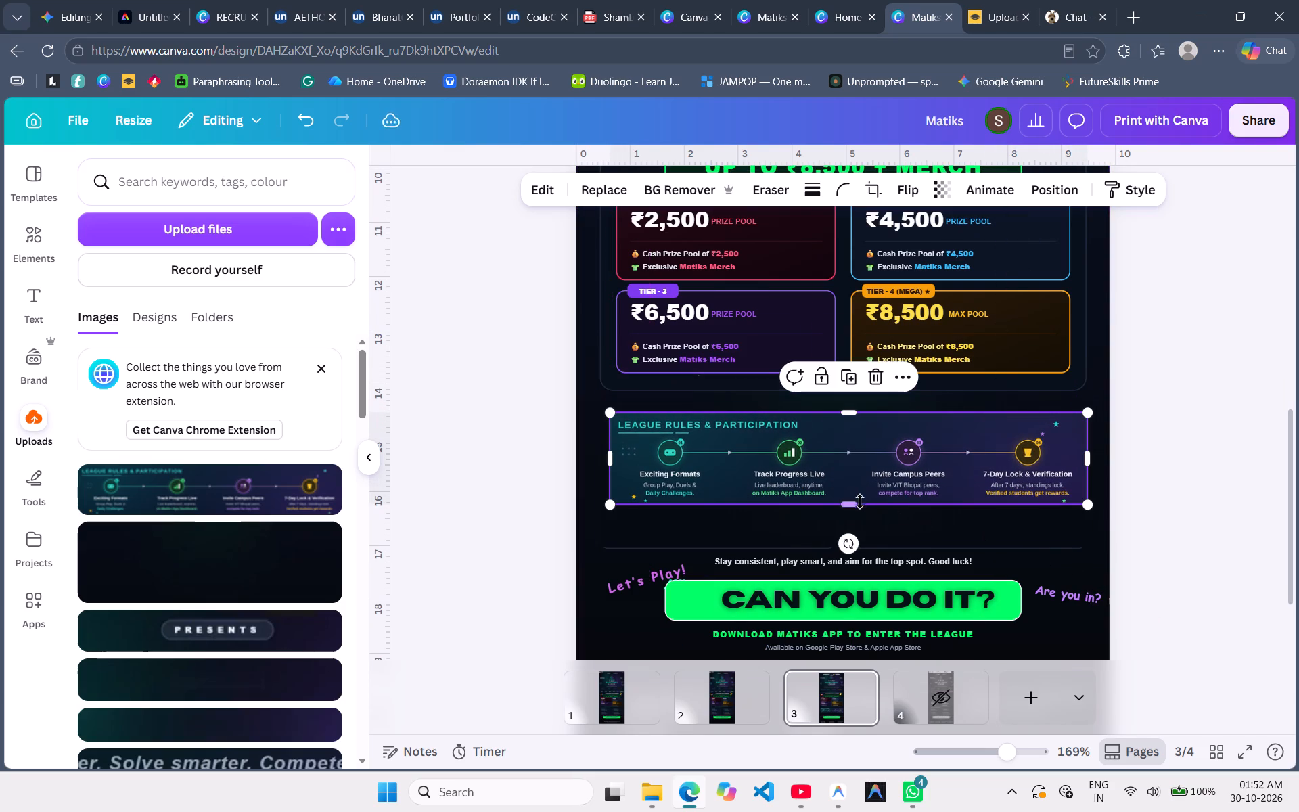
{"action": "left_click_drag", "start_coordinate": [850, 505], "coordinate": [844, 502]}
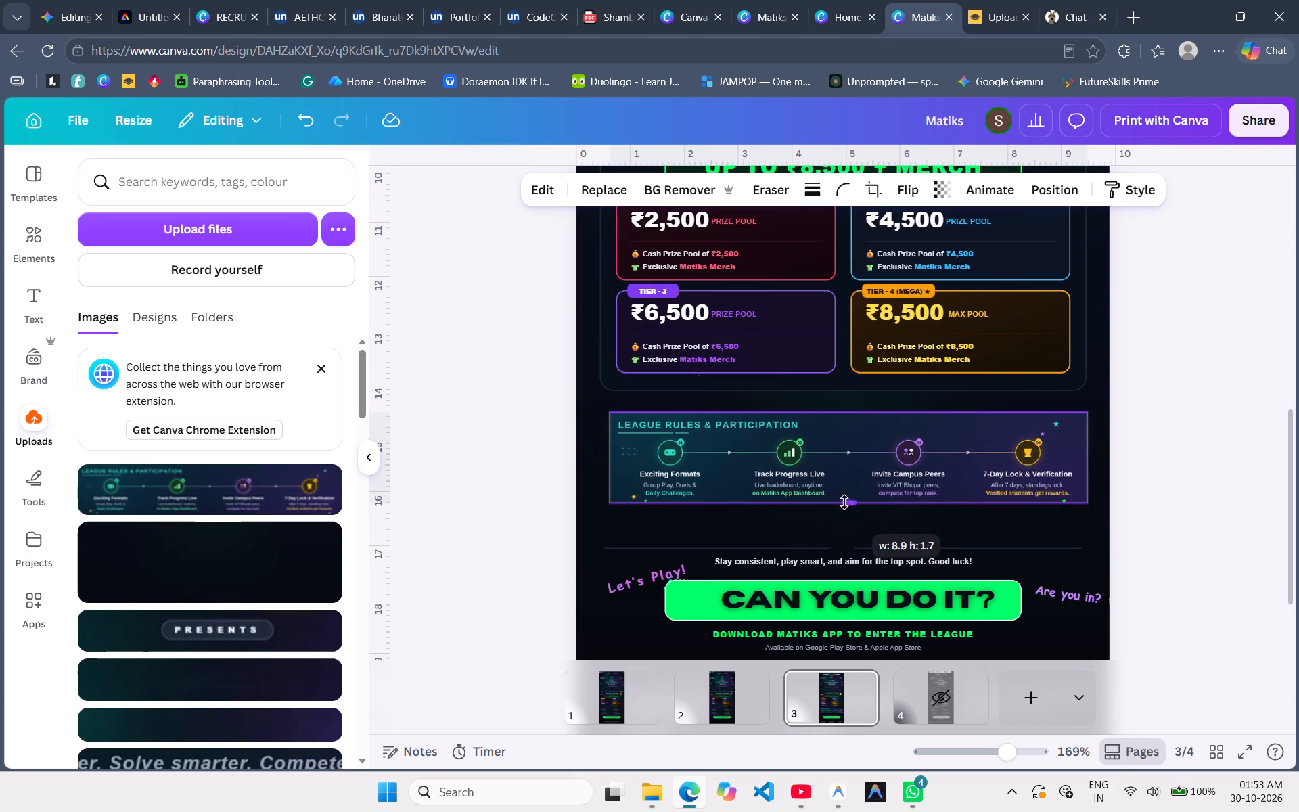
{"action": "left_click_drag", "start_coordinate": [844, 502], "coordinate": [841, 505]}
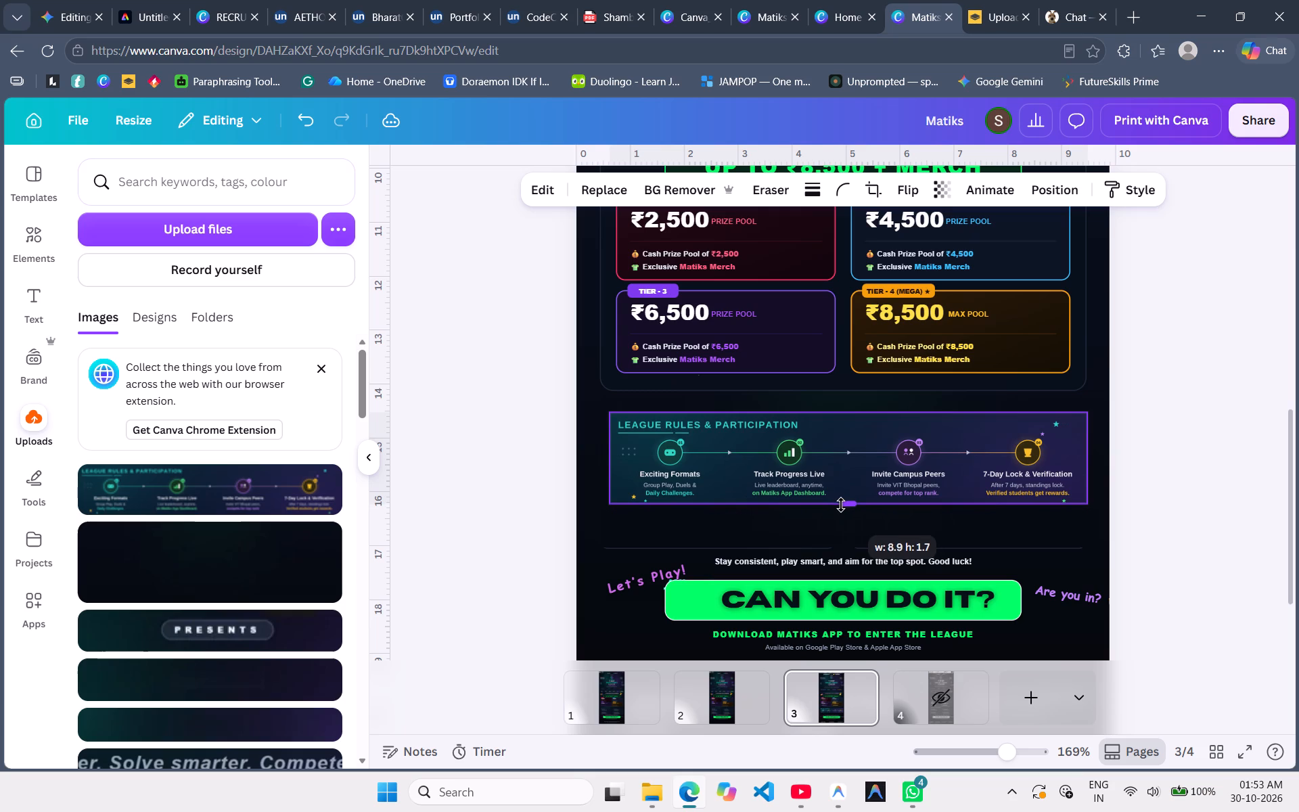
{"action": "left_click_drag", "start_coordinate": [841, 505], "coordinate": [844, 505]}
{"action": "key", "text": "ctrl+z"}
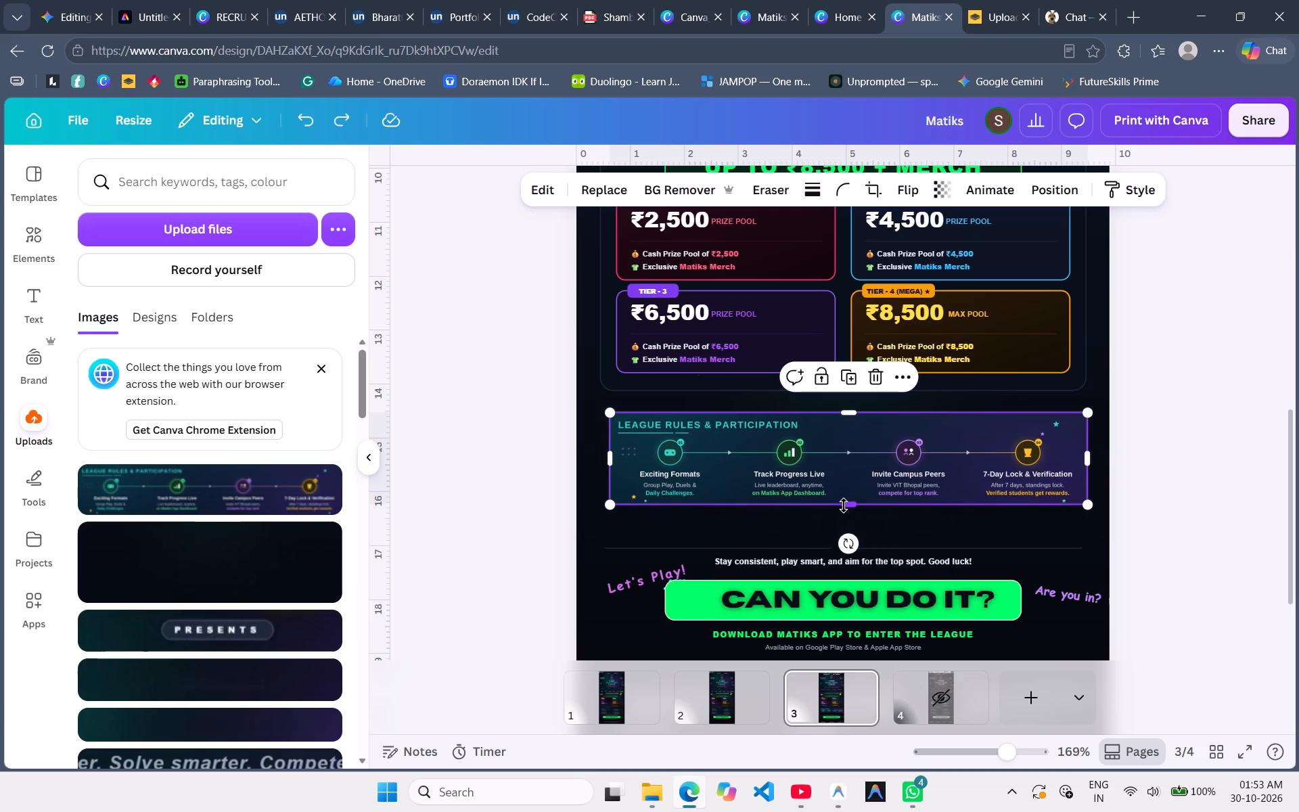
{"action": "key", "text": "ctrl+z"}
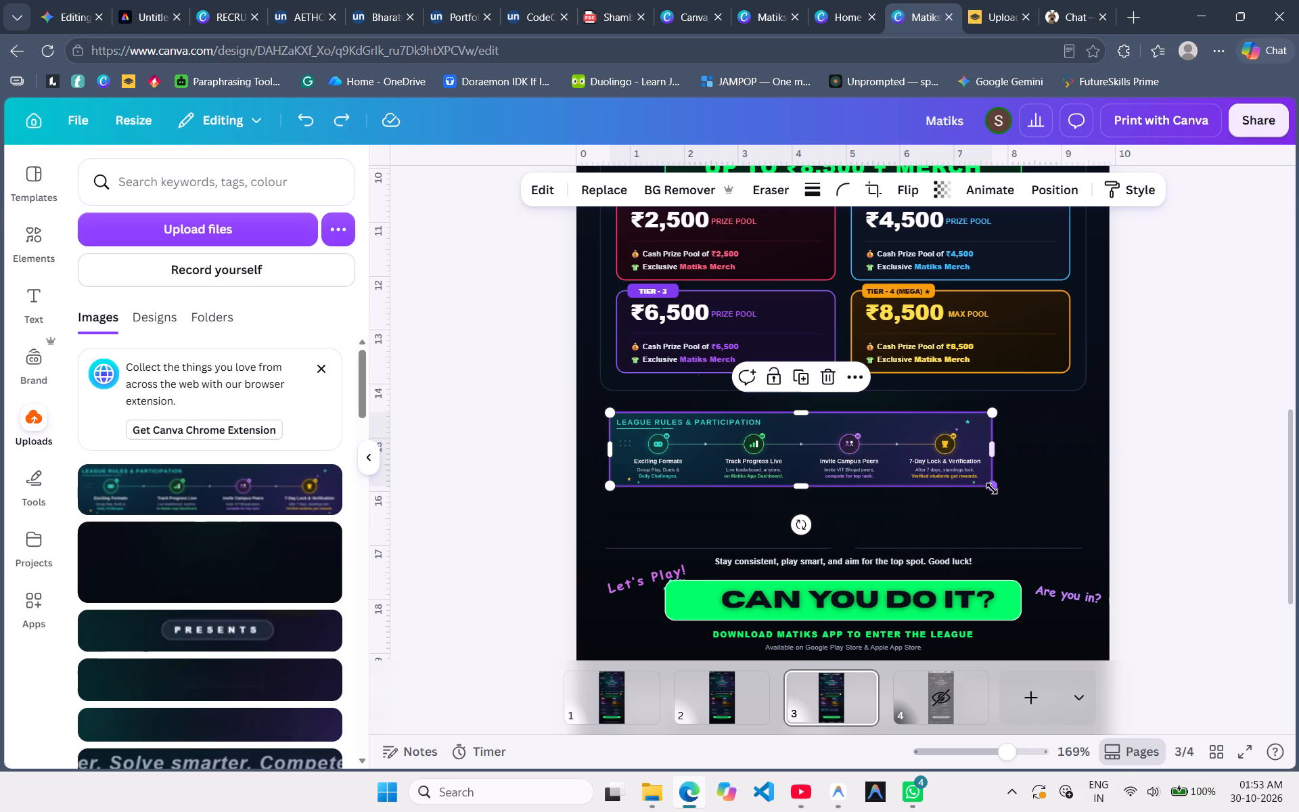
Align the League Rules graphic with the cleaned background's left edge and enlarge it to about 9.2 by 1.8.
{"action": "left_click_drag", "start_coordinate": [988, 487], "coordinate": [1018, 509]}
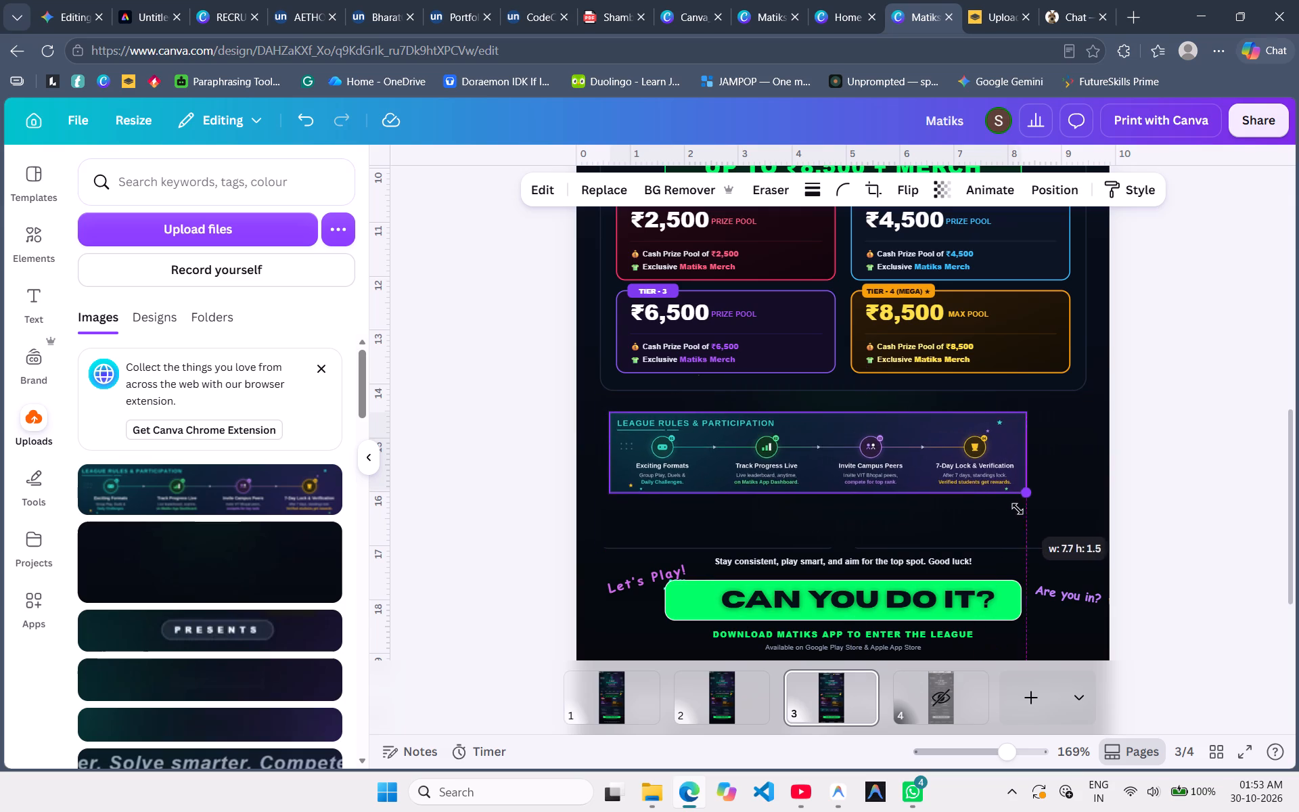
{"action": "left_click_drag", "start_coordinate": [1018, 509], "coordinate": [1068, 562]}
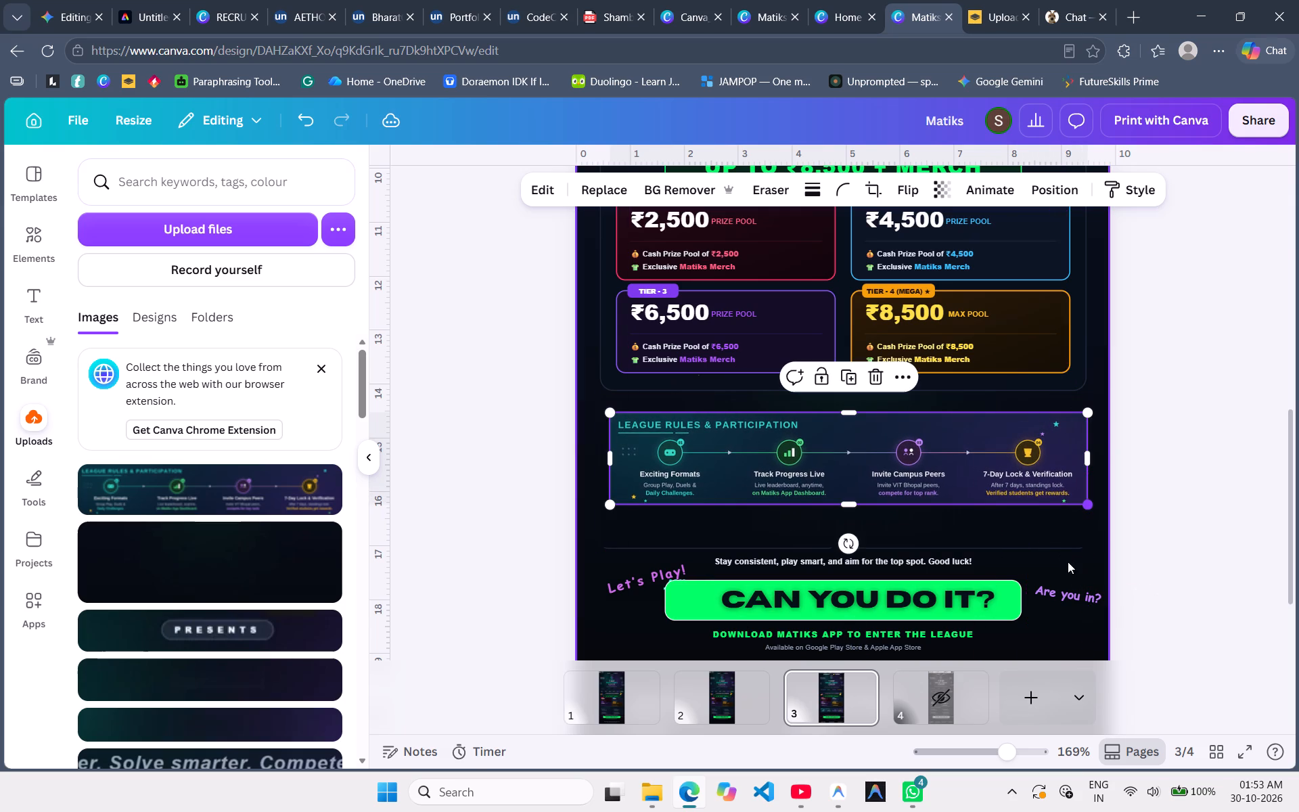
{"action": "left_click", "coordinate": [857, 445]}
{"action": "left_click_drag", "start_coordinate": [846, 445], "coordinate": [835, 442]}
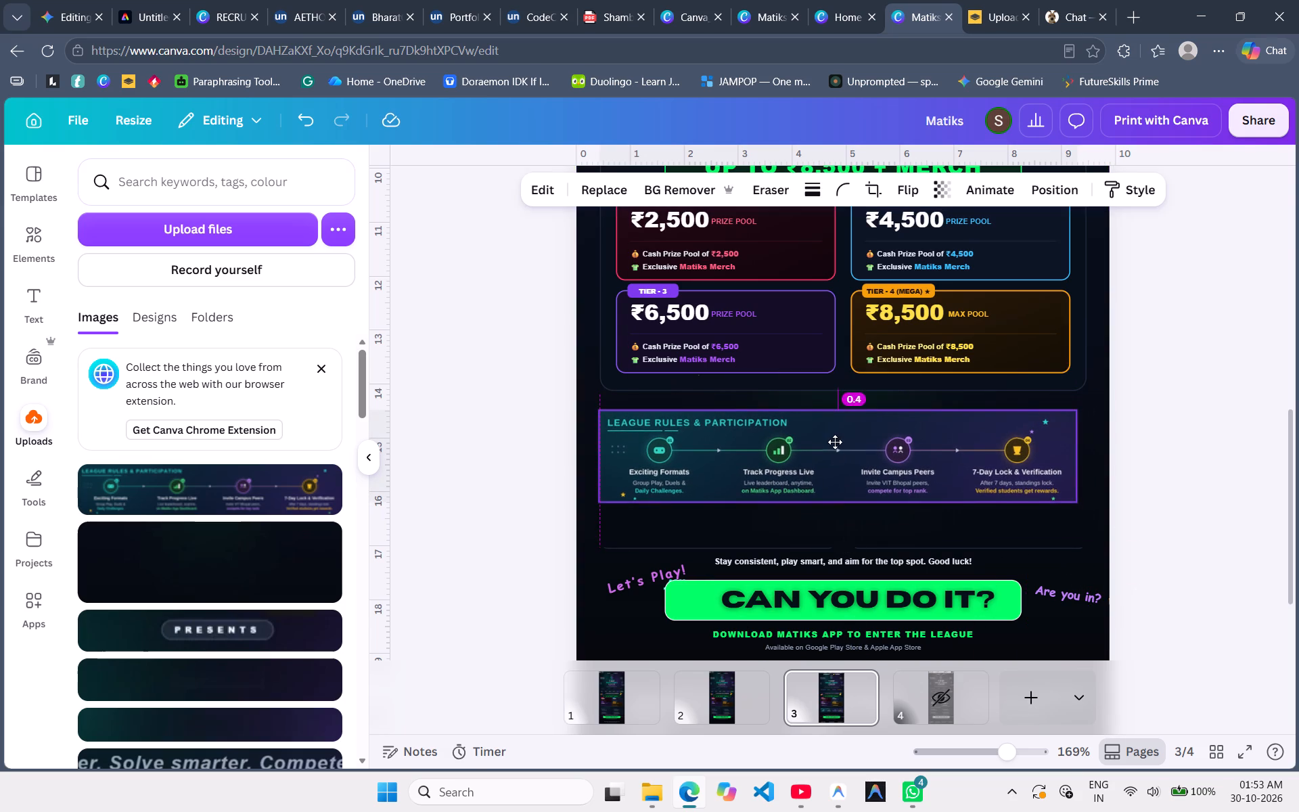
{"action": "left_click_drag", "start_coordinate": [835, 442], "coordinate": [835, 443]}
{"action": "left_click_drag", "start_coordinate": [1074, 503], "coordinate": [1091, 526]}
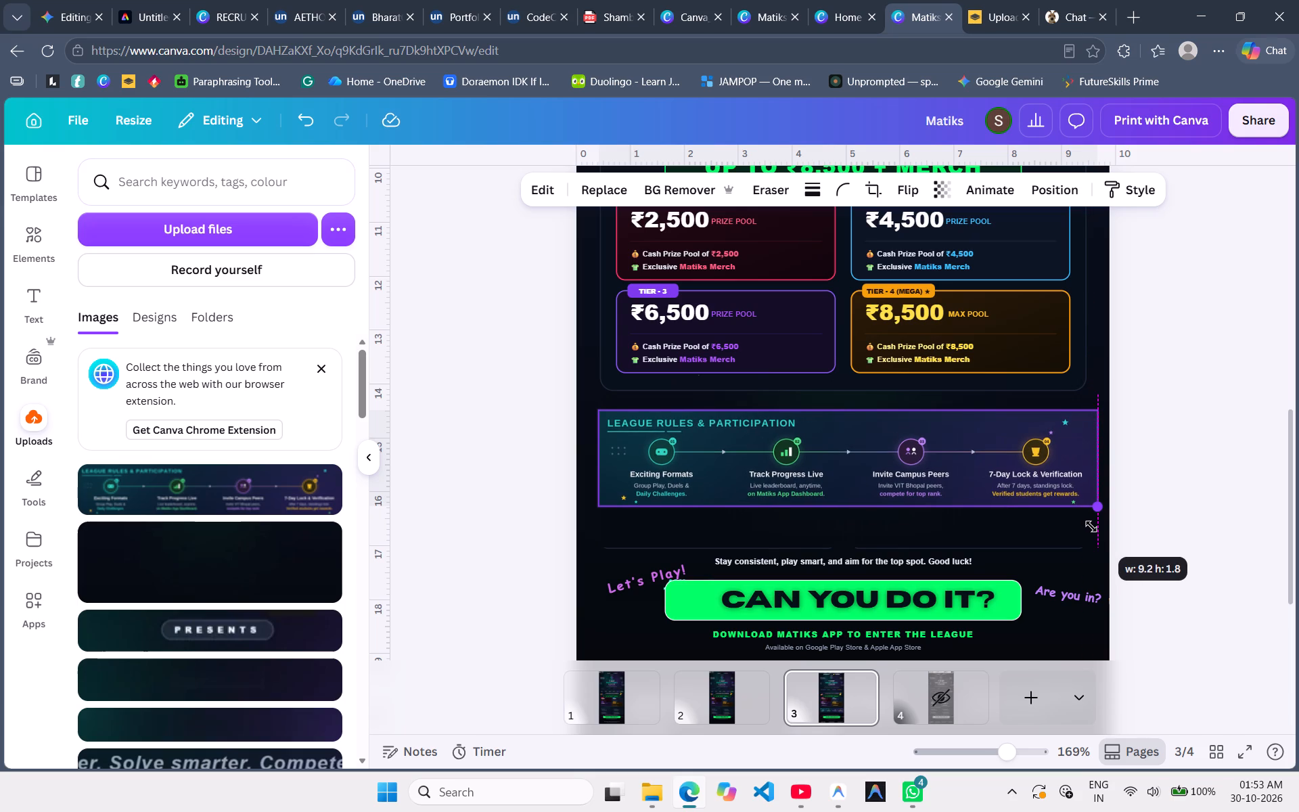
{"action": "left_click_drag", "start_coordinate": [1091, 526], "coordinate": [1088, 524]}
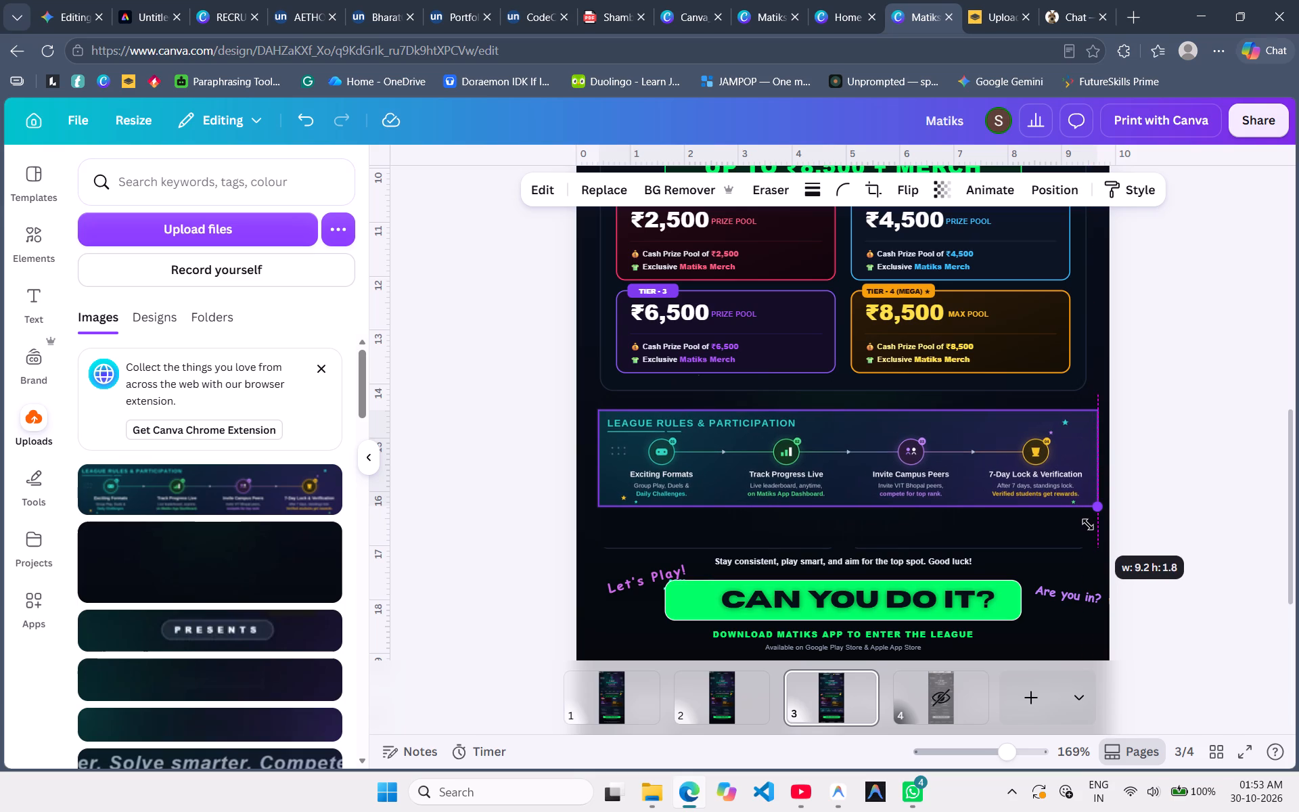
{"action": "left_click_drag", "start_coordinate": [1088, 524], "coordinate": [1089, 524]}
{"action": "left_click", "coordinate": [509, 475]}
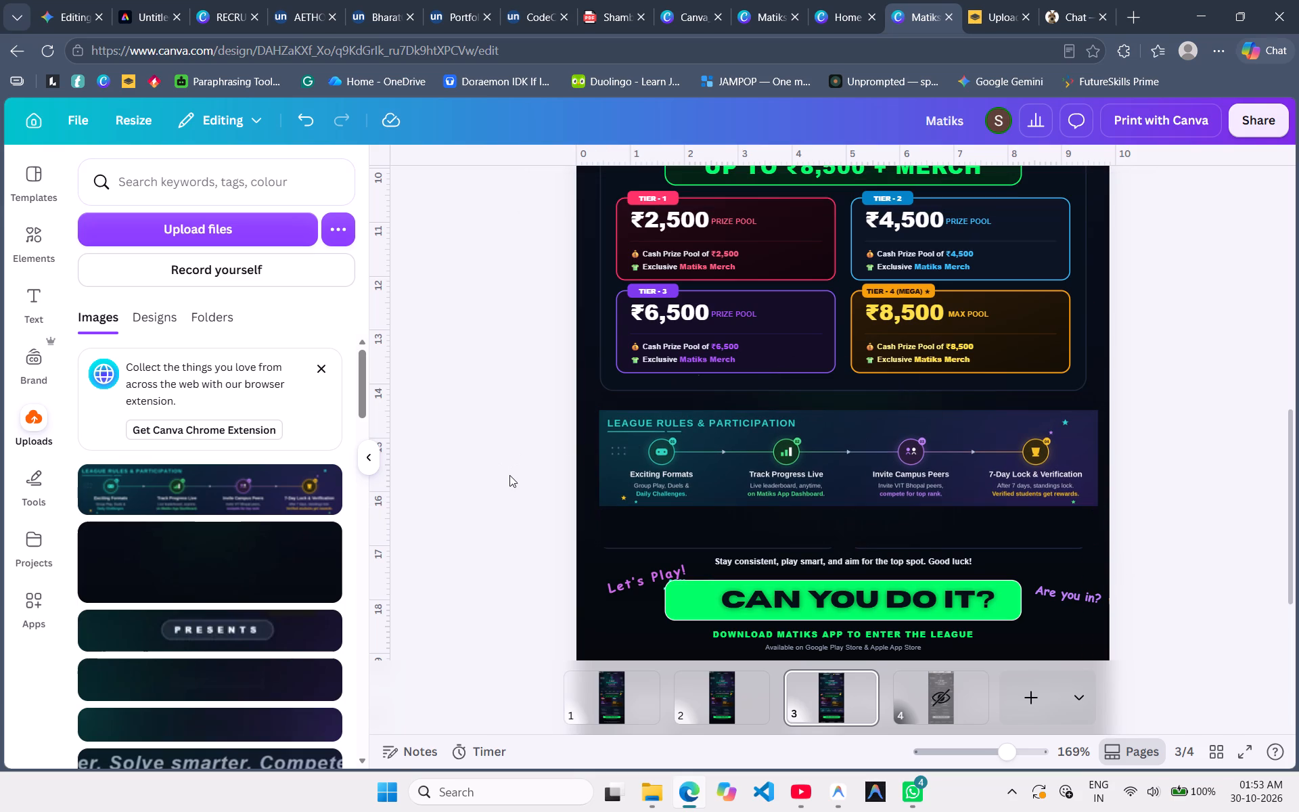
Select the League Rules graphic, clear the "tab" element search, and open the Frames collection.
{"action": "left_click", "coordinate": [733, 485]}
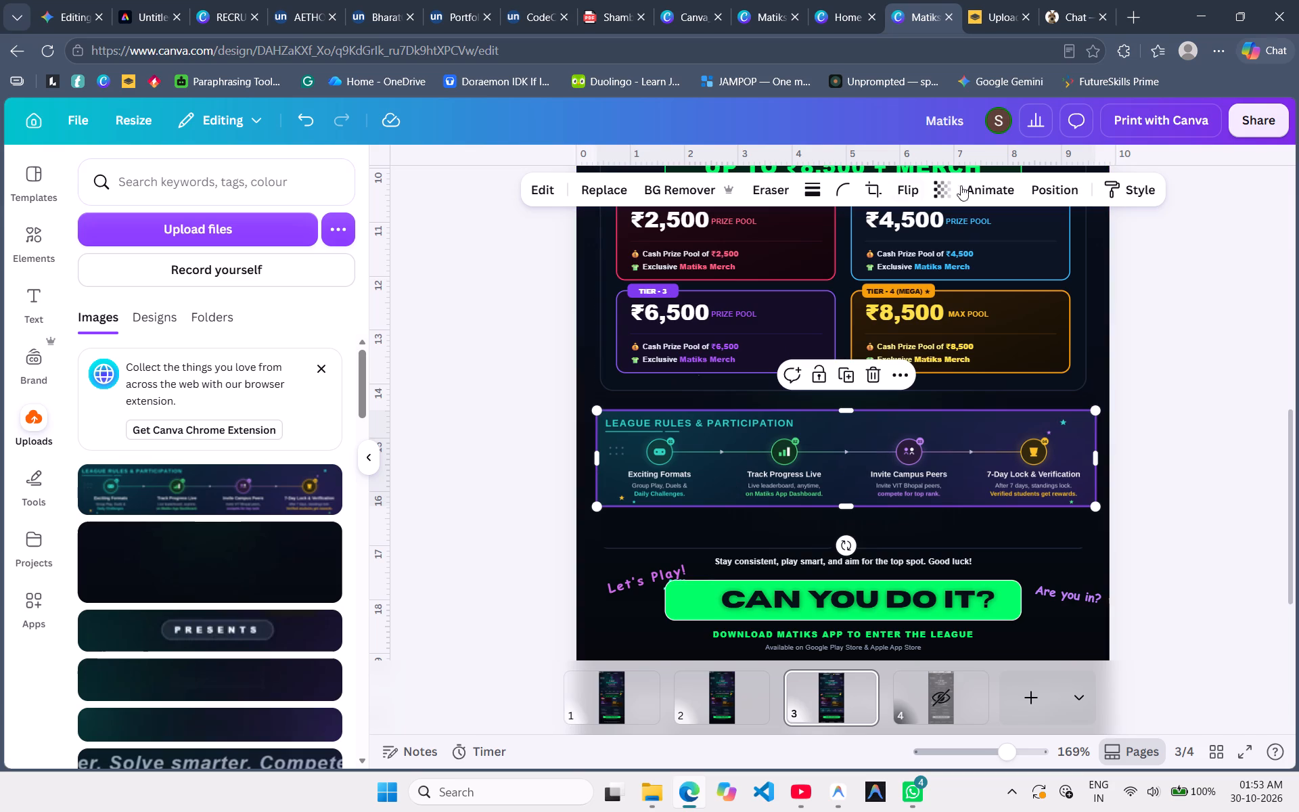
{"action": "left_click", "coordinate": [30, 241]}
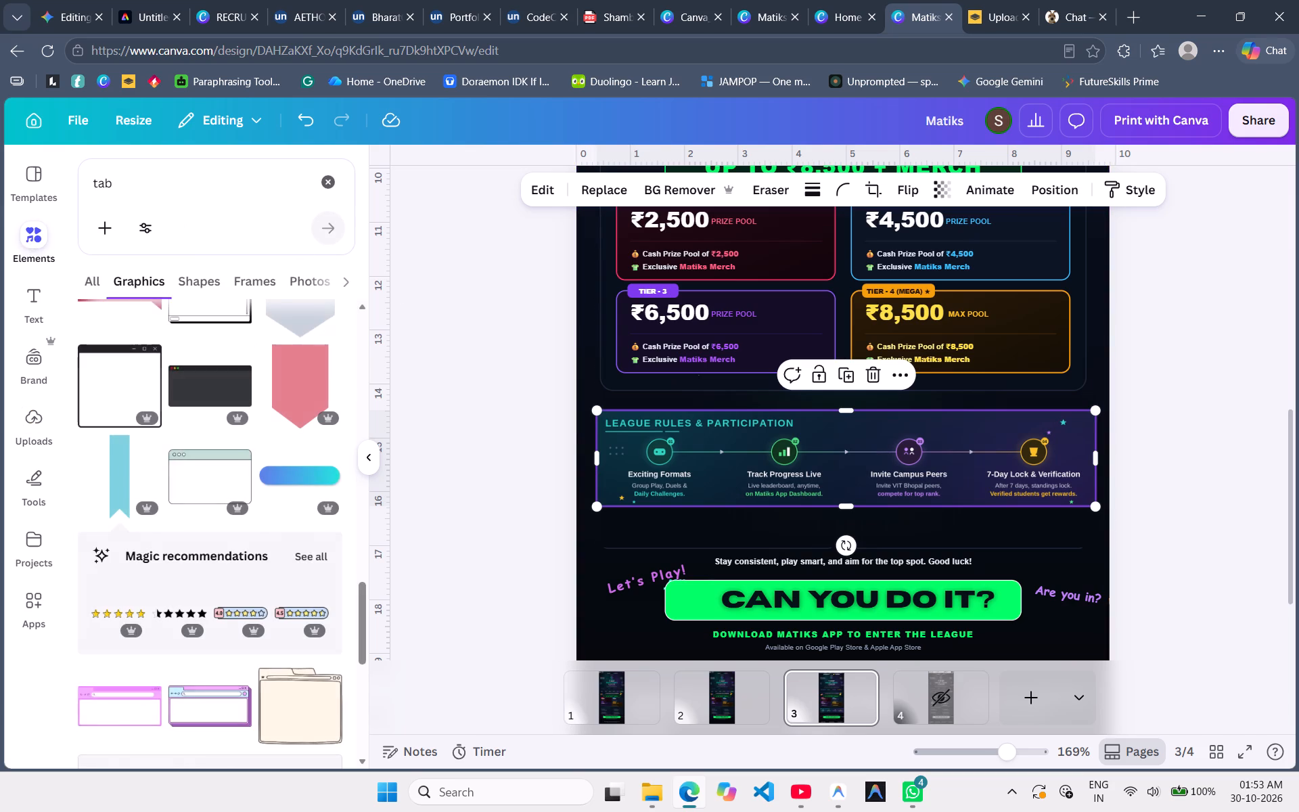
{"action": "left_click", "coordinate": [319, 183]}
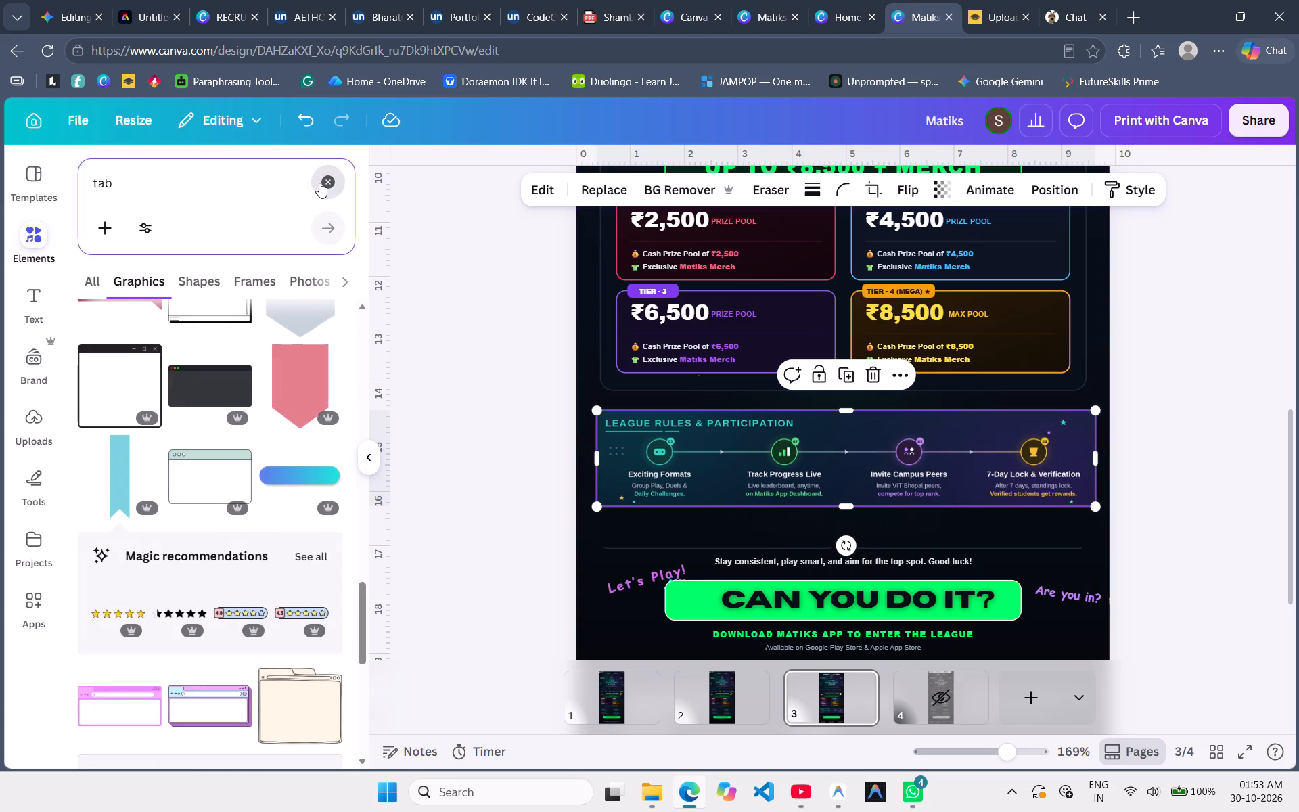
{"action": "scroll", "coordinate": [178, 698], "scroll_direction": "down", "scroll_amount": 1}
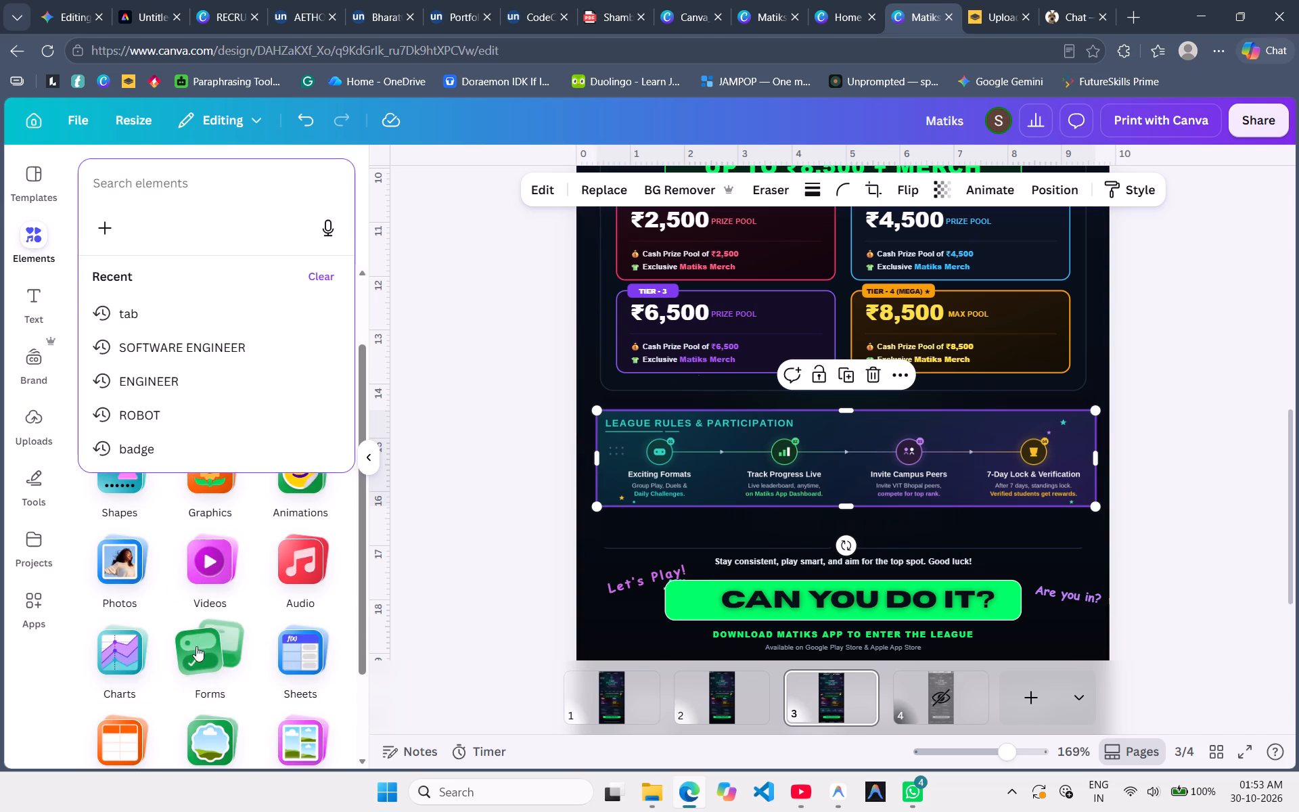
{"action": "left_click", "coordinate": [221, 720]}
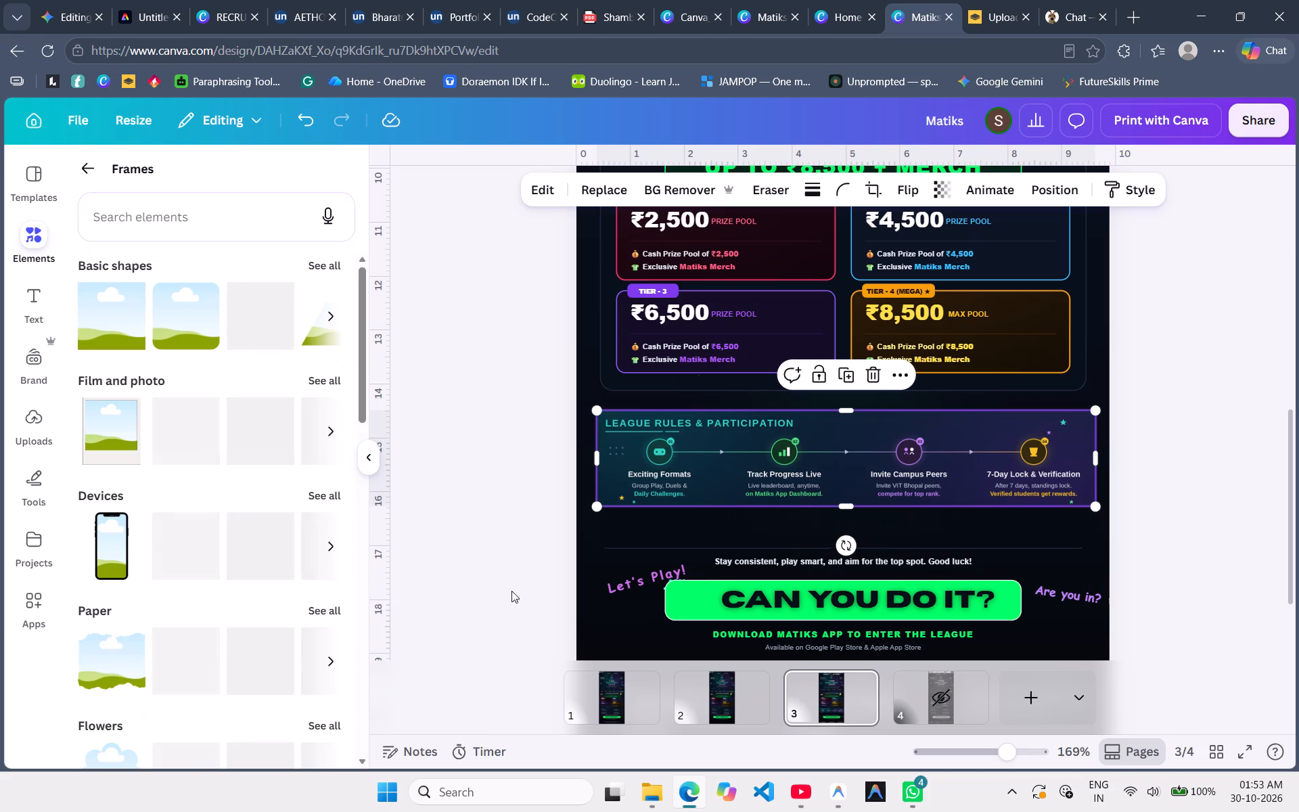
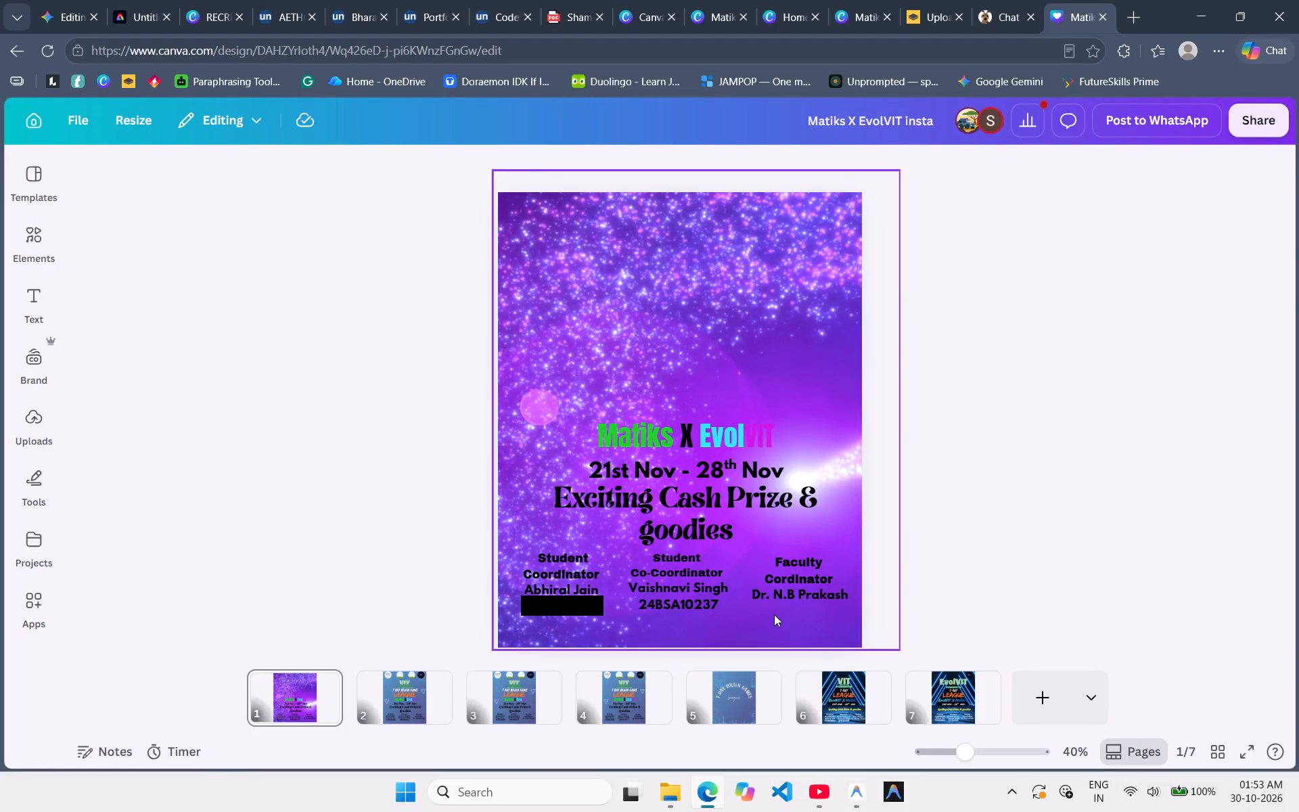
Delete the existing EvolVIT logo image from the round frame in the upper-right corner of page 7's poster.
{"action": "left_click", "coordinate": [945, 710]}
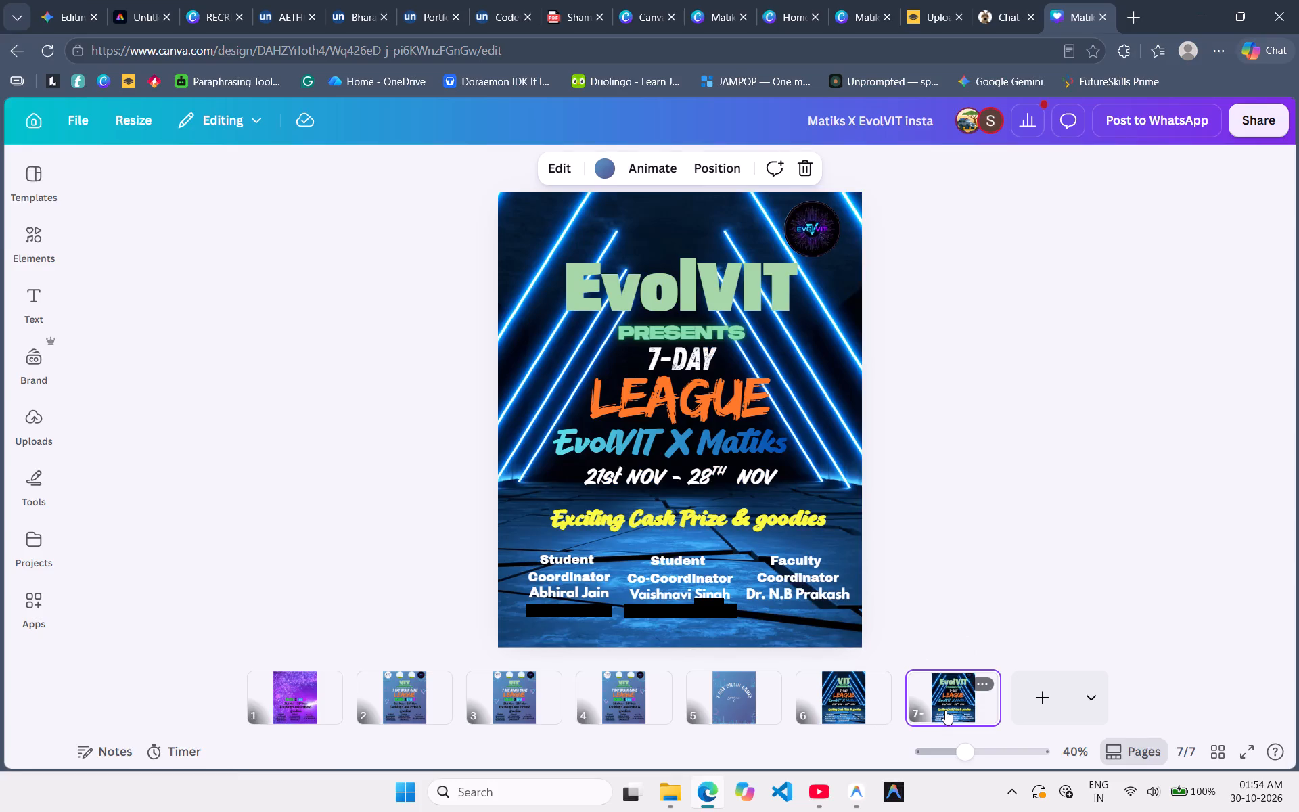
{"action": "left_click", "coordinate": [1060, 457]}
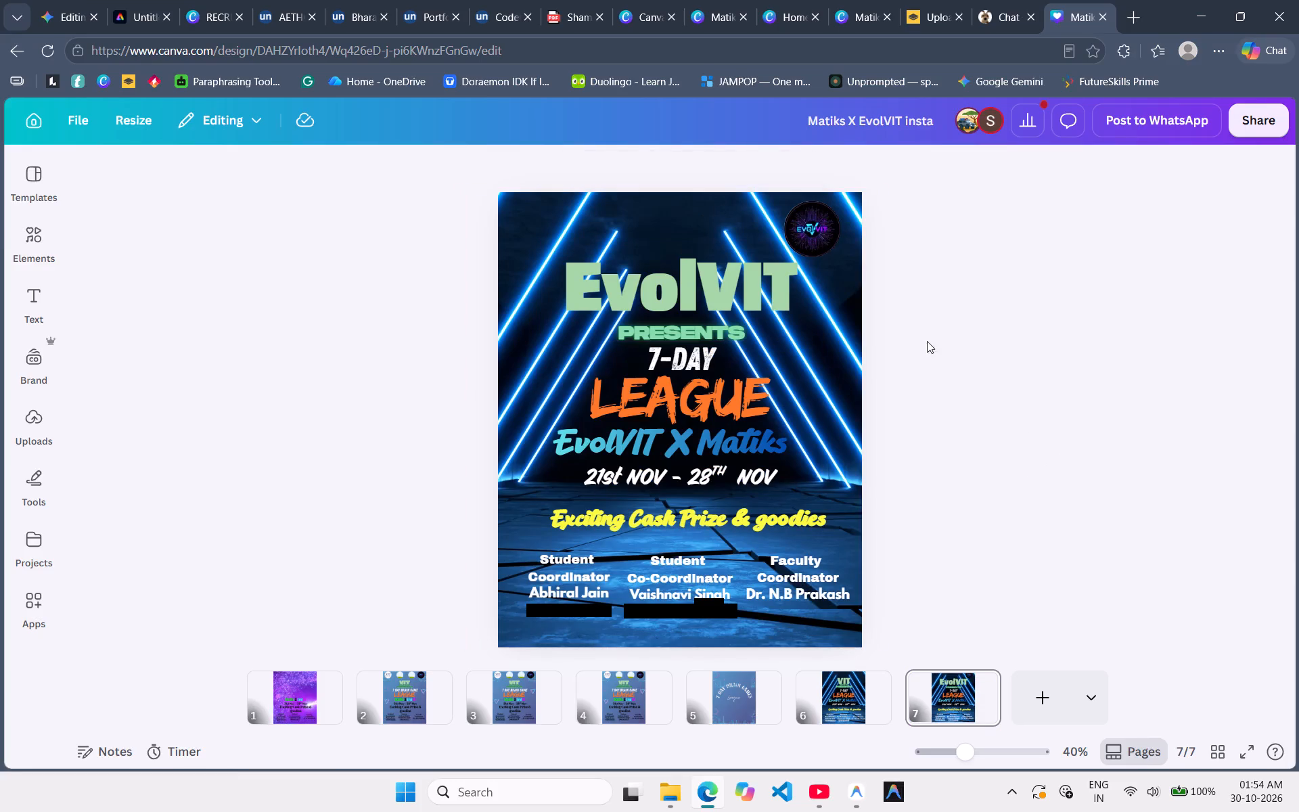
{"action": "left_click", "coordinate": [810, 216]}
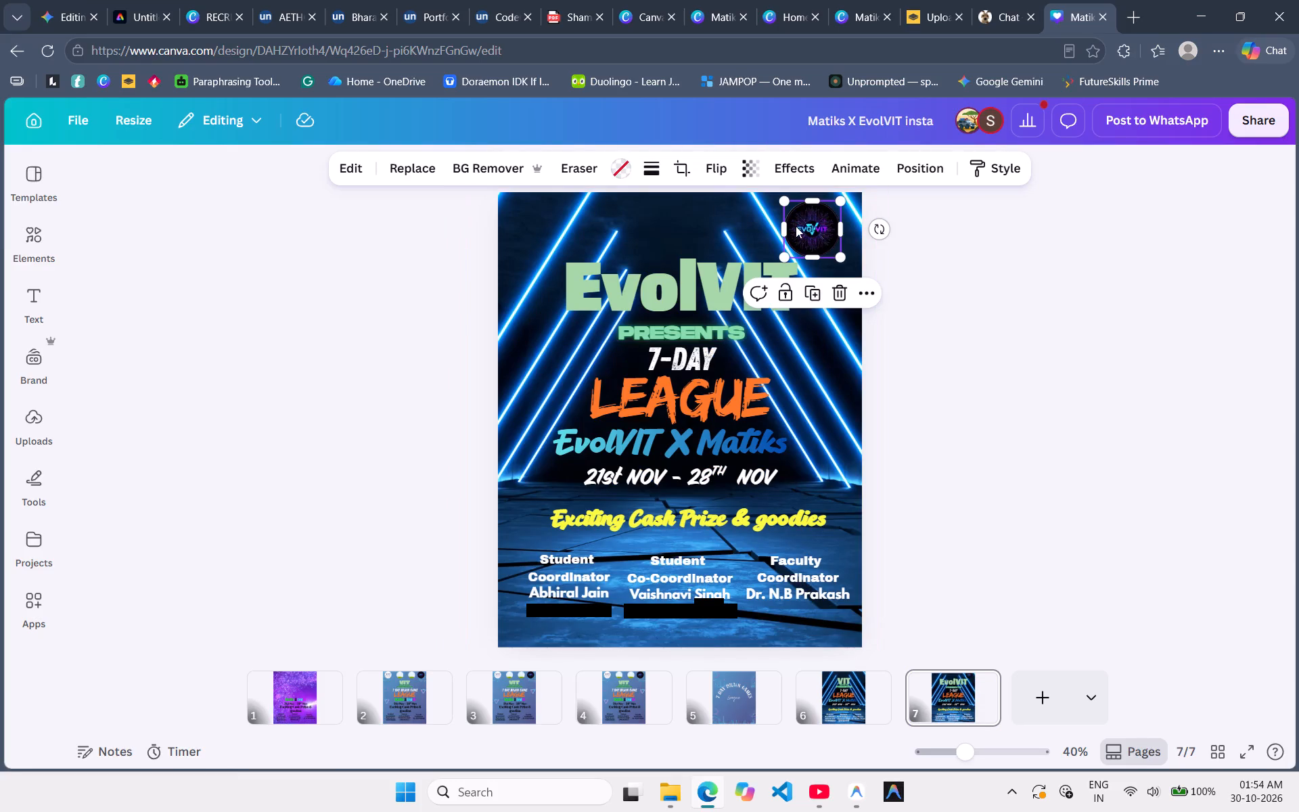
{"action": "key", "text": "Delete"}
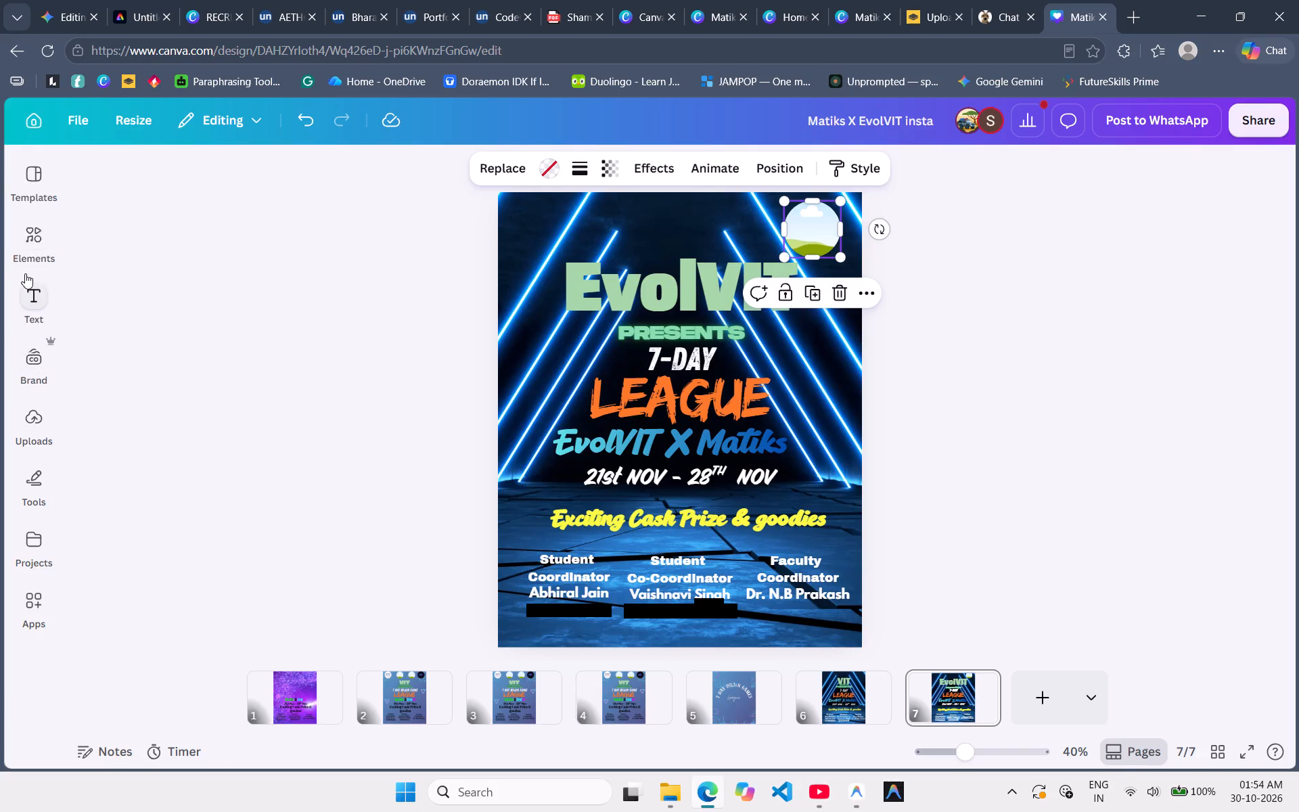
Find the circular EvolVIT logo with the purple ring among the uploaded images and place it in the empty round frame.
{"action": "left_click", "coordinate": [28, 418]}
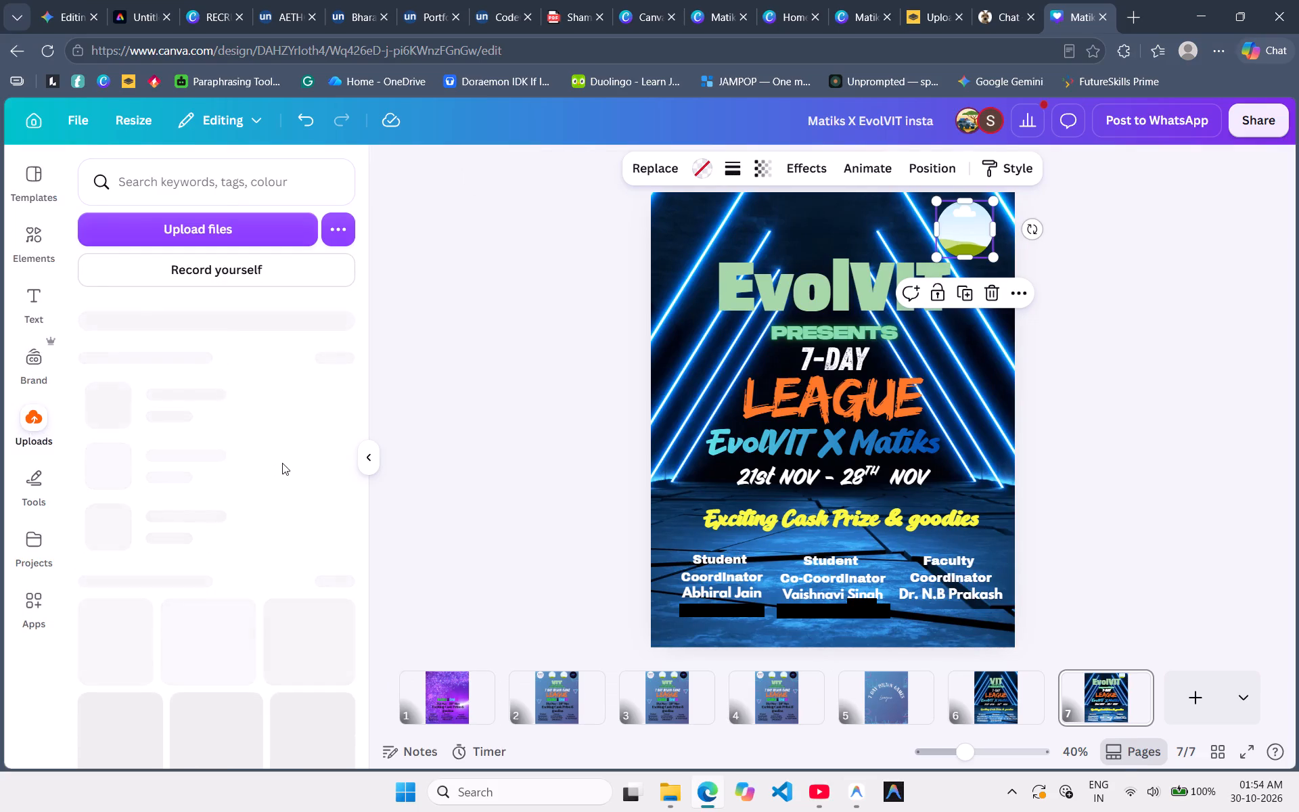
{"action": "scroll", "coordinate": [282, 463], "scroll_direction": "down", "scroll_amount": 17}
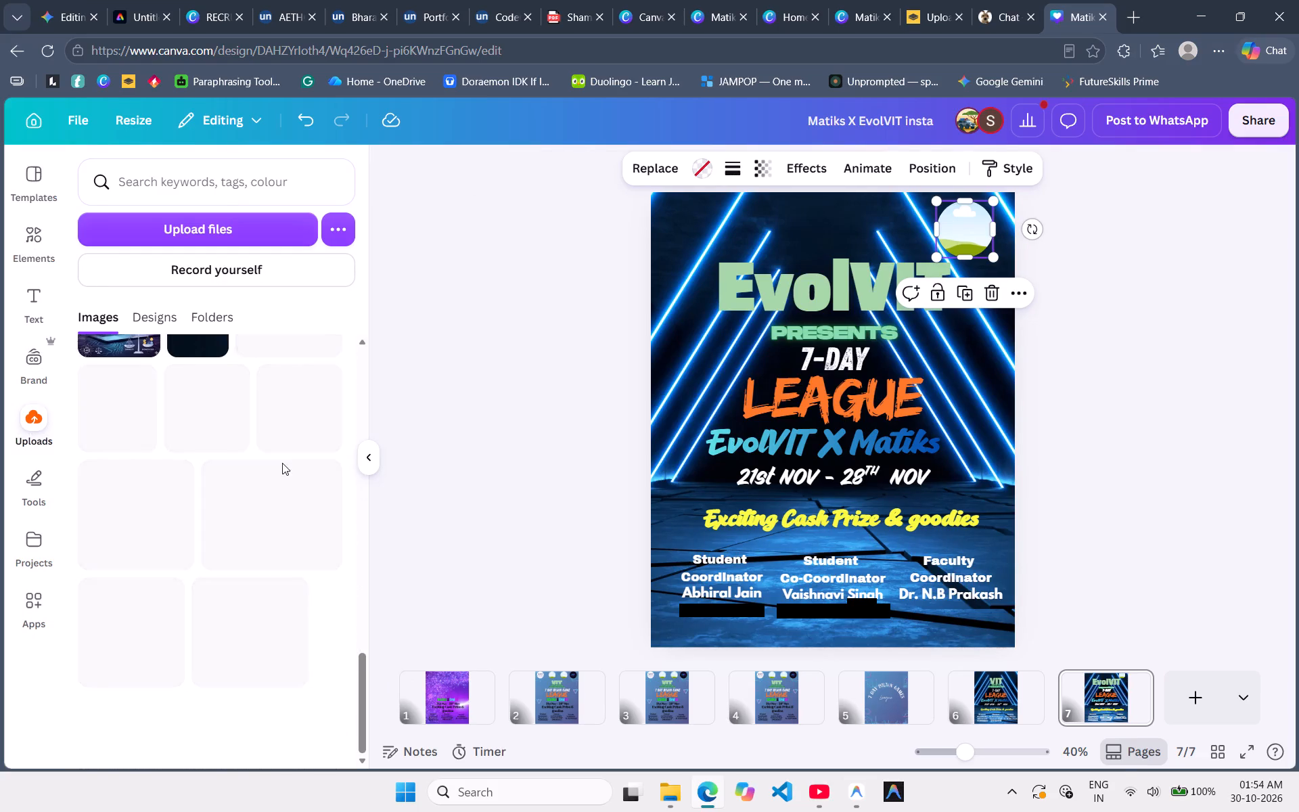
{"action": "scroll", "coordinate": [282, 463], "scroll_direction": "up", "scroll_amount": 2}
{"action": "scroll", "coordinate": [282, 463], "scroll_direction": "right", "scroll_amount": 1}
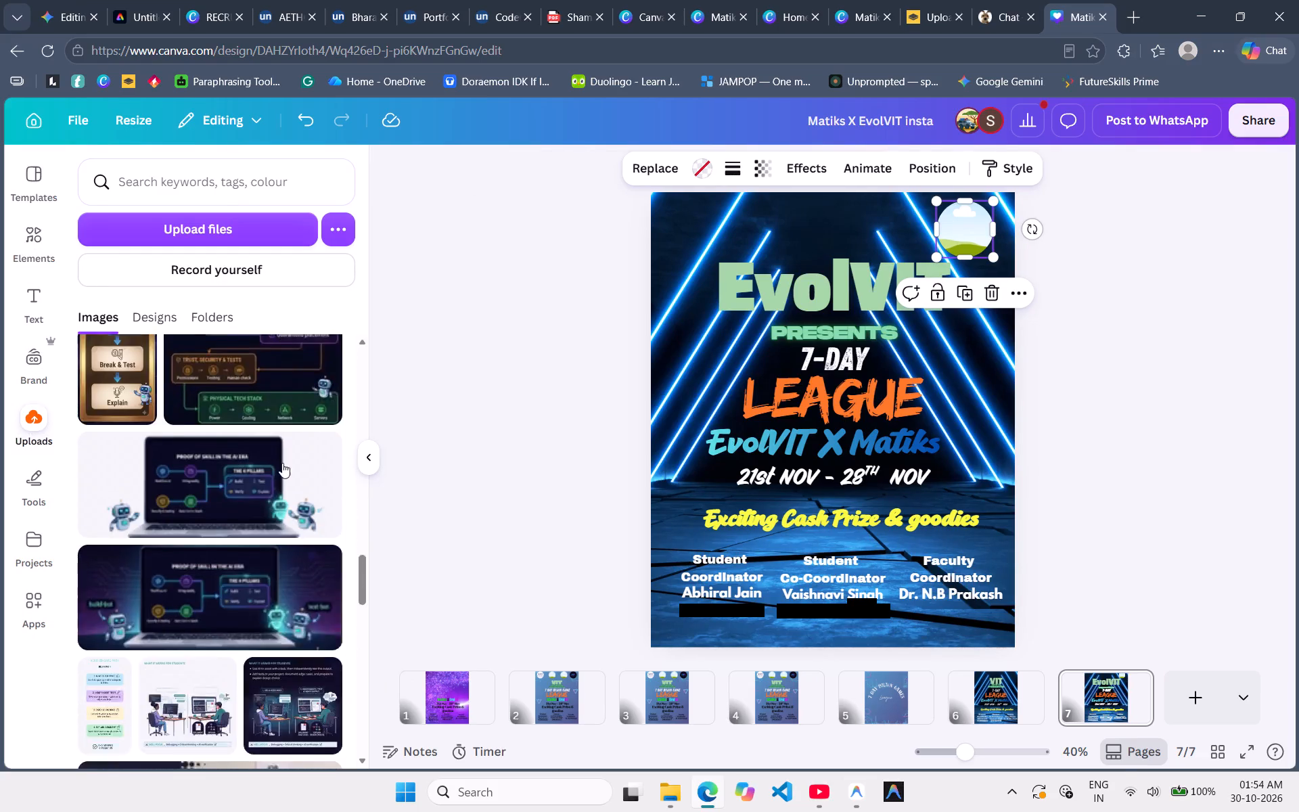
{"action": "scroll", "coordinate": [282, 463], "scroll_direction": "down", "scroll_amount": 16}
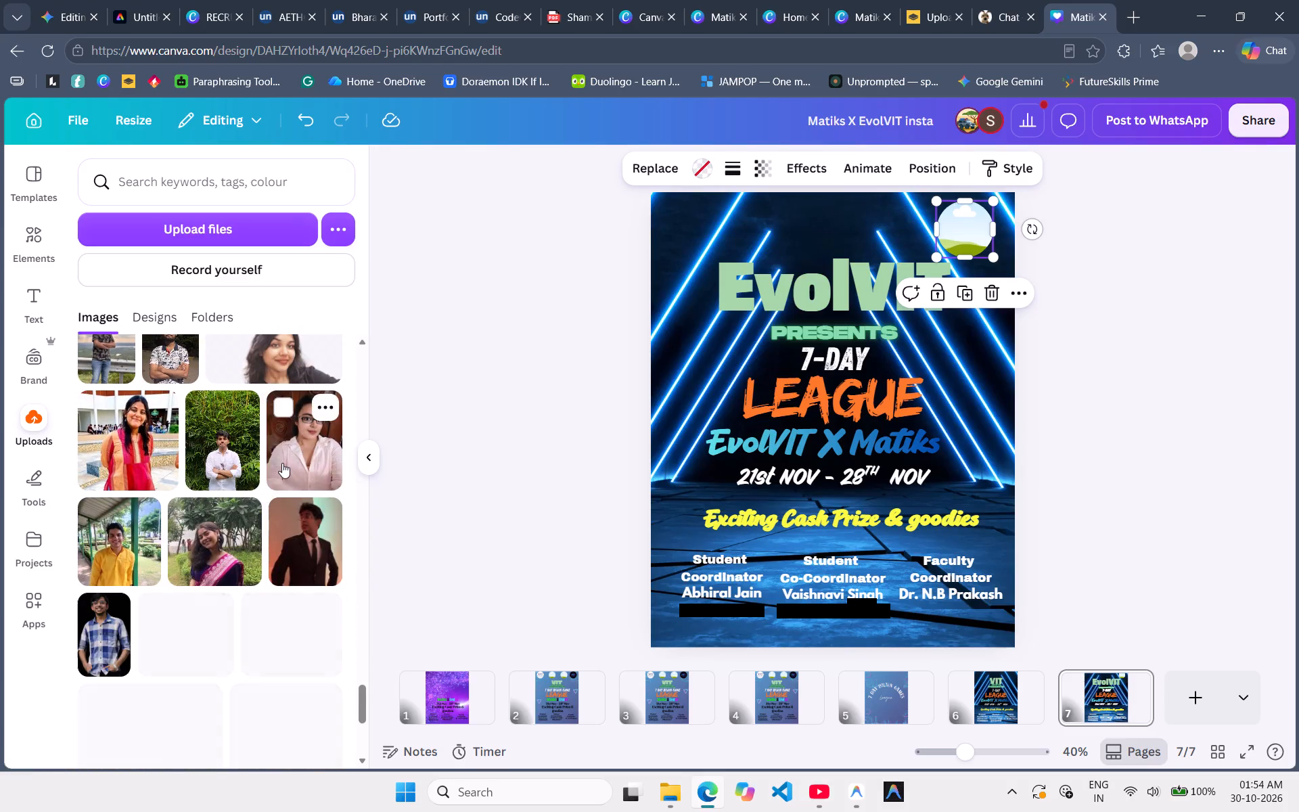
{"action": "scroll", "coordinate": [282, 463], "scroll_direction": "down", "scroll_amount": 5}
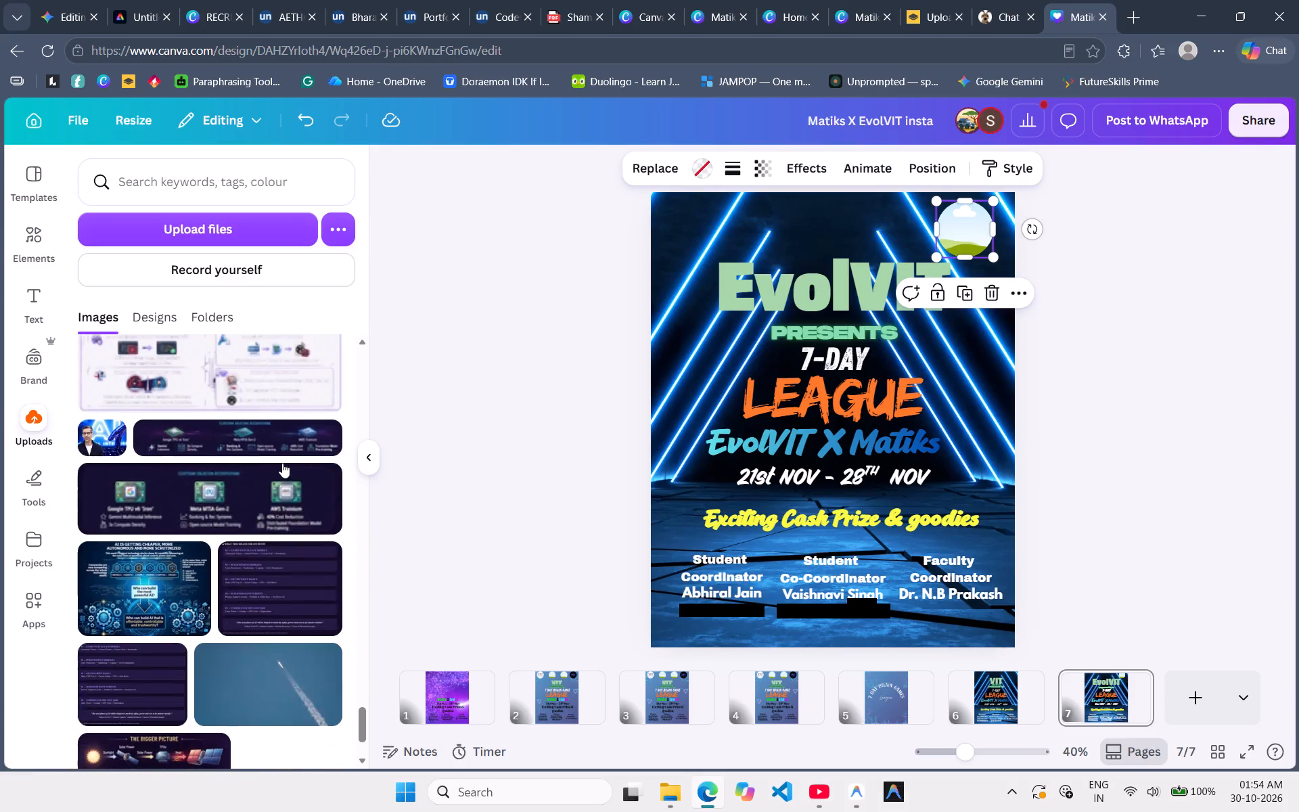
{"action": "scroll", "coordinate": [282, 463], "scroll_direction": "down", "scroll_amount": 8}
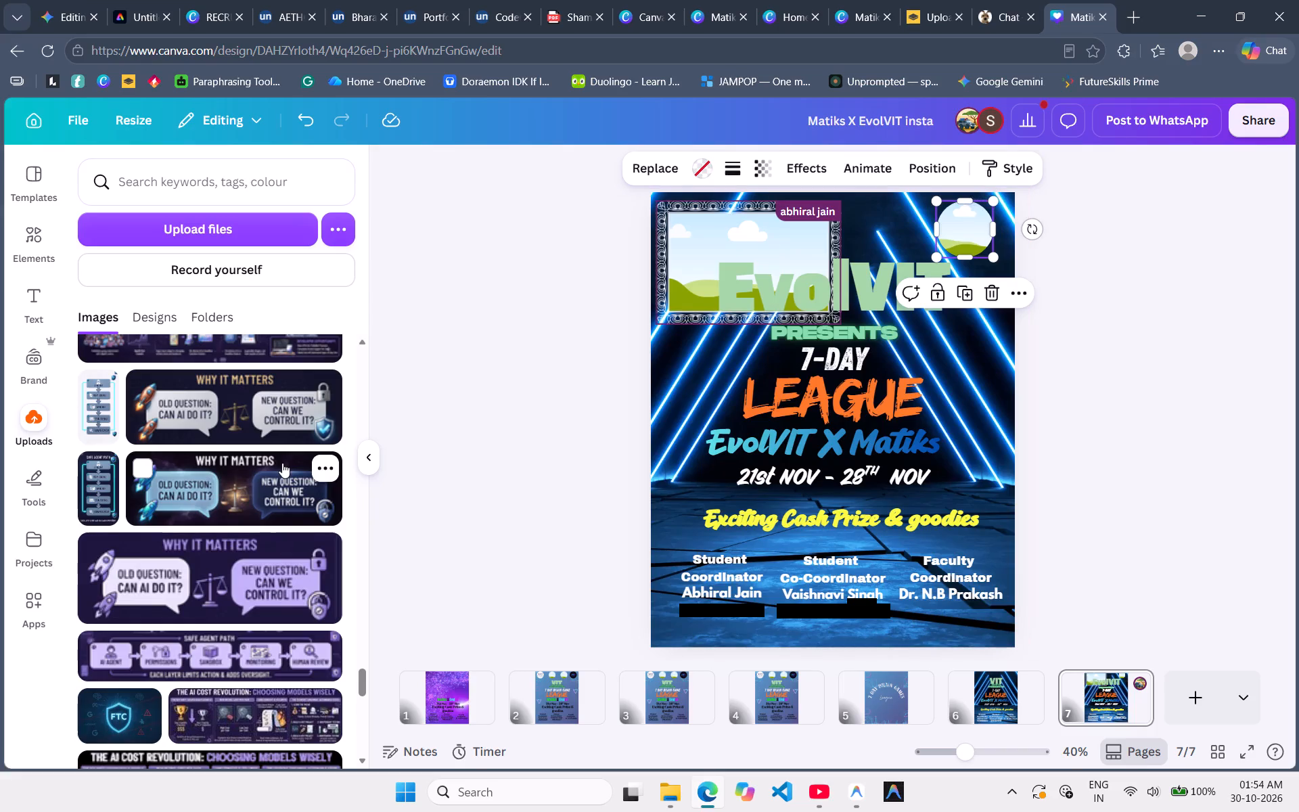
{"action": "scroll", "coordinate": [245, 686], "scroll_direction": "down", "scroll_amount": 5}
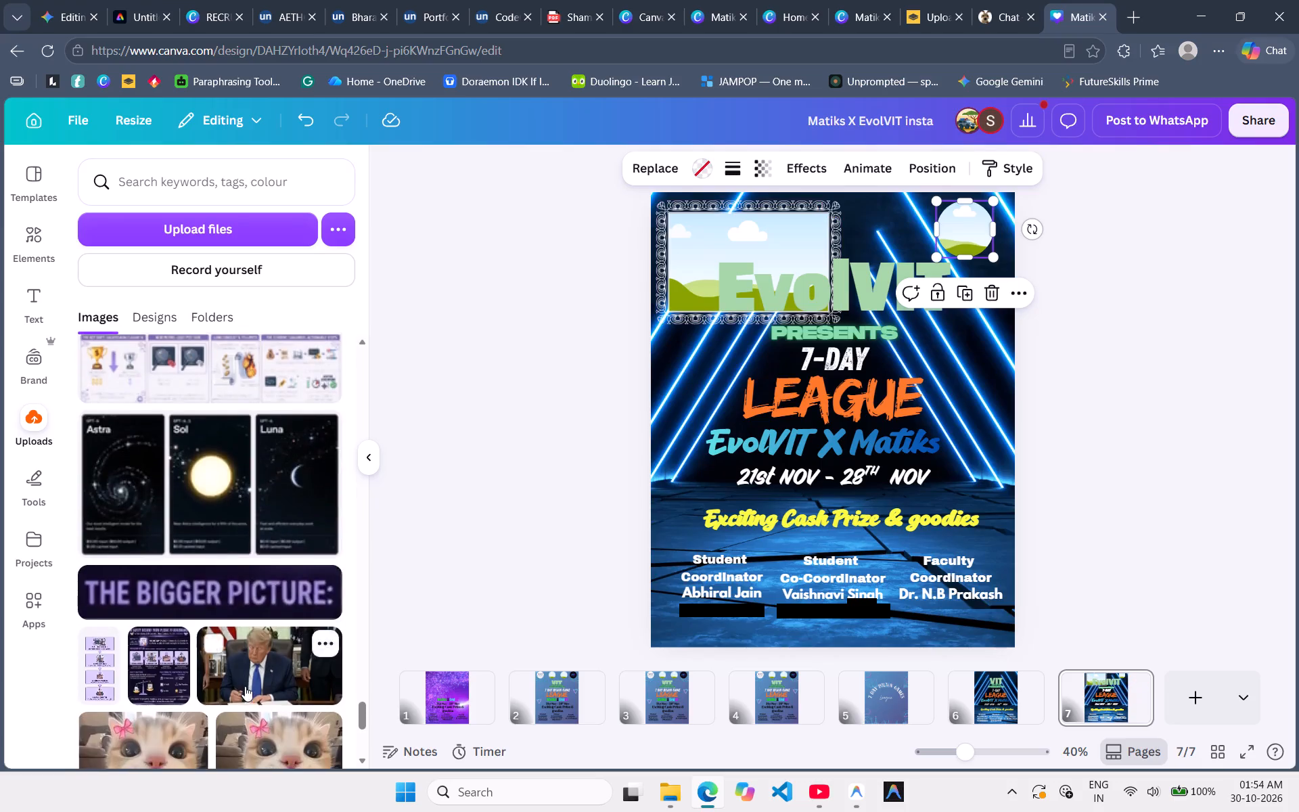
{"action": "scroll", "coordinate": [245, 686], "scroll_direction": "down", "scroll_amount": 7}
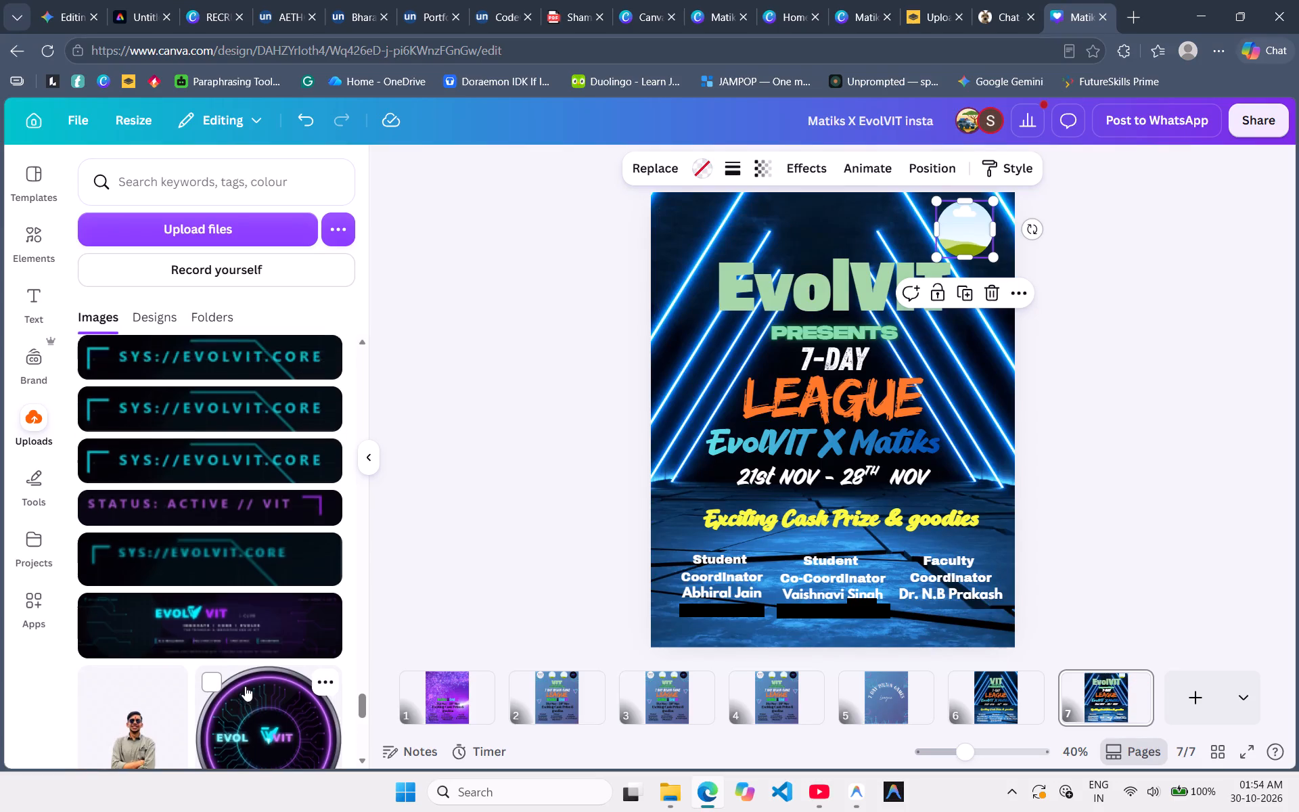
{"action": "scroll", "coordinate": [245, 686], "scroll_direction": "down", "scroll_amount": 1}
{"action": "scroll", "coordinate": [245, 686], "scroll_direction": "up", "scroll_amount": 4}
{"action": "scroll", "coordinate": [245, 686], "scroll_direction": "down", "scroll_amount": 5}
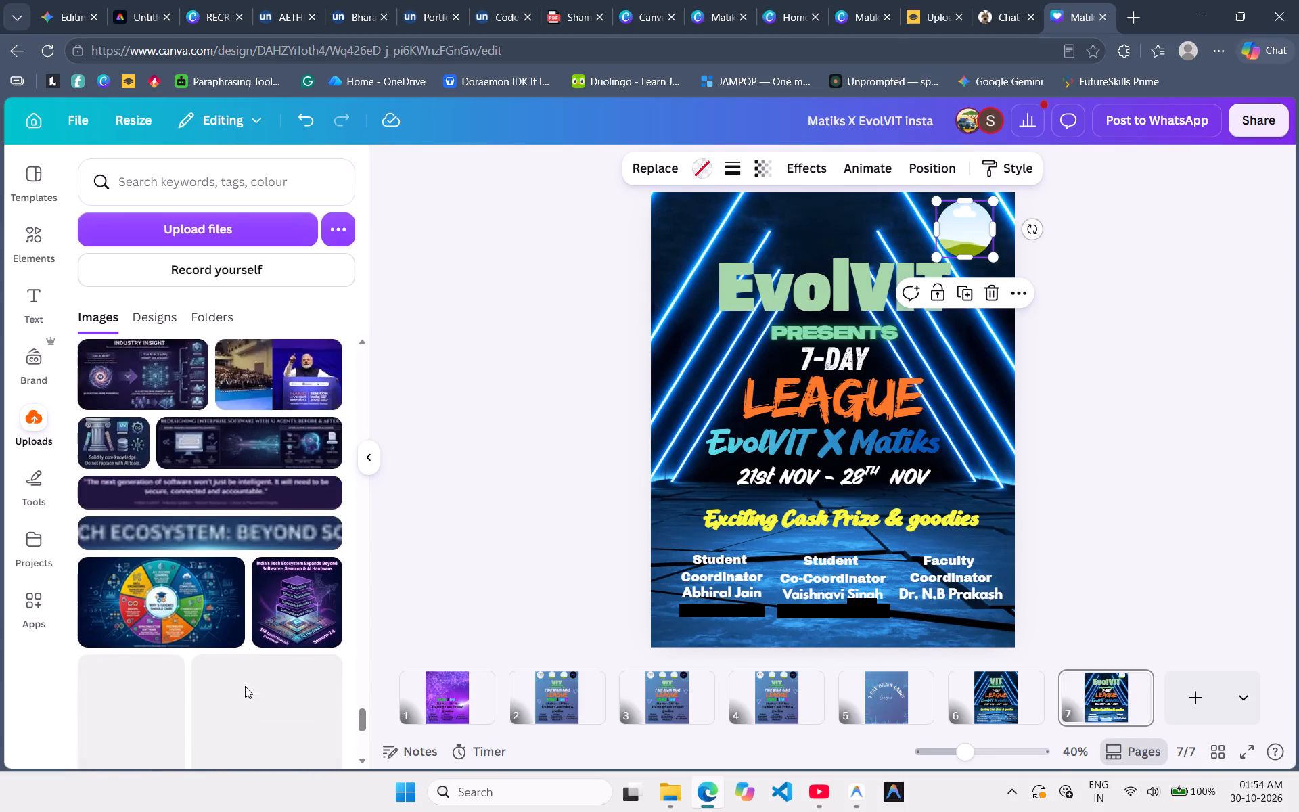
{"action": "scroll", "coordinate": [245, 686], "scroll_direction": "down", "scroll_amount": 9}
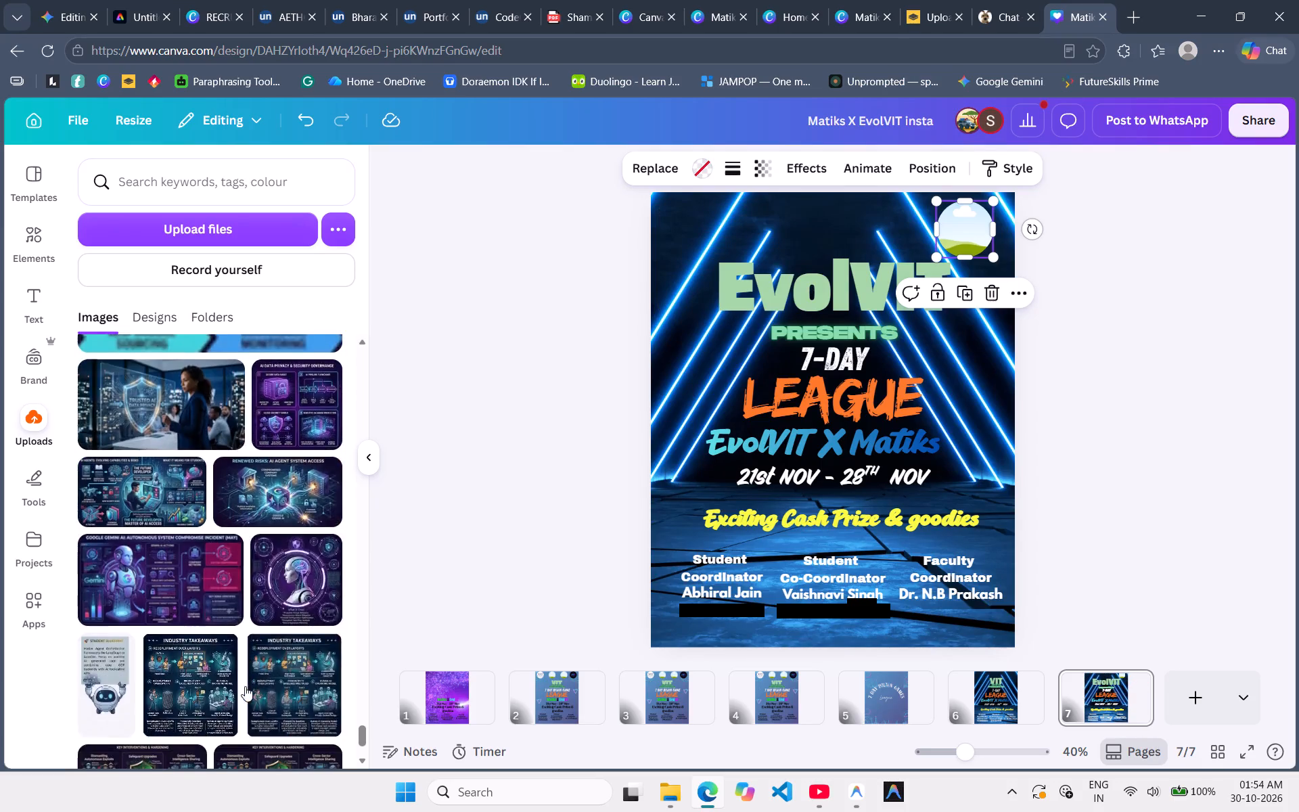
{"action": "scroll", "coordinate": [245, 686], "scroll_direction": "down", "scroll_amount": 8}
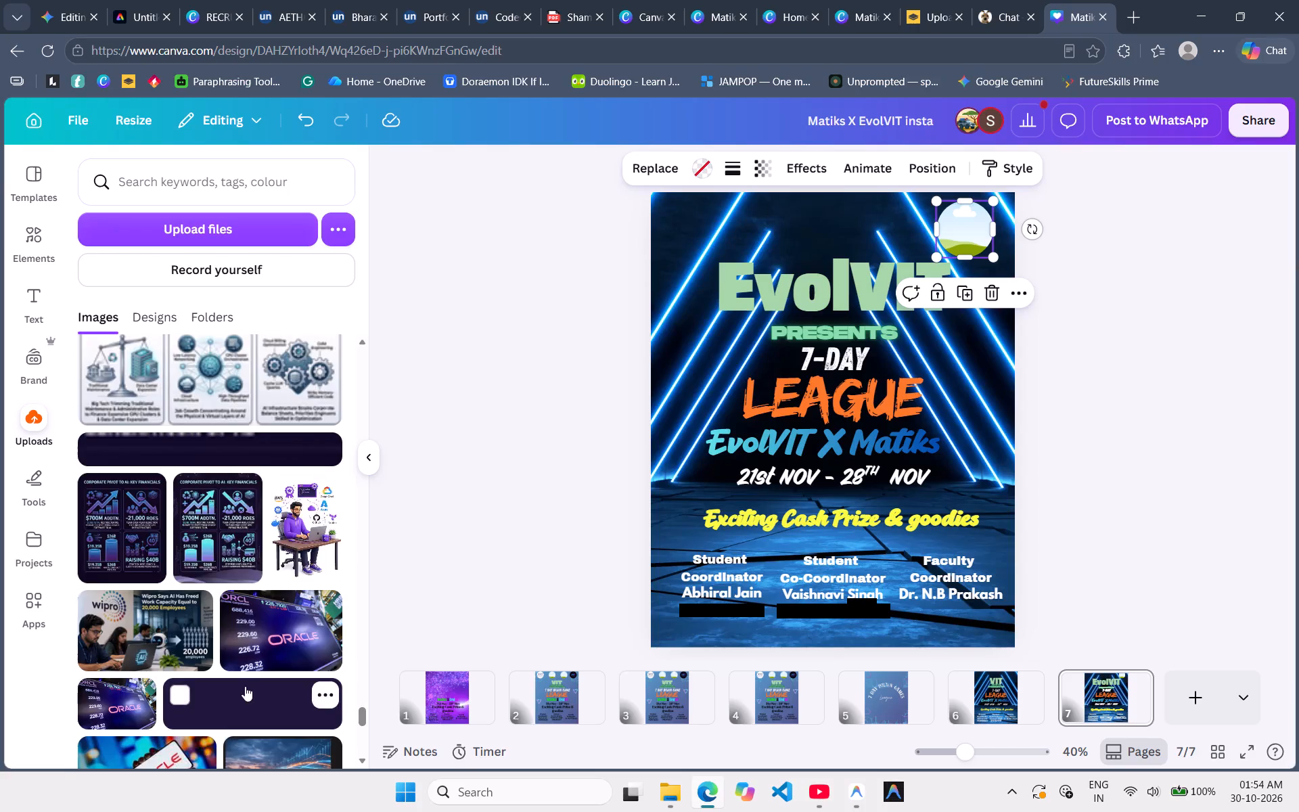
{"action": "scroll", "coordinate": [245, 686], "scroll_direction": "down", "scroll_amount": 3}
{"action": "left_click", "coordinate": [112, 567]}
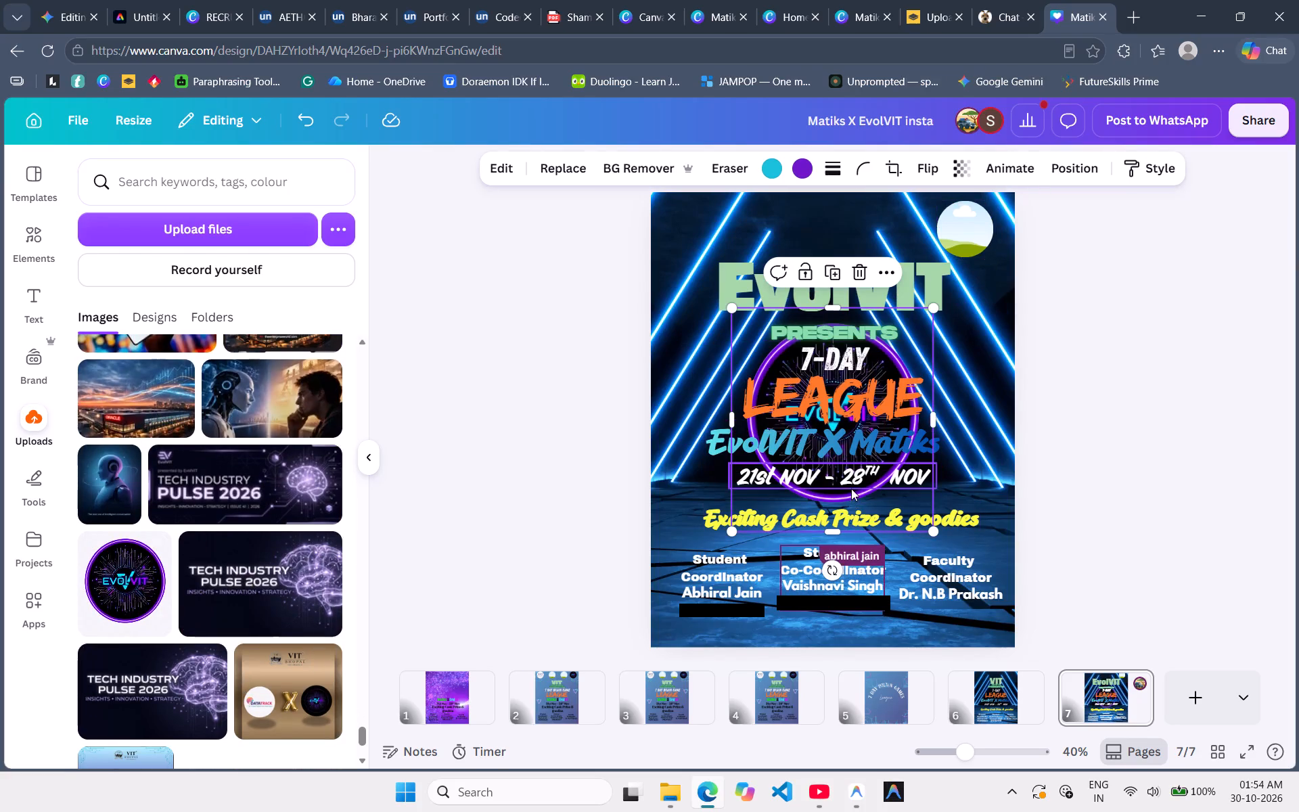
{"action": "left_click_drag", "start_coordinate": [849, 496], "coordinate": [973, 304]}
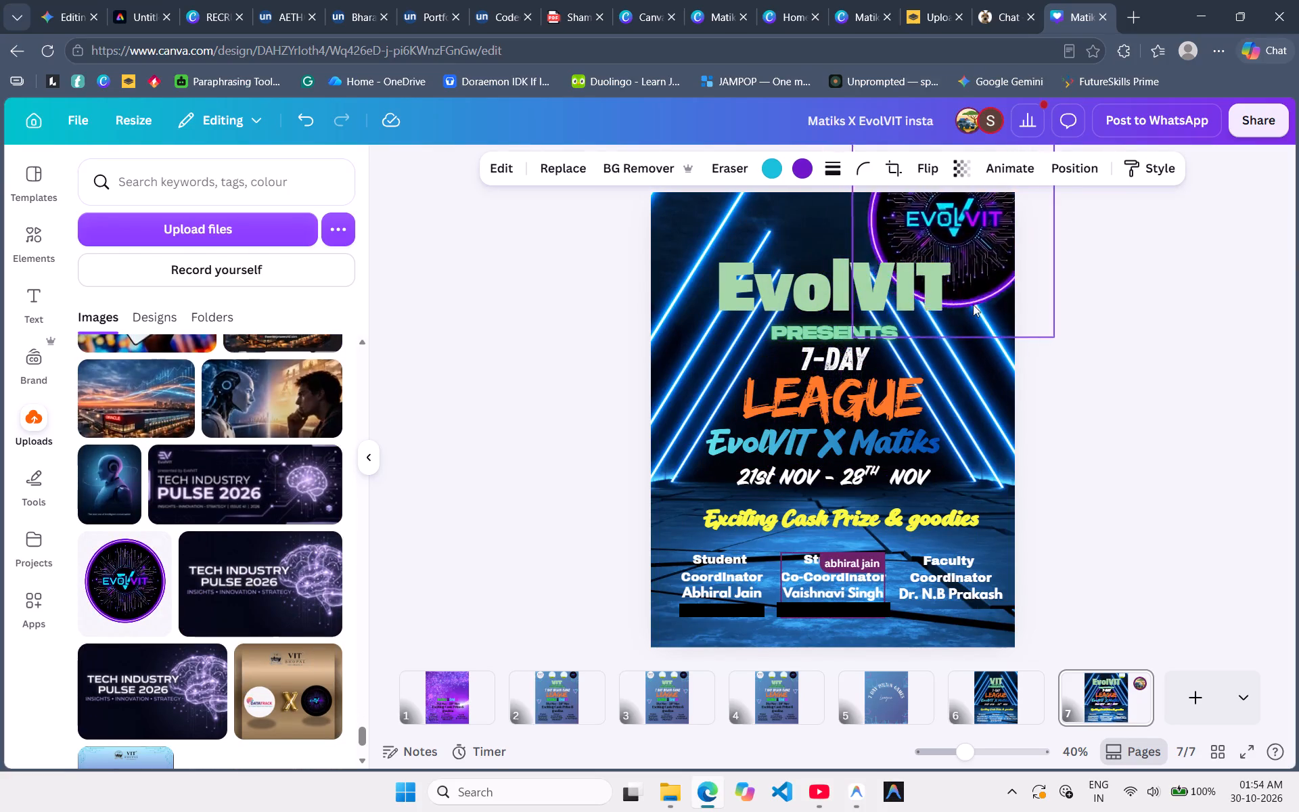
{"action": "left_click_drag", "start_coordinate": [973, 304], "coordinate": [966, 240]}
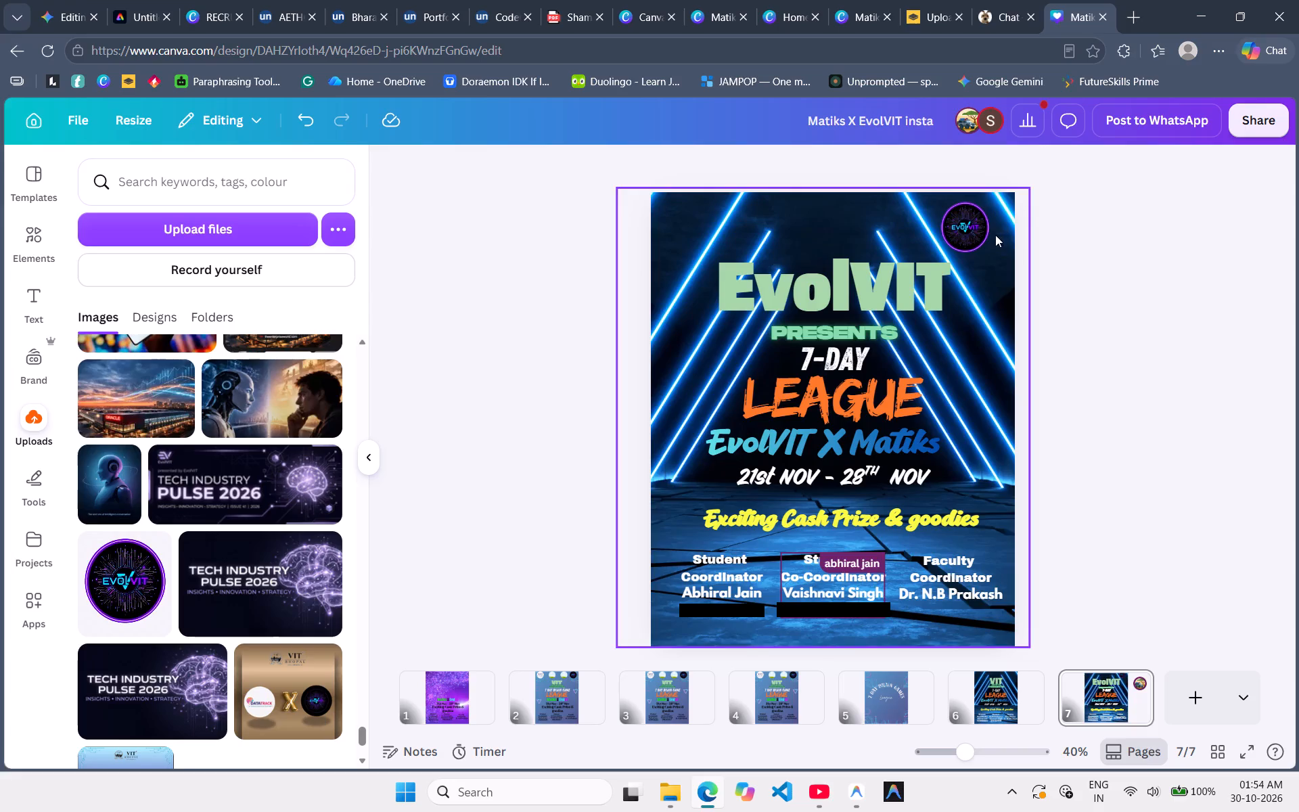
Shrink the framed EvolVIT logo slightly and move it closer to the poster's upper-right corner.
{"action": "left_click_drag", "start_coordinate": [957, 227], "coordinate": [974, 223]}
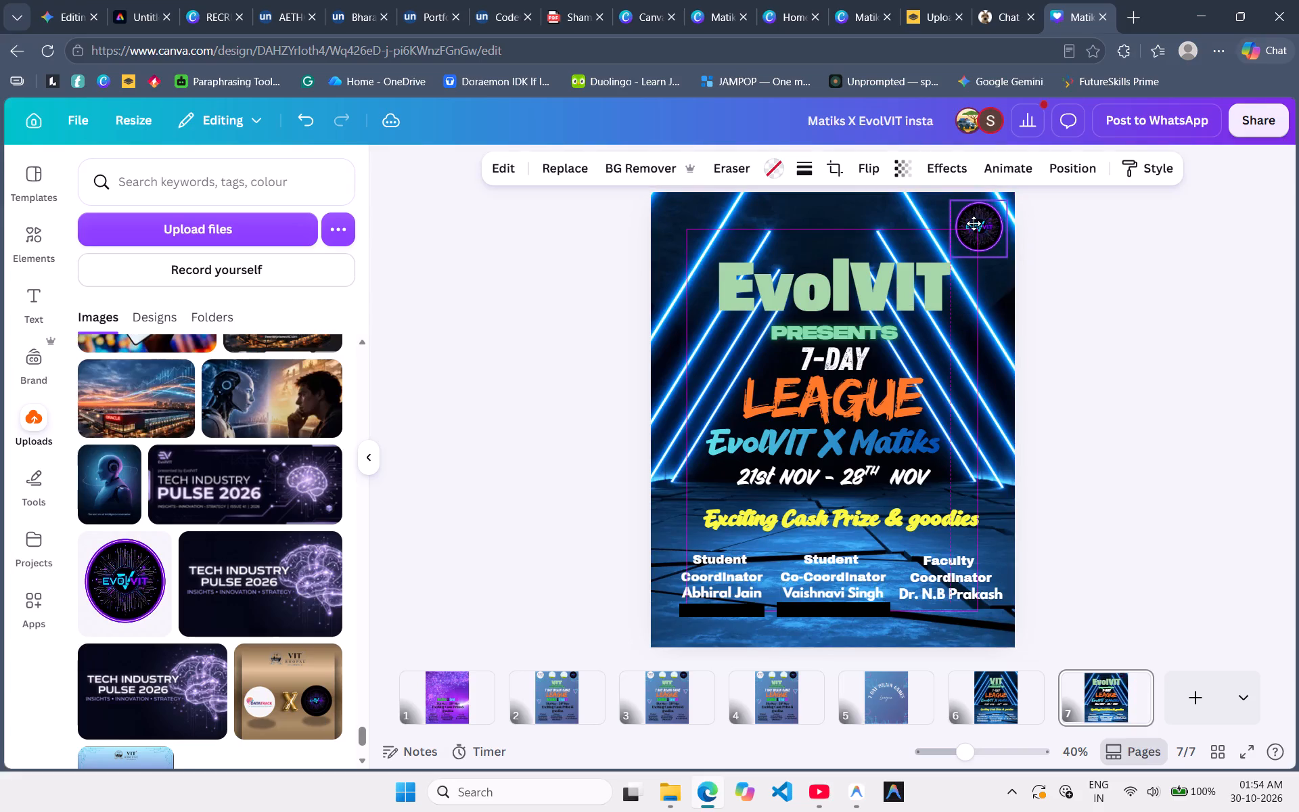
{"action": "left_click_drag", "start_coordinate": [974, 223], "coordinate": [974, 222]}
{"action": "left_click_drag", "start_coordinate": [956, 244], "coordinate": [970, 238]}
{"action": "left_click_drag", "start_coordinate": [987, 220], "coordinate": [989, 225]}
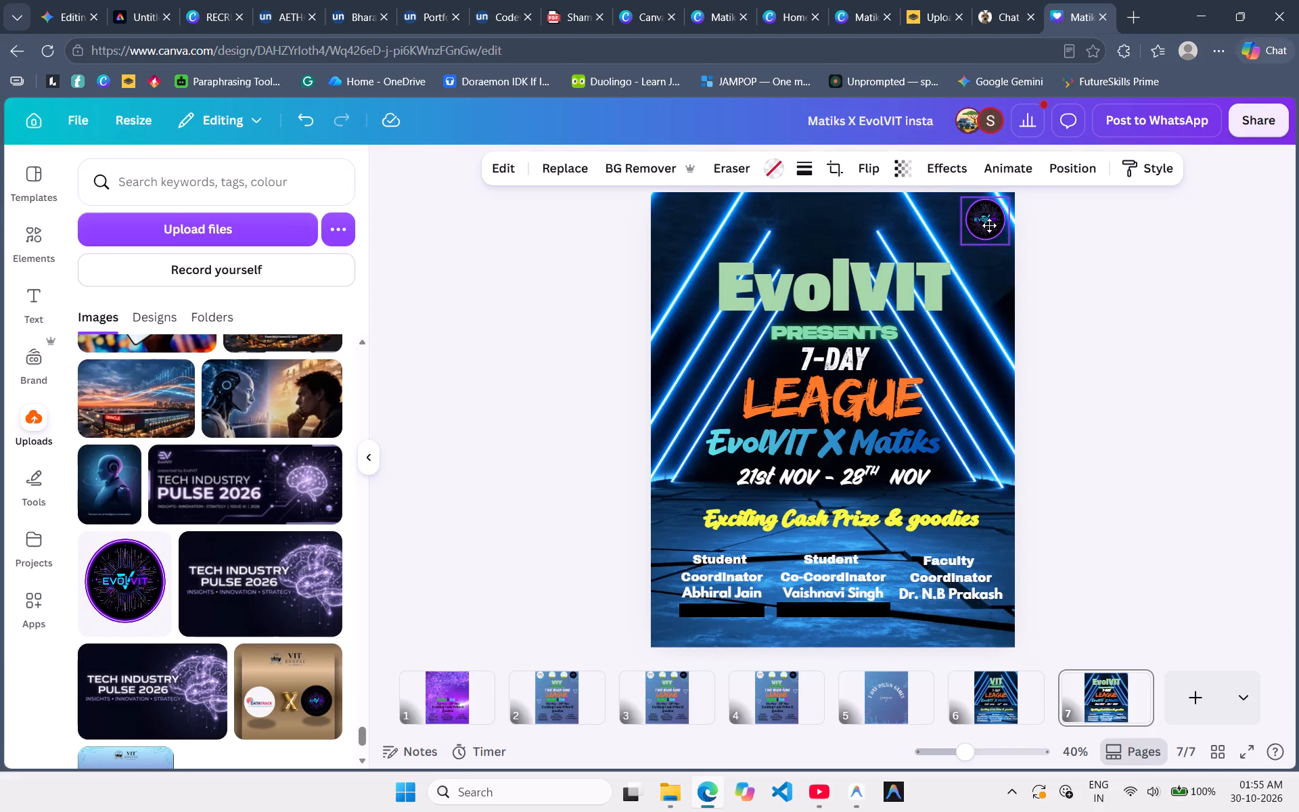
{"action": "left_click_drag", "start_coordinate": [989, 225], "coordinate": [988, 226]}
Add the white VIT Bhopal logo from the uploaded images to the page 7 poster.
{"action": "scroll", "coordinate": [116, 550], "scroll_direction": "up", "scroll_amount": 8}
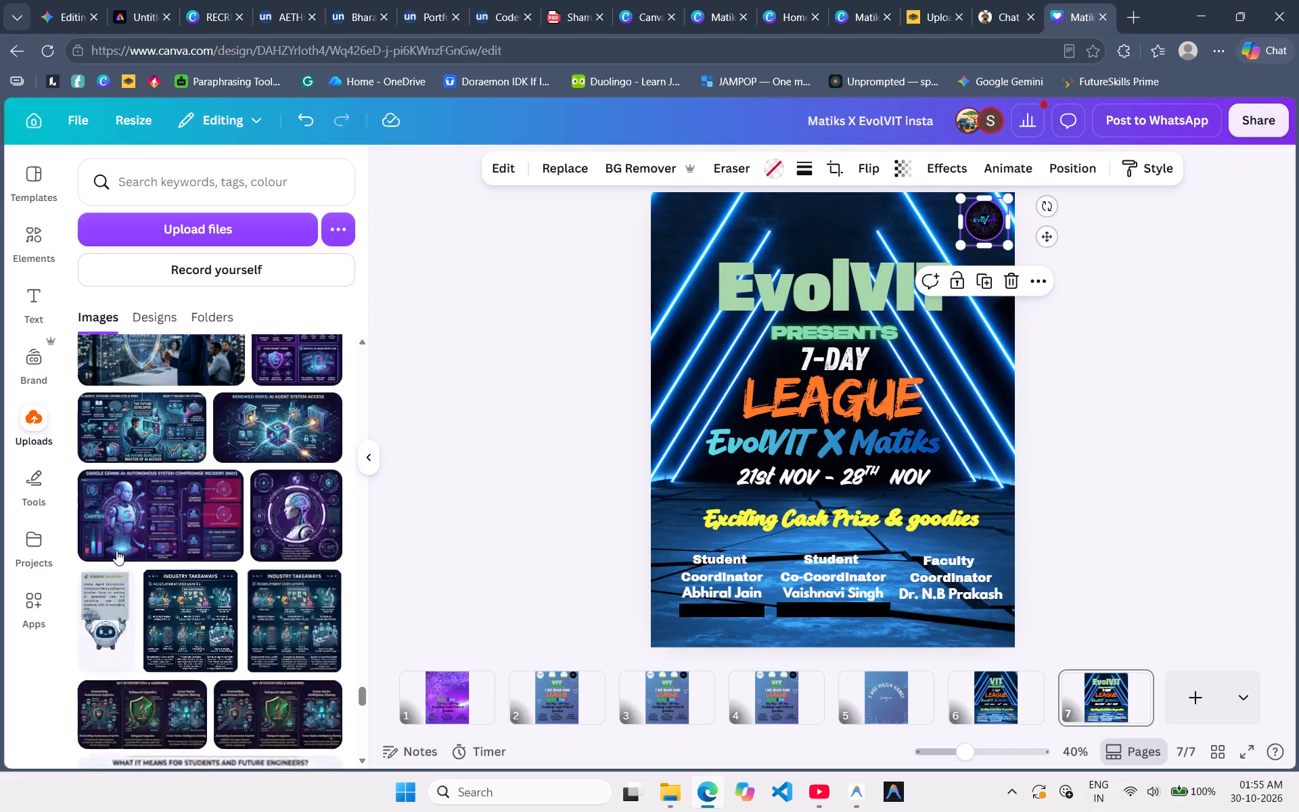
{"action": "scroll", "coordinate": [116, 550], "scroll_direction": "up", "scroll_amount": 9}
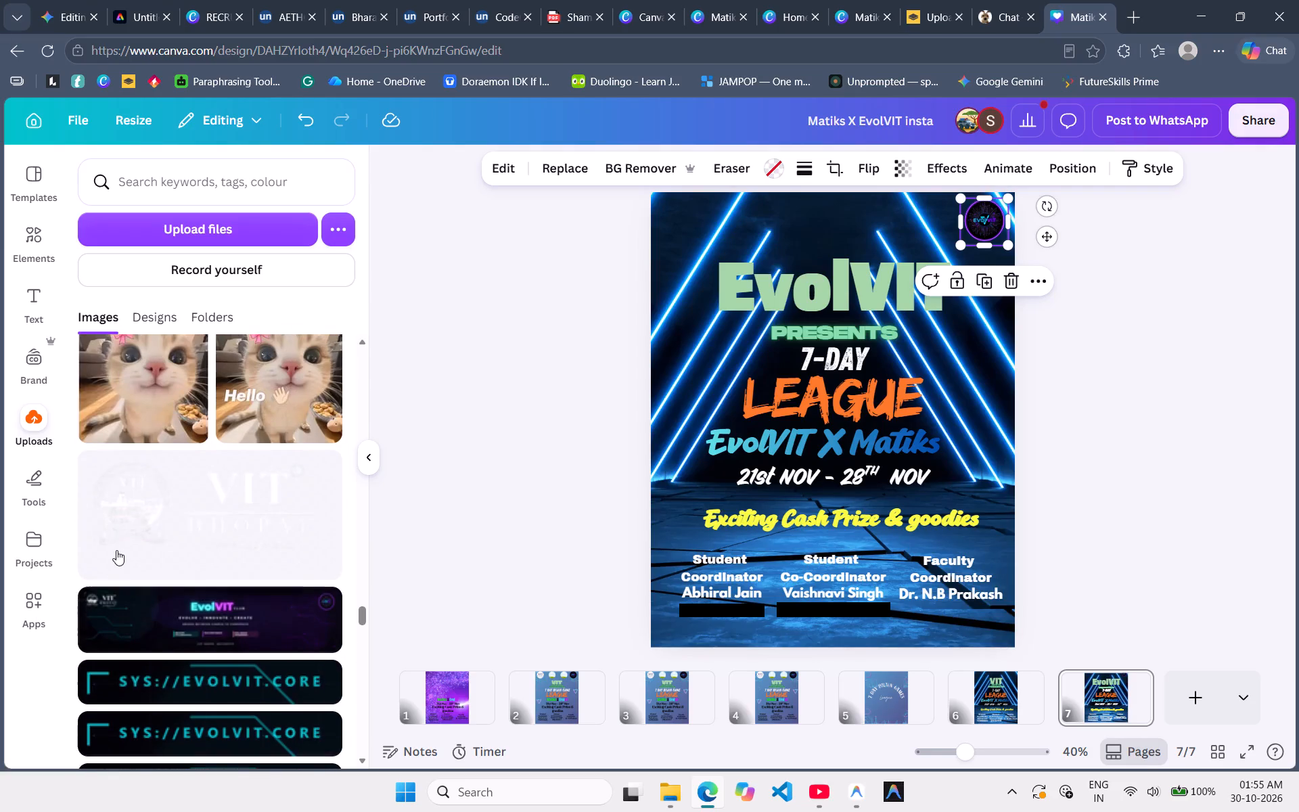
{"action": "left_click", "coordinate": [163, 536]}
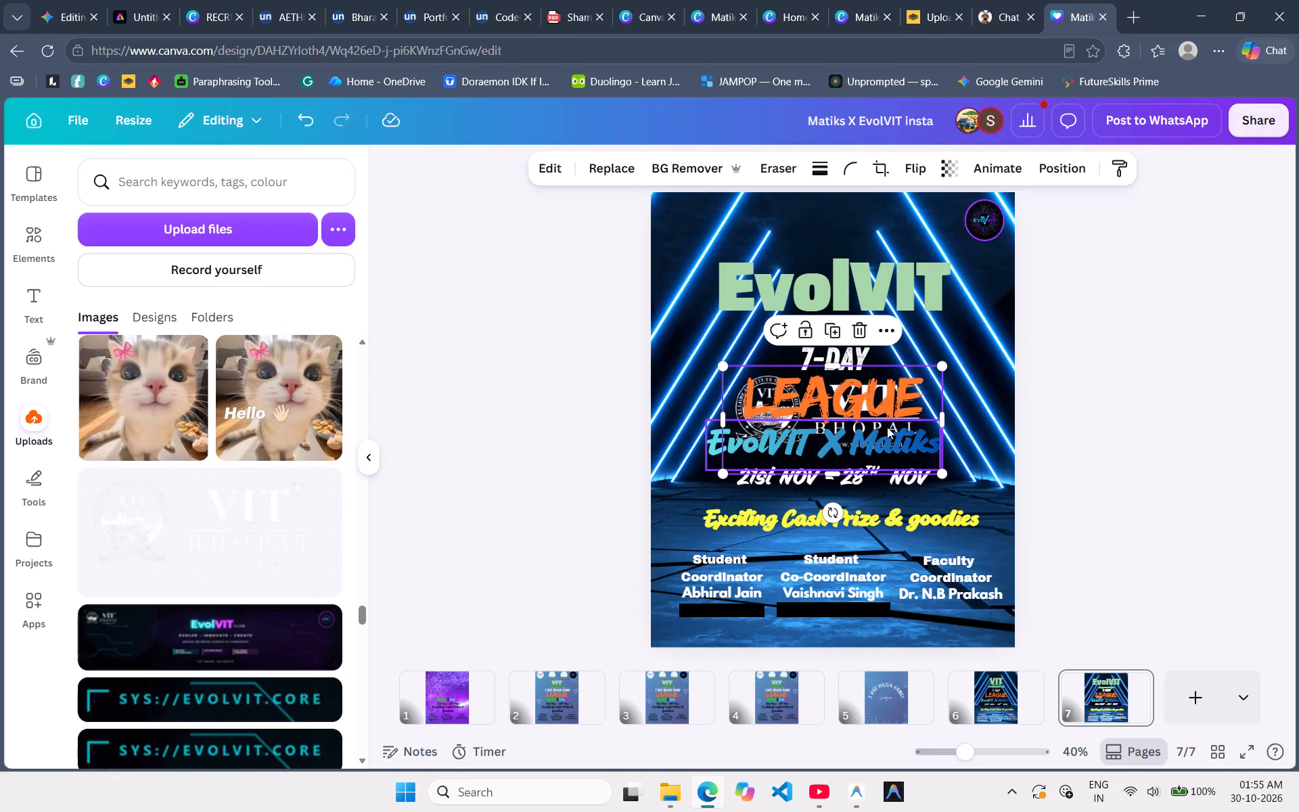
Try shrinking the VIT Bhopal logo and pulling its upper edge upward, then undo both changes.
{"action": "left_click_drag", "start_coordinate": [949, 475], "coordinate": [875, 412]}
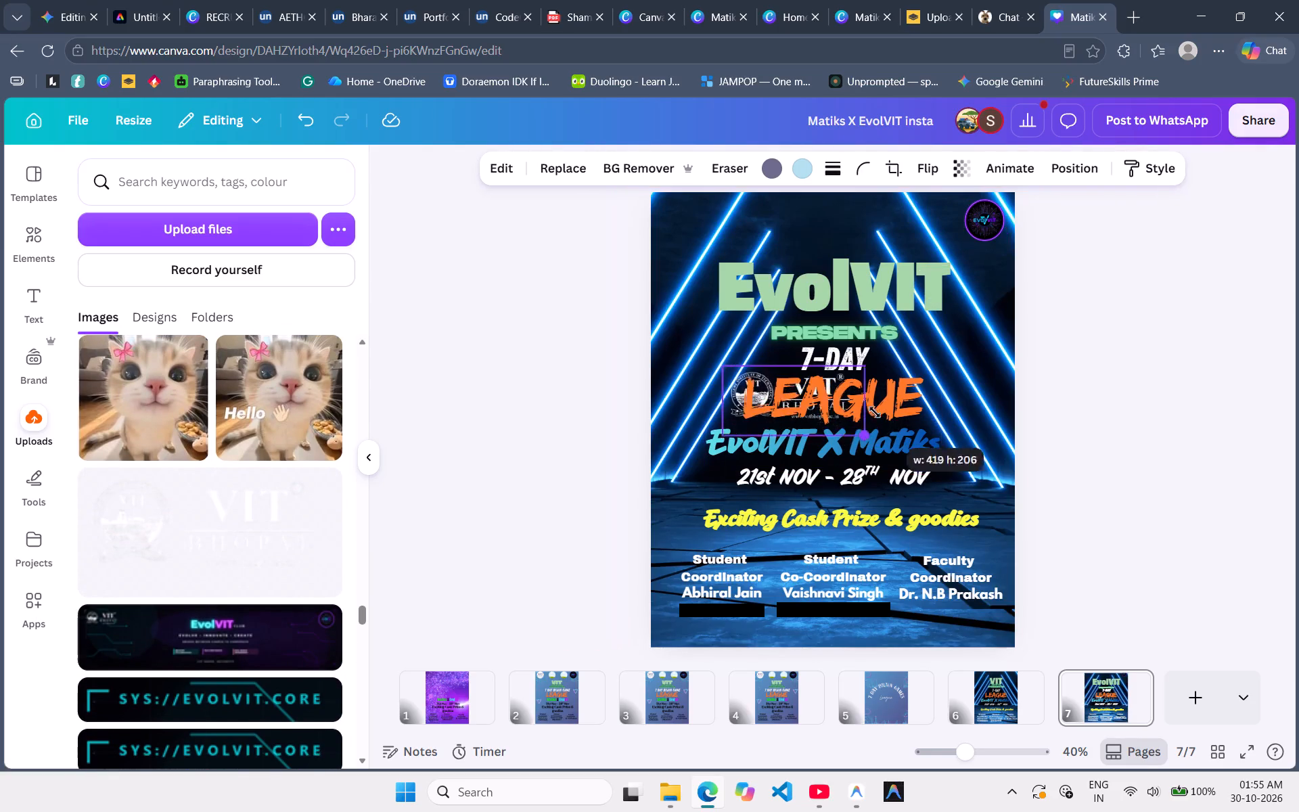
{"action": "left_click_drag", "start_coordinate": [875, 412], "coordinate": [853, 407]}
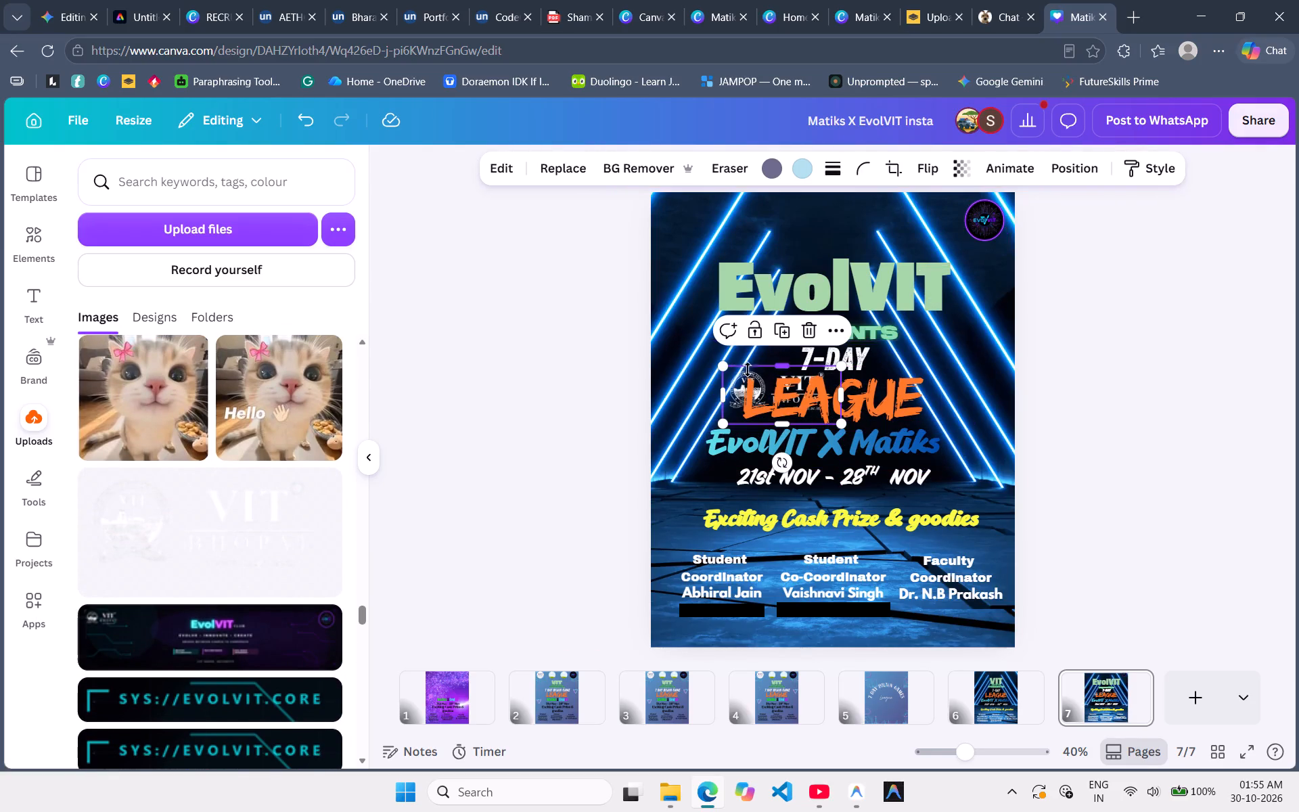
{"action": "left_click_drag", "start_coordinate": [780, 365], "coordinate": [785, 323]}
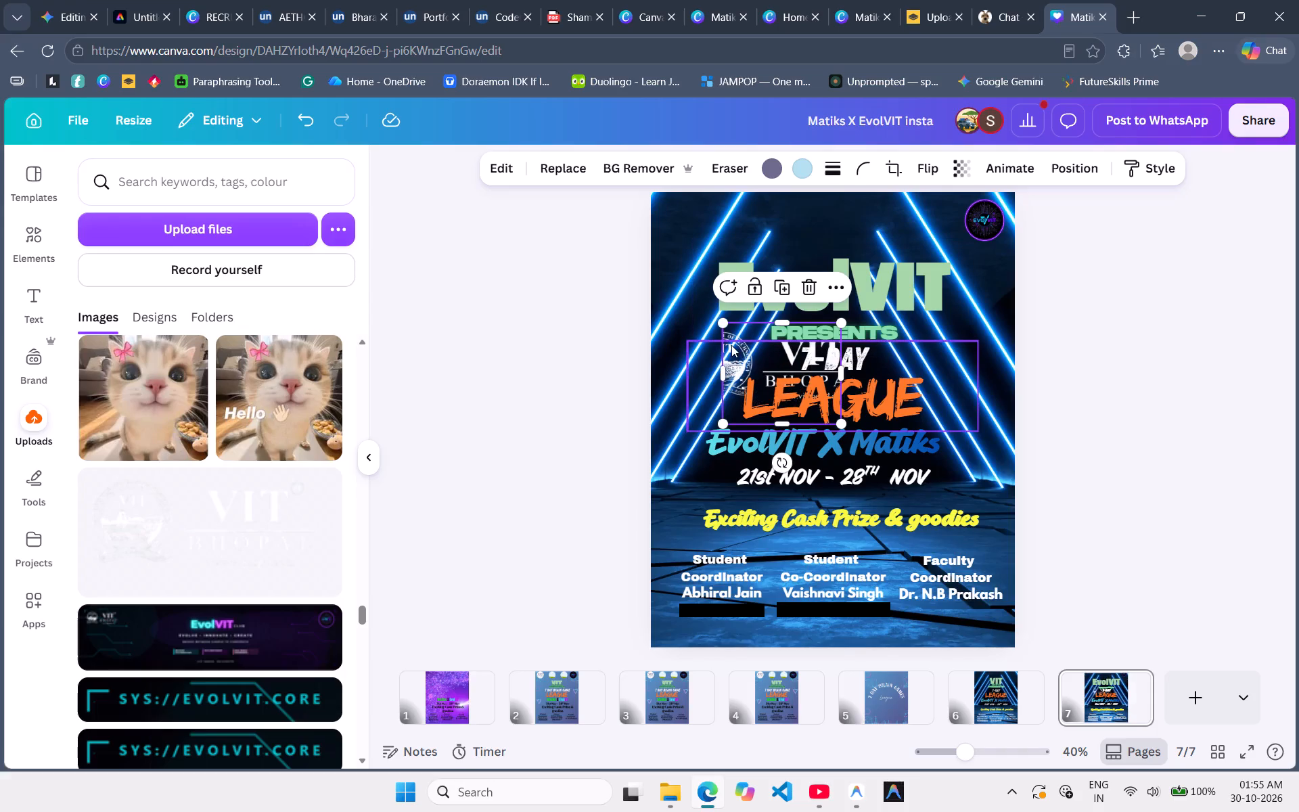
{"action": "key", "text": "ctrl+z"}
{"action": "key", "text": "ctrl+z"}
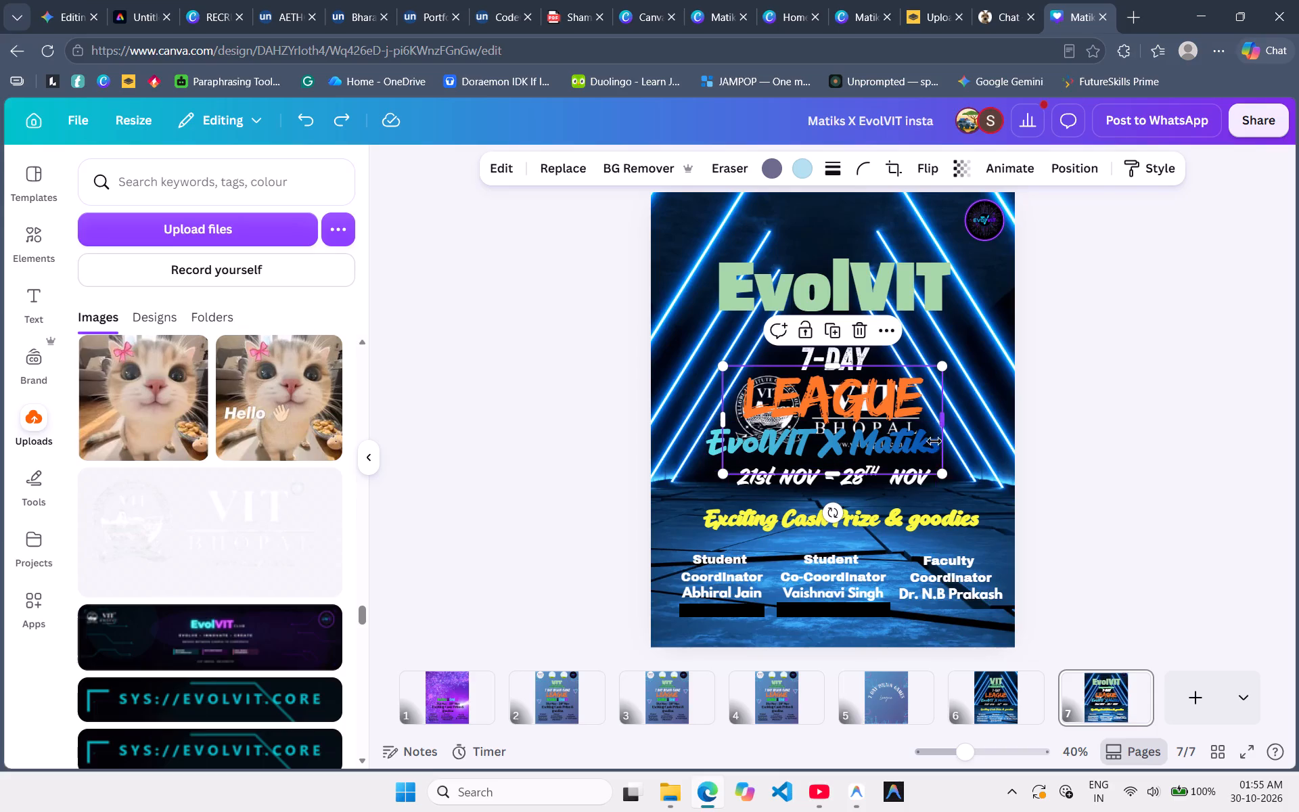
Move the VIT Bhopal logo up the layer order to just beneath the "Exciting Cash Prize & goodies" text.
{"action": "right_click", "coordinate": [825, 415]}
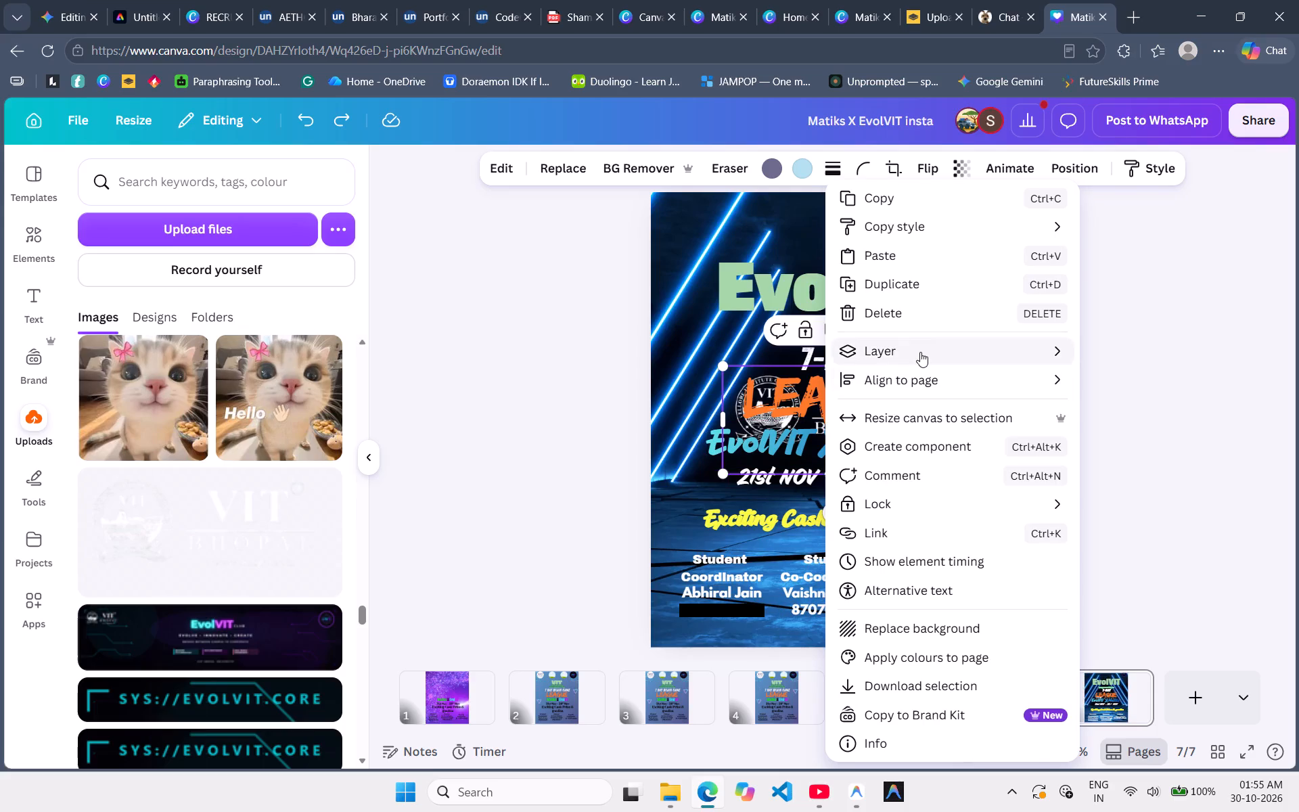
{"action": "left_click", "coordinate": [920, 352]}
{"action": "left_click", "coordinate": [685, 484]}
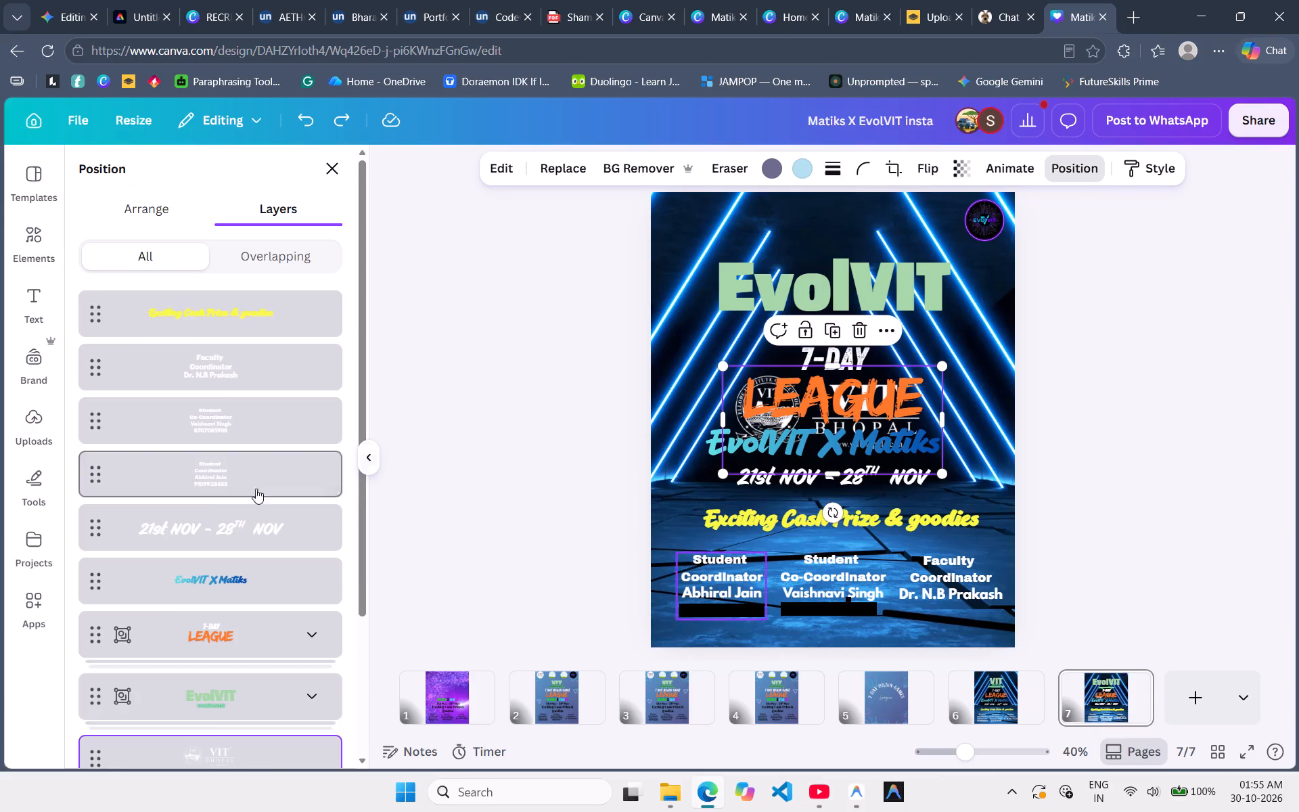
{"action": "scroll", "coordinate": [154, 593], "scroll_direction": "down", "scroll_amount": 2}
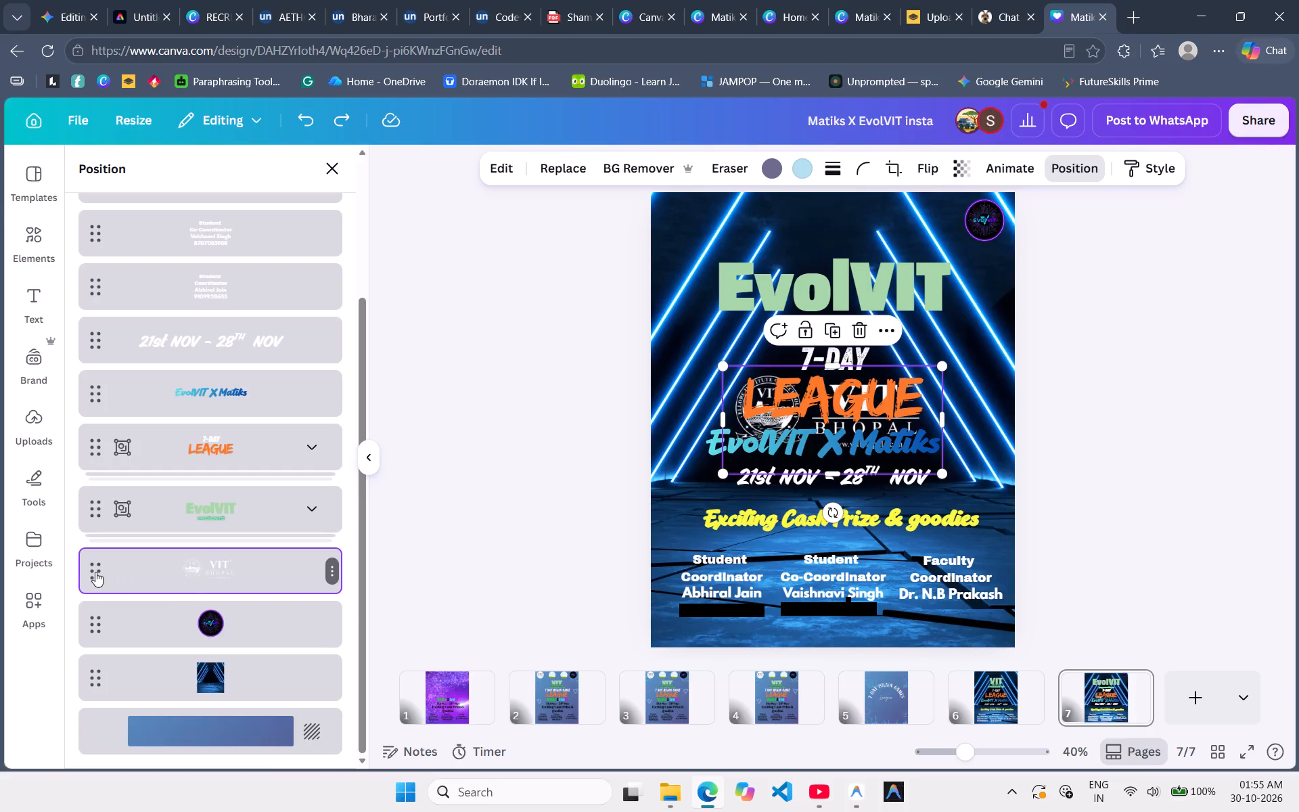
{"action": "left_click", "coordinate": [95, 572]}
{"action": "left_click_drag", "start_coordinate": [91, 572], "coordinate": [114, 417]}
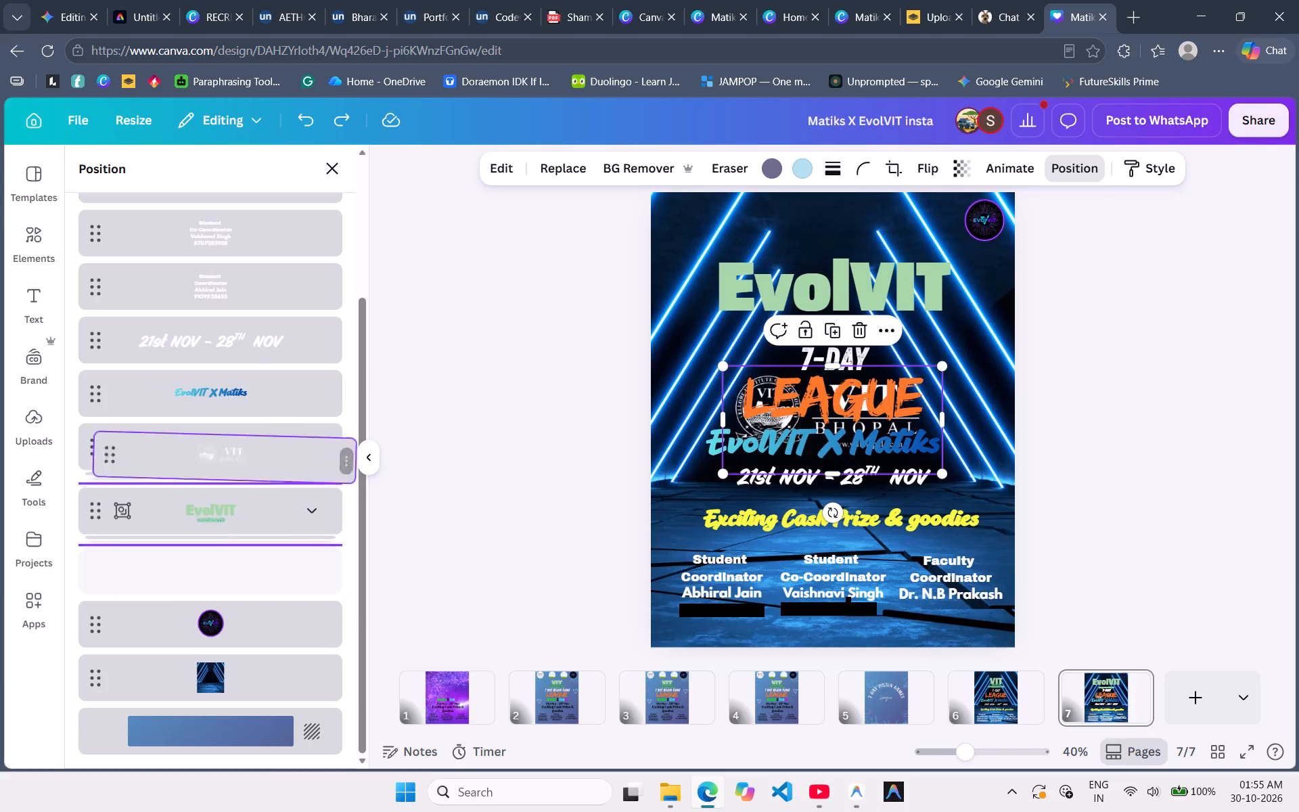
{"action": "left_click_drag", "start_coordinate": [114, 417], "coordinate": [83, 308]}
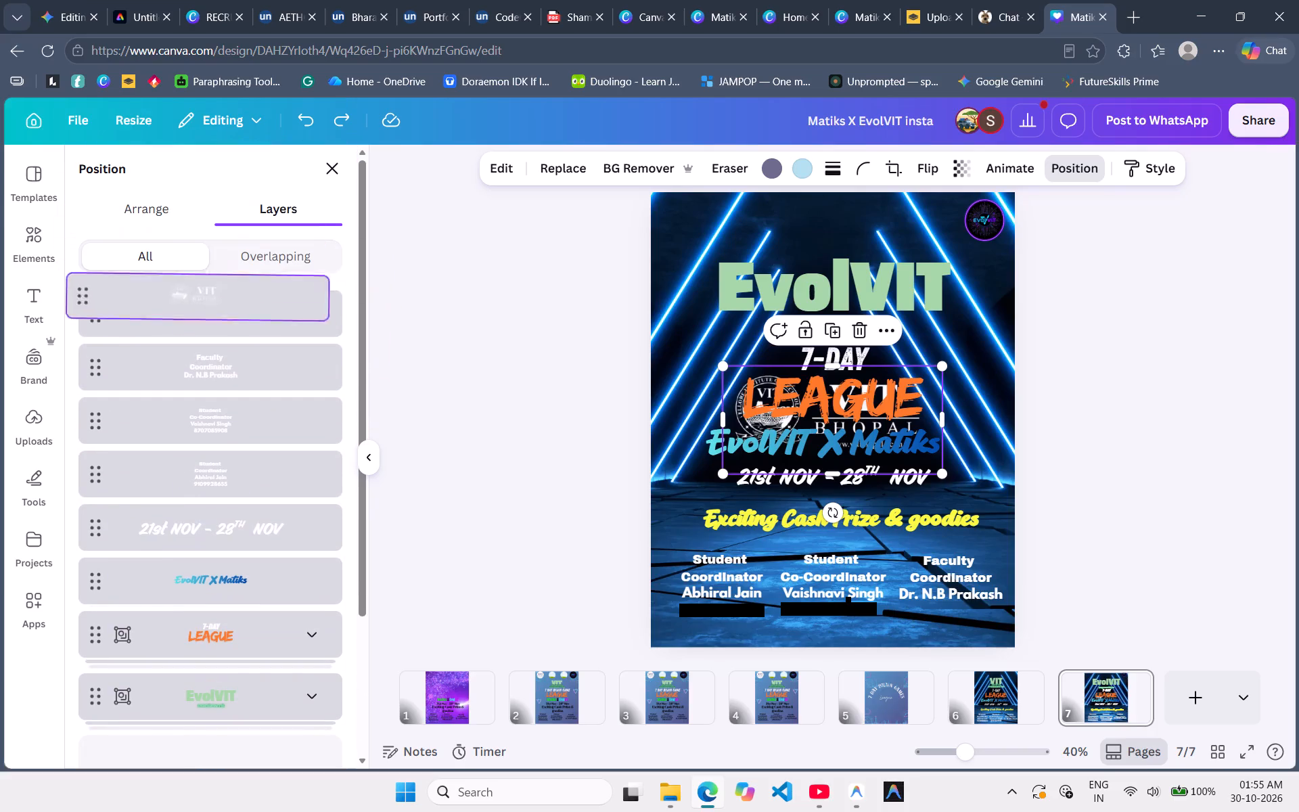
{"action": "left_click_drag", "start_coordinate": [83, 308], "coordinate": [93, 338]}
Place the VIT Bhopal logo in the poster's upper-left corner and shrink it to fit above the EvolVIT title.
{"action": "left_click_drag", "start_coordinate": [775, 416], "coordinate": [700, 238]}
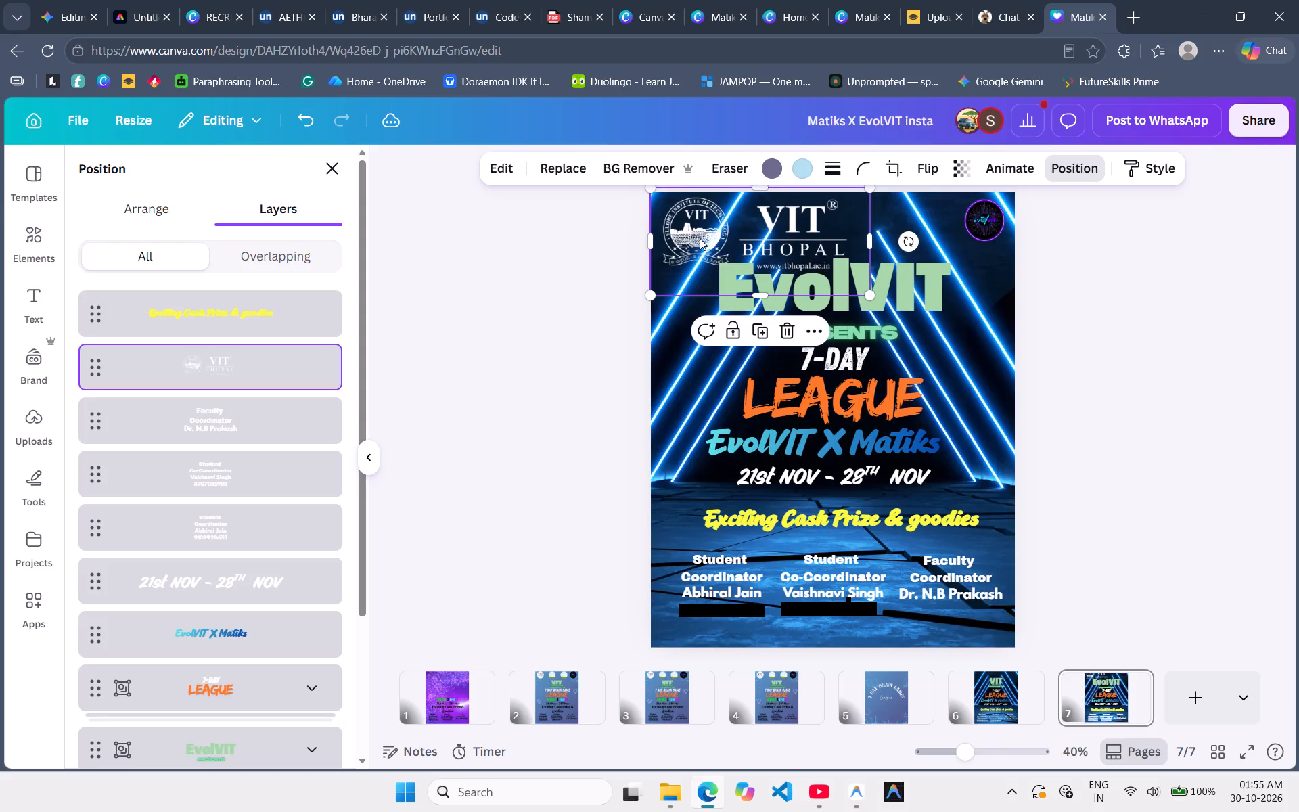
{"action": "left_click_drag", "start_coordinate": [869, 296], "coordinate": [733, 277]}
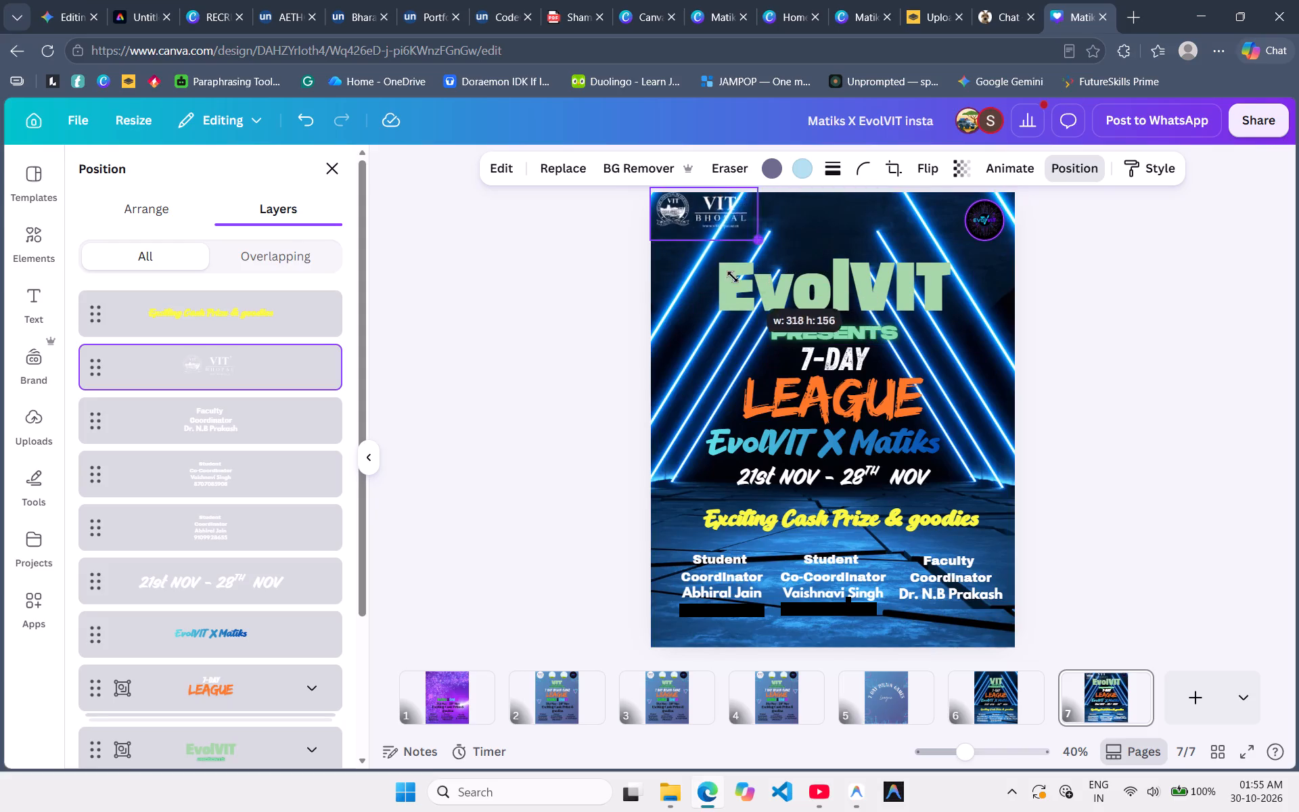
{"action": "left_click_drag", "start_coordinate": [733, 277], "coordinate": [719, 273]}
{"action": "left_click_drag", "start_coordinate": [698, 210], "coordinate": [700, 217]}
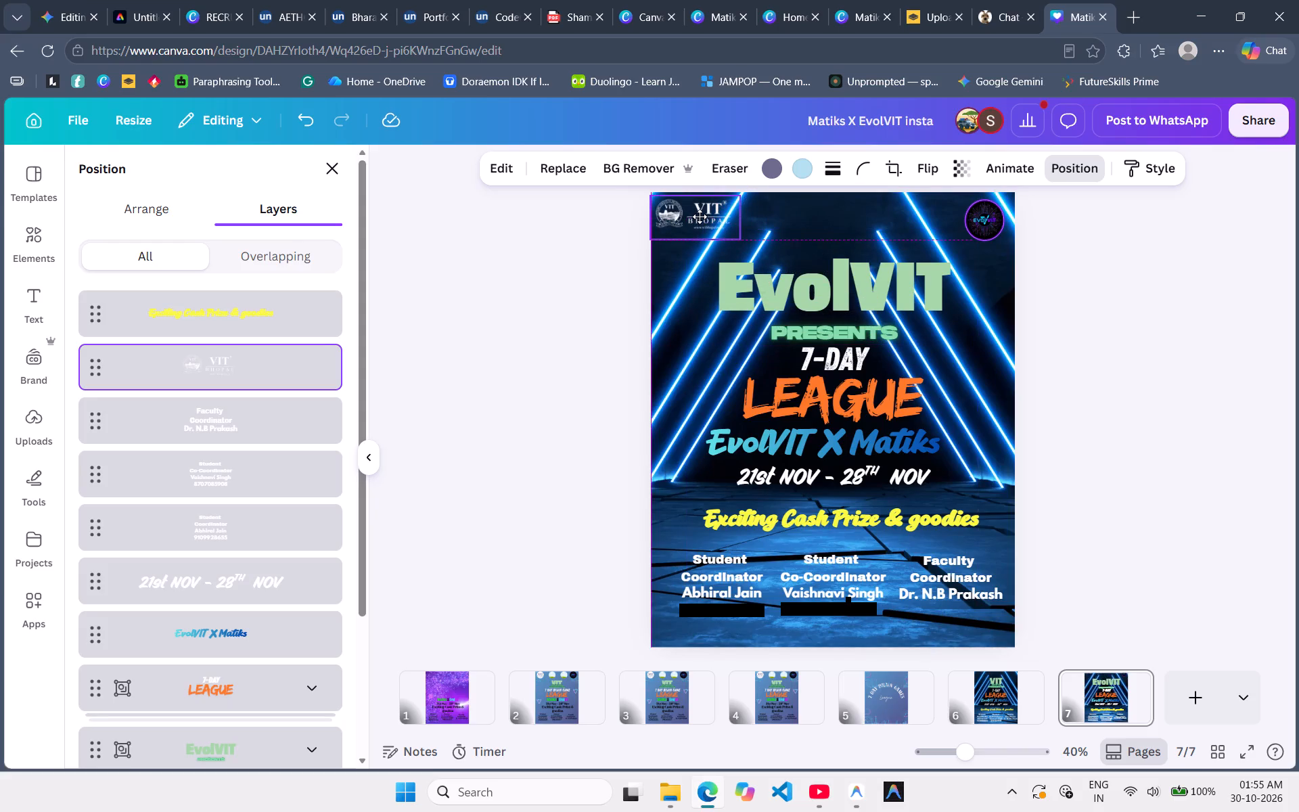
Align the VIT Bhopal and EvolVIT logos near the poster's top edge, nudging each closer to its upper corner.
{"action": "left_click_drag", "start_coordinate": [700, 217], "coordinate": [699, 217]}
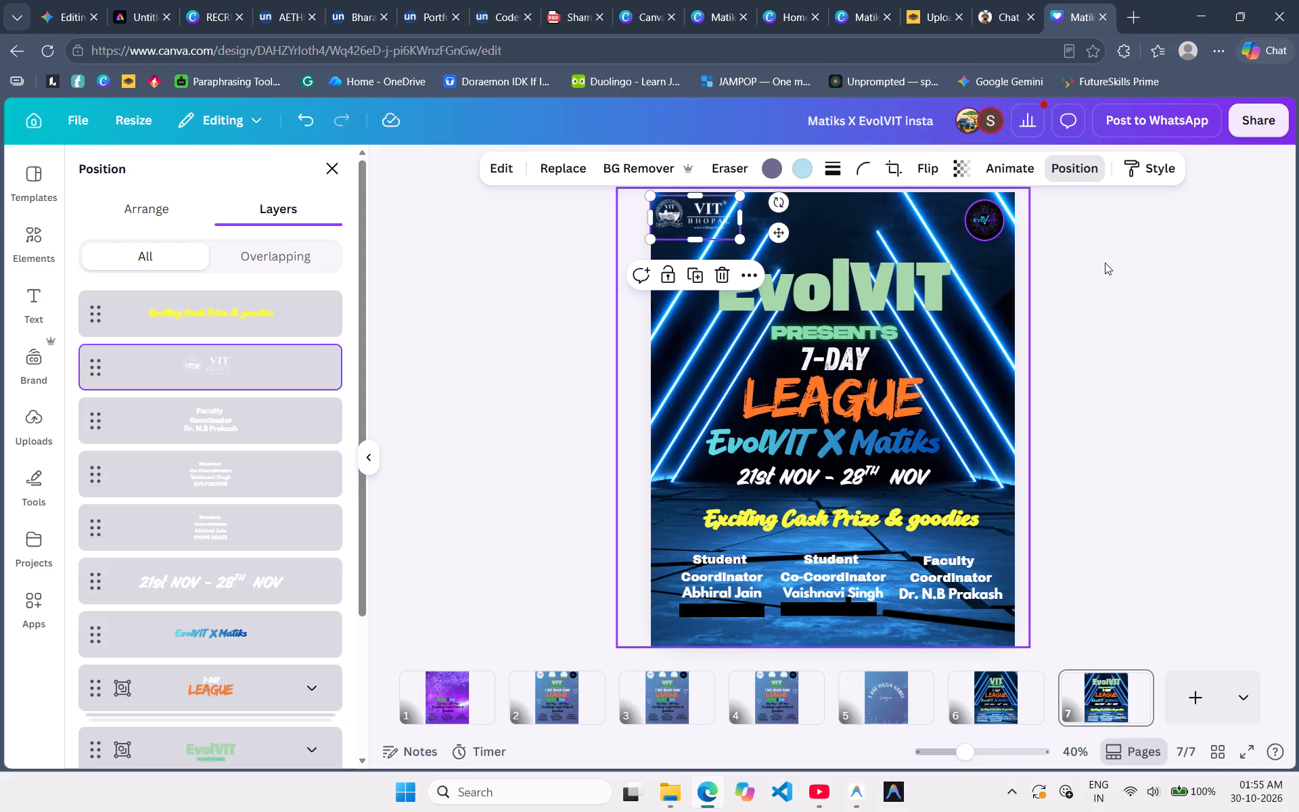
{"action": "left_click", "coordinate": [1105, 263]}
{"action": "left_click", "coordinate": [1071, 248]}
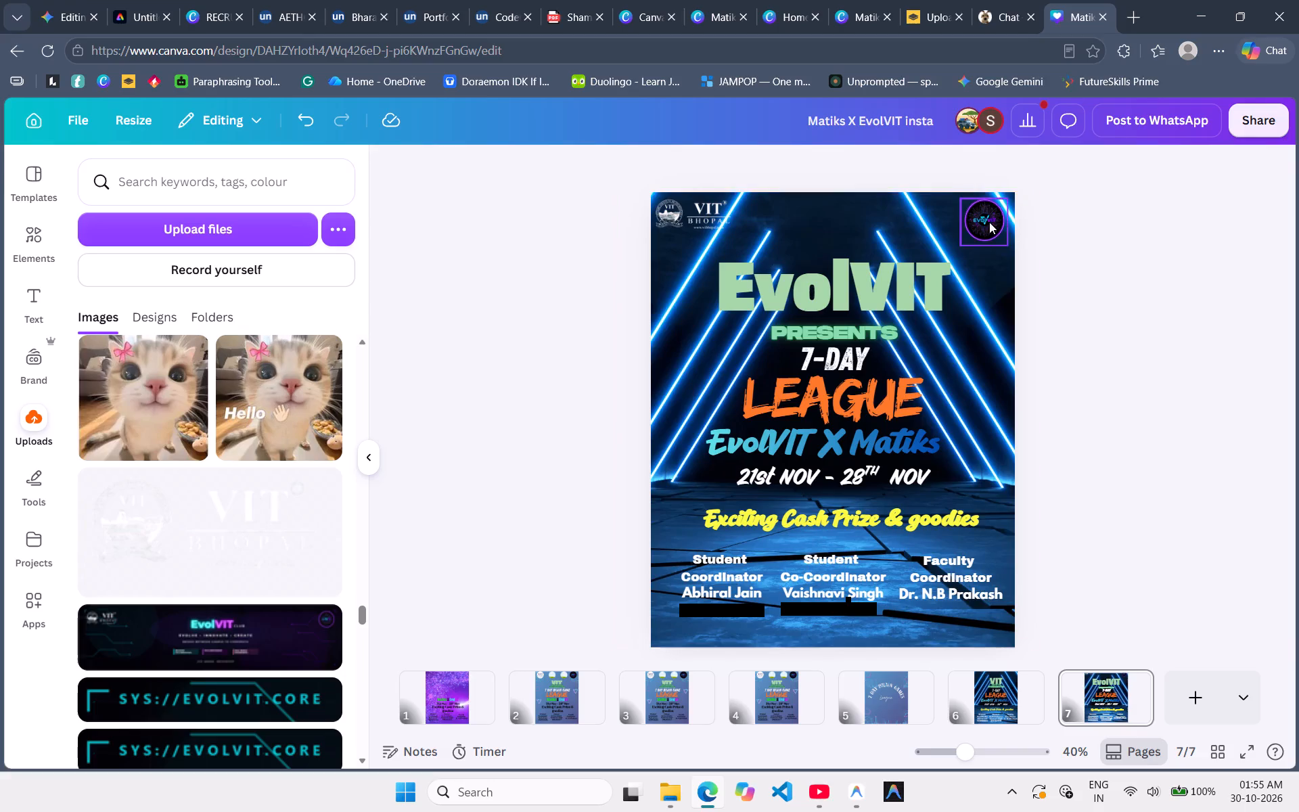
{"action": "left_click", "coordinate": [987, 221]}
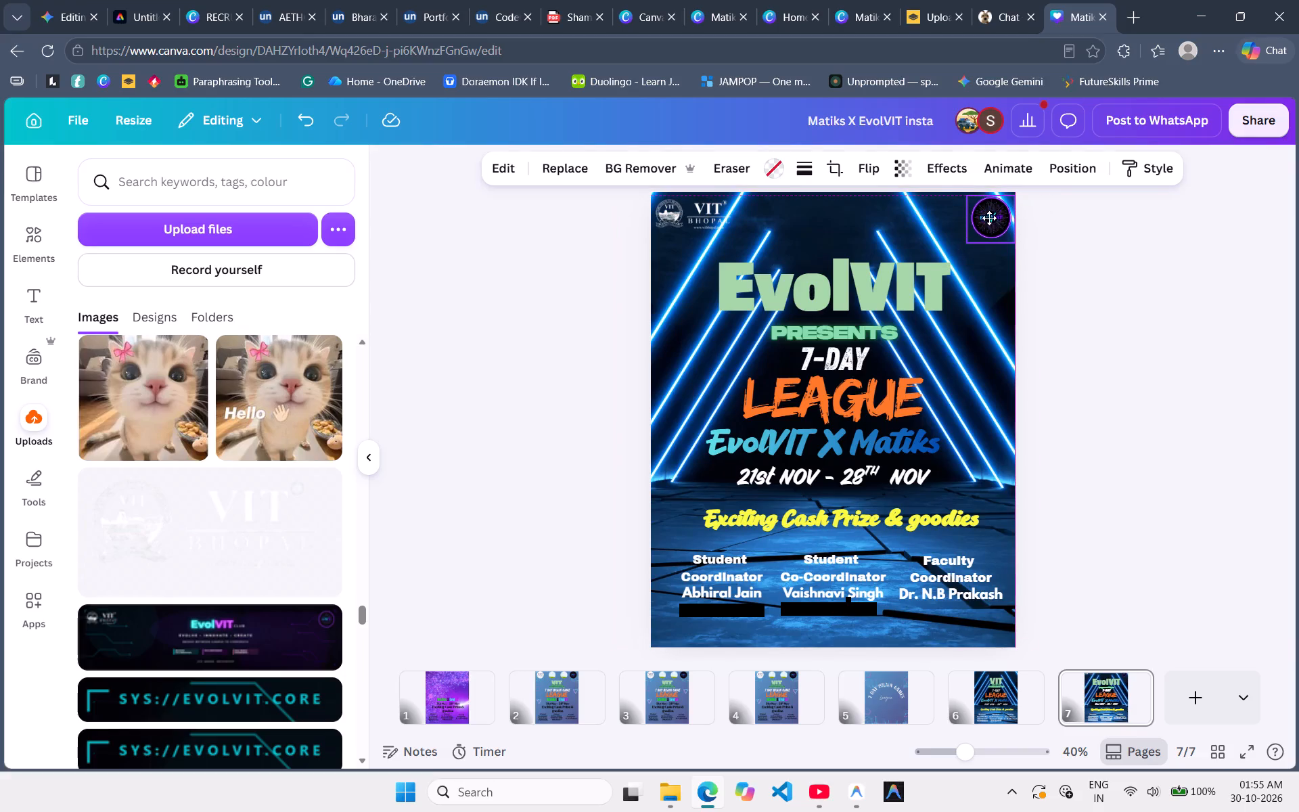
{"action": "left_click", "coordinate": [1108, 268]}
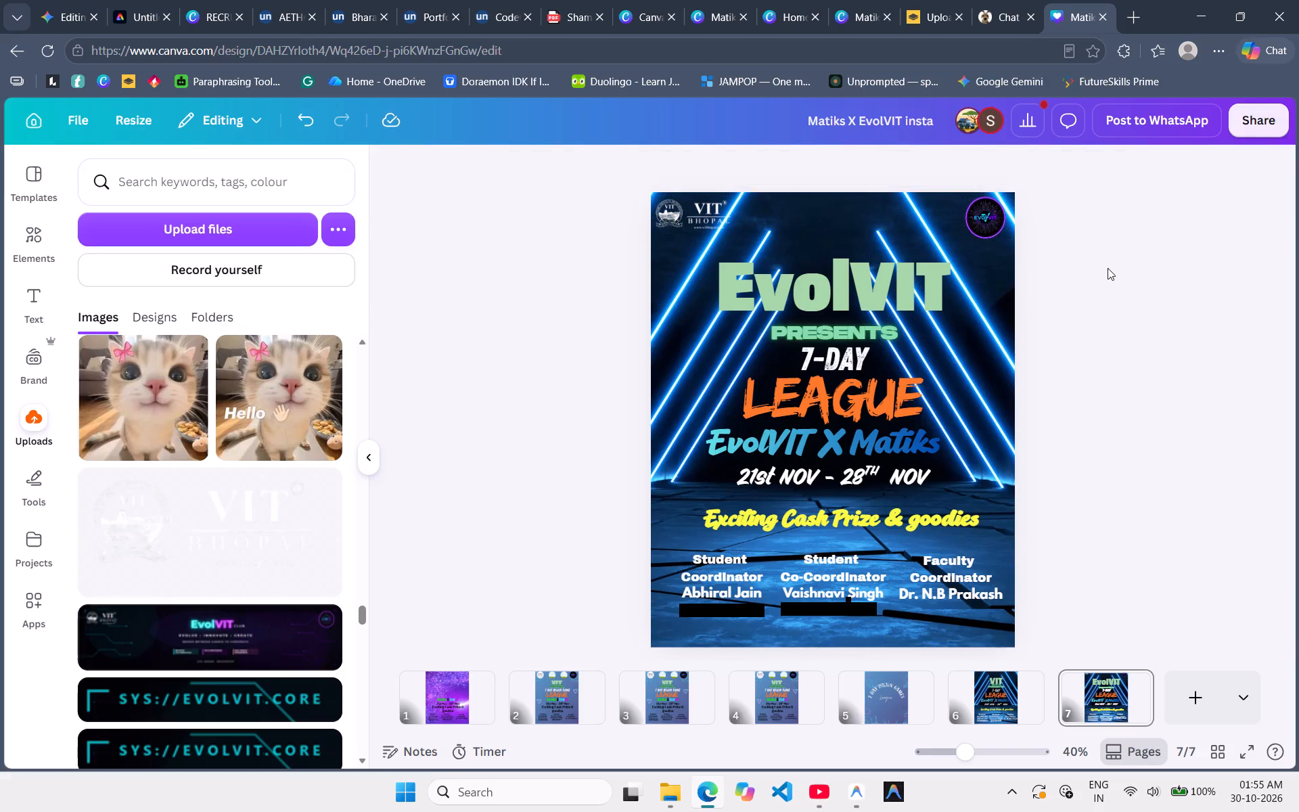
{"action": "left_click", "coordinate": [685, 219]}
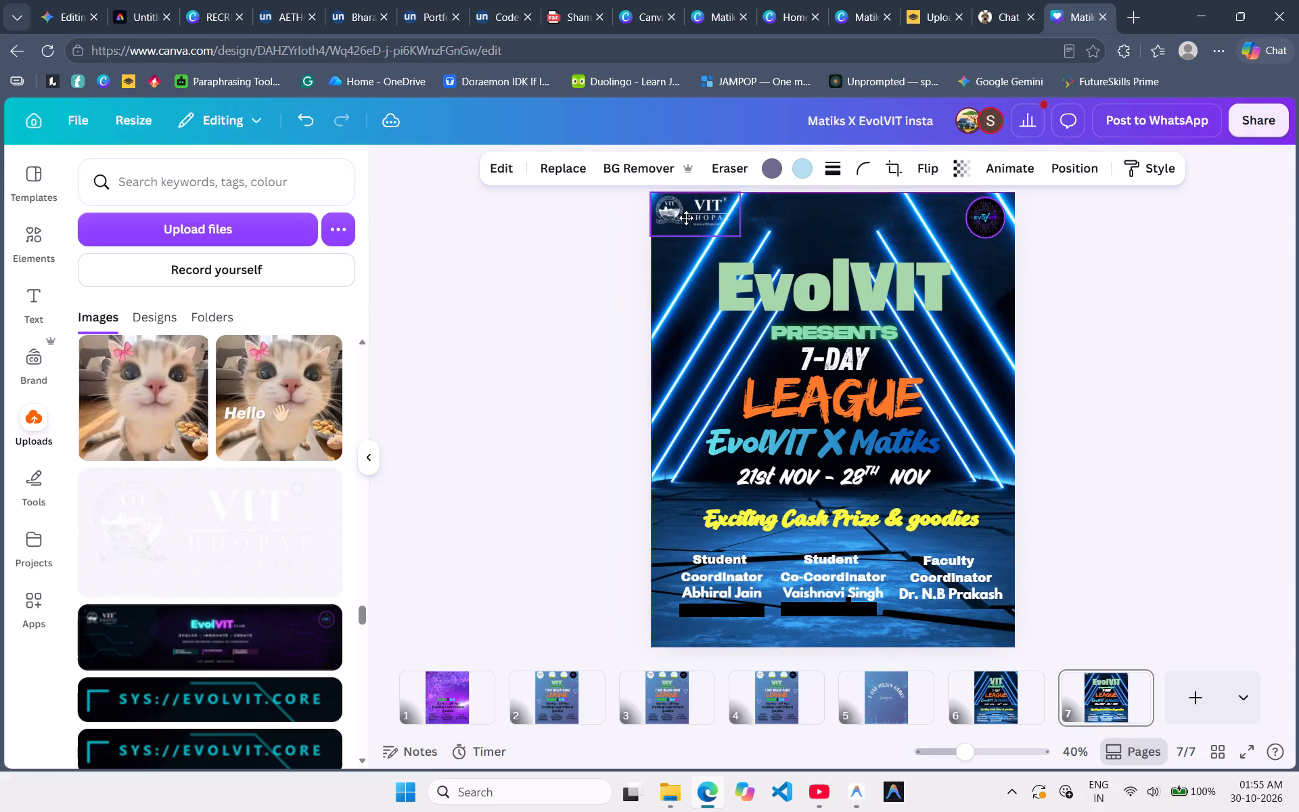
{"action": "double_click", "coordinate": [990, 223]}
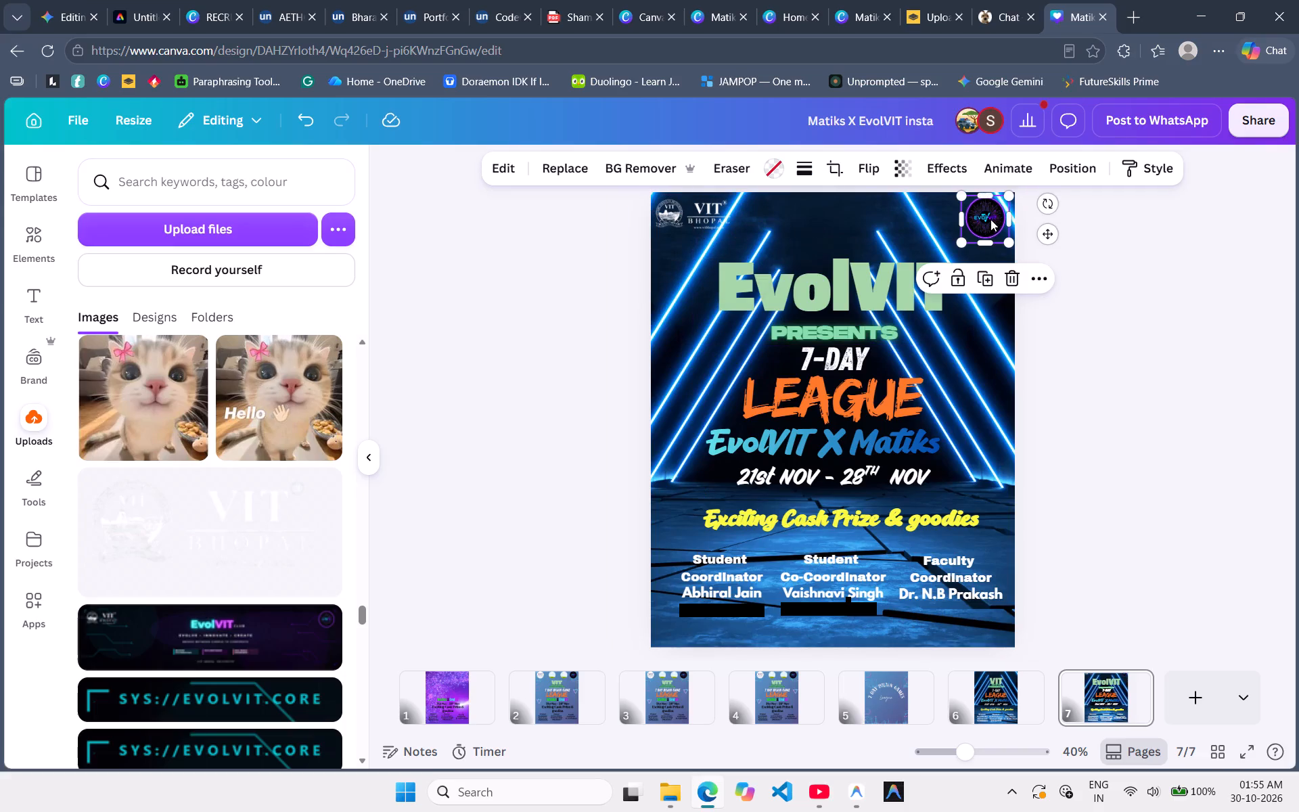
{"action": "left_click", "coordinate": [1089, 296]}
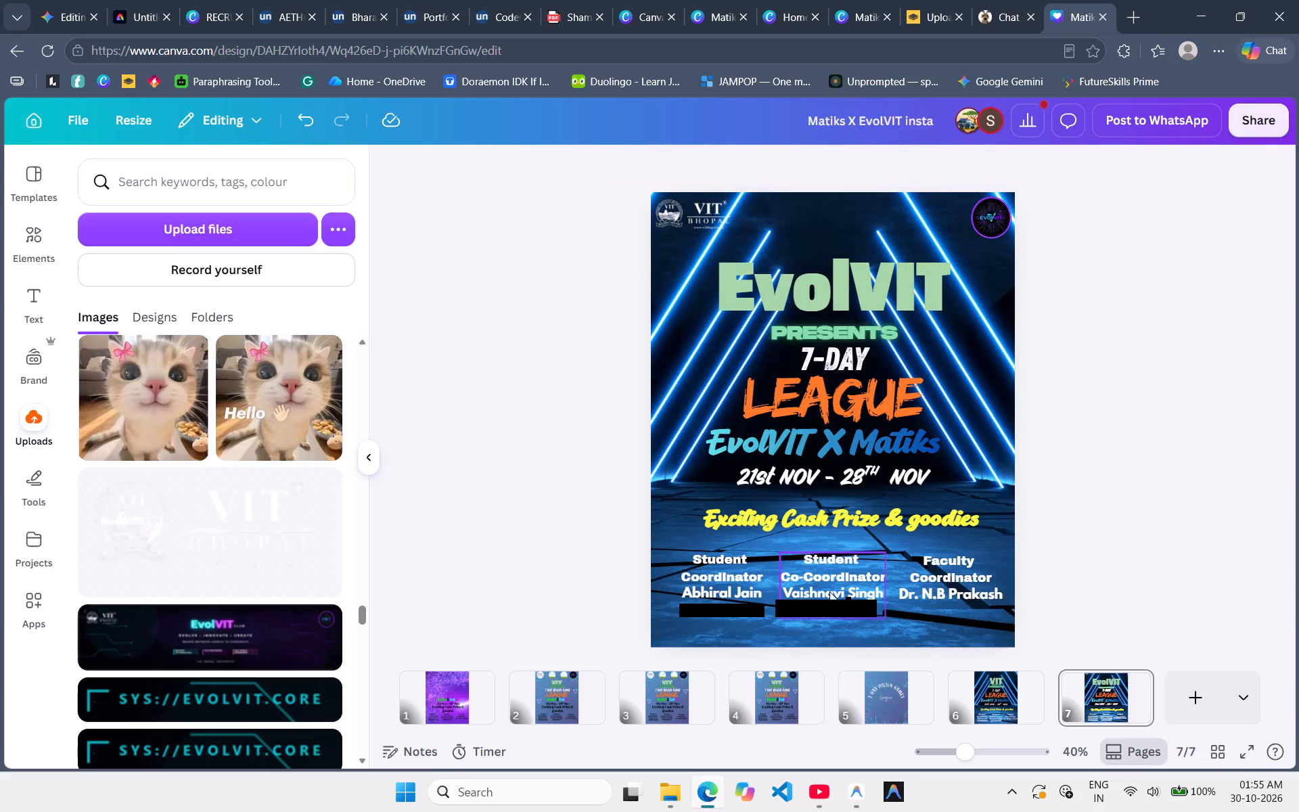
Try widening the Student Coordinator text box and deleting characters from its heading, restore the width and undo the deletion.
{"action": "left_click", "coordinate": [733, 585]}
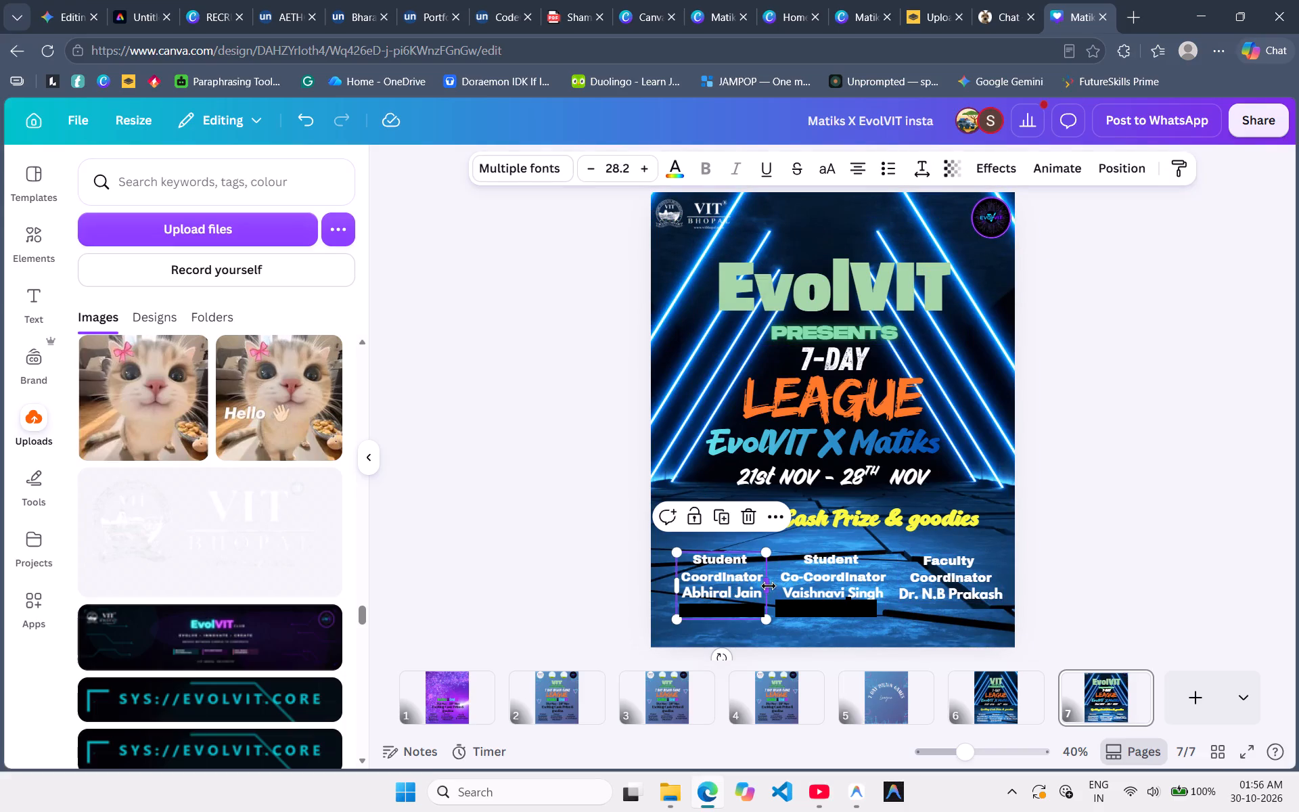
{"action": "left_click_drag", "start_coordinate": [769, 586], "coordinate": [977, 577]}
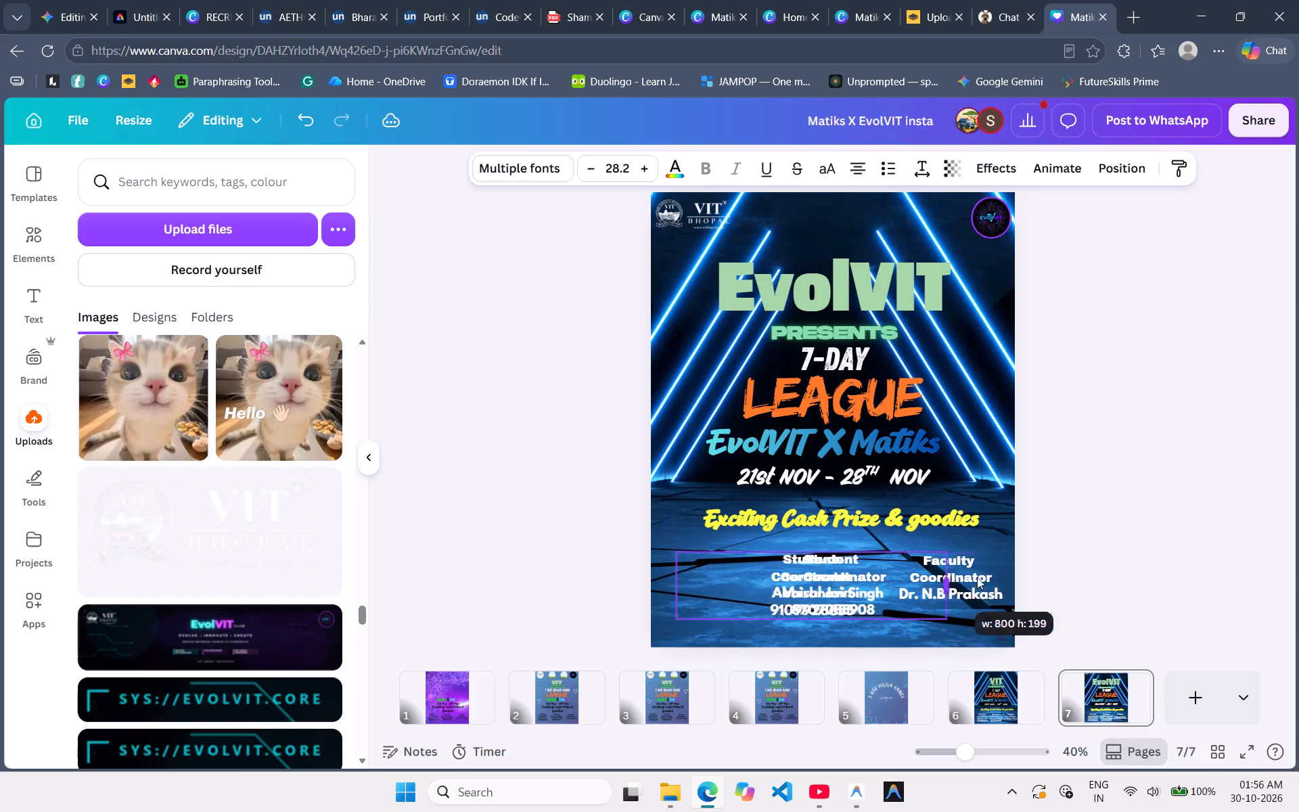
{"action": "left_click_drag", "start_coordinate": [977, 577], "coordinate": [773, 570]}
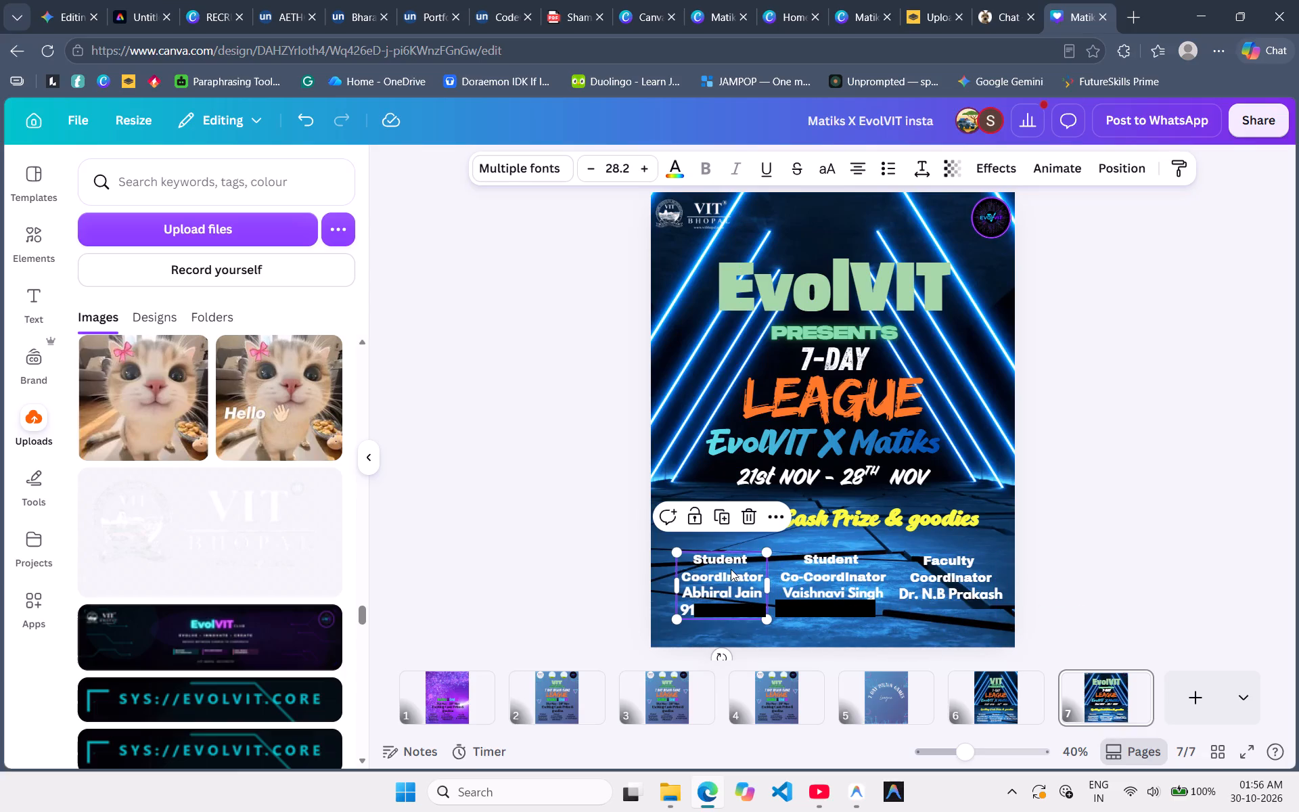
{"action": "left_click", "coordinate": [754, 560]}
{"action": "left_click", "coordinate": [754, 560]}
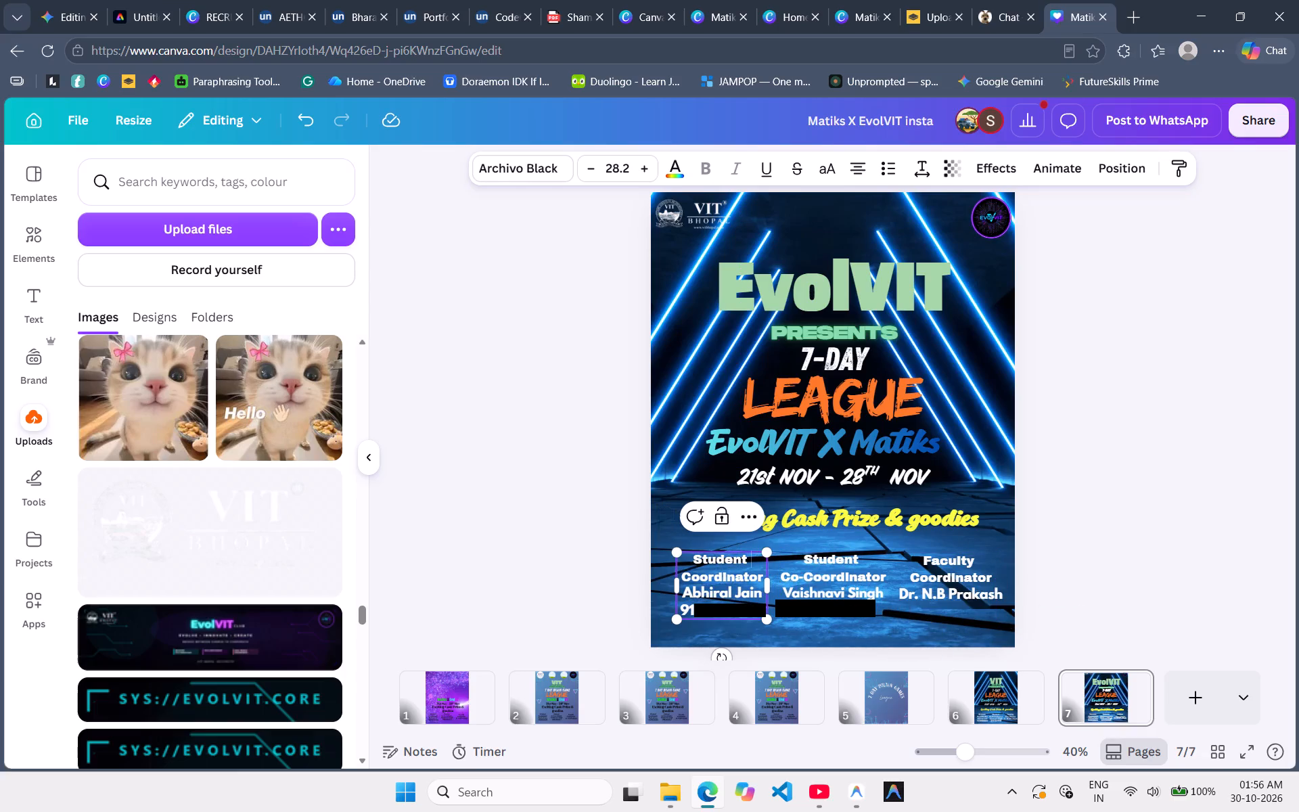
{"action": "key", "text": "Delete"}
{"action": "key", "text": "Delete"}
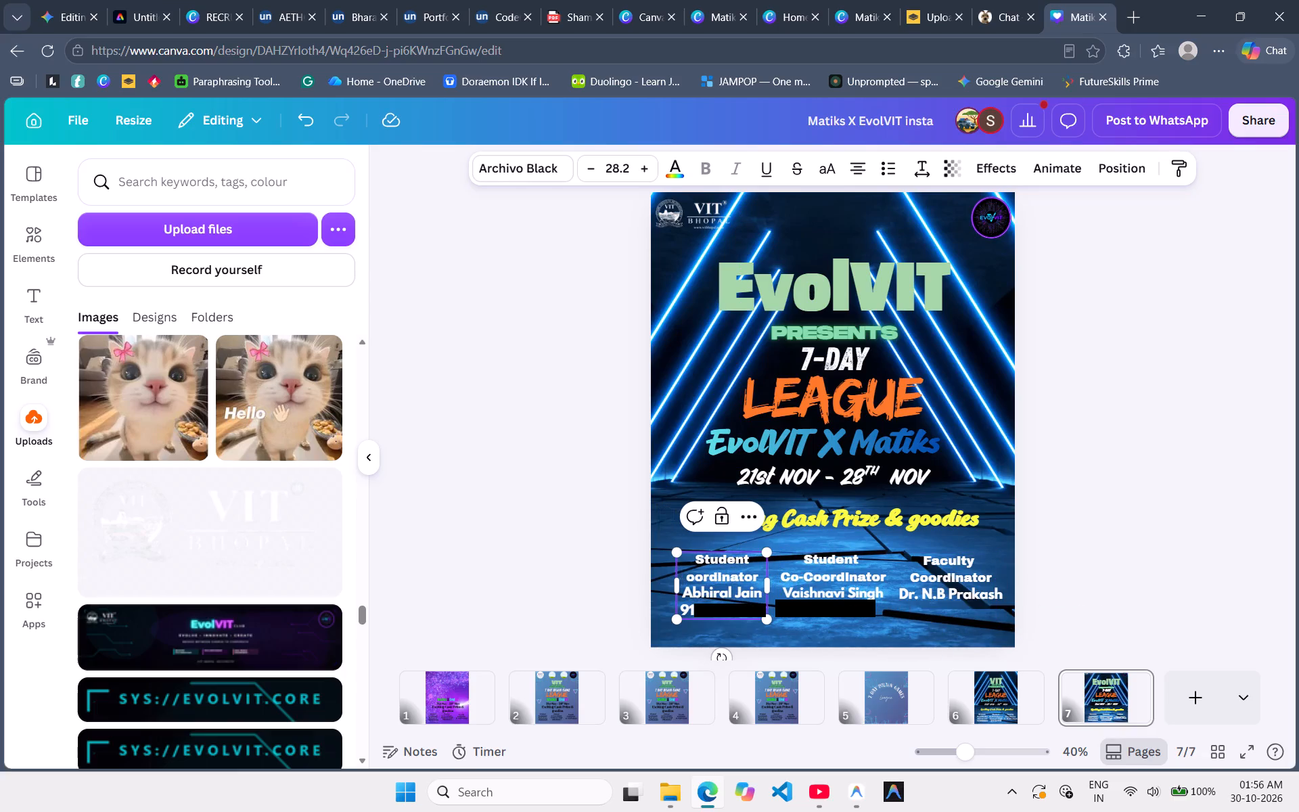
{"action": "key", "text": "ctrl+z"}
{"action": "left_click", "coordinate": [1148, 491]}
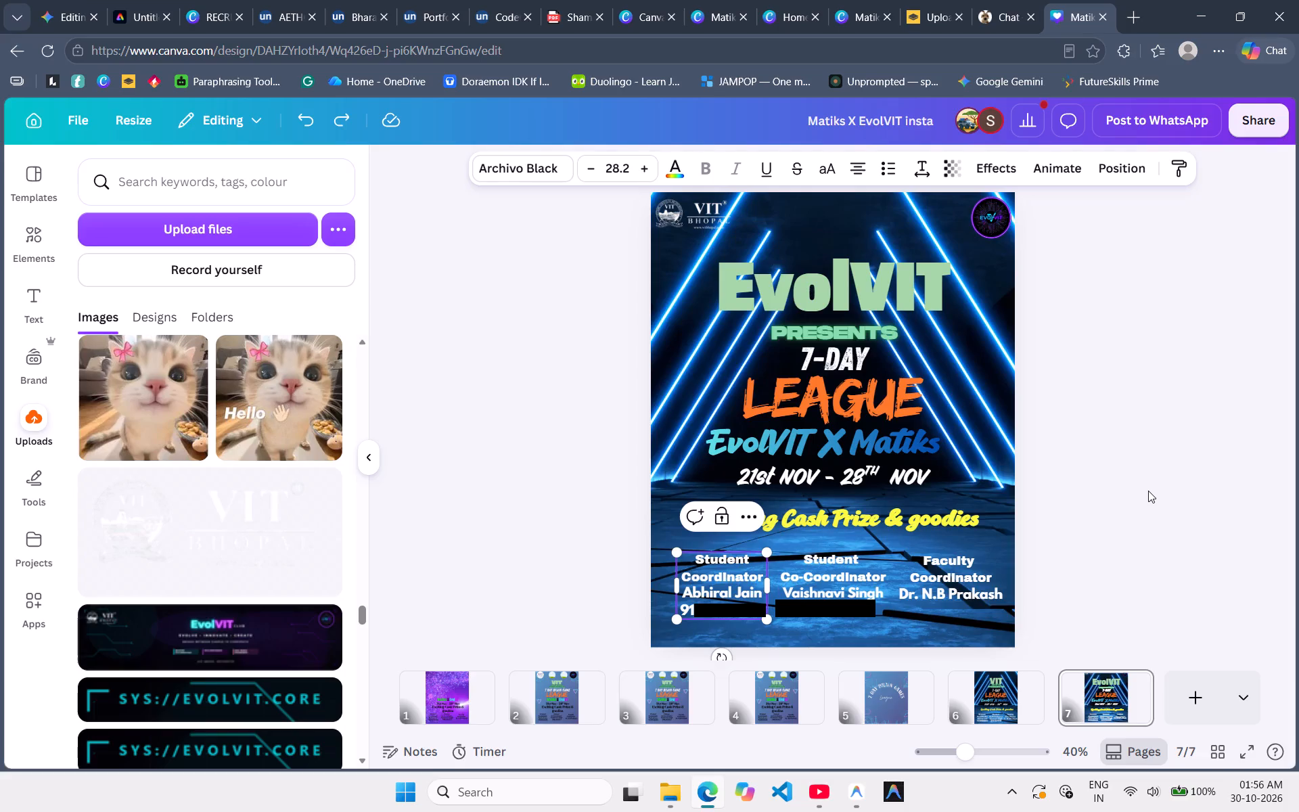
Close the image preview in the muse.ai chat and go to page 3 of the Matiks design in Canva.
{"action": "left_click", "coordinate": [995, 11]}
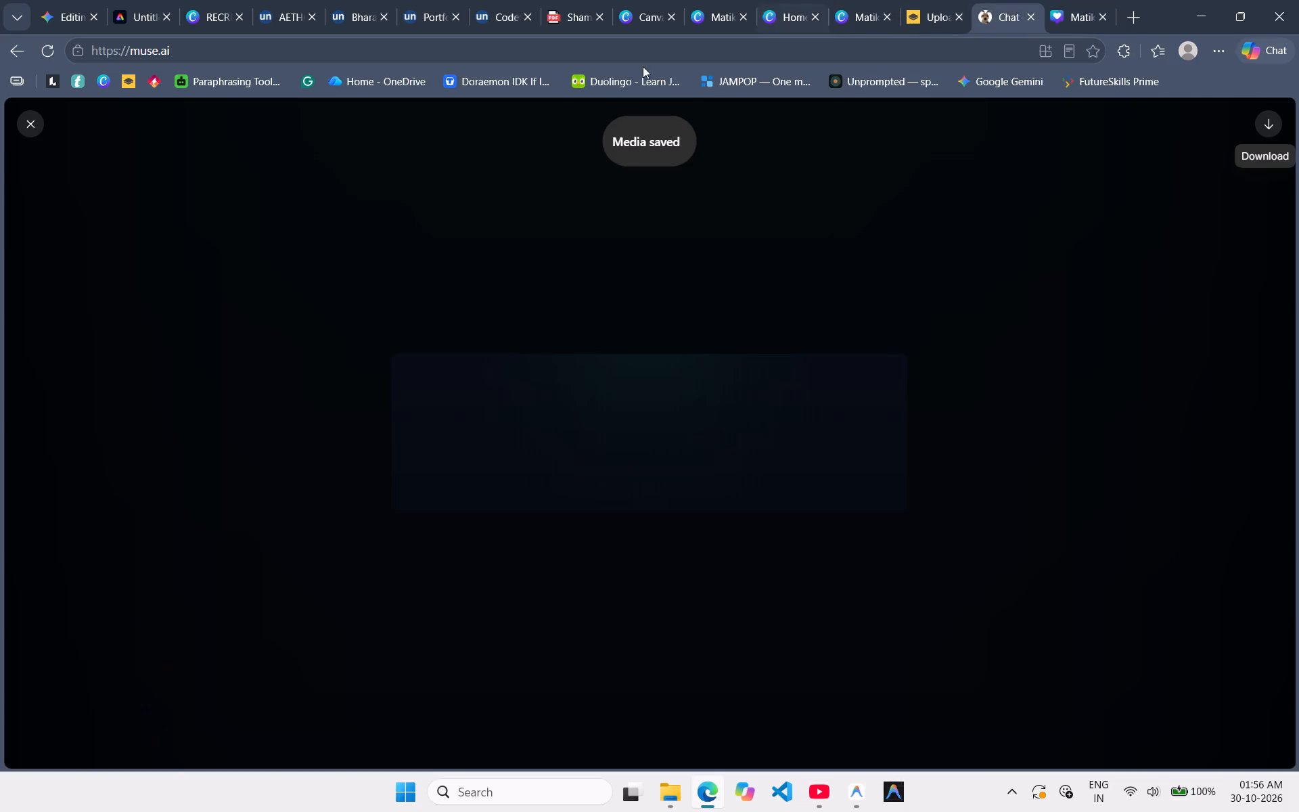
{"action": "left_click", "coordinate": [39, 129]}
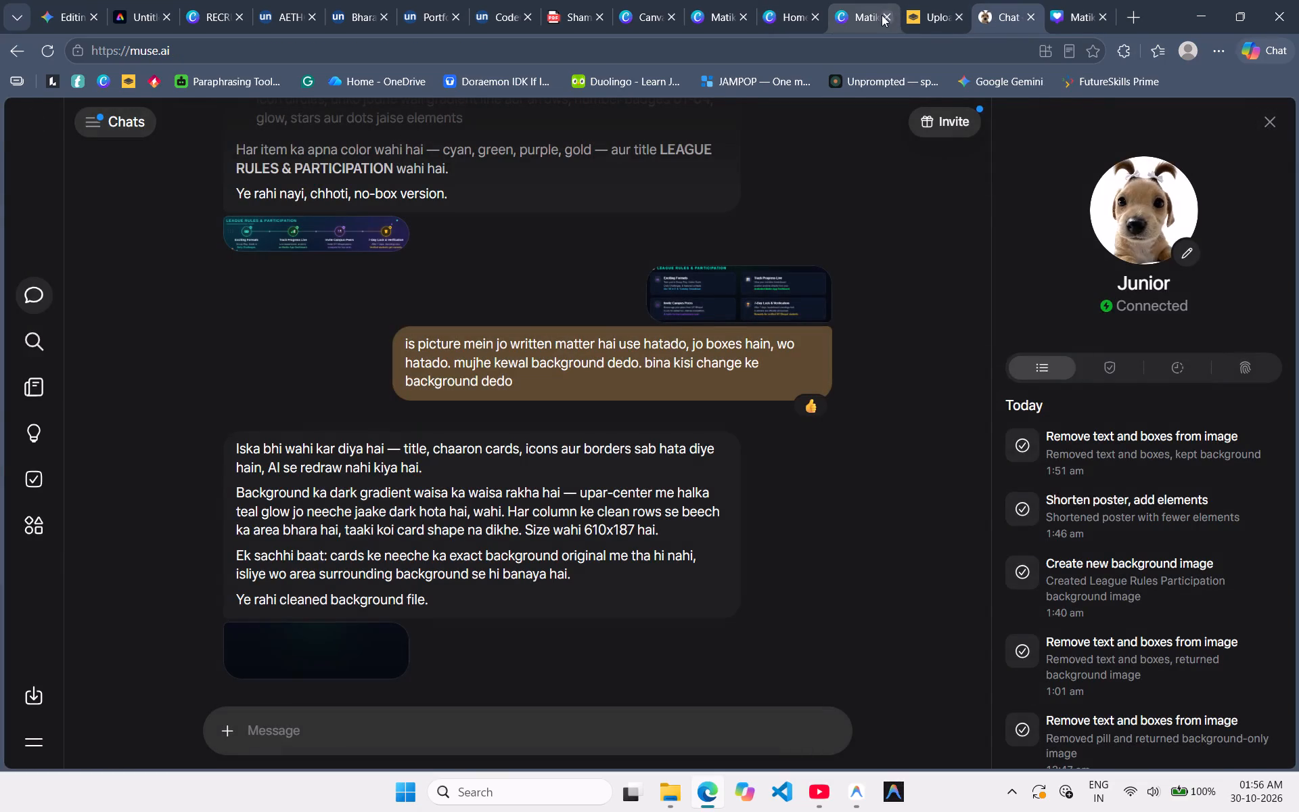
{"action": "left_click", "coordinate": [882, 15]}
{"action": "key", "text": "ctrl+shift+t"}
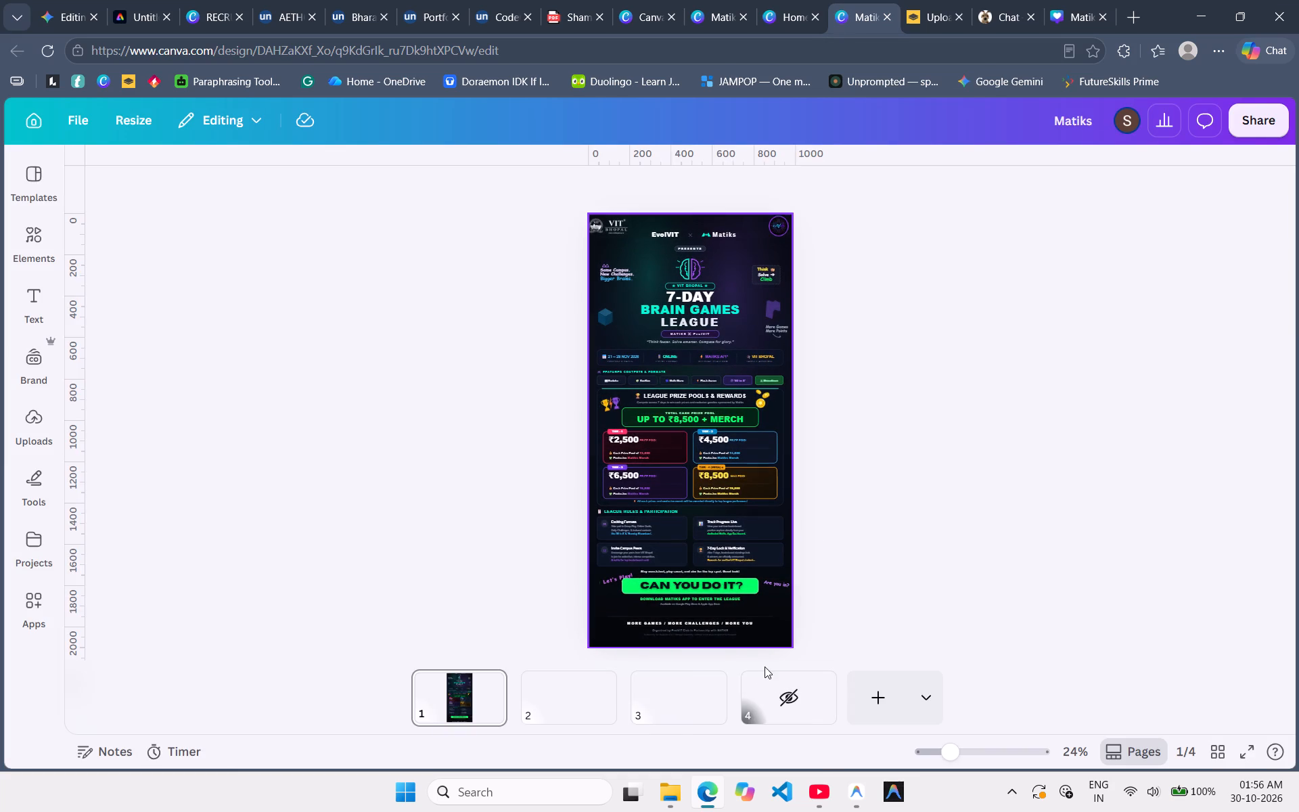
{"action": "left_click", "coordinate": [675, 710]}
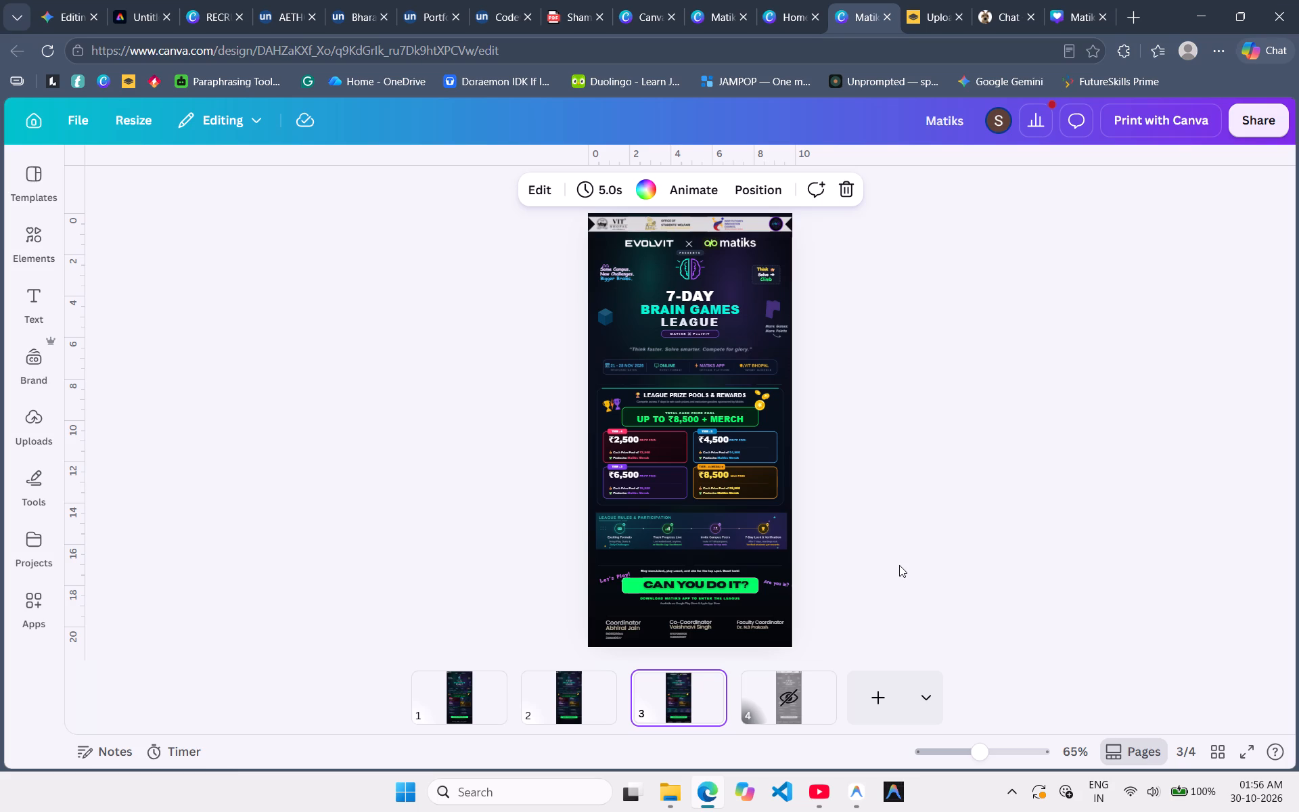
Remove the background from the "League Rules & Participation" image on page 3.
{"action": "left_click", "coordinate": [765, 478]}
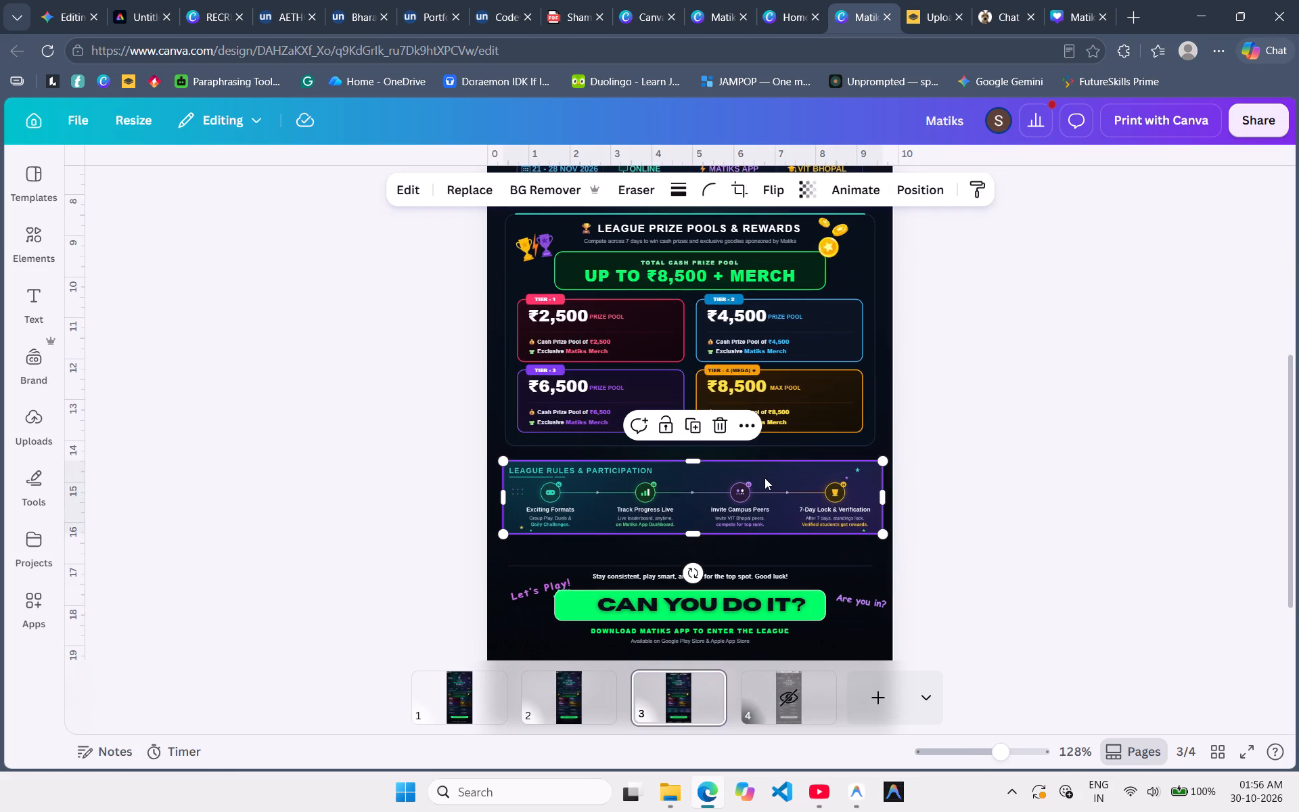
{"action": "left_click", "coordinate": [466, 191]}
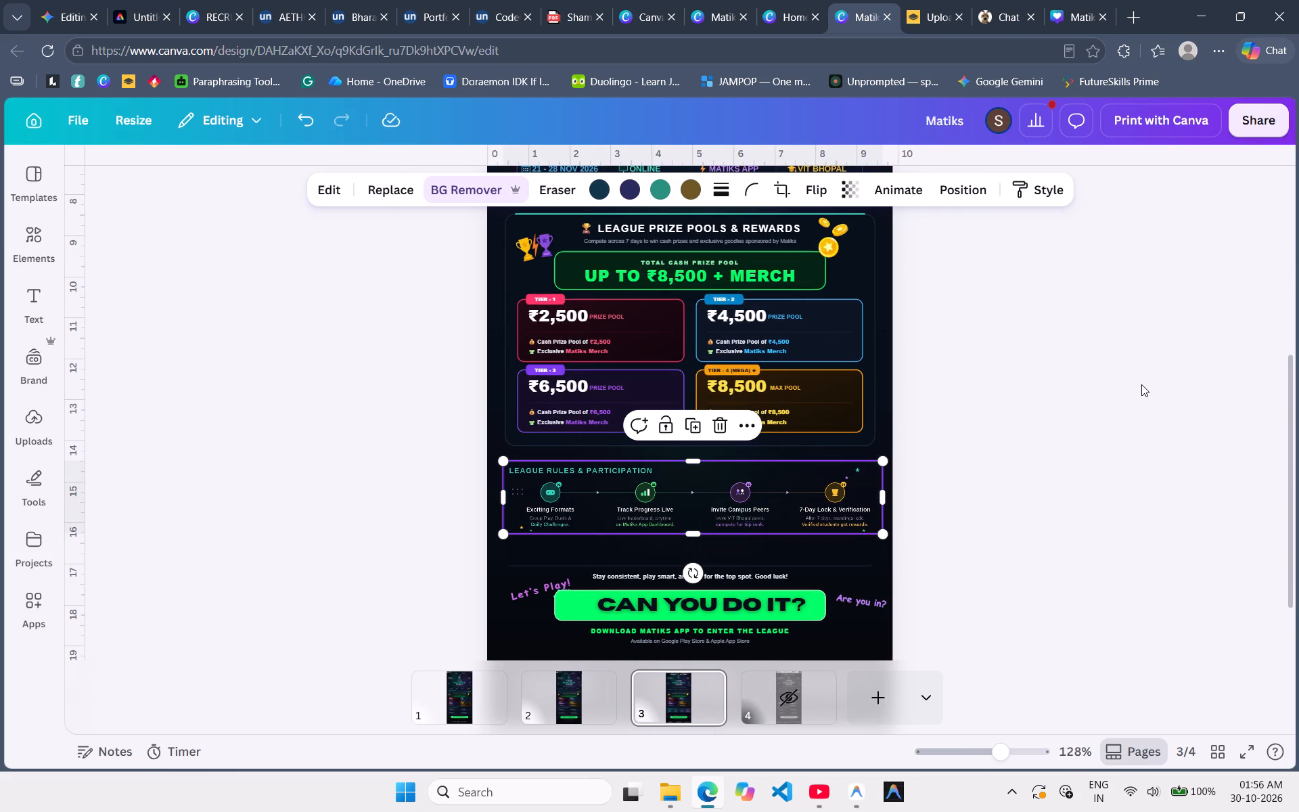
{"action": "left_click", "coordinate": [1065, 442]}
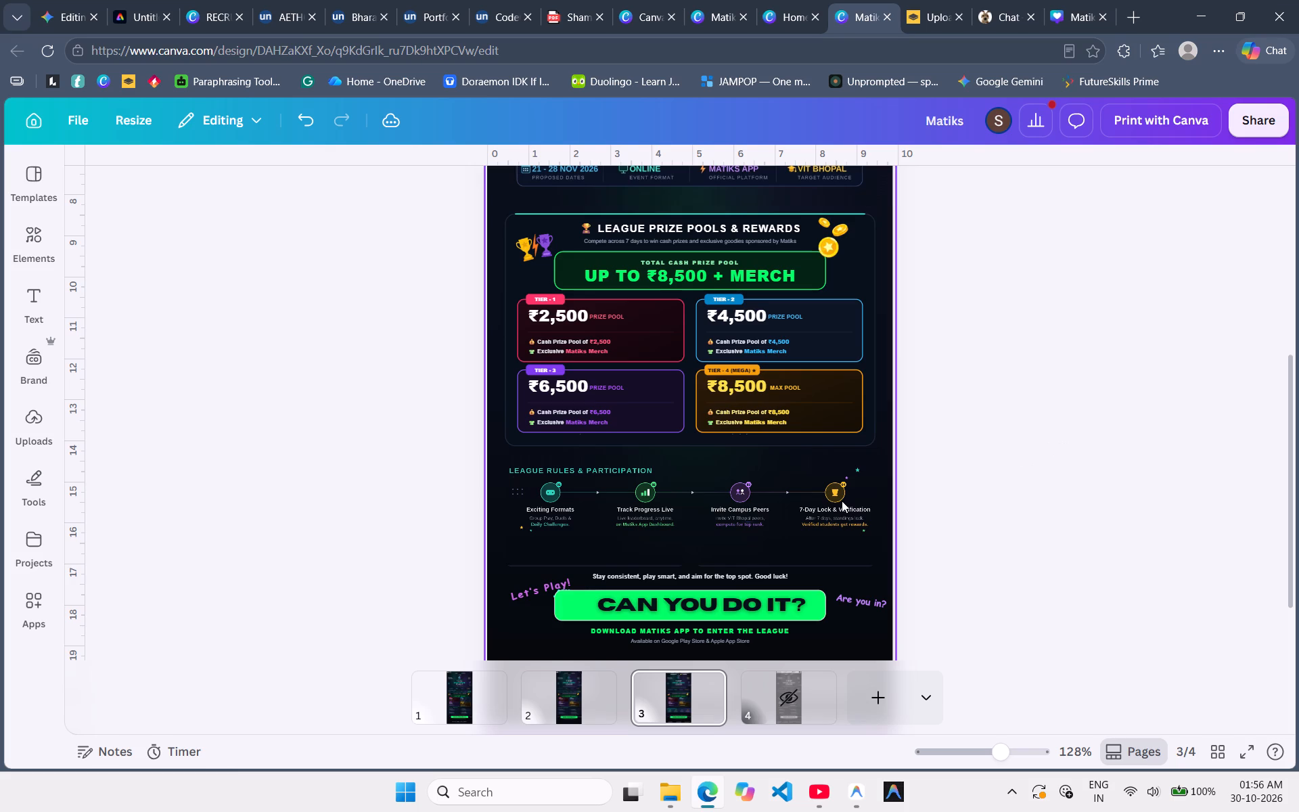
Add a rounded-square frame from the basic shapes to page 3 and place the "League Rules & Participation" image inside it.
{"action": "left_click", "coordinate": [811, 491]}
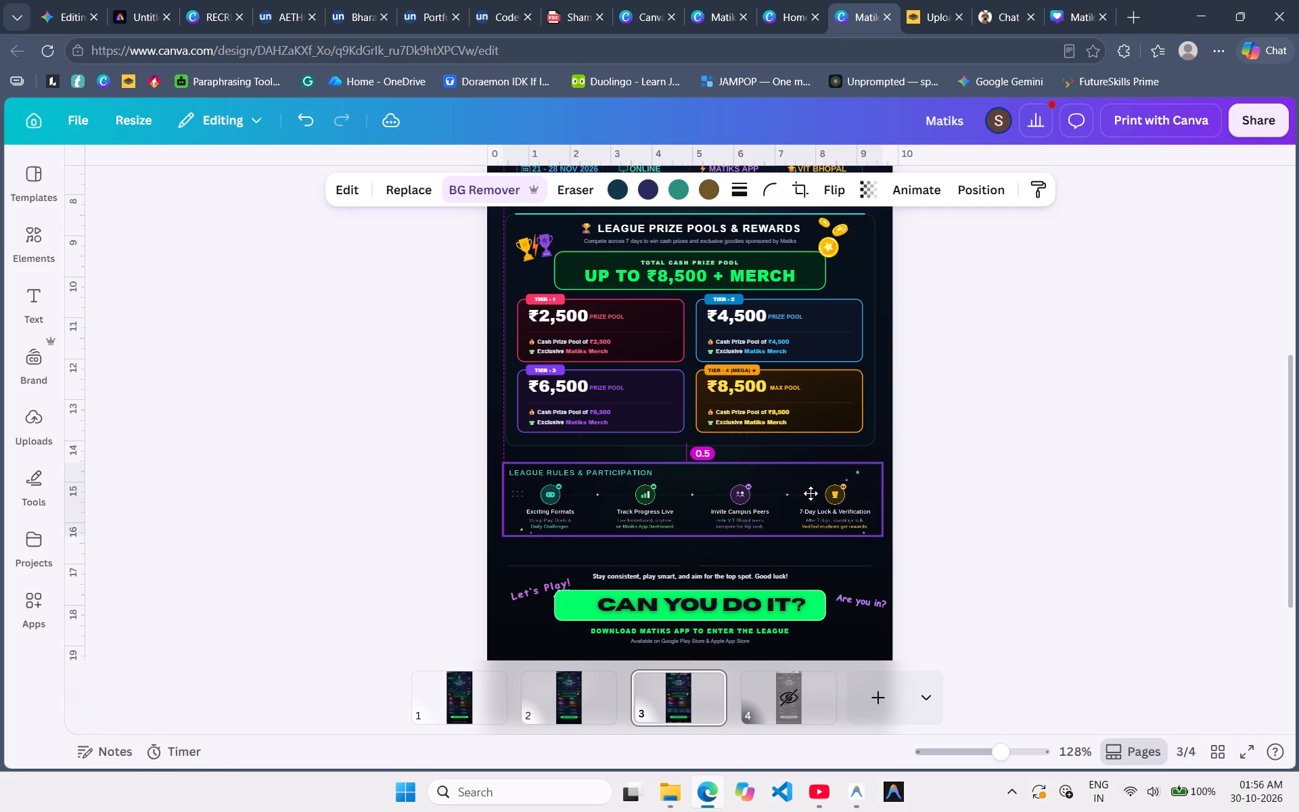
{"action": "left_click", "coordinate": [35, 250]}
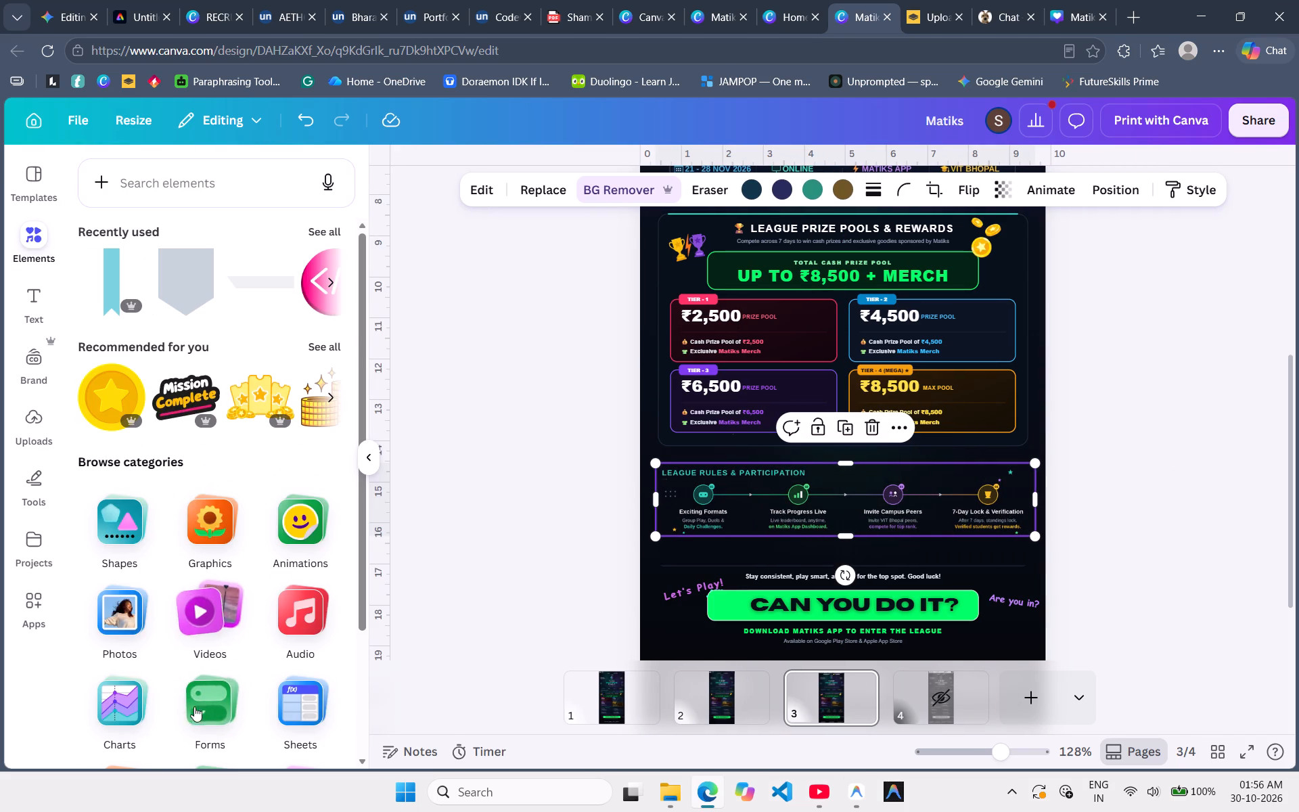
{"action": "scroll", "coordinate": [199, 687], "scroll_direction": "down", "scroll_amount": 3}
{"action": "left_click", "coordinate": [216, 654]}
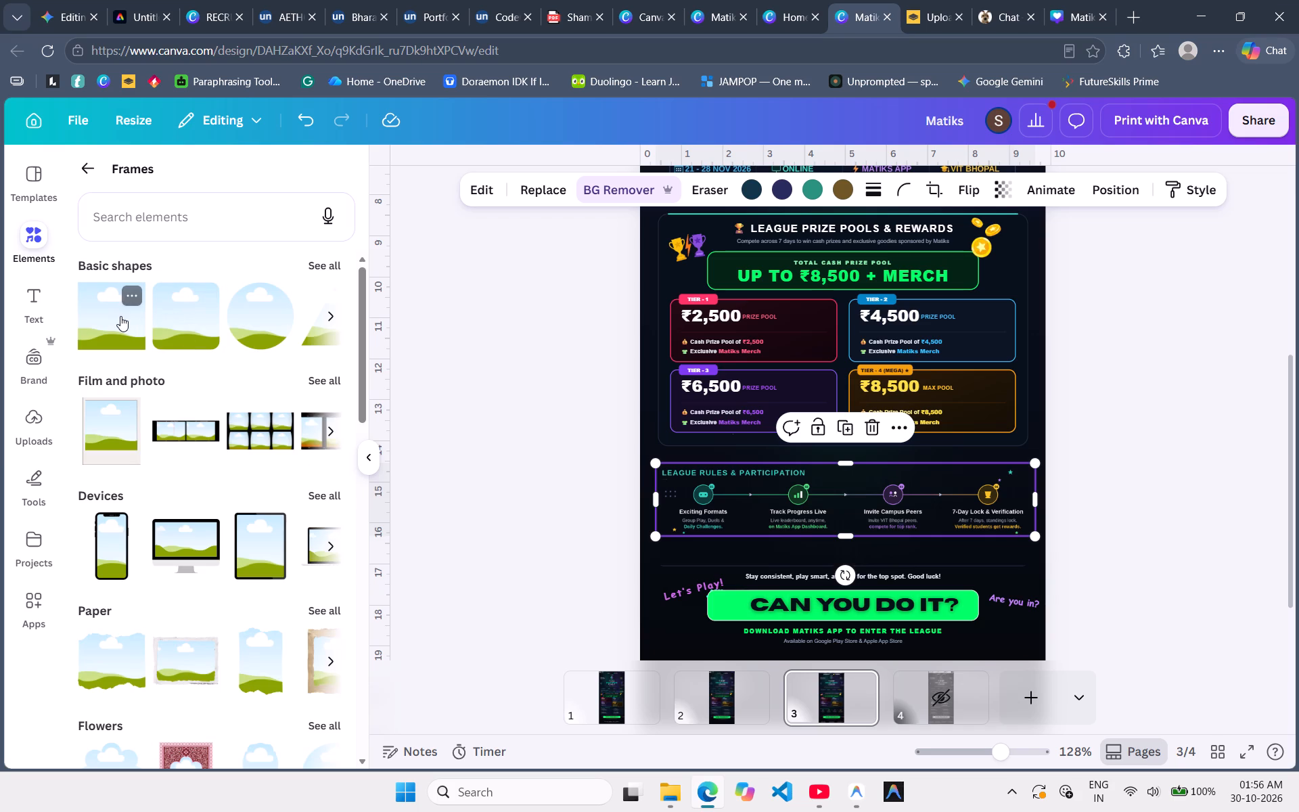
{"action": "left_click", "coordinate": [166, 315]}
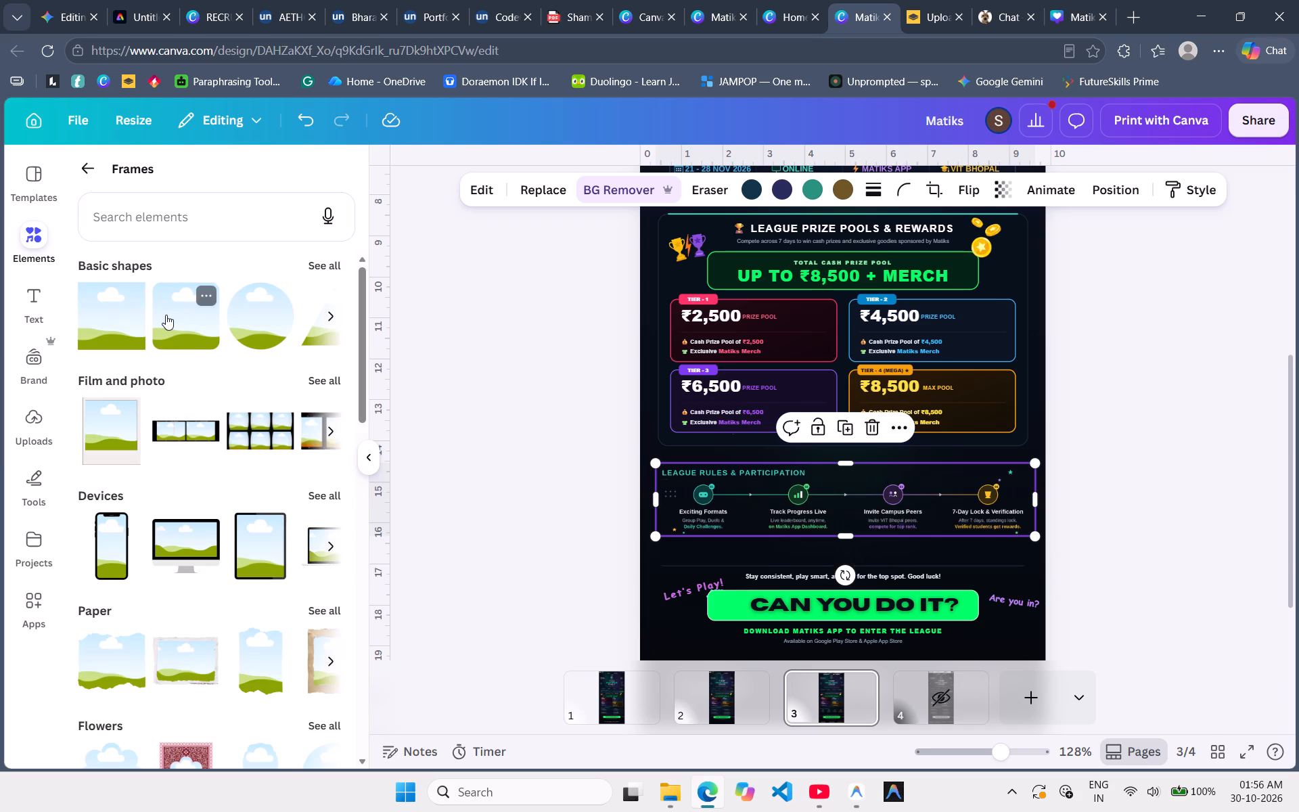
{"action": "left_click_drag", "start_coordinate": [808, 498], "coordinate": [804, 312]}
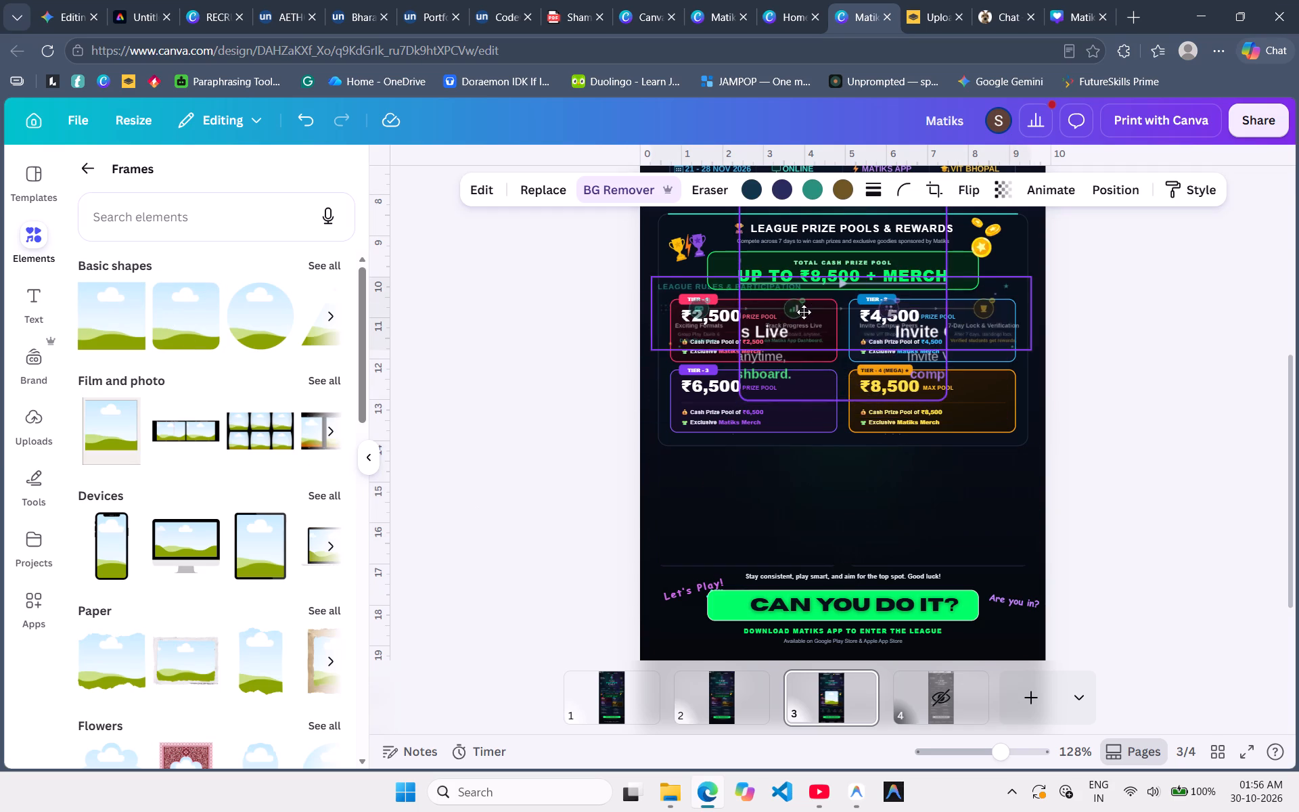
{"action": "left_click_drag", "start_coordinate": [804, 312], "coordinate": [804, 313]}
{"action": "scroll", "coordinate": [798, 336], "scroll_direction": "up", "scroll_amount": 1}
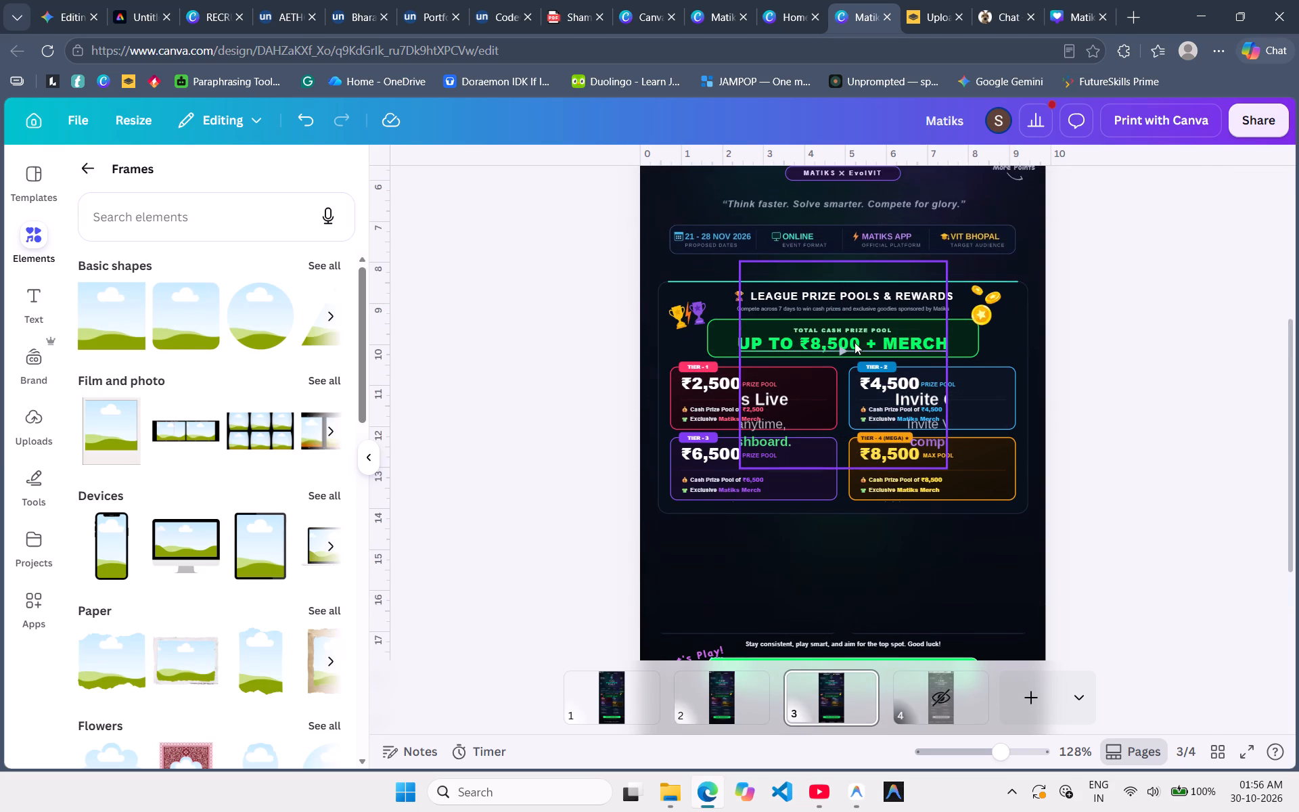
Reshape the frame holding the league rules image into a wide, short strip that shows more of its content.
{"action": "left_click", "coordinate": [873, 351]}
{"action": "left_click_drag", "start_coordinate": [949, 366], "coordinate": [1028, 361]}
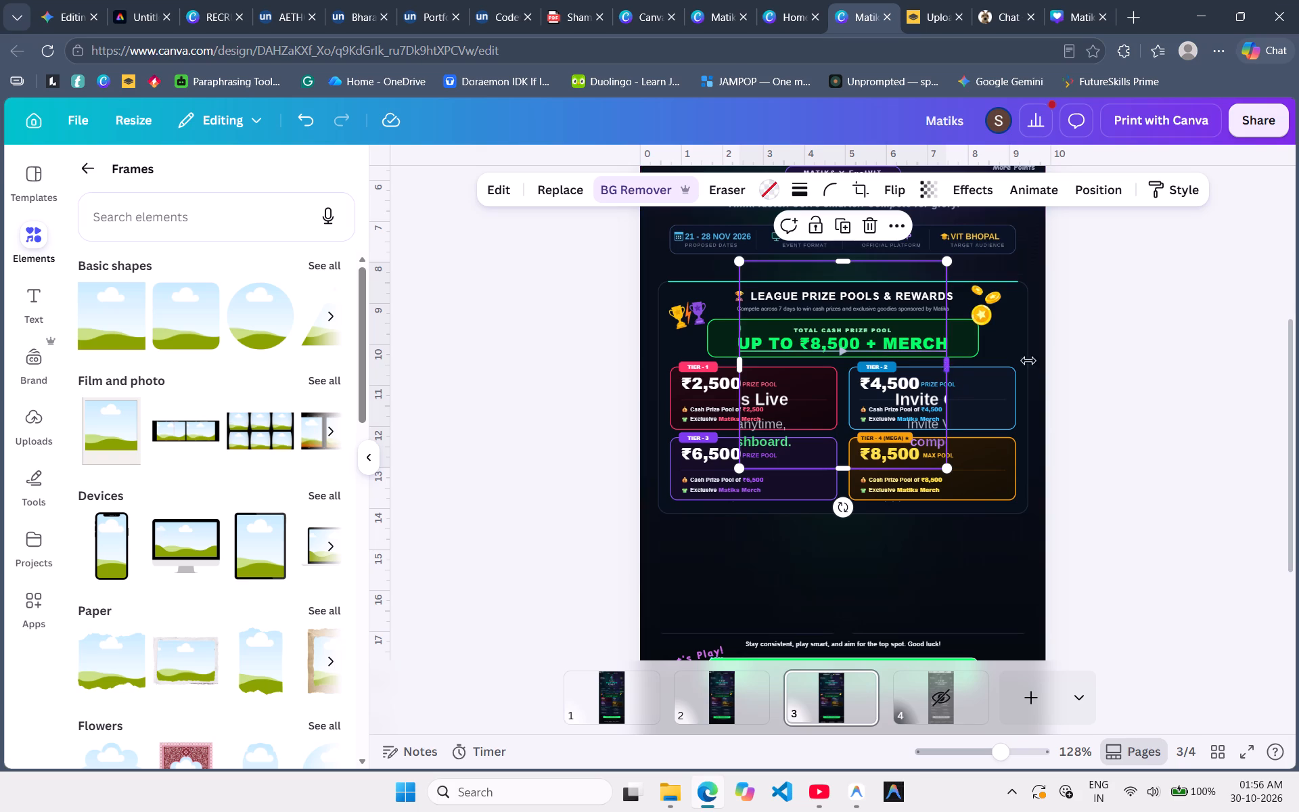
{"action": "left_click_drag", "start_coordinate": [1028, 361], "coordinate": [1219, 362]}
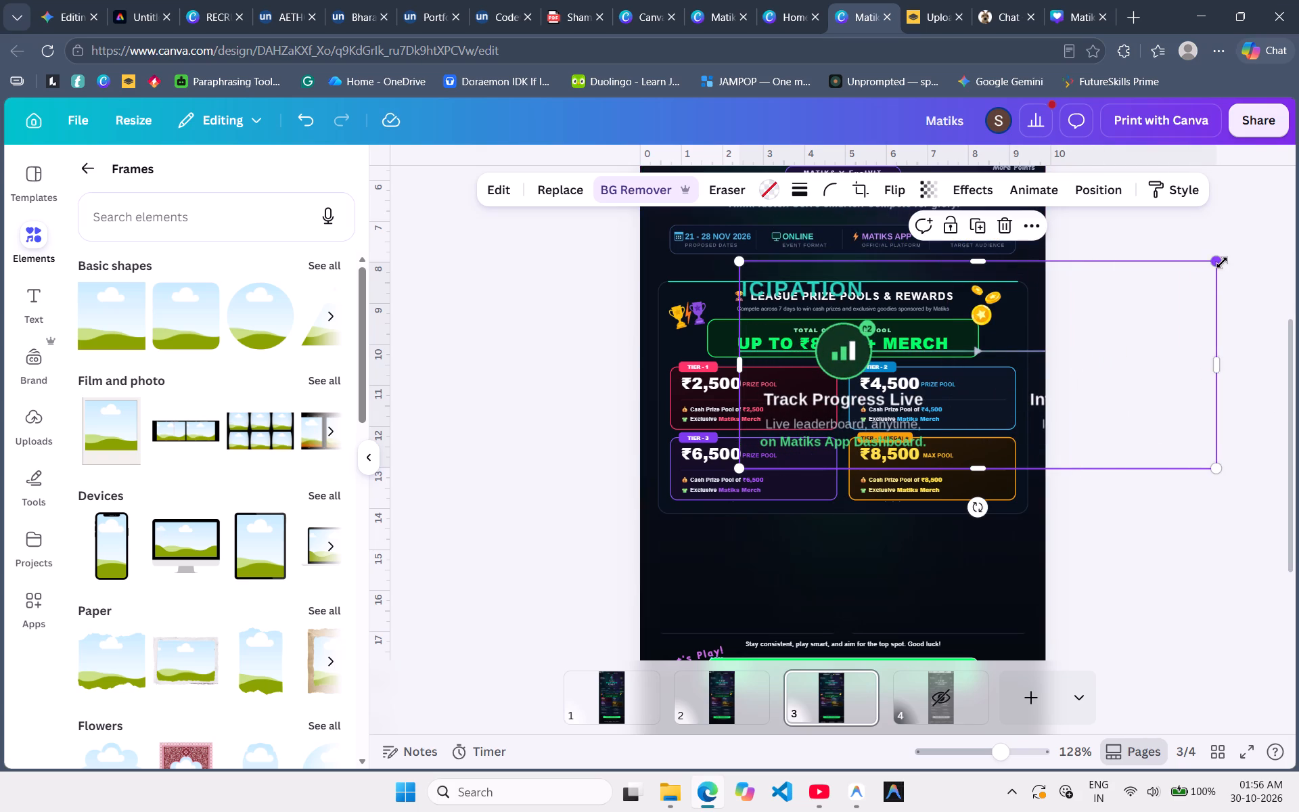
{"action": "left_click_drag", "start_coordinate": [1222, 263], "coordinate": [986, 460]}
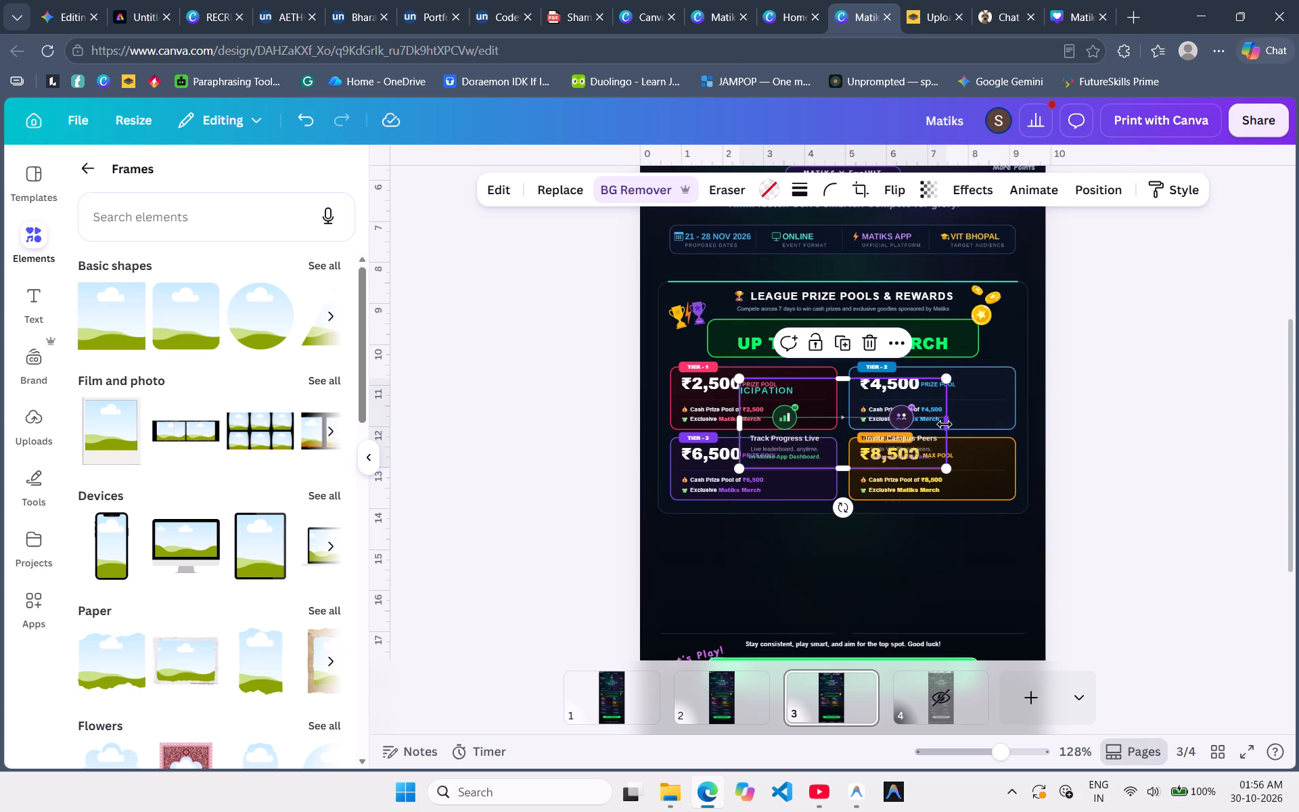
{"action": "left_click_drag", "start_coordinate": [944, 424], "coordinate": [1211, 434]}
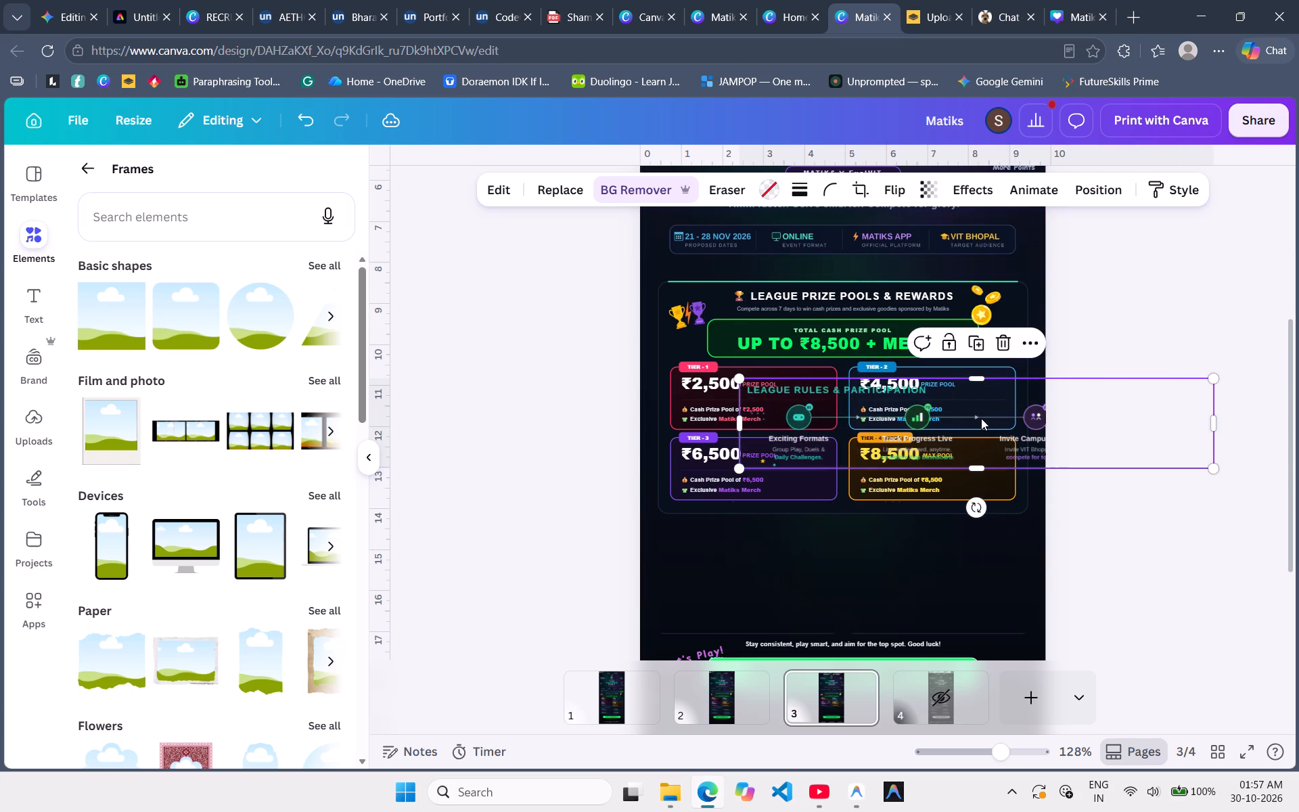
Move the League Rules & Participation strip below the prize tier cards and resize it to span nearly the page width, centred on the page.
{"action": "left_click_drag", "start_coordinate": [981, 418], "coordinate": [907, 575]}
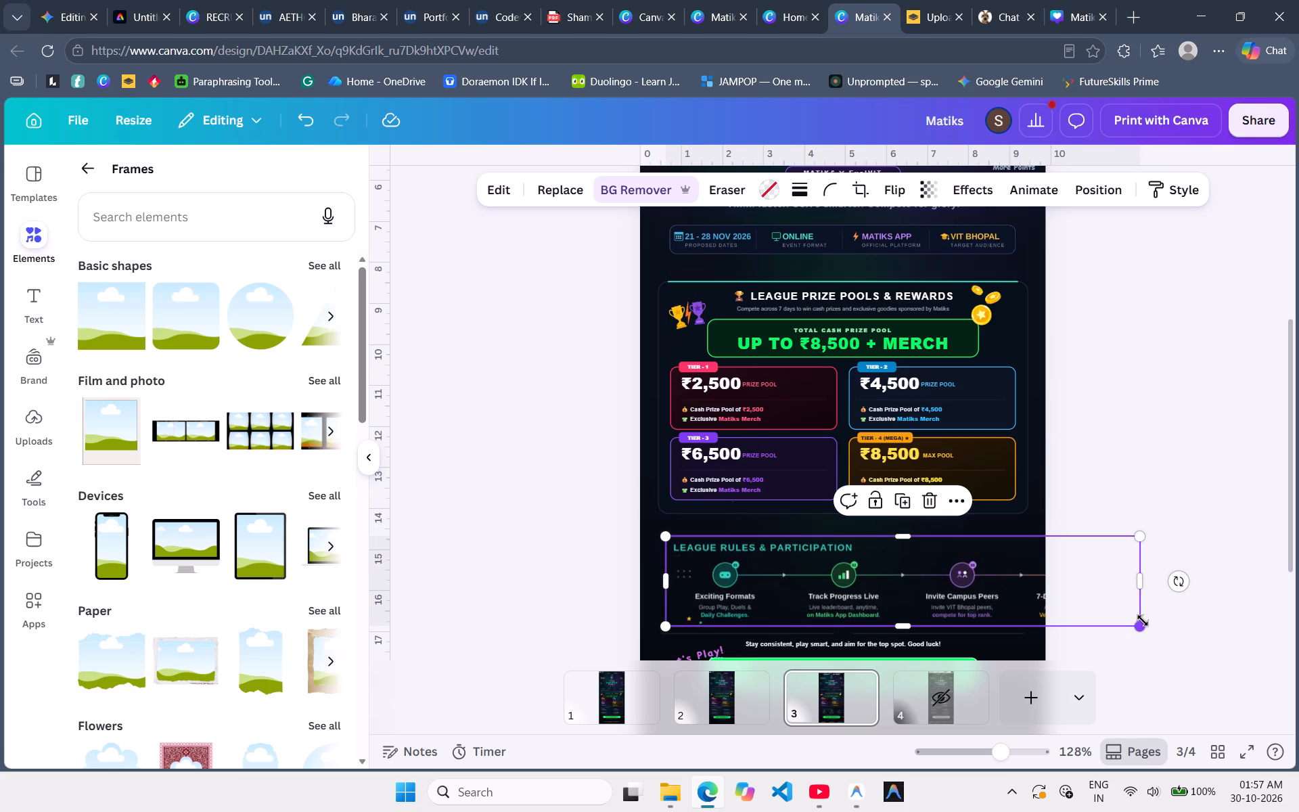
{"action": "left_click_drag", "start_coordinate": [1141, 623], "coordinate": [1009, 608]}
{"action": "left_click", "coordinate": [1006, 570]}
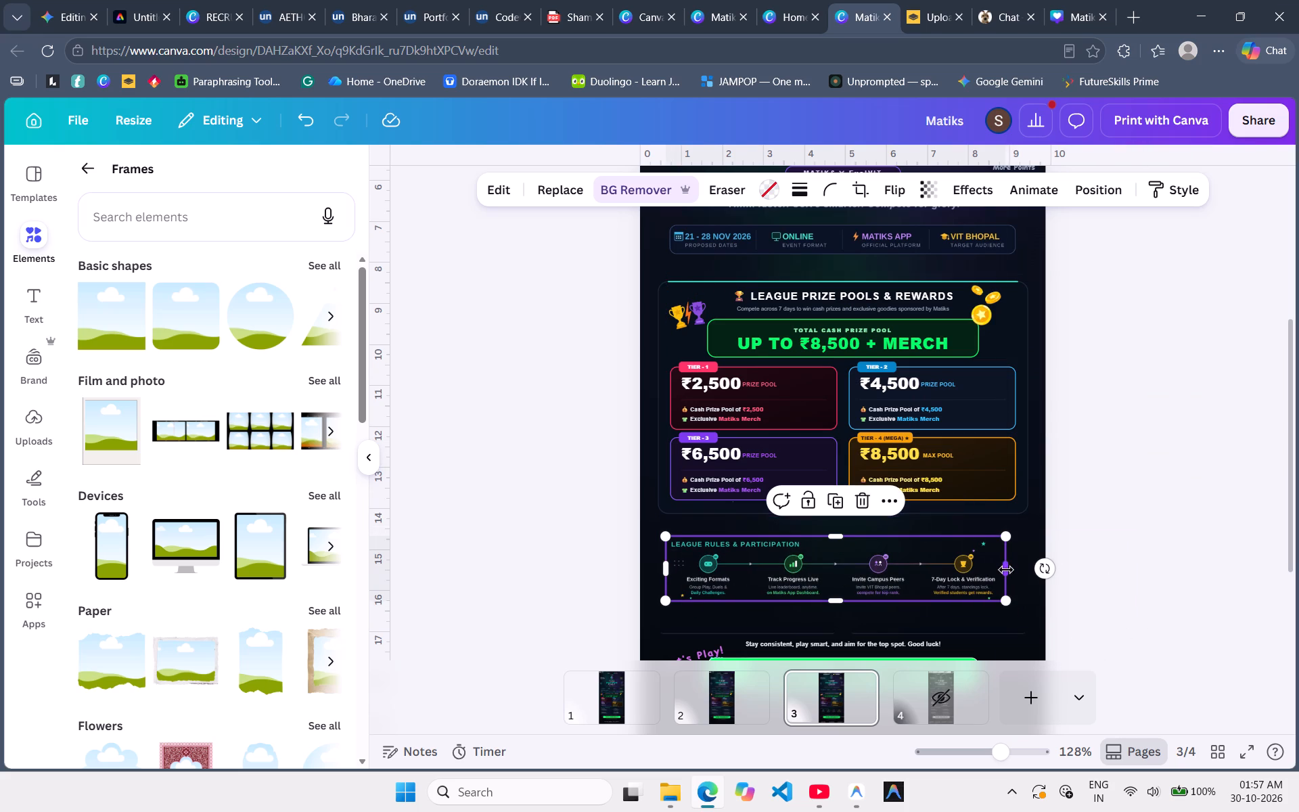
{"action": "left_click", "coordinate": [846, 601]}
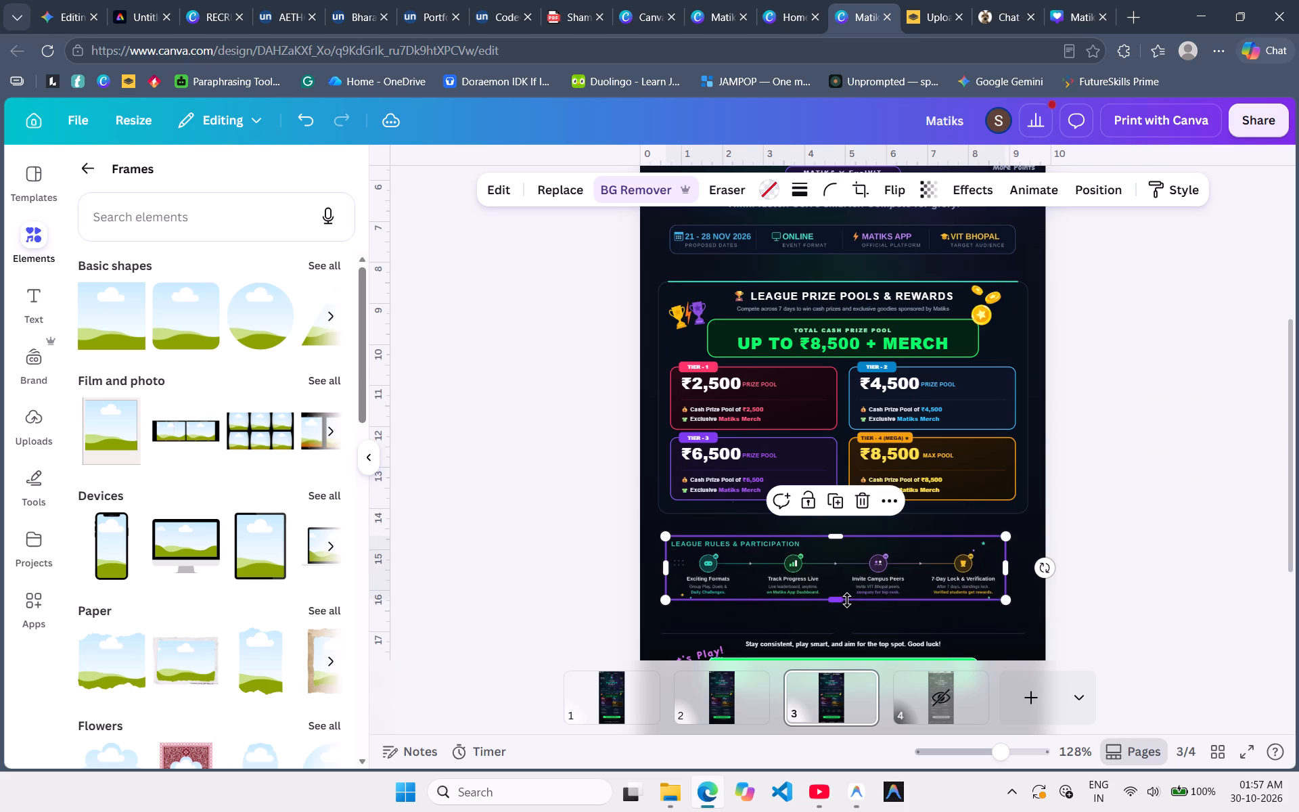
{"action": "left_click_drag", "start_coordinate": [1008, 600], "coordinate": [1027, 617]}
{"action": "left_click_drag", "start_coordinate": [894, 571], "coordinate": [878, 567]}
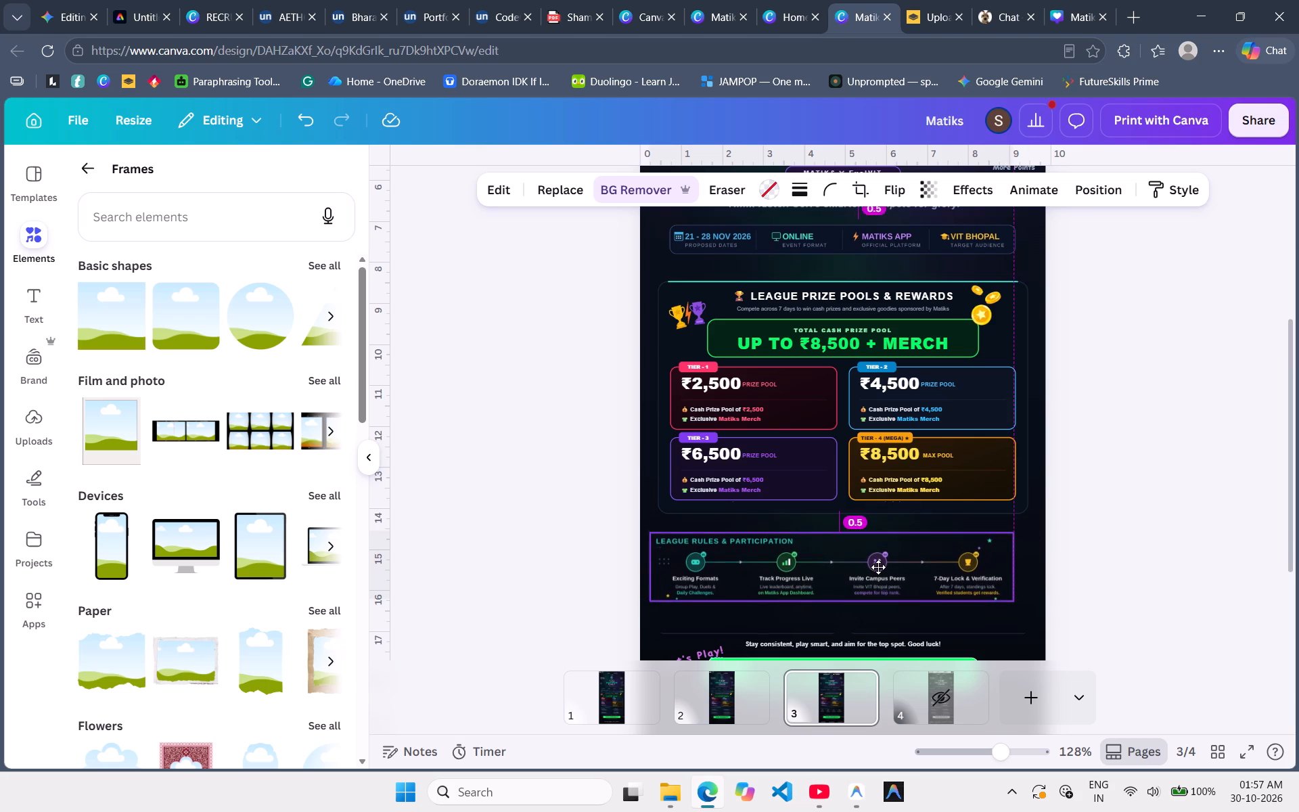
{"action": "left_click_drag", "start_coordinate": [878, 567], "coordinate": [878, 568]}
{"action": "left_click_drag", "start_coordinate": [1009, 597], "coordinate": [1020, 606]}
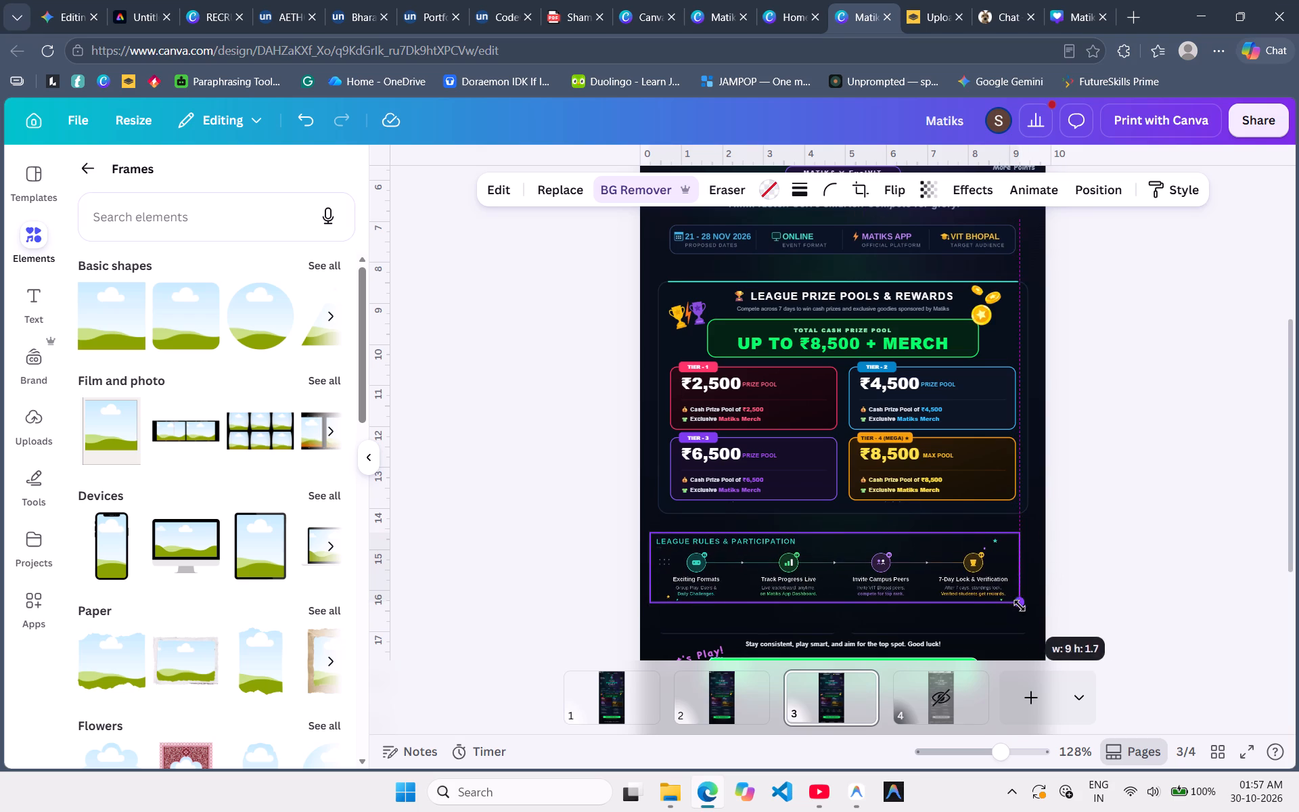
{"action": "left_click_drag", "start_coordinate": [1020, 606], "coordinate": [1026, 611]}
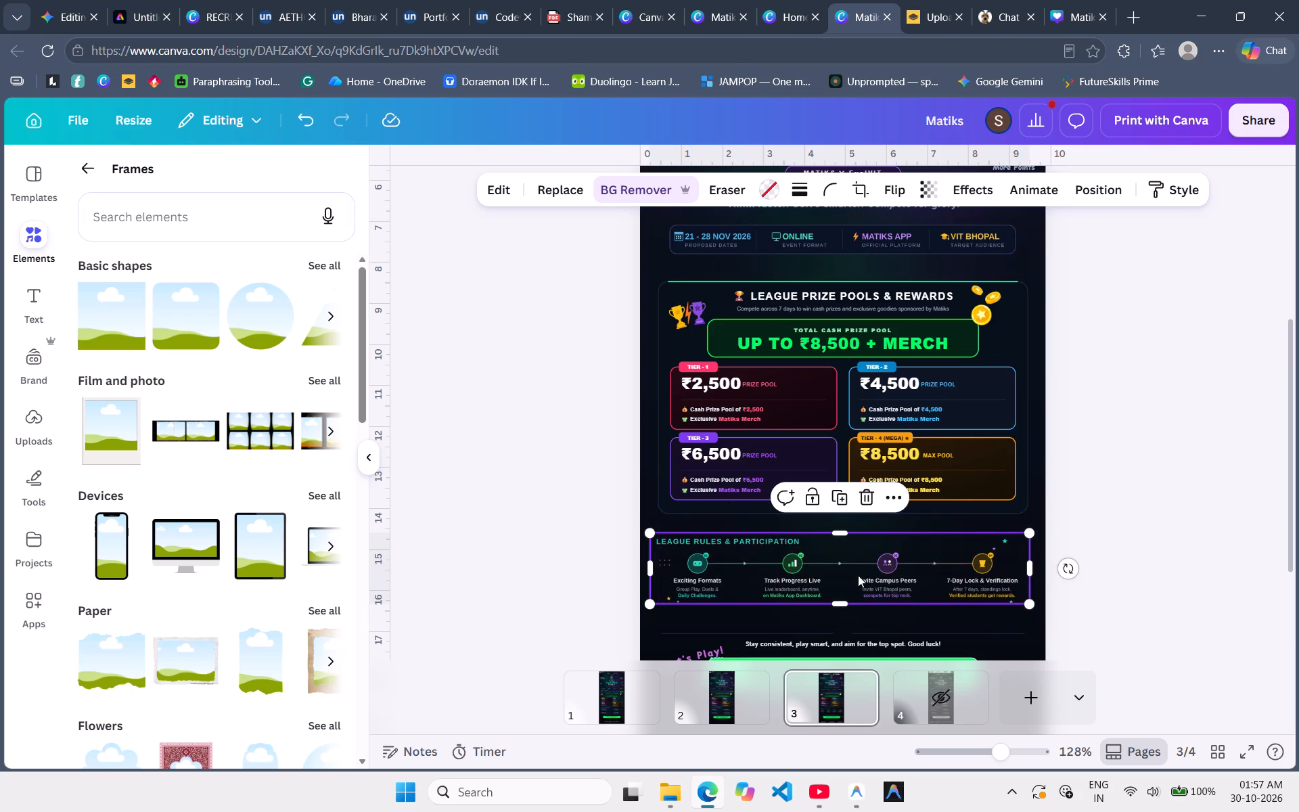
{"action": "left_click", "coordinate": [796, 567]}
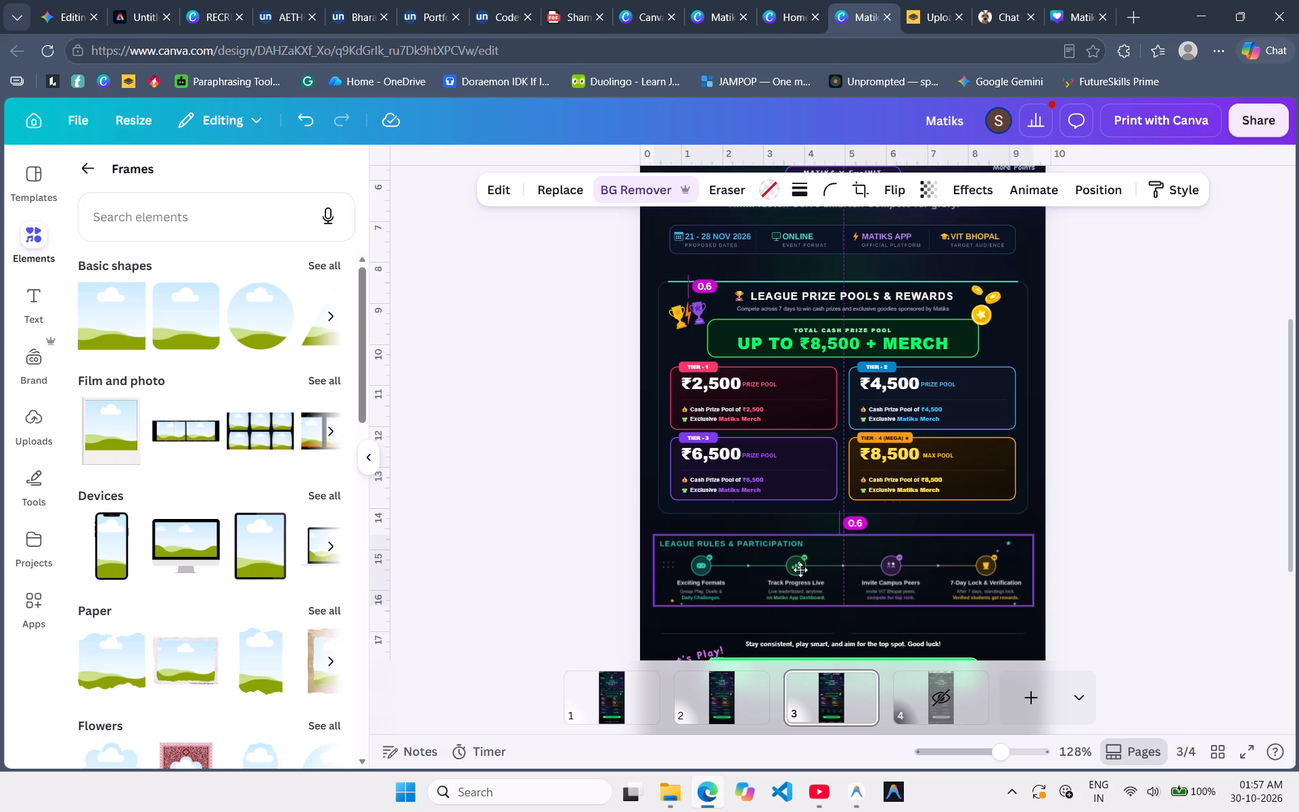
{"action": "left_click", "coordinate": [1159, 576]}
Apply a Glow effect in light orange #fff1cb to the League Rules & Participation image.
{"action": "scroll", "coordinate": [1159, 576], "scroll_direction": "down", "scroll_amount": 1}
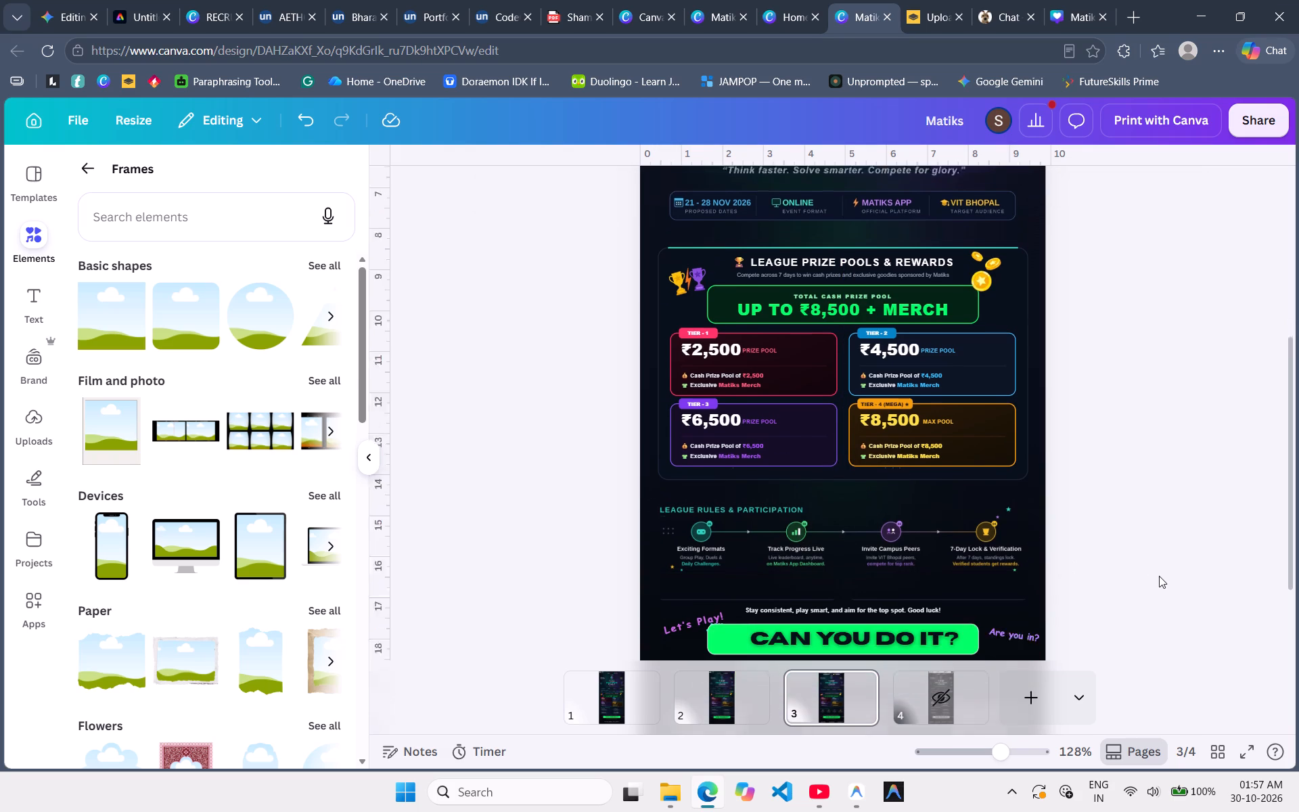
{"action": "scroll", "coordinate": [1159, 576], "scroll_direction": "down", "scroll_amount": 1}
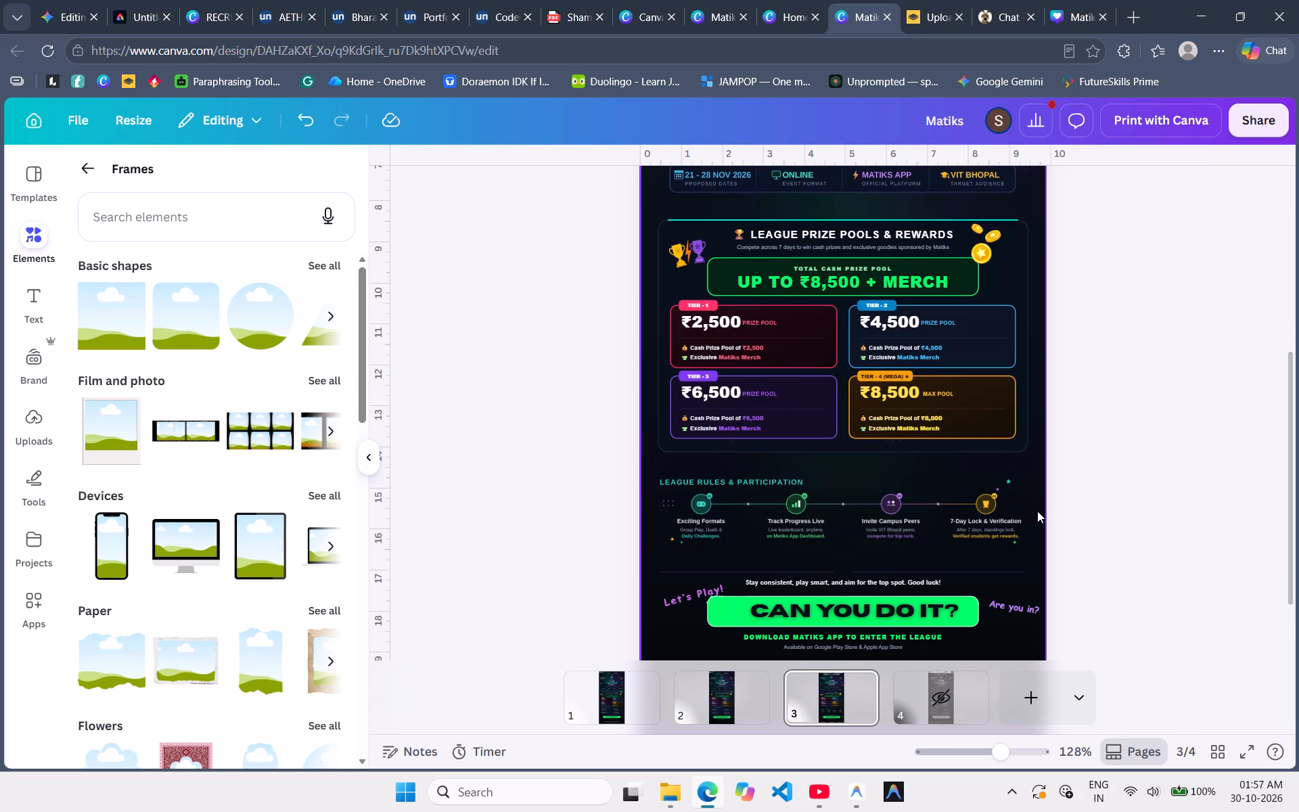
{"action": "left_click", "coordinate": [915, 524]}
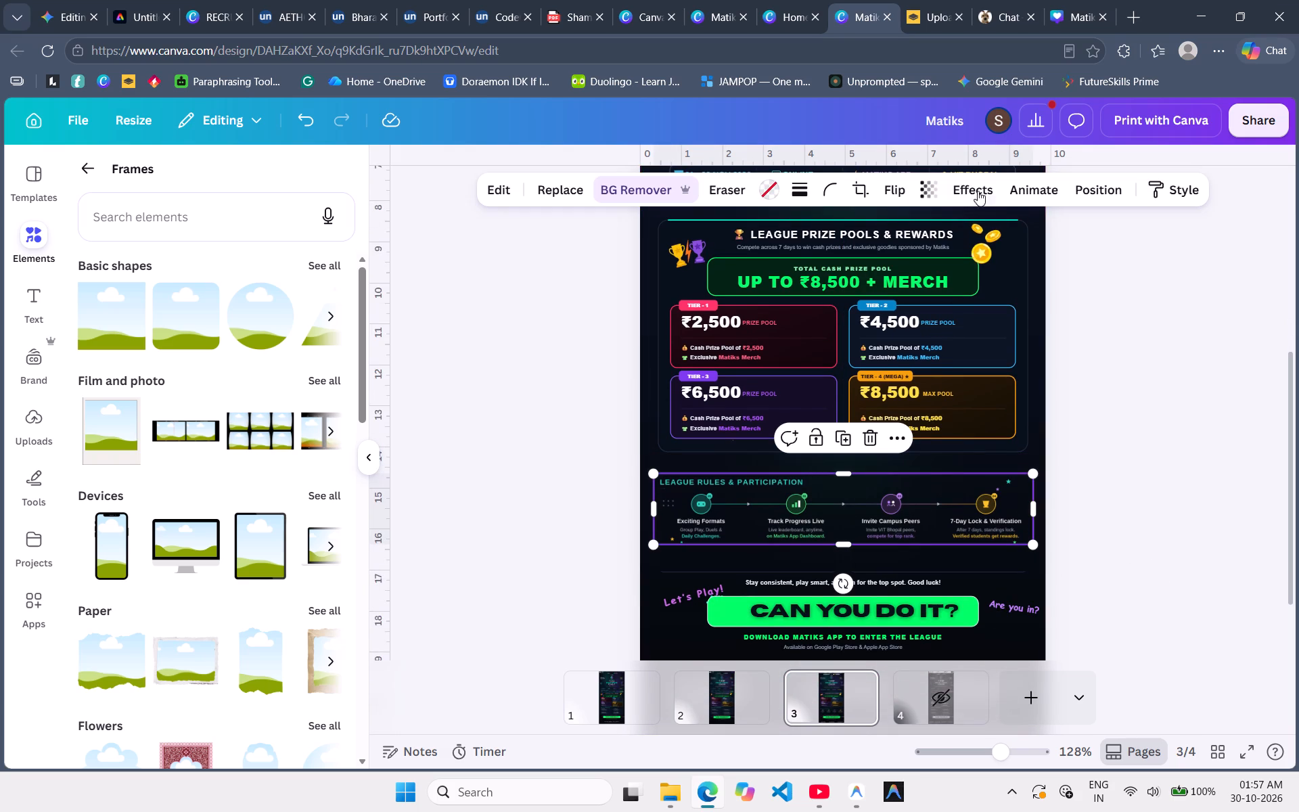
{"action": "left_click", "coordinate": [984, 187]}
{"action": "left_click", "coordinate": [218, 251]}
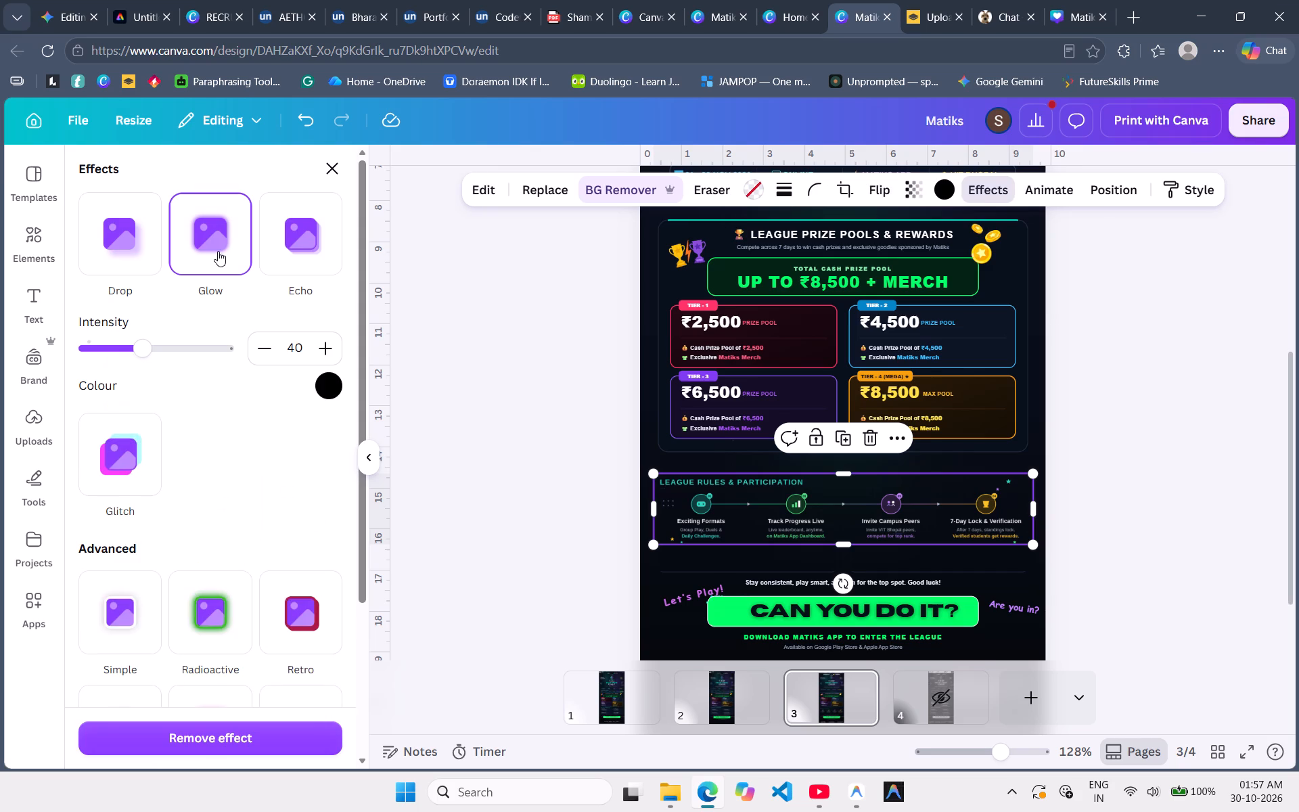
{"action": "left_click", "coordinate": [324, 392]}
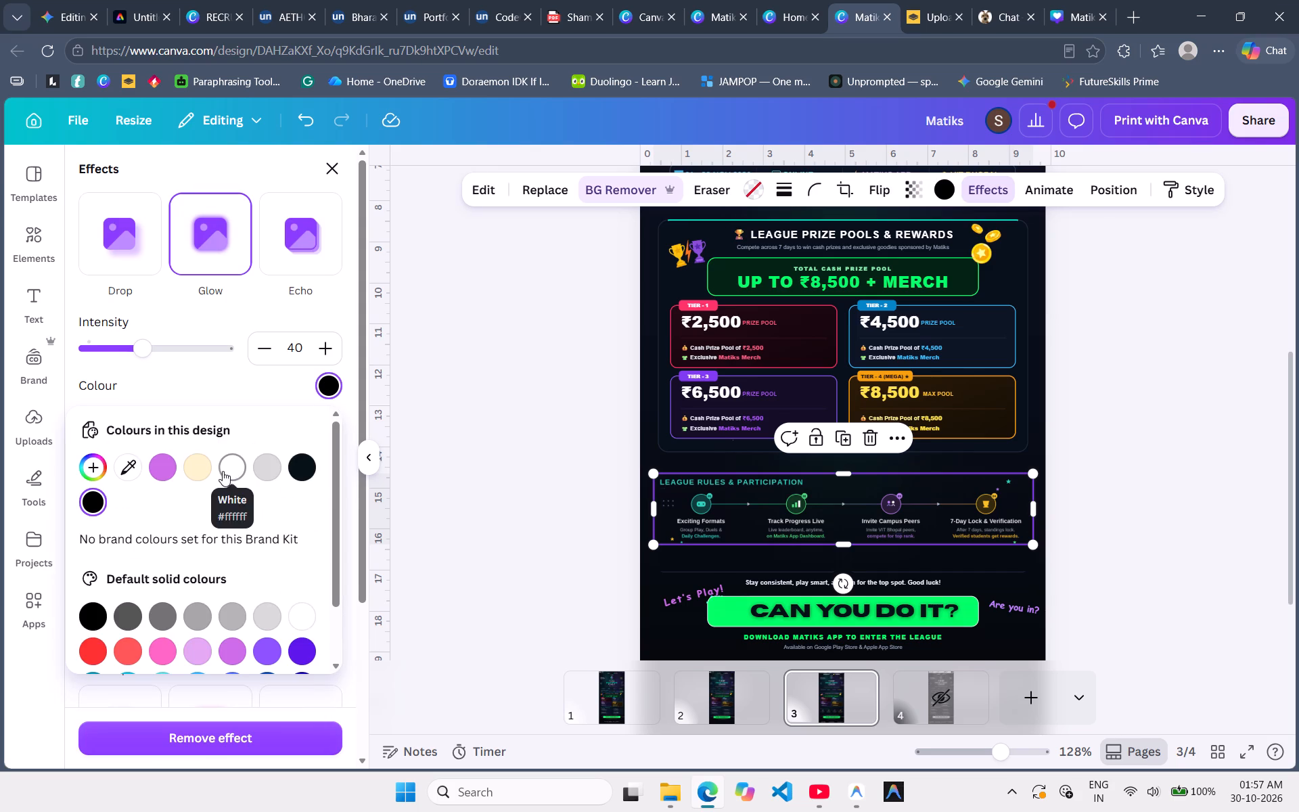
{"action": "left_click", "coordinate": [177, 466]}
{"action": "left_click", "coordinate": [199, 469]}
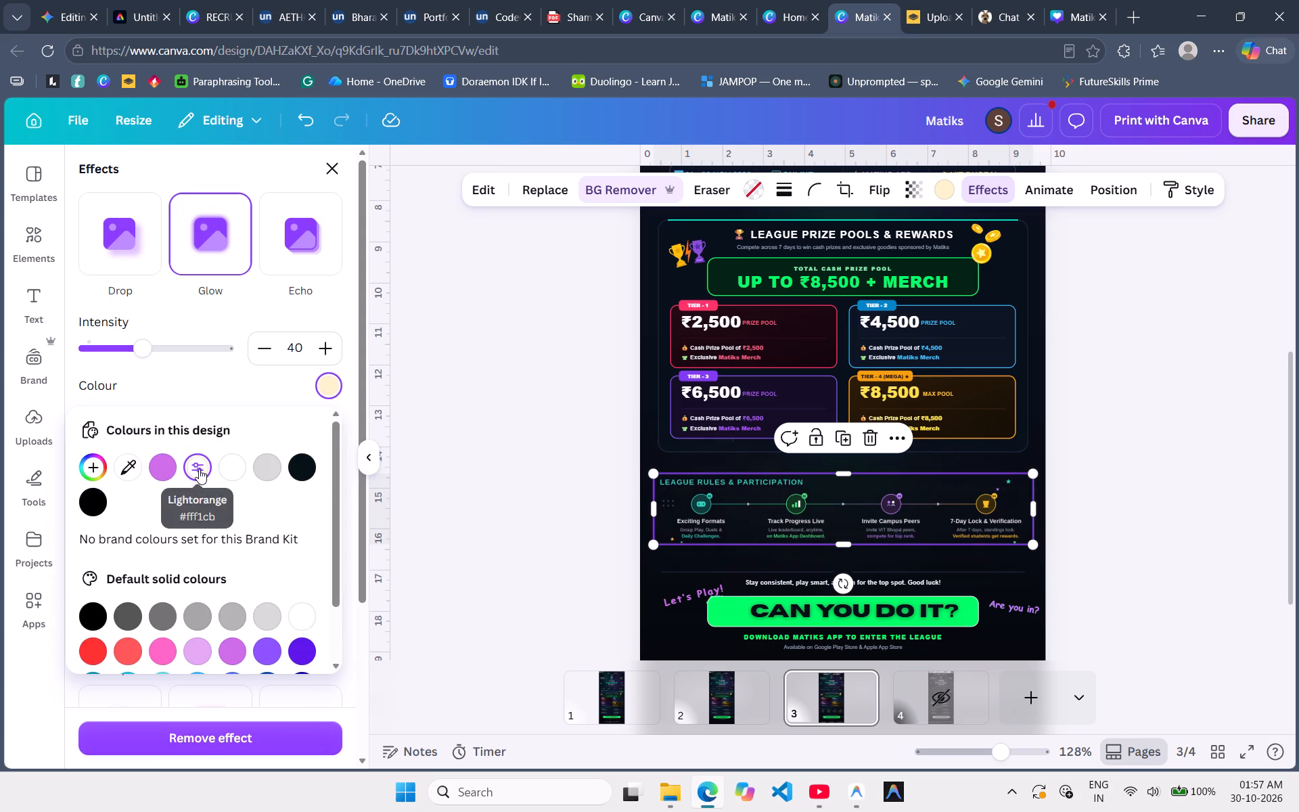
{"action": "left_click", "coordinate": [570, 493]}
{"action": "left_click", "coordinate": [570, 493]}
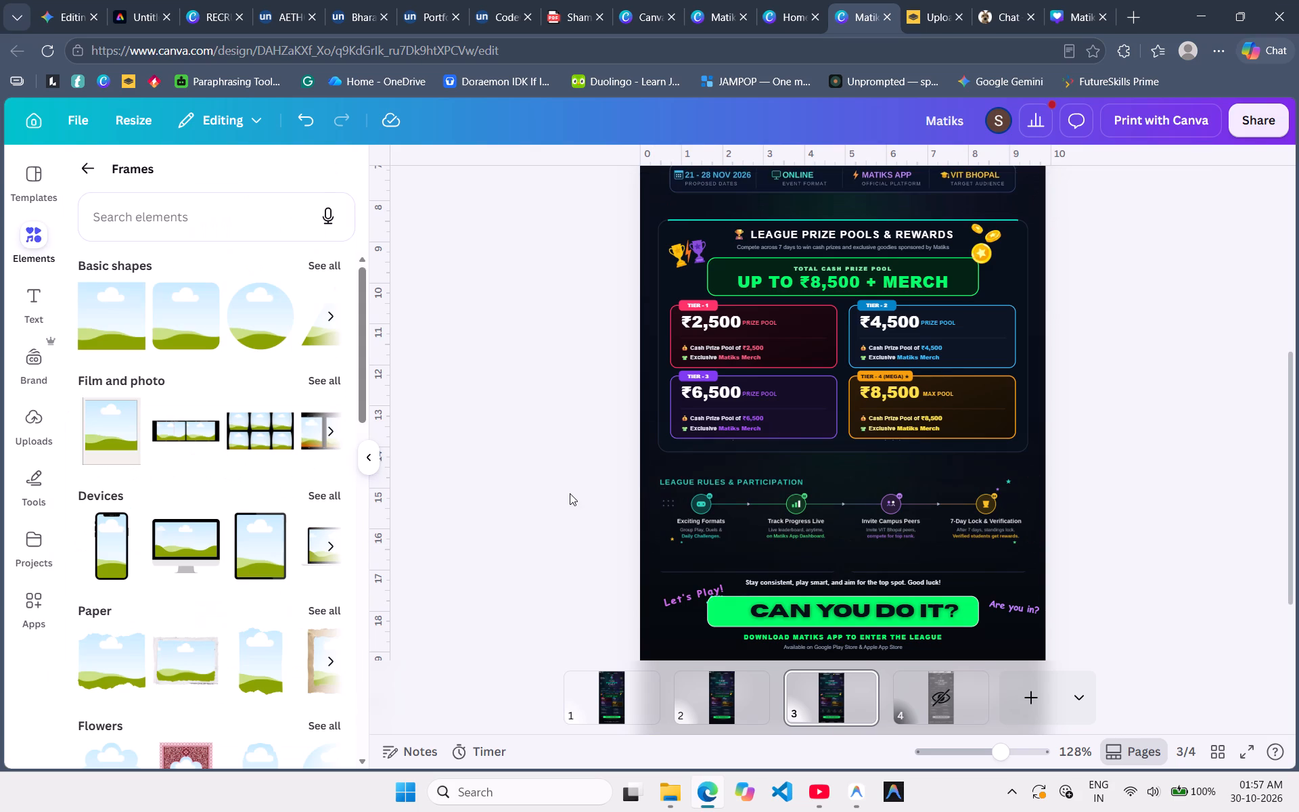
Set the league rules image's glow intensity to 100 and review the whole page.
{"action": "left_click", "coordinate": [731, 549]}
{"action": "left_click", "coordinate": [748, 505]}
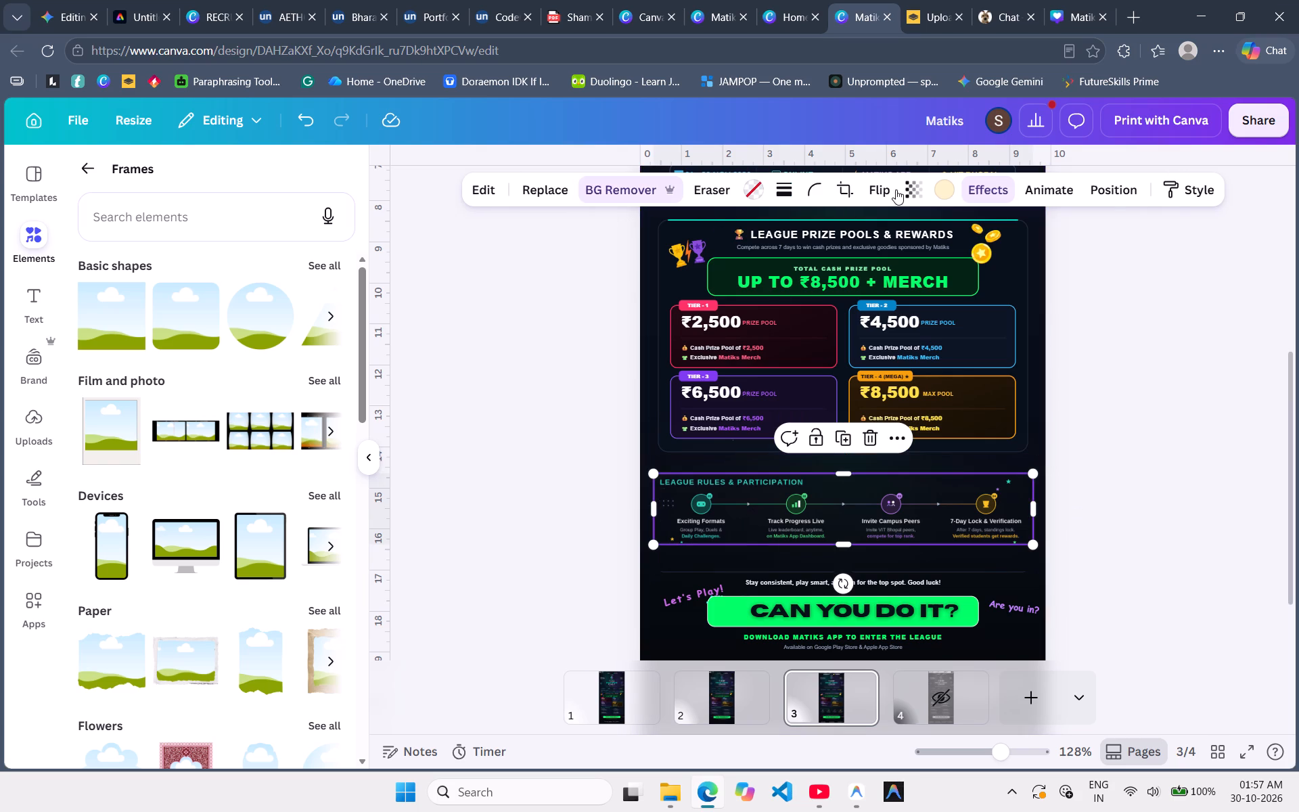
{"action": "left_click", "coordinate": [940, 187]}
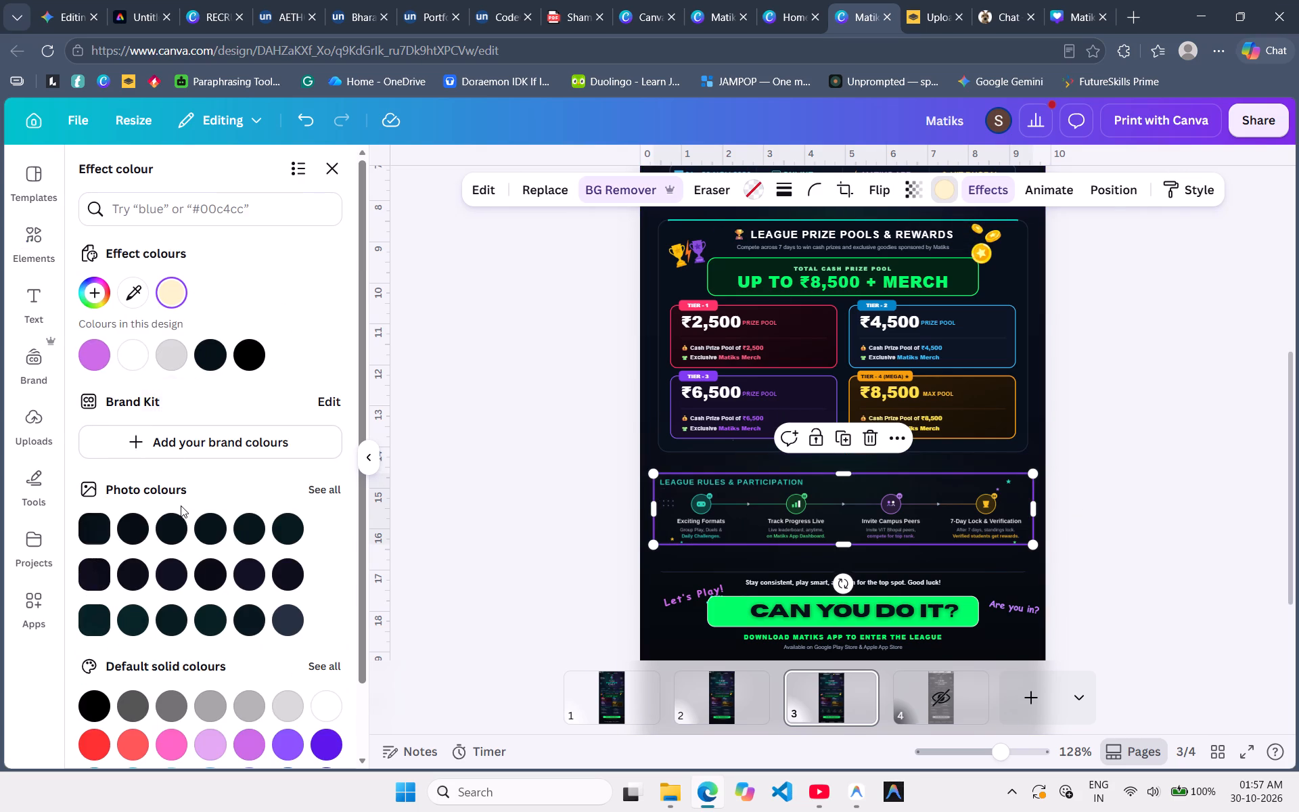
{"action": "left_click", "coordinate": [989, 196]}
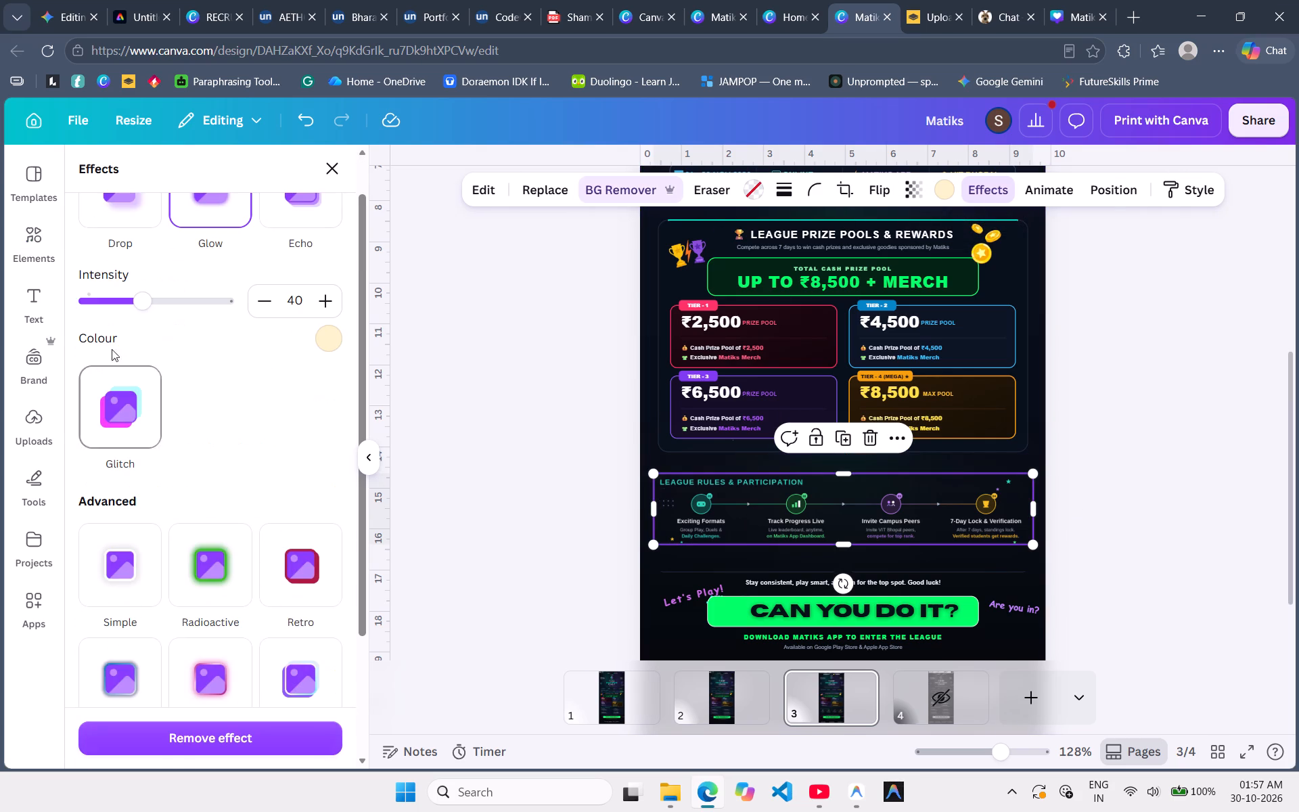
{"action": "left_click_drag", "start_coordinate": [145, 302], "coordinate": [258, 311]}
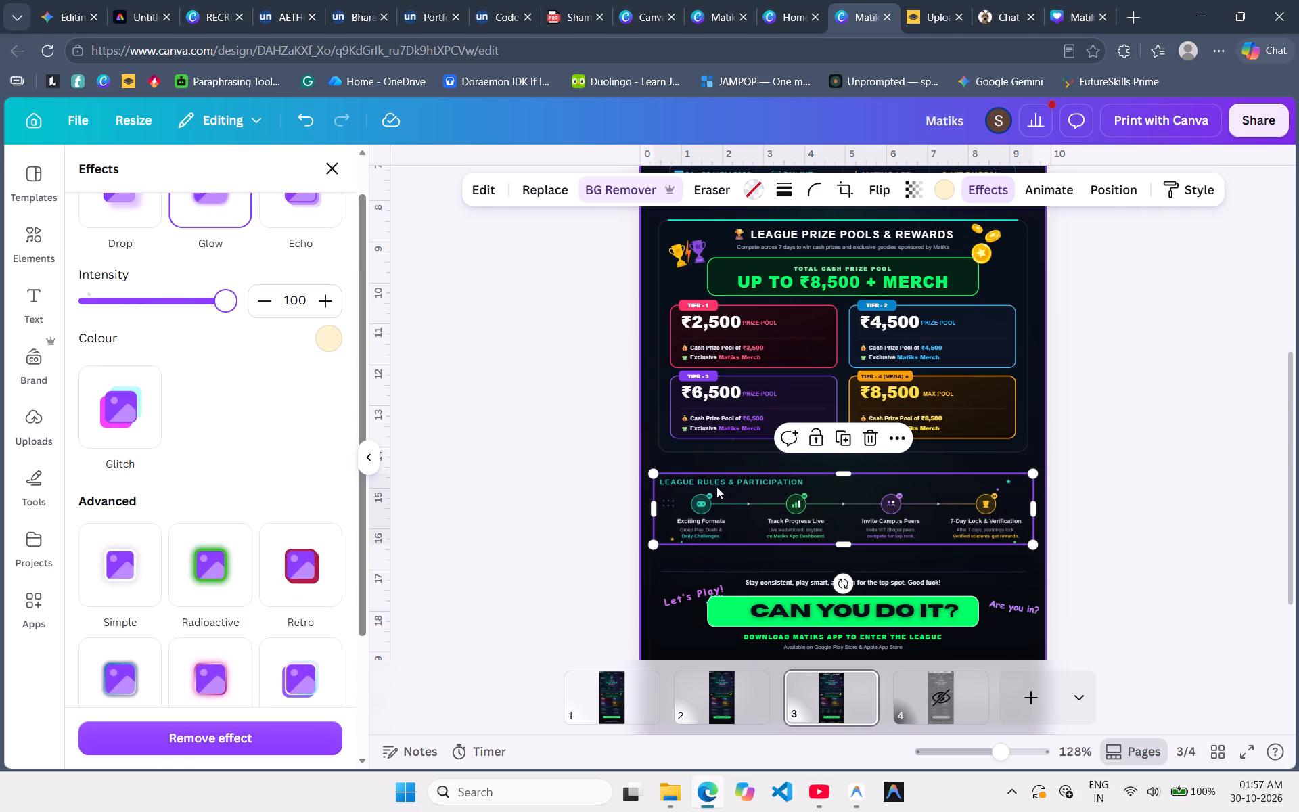
{"action": "left_click", "coordinate": [1016, 368]}
{"action": "left_click", "coordinate": [903, 501]}
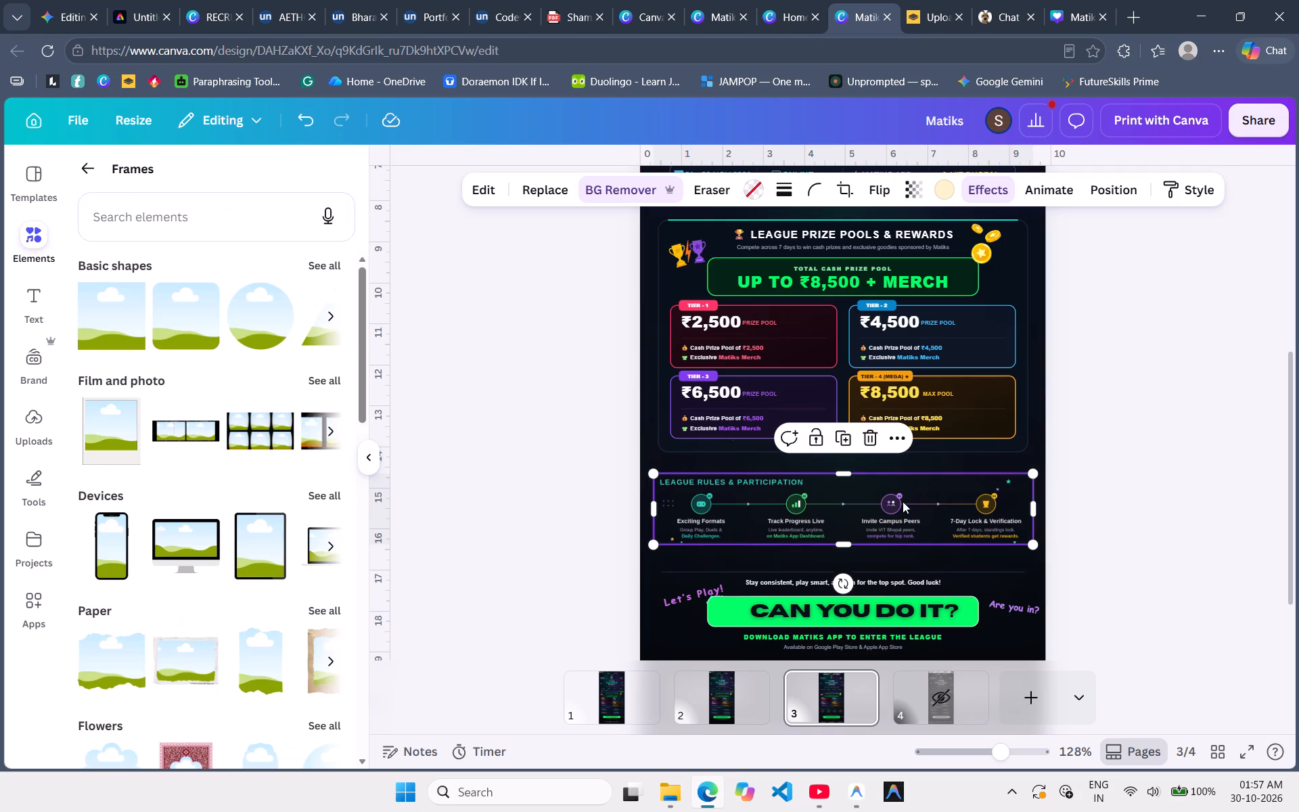
{"action": "left_click", "coordinate": [1173, 374]}
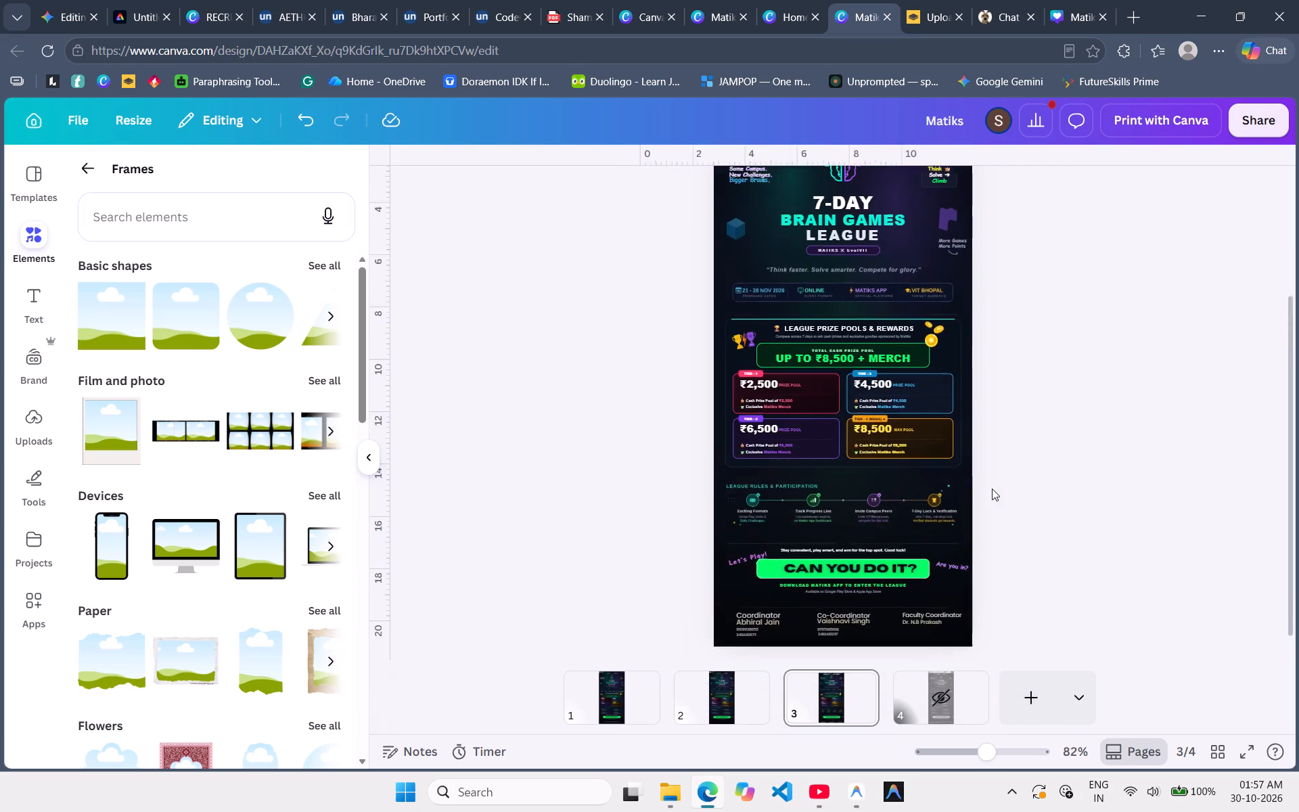
{"action": "scroll", "coordinate": [992, 489], "scroll_direction": "right", "scroll_amount": 1}
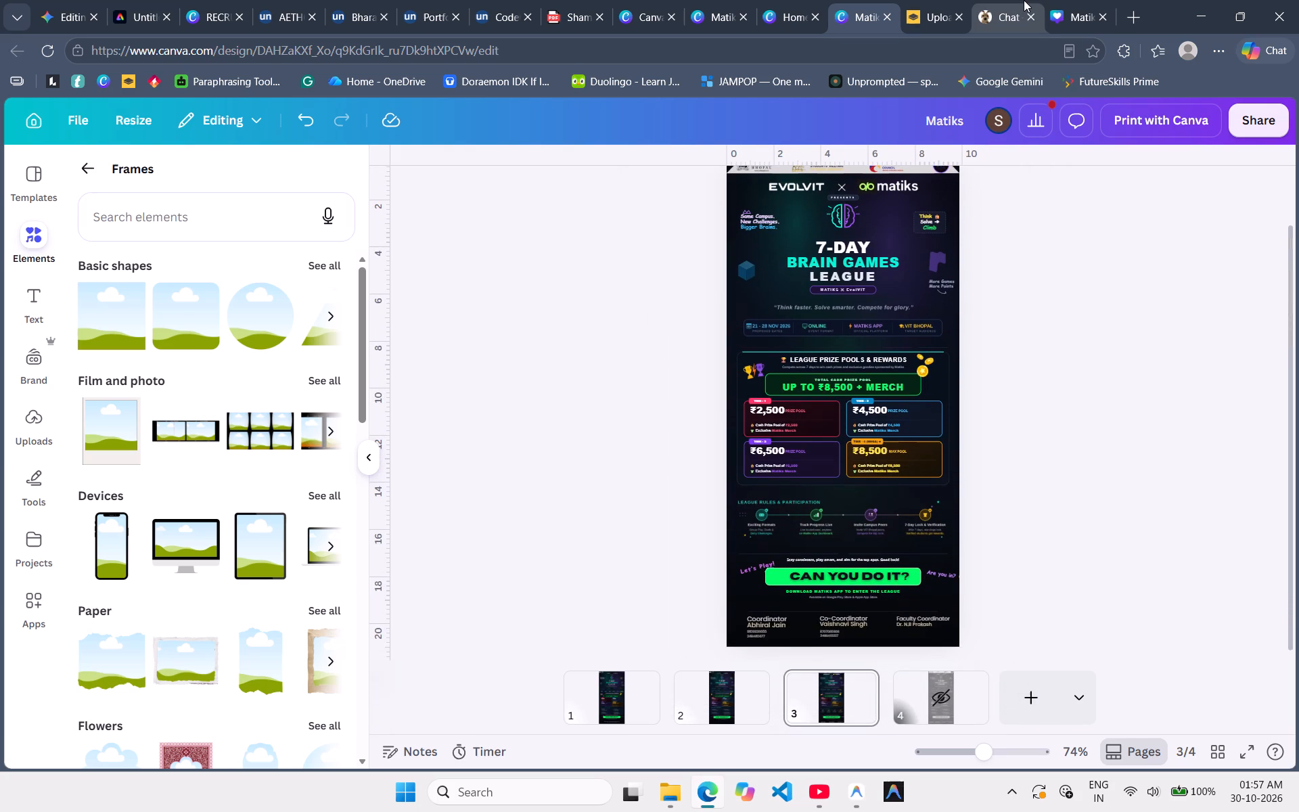
Switch to the Matiks X EvolVIT insta design.
{"action": "left_click", "coordinate": [1070, 3]}
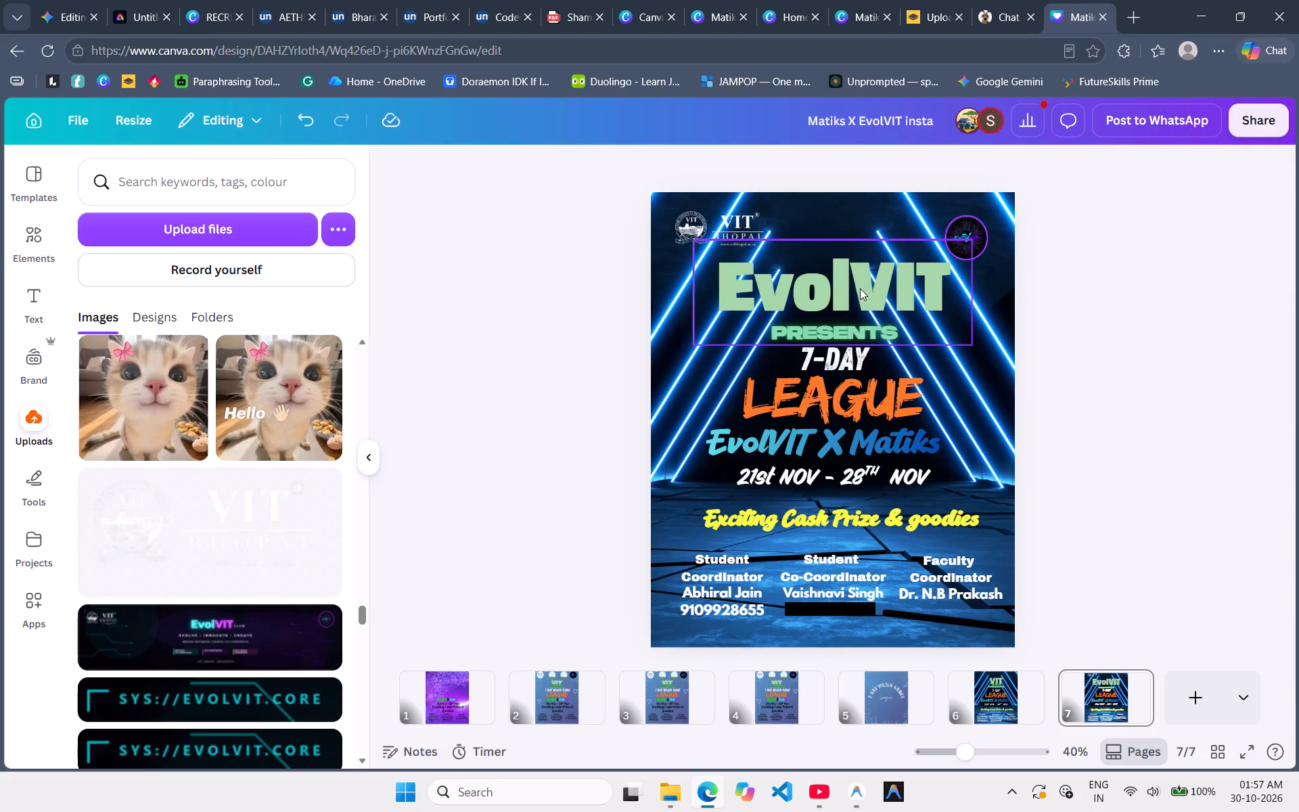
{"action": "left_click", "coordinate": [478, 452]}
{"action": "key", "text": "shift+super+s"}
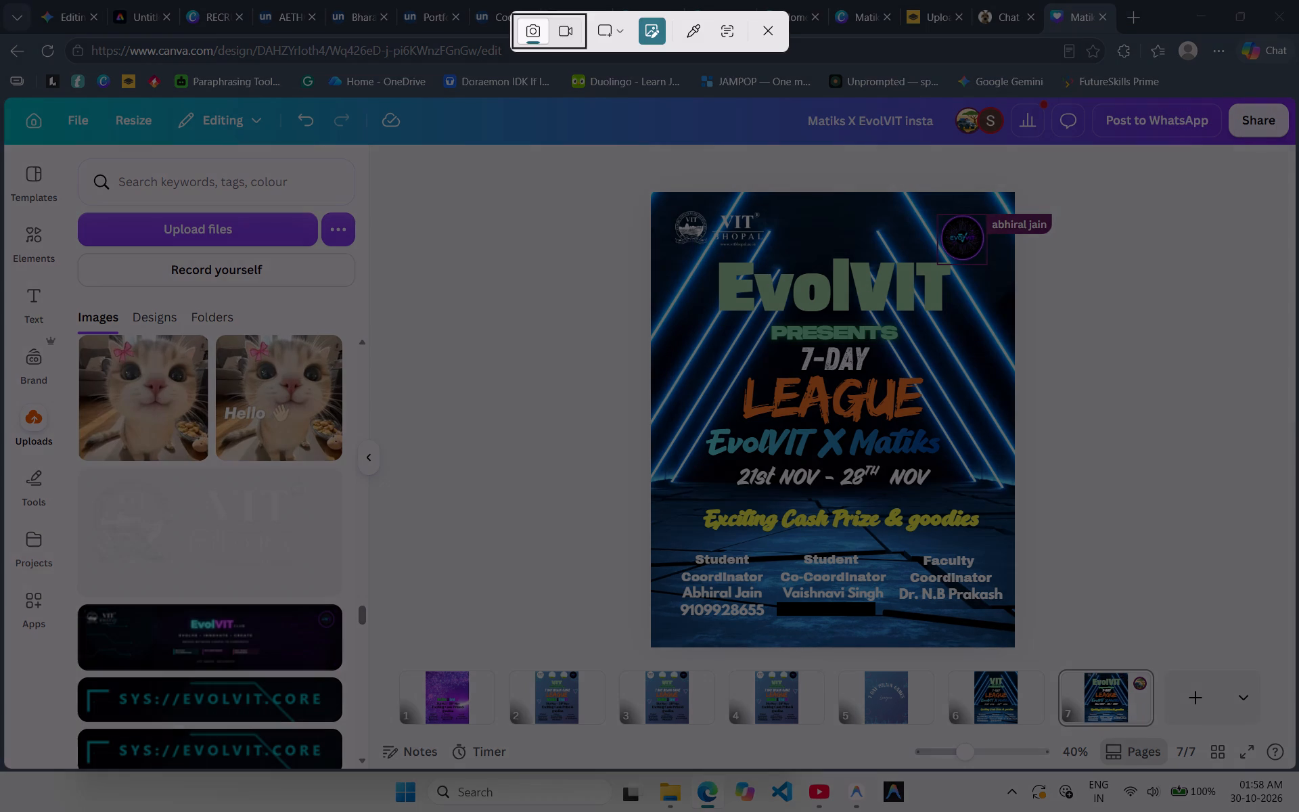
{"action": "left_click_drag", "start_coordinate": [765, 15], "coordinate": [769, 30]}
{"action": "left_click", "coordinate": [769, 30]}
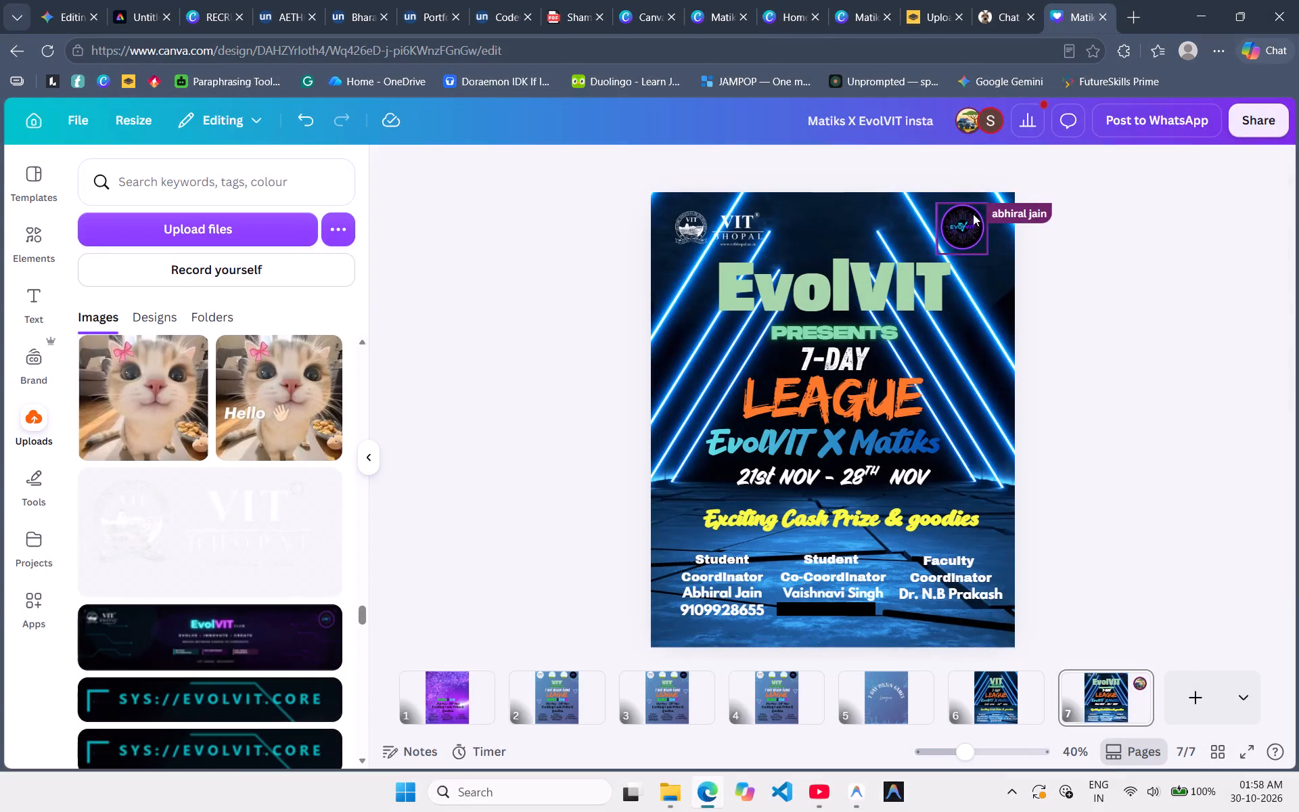
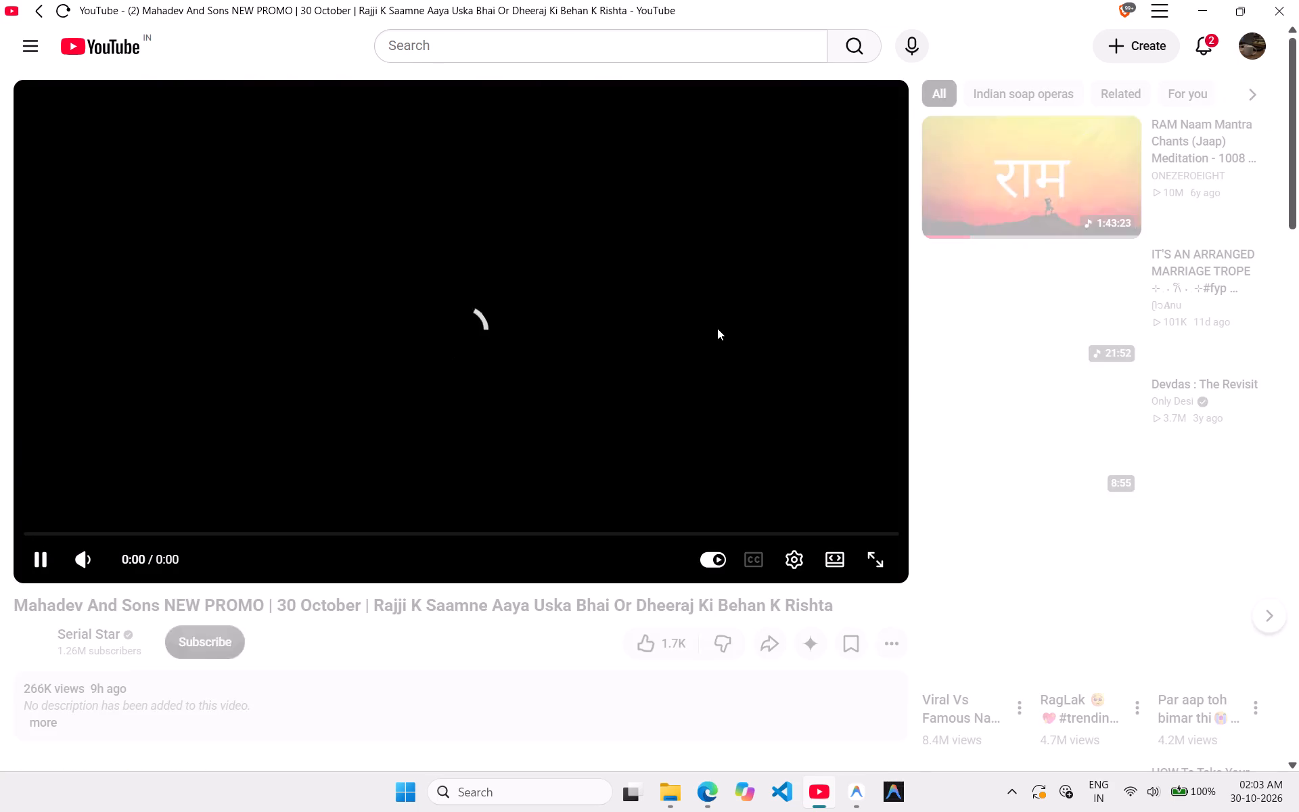
{"action": "scroll", "coordinate": [717, 328], "scroll_direction": "down", "scroll_amount": 1}
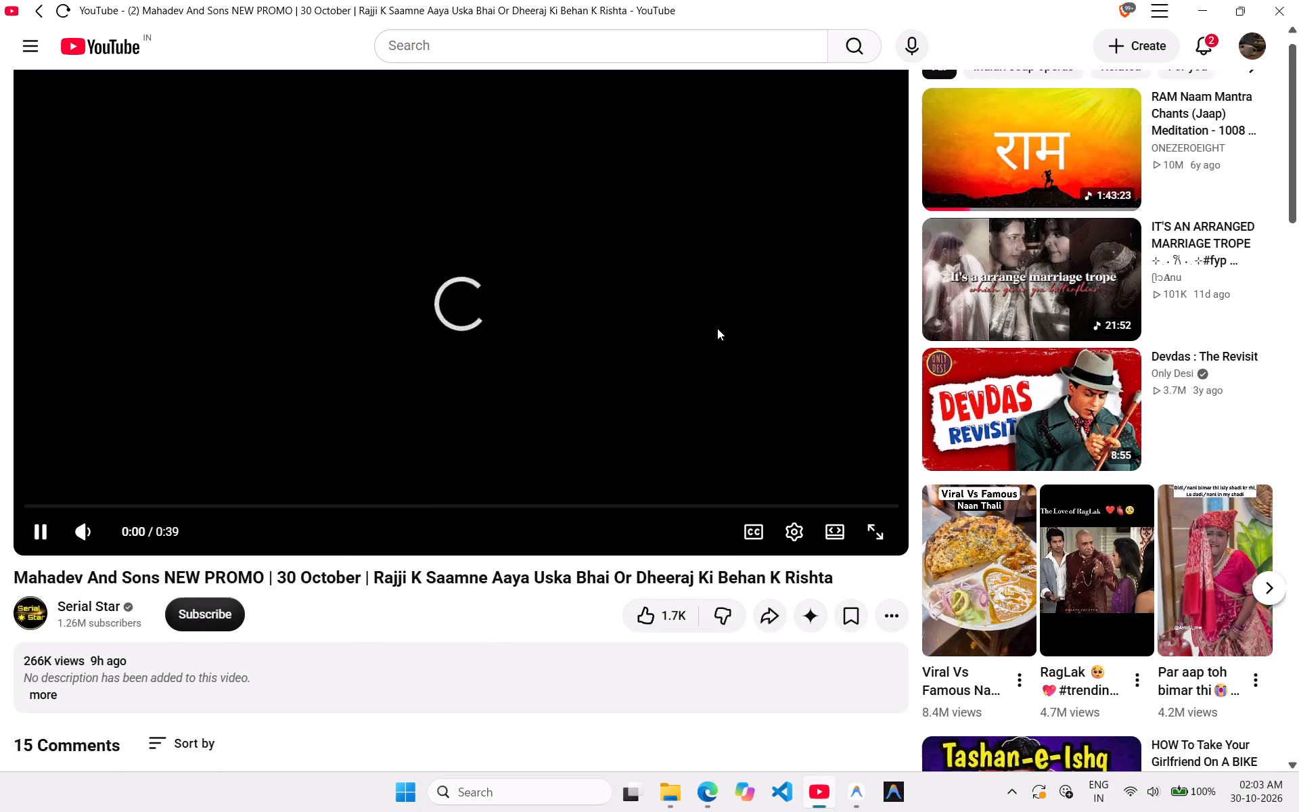
{"action": "scroll", "coordinate": [717, 328], "scroll_direction": "down", "scroll_amount": 2}
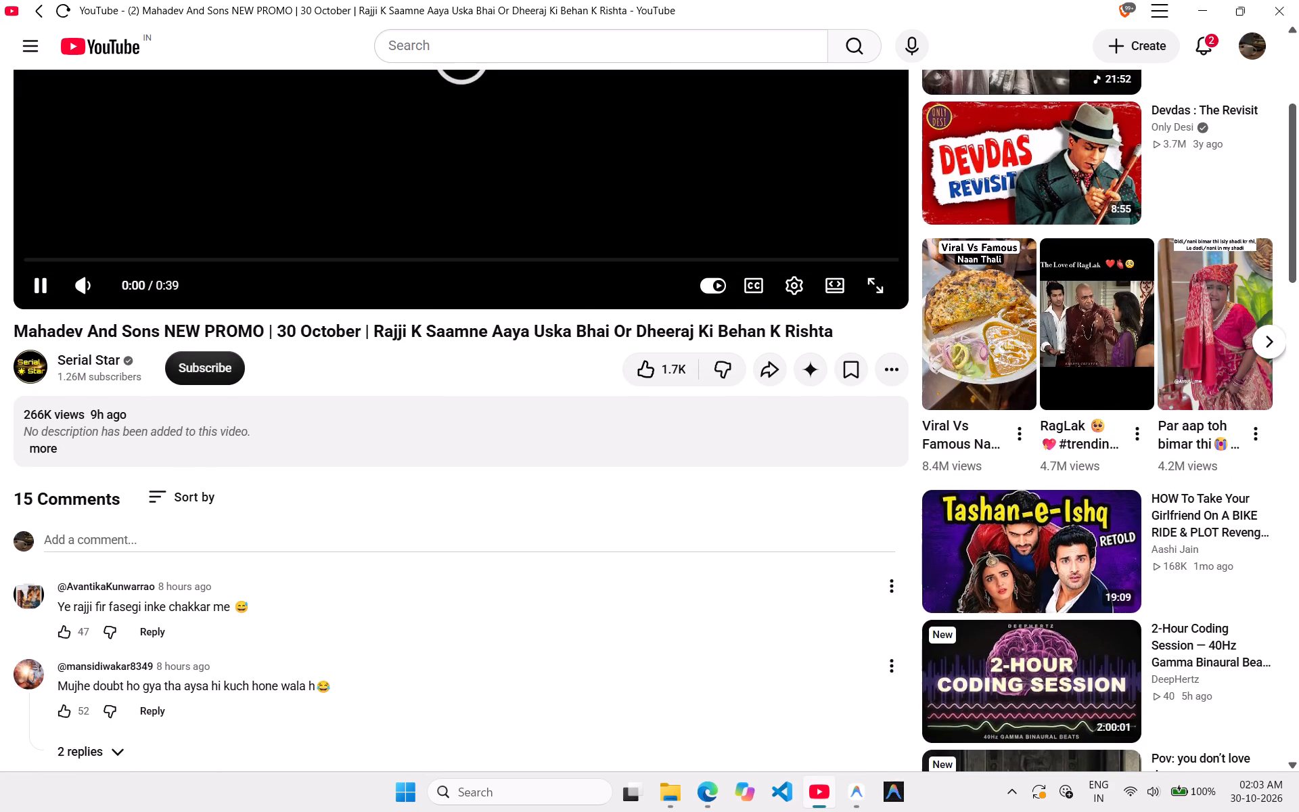
{"action": "scroll", "coordinate": [717, 328], "scroll_direction": "up", "scroll_amount": 4}
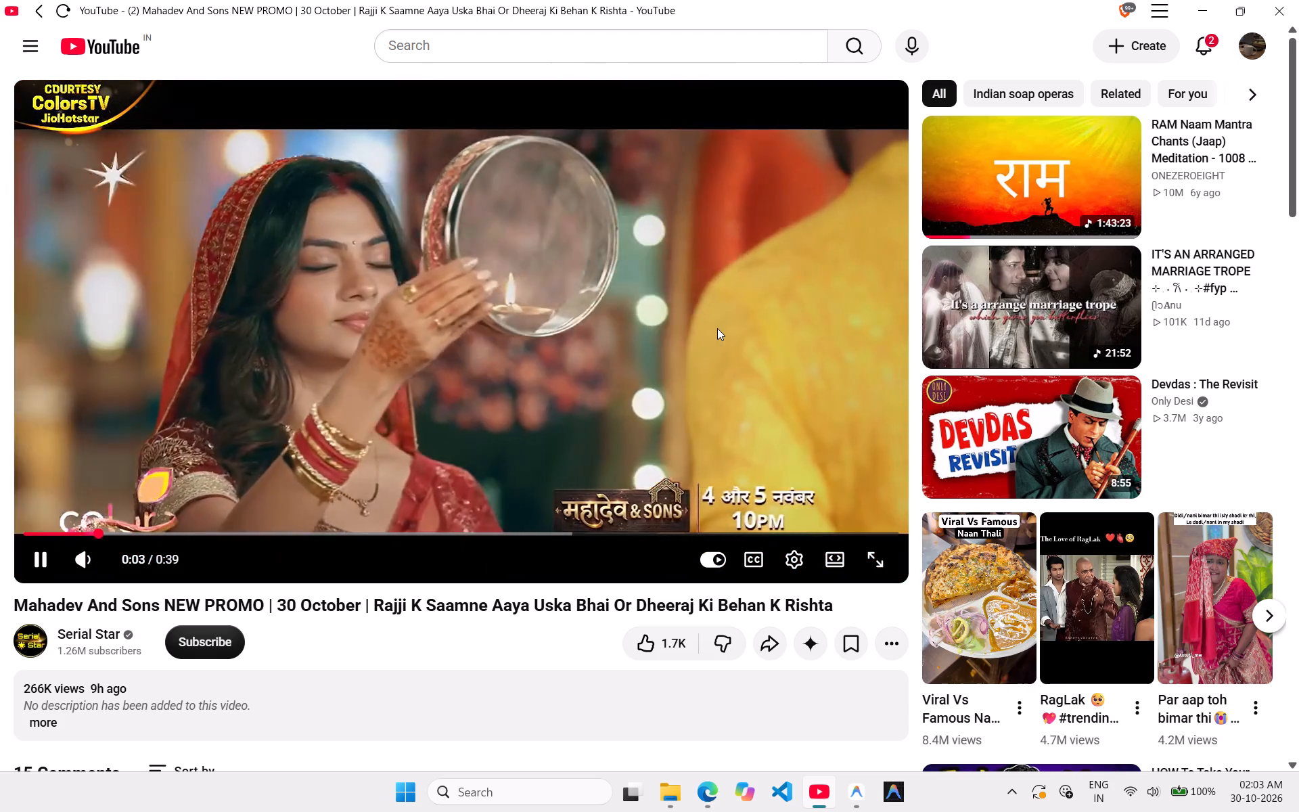
{"action": "key", "text": "Right"}
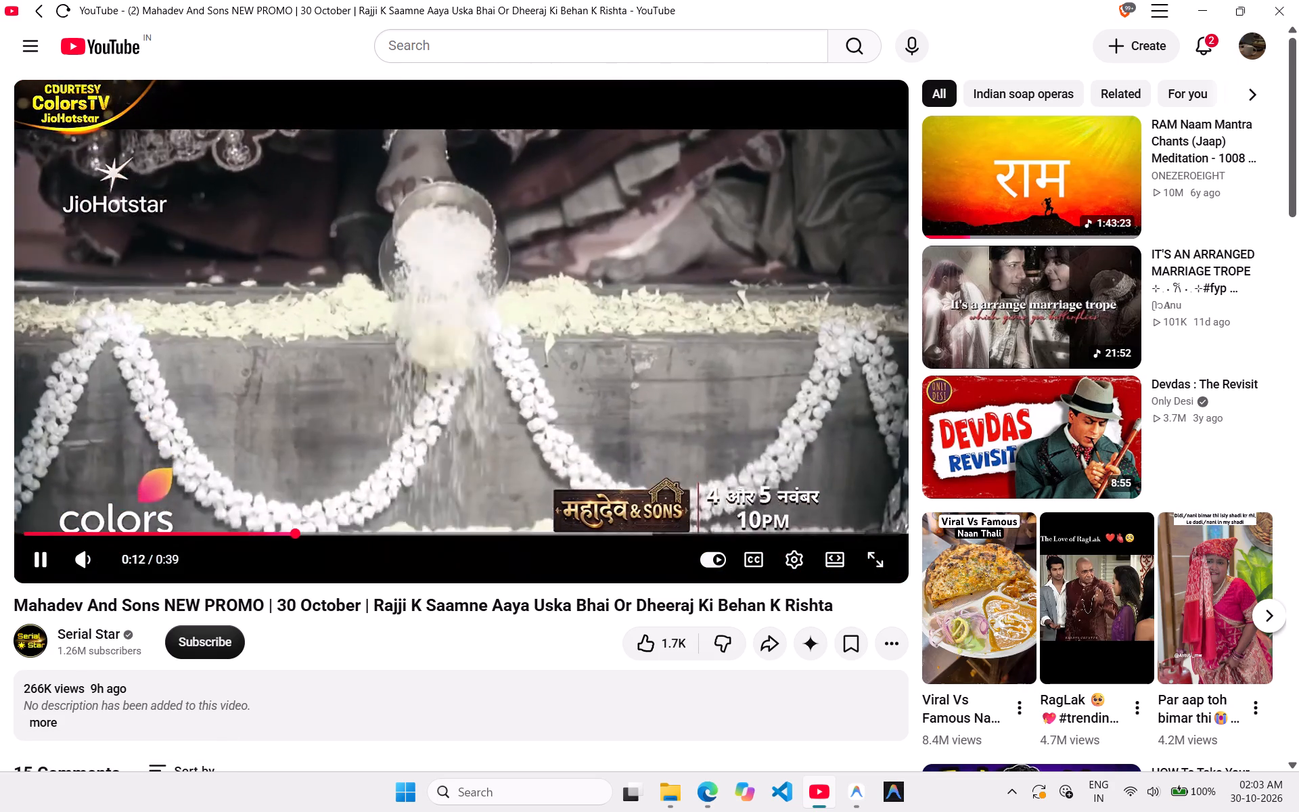
{"action": "key", "text": "Left"}
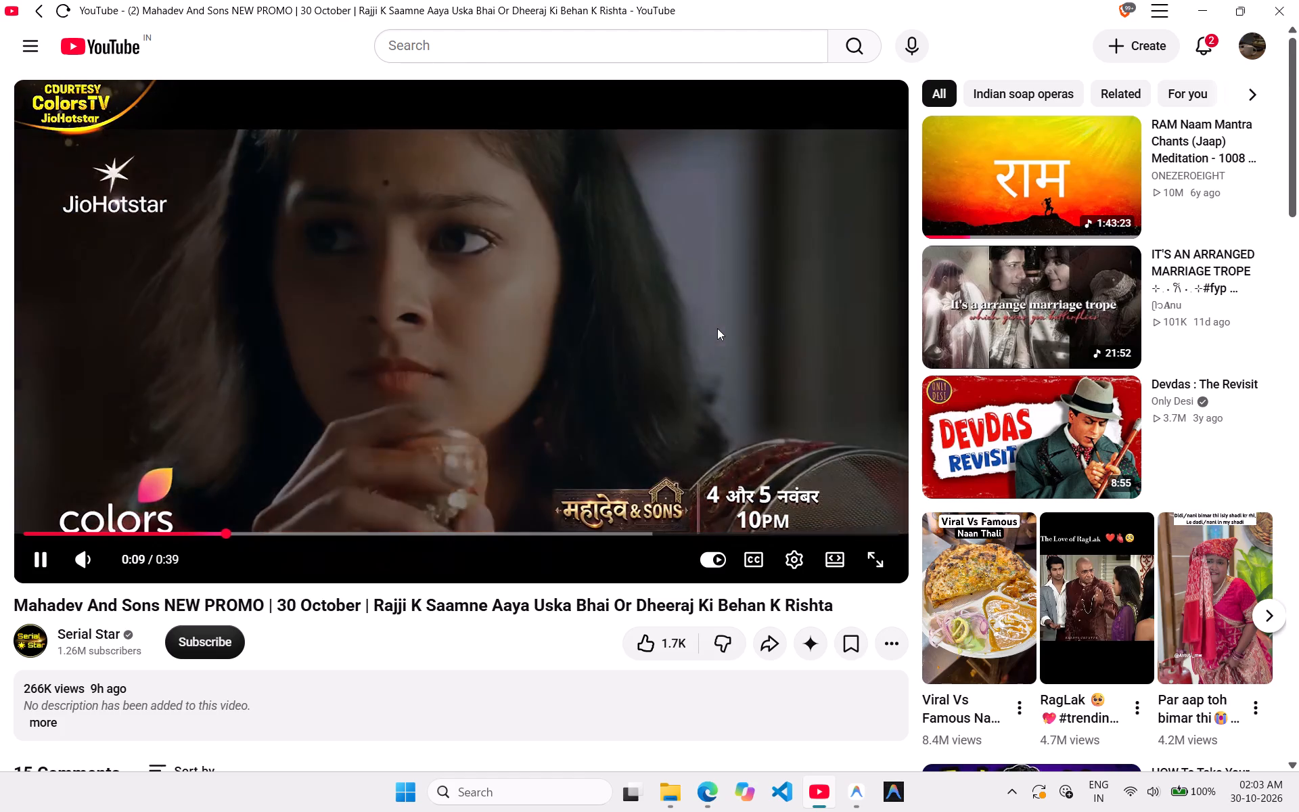
{"action": "key", "text": "Up"}
{"action": "key", "text": "Left"}
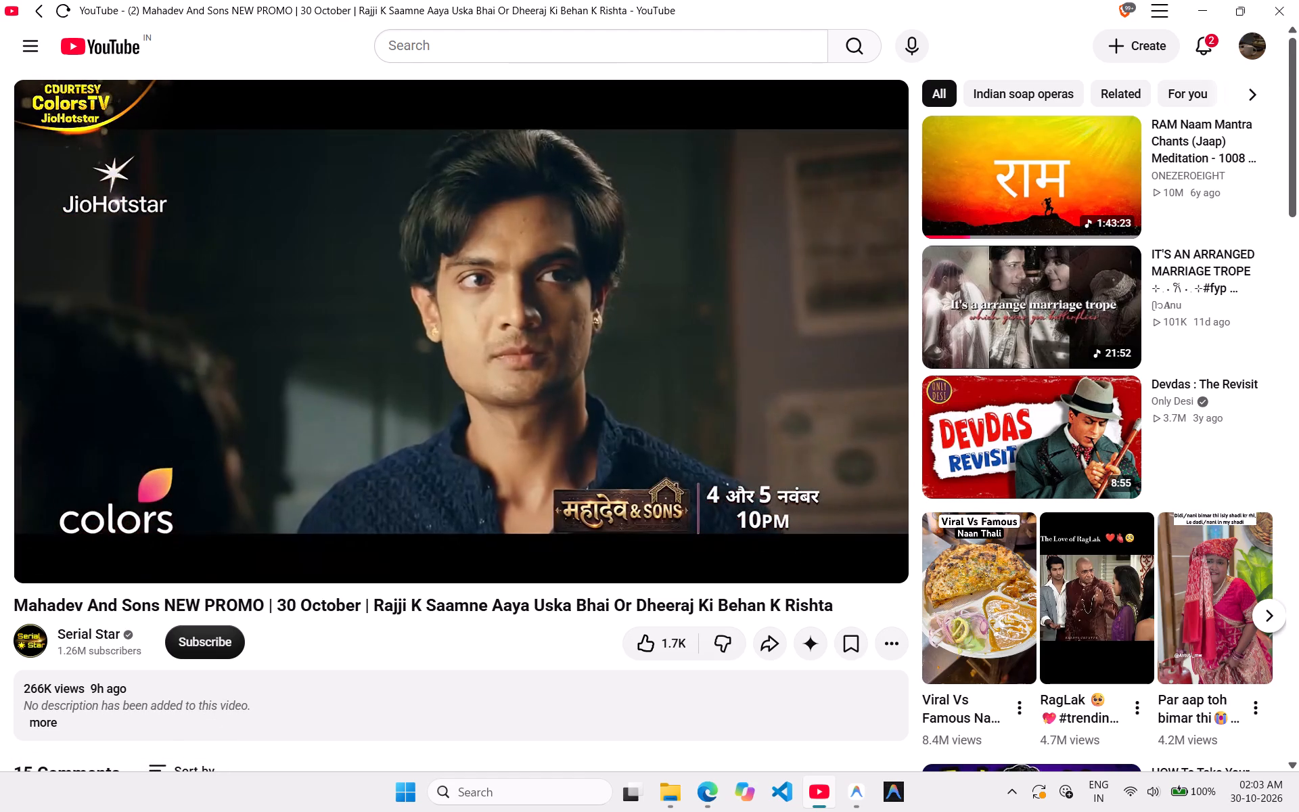
{"action": "key", "text": "Up"}
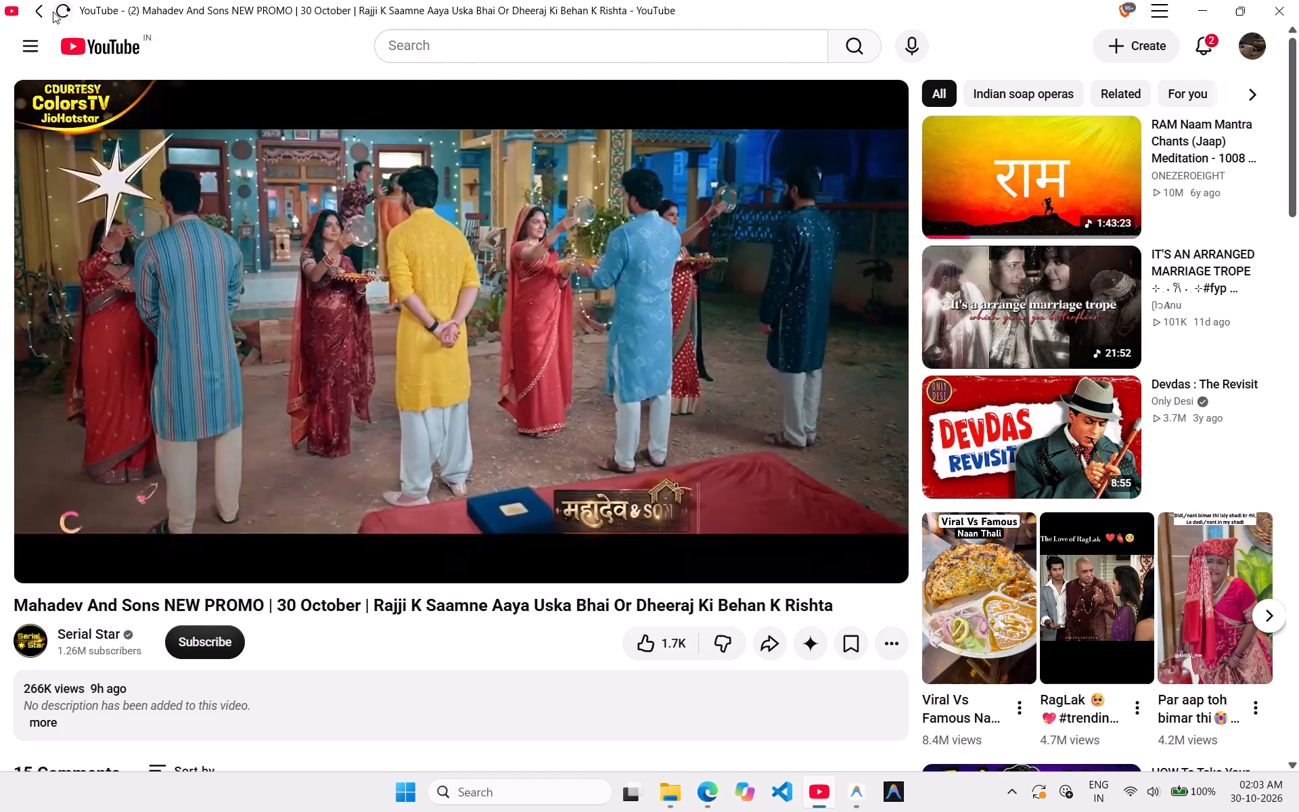
{"action": "key", "text": "Left"}
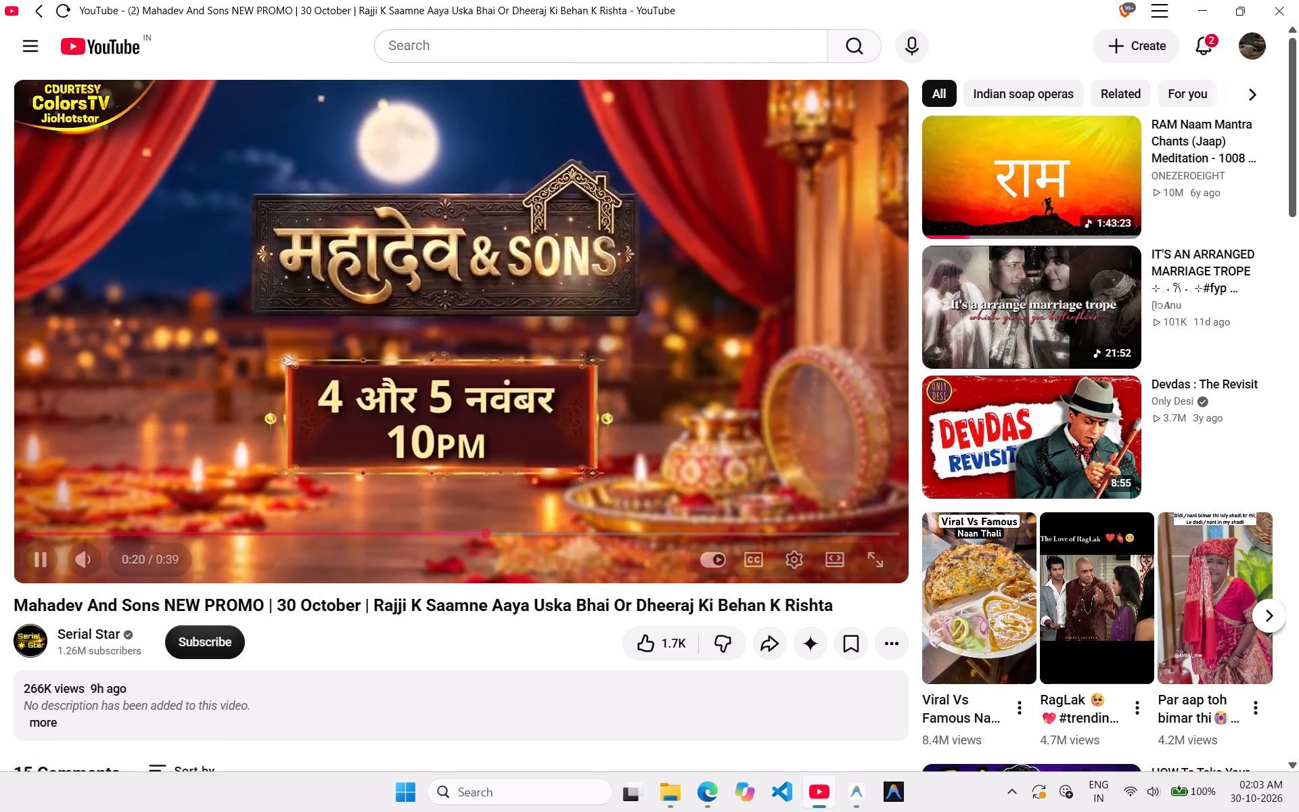
{"action": "key", "text": "space"}
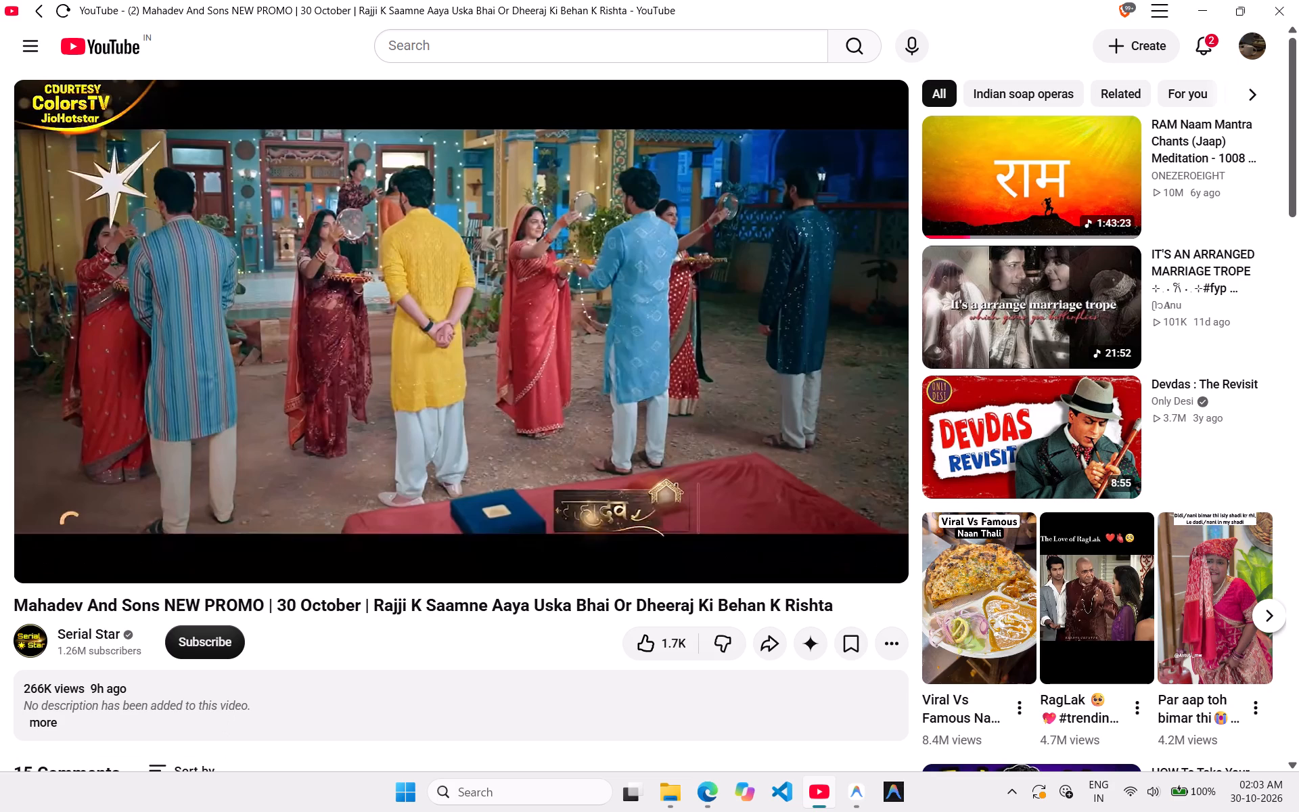
{"action": "key", "text": "space"}
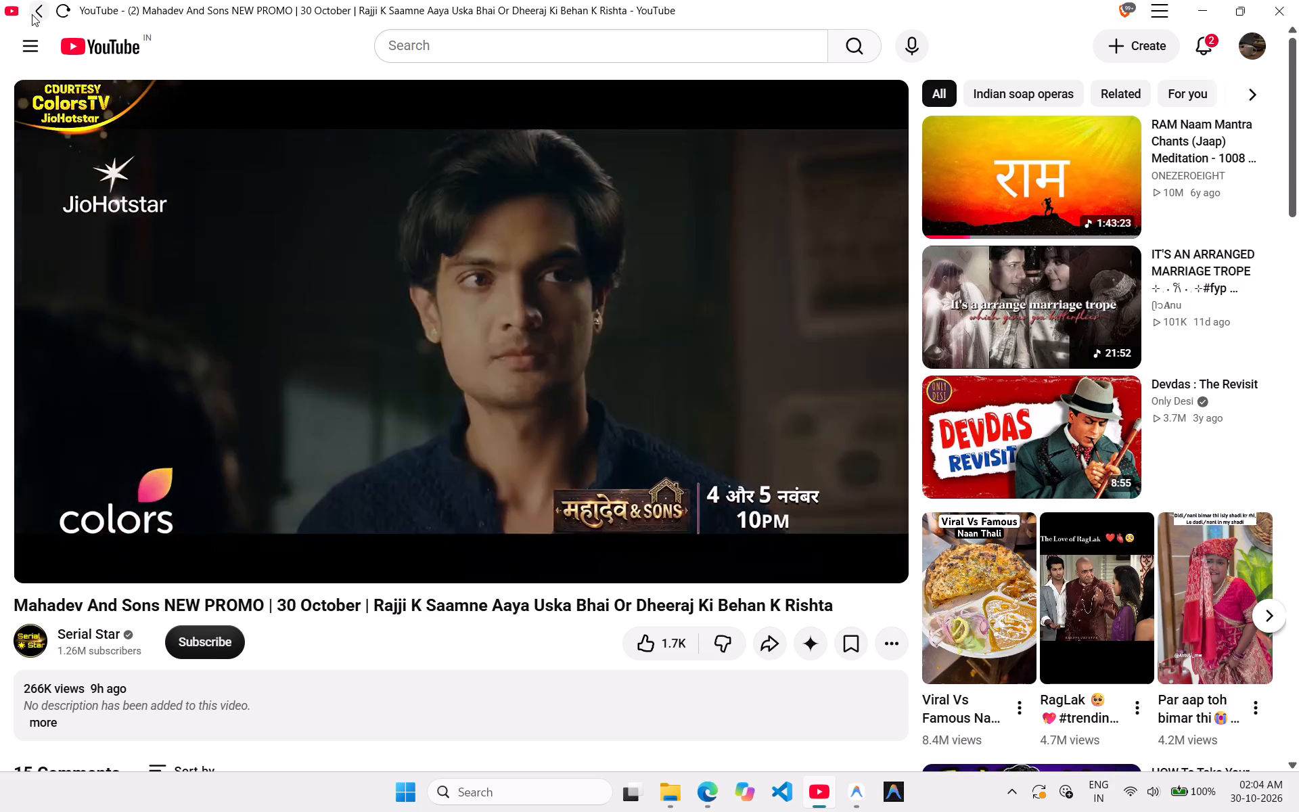
Go back to the YouTube home feed, browse the recommended videos and Shorts, and close the YouTube window.
{"action": "left_click", "coordinate": [32, 14]}
{"action": "scroll", "coordinate": [504, 454], "scroll_direction": "down", "scroll_amount": 4}
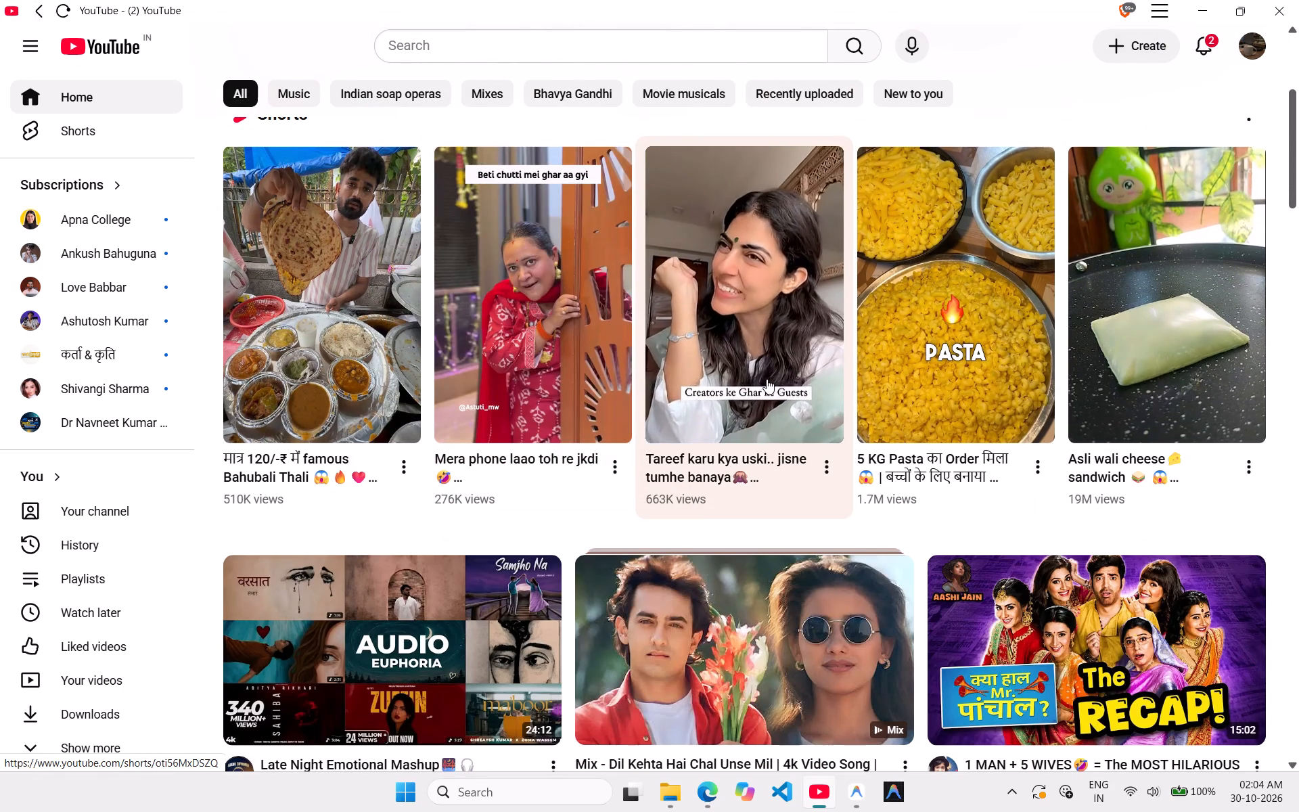
{"action": "scroll", "coordinate": [767, 379], "scroll_direction": "down", "scroll_amount": 6}
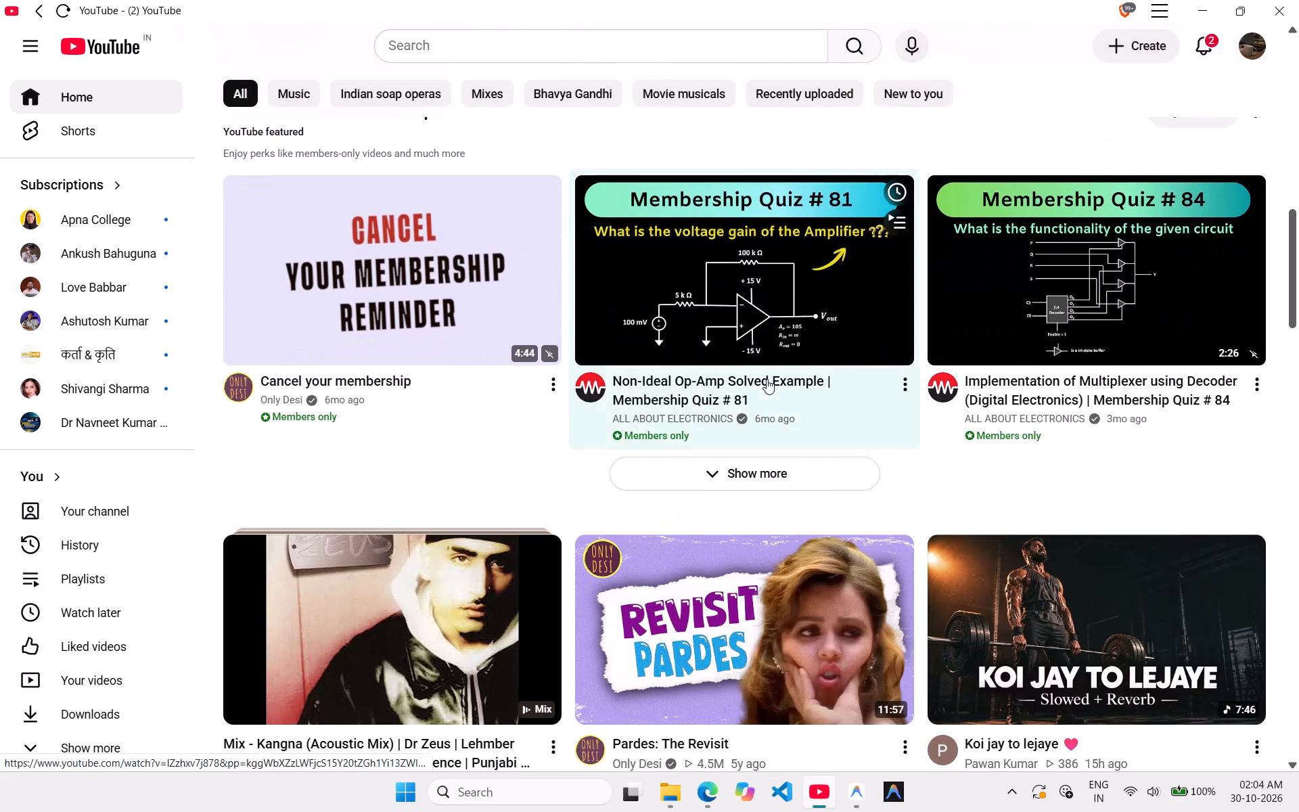
{"action": "scroll", "coordinate": [767, 379], "scroll_direction": "down", "scroll_amount": 4}
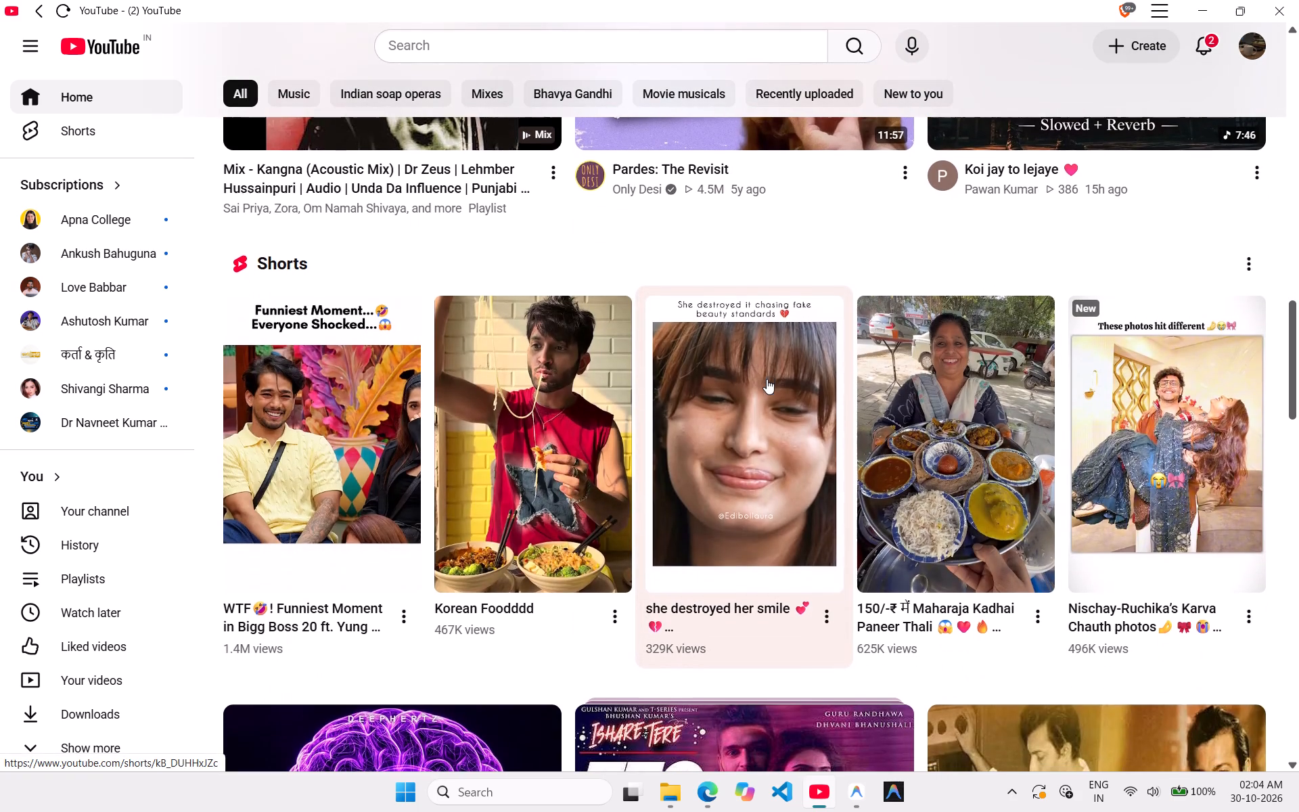
{"action": "scroll", "coordinate": [356, 474], "scroll_direction": "down", "scroll_amount": 2}
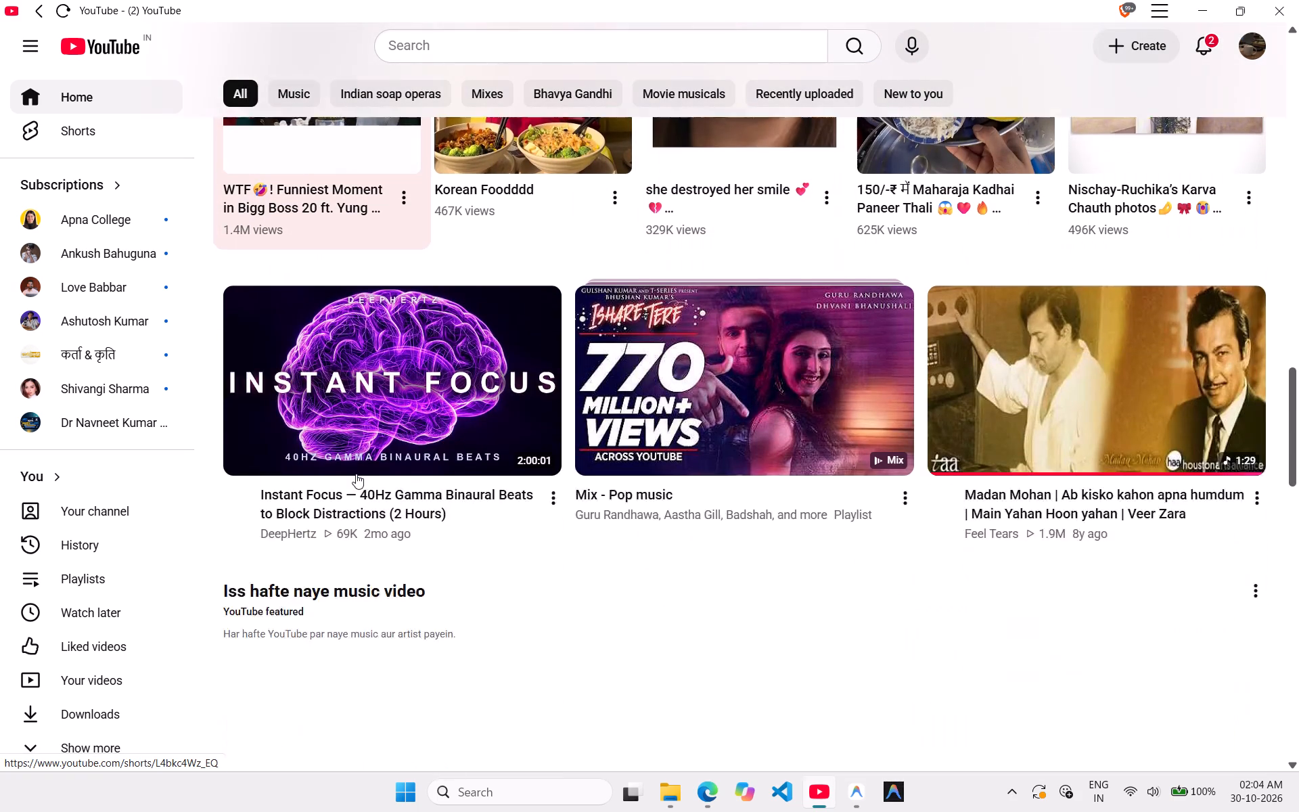
{"action": "scroll", "coordinate": [356, 474], "scroll_direction": "down", "scroll_amount": 4}
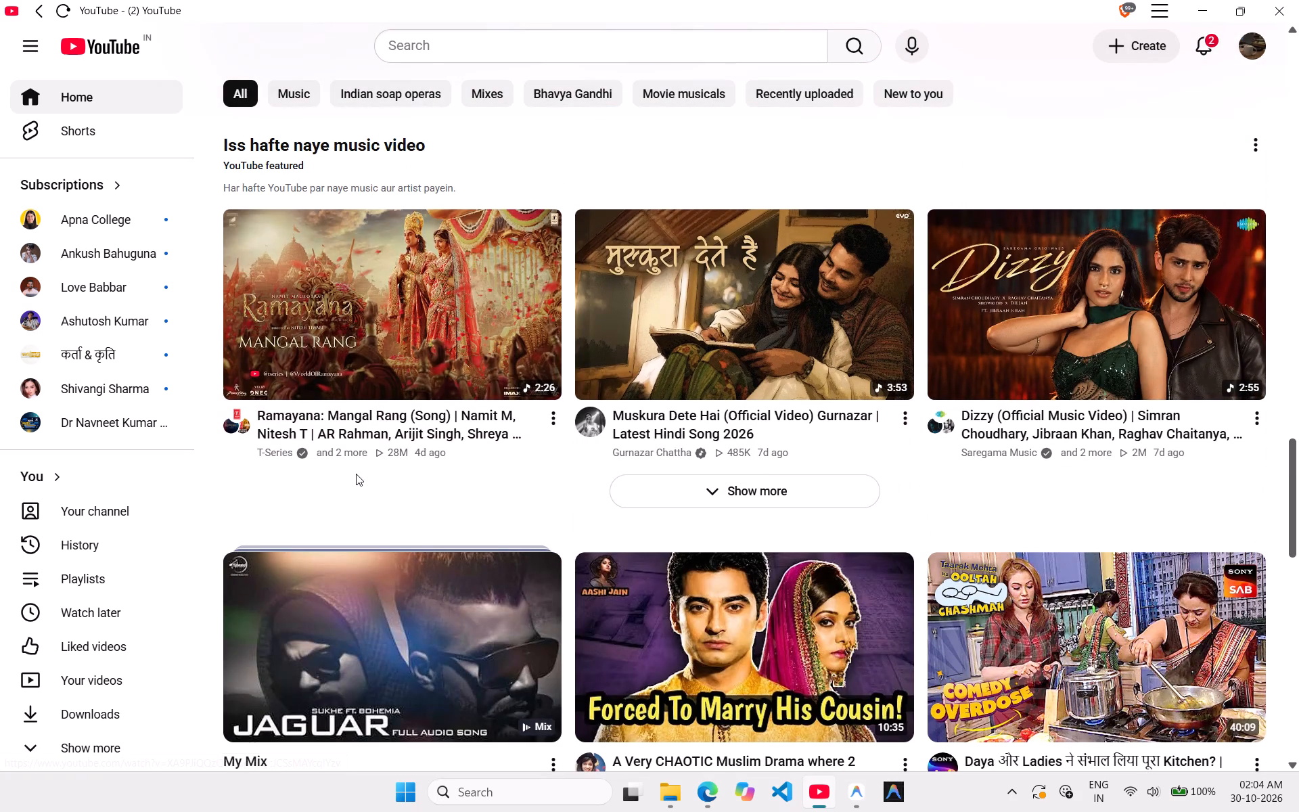
{"action": "scroll", "coordinate": [356, 474], "scroll_direction": "down", "scroll_amount": 4}
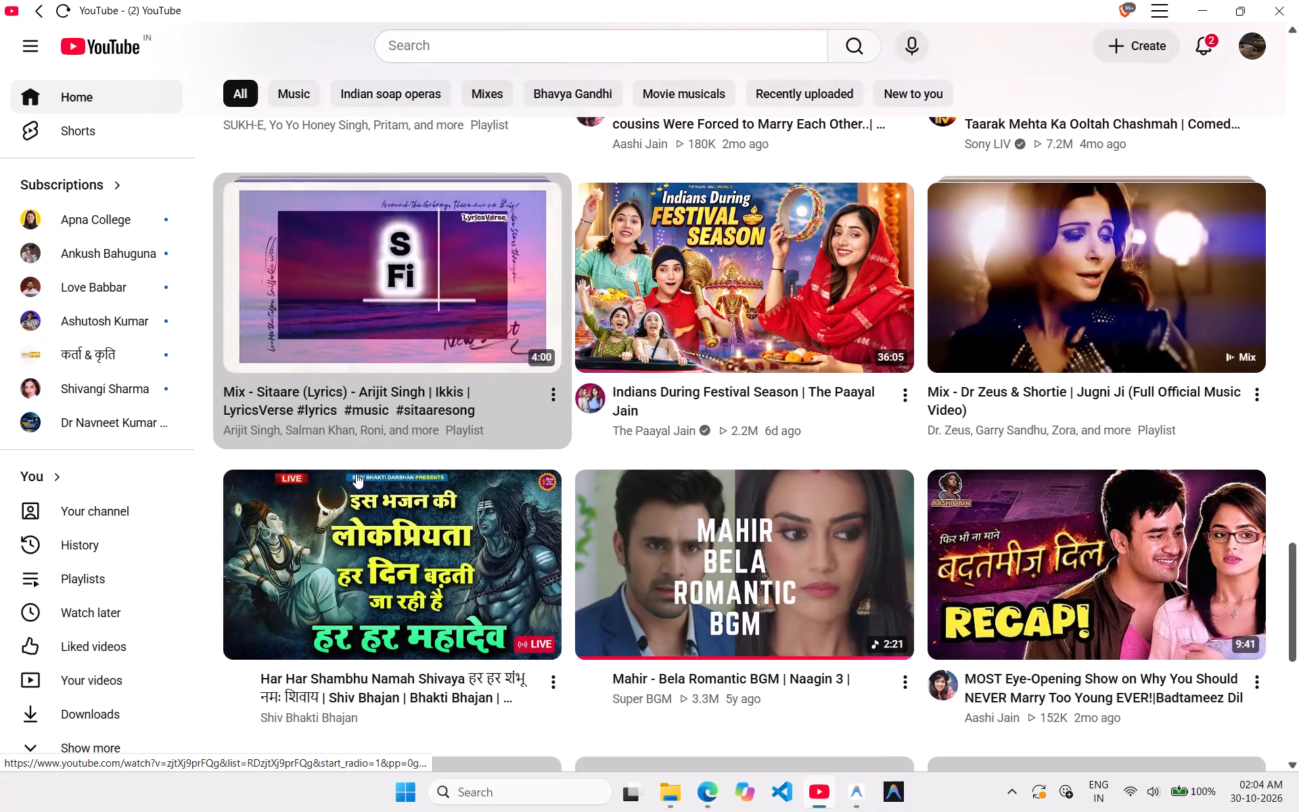
{"action": "scroll", "coordinate": [356, 474], "scroll_direction": "down", "scroll_amount": 2}
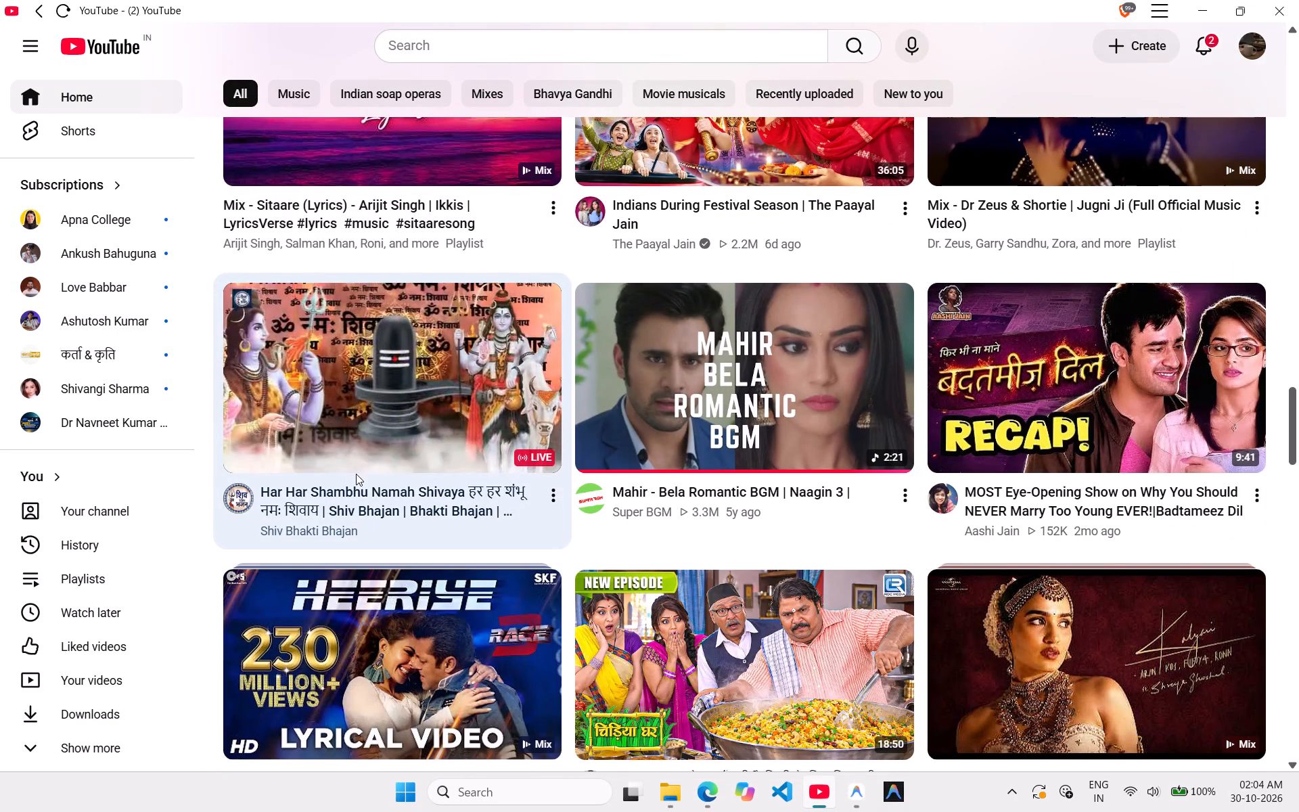
{"action": "scroll", "coordinate": [356, 474], "scroll_direction": "down", "scroll_amount": 3}
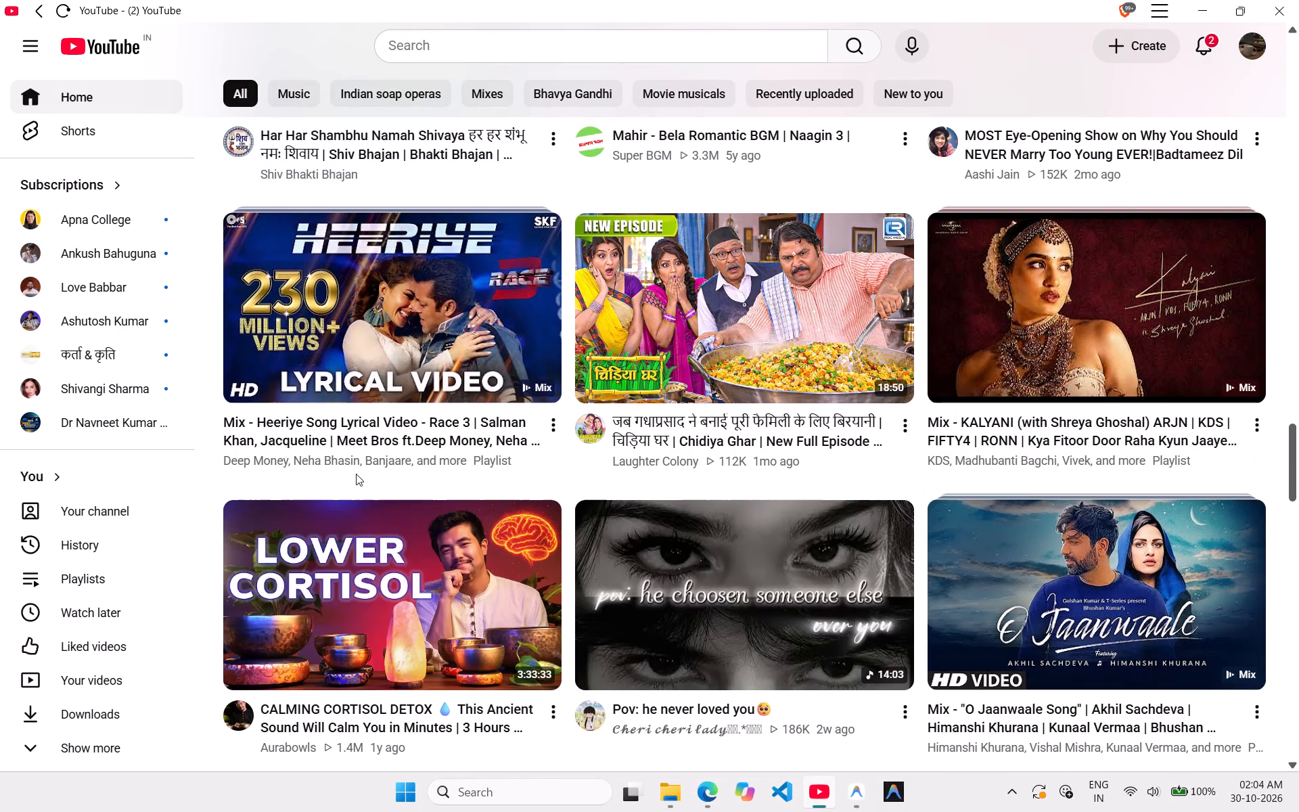
{"action": "scroll", "coordinate": [356, 474], "scroll_direction": "down", "scroll_amount": 3}
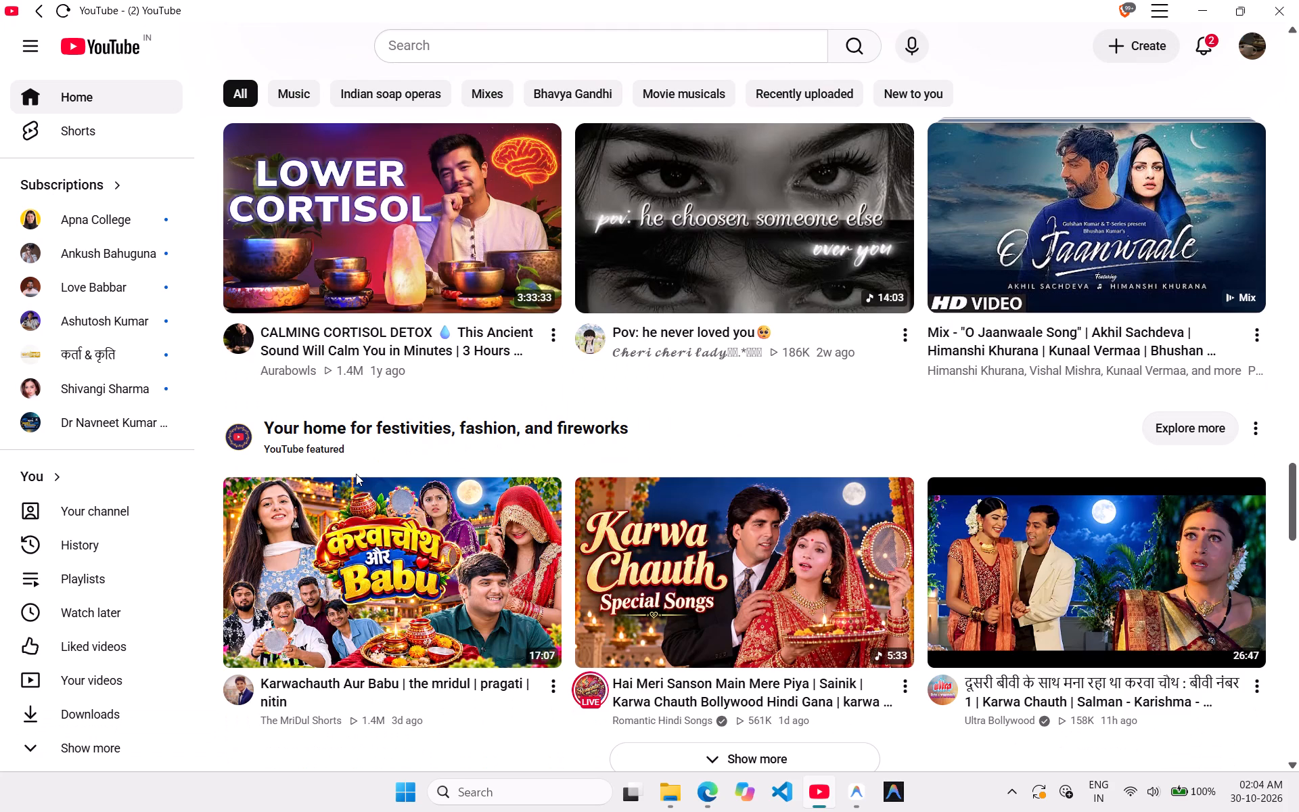
{"action": "scroll", "coordinate": [356, 474], "scroll_direction": "down", "scroll_amount": 5}
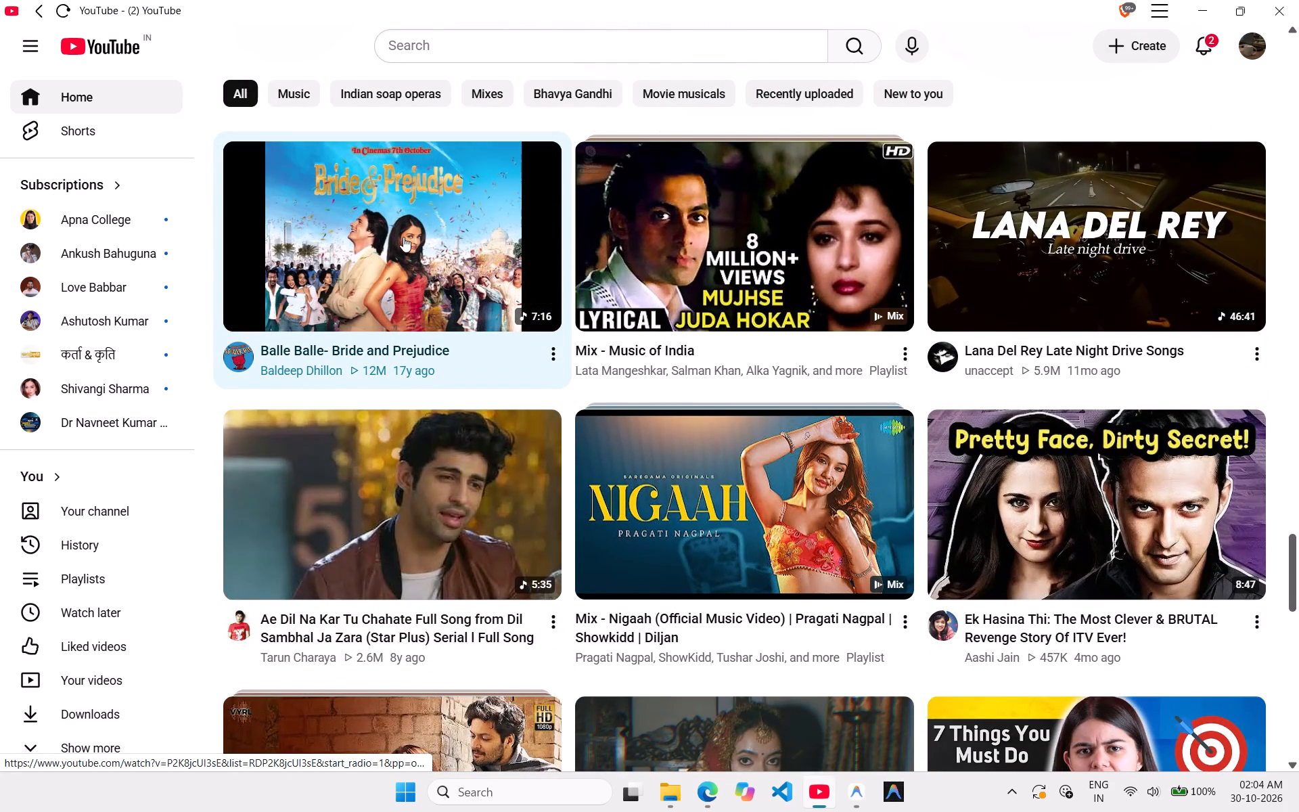
{"action": "scroll", "coordinate": [403, 237], "scroll_direction": "down", "scroll_amount": 3}
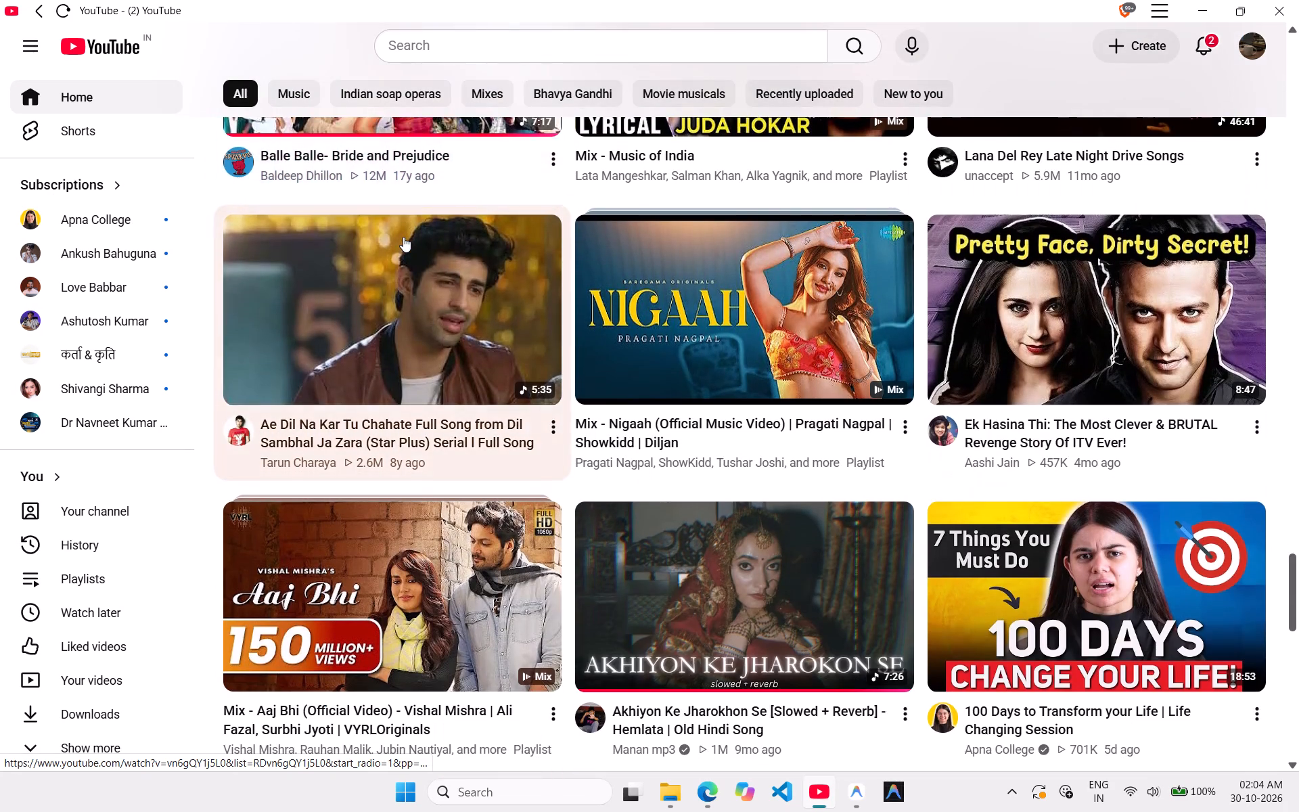
{"action": "scroll", "coordinate": [403, 237], "scroll_direction": "down", "scroll_amount": 6}
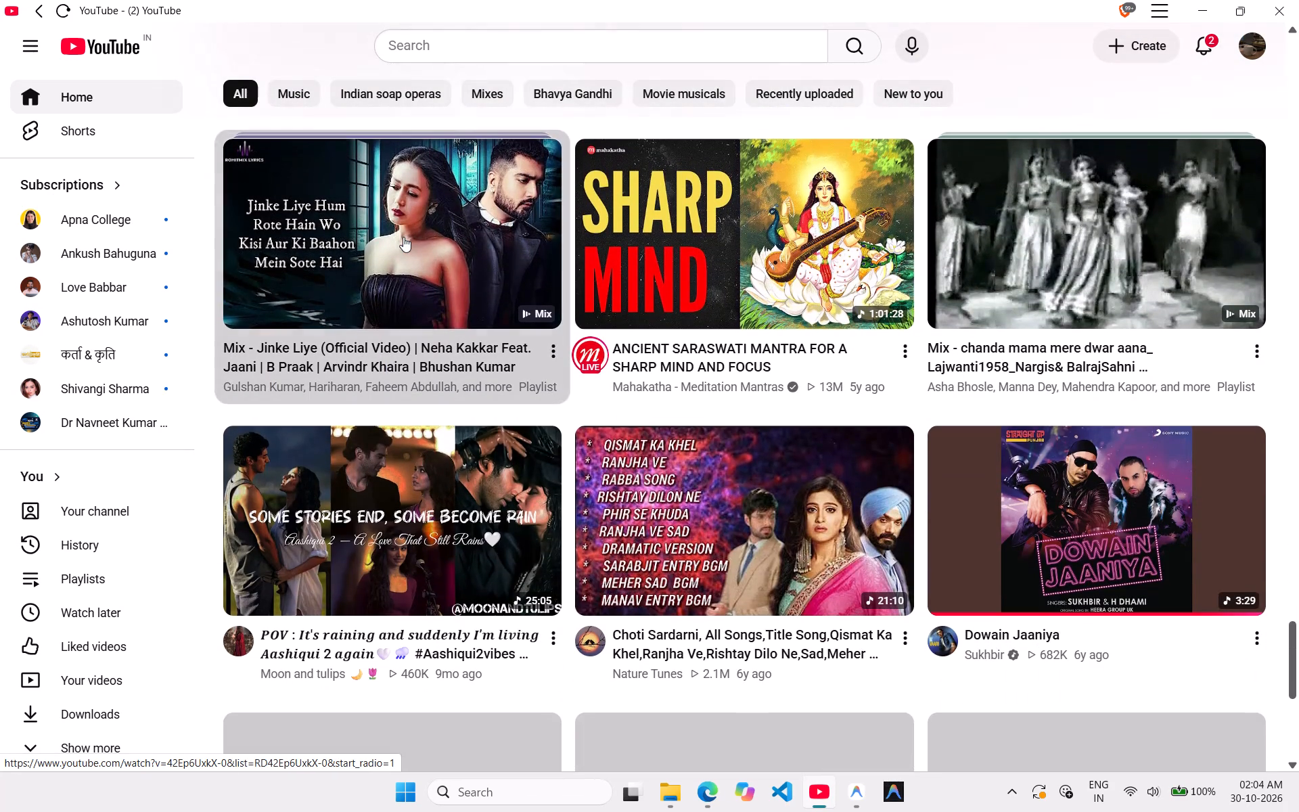
{"action": "scroll", "coordinate": [403, 237], "scroll_direction": "down", "scroll_amount": 4}
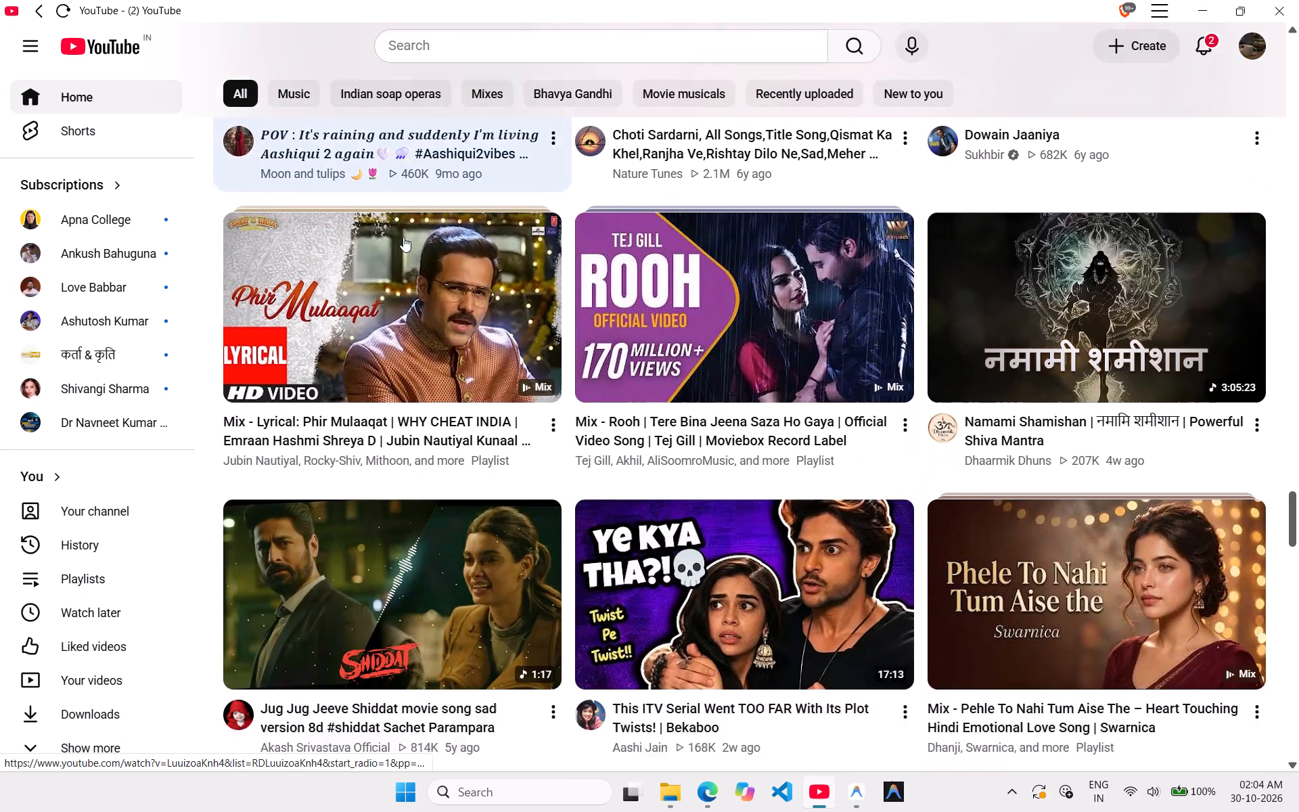
{"action": "scroll", "coordinate": [403, 237], "scroll_direction": "down", "scroll_amount": 1}
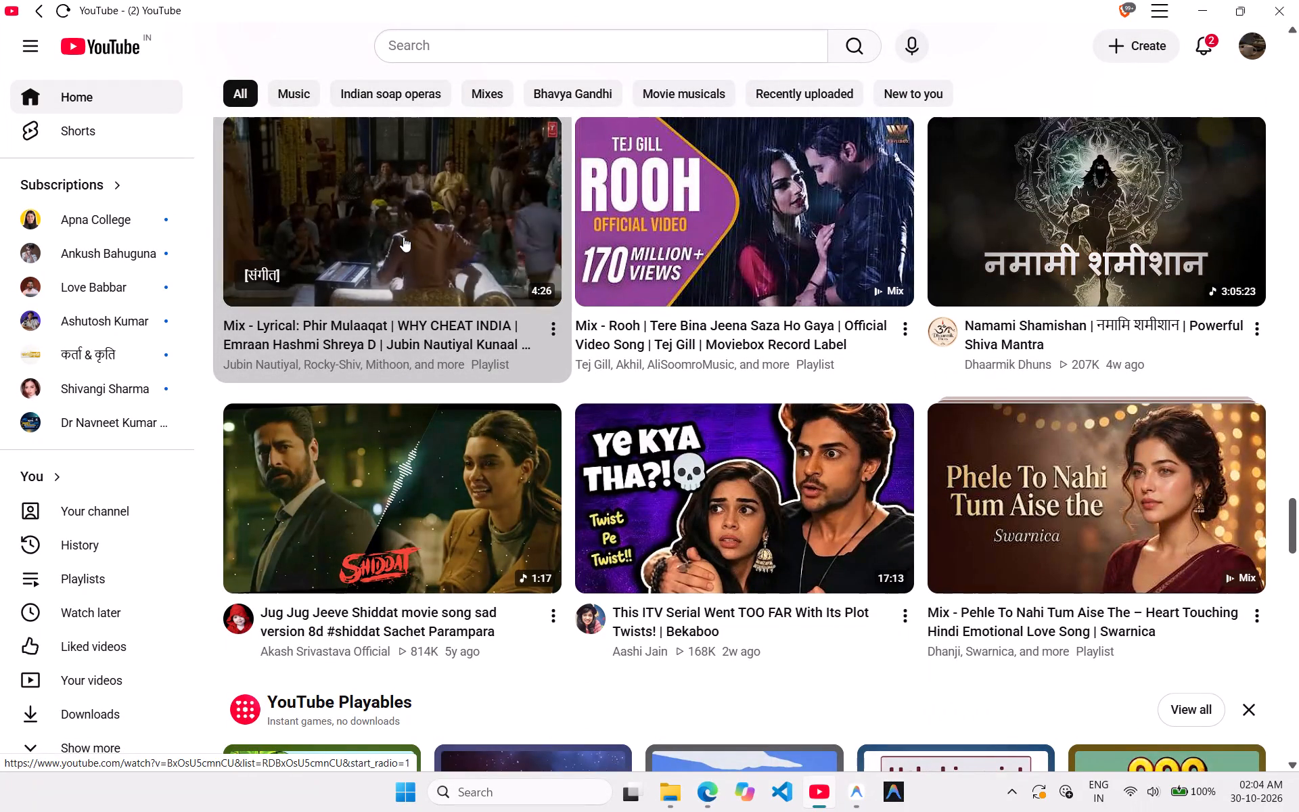
{"action": "scroll", "coordinate": [403, 237], "scroll_direction": "down", "scroll_amount": 3}
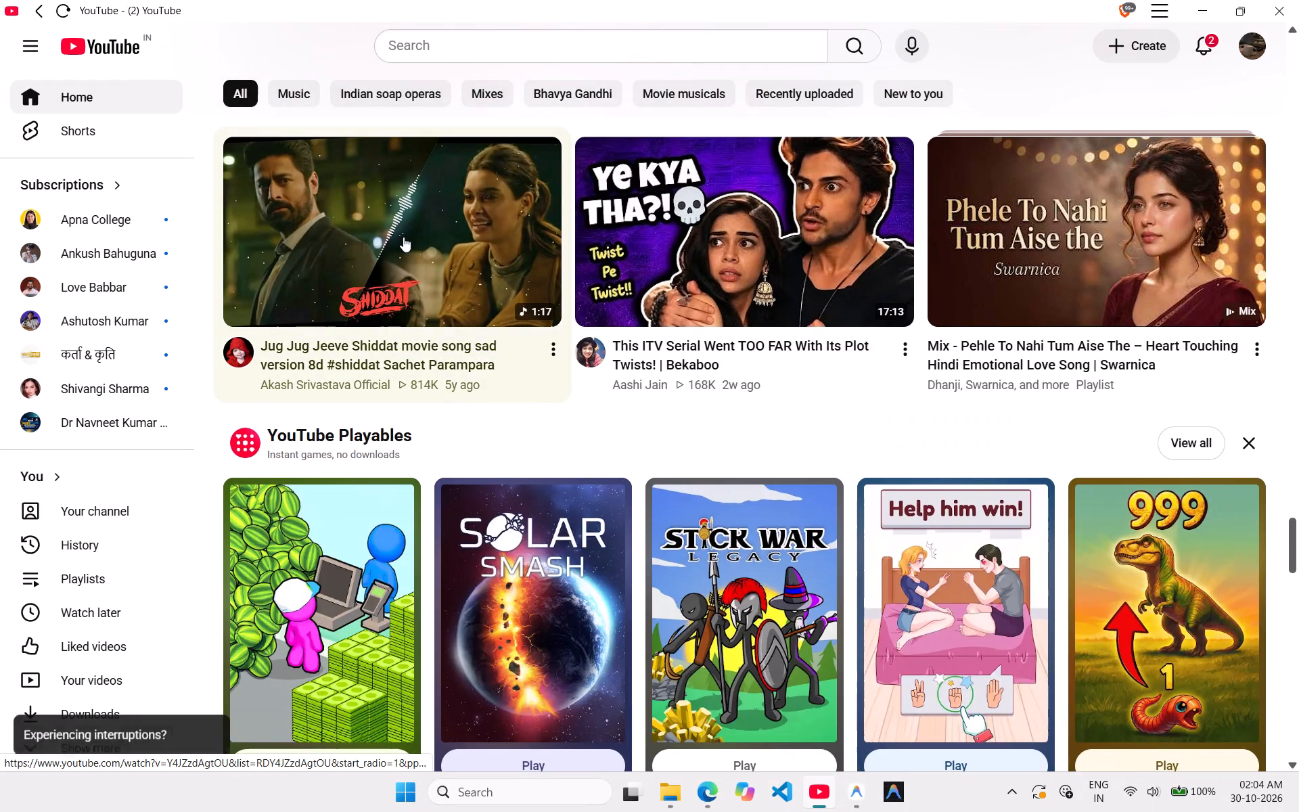
{"action": "scroll", "coordinate": [403, 237], "scroll_direction": "down", "scroll_amount": 8}
{"action": "scroll", "coordinate": [403, 237], "scroll_direction": "up", "scroll_amount": 1}
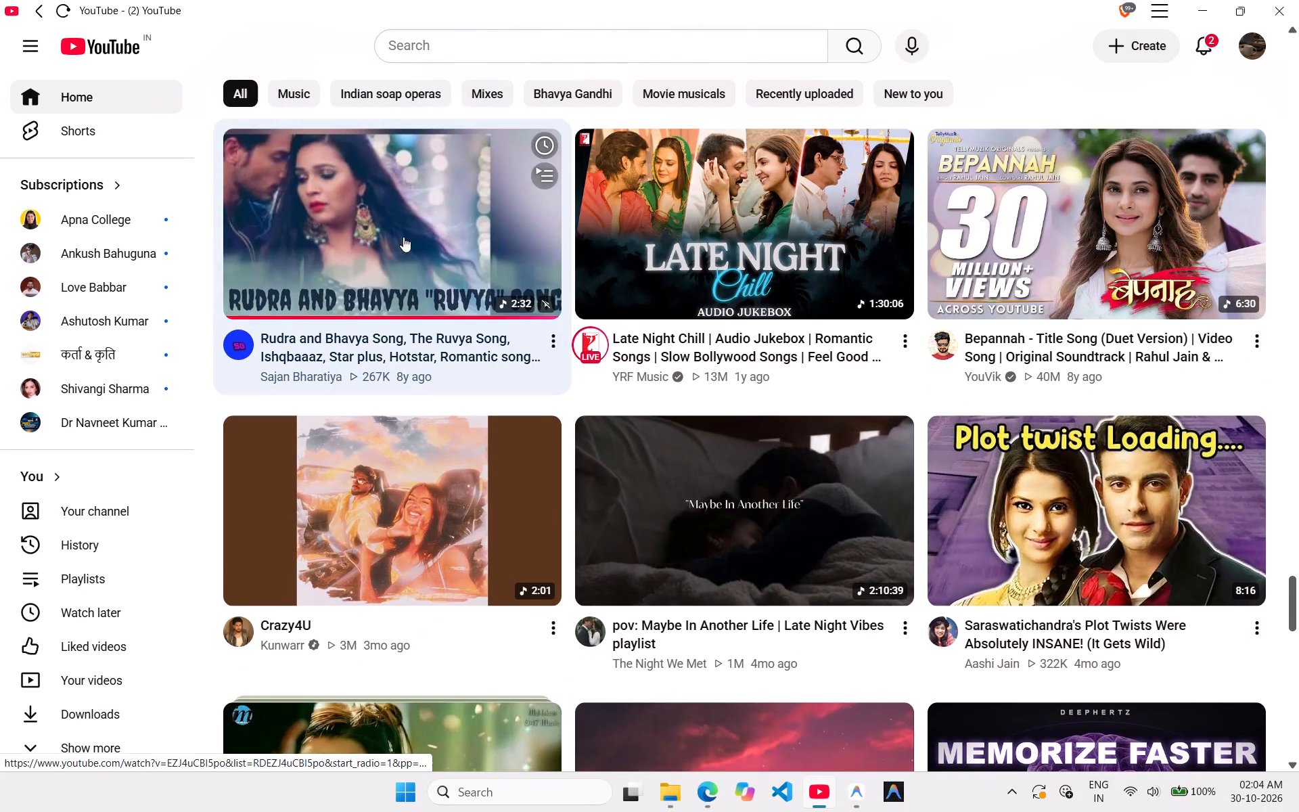
{"action": "scroll", "coordinate": [403, 237], "scroll_direction": "up", "scroll_amount": 1}
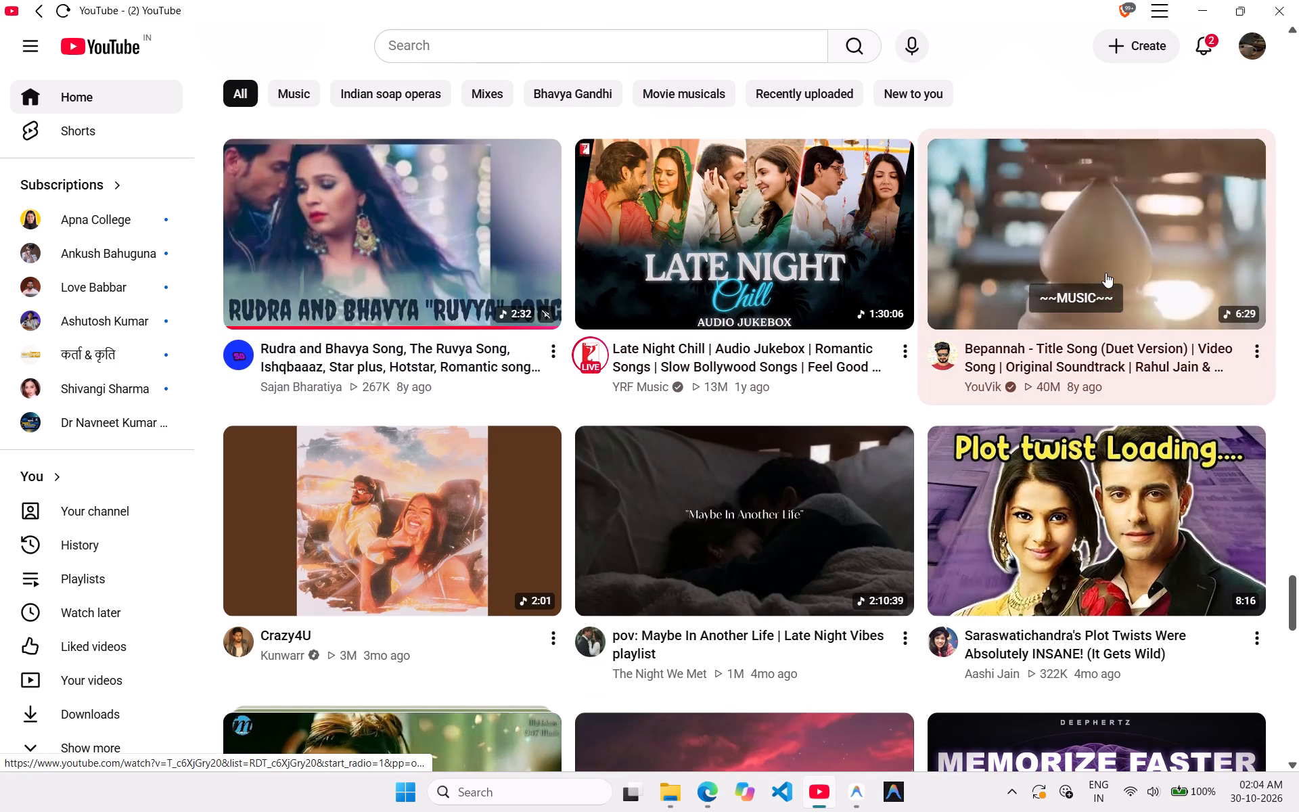
{"action": "scroll", "coordinate": [1106, 273], "scroll_direction": "down", "scroll_amount": 3}
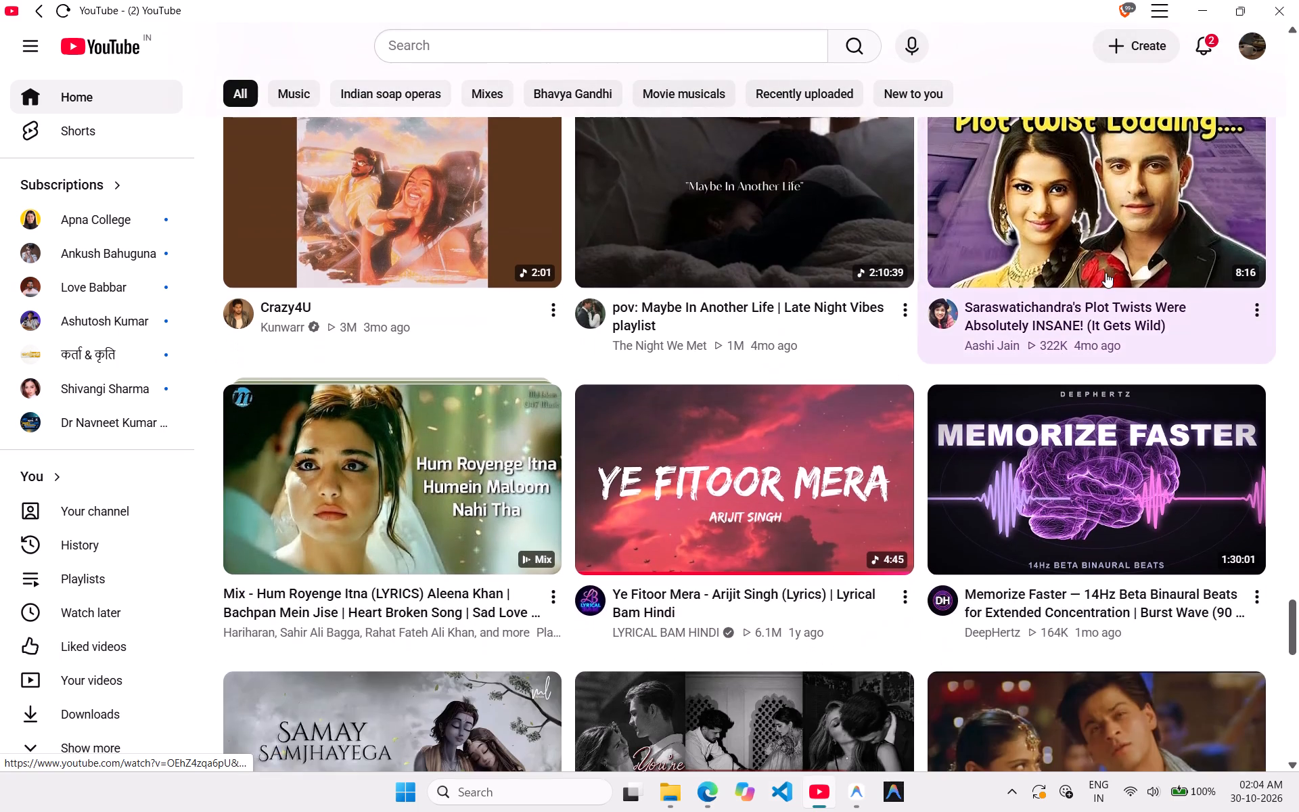
{"action": "left_click", "coordinate": [1298, 0]}
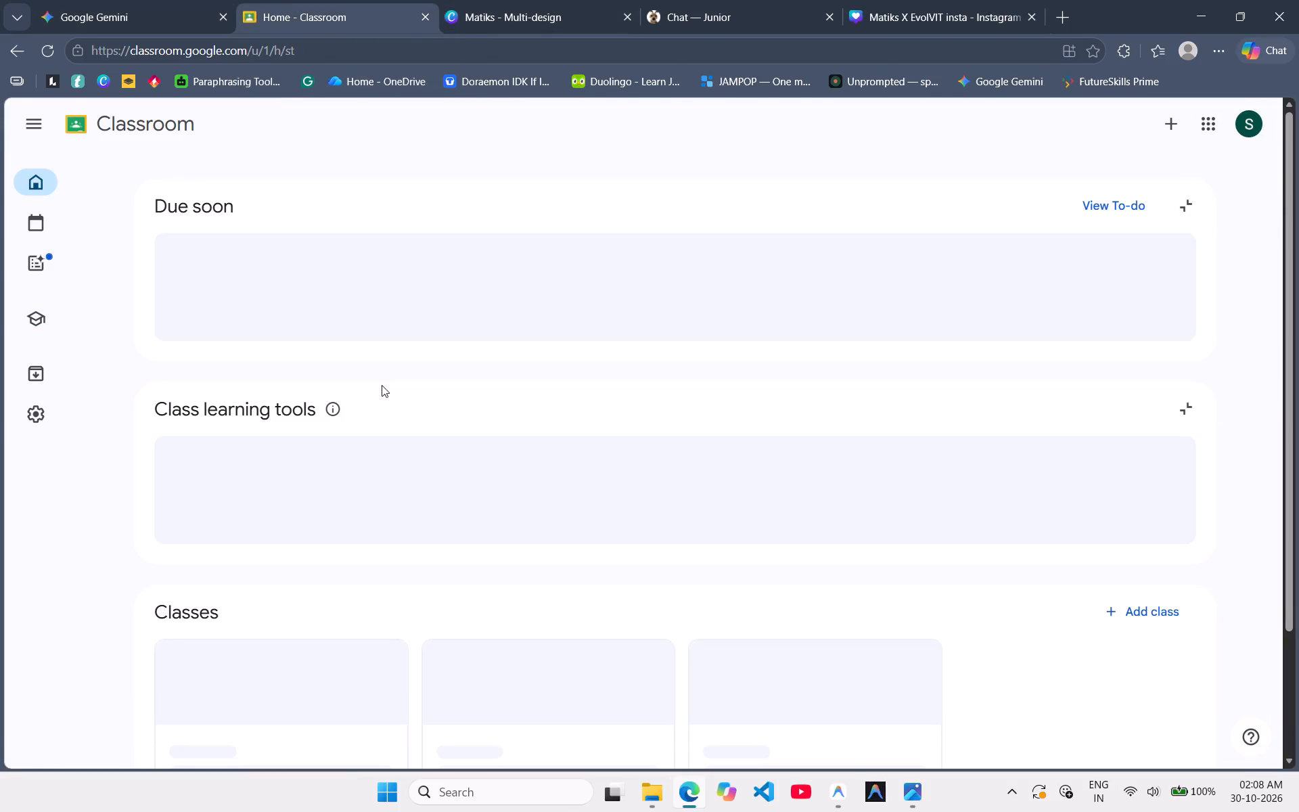
{"action": "left_click", "coordinate": [507, 699]}
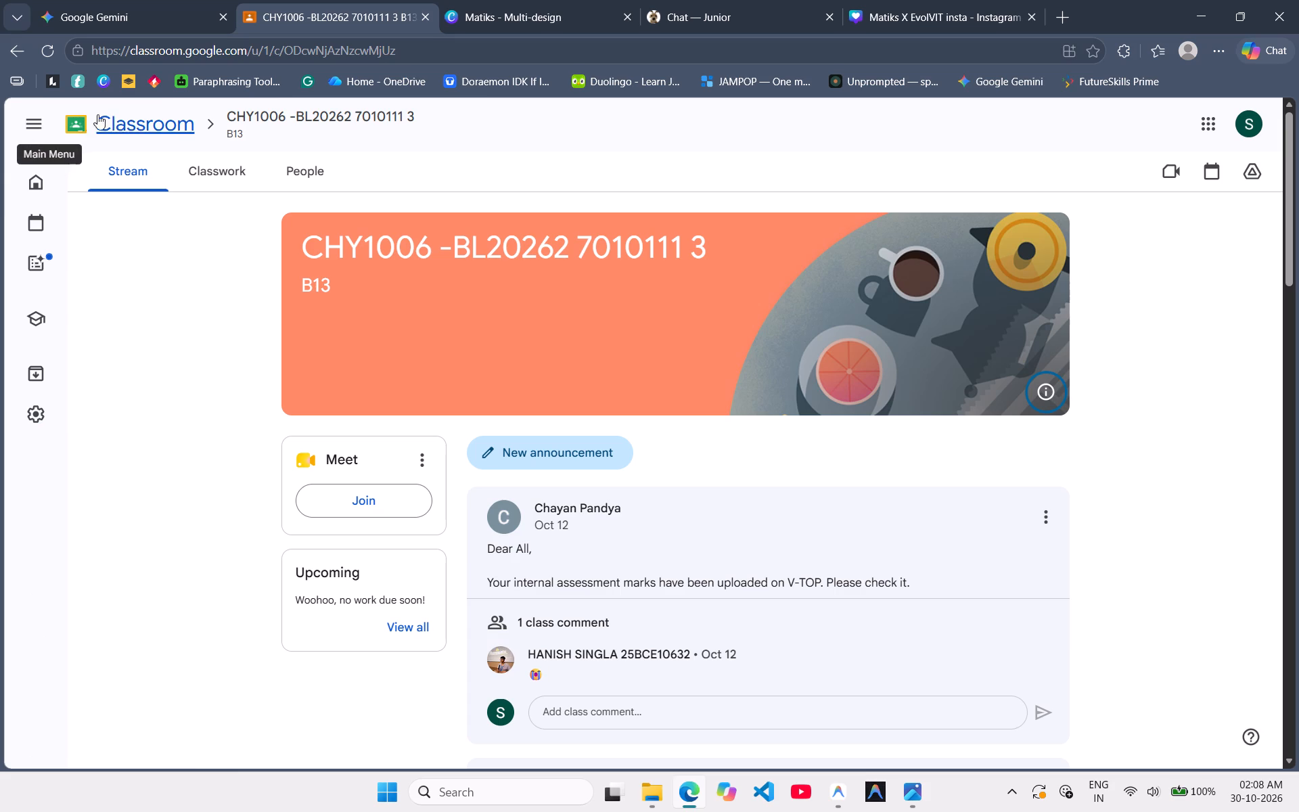
{"action": "left_click", "coordinate": [210, 160]}
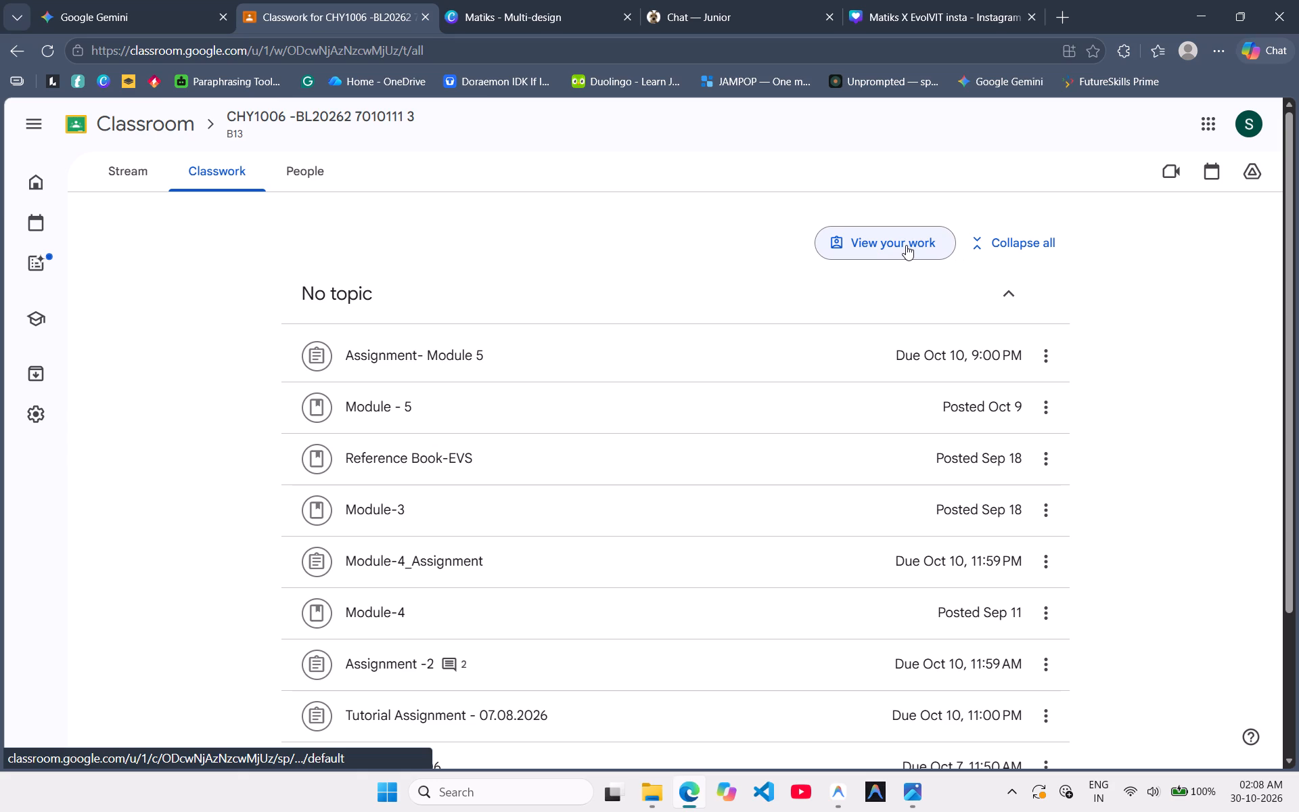
{"action": "scroll", "coordinate": [514, 538], "scroll_direction": "down", "scroll_amount": 4}
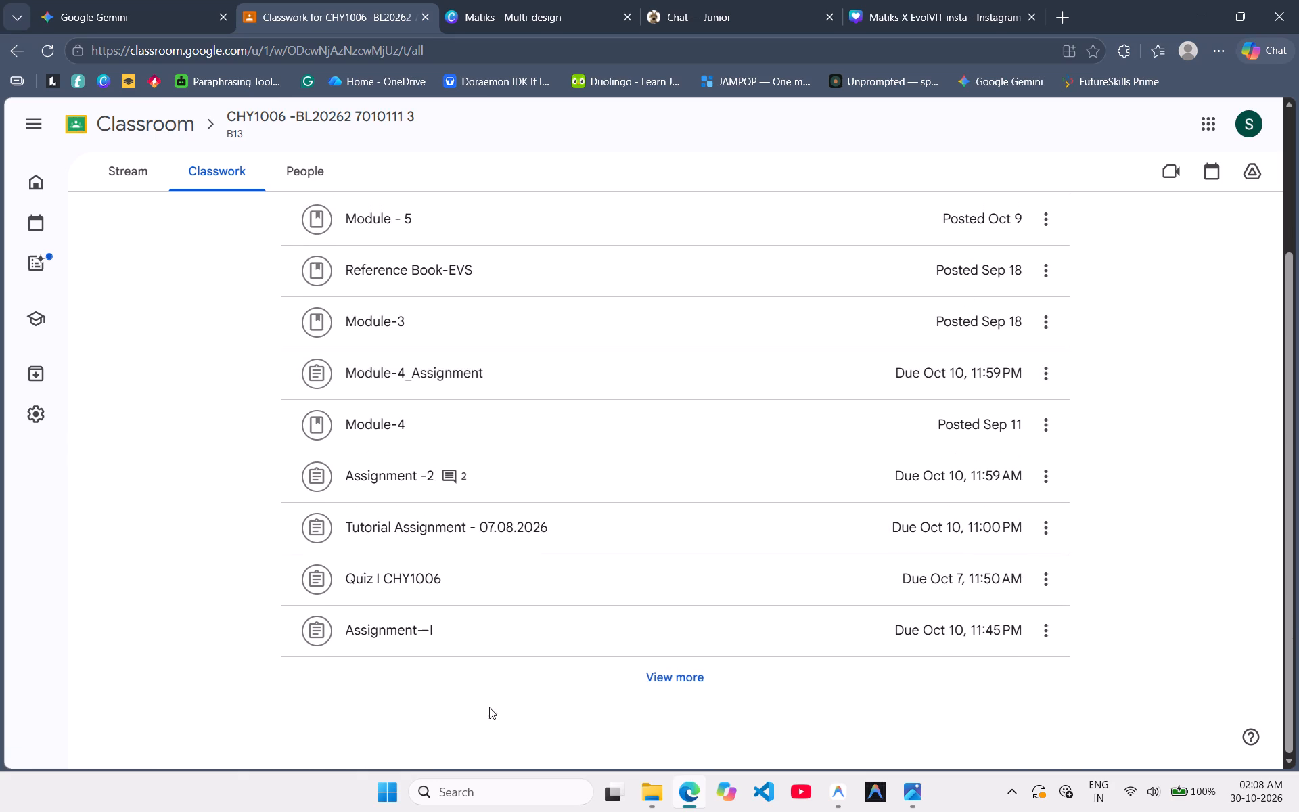
{"action": "left_click", "coordinate": [662, 671]}
{"action": "scroll", "coordinate": [645, 599], "scroll_direction": "down", "scroll_amount": 4}
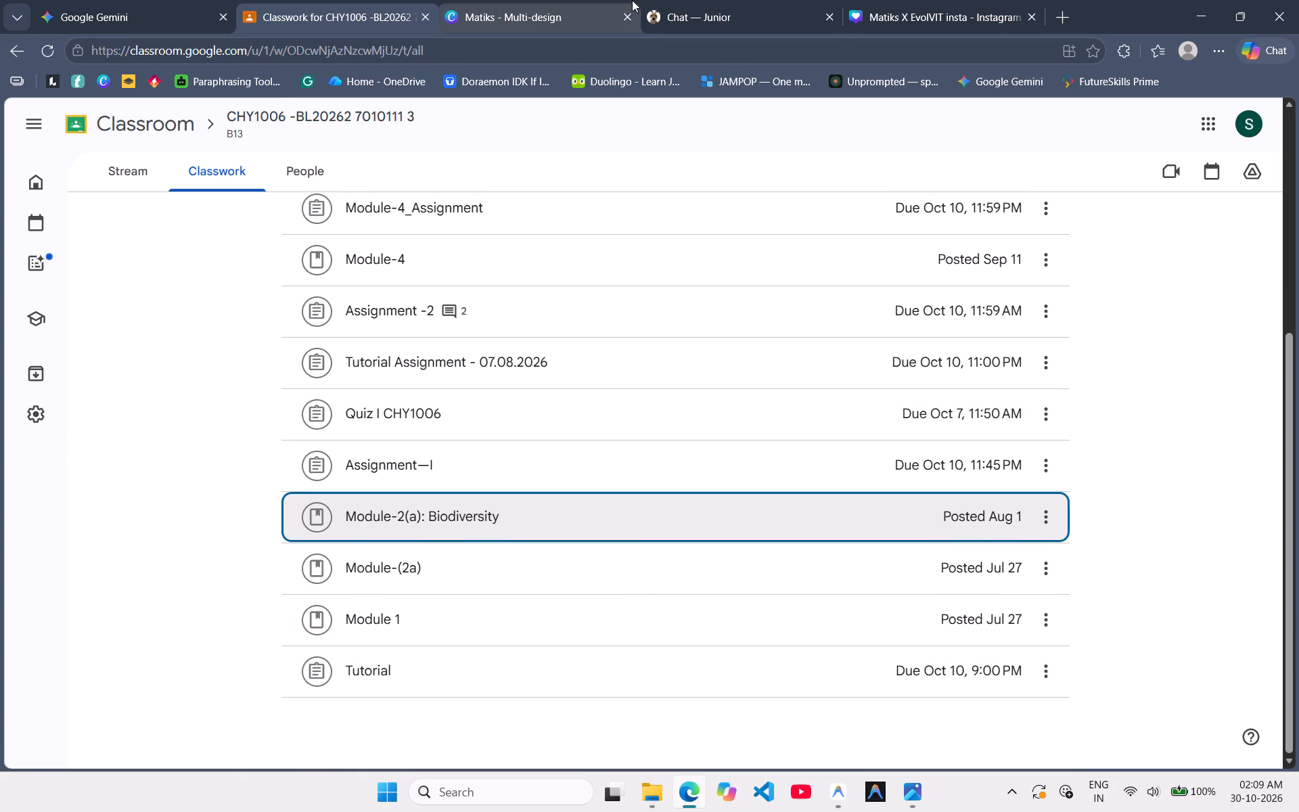
Return to the muse.ai chat and download the extracted 7-DAY LEAGUE image as 7Day_League_Transparent.png.
{"action": "left_click", "coordinate": [859, 0]}
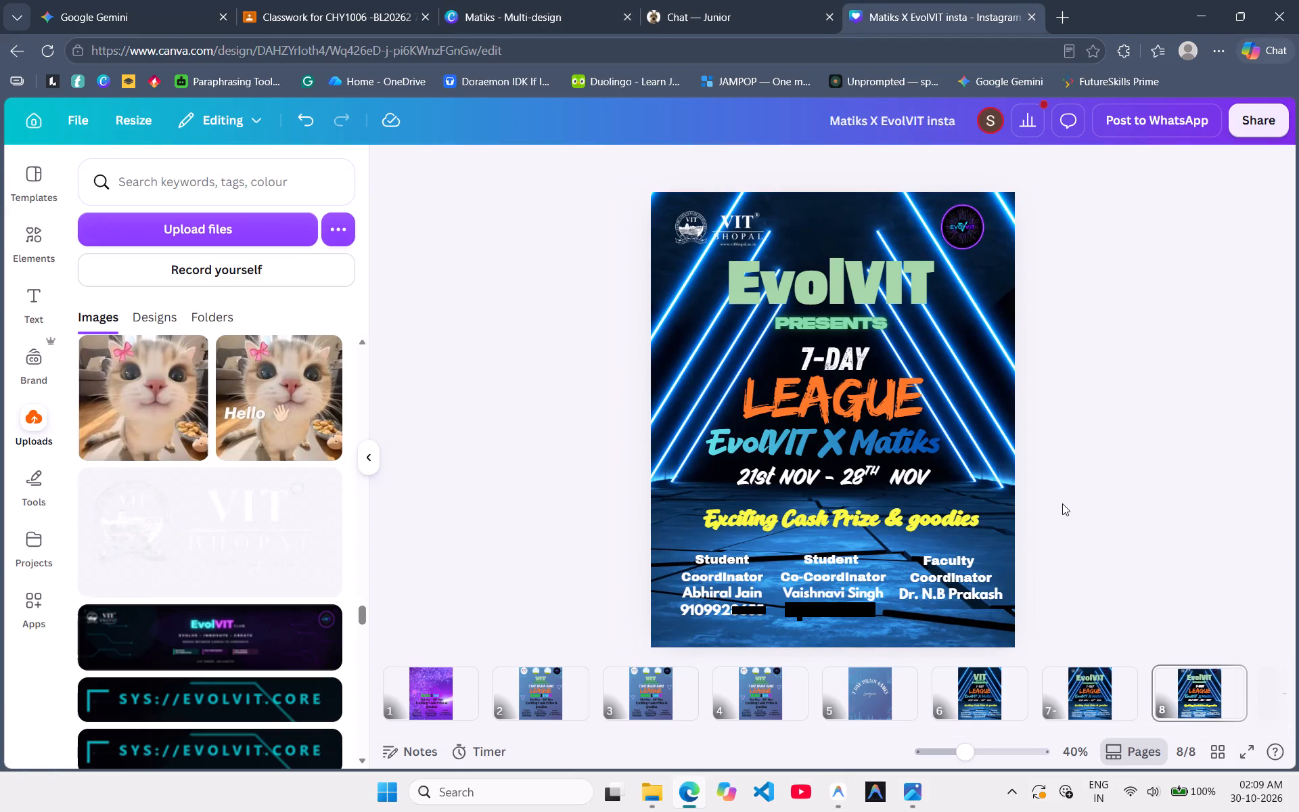
{"action": "left_click", "coordinate": [747, 1]}
{"action": "scroll", "coordinate": [470, 516], "scroll_direction": "down", "scroll_amount": 1}
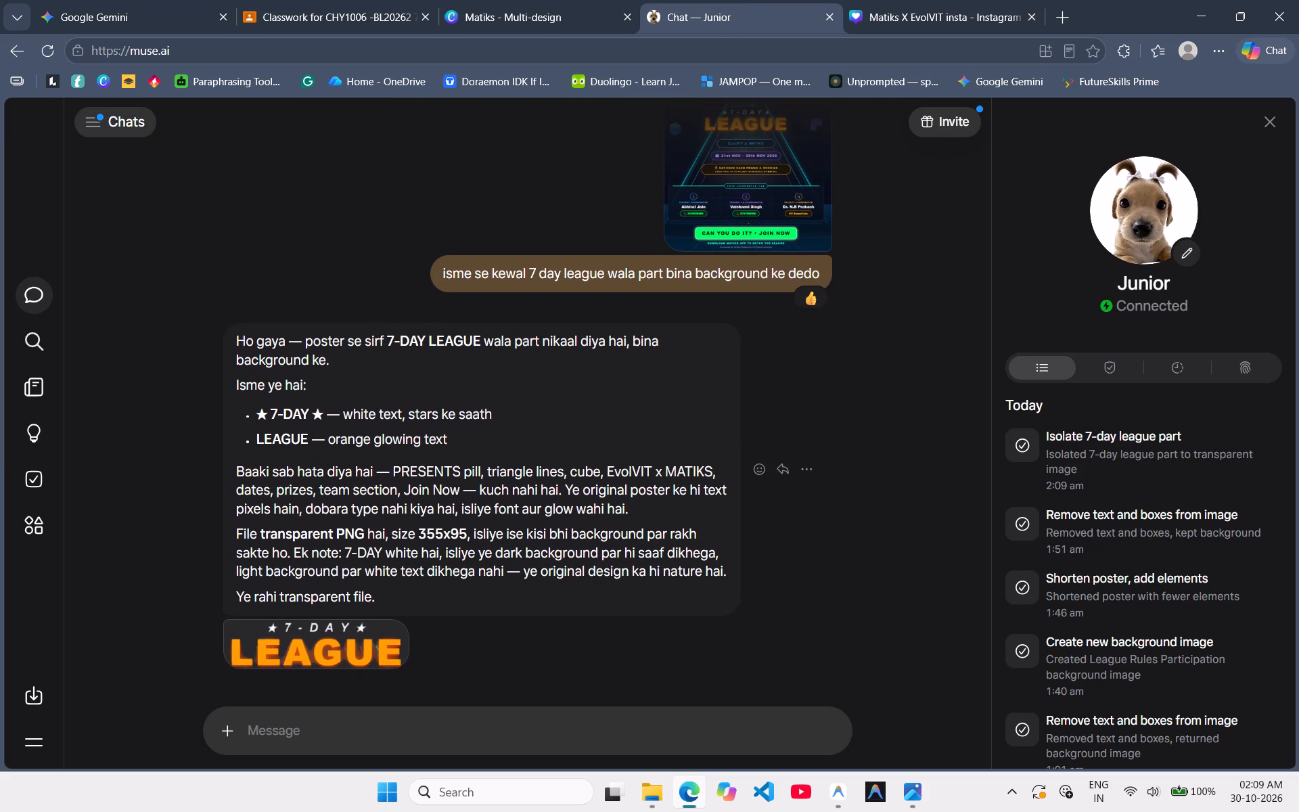
{"action": "left_click", "coordinate": [338, 668]}
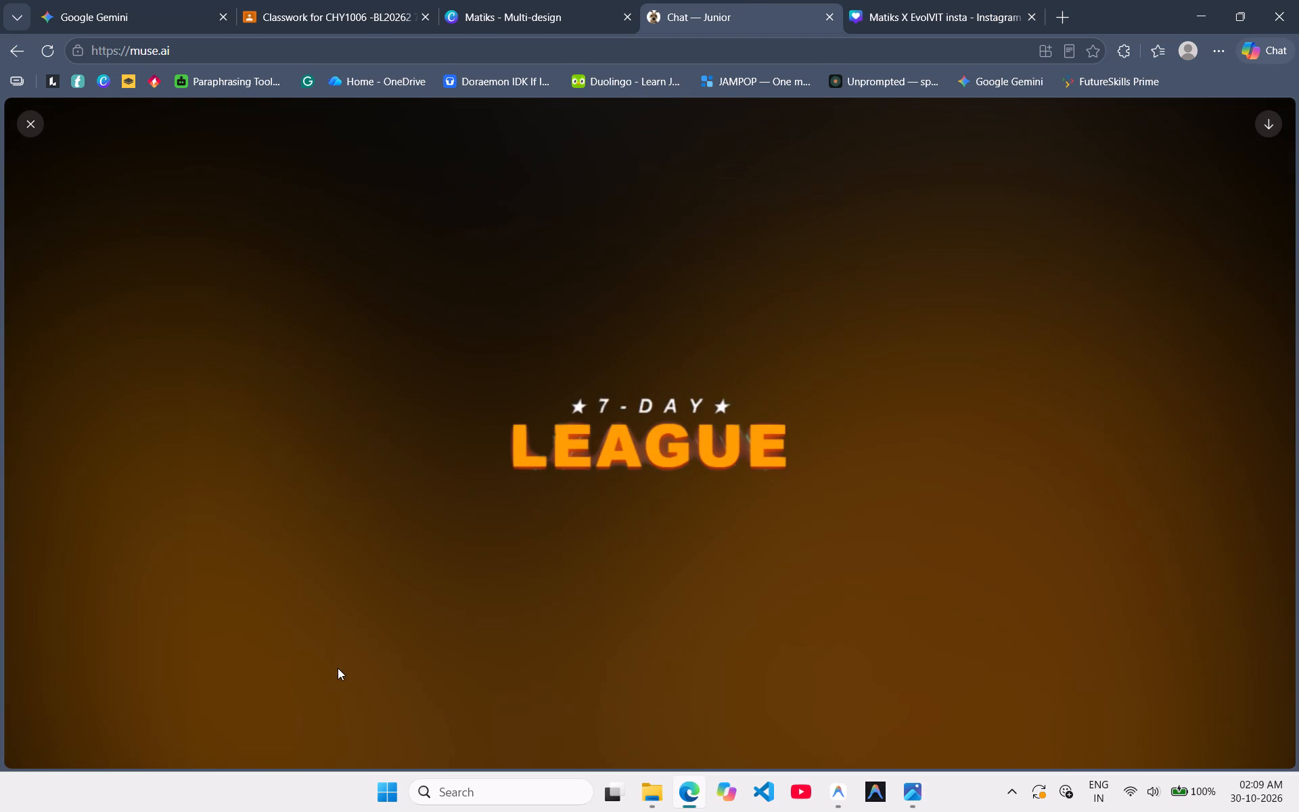
{"action": "left_click", "coordinate": [1277, 129]}
{"action": "left_click", "coordinate": [999, 177]}
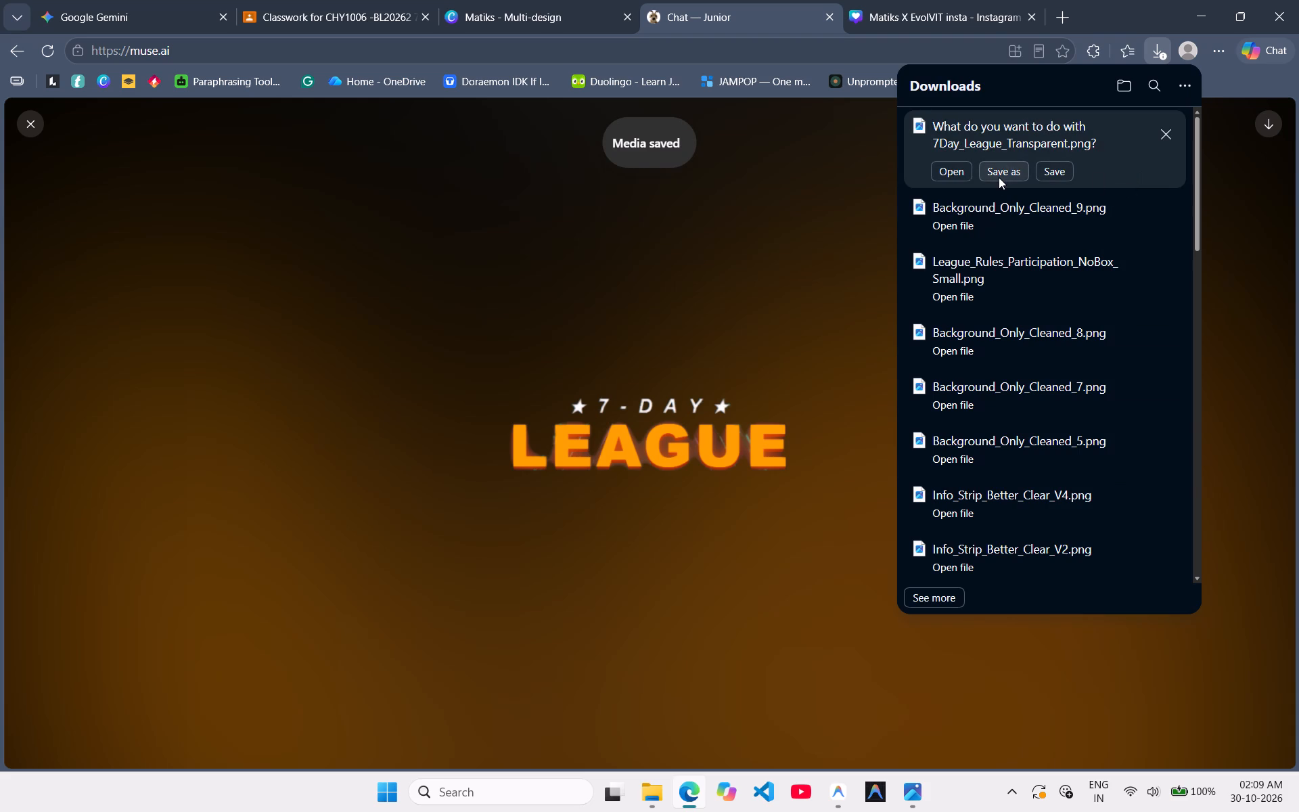
{"action": "key", "text": "Return"}
{"action": "left_click", "coordinate": [809, 243]}
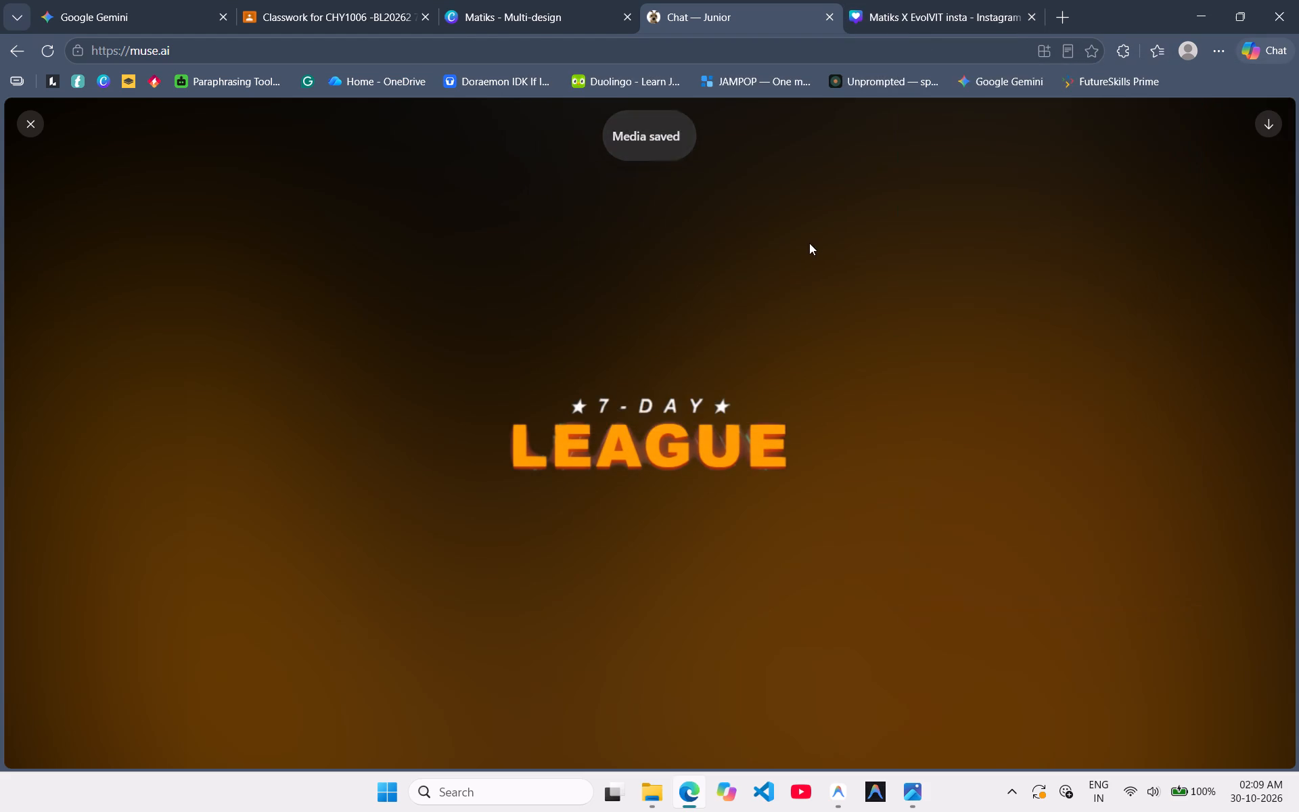
Upload 7Day_League_Transparent from Downloads to the Matiks X EvolVIT insta design in Canva.
{"action": "left_click", "coordinate": [884, 0]}
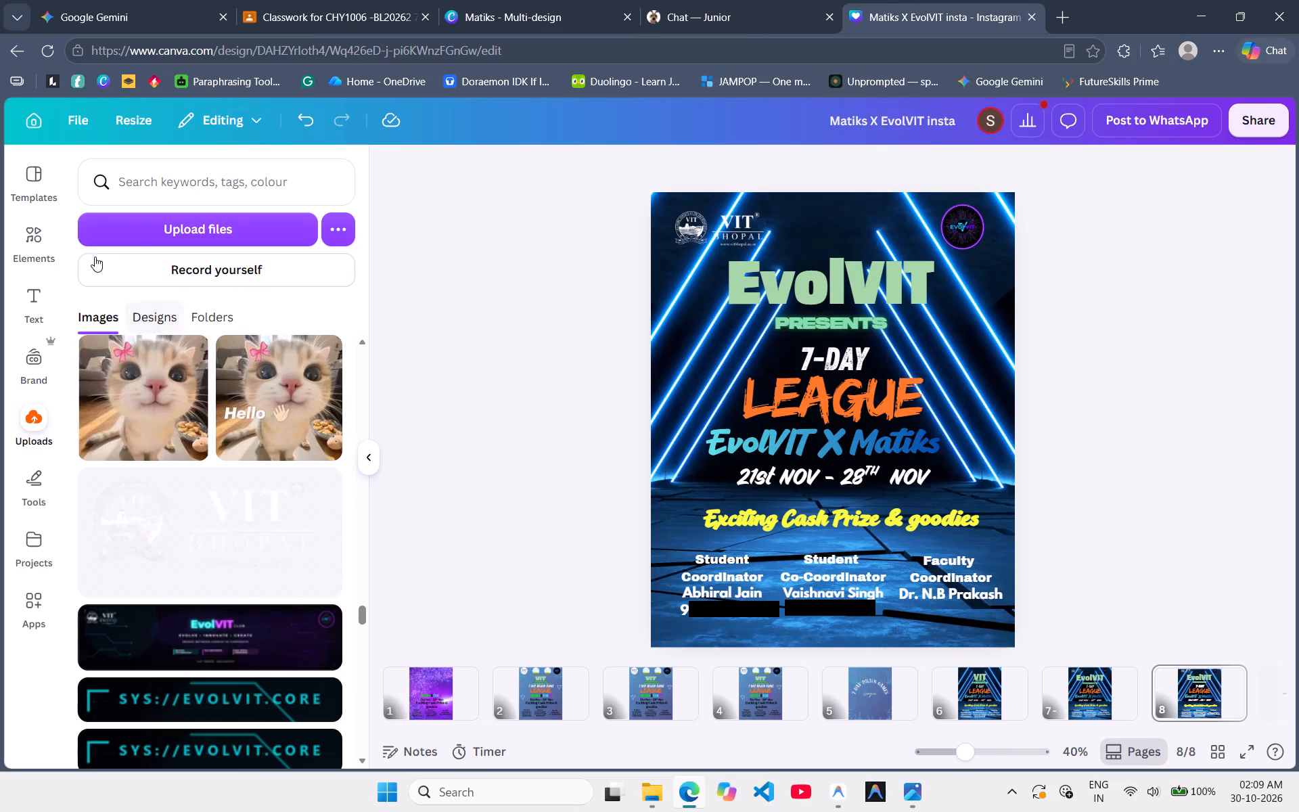
{"action": "left_click", "coordinate": [128, 240]}
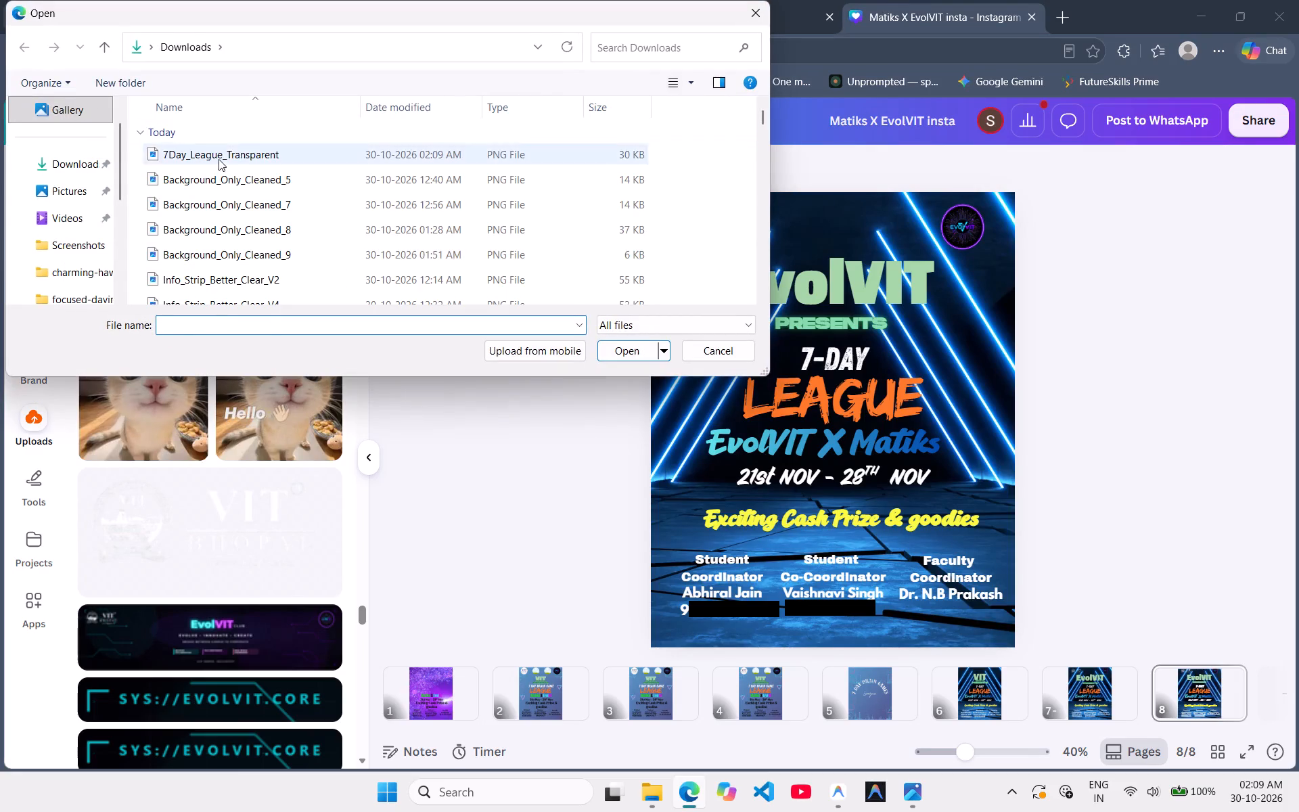
{"action": "left_click", "coordinate": [219, 159]}
{"action": "left_click", "coordinate": [649, 354]}
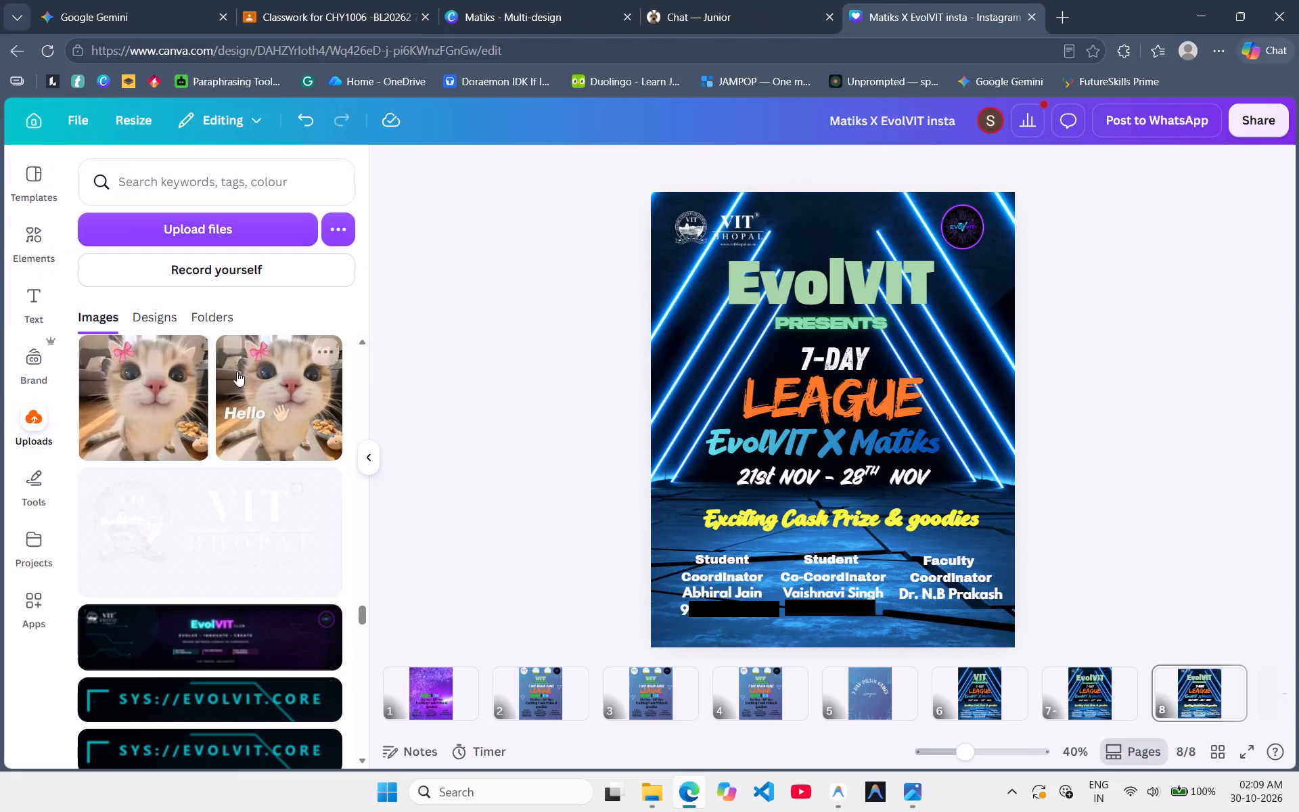
Replace the 7-DAY LEAGUE text on page 8 with the uploaded transparent 7-DAY LEAGUE image, enlarged and placed just below PRESENTS.
{"action": "left_click", "coordinate": [842, 393]}
{"action": "key", "text": "Delete"}
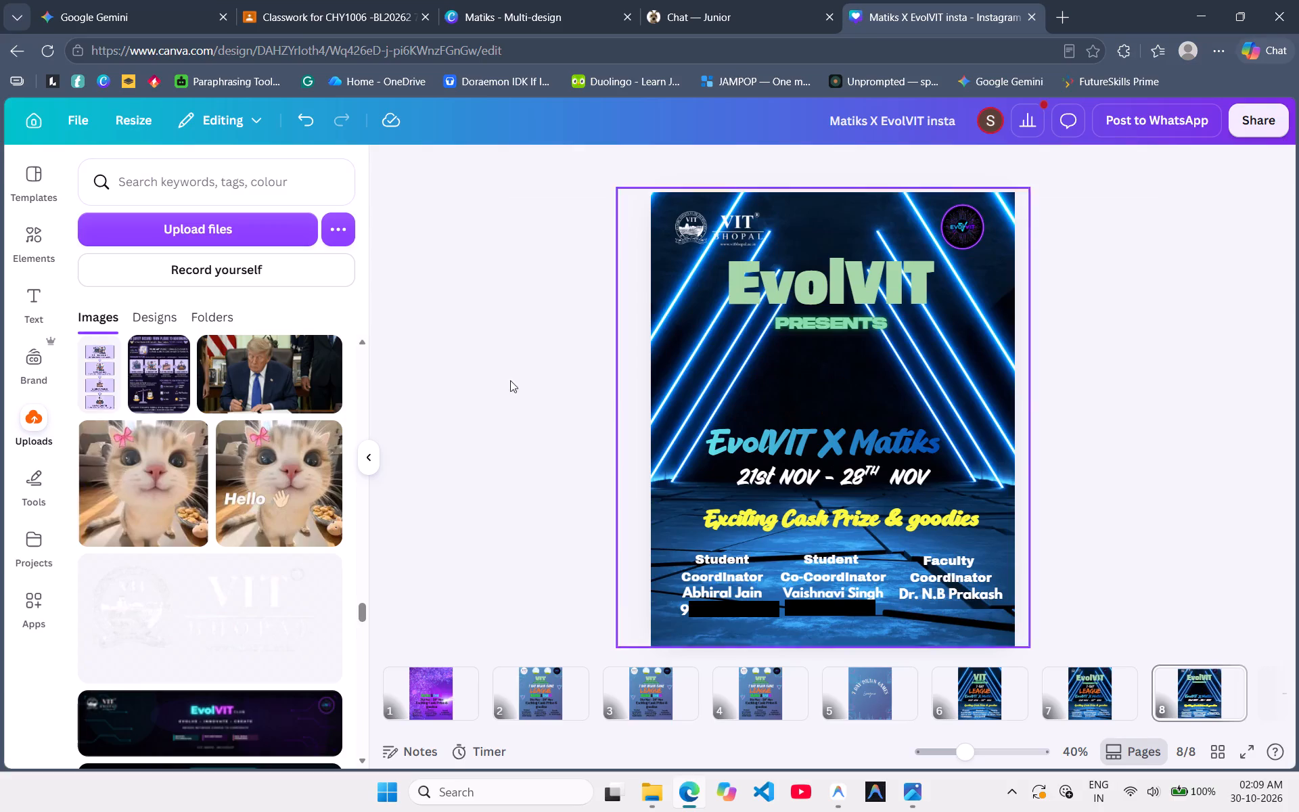
{"action": "scroll", "coordinate": [203, 343], "scroll_direction": "up", "scroll_amount": 9}
{"action": "scroll", "coordinate": [166, 466], "scroll_direction": "up", "scroll_amount": 8}
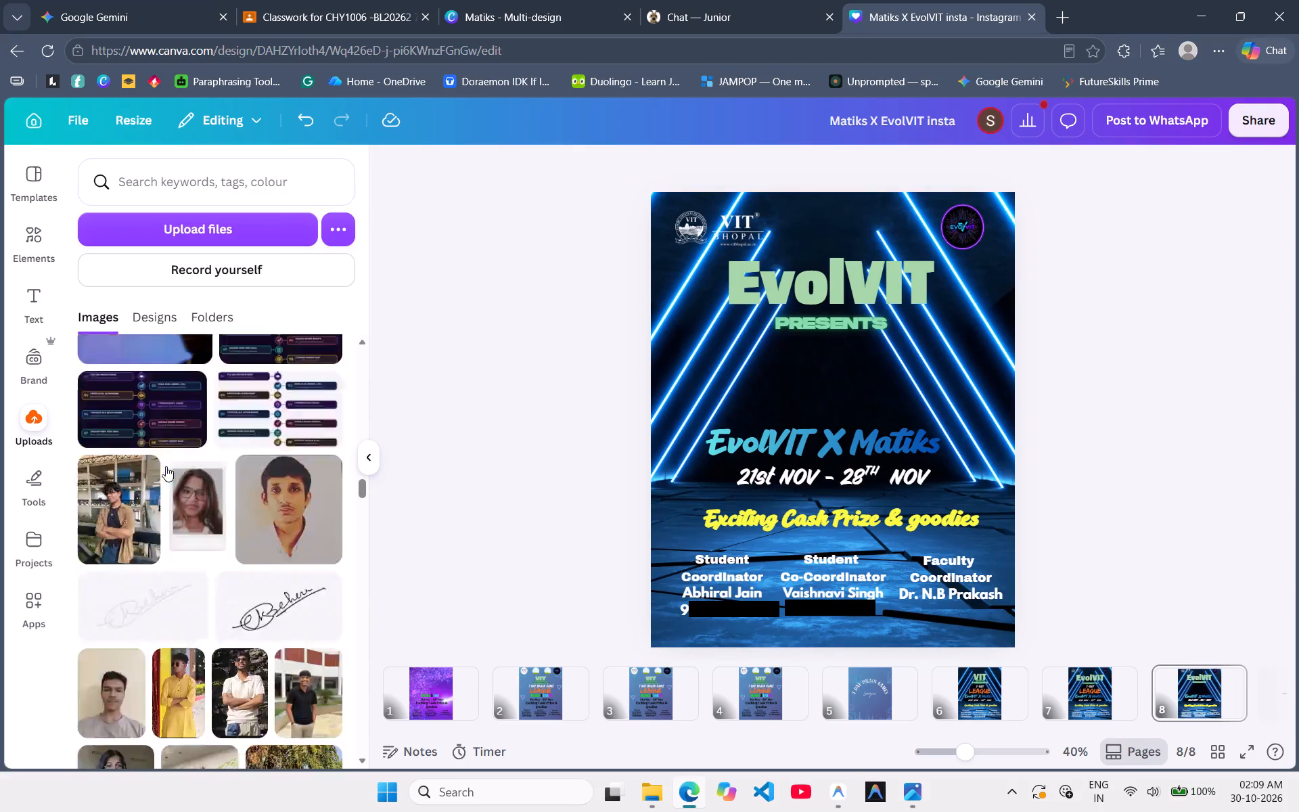
{"action": "scroll", "coordinate": [166, 466], "scroll_direction": "up", "scroll_amount": 20}
{"action": "scroll", "coordinate": [166, 466], "scroll_direction": "up", "scroll_amount": 5}
{"action": "left_click", "coordinate": [177, 515]}
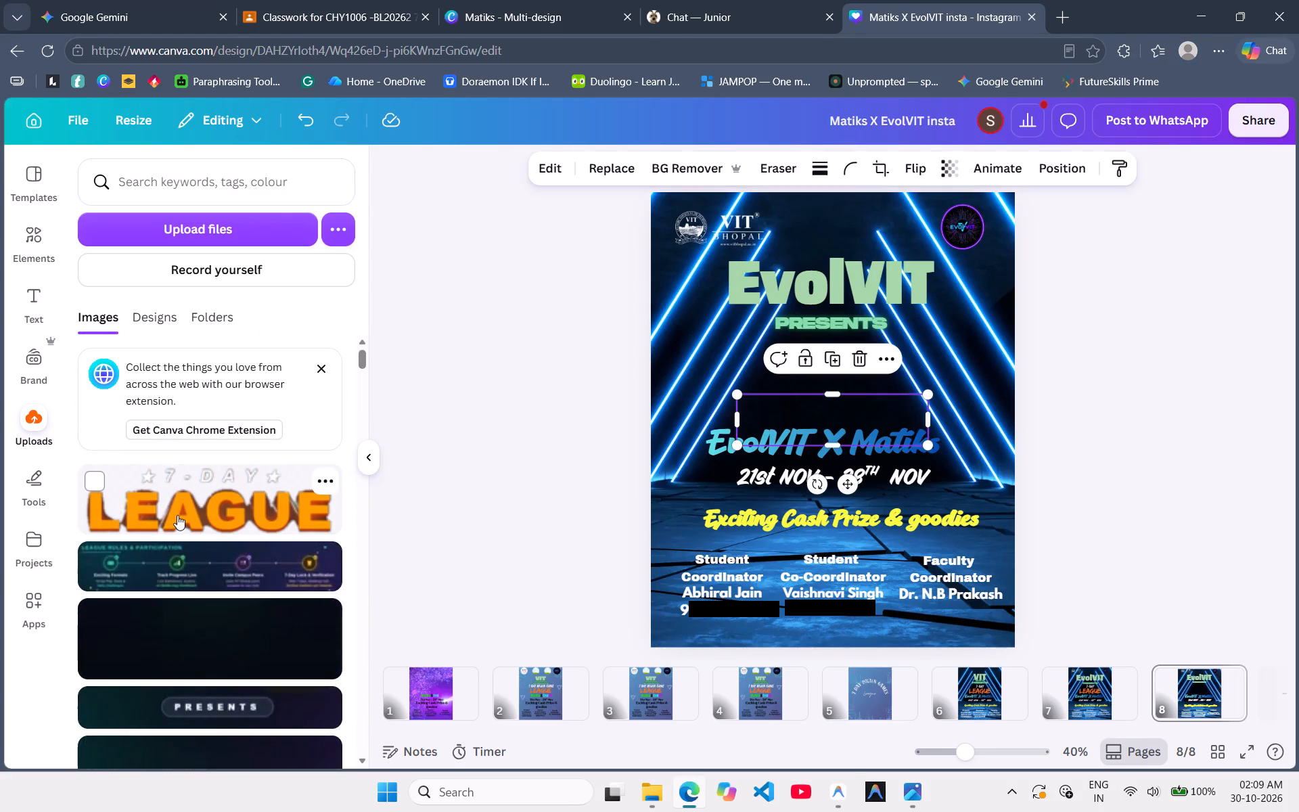
{"action": "left_click_drag", "start_coordinate": [871, 405], "coordinate": [850, 351]}
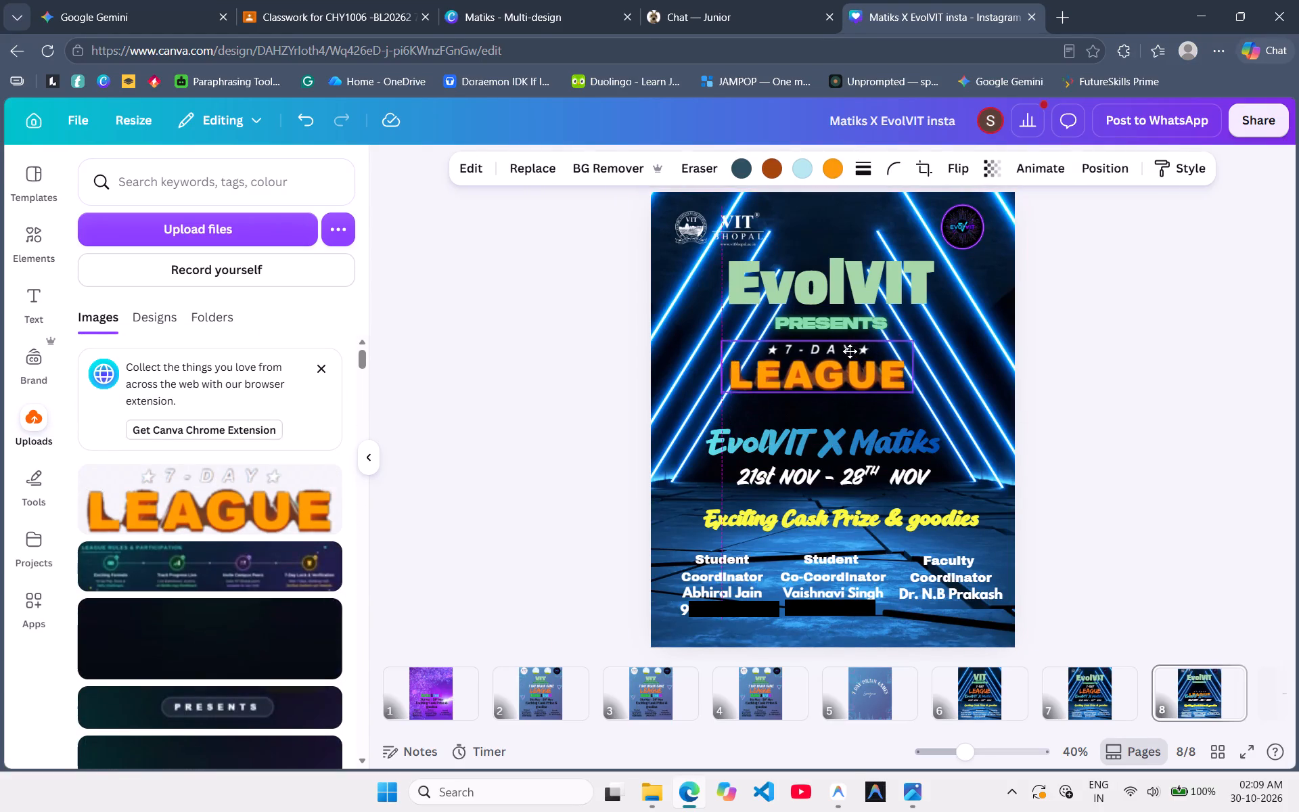
{"action": "left_click_drag", "start_coordinate": [850, 351], "coordinate": [838, 353]}
{"action": "left_click_drag", "start_coordinate": [894, 393], "coordinate": [911, 409]}
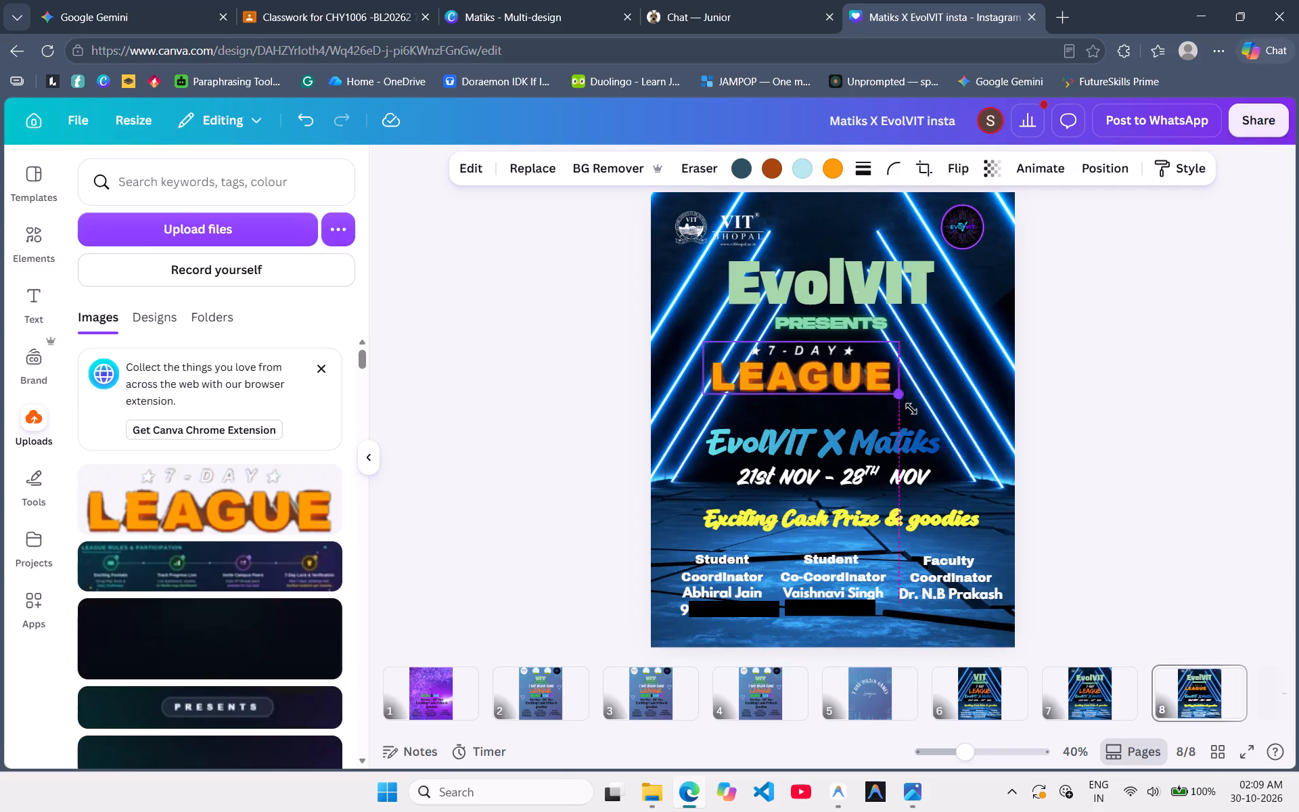
{"action": "left_click_drag", "start_coordinate": [911, 409], "coordinate": [940, 424]}
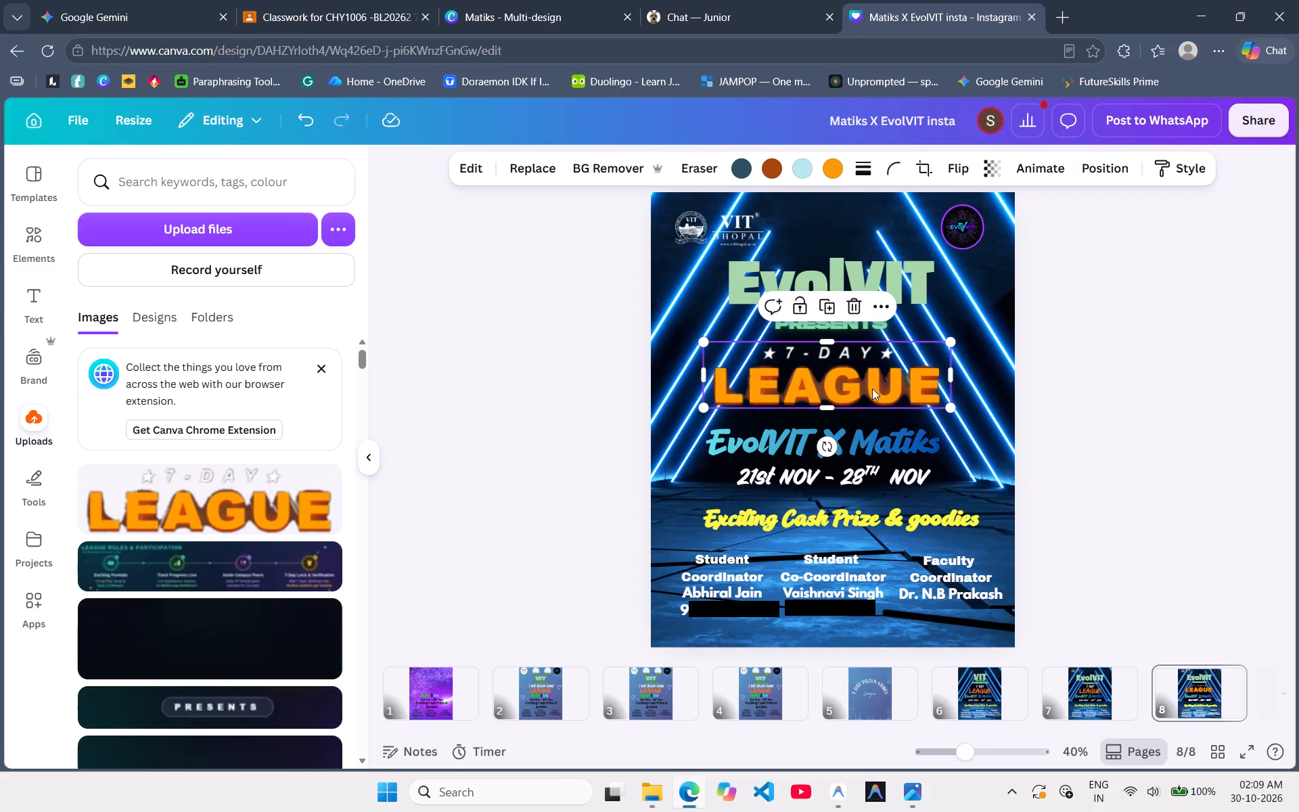
{"action": "left_click_drag", "start_coordinate": [872, 388], "coordinate": [872, 379]}
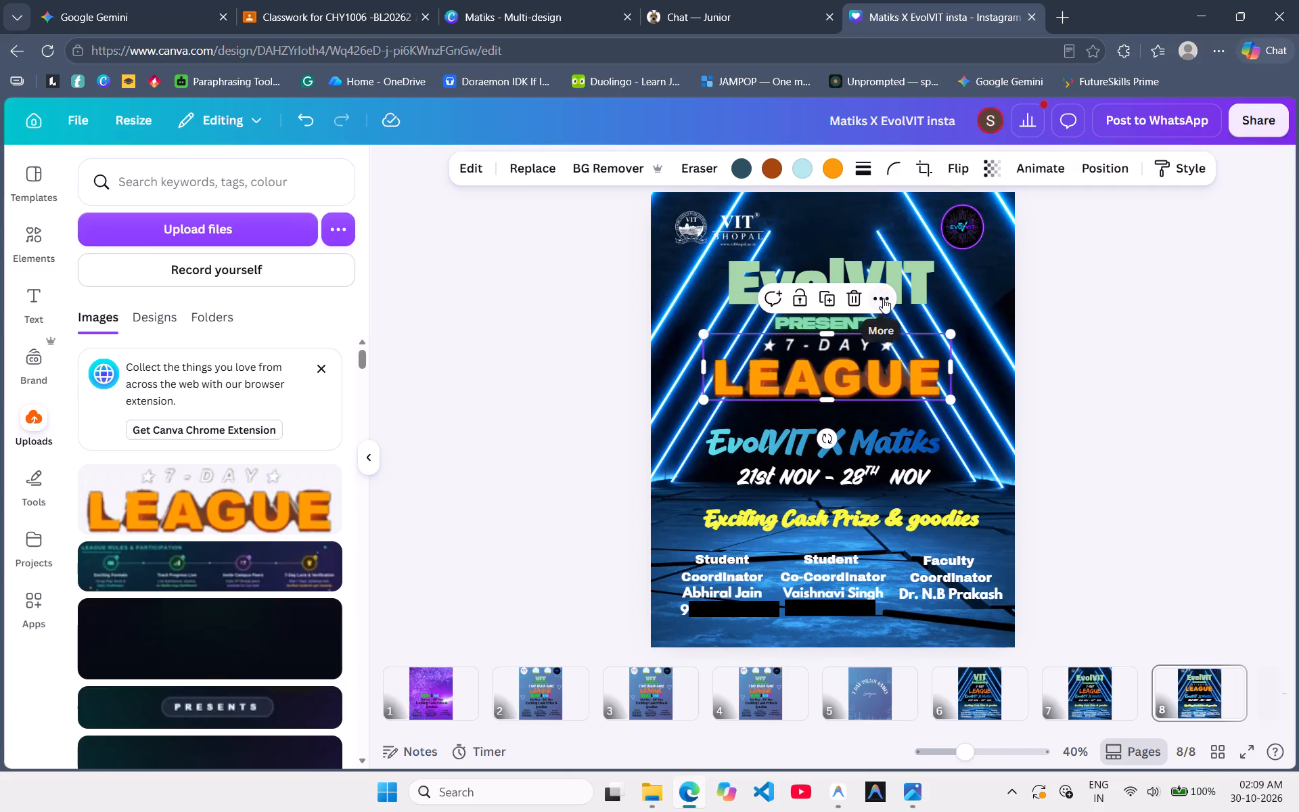
Shrink the grouped EvolVIT and PRESENTS heading on page 8 and place EvolVIT near the top, below the logos.
{"action": "left_click_drag", "start_coordinate": [897, 279], "coordinate": [902, 277]}
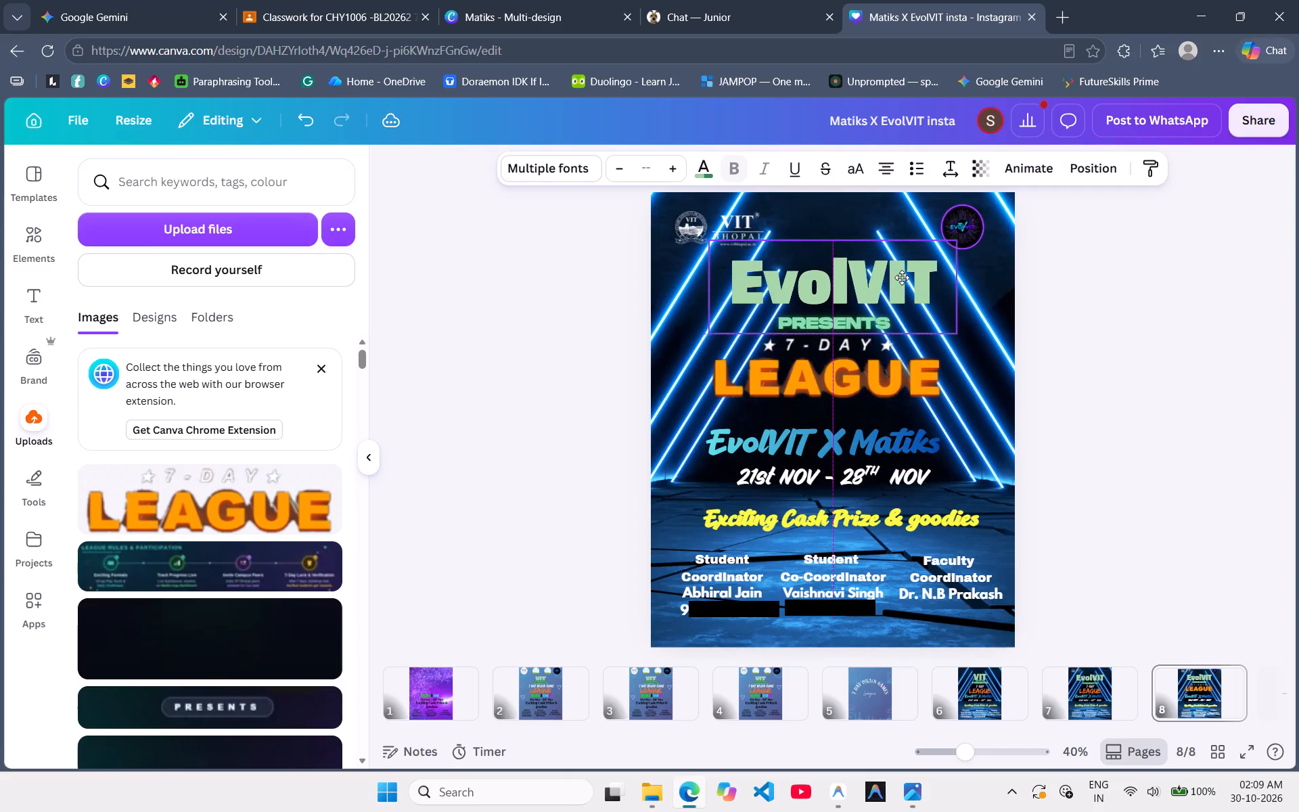
{"action": "left_click_drag", "start_coordinate": [902, 277], "coordinate": [901, 273]}
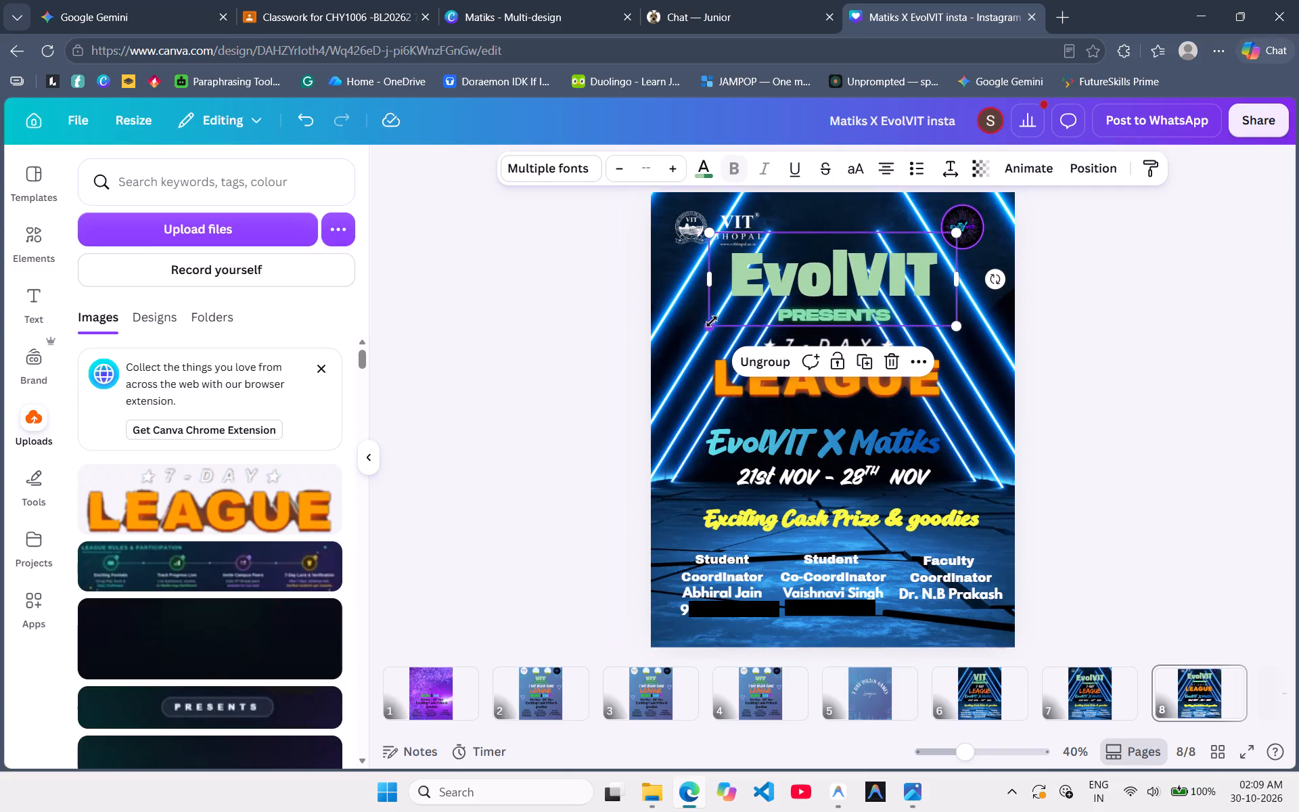
{"action": "left_click_drag", "start_coordinate": [712, 321], "coordinate": [742, 281]}
{"action": "left_click", "coordinate": [901, 244]}
{"action": "left_click_drag", "start_coordinate": [901, 244], "coordinate": [874, 252]}
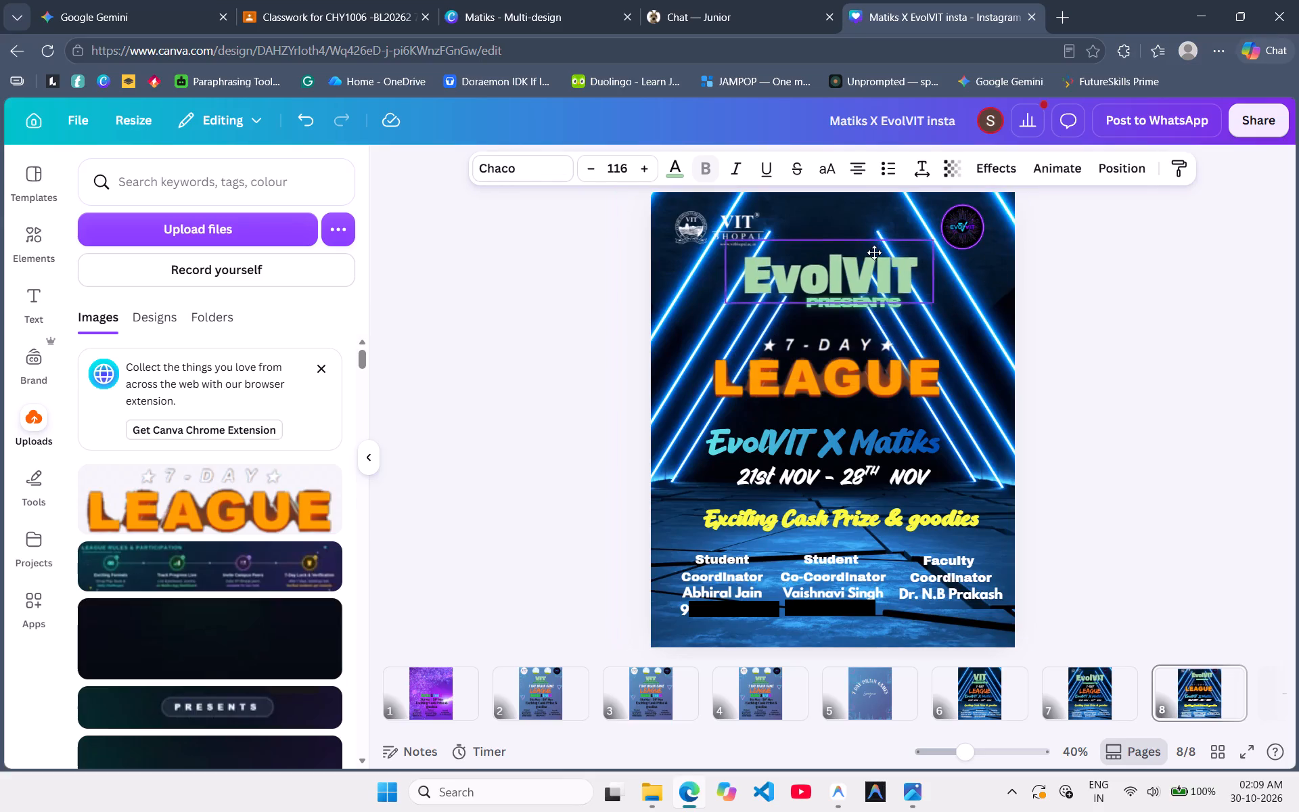
{"action": "left_click_drag", "start_coordinate": [874, 252], "coordinate": [878, 250]}
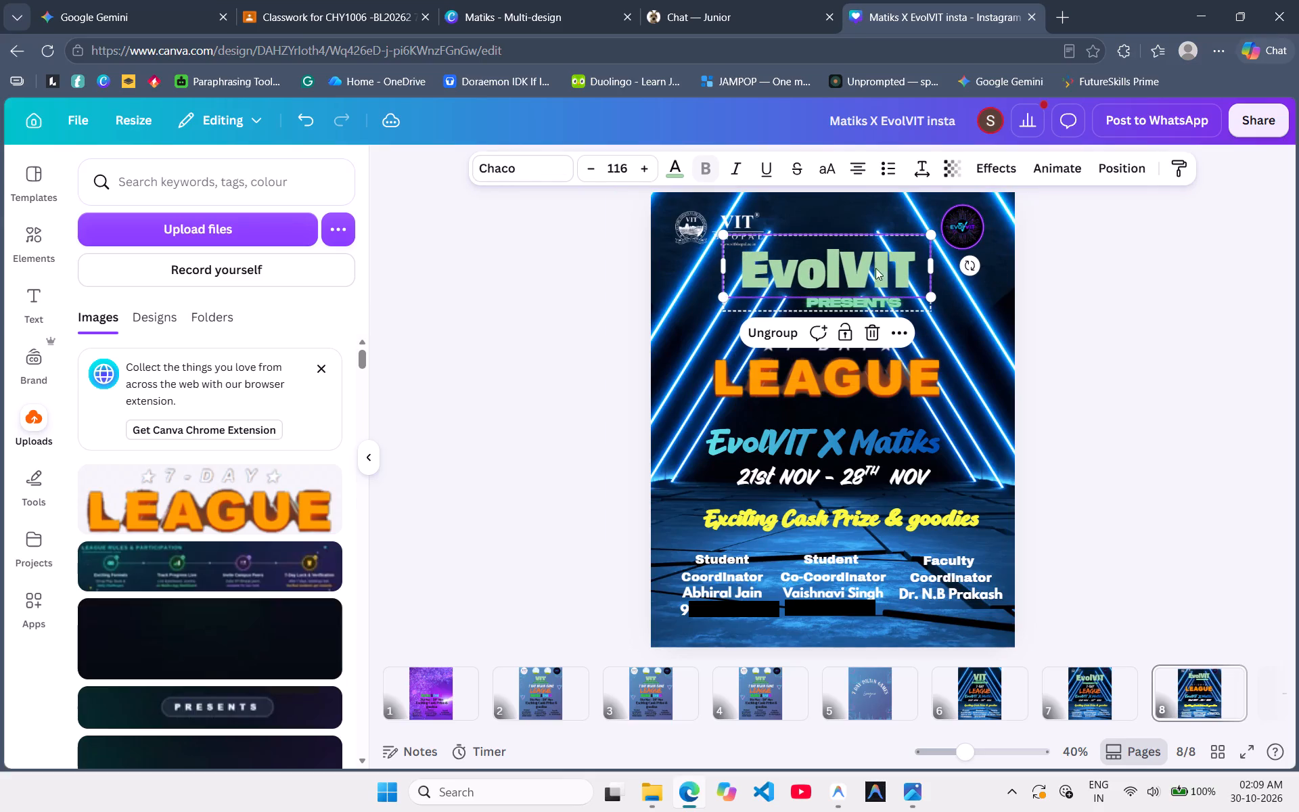
Reposition PRESENTS within the heading group so that it sits centred directly beneath EvolVIT.
{"action": "left_click", "coordinate": [870, 304]}
{"action": "left_click_drag", "start_coordinate": [870, 304], "coordinate": [839, 307]}
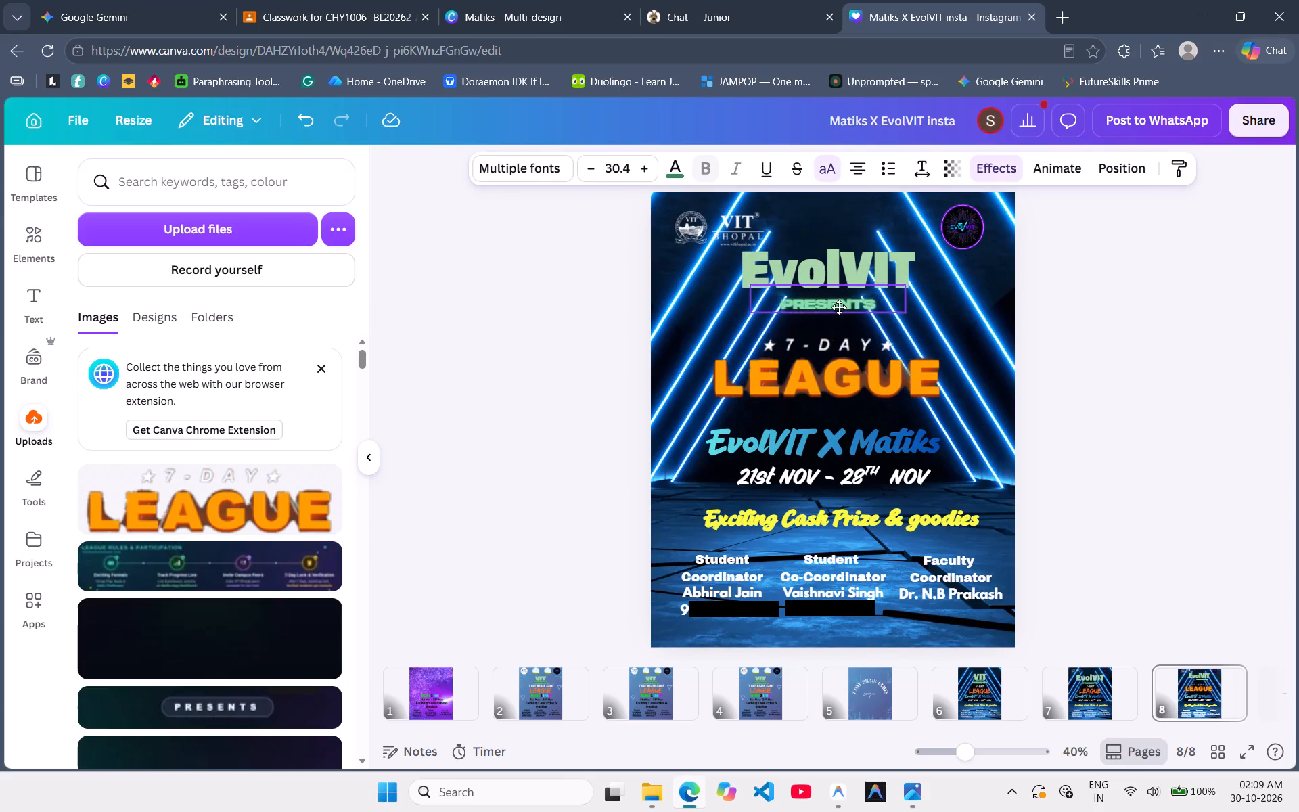
{"action": "left_click_drag", "start_coordinate": [839, 307], "coordinate": [848, 309]}
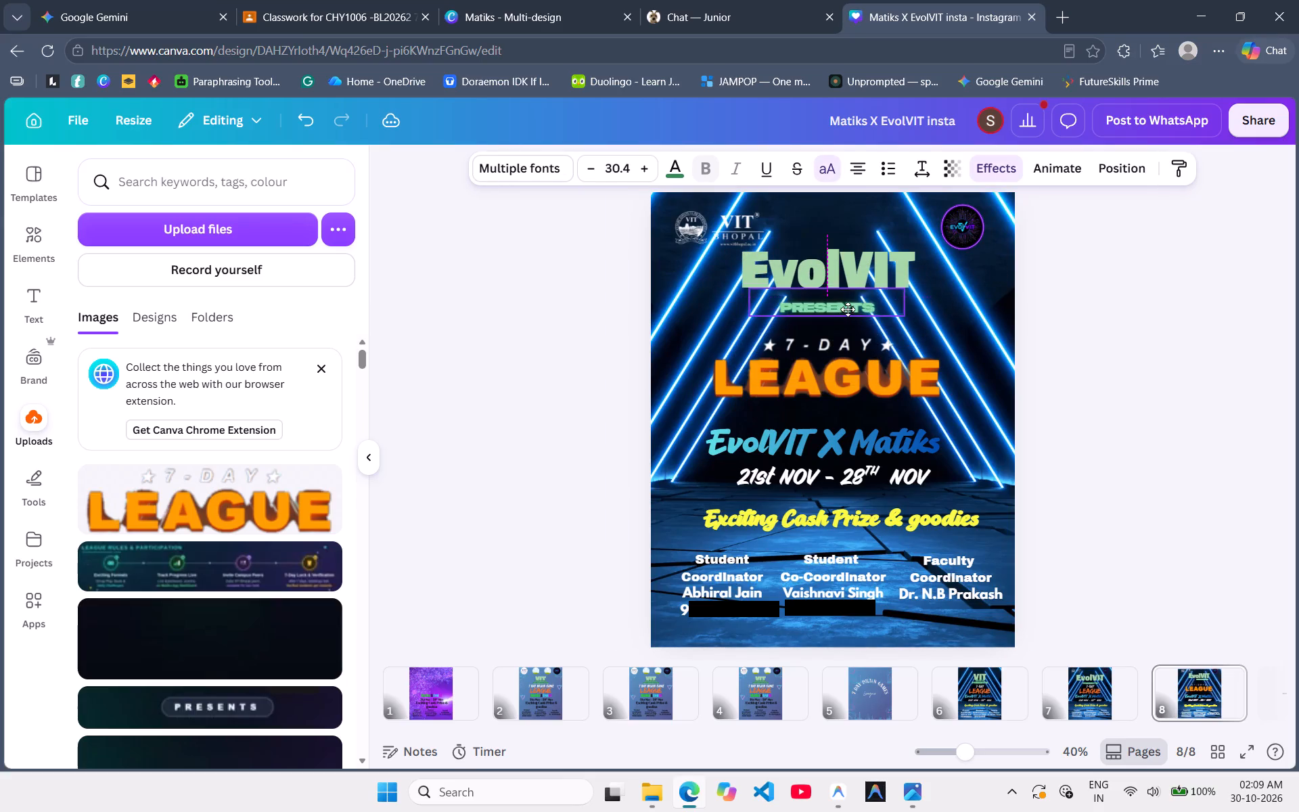
{"action": "left_click_drag", "start_coordinate": [848, 309], "coordinate": [860, 305]}
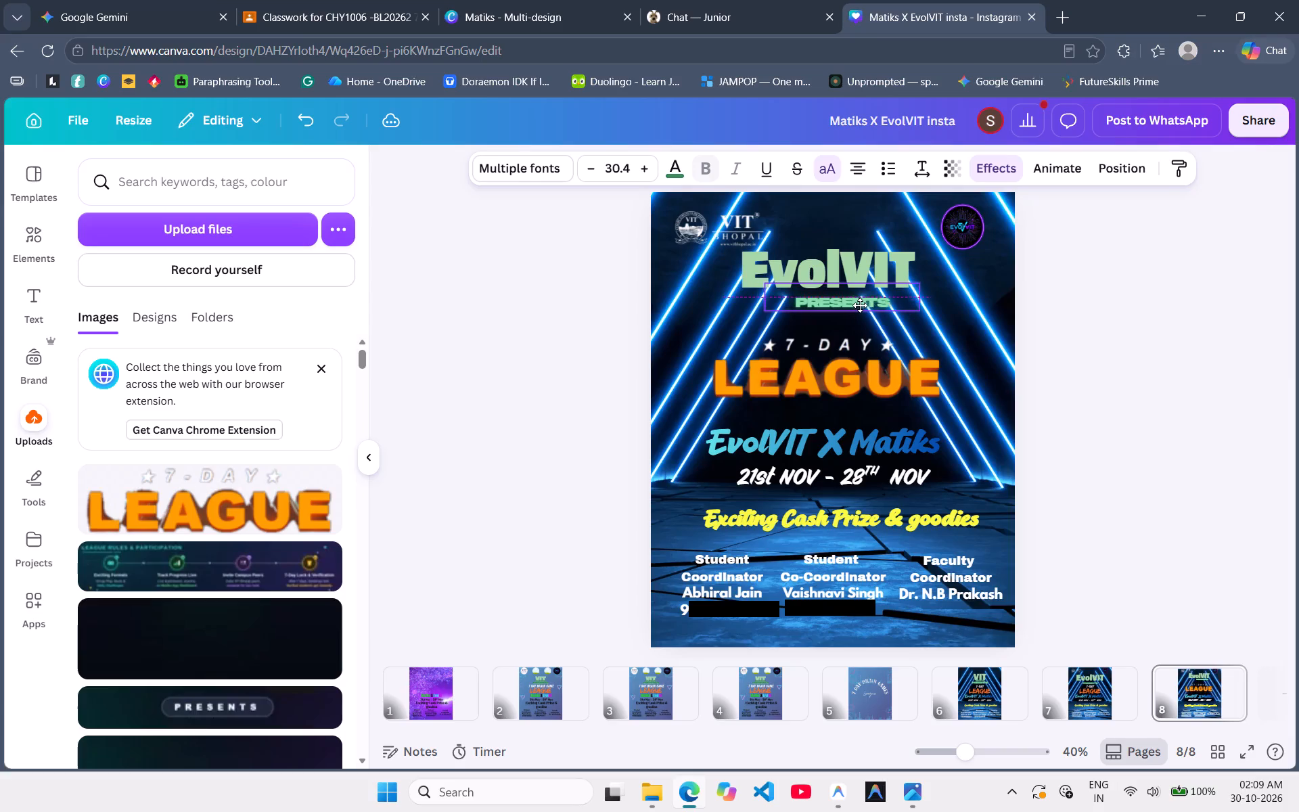
{"action": "left_click_drag", "start_coordinate": [860, 305], "coordinate": [852, 304]}
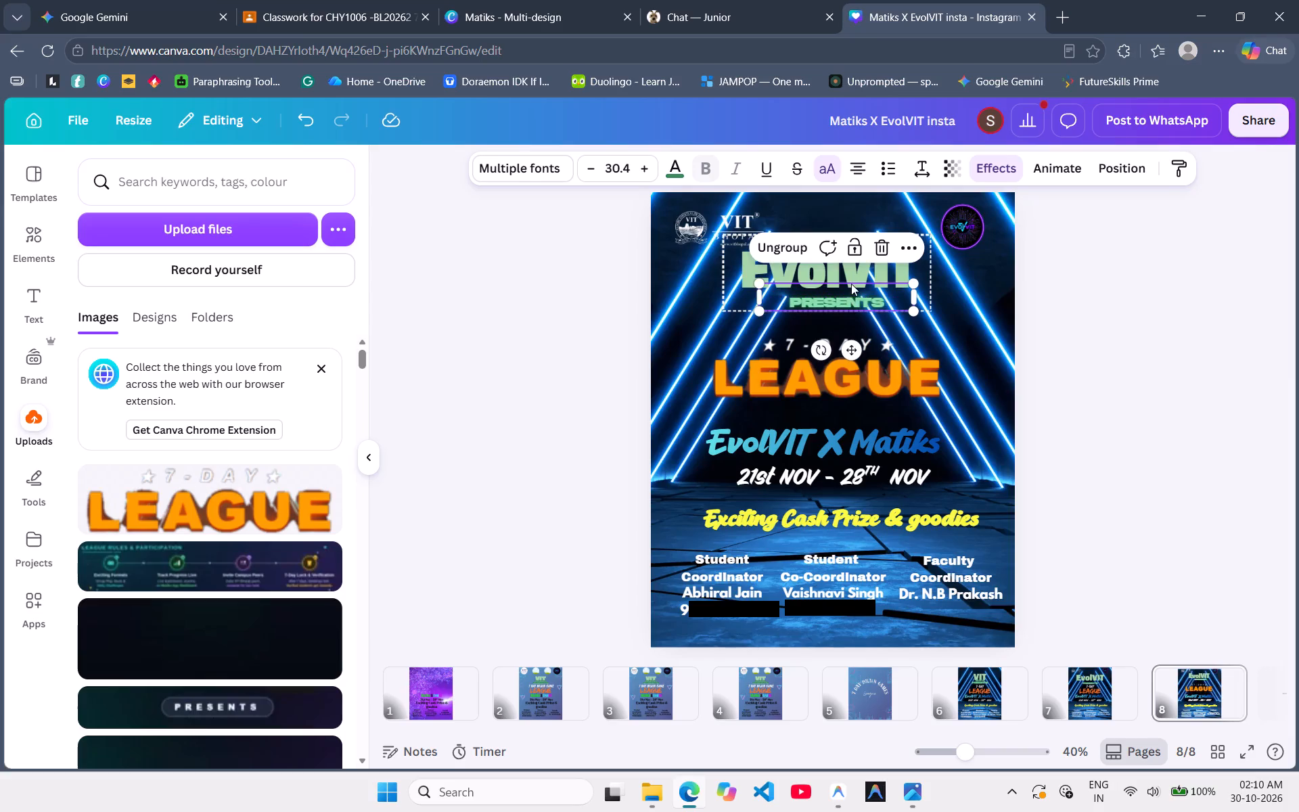
{"action": "left_click_drag", "start_coordinate": [852, 271], "coordinate": [860, 271]}
{"action": "left_click", "coordinate": [1028, 330]}
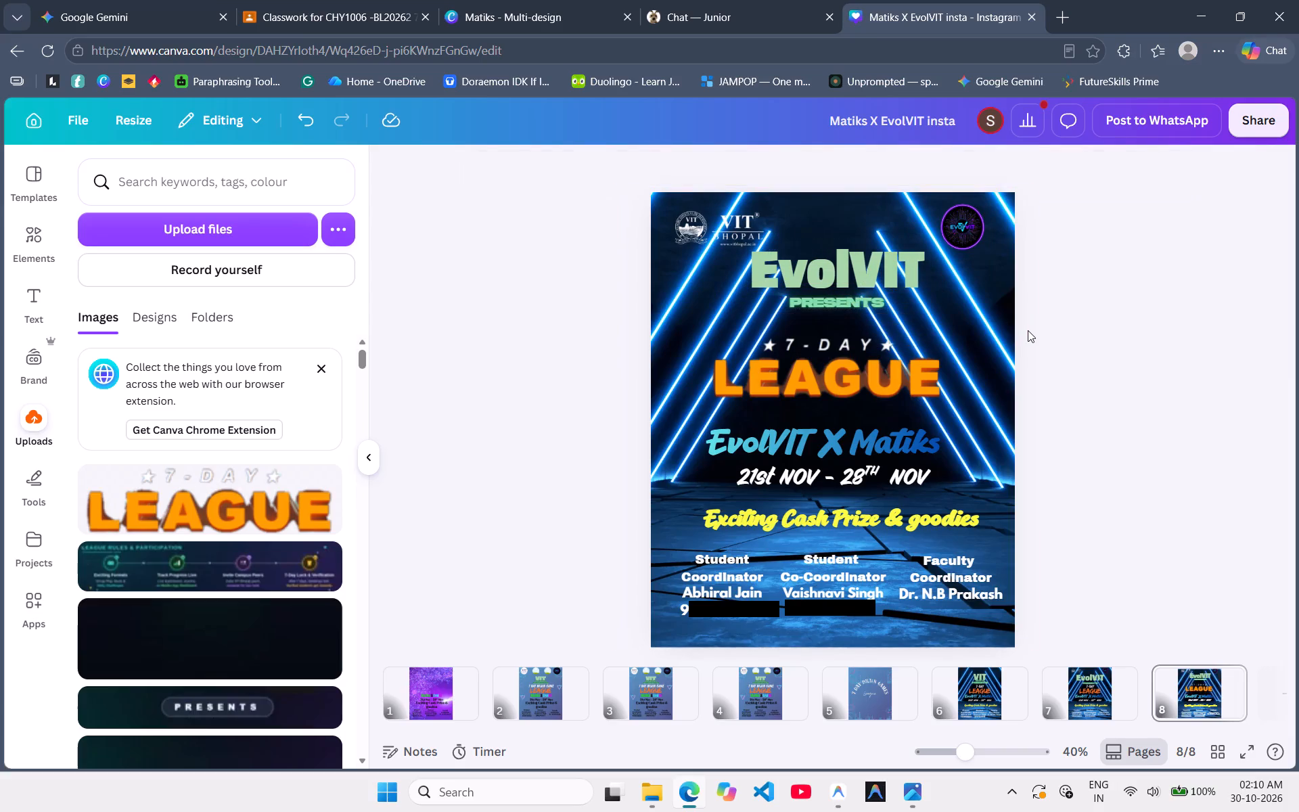
Move the 7-DAY LEAGUE image up beneath PRESENTS and the EvolVIT X Matiks text up to just below LEAGUE.
{"action": "left_click_drag", "start_coordinate": [821, 369], "coordinate": [823, 353]}
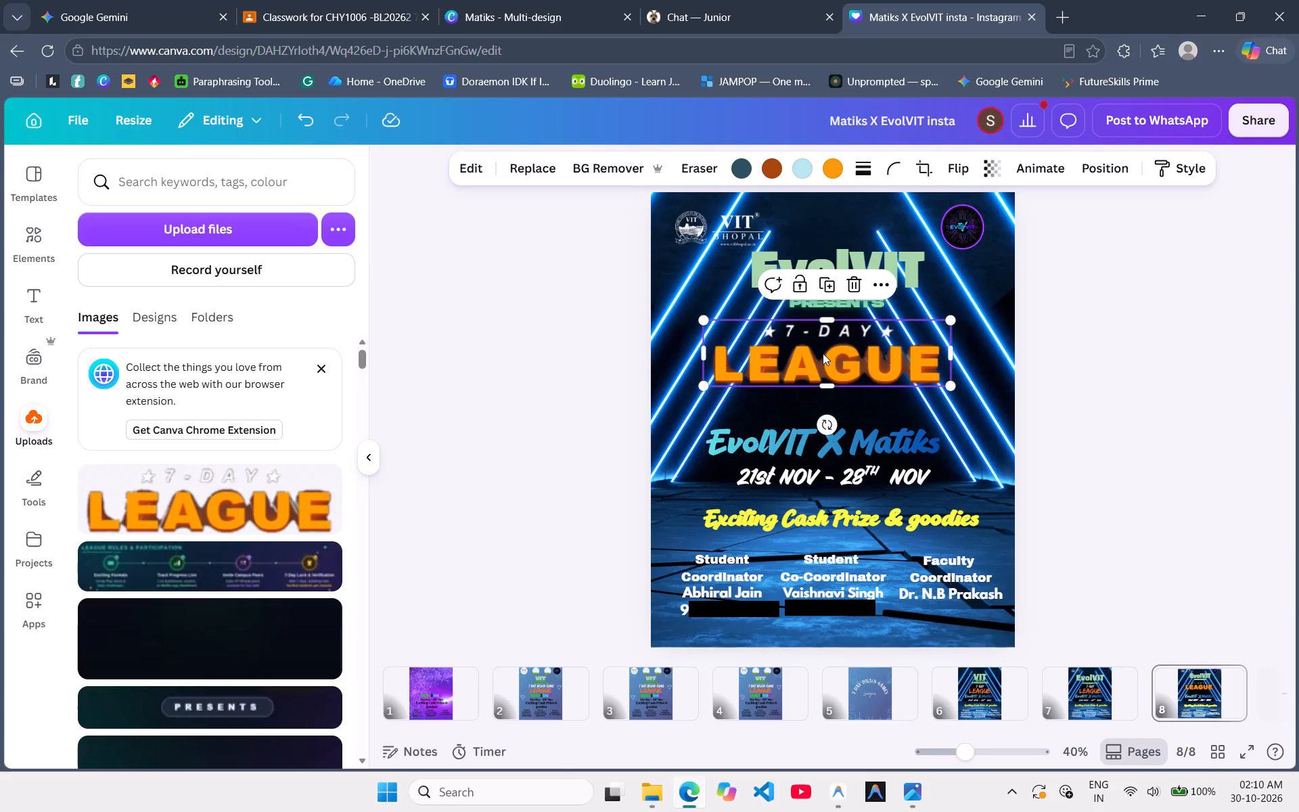
{"action": "left_click", "coordinate": [1118, 428]}
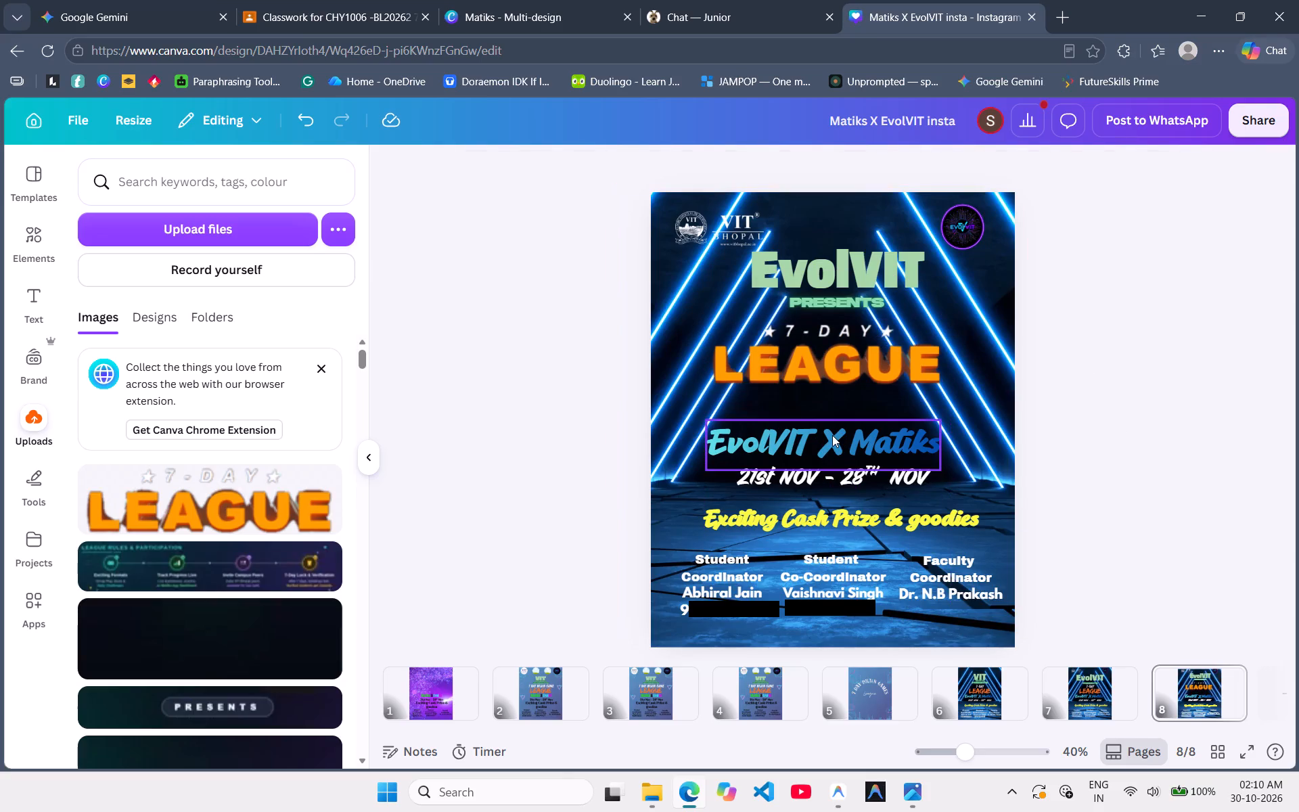
{"action": "left_click_drag", "start_coordinate": [832, 435], "coordinate": [833, 406]}
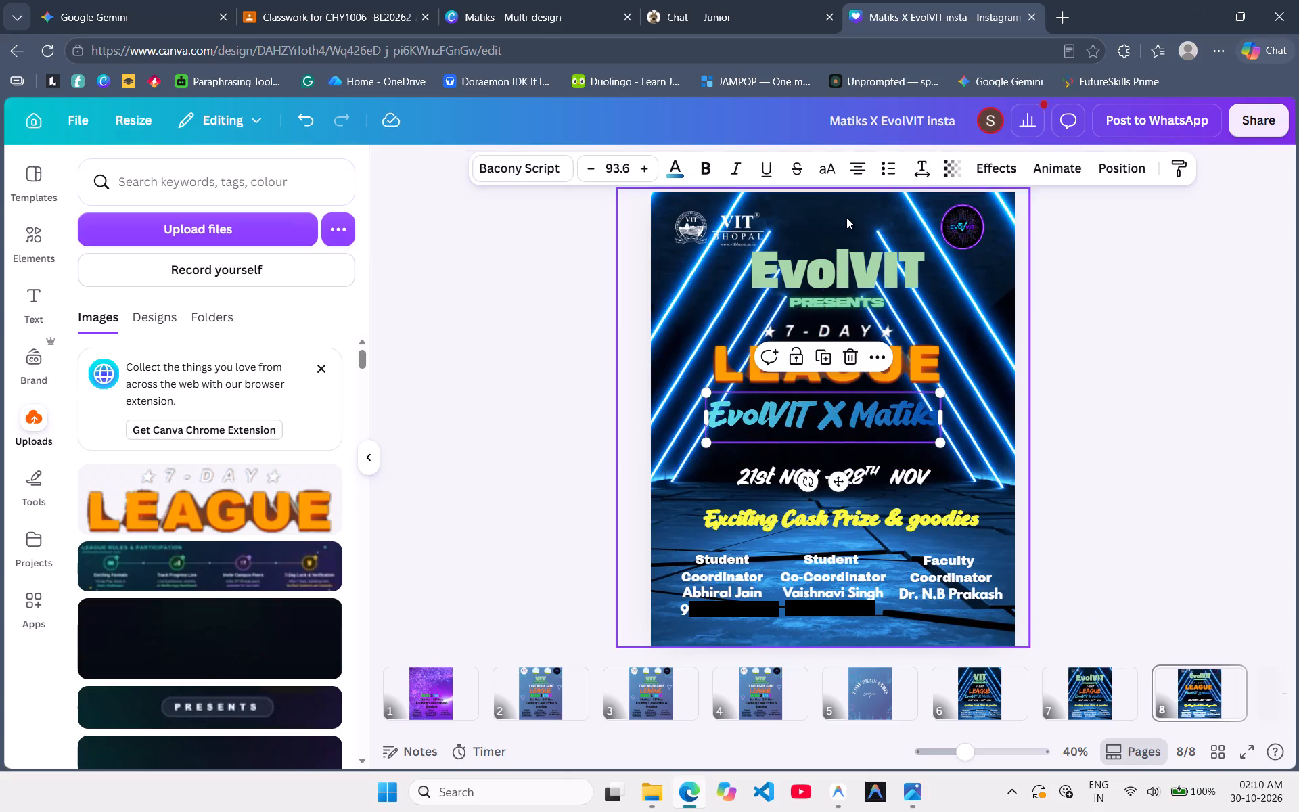
{"action": "left_click", "coordinate": [1203, 505]}
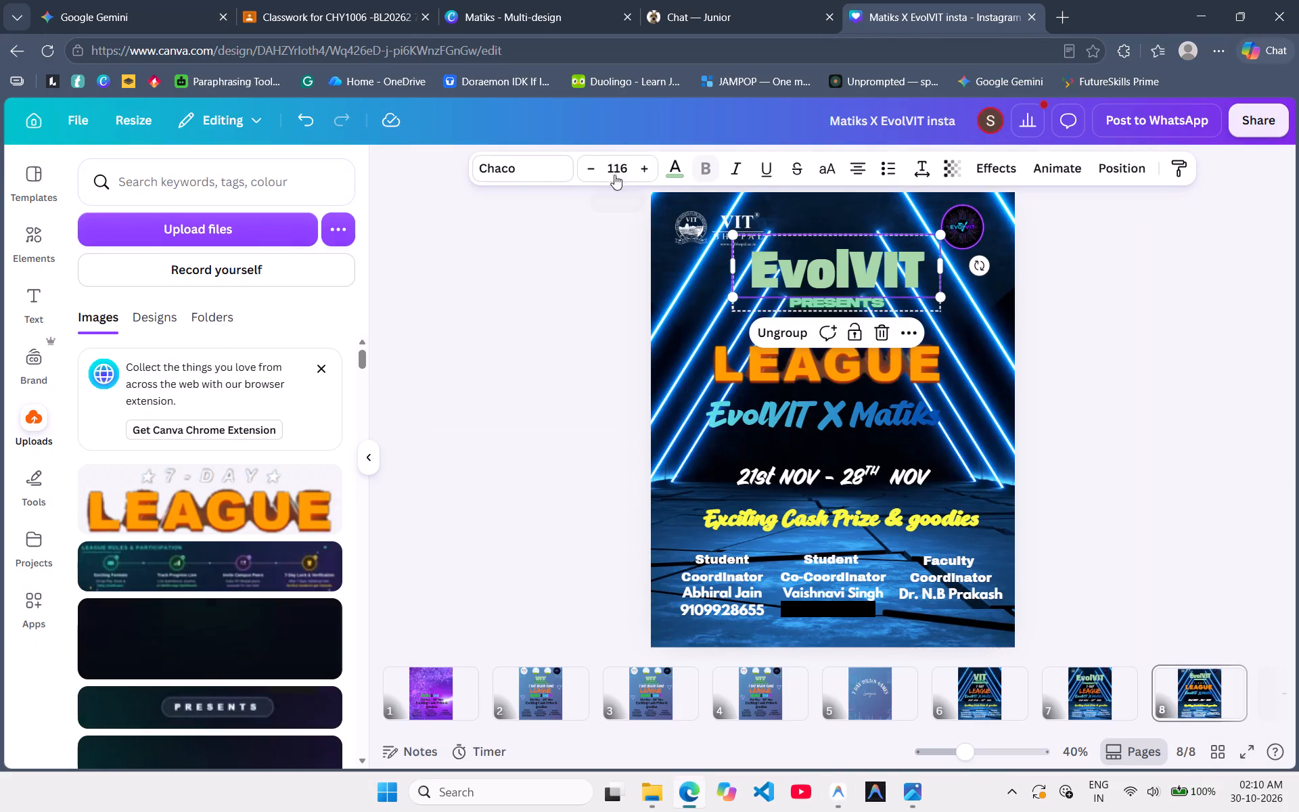
{"action": "left_click", "coordinate": [681, 170]}
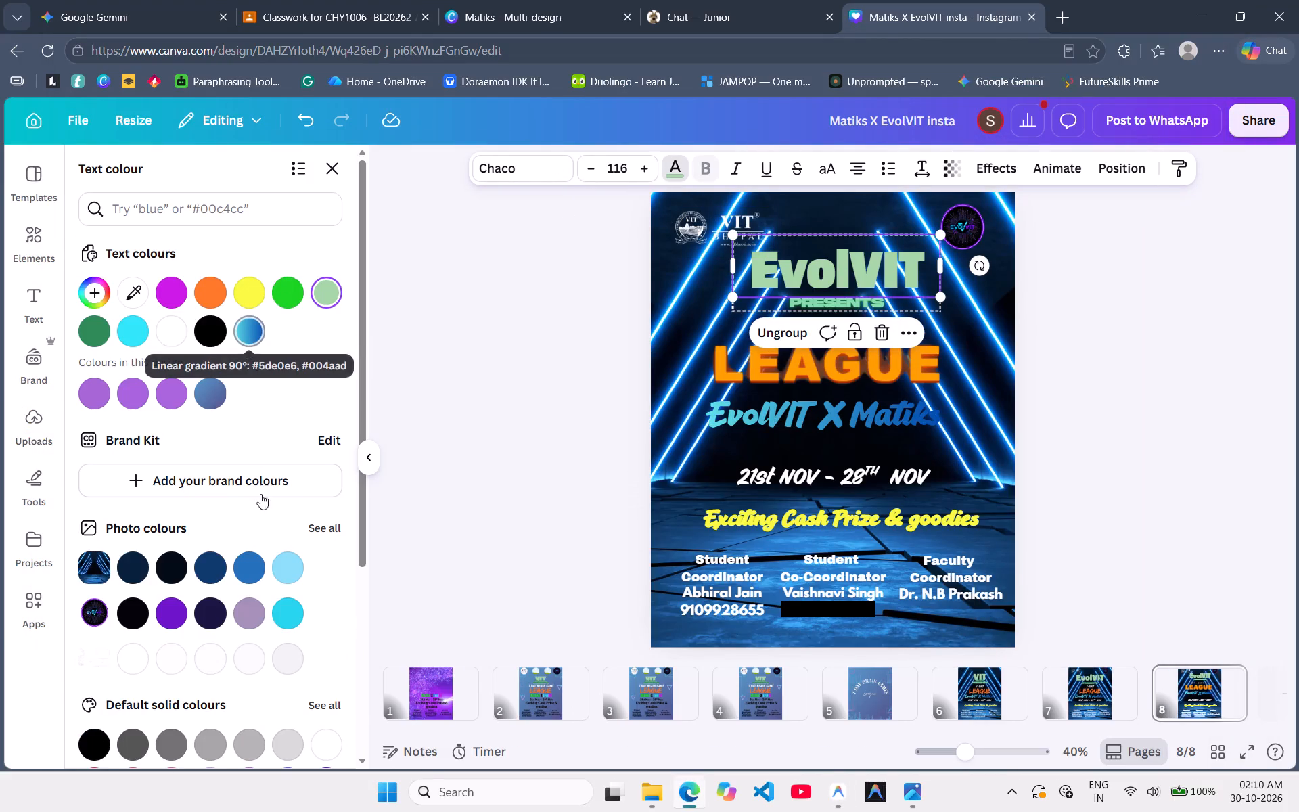
{"action": "left_click", "coordinate": [252, 663]}
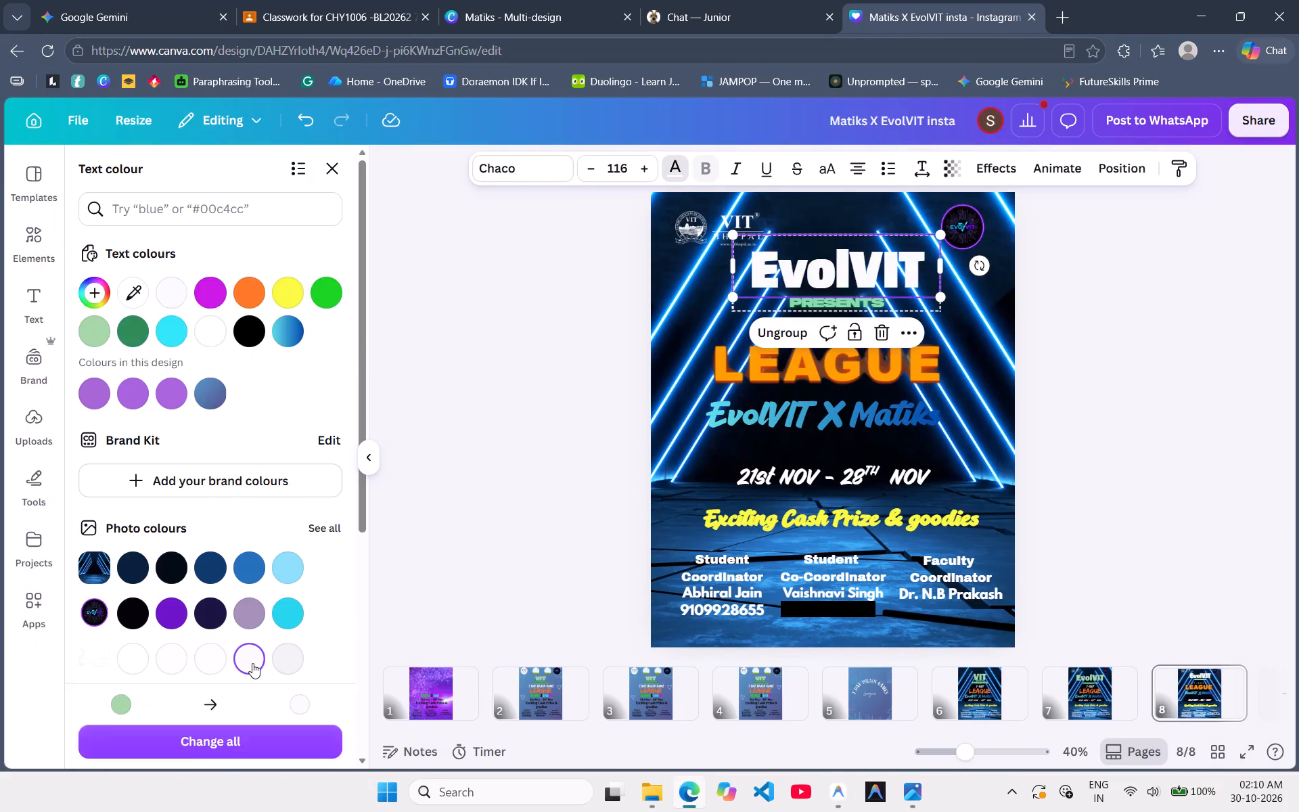
{"action": "left_click_drag", "start_coordinate": [270, 670], "coordinate": [286, 661]}
{"action": "left_click", "coordinate": [286, 661]}
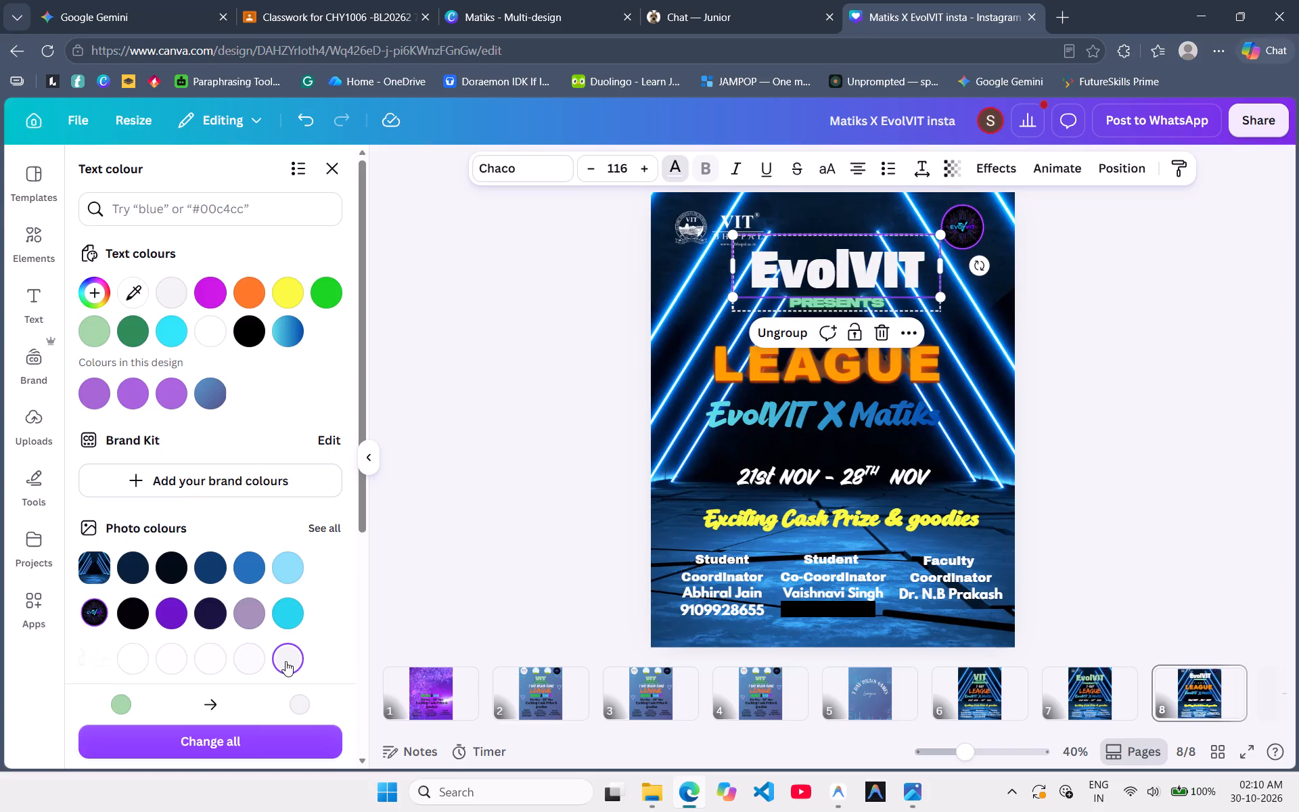
{"action": "scroll", "coordinate": [287, 649], "scroll_direction": "down", "scroll_amount": 1}
{"action": "left_click", "coordinate": [281, 629]}
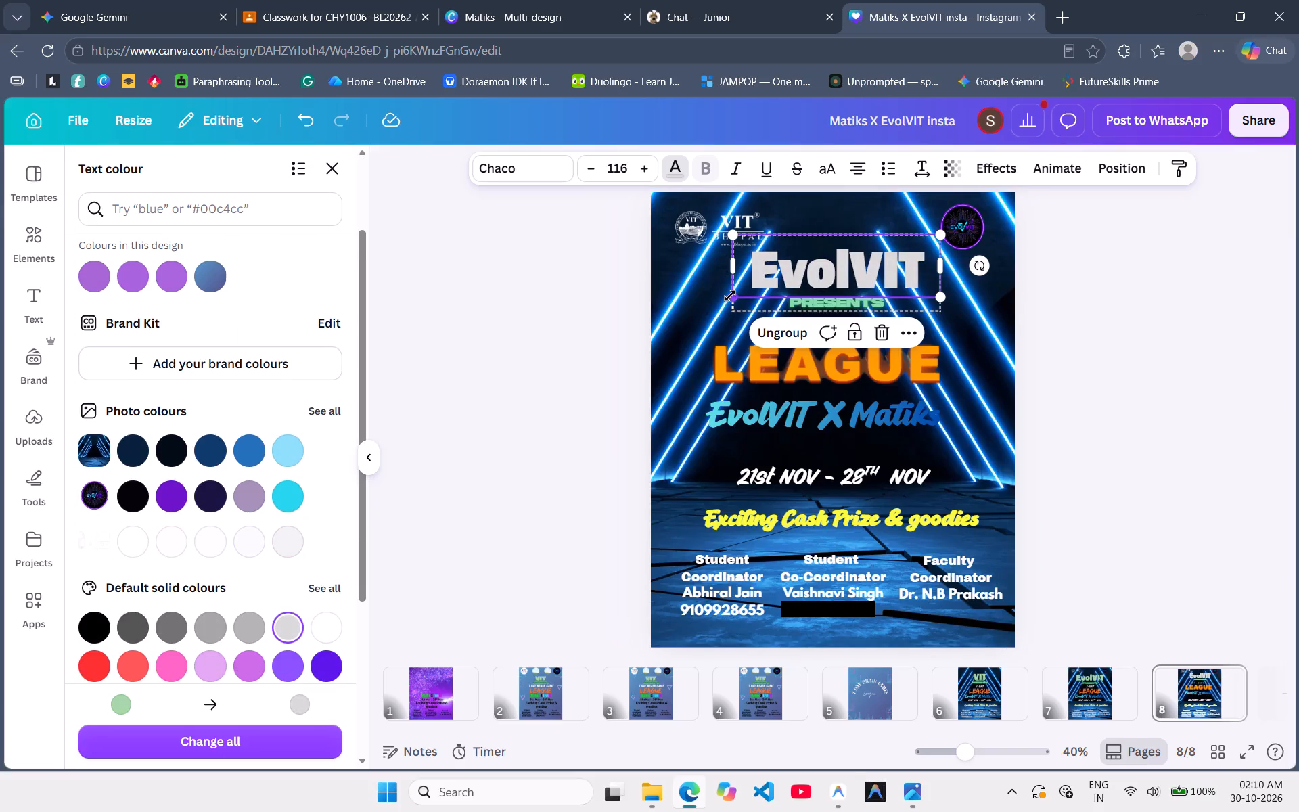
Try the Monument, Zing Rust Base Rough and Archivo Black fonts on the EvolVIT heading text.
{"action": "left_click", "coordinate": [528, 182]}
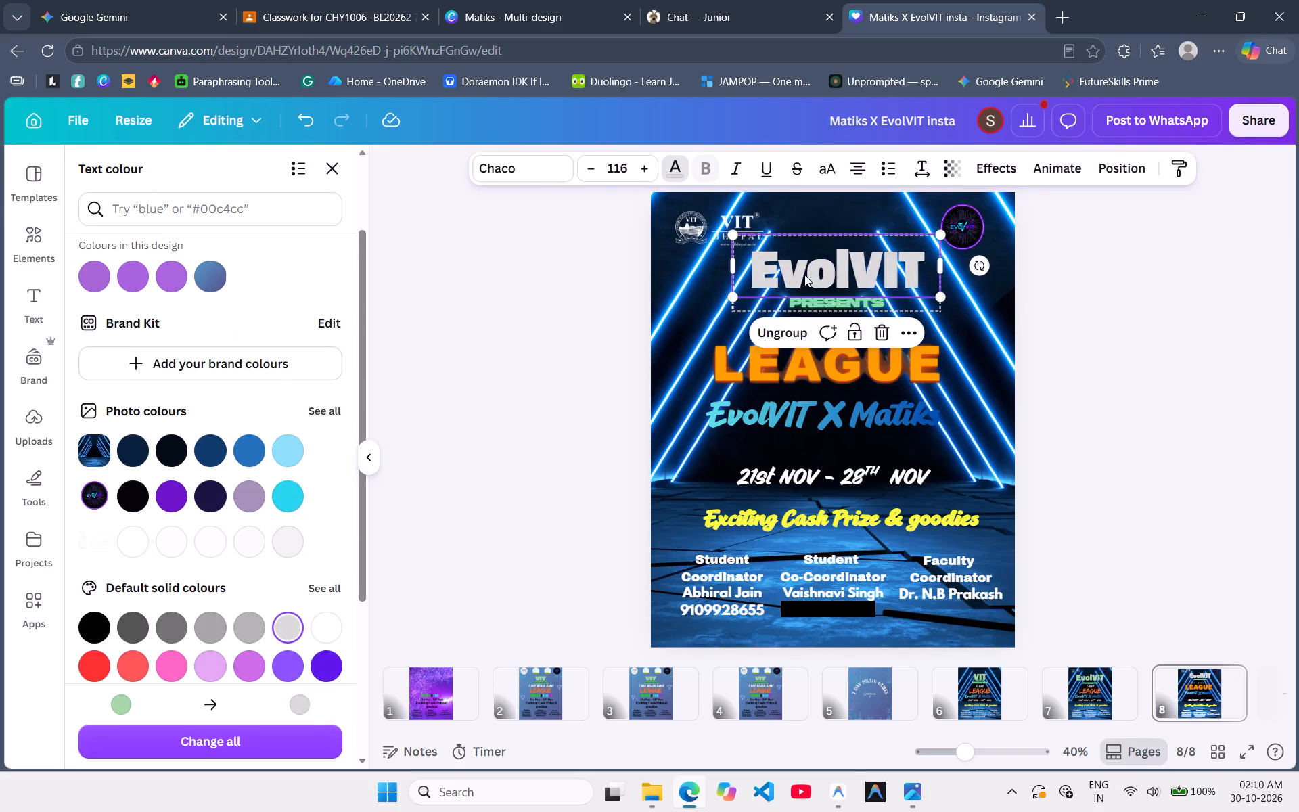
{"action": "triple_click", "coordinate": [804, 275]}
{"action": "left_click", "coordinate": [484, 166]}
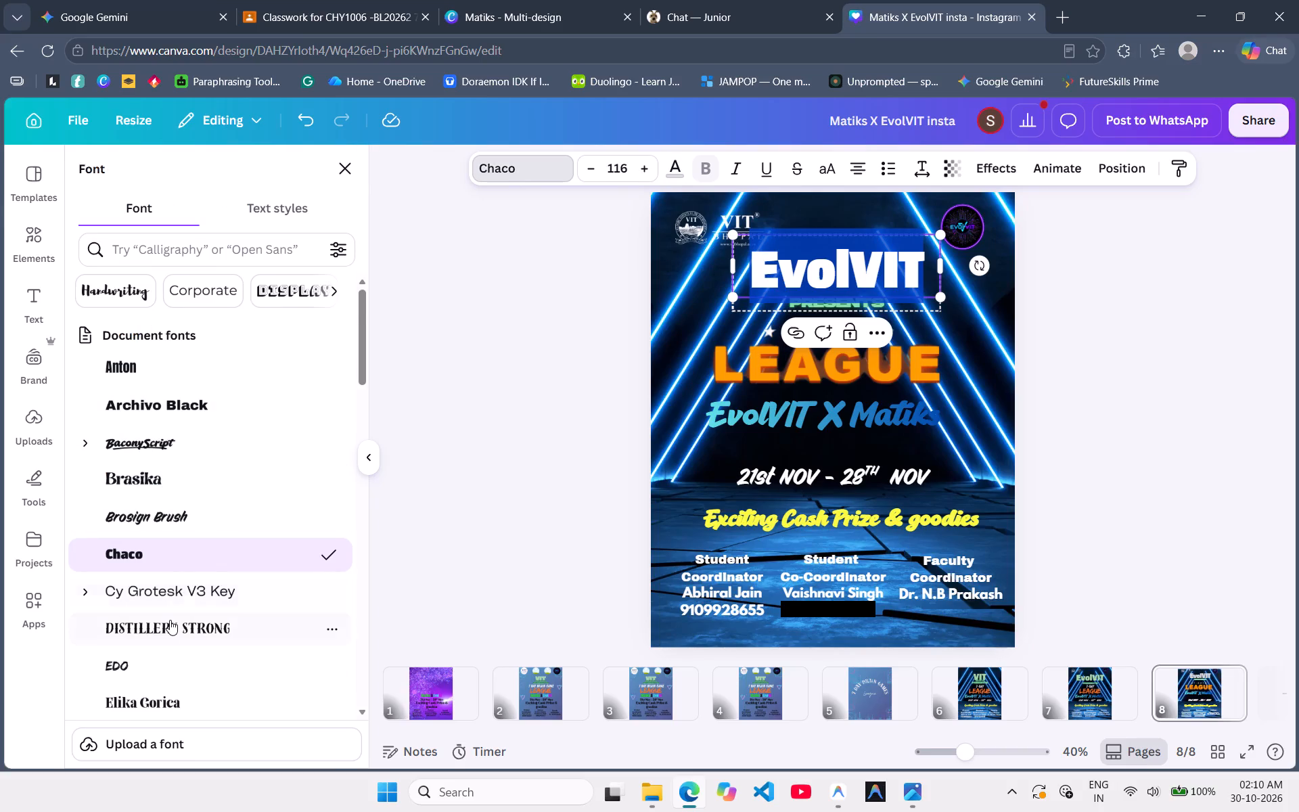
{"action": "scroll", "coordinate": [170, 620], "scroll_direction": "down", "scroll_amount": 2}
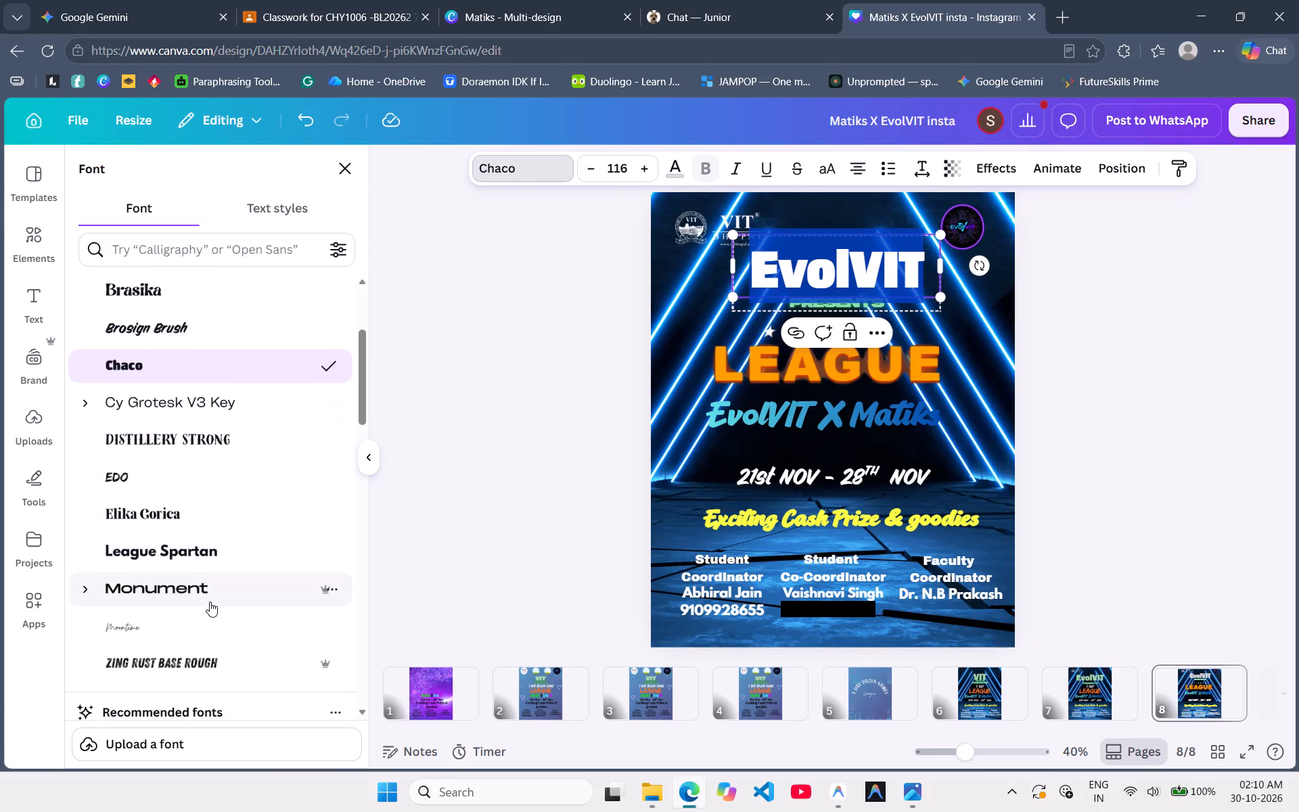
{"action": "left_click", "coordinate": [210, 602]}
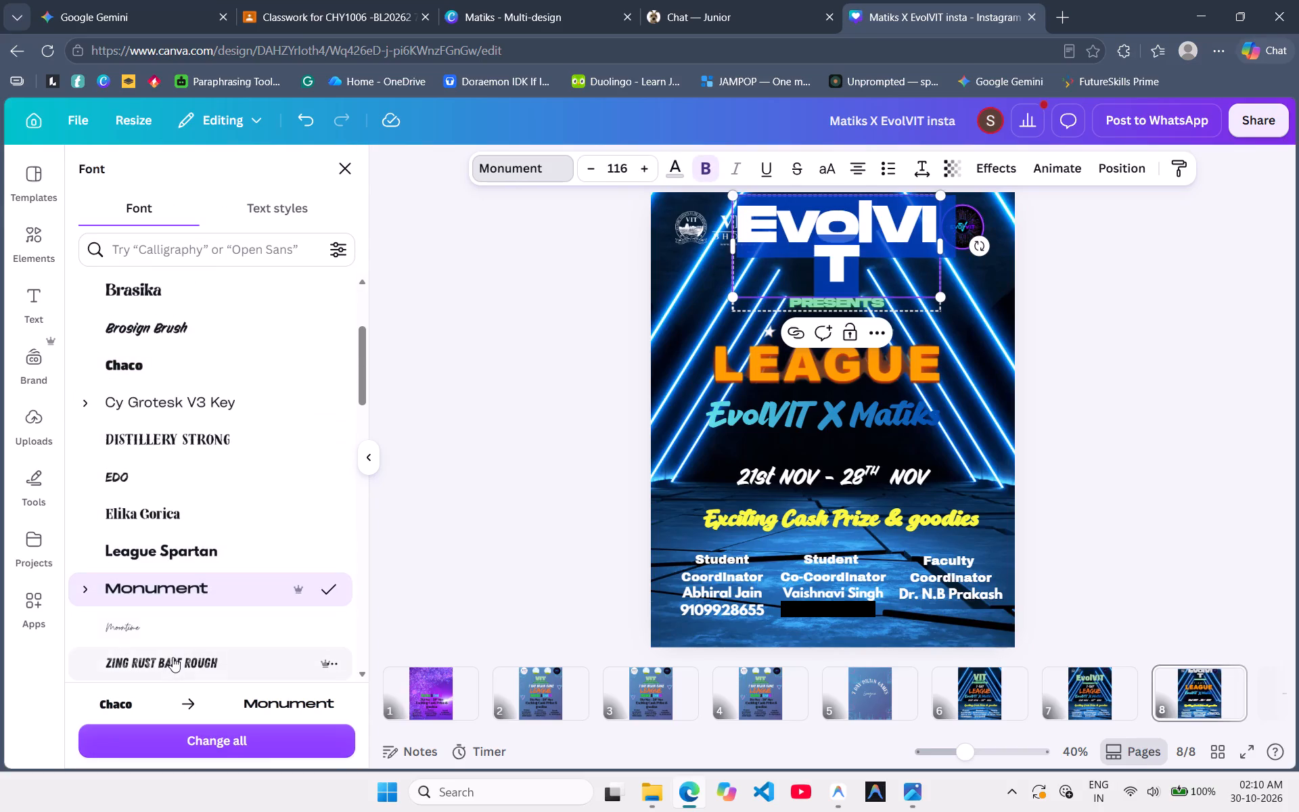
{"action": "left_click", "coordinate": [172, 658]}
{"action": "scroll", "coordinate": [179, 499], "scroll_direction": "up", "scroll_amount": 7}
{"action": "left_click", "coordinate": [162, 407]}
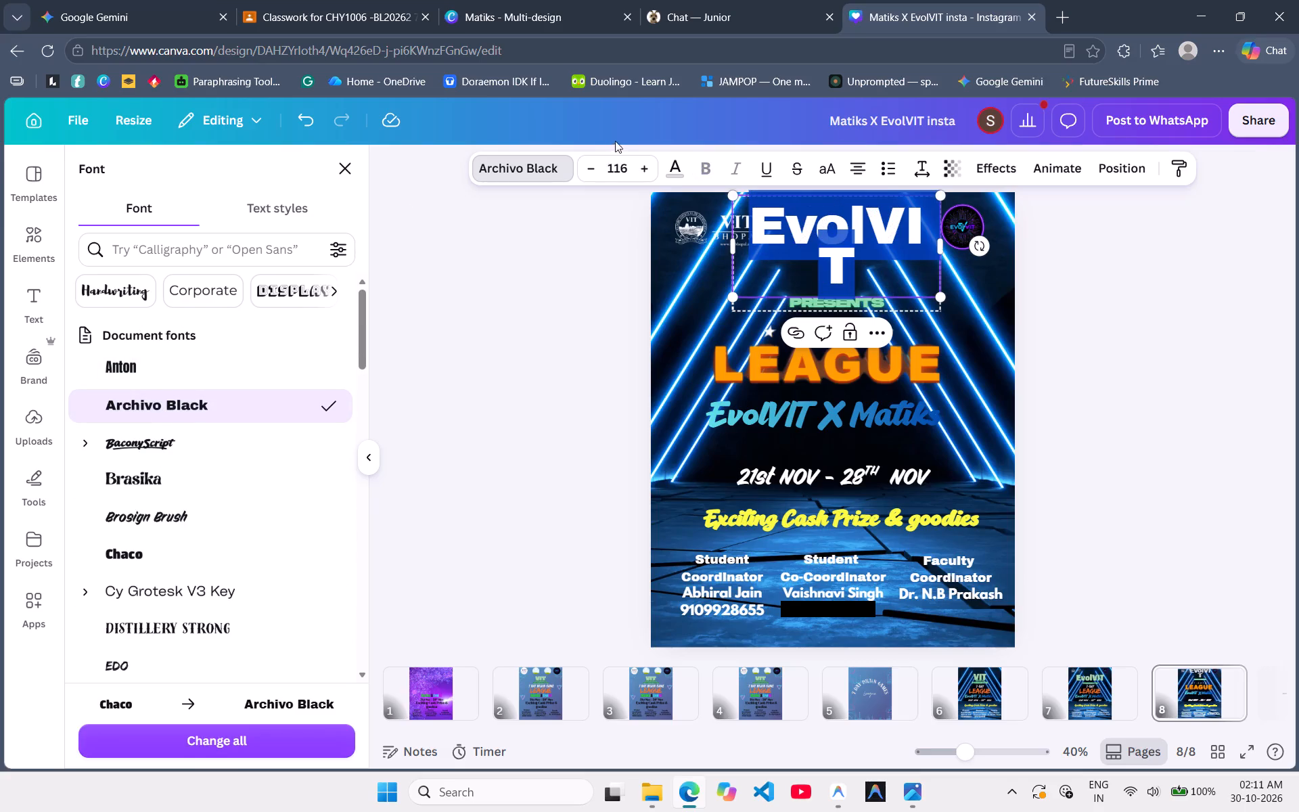
Reduce the EvolVIT heading's font size to 107.
{"action": "triple_click", "coordinate": [589, 168]}
{"action": "triple_click", "coordinate": [589, 168]}
{"action": "left_click", "coordinate": [589, 168]}
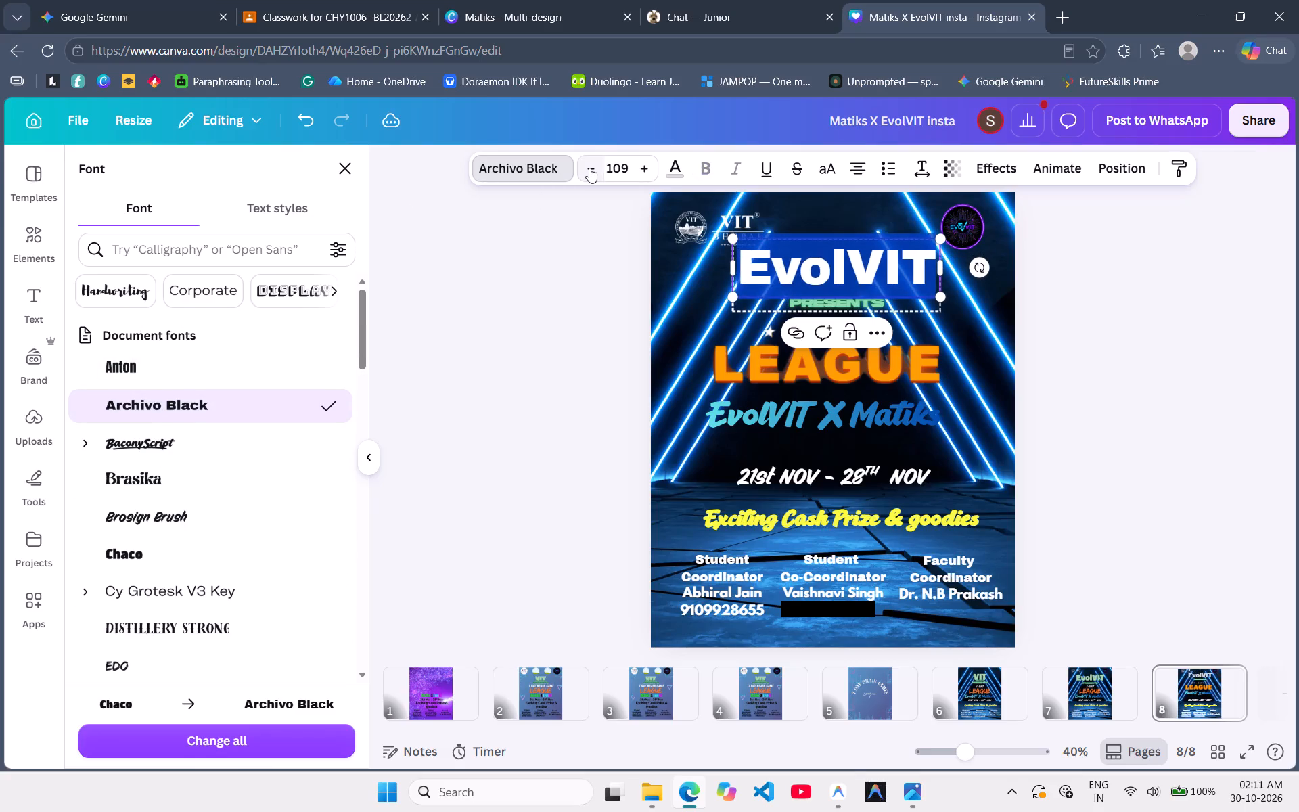
{"action": "double_click", "coordinate": [589, 168]}
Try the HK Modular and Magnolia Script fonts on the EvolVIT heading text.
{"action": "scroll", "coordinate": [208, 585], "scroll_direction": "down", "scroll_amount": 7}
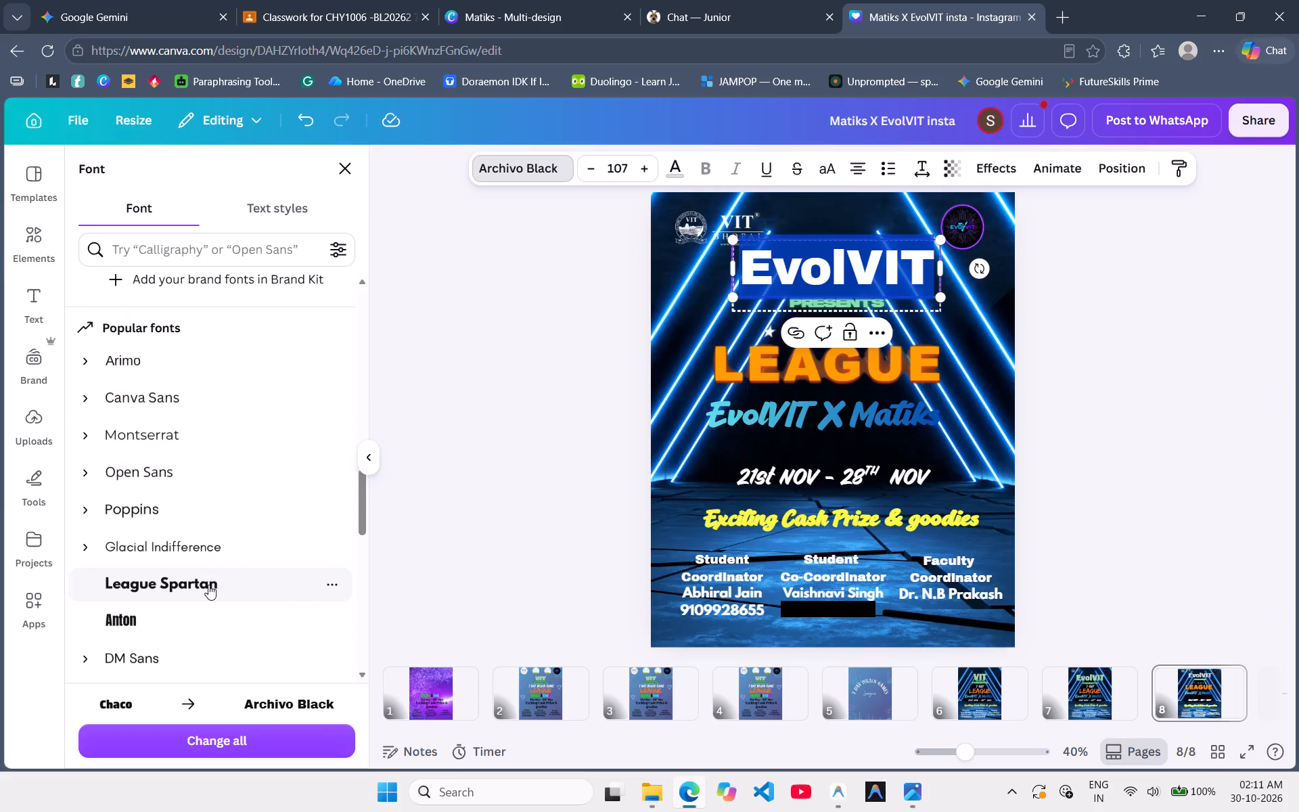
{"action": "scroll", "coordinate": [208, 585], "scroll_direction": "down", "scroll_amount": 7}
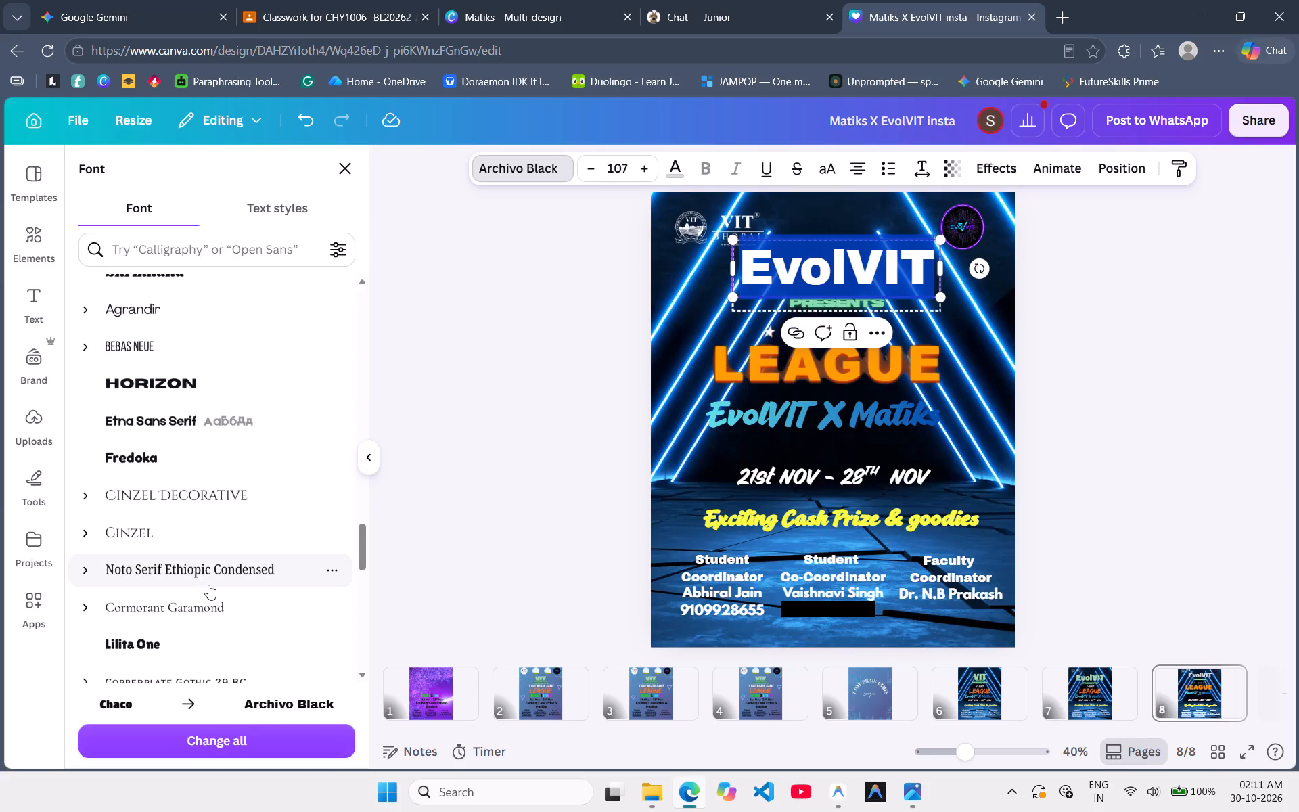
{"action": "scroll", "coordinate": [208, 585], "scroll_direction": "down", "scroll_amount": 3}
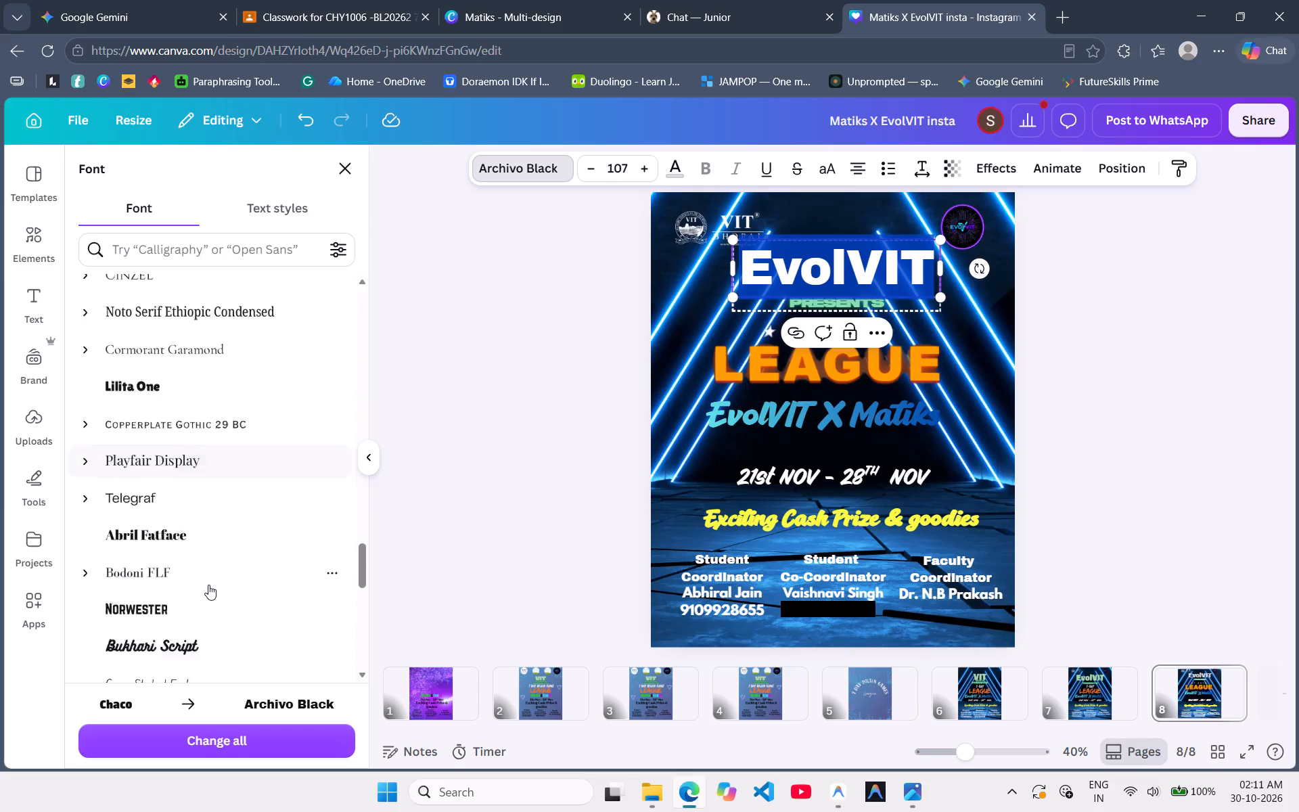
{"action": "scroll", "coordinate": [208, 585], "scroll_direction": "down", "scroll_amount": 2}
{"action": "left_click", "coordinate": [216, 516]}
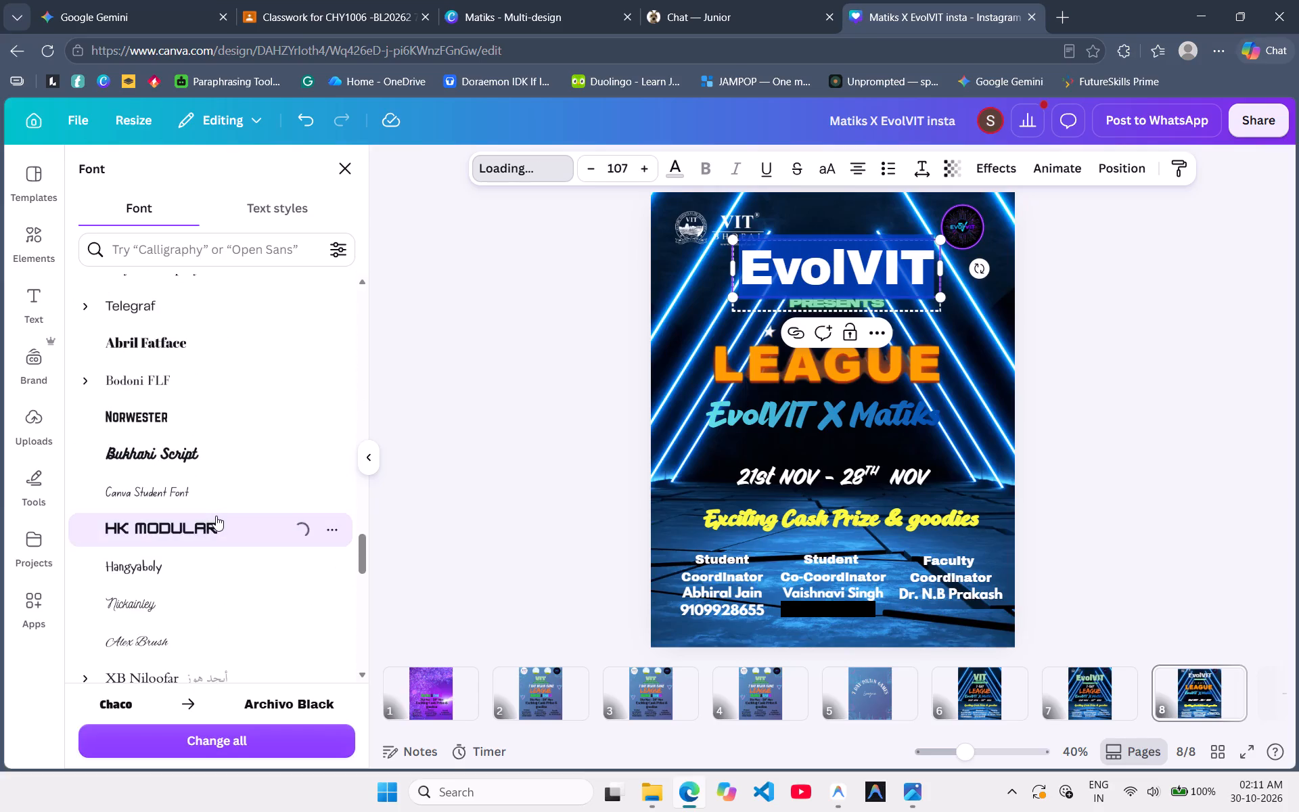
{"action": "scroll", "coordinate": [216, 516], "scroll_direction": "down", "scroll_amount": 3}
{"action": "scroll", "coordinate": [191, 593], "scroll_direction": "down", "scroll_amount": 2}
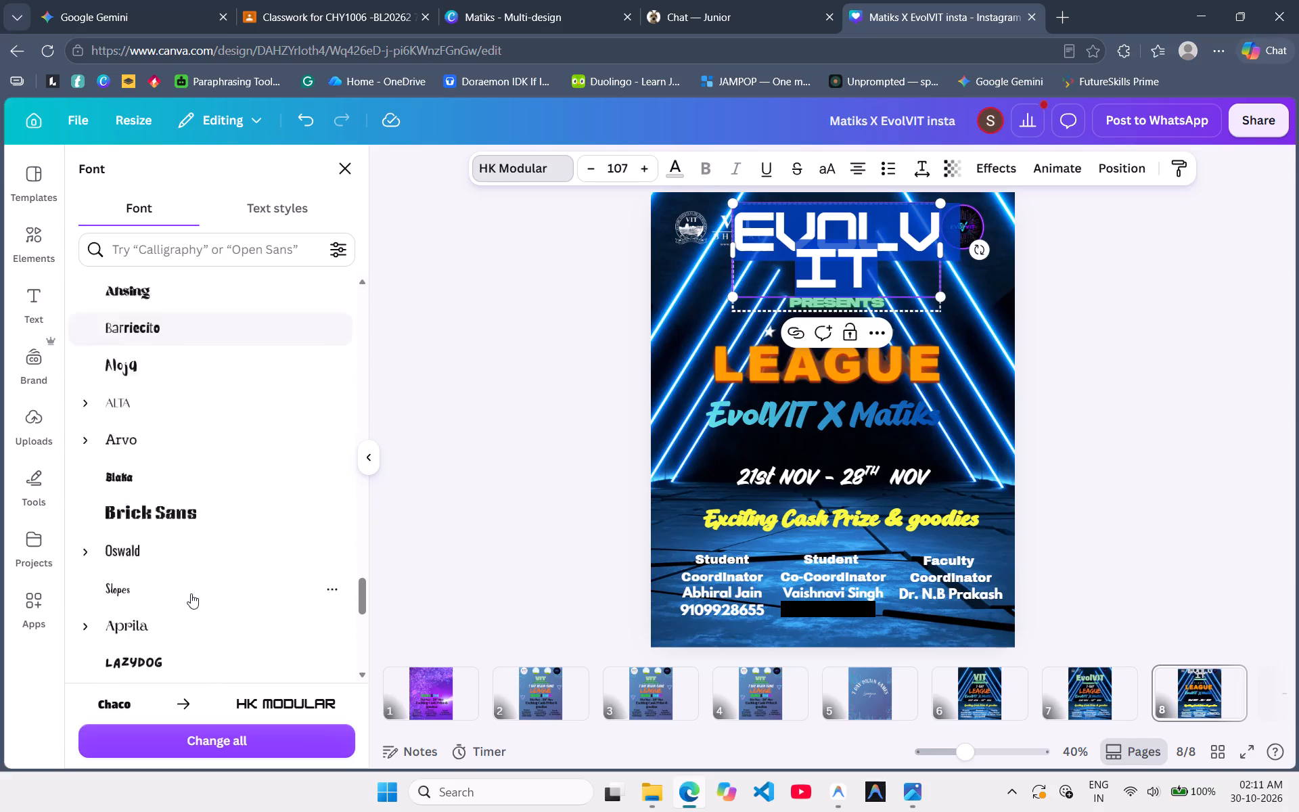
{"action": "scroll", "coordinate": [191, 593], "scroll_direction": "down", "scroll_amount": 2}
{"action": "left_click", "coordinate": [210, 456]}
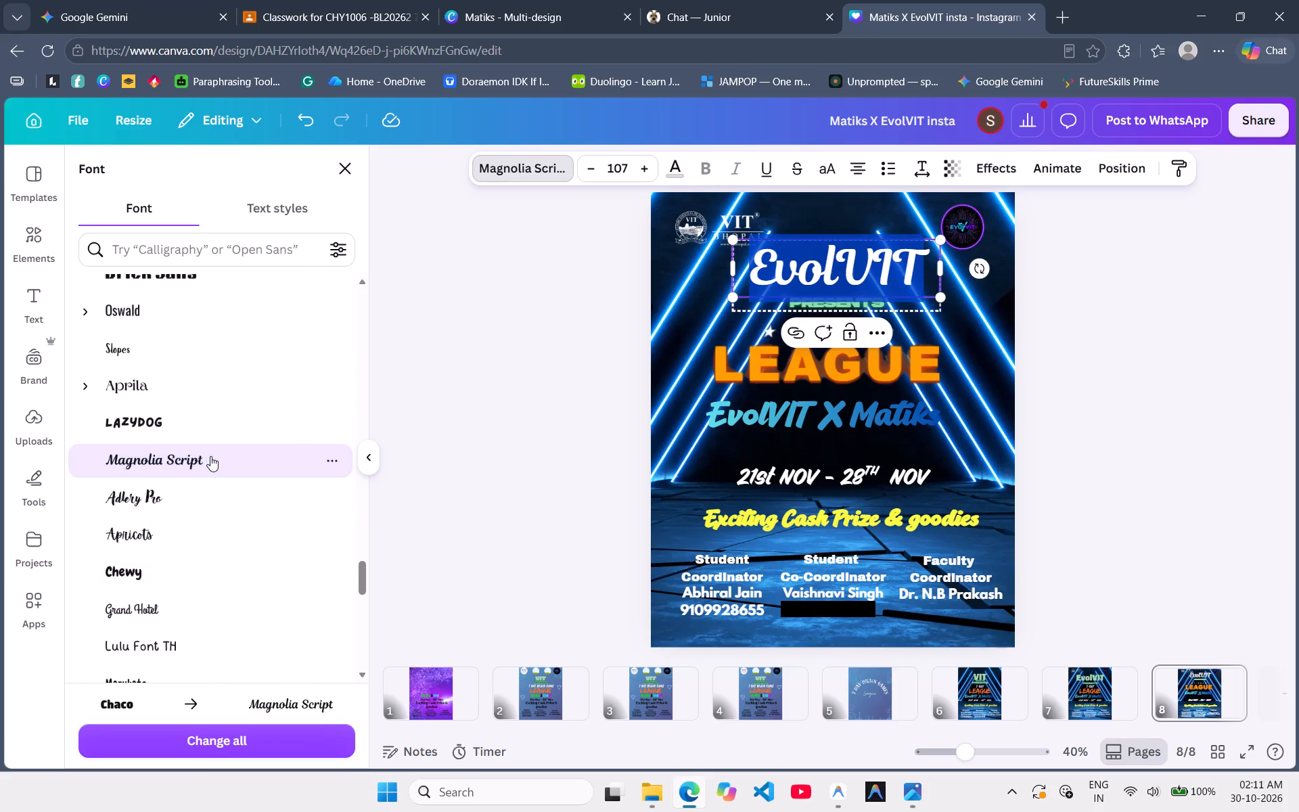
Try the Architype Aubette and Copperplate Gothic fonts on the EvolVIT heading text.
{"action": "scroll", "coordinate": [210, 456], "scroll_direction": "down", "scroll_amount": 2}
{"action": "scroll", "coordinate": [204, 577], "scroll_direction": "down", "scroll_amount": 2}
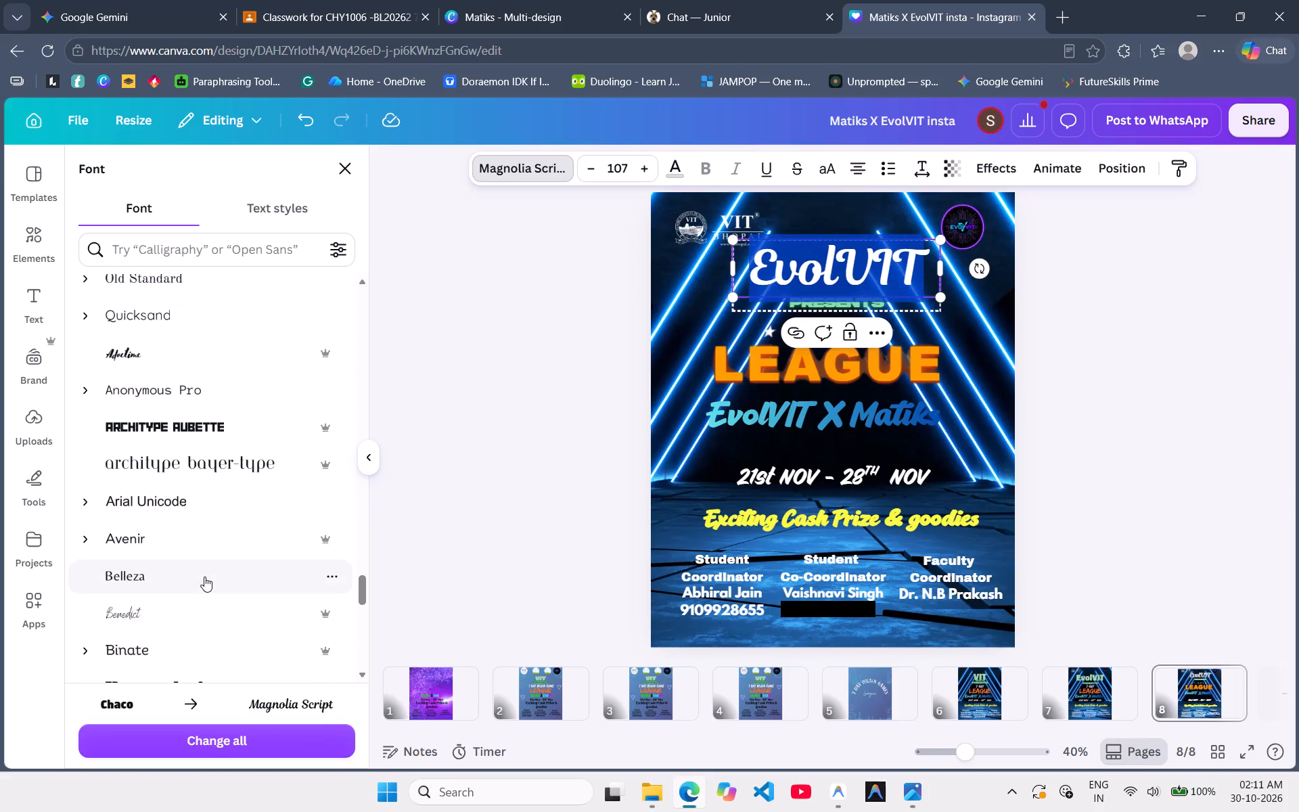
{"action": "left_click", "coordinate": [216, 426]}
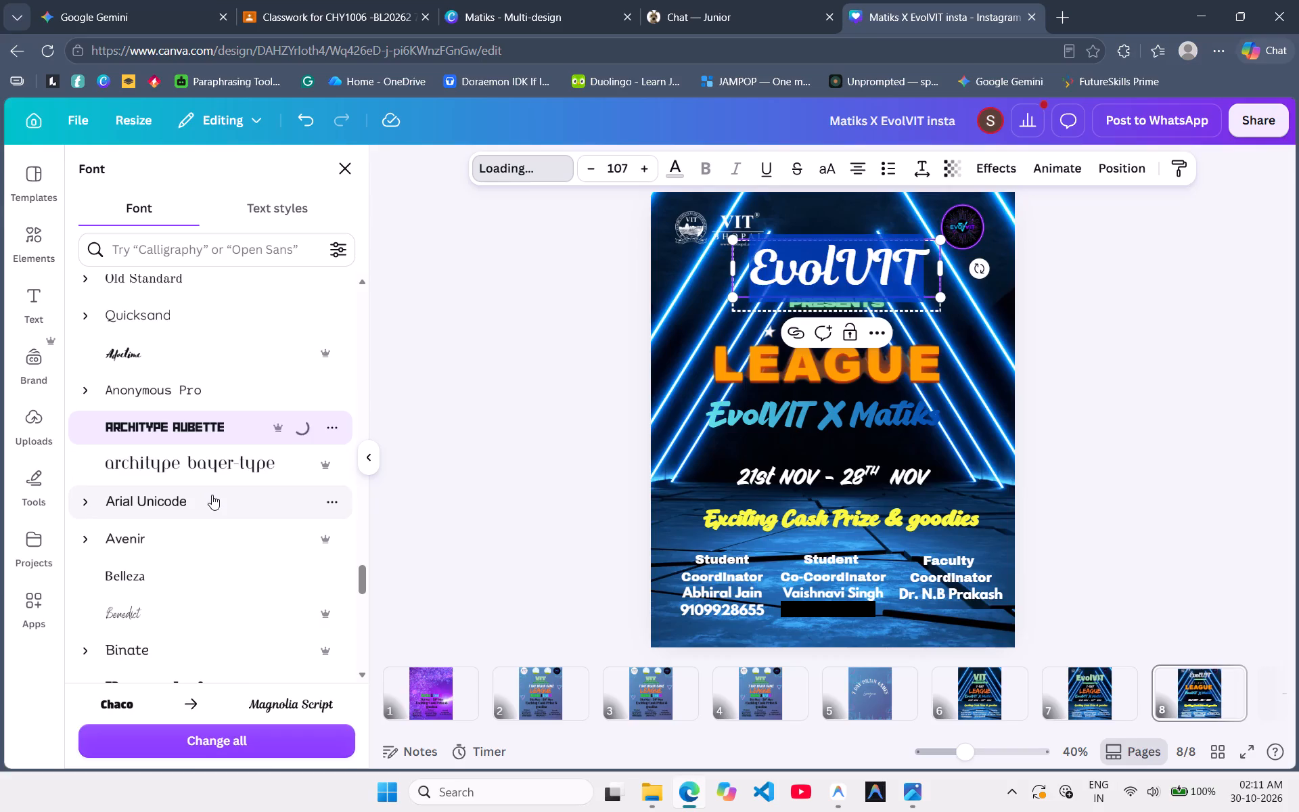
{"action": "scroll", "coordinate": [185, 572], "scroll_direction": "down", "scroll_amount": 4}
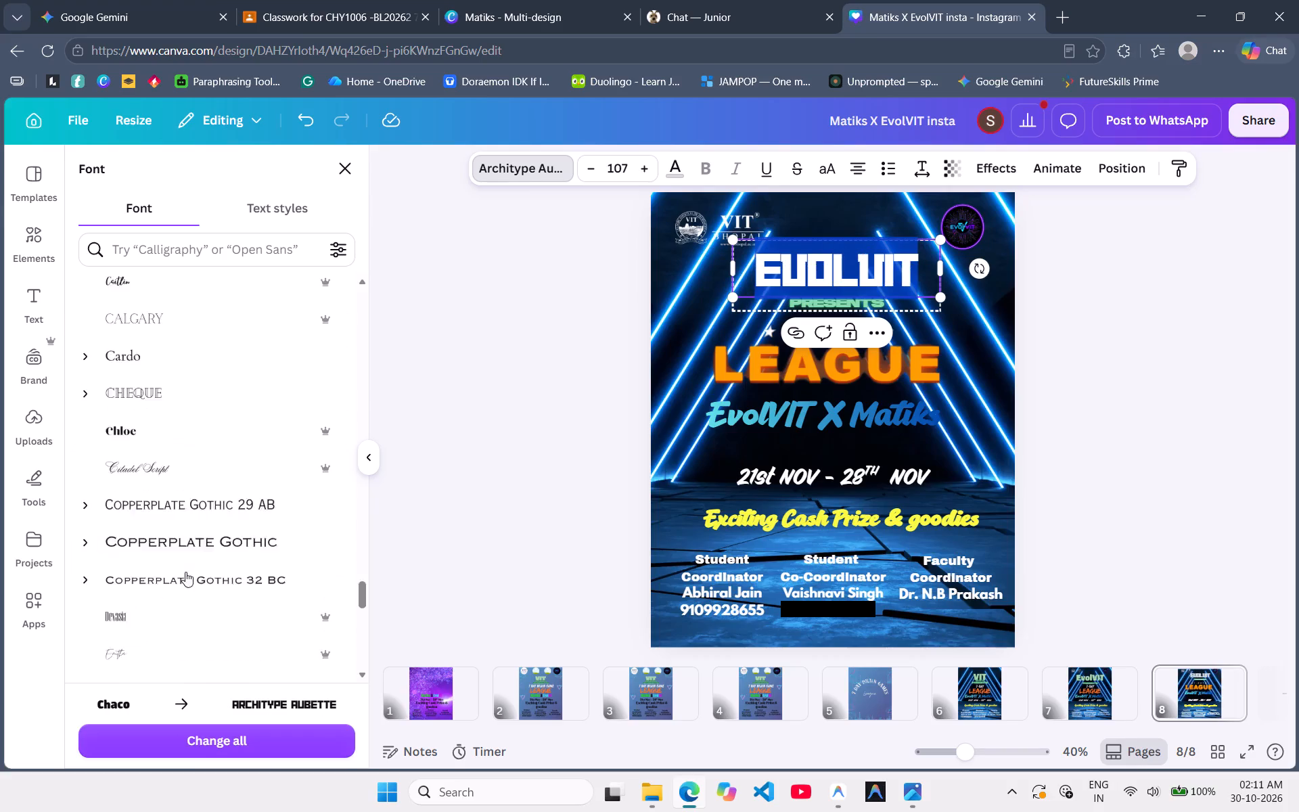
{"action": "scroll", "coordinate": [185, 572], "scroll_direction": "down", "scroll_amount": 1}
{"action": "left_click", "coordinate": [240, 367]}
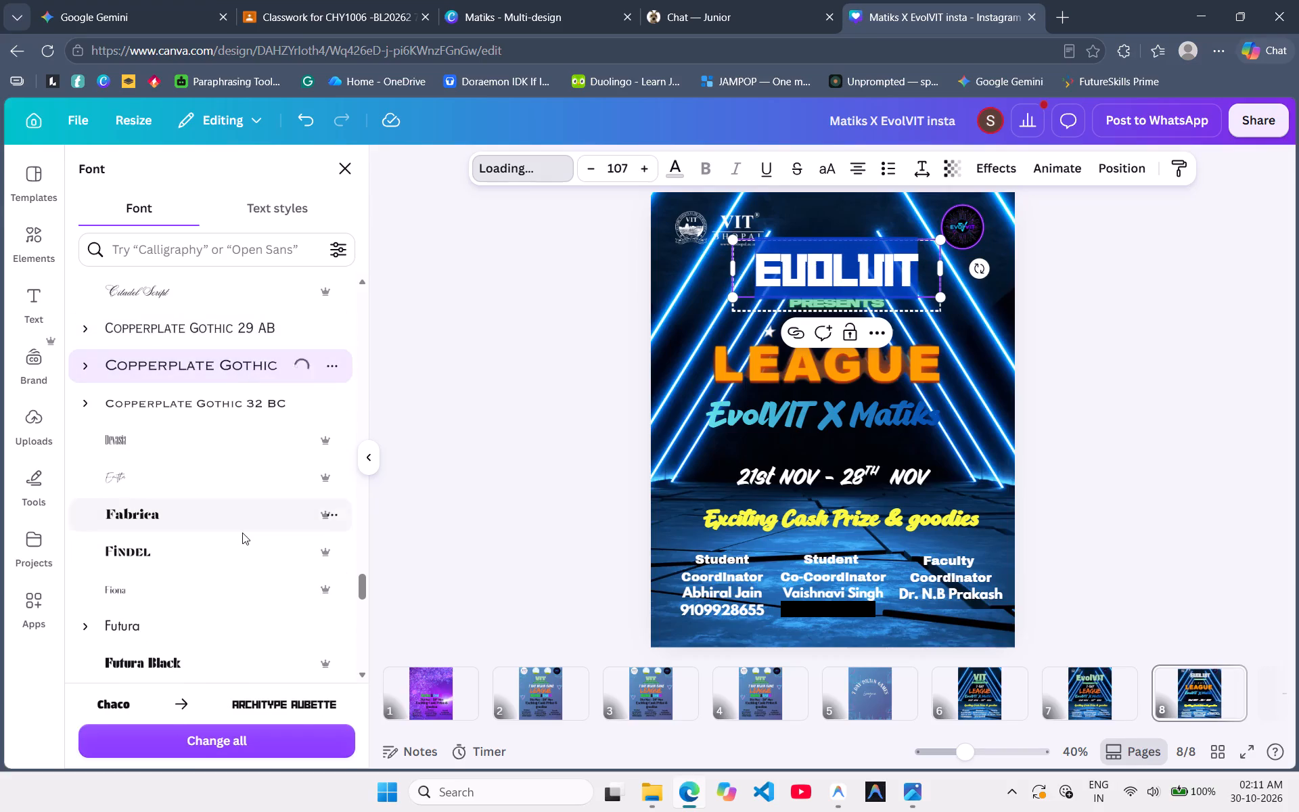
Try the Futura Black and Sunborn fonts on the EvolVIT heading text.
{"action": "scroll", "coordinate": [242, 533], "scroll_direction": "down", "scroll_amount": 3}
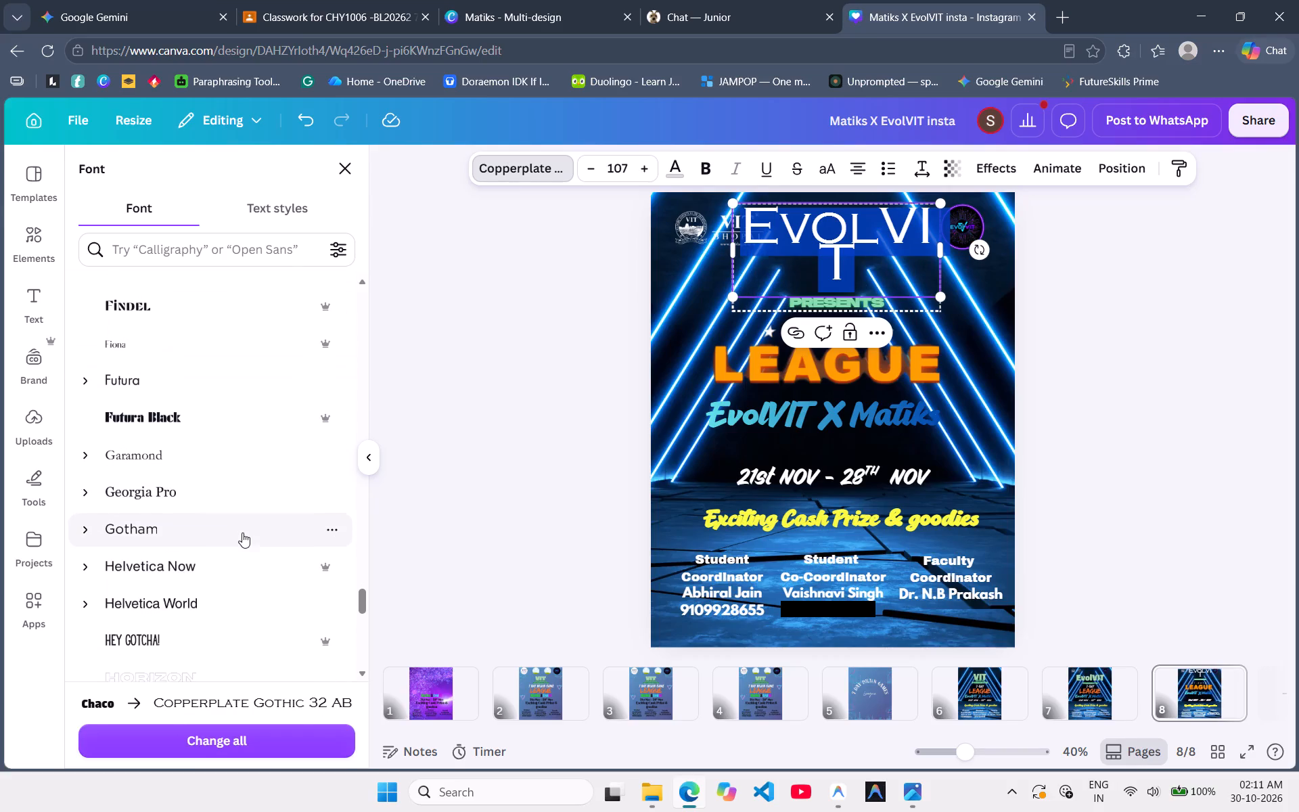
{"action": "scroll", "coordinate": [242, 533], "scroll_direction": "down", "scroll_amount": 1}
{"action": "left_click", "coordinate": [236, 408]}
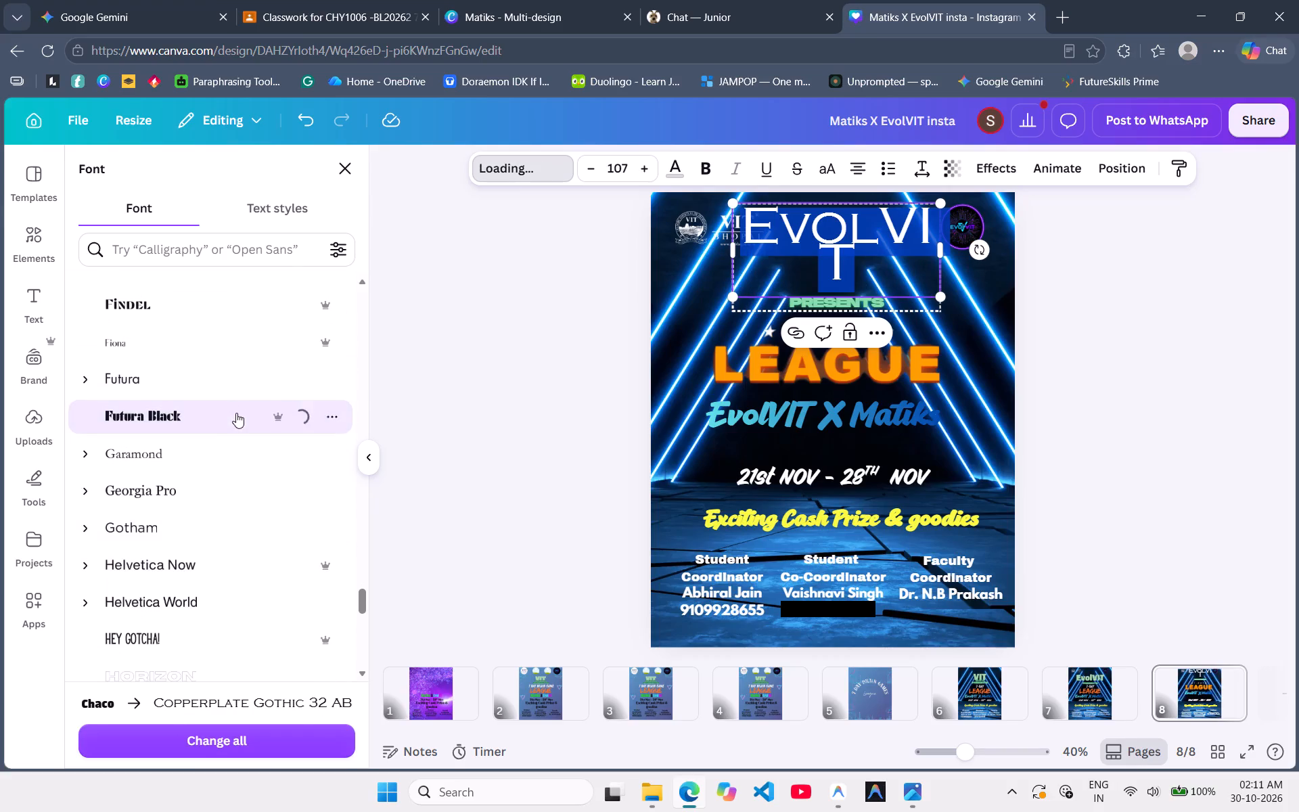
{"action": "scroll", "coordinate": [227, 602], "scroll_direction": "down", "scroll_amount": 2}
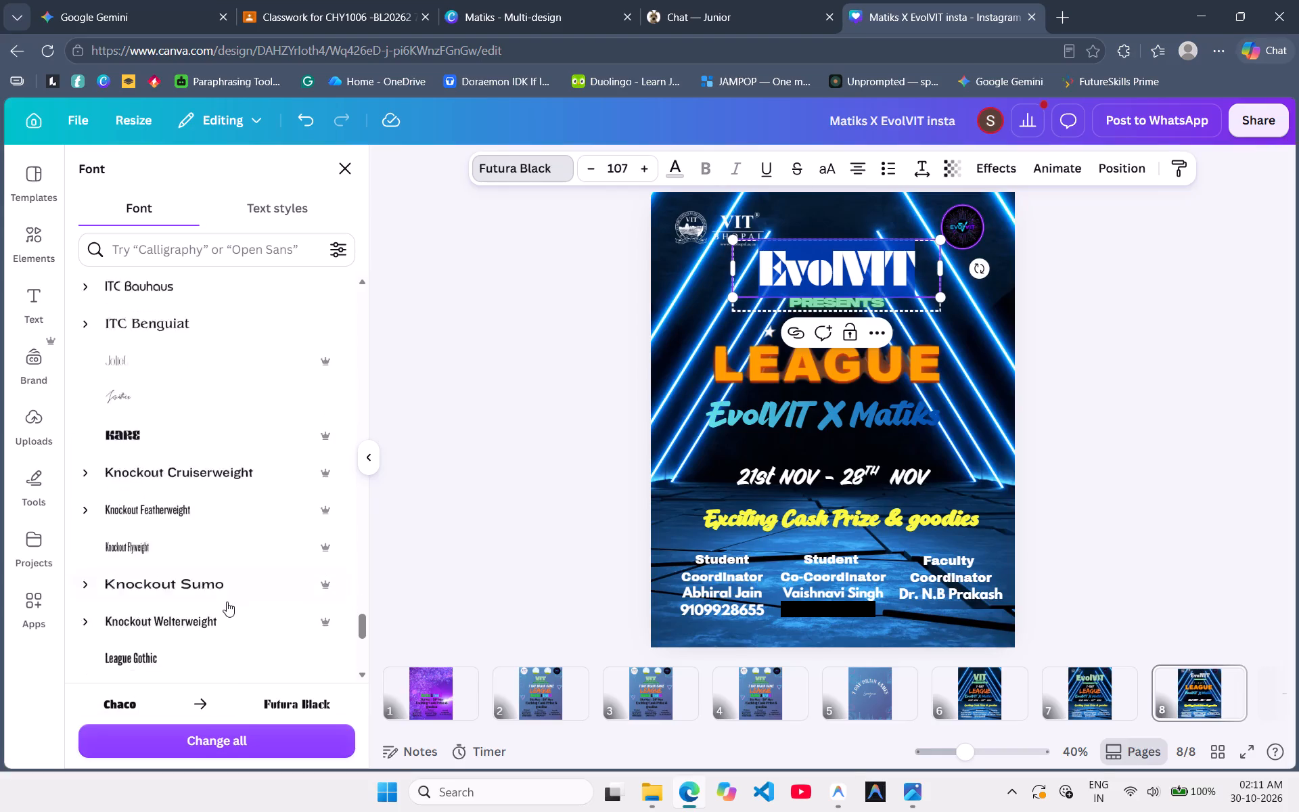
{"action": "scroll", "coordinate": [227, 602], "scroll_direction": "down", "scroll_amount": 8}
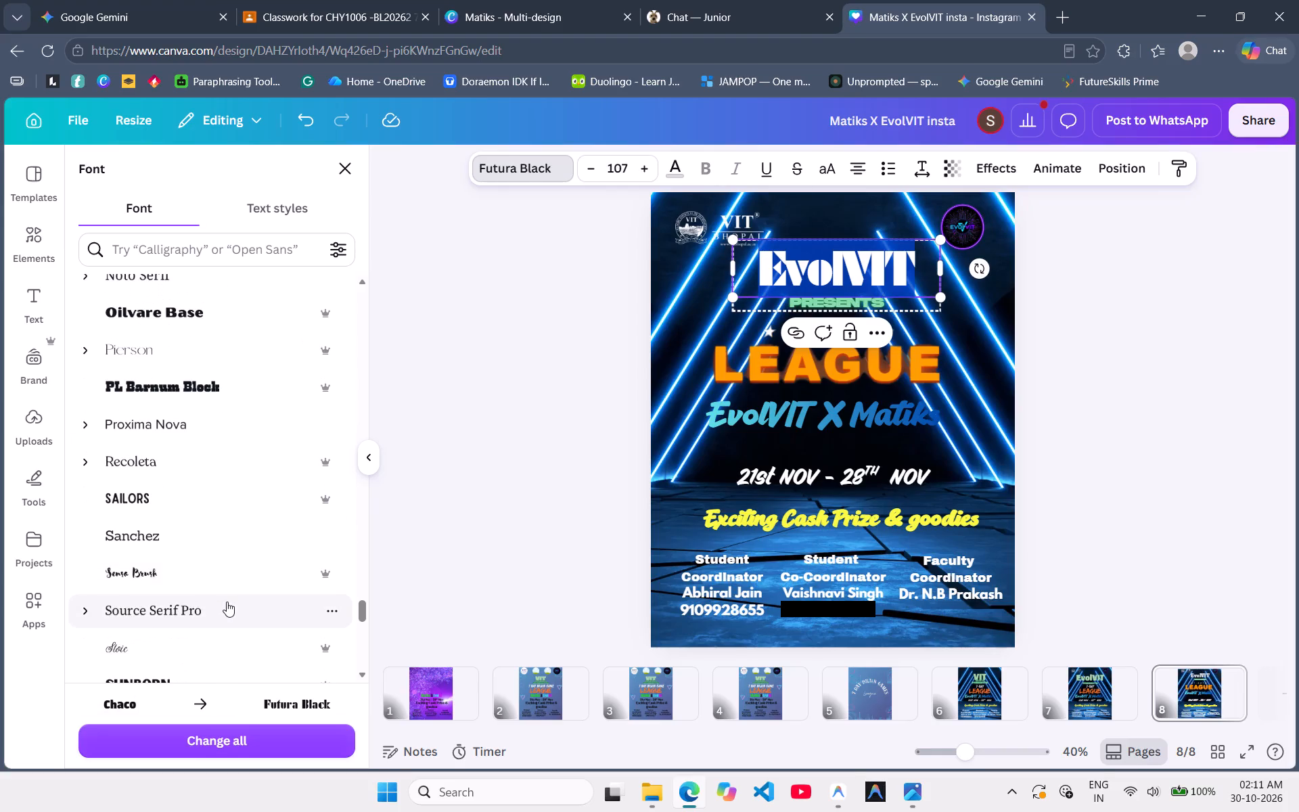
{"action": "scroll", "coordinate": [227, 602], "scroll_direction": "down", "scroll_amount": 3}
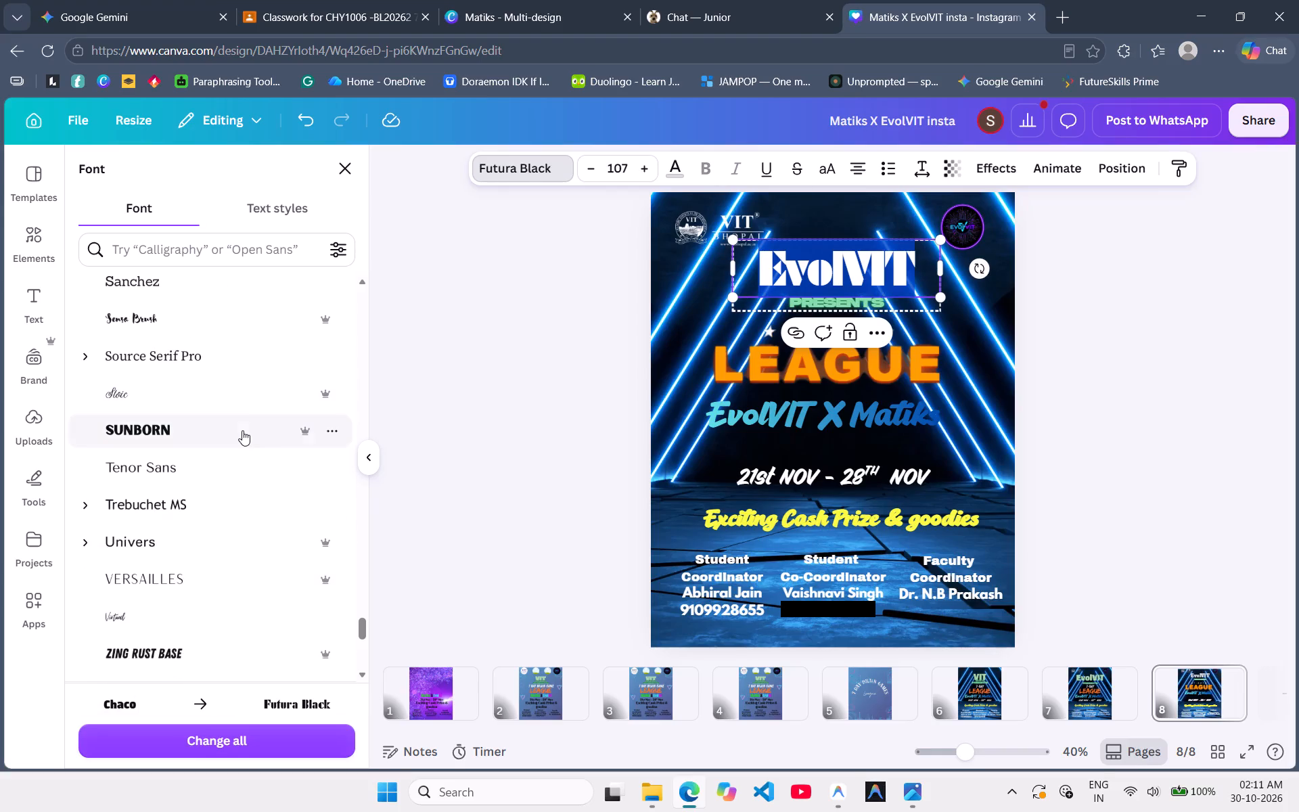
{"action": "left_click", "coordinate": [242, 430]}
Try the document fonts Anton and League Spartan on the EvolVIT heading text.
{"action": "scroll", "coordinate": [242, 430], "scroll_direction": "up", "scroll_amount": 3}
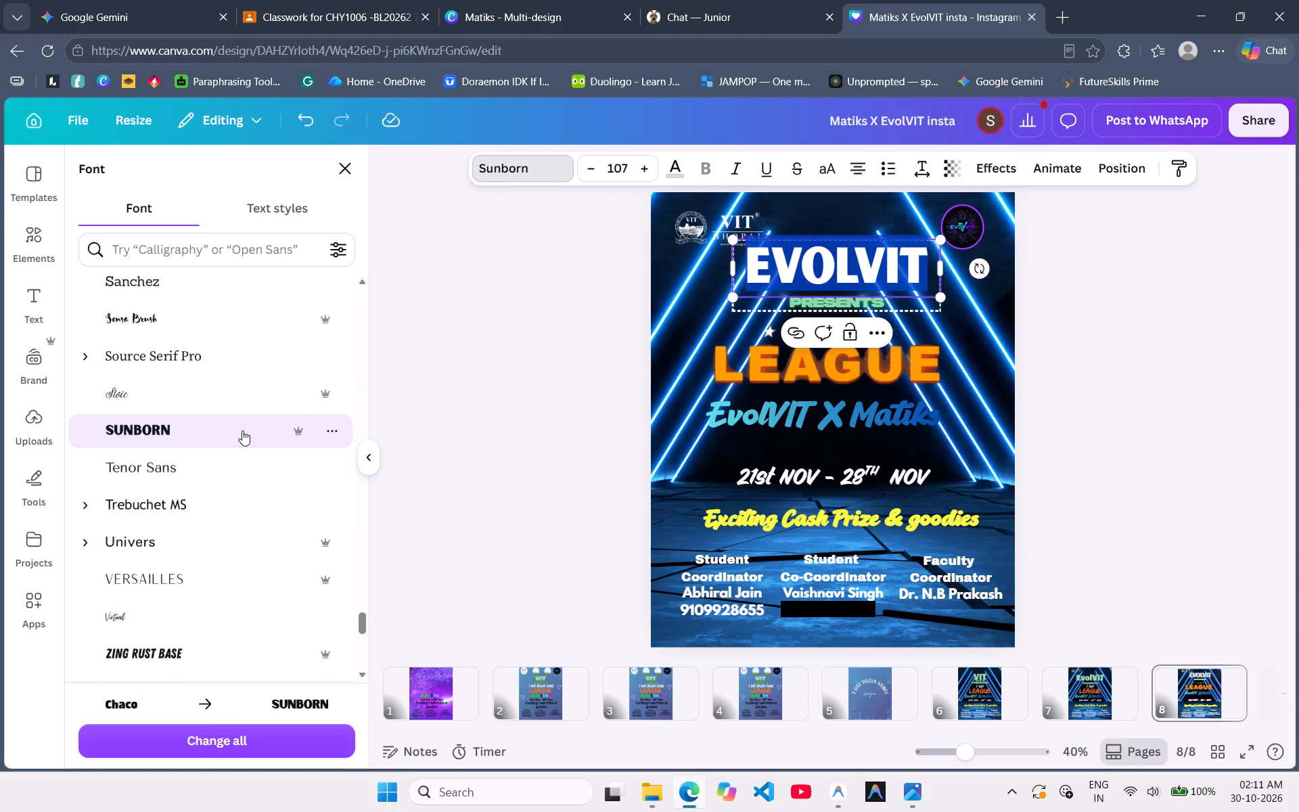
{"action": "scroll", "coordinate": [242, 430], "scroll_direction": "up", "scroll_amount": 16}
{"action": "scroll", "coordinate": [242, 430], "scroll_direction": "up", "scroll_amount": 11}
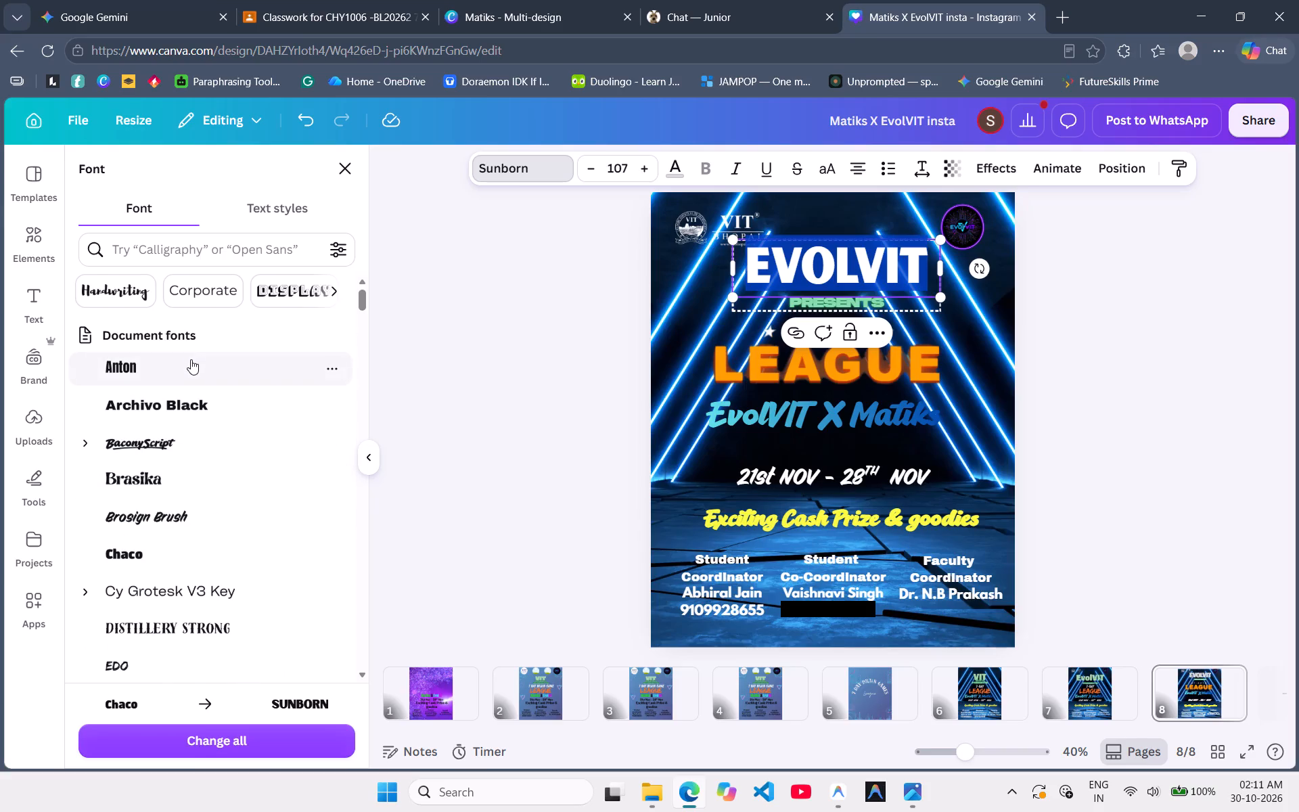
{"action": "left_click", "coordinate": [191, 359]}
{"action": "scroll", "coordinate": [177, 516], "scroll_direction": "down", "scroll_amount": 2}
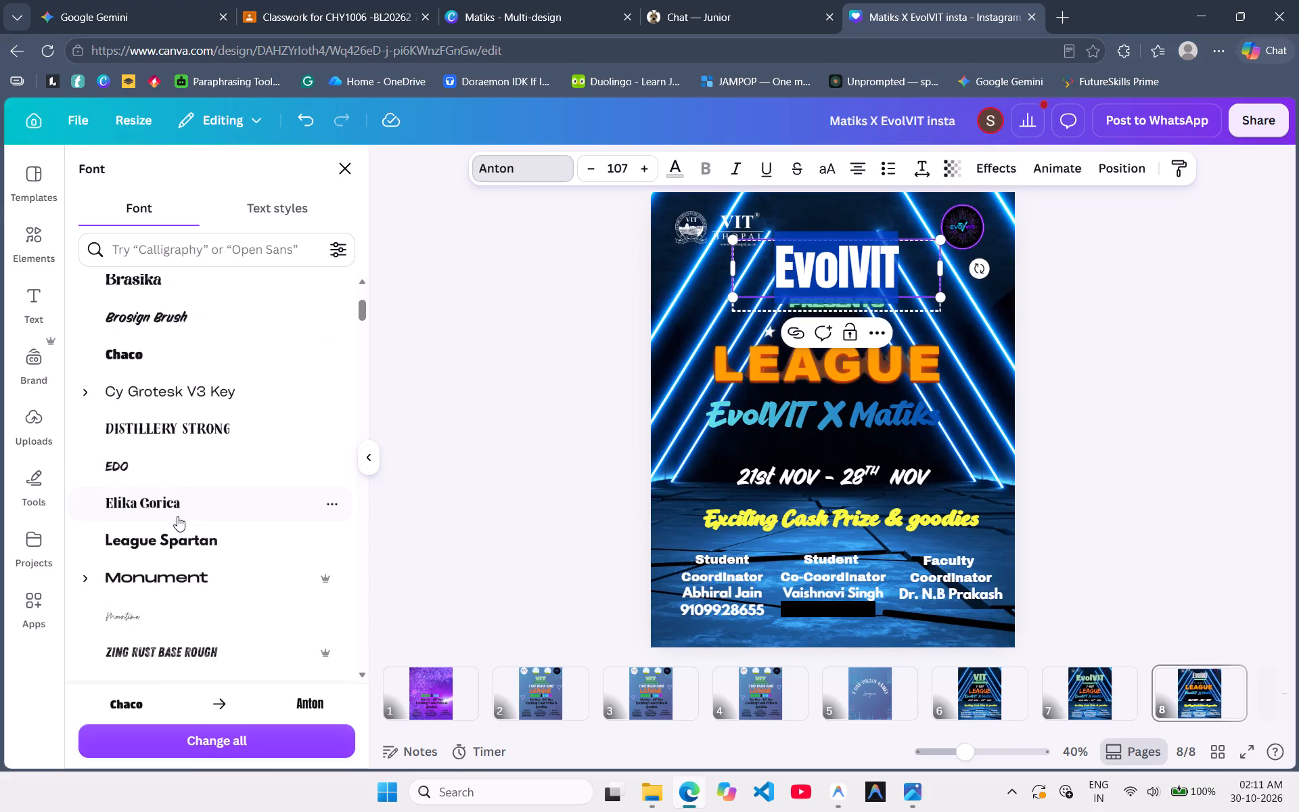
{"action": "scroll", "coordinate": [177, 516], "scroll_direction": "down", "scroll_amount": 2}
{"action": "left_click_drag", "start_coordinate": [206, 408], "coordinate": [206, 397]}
Set the EvolVIT heading's font to Zing Rust Base Rough from the document fonts and deselect the heading.
{"action": "left_click", "coordinate": [201, 507]}
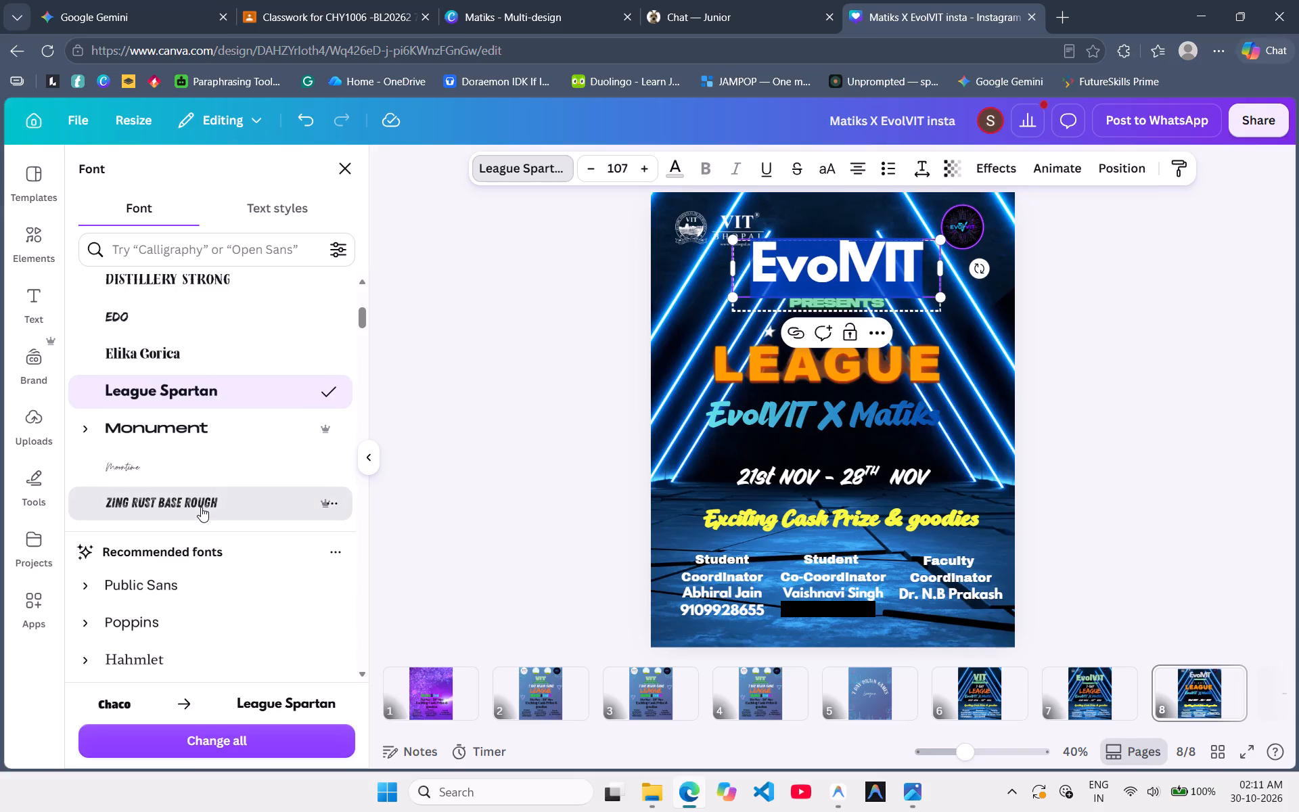
{"action": "scroll", "coordinate": [201, 507], "scroll_direction": "down", "scroll_amount": 3}
{"action": "left_click", "coordinate": [586, 432]}
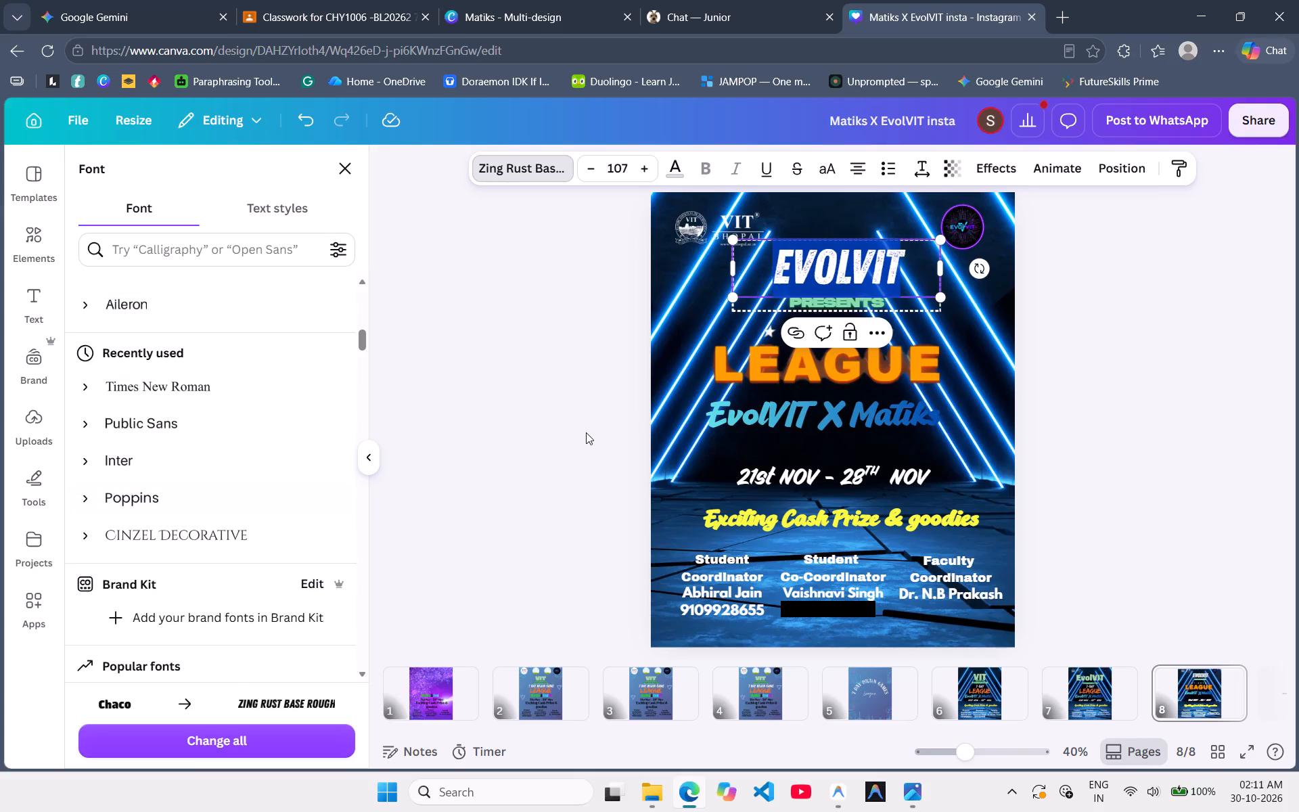
{"action": "left_click", "coordinate": [526, 401]}
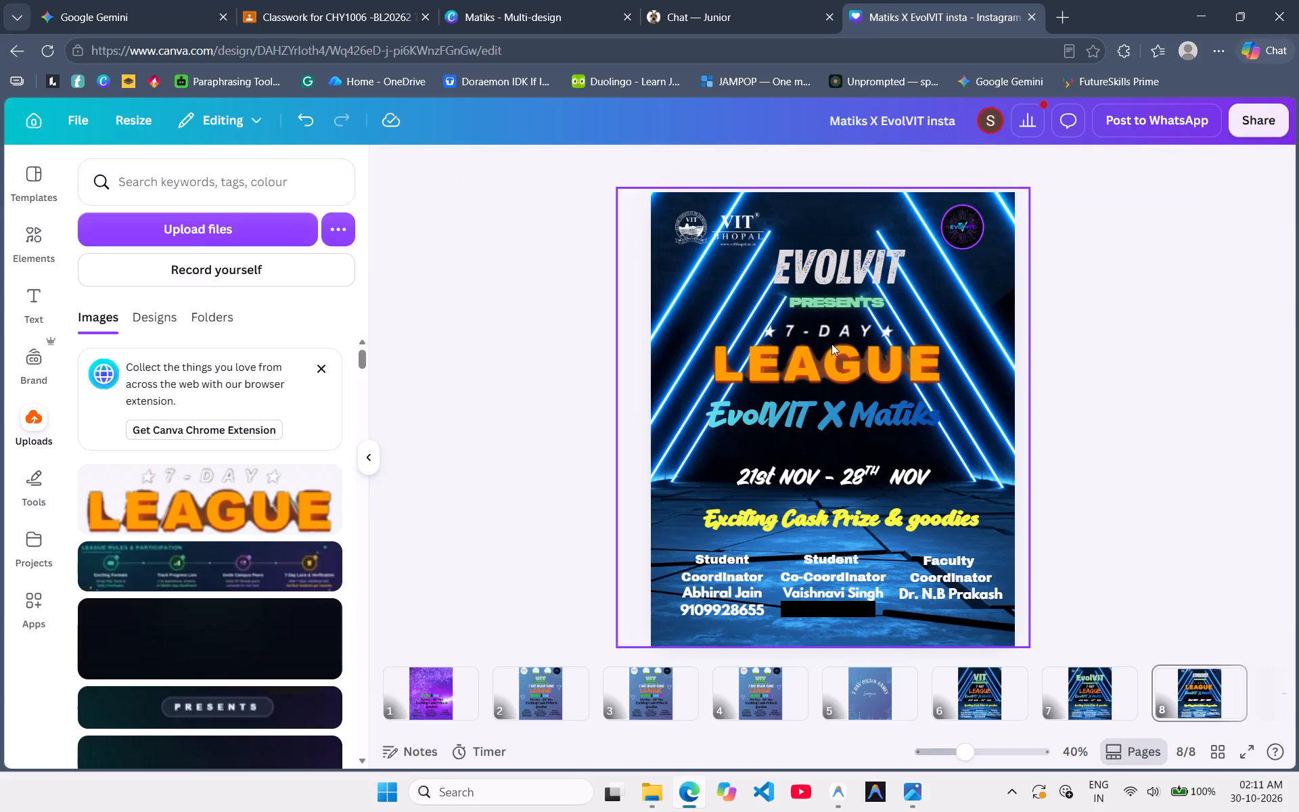
Nudge the 7-DAY LEAGUE image slightly to the right on the poster.
{"action": "left_click", "coordinate": [867, 353]}
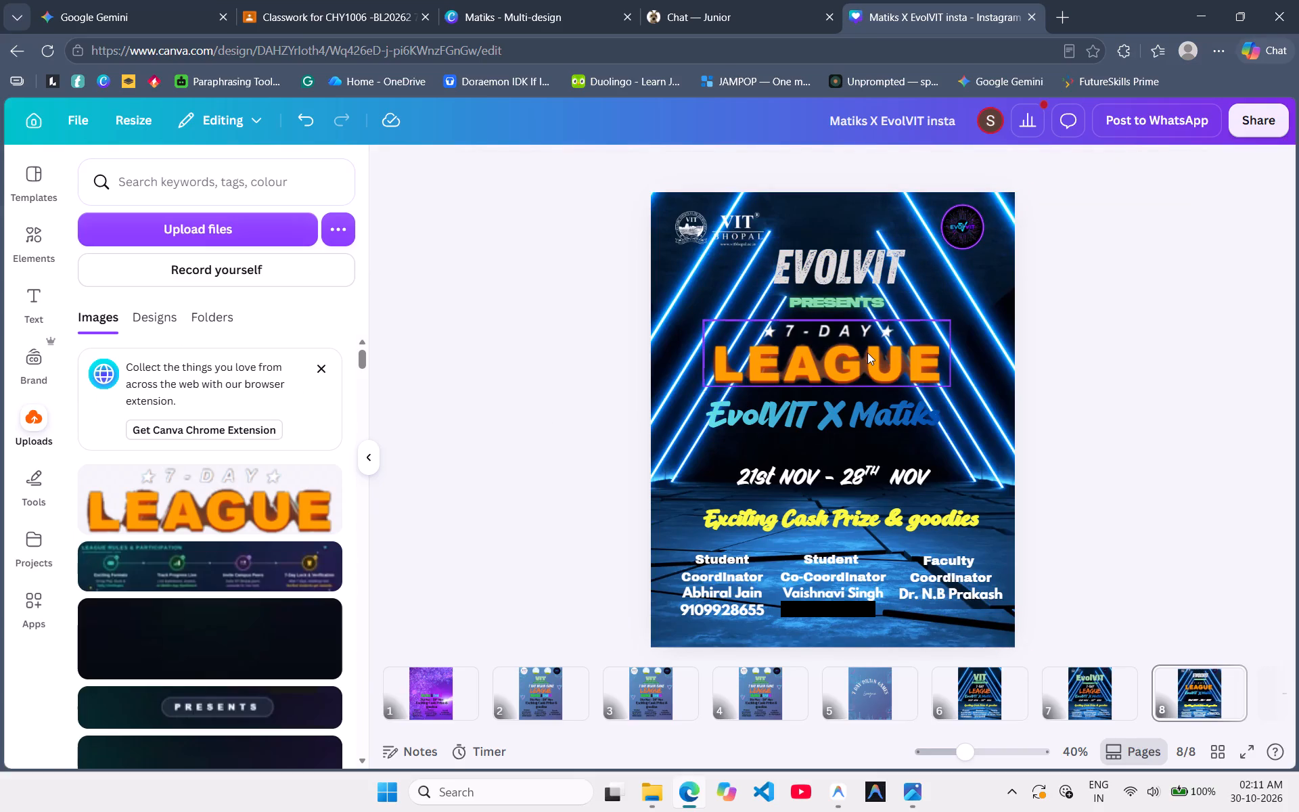
Recolour only the word Matiks in the EvolVIT X Matiks text with the default green linear gradient #89d957 to #c9e265.
{"action": "left_click", "coordinate": [872, 405]}
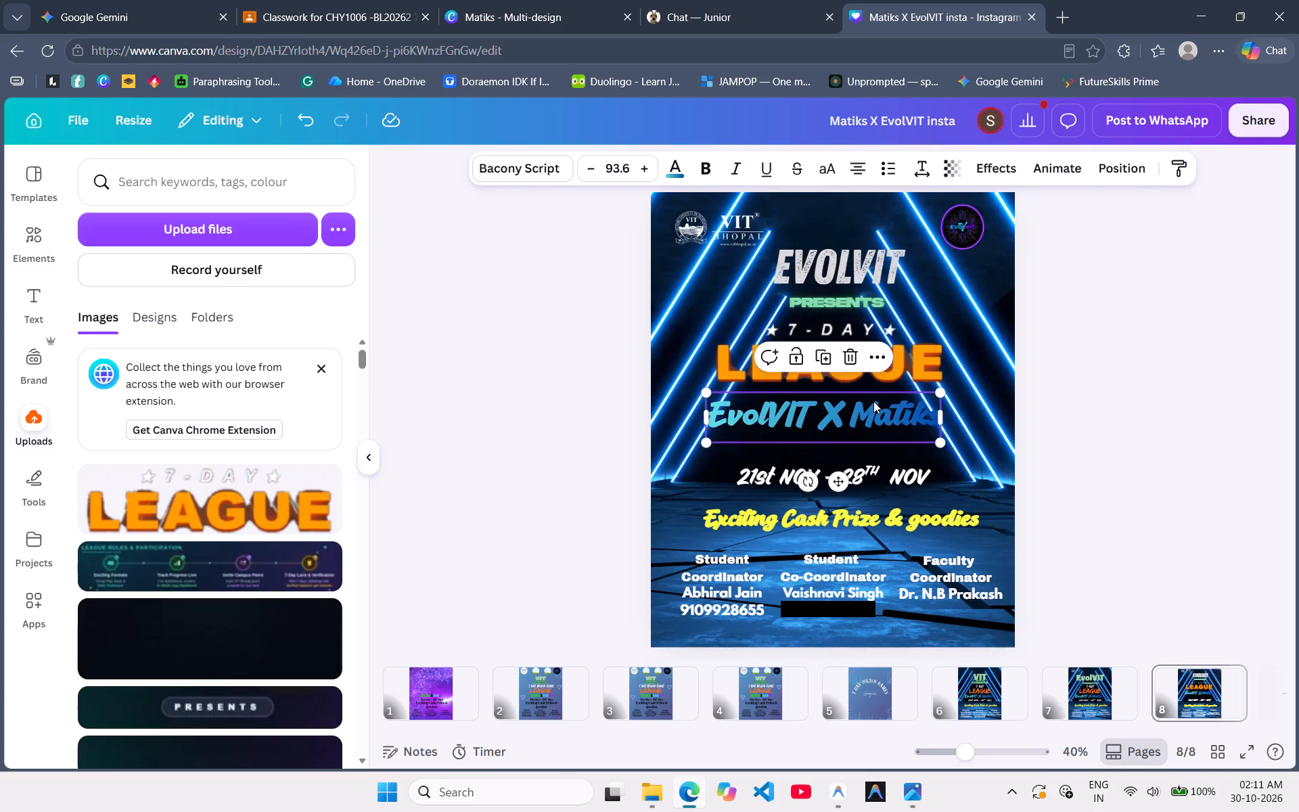
{"action": "double_click", "coordinate": [884, 413]}
{"action": "left_click", "coordinate": [884, 413]}
{"action": "double_click", "coordinate": [884, 413]}
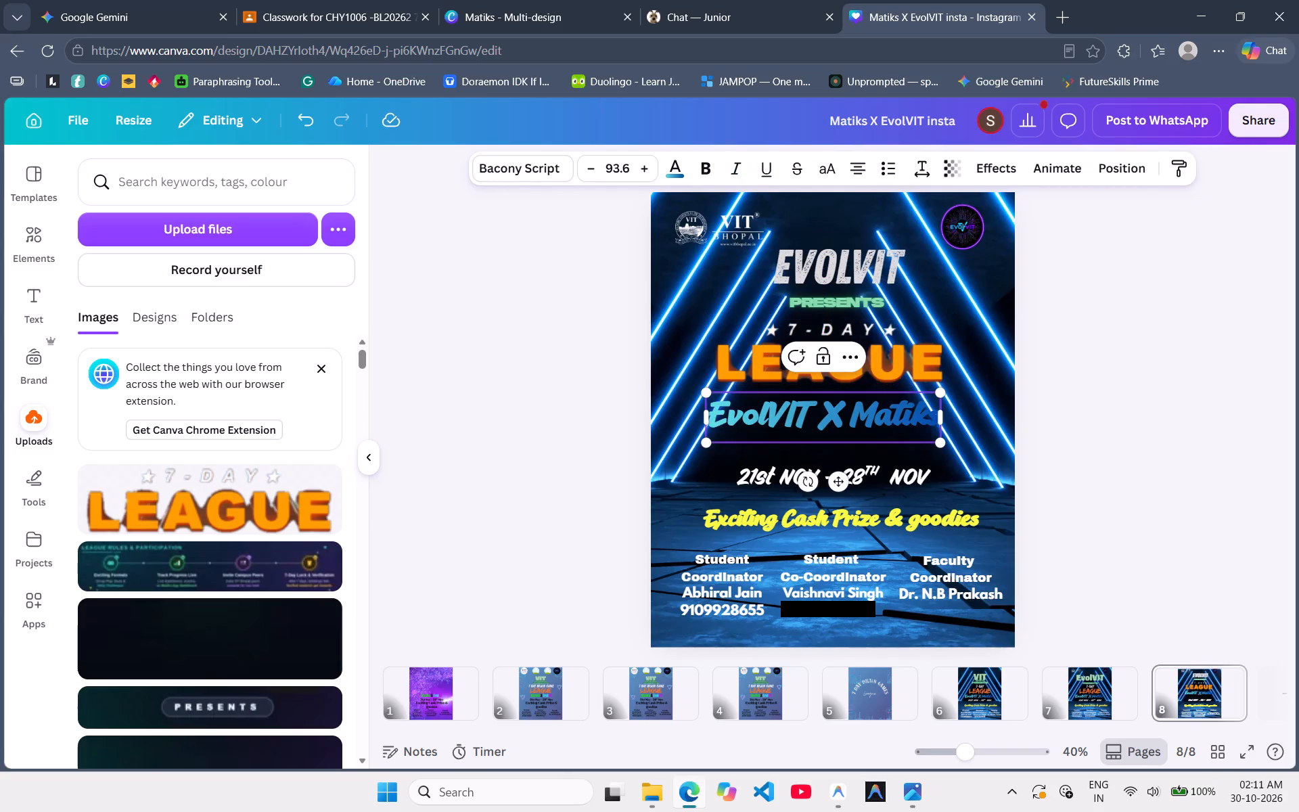
{"action": "left_click", "coordinate": [677, 177]}
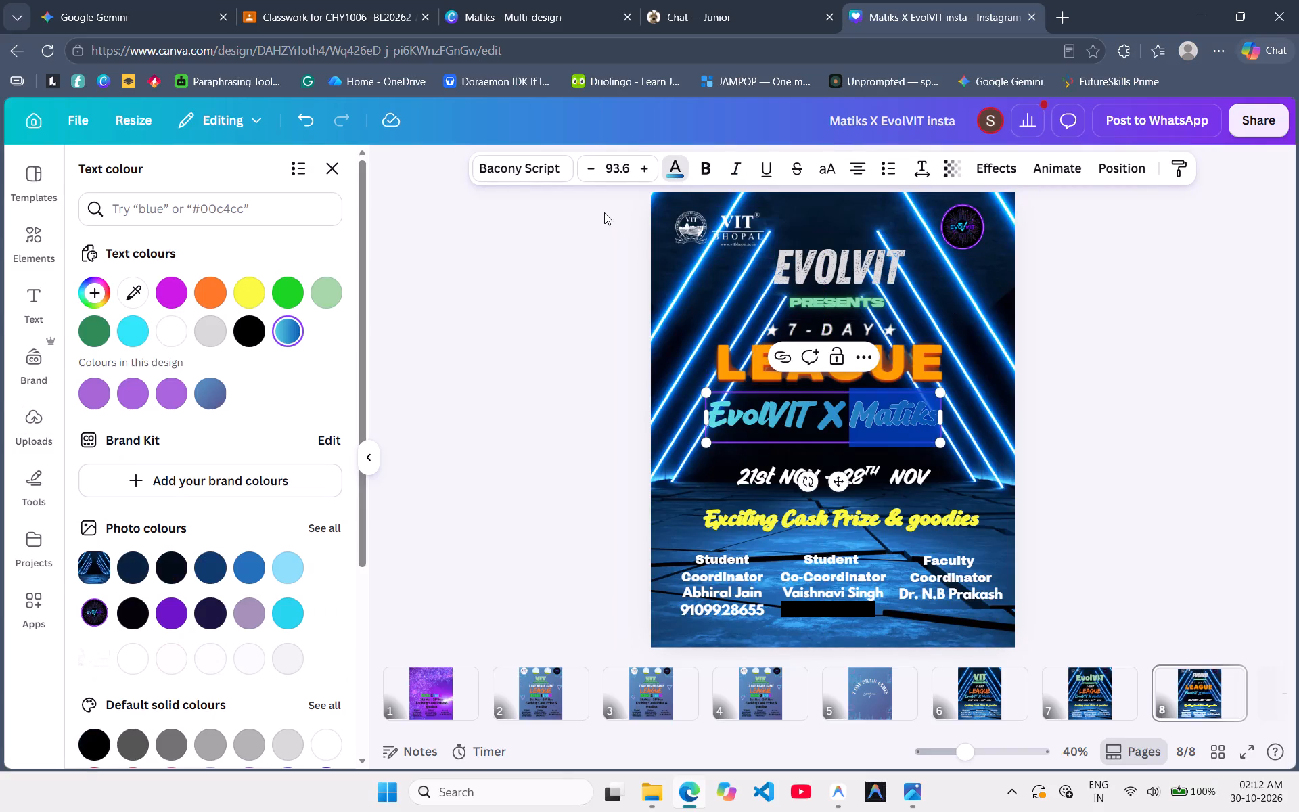
{"action": "scroll", "coordinate": [269, 591], "scroll_direction": "down", "scroll_amount": 7}
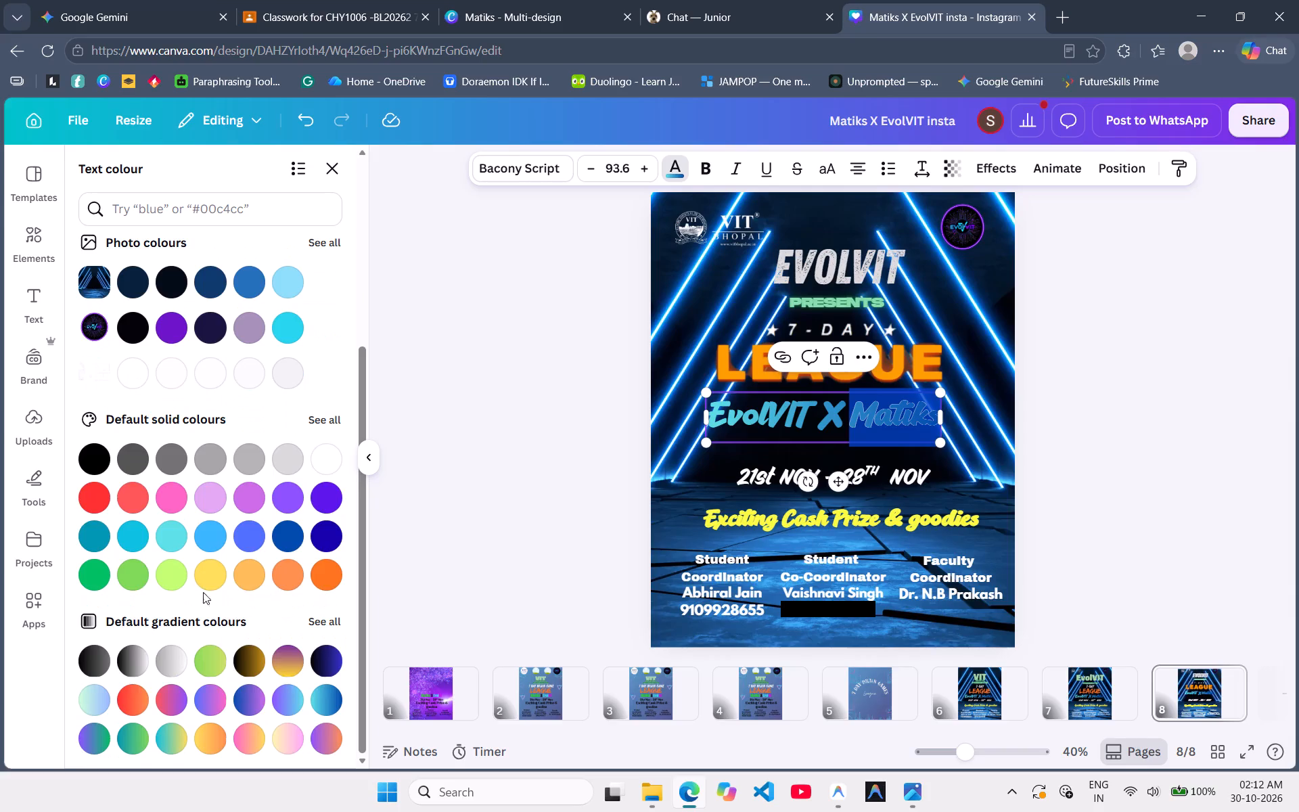
{"action": "left_click", "coordinate": [206, 669]}
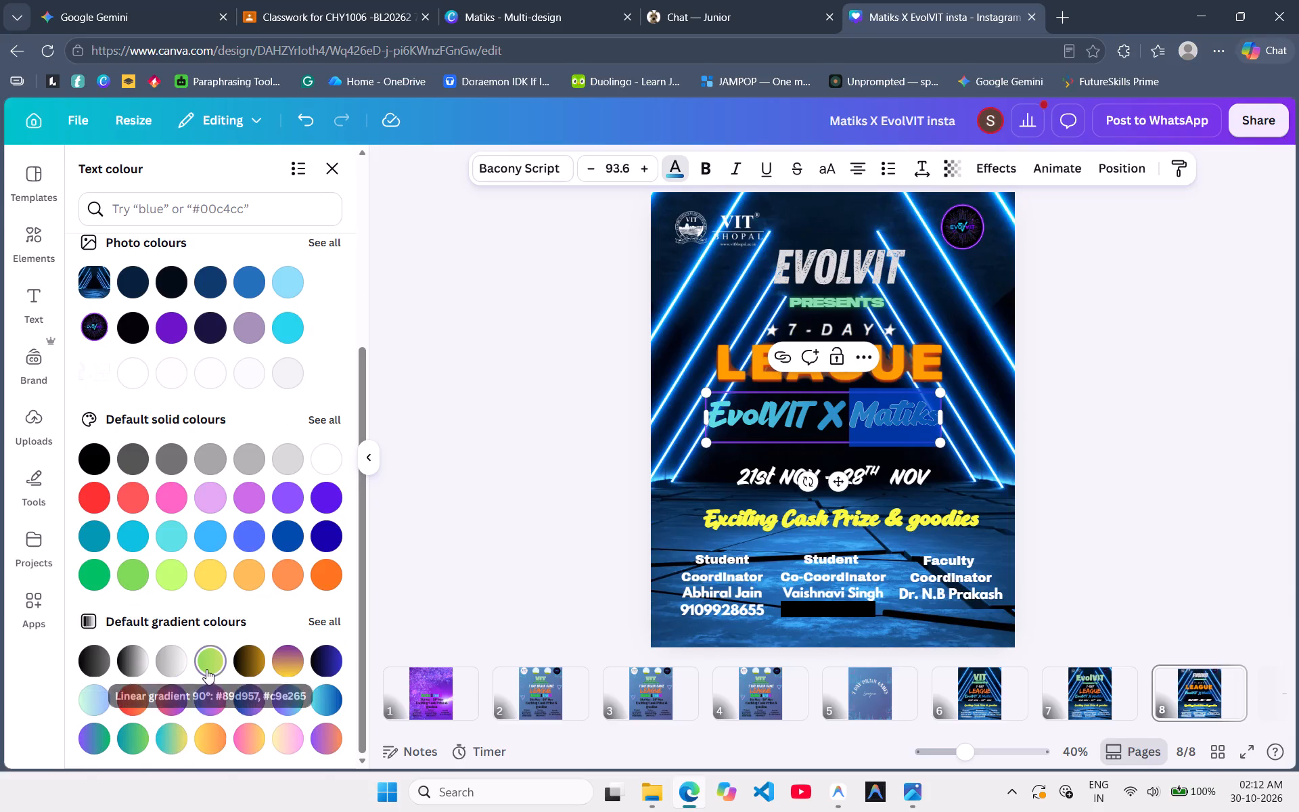
{"action": "left_click", "coordinate": [511, 367]}
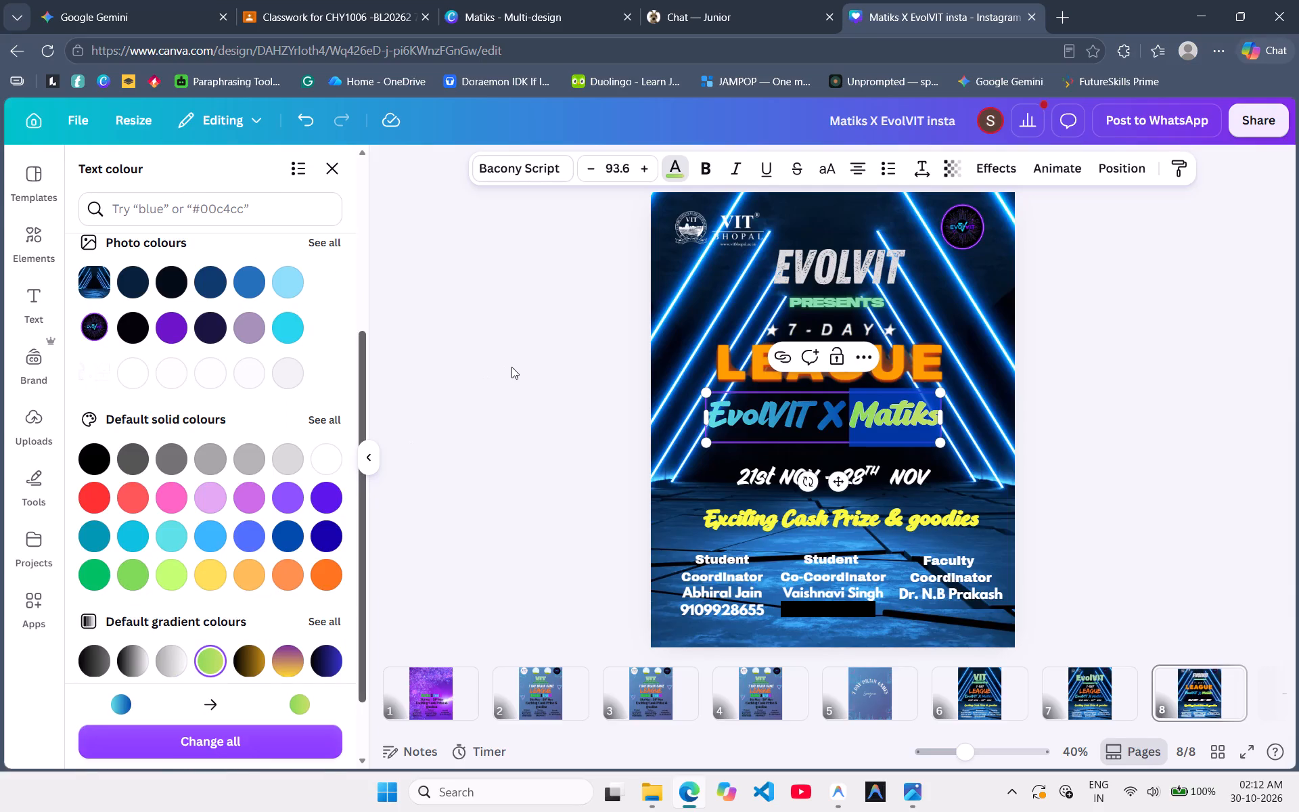
{"action": "left_click", "coordinate": [511, 367]}
Recolour only the word EvolVIT in the EvolVIT X Matiks text with the default dark blue to purple gradient.
{"action": "triple_click", "coordinate": [760, 422]}
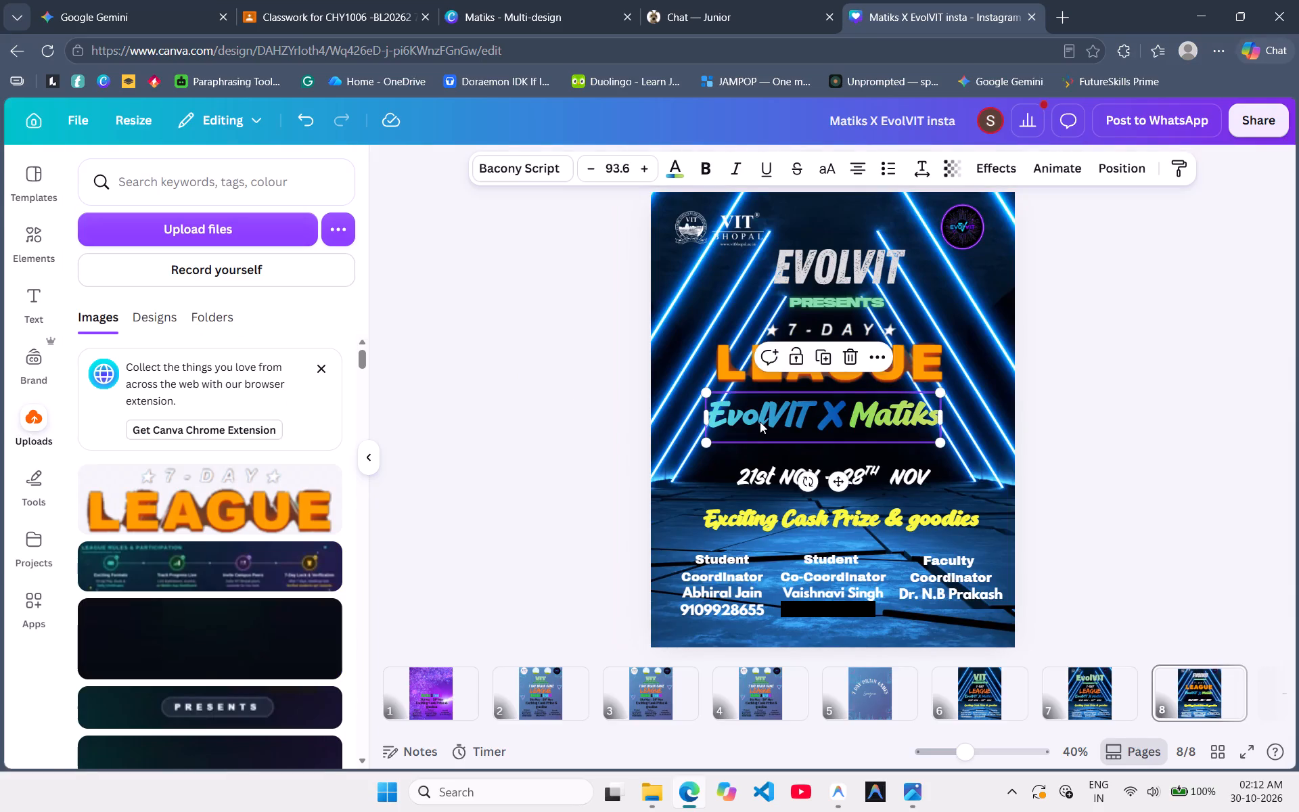
{"action": "double_click", "coordinate": [759, 420]}
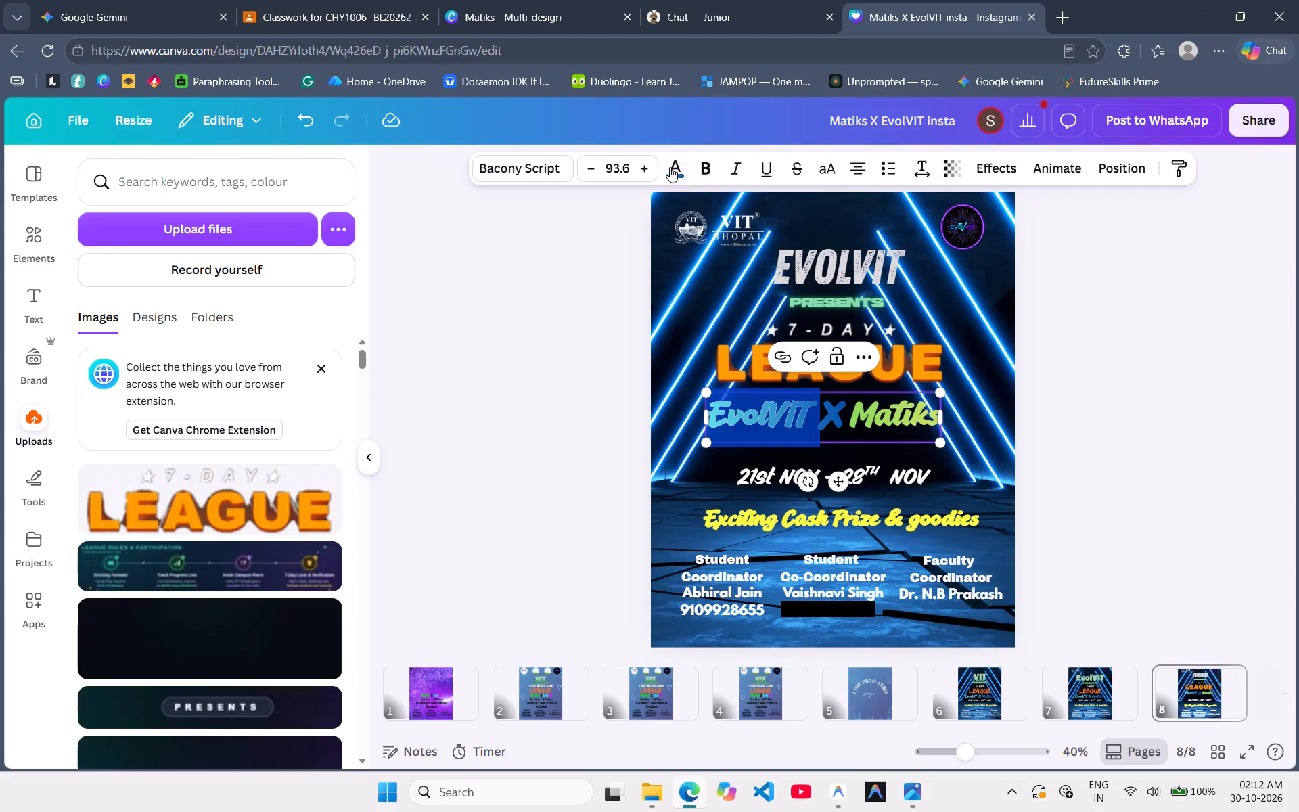
{"action": "left_click", "coordinate": [666, 172]}
{"action": "scroll", "coordinate": [224, 538], "scroll_direction": "down", "scroll_amount": 6}
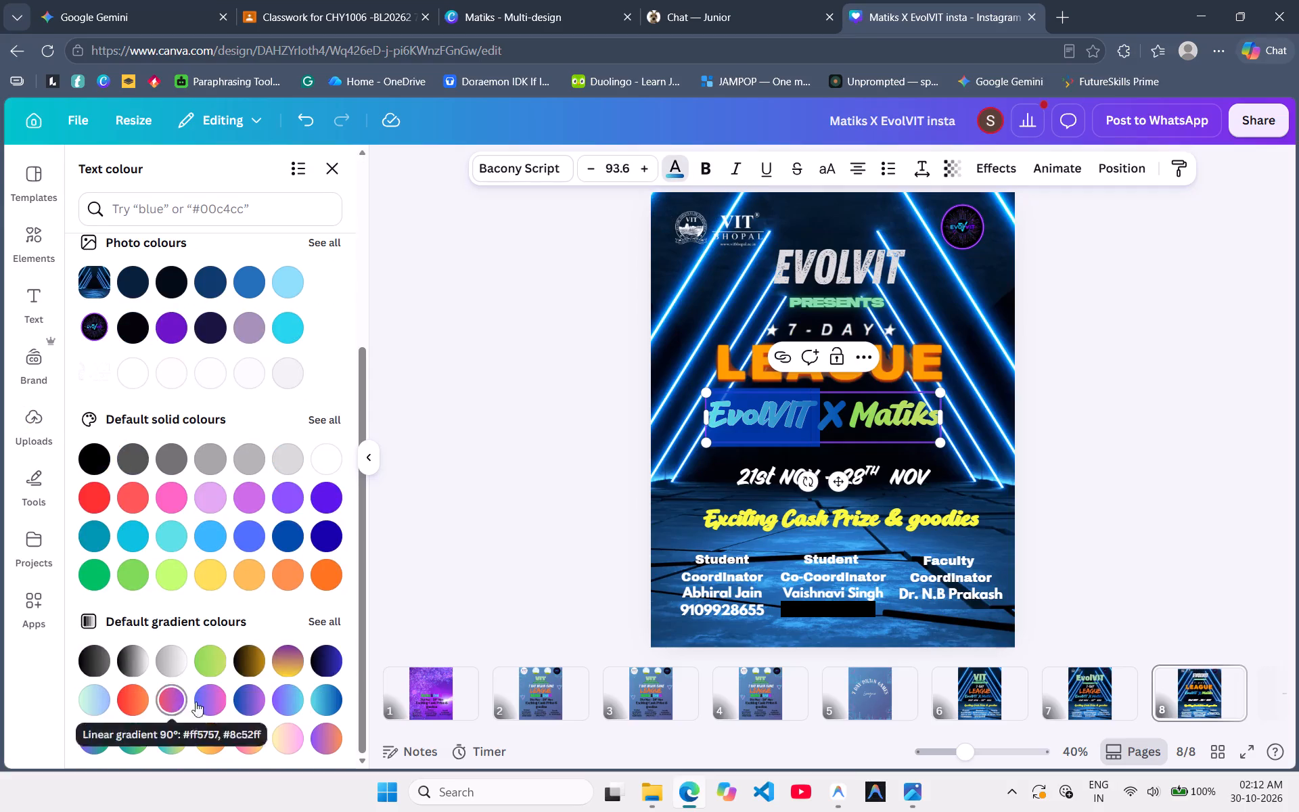
{"action": "left_click", "coordinate": [247, 698]}
{"action": "left_click", "coordinate": [407, 421]}
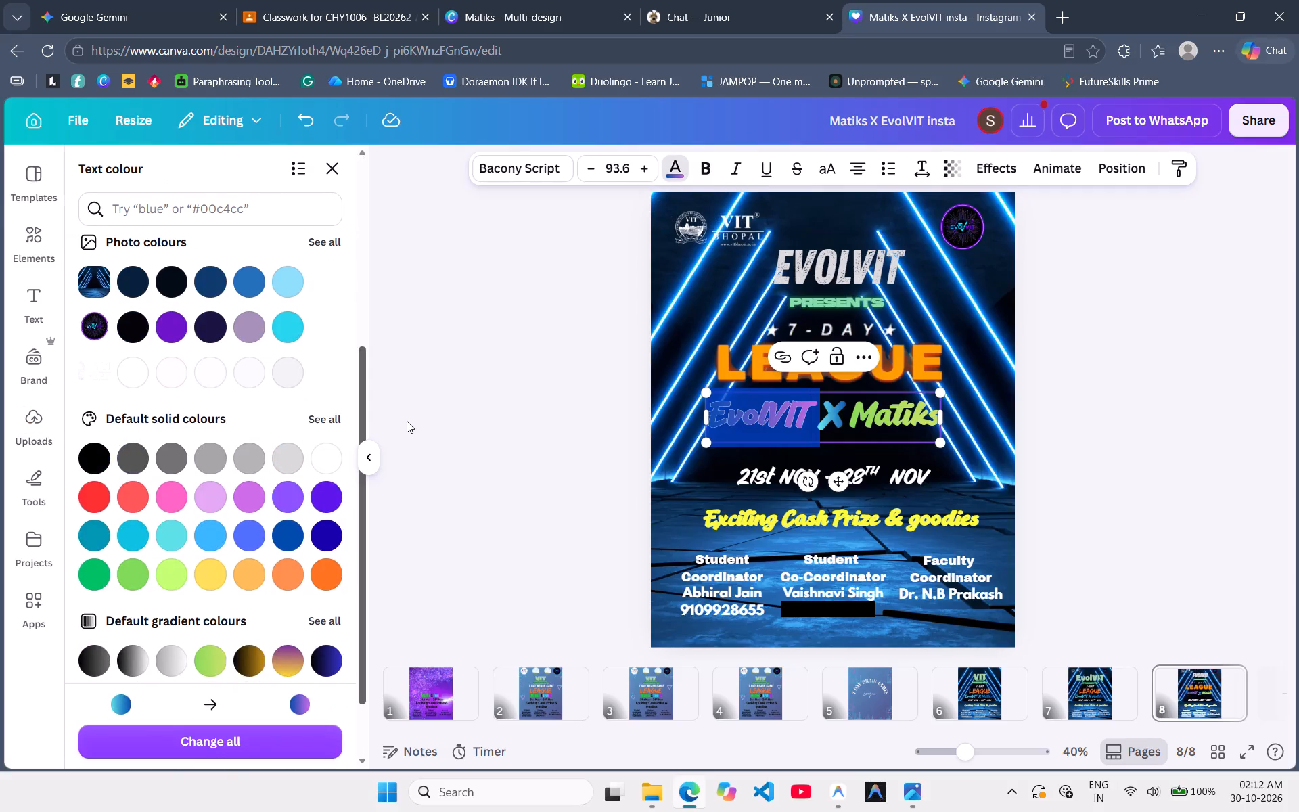
{"action": "left_click", "coordinate": [407, 421]}
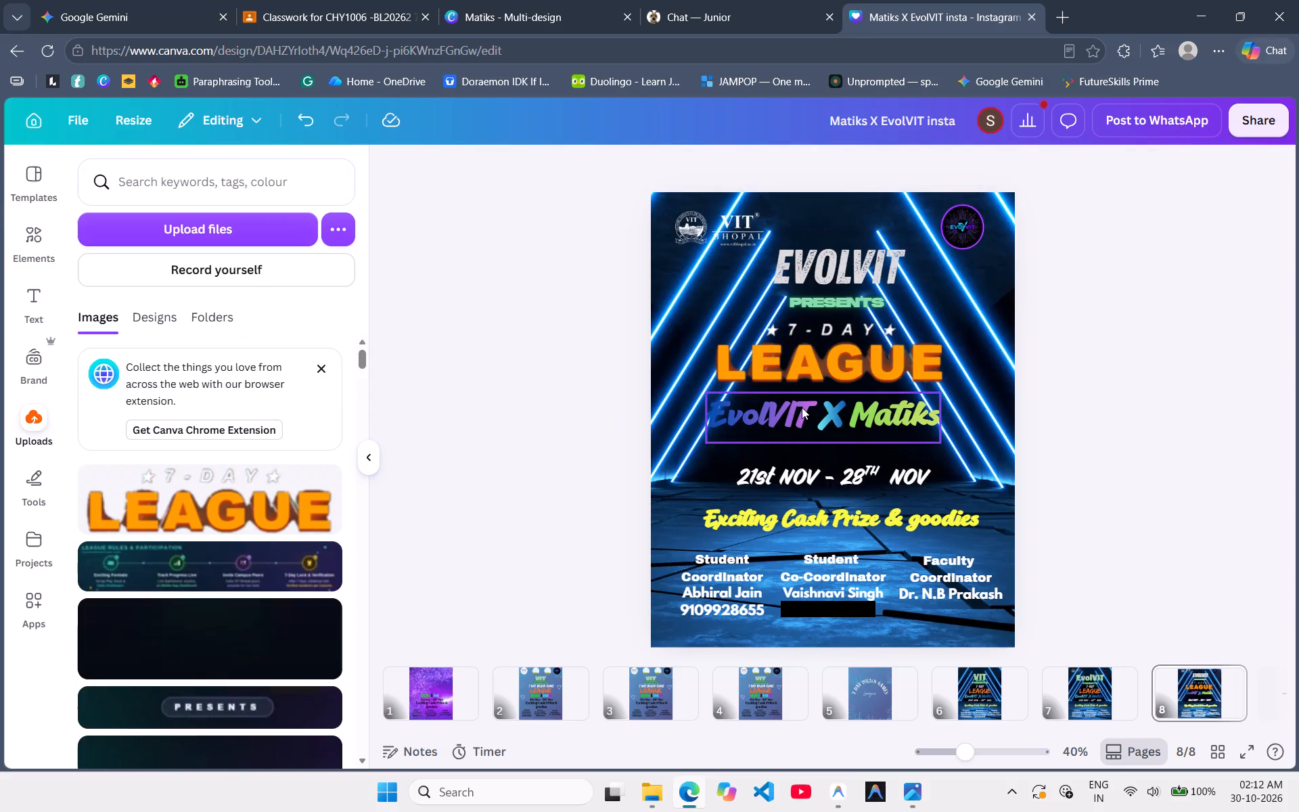
Move the EvolVIT X Matiks text slightly right and down so it is centred horizontally on the poster.
{"action": "left_click_drag", "start_coordinate": [802, 407], "coordinate": [812, 409]}
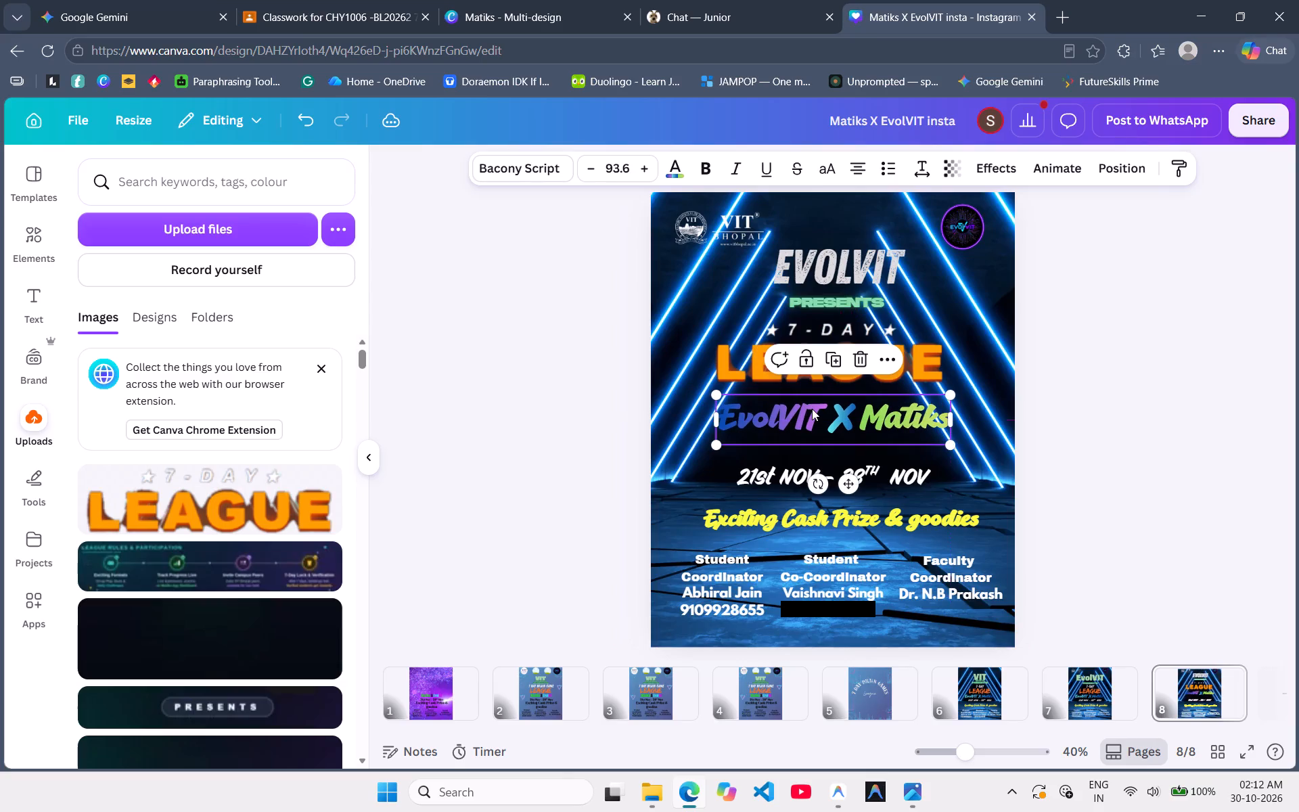
{"action": "left_click", "coordinate": [1148, 445]}
Move the 7-DAY LEAGUE image slightly up and right so it is centred horizontally beneath PRESENTS.
{"action": "left_click", "coordinate": [824, 365]}
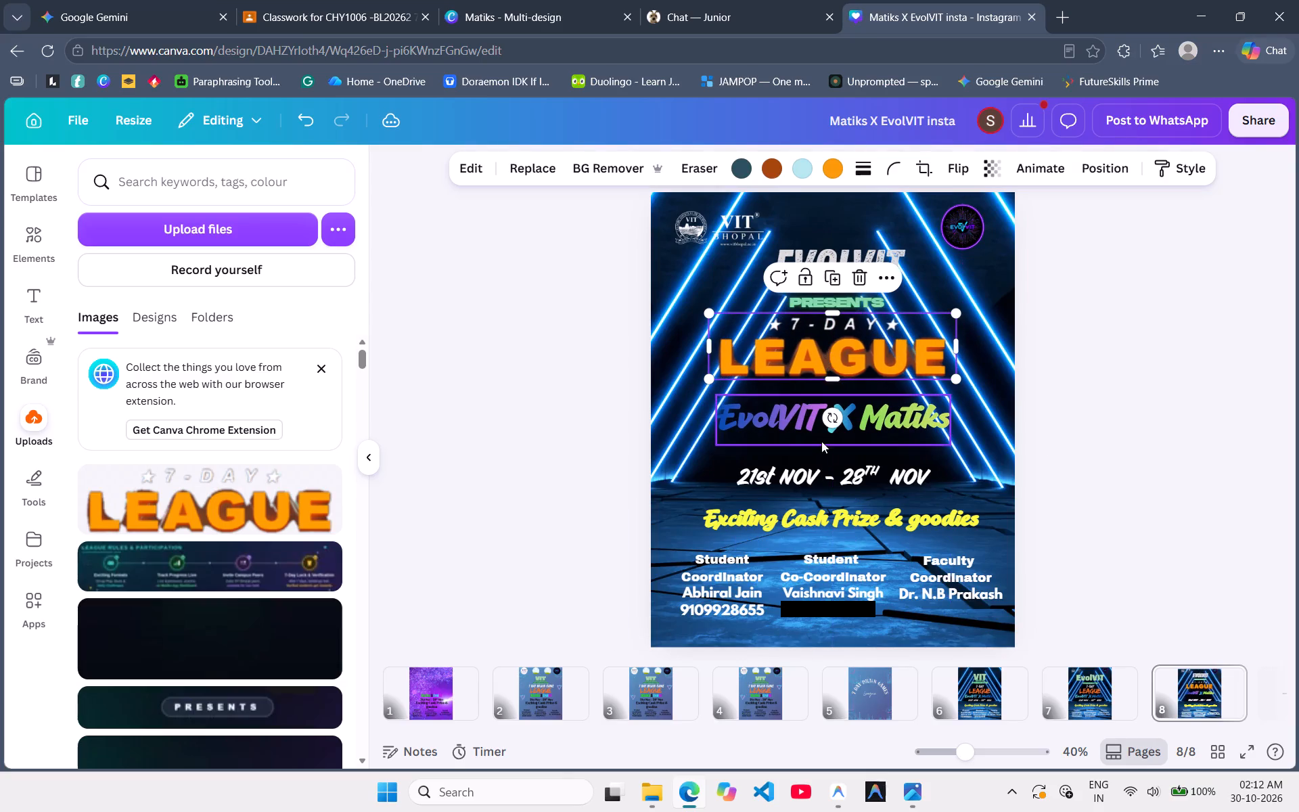
Nudge the EvolVIT X Matiks text slightly to the left beneath the LEAGUE image, keeping its height on the poster.
{"action": "left_click_drag", "start_coordinate": [806, 425], "coordinate": [804, 426]}
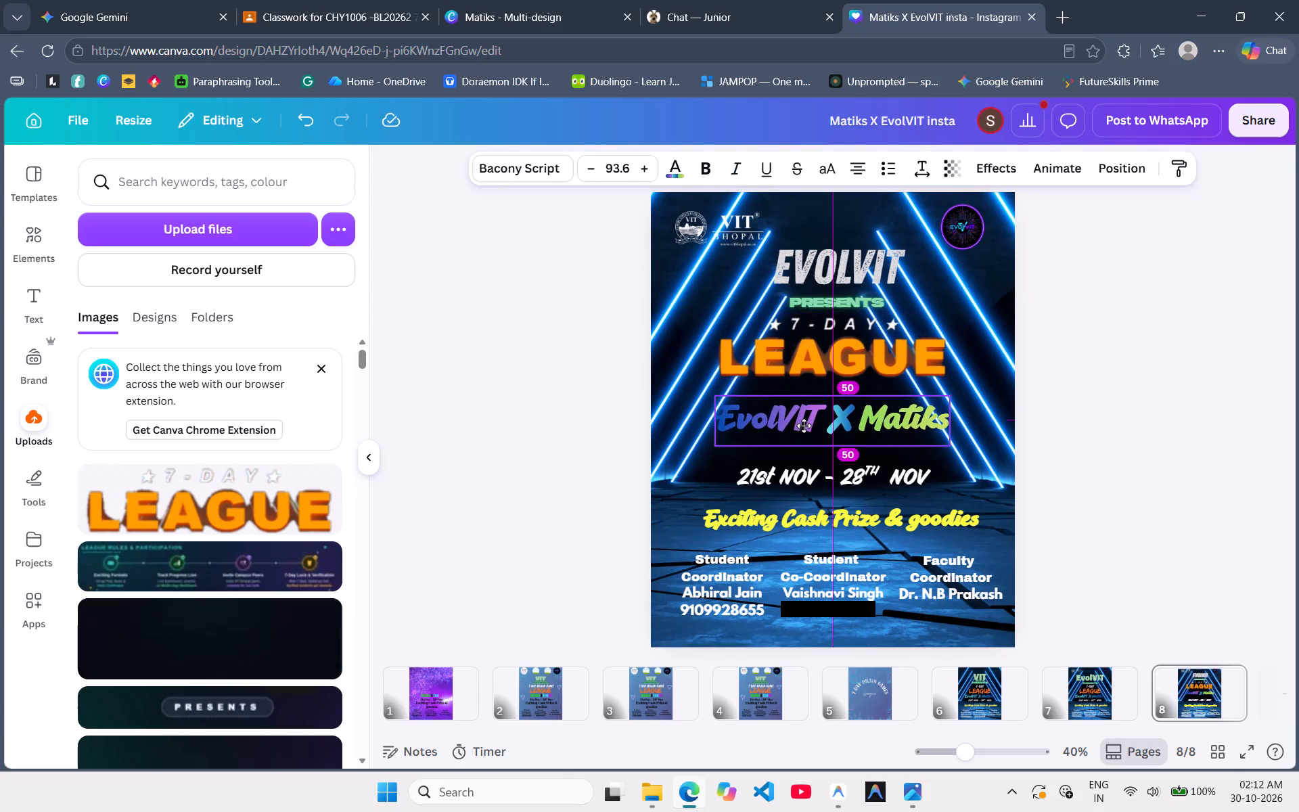
{"action": "left_click_drag", "start_coordinate": [804, 426], "coordinate": [799, 425]}
{"action": "left_click", "coordinate": [1108, 402]}
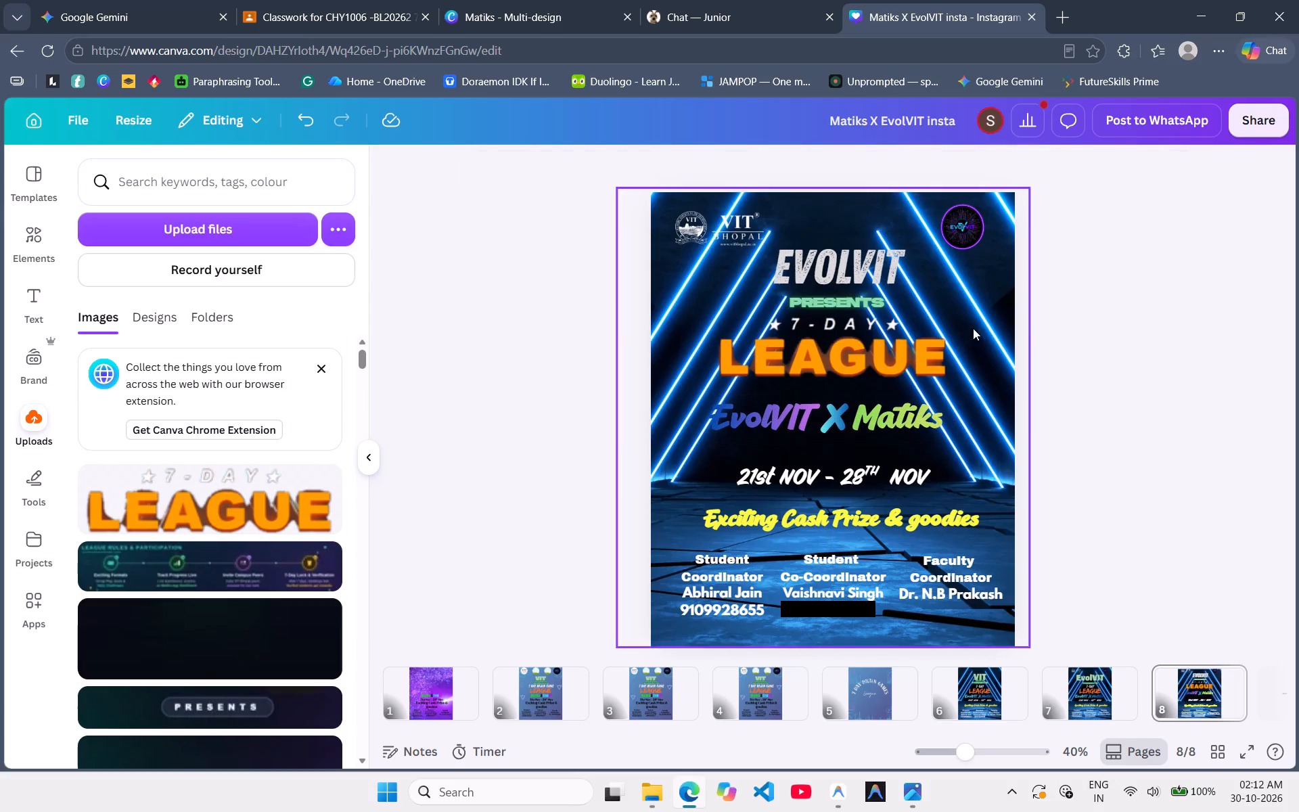
Apply the Screenprint advanced text effect to the EVOLVIT heading above PRESENTS.
{"action": "left_click", "coordinate": [862, 267]}
{"action": "left_click", "coordinate": [862, 267]}
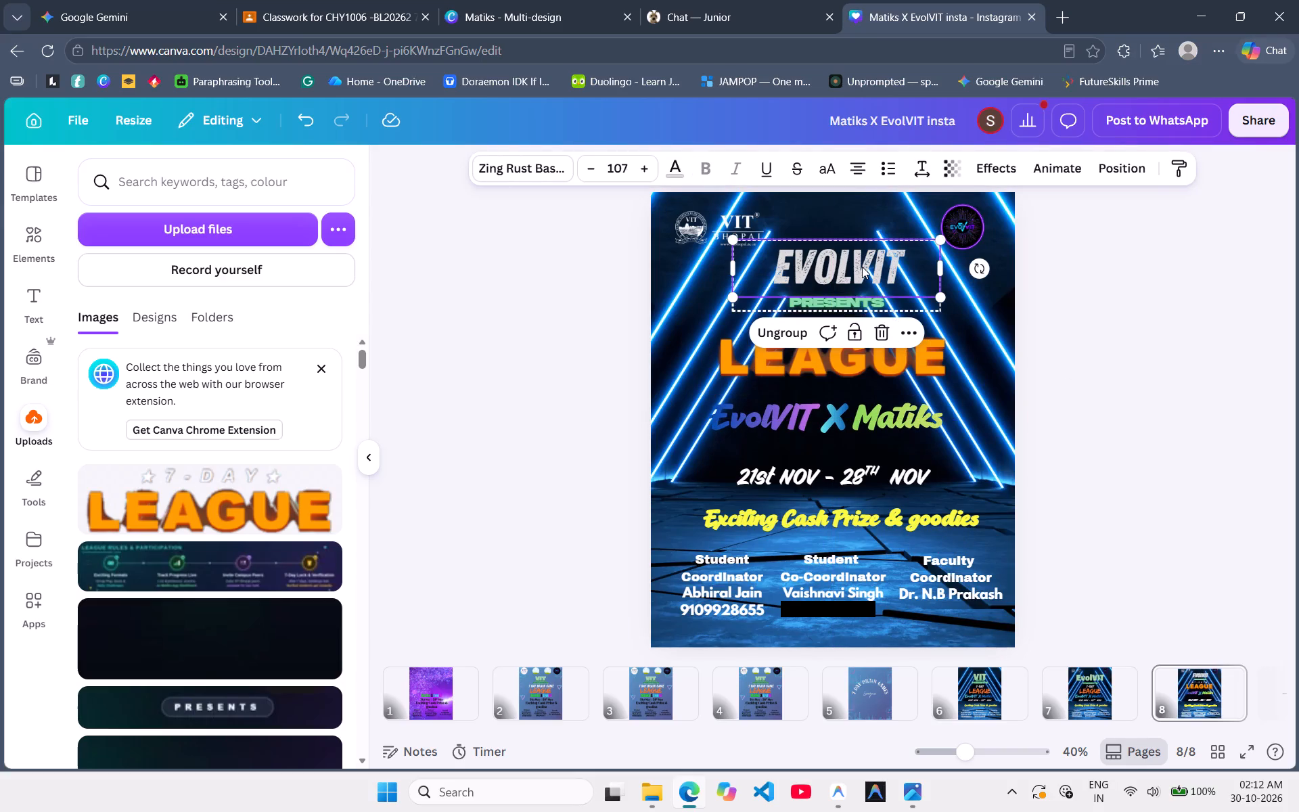
{"action": "left_click", "coordinate": [859, 257]}
{"action": "left_click", "coordinate": [995, 173]}
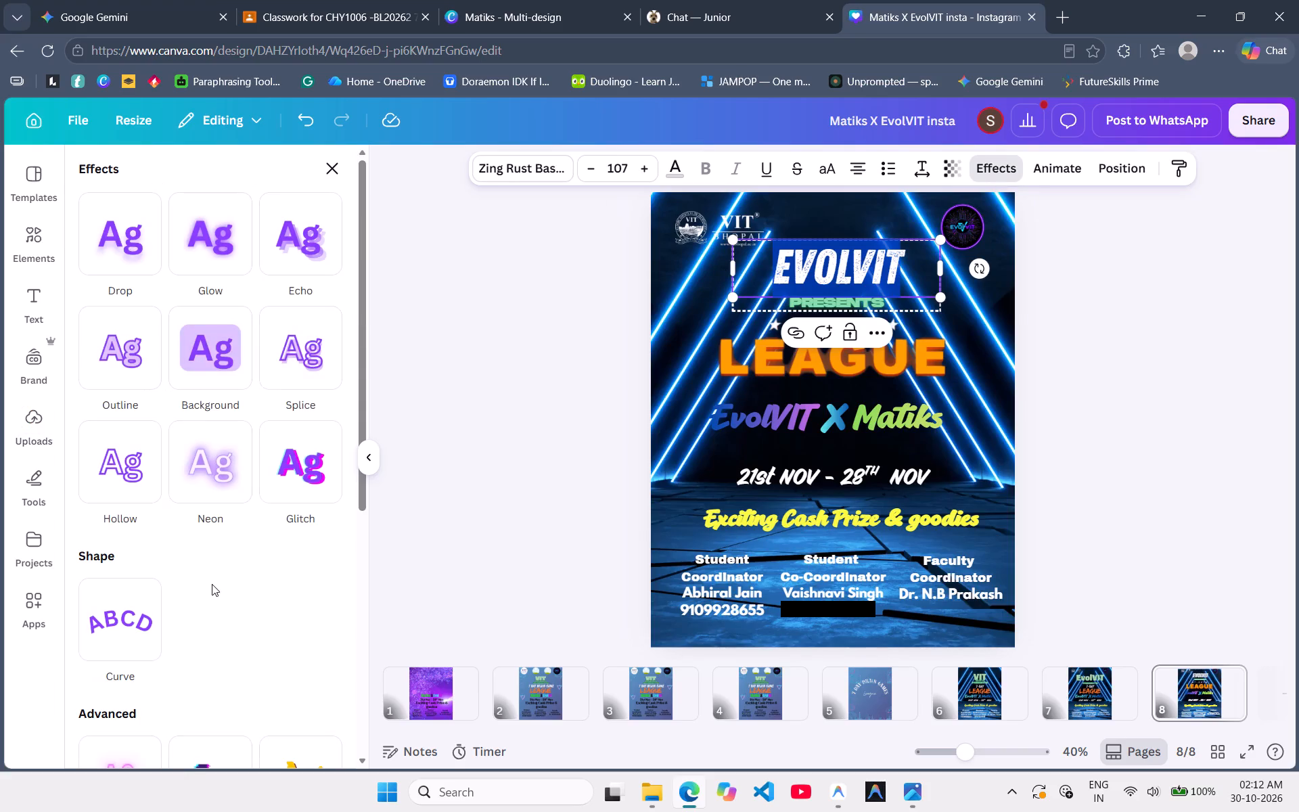
{"action": "scroll", "coordinate": [233, 524], "scroll_direction": "down", "scroll_amount": 4}
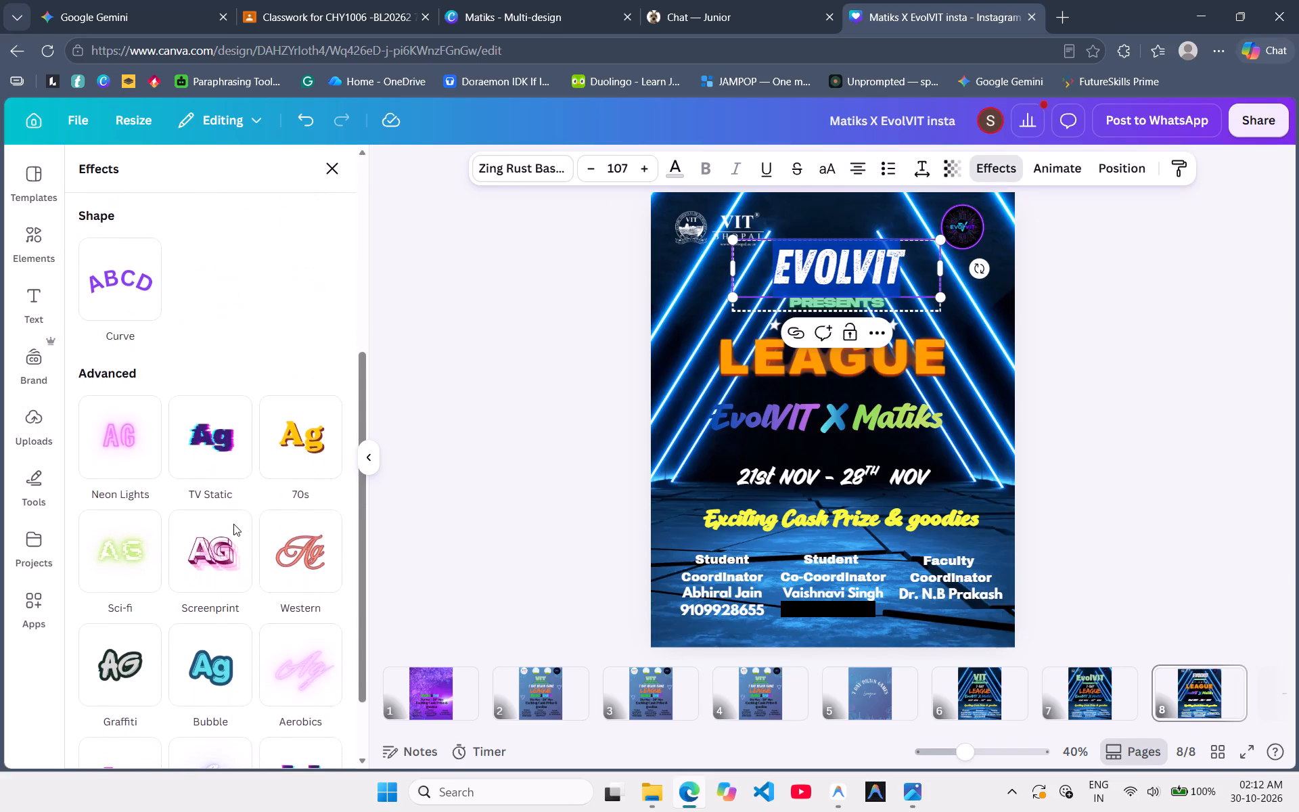
{"action": "scroll", "coordinate": [233, 524], "scroll_direction": "down", "scroll_amount": 1}
{"action": "left_click", "coordinate": [233, 524]}
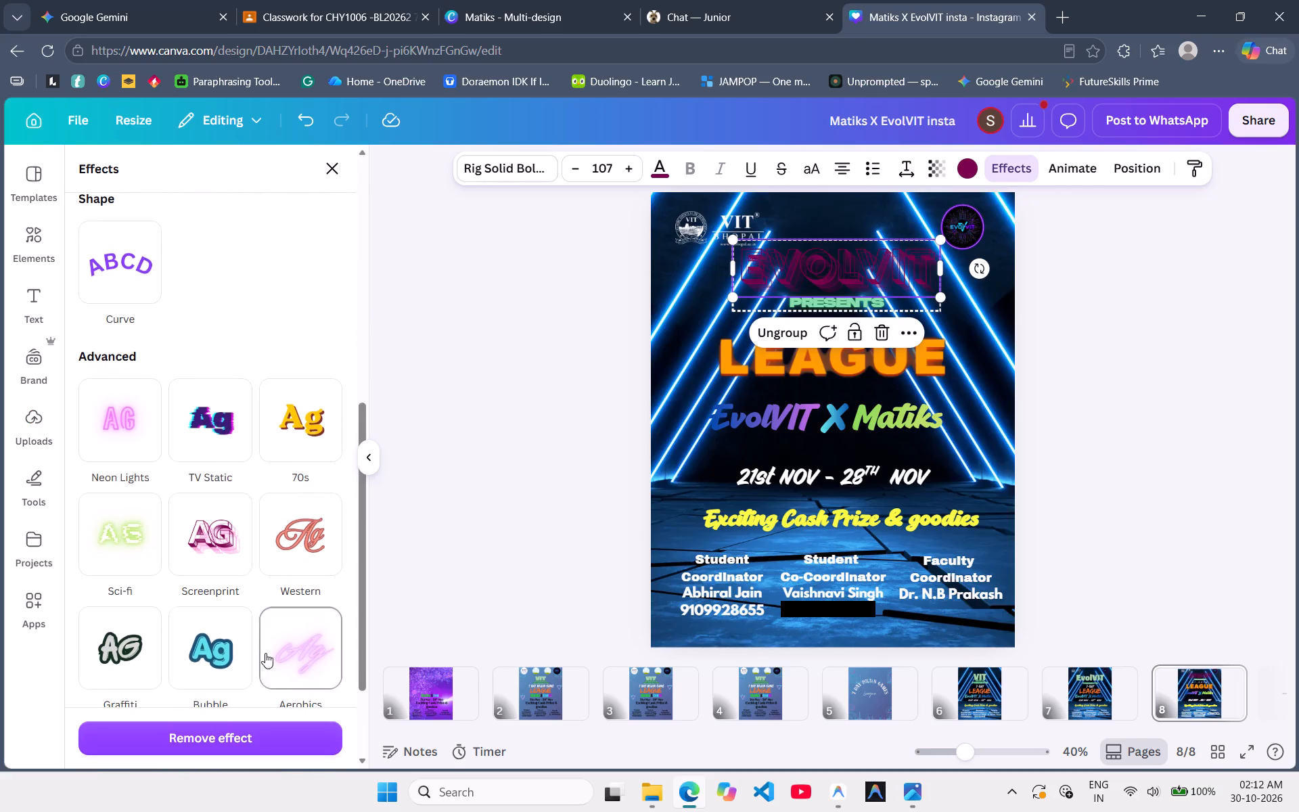
Set the Echo effect colour of the EVOLVIT heading to the default light grey #d9d9d9.
{"action": "scroll", "coordinate": [255, 602], "scroll_direction": "down", "scroll_amount": 3}
{"action": "scroll", "coordinate": [251, 462], "scroll_direction": "down", "scroll_amount": 5}
{"action": "scroll", "coordinate": [251, 462], "scroll_direction": "up", "scroll_amount": 10}
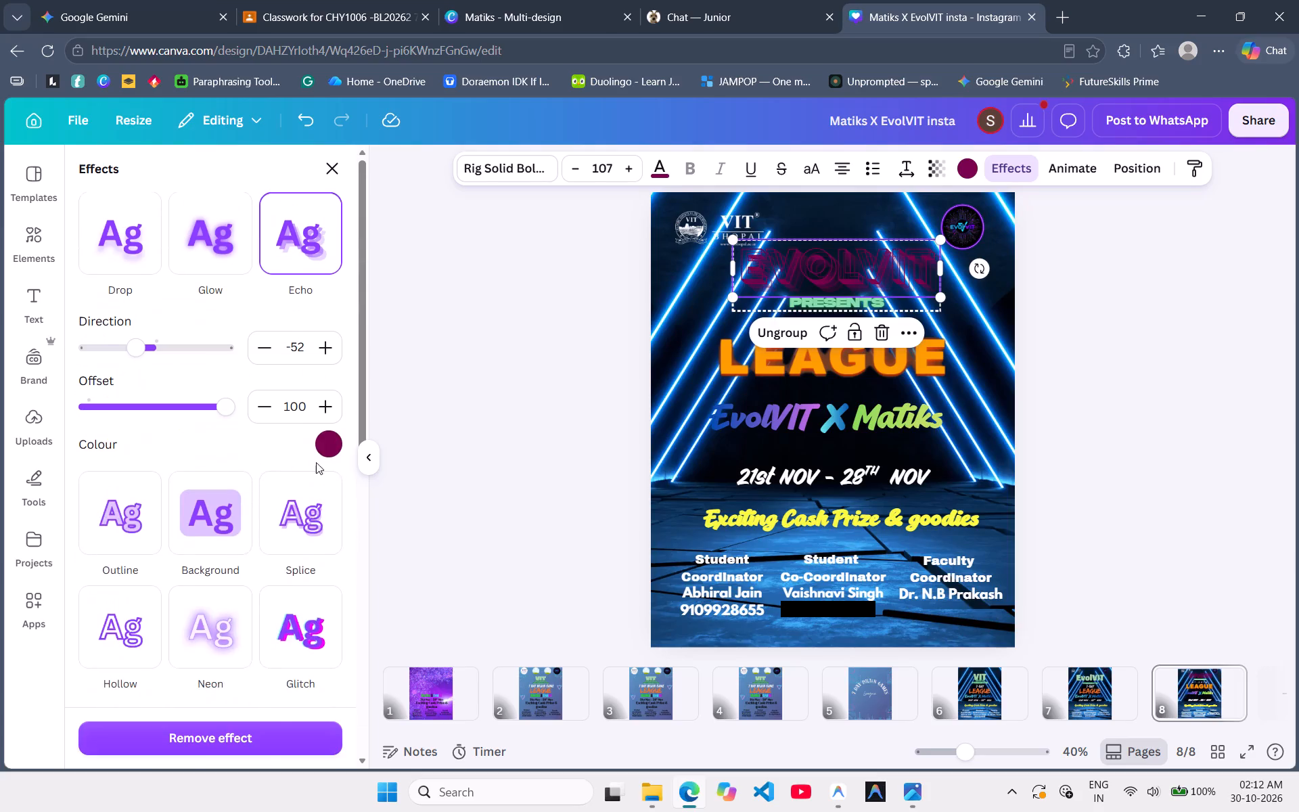
{"action": "left_click", "coordinate": [330, 434]}
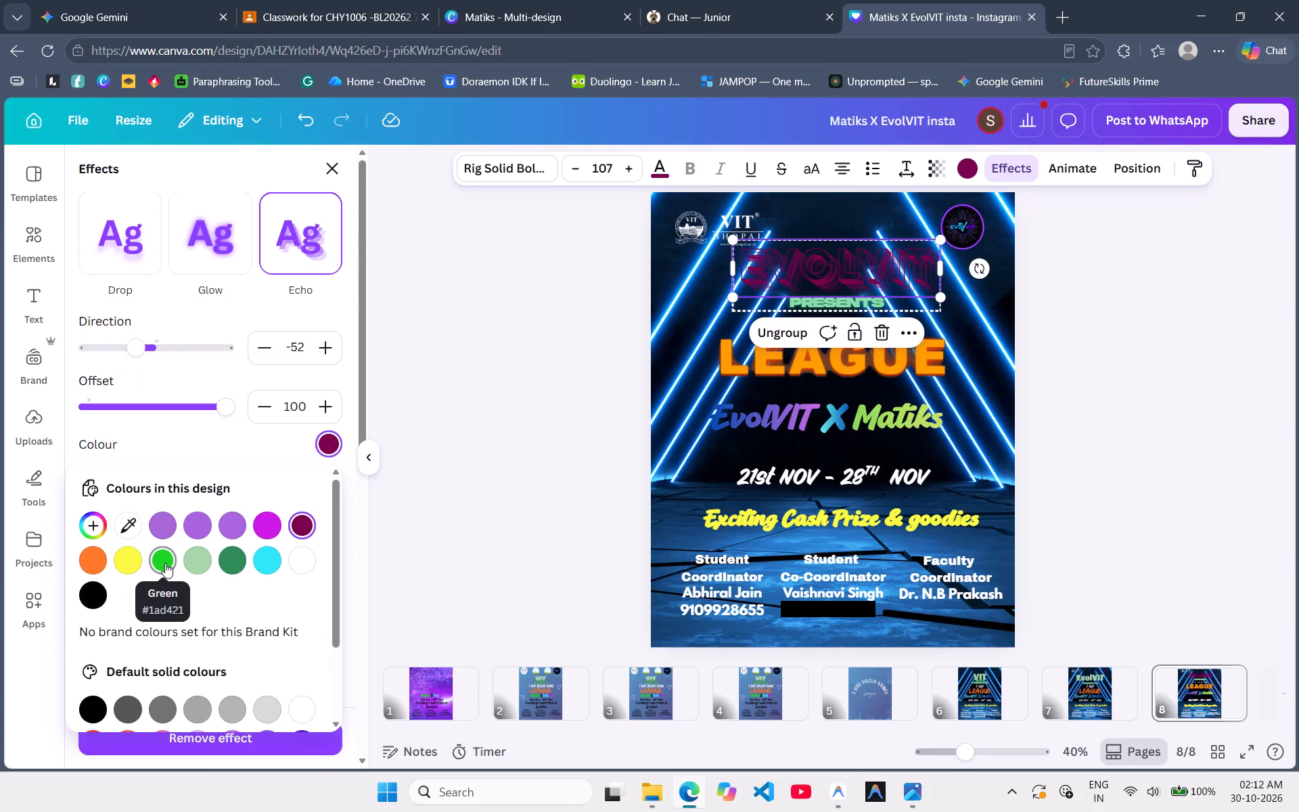
{"action": "scroll", "coordinate": [213, 651], "scroll_direction": "down", "scroll_amount": 1}
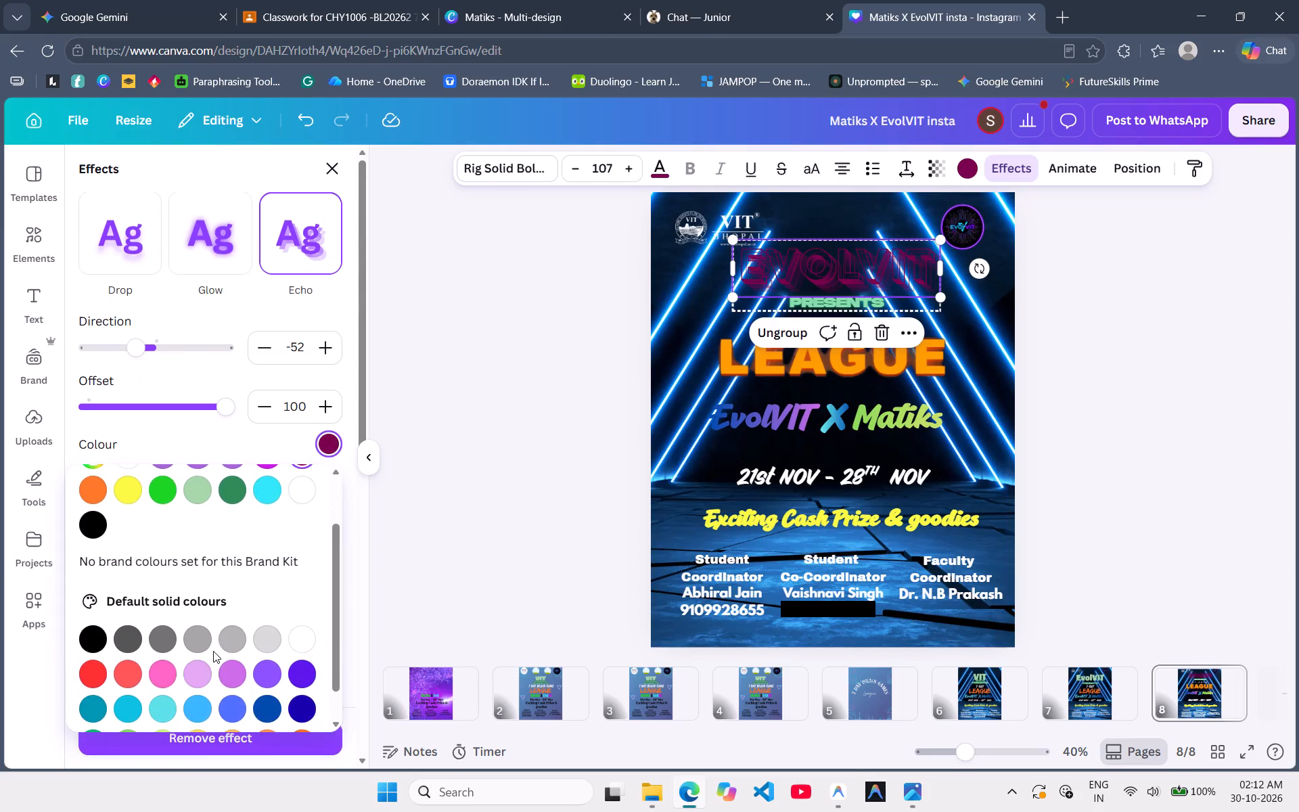
{"action": "left_click", "coordinate": [242, 644]}
{"action": "left_click", "coordinate": [268, 644]}
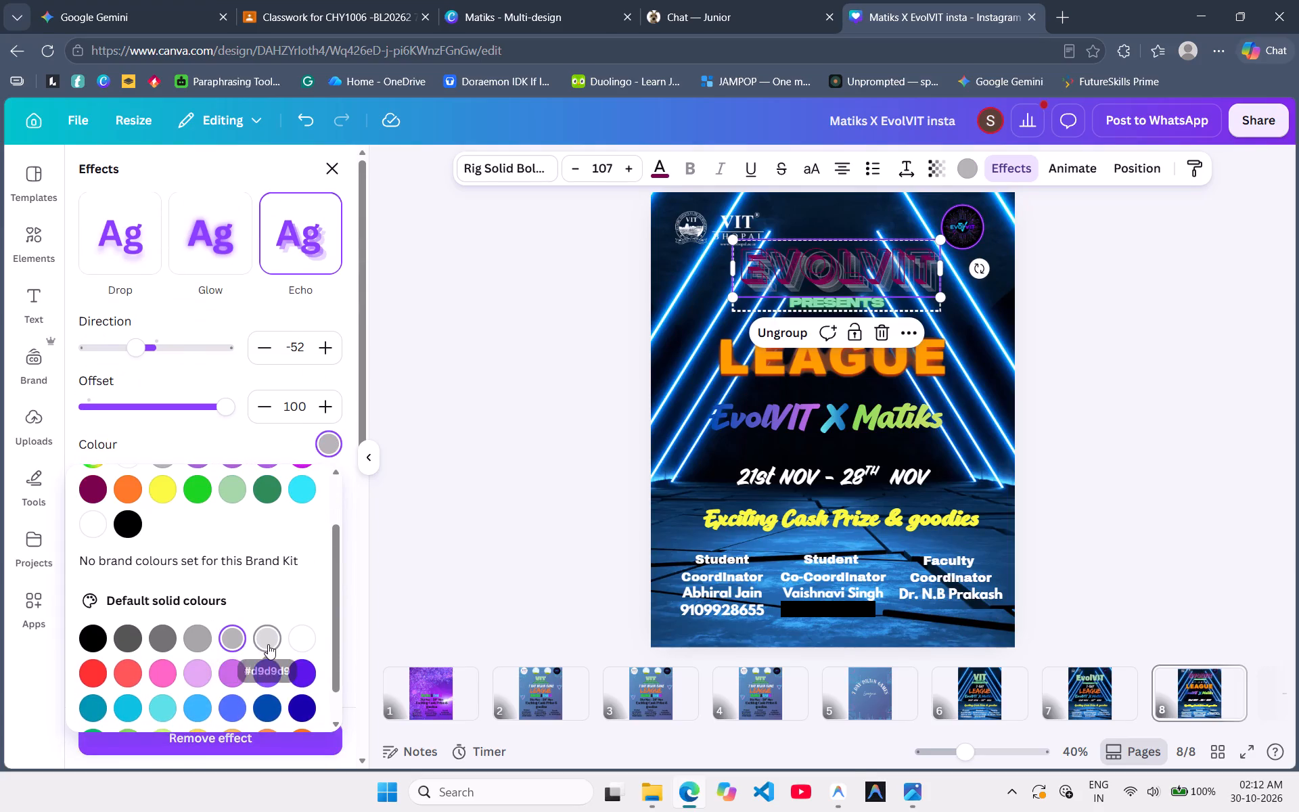
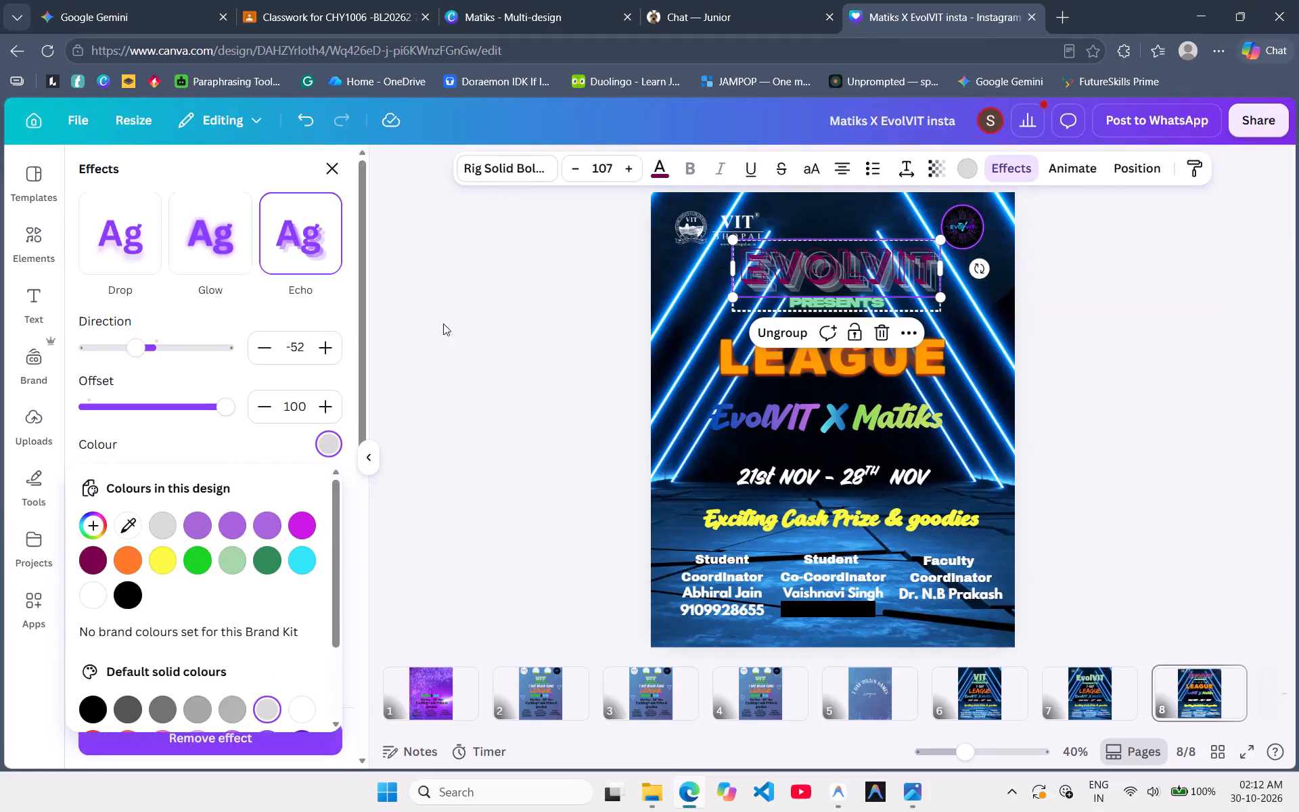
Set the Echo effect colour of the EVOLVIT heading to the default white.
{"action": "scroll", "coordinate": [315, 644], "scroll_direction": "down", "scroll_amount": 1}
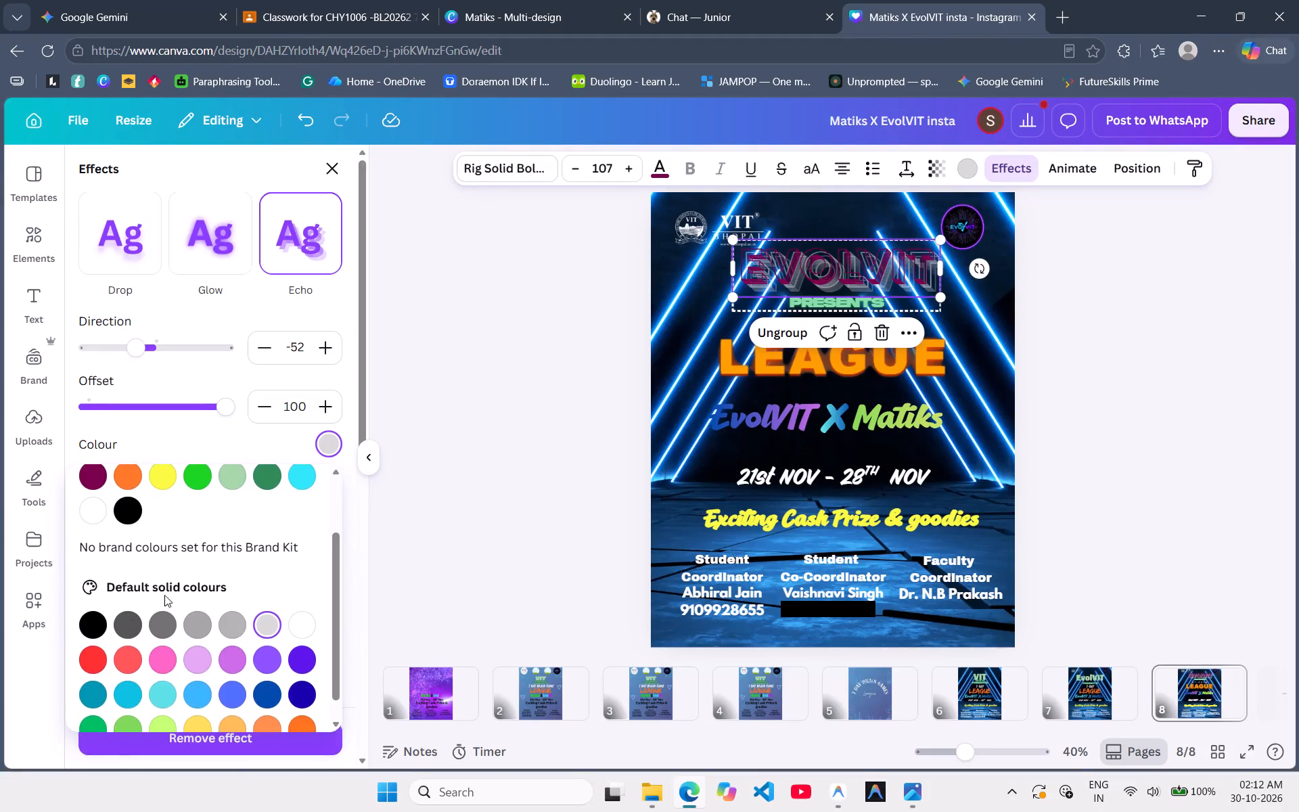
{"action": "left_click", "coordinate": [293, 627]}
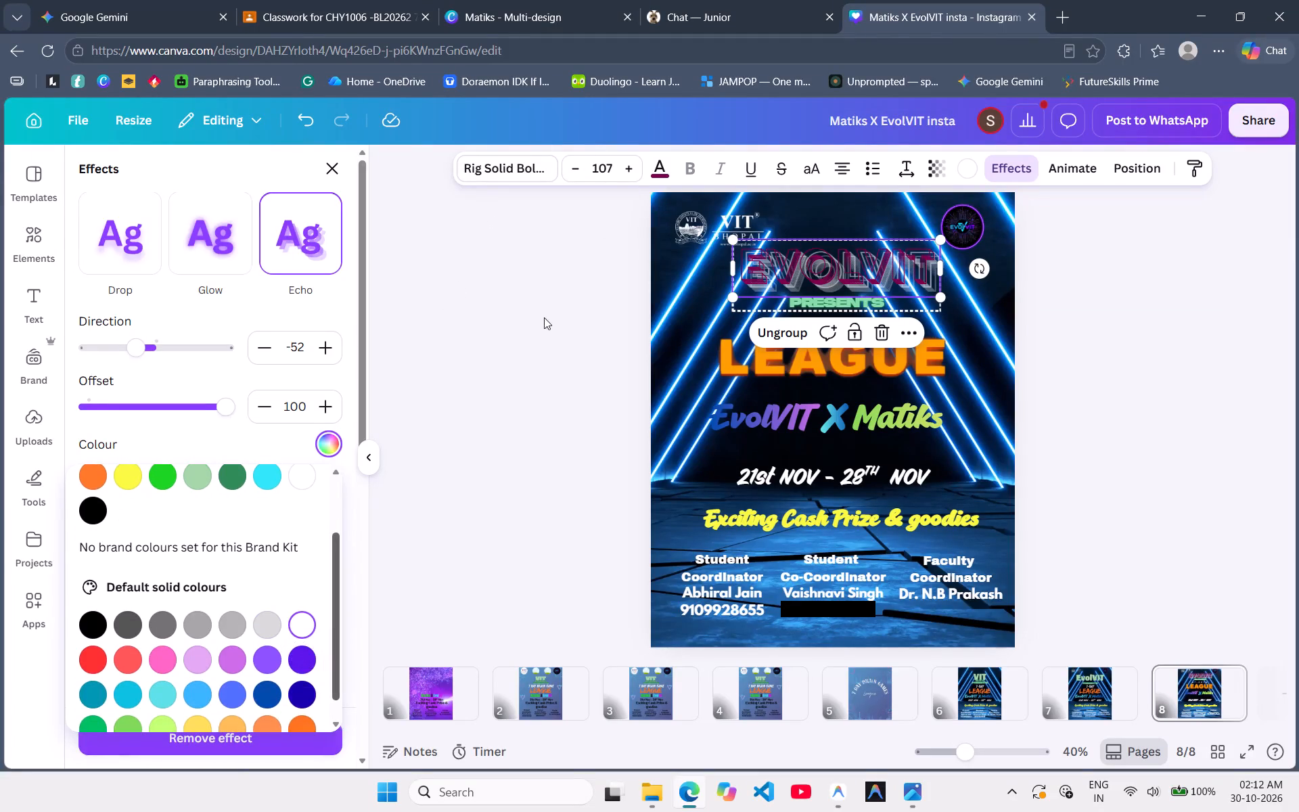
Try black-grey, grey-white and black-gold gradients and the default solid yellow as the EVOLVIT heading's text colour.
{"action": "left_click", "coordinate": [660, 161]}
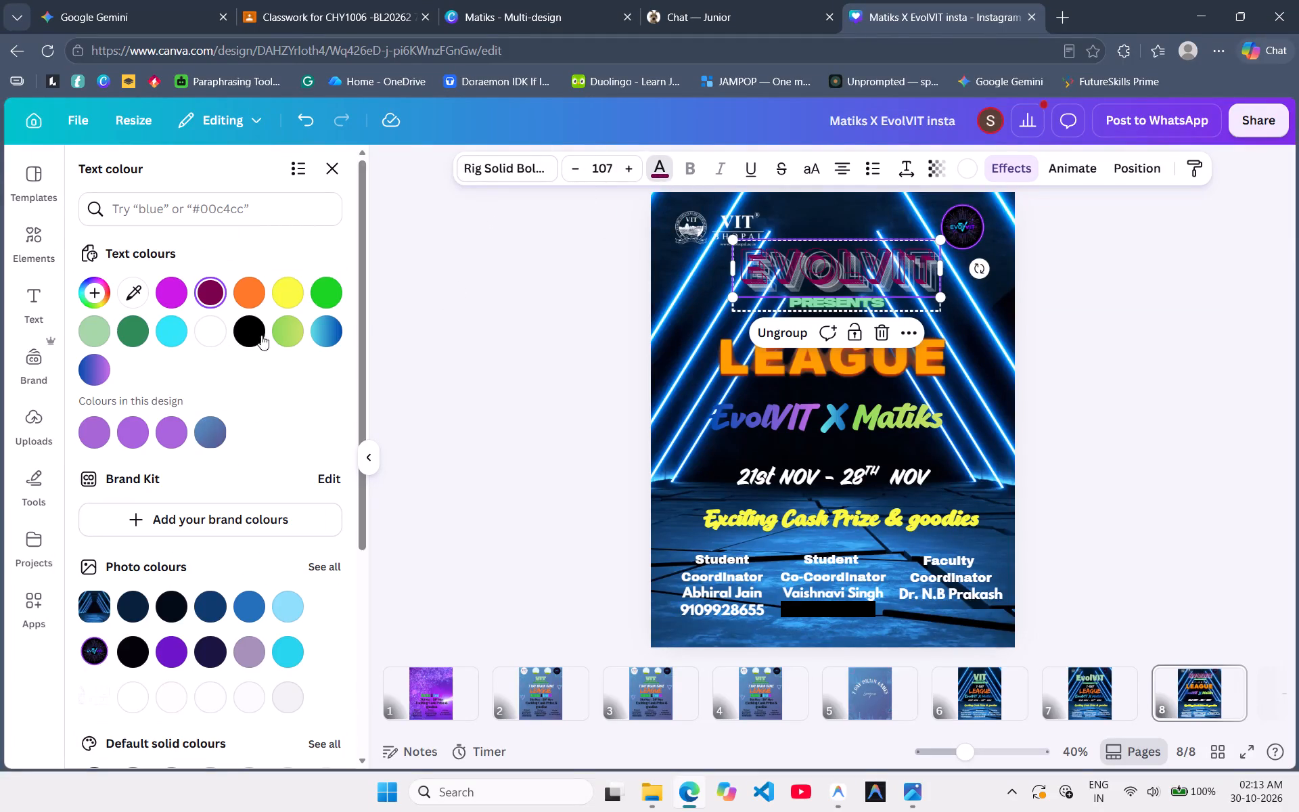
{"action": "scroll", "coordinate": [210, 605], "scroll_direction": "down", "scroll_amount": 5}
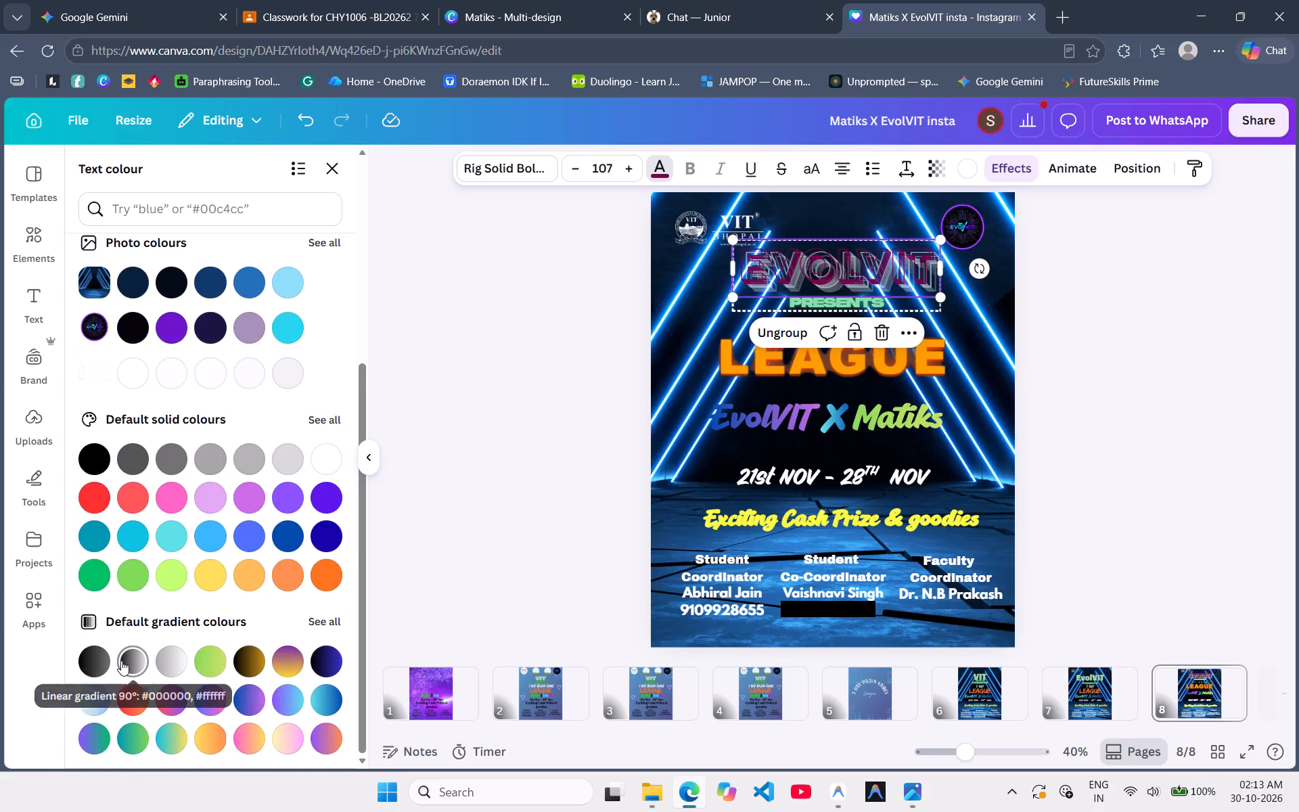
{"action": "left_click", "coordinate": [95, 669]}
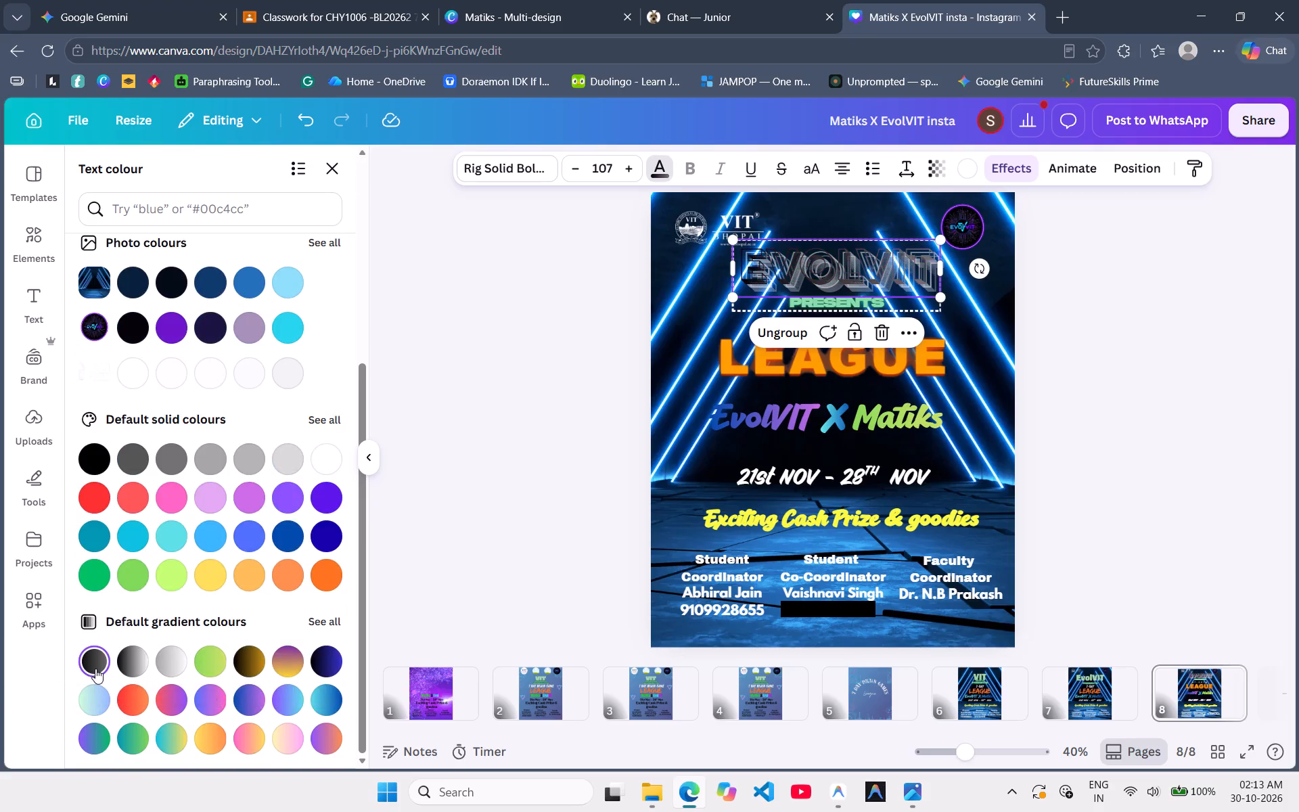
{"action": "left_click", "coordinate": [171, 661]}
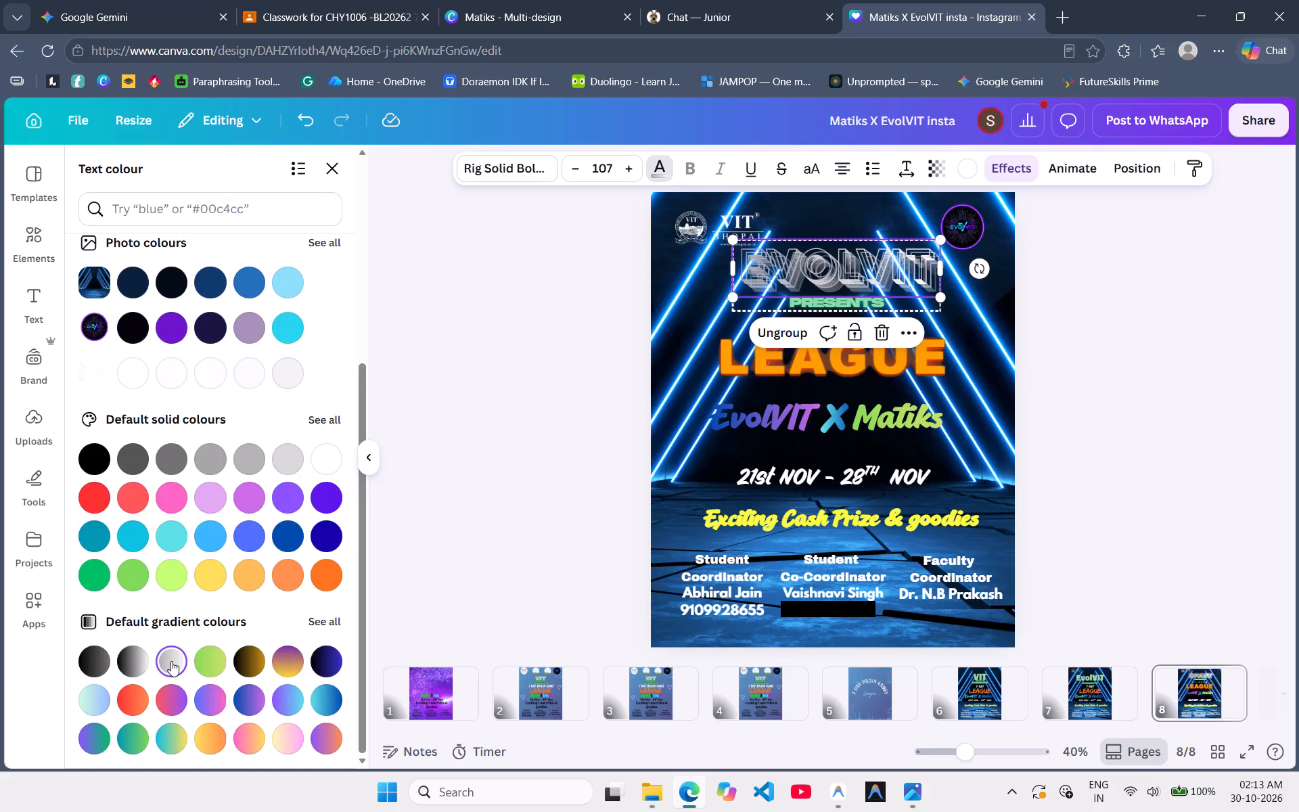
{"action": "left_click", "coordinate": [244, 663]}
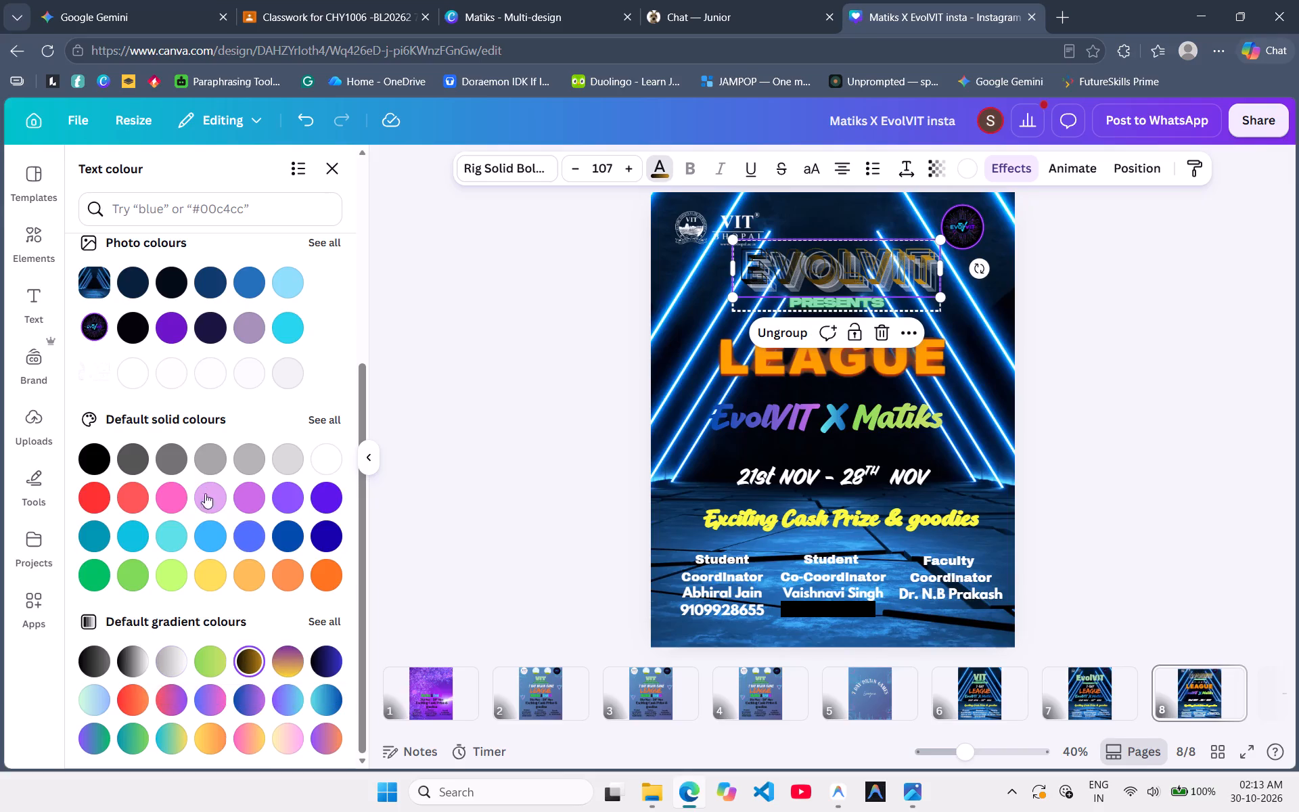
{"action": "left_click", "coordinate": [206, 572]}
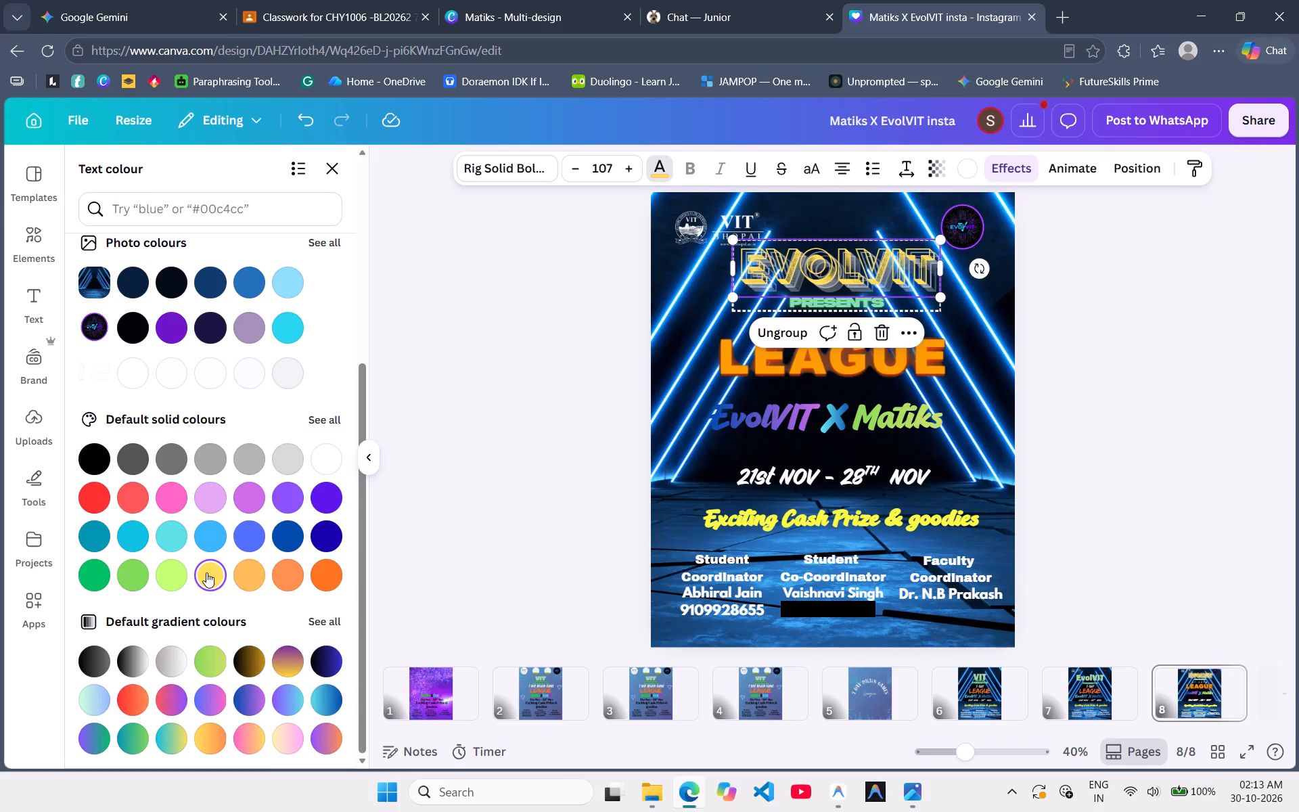
Undo the recent colour, Echo and style changes on the EVOLVIT heading, back to the light grey Zing Rust lettering.
{"action": "key", "text": "ctrl+z"}
{"action": "key", "text": "ctrl+z"}
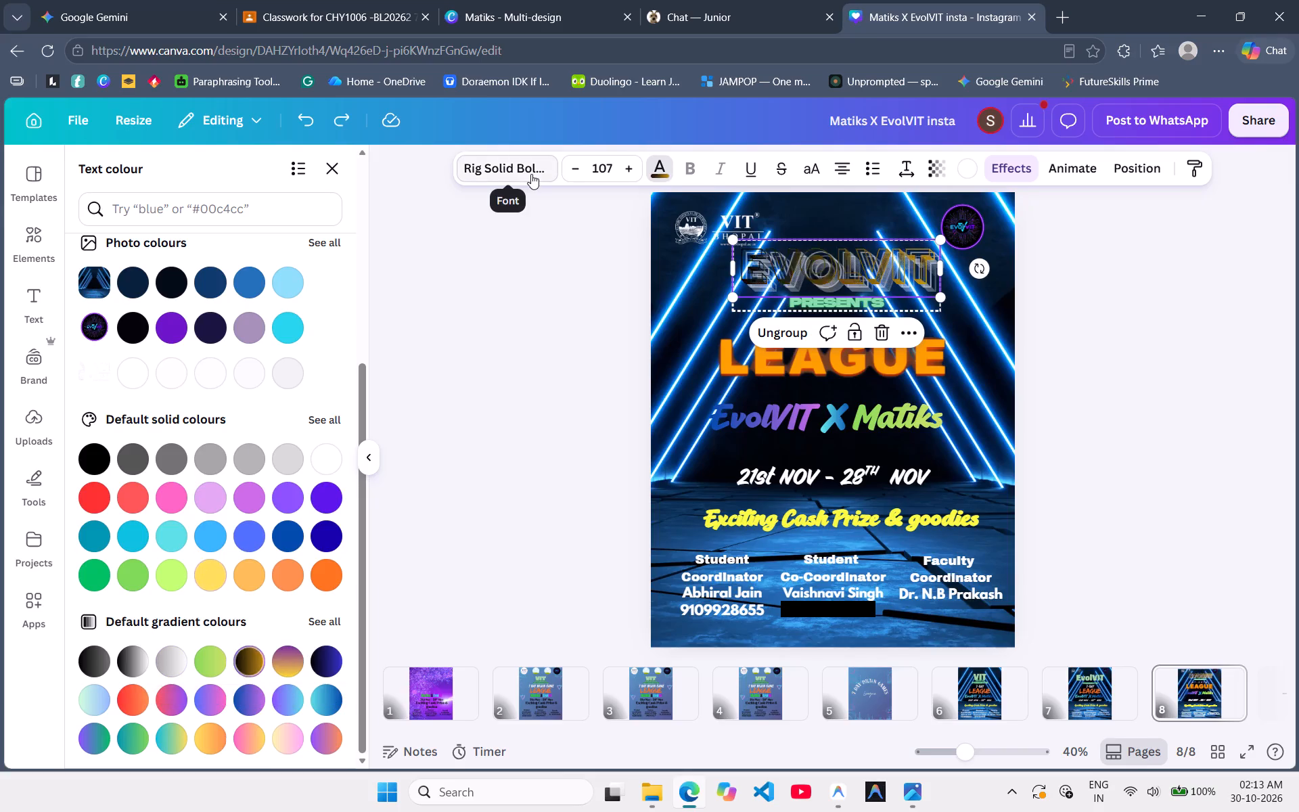
{"action": "key", "text": "ctrl+z"}
{"action": "key", "text": "ctrl+z"}
{"action": "key", "text": "ctrl+z"}
{"action": "key", "text": "ctrl+z"}
{"action": "key", "text": "ctrl+z"}
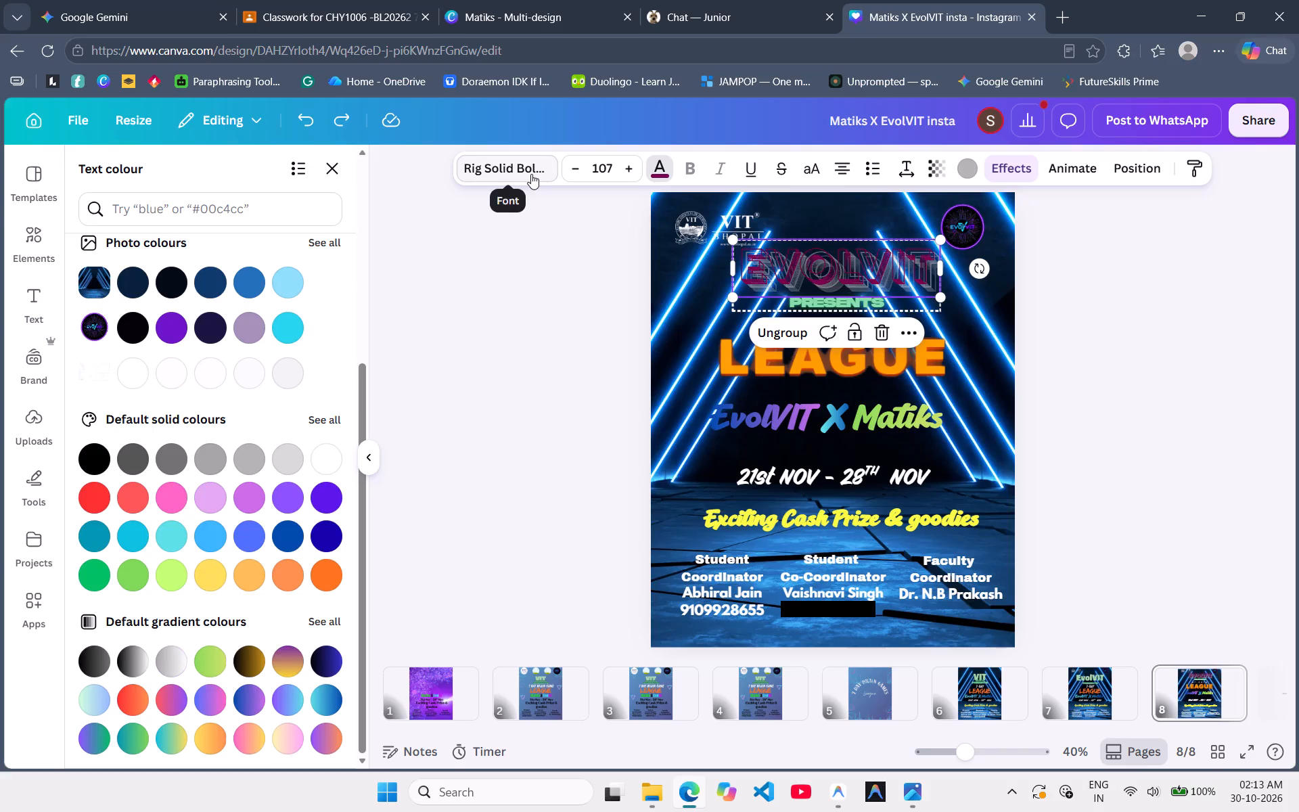
{"action": "key", "text": "ctrl+z"}
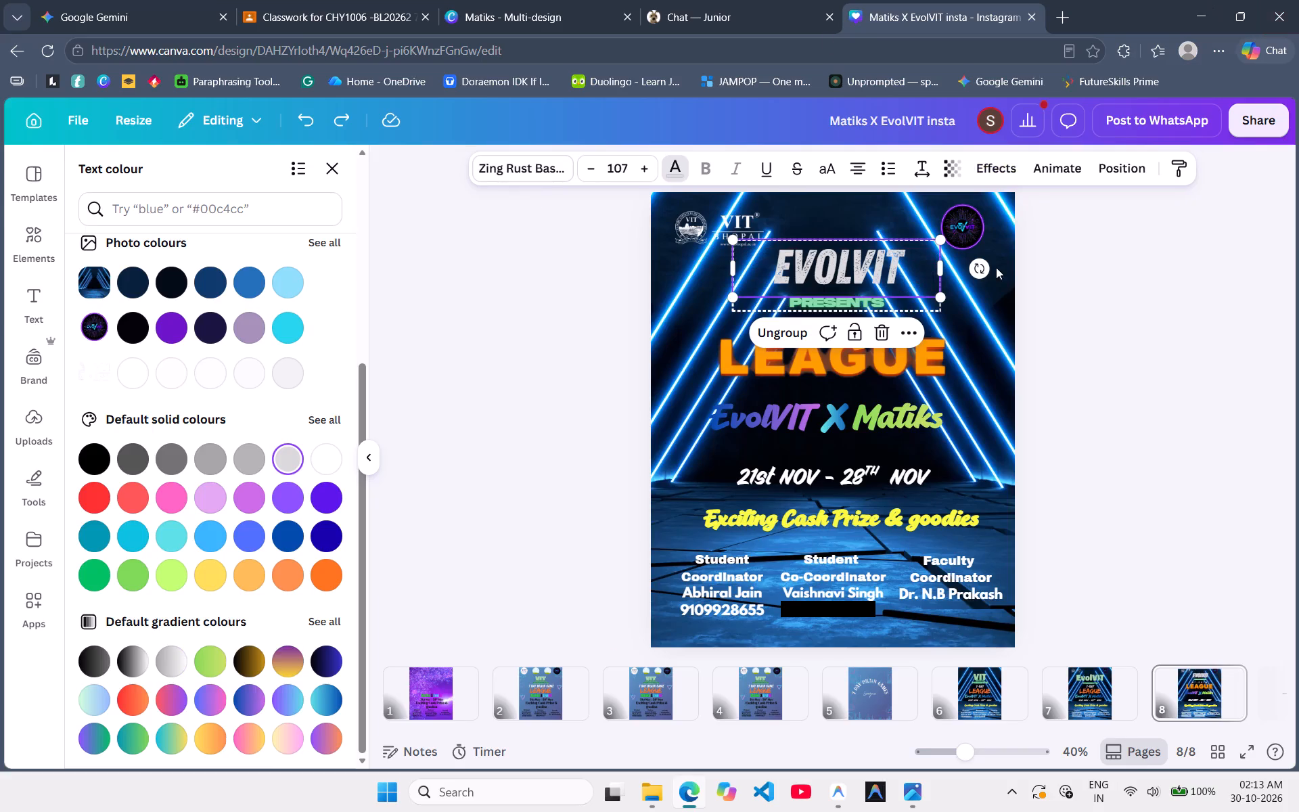
Apply the Echo effect to the EVOLVIT heading and set its colour to the default light purple.
{"action": "left_click", "coordinate": [993, 171]}
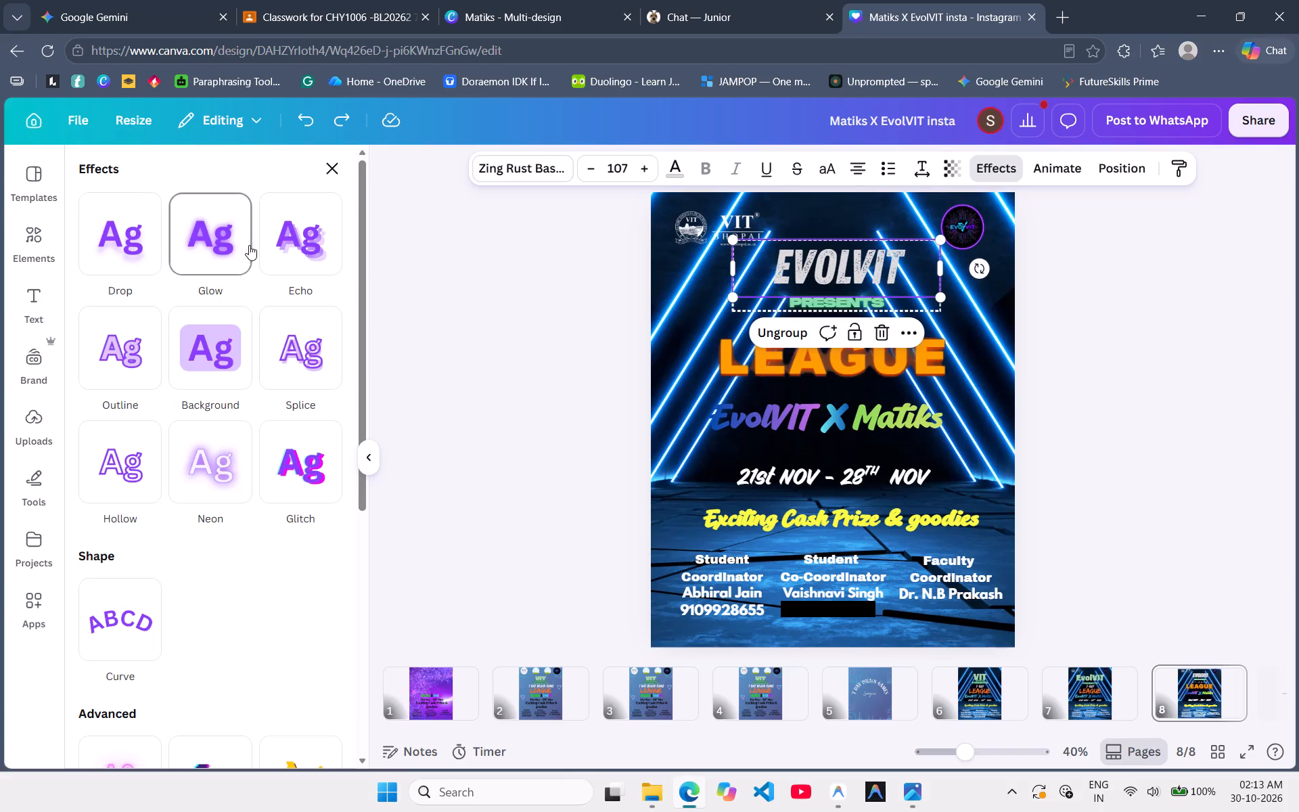
{"action": "left_click", "coordinate": [311, 240]}
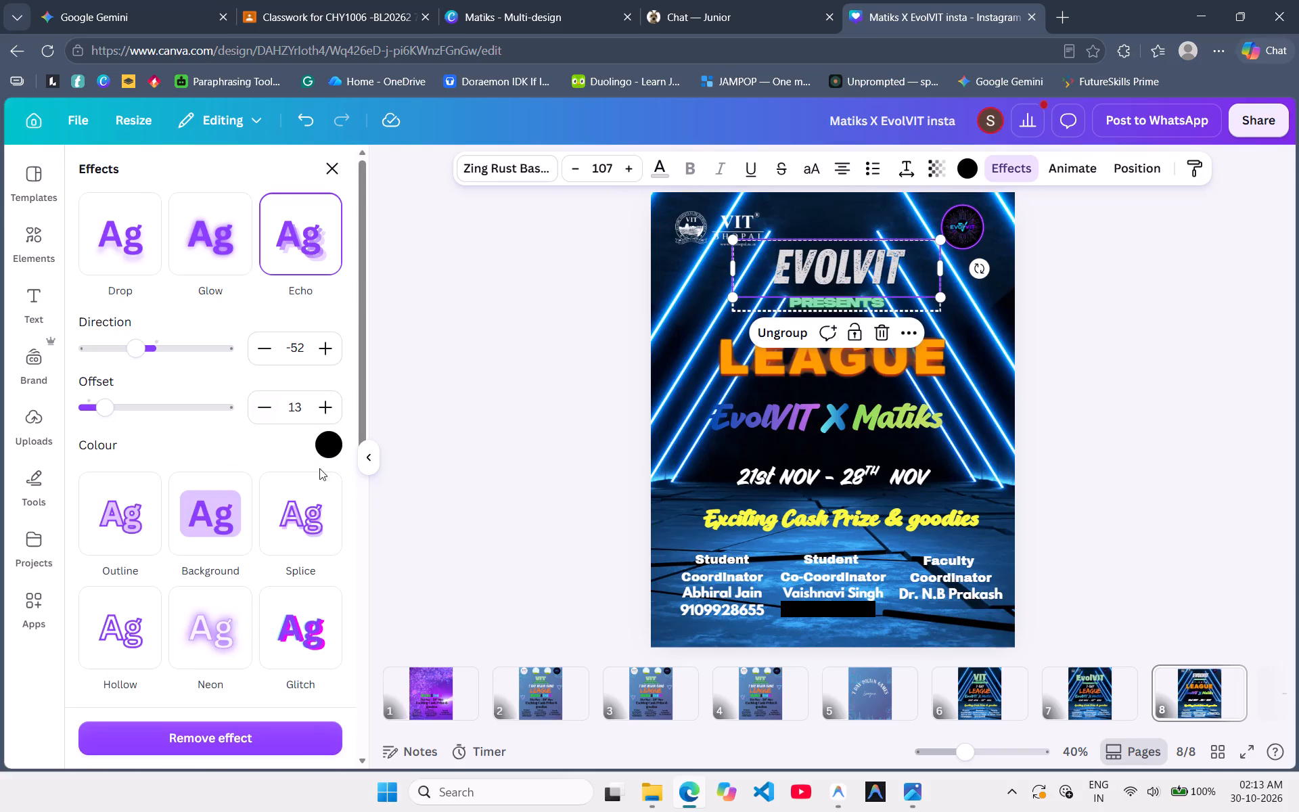
{"action": "left_click", "coordinate": [340, 451]}
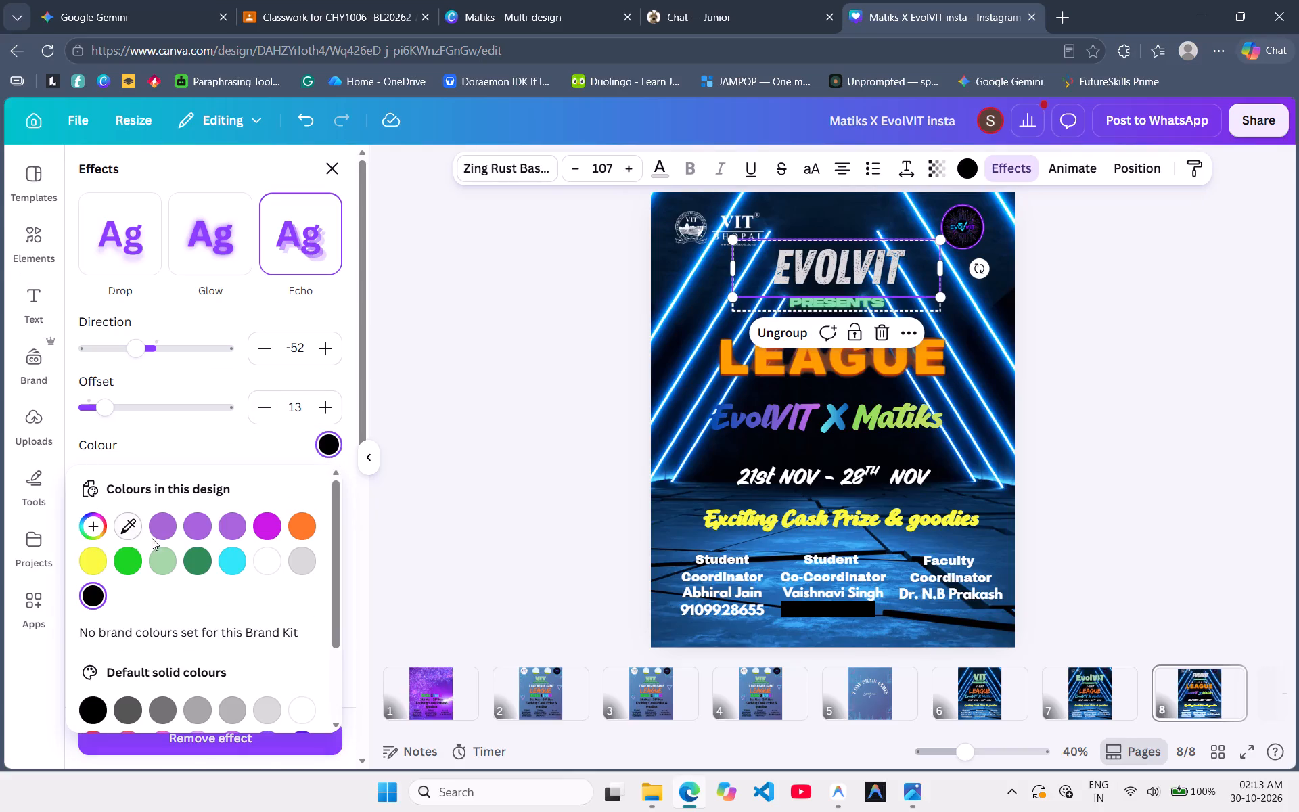
{"action": "scroll", "coordinate": [178, 623], "scroll_direction": "down", "scroll_amount": 3}
{"action": "left_click", "coordinate": [201, 627]}
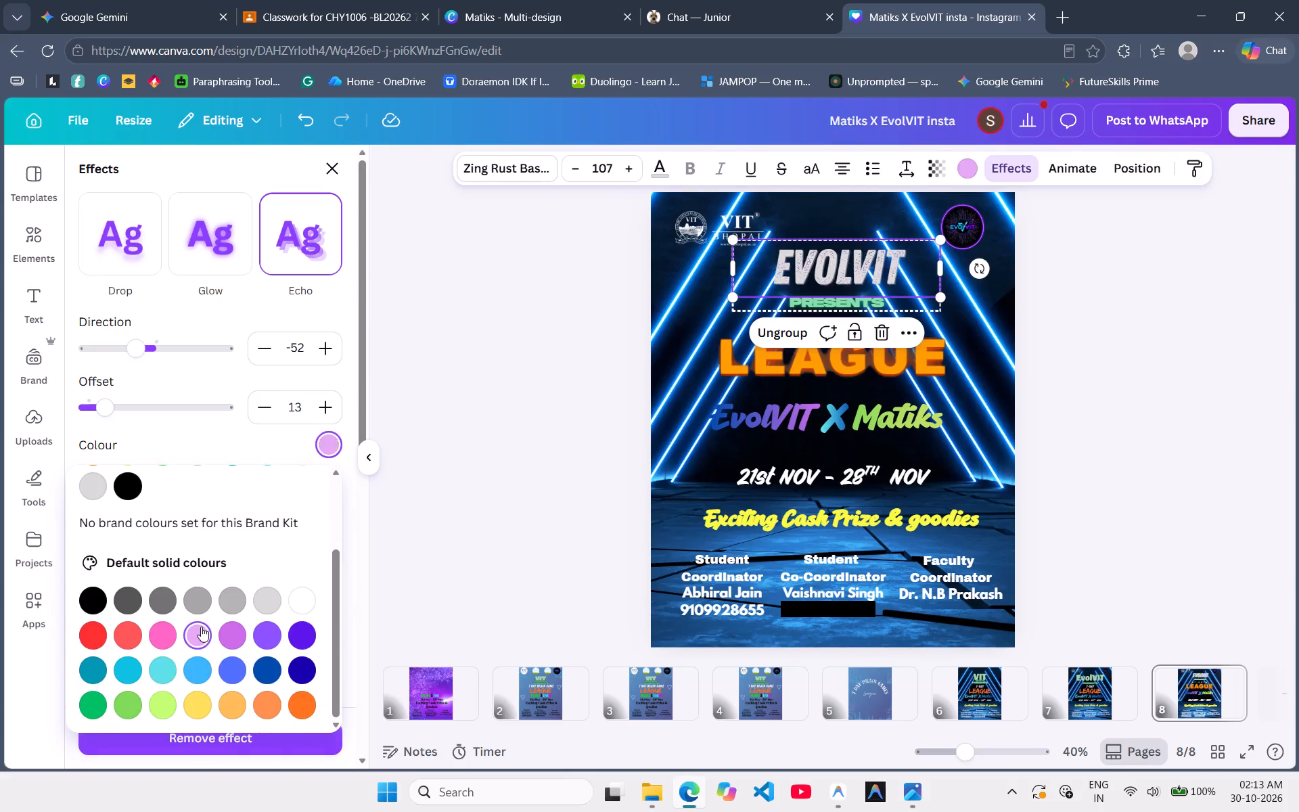
Browse the full list of text apps for a tool to style the heading, and return to the text options.
{"action": "left_click", "coordinate": [30, 311]}
{"action": "scroll", "coordinate": [185, 633], "scroll_direction": "down", "scroll_amount": 4}
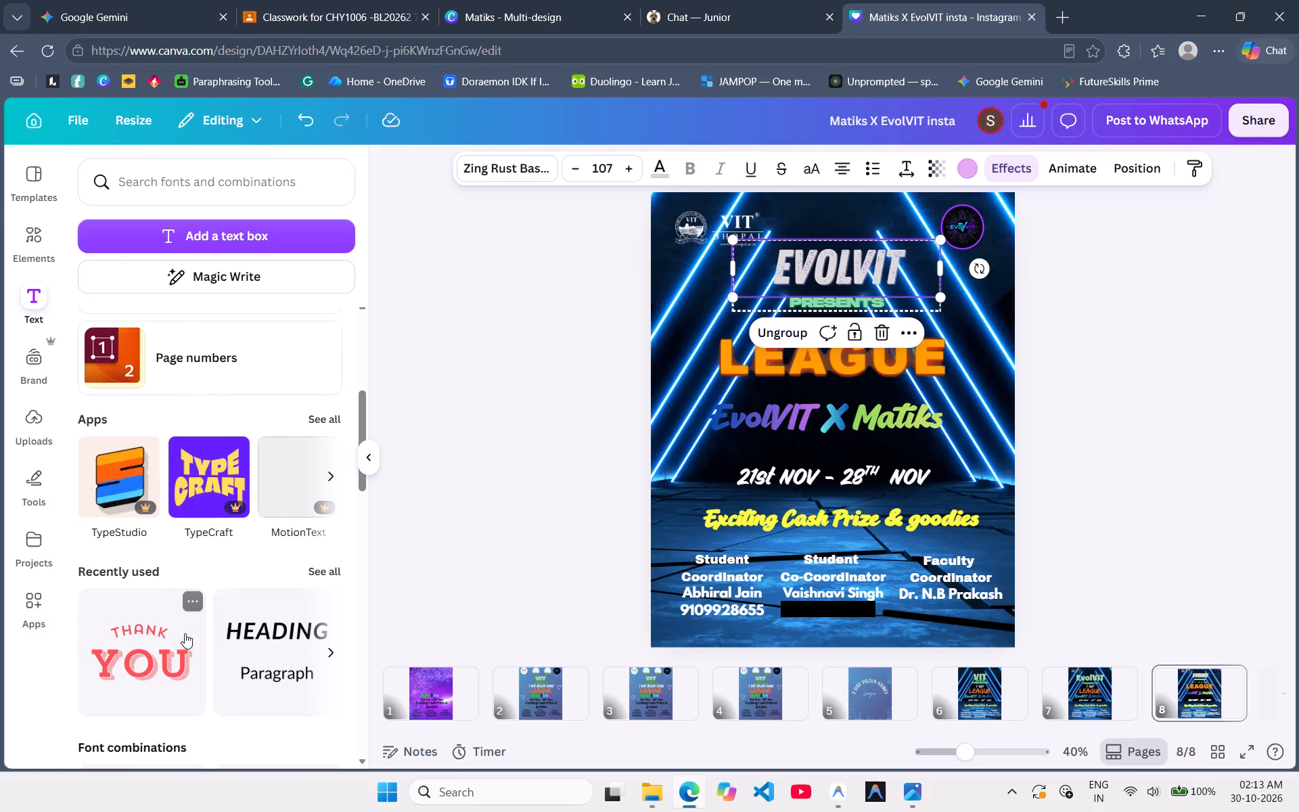
{"action": "left_click", "coordinate": [329, 401]}
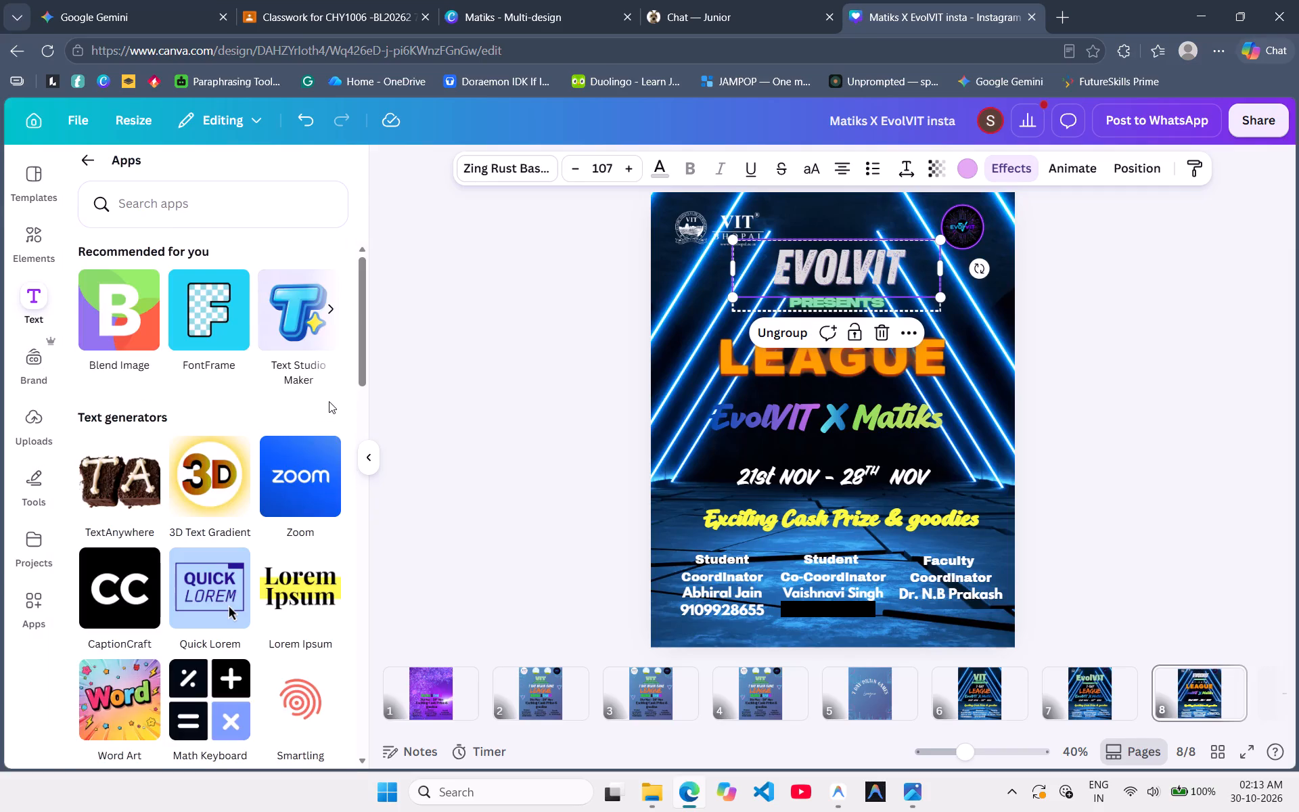
{"action": "scroll", "coordinate": [279, 577], "scroll_direction": "down", "scroll_amount": 6}
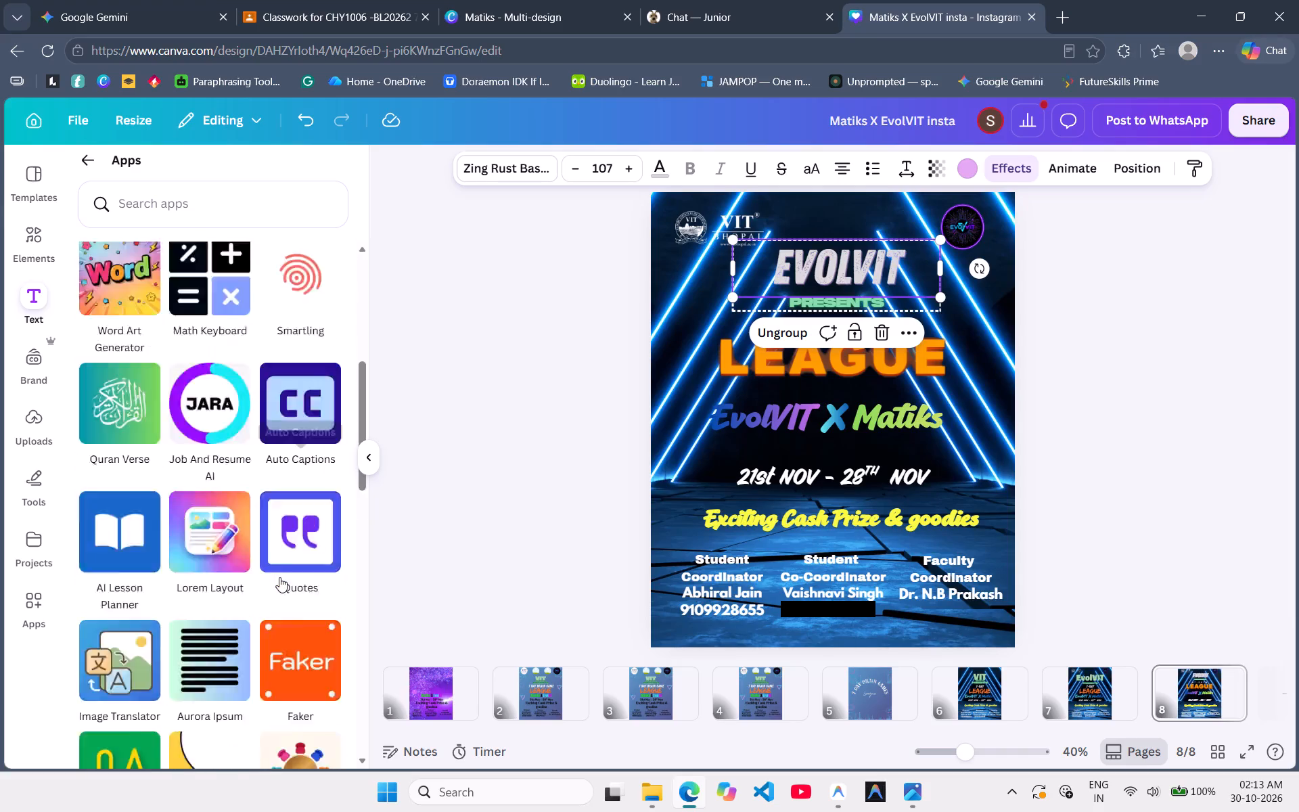
{"action": "scroll", "coordinate": [279, 577], "scroll_direction": "down", "scroll_amount": 6}
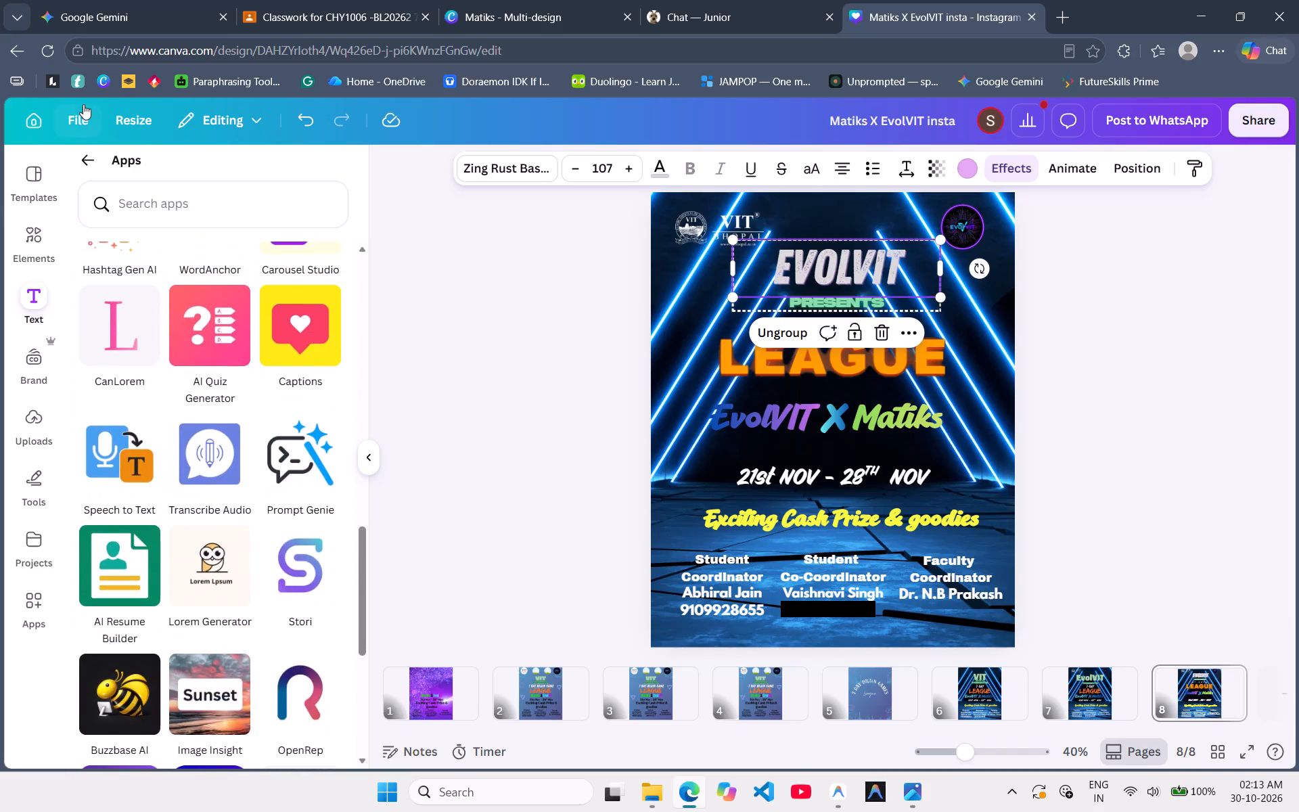
{"action": "left_click", "coordinate": [91, 166]}
Browse the font combinations far down the list for a lettering style that suits the EVOLVIT heading, and deselect the heading.
{"action": "scroll", "coordinate": [153, 480], "scroll_direction": "down", "scroll_amount": 4}
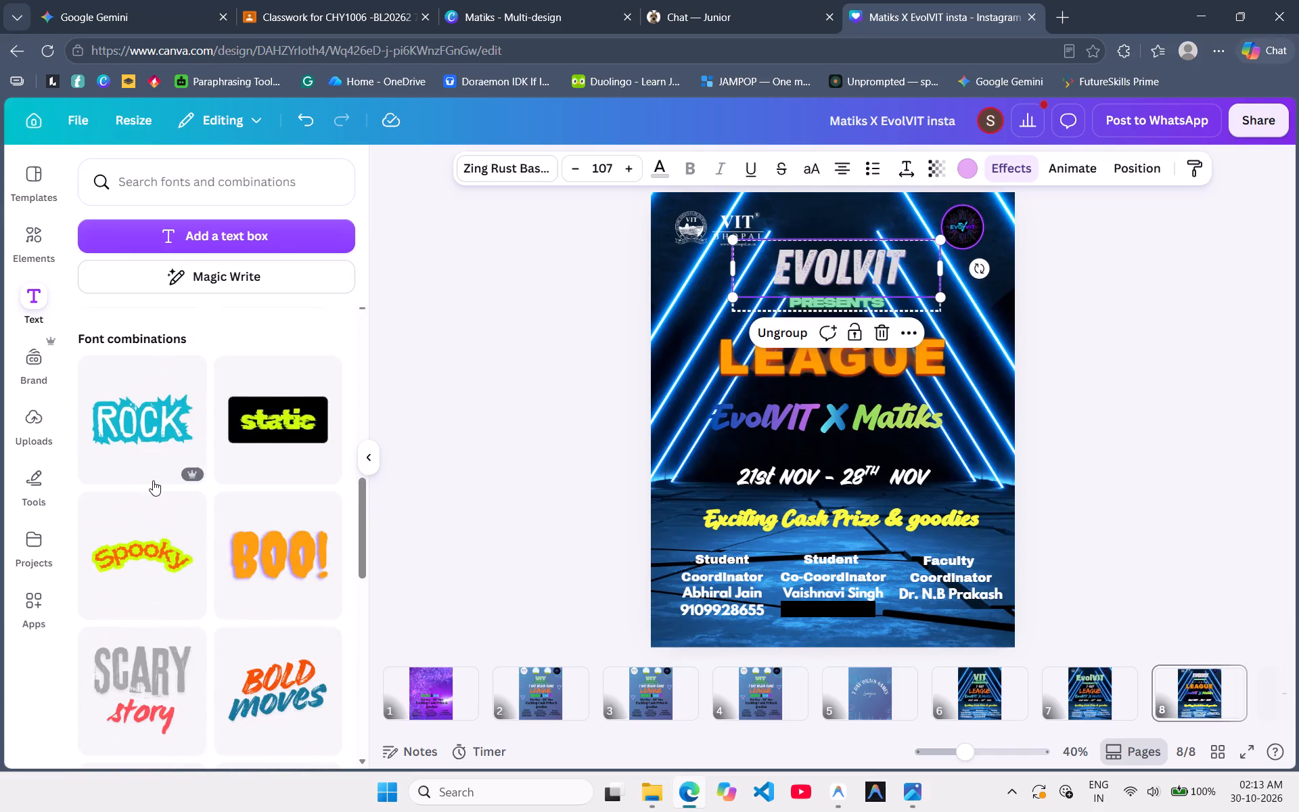
{"action": "scroll", "coordinate": [153, 480], "scroll_direction": "down", "scroll_amount": 8}
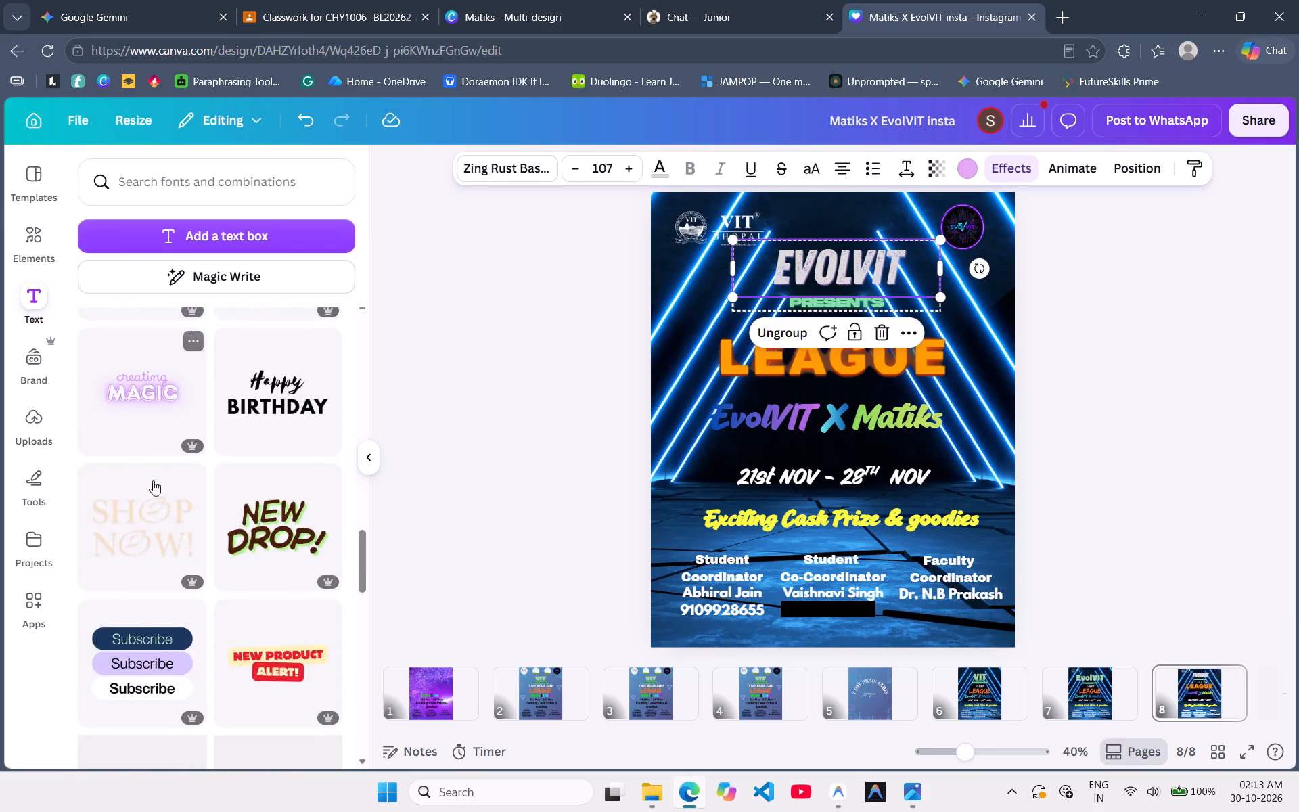
{"action": "scroll", "coordinate": [153, 480], "scroll_direction": "down", "scroll_amount": 9}
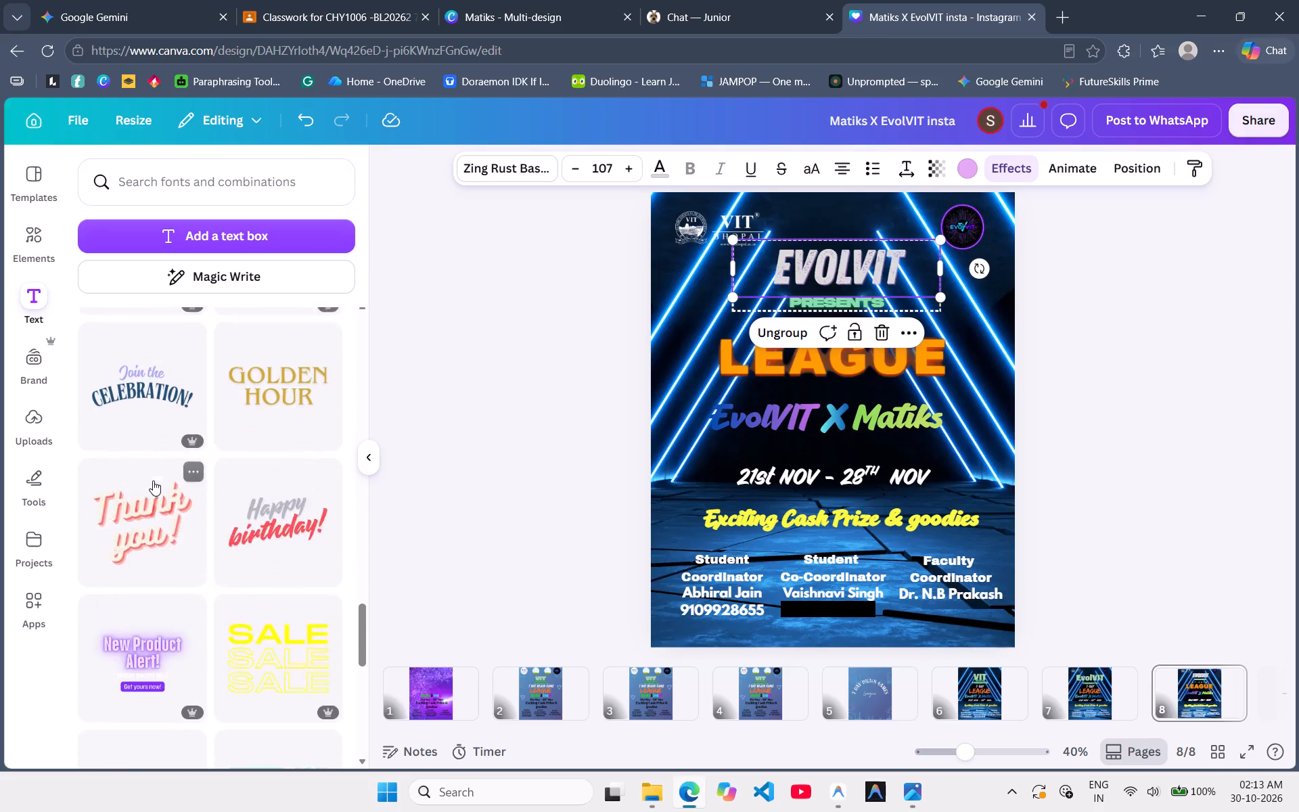
{"action": "scroll", "coordinate": [153, 480], "scroll_direction": "down", "scroll_amount": 10}
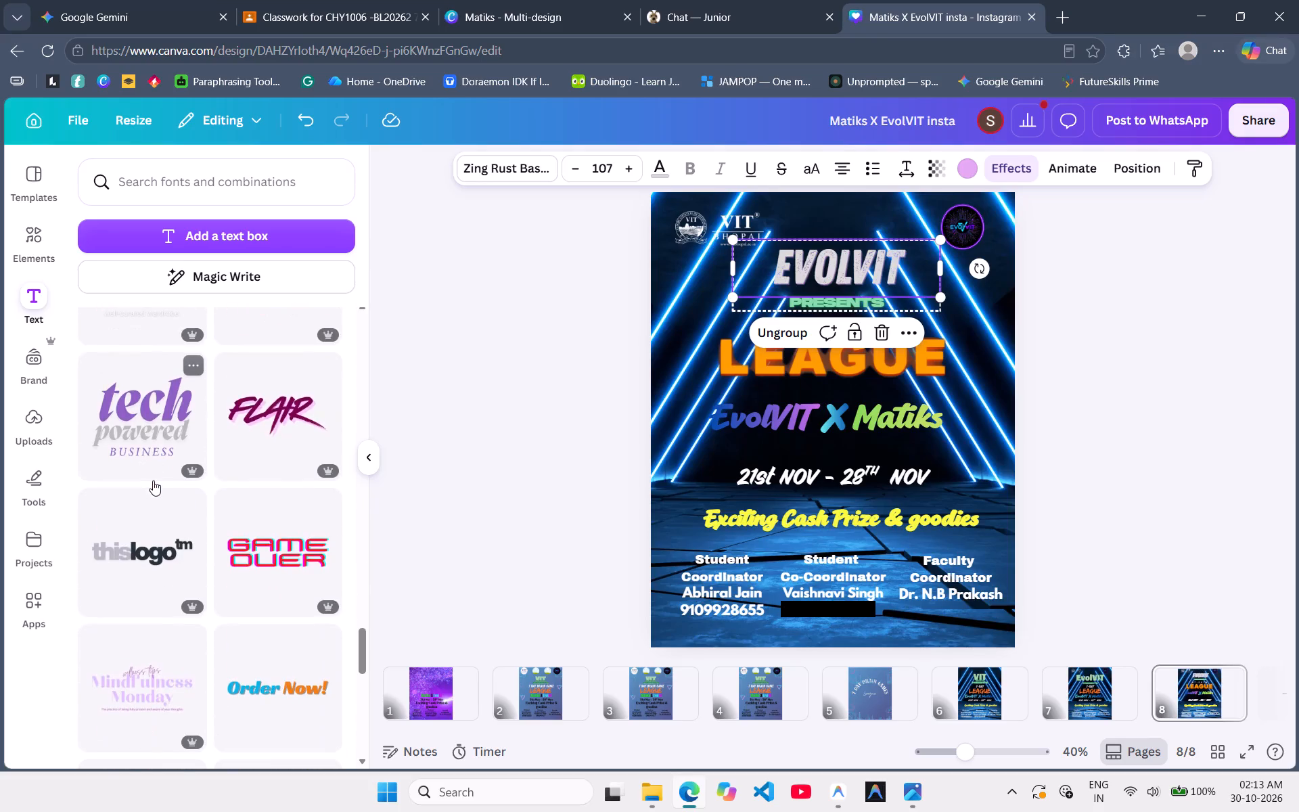
{"action": "scroll", "coordinate": [153, 480], "scroll_direction": "down", "scroll_amount": 7}
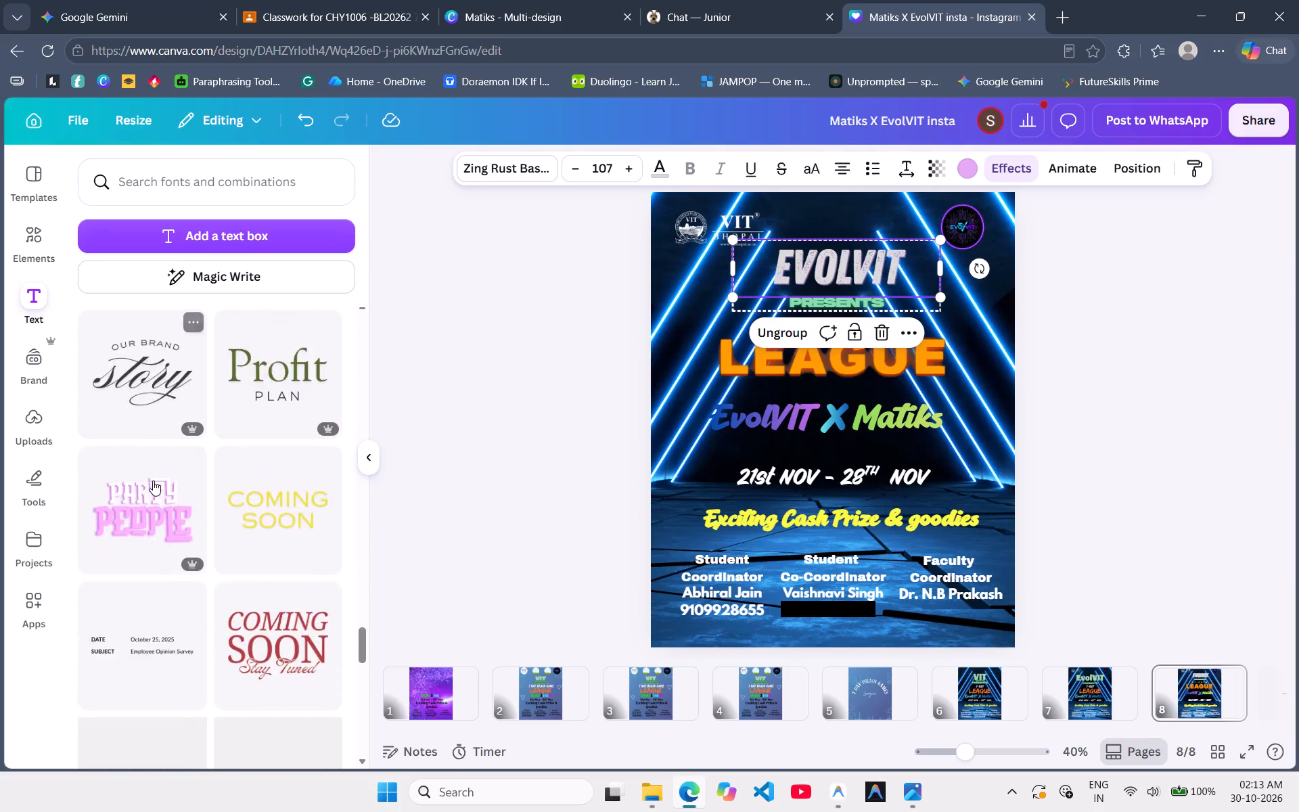
{"action": "scroll", "coordinate": [153, 480], "scroll_direction": "down", "scroll_amount": 12}
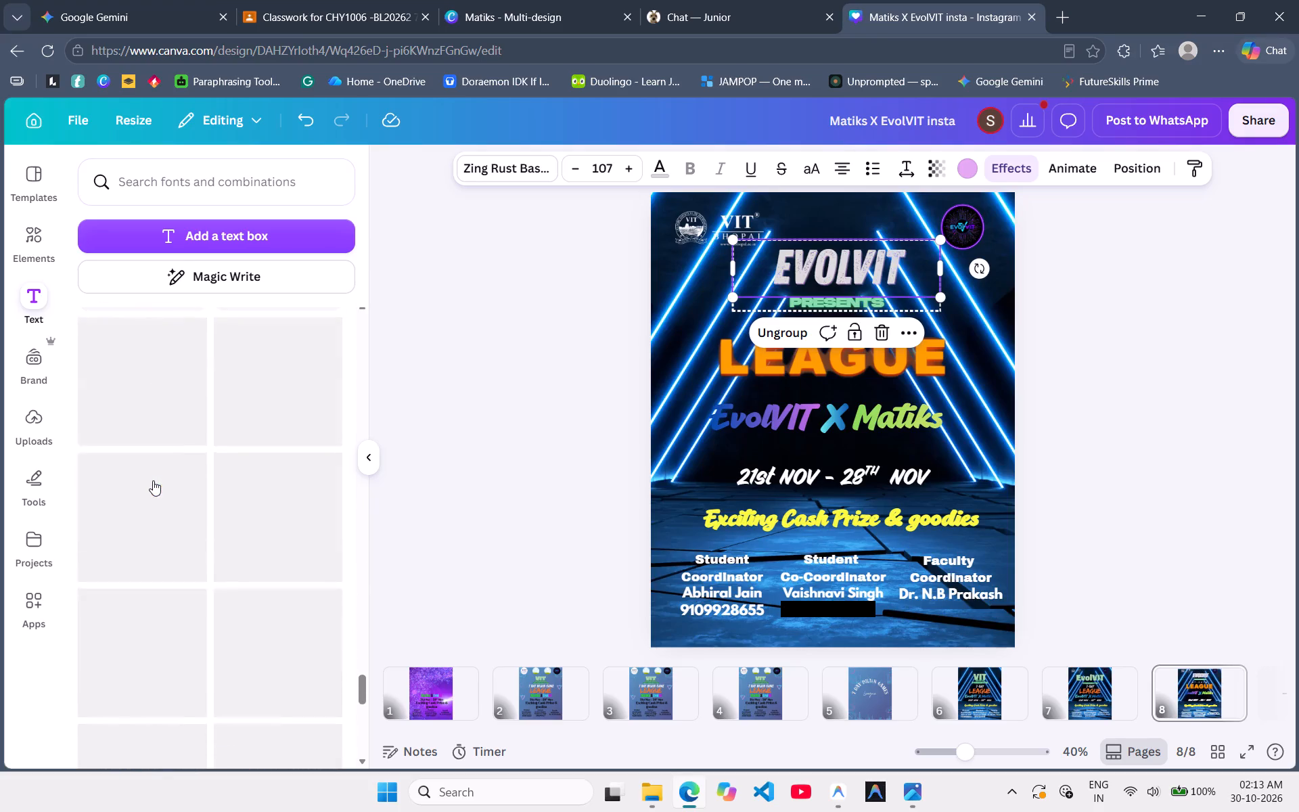
{"action": "scroll", "coordinate": [153, 480], "scroll_direction": "down", "scroll_amount": 7}
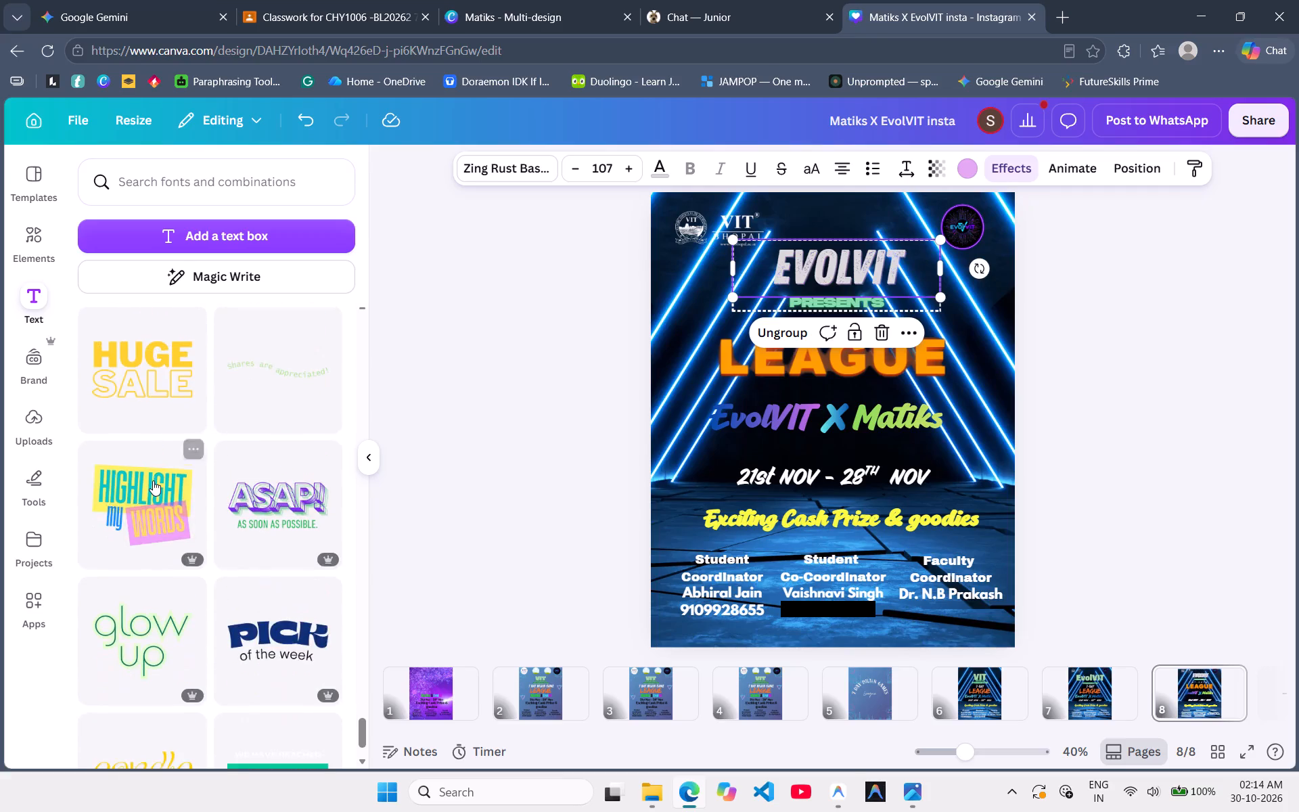
{"action": "scroll", "coordinate": [153, 480], "scroll_direction": "down", "scroll_amount": 11}
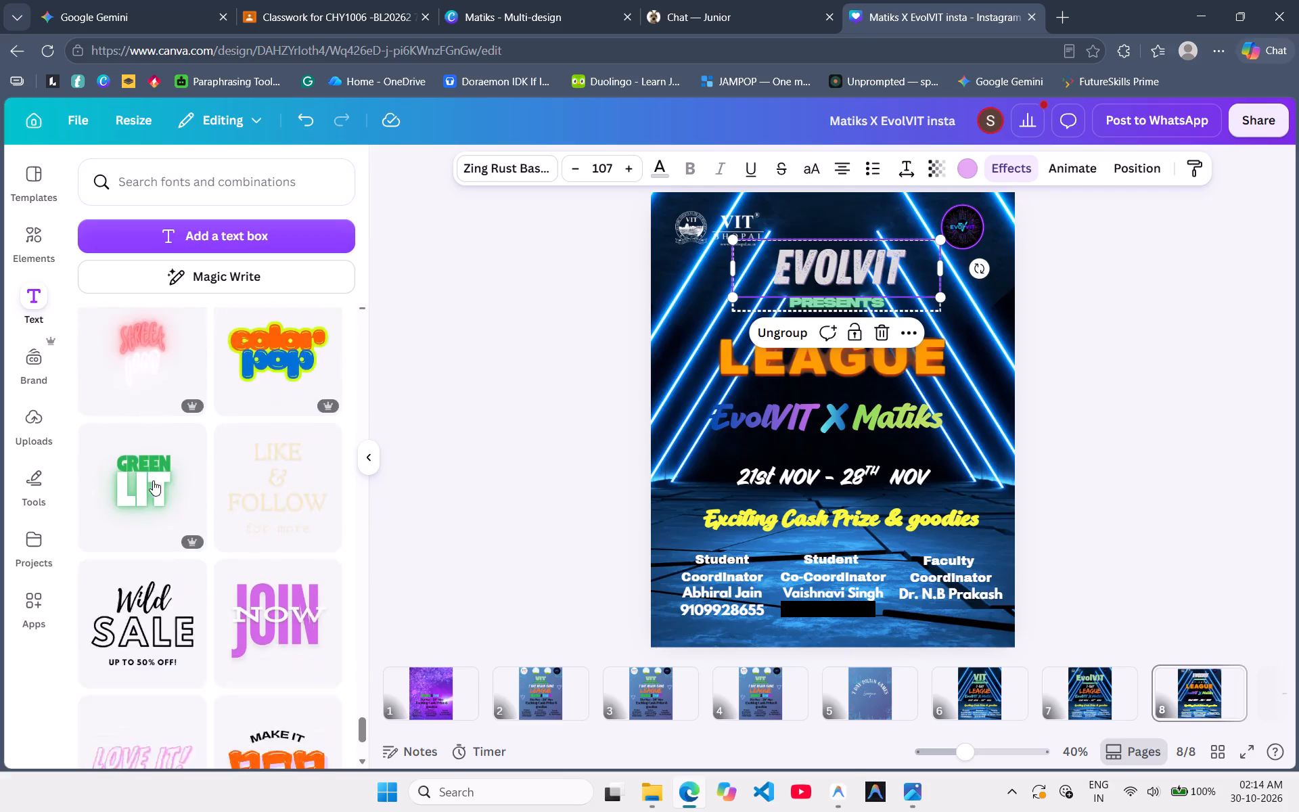
{"action": "scroll", "coordinate": [153, 480], "scroll_direction": "down", "scroll_amount": 11}
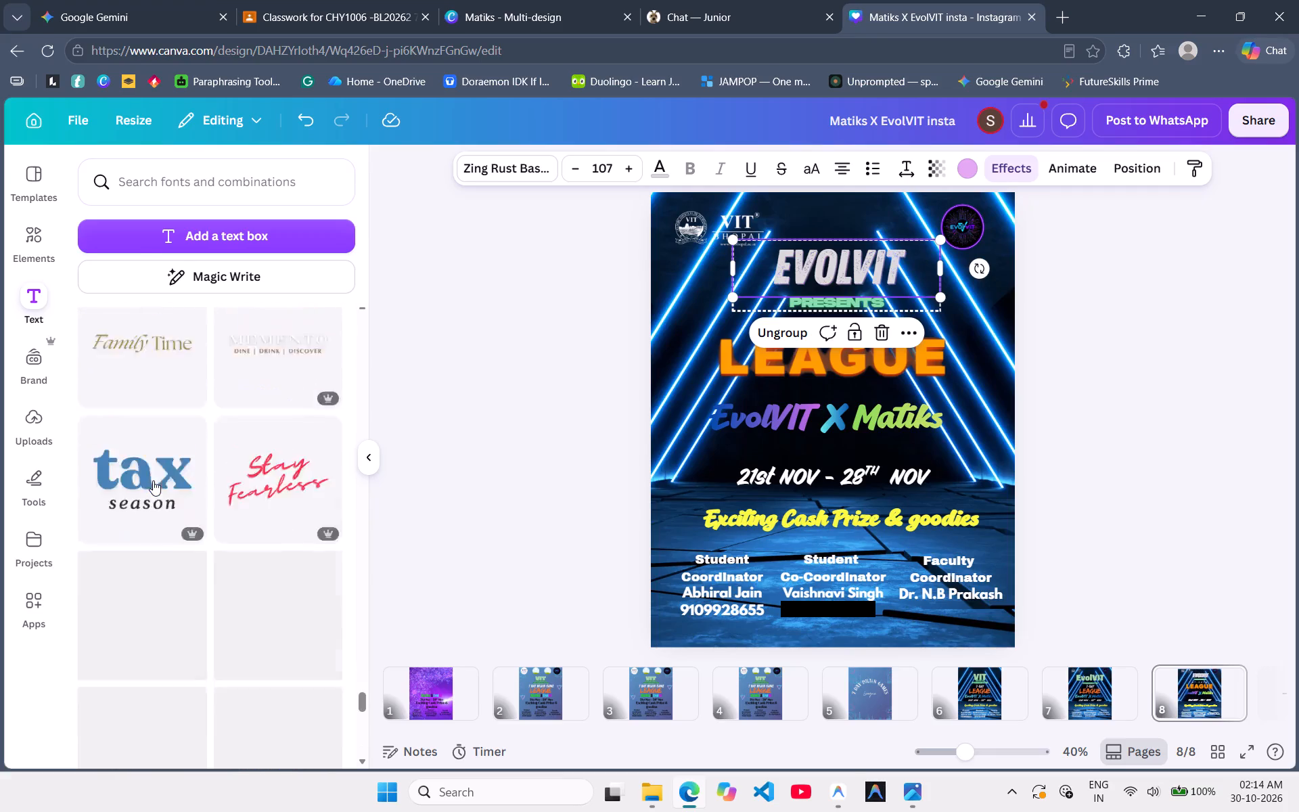
{"action": "scroll", "coordinate": [153, 480], "scroll_direction": "down", "scroll_amount": 10}
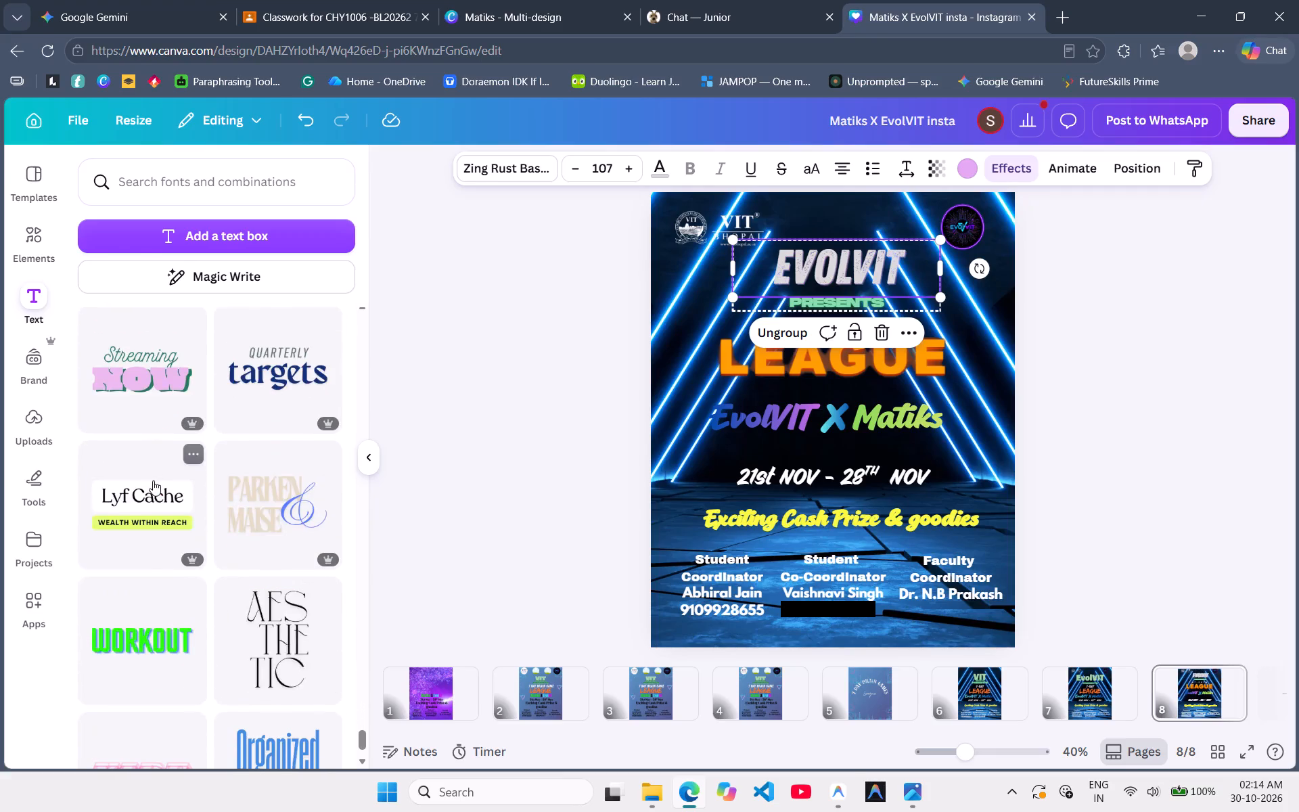
{"action": "scroll", "coordinate": [153, 480], "scroll_direction": "down", "scroll_amount": 9}
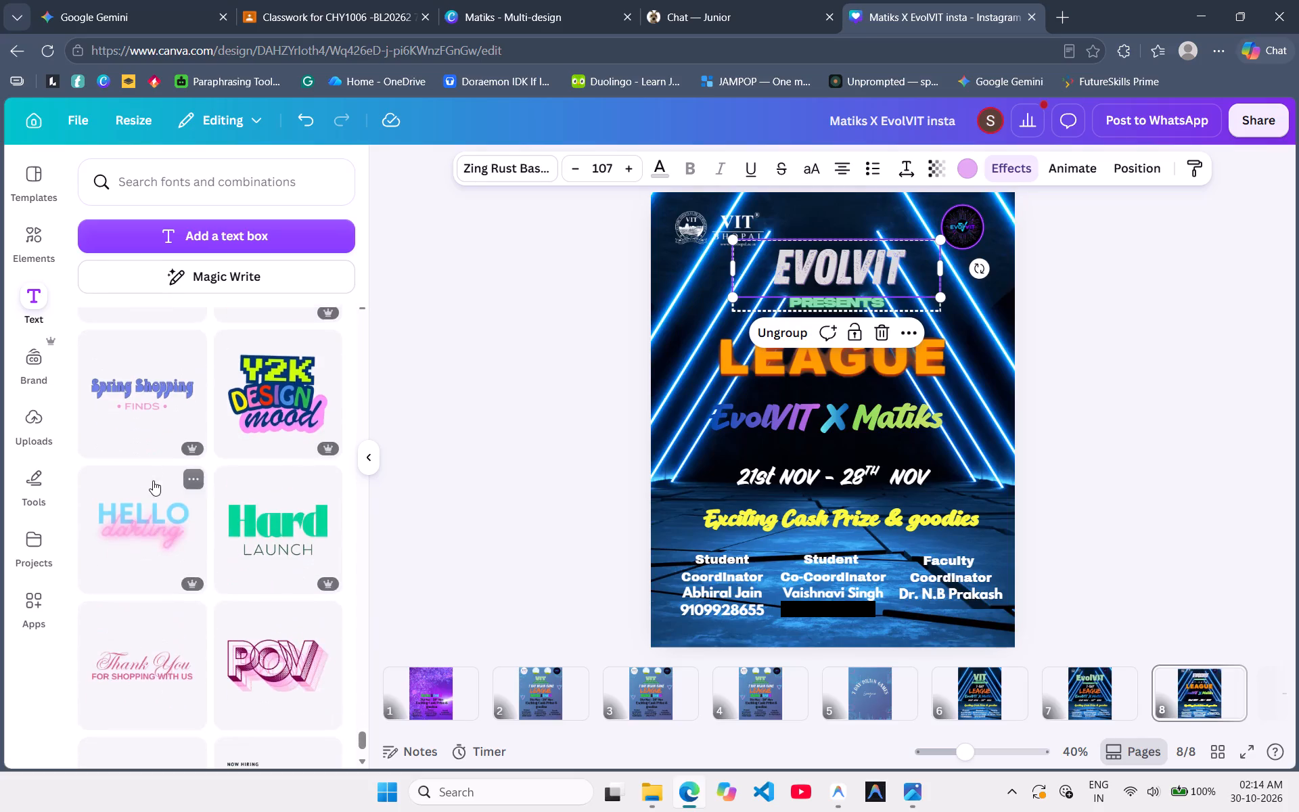
{"action": "scroll", "coordinate": [153, 480], "scroll_direction": "down", "scroll_amount": 6}
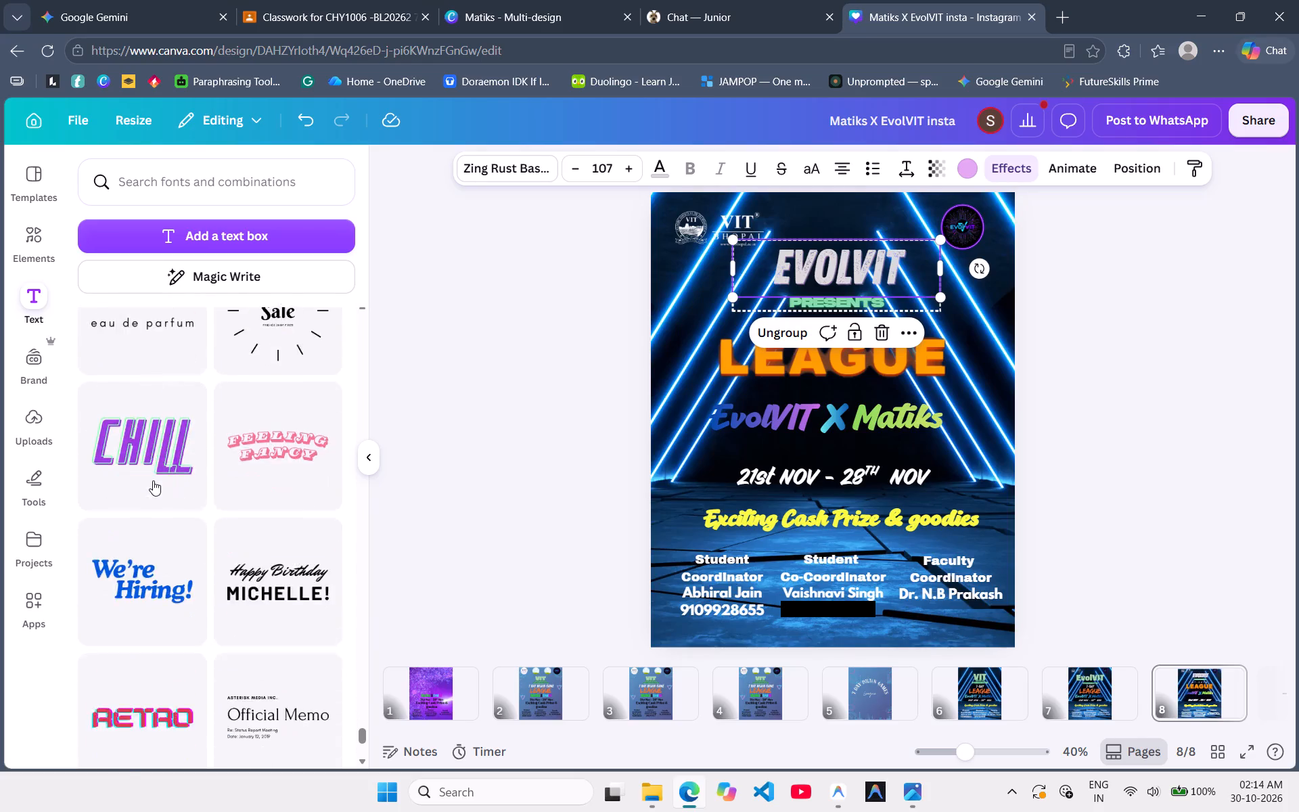
{"action": "scroll", "coordinate": [153, 480], "scroll_direction": "down", "scroll_amount": 2}
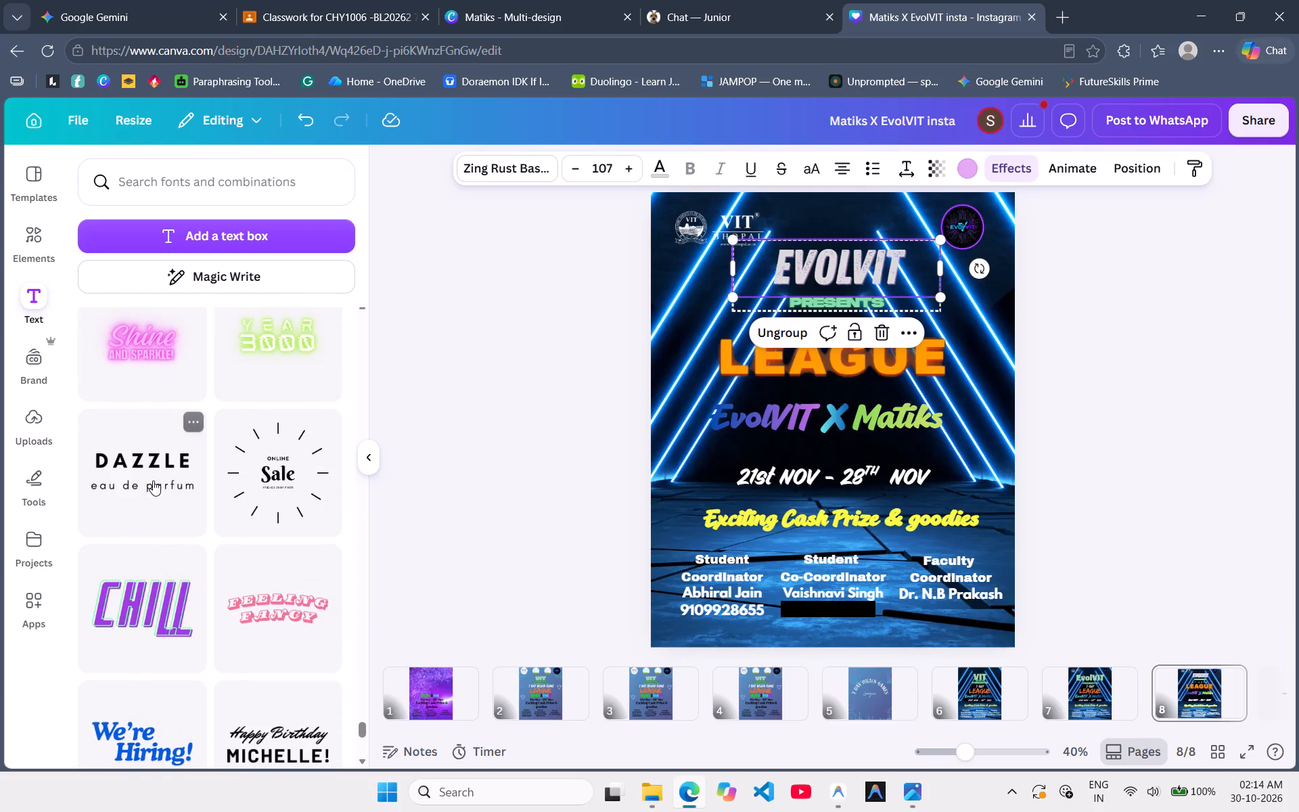
{"action": "scroll", "coordinate": [153, 480], "scroll_direction": "down", "scroll_amount": 6}
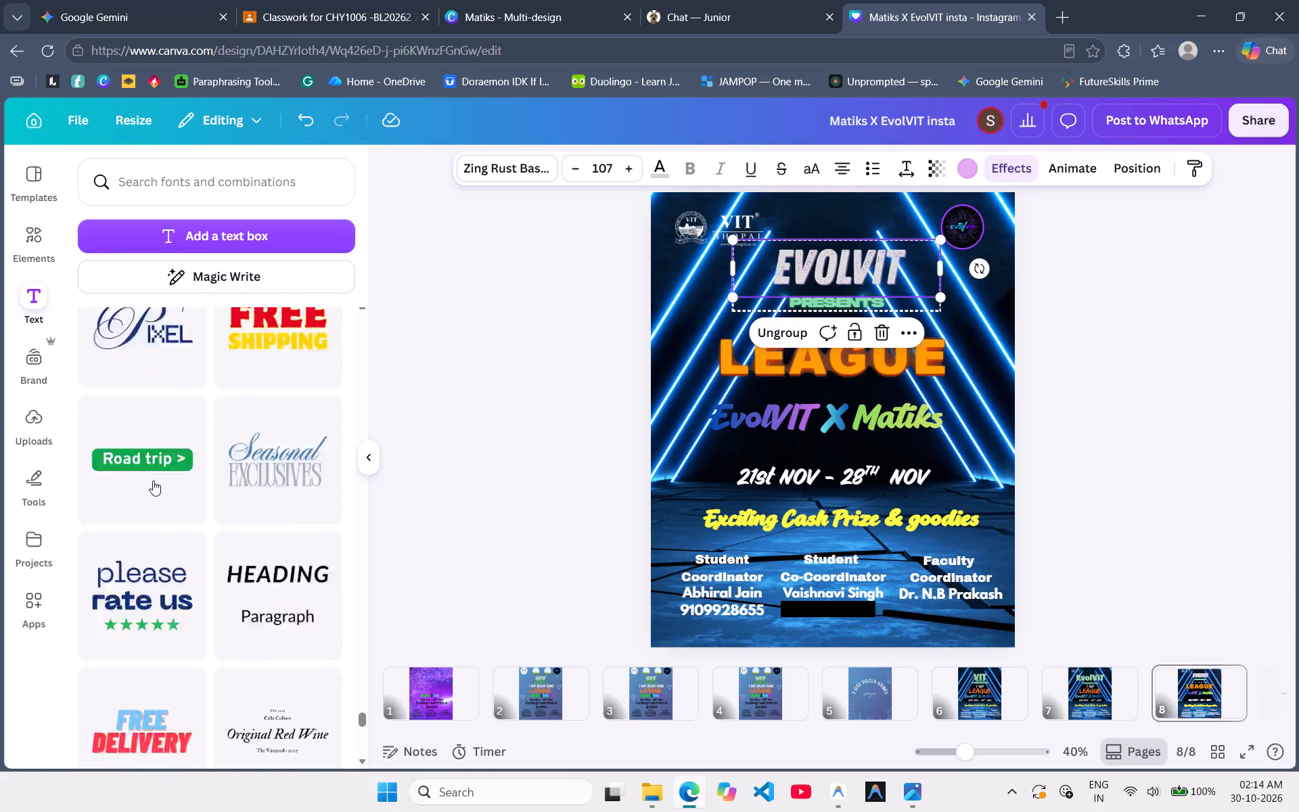
{"action": "scroll", "coordinate": [153, 480], "scroll_direction": "down", "scroll_amount": 8}
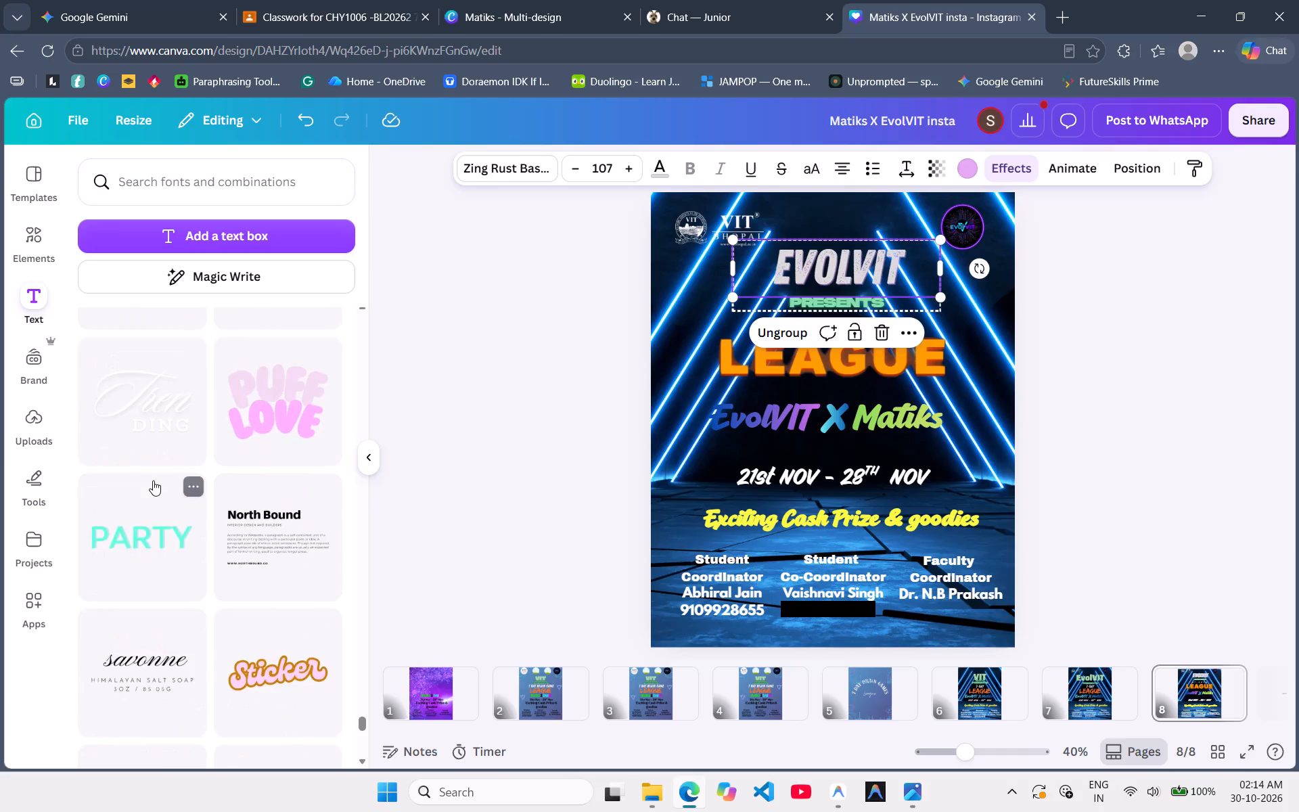
{"action": "scroll", "coordinate": [153, 480], "scroll_direction": "down", "scroll_amount": 9}
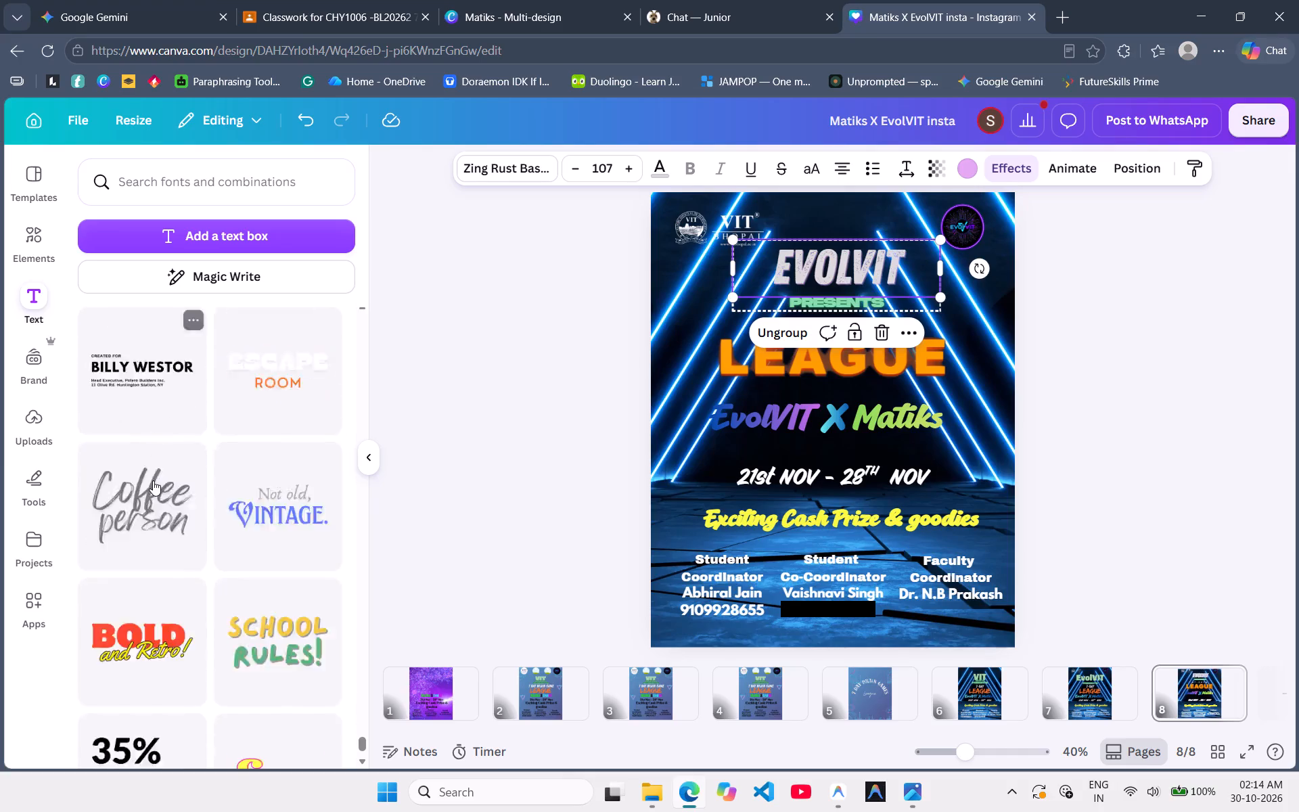
{"action": "scroll", "coordinate": [153, 480], "scroll_direction": "down", "scroll_amount": 8}
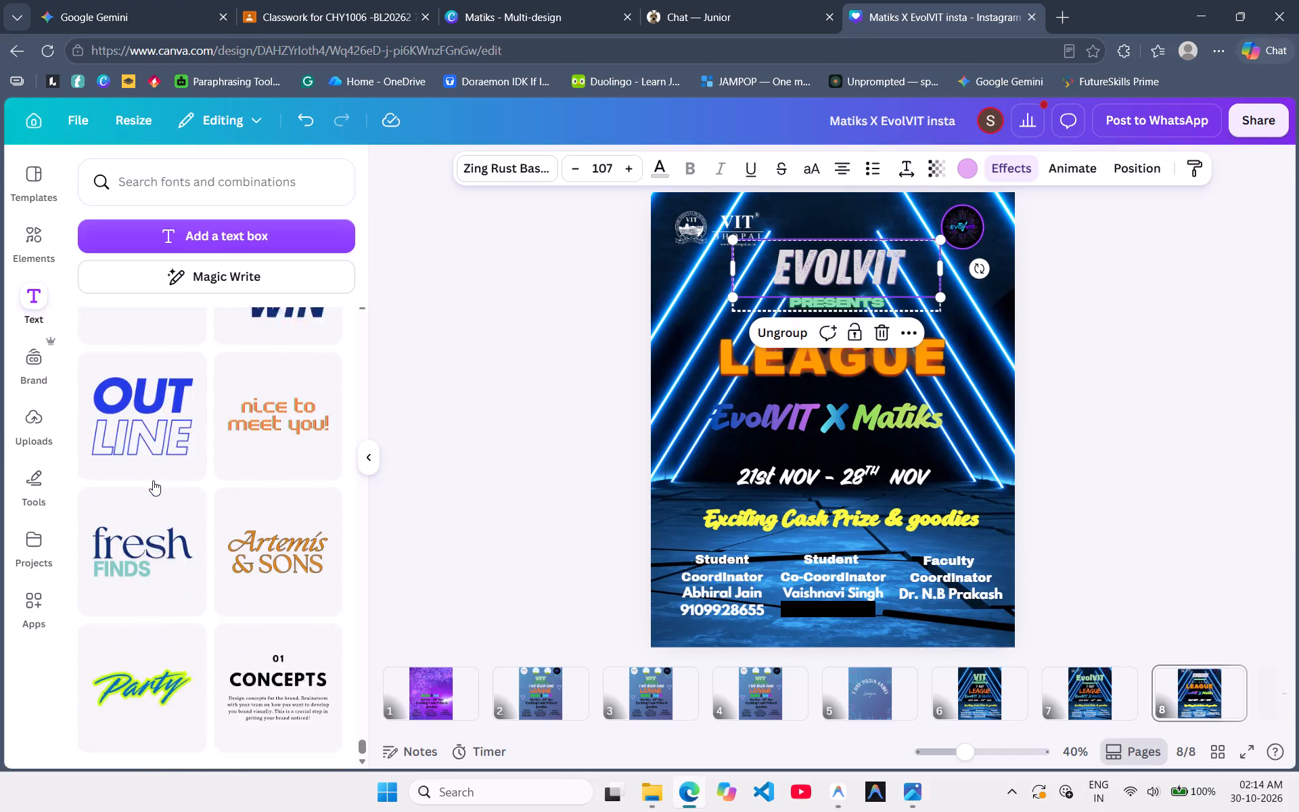
{"action": "scroll", "coordinate": [153, 480], "scroll_direction": "down", "scroll_amount": 9}
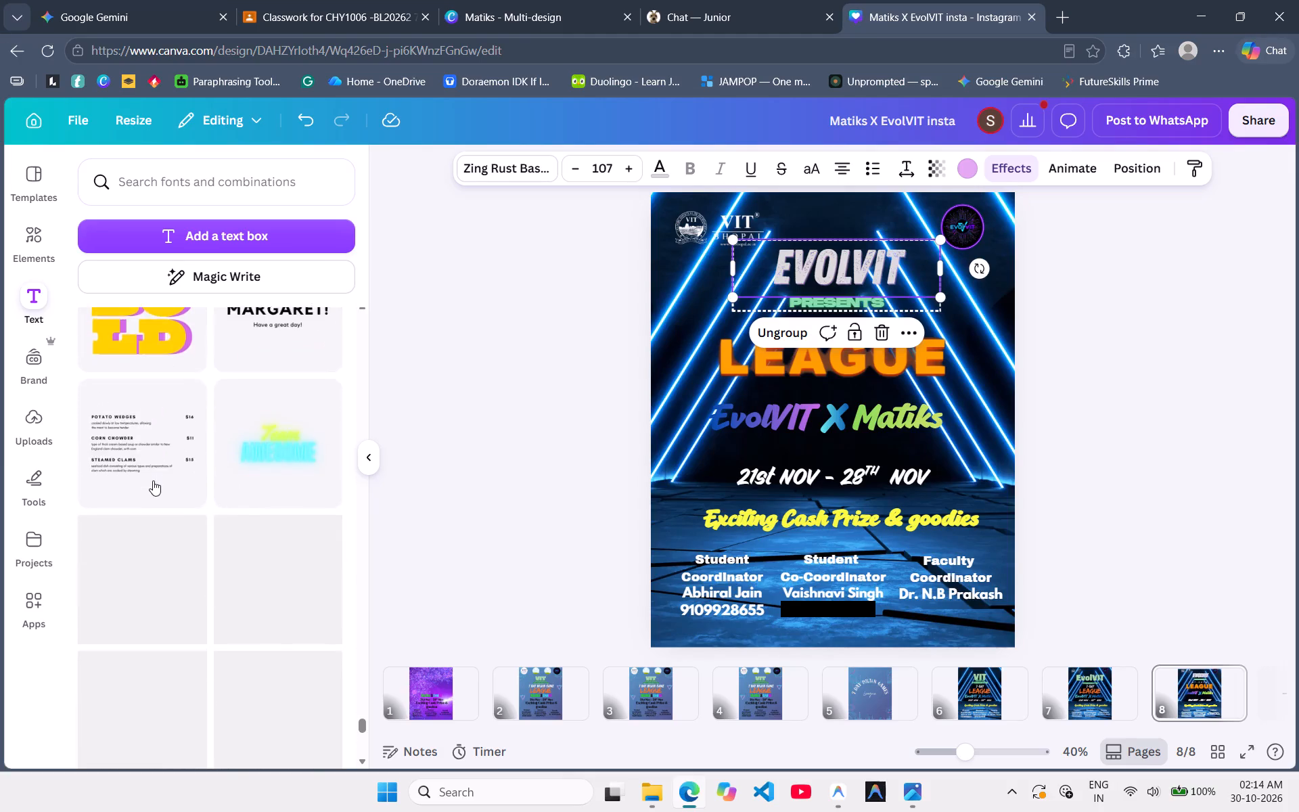
{"action": "scroll", "coordinate": [153, 480], "scroll_direction": "down", "scroll_amount": 12}
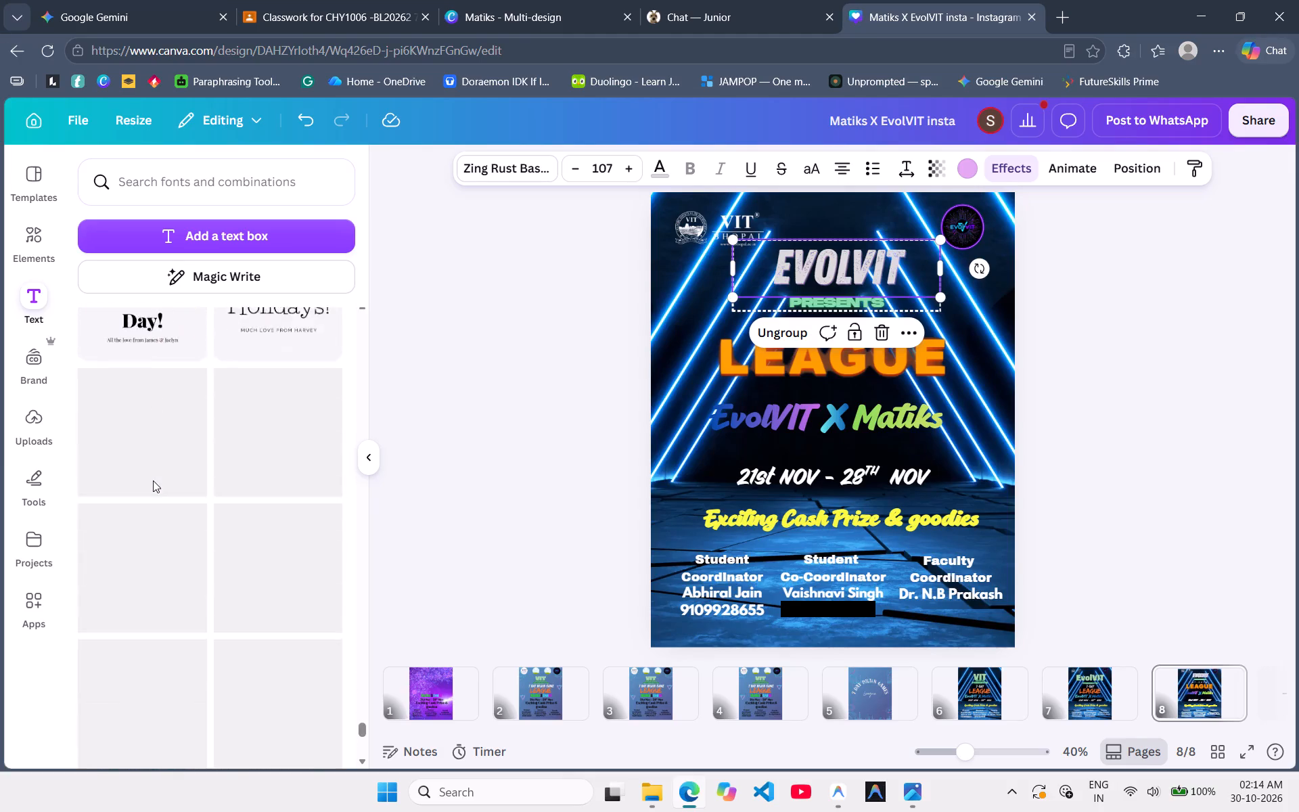
{"action": "scroll", "coordinate": [153, 480], "scroll_direction": "down", "scroll_amount": 13}
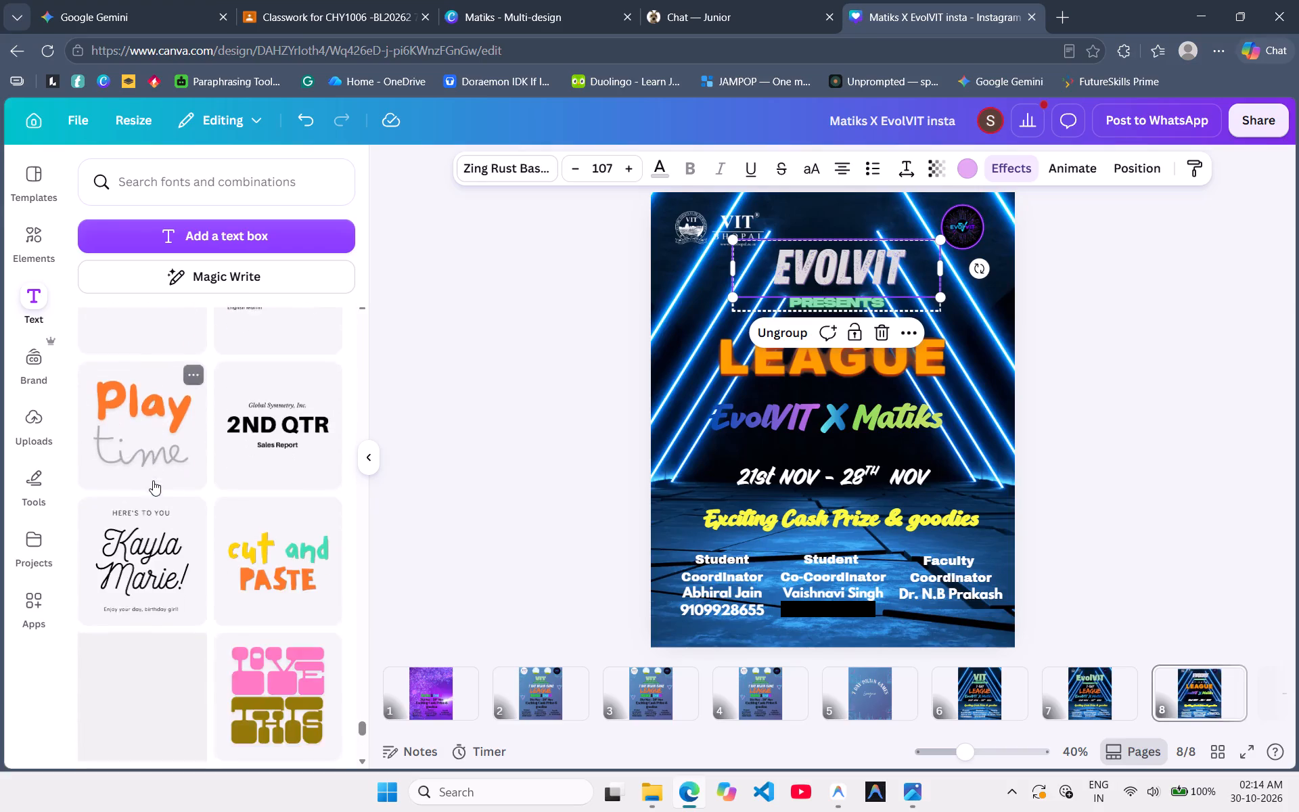
{"action": "scroll", "coordinate": [153, 480], "scroll_direction": "down", "scroll_amount": 12}
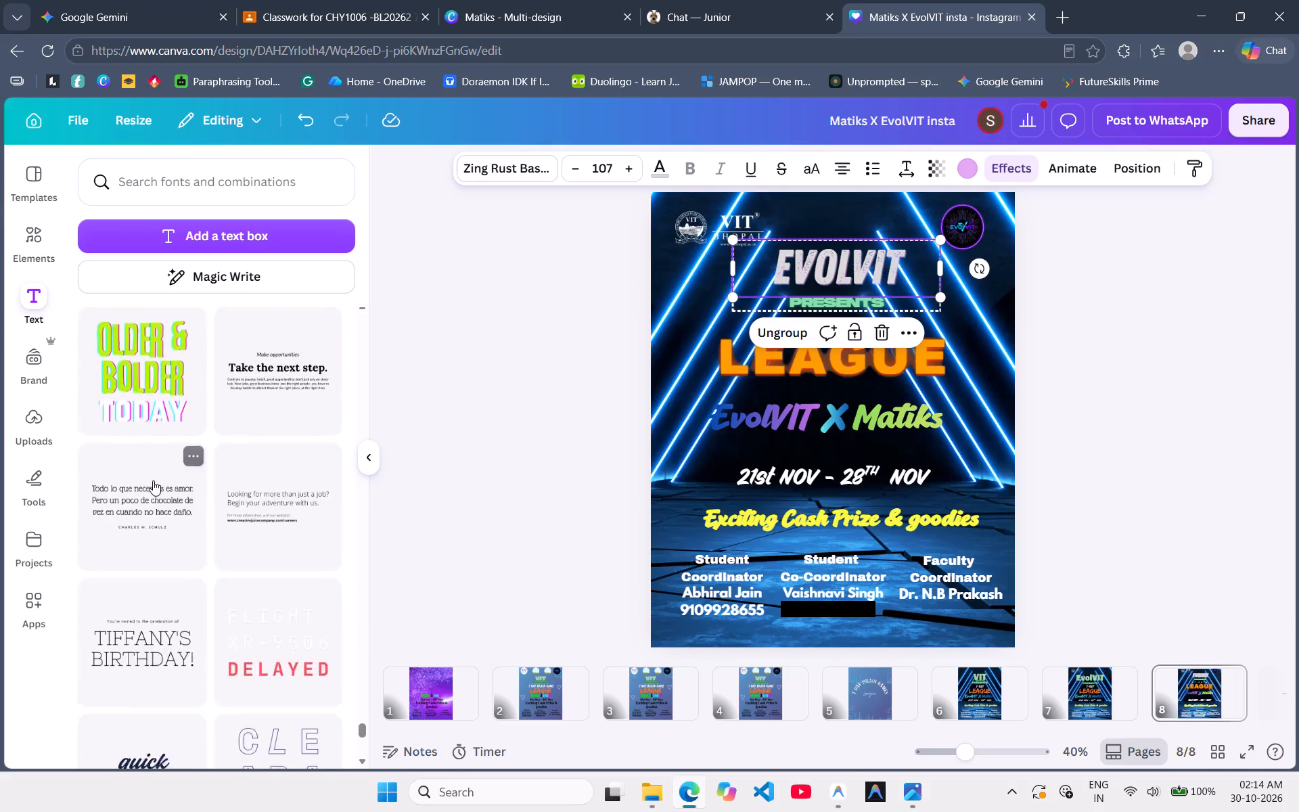
{"action": "scroll", "coordinate": [153, 480], "scroll_direction": "down", "scroll_amount": 7}
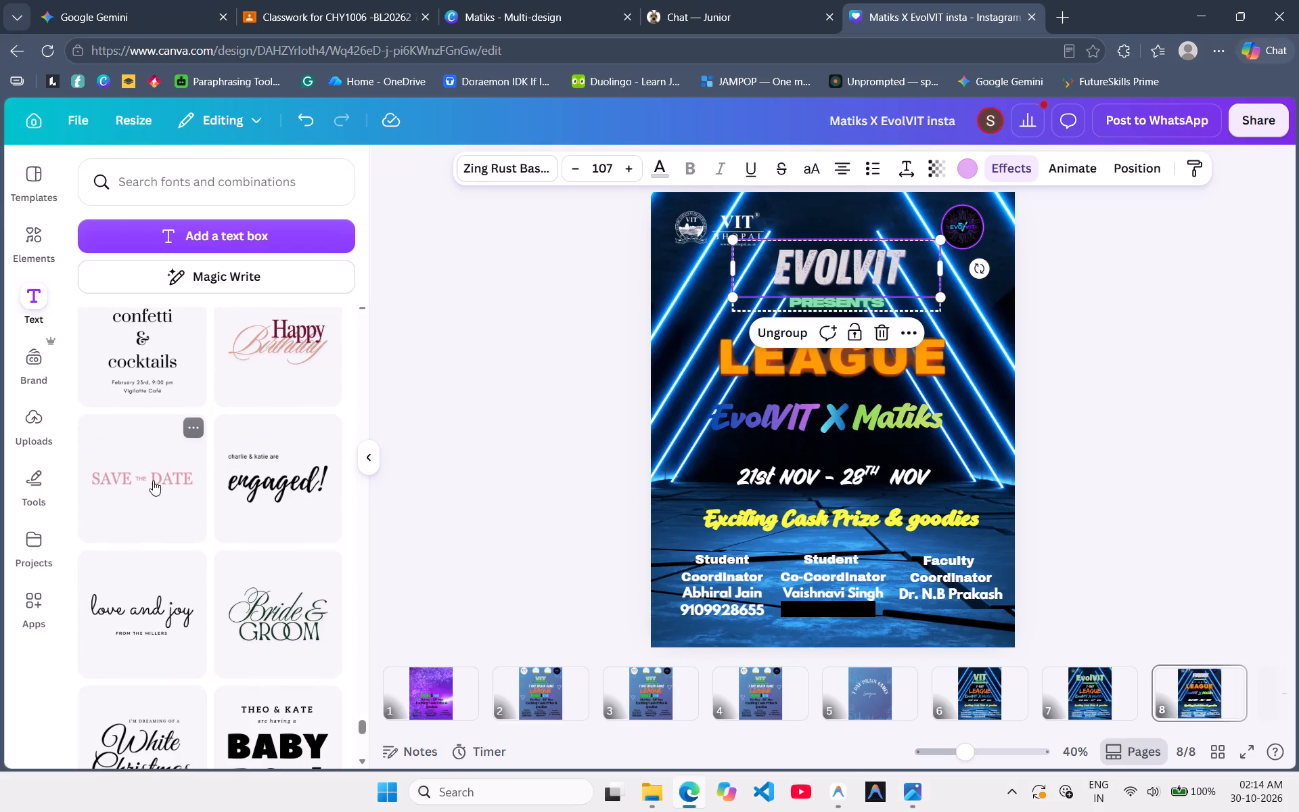
{"action": "scroll", "coordinate": [166, 606], "scroll_direction": "down", "scroll_amount": 5}
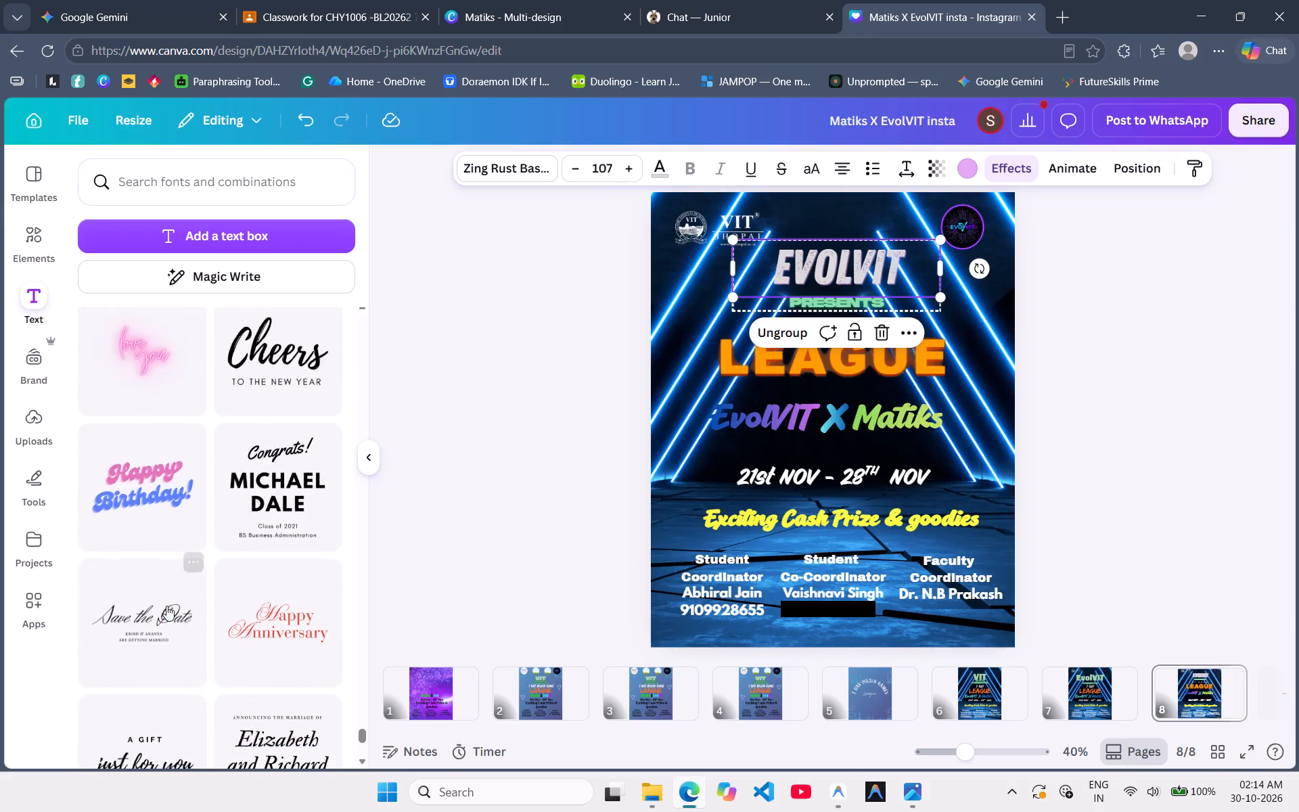
{"action": "scroll", "coordinate": [166, 606], "scroll_direction": "down", "scroll_amount": 10}
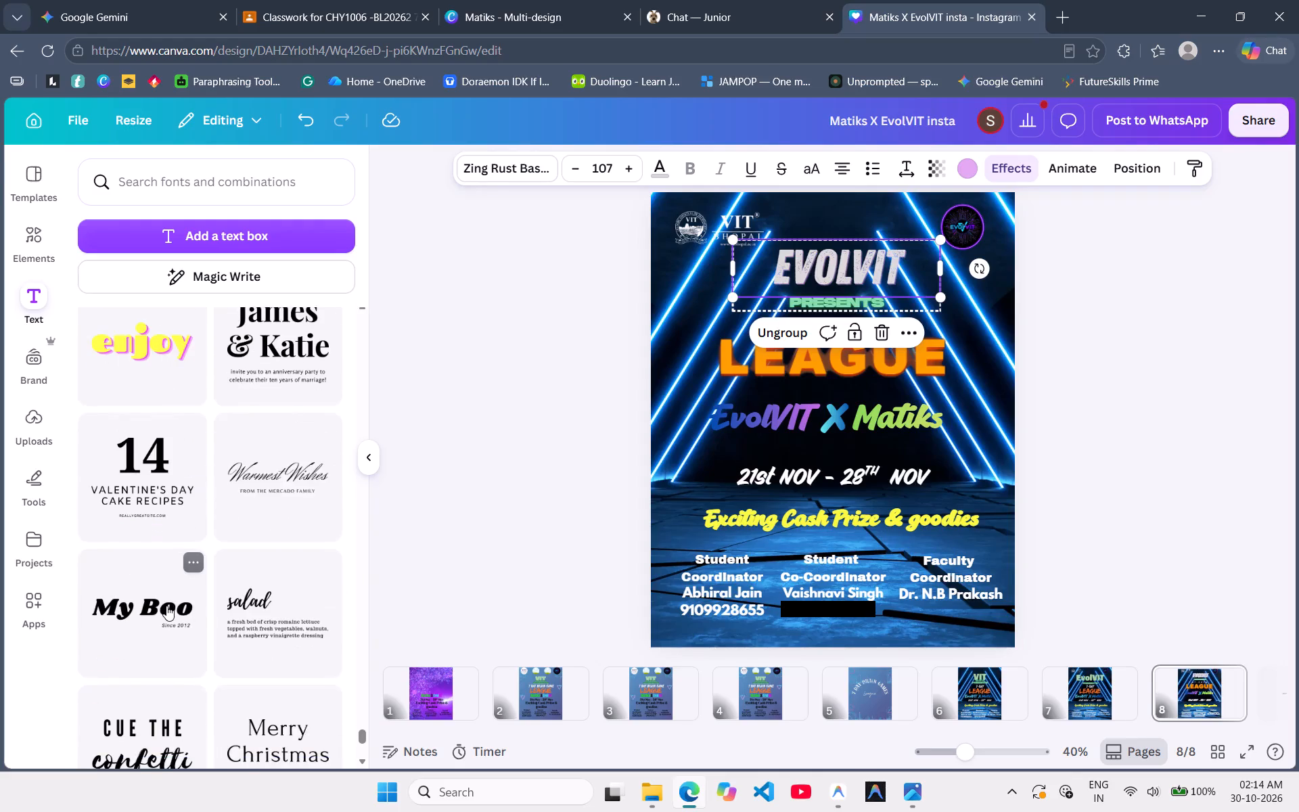
{"action": "scroll", "coordinate": [166, 606], "scroll_direction": "down", "scroll_amount": 7}
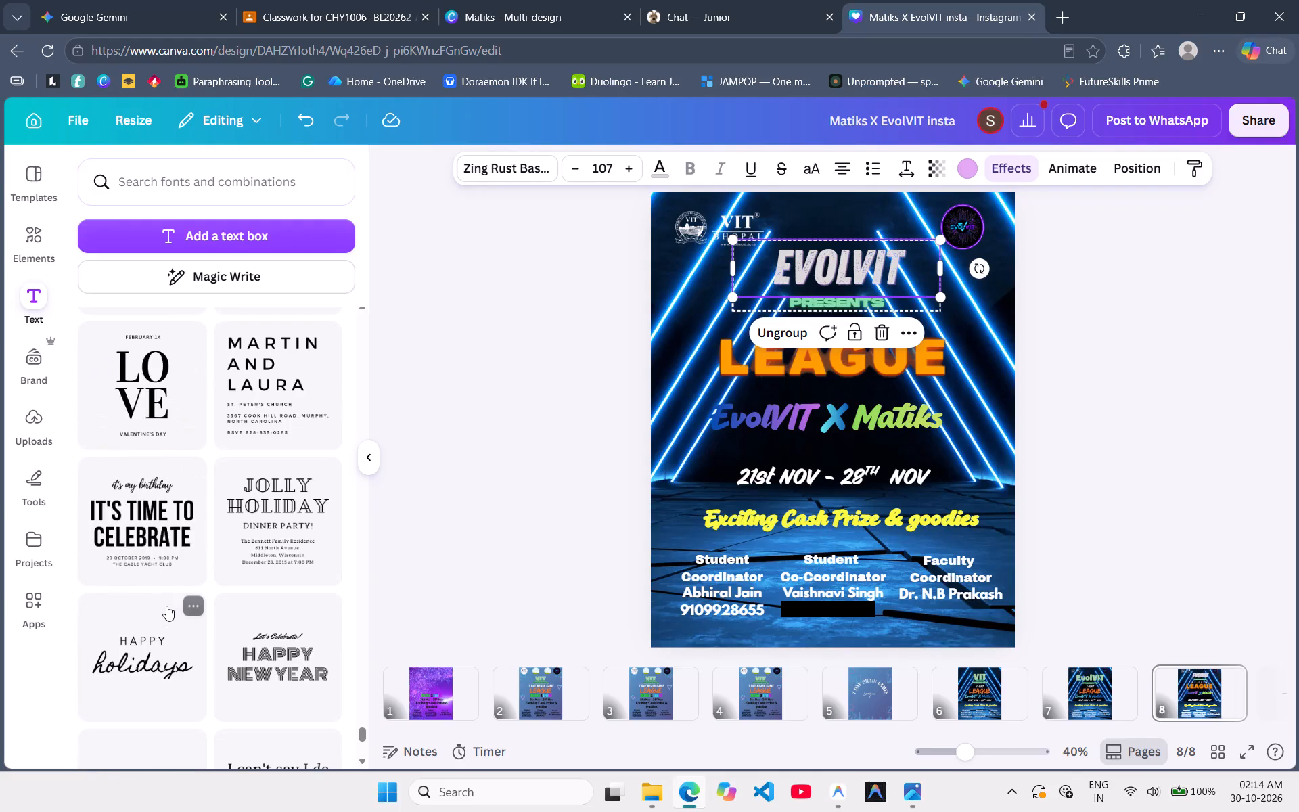
{"action": "left_click", "coordinate": [577, 454]}
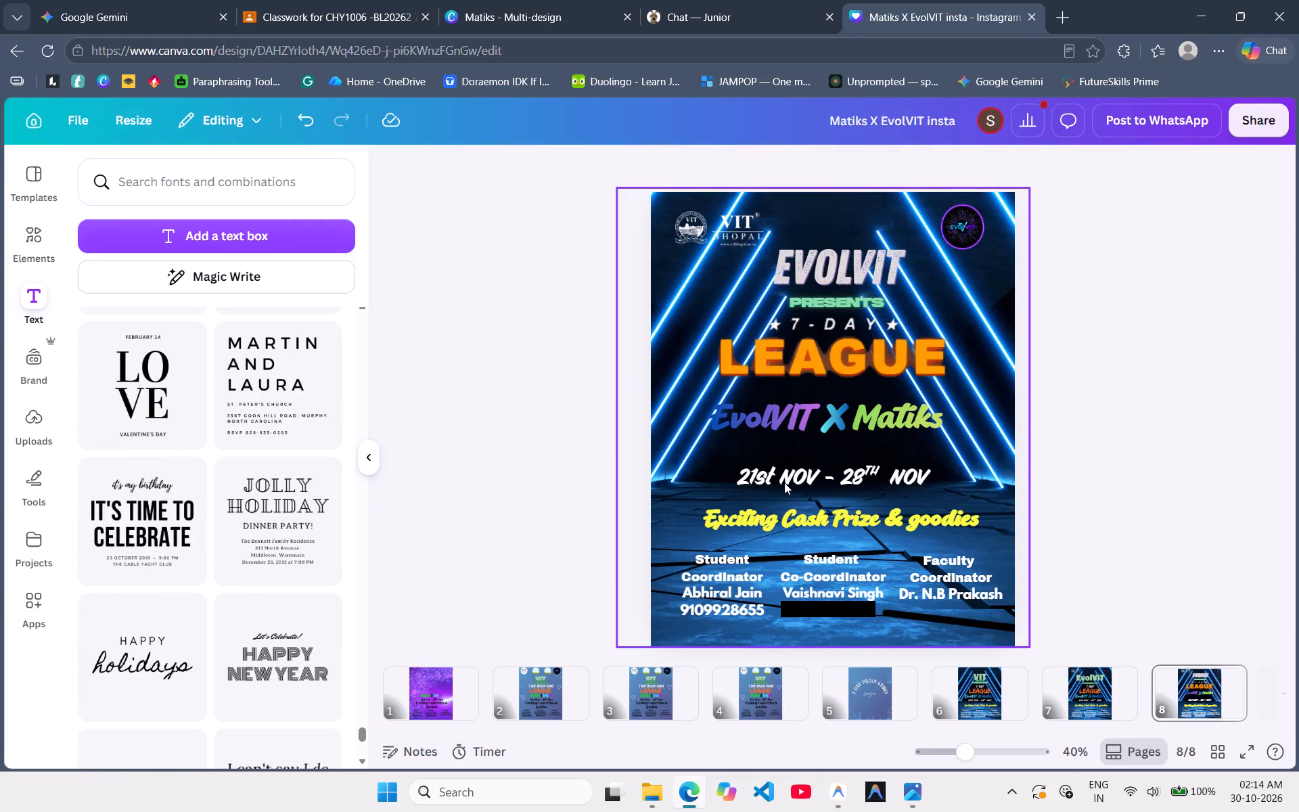
Consult the reference poster screenshot in Photos, and replace the superscript TH in the poster's date line with plain "th" after 28.
{"action": "left_click", "coordinate": [902, 798]}
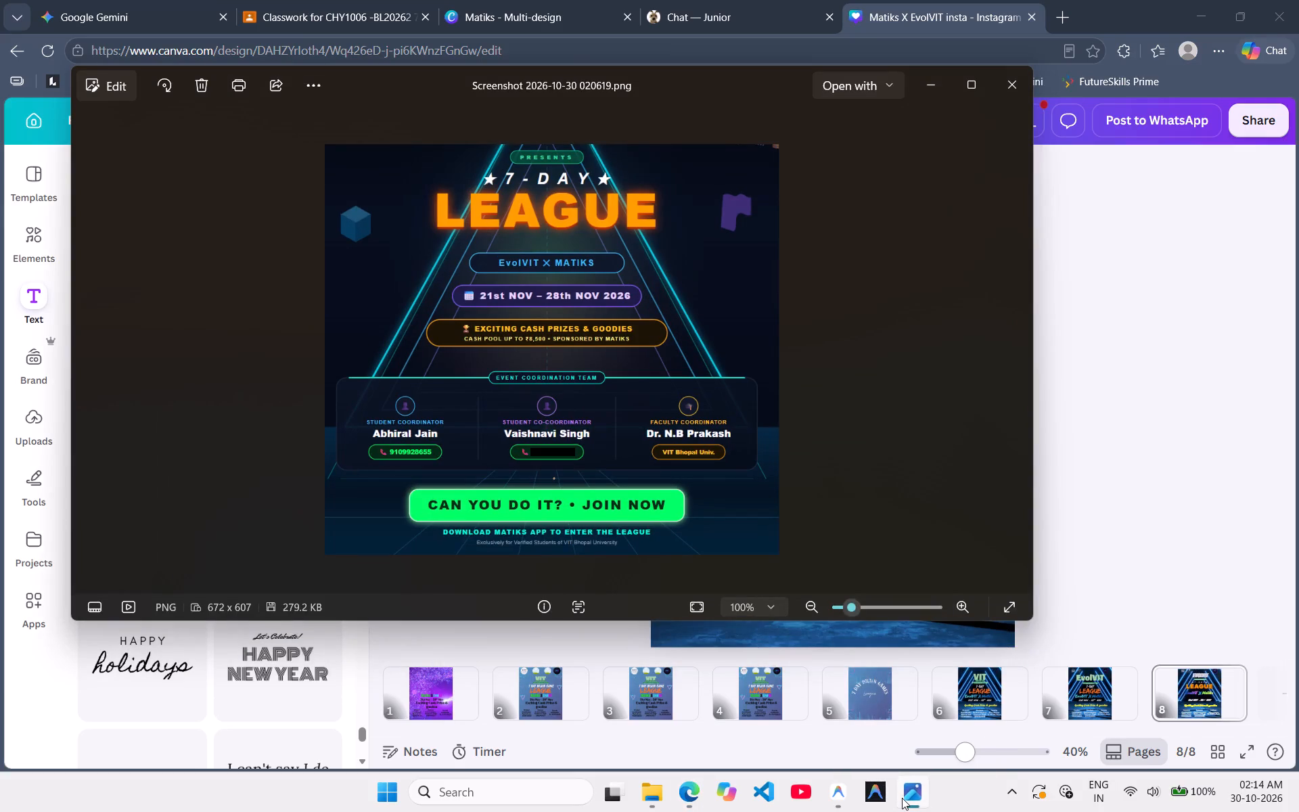
{"action": "left_click", "coordinate": [902, 798]}
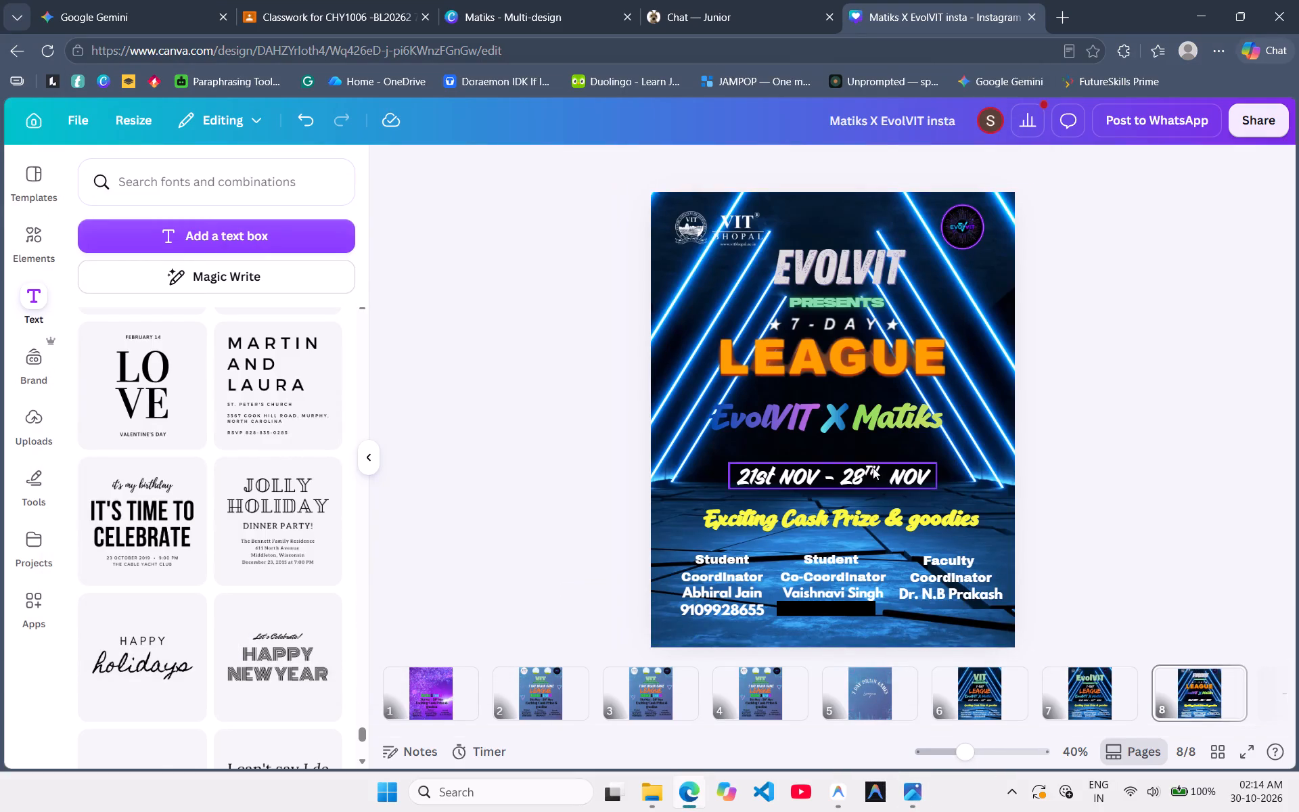
{"action": "double_click", "coordinate": [867, 468]}
{"action": "left_click", "coordinate": [882, 470]}
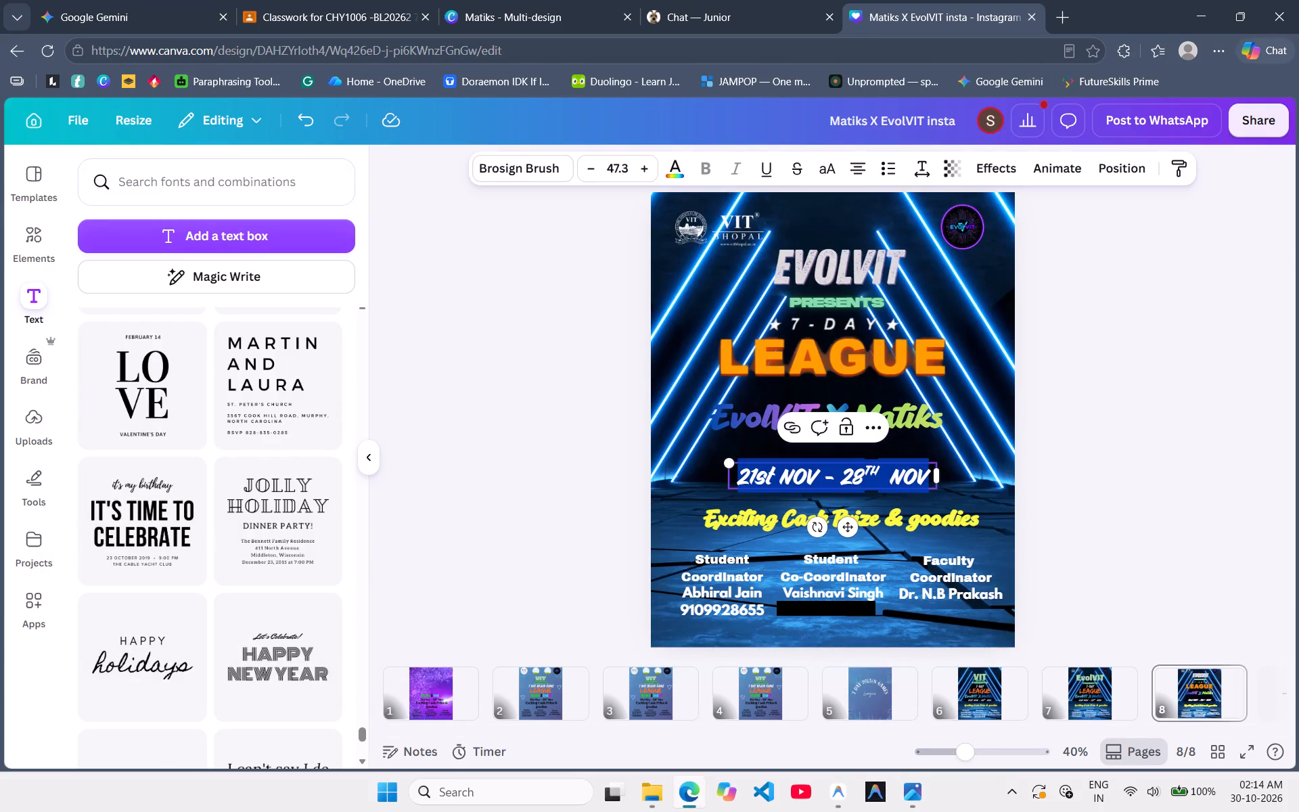
{"action": "key", "text": "BackSpace"}
{"action": "key", "text": "BackSpace"}
{"action": "key", "text": "BackSpace"}
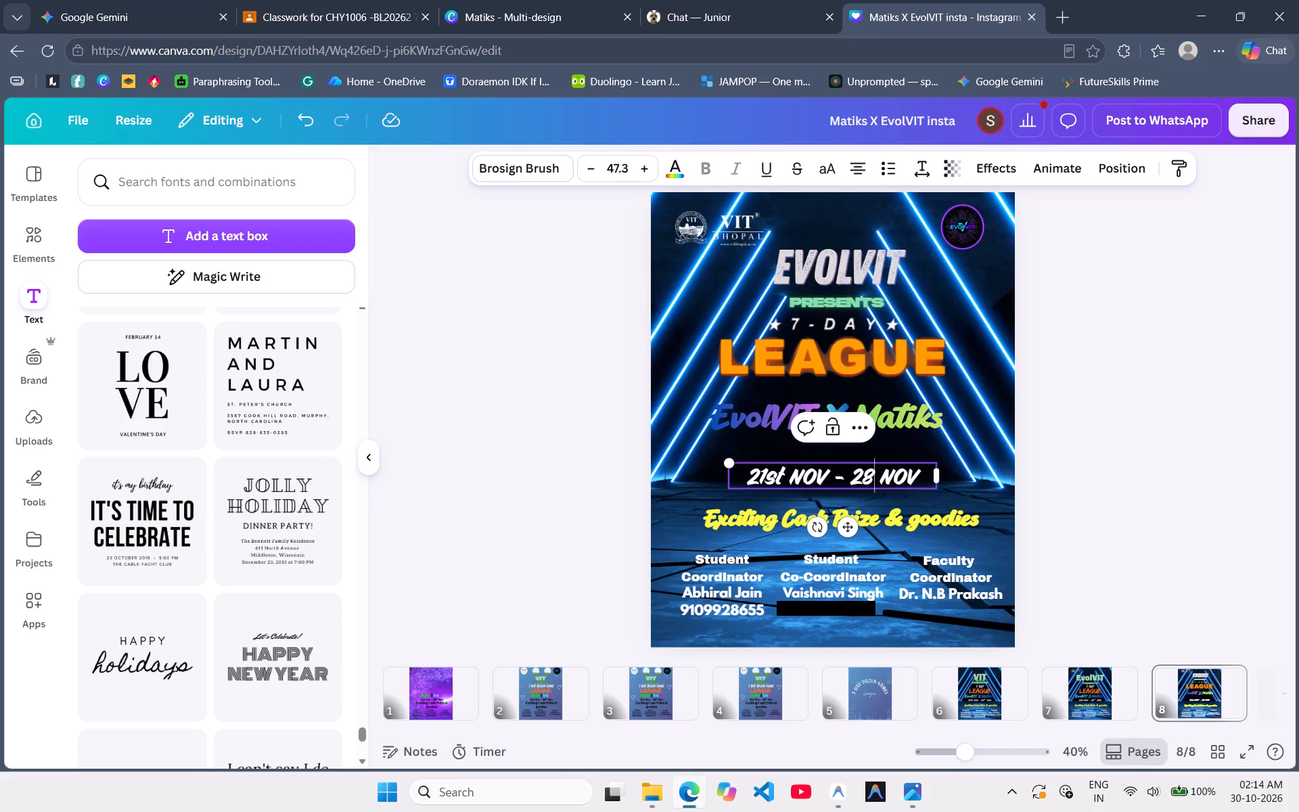
{"action": "key", "text": "Right"}
{"action": "key", "text": "Left"}
{"action": "type", "text": "th"}
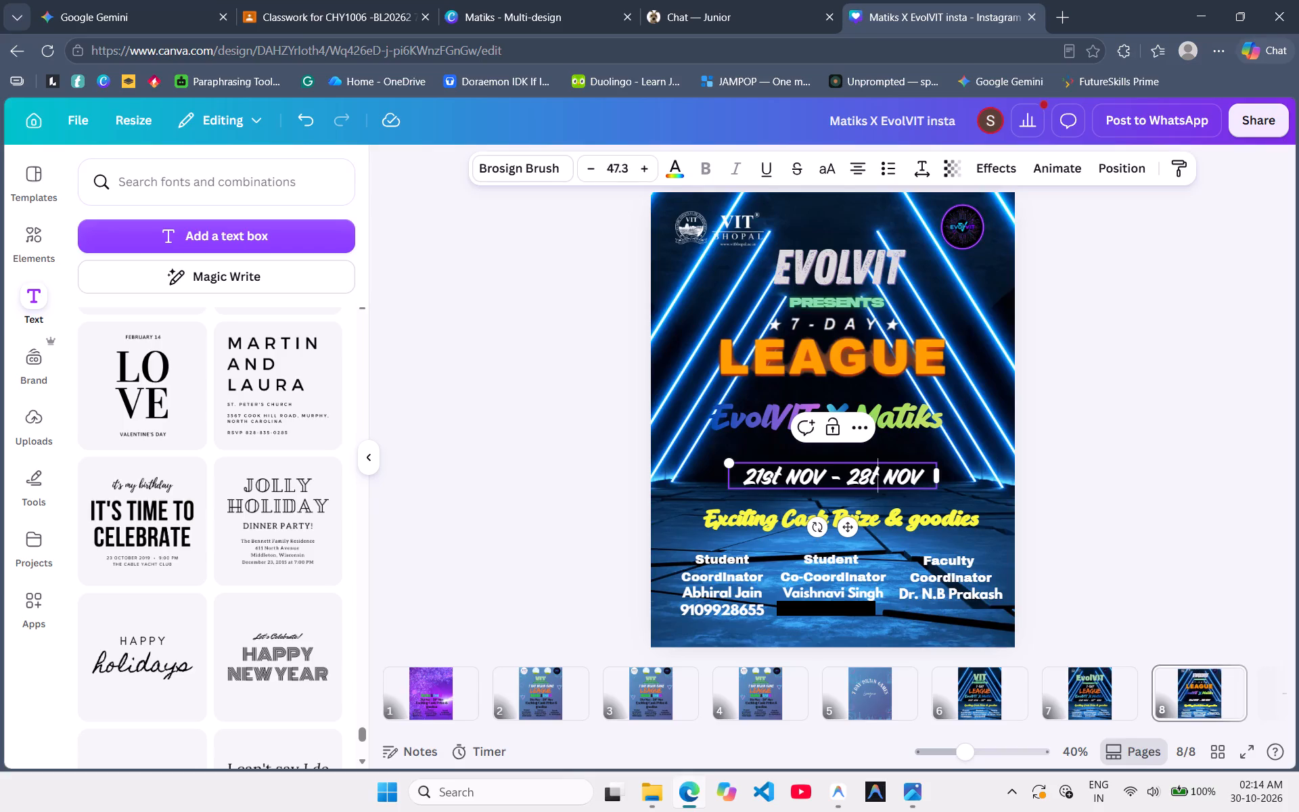
{"action": "left_click", "coordinate": [1068, 487]}
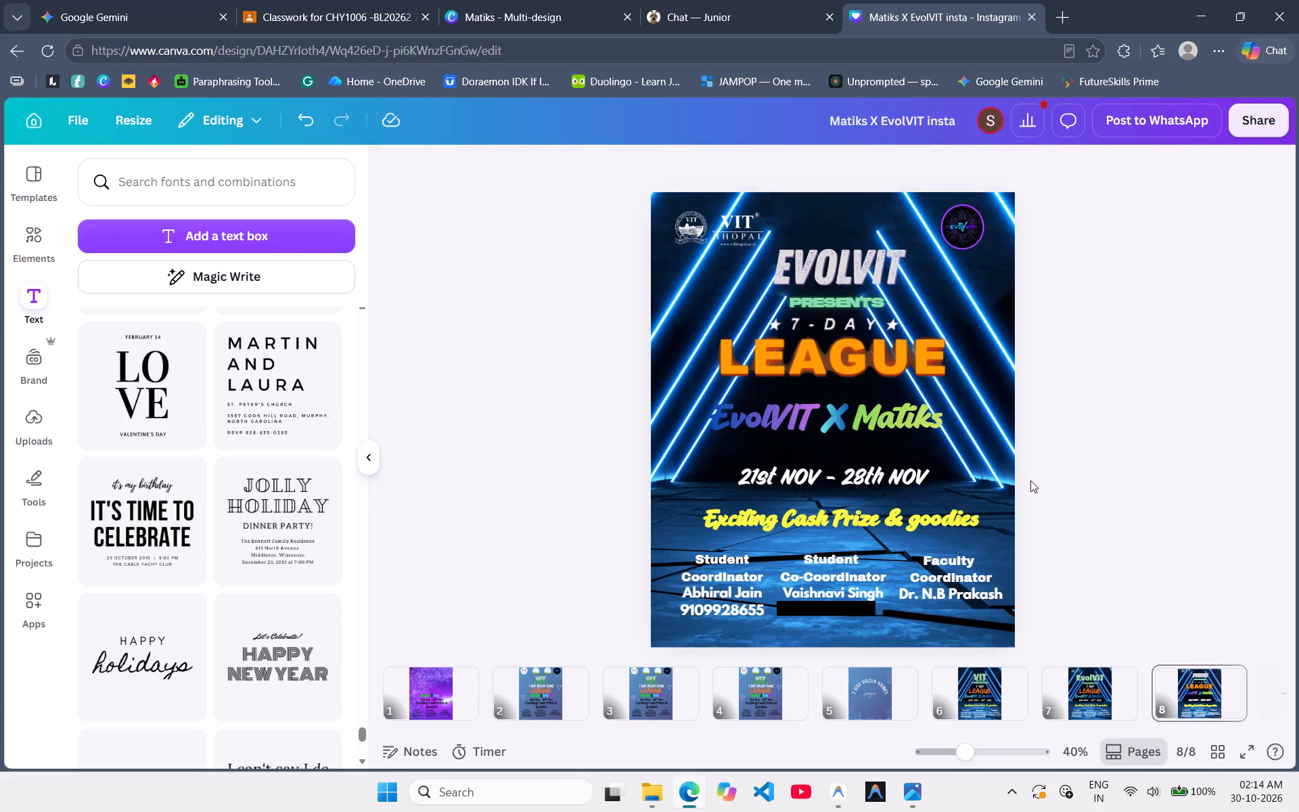
Move the date line "21st NOV - 28th NOV" slightly up towards the EvolVIT X Matiks line, keeping it horizontally centred.
{"action": "left_click_drag", "start_coordinate": [885, 482], "coordinate": [884, 469]}
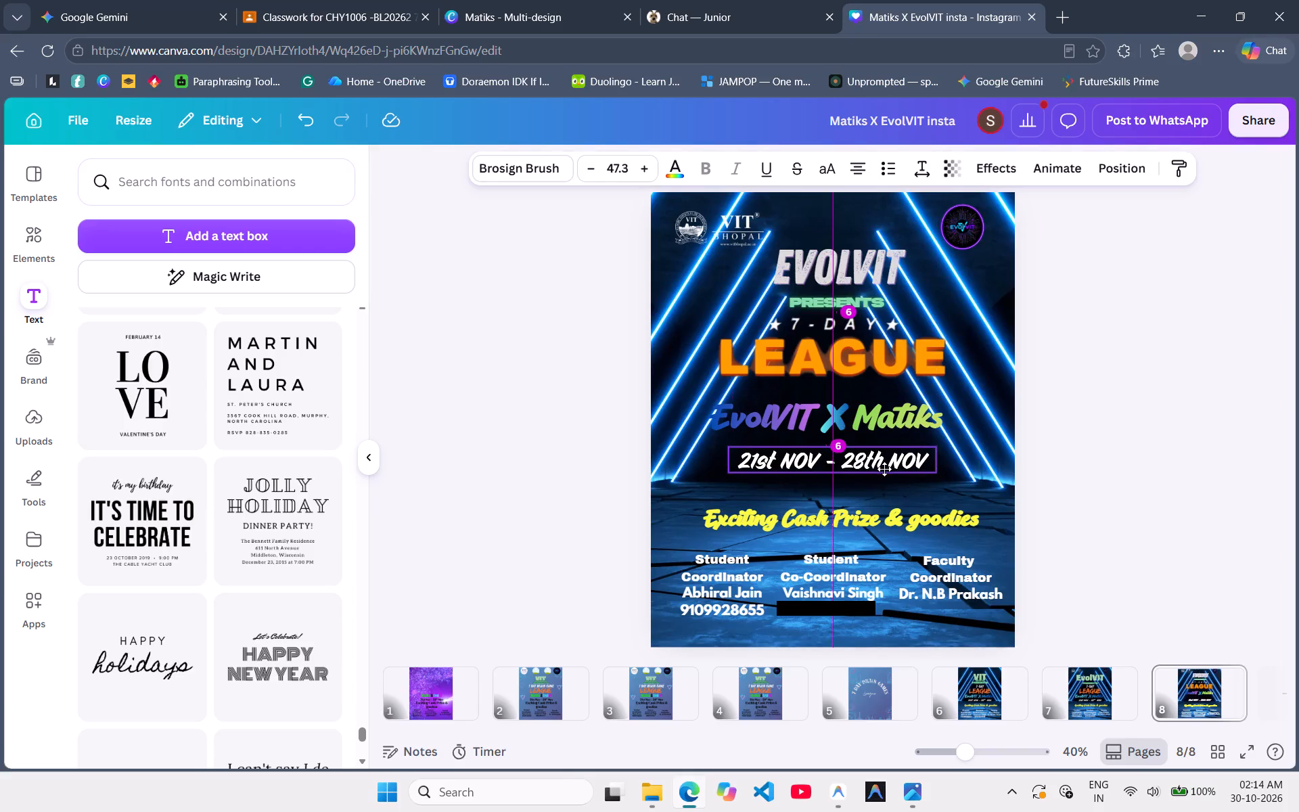
{"action": "left_click_drag", "start_coordinate": [884, 469], "coordinate": [884, 470]}
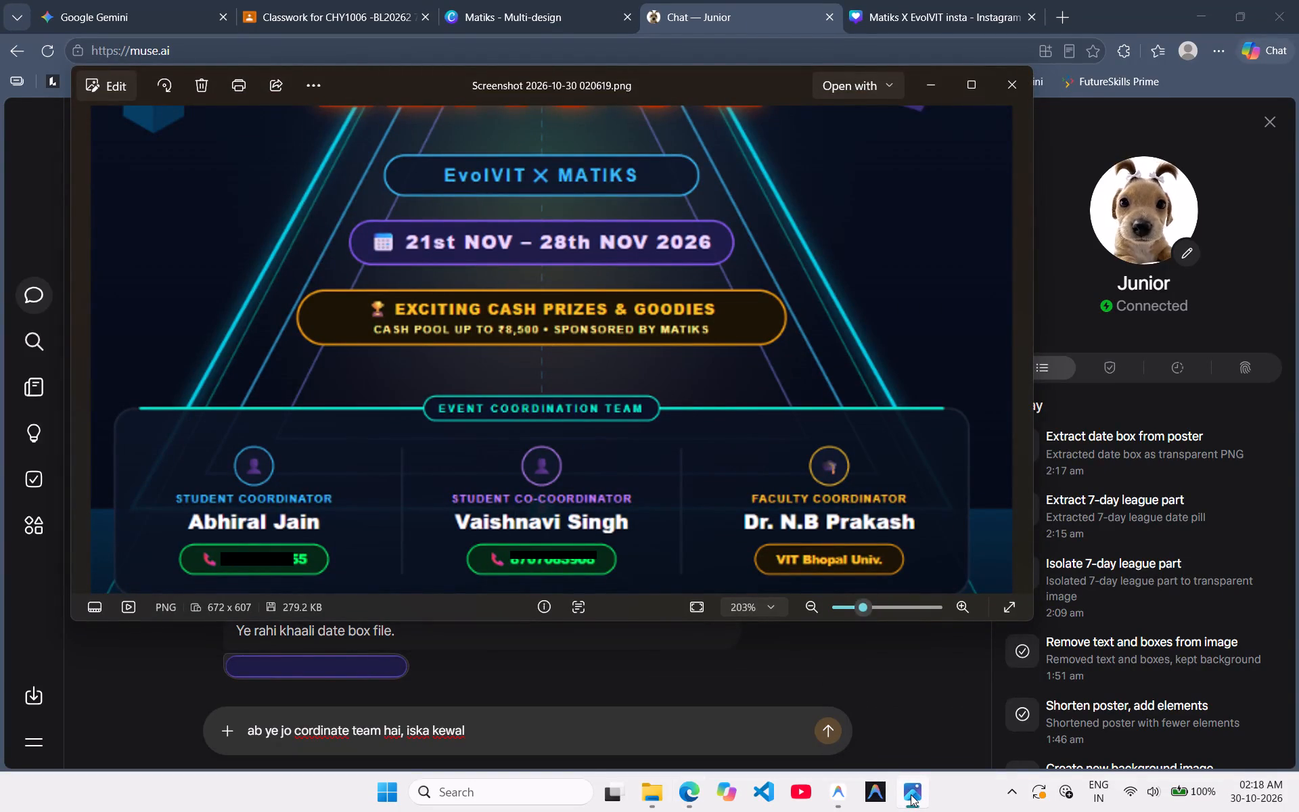
{"action": "left_click", "coordinate": [911, 794]}
{"action": "type", "text": "main part dedo"}
{"action": "key", "text": "space"}
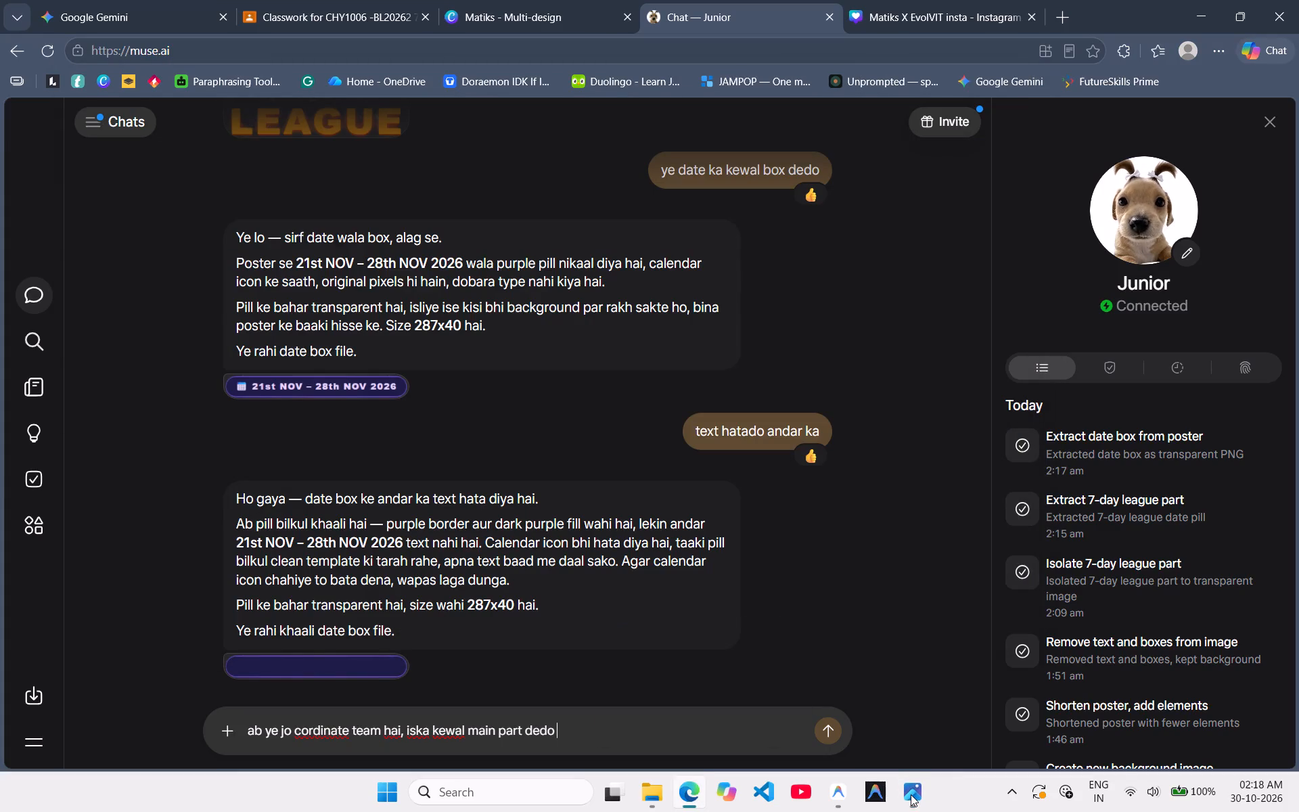
{"action": "type", "text": "box hata"}
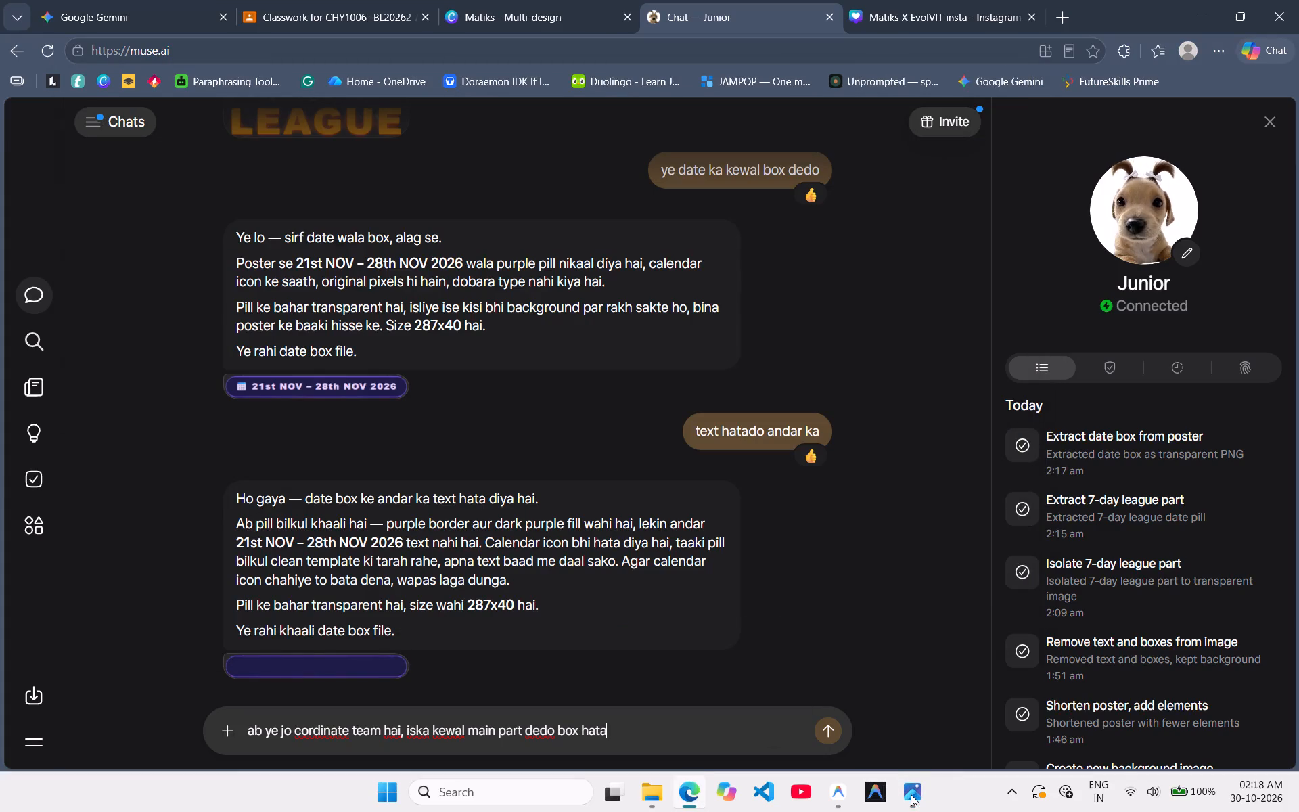
{"action": "type", "text": "ke"}
{"action": "key", "text": "Return"}
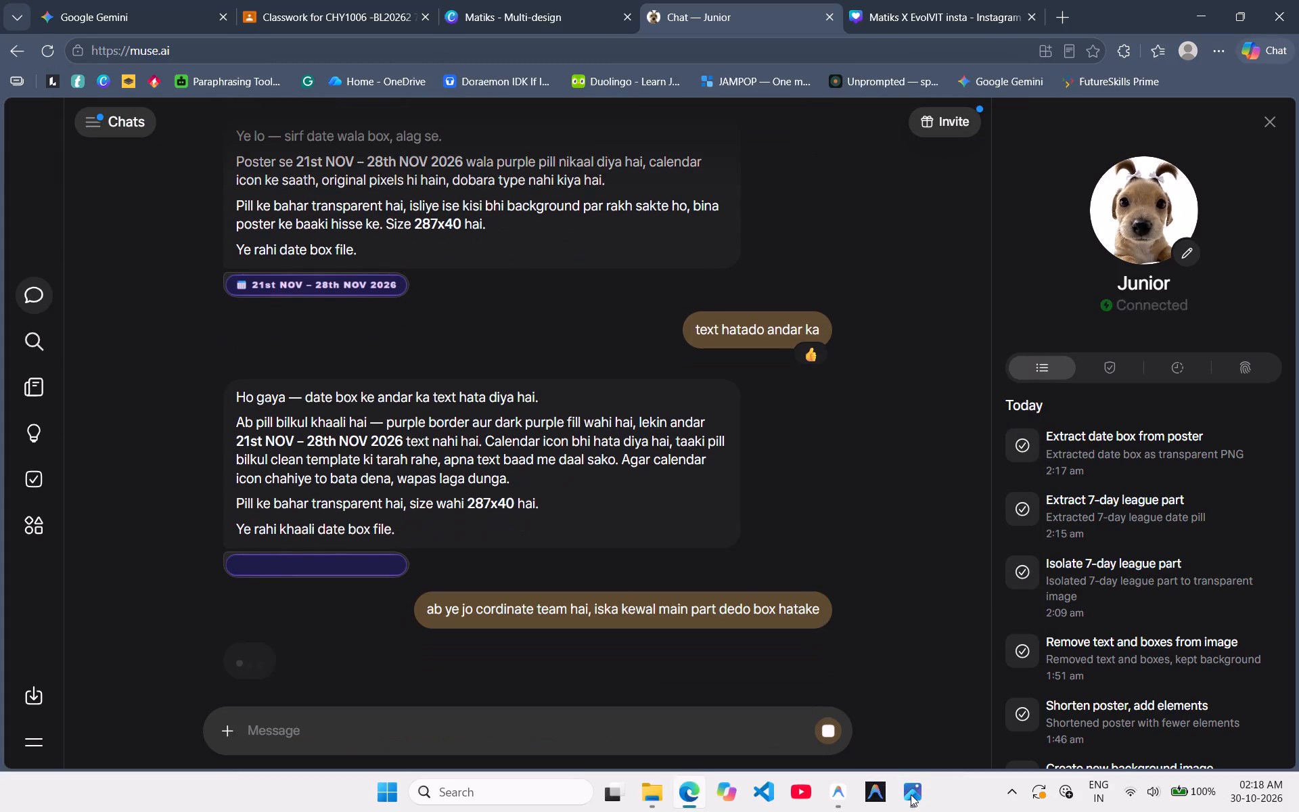
Capture a snip of the gold "EXCITING CASH PRIZES & GOODIES" box from the reference poster in Photos.
{"action": "left_click", "coordinate": [976, 0]}
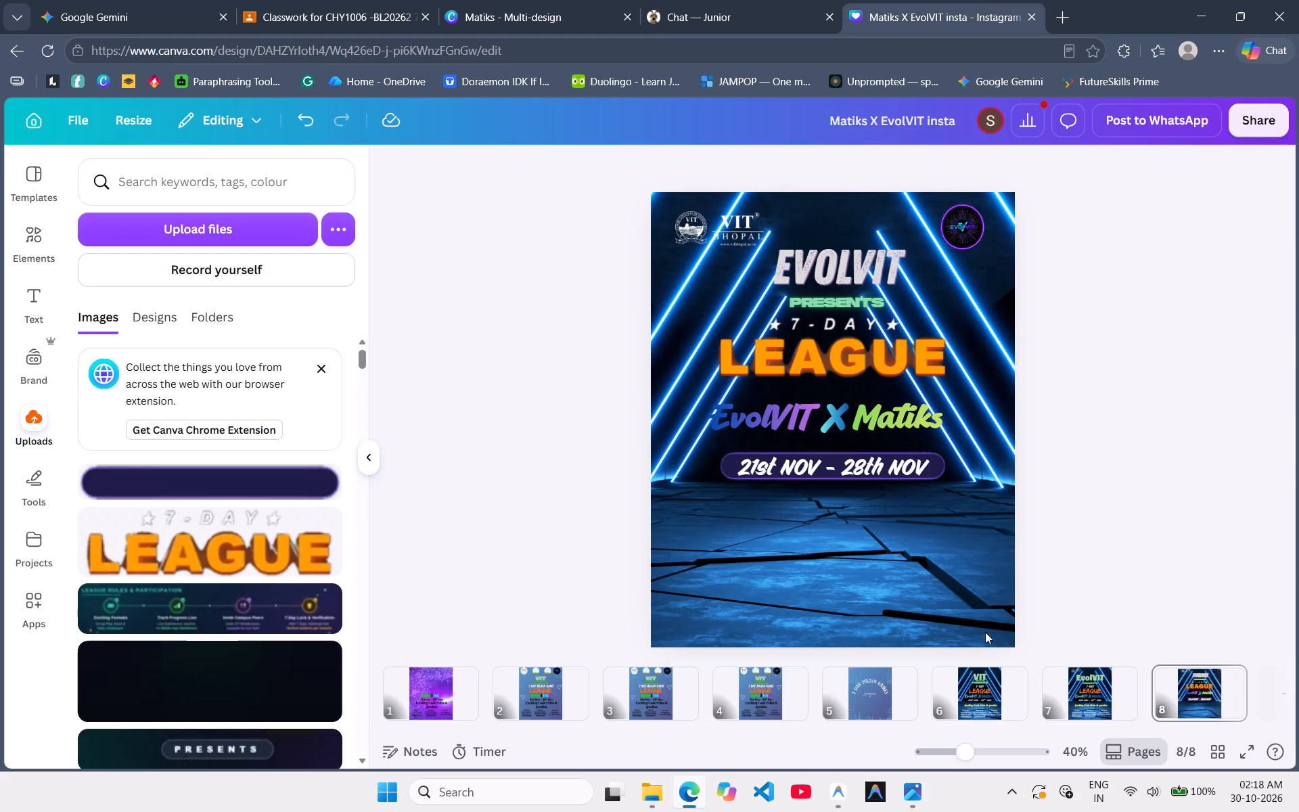
{"action": "scroll", "coordinate": [1015, 595], "scroll_direction": "down", "scroll_amount": 1}
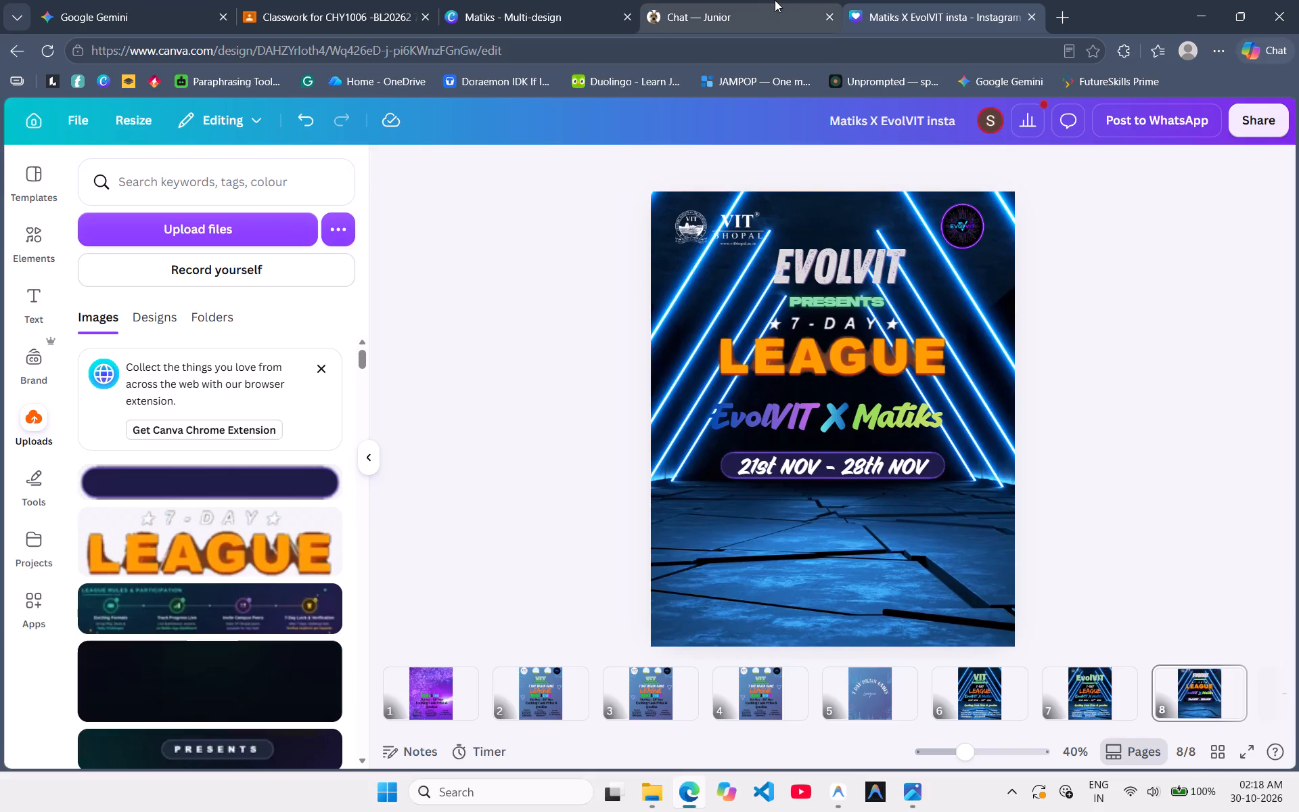
{"action": "left_click", "coordinate": [903, 811]}
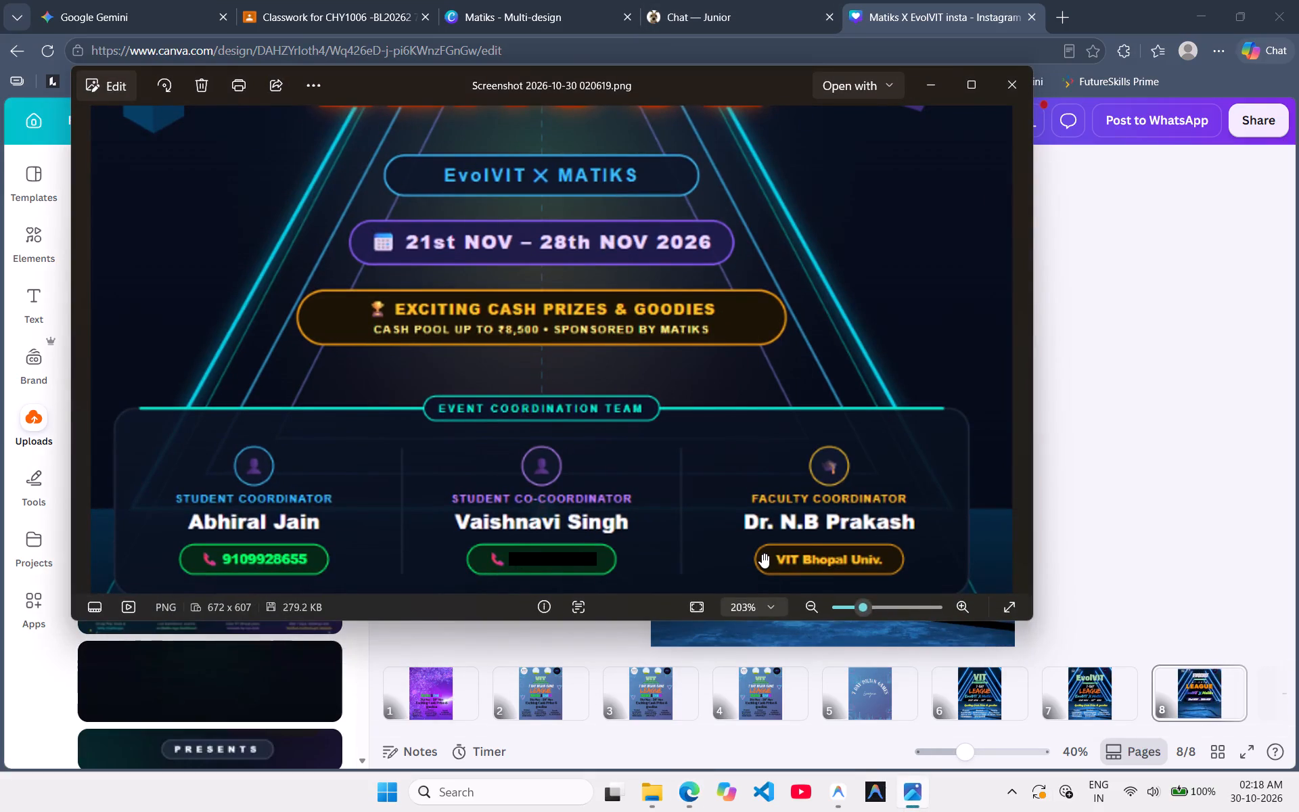
{"action": "key", "text": "shift+super+s"}
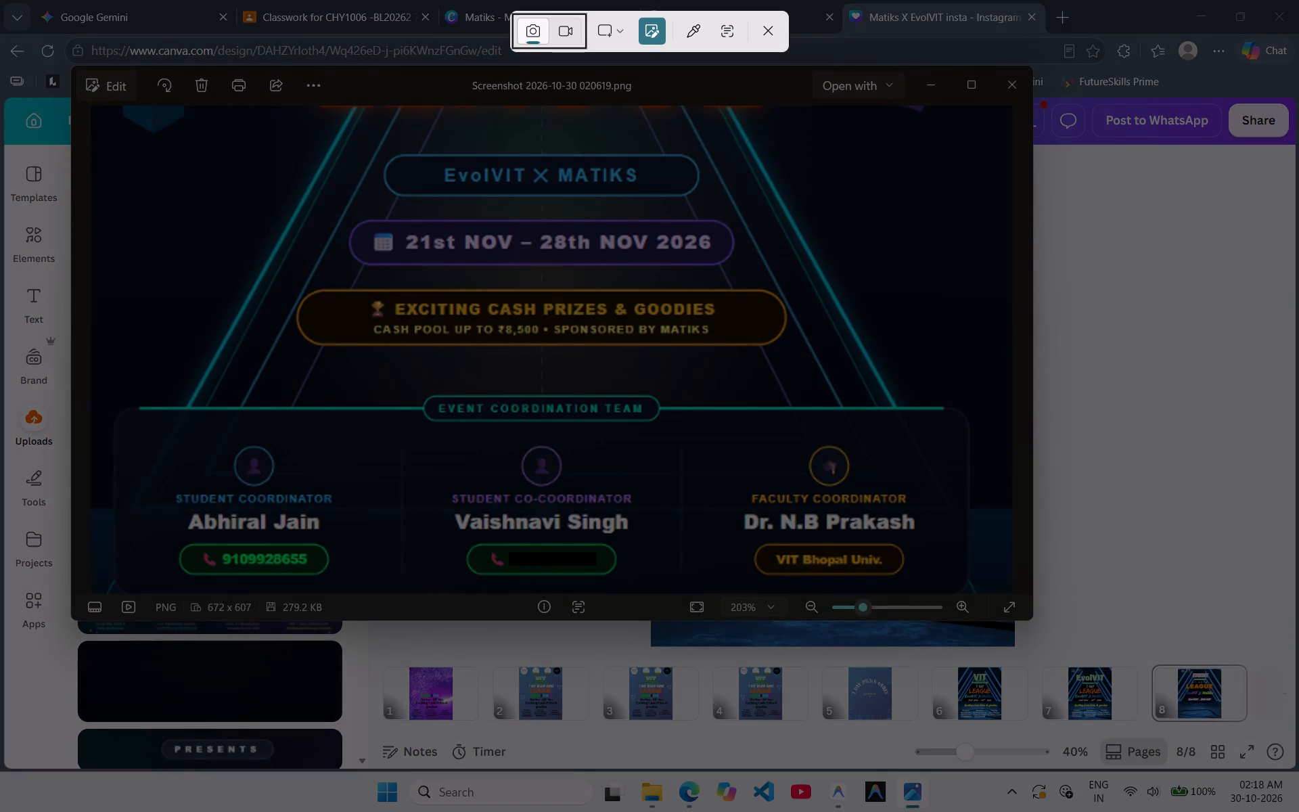
{"action": "left_click_drag", "start_coordinate": [287, 287], "coordinate": [675, 355]}
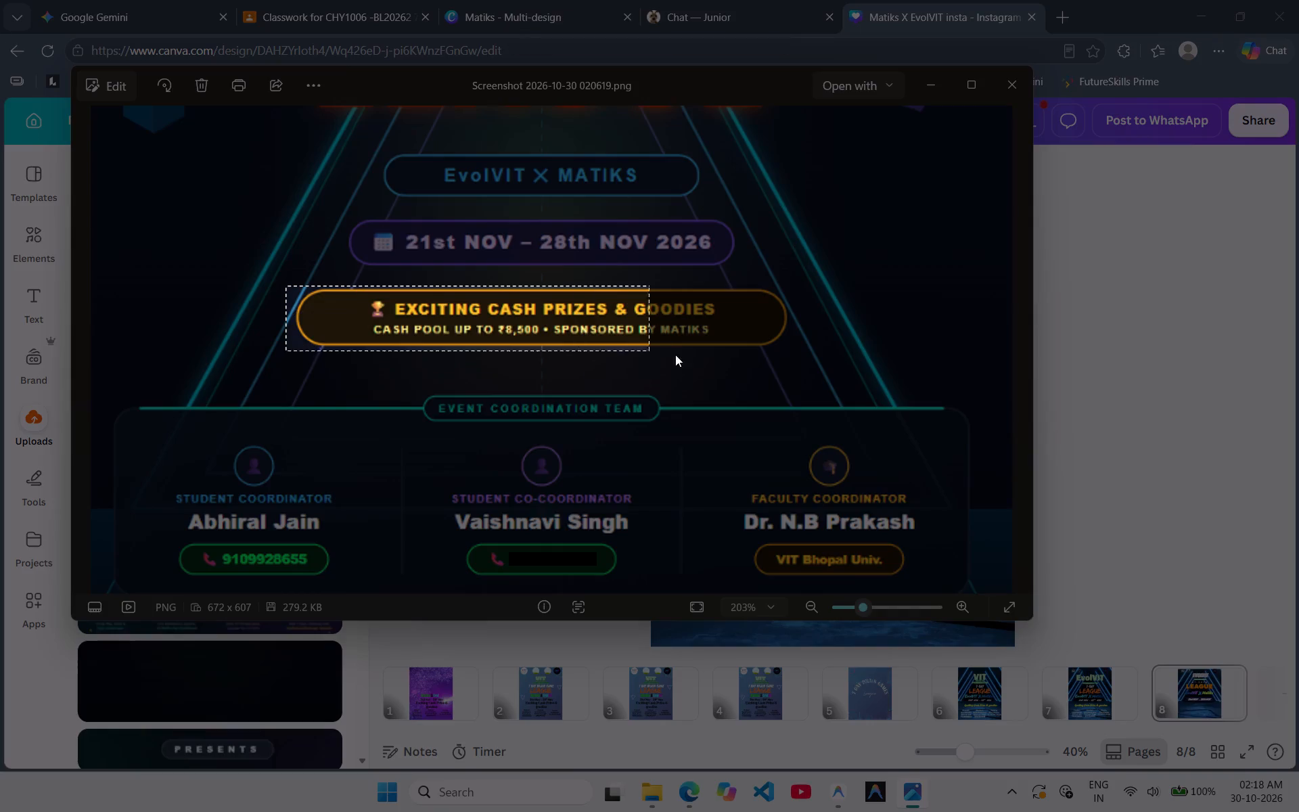
{"action": "left_click_drag", "start_coordinate": [675, 355], "coordinate": [807, 355]}
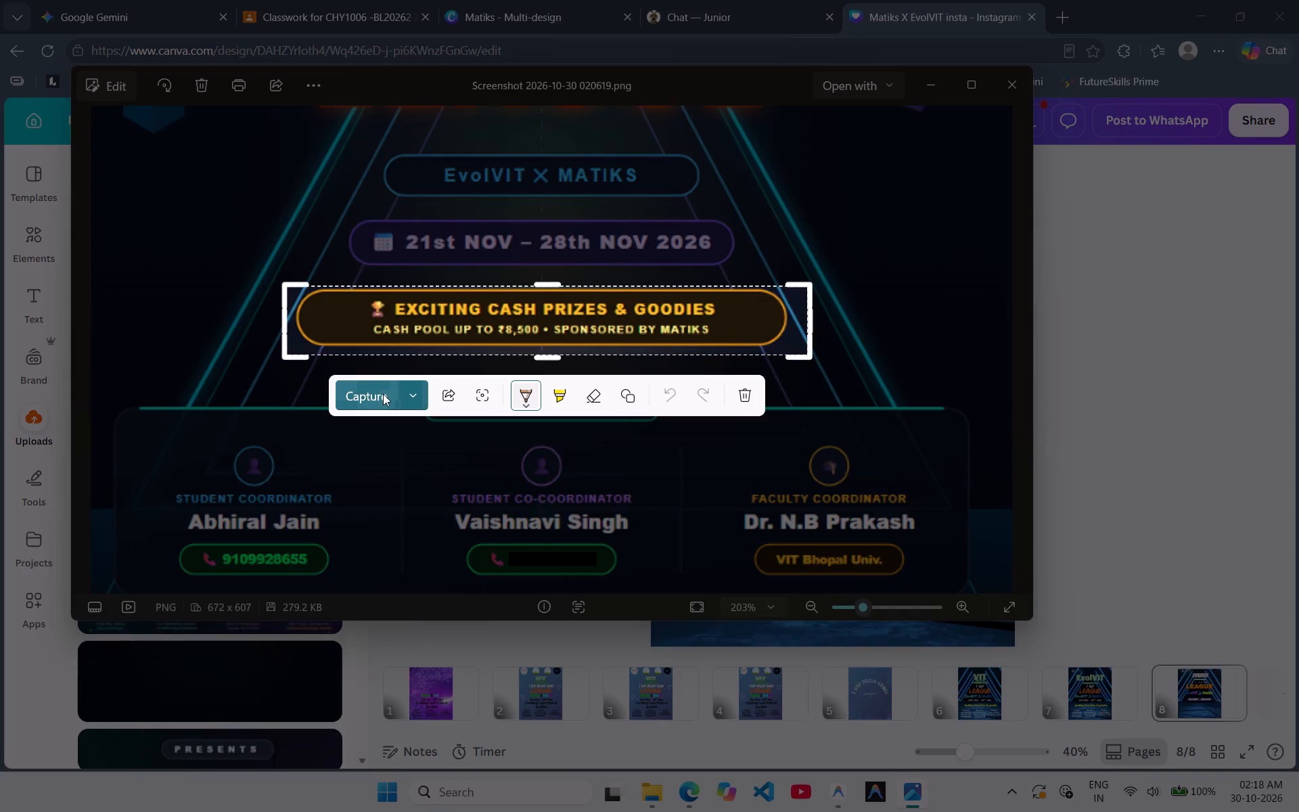
{"action": "left_click", "coordinate": [370, 391]}
Paste the captured prize box onto page 8 in Canva below the date line and remove its background.
{"action": "left_click", "coordinate": [1135, 447]}
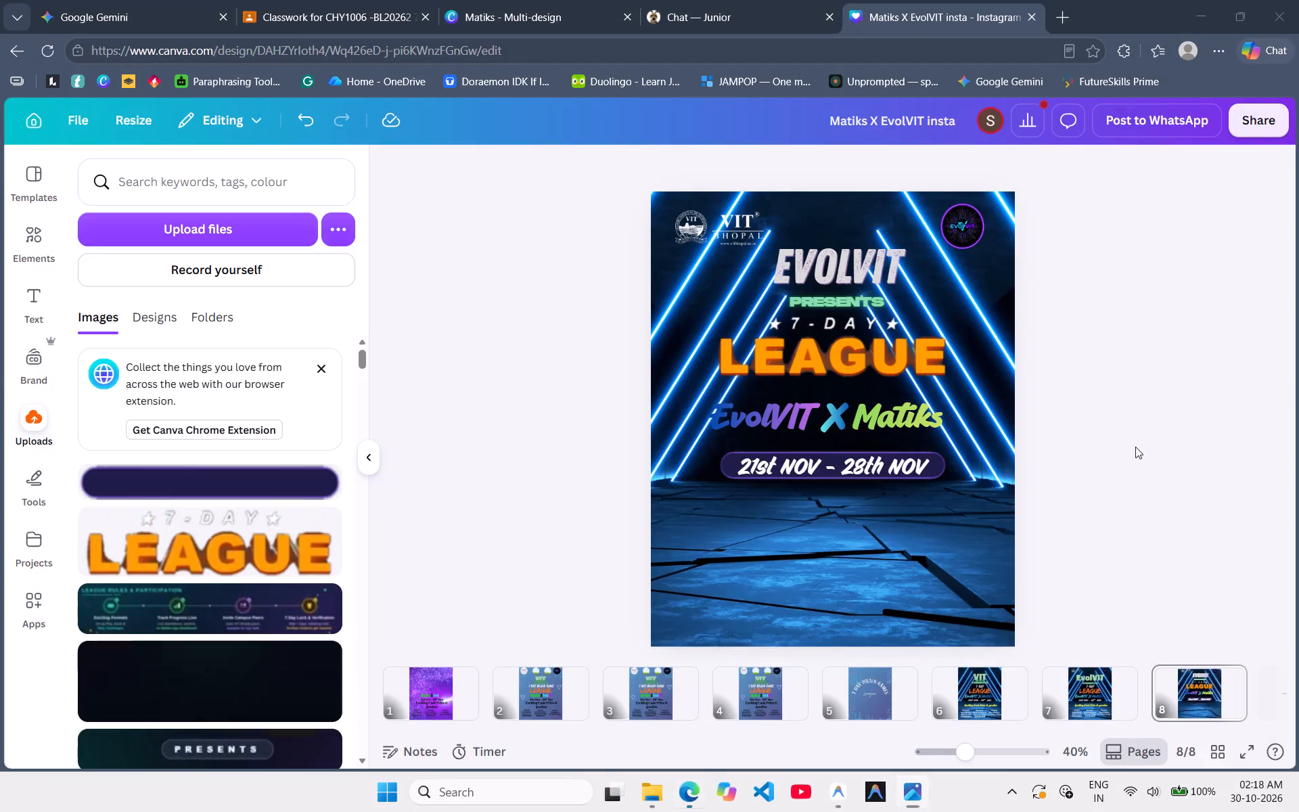
{"action": "key", "text": "ctrl+v"}
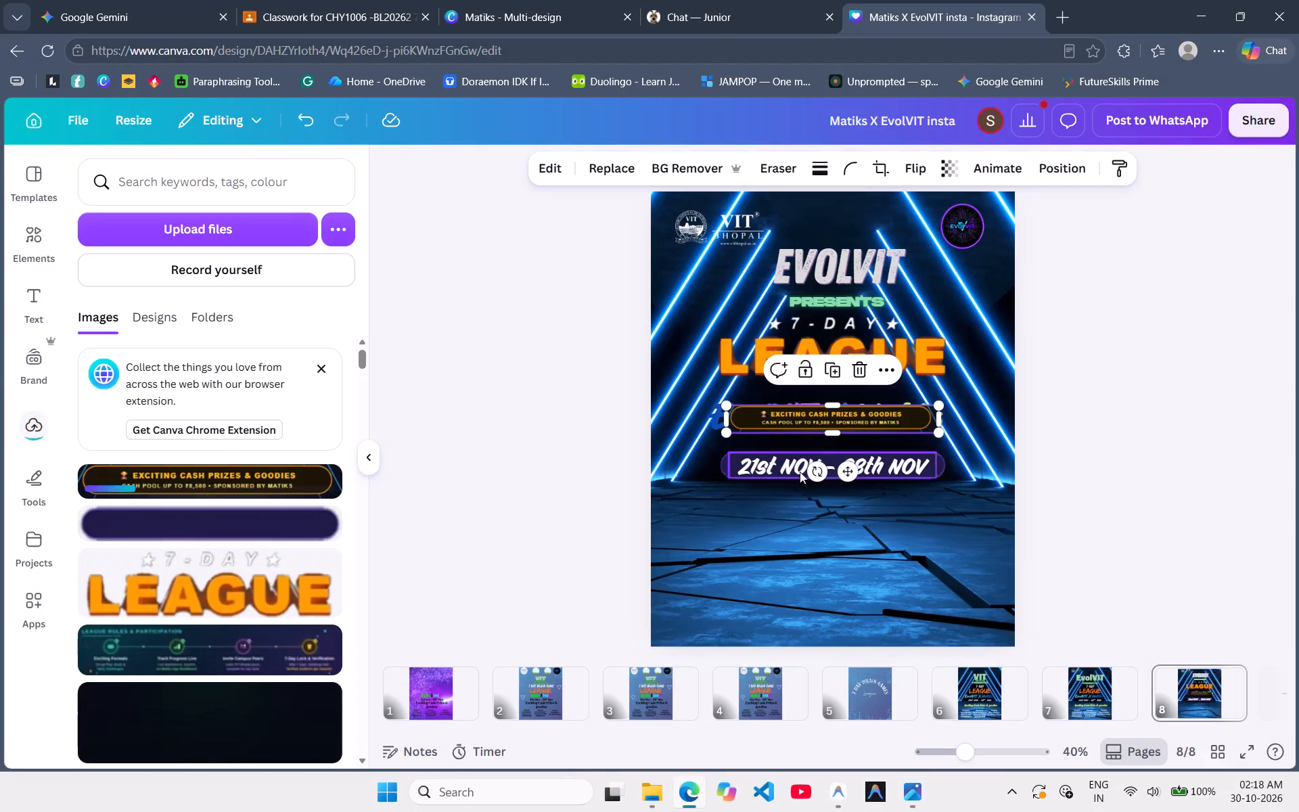
{"action": "left_click_drag", "start_coordinate": [879, 420], "coordinate": [884, 508]}
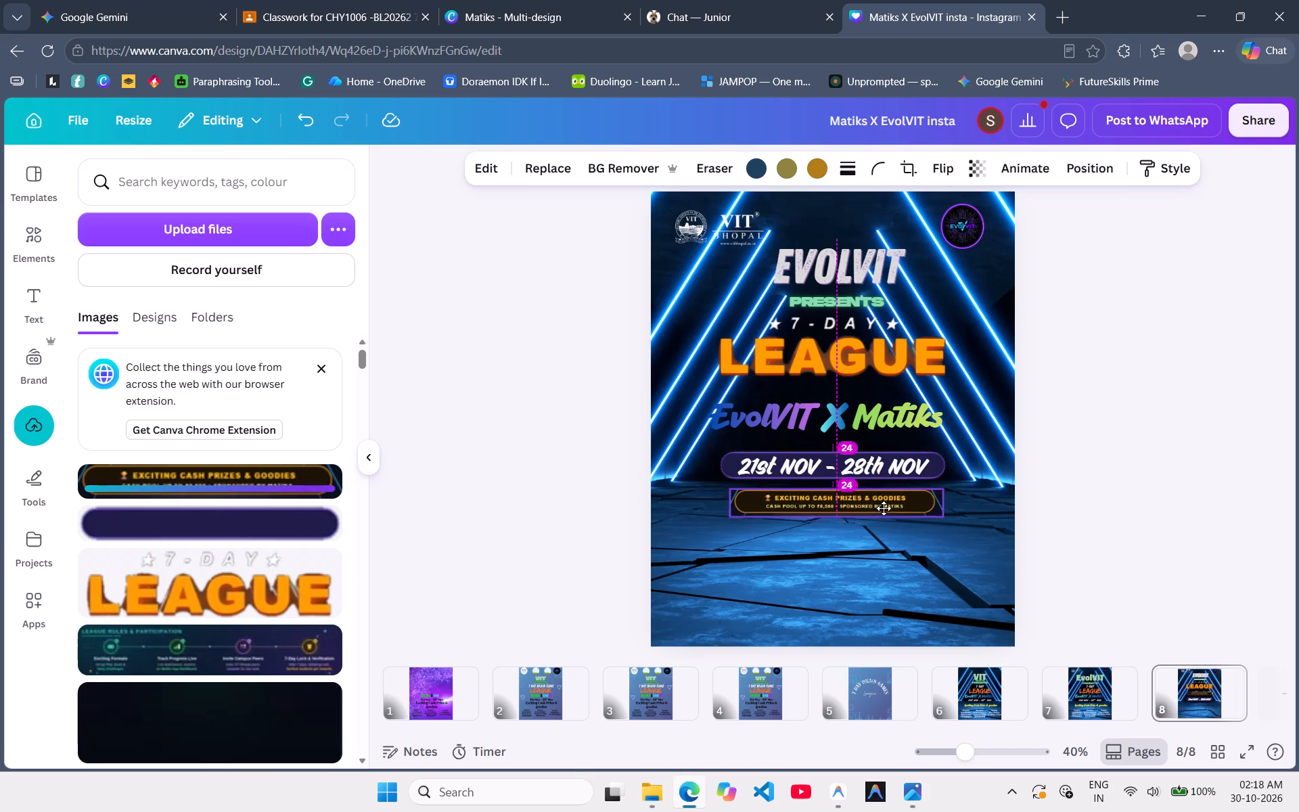
{"action": "left_click_drag", "start_coordinate": [884, 508], "coordinate": [859, 512]}
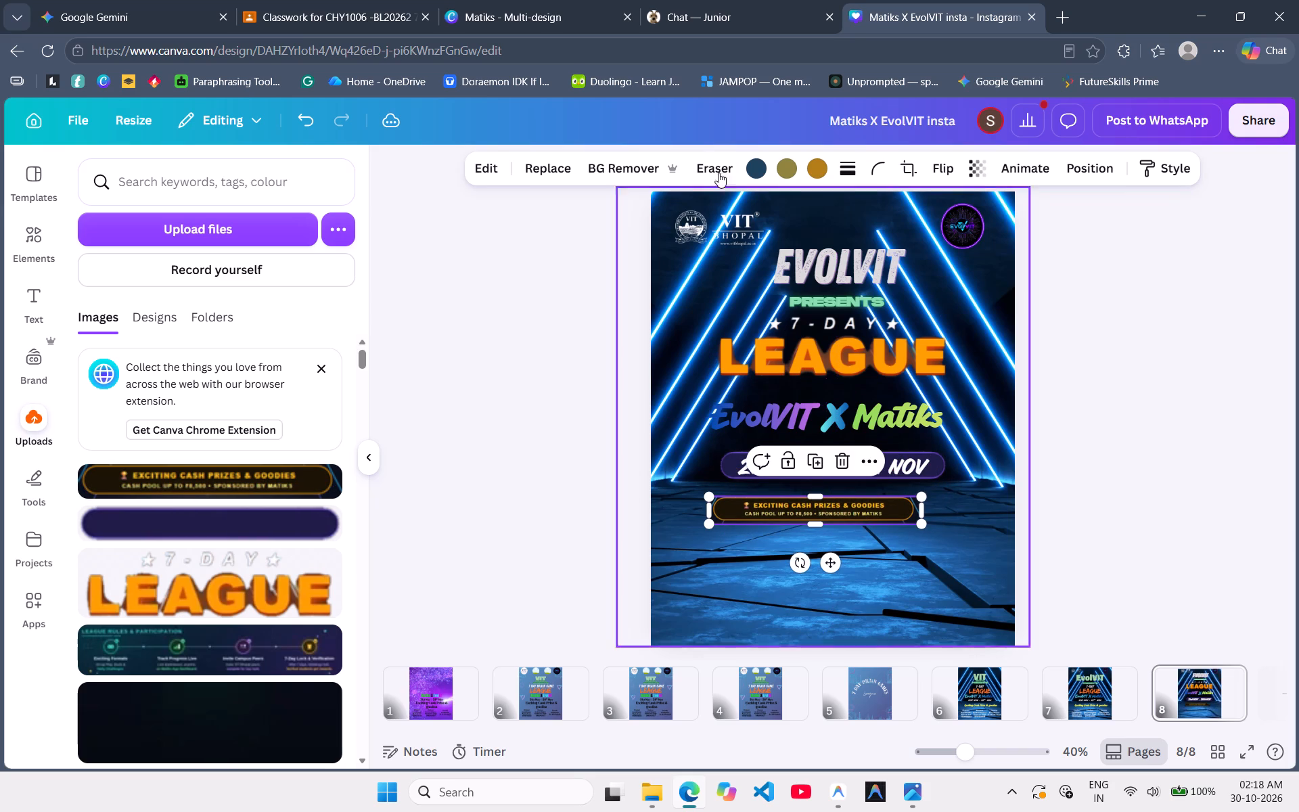
{"action": "left_click", "coordinate": [644, 166]}
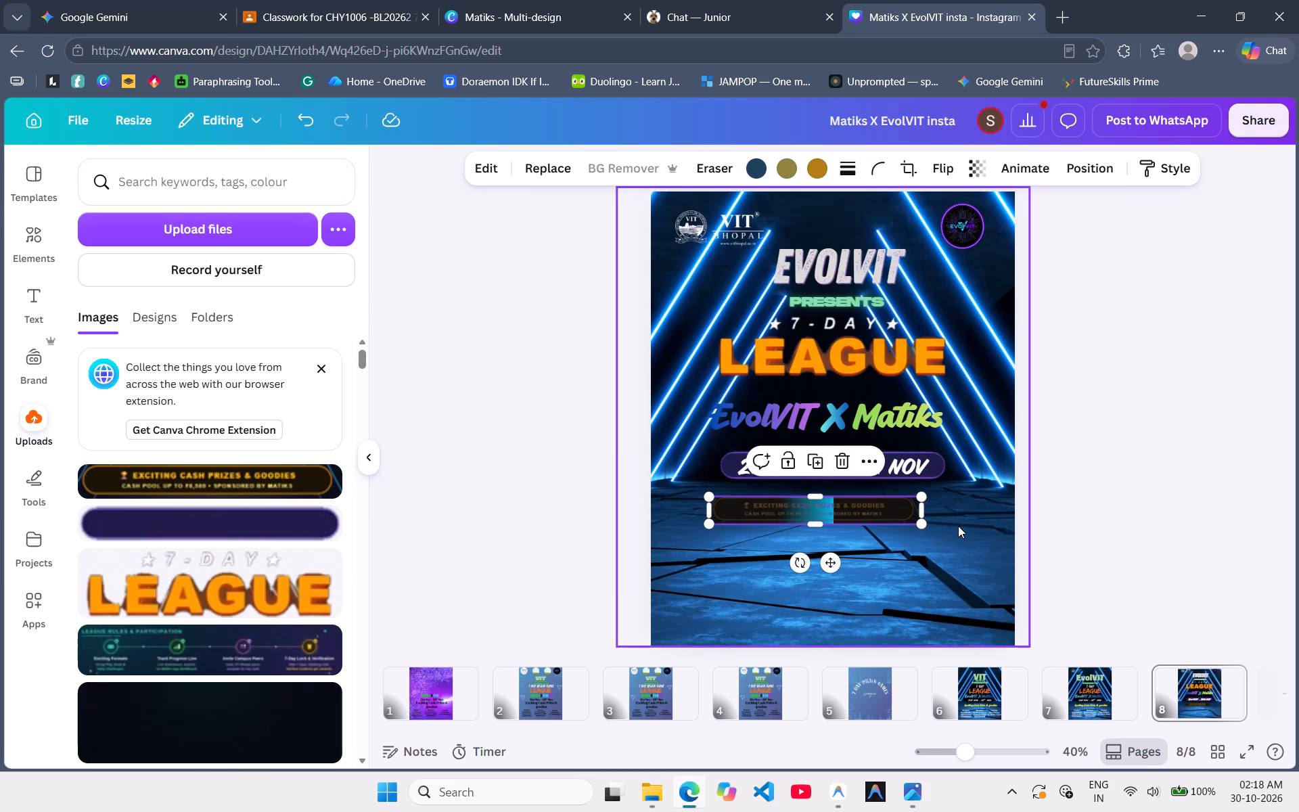
Enlarge the prize box image to about 1,030 wide and place it below the date box, within the poster's width.
{"action": "left_click_drag", "start_coordinate": [924, 523], "coordinate": [1005, 564]}
{"action": "left_click_drag", "start_coordinate": [844, 524], "coordinate": [816, 526]}
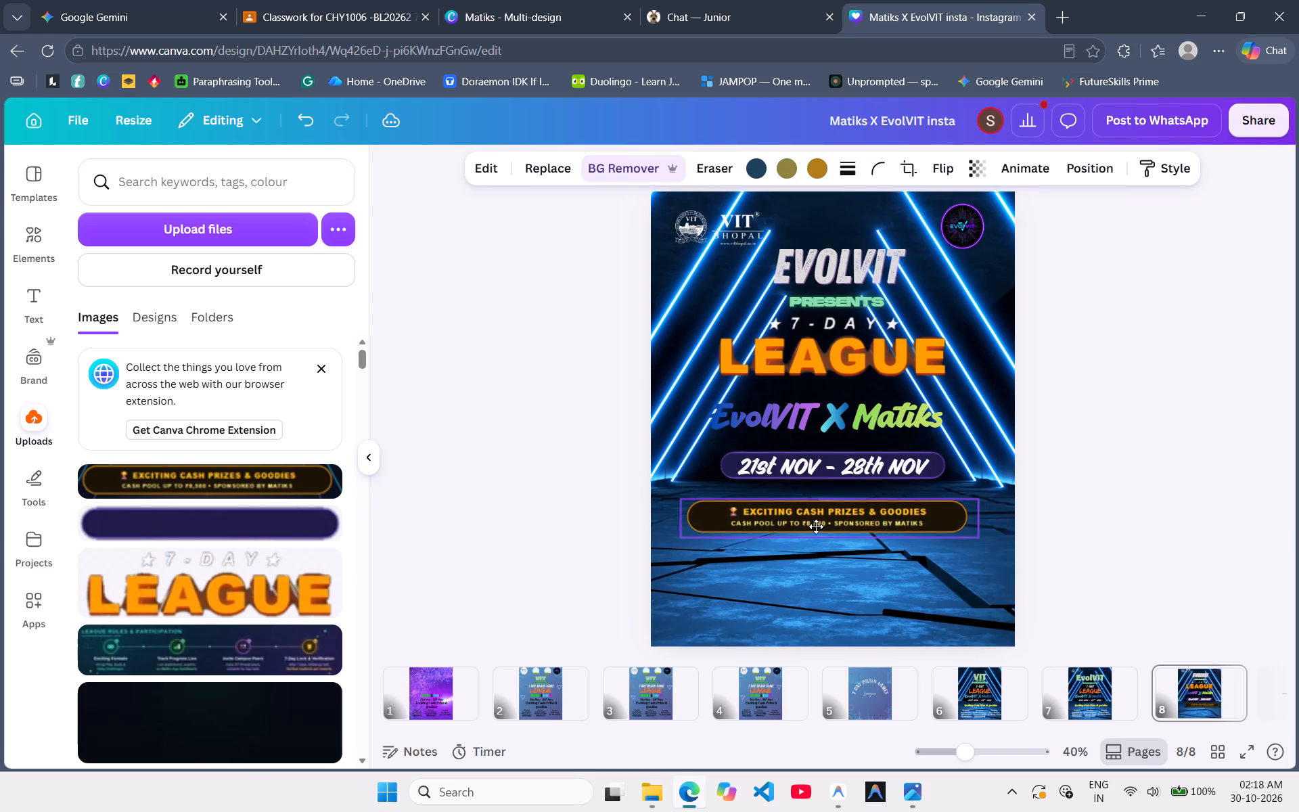
{"action": "left_click_drag", "start_coordinate": [816, 526], "coordinate": [816, 528]}
{"action": "left_click_drag", "start_coordinate": [978, 521], "coordinate": [986, 534]}
{"action": "left_click_drag", "start_coordinate": [989, 535], "coordinate": [1026, 568]}
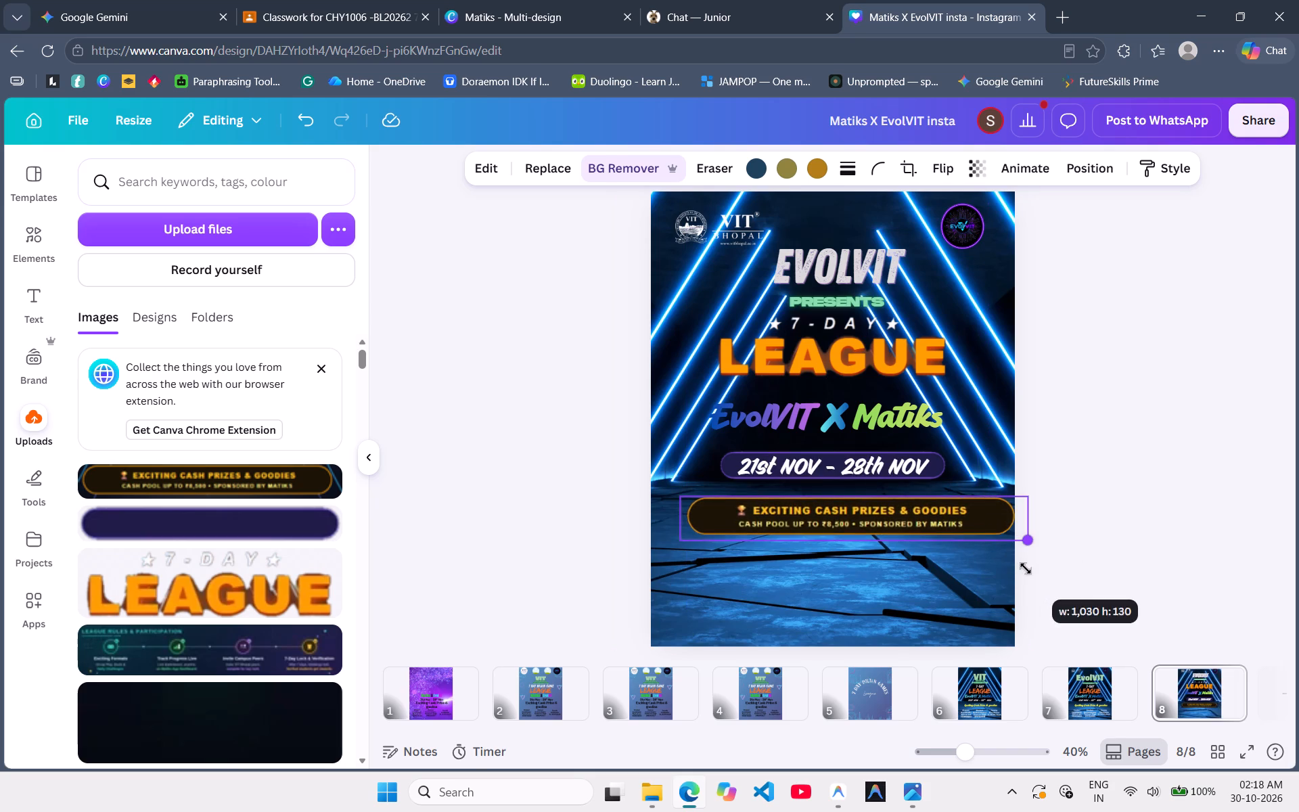
{"action": "left_click_drag", "start_coordinate": [1026, 568], "coordinate": [1026, 568]}
{"action": "left_click", "coordinate": [941, 521]}
{"action": "left_click_drag", "start_coordinate": [941, 521], "coordinate": [924, 521]}
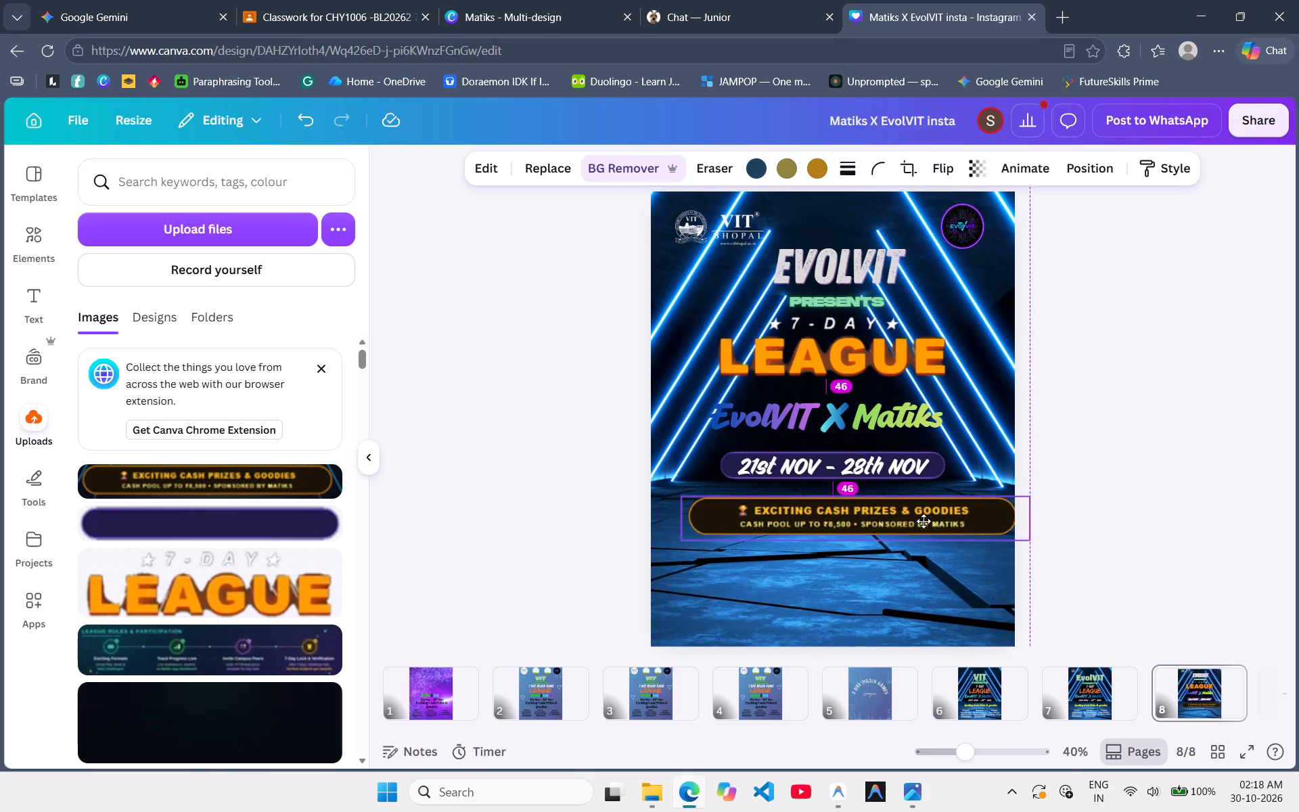
{"action": "left_click_drag", "start_coordinate": [924, 521], "coordinate": [924, 524]}
{"action": "left_click", "coordinate": [905, 516]}
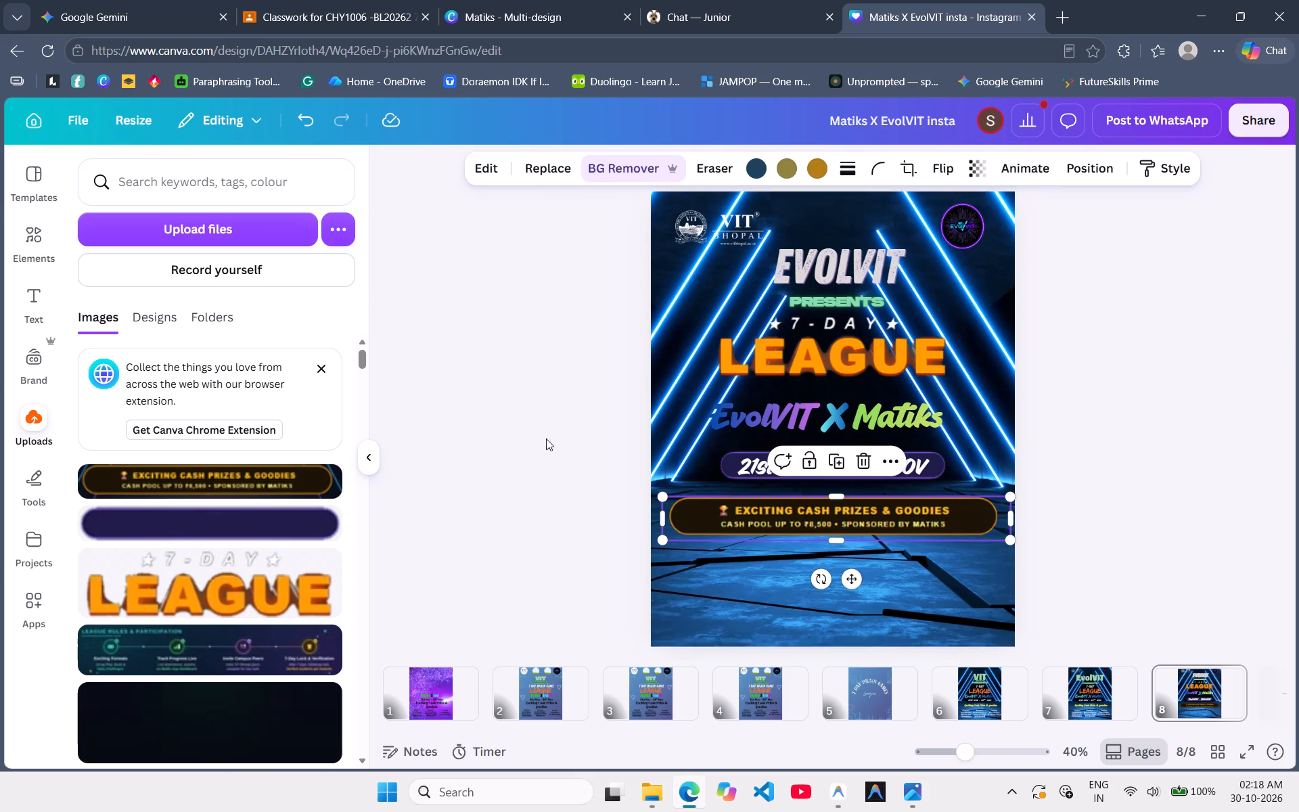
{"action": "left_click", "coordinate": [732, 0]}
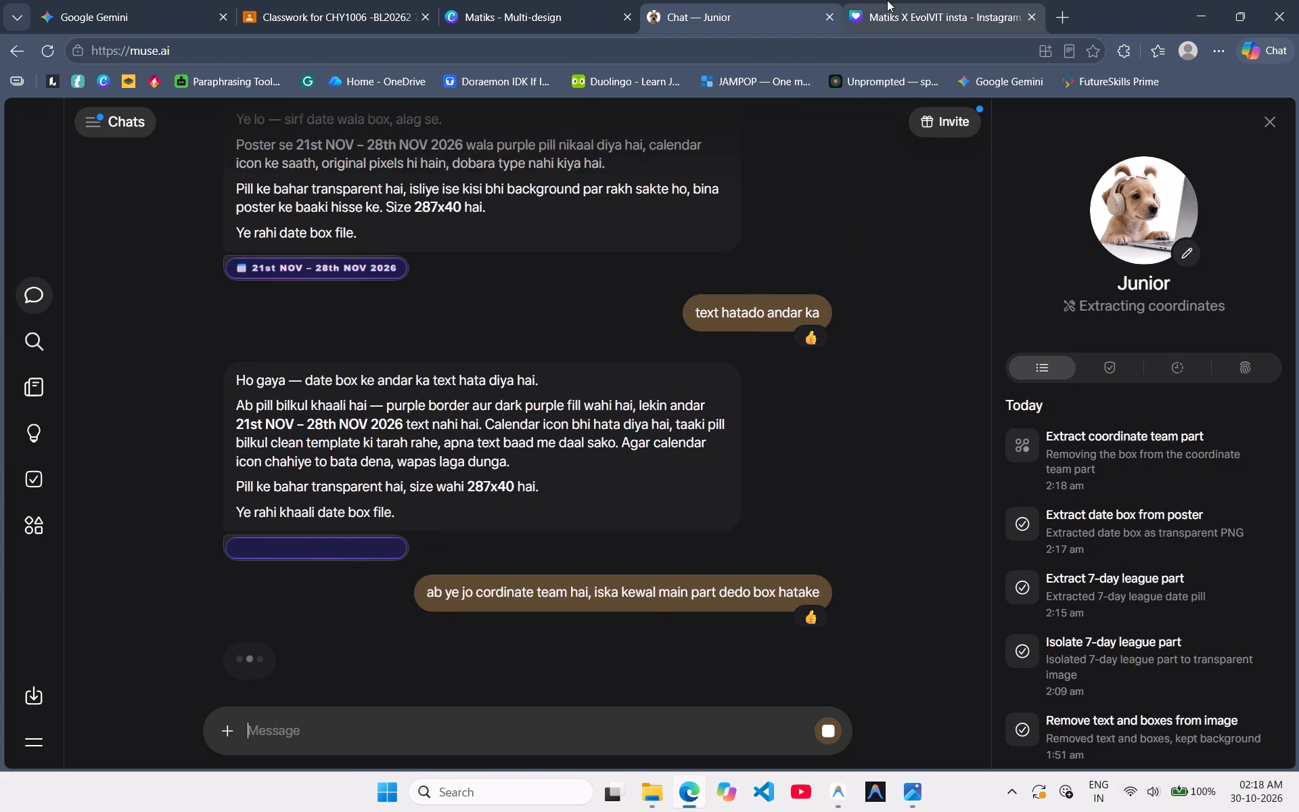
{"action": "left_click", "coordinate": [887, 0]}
Add the recently used landscape picture frame to page 8 and fill it with the gold cash prize box image.
{"action": "left_click", "coordinate": [31, 251]}
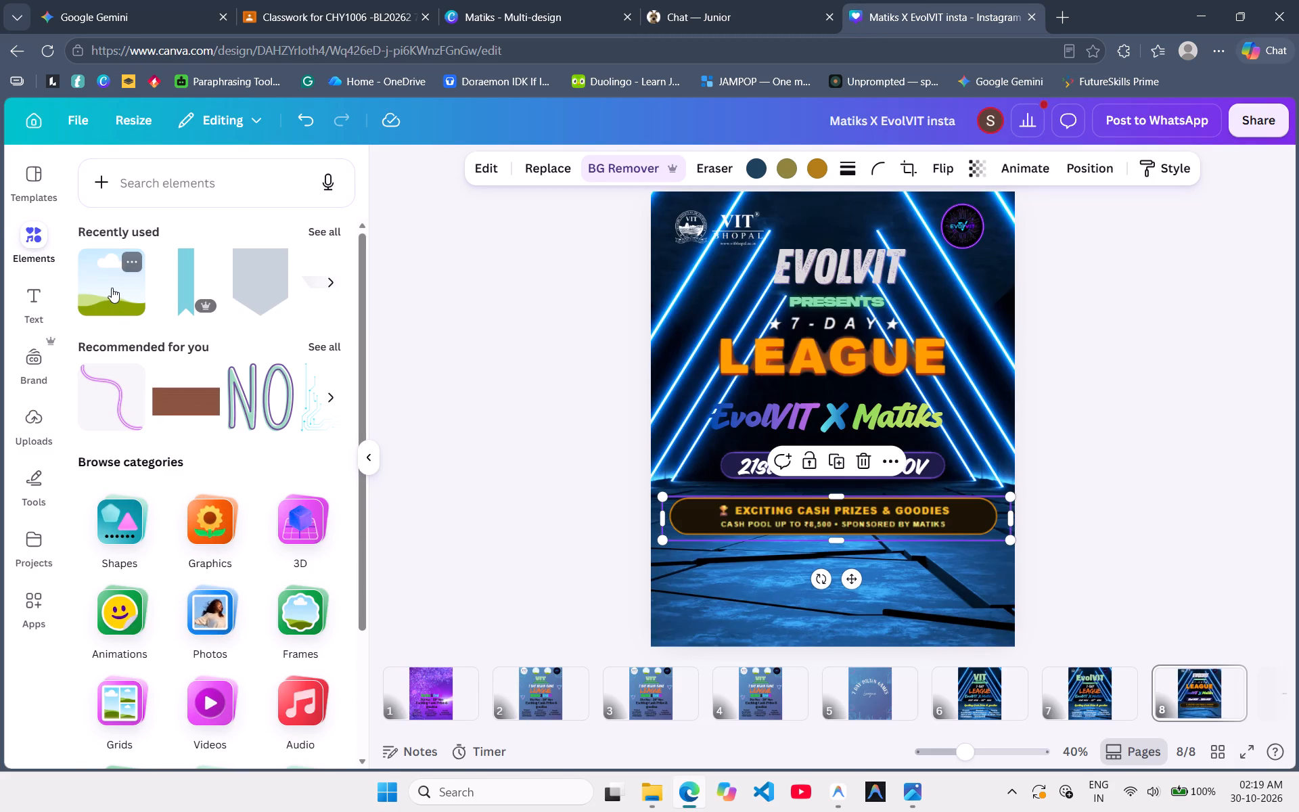
{"action": "left_click", "coordinate": [112, 288]}
{"action": "left_click_drag", "start_coordinate": [950, 516], "coordinate": [816, 441]}
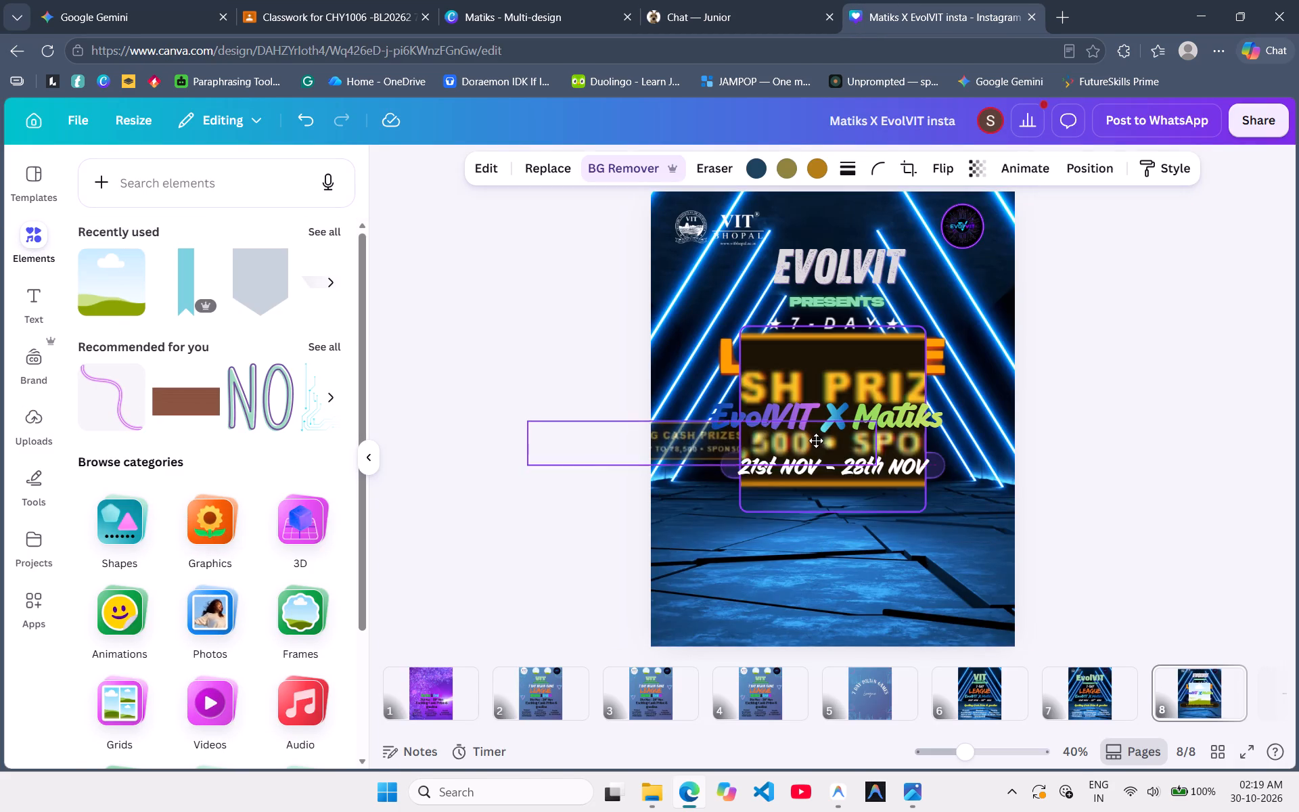
{"action": "left_click_drag", "start_coordinate": [816, 441], "coordinate": [827, 449]}
Reshape the frame into a wide strip showing the whole prize box, about three-quarters of the poster's width, and place it just below the date box.
{"action": "left_click", "coordinate": [875, 362]}
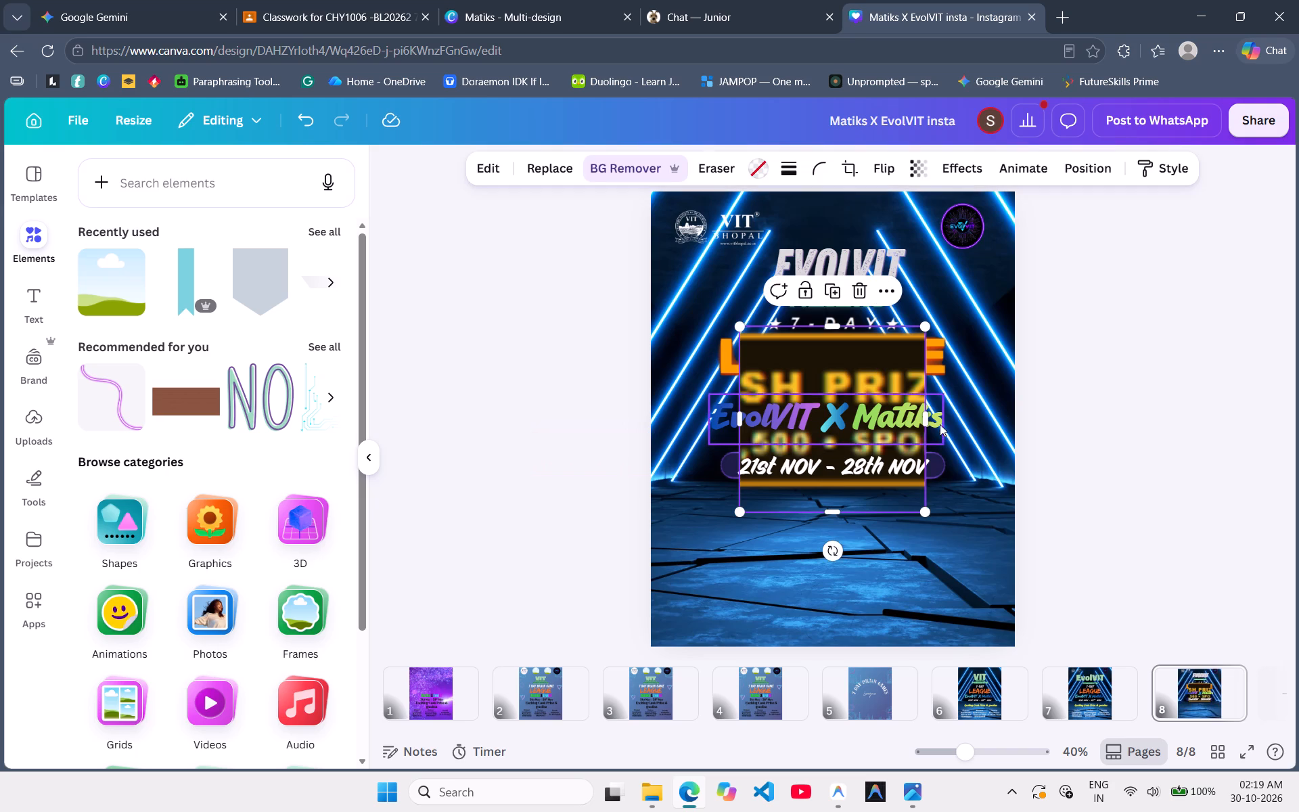
{"action": "left_click_drag", "start_coordinate": [924, 417], "coordinate": [888, 399]}
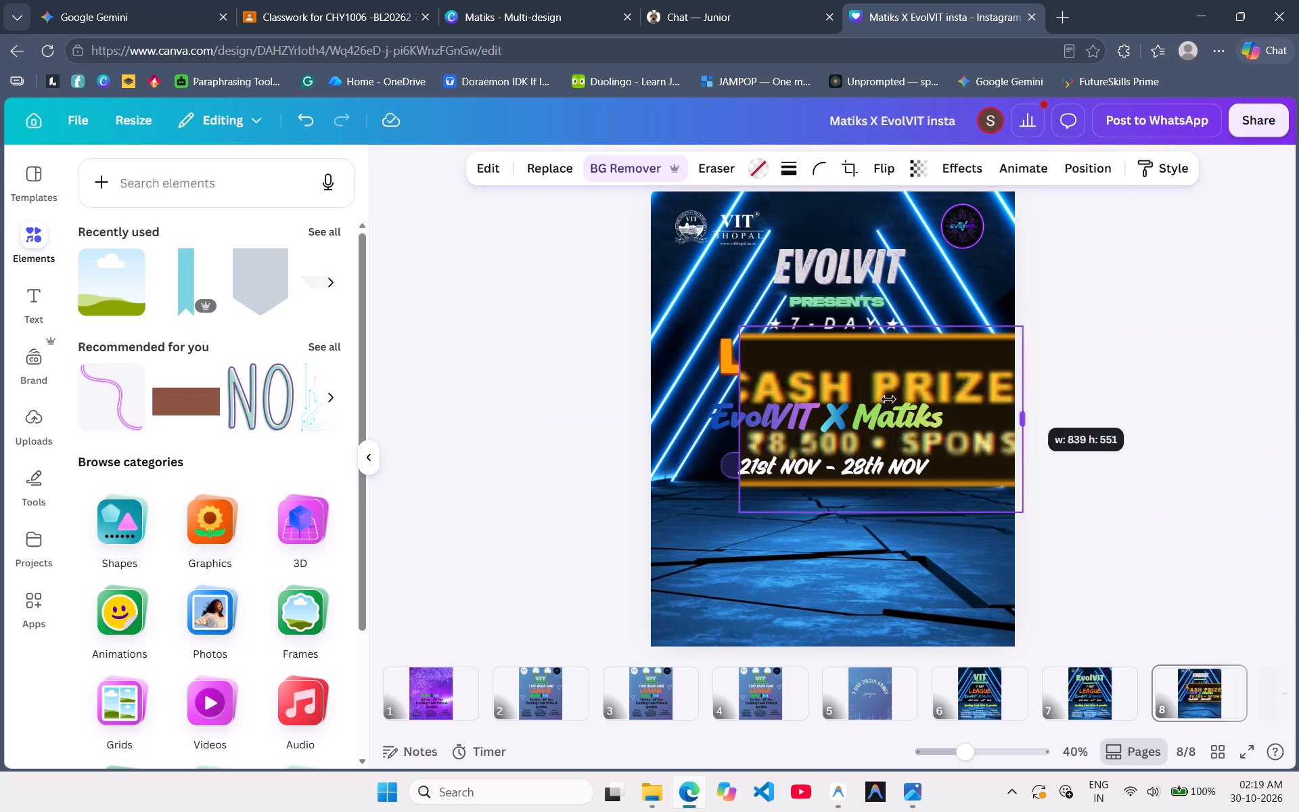
{"action": "left_click_drag", "start_coordinate": [888, 399], "coordinate": [863, 406]}
{"action": "left_click_drag", "start_coordinate": [866, 516], "coordinate": [786, 386]}
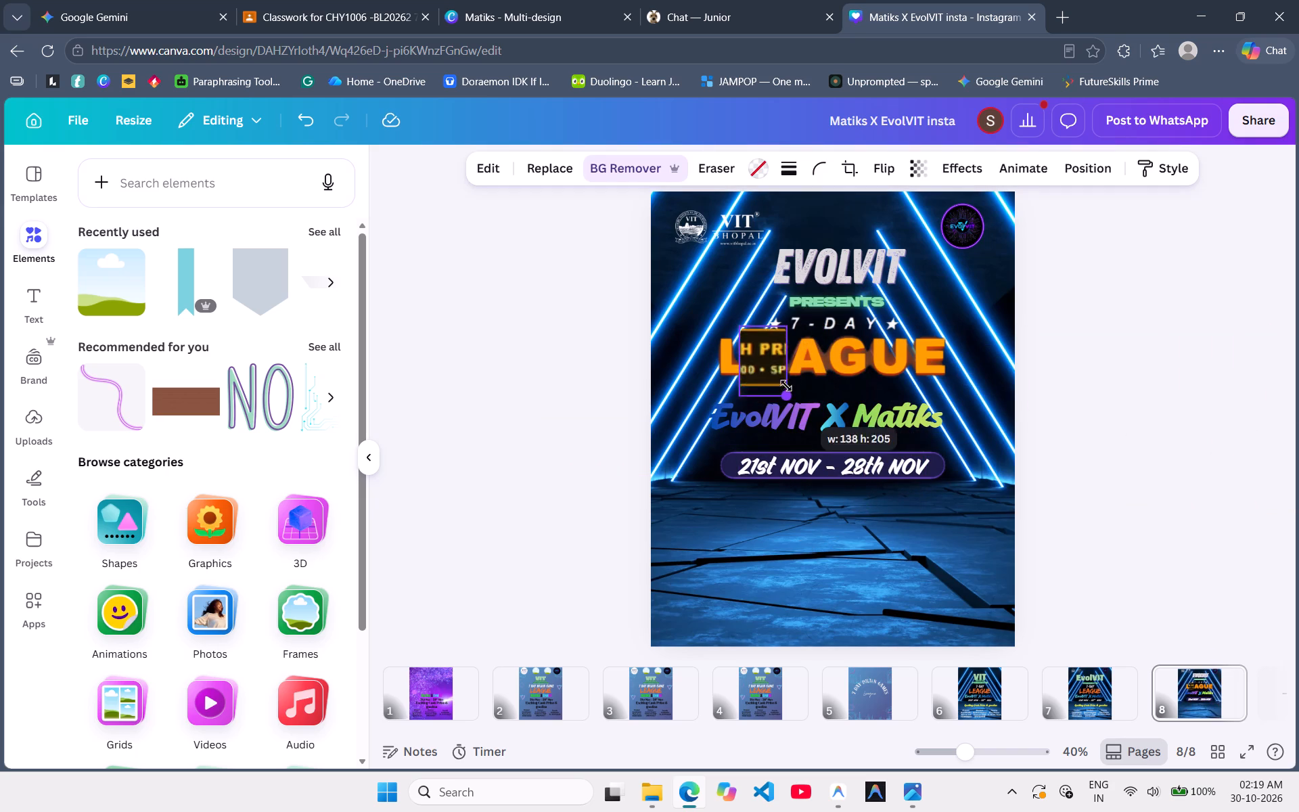
{"action": "left_click_drag", "start_coordinate": [786, 386], "coordinate": [779, 378]}
{"action": "left_click_drag", "start_coordinate": [777, 353], "coordinate": [1110, 346]}
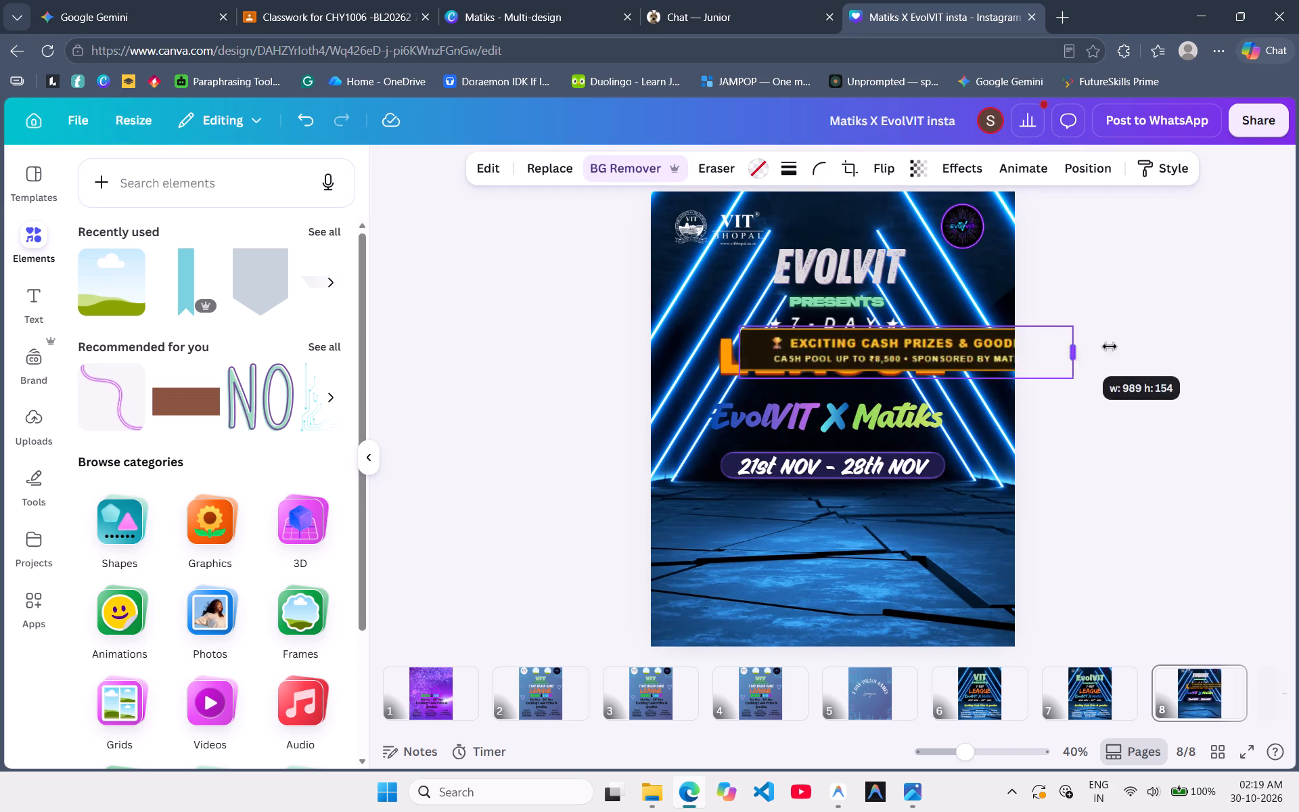
{"action": "left_click_drag", "start_coordinate": [1110, 346], "coordinate": [1154, 349]}
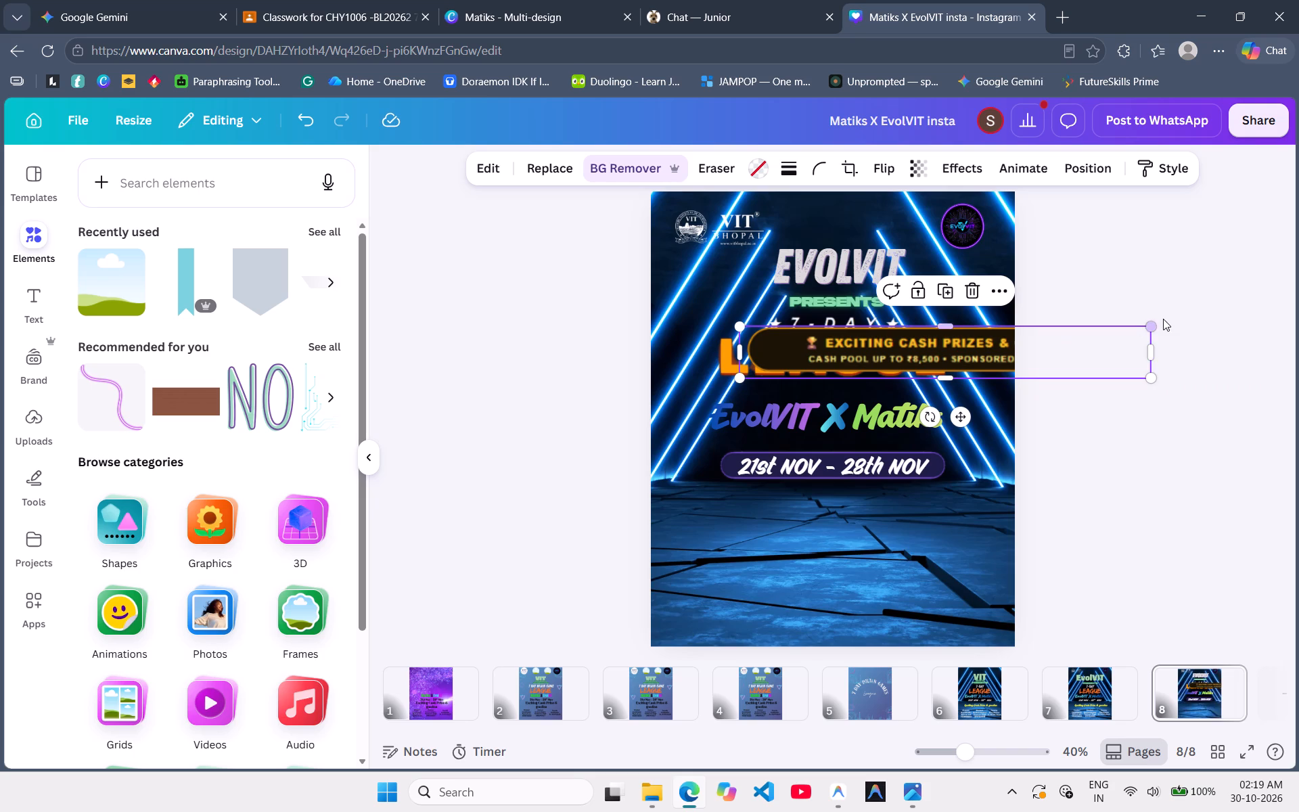
{"action": "left_click_drag", "start_coordinate": [1152, 325], "coordinate": [1013, 365]}
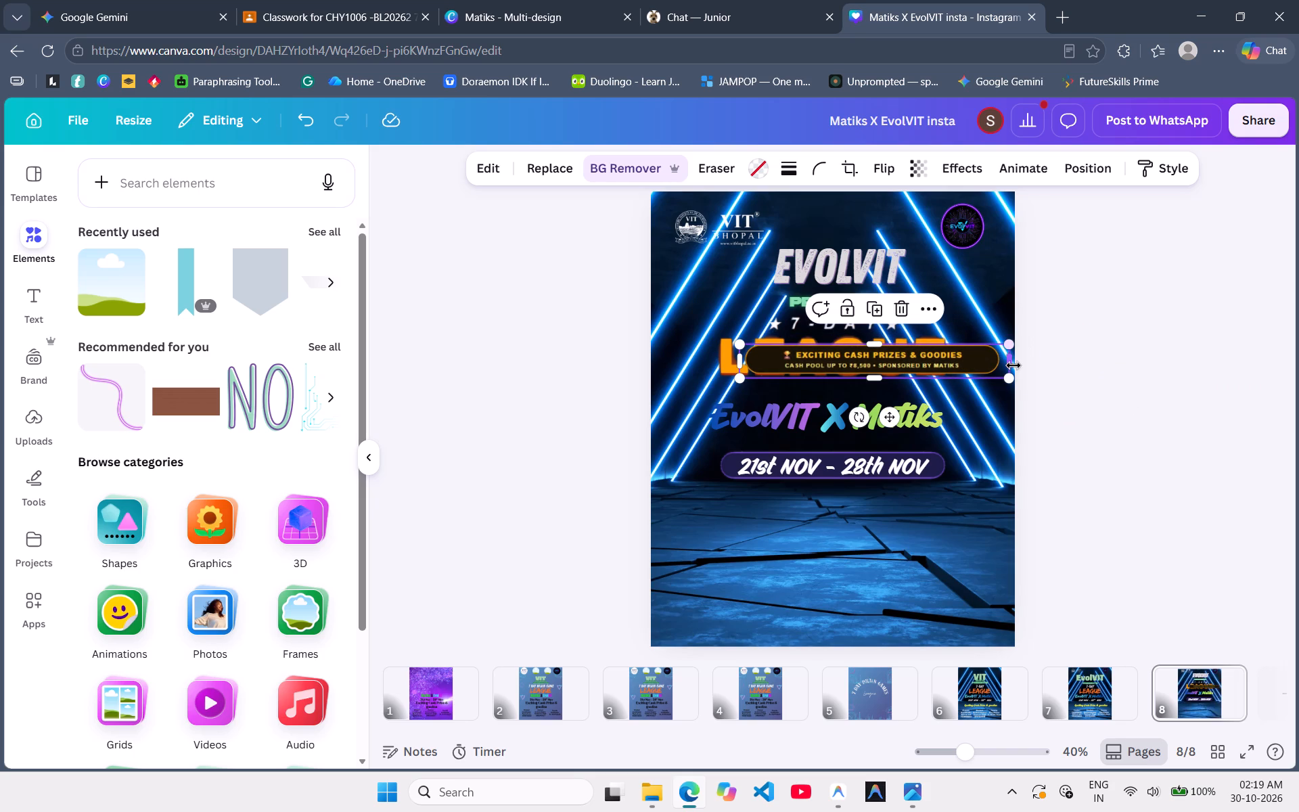
{"action": "left_click_drag", "start_coordinate": [895, 413], "coordinate": [861, 573]}
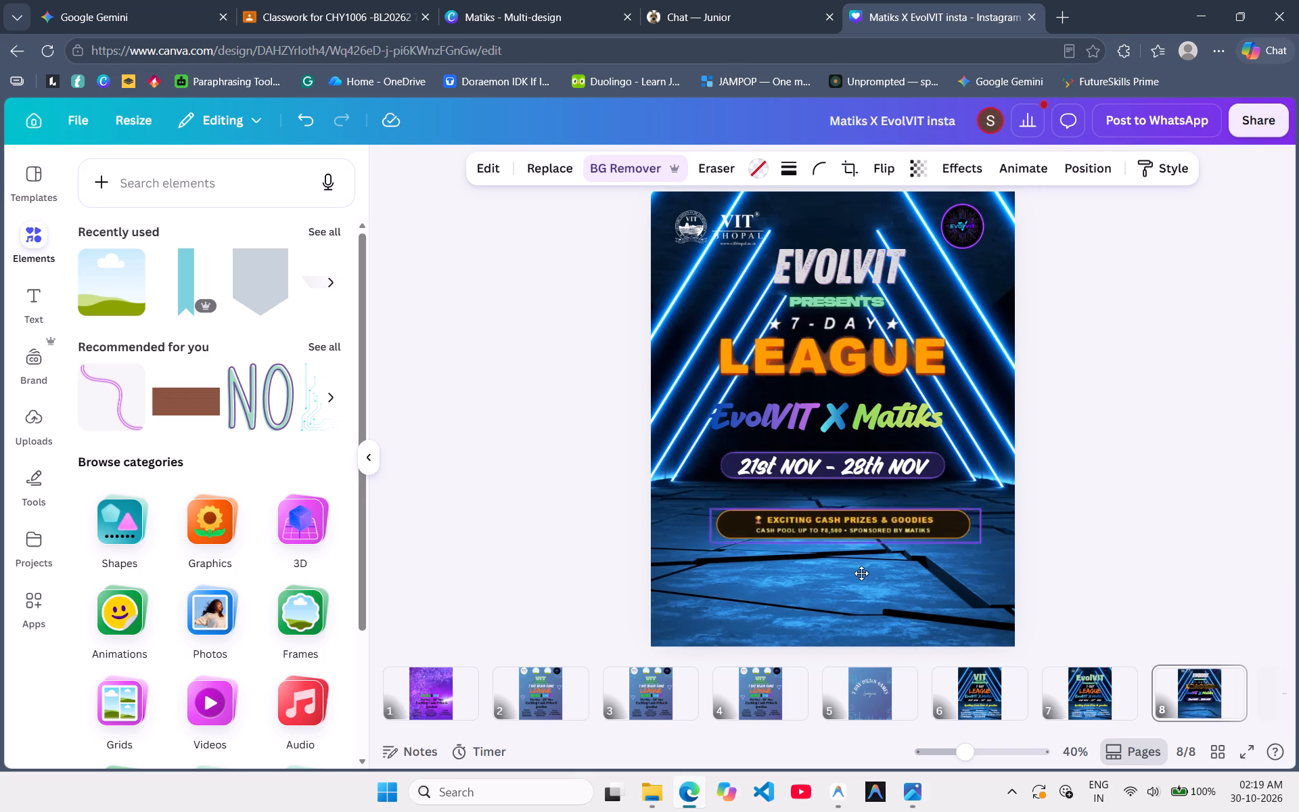
{"action": "left_click_drag", "start_coordinate": [861, 573], "coordinate": [842, 566]}
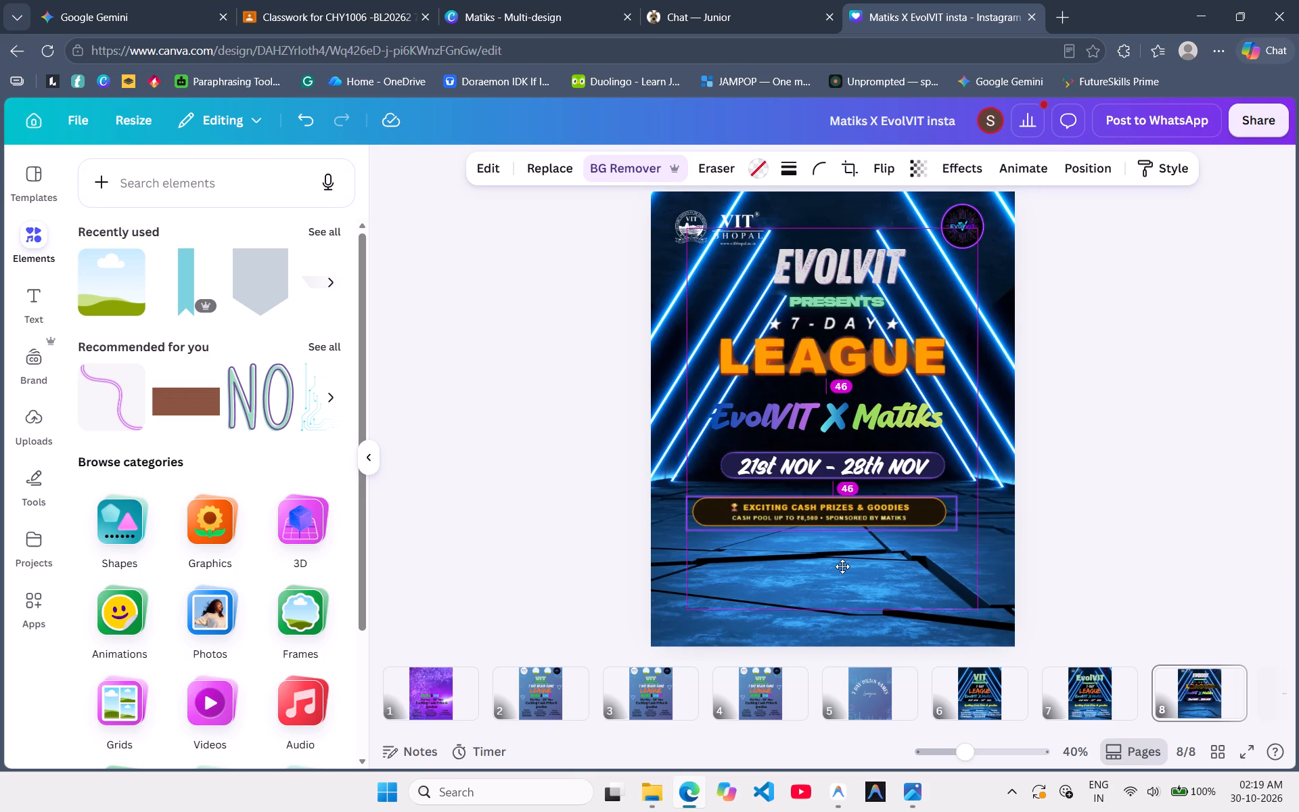
{"action": "left_click_drag", "start_coordinate": [842, 566], "coordinate": [845, 565]}
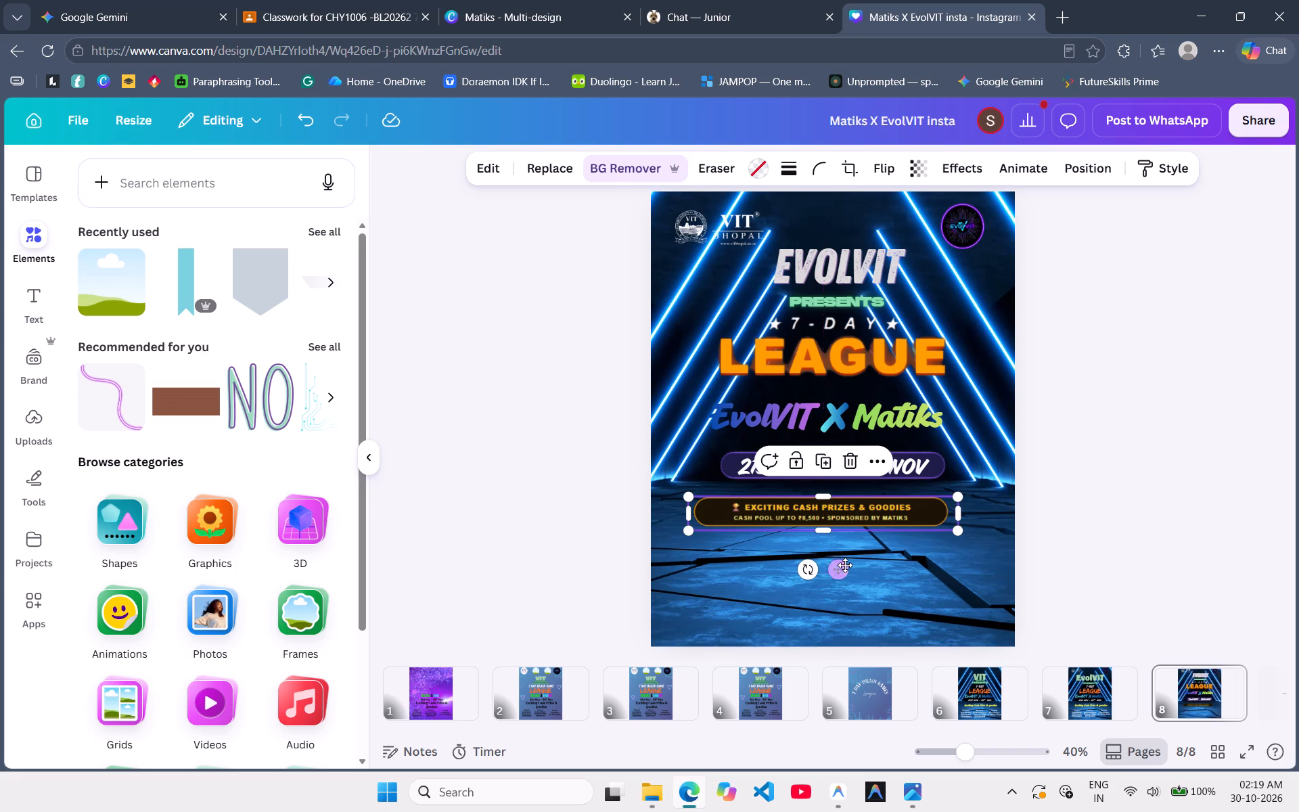
{"action": "left_click", "coordinate": [961, 152]}
{"action": "left_click", "coordinate": [961, 161]}
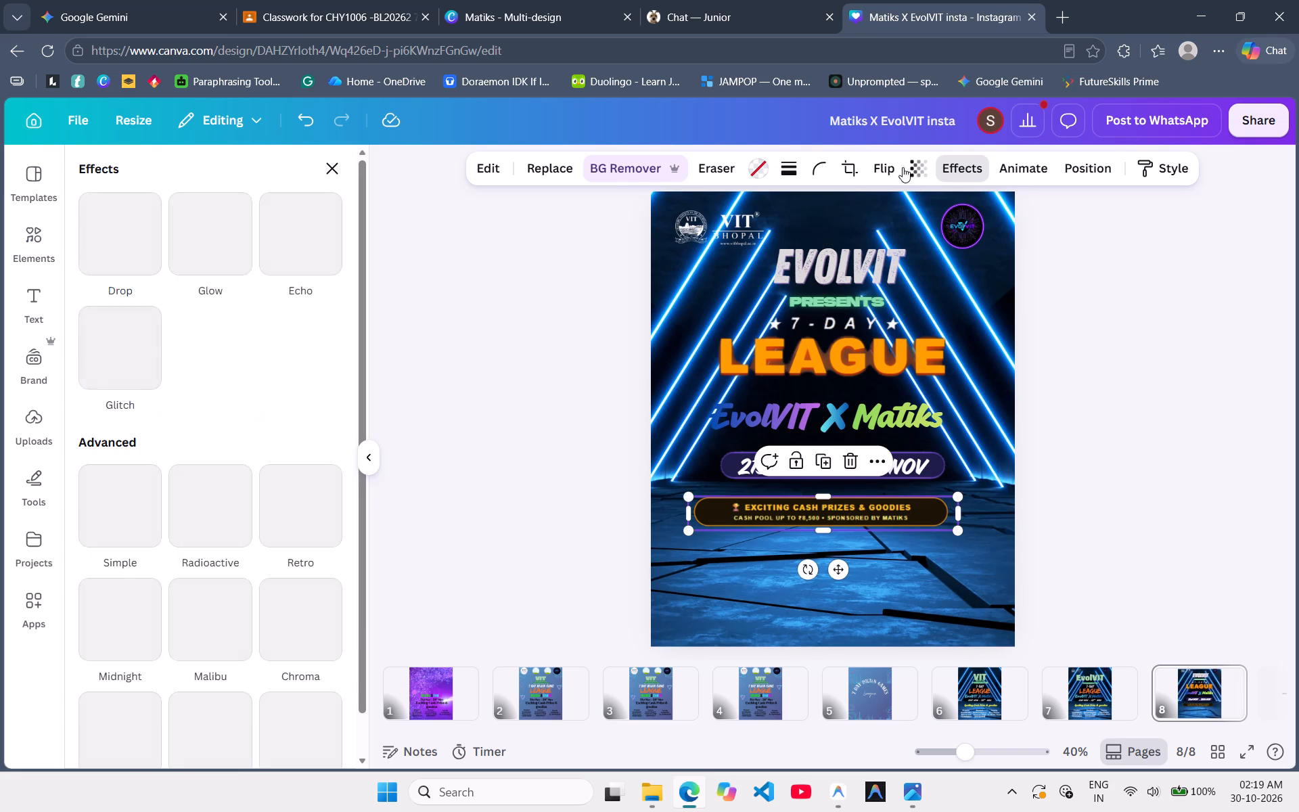
{"action": "left_click", "coordinate": [215, 239]}
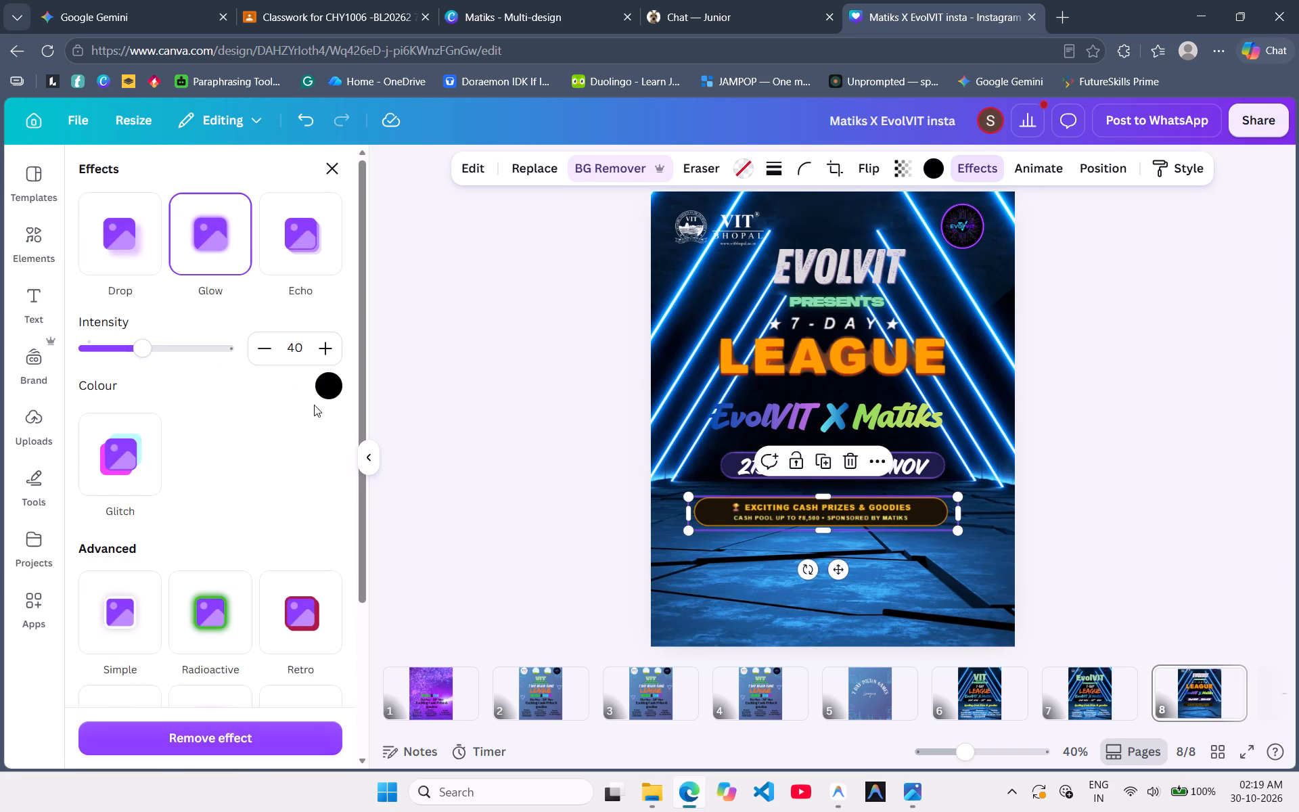
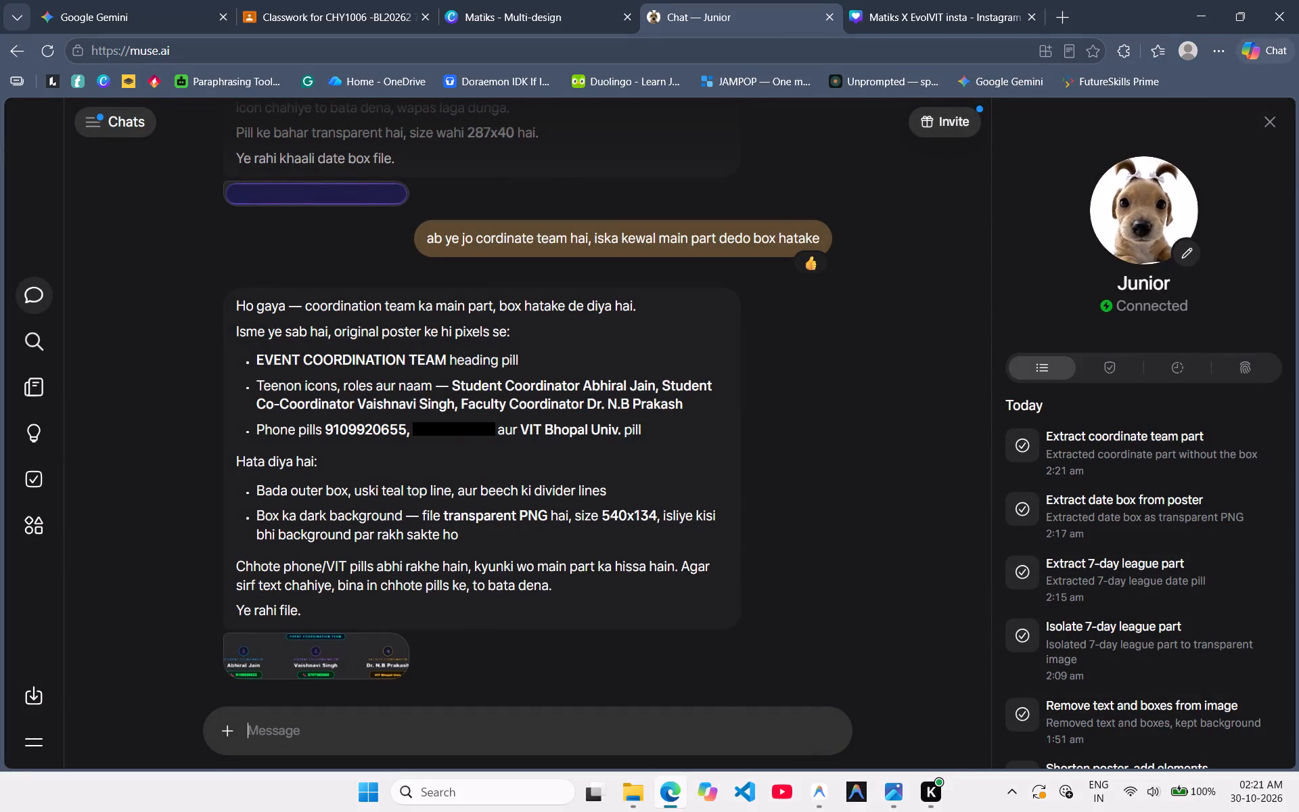
{"action": "type", "text": "saaf saaf karo thoda isko"}
{"action": "key", "text": "Return"}
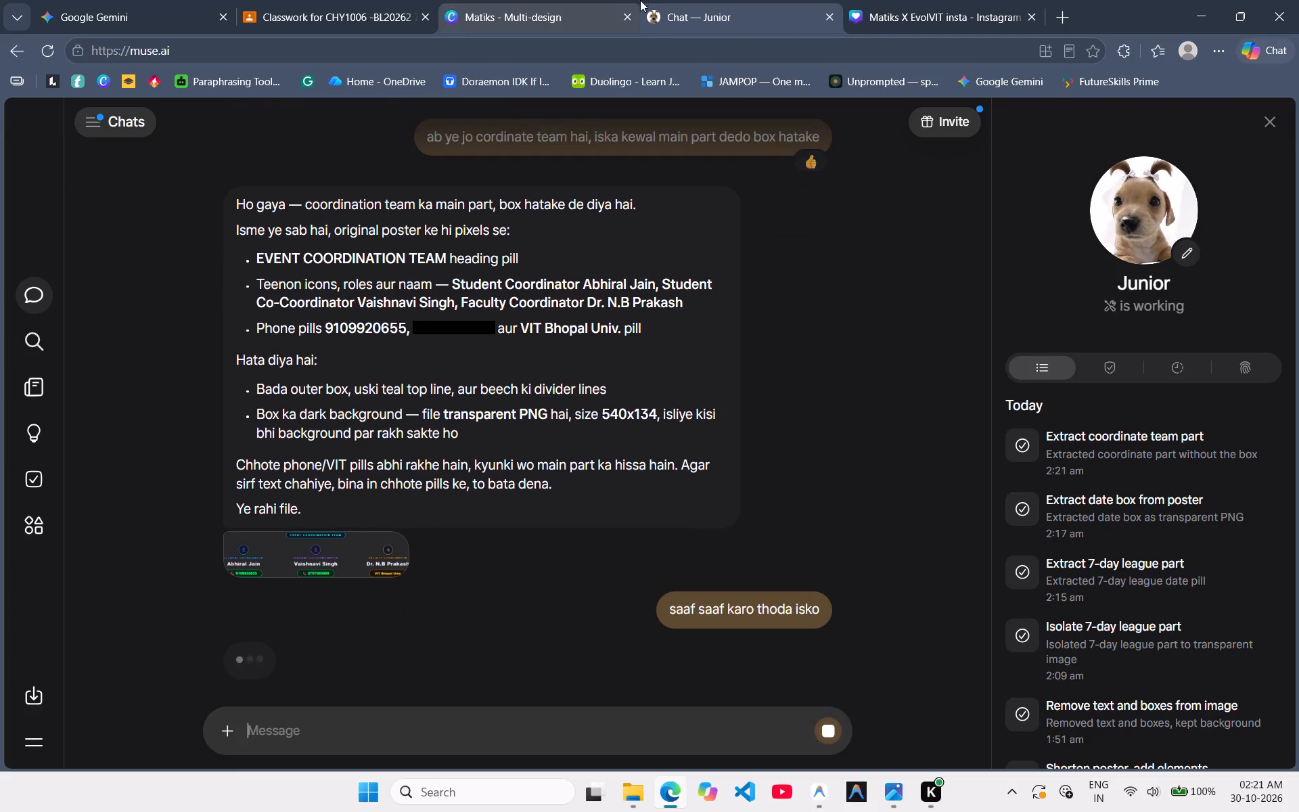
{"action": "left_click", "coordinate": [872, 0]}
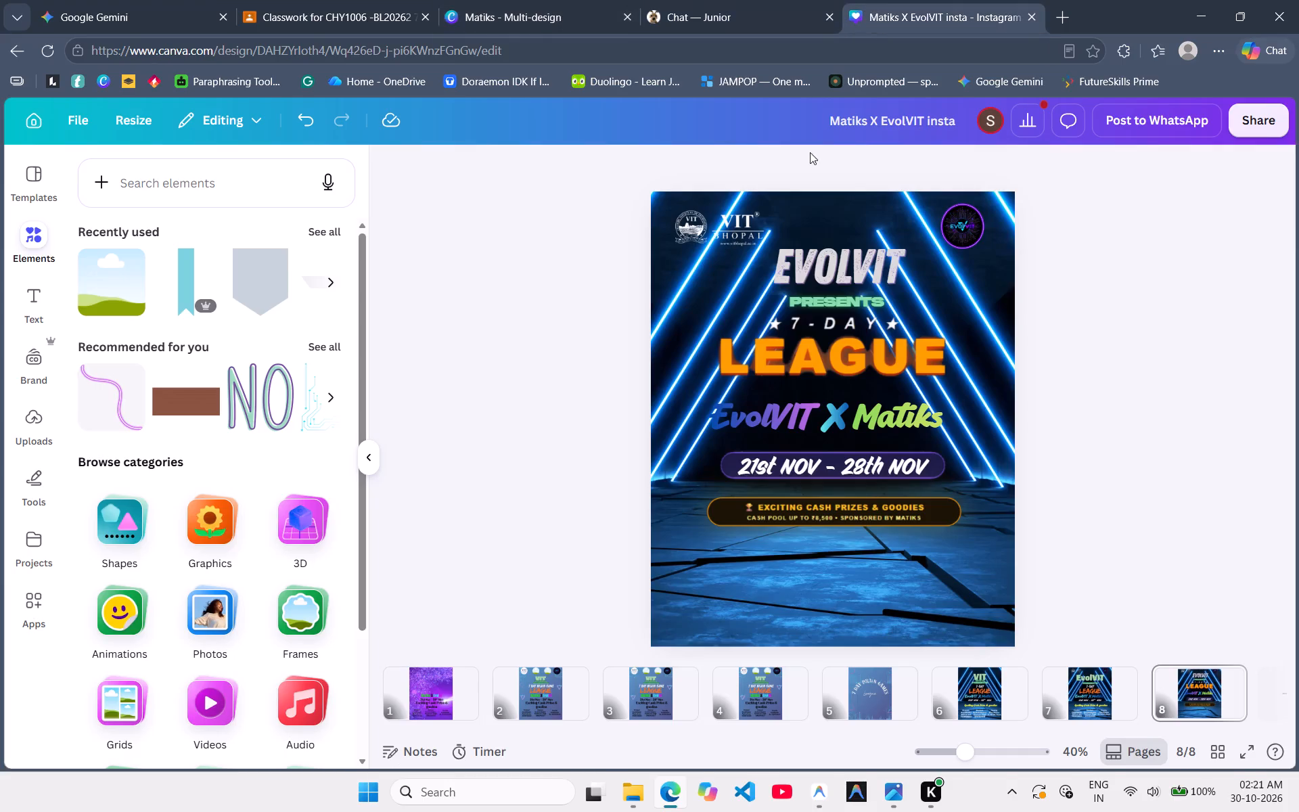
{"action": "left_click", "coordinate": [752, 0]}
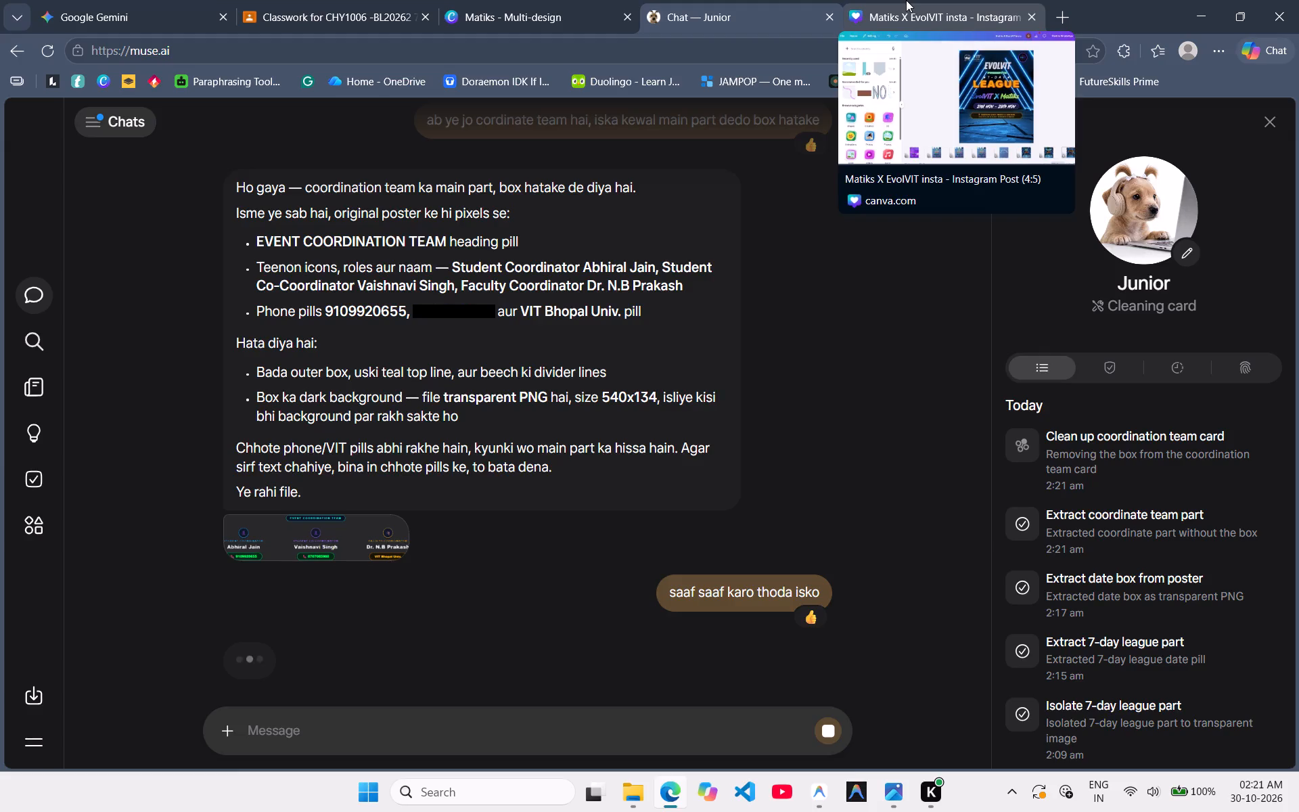
Switch to the Canva poster, copy the "Student Coordinator" heading text from page 7, and return to page 8.
{"action": "left_click", "coordinate": [906, 0]}
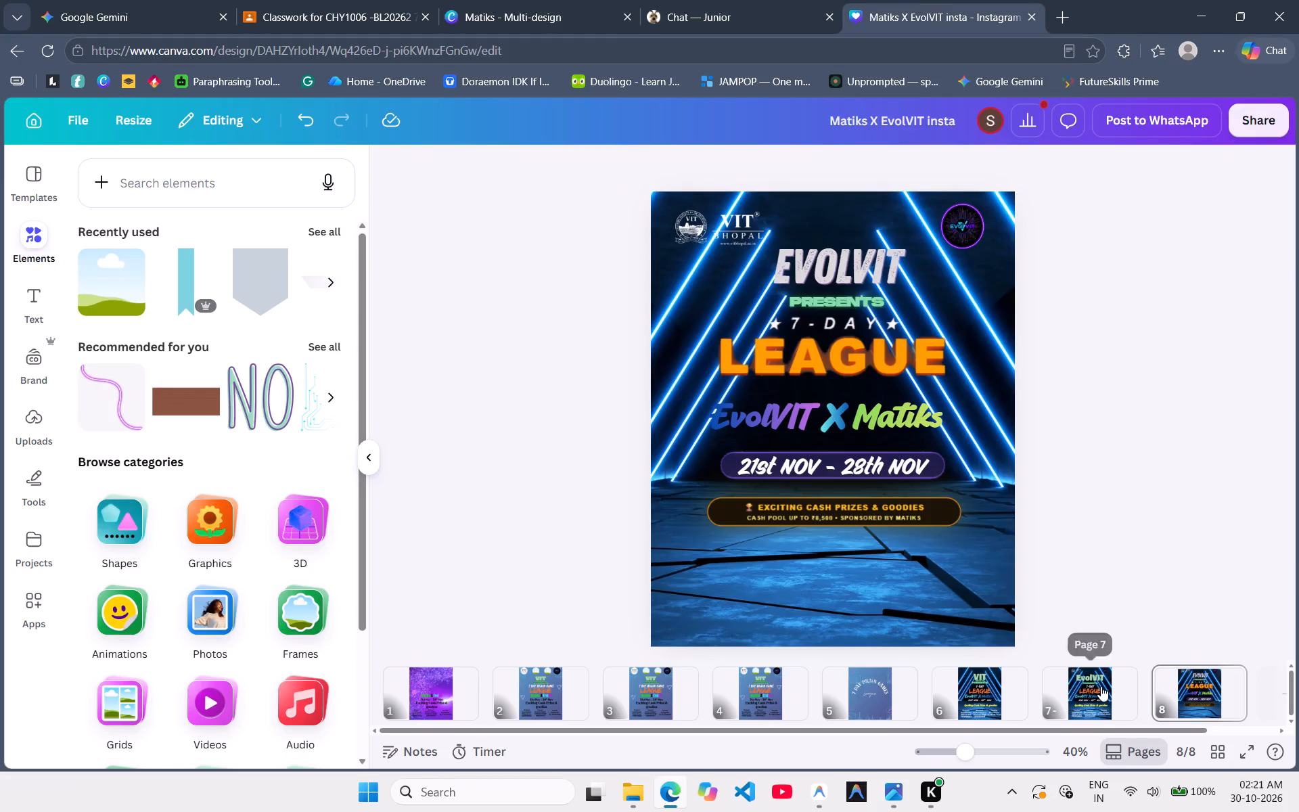
{"action": "left_click", "coordinate": [1101, 686]}
{"action": "double_click", "coordinate": [723, 601]}
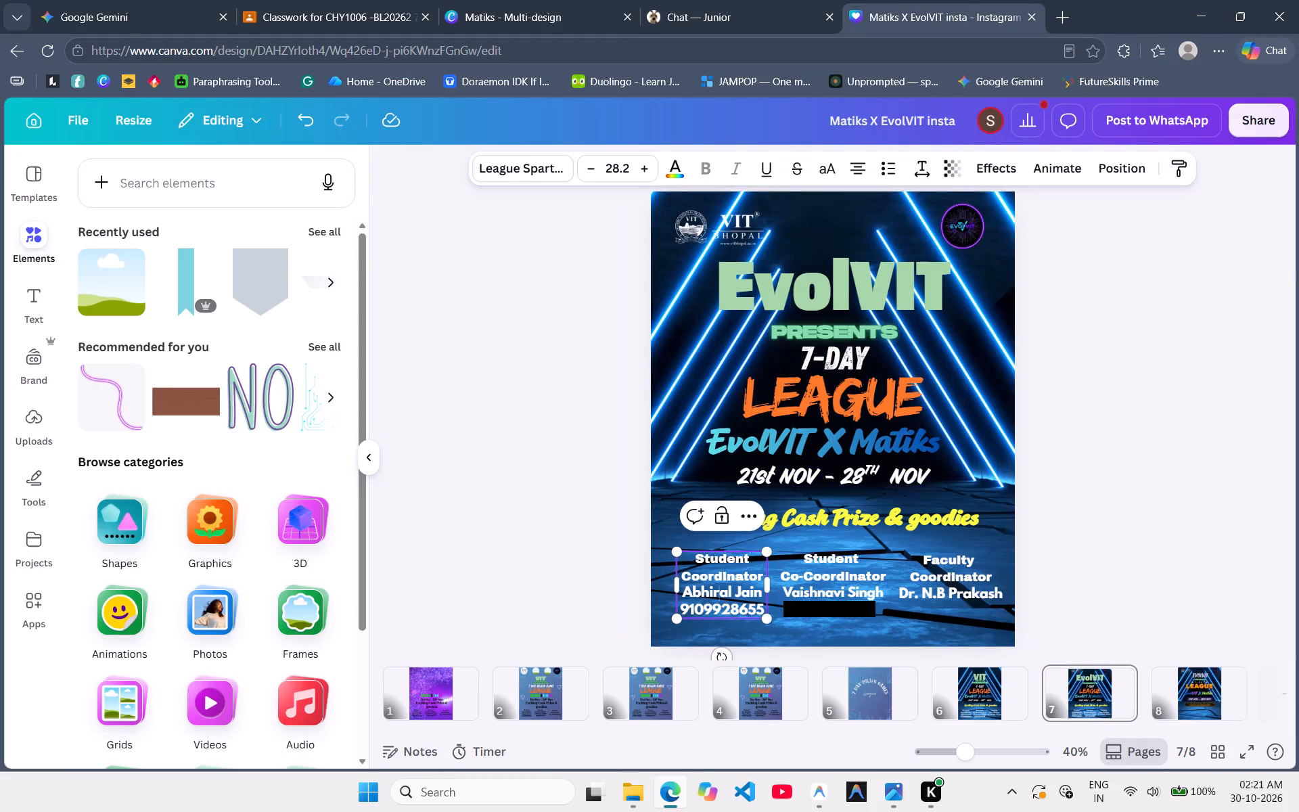
{"action": "left_click_drag", "start_coordinate": [691, 558], "coordinate": [759, 576]}
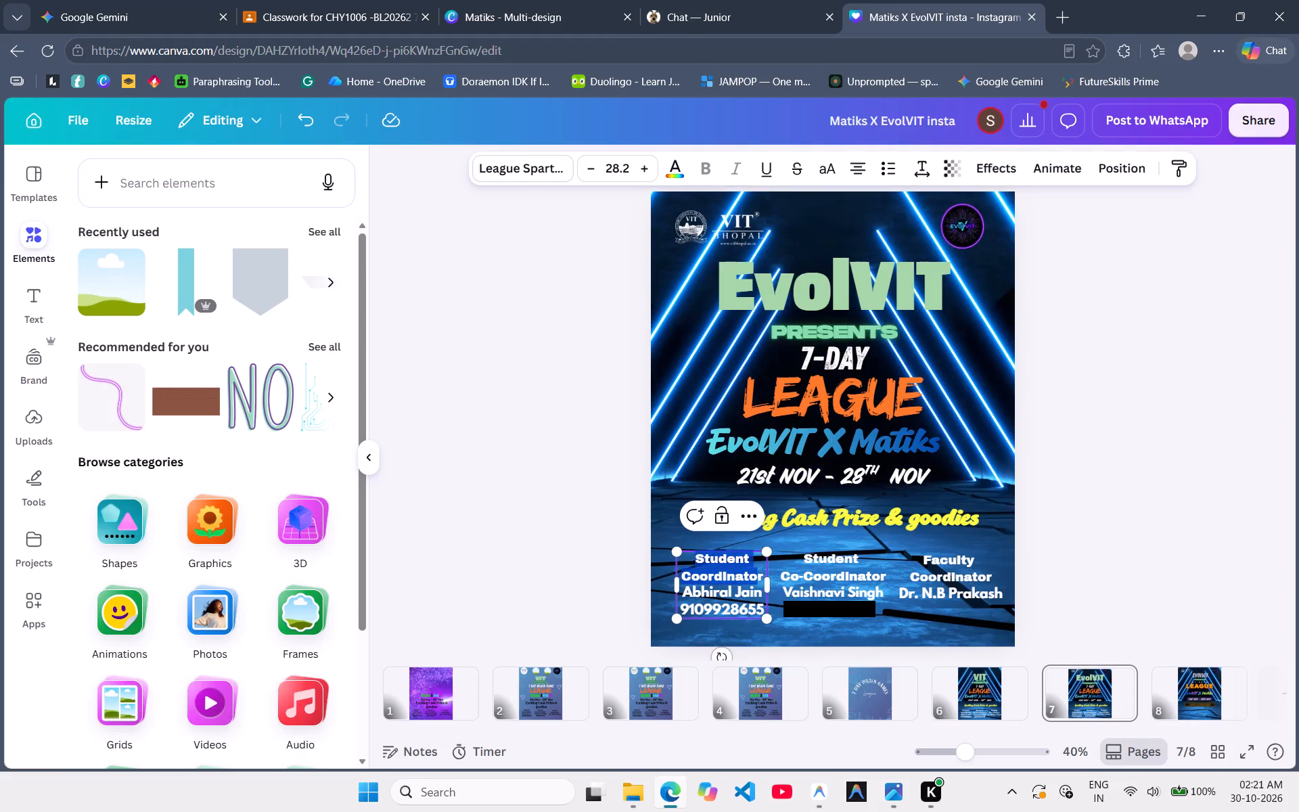
{"action": "left_click_drag", "start_coordinate": [759, 576], "coordinate": [762, 577]}
{"action": "key", "text": "ctrl+c"}
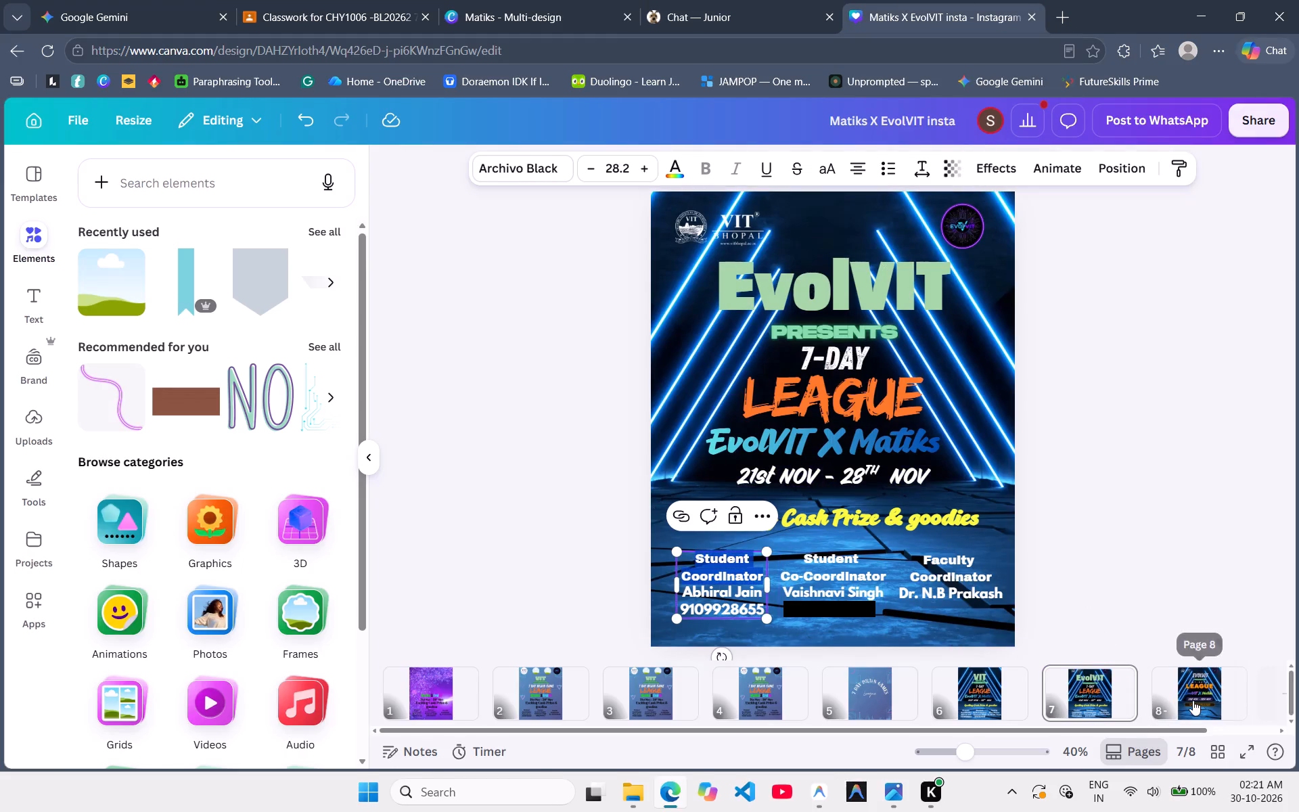
{"action": "left_click", "coordinate": [1193, 700]}
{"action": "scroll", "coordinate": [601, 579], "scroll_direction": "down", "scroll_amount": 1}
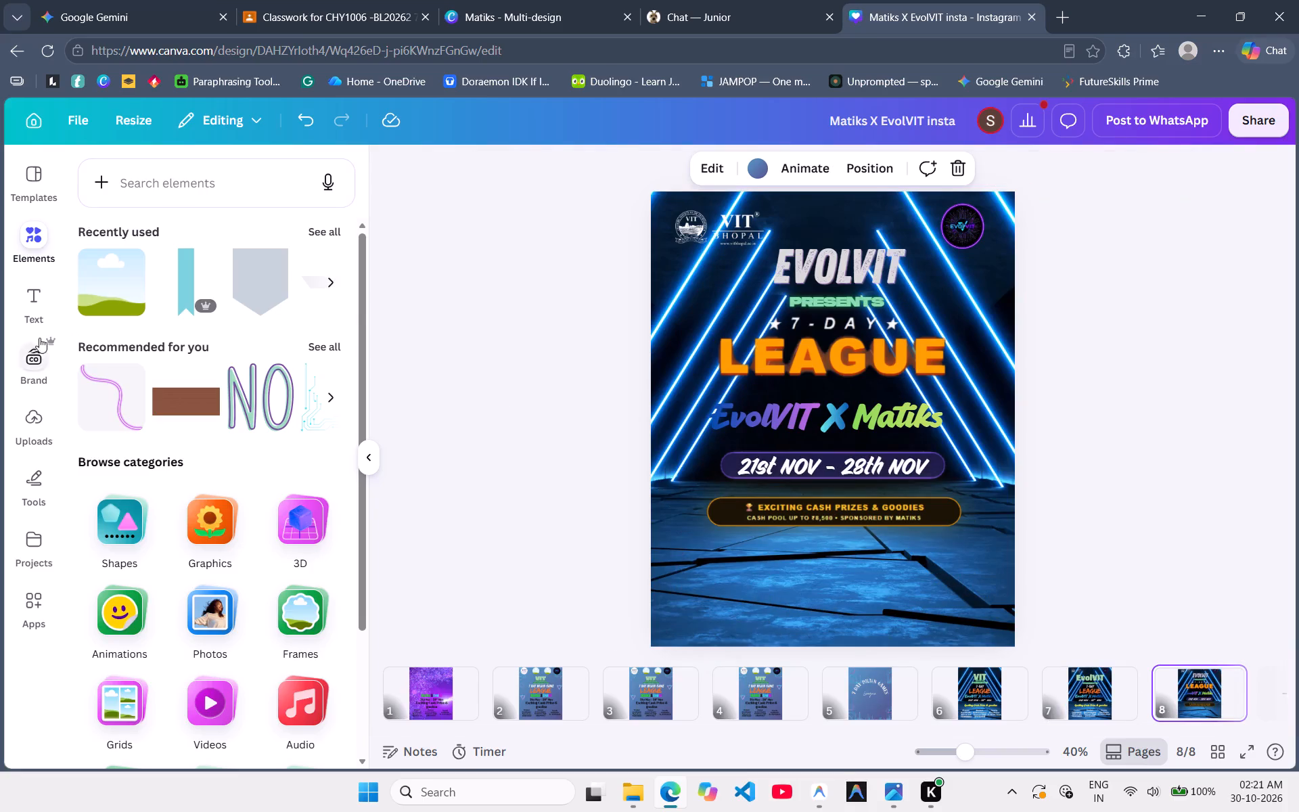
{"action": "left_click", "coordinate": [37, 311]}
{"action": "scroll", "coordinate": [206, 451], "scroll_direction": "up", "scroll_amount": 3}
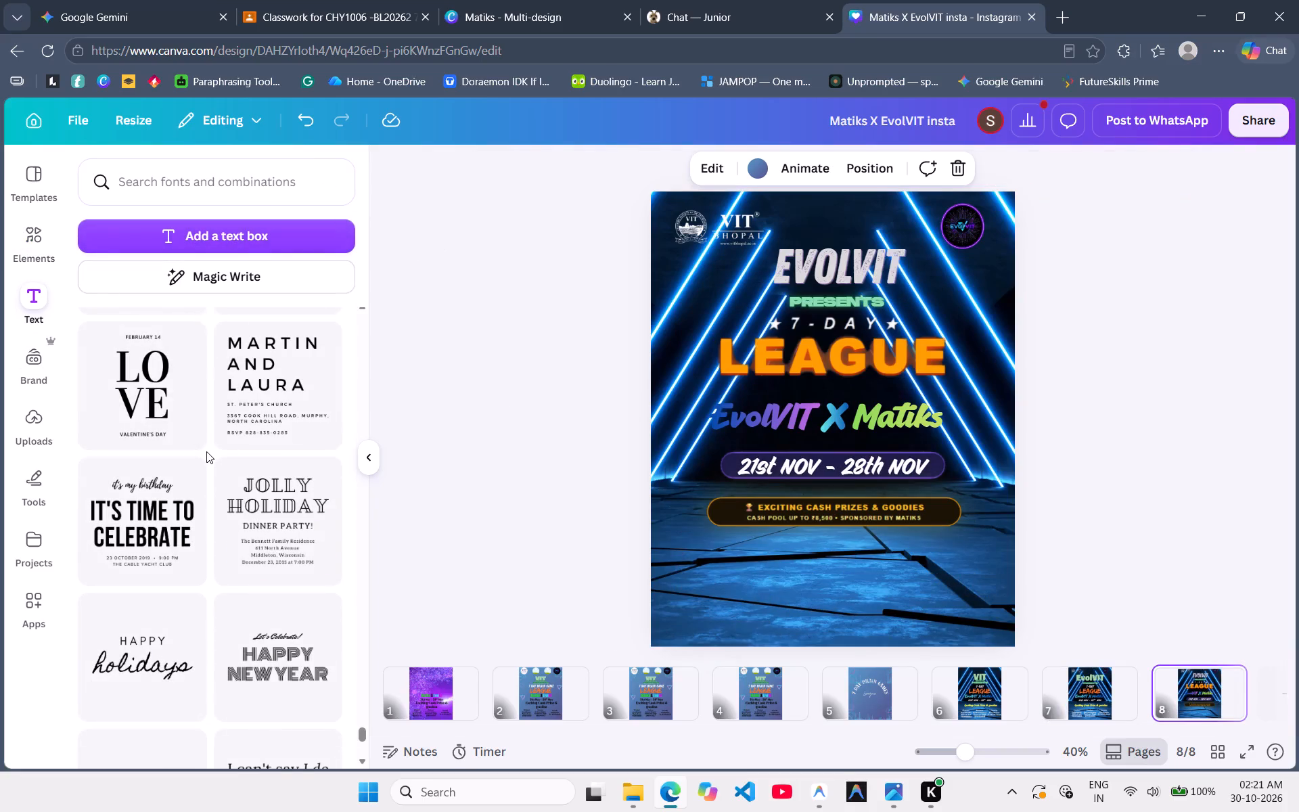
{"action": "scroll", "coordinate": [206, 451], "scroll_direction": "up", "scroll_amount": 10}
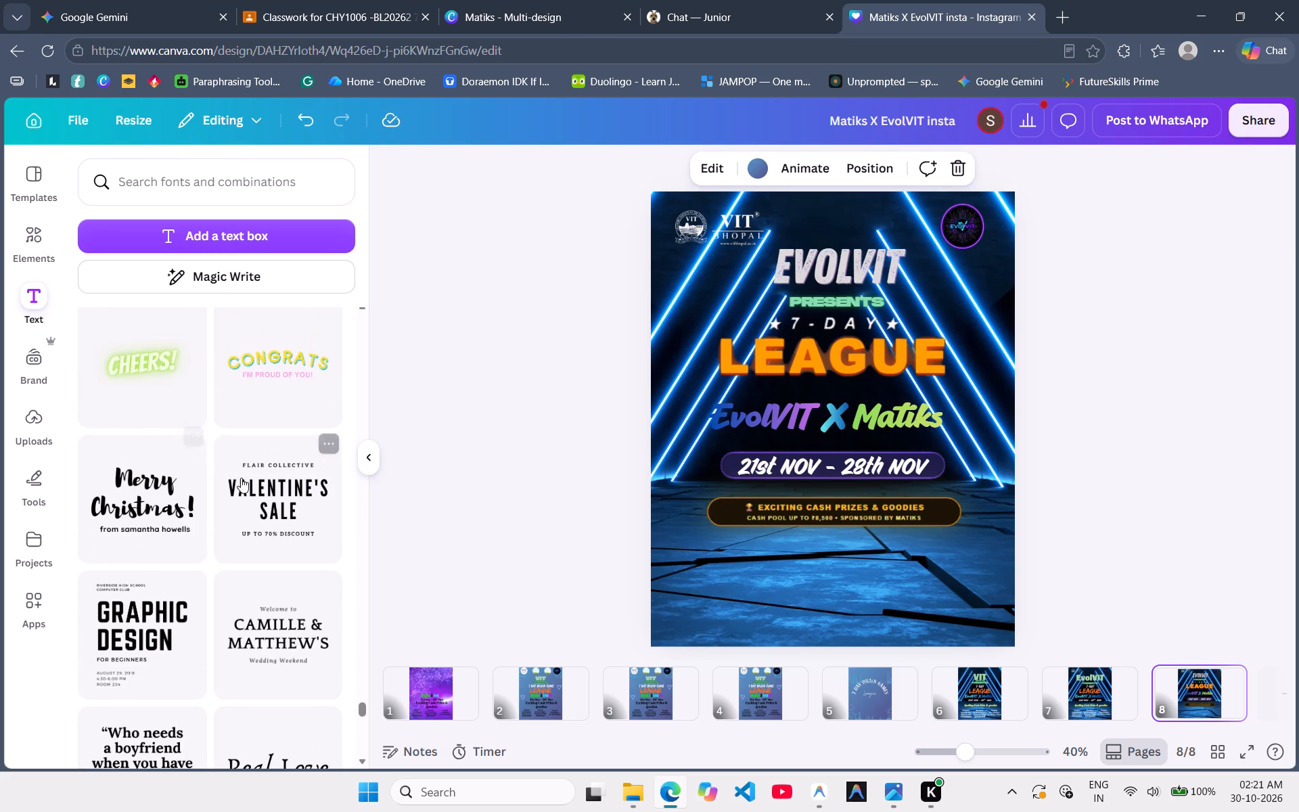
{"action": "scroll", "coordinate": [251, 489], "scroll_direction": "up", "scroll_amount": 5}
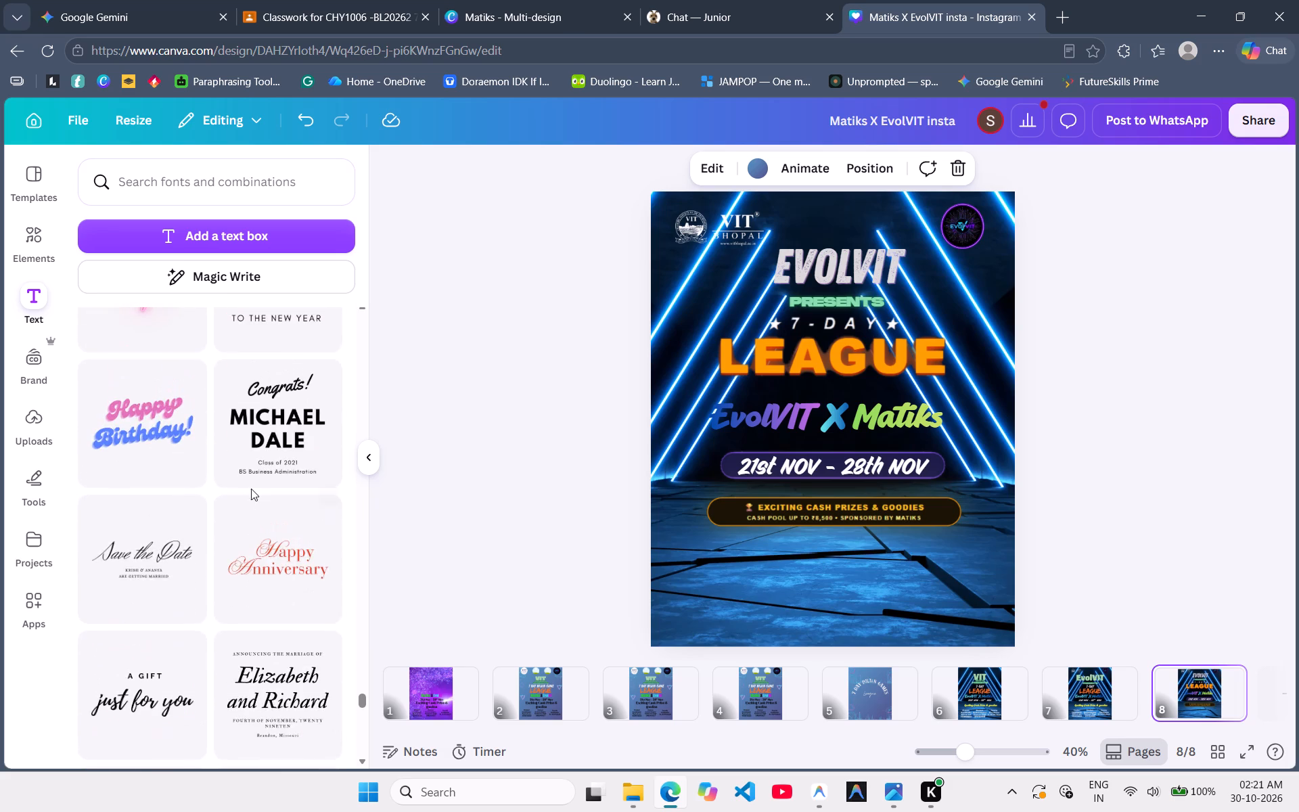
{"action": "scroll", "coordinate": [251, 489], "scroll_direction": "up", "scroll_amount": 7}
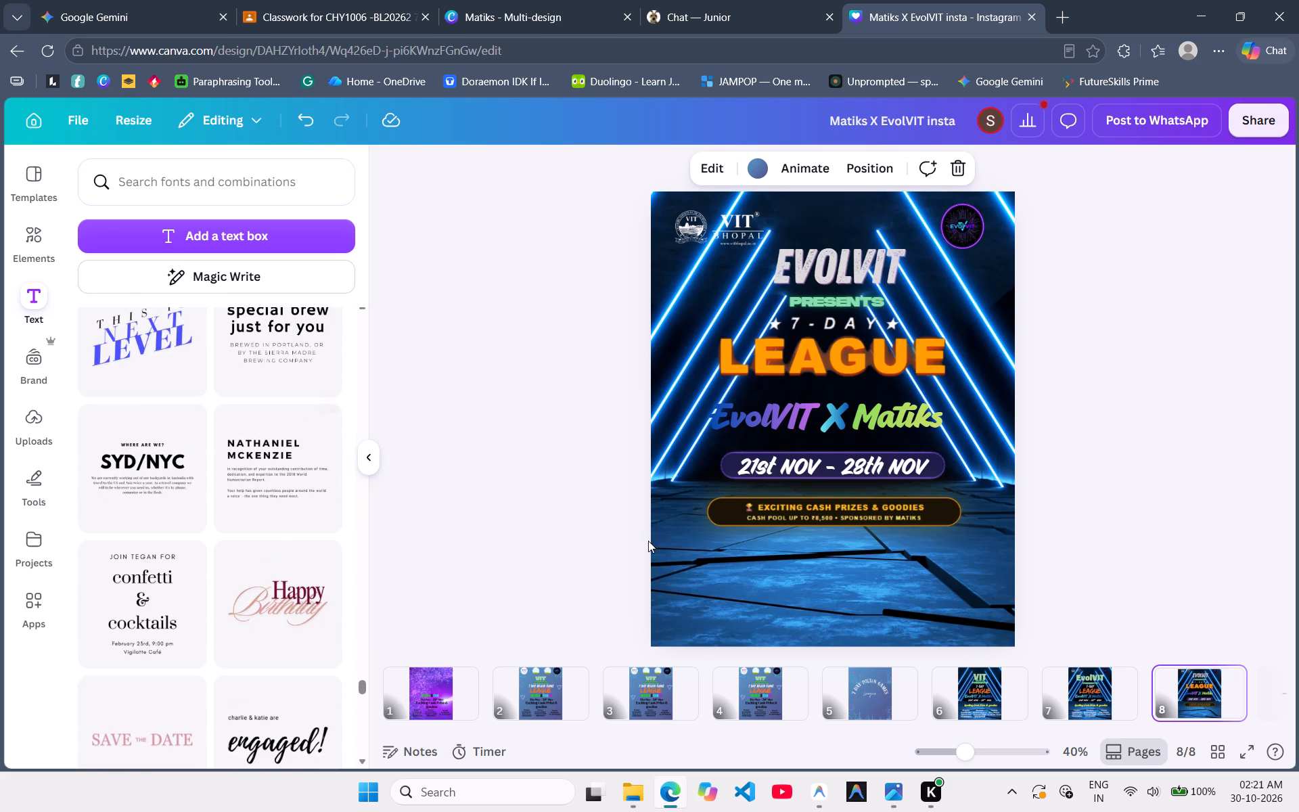
Paste the copied "Student Coordinator" text onto page 8 and place it near the poster's lower-left edge, below the prize box.
{"action": "left_click", "coordinate": [727, 583]}
{"action": "key", "text": "ctrl+v"}
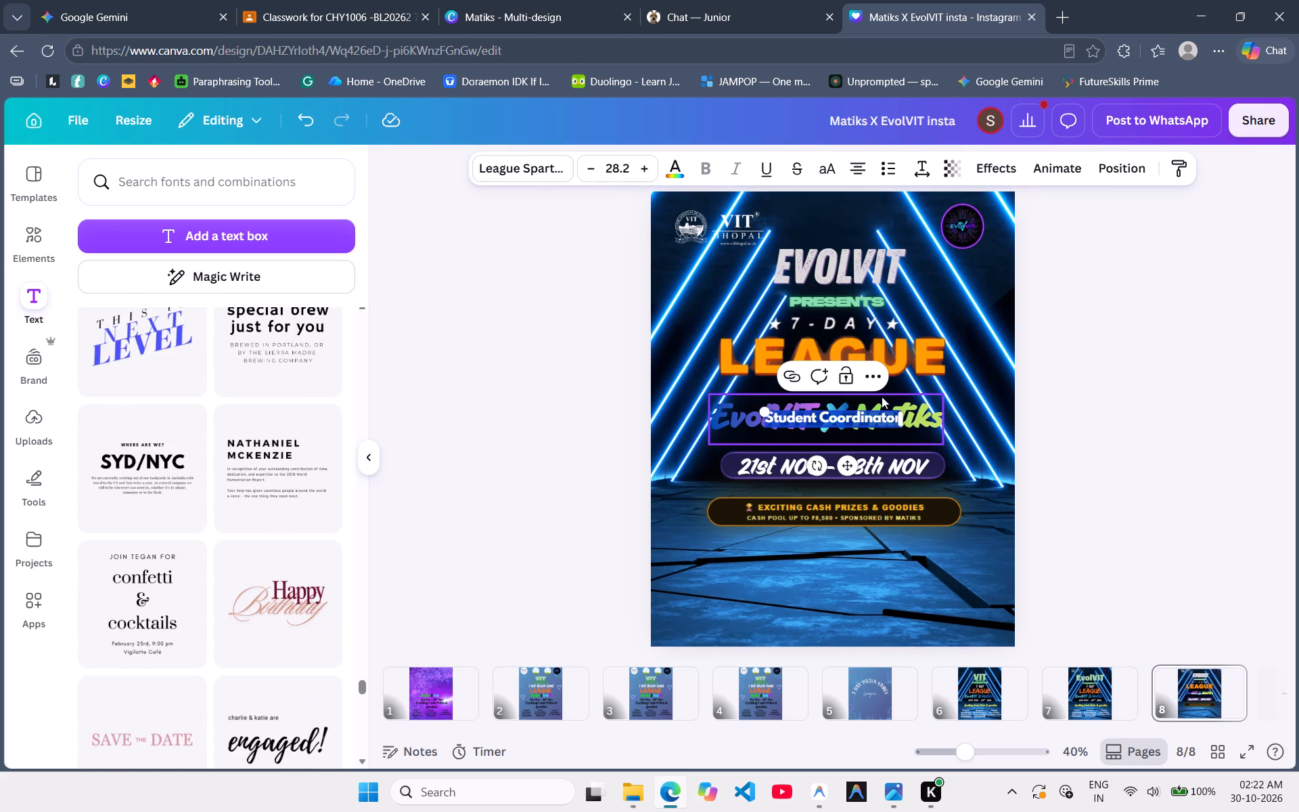
{"action": "left_click_drag", "start_coordinate": [847, 466], "coordinate": [770, 633]}
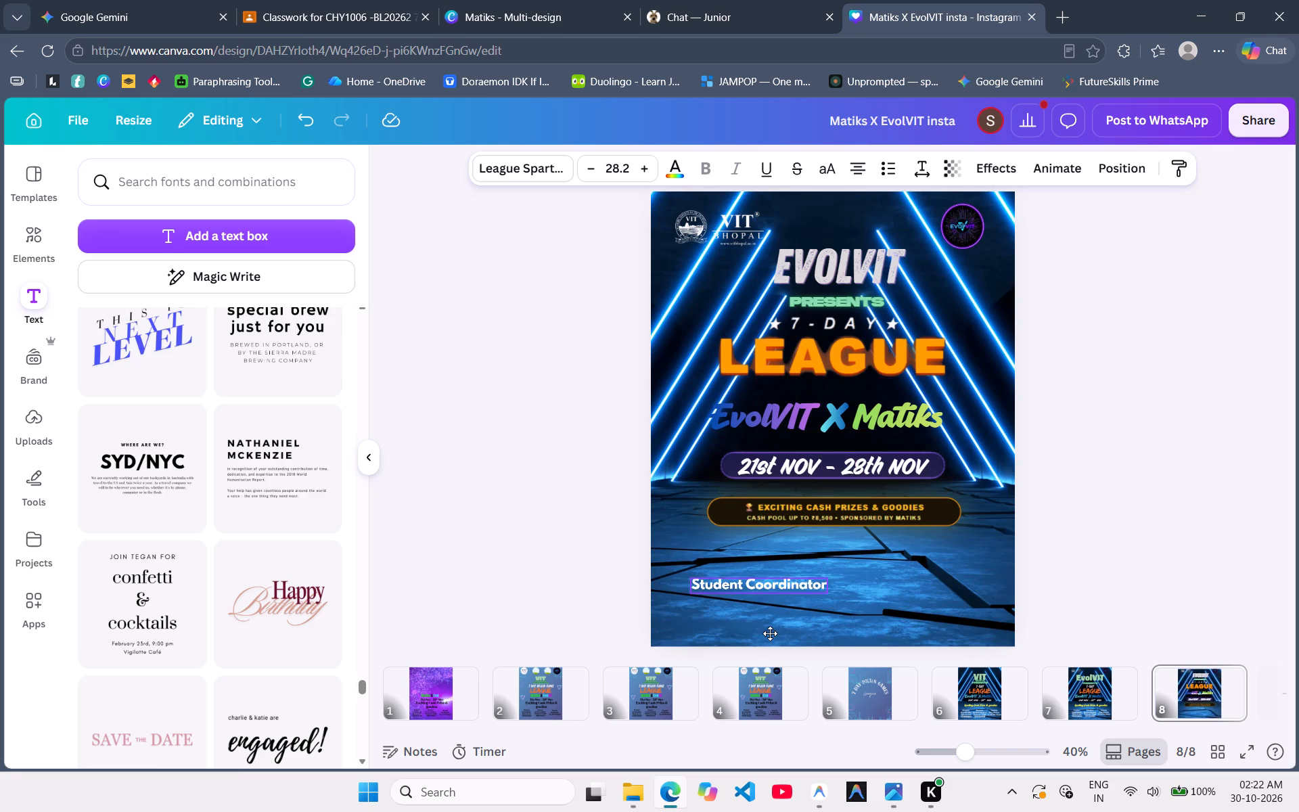
{"action": "left_click_drag", "start_coordinate": [770, 633], "coordinate": [746, 629]}
Try the black-to-gold and pink-to-orange gradients on the "Student Coordinator" text, and settle on the default grey-to-white gradient.
{"action": "triple_click", "coordinate": [727, 580]}
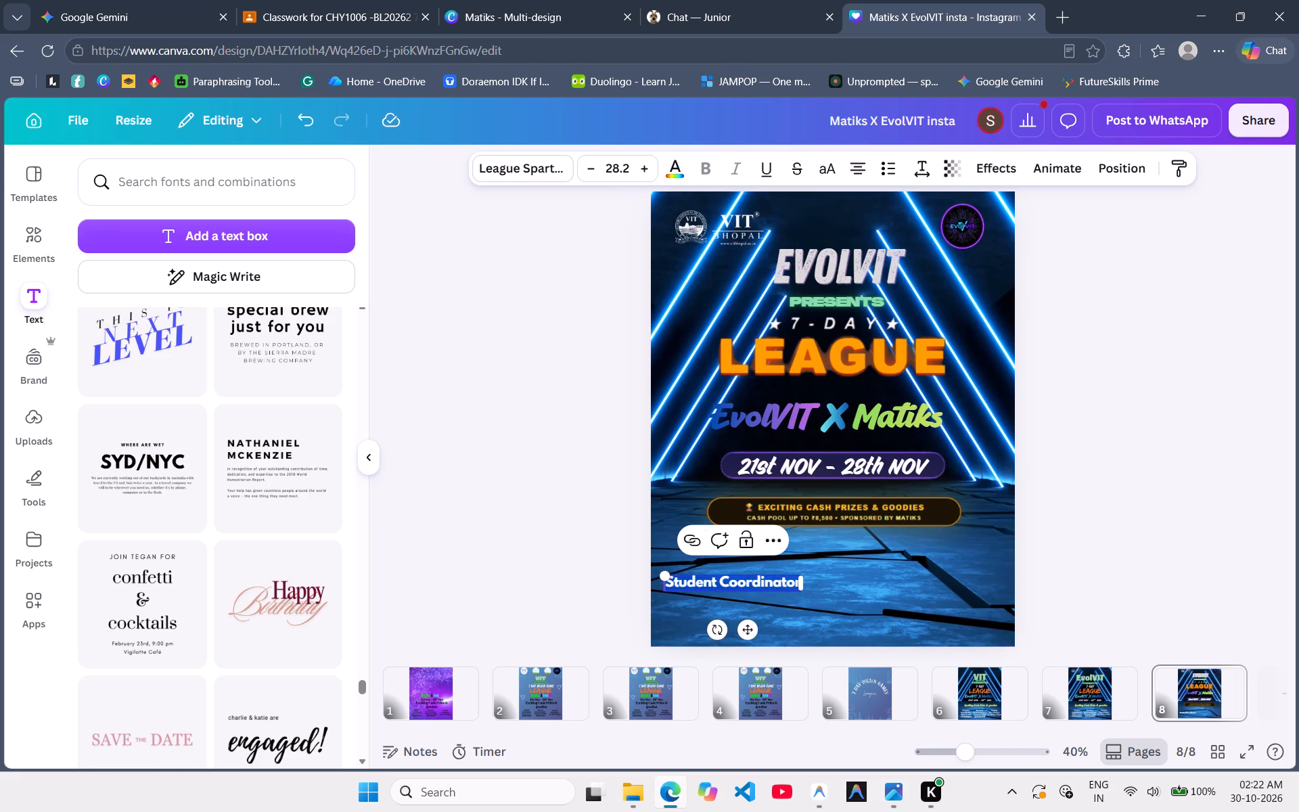
{"action": "left_click", "coordinate": [673, 171]}
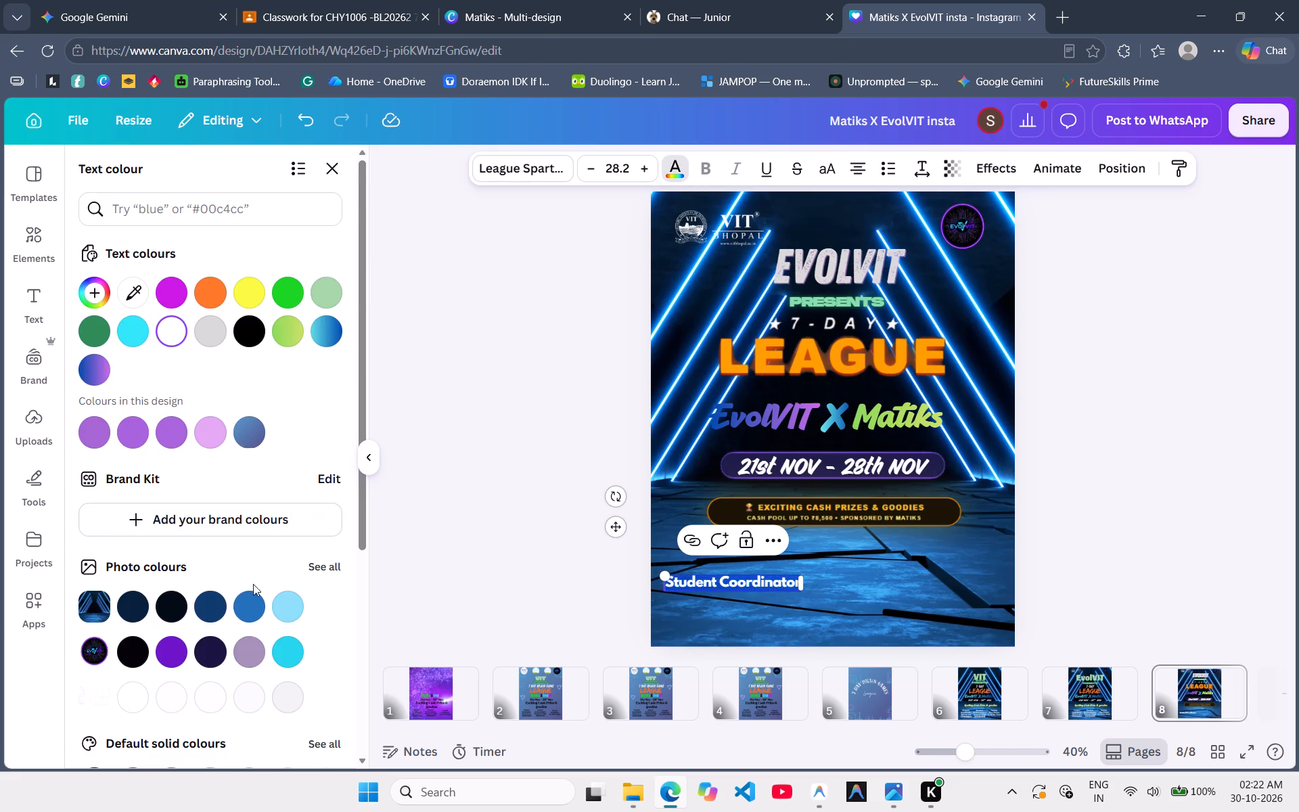
{"action": "scroll", "coordinate": [210, 595], "scroll_direction": "down", "scroll_amount": 8}
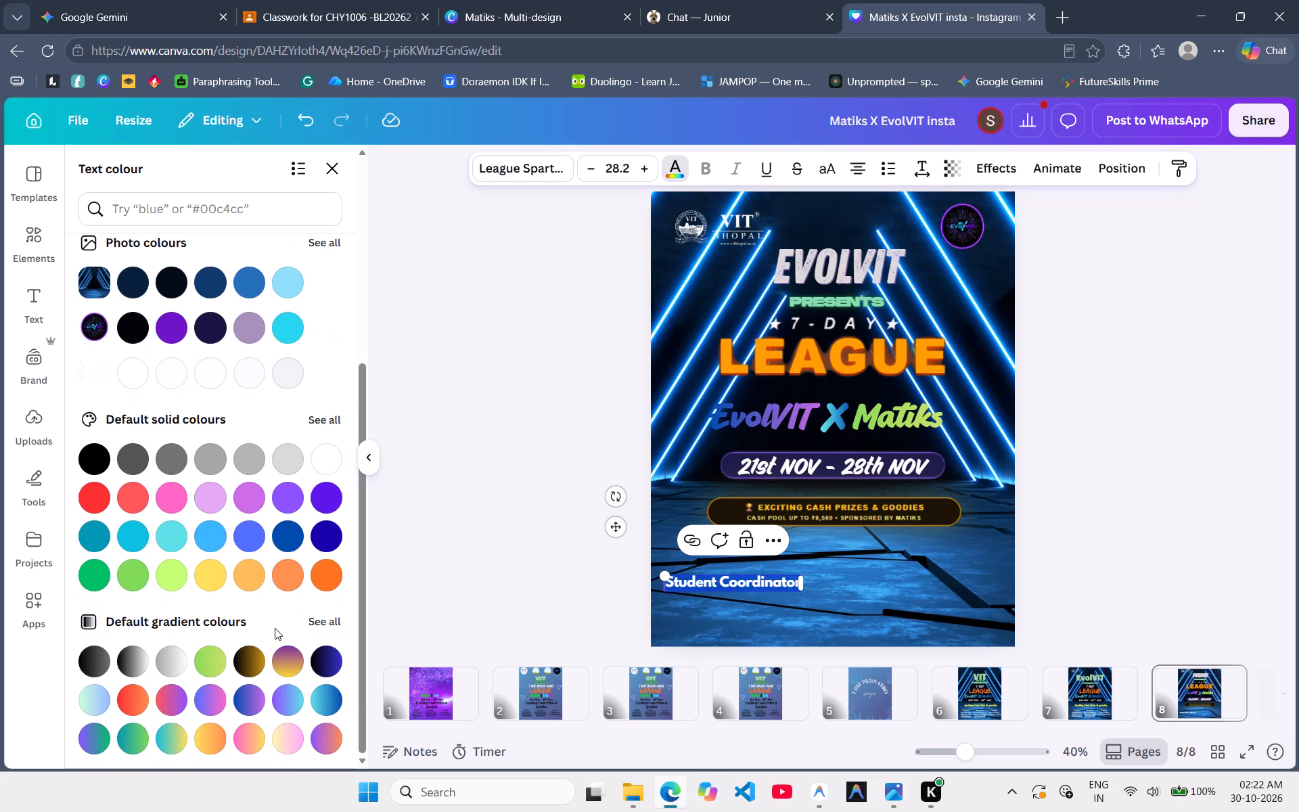
{"action": "left_click", "coordinate": [252, 660]}
{"action": "scroll", "coordinate": [252, 660], "scroll_direction": "down", "scroll_amount": 1}
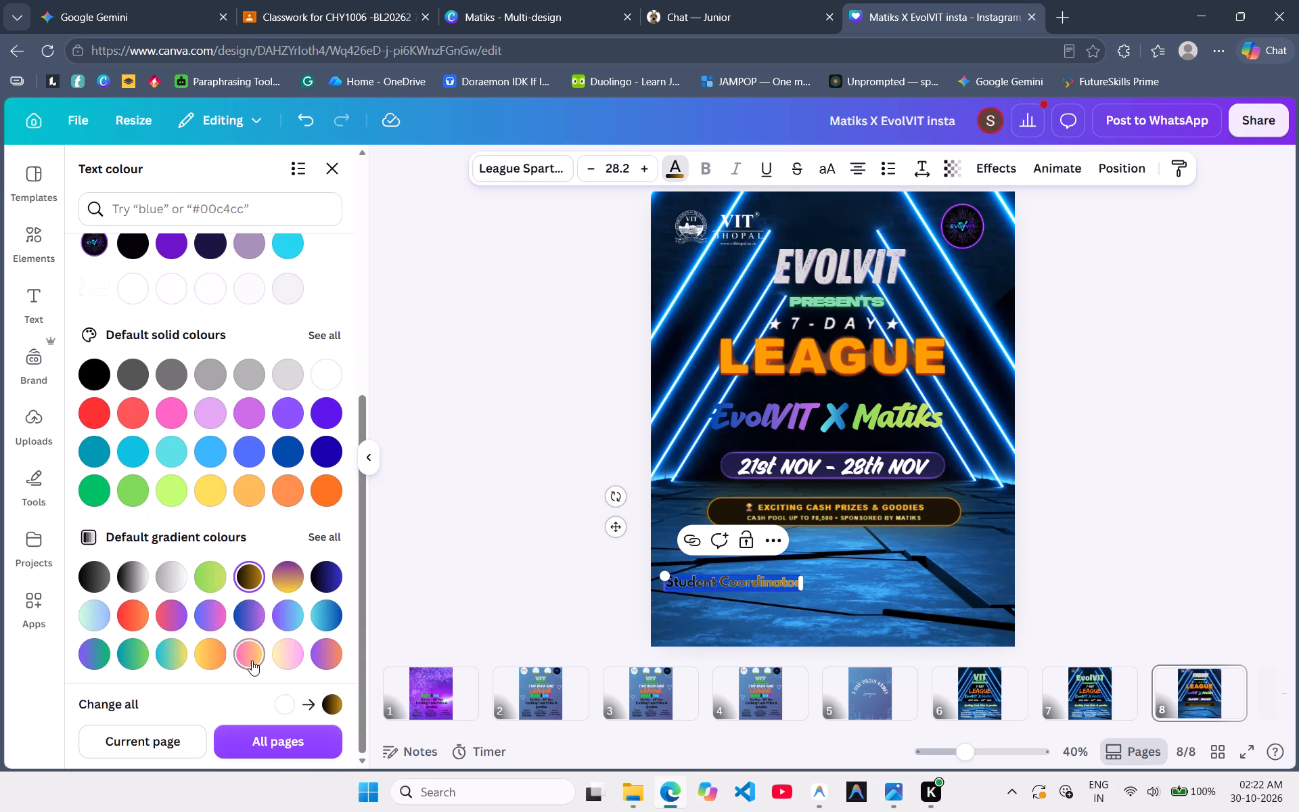
{"action": "left_click", "coordinate": [236, 656]}
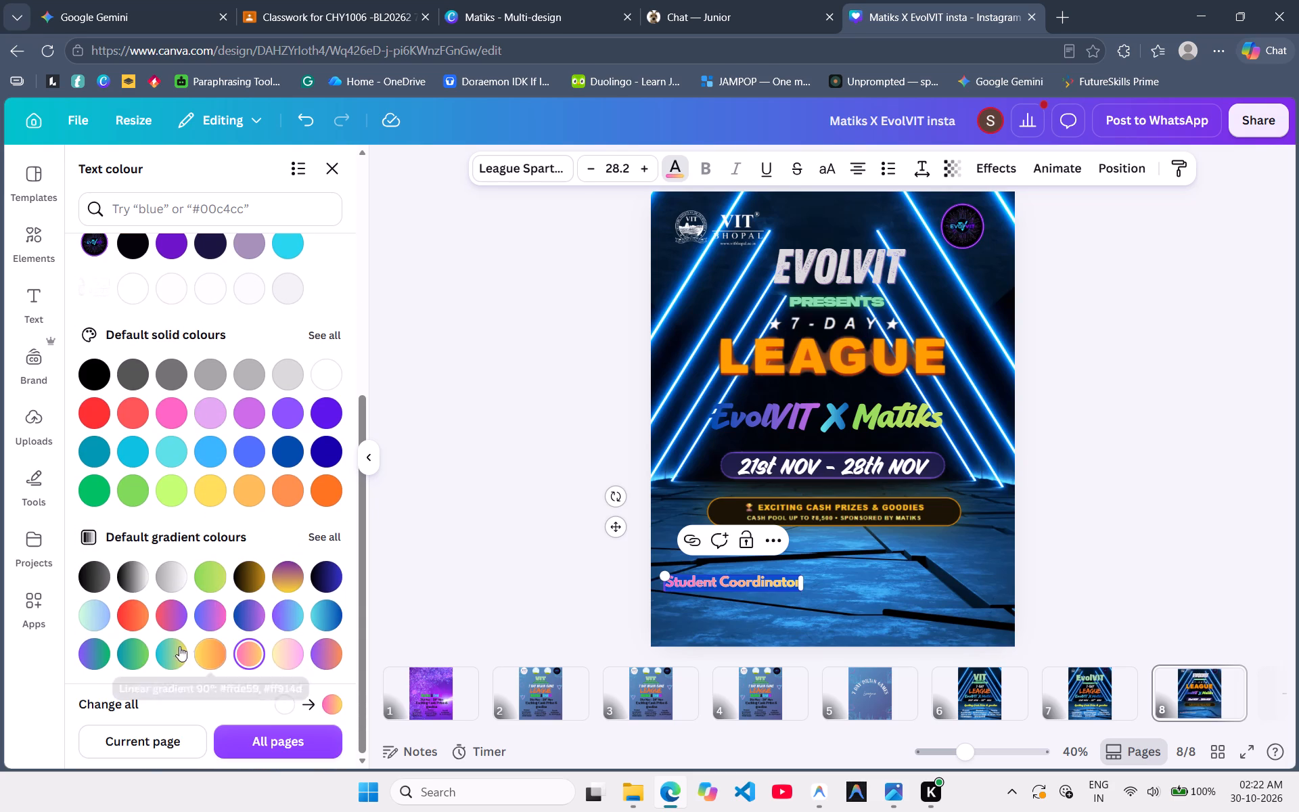
{"action": "left_click", "coordinate": [164, 581]}
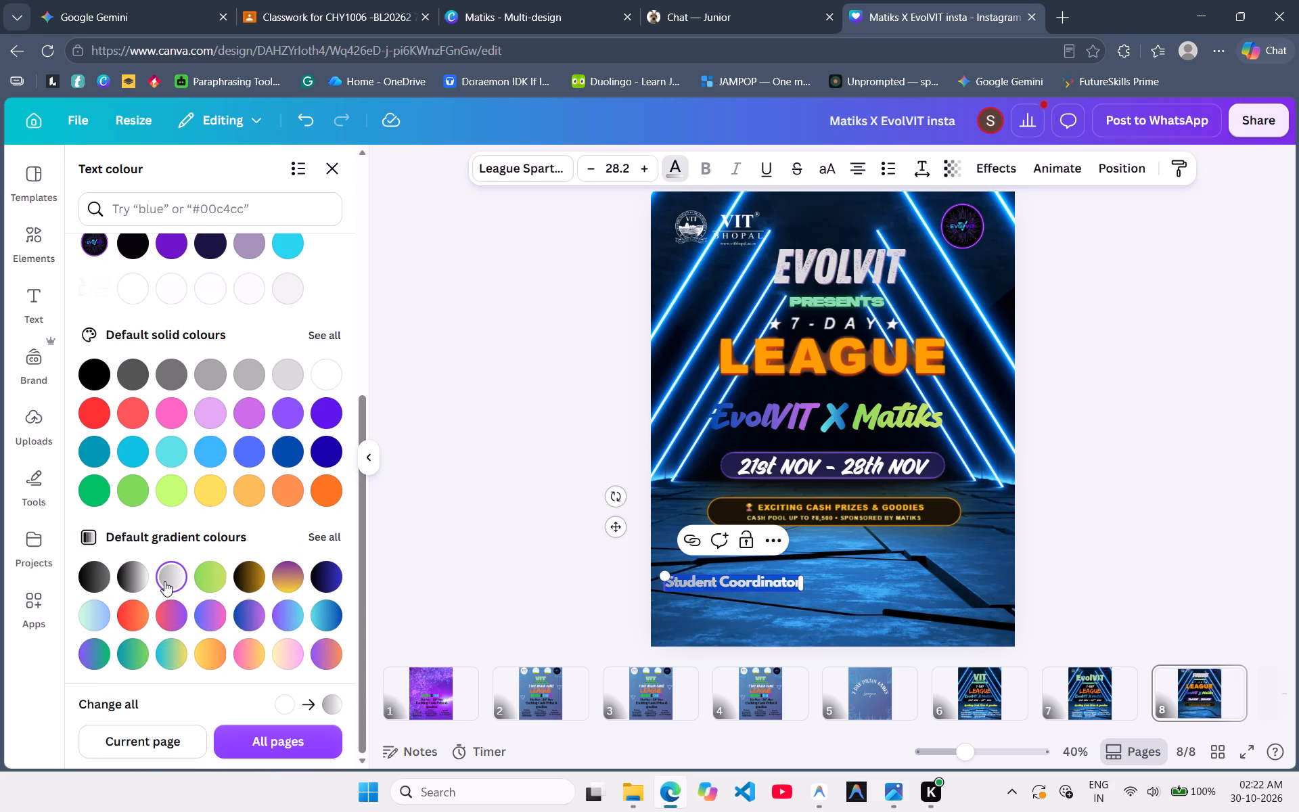
{"action": "left_click", "coordinate": [746, 600]}
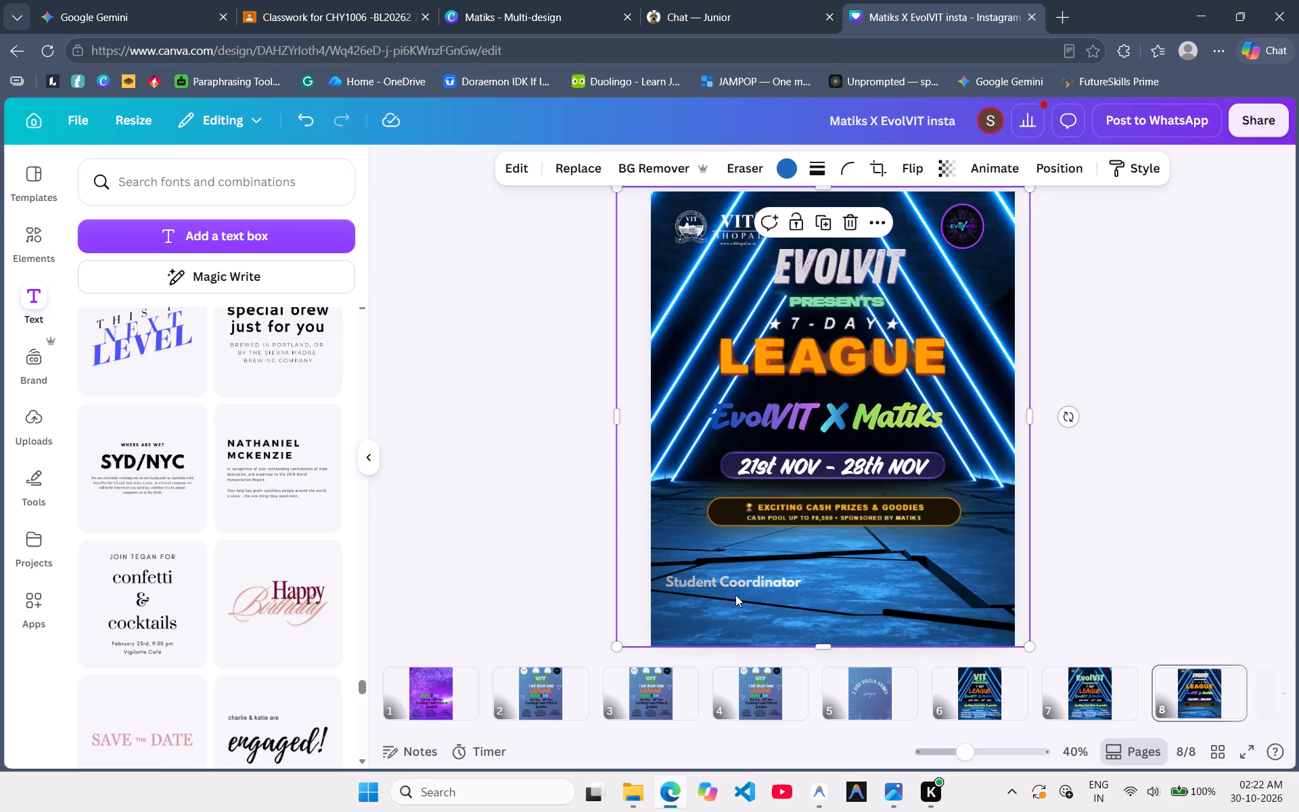
Move the "Student Coordinator" text slightly lower on page 8.
{"action": "left_click_drag", "start_coordinate": [703, 583], "coordinate": [700, 597]}
{"action": "left_click", "coordinate": [1237, 535]}
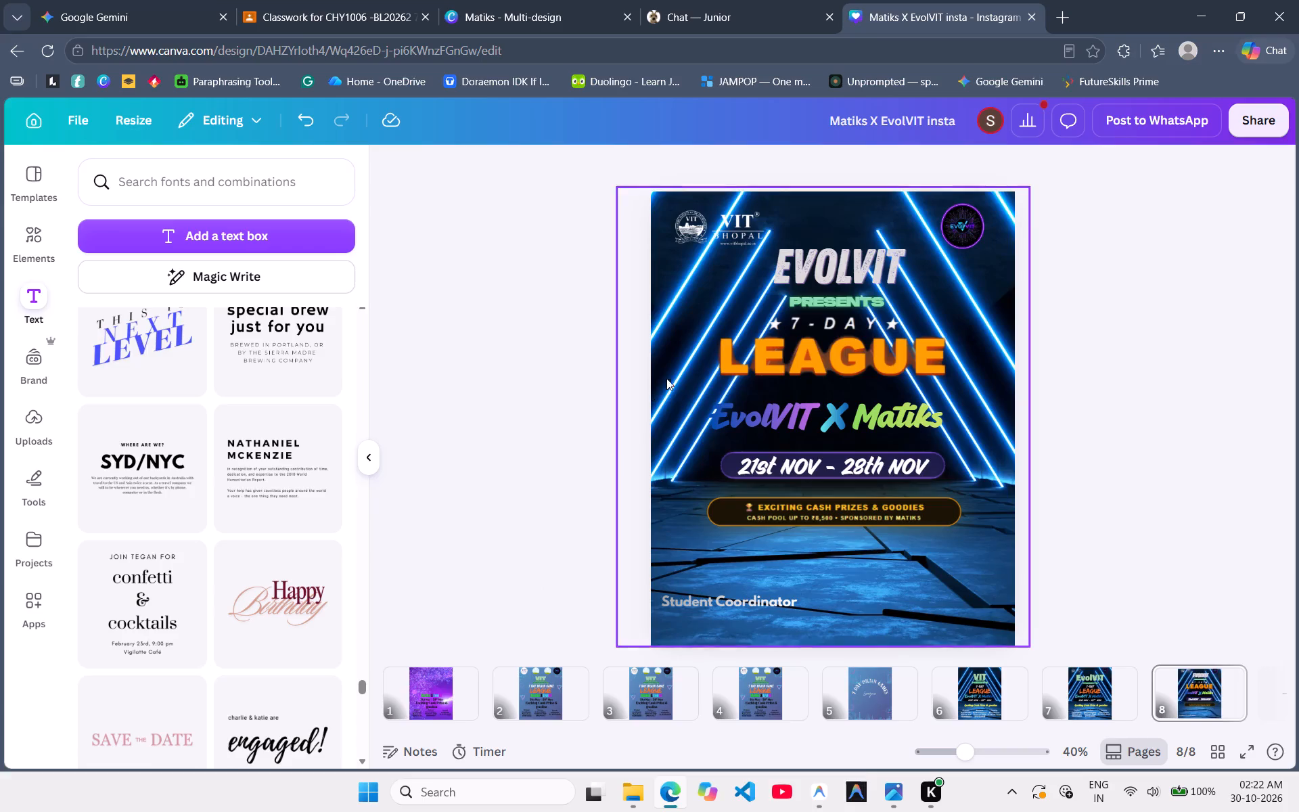
Copy the student coordinator's name from the page 7 text block and paste it onto page 8.
{"action": "left_click", "coordinate": [1087, 686]}
{"action": "triple_click", "coordinate": [706, 593]}
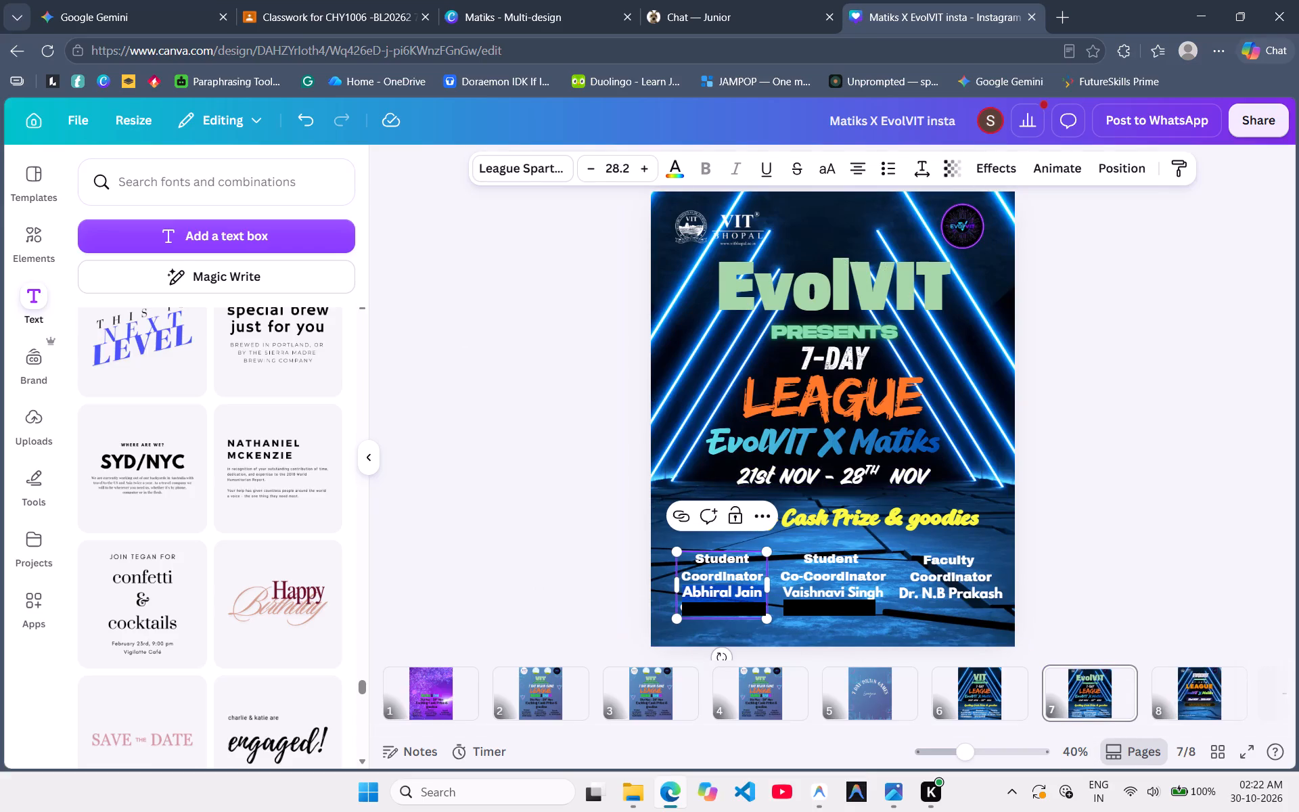
{"action": "key", "text": "ctrl+c"}
{"action": "left_click", "coordinate": [1169, 694]}
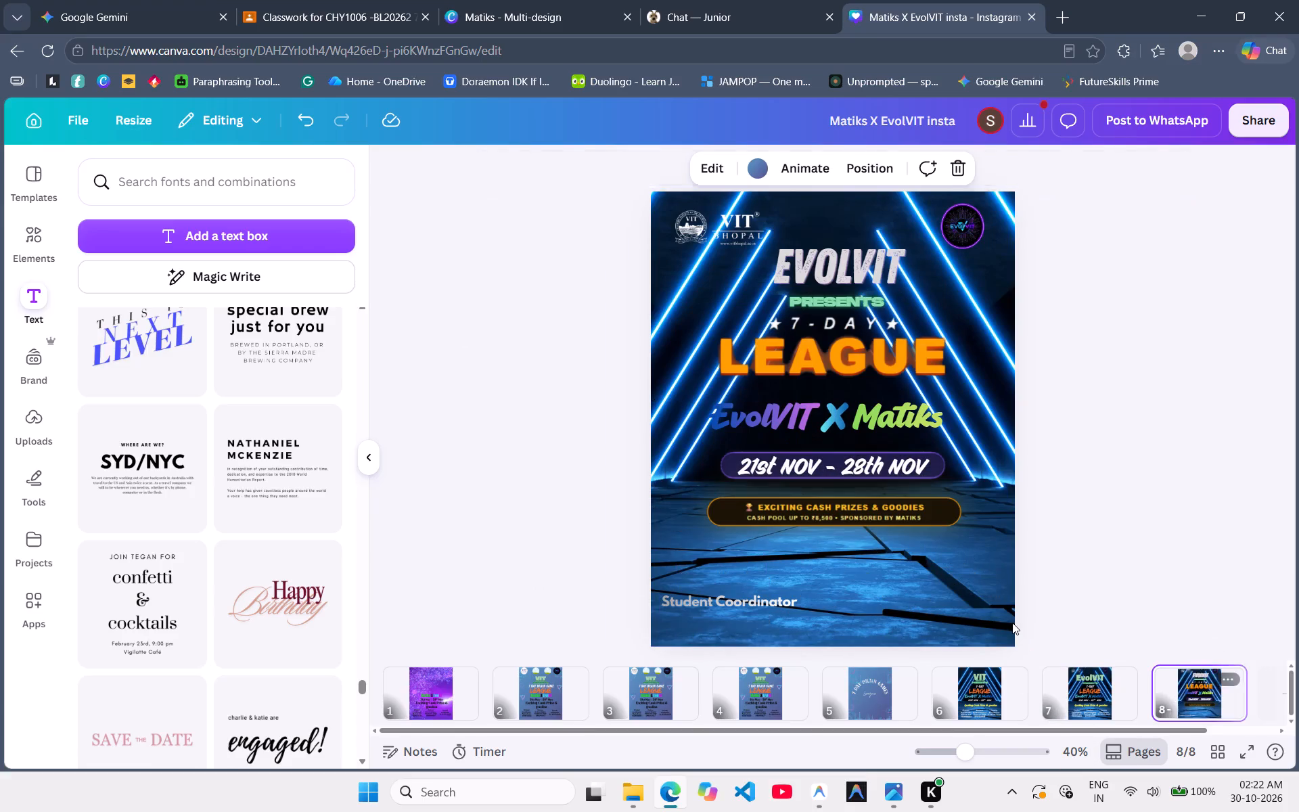
{"action": "left_click", "coordinate": [710, 616]}
{"action": "key", "text": "ctrl+v"}
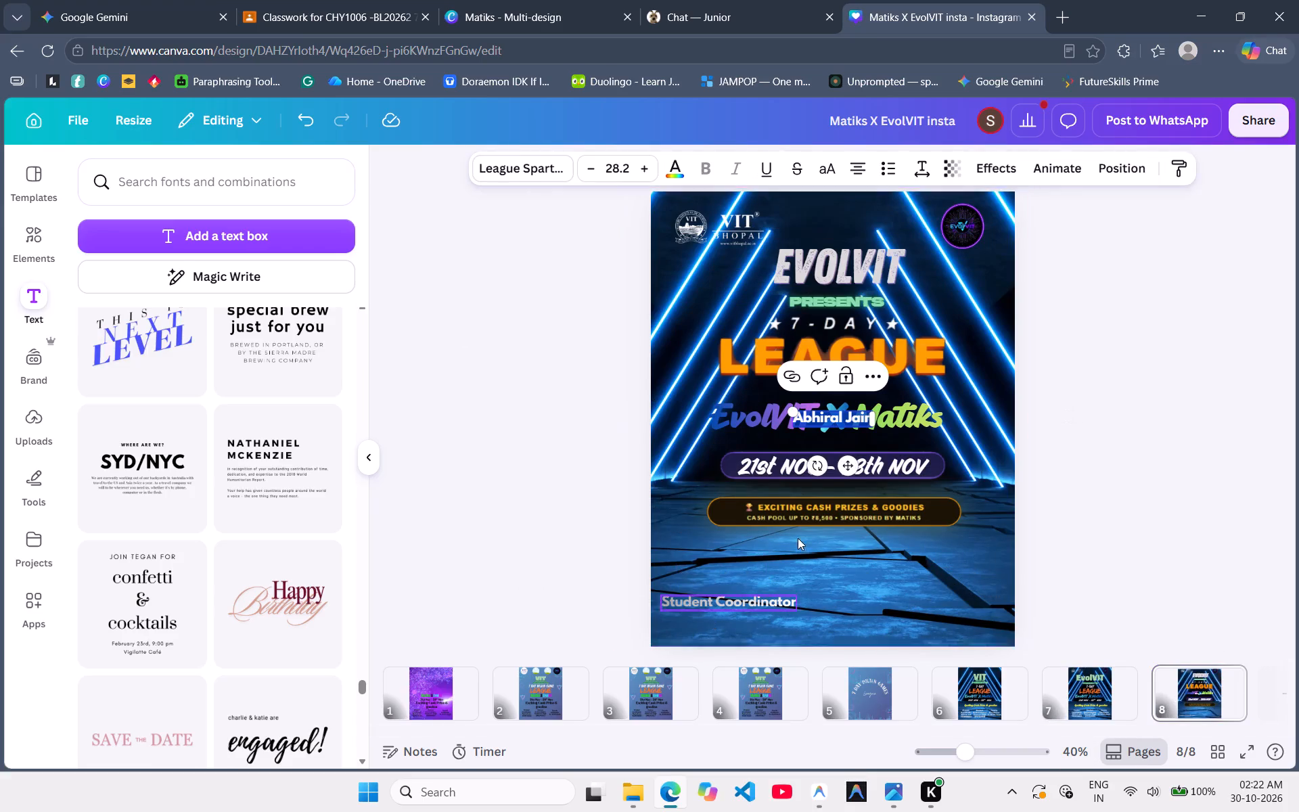
Try the grey-to-white gradient on the pasted coordinator name, and settle on the solid light grey text colour.
{"action": "left_click", "coordinate": [671, 172]}
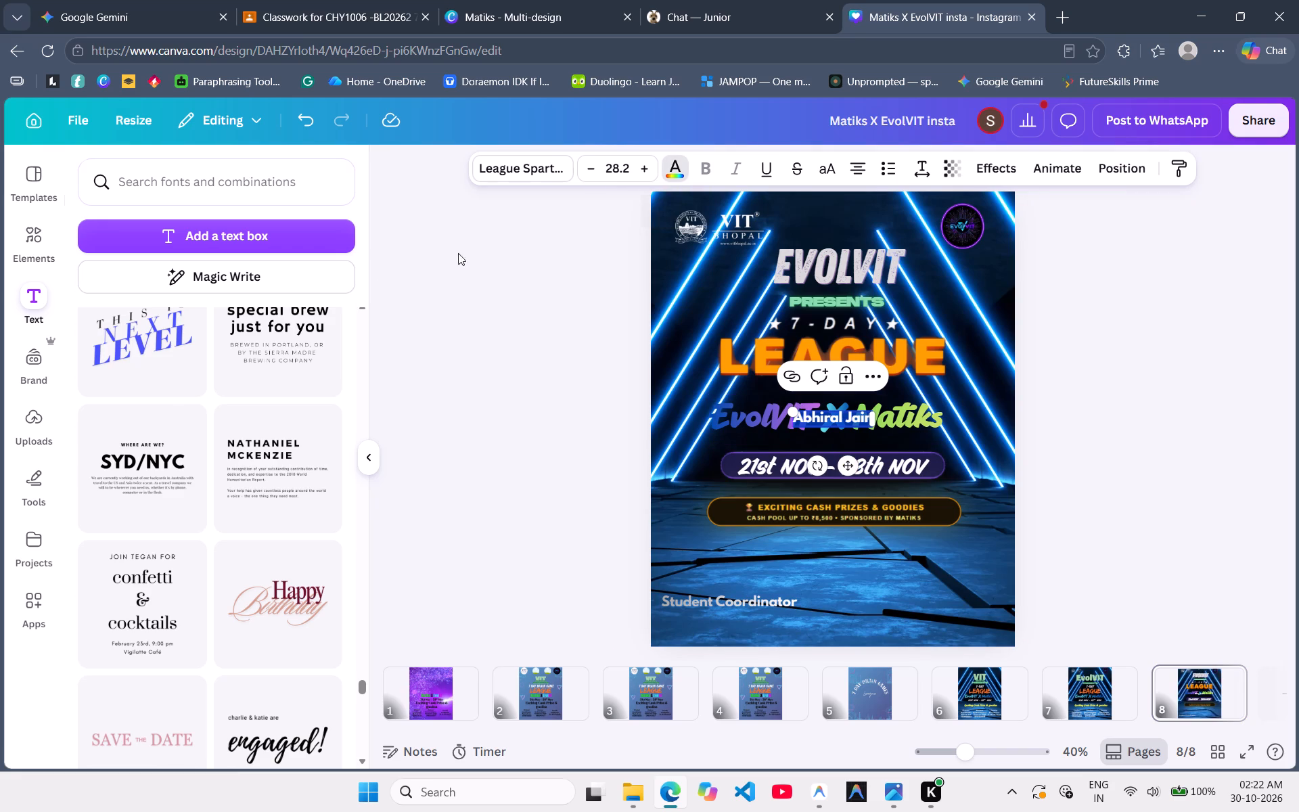
{"action": "left_click", "coordinate": [136, 371]}
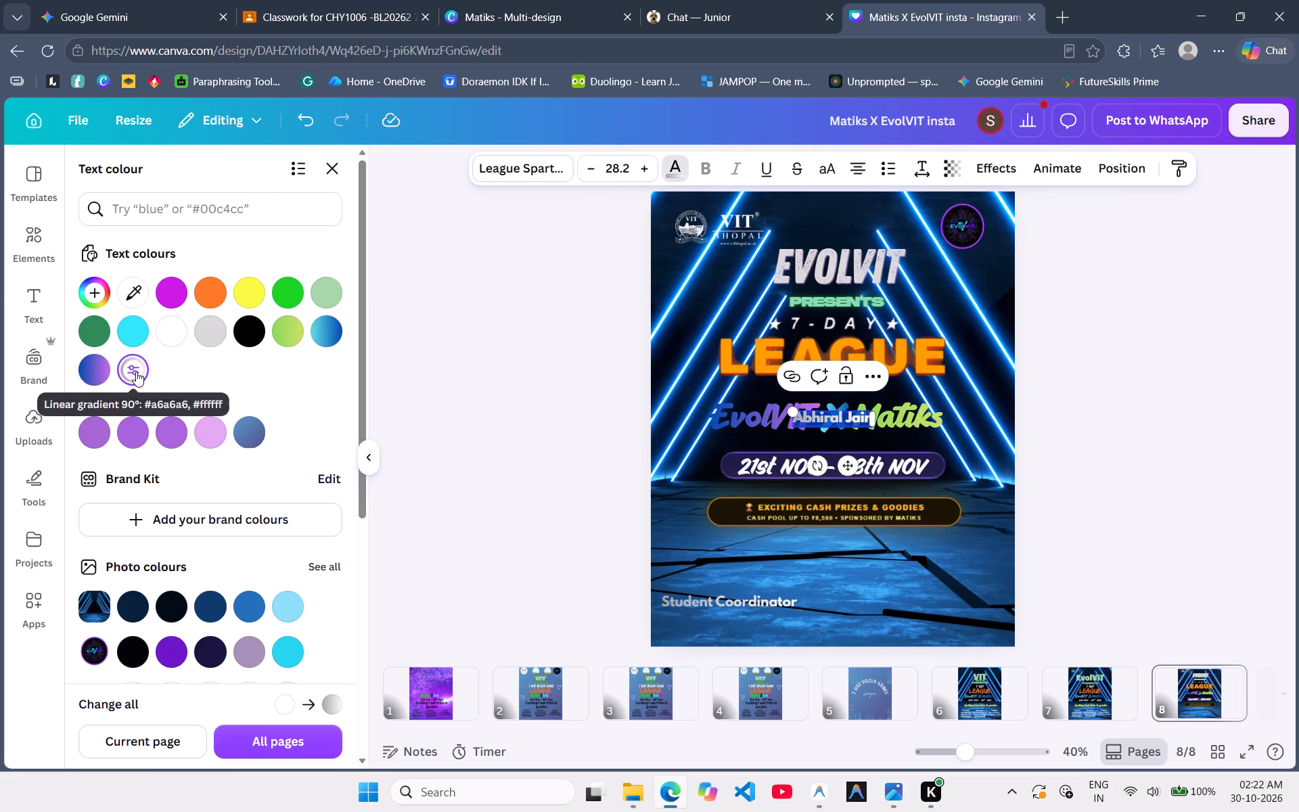
{"action": "left_click", "coordinate": [206, 331]}
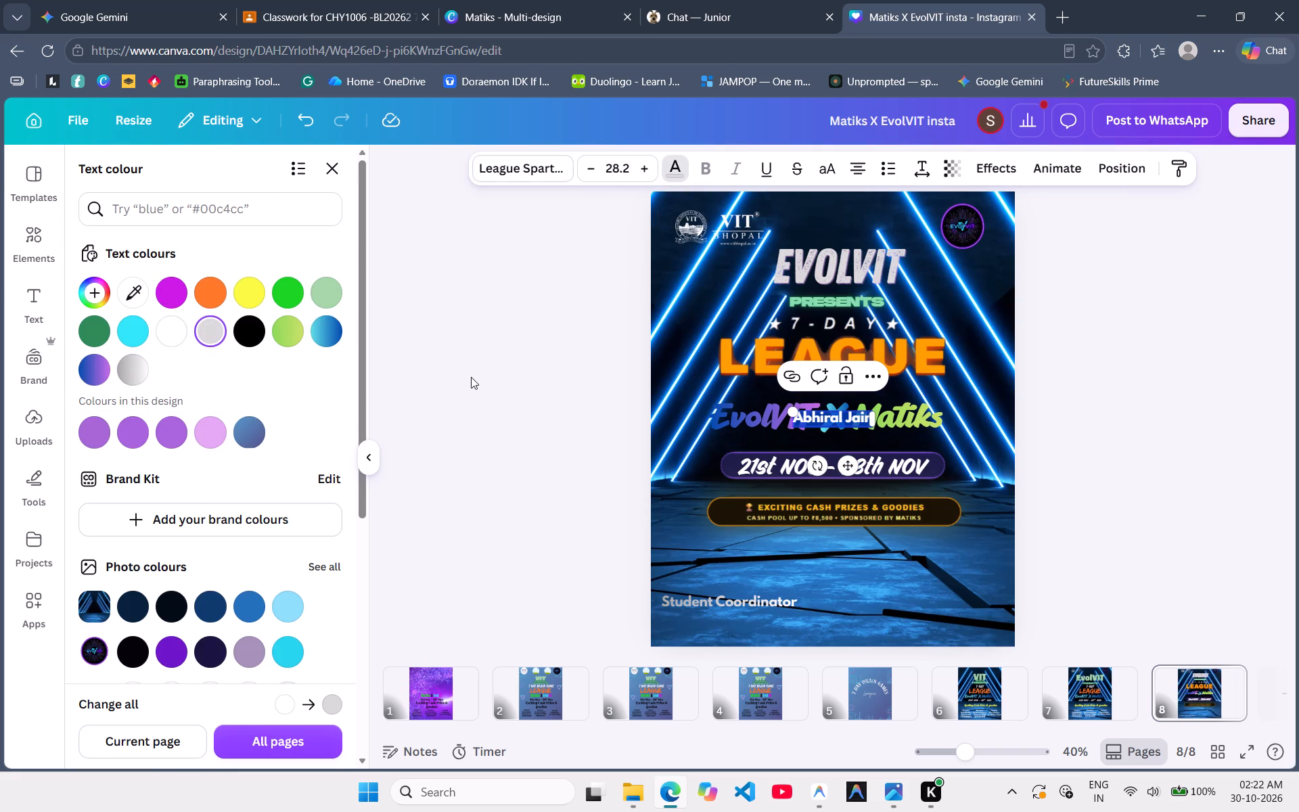
{"action": "scroll", "coordinate": [286, 637], "scroll_direction": "down", "scroll_amount": 2}
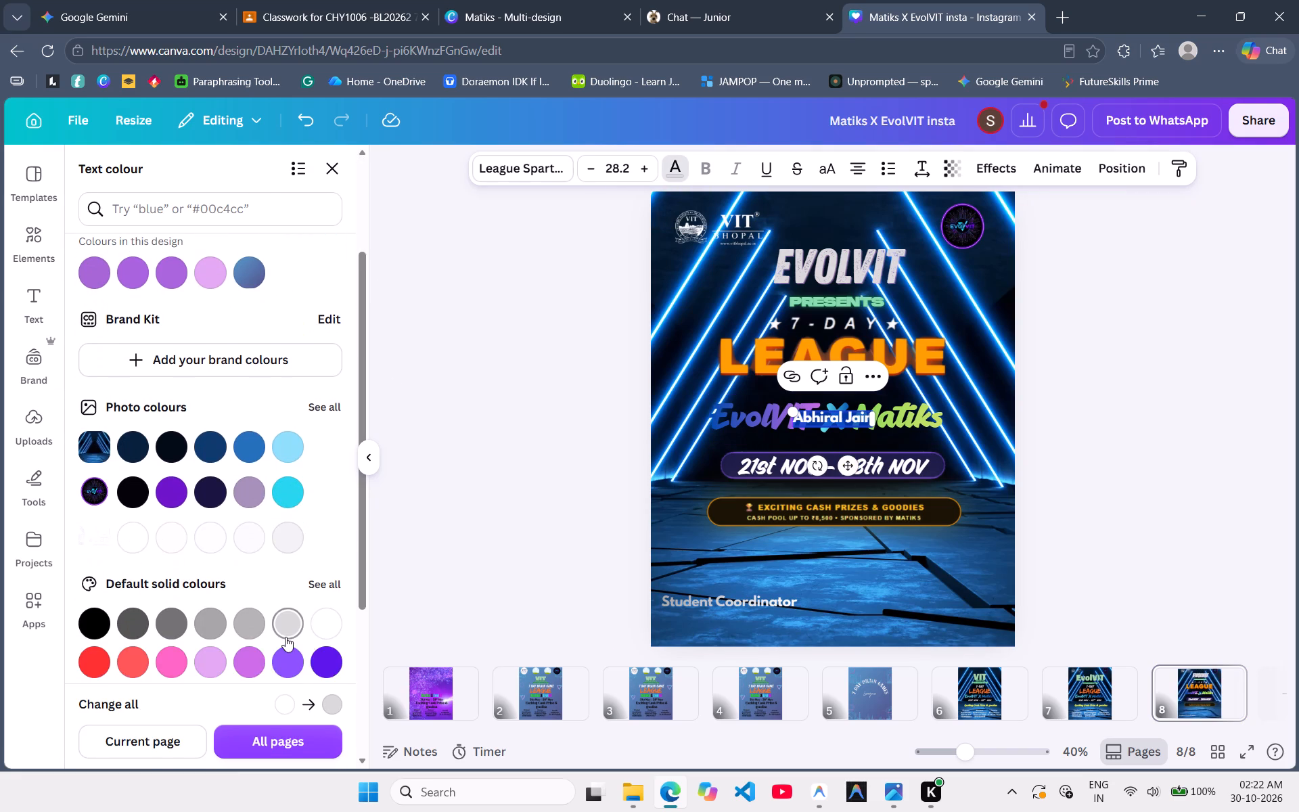
{"action": "left_click", "coordinate": [286, 637]}
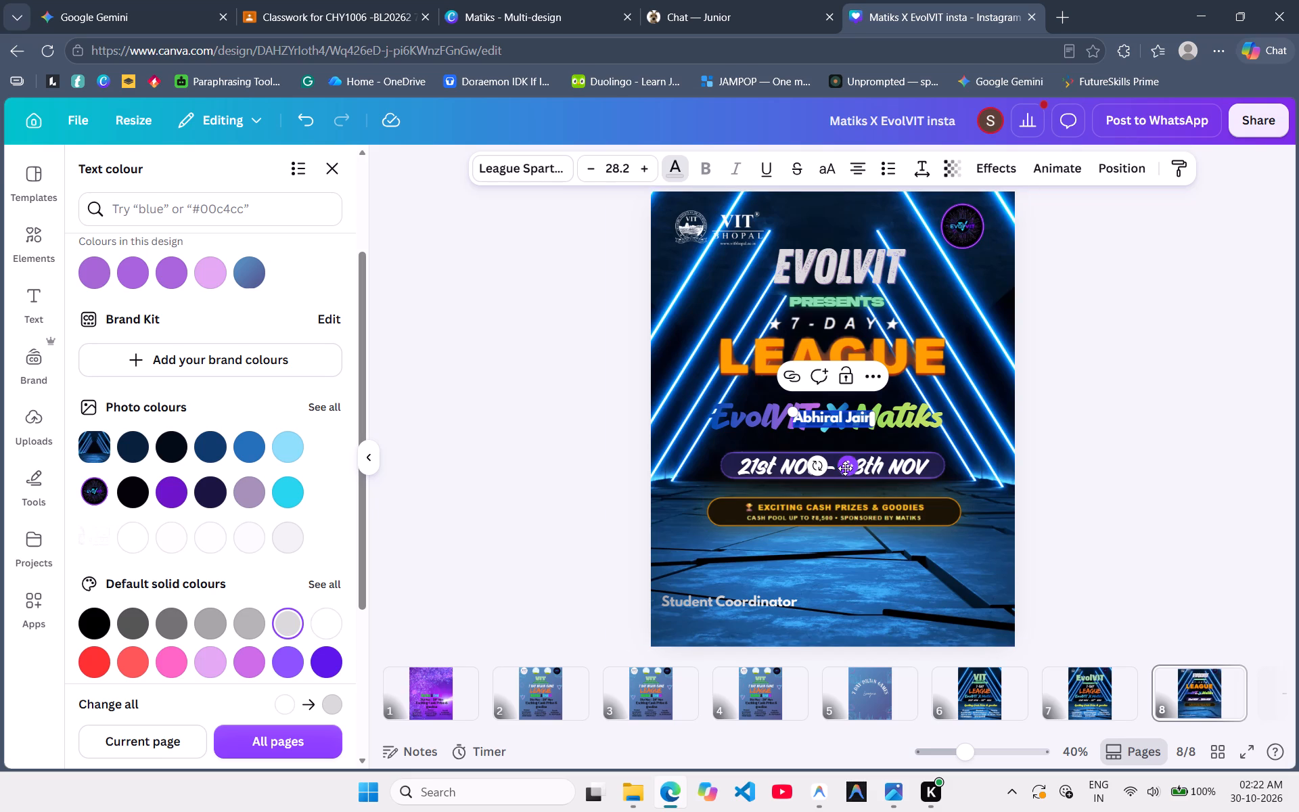
Place the coordinator's name directly below the "Student Coordinator" heading and shrink its text to size 25.6.
{"action": "left_click_drag", "start_coordinate": [845, 468], "coordinate": [714, 668]}
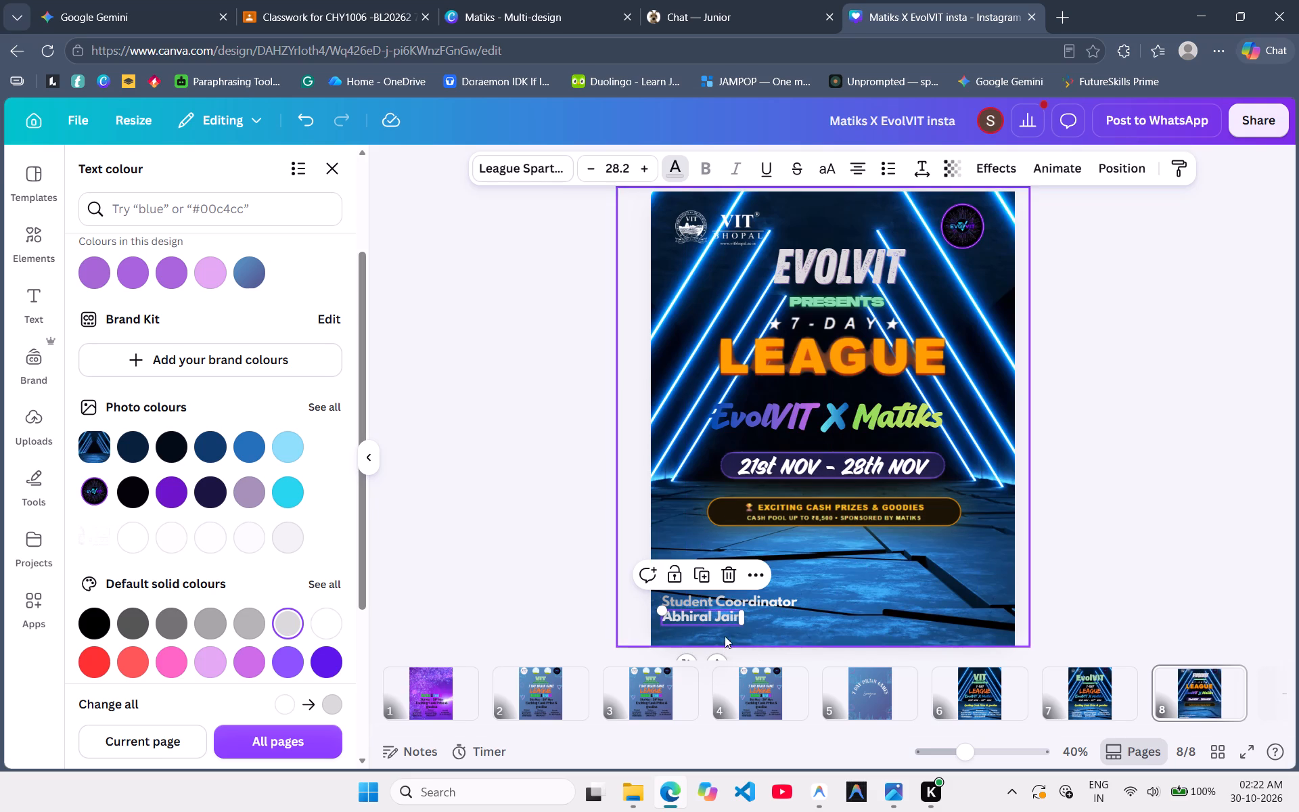
{"action": "left_click", "coordinate": [661, 607]}
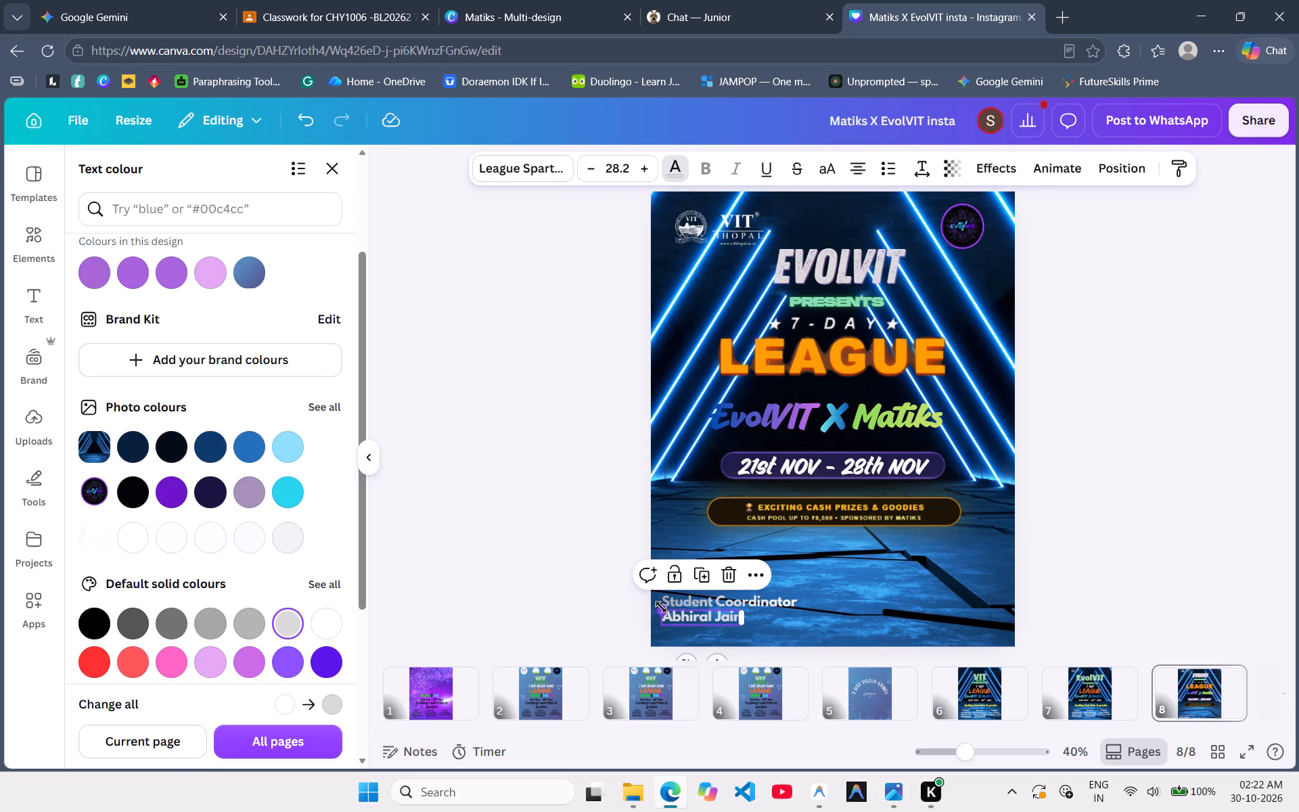
{"action": "left_click", "coordinate": [717, 656]}
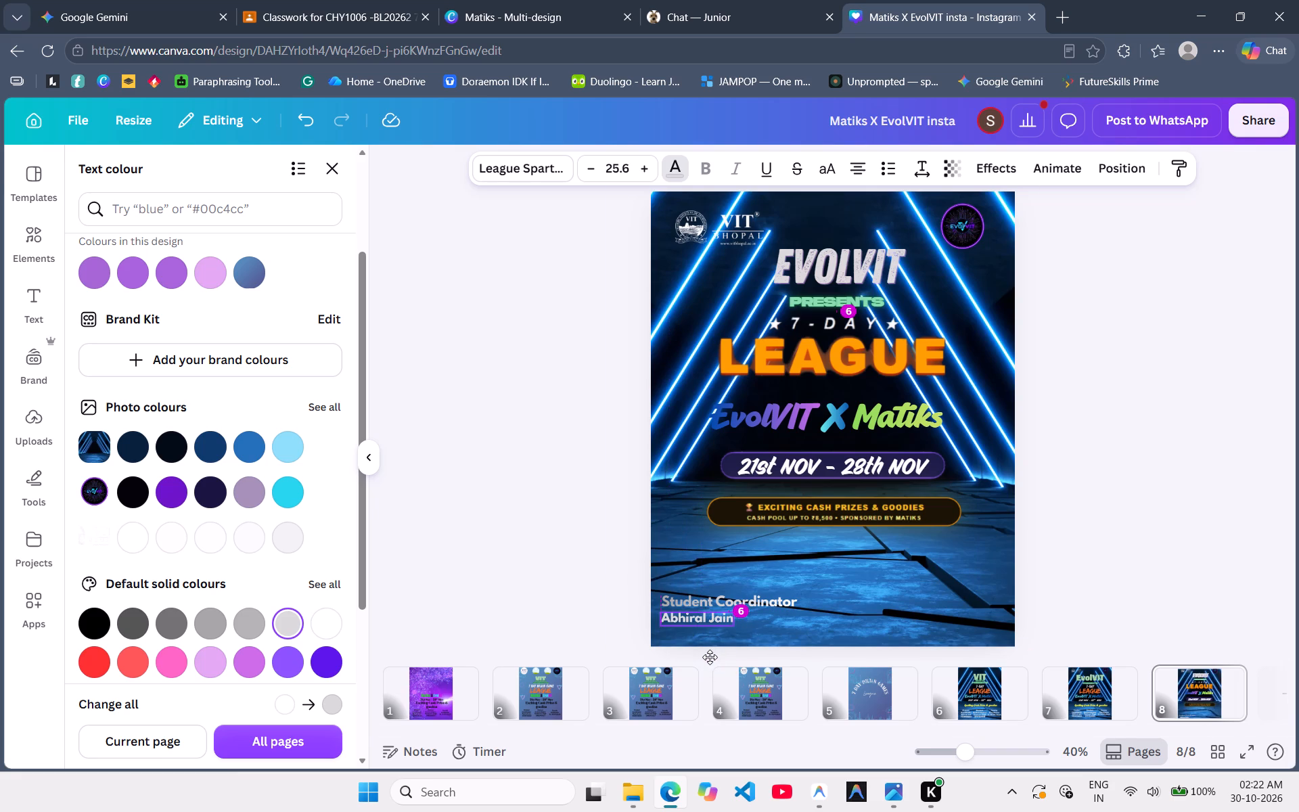
Raise the "Student Coordinator" heading slightly and line up the name's left edge beneath it with a small gap.
{"action": "left_click", "coordinate": [706, 604]}
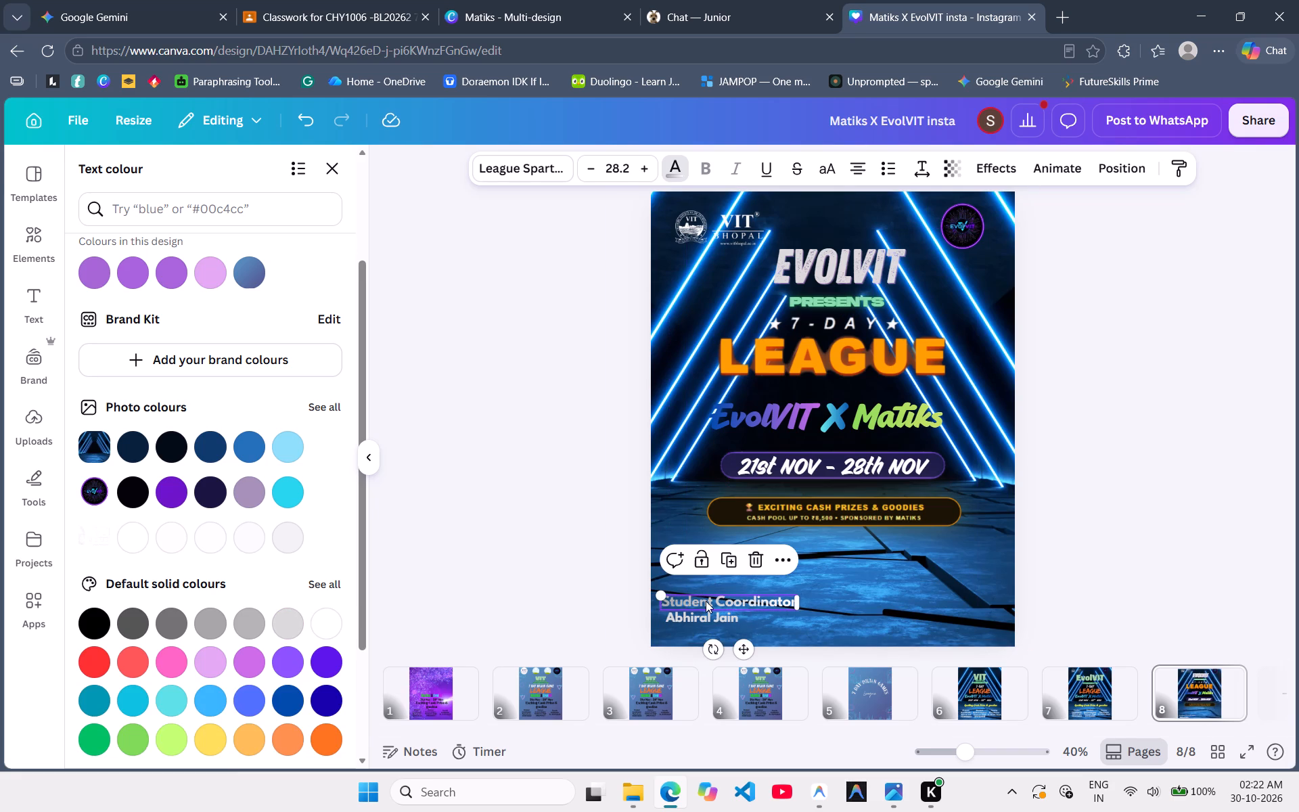
{"action": "left_click", "coordinate": [706, 601]}
{"action": "left_click_drag", "start_coordinate": [706, 597], "coordinate": [706, 589]}
{"action": "scroll", "coordinate": [706, 589], "scroll_direction": "down", "scroll_amount": 2}
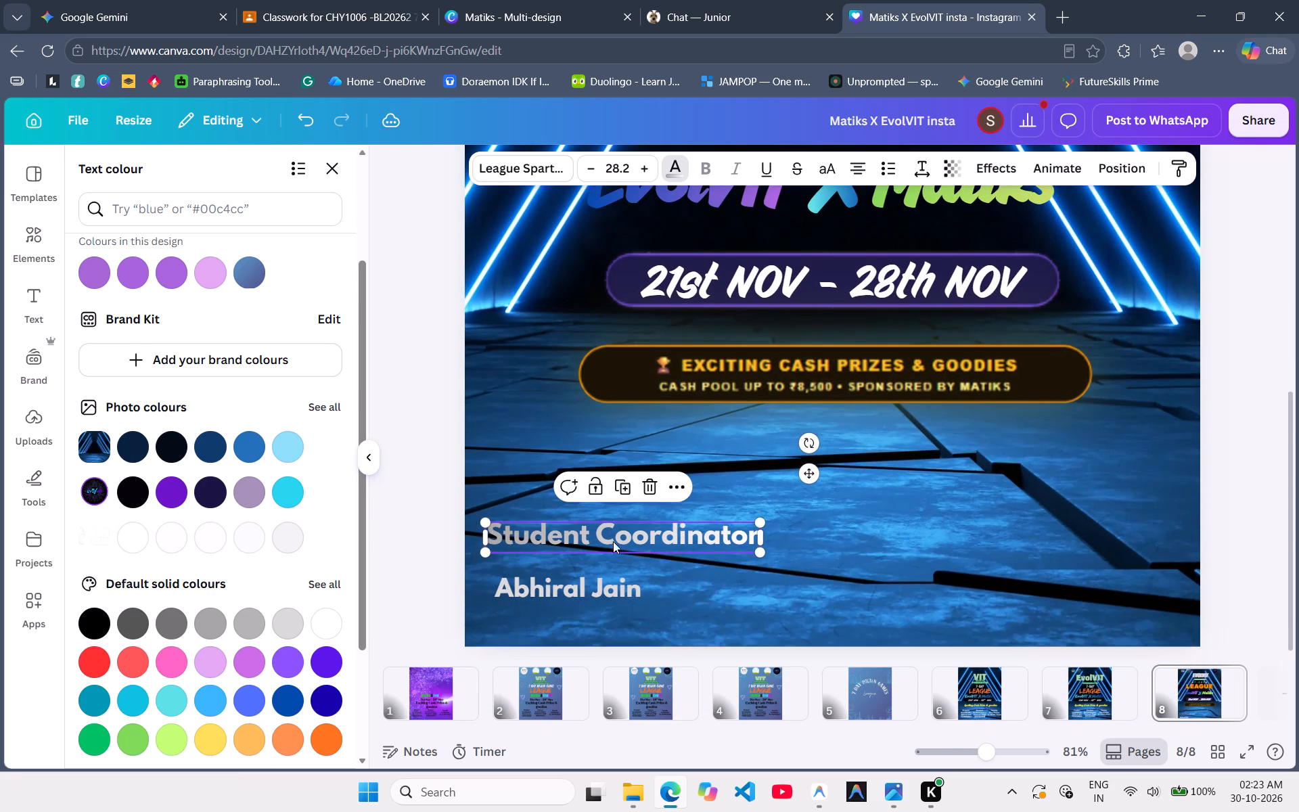
{"action": "left_click_drag", "start_coordinate": [608, 530], "coordinate": [606, 537]}
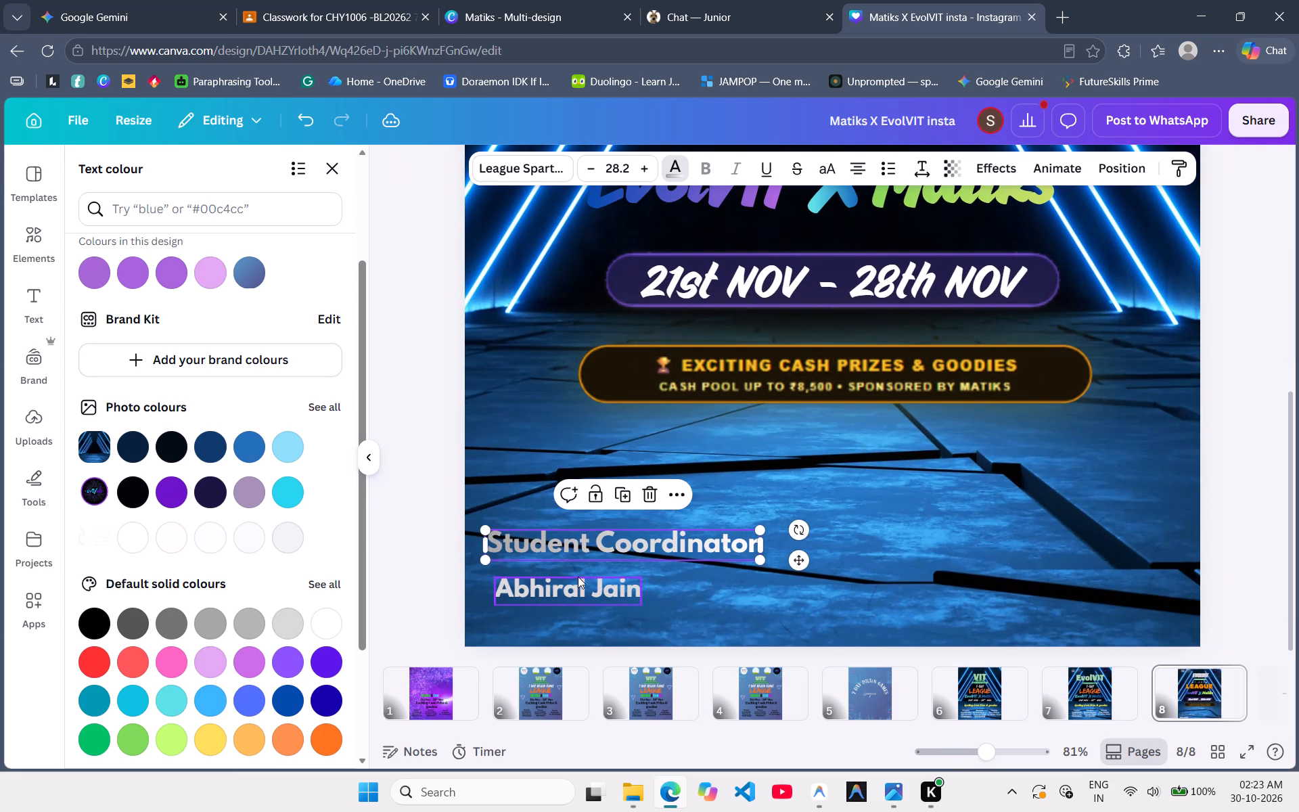
{"action": "left_click_drag", "start_coordinate": [576, 579], "coordinate": [570, 566]}
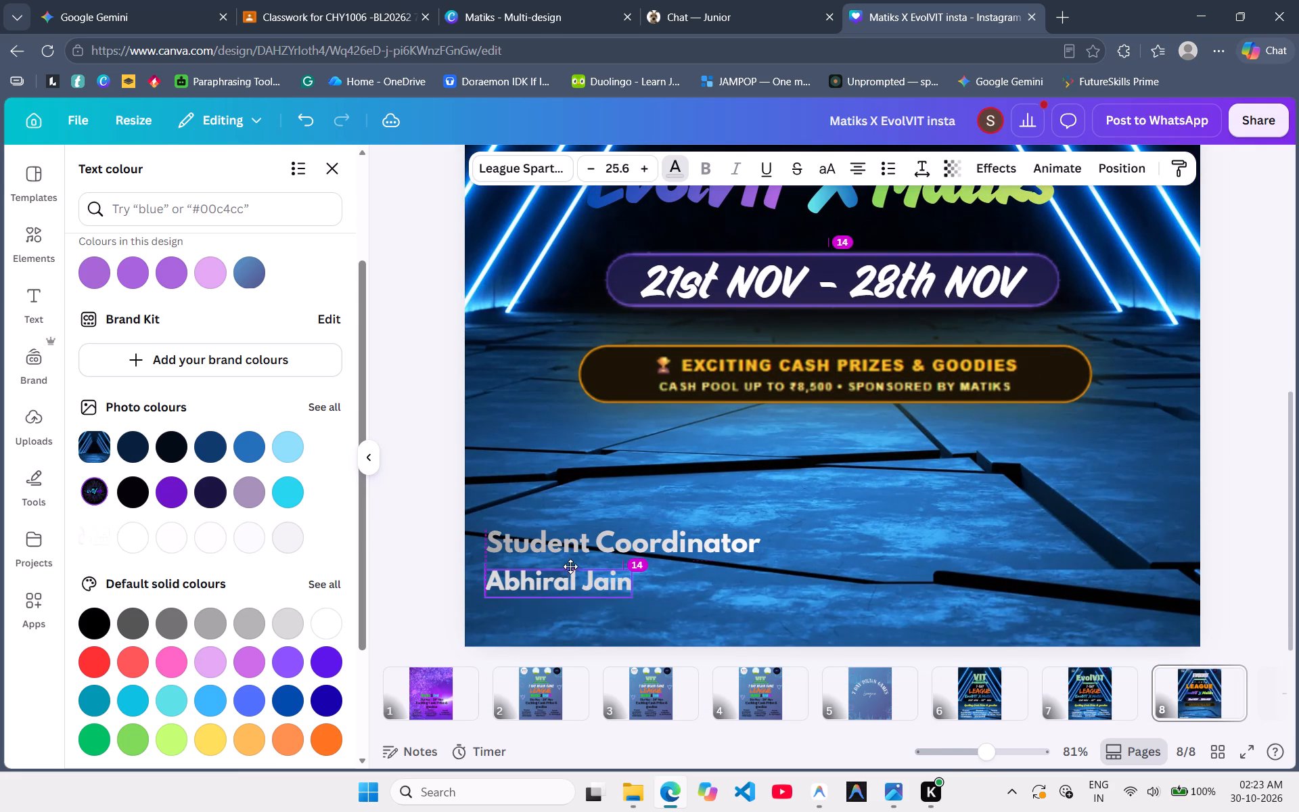
{"action": "left_click_drag", "start_coordinate": [570, 566], "coordinate": [568, 567]}
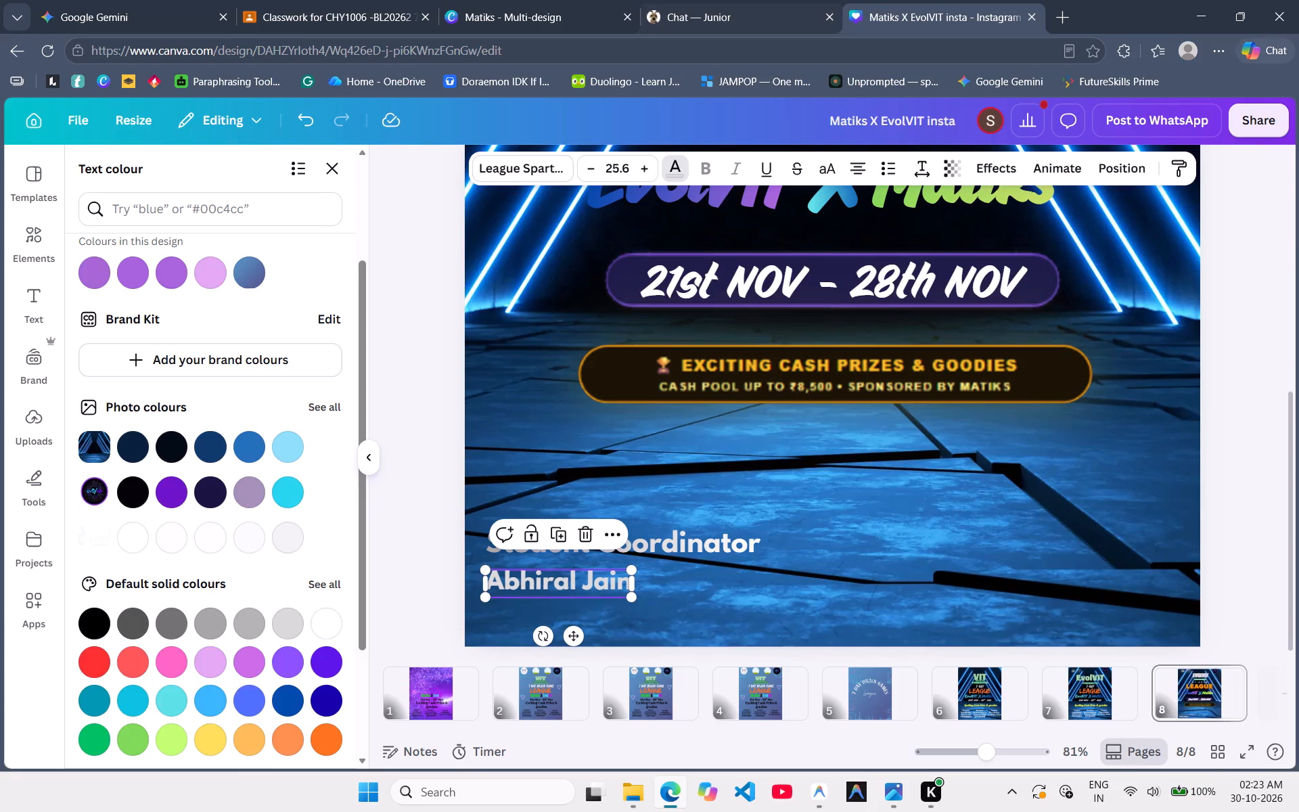
Copy the student coordinator's phone number from page 7 and add it as a second line under the name on page 8.
{"action": "left_click", "coordinate": [1093, 702]}
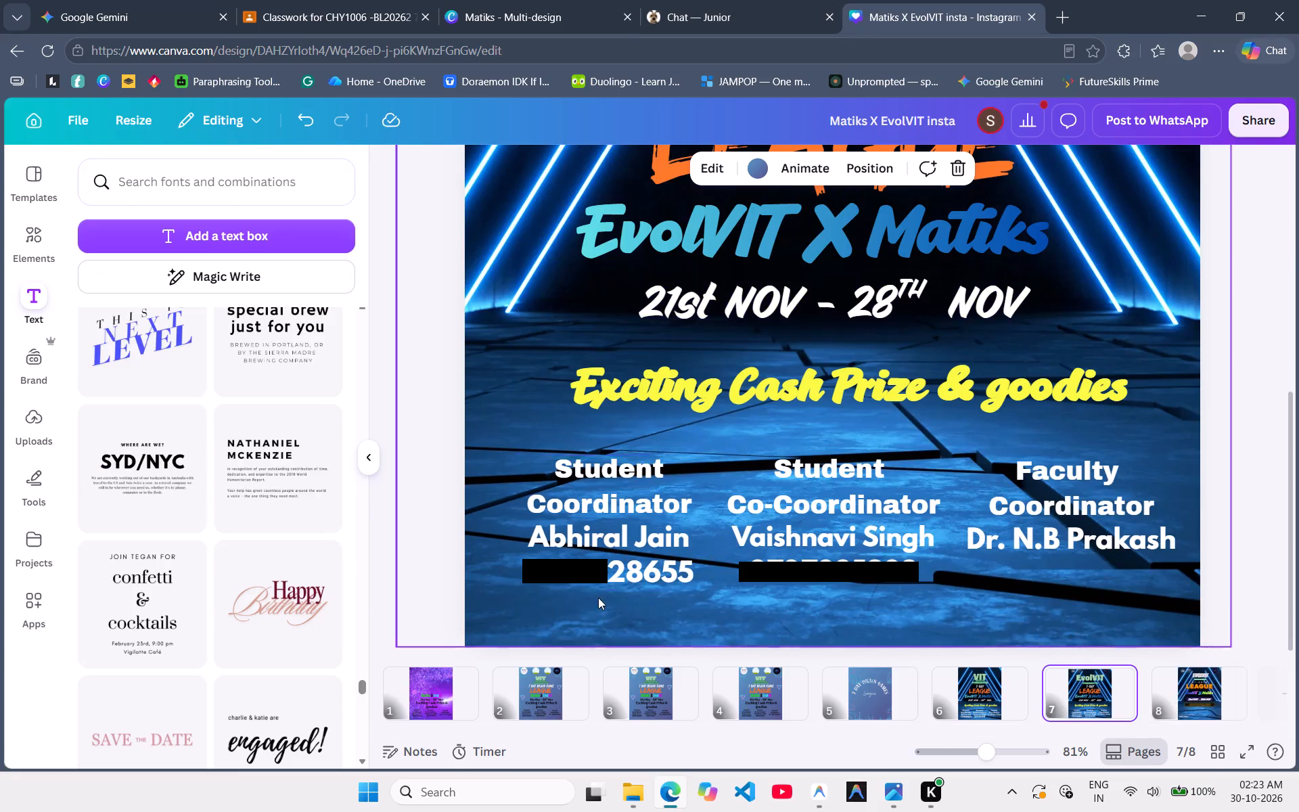
{"action": "triple_click", "coordinate": [599, 561]}
{"action": "key", "text": "ctrl+c"}
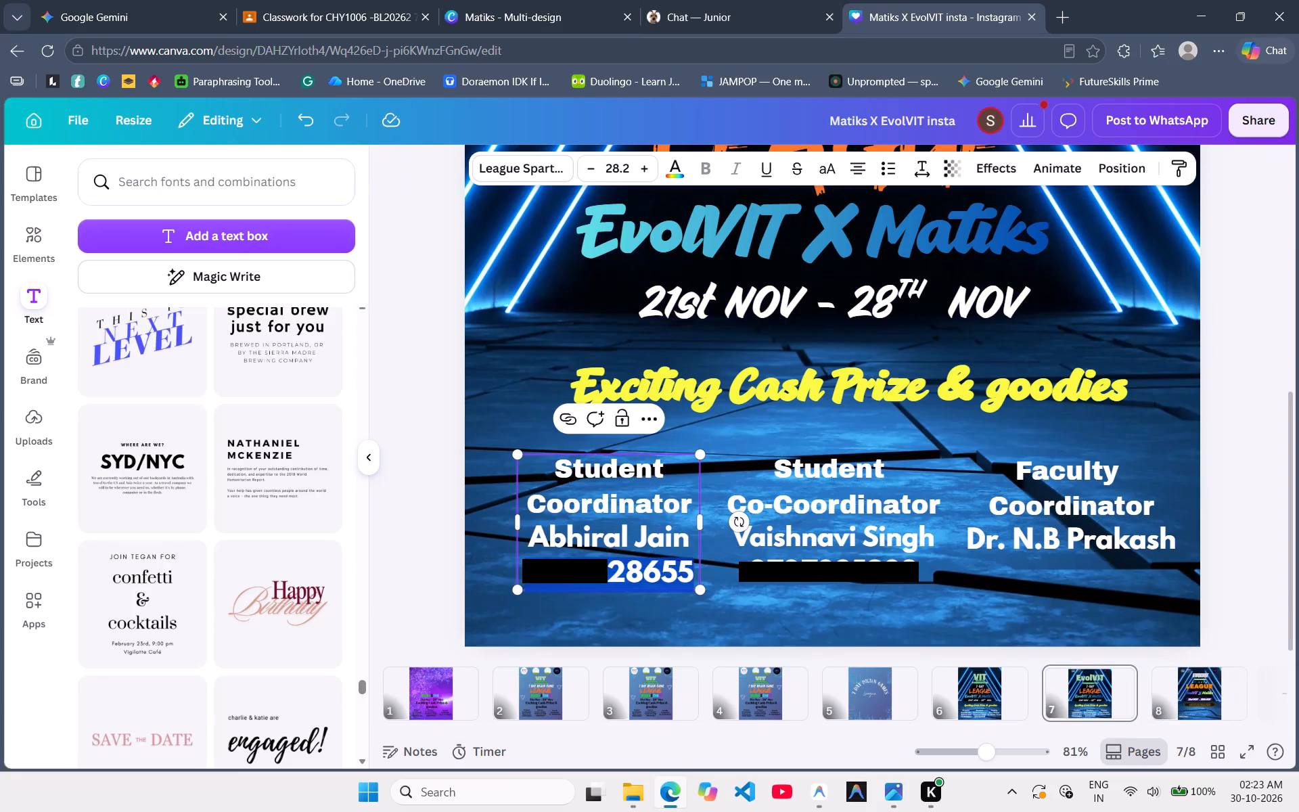
{"action": "left_click", "coordinate": [1156, 691]}
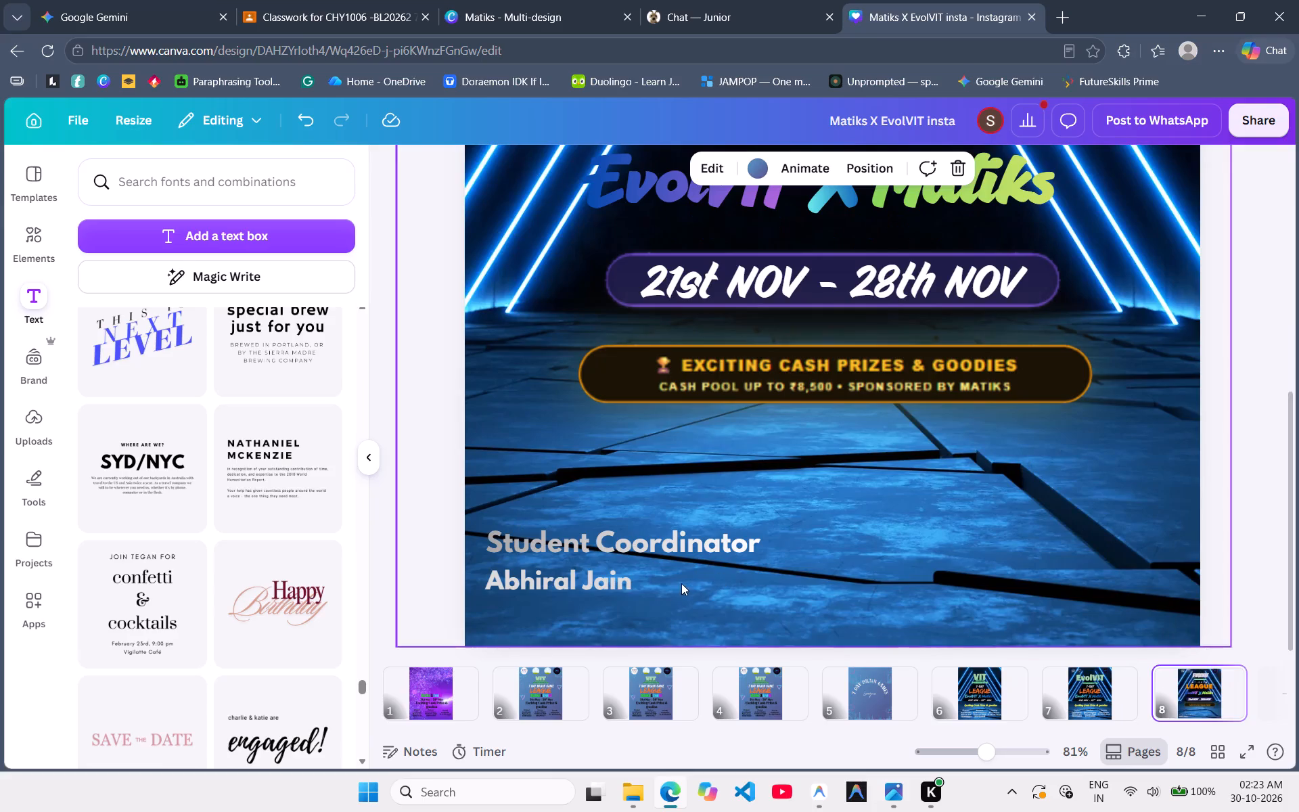
{"action": "double_click", "coordinate": [621, 579]}
{"action": "key", "text": "Right"}
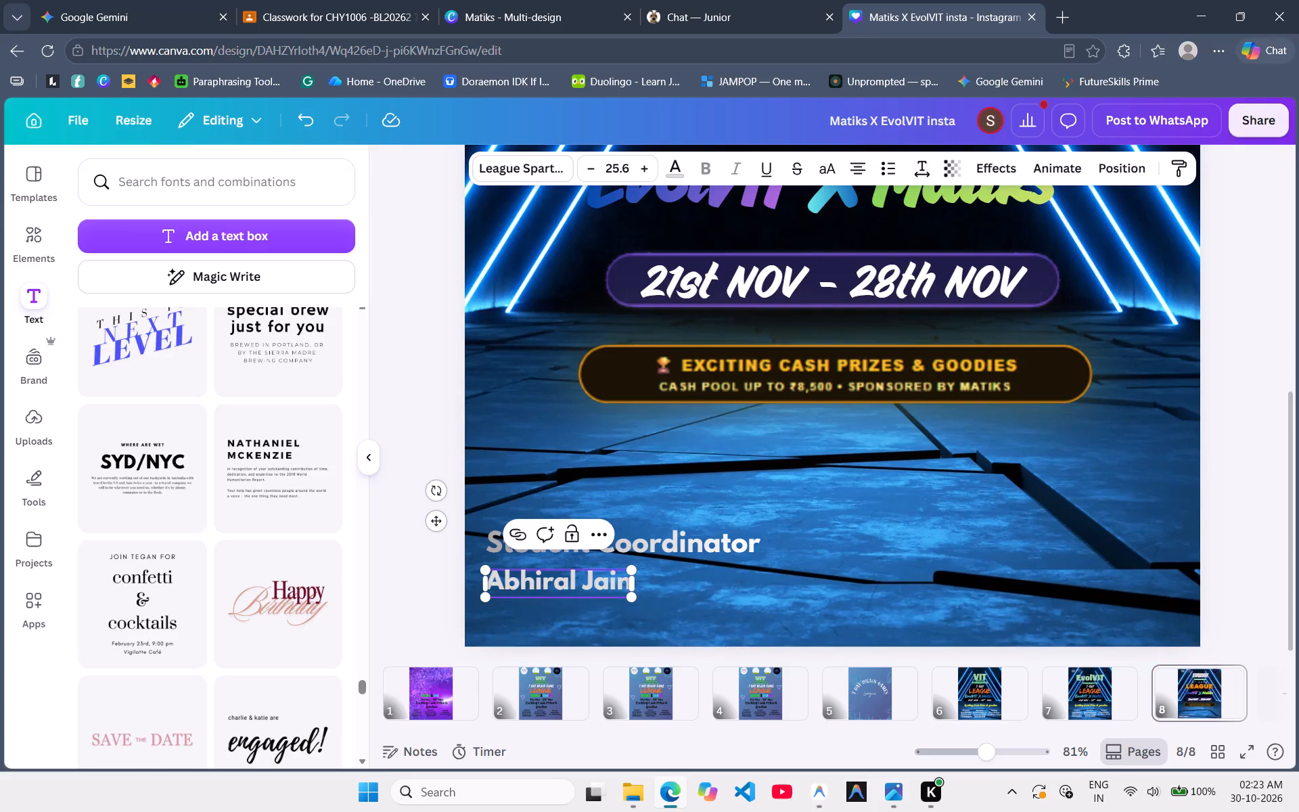
{"action": "key", "text": "Return"}
{"action": "key", "text": "ctrl+v"}
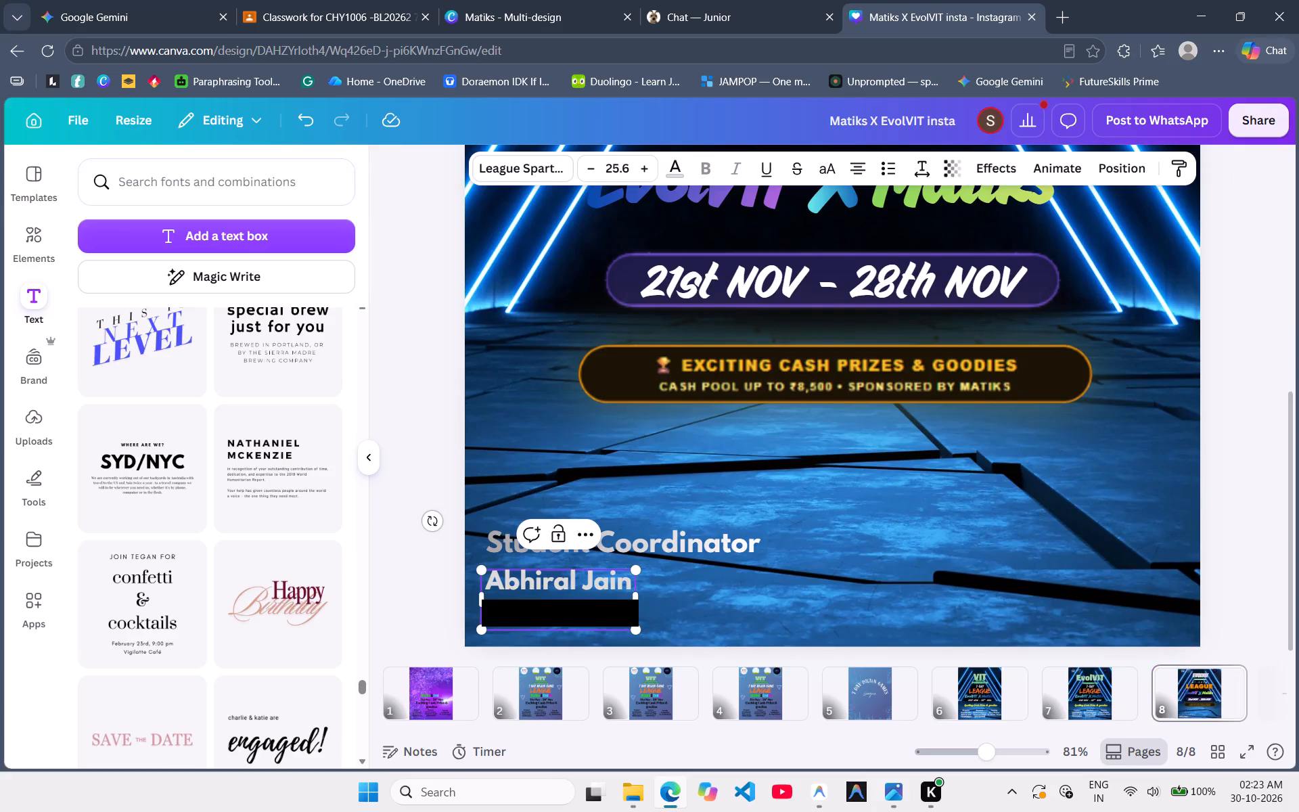
{"action": "left_click", "coordinate": [779, 587]}
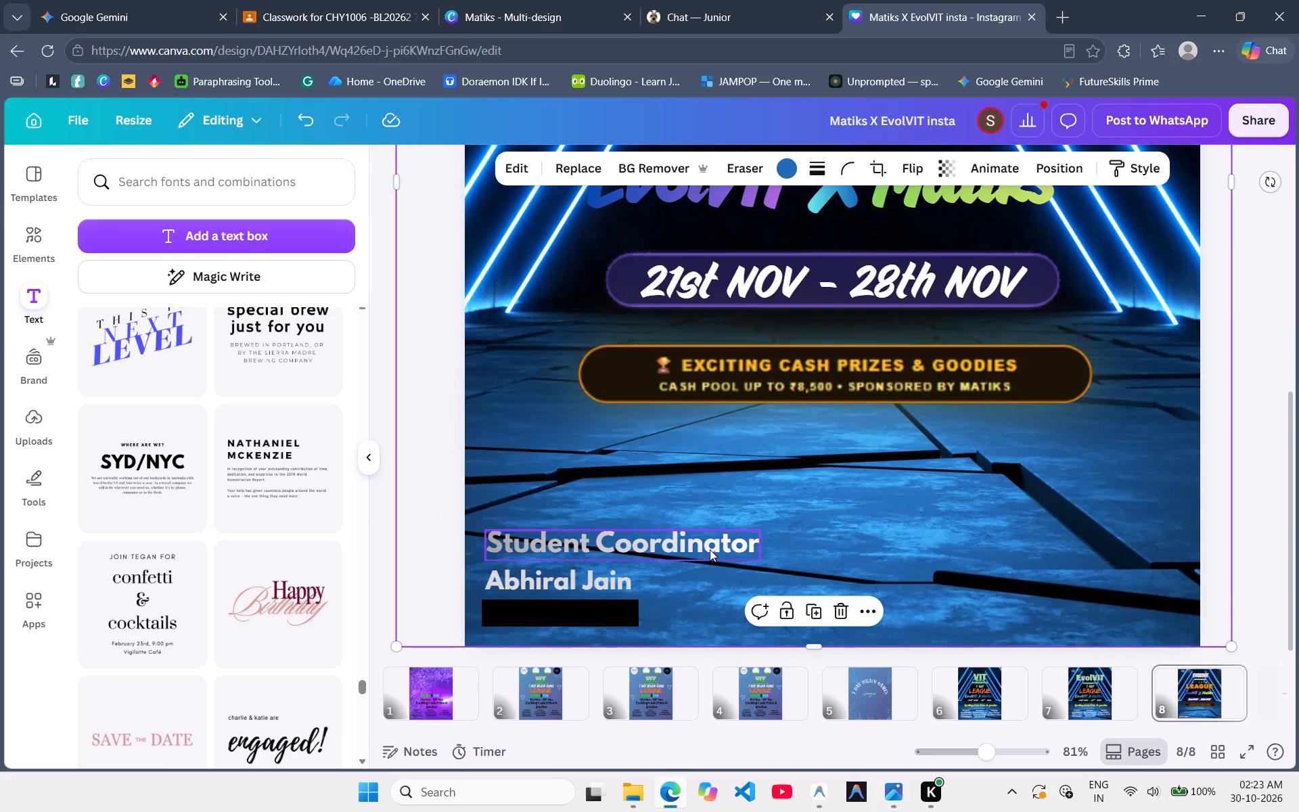
Duplicate the "Student Coordinator" heading and place the copy level with the original, to its right on the poster.
{"action": "left_click", "coordinate": [719, 542]}
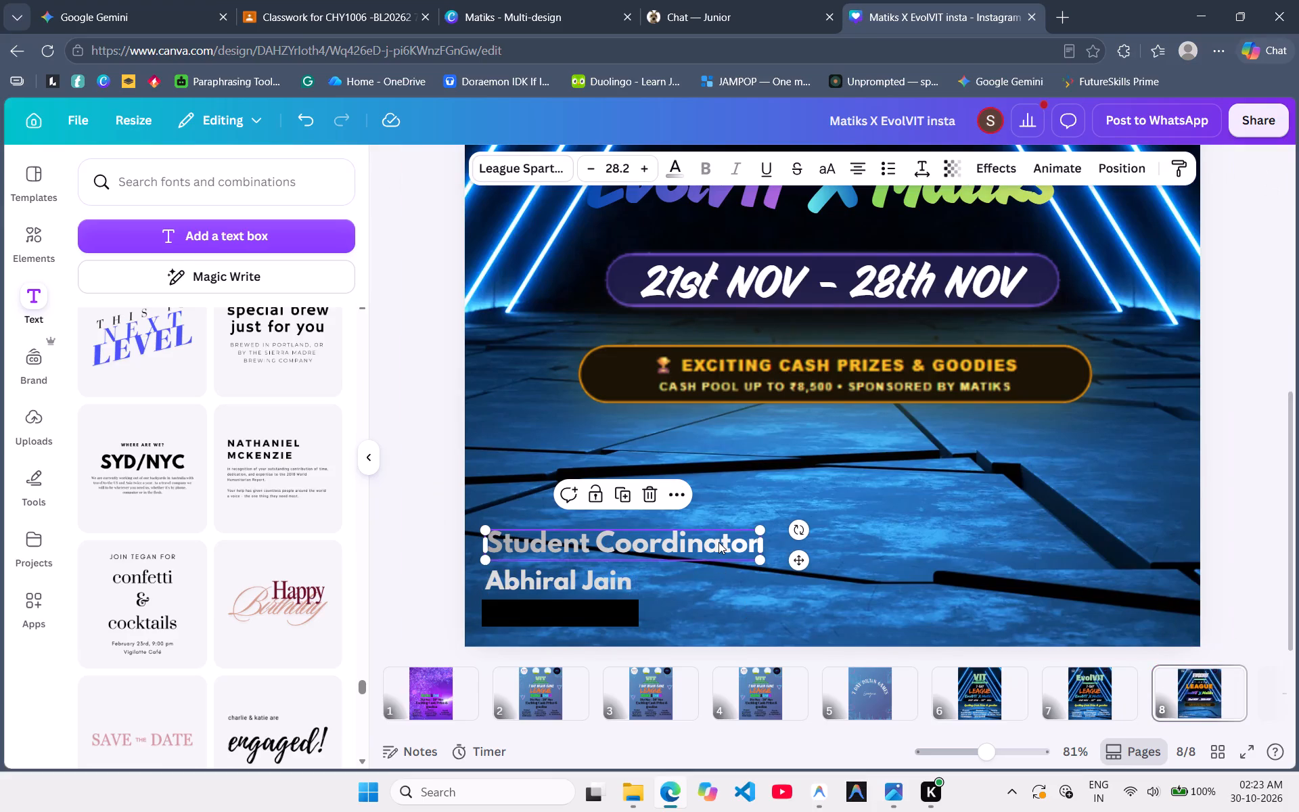
{"action": "key", "text": "ctrl+d"}
{"action": "left_click_drag", "start_coordinate": [806, 577], "coordinate": [917, 560]}
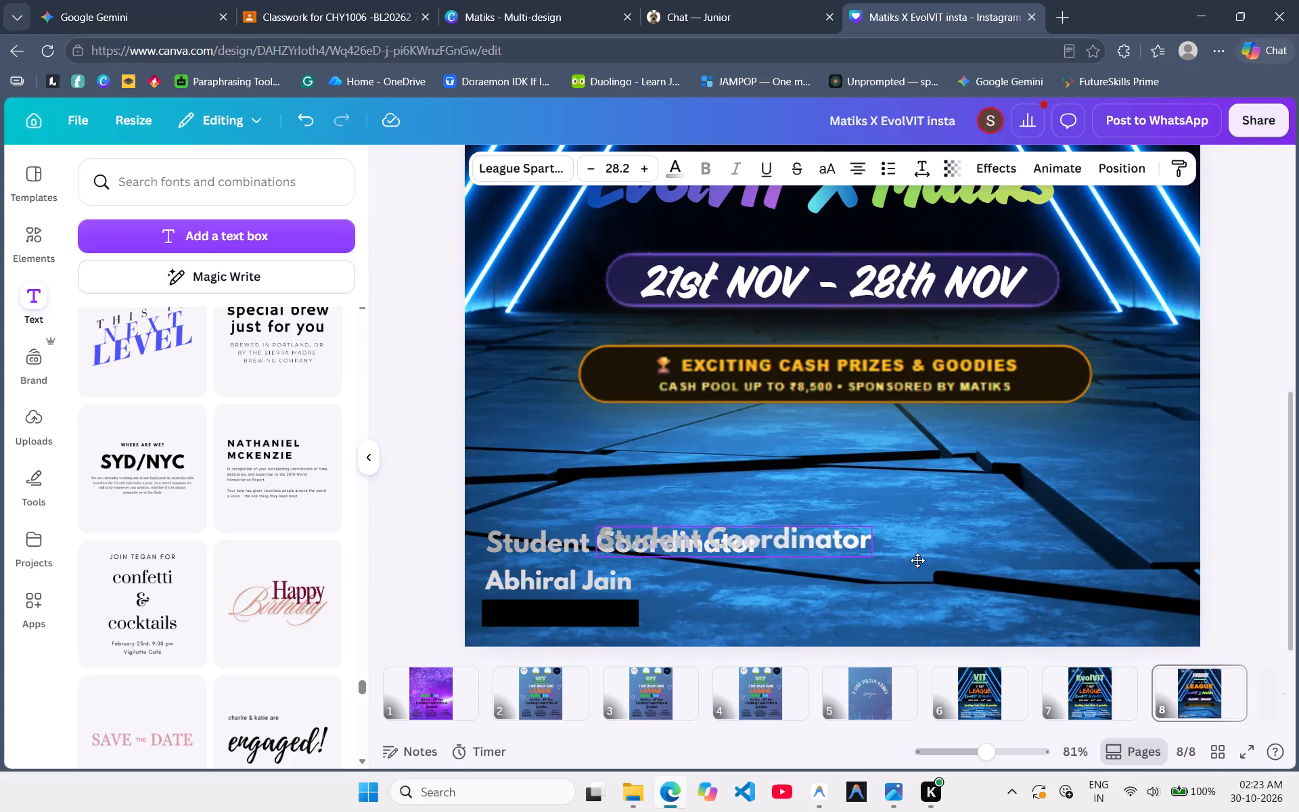
{"action": "left_click_drag", "start_coordinate": [917, 560], "coordinate": [1090, 568]}
Reduce the original "Student Coordinator" heading to font size 21.2 and move it back to the left, just above the name.
{"action": "left_click", "coordinate": [541, 546]}
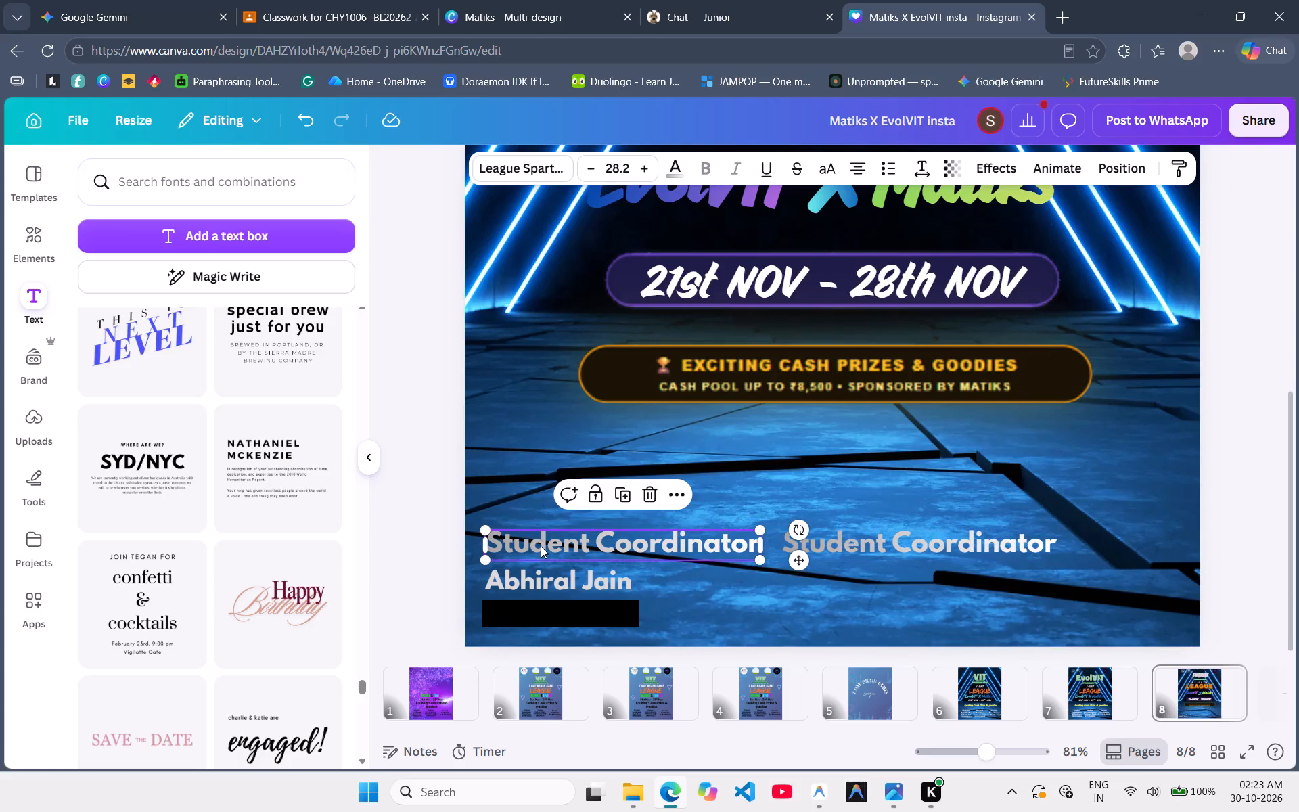
{"action": "triple_click", "coordinate": [593, 164]}
{"action": "triple_click", "coordinate": [593, 164]}
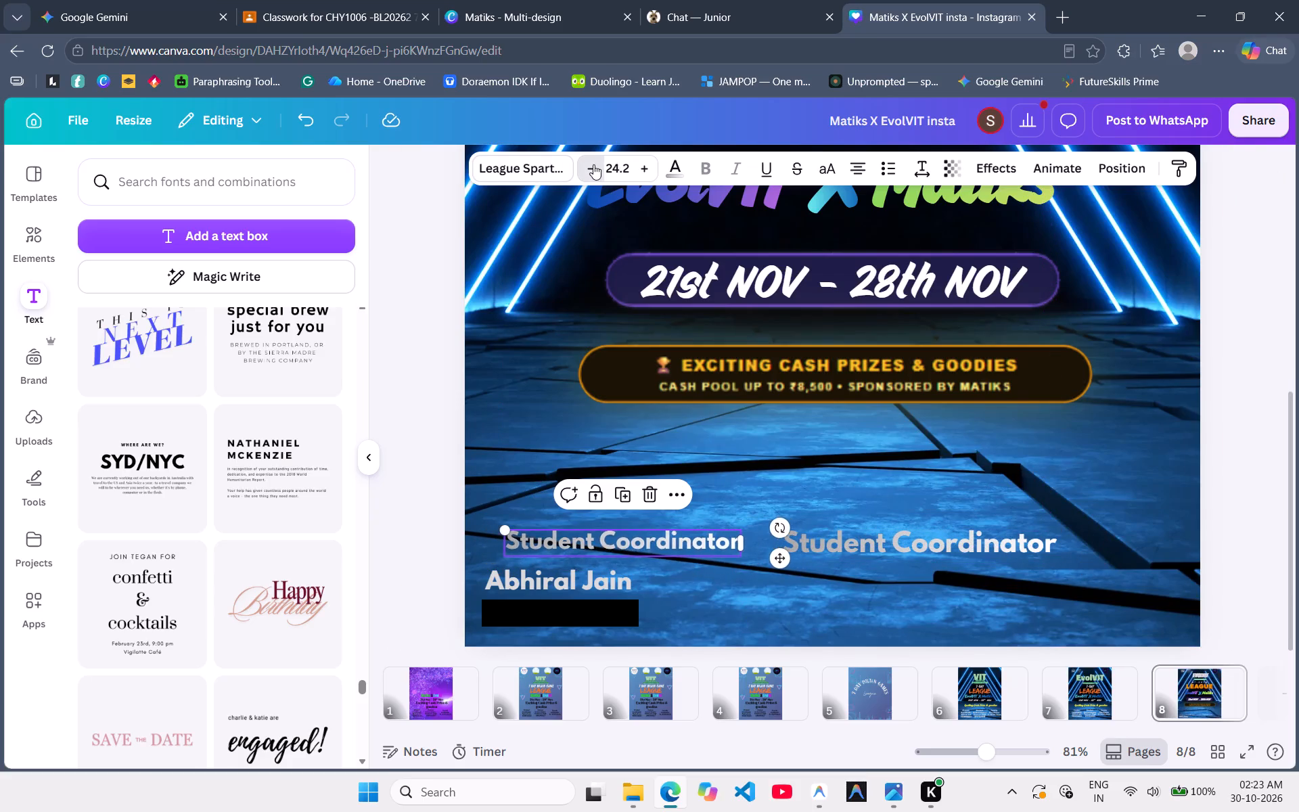
{"action": "left_click", "coordinate": [593, 164]}
{"action": "left_click_drag", "start_coordinate": [764, 557], "coordinate": [742, 561]}
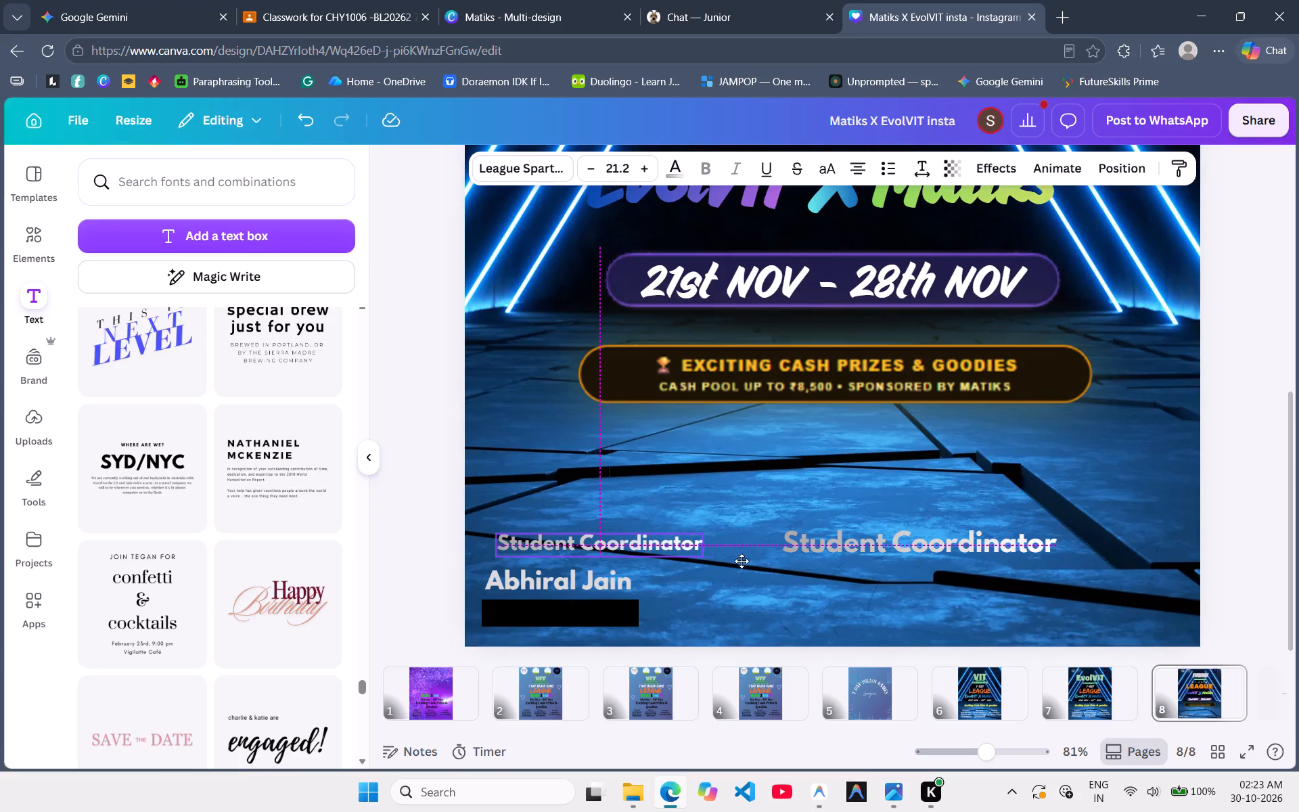
{"action": "left_click_drag", "start_coordinate": [742, 561], "coordinate": [730, 565]}
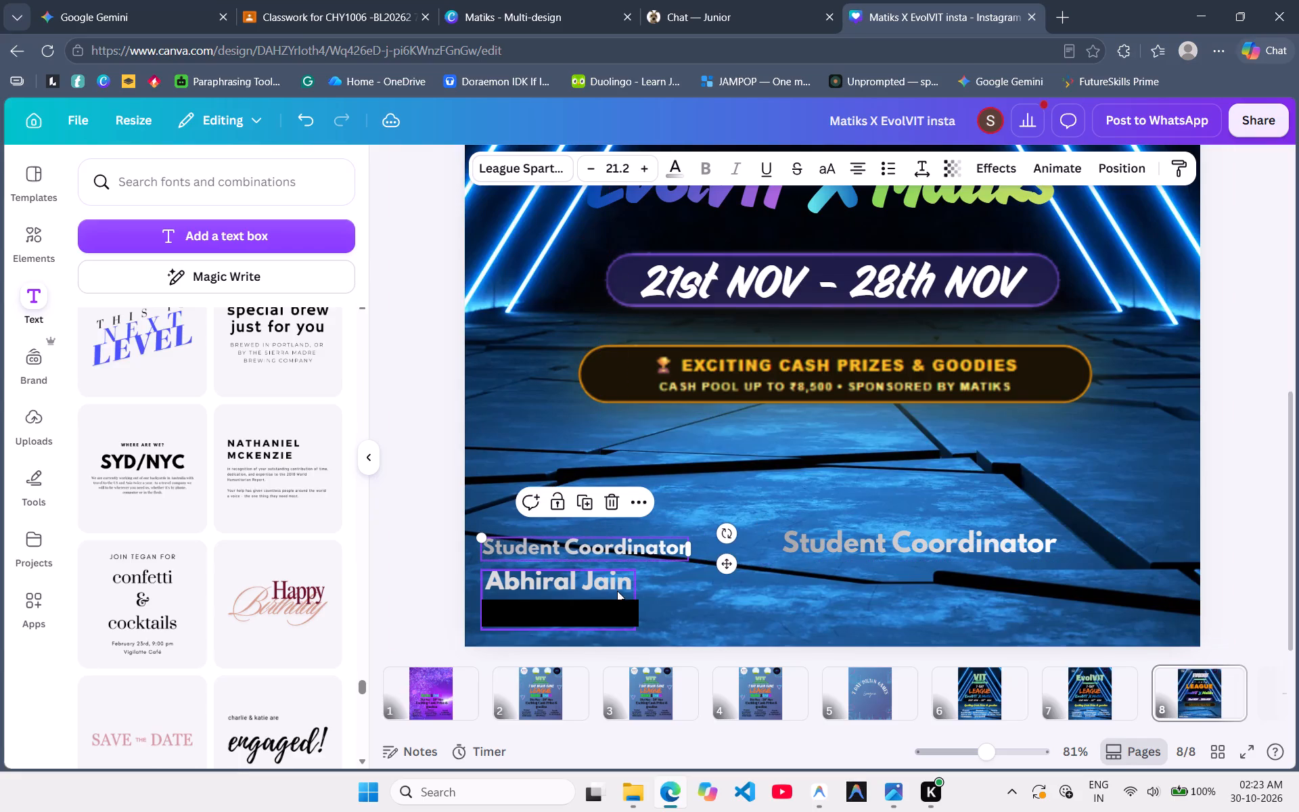
Reduce the coordinator's name and phone number text to font size 22.6 and align it under the left heading.
{"action": "left_click", "coordinate": [607, 587]}
{"action": "triple_click", "coordinate": [600, 172]}
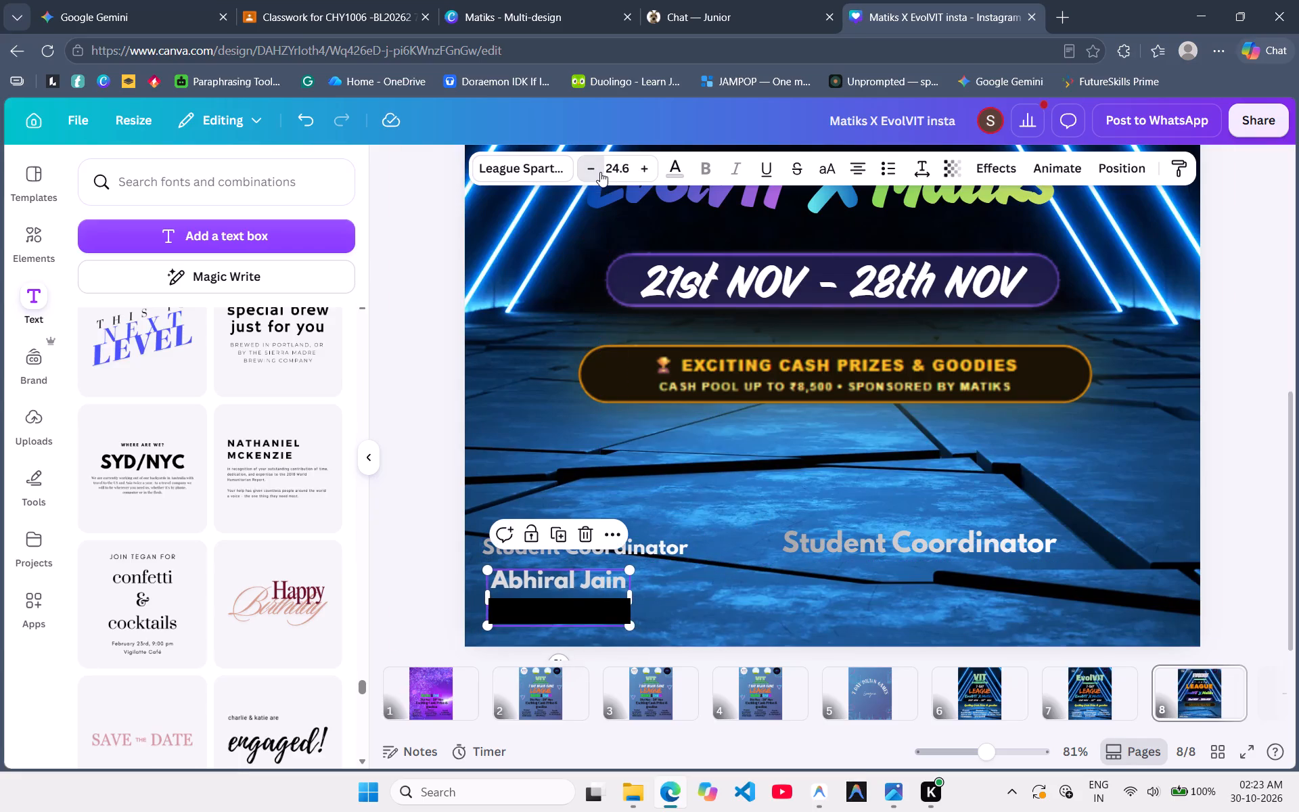
{"action": "left_click_drag", "start_coordinate": [563, 598], "coordinate": [555, 594]}
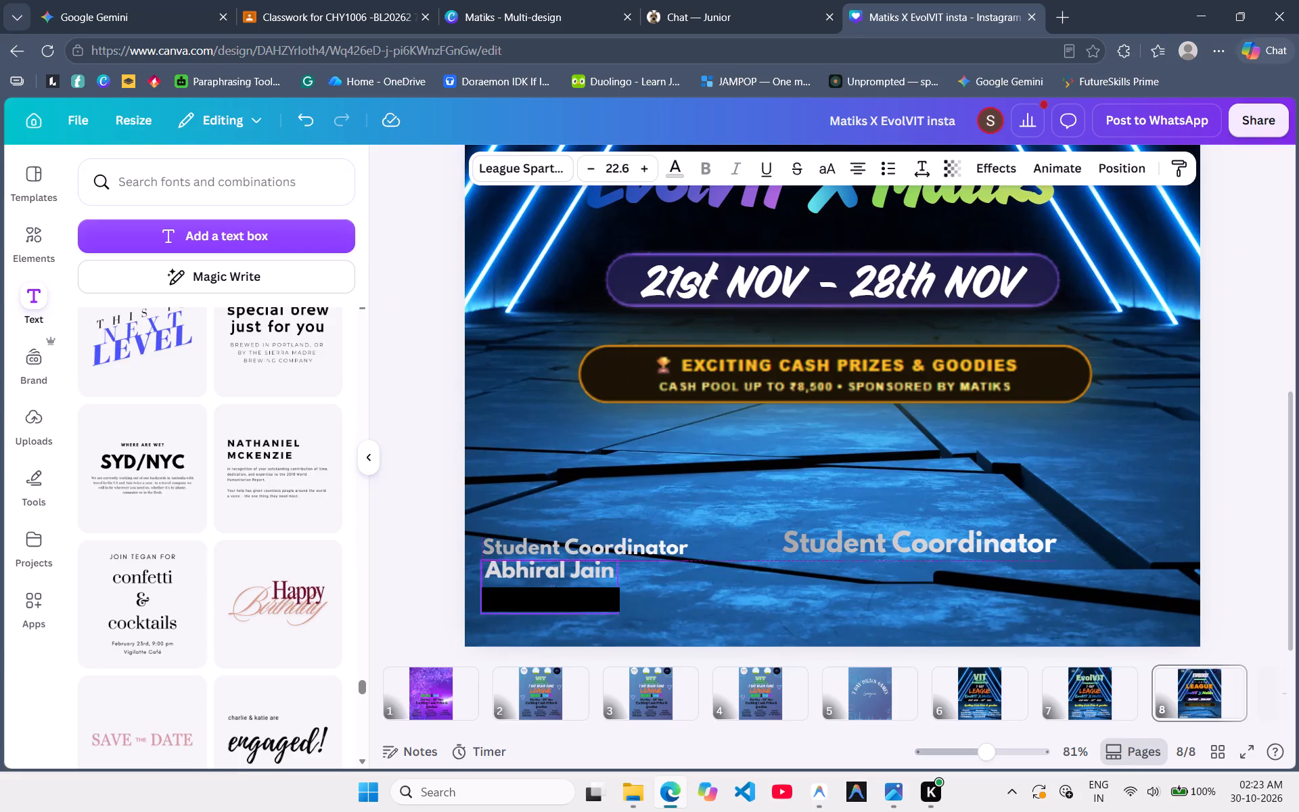
{"action": "left_click_drag", "start_coordinate": [555, 594], "coordinate": [551, 594]}
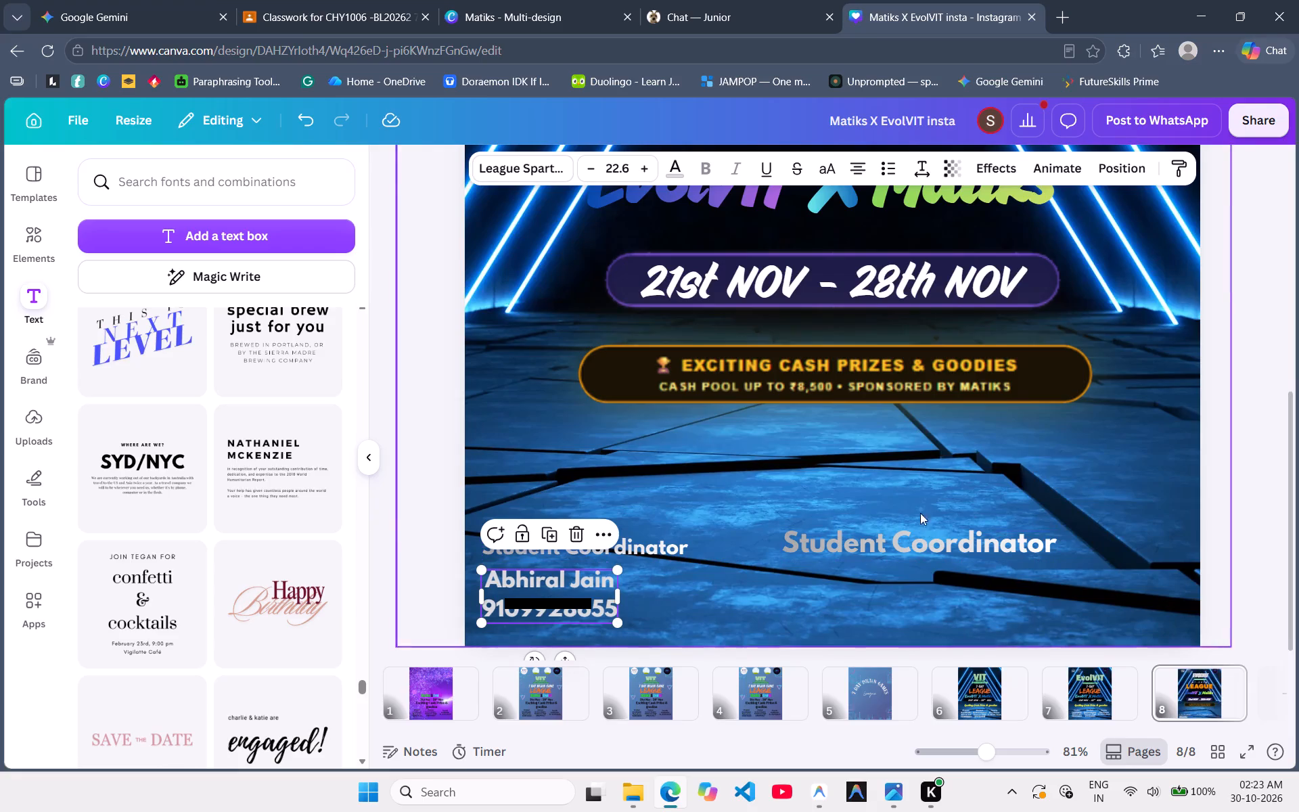
Move the duplicated "Student Coordinator" heading closer to the original and match its font size of 21.2.
{"action": "left_click_drag", "start_coordinate": [901, 548], "coordinate": [825, 553]}
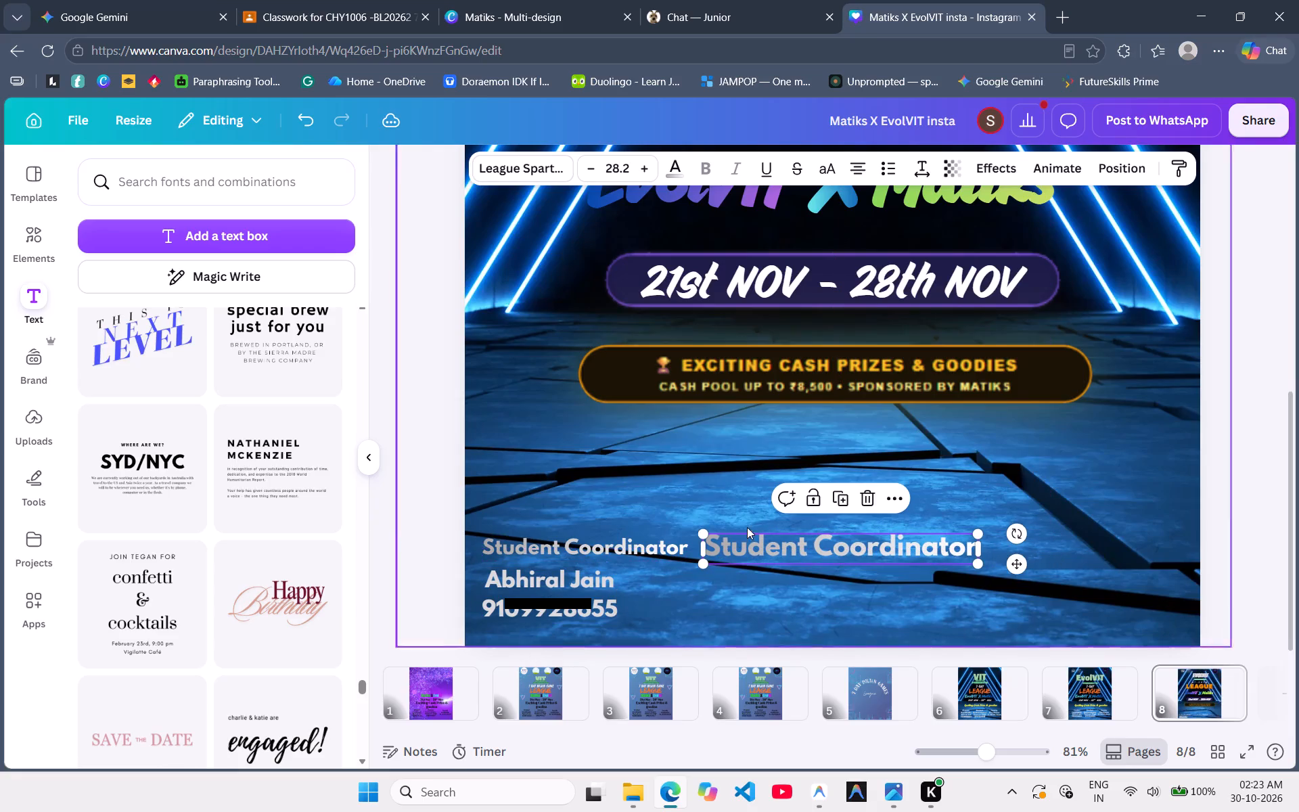
{"action": "left_click", "coordinate": [614, 551]}
{"action": "left_click", "coordinate": [854, 556]}
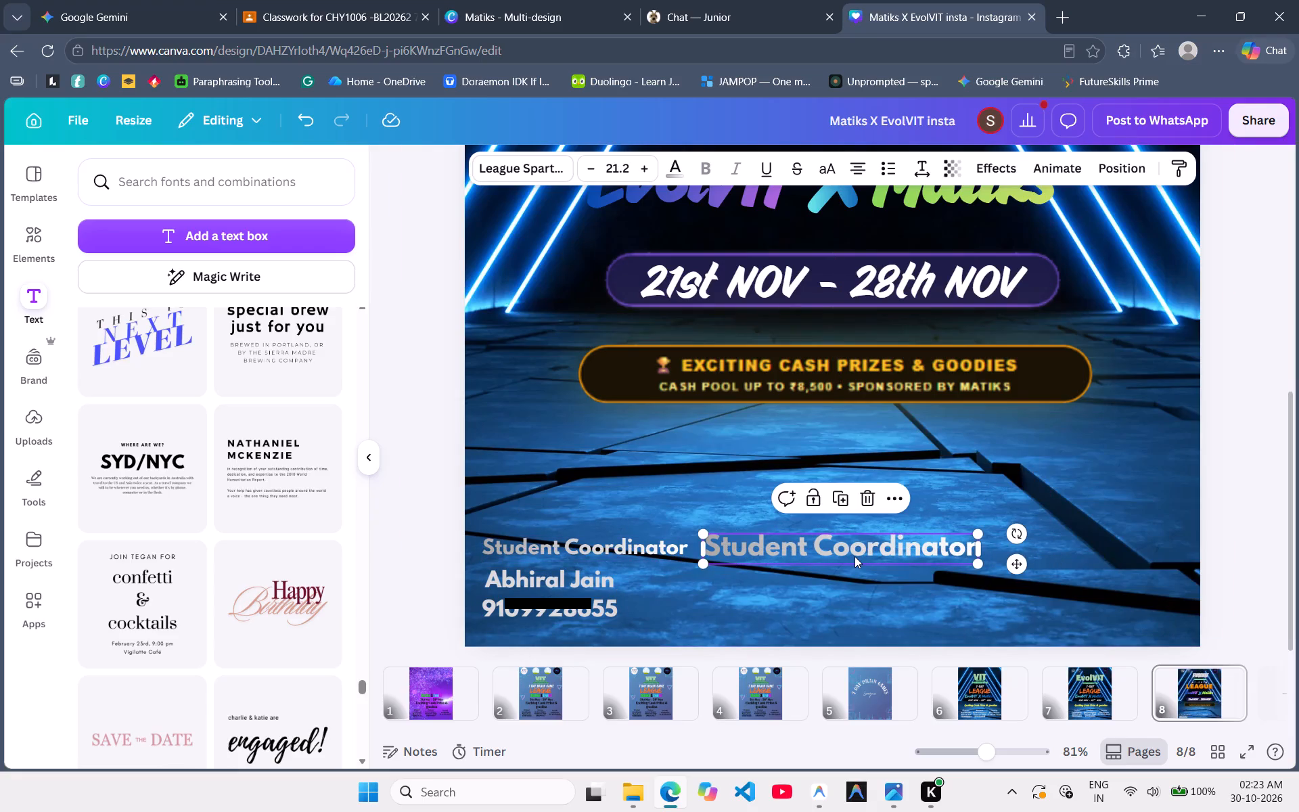
{"action": "triple_click", "coordinate": [597, 156]}
{"action": "triple_click", "coordinate": [597, 156]}
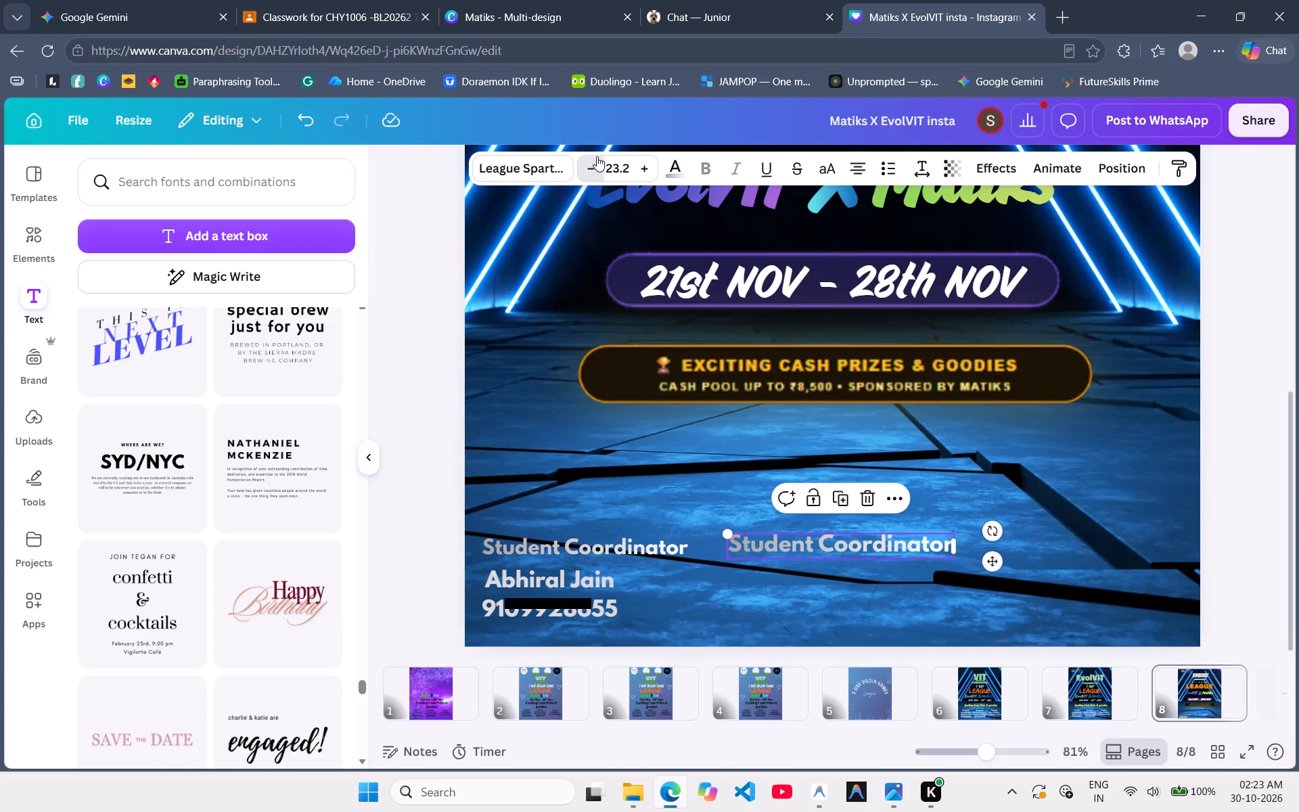
{"action": "left_click", "coordinate": [592, 167]}
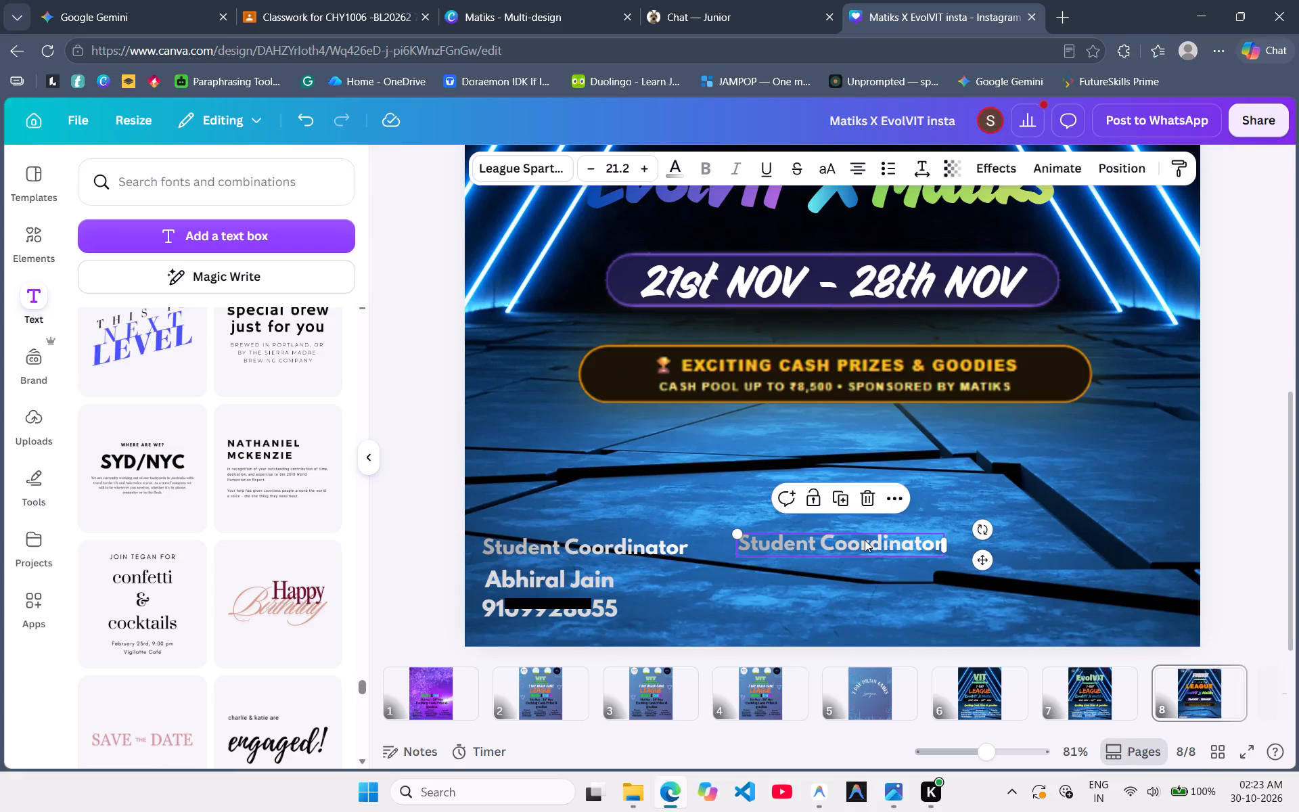
Shift the second "Student Coordinator" heading closer to the first one and level with it.
{"action": "left_click_drag", "start_coordinate": [864, 540], "coordinate": [840, 543]}
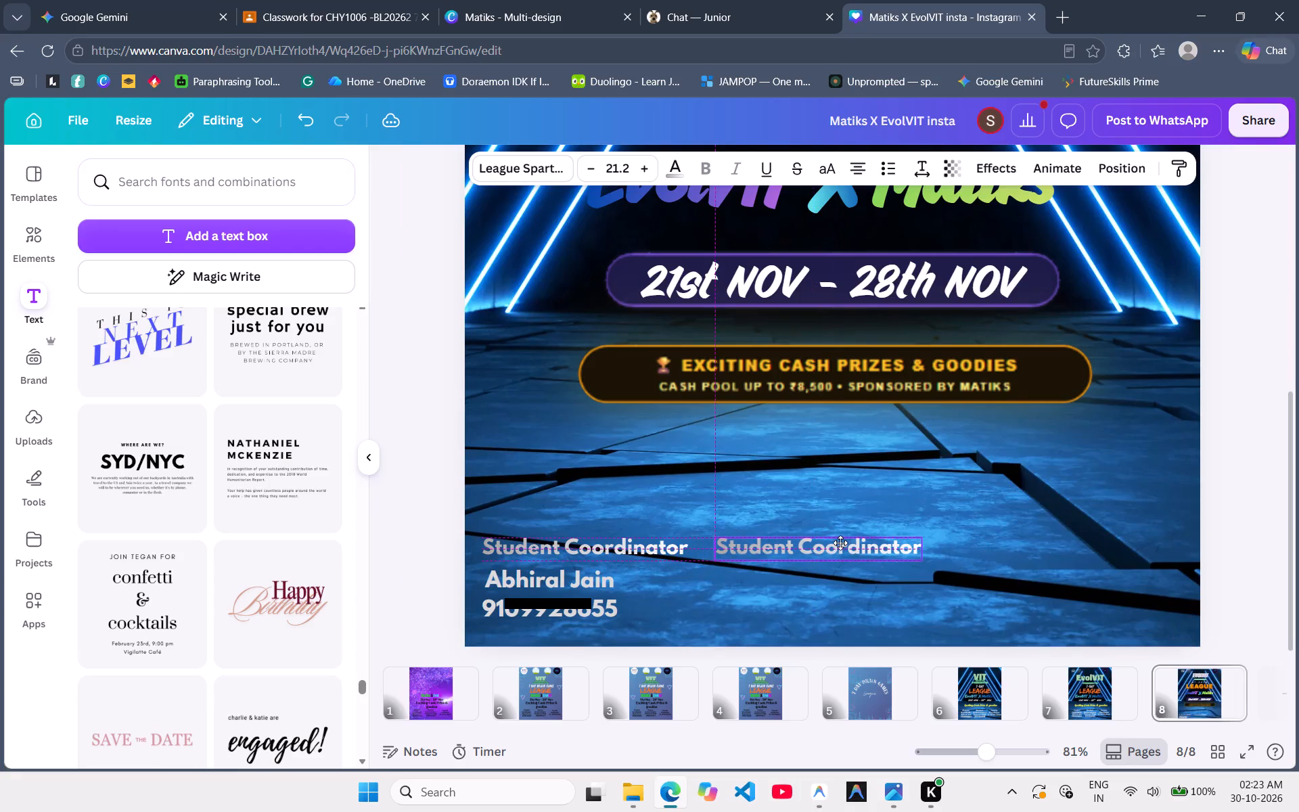
{"action": "left_click_drag", "start_coordinate": [840, 543], "coordinate": [844, 543]}
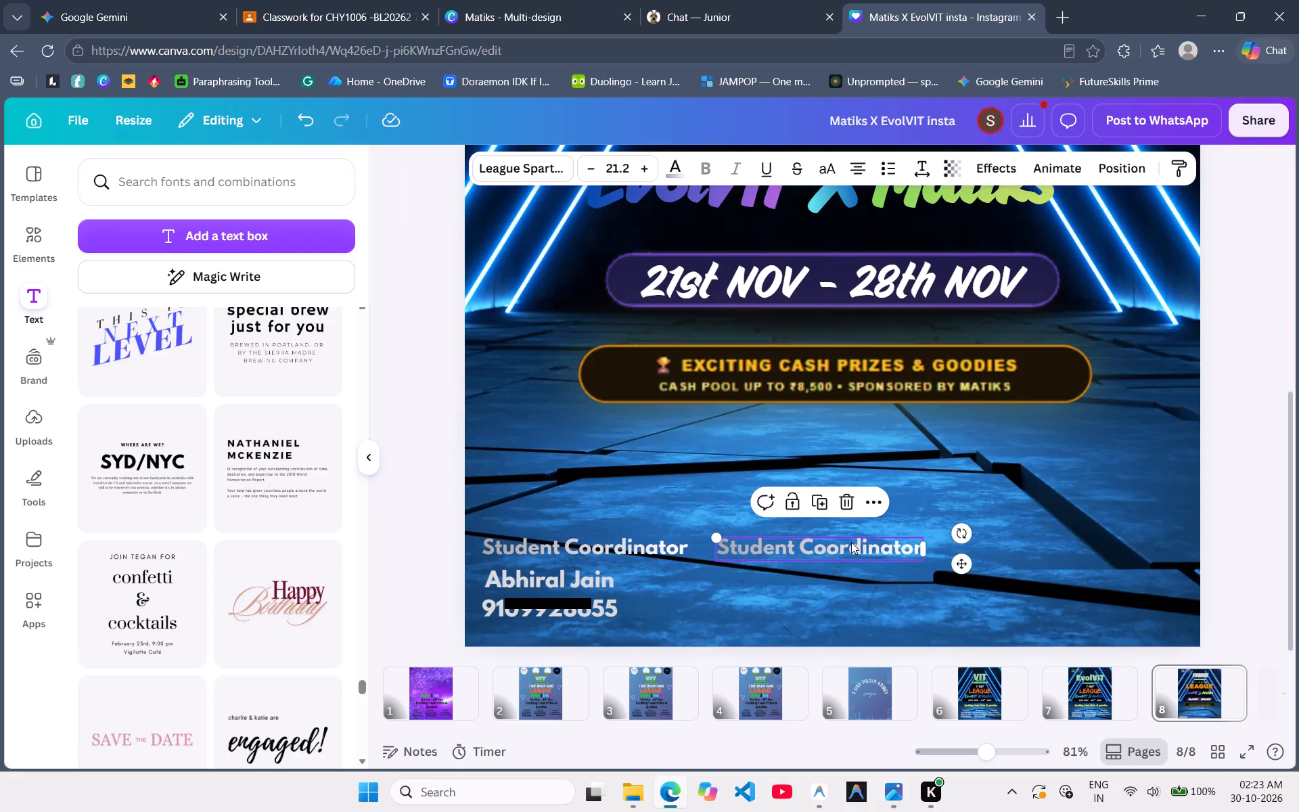
Duplicate the second heading to its right and change the copy's wording to "Faculty Coordinator".
{"action": "key", "text": "ctrl+d"}
{"action": "double_click", "coordinate": [980, 544]}
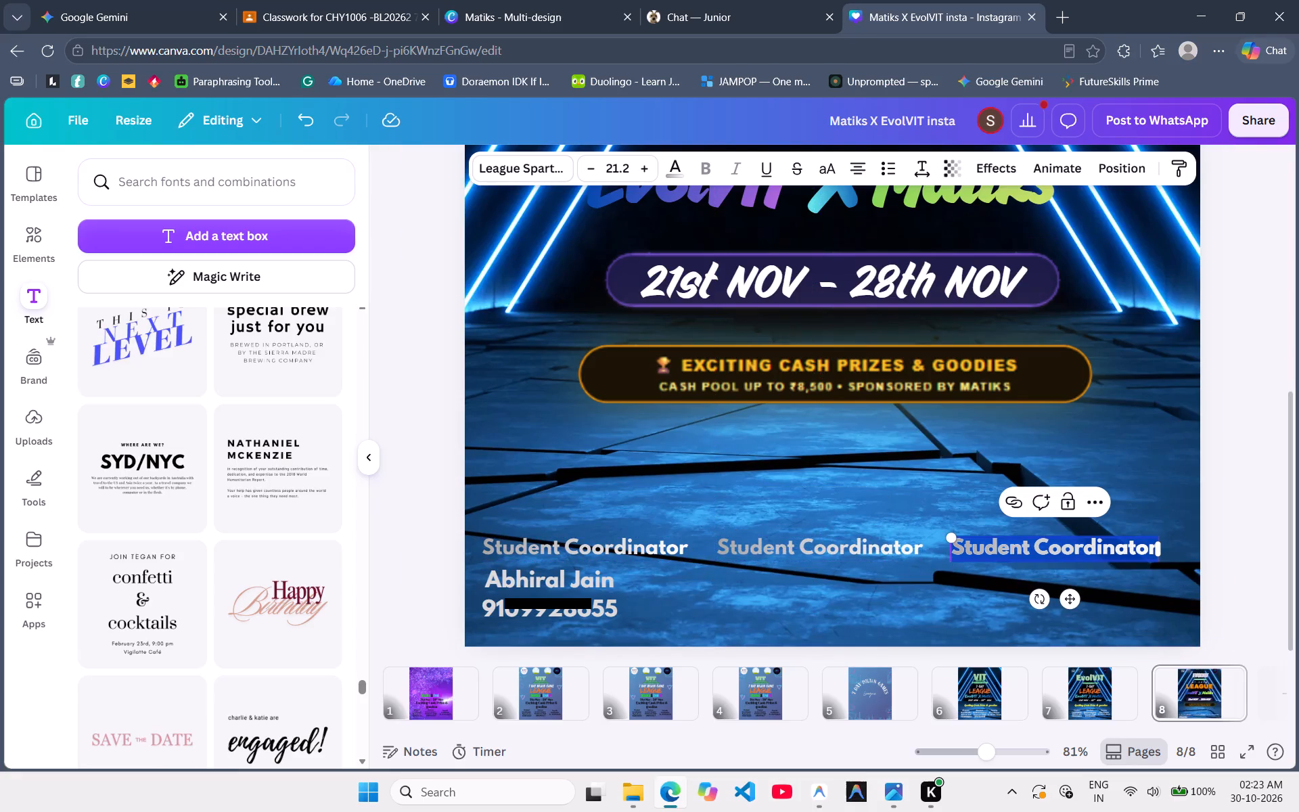
{"action": "double_click", "coordinate": [980, 544]}
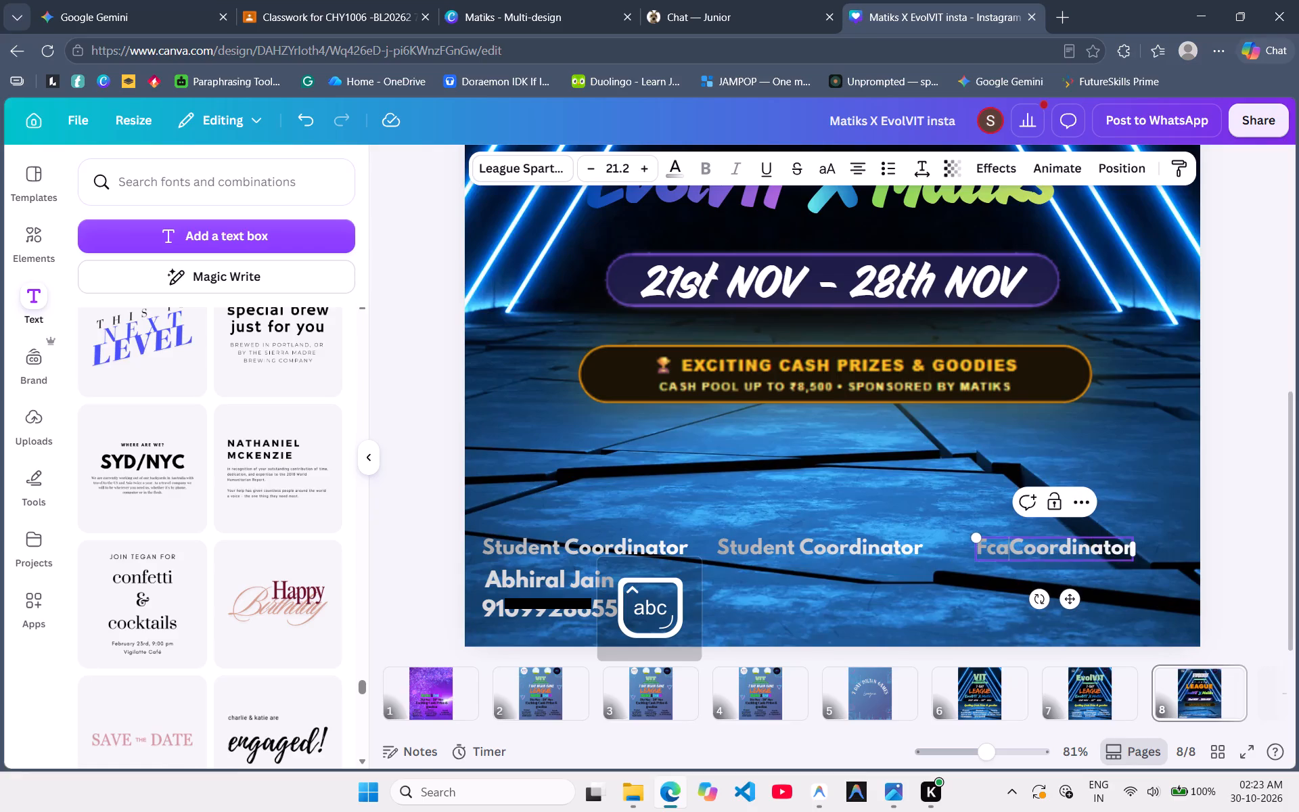
{"action": "key", "text": "BackSpace"}
{"action": "key", "text": "BackSpace"}
{"action": "key", "text": "BackSpace"}
{"action": "type", "text": "aculty"}
{"action": "key", "text": "space"}
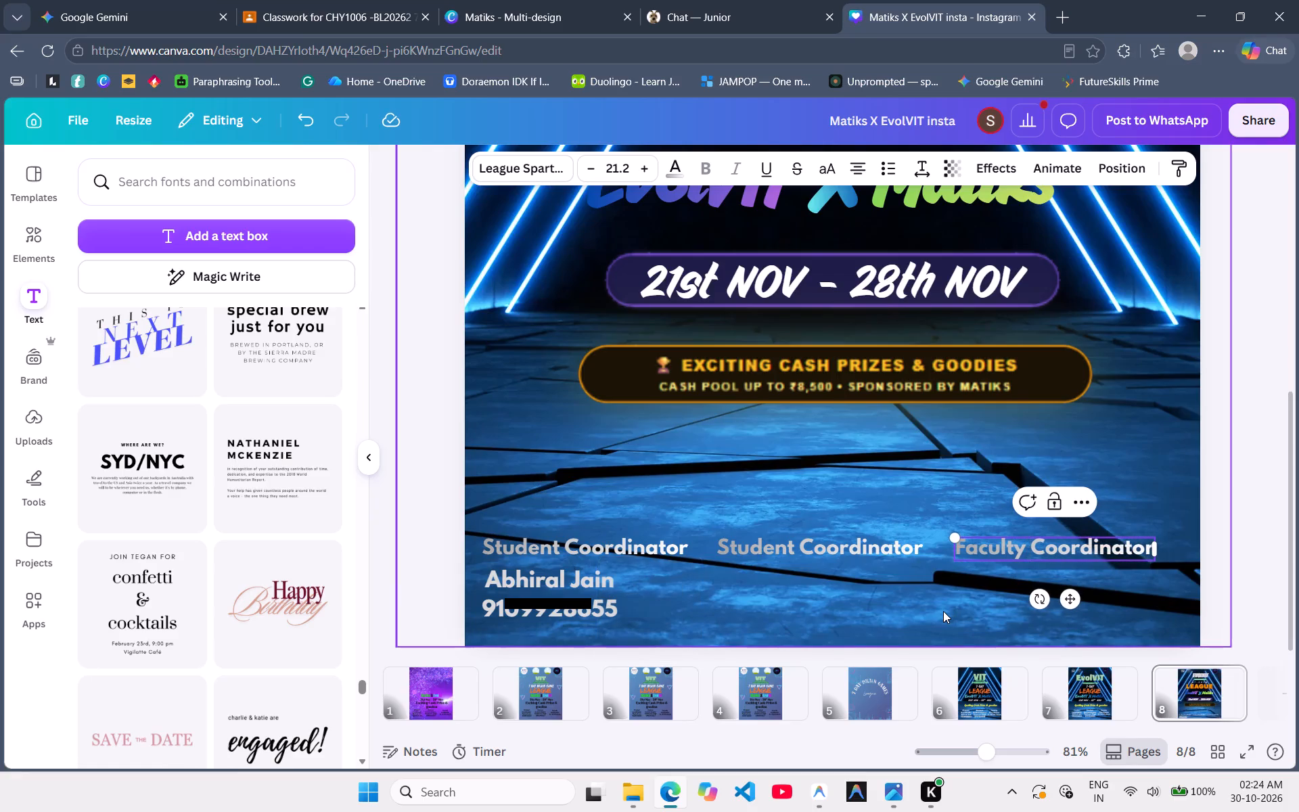
{"action": "left_click", "coordinate": [943, 611]}
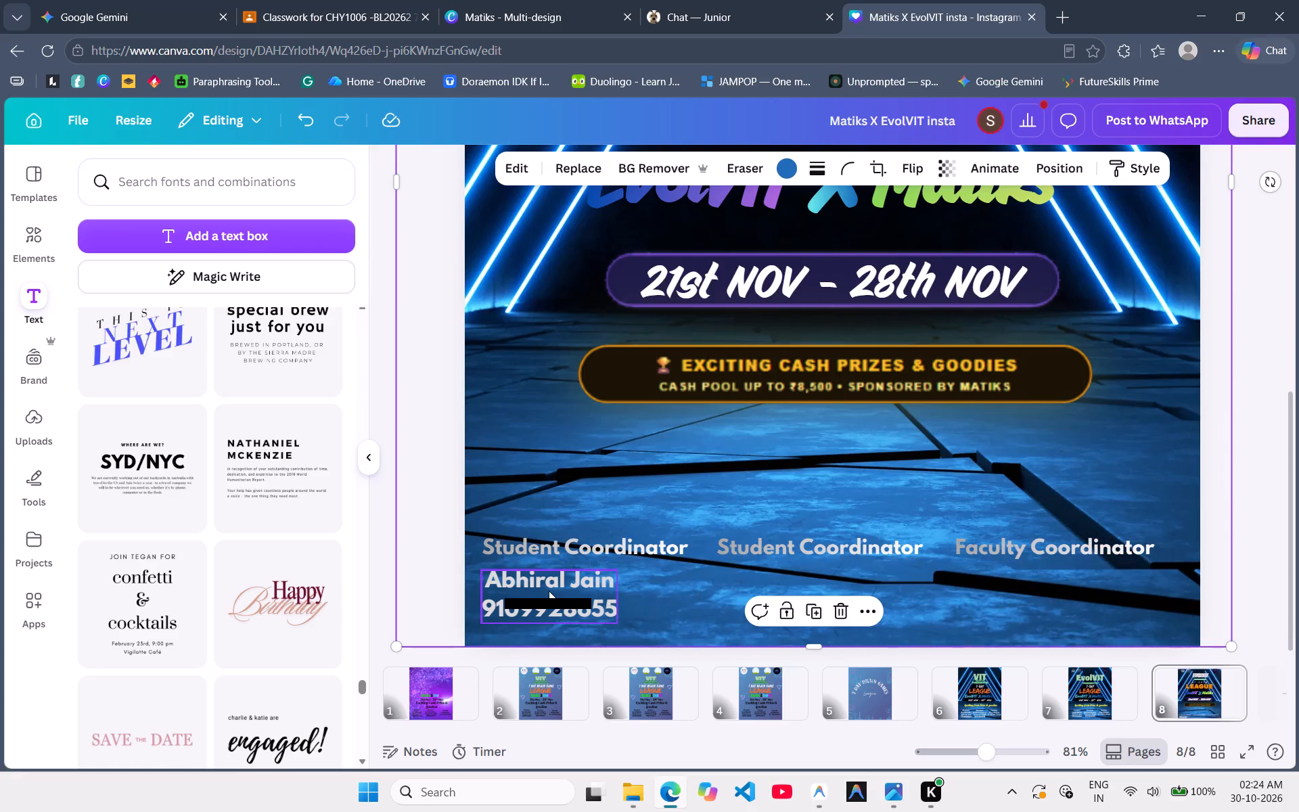
Duplicate the first coordinator's name and phone number text and place the copy under the second heading, level with the original.
{"action": "left_click", "coordinate": [549, 591]}
{"action": "key", "text": "ctrl+d"}
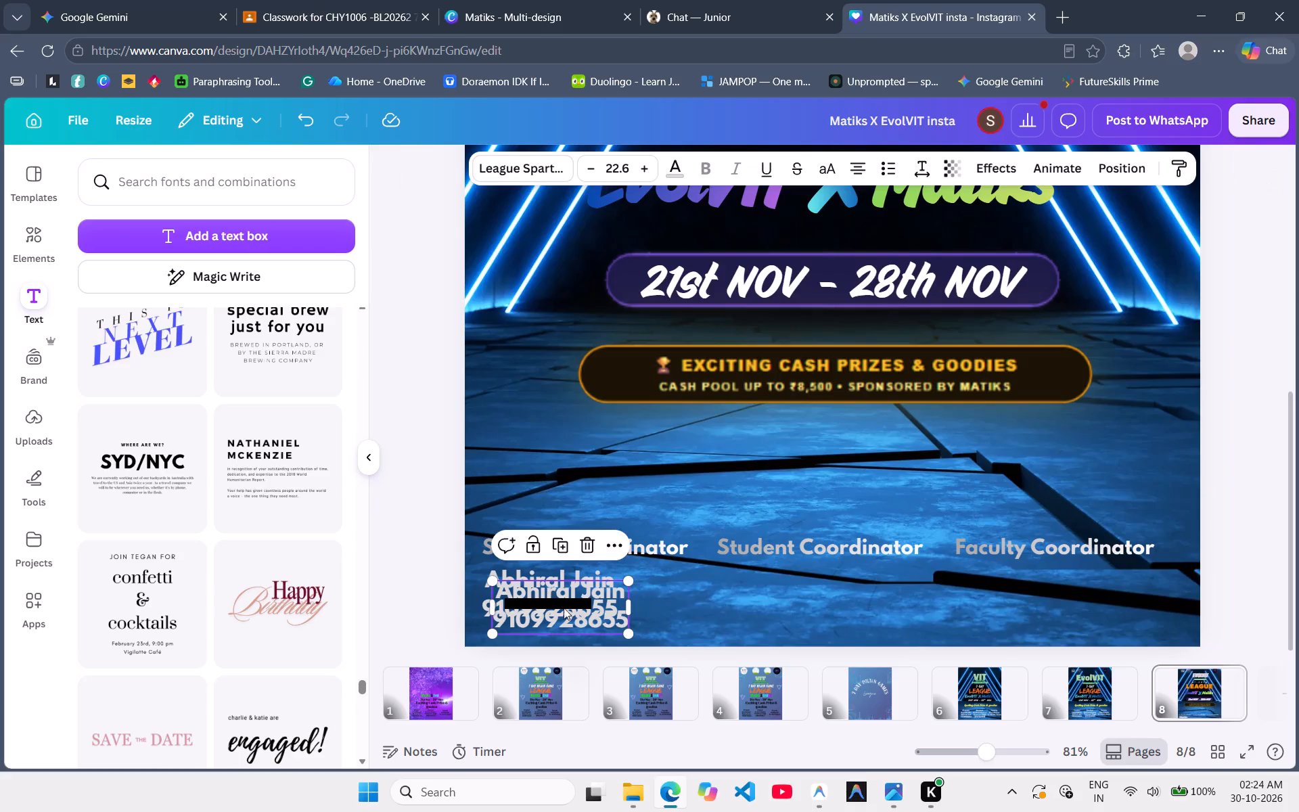
{"action": "left_click_drag", "start_coordinate": [566, 610], "coordinate": [790, 604]}
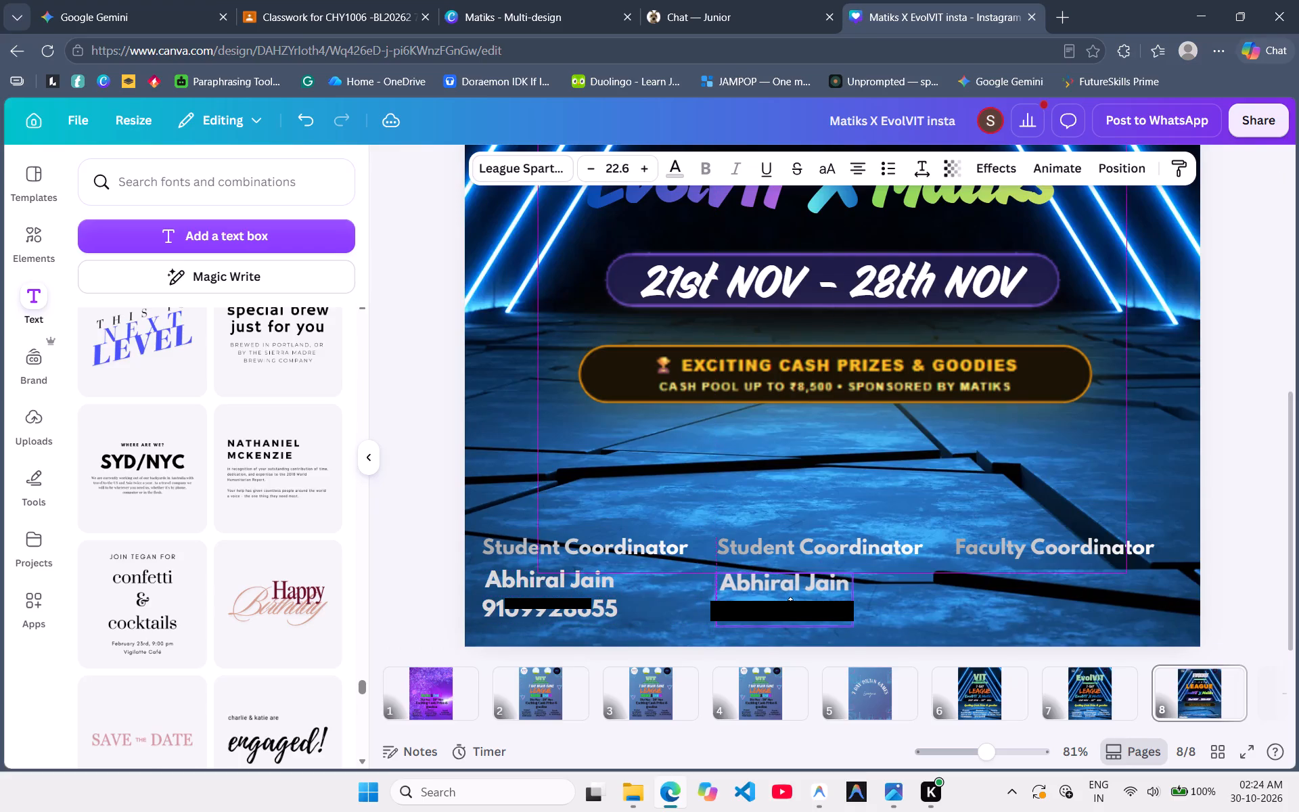
{"action": "left_click_drag", "start_coordinate": [790, 604], "coordinate": [791, 600]}
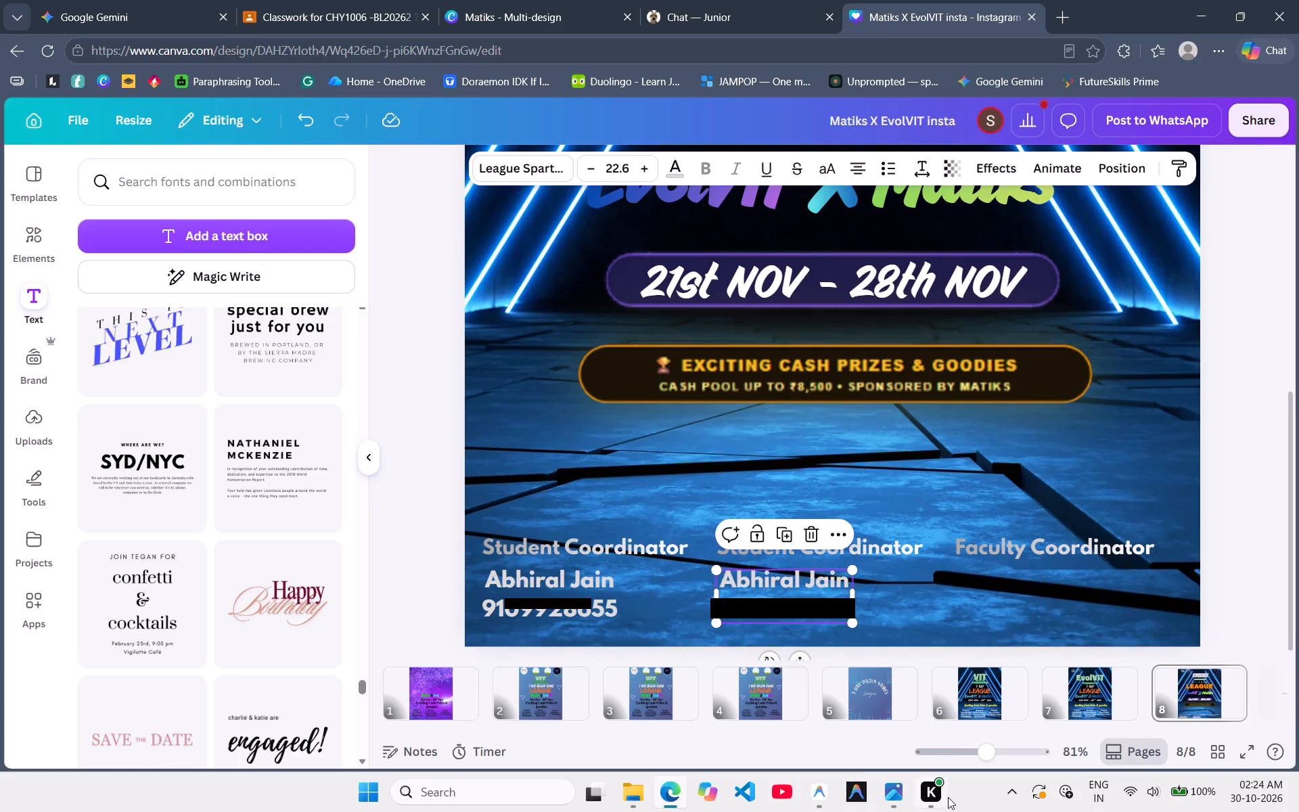
Replace the name in the copied contact text with the student co-coordinator's name from page 7, keeping the phone number on its own line.
{"action": "left_click", "coordinate": [1085, 714]}
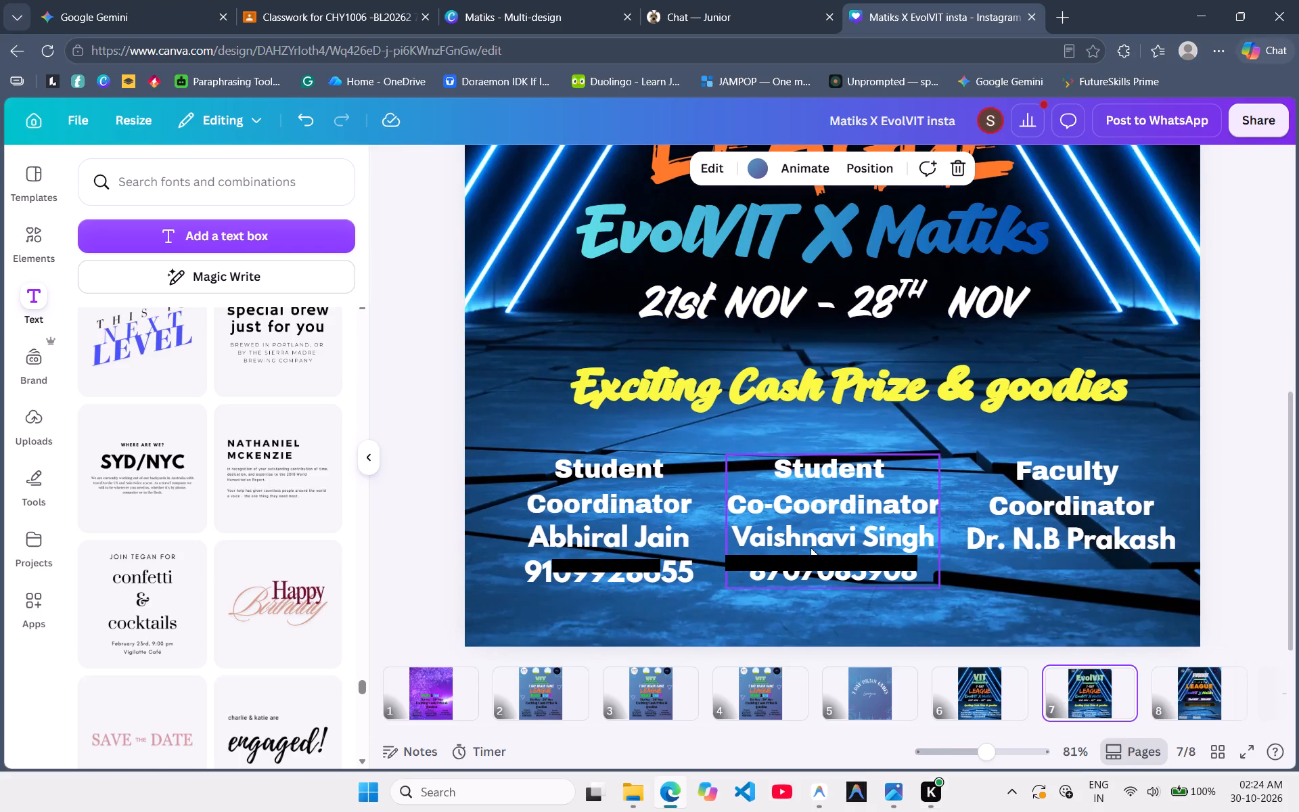
{"action": "triple_click", "coordinate": [811, 547]}
{"action": "key", "text": "ctrl+c"}
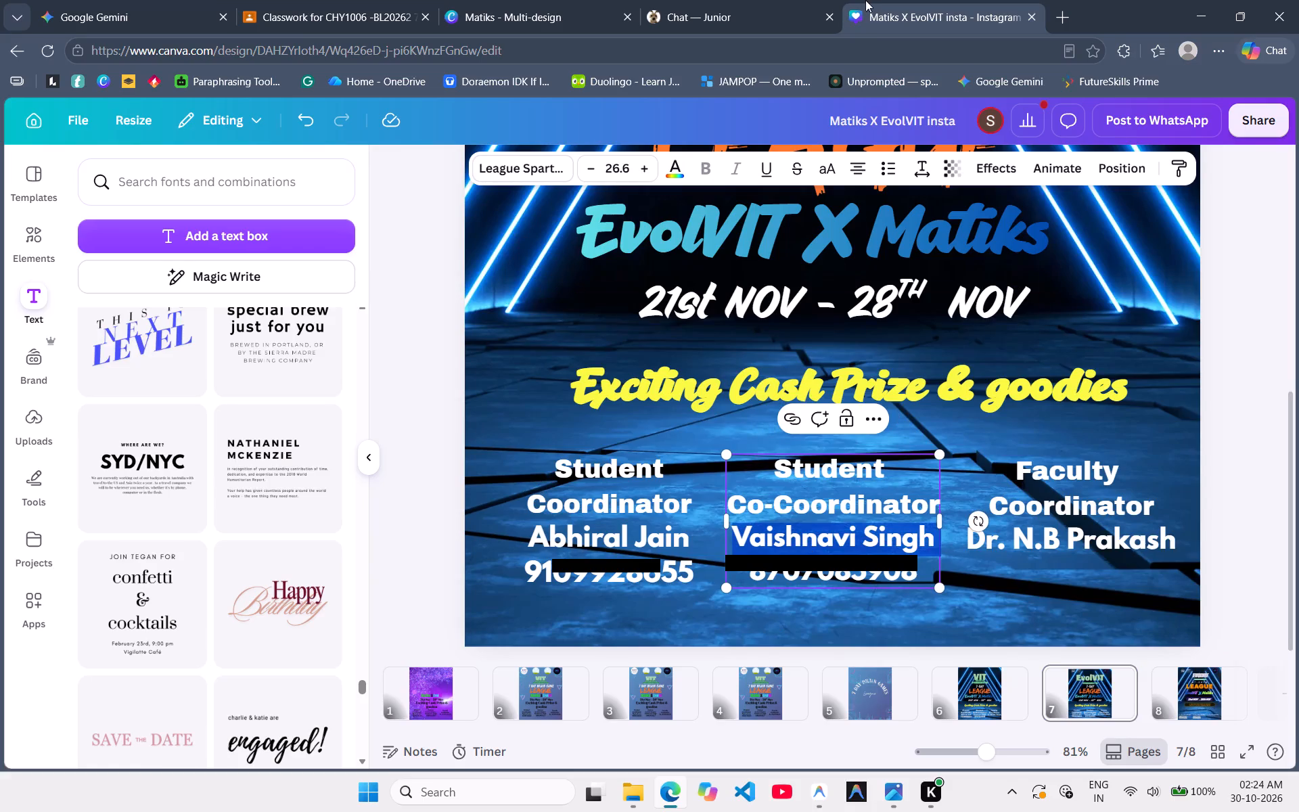
{"action": "left_click", "coordinate": [1200, 692]}
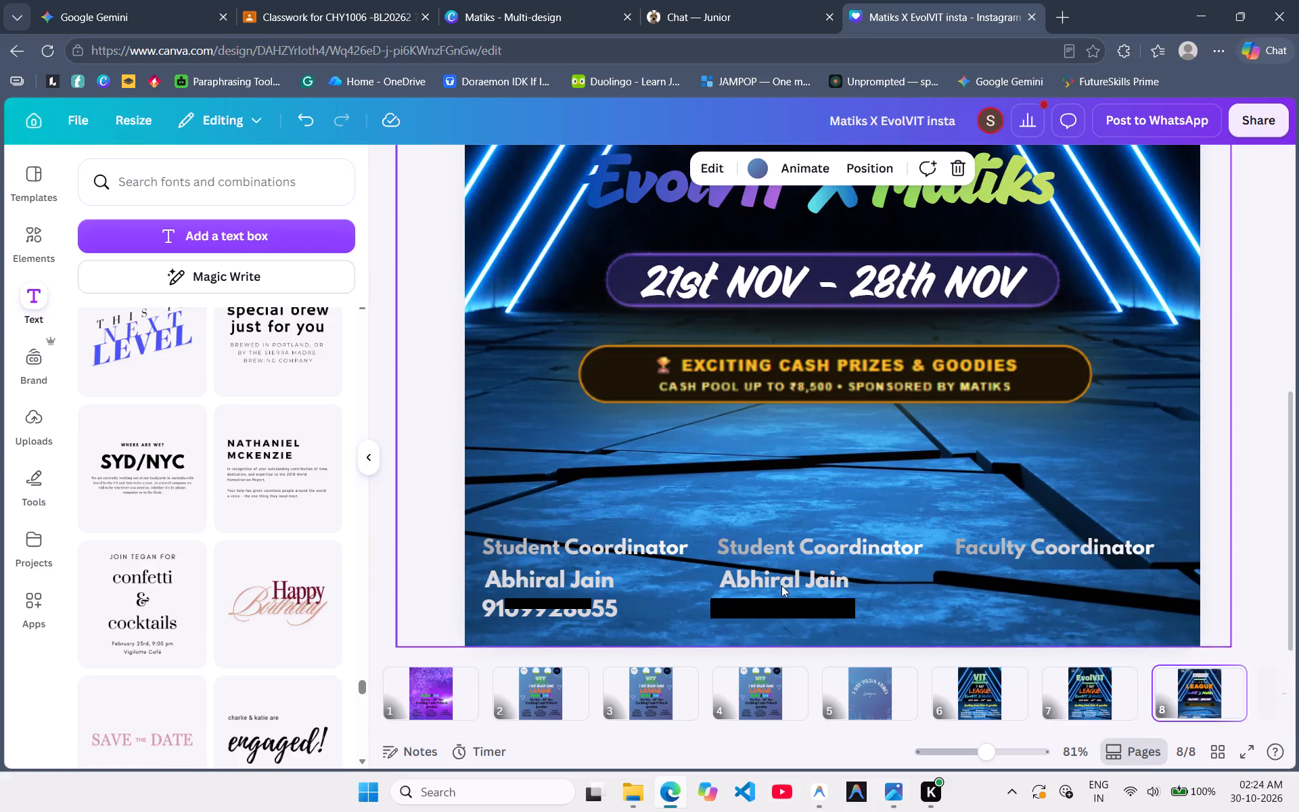
{"action": "left_click", "coordinate": [781, 585]}
{"action": "double_click", "coordinate": [781, 585]}
{"action": "key", "text": "ctrl+v"}
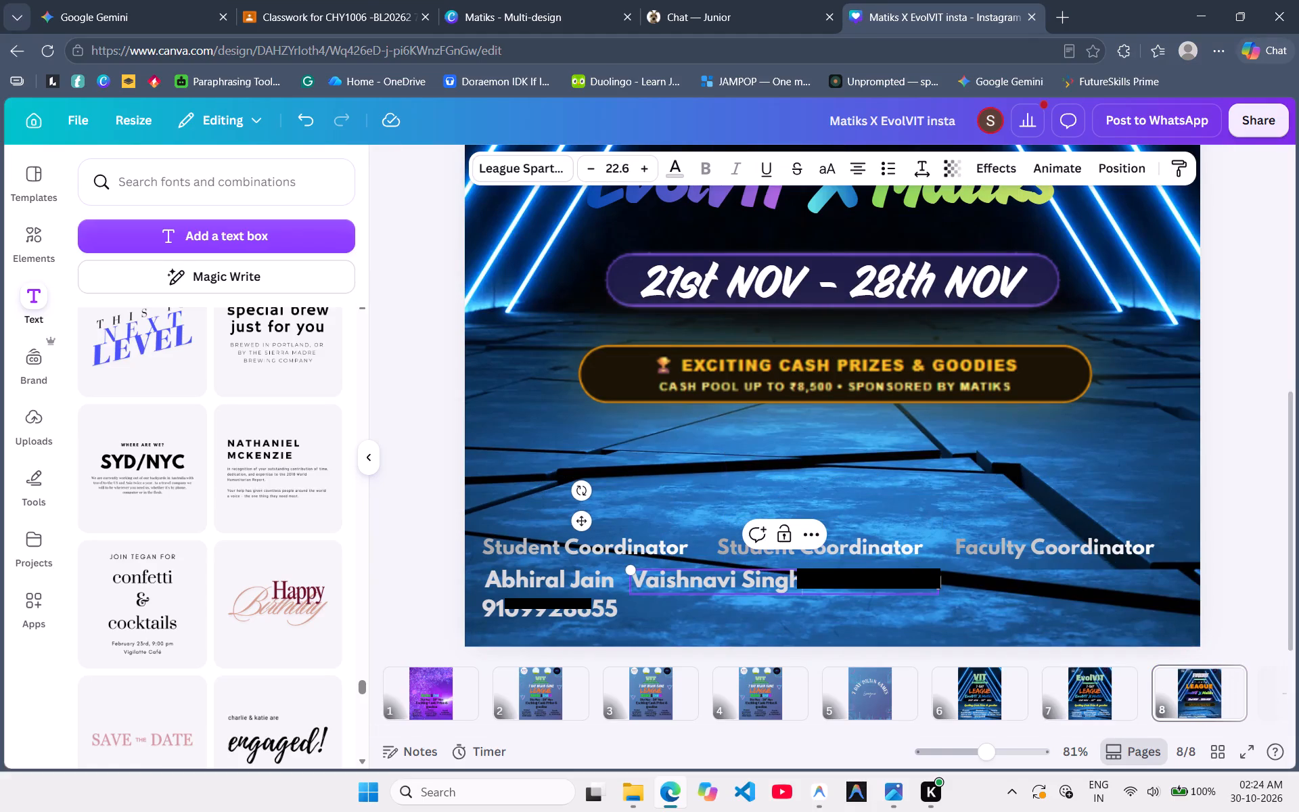
{"action": "key", "text": "Return"}
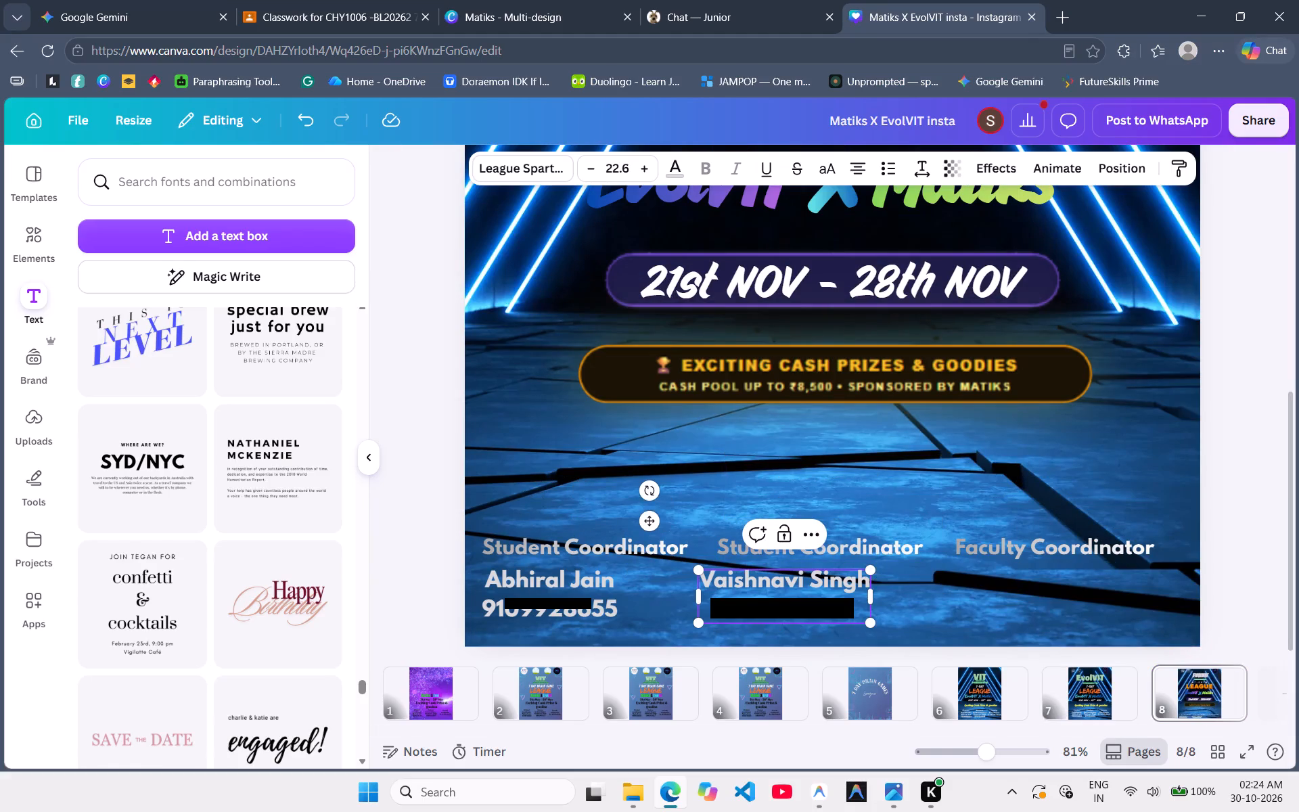
{"action": "left_click_drag", "start_coordinate": [777, 606], "coordinate": [798, 609]}
{"action": "left_click", "coordinate": [738, 635]}
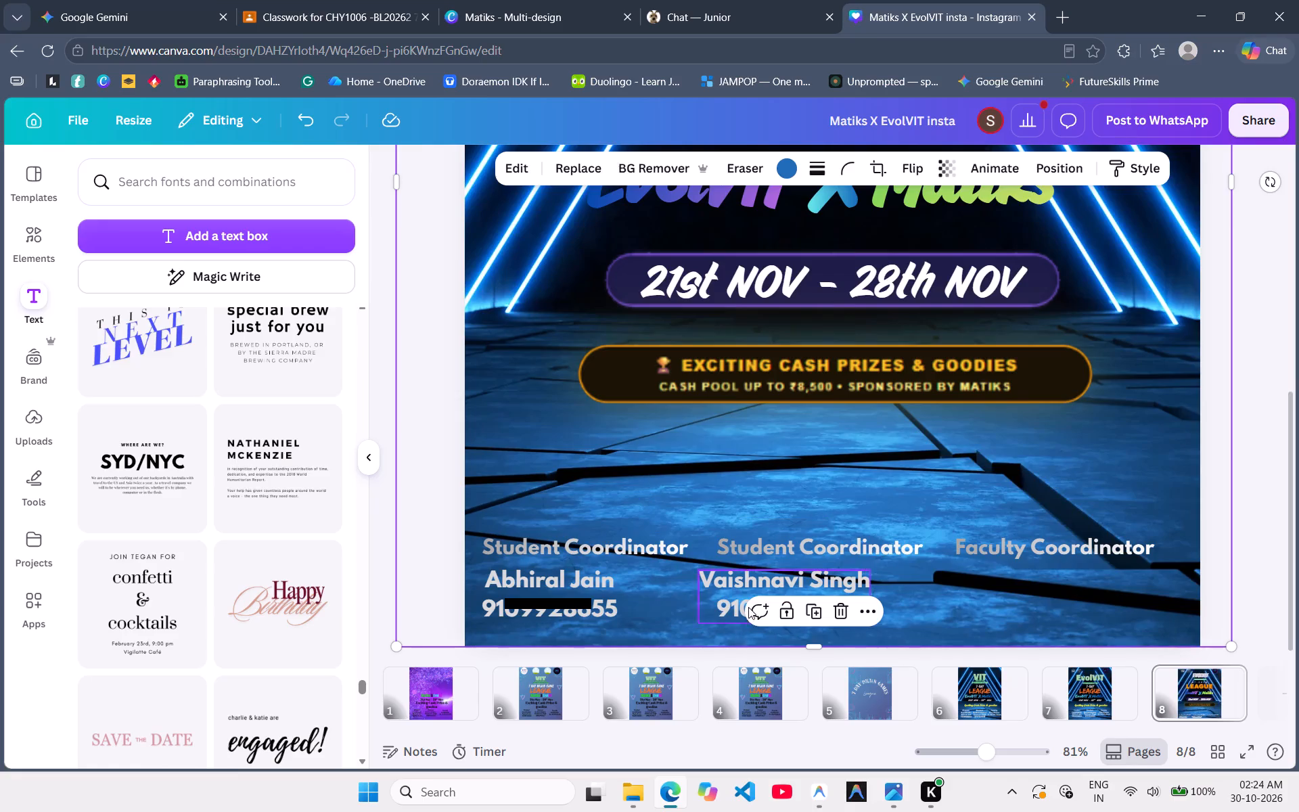
Move the co-coordinator's contact text right so its left edge lines up with the second heading.
{"action": "left_click_drag", "start_coordinate": [727, 587], "coordinate": [744, 585]}
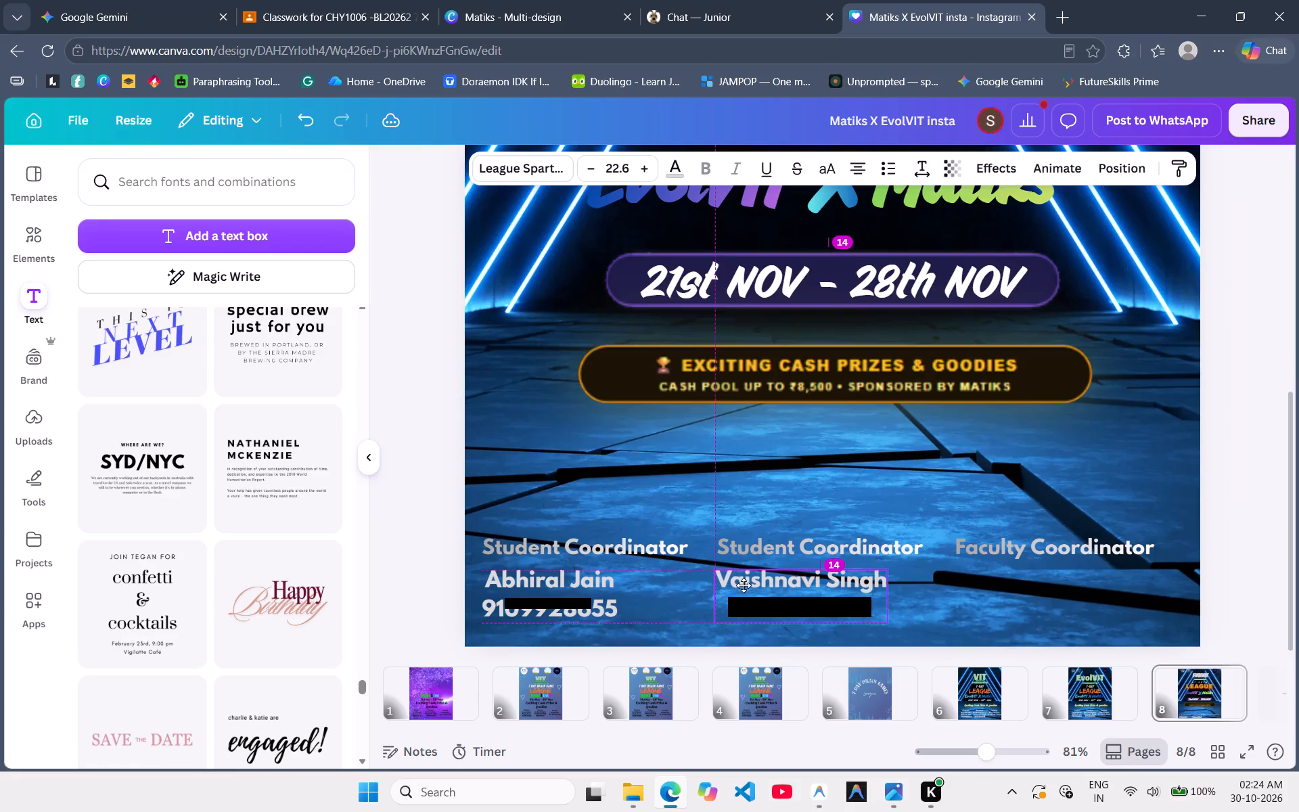
{"action": "left_click_drag", "start_coordinate": [744, 585], "coordinate": [744, 587]}
Adjust the line break and spacing in the co-coordinator's contact text so the phone number starts directly under the name's first letter.
{"action": "left_click", "coordinate": [729, 597]}
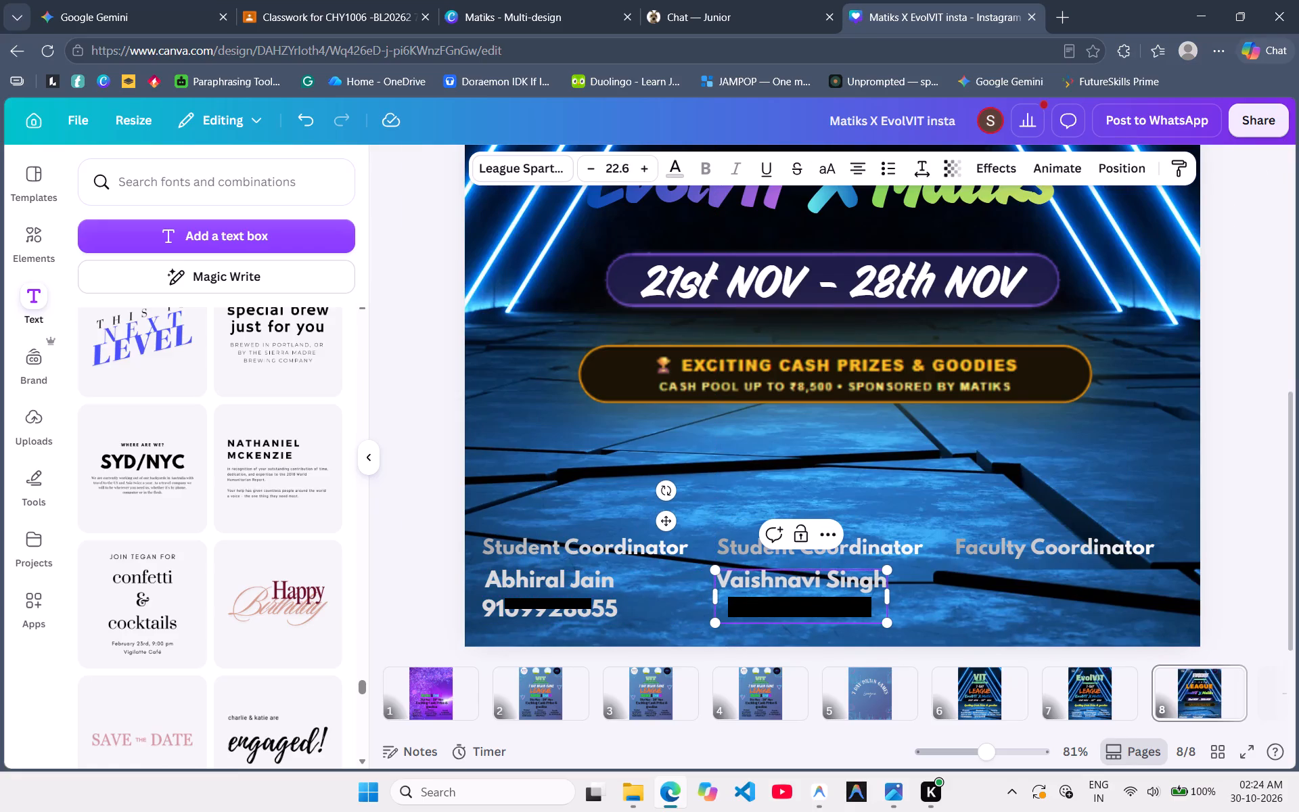
{"action": "key", "text": "BackSpace"}
{"action": "key", "text": "Return"}
{"action": "left_click", "coordinate": [878, 617]}
{"action": "key", "text": "space"}
{"action": "key", "text": "space"}
{"action": "key", "text": "space"}
{"action": "key", "text": "space"}
{"action": "key", "text": "space"}
{"action": "key", "text": "space"}
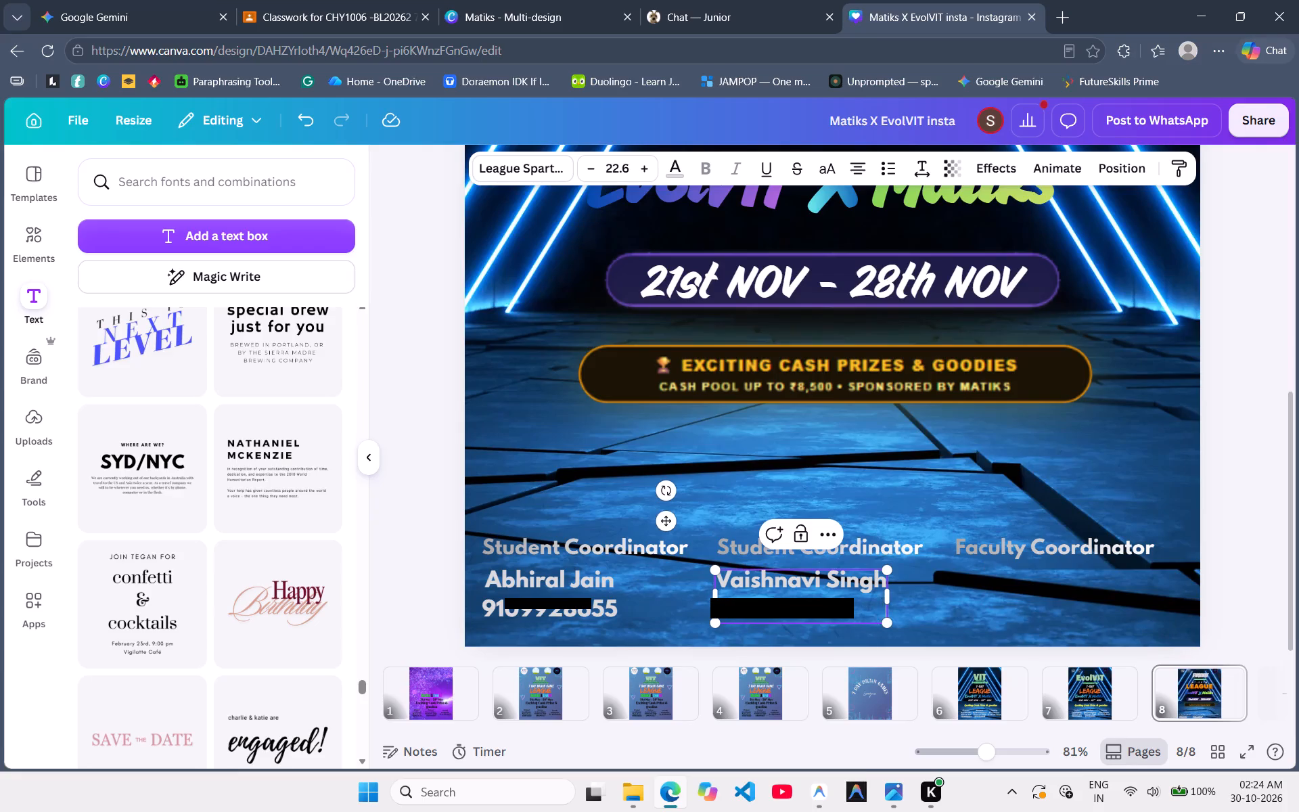
{"action": "left_click", "coordinate": [919, 593]}
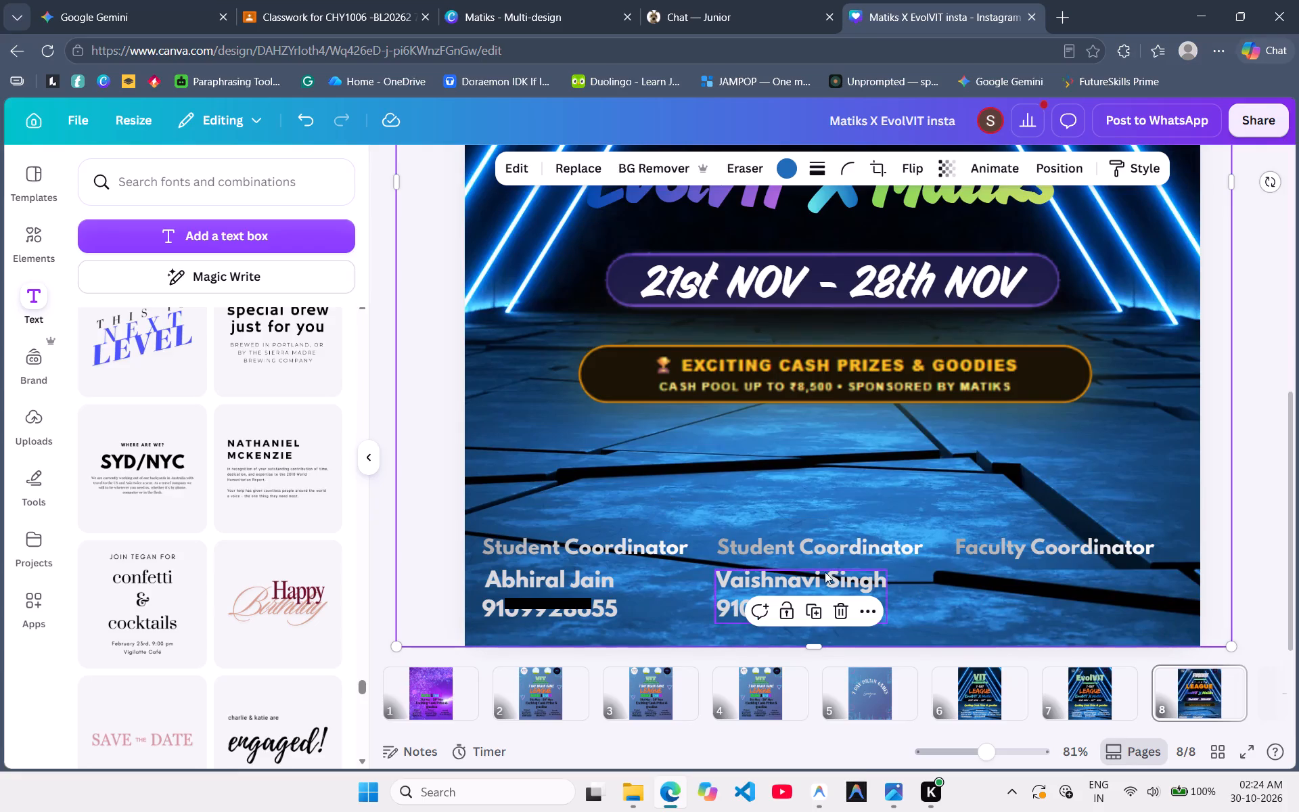
Change the second heading's wording to "Student Co-coordinator".
{"action": "left_click", "coordinate": [826, 543]}
{"action": "left_click", "coordinate": [826, 543]}
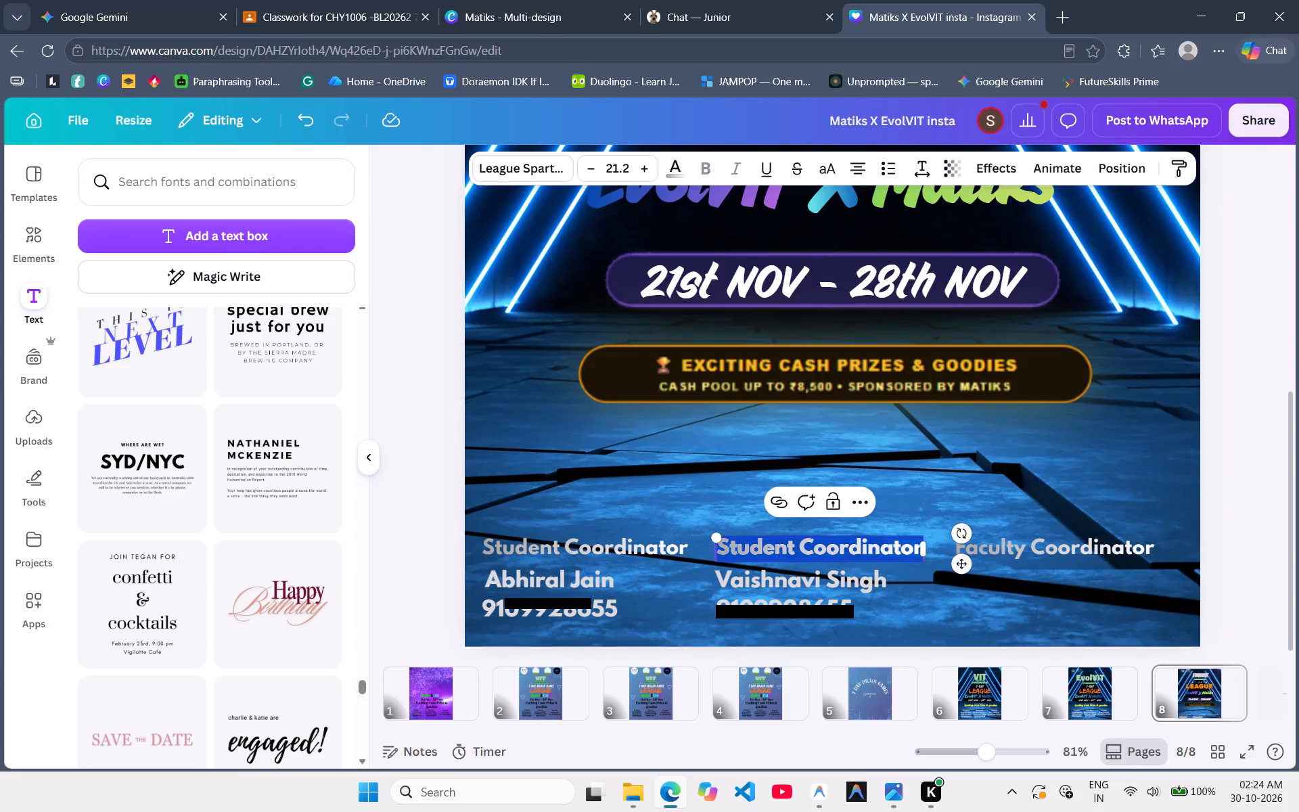
{"action": "left_click", "coordinate": [826, 543]}
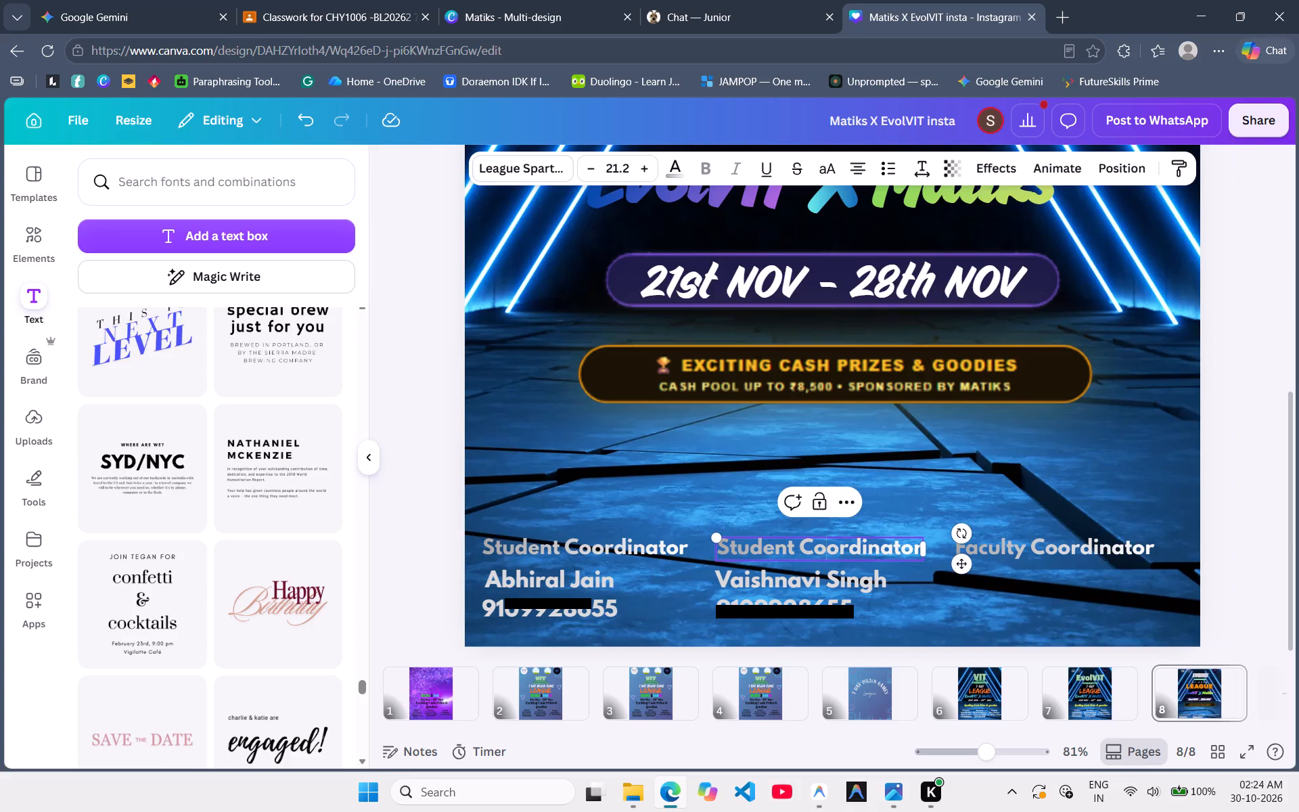
{"action": "type", "text": "-o"}
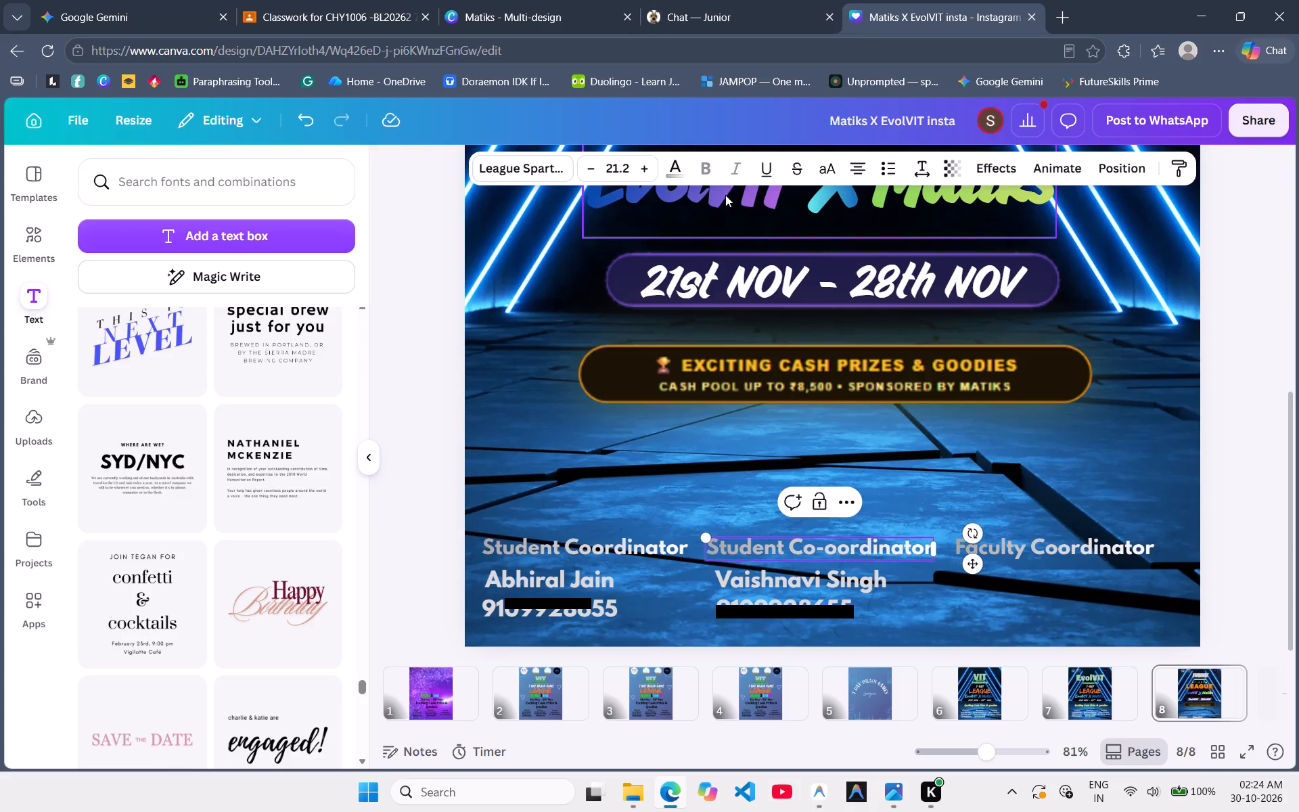
{"action": "key", "text": "BackSpace"}
{"action": "key", "text": "c"}
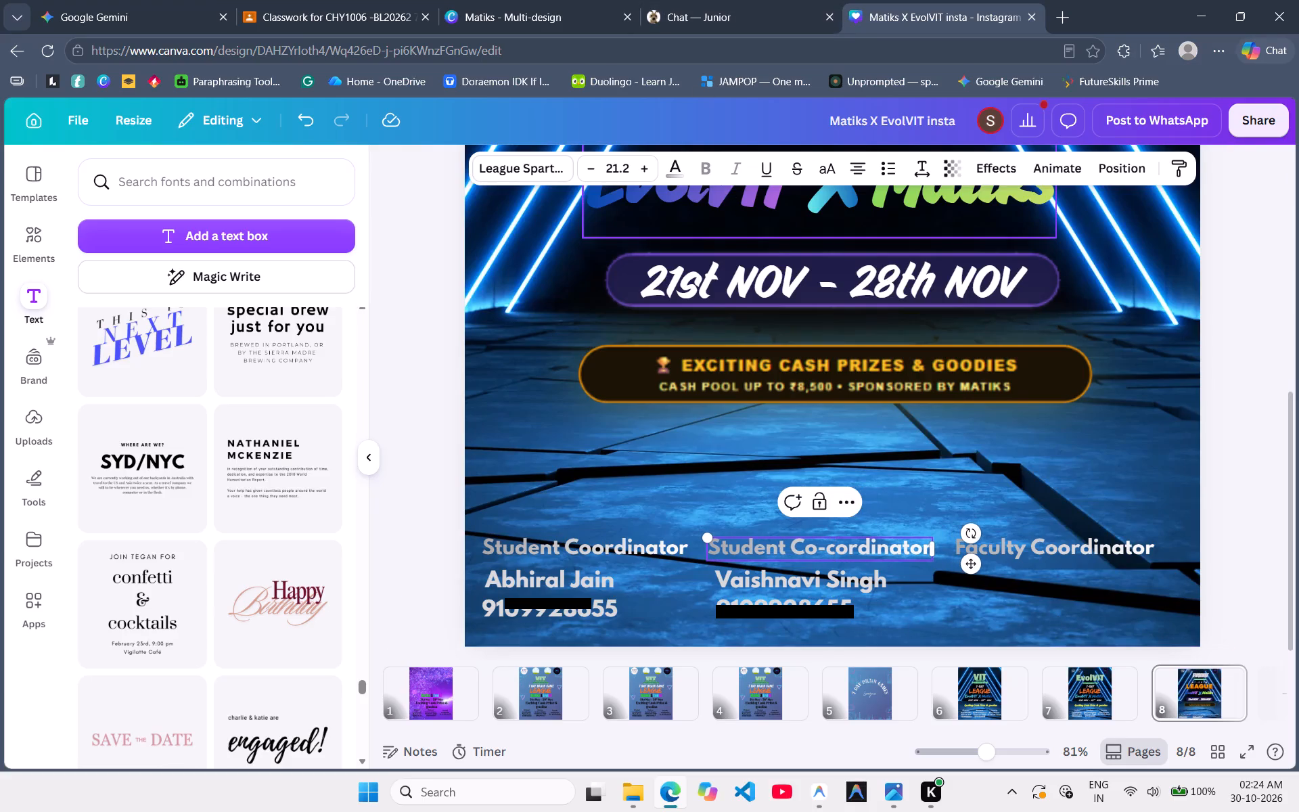
{"action": "key", "text": "o"}
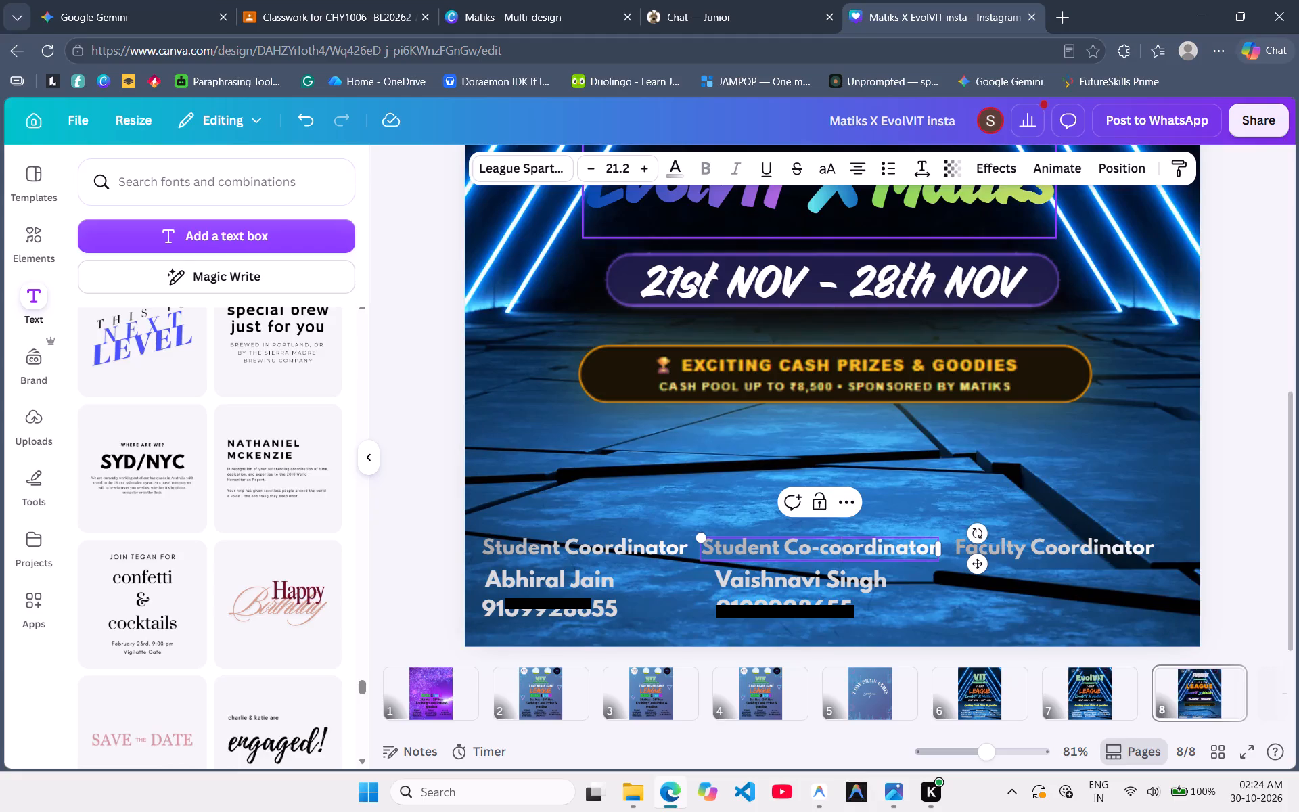
Duplicate the co-coordinator's contact text under "Faculty Coordinator" and replace its name line with the faculty coordinator's name from page 7.
{"action": "left_click", "coordinate": [1100, 708]}
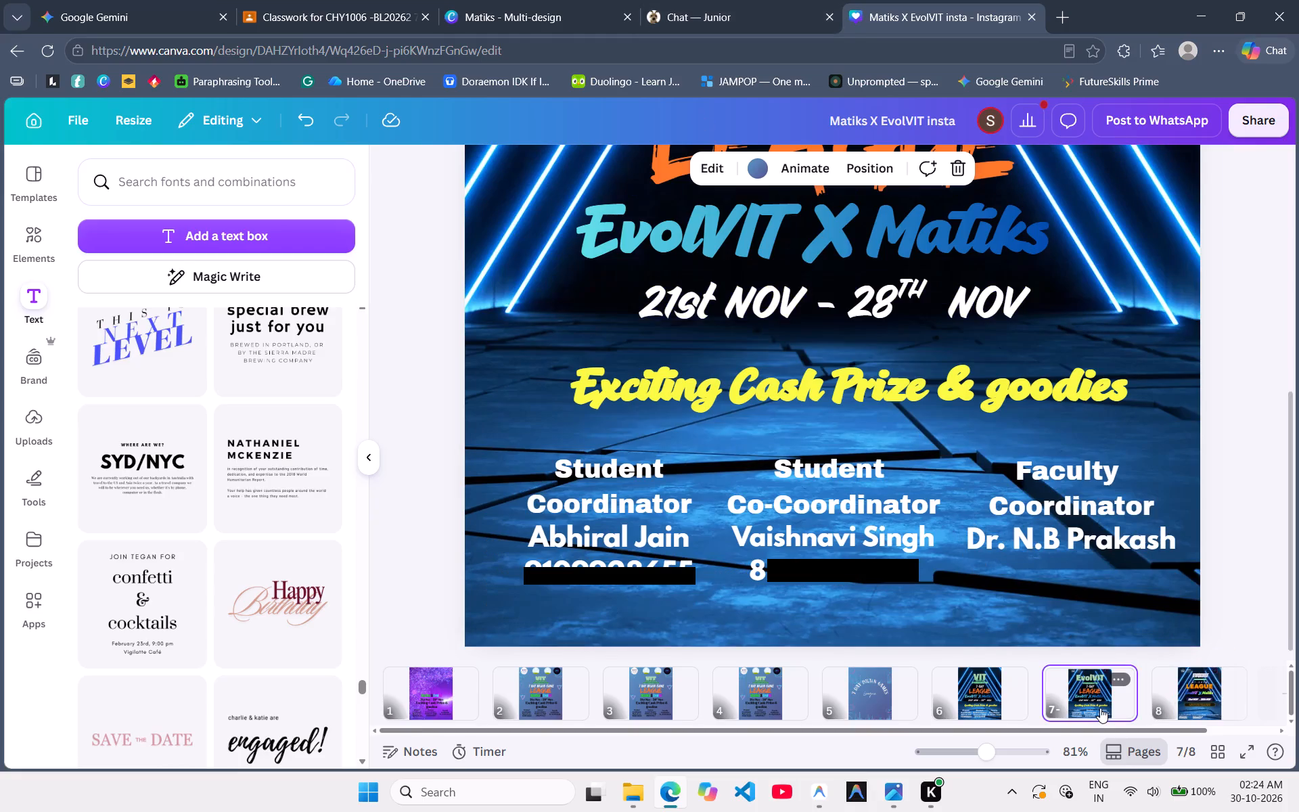
{"action": "left_click", "coordinate": [1170, 704]}
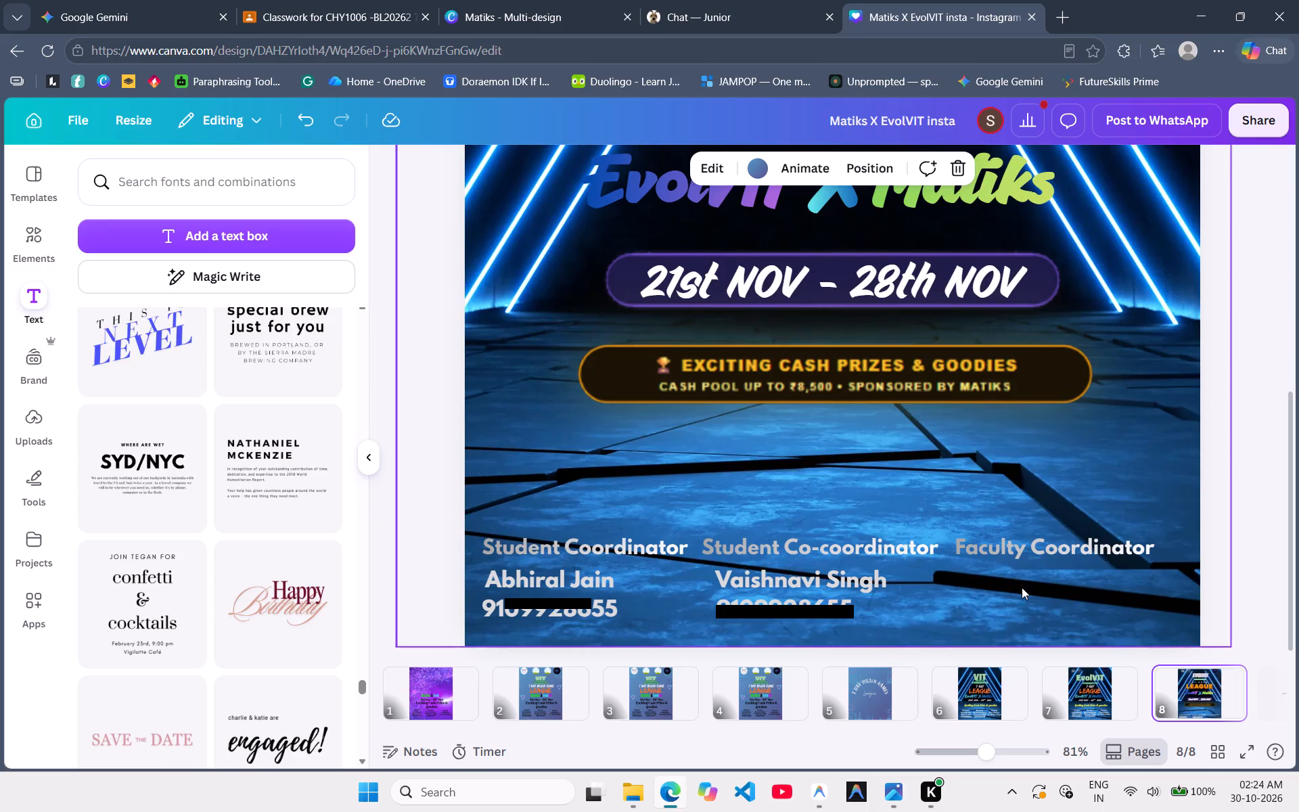
{"action": "left_click", "coordinate": [1089, 707]}
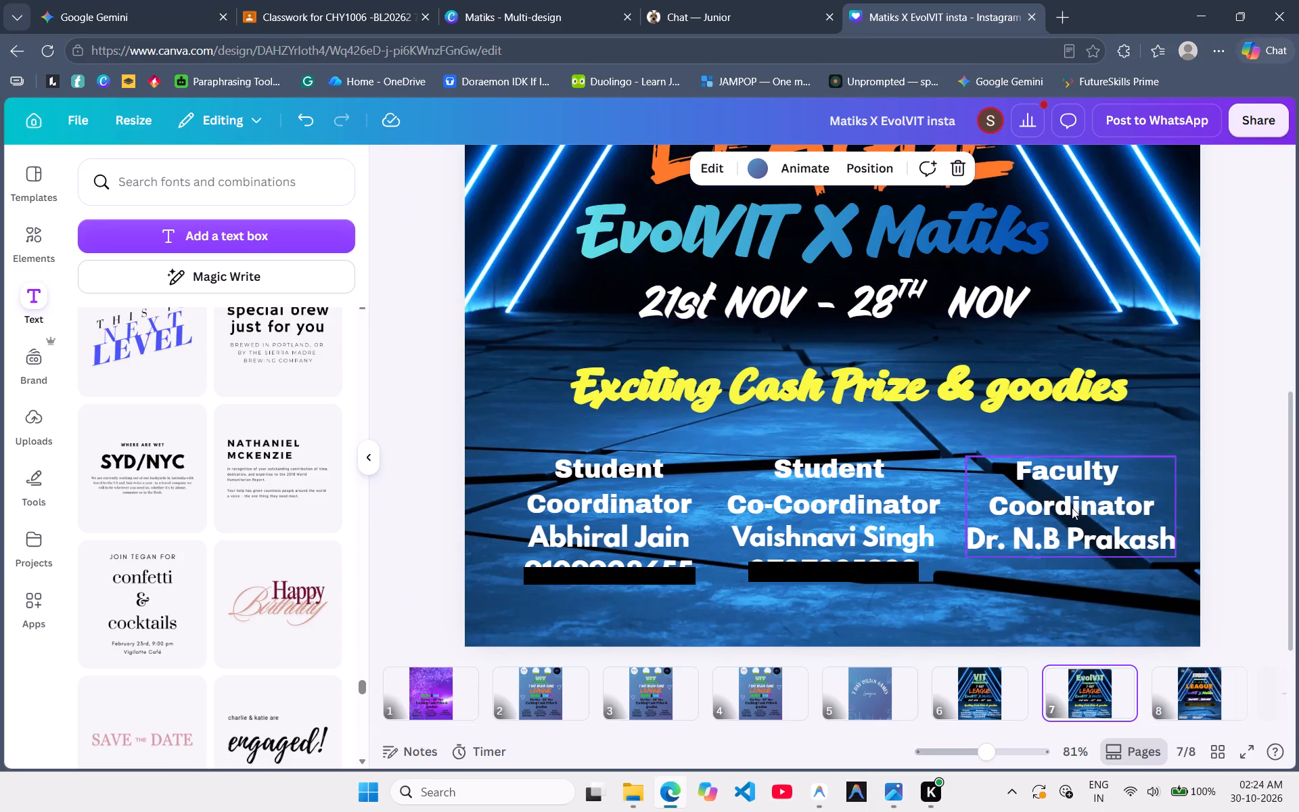
{"action": "triple_click", "coordinate": [1071, 537]}
{"action": "key", "text": "ctrl+c"}
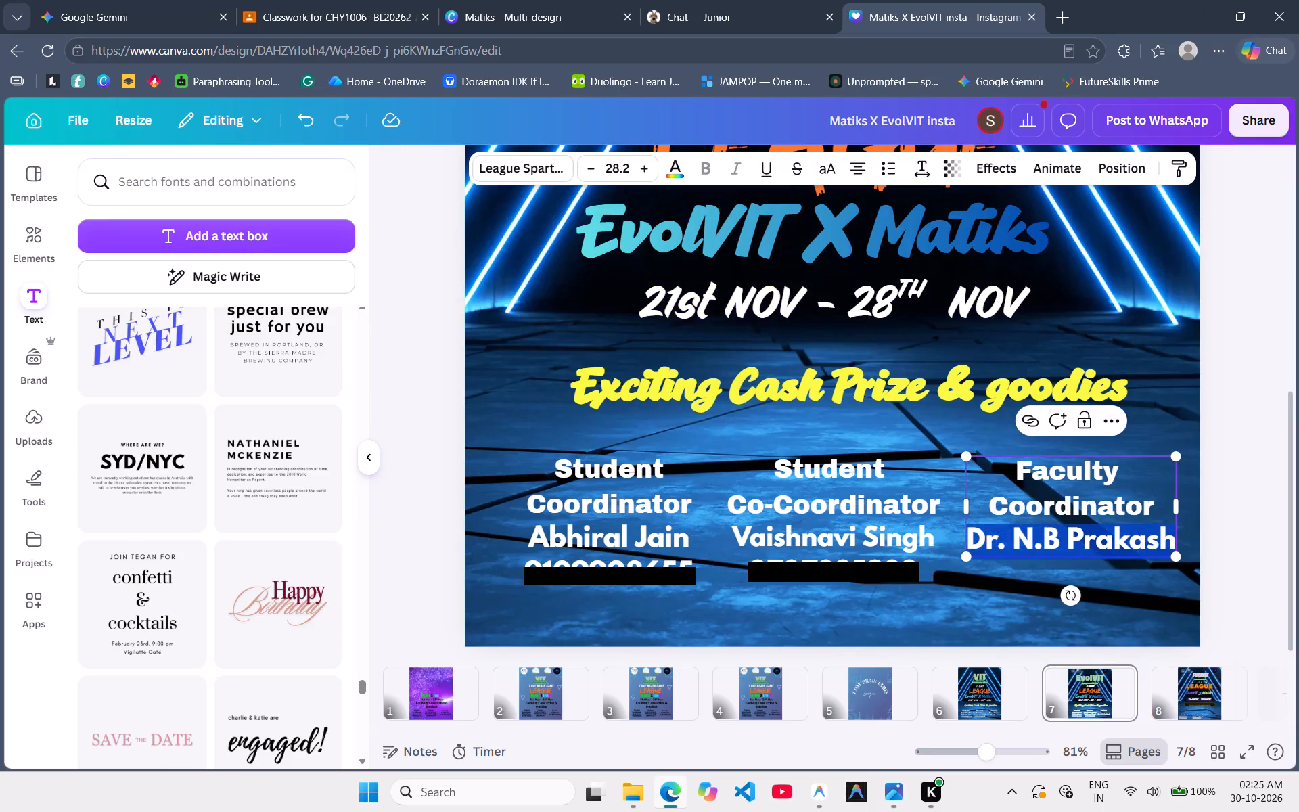
{"action": "left_click", "coordinate": [1187, 704]}
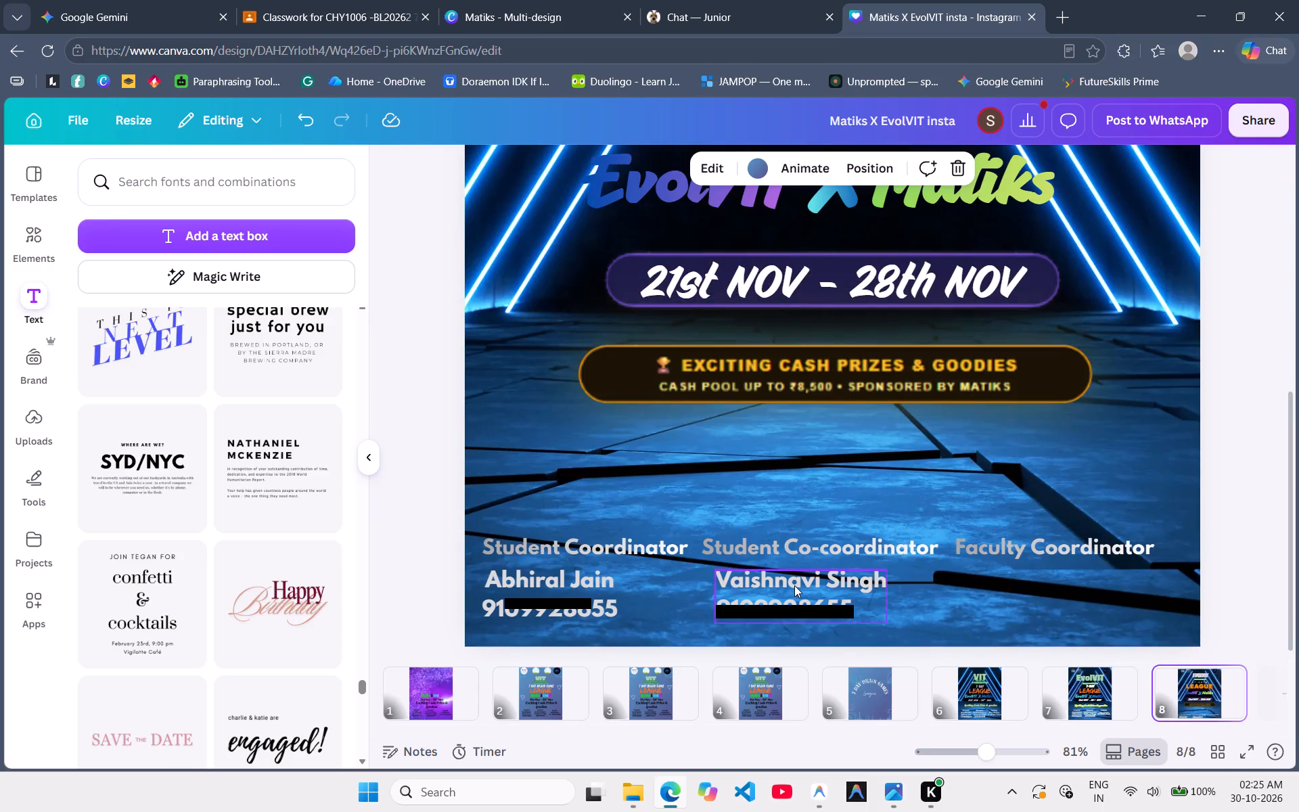
{"action": "left_click", "coordinate": [794, 585]}
{"action": "key", "text": "ctrl+d"}
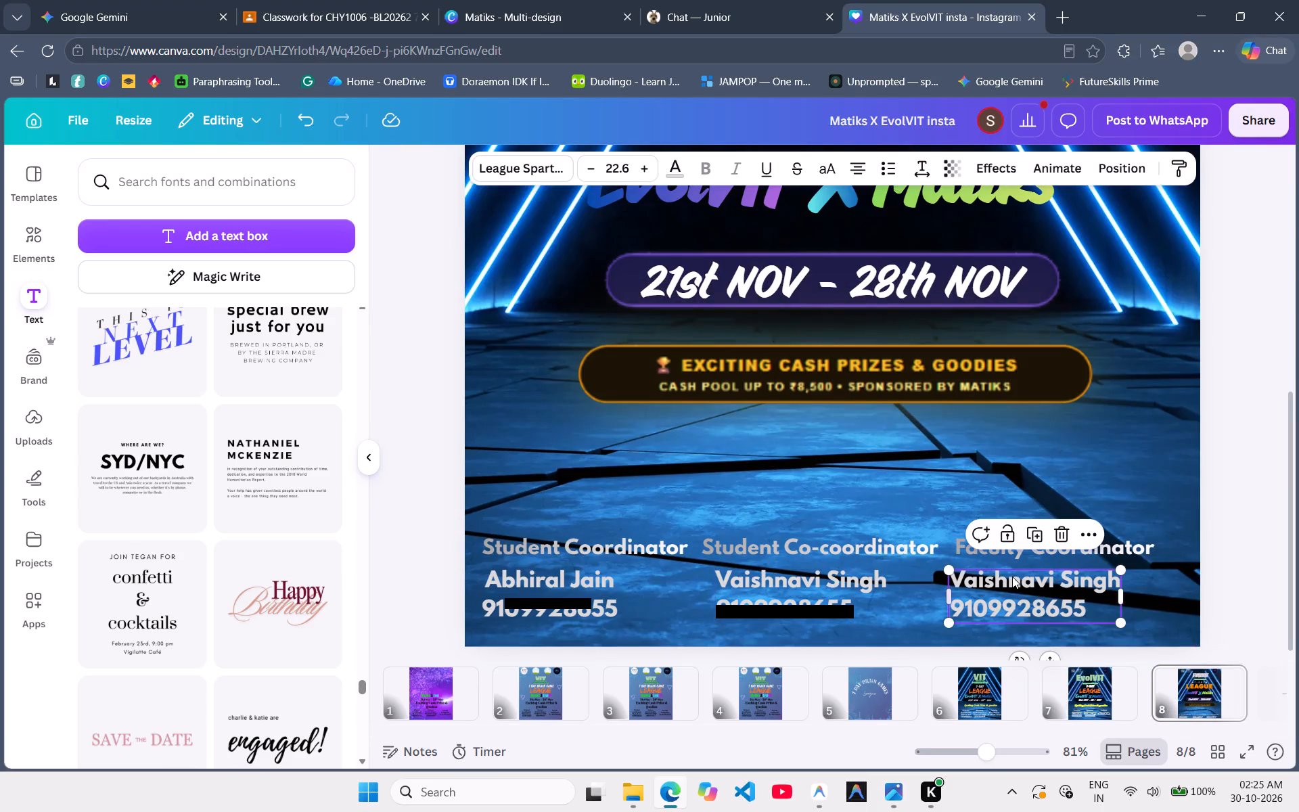
{"action": "triple_click", "coordinate": [1012, 577]}
{"action": "key", "text": "ctrl+v"}
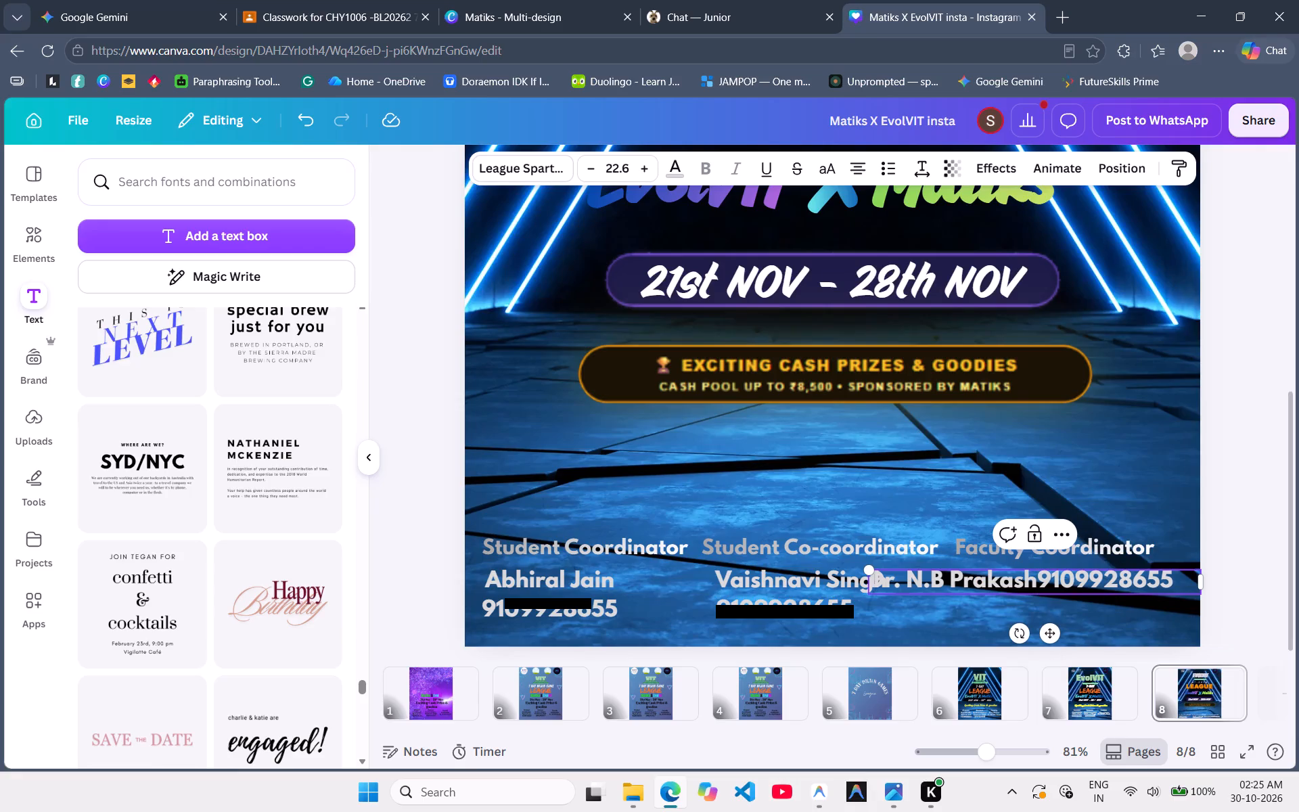
{"action": "key", "text": "Return"}
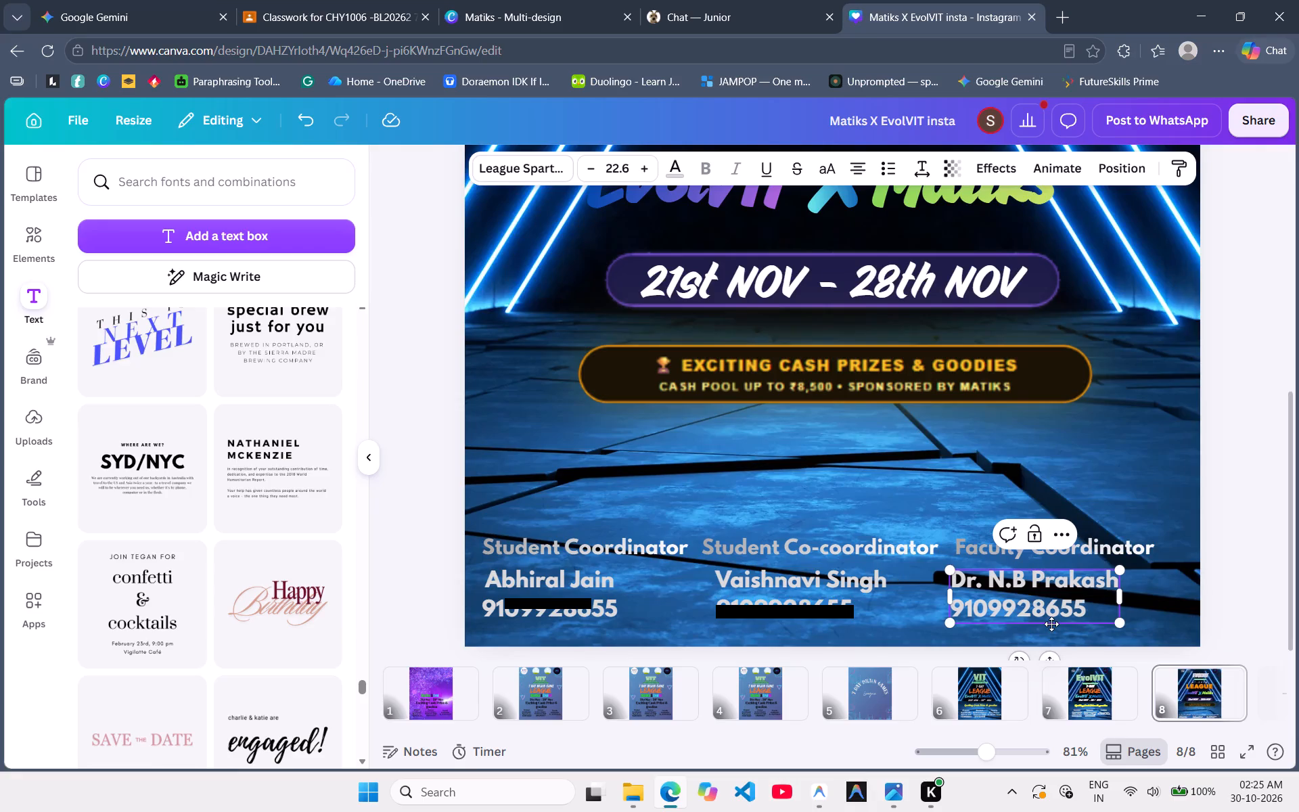
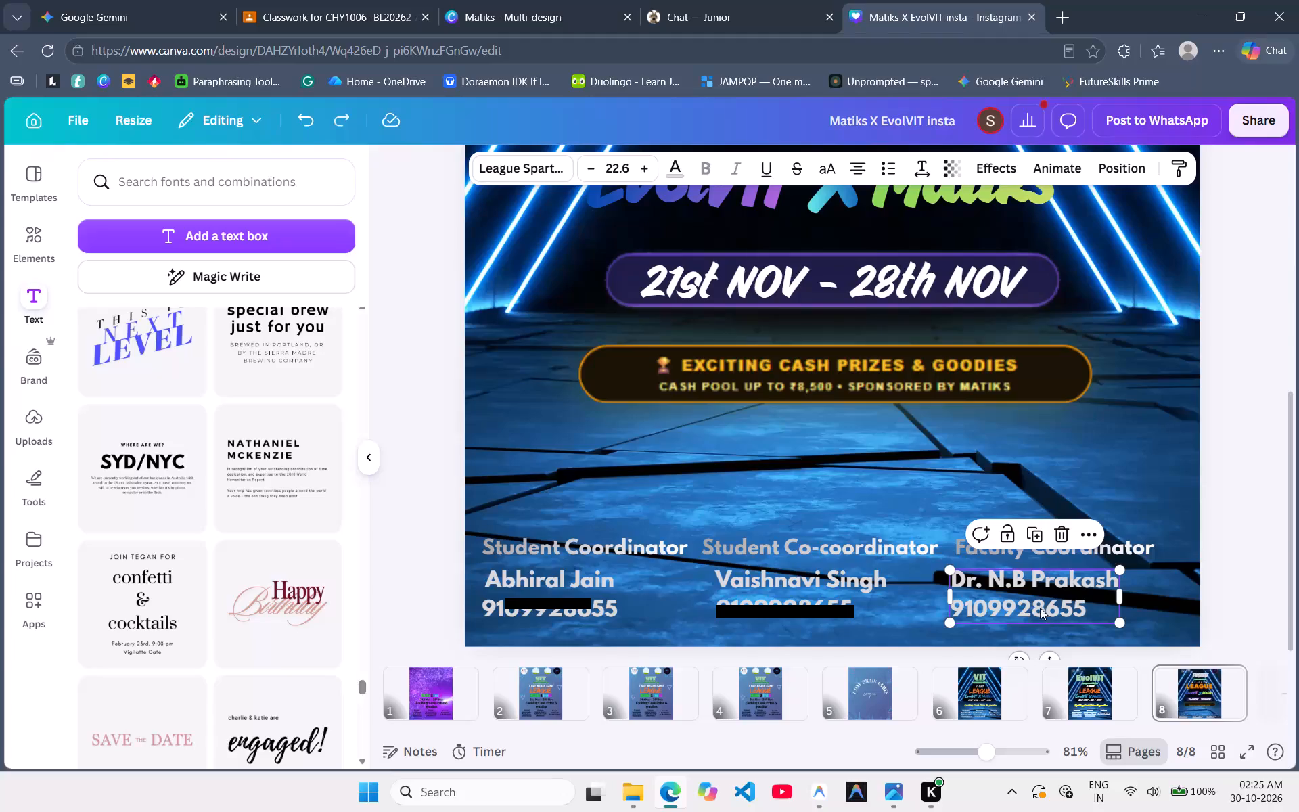
Delete the phone number line from the faculty coordinator's contact text, leaving only the name.
{"action": "triple_click", "coordinate": [1036, 605]}
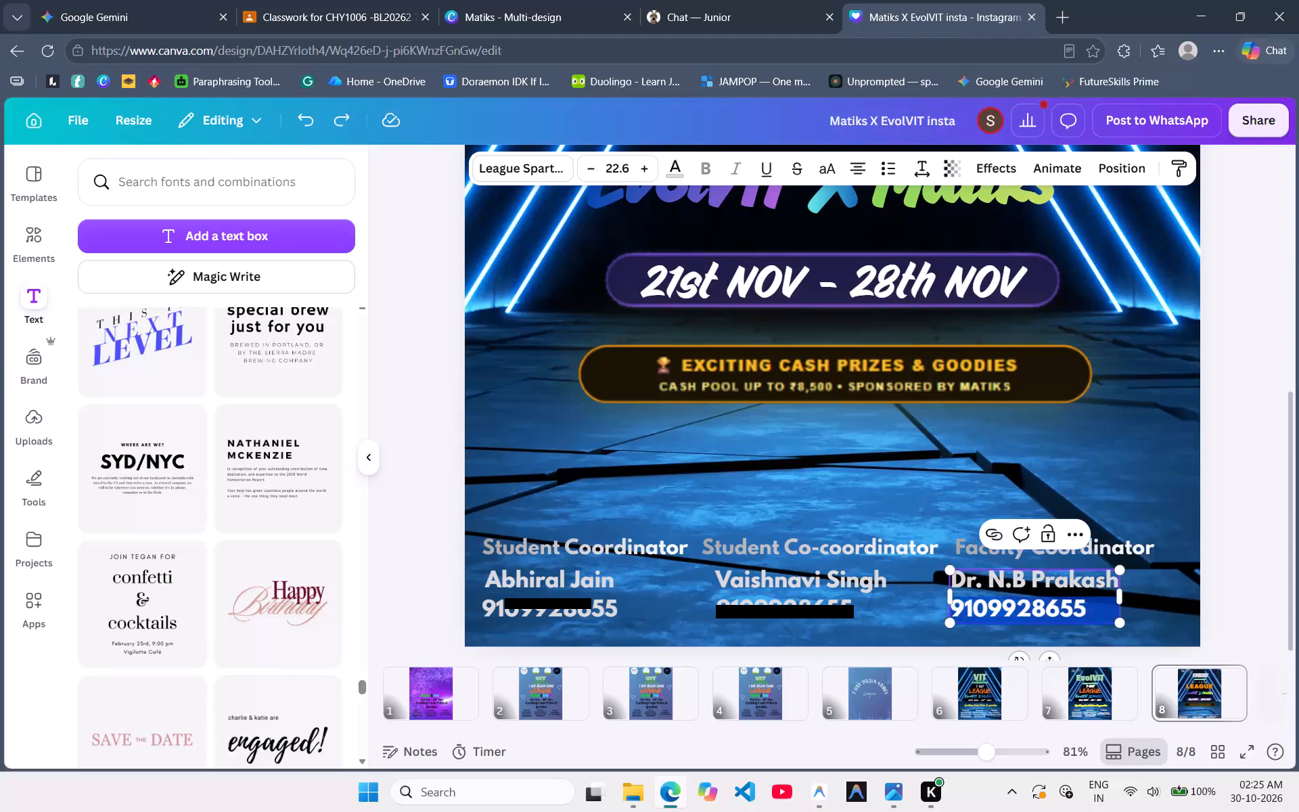
{"action": "key", "text": "BackSpace"}
{"action": "key", "text": "BackSpace"}
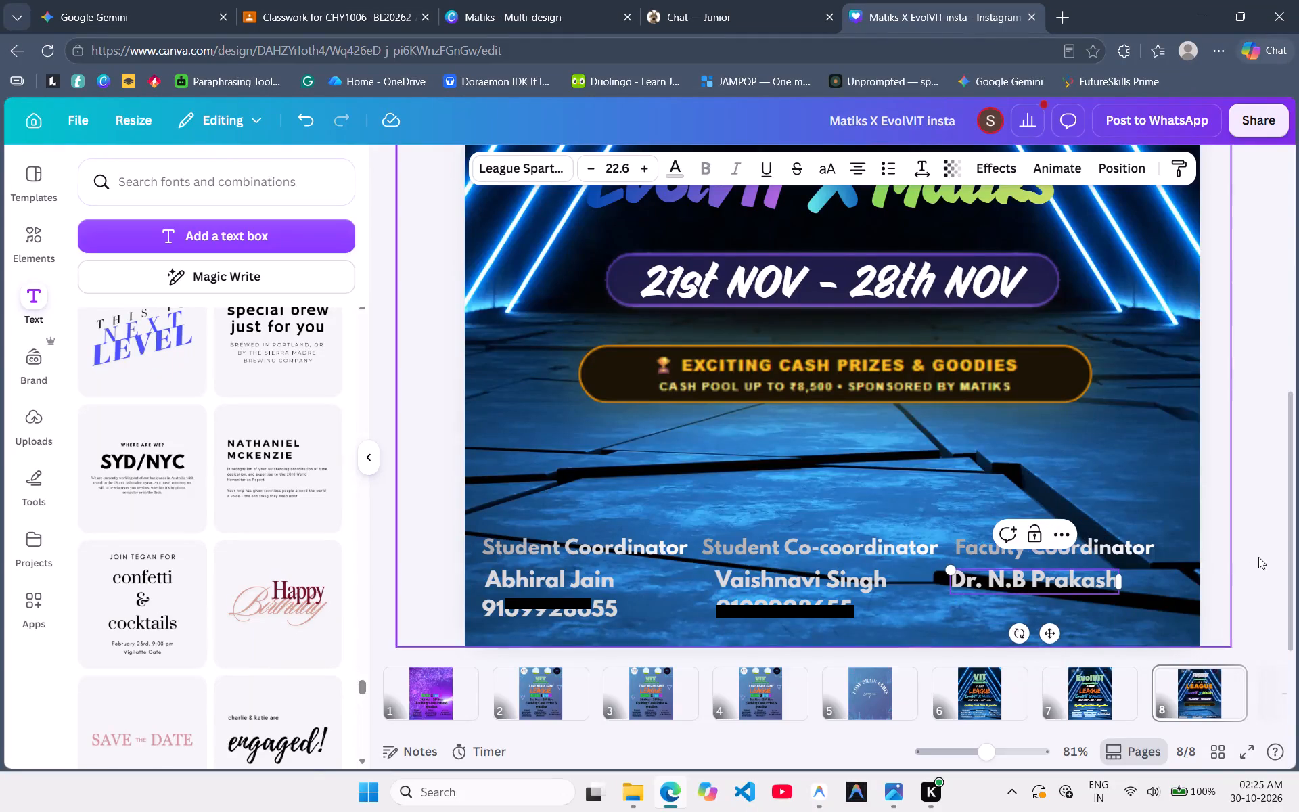
{"action": "left_click", "coordinate": [1231, 562]}
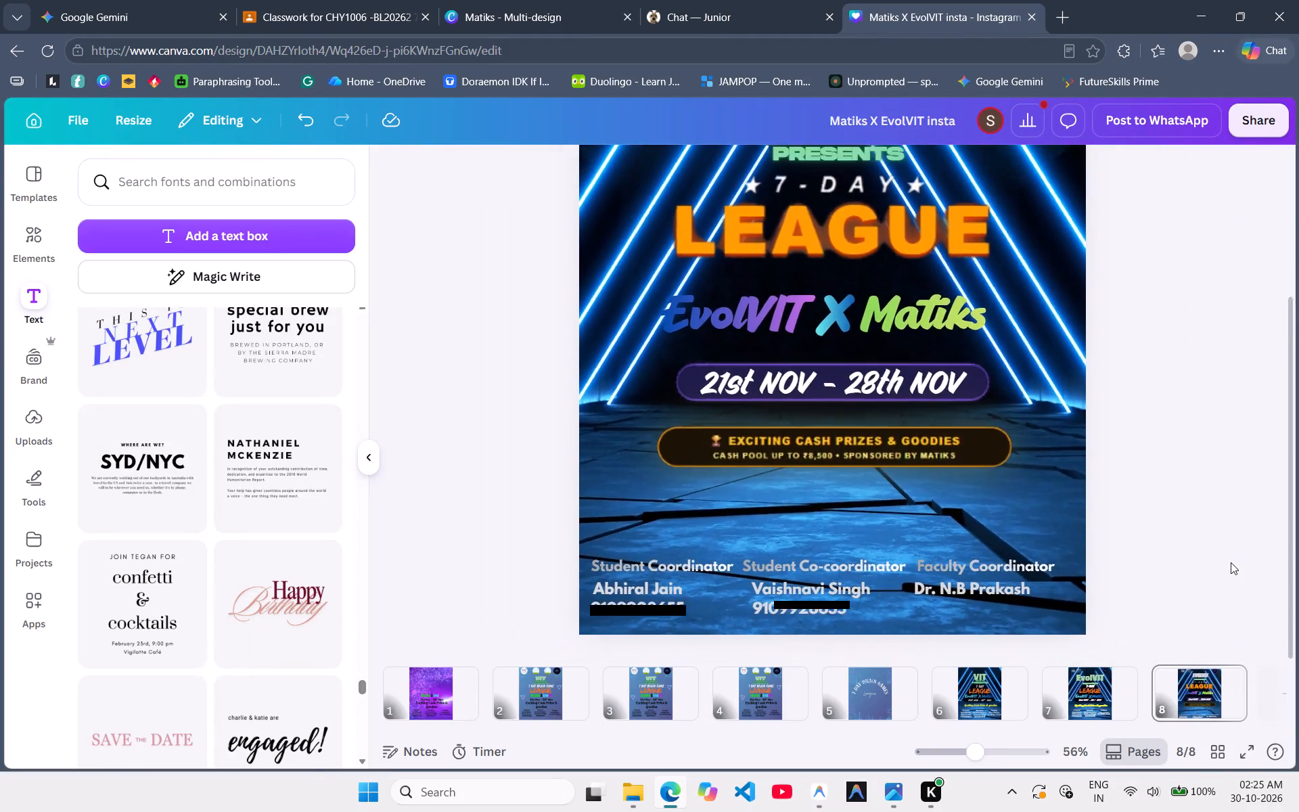
Group the "Faculty Coordinator" heading with the name below it and move the group slightly right.
{"action": "left_click_drag", "start_coordinate": [909, 548], "coordinate": [936, 593]}
{"action": "left_click", "coordinate": [892, 562]}
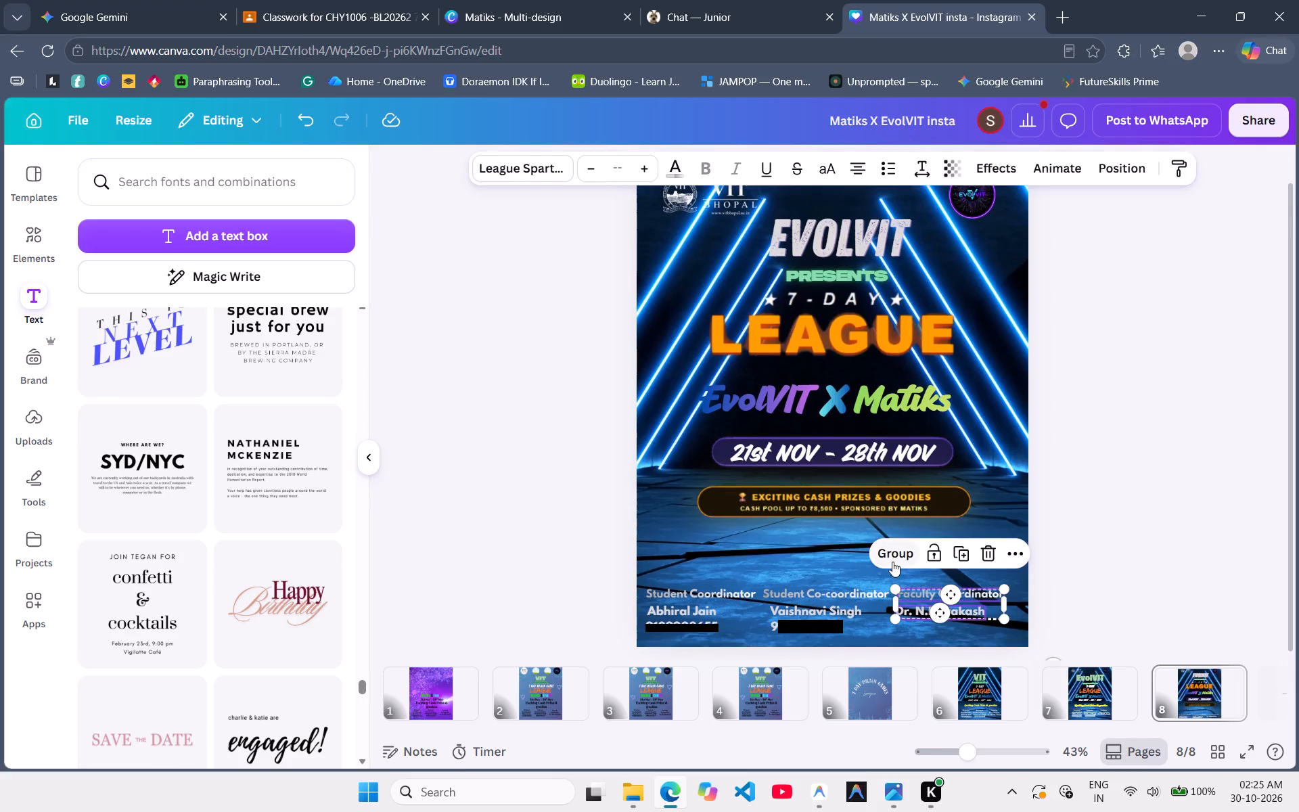
{"action": "left_click_drag", "start_coordinate": [940, 605], "coordinate": [954, 605]}
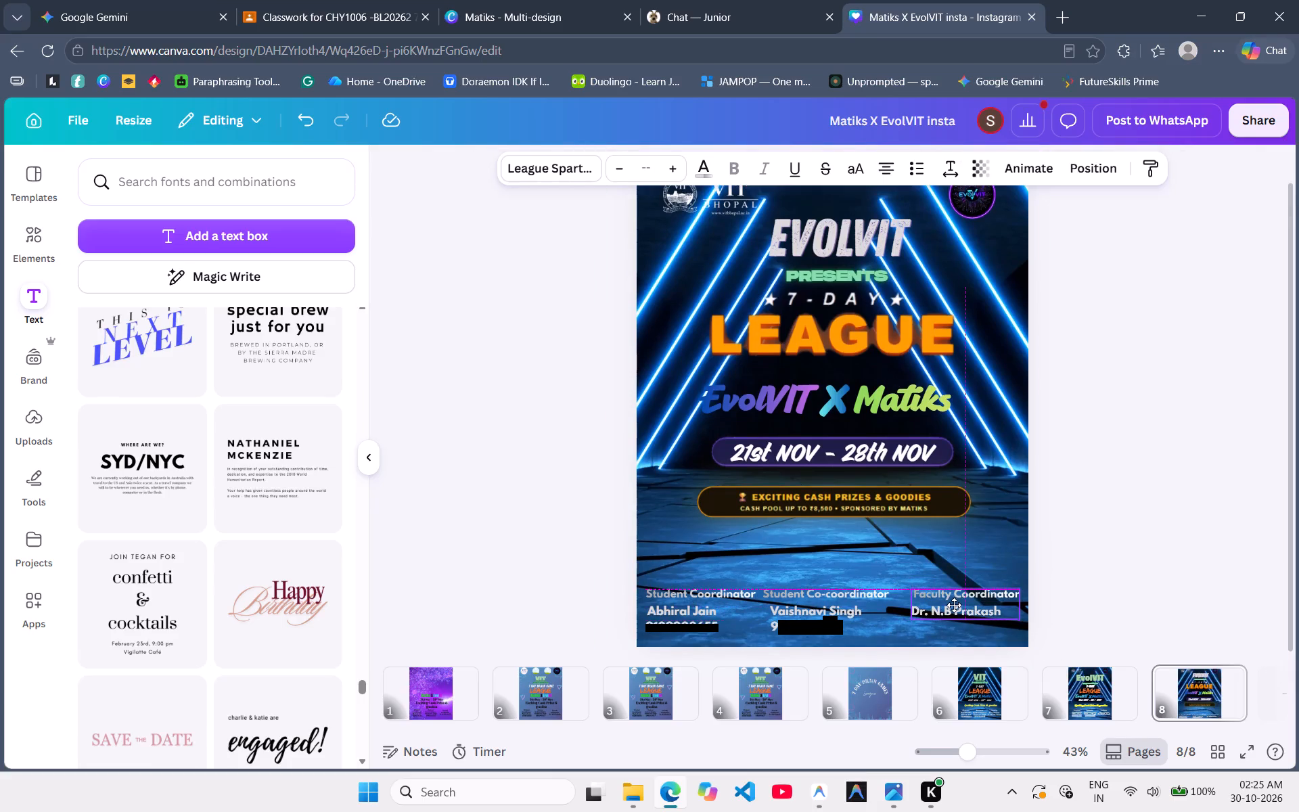
{"action": "left_click_drag", "start_coordinate": [954, 605], "coordinate": [955, 605]}
Move the co-coordinator's contact text slightly left so it lines up with the start of the "Student Co-coordinator" heading.
{"action": "left_click_drag", "start_coordinate": [802, 576], "coordinate": [800, 618]}
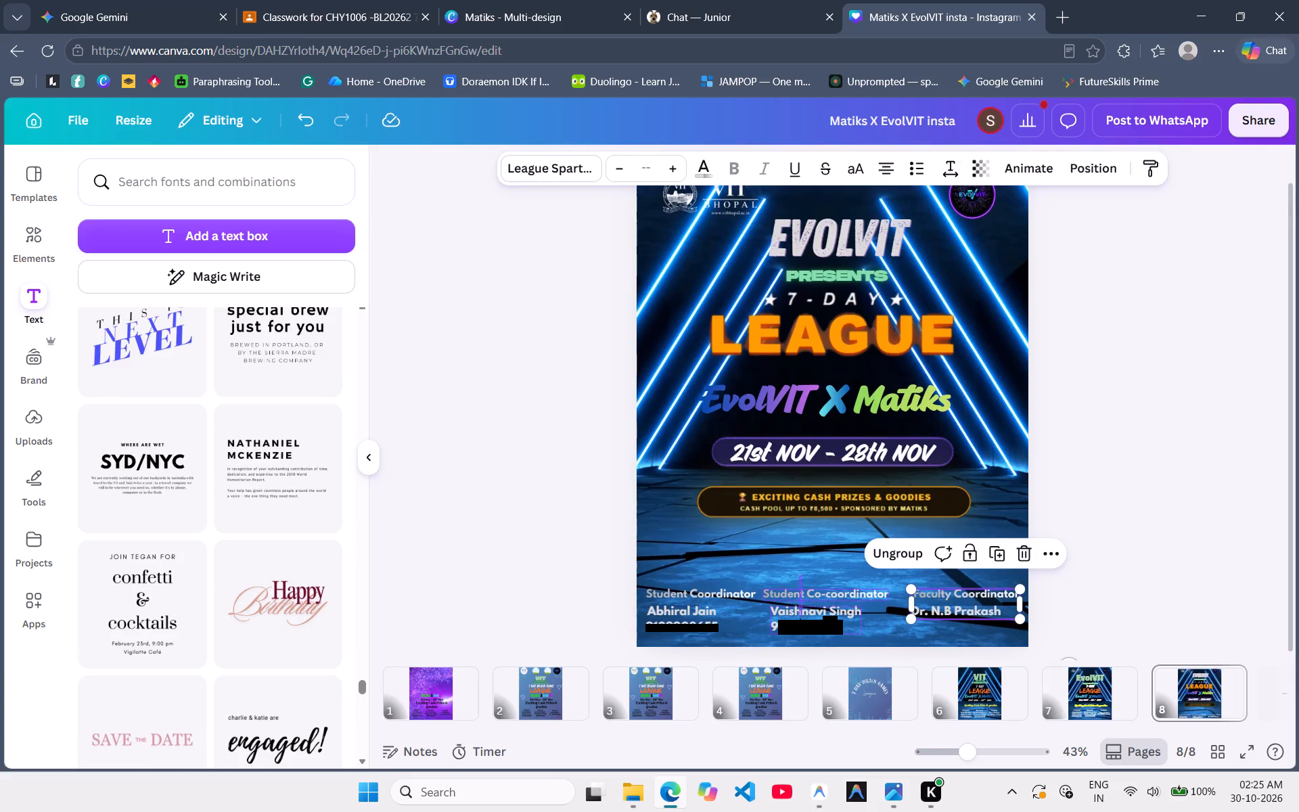
{"action": "left_click_drag", "start_coordinate": [800, 618], "coordinate": [790, 547]}
{"action": "left_click", "coordinate": [802, 621]}
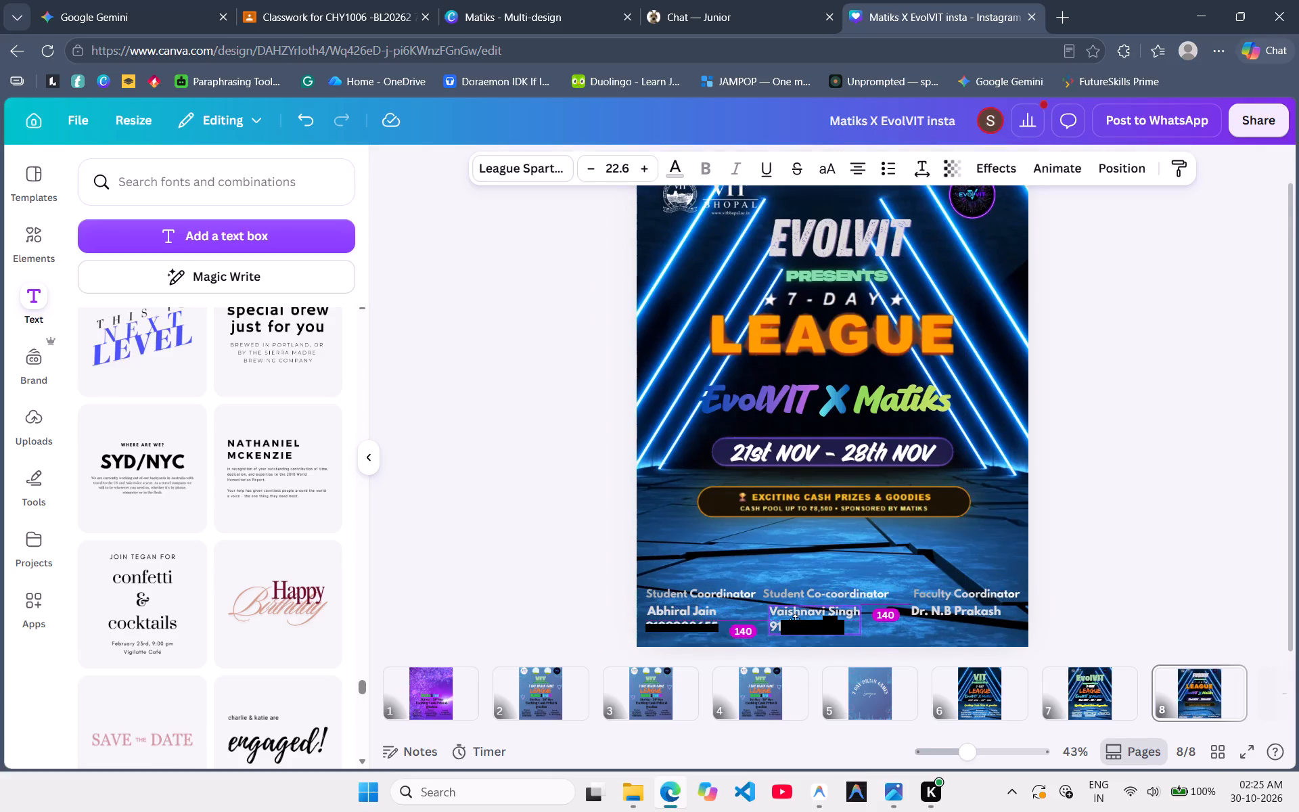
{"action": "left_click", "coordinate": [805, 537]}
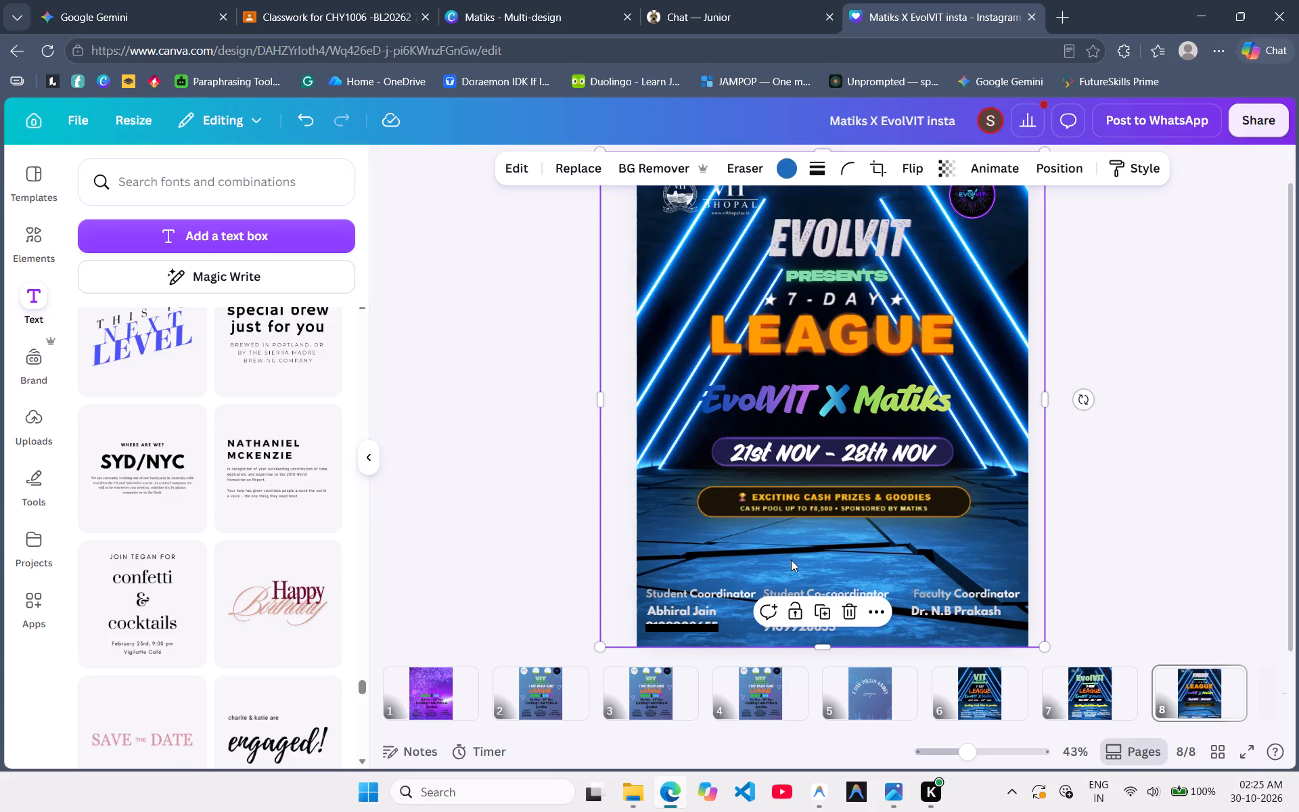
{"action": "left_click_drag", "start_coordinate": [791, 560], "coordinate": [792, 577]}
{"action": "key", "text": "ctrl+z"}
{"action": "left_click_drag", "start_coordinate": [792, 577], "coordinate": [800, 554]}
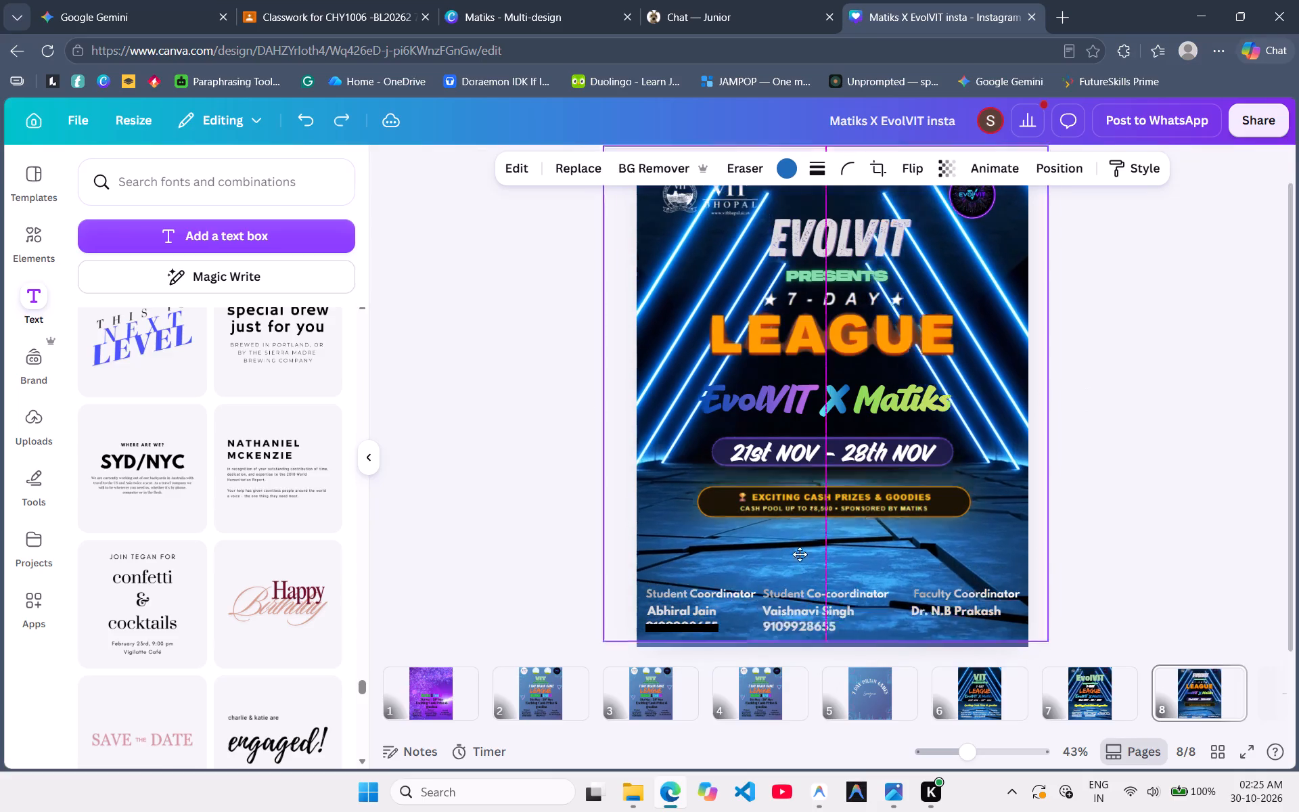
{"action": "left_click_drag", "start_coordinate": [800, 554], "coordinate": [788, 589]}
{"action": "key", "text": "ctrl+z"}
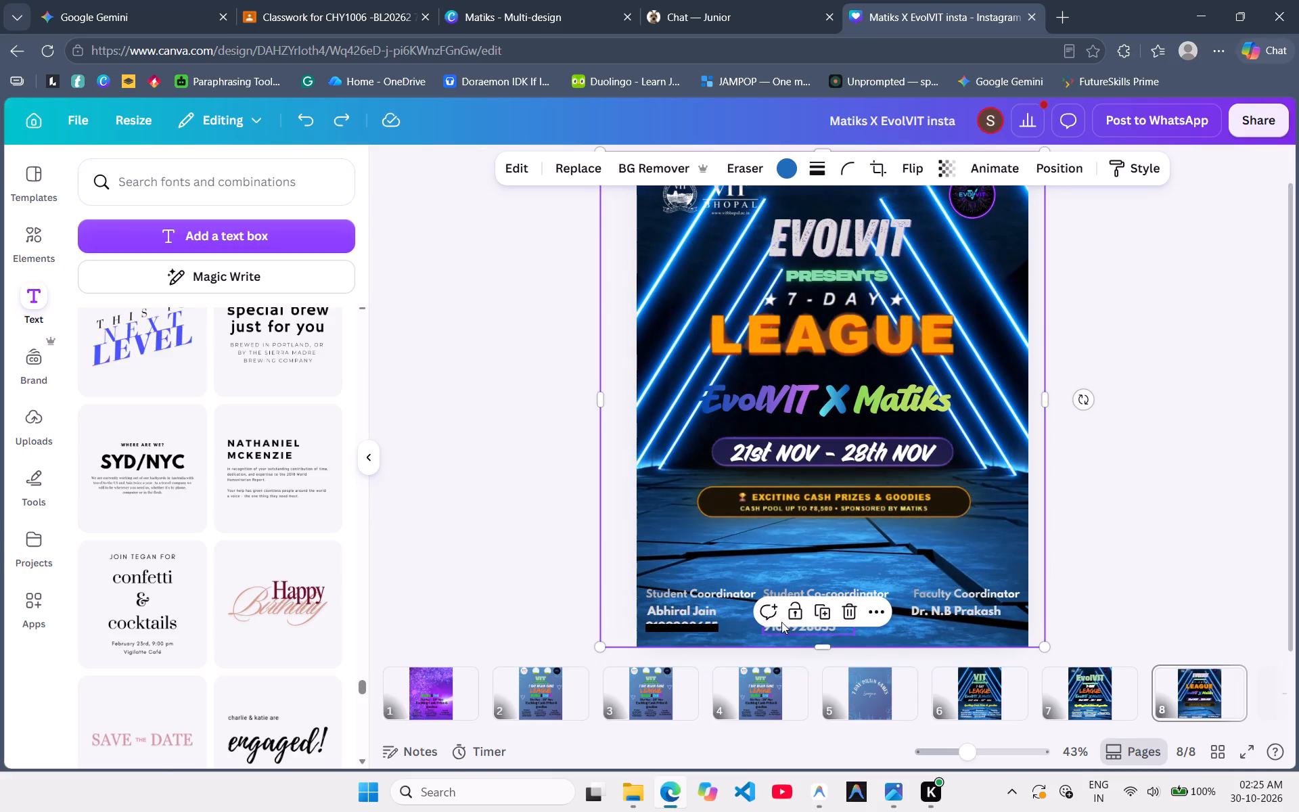
Group the "Student Co-coordinator" heading with its contact text and move the group slightly right, between the other two columns.
{"action": "left_click", "coordinate": [790, 618]}
{"action": "left_click", "coordinate": [799, 564]}
{"action": "left_click_drag", "start_coordinate": [799, 564], "coordinate": [798, 580]}
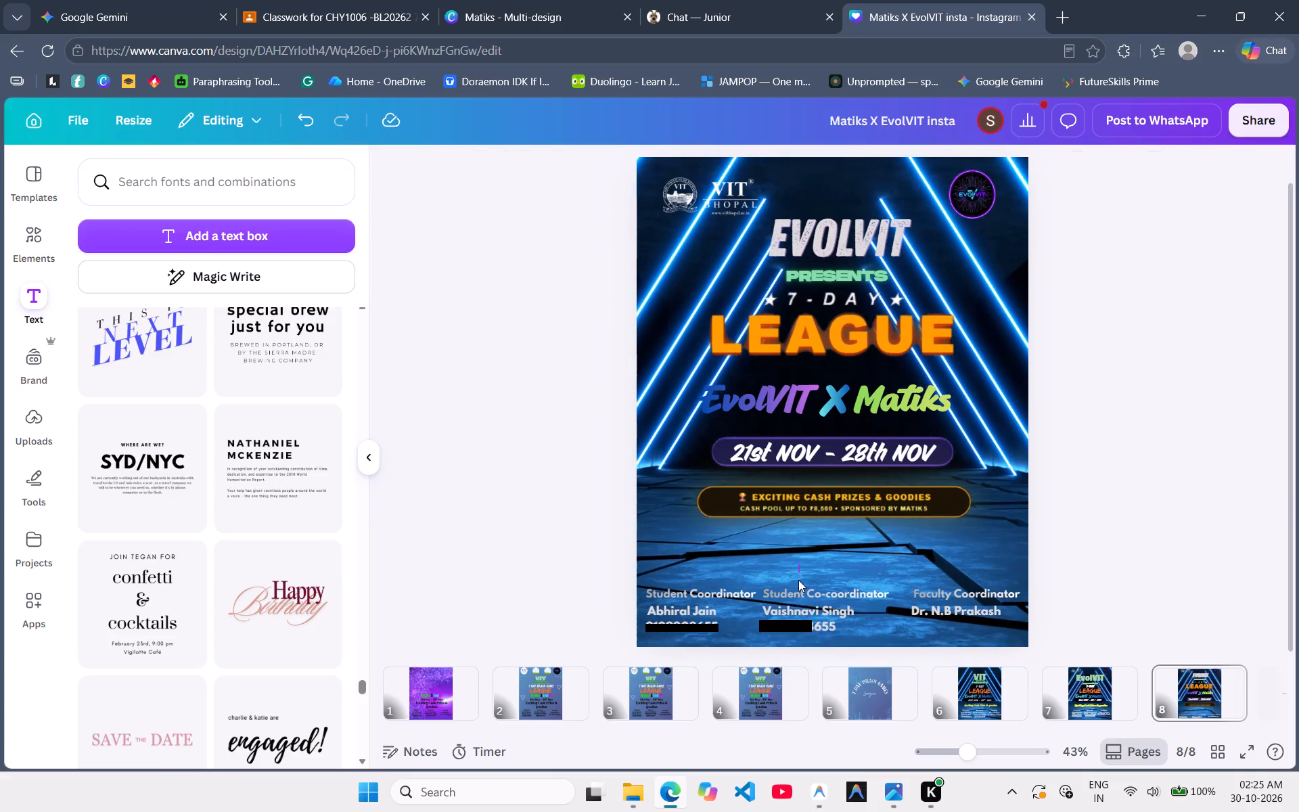
{"action": "left_click_drag", "start_coordinate": [798, 580], "coordinate": [783, 633]}
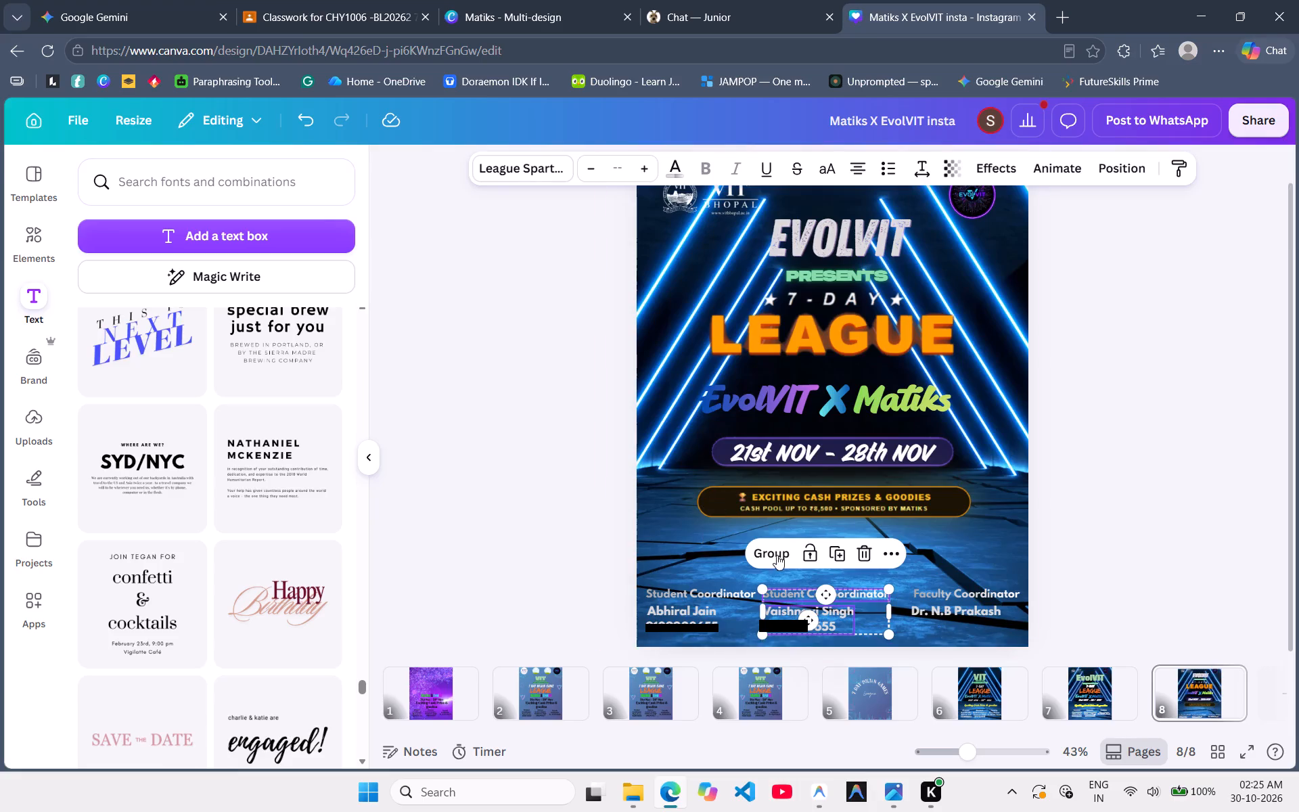
{"action": "left_click", "coordinate": [776, 547]}
{"action": "left_click_drag", "start_coordinate": [779, 607], "coordinate": [791, 607]}
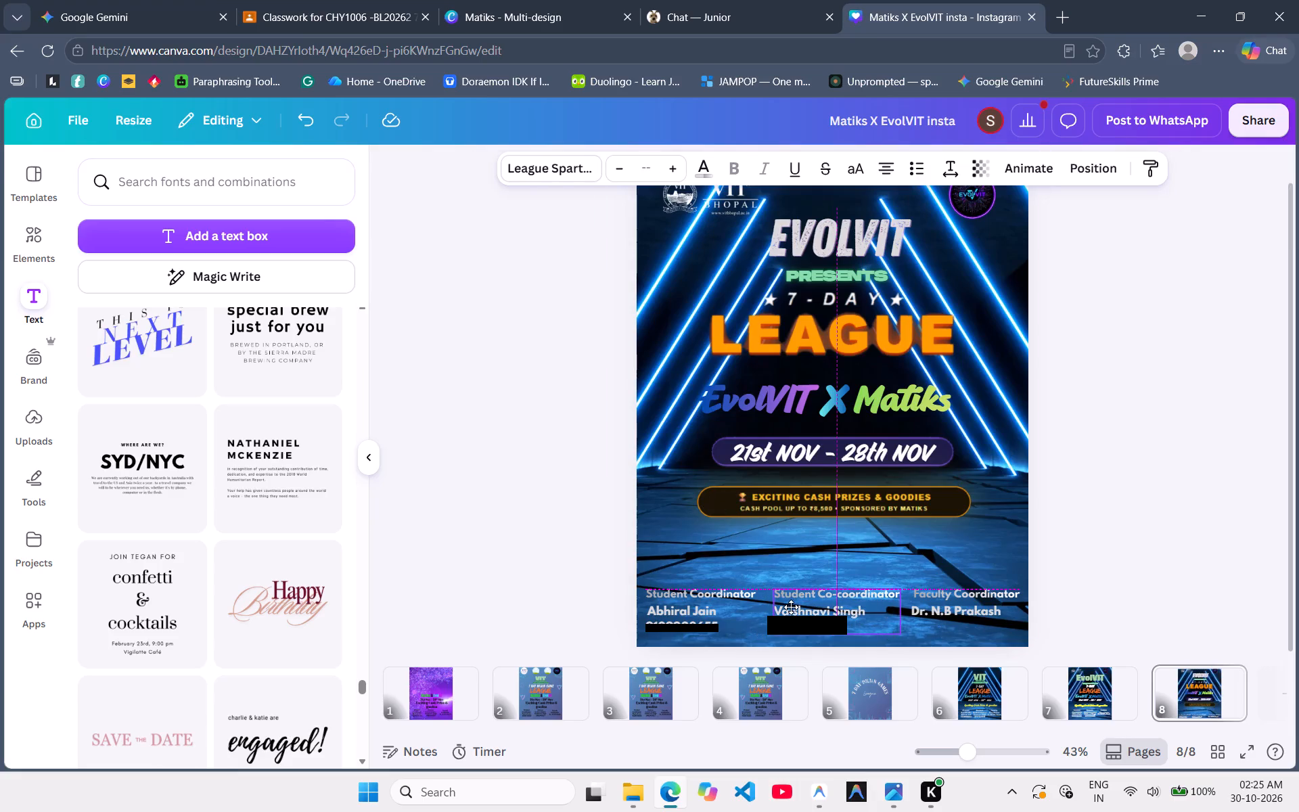
{"action": "left_click_drag", "start_coordinate": [791, 607], "coordinate": [791, 608]}
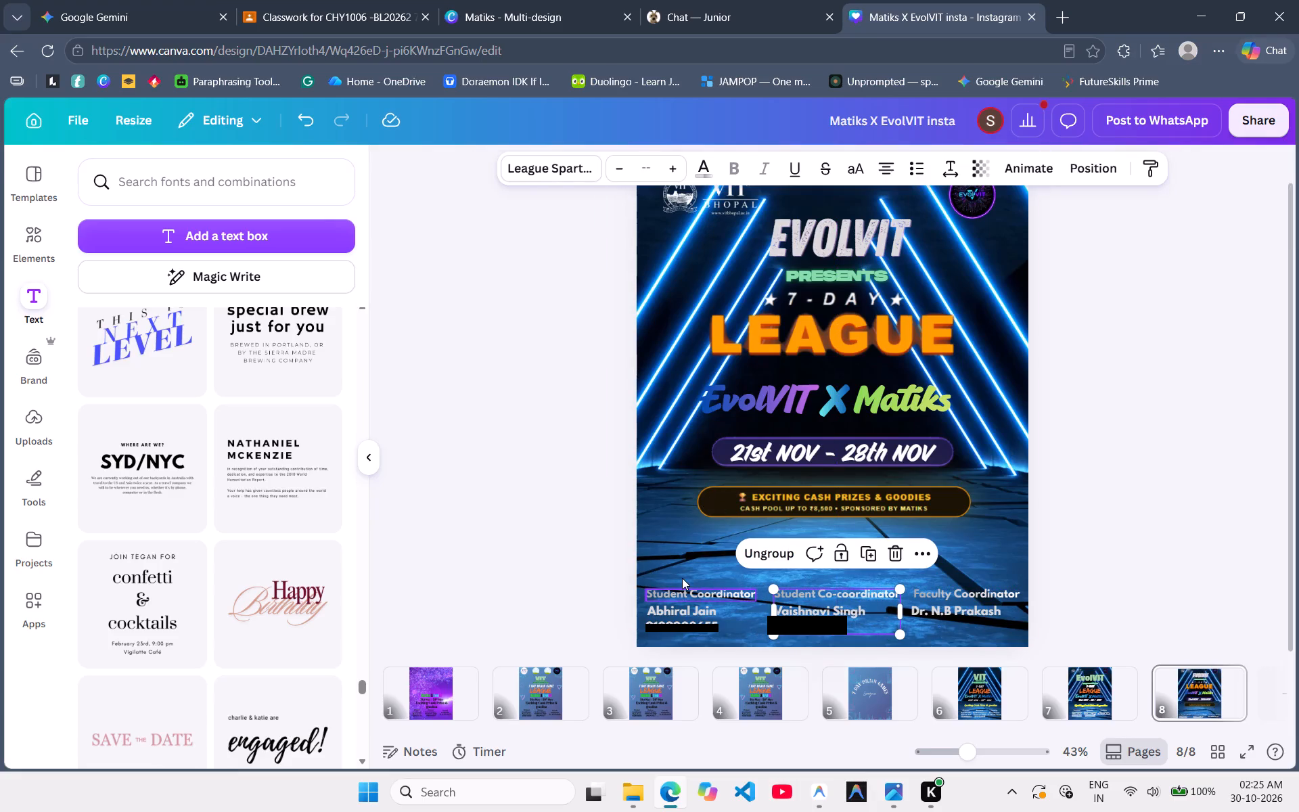
Group the "Student Coordinator" heading with its contact text and nudge the group slightly left.
{"action": "left_click_drag", "start_coordinate": [682, 578], "coordinate": [670, 629]}
{"action": "left_click", "coordinate": [653, 562]}
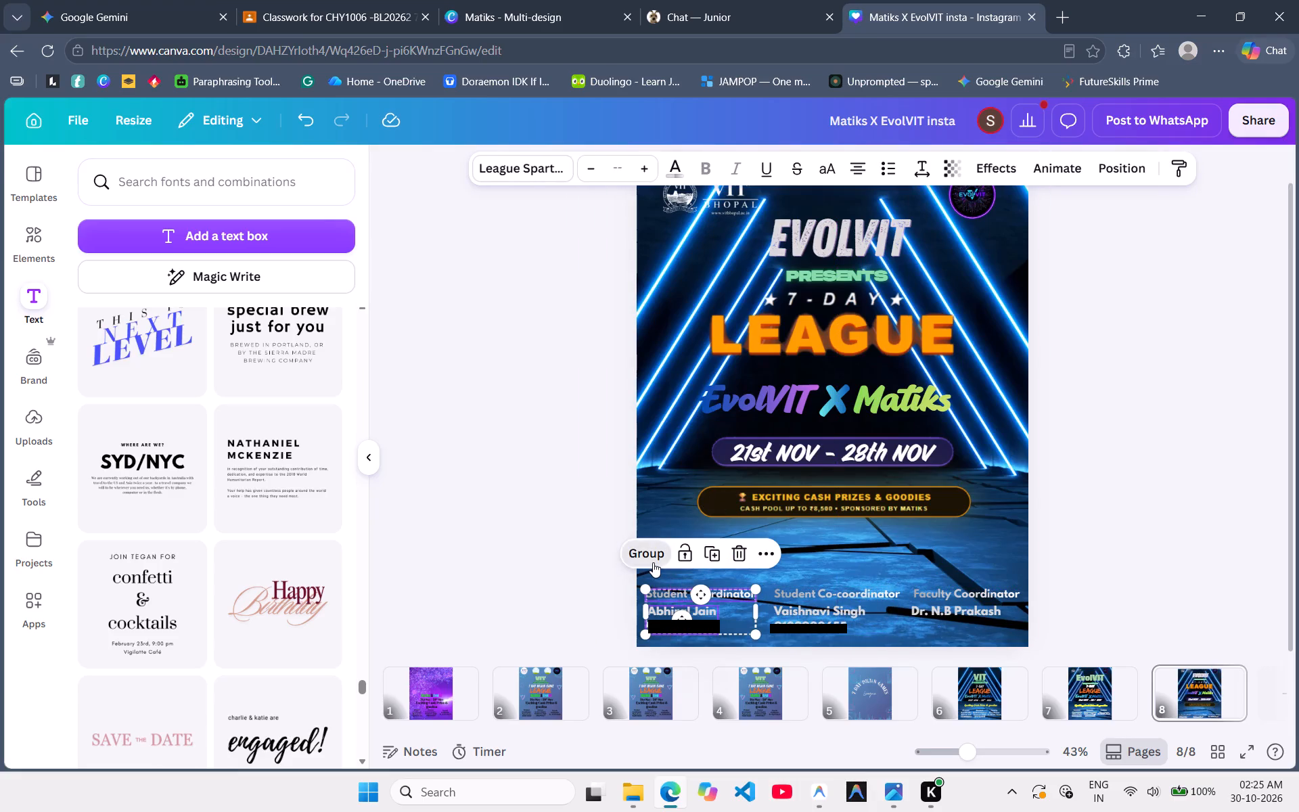
{"action": "left_click", "coordinate": [673, 606]}
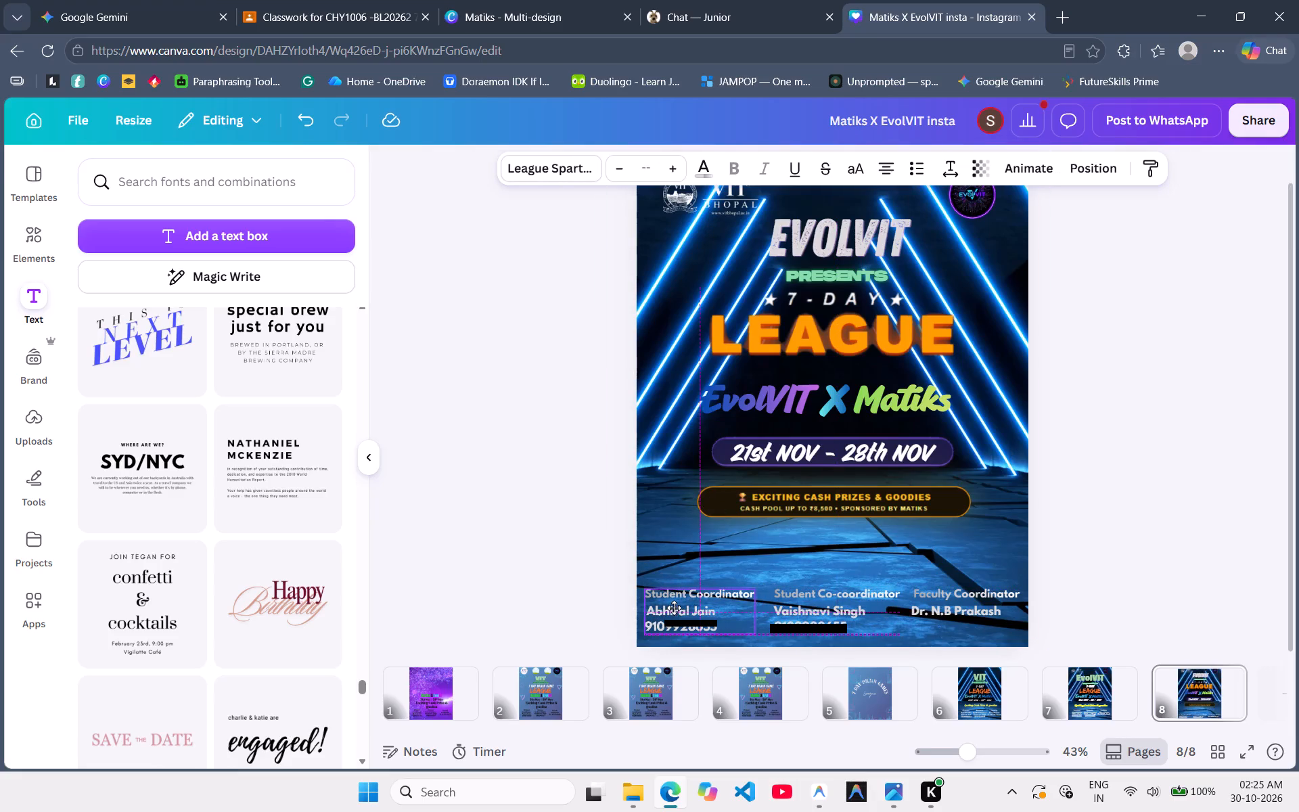
{"action": "left_click", "coordinate": [583, 597]}
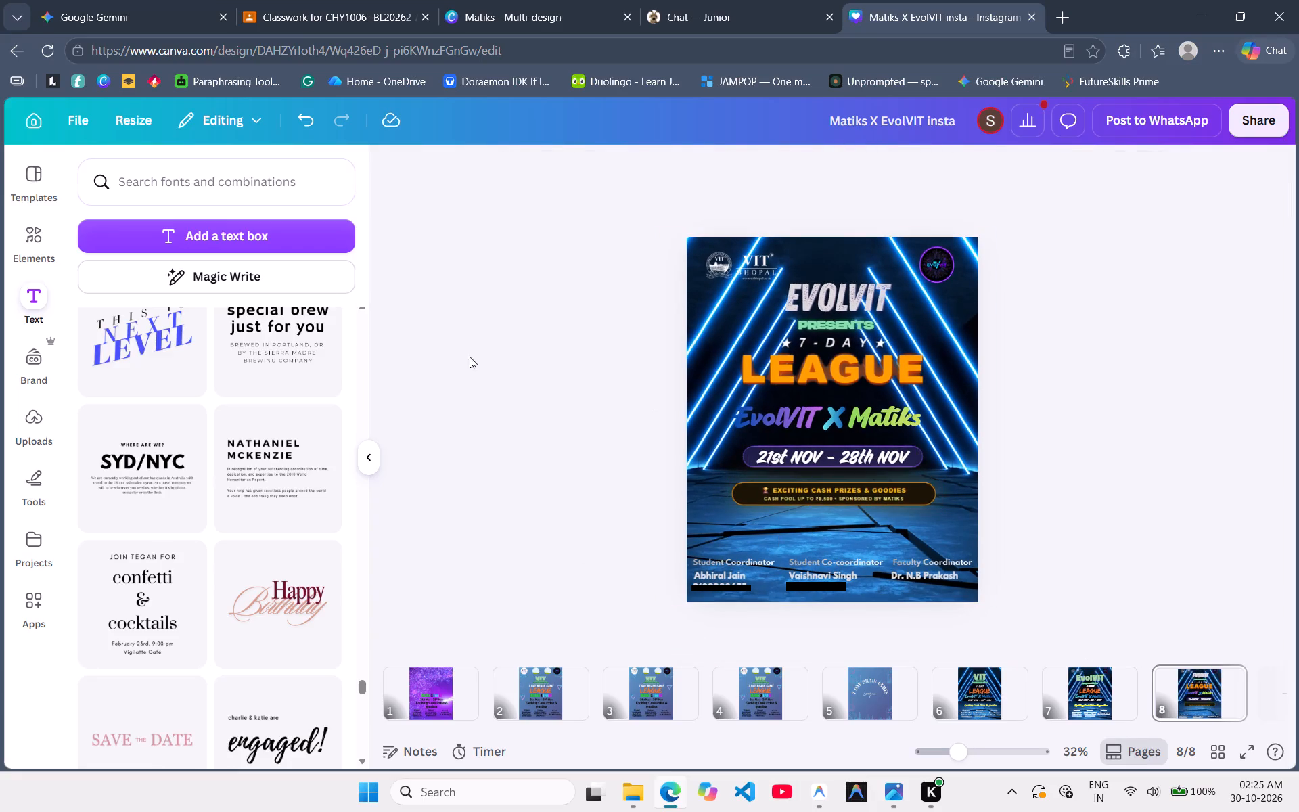
Search the graphics elements for "laser" and add the diagonal blue light flare with the bright centre to the poster.
{"action": "left_click", "coordinate": [22, 233]}
{"action": "left_click", "coordinate": [206, 188]}
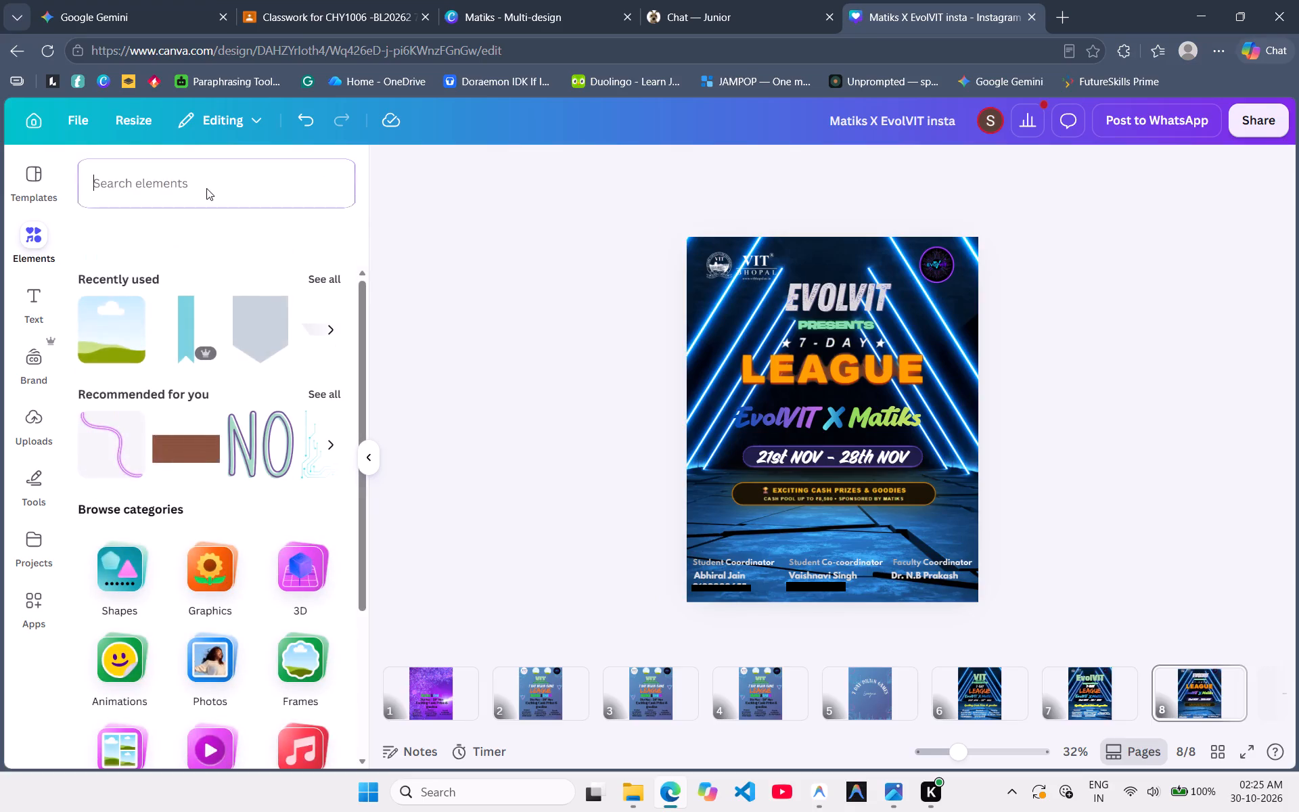
{"action": "type", "text": "lazer"}
{"action": "key", "text": "Return"}
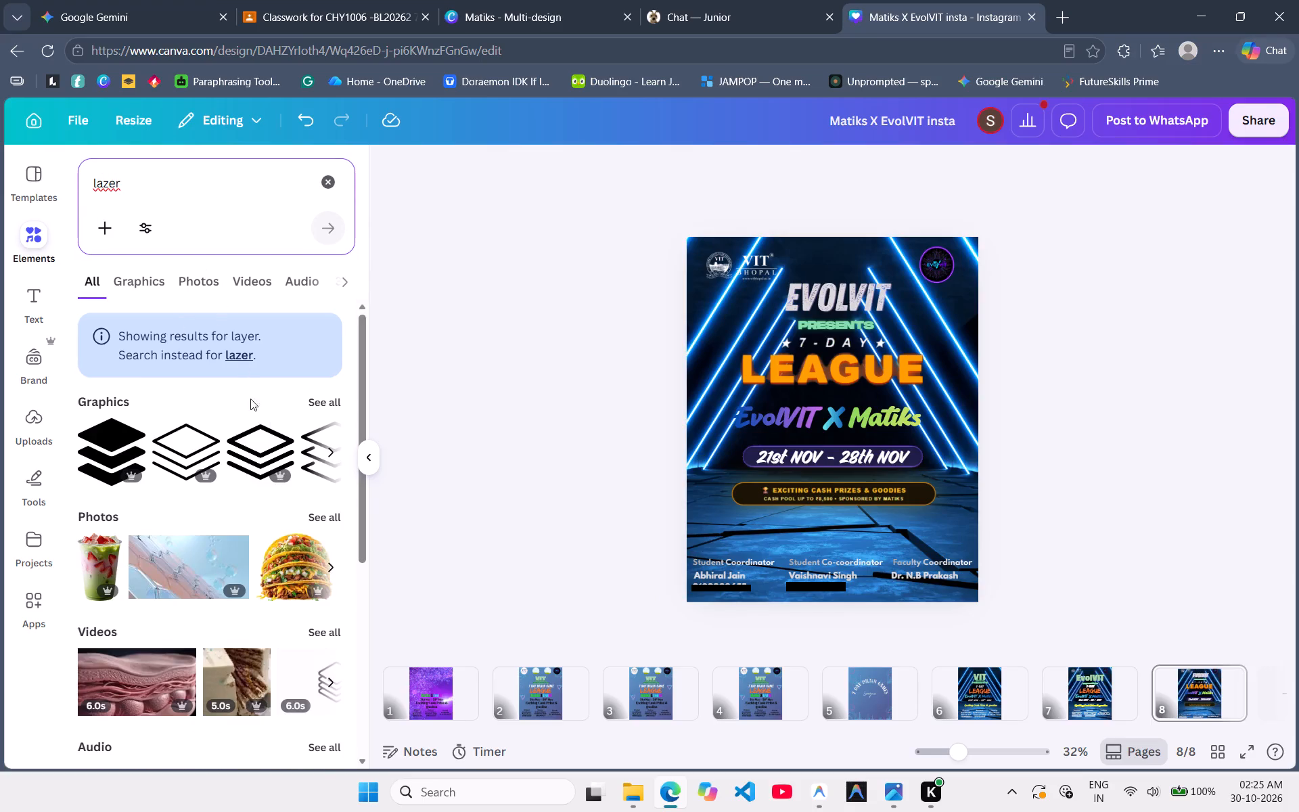
{"action": "left_click", "coordinate": [325, 400]}
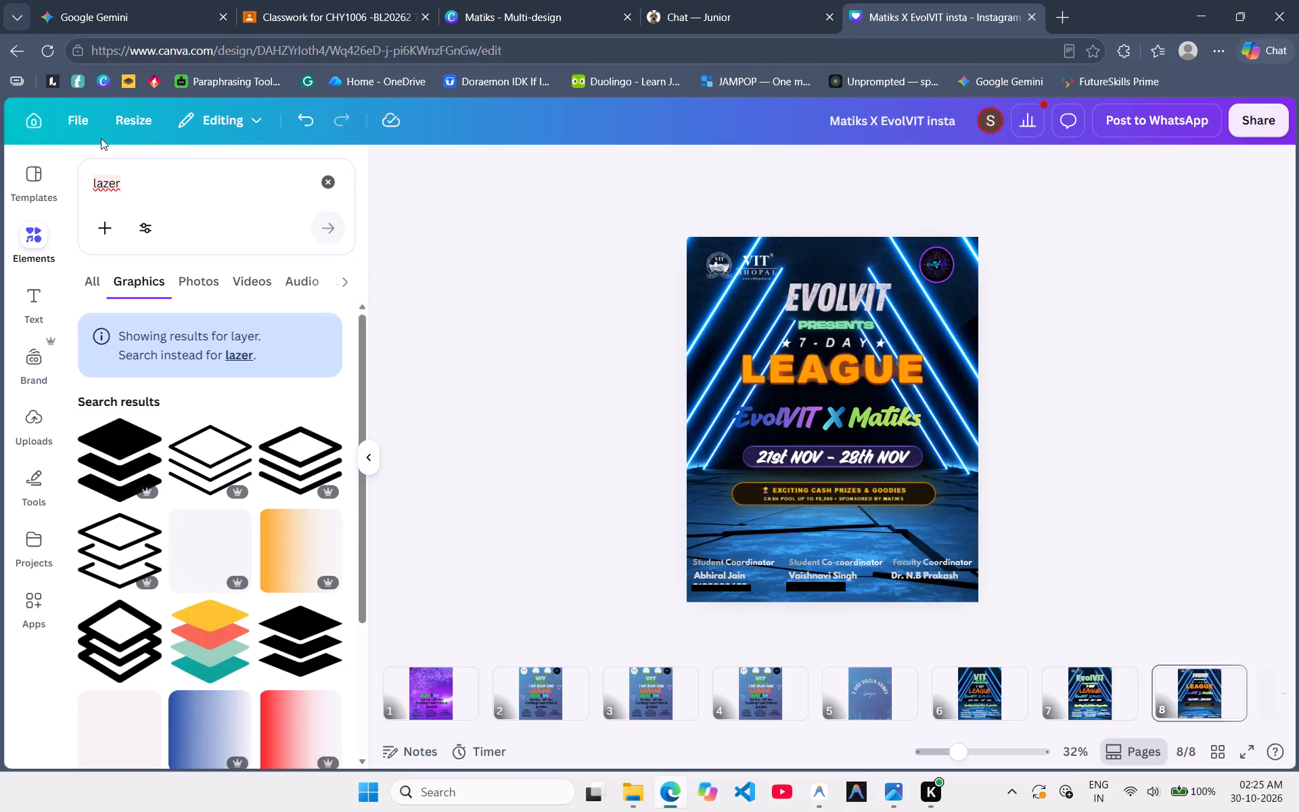
{"action": "left_click", "coordinate": [115, 185]}
{"action": "key", "text": "BackSpace"}
{"action": "key", "text": "BackSpace"}
{"action": "type", "text": "se"}
{"action": "key", "text": "Return"}
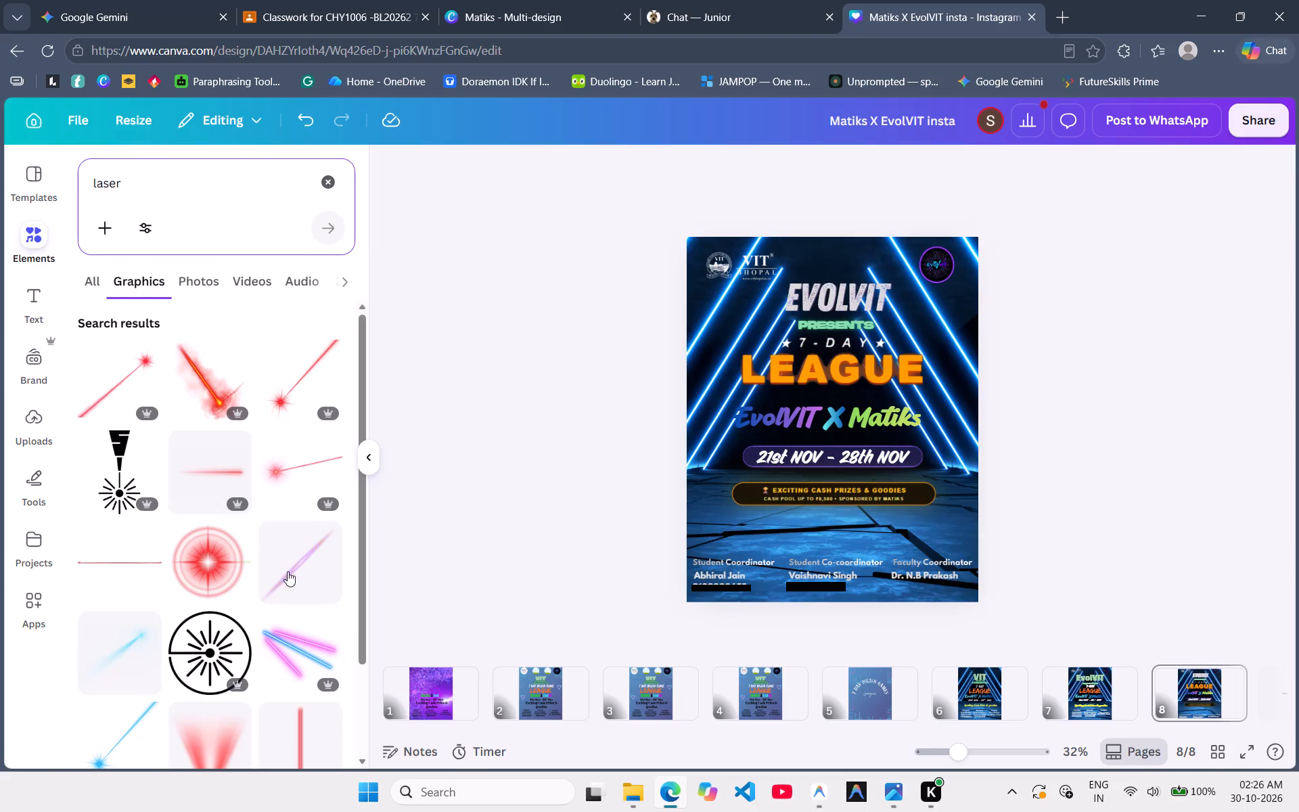
{"action": "scroll", "coordinate": [120, 696], "scroll_direction": "down", "scroll_amount": 1}
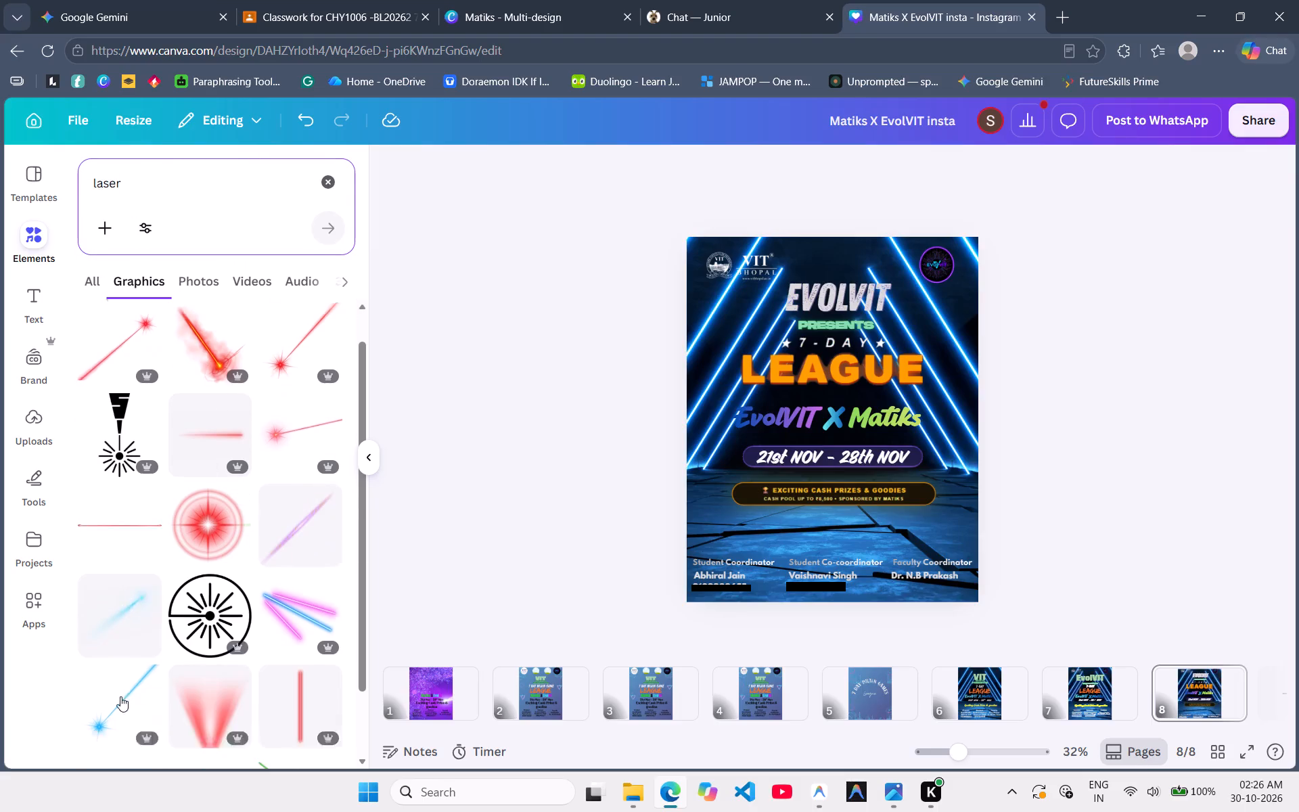
{"action": "scroll", "coordinate": [120, 696], "scroll_direction": "down", "scroll_amount": 3}
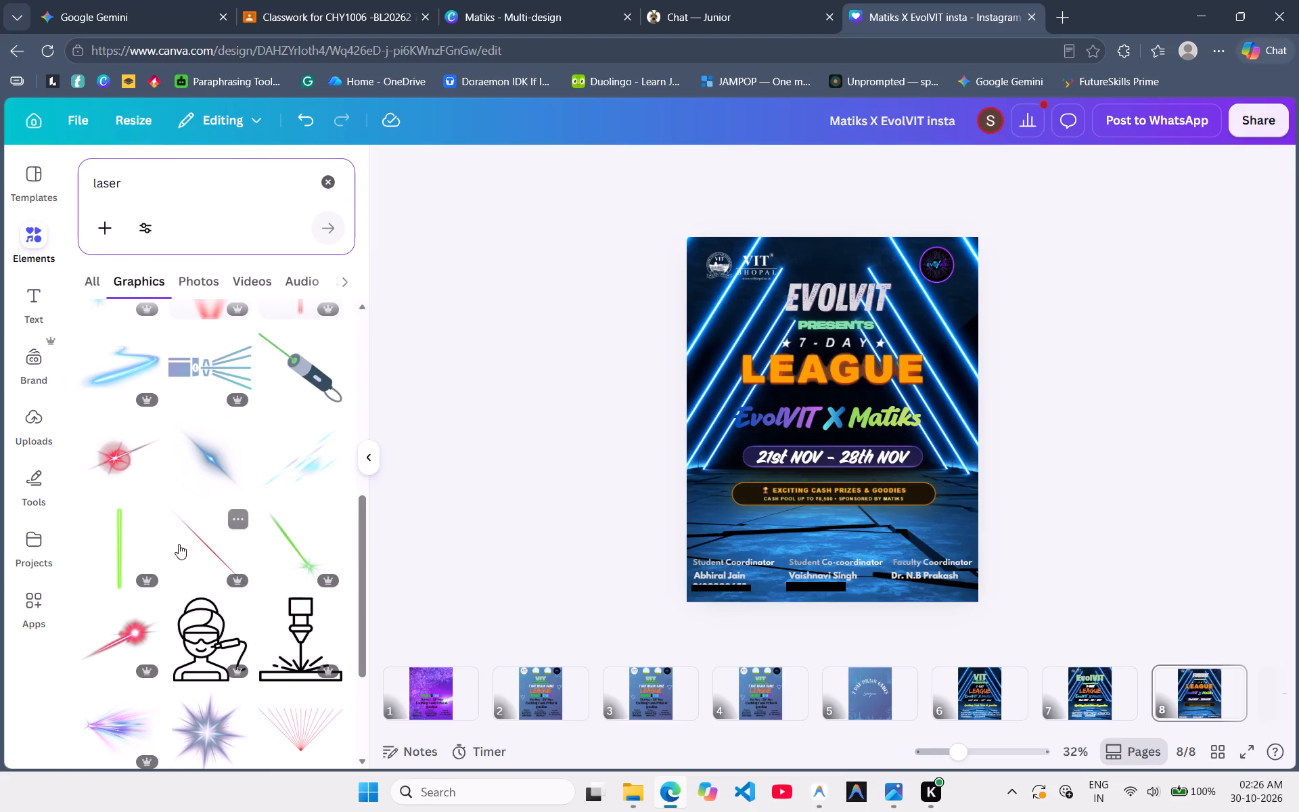
{"action": "left_click", "coordinate": [216, 458]}
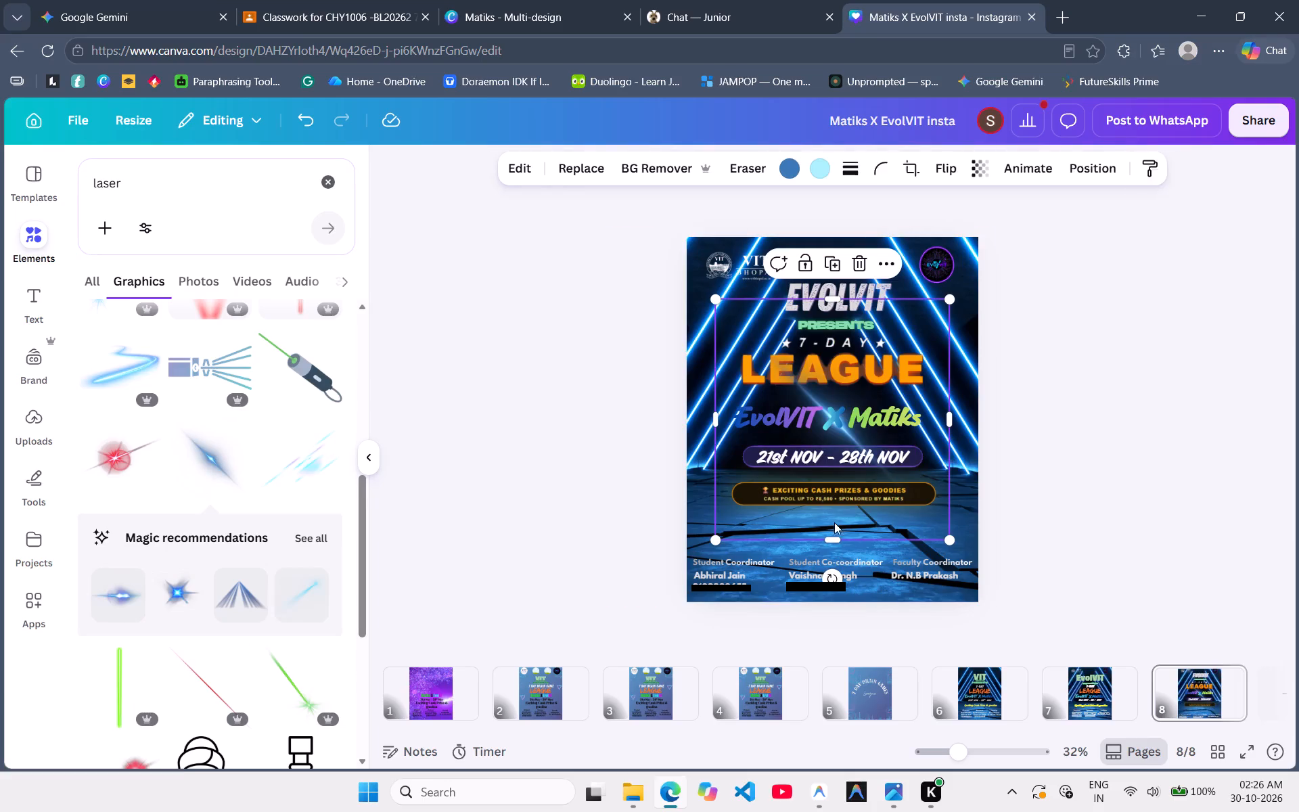
Rotate the light flare to -45° so its beam runs horizontally, and move it below the cash prizes banner.
{"action": "left_click_drag", "start_coordinate": [826, 578], "coordinate": [843, 575]}
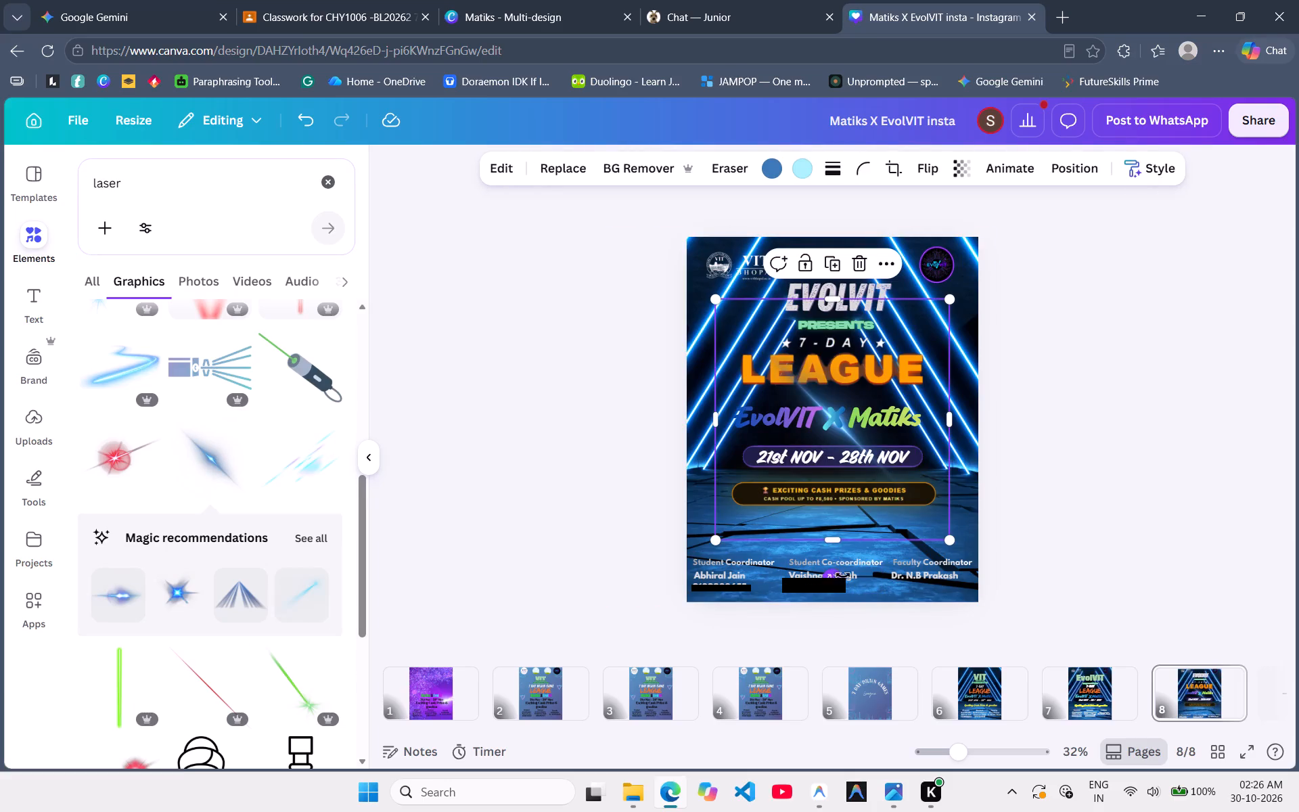
{"action": "left_click_drag", "start_coordinate": [843, 575], "coordinate": [938, 531]}
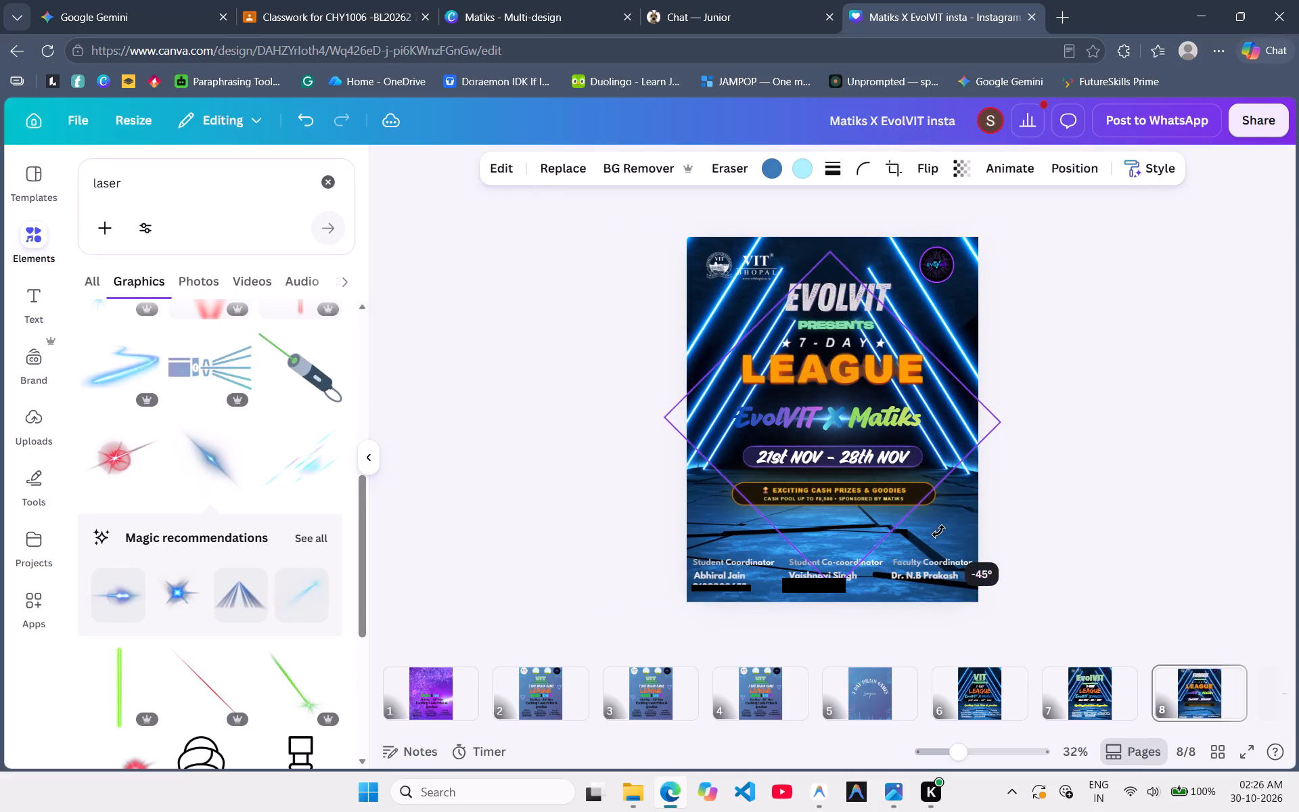
{"action": "left_click_drag", "start_coordinate": [938, 531], "coordinate": [938, 533]}
{"action": "left_click_drag", "start_coordinate": [838, 522], "coordinate": [838, 637]}
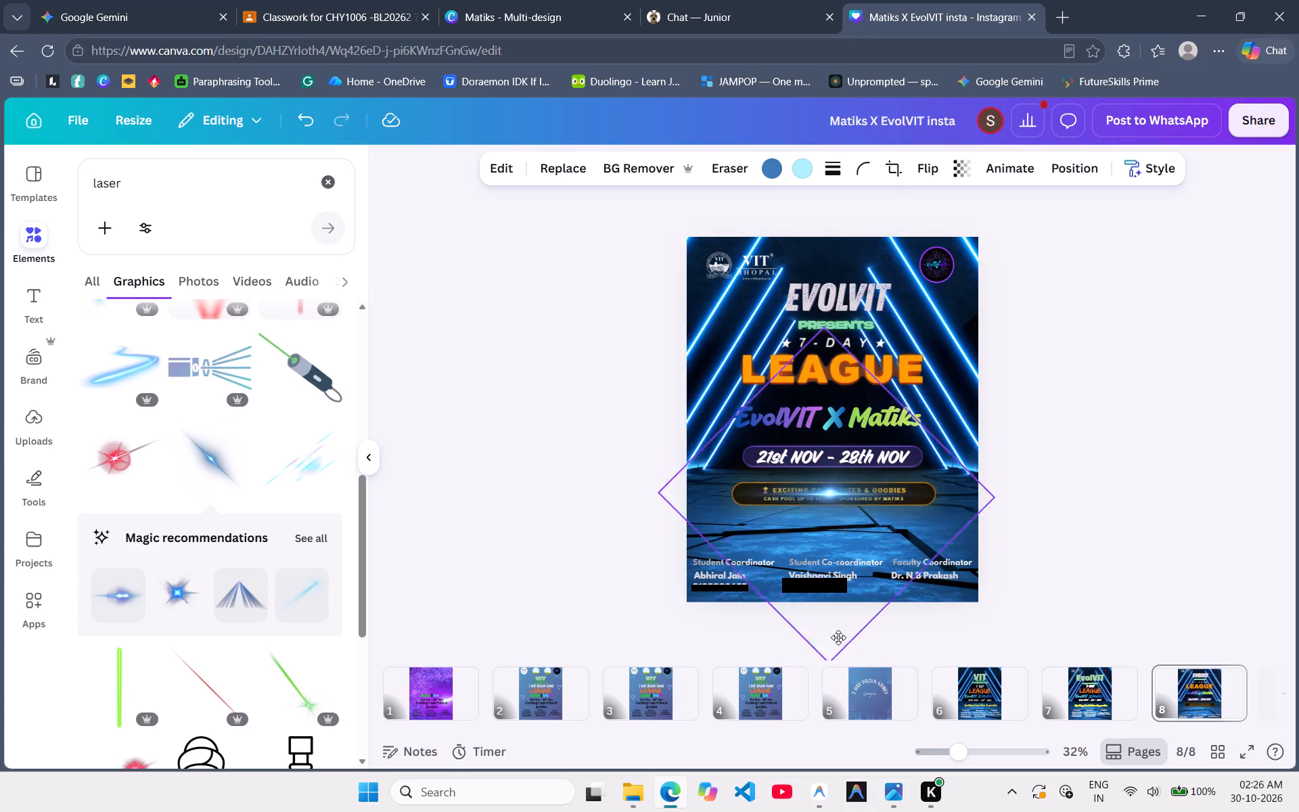
{"action": "left_click_drag", "start_coordinate": [838, 637], "coordinate": [827, 629]}
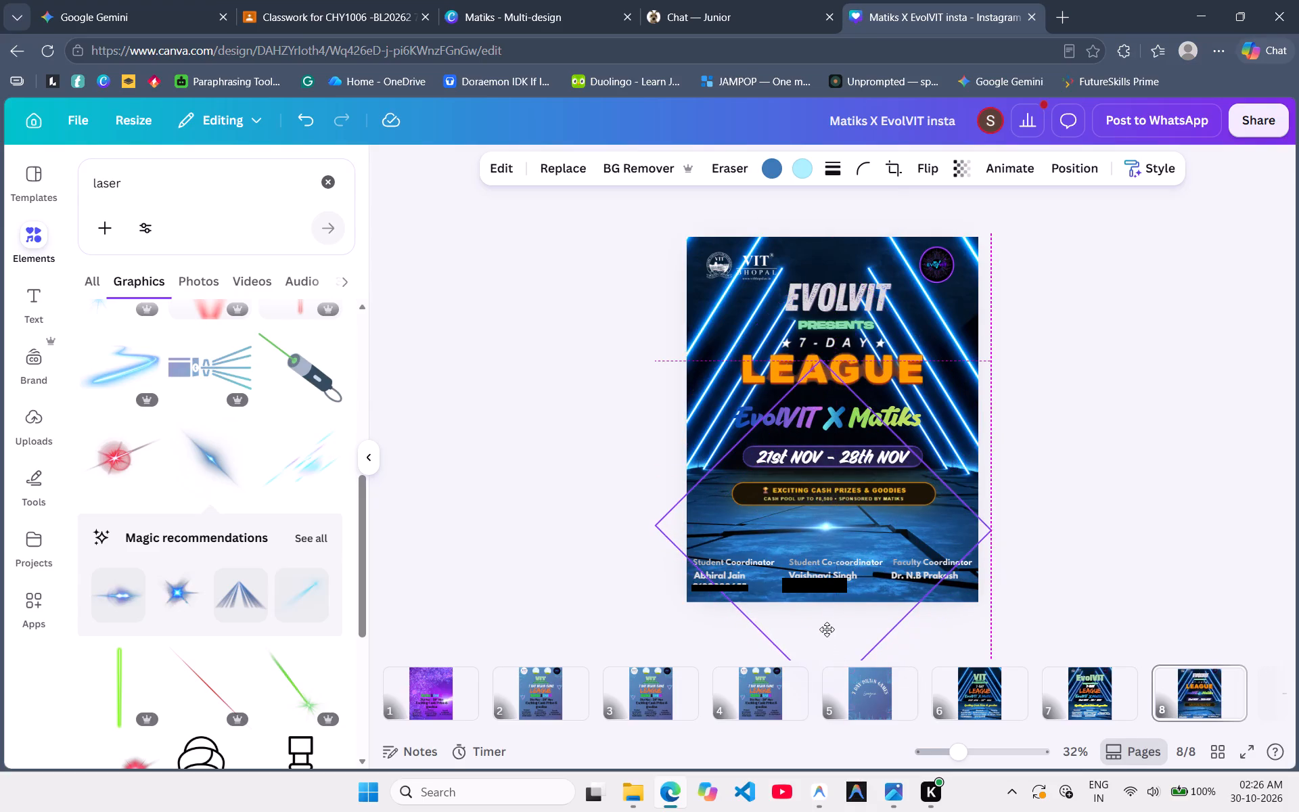
{"action": "left_click_drag", "start_coordinate": [827, 629], "coordinate": [829, 631]}
Enlarge the light flare and move it so its bright centre sits mid-poster below the cash prizes banner.
{"action": "left_click", "coordinate": [995, 528]}
{"action": "left_click_drag", "start_coordinate": [995, 528], "coordinate": [1109, 538]}
{"action": "left_click_drag", "start_coordinate": [907, 524], "coordinate": [863, 525]}
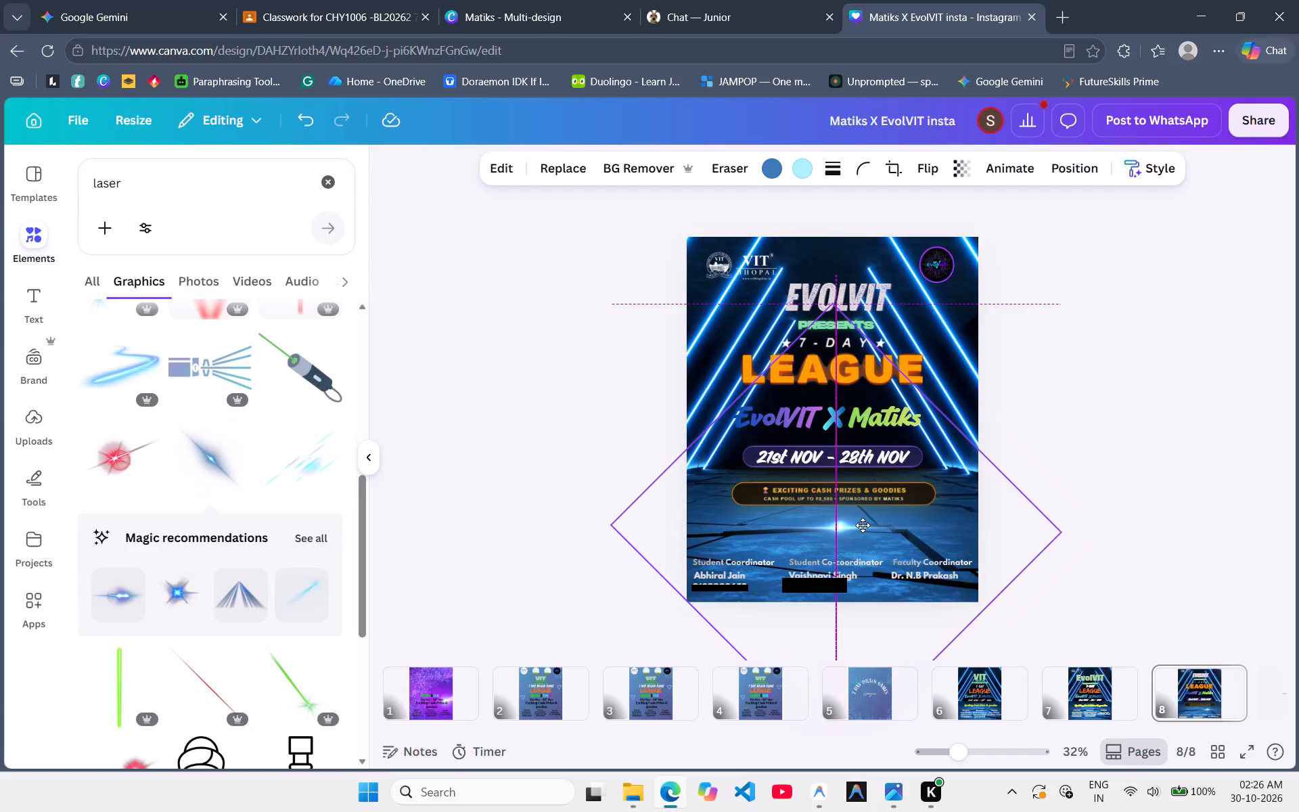
{"action": "left_click_drag", "start_coordinate": [863, 525], "coordinate": [860, 525]}
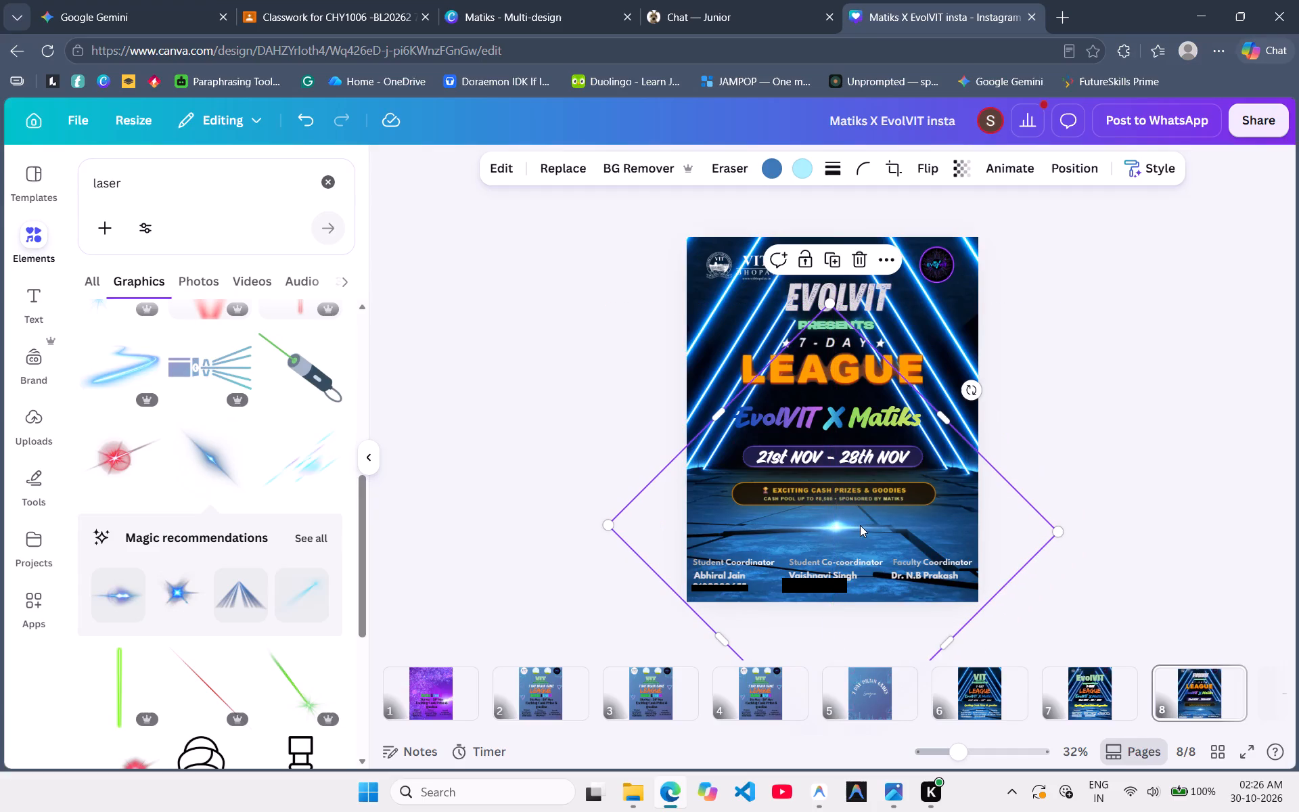
Enlarge the light flare further to about 1,265 by 1,304 and reposition its bright centre just above the "Student Co-coordinator" heading.
{"action": "left_click_drag", "start_coordinate": [600, 528], "coordinate": [612, 523]}
{"action": "left_click", "coordinate": [612, 523]}
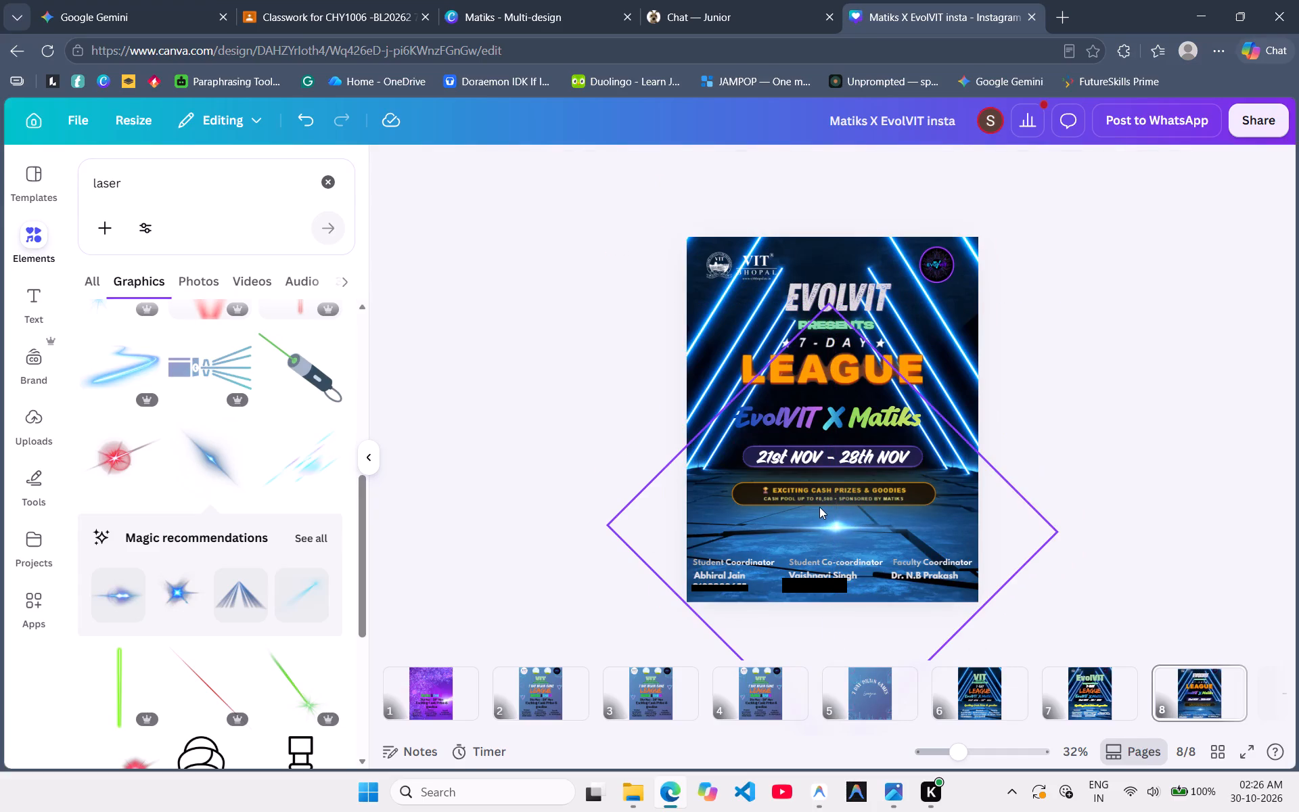
{"action": "left_click", "coordinate": [819, 507]}
{"action": "left_click_drag", "start_coordinate": [611, 522], "coordinate": [566, 520]}
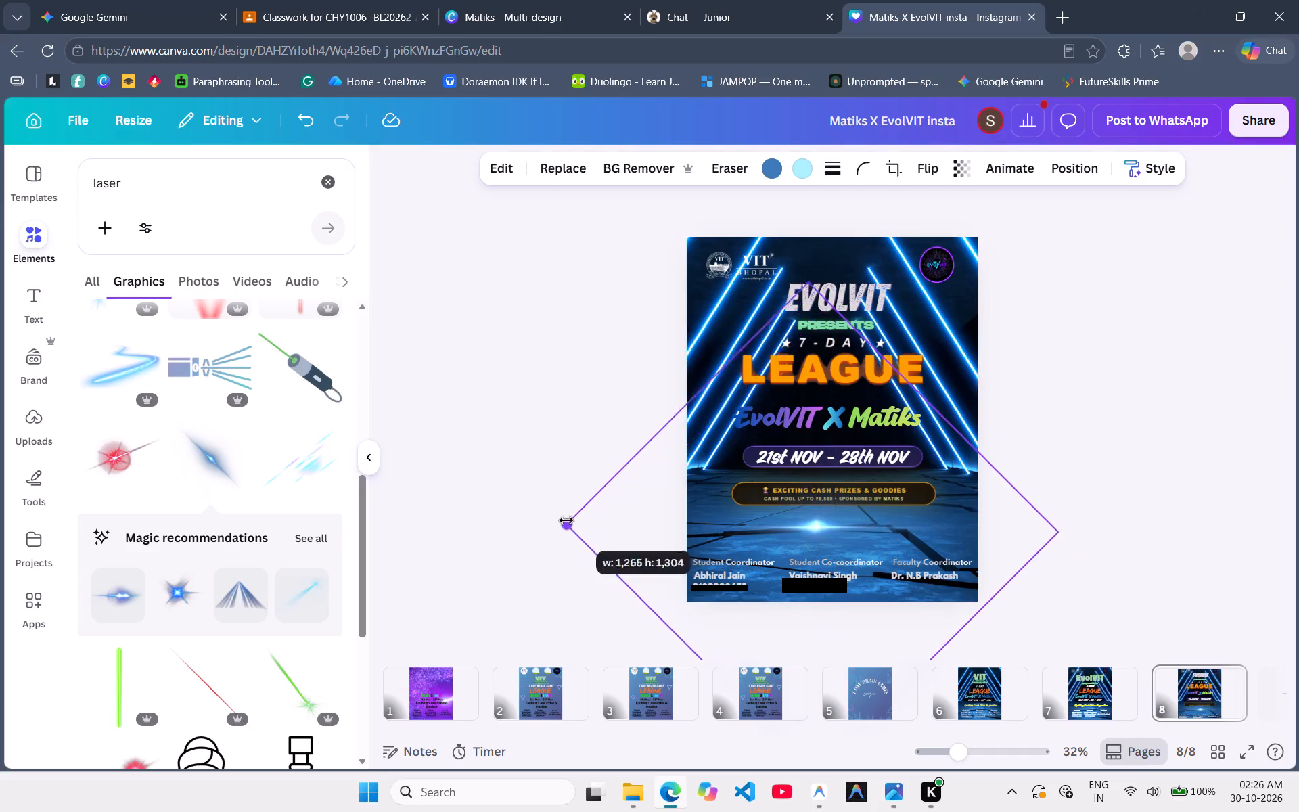
{"action": "left_click_drag", "start_coordinate": [566, 520], "coordinate": [568, 520]}
{"action": "left_click_drag", "start_coordinate": [833, 537], "coordinate": [841, 537]}
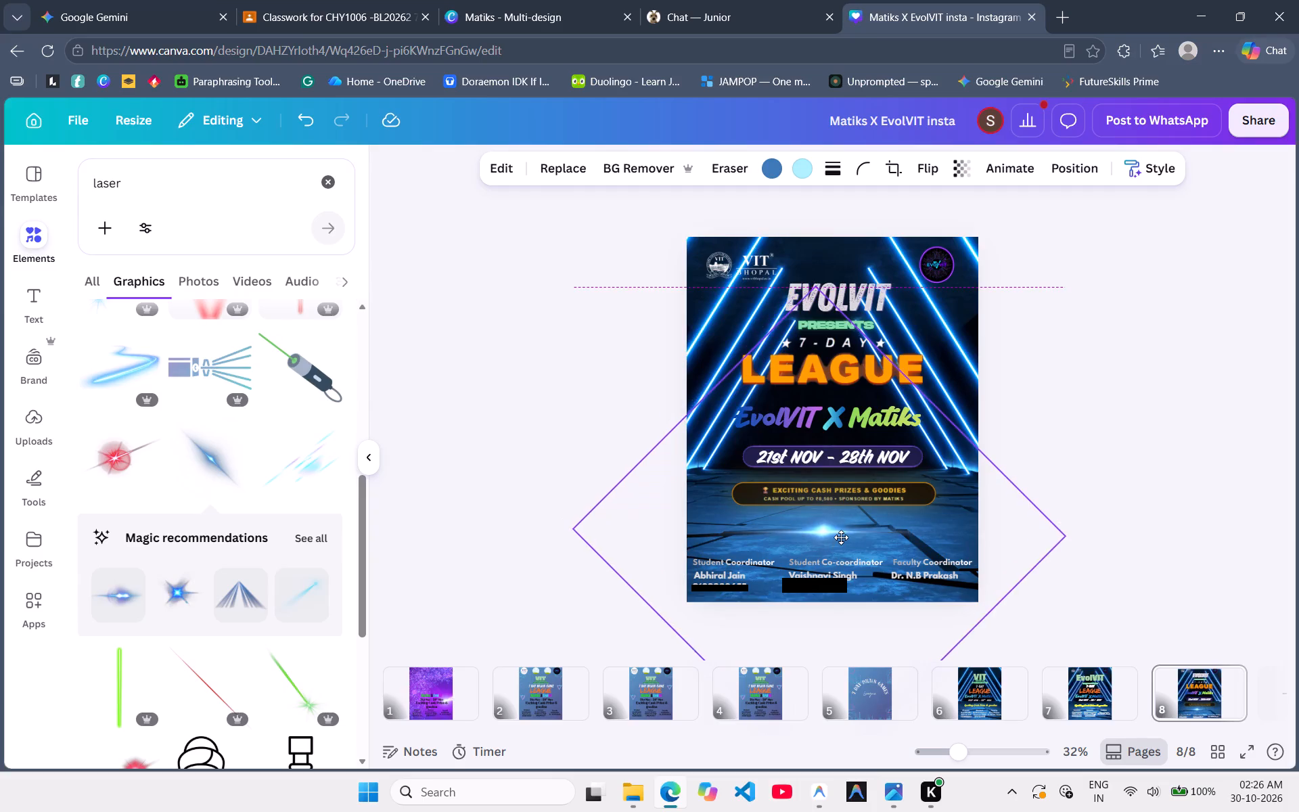
{"action": "left_click_drag", "start_coordinate": [841, 537], "coordinate": [846, 534]}
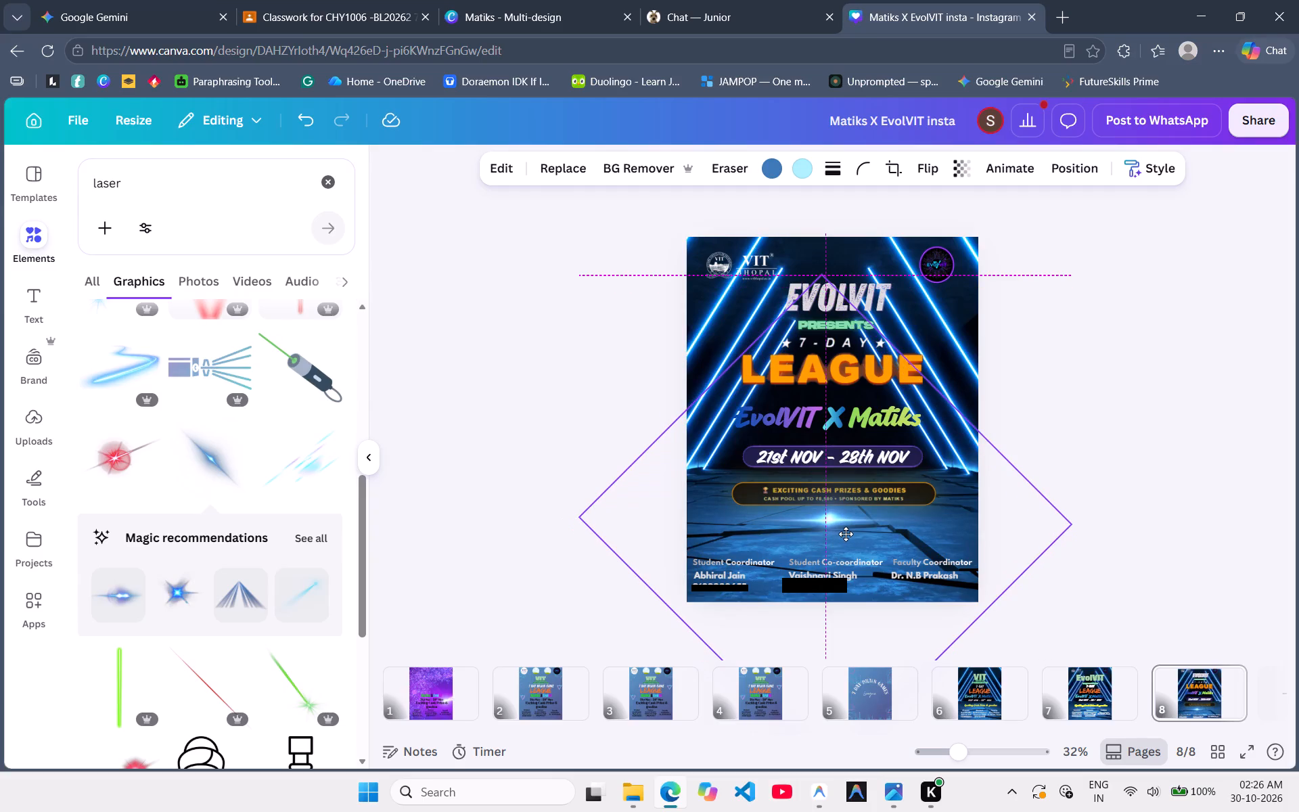
{"action": "left_click_drag", "start_coordinate": [846, 534], "coordinate": [846, 544]}
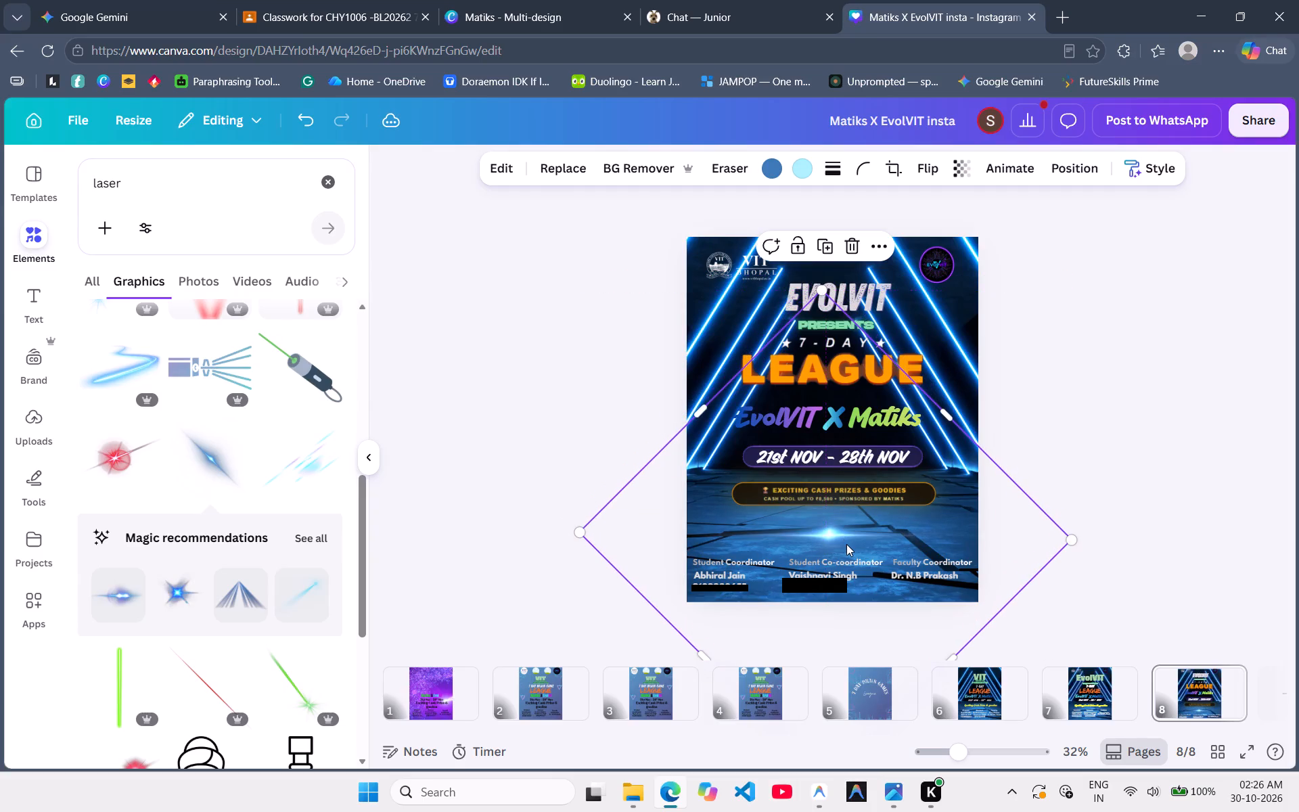
Slightly reduce the opacity of the light flare above the coordinator contacts and deselect it.
{"action": "left_click", "coordinate": [969, 156]}
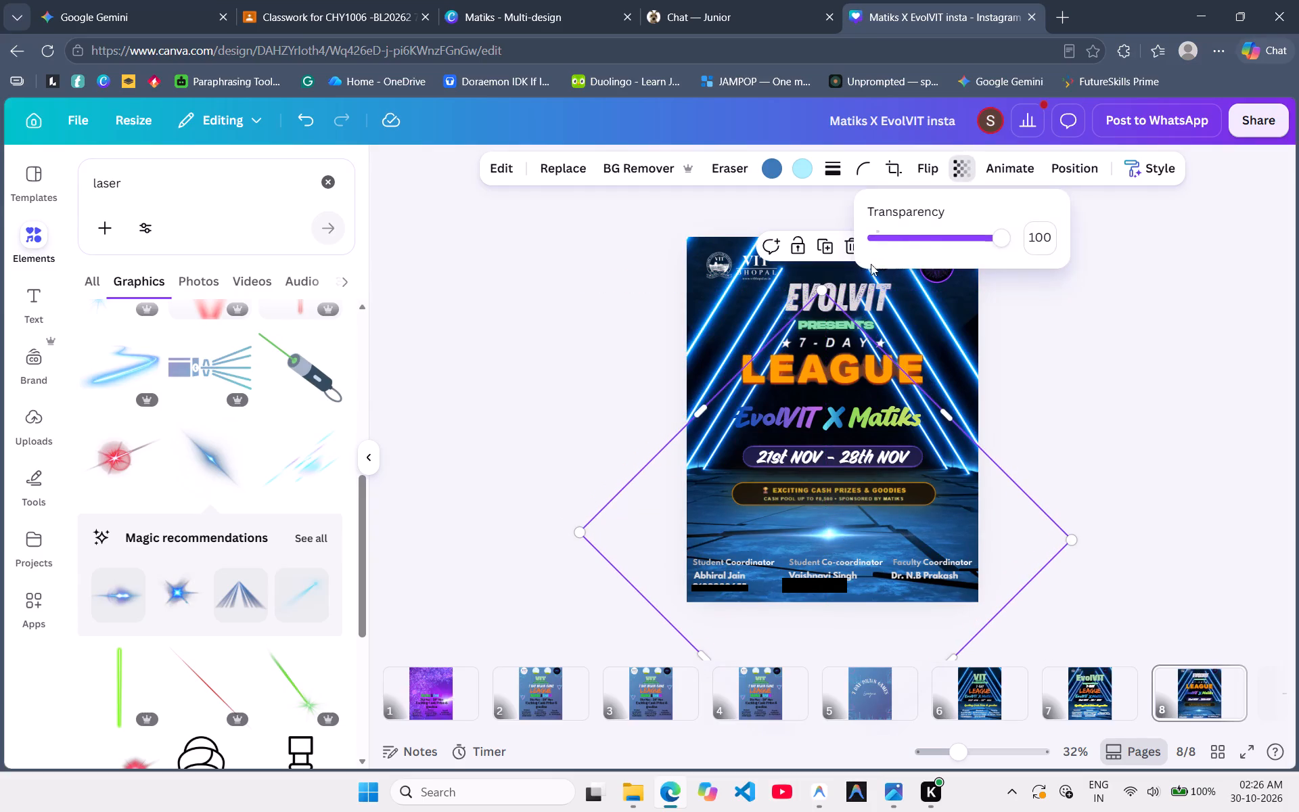
{"action": "left_click", "coordinate": [943, 238]}
{"action": "left_click_drag", "start_coordinate": [943, 238], "coordinate": [982, 242]}
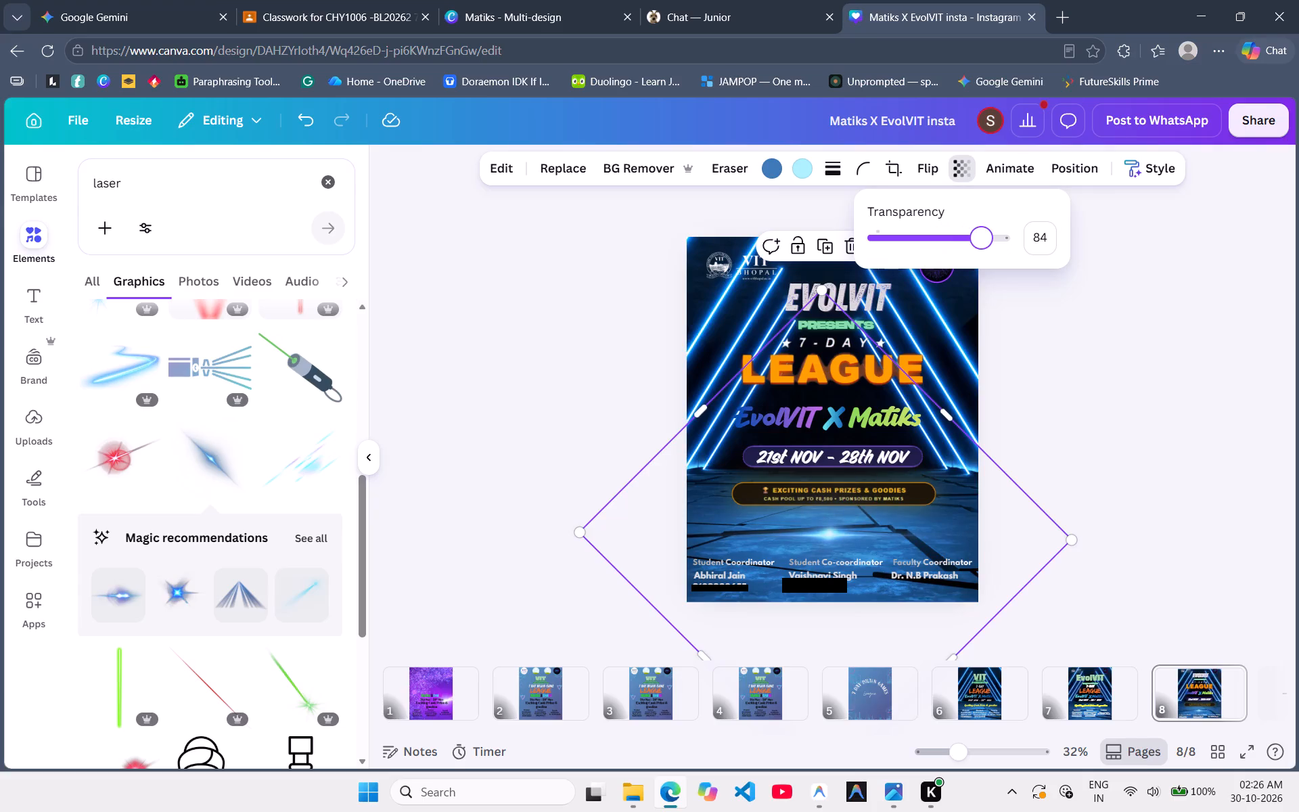
{"action": "left_click_drag", "start_coordinate": [982, 242], "coordinate": [974, 244]}
{"action": "left_click_drag", "start_coordinate": [970, 242], "coordinate": [974, 243]}
{"action": "left_click_drag", "start_coordinate": [974, 243], "coordinate": [978, 244]}
{"action": "left_click", "coordinate": [1048, 325]}
{"action": "left_click", "coordinate": [1048, 325]}
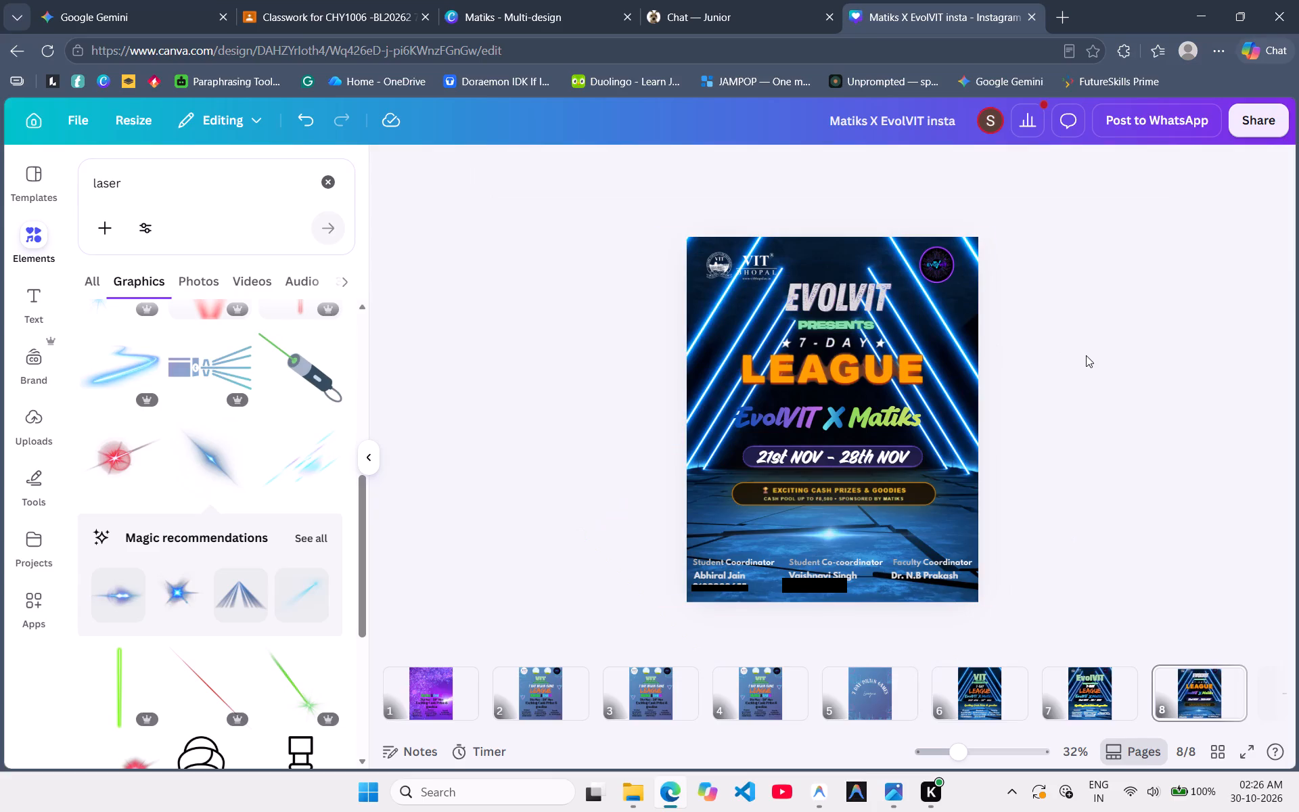
{"action": "left_click", "coordinate": [1084, 702]}
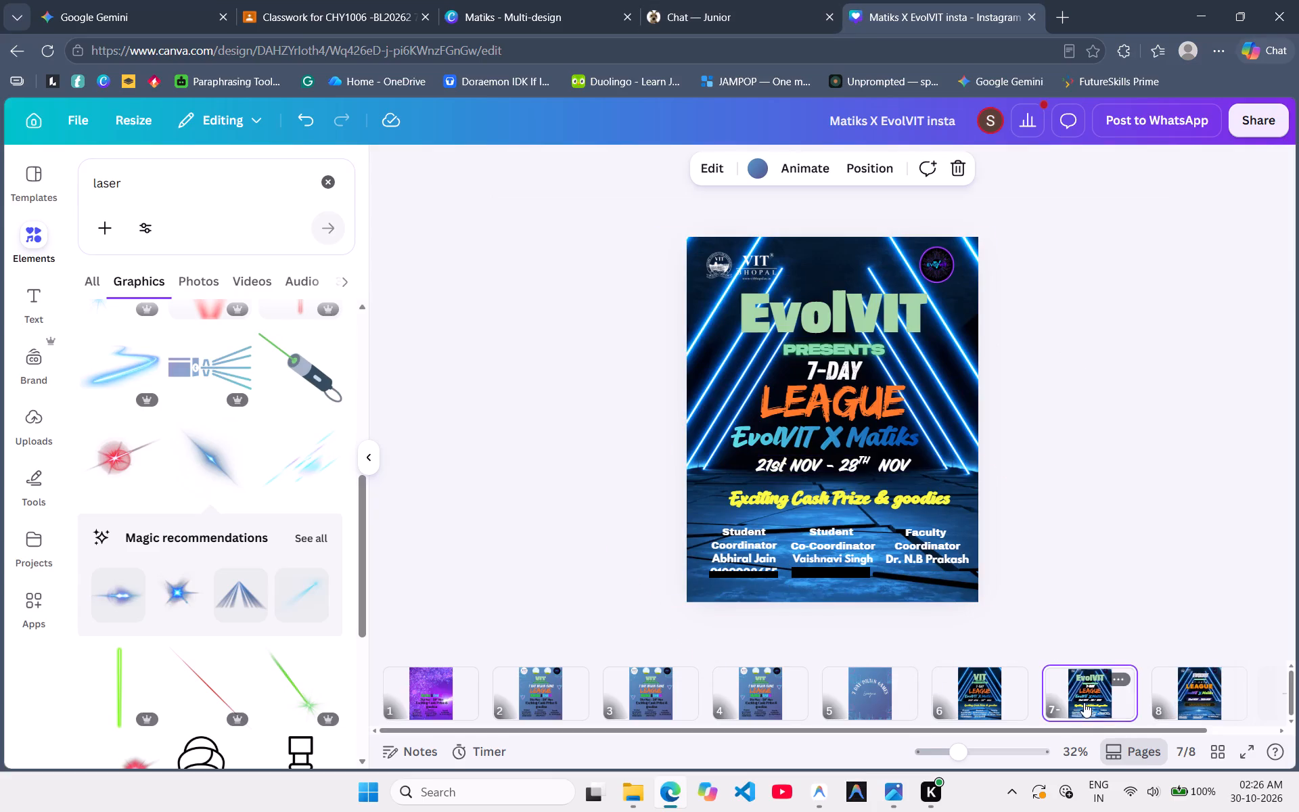
{"action": "left_click", "coordinate": [1177, 698]}
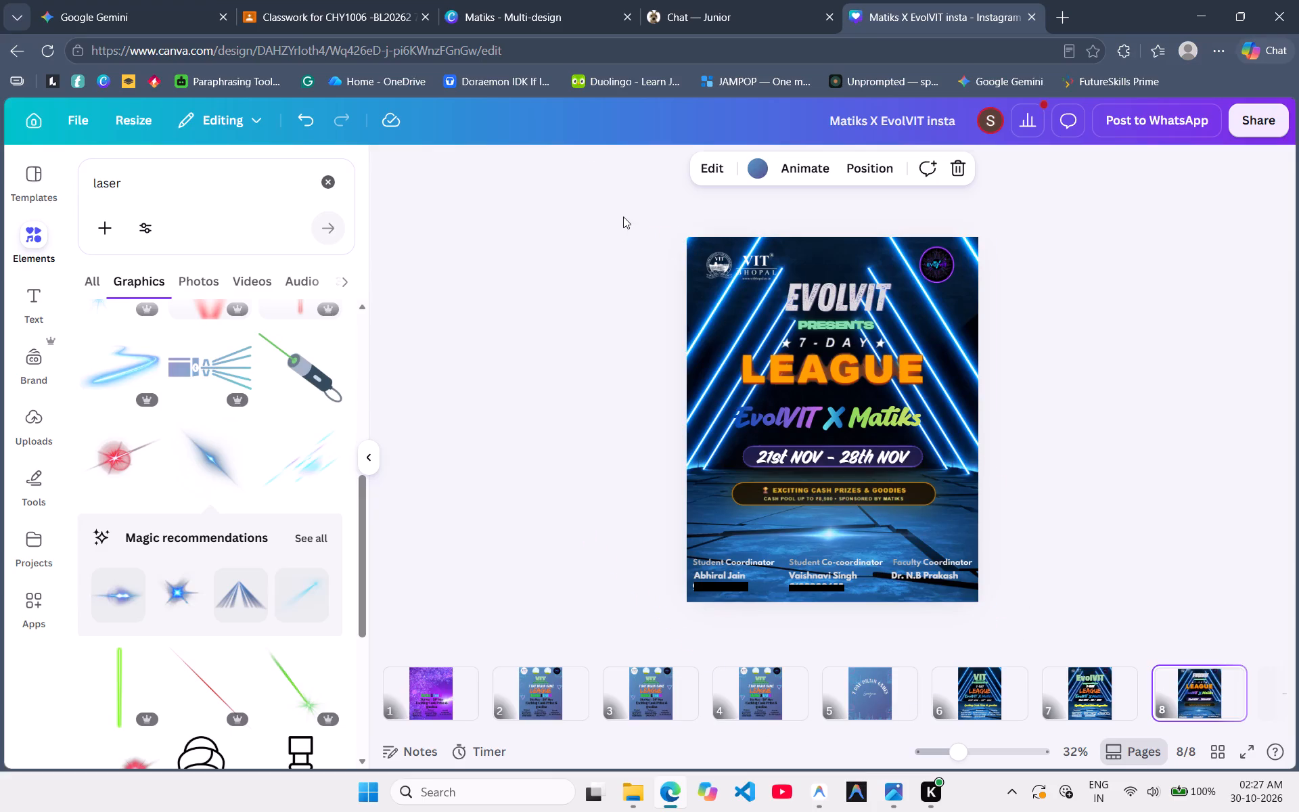
{"action": "key", "text": "shift+super+s"}
{"action": "left_click_drag", "start_coordinate": [680, 230], "coordinate": [991, 623]}
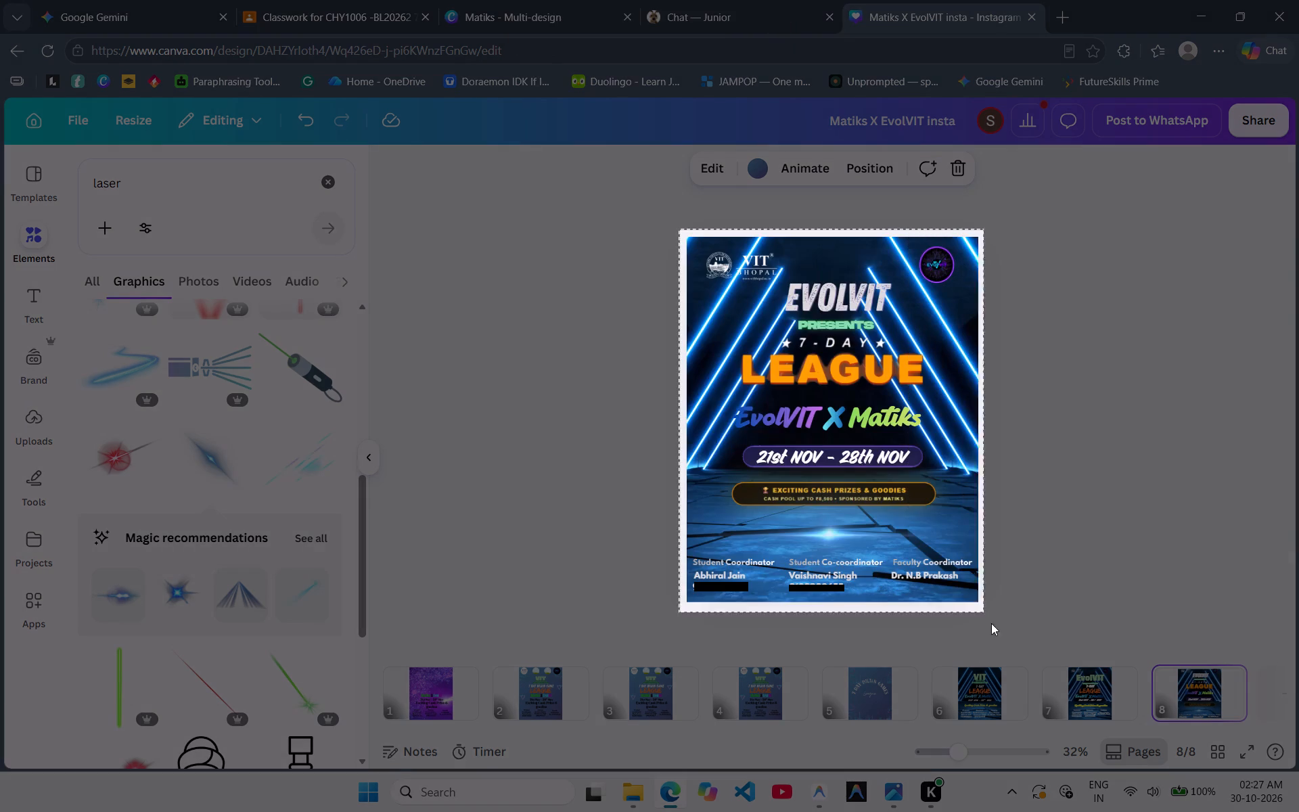
{"action": "left_click_drag", "start_coordinate": [991, 623], "coordinate": [982, 606]}
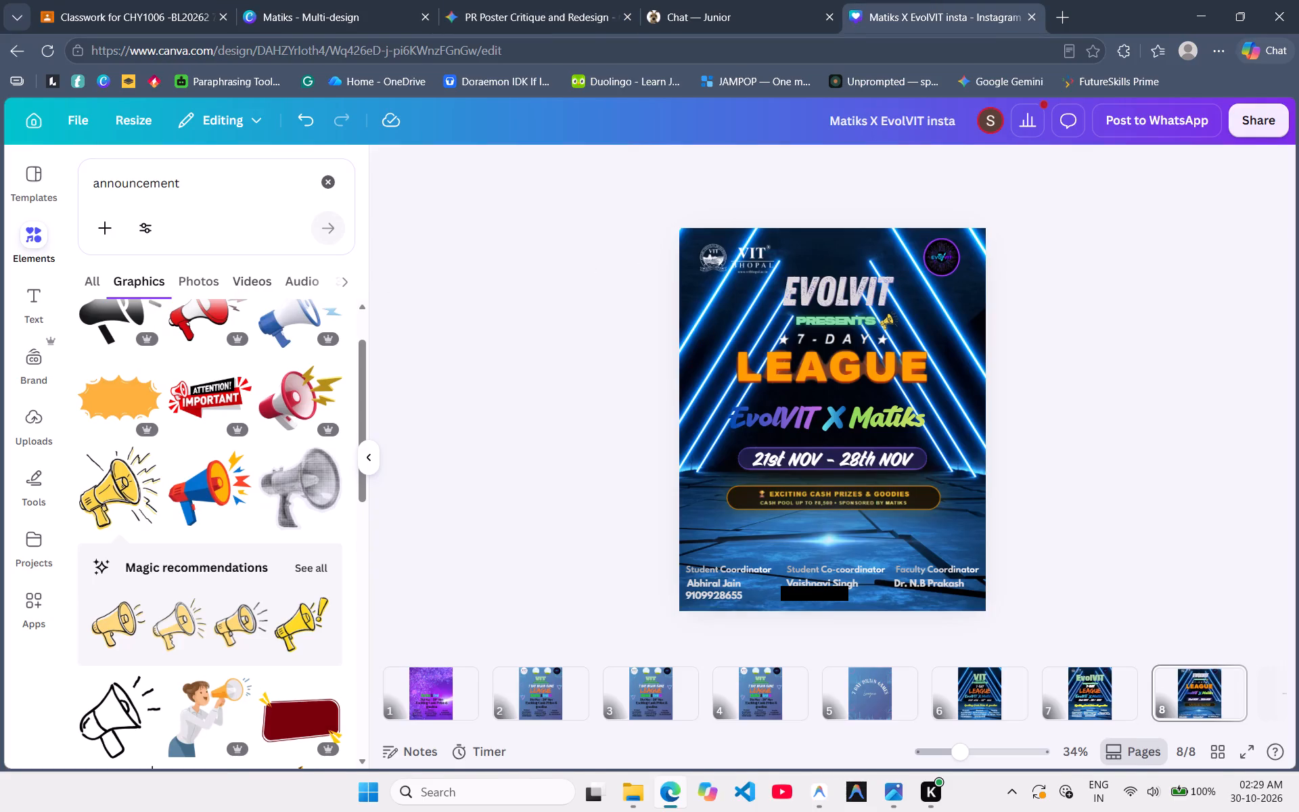
Search the graphics elements for "gaming" and browse the gaming designs.
{"action": "triple_click", "coordinate": [152, 191]}
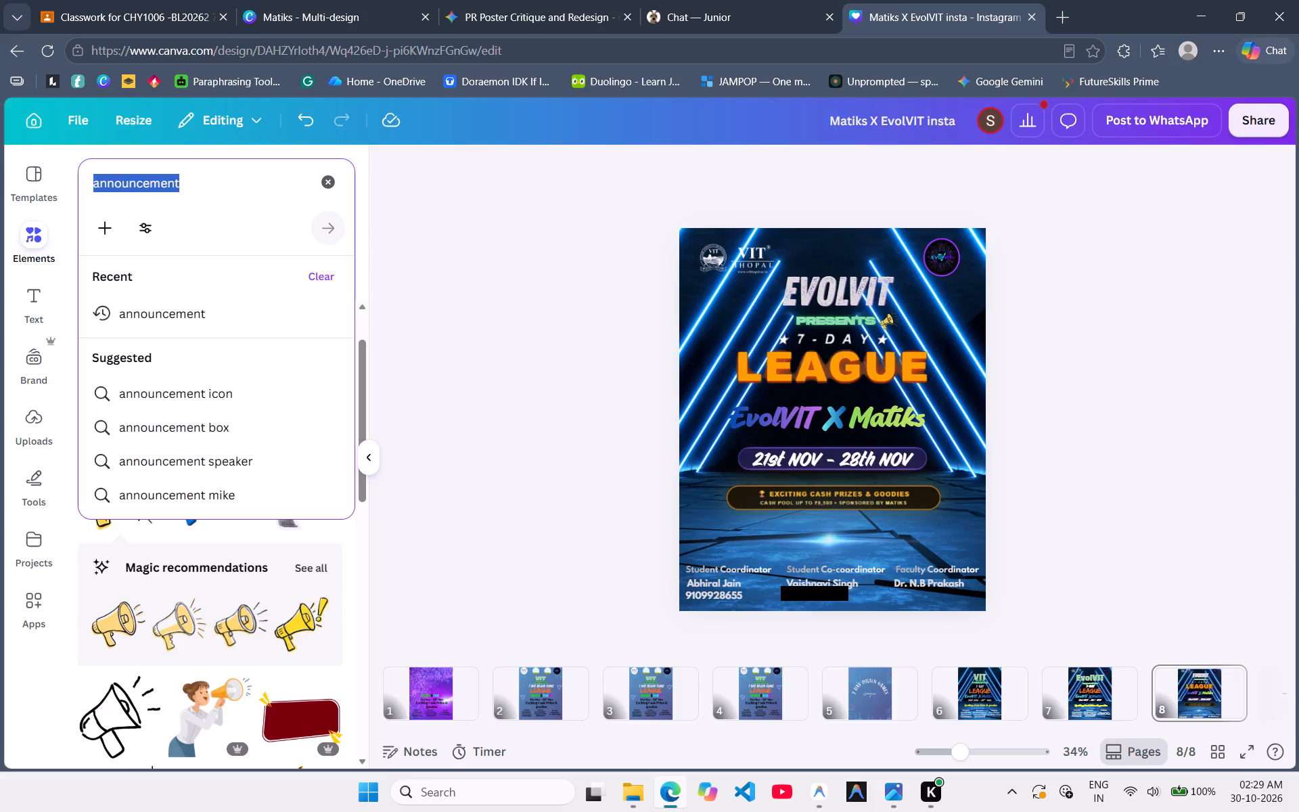
{"action": "type", "text": "gaming"}
{"action": "key", "text": "space"}
{"action": "type", "text": "sudi"}
{"action": "key", "text": "BackSpace"}
{"action": "type", "text": "oo"}
{"action": "key", "text": "BackSpace"}
{"action": "key", "text": "BackSpace"}
{"action": "key", "text": "BackSpace"}
{"action": "key", "text": "BackSpace"}
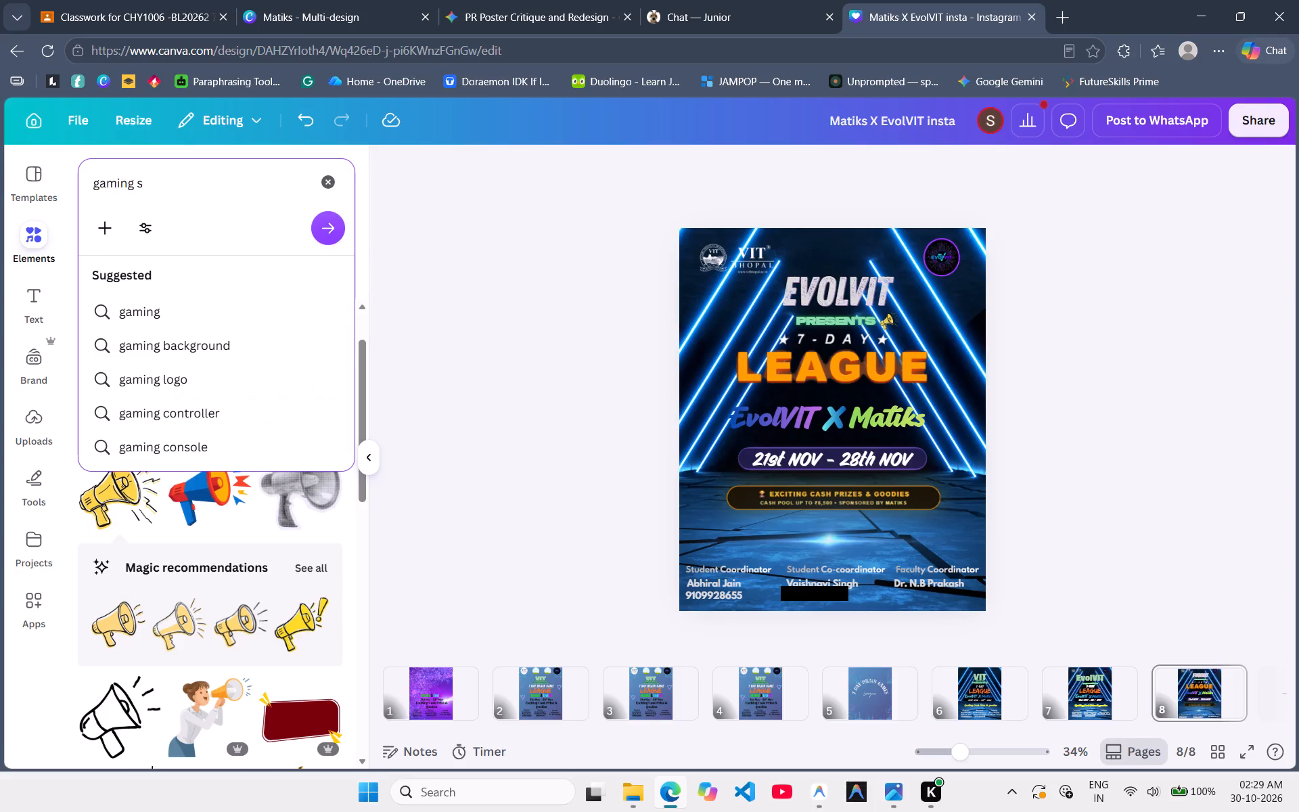
{"action": "key", "text": "BackSpace"}
{"action": "key", "text": "Return"}
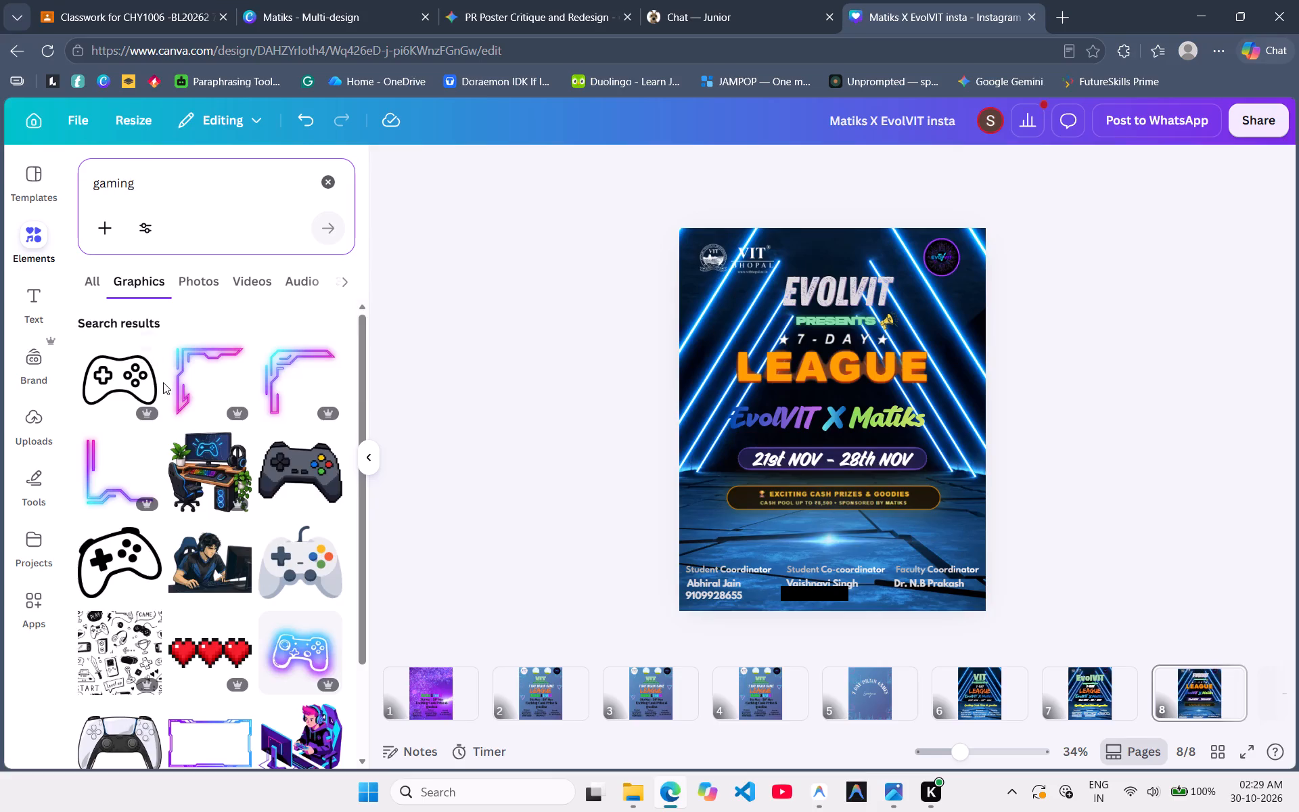
{"action": "scroll", "coordinate": [177, 545], "scroll_direction": "down", "scroll_amount": 2}
Search the elements for "puzzle" and browse the full set of matching puzzle graphics.
{"action": "left_click", "coordinate": [325, 177]}
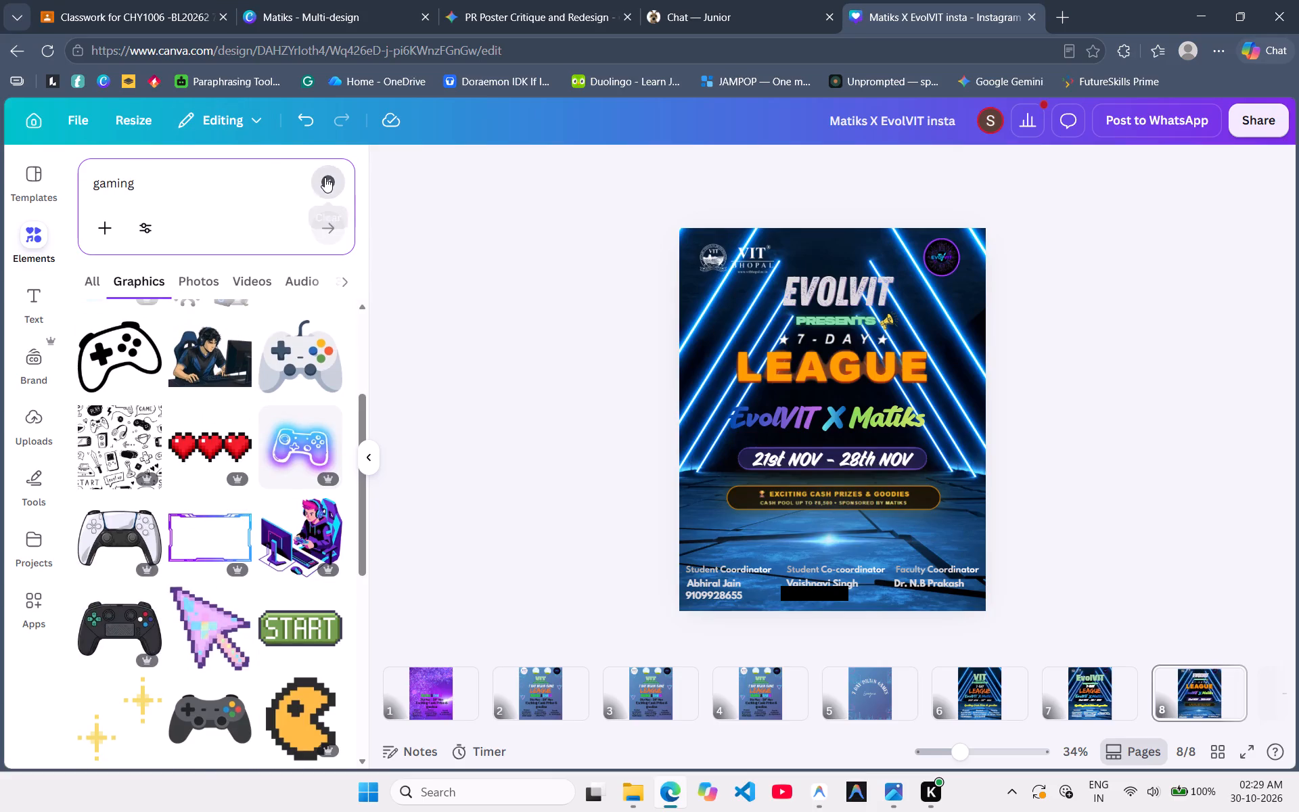
{"action": "left_click", "coordinate": [219, 173]}
{"action": "type", "text": "ma"}
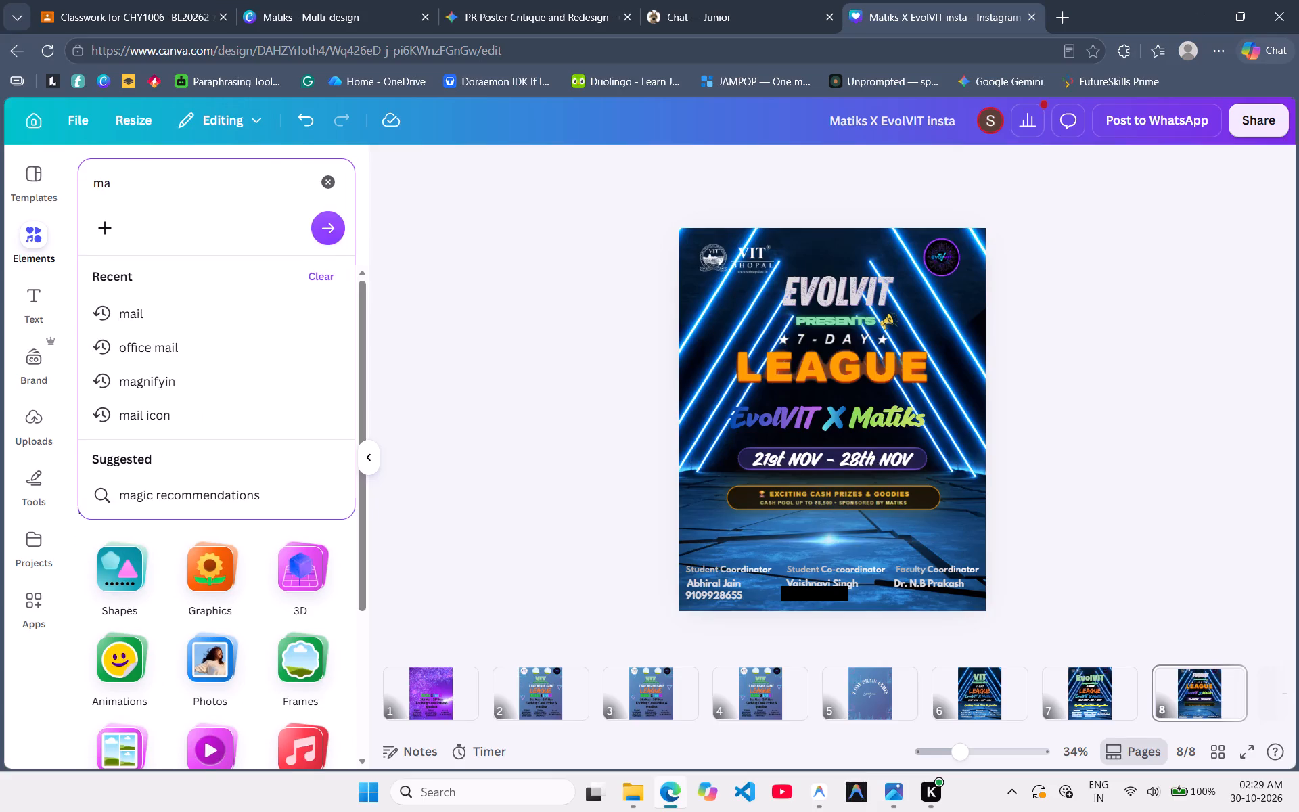
{"action": "key", "text": "BackSpace"}
{"action": "key", "text": "BackSpace"}
{"action": "key", "text": "BackSpace"}
{"action": "type", "text": "puzzle"}
{"action": "key", "text": "Return"}
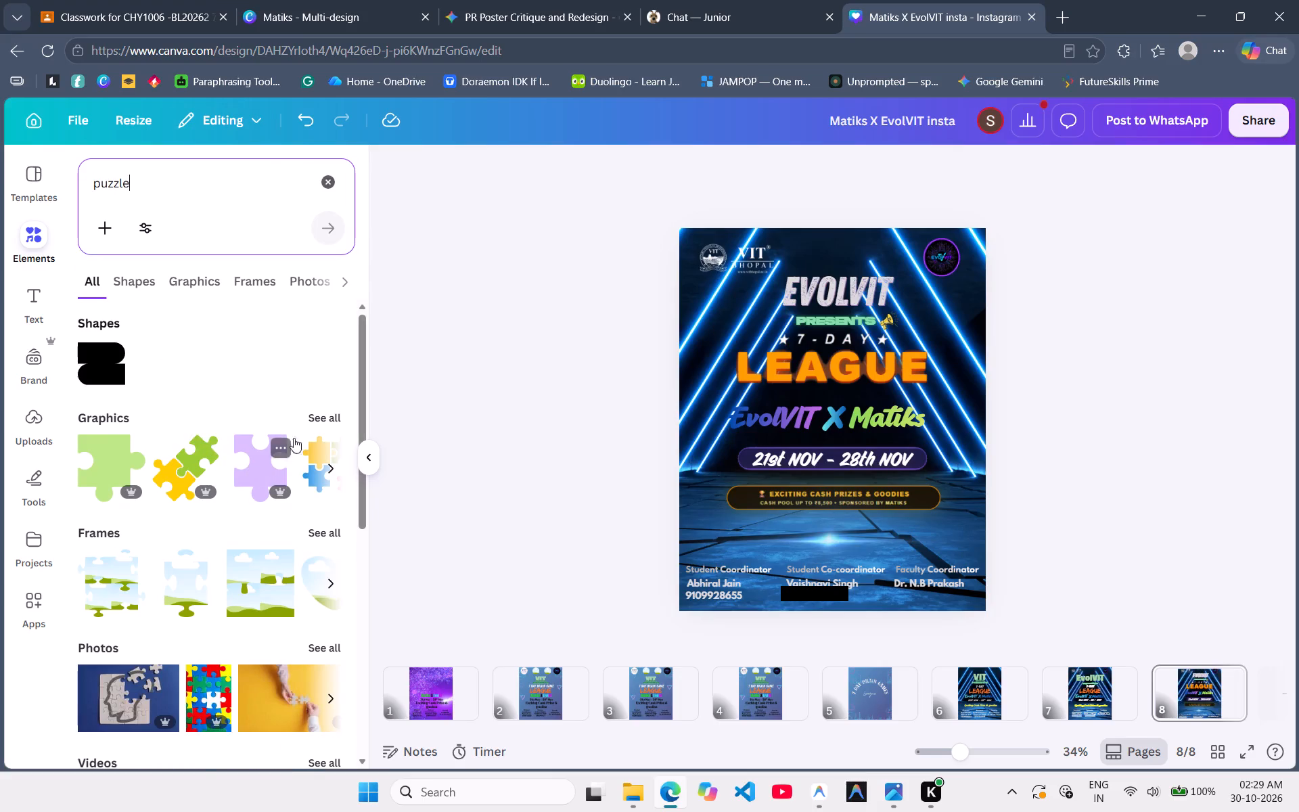
{"action": "left_click", "coordinate": [341, 422]}
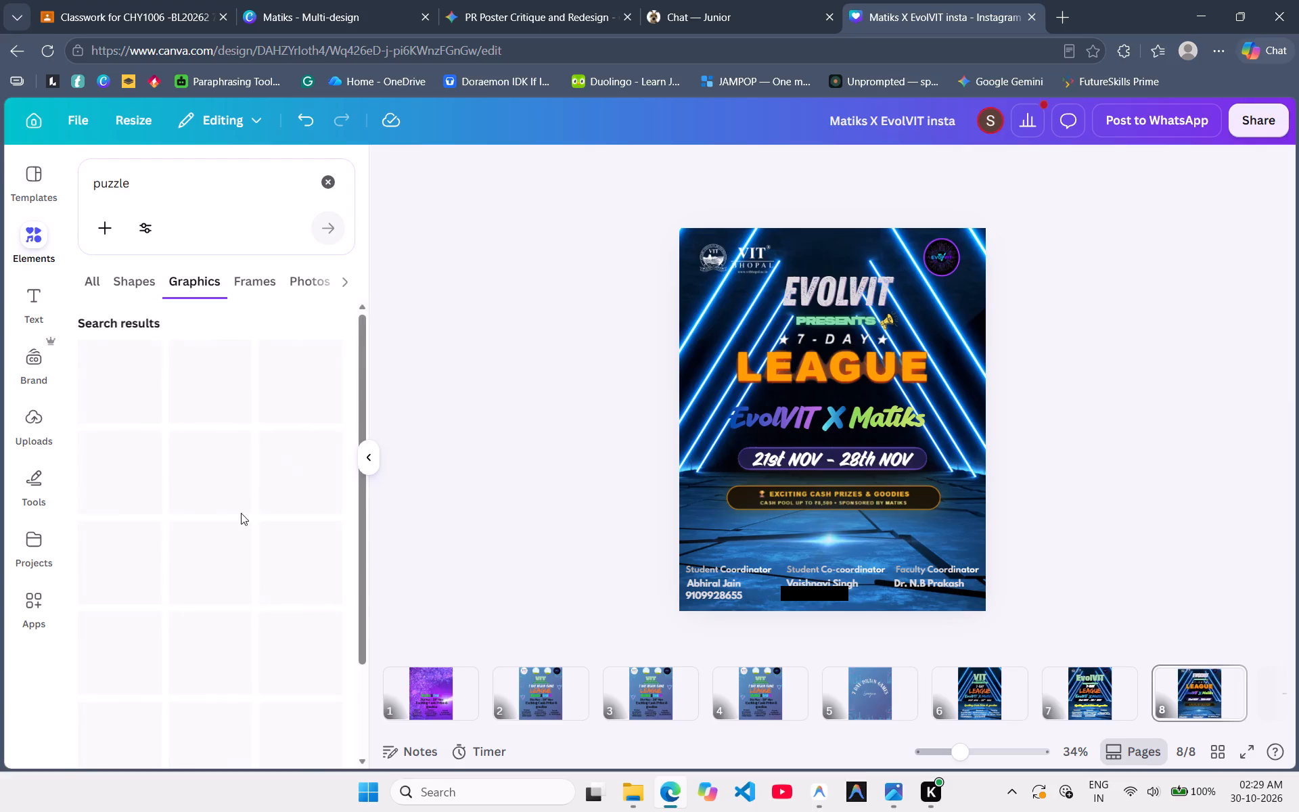
{"action": "scroll", "coordinate": [208, 659], "scroll_direction": "down", "scroll_amount": 3}
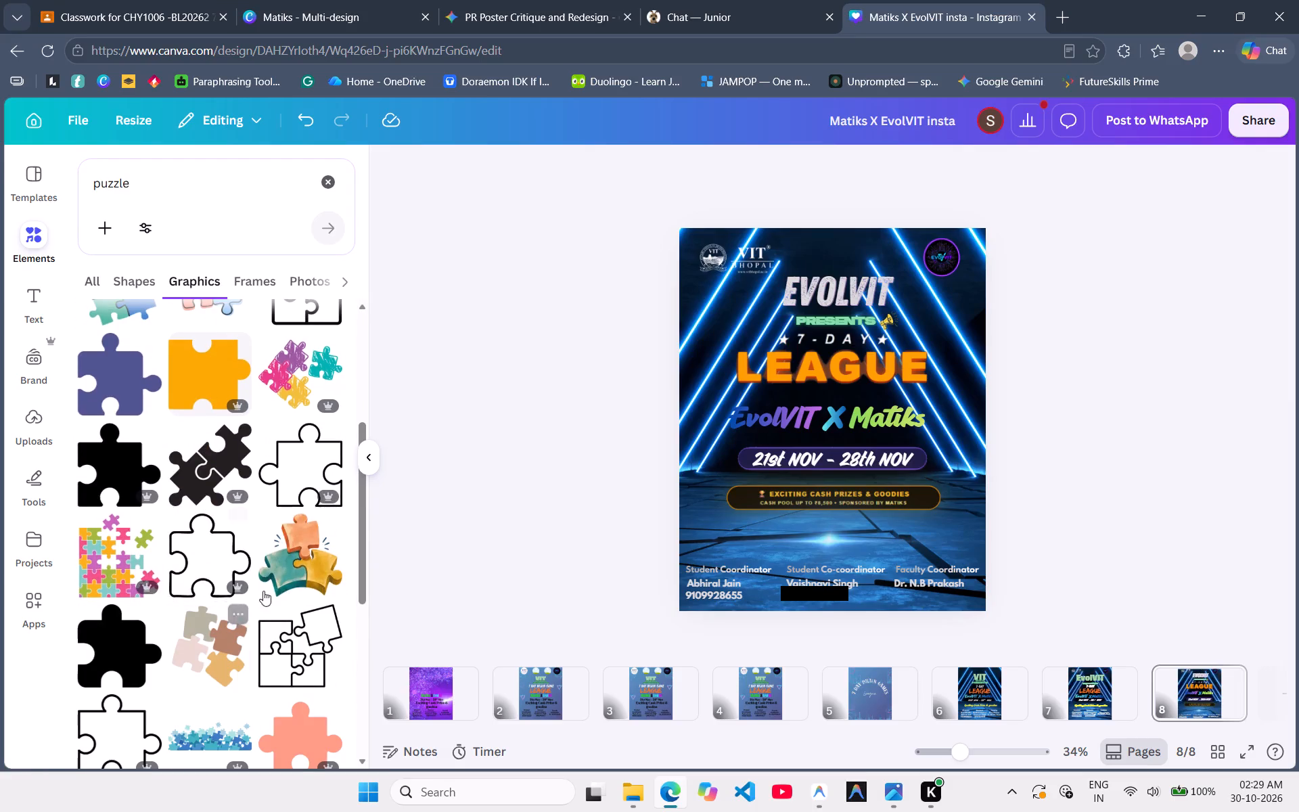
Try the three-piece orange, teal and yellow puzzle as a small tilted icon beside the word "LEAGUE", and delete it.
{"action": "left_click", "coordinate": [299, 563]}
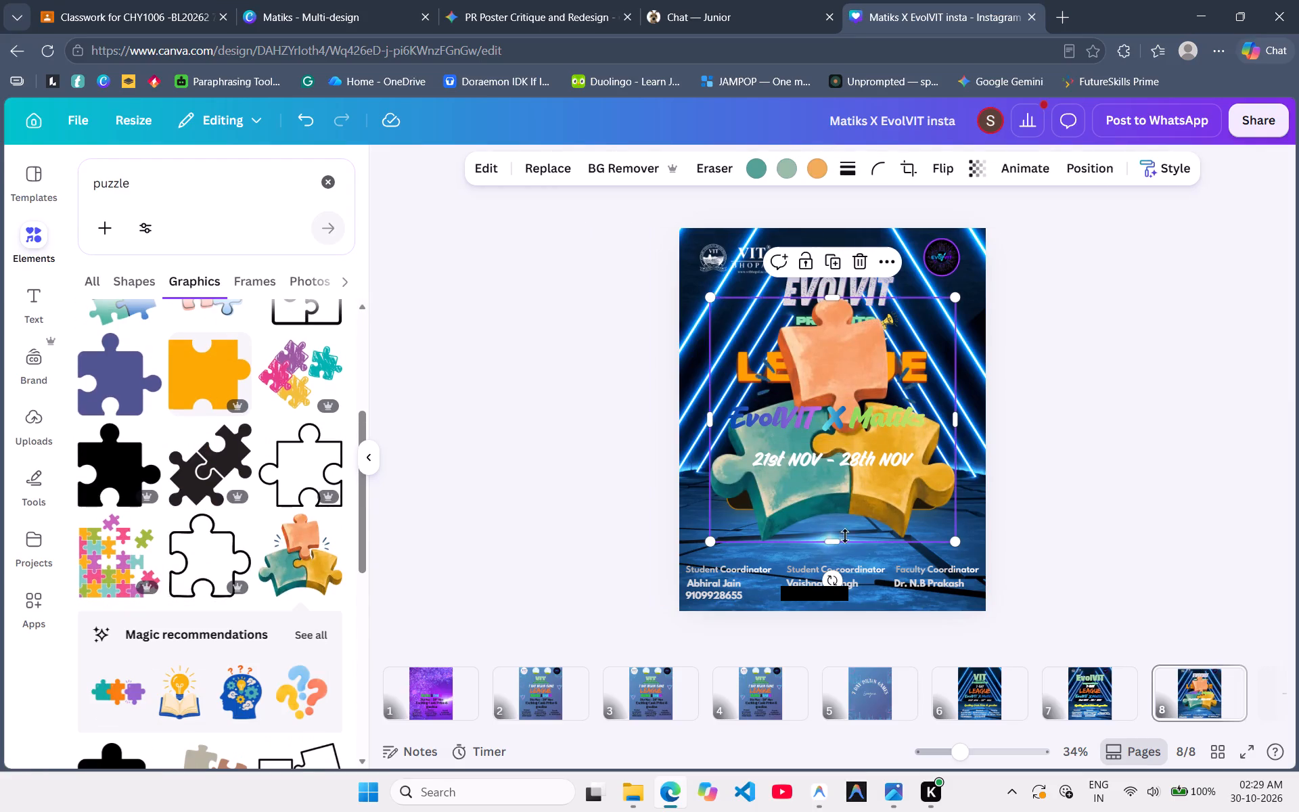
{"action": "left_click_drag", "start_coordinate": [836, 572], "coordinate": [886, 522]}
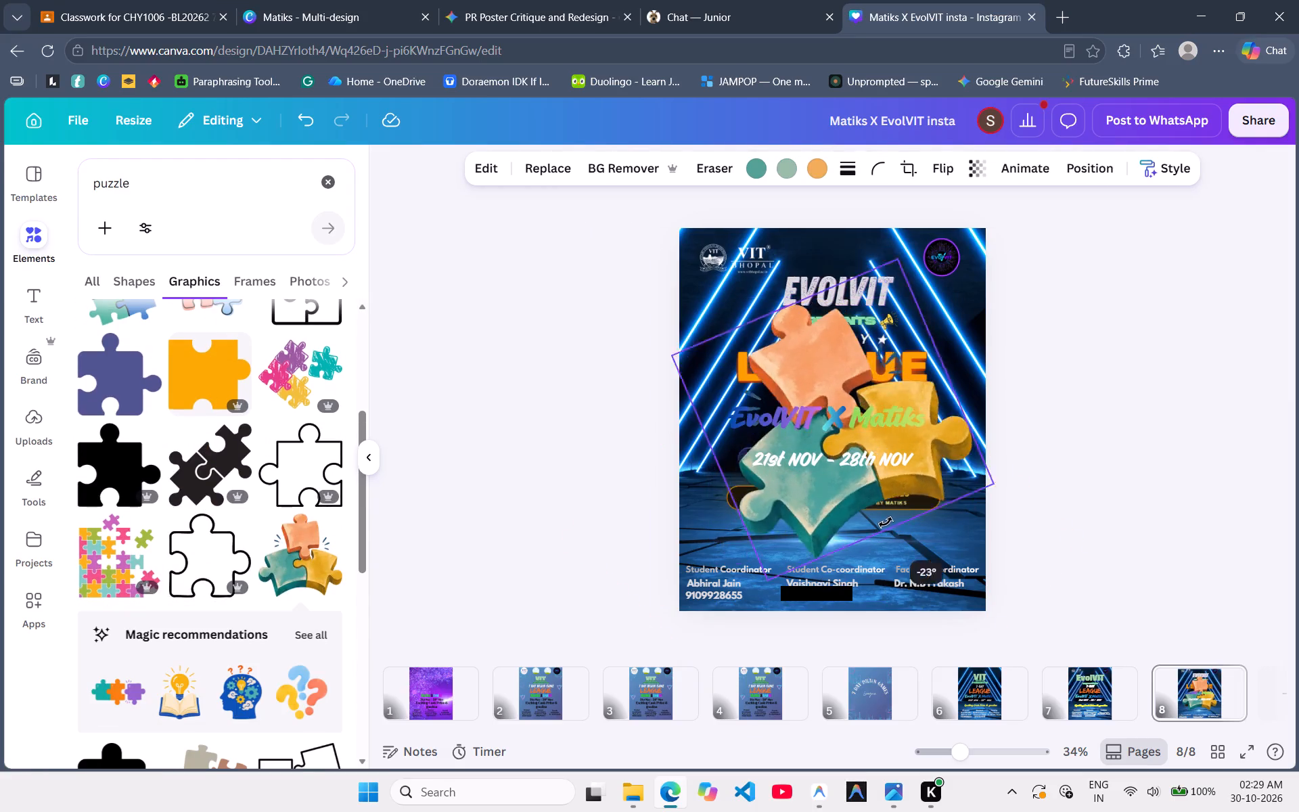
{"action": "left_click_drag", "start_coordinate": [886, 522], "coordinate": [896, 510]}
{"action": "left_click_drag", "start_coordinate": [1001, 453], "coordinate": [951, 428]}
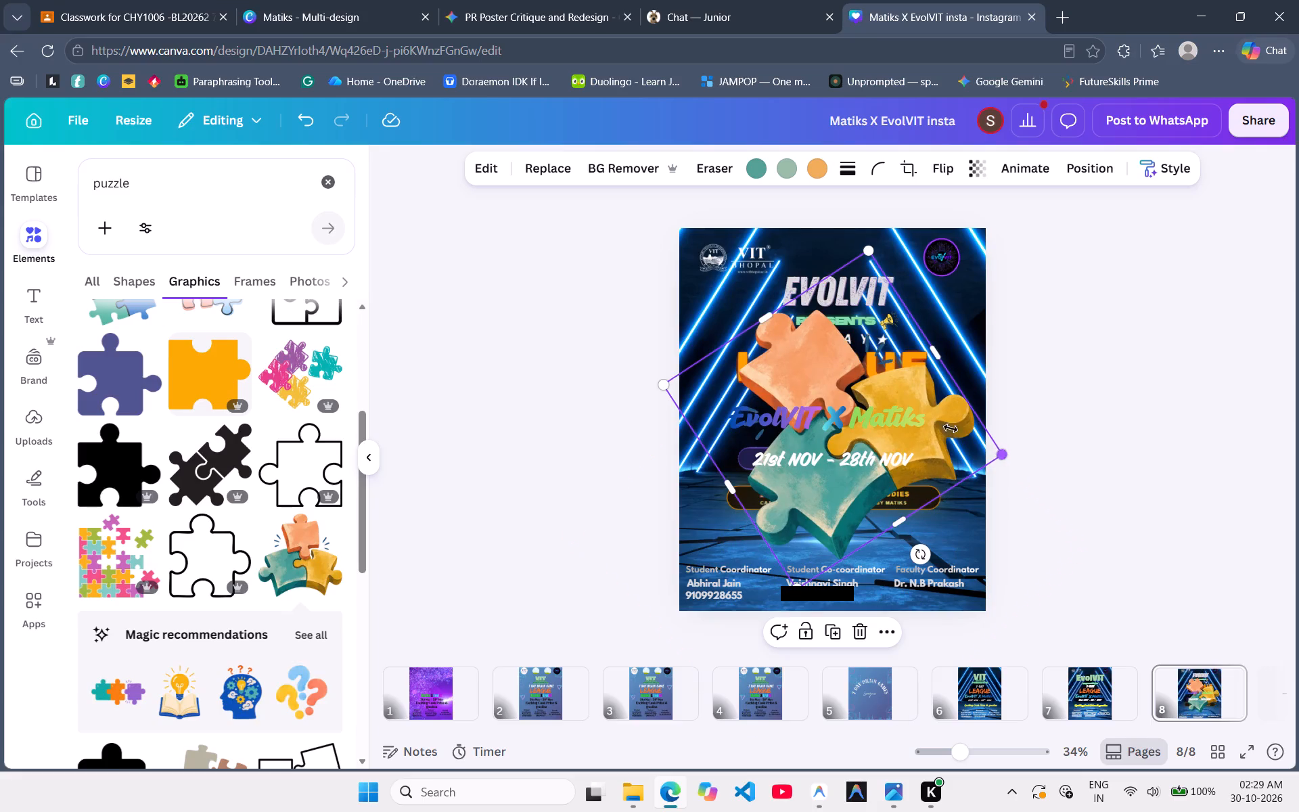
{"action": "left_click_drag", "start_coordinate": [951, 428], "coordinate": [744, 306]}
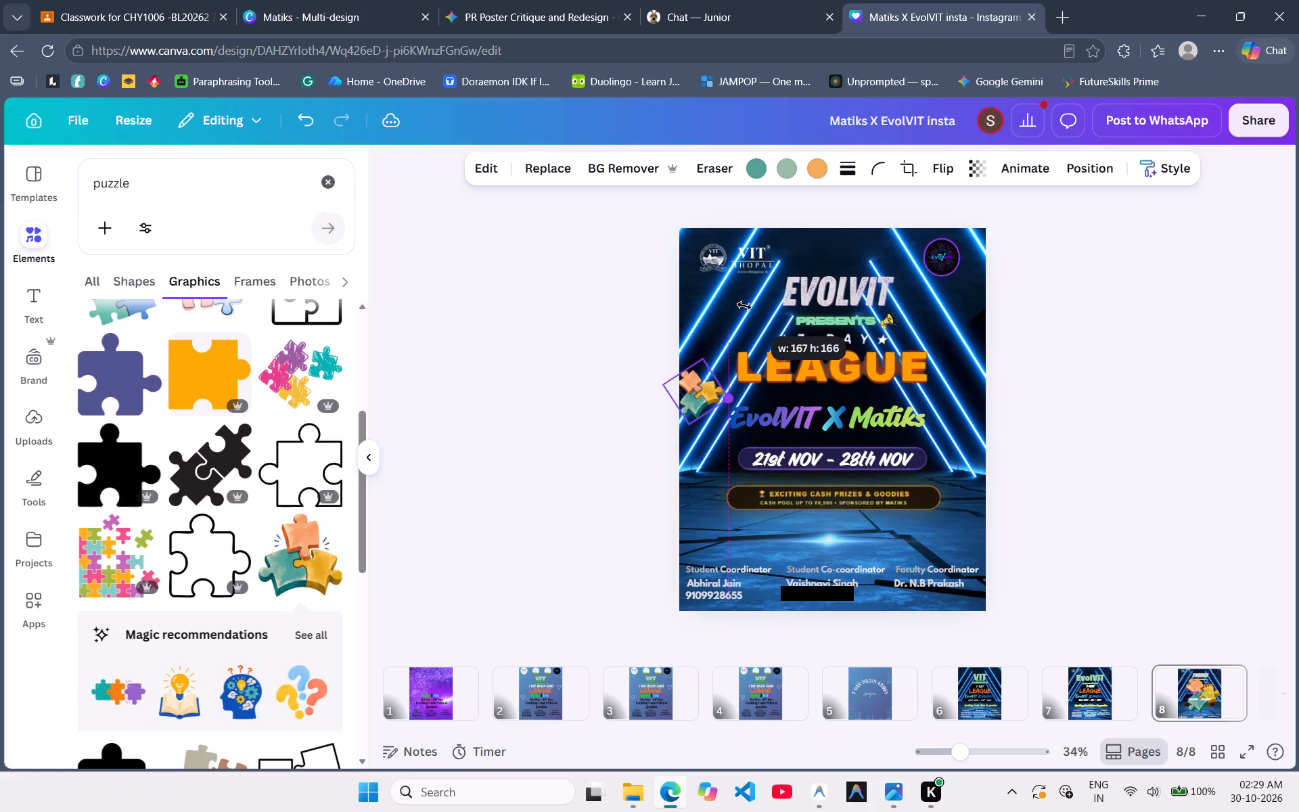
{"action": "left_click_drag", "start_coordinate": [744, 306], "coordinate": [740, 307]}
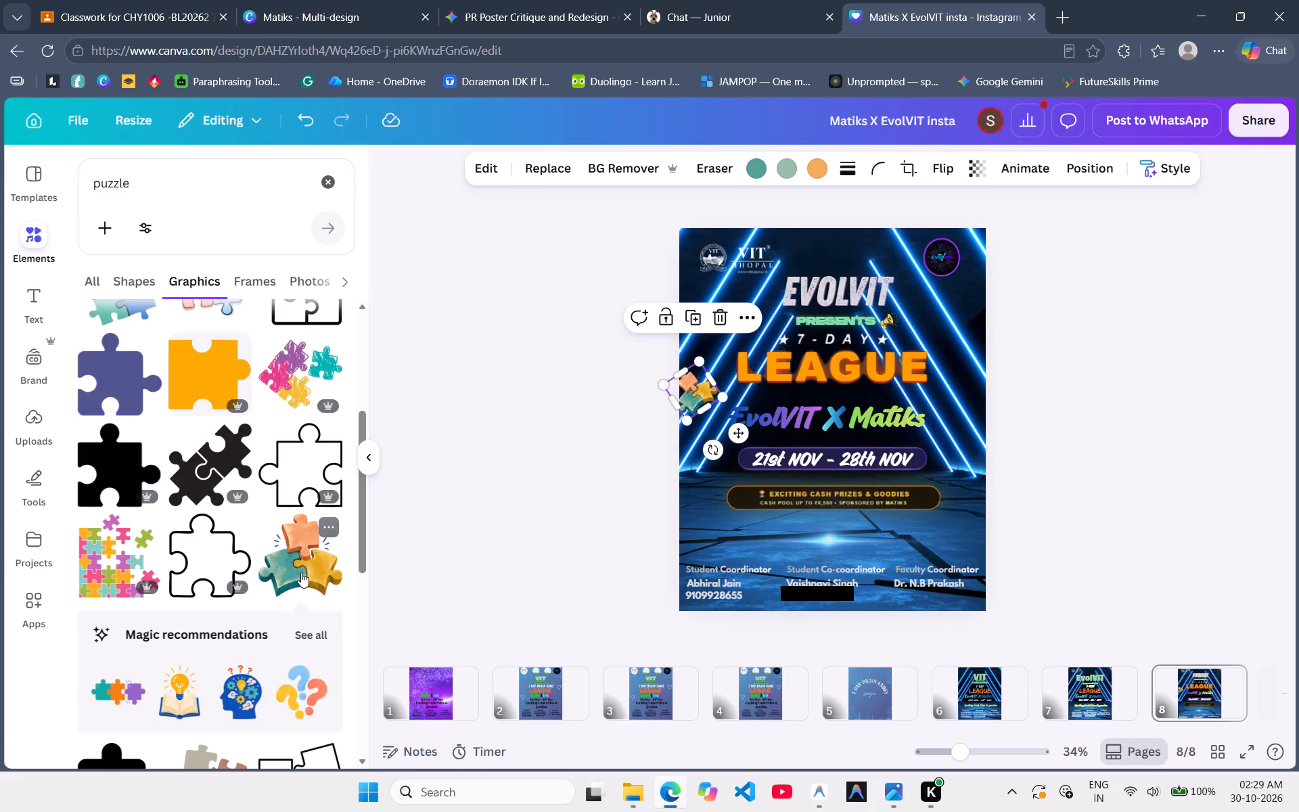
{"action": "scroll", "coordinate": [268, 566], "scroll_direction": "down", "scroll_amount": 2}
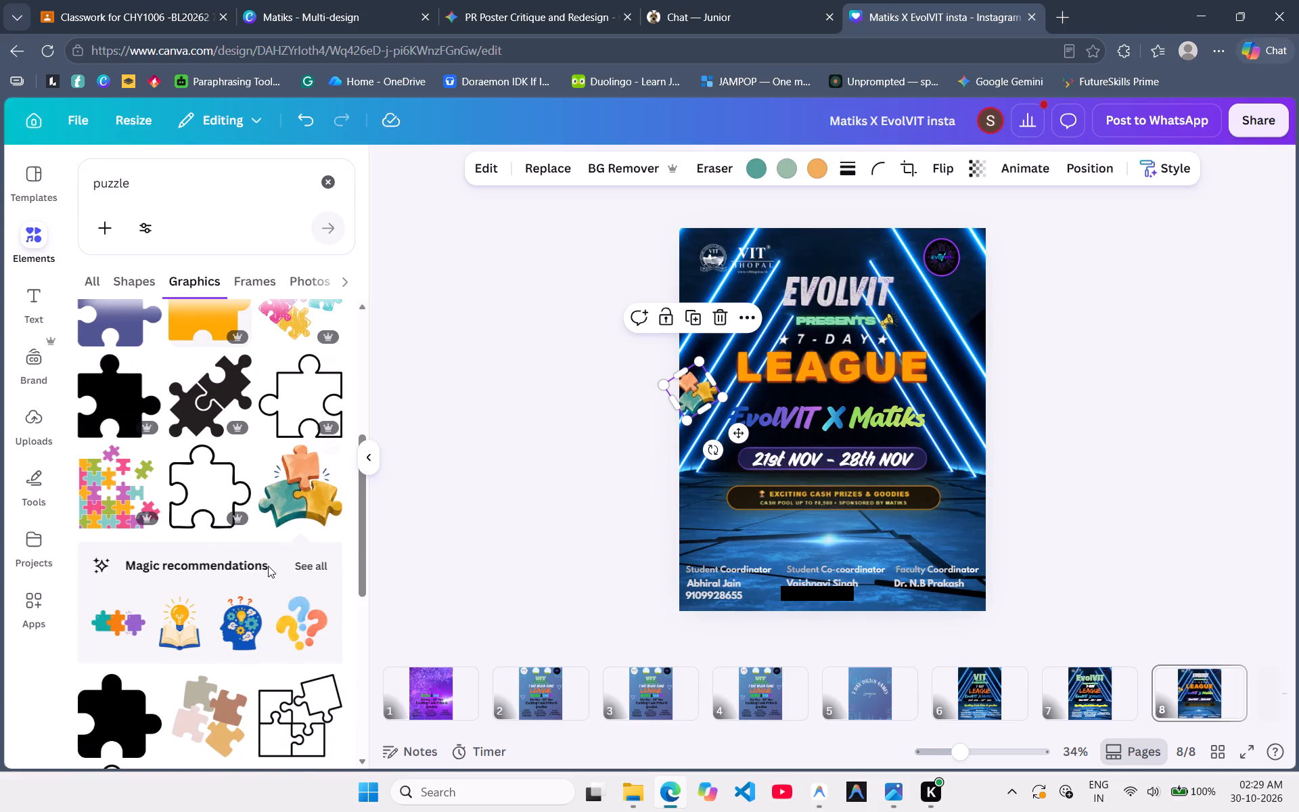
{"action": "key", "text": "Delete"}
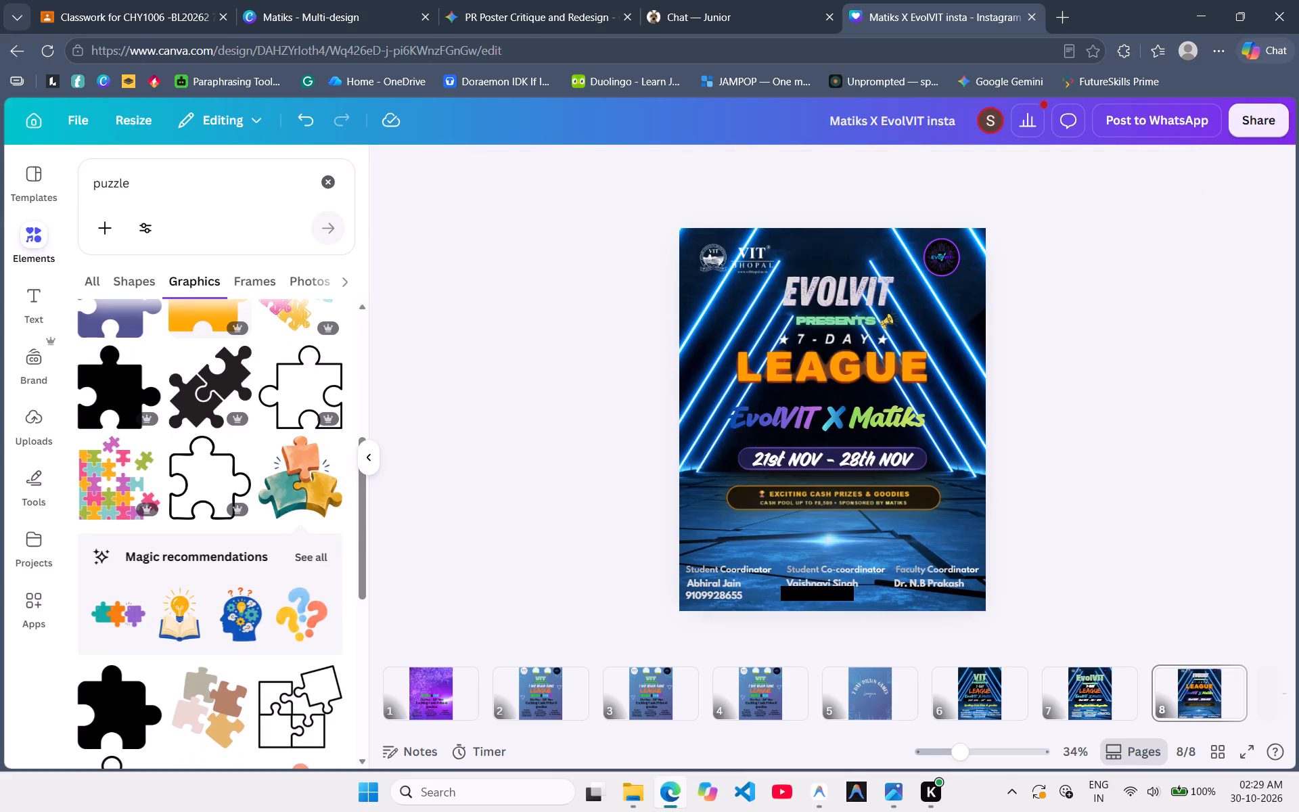
Add the coral and blue two-piece puzzle as a small tilted icon at the poster's left edge, beside the cash prizes banner.
{"action": "scroll", "coordinate": [268, 566], "scroll_direction": "down", "scroll_amount": 3}
{"action": "scroll", "coordinate": [268, 566], "scroll_direction": "up", "scroll_amount": 3}
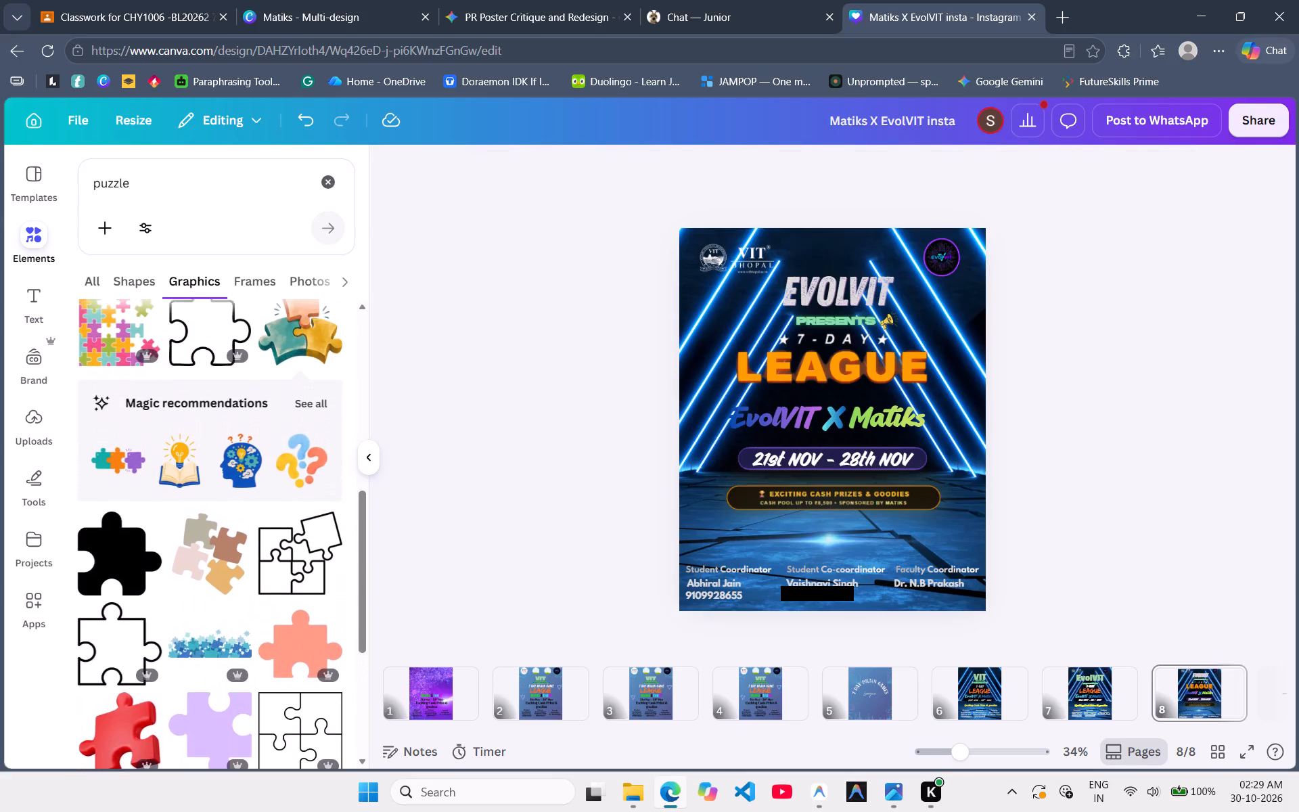
{"action": "scroll", "coordinate": [268, 566], "scroll_direction": "up", "scroll_amount": 2}
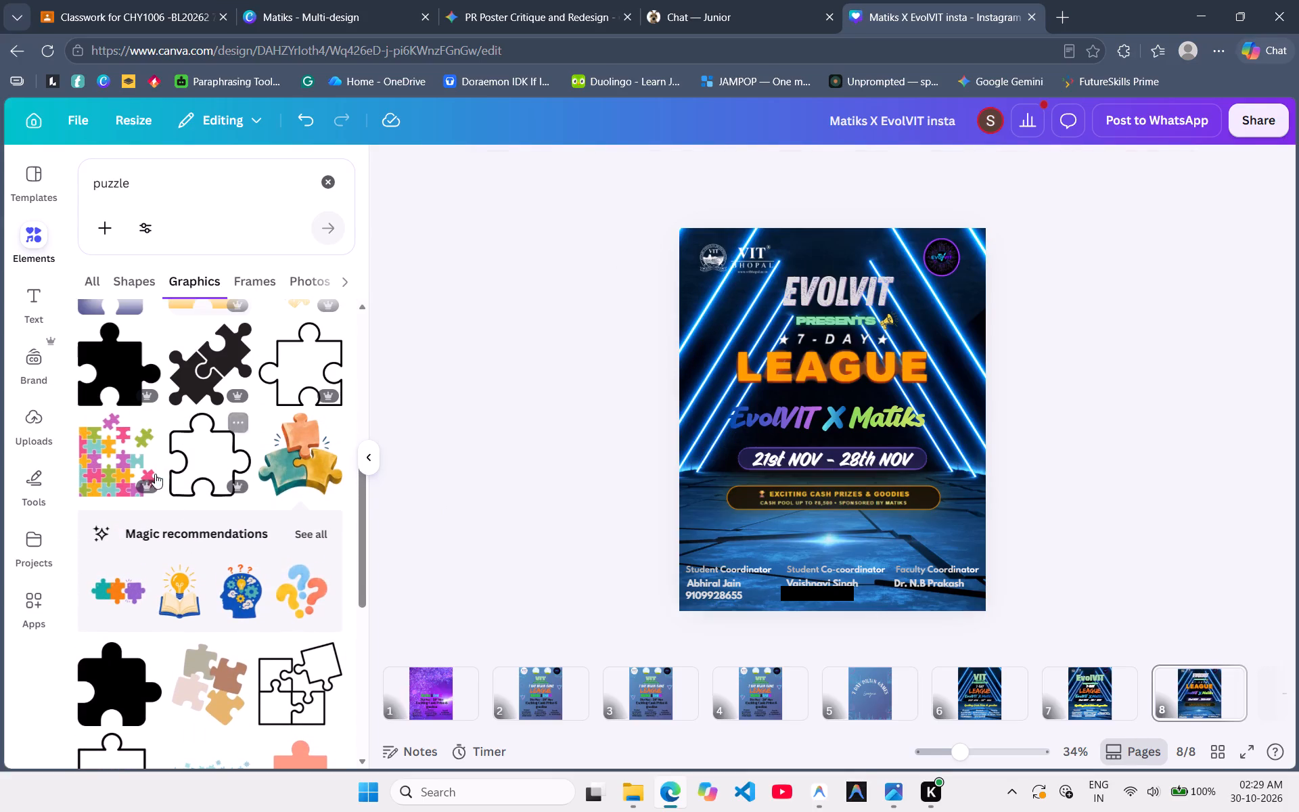
{"action": "scroll", "coordinate": [108, 463], "scroll_direction": "up", "scroll_amount": 3}
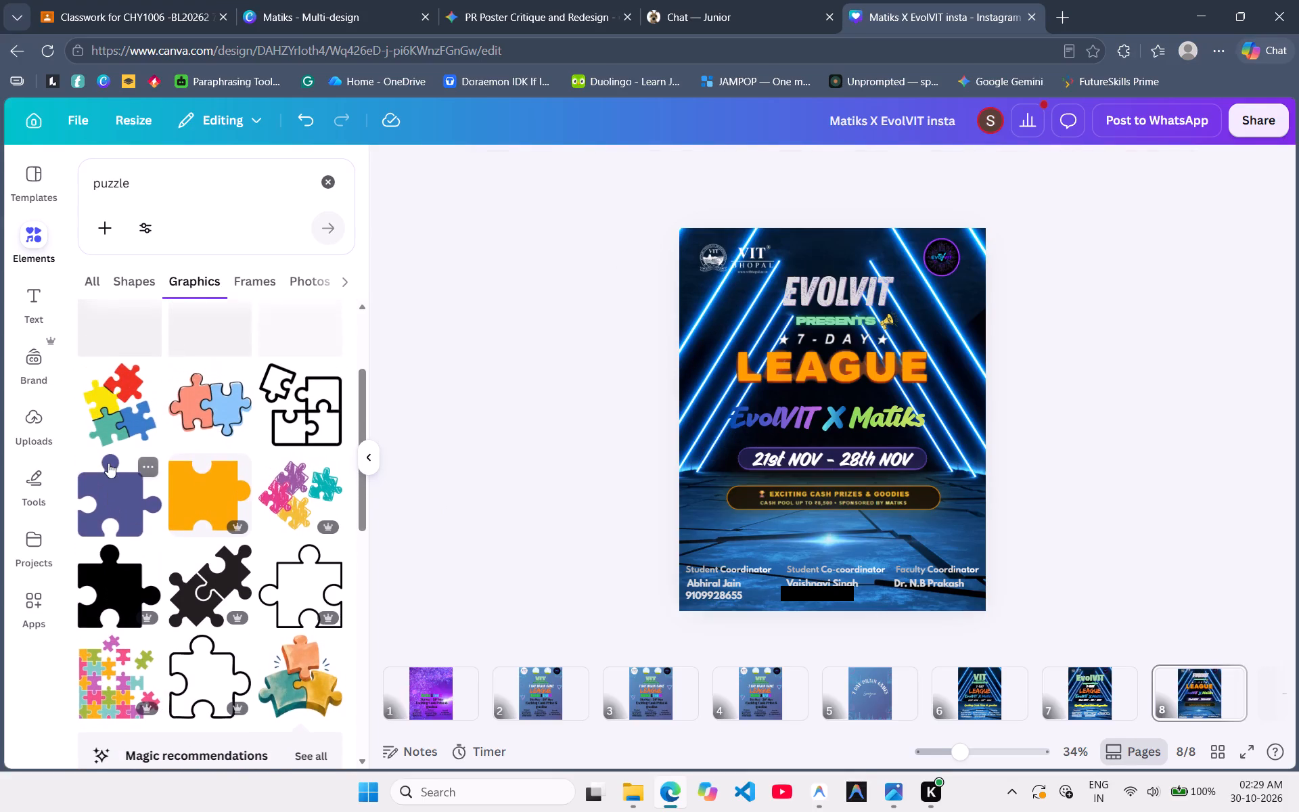
{"action": "scroll", "coordinate": [108, 463], "scroll_direction": "up", "scroll_amount": 1}
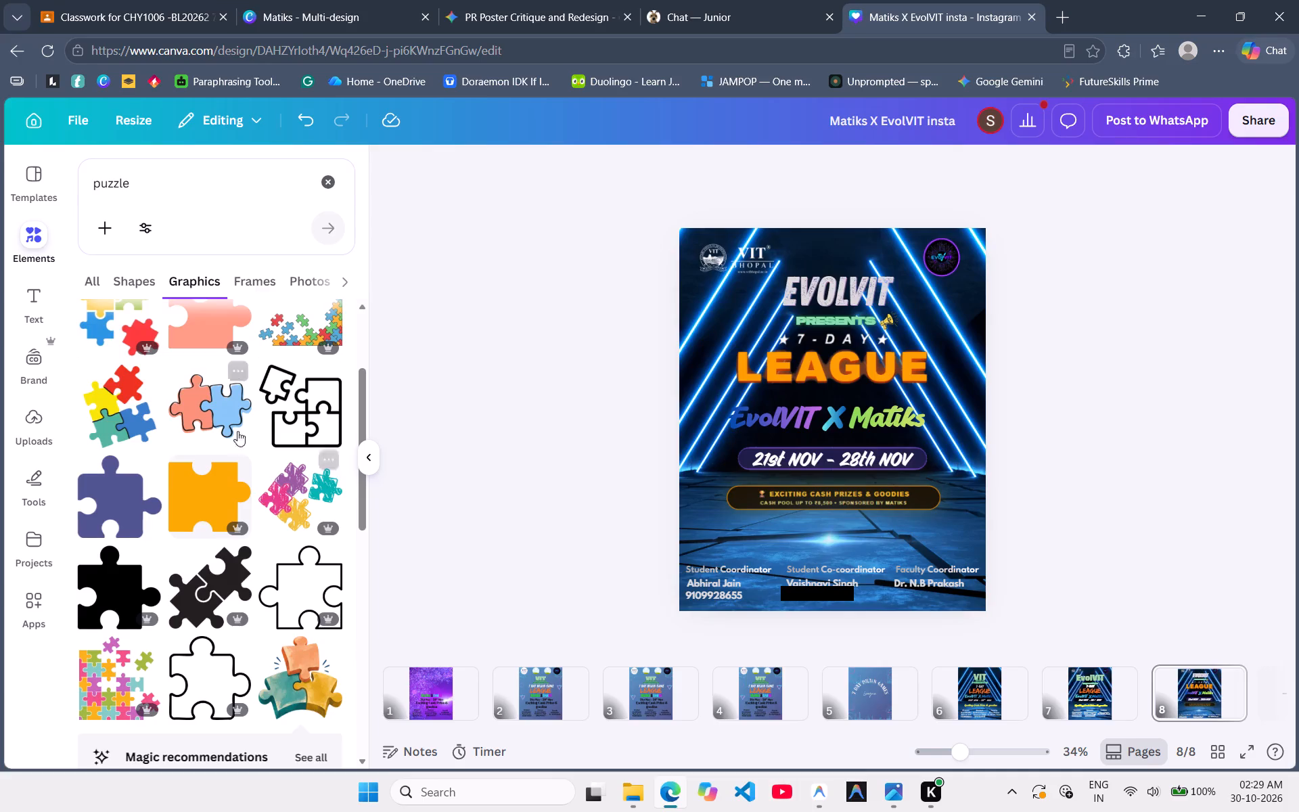
{"action": "left_click", "coordinate": [211, 410]}
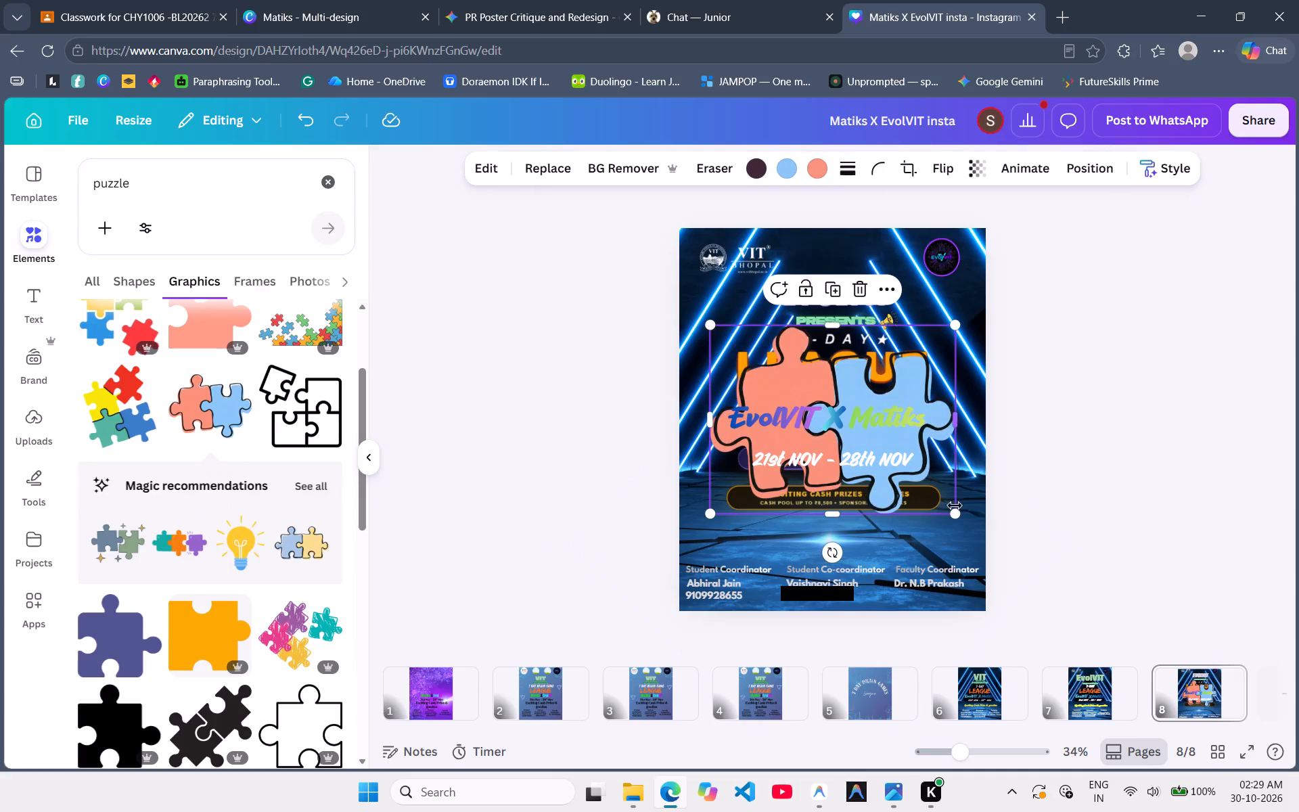
{"action": "left_click_drag", "start_coordinate": [955, 516], "coordinate": [768, 342]}
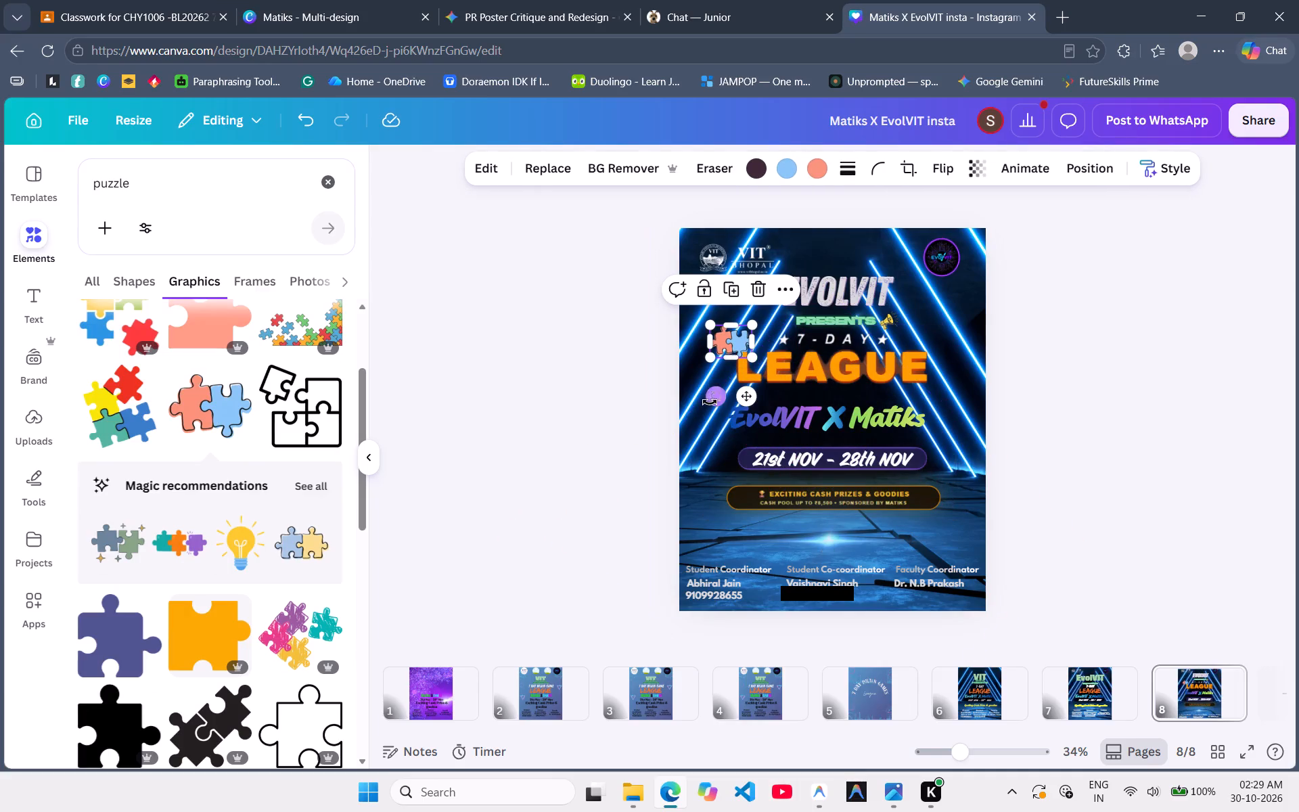
{"action": "left_click_drag", "start_coordinate": [708, 401], "coordinate": [744, 434]}
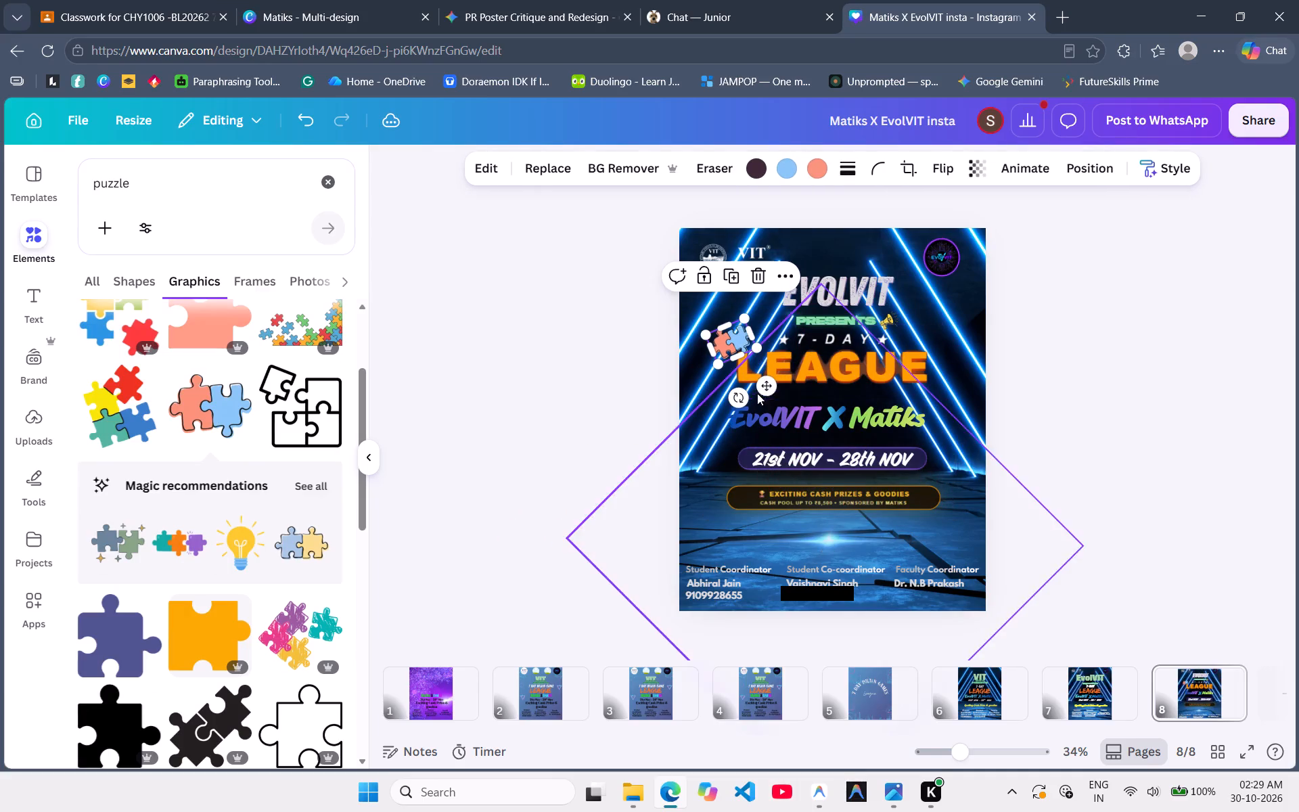
{"action": "left_click_drag", "start_coordinate": [768, 384], "coordinate": [739, 392]}
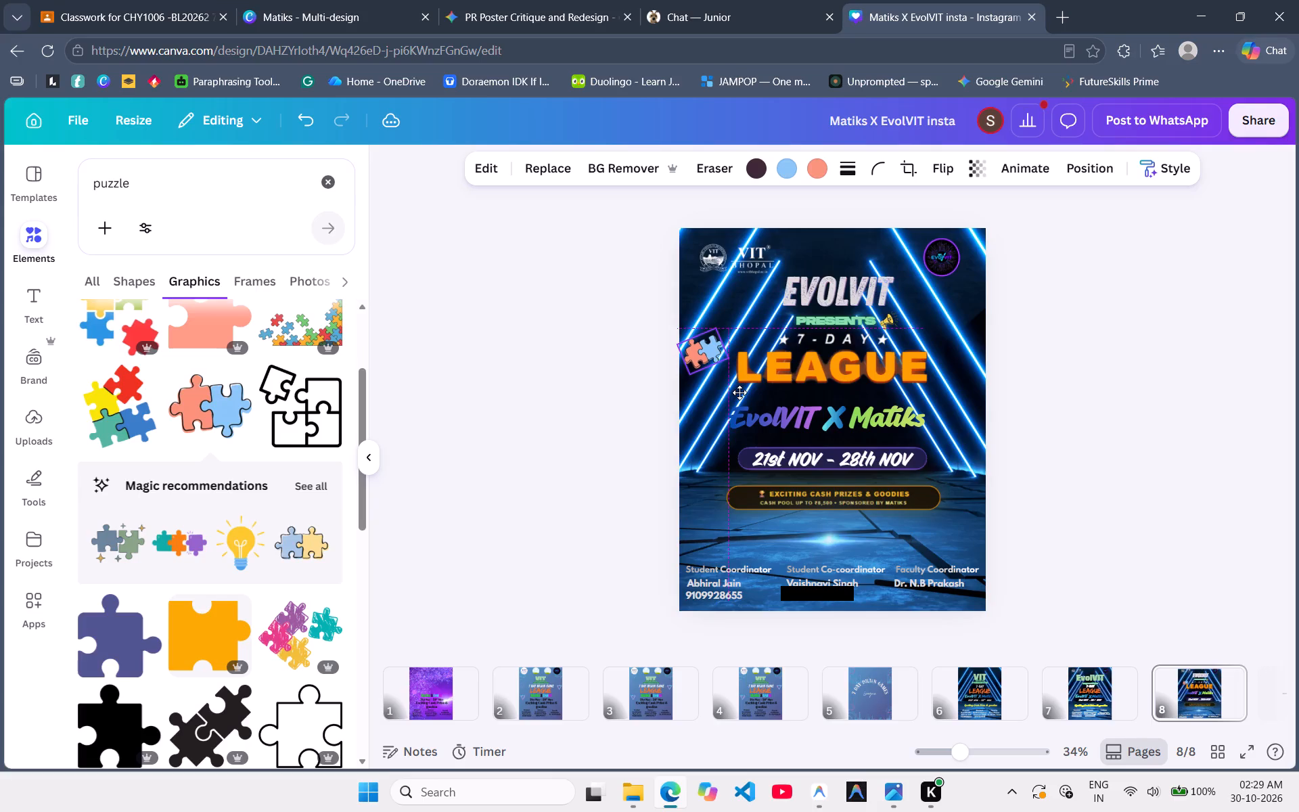
{"action": "left_click_drag", "start_coordinate": [739, 392], "coordinate": [738, 558]}
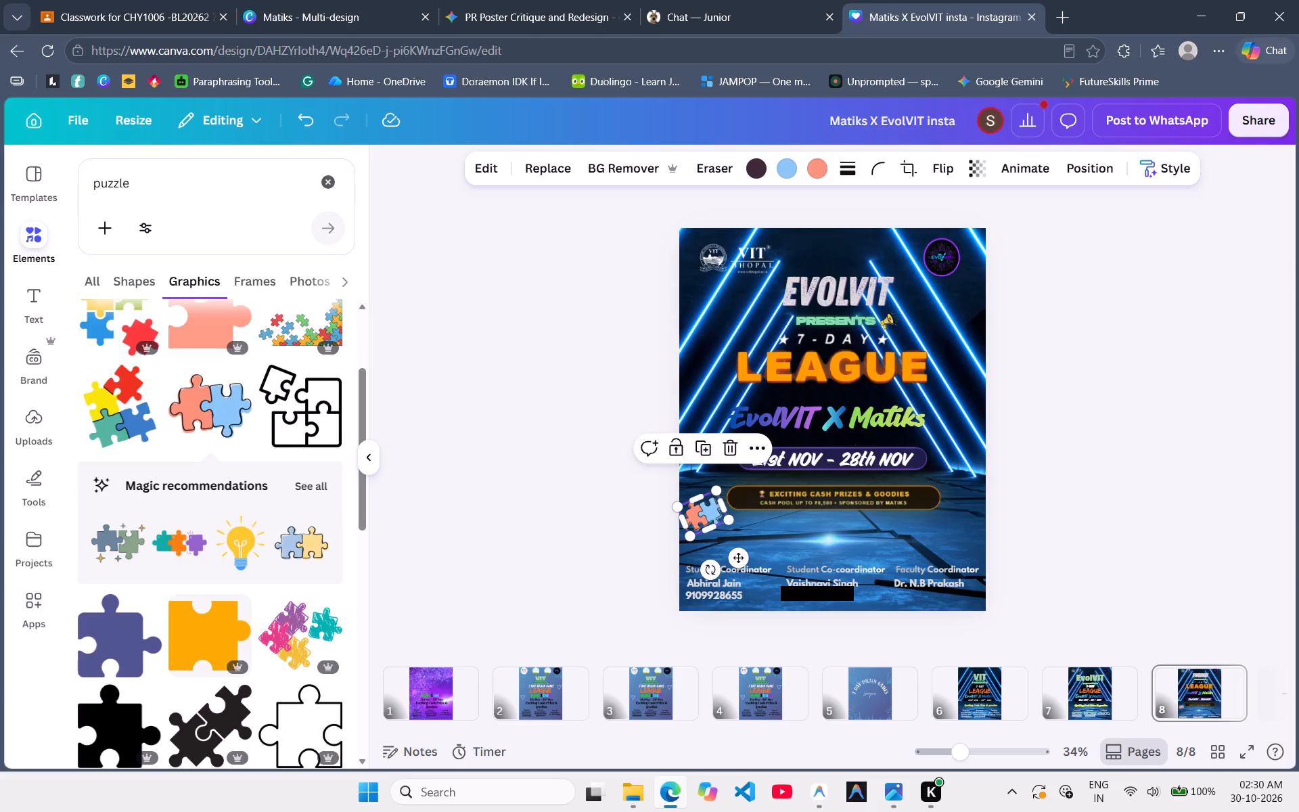
{"action": "left_click", "coordinate": [637, 794]}
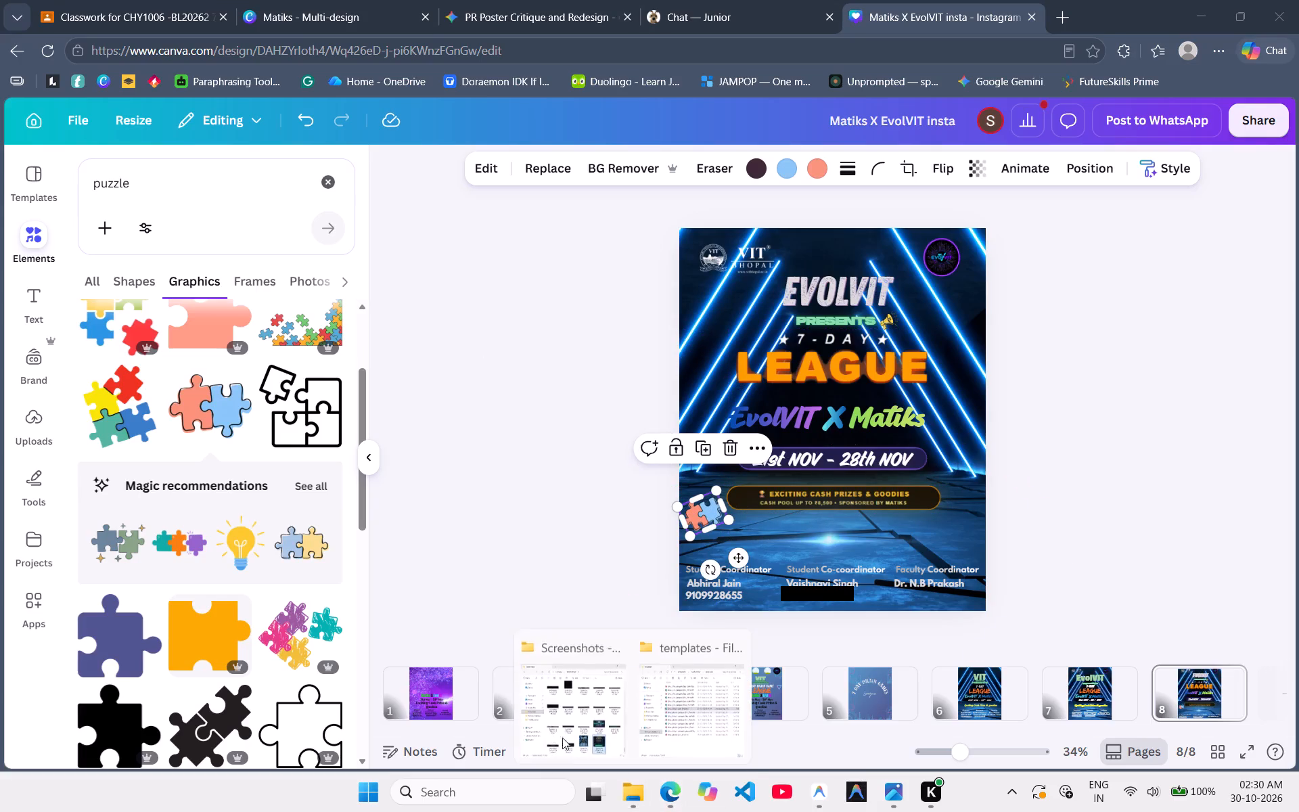
{"action": "left_click", "coordinate": [543, 720]}
{"action": "scroll", "coordinate": [498, 598], "scroll_direction": "up", "scroll_amount": 3}
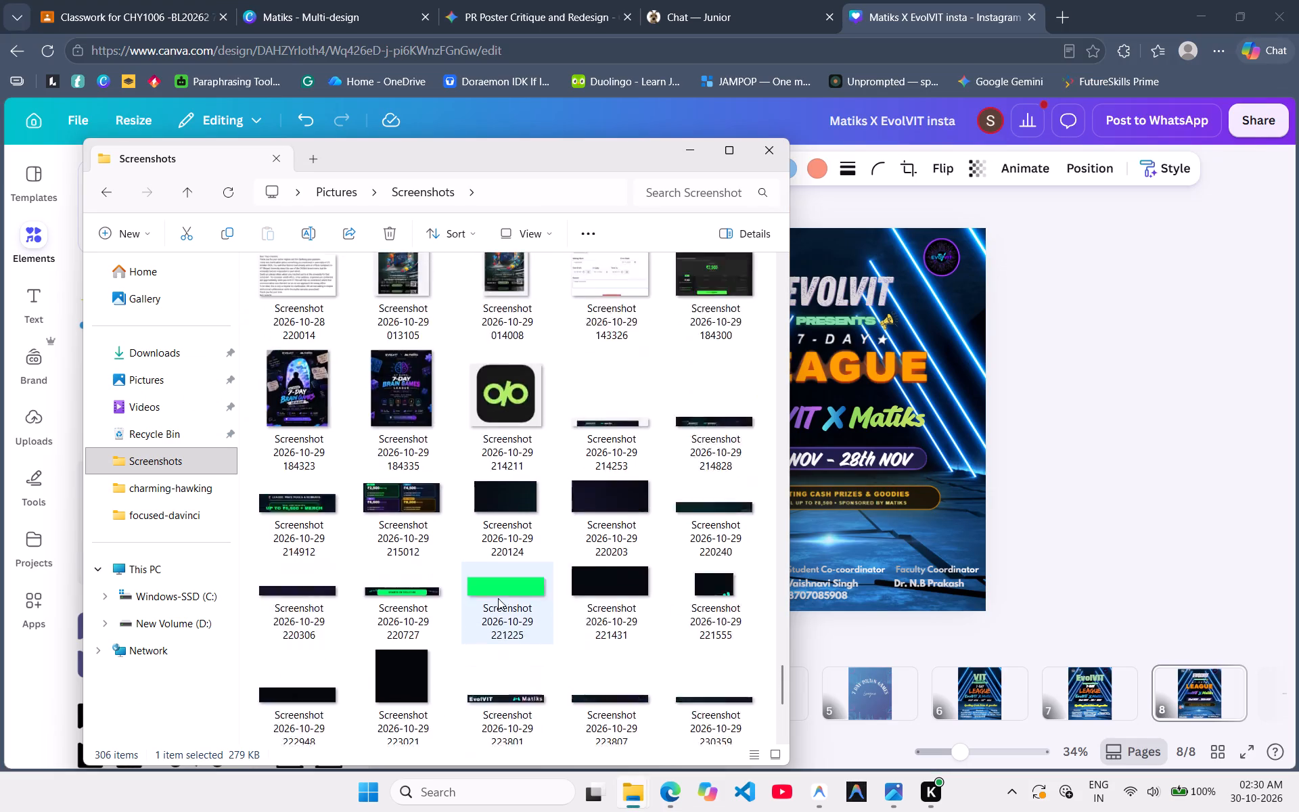
{"action": "scroll", "coordinate": [498, 598], "scroll_direction": "up", "scroll_amount": 2}
{"action": "double_click", "coordinate": [727, 467]}
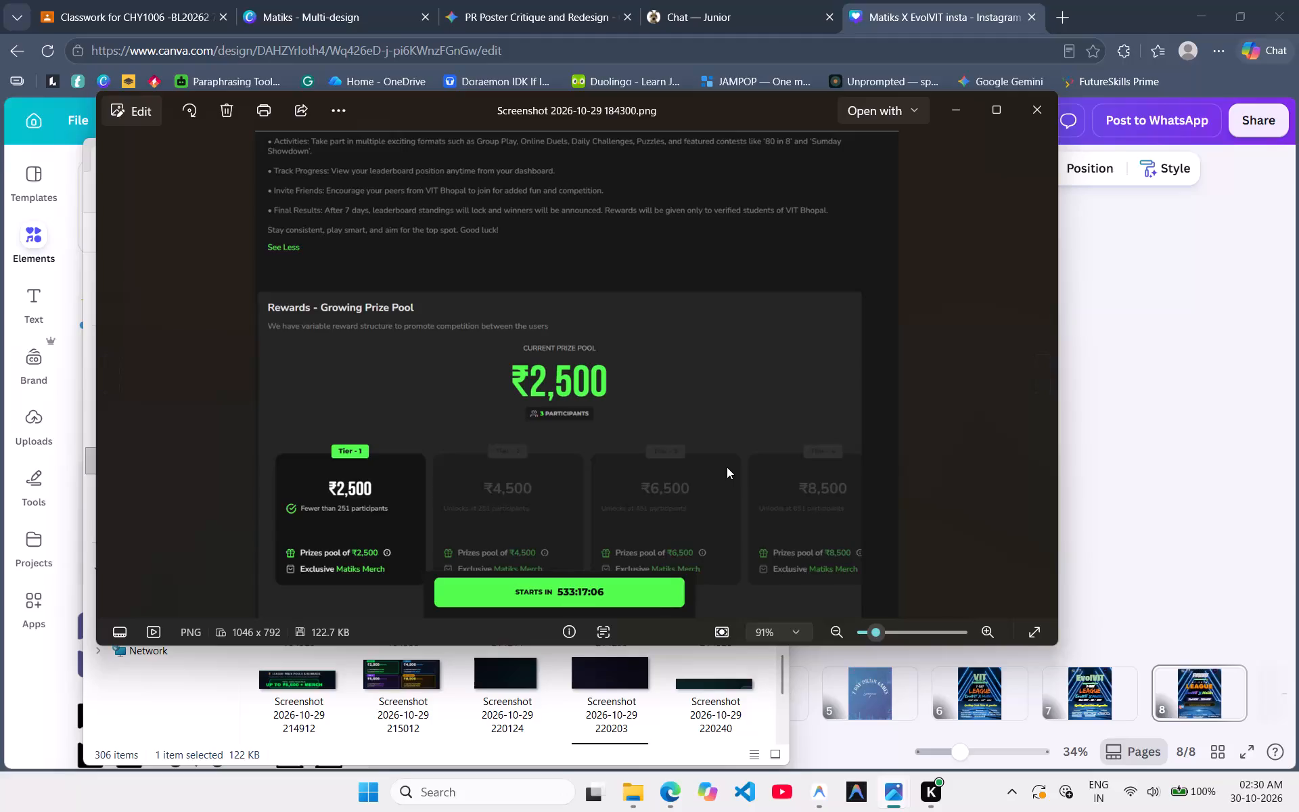
{"action": "left_click", "coordinate": [951, 102]}
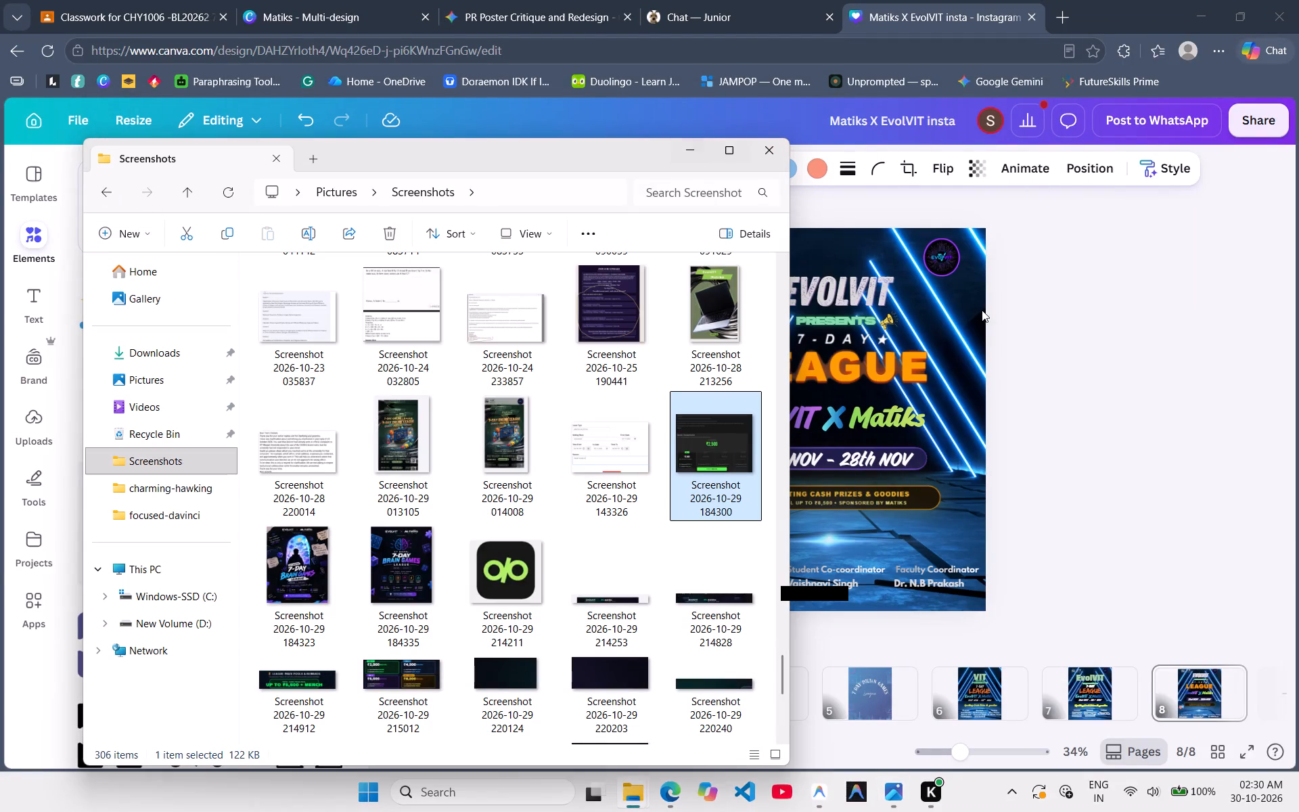
{"action": "left_click", "coordinate": [1116, 365]}
Search the graphics elements for "duels" and for "80 in 8" to look for contest activity icons.
{"action": "double_click", "coordinate": [160, 195]}
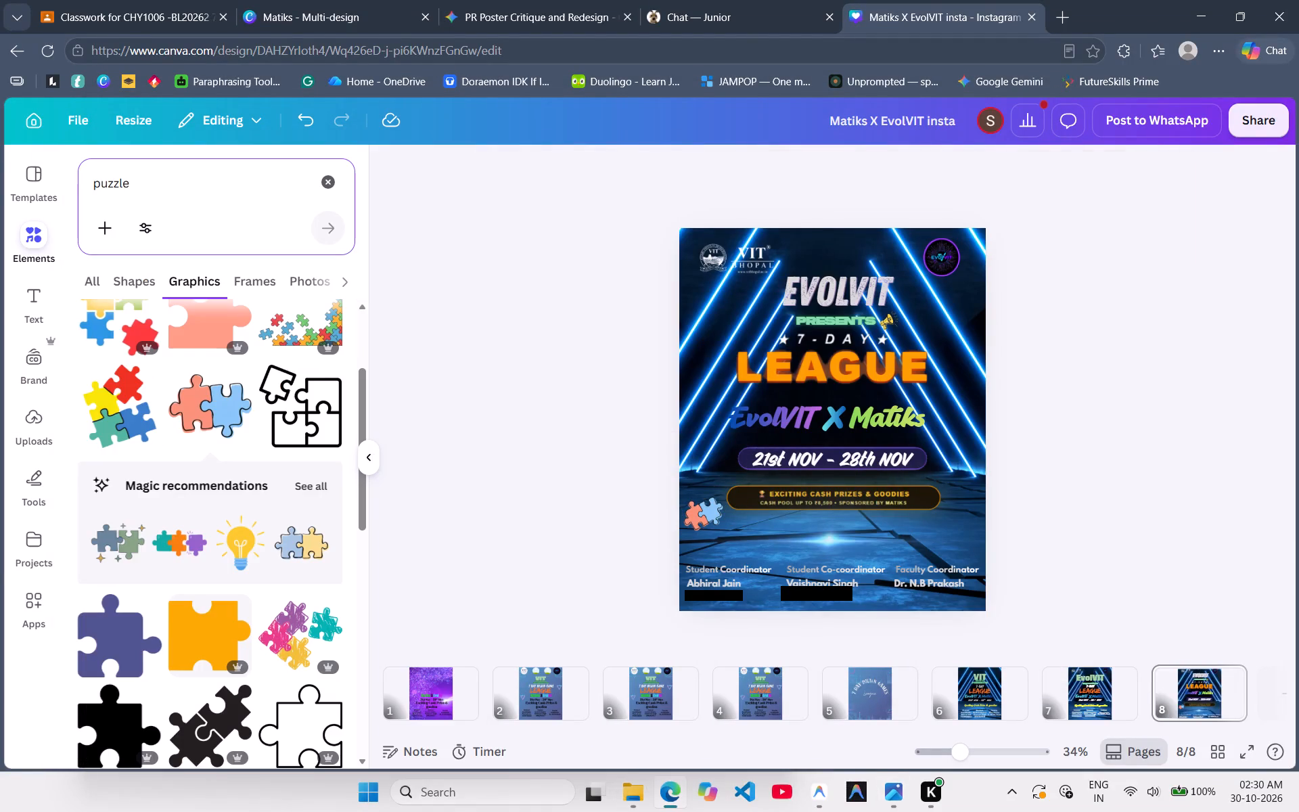
{"action": "triple_click", "coordinate": [116, 183]}
{"action": "type", "text": "duels"}
{"action": "key", "text": "Return"}
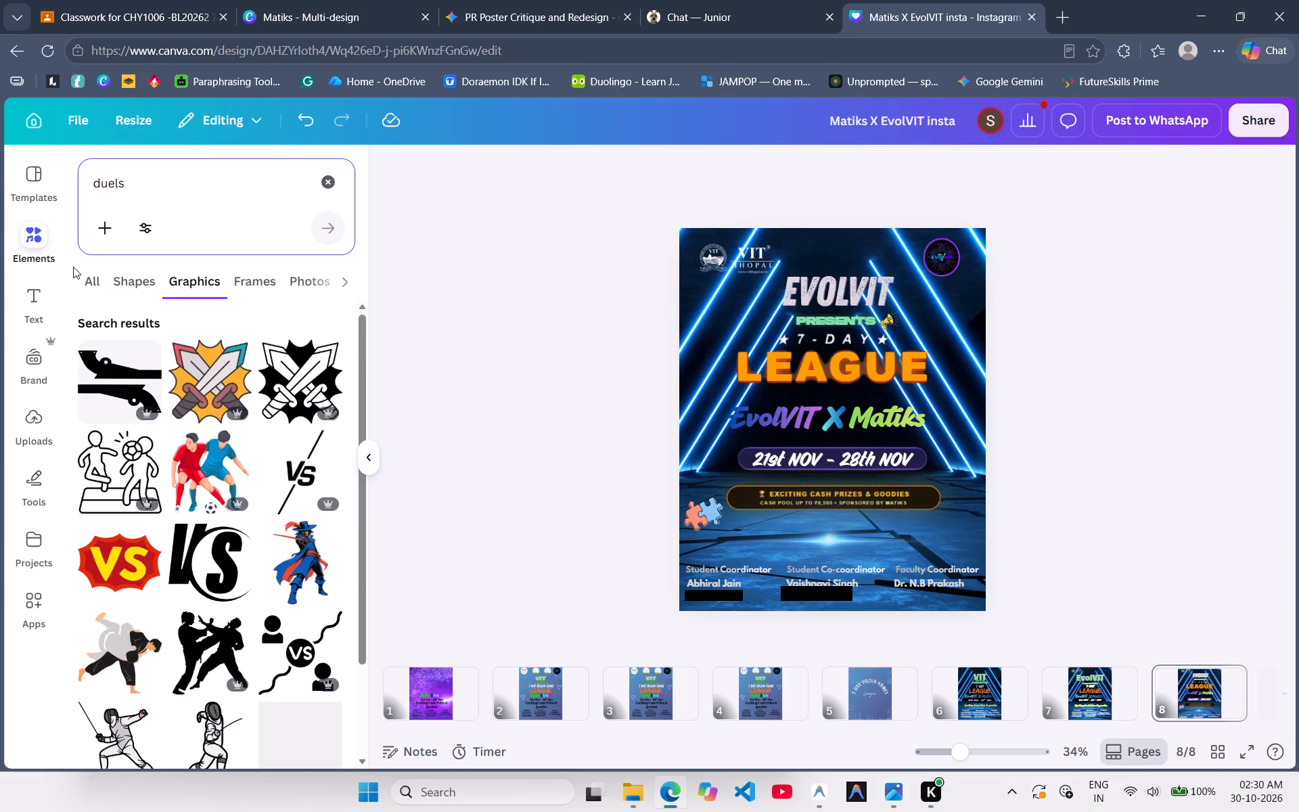
{"action": "triple_click", "coordinate": [120, 174]}
{"action": "type", "text": "80"}
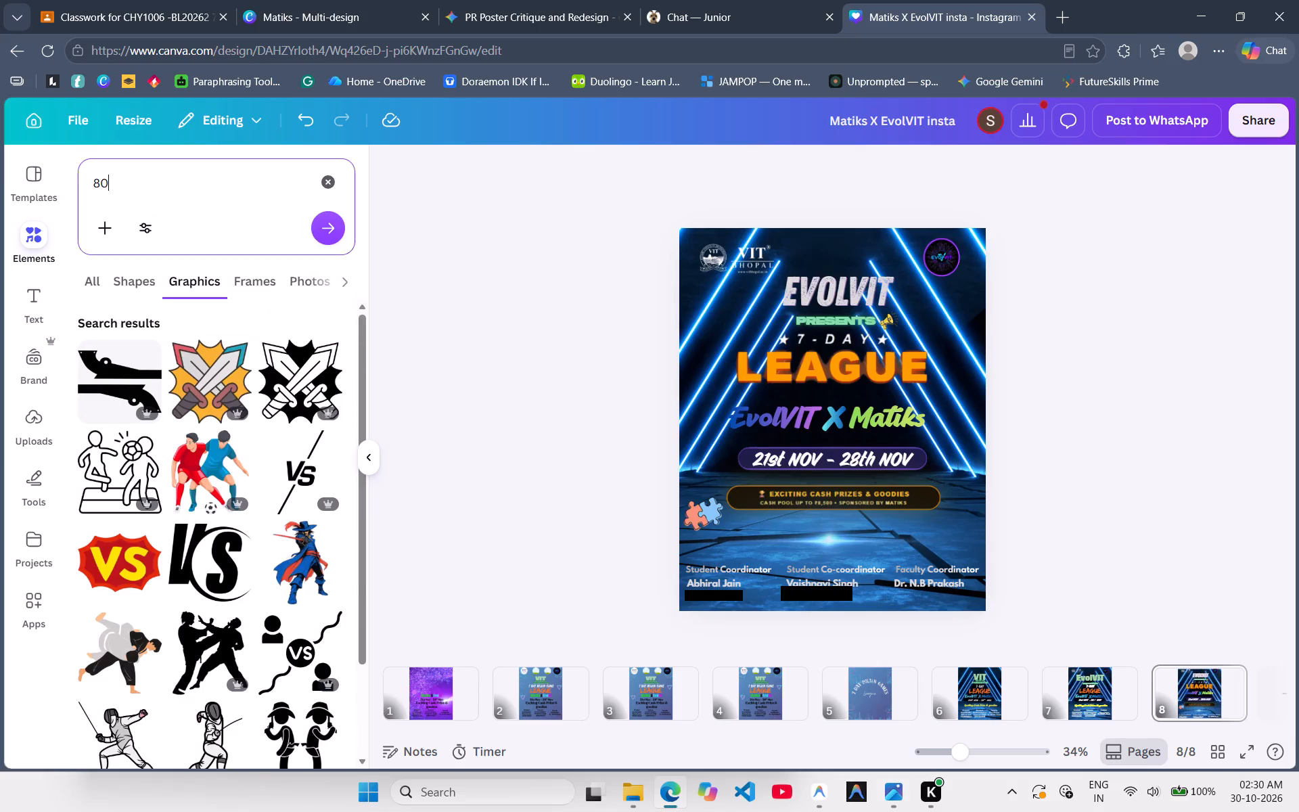
{"action": "key", "text": "space"}
{"action": "type", "text": "in 8"}
{"action": "key", "text": "Return"}
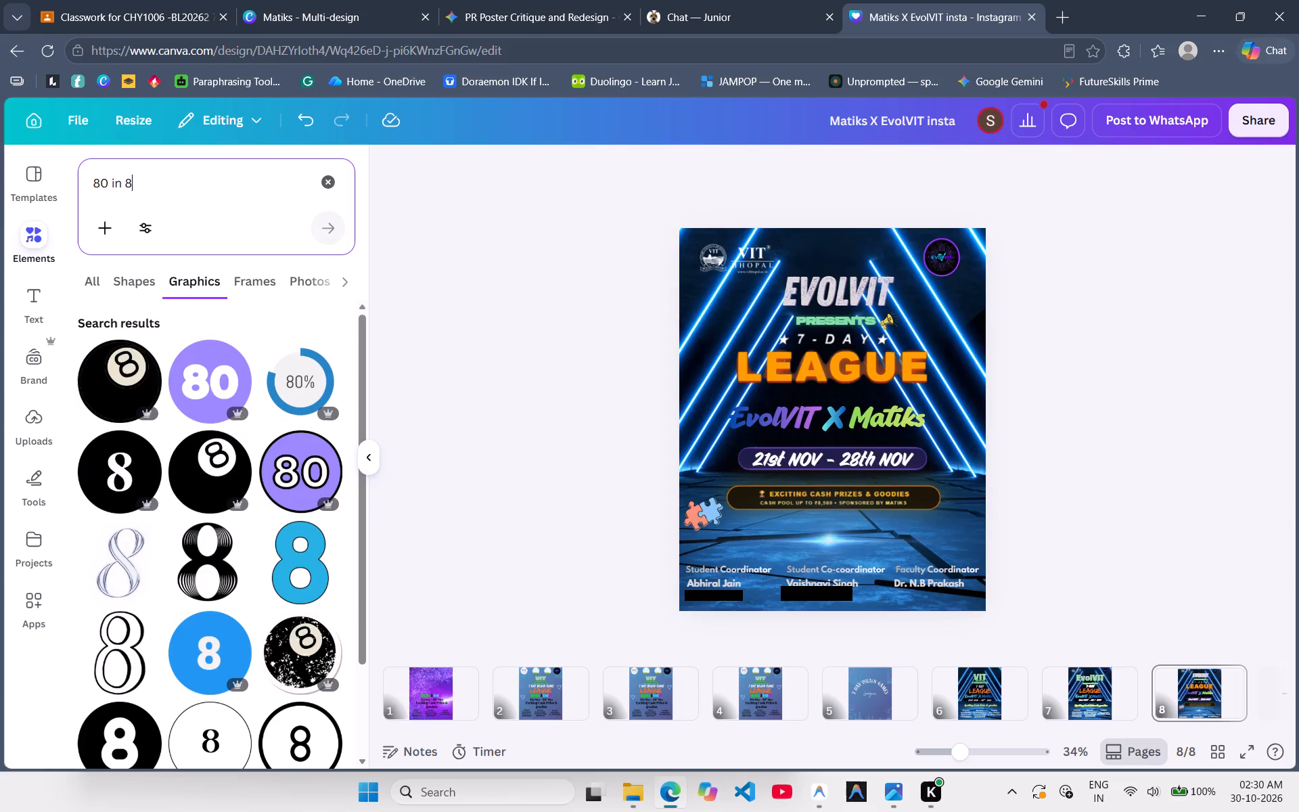
Search the graphics elements for "quizzes" and look through the results for a contest activity icon.
{"action": "key", "text": "BackSpace"}
{"action": "key", "text": "BackSpace"}
{"action": "key", "text": "BackSpace"}
{"action": "key", "text": "BackSpace"}
{"action": "key", "text": "BackSpace"}
{"action": "key", "text": "BackSpace"}
{"action": "key", "text": "BackSpace"}
{"action": "key", "text": "BackSpace"}
{"action": "key", "text": "BackSpace"}
{"action": "key", "text": "BackSpace"}
{"action": "key", "text": "BackSpace"}
{"action": "key", "text": "BackSpace"}
{"action": "key", "text": "BackSpace"}
{"action": "key", "text": "BackSpace"}
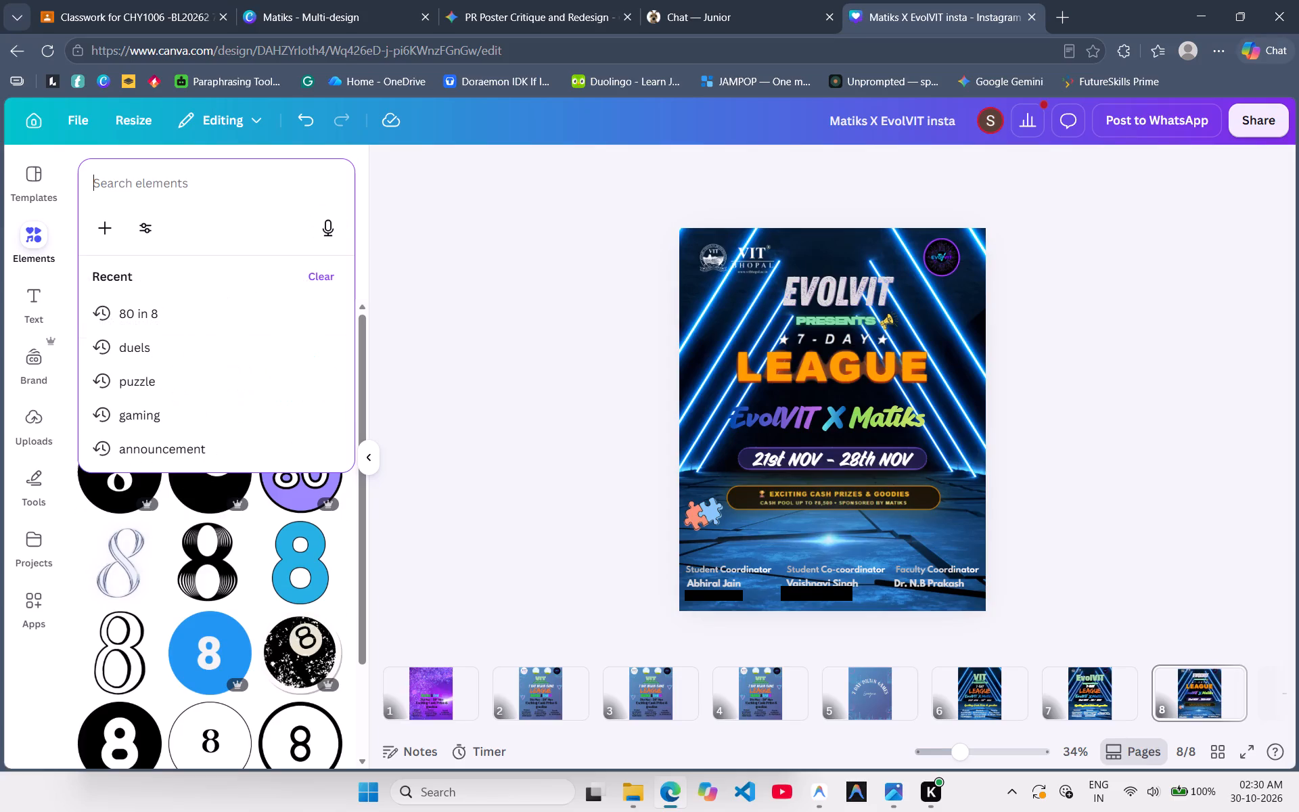
{"action": "key", "text": "BackSpace"}
{"action": "type", "text": "quizzes"}
{"action": "key", "text": "Return"}
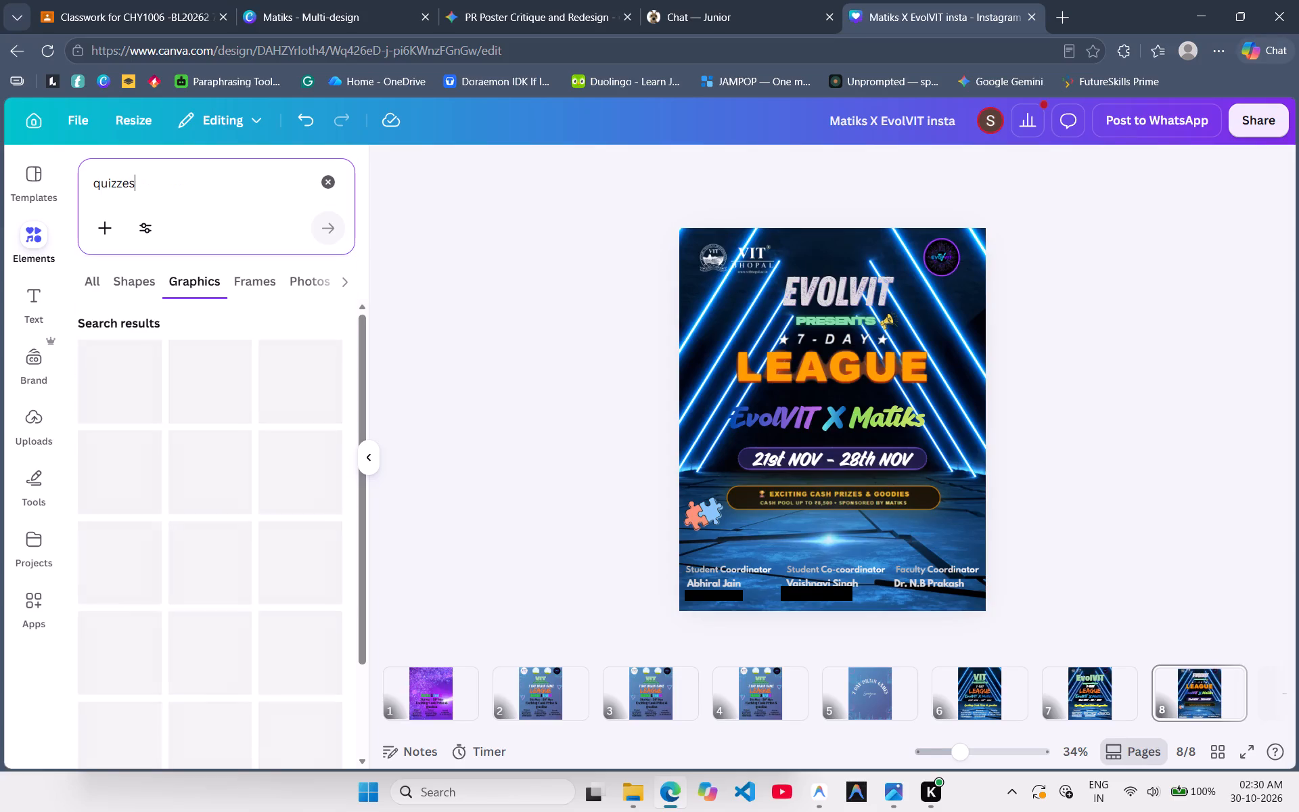
{"action": "scroll", "coordinate": [184, 520], "scroll_direction": "down", "scroll_amount": 1}
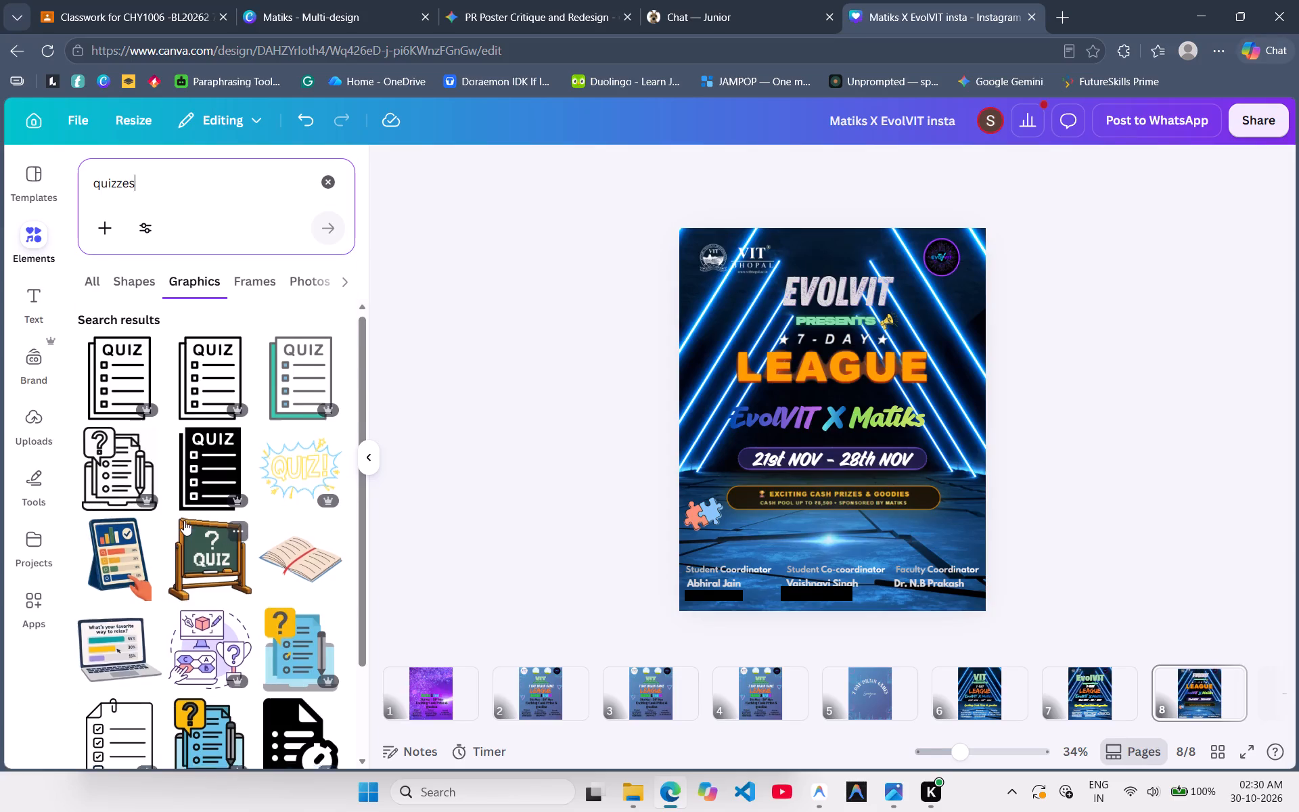
{"action": "scroll", "coordinate": [184, 520], "scroll_direction": "down", "scroll_amount": 1}
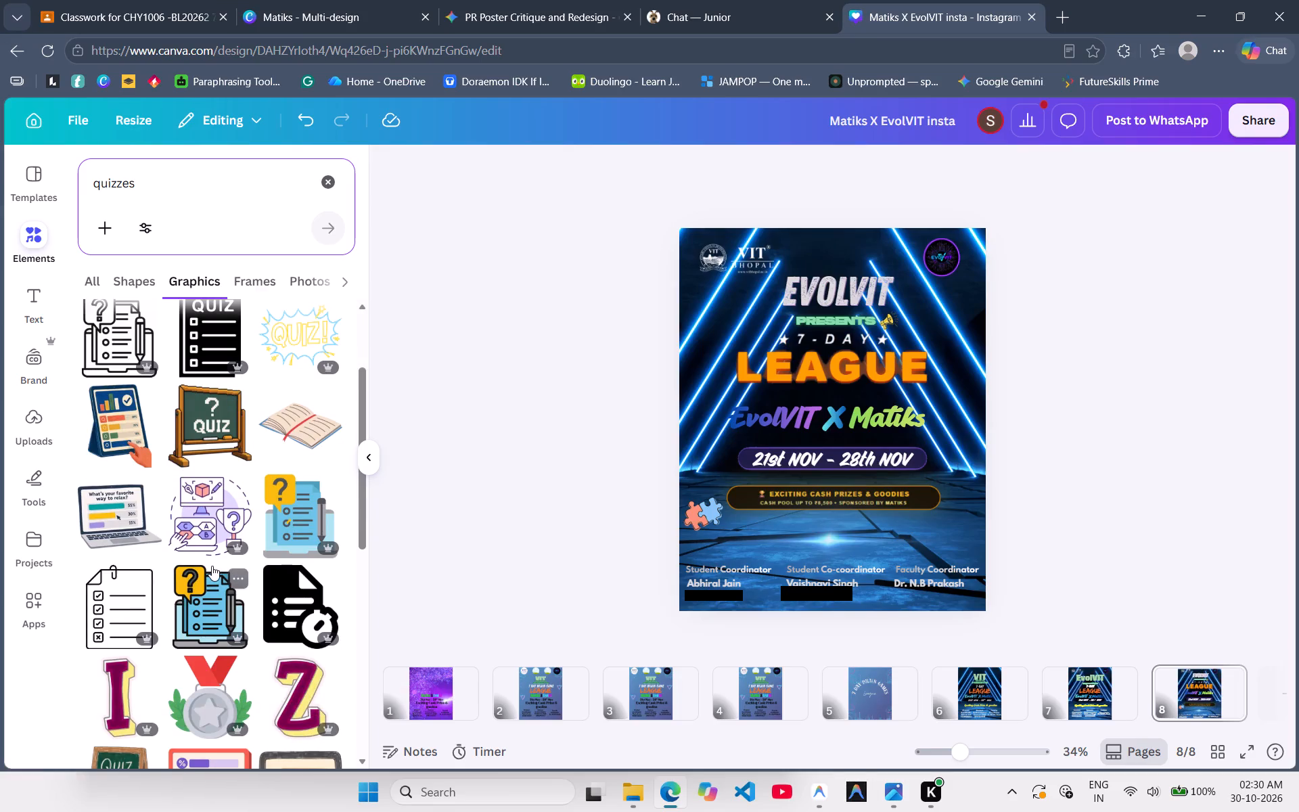
{"action": "scroll", "coordinate": [212, 566], "scroll_direction": "down", "scroll_amount": 4}
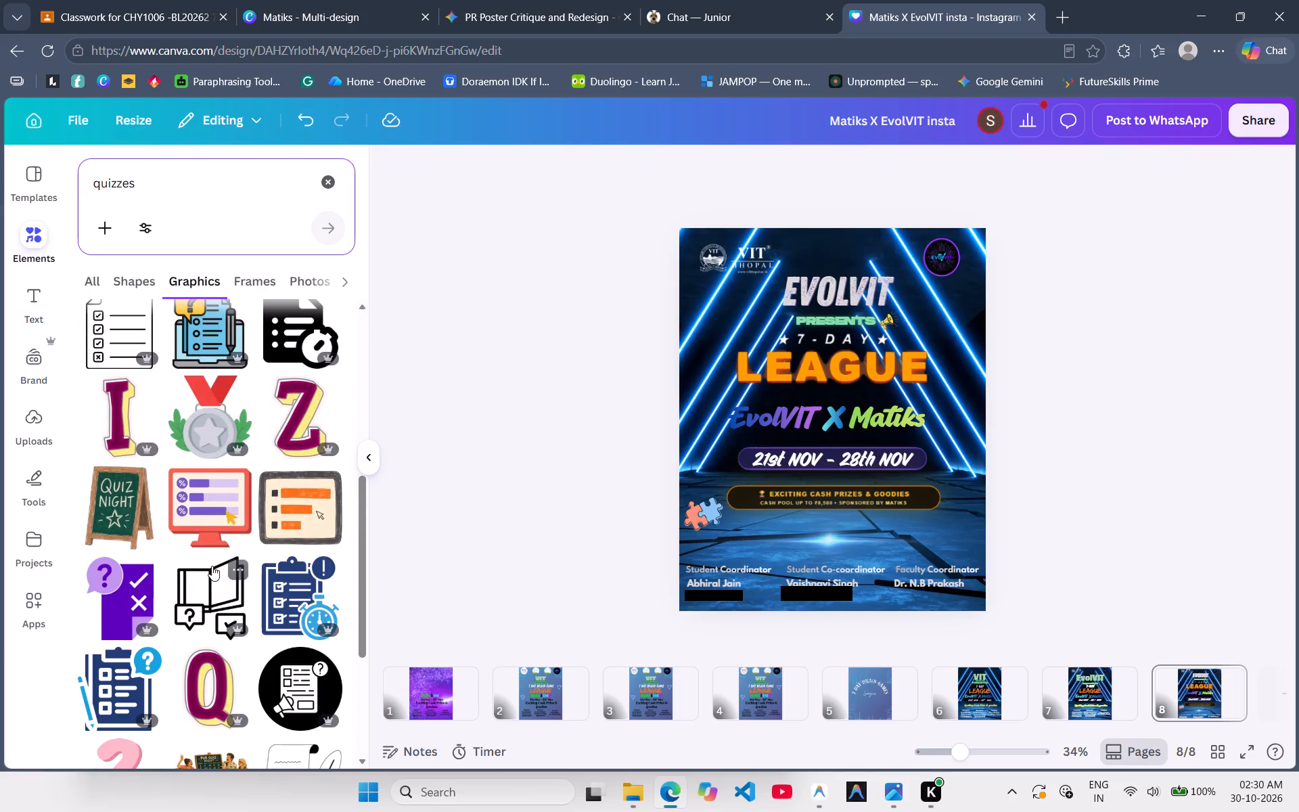
{"action": "scroll", "coordinate": [212, 566], "scroll_direction": "down", "scroll_amount": 2}
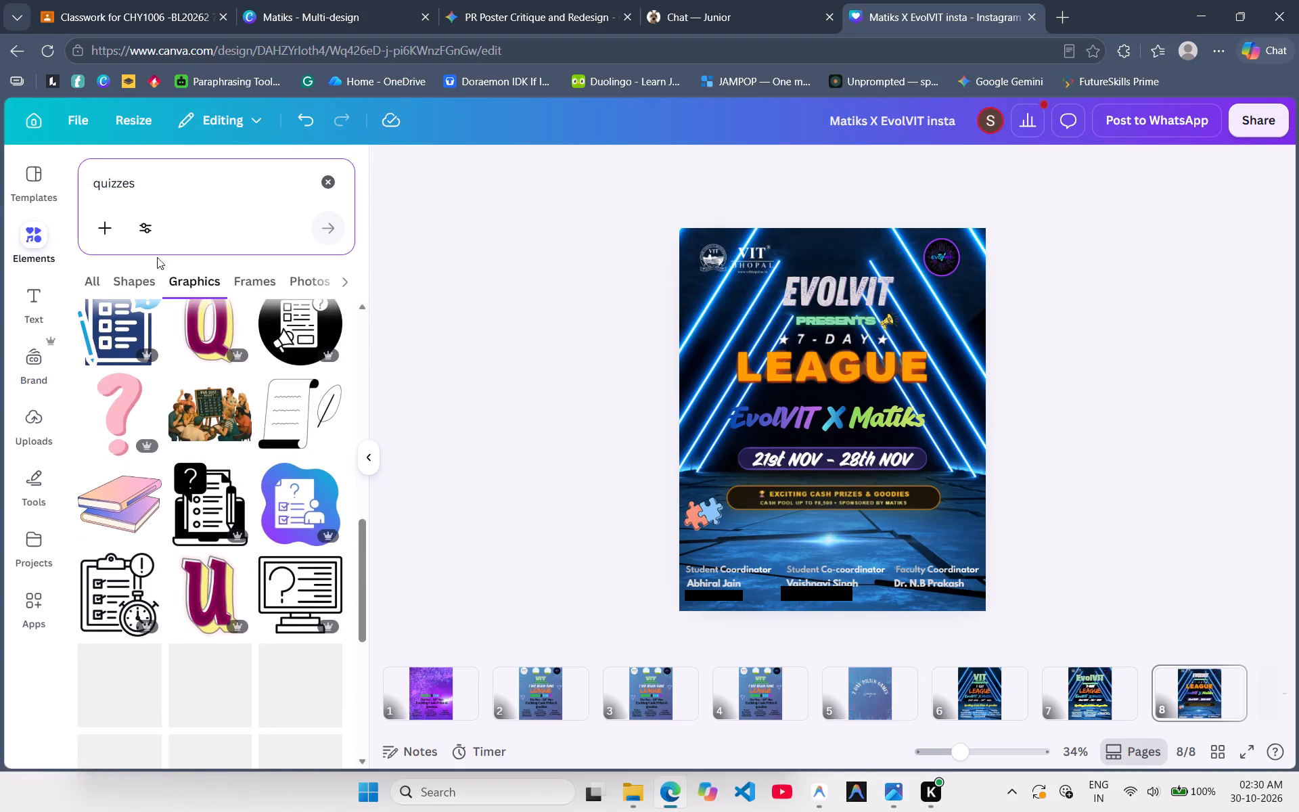
{"action": "scroll", "coordinate": [173, 486], "scroll_direction": "up", "scroll_amount": 8}
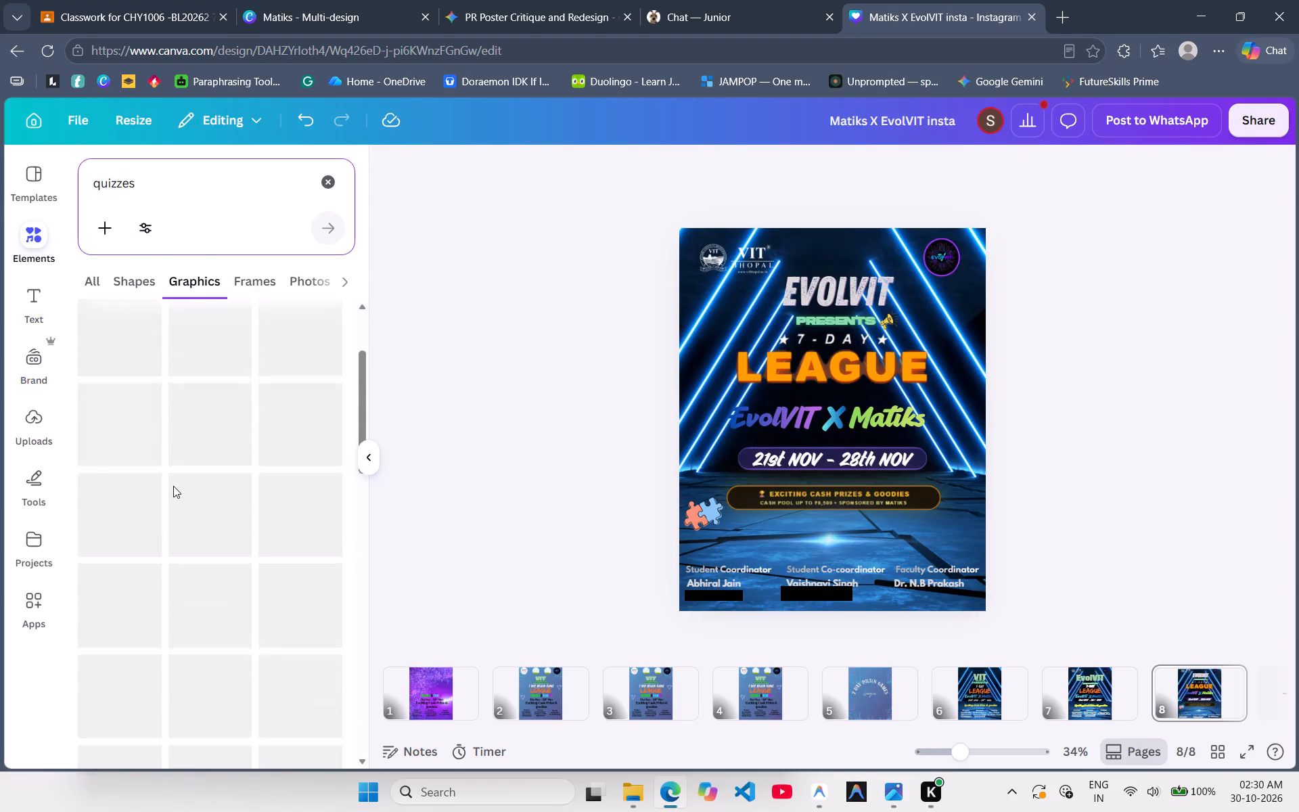
{"action": "scroll", "coordinate": [173, 486], "scroll_direction": "up", "scroll_amount": 3}
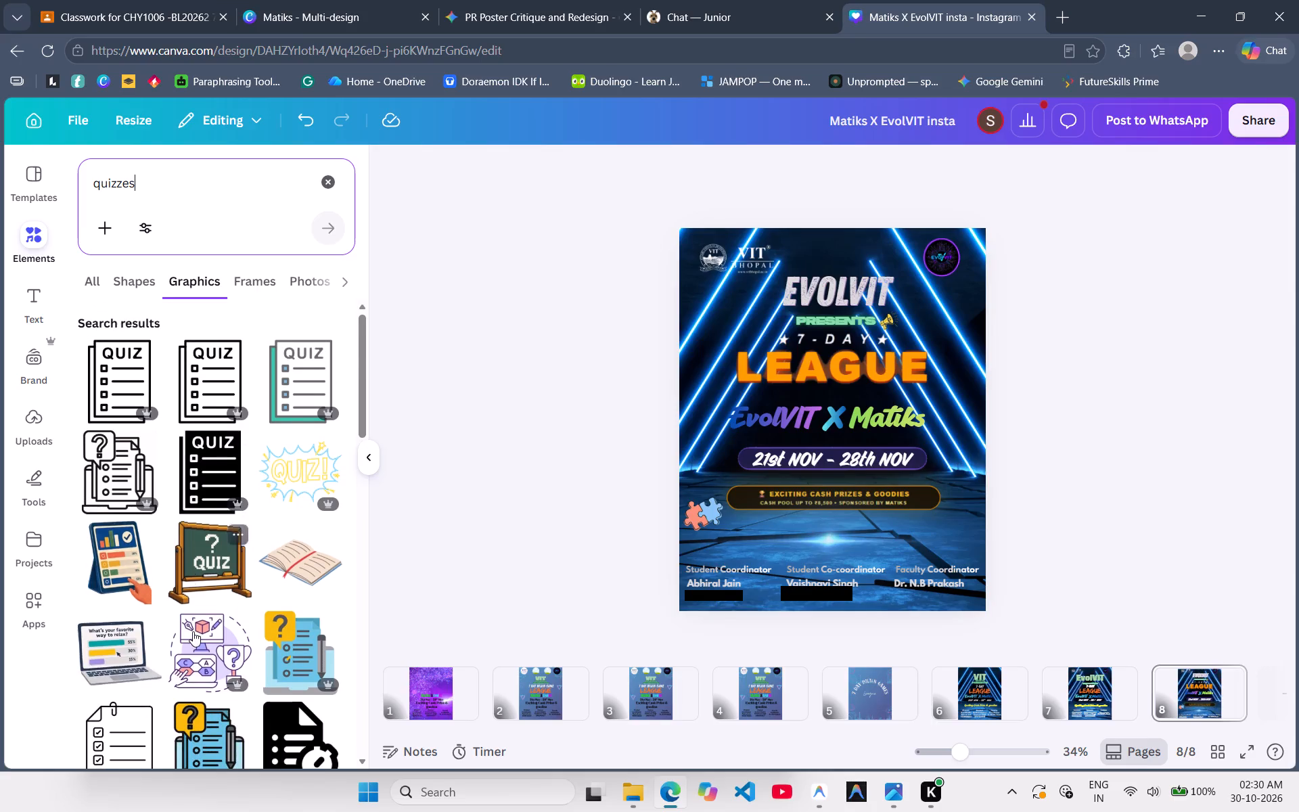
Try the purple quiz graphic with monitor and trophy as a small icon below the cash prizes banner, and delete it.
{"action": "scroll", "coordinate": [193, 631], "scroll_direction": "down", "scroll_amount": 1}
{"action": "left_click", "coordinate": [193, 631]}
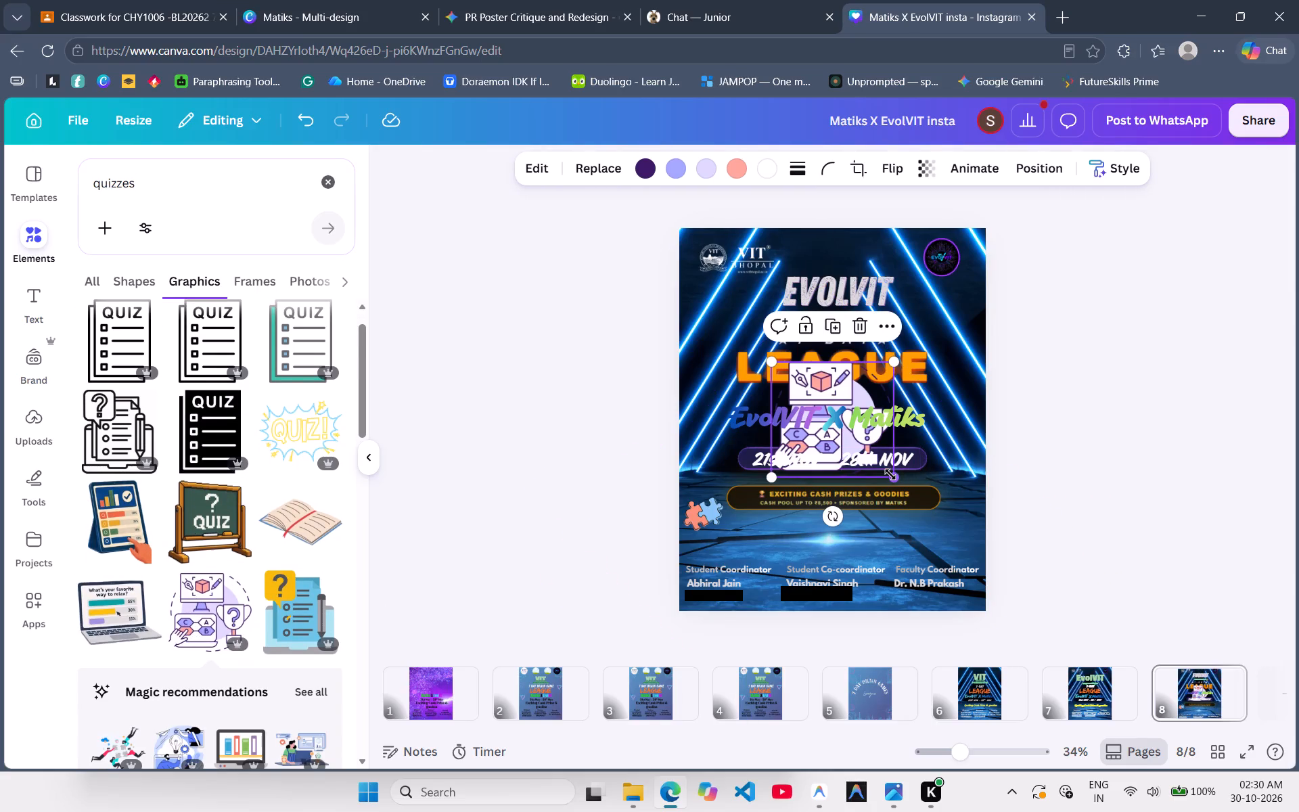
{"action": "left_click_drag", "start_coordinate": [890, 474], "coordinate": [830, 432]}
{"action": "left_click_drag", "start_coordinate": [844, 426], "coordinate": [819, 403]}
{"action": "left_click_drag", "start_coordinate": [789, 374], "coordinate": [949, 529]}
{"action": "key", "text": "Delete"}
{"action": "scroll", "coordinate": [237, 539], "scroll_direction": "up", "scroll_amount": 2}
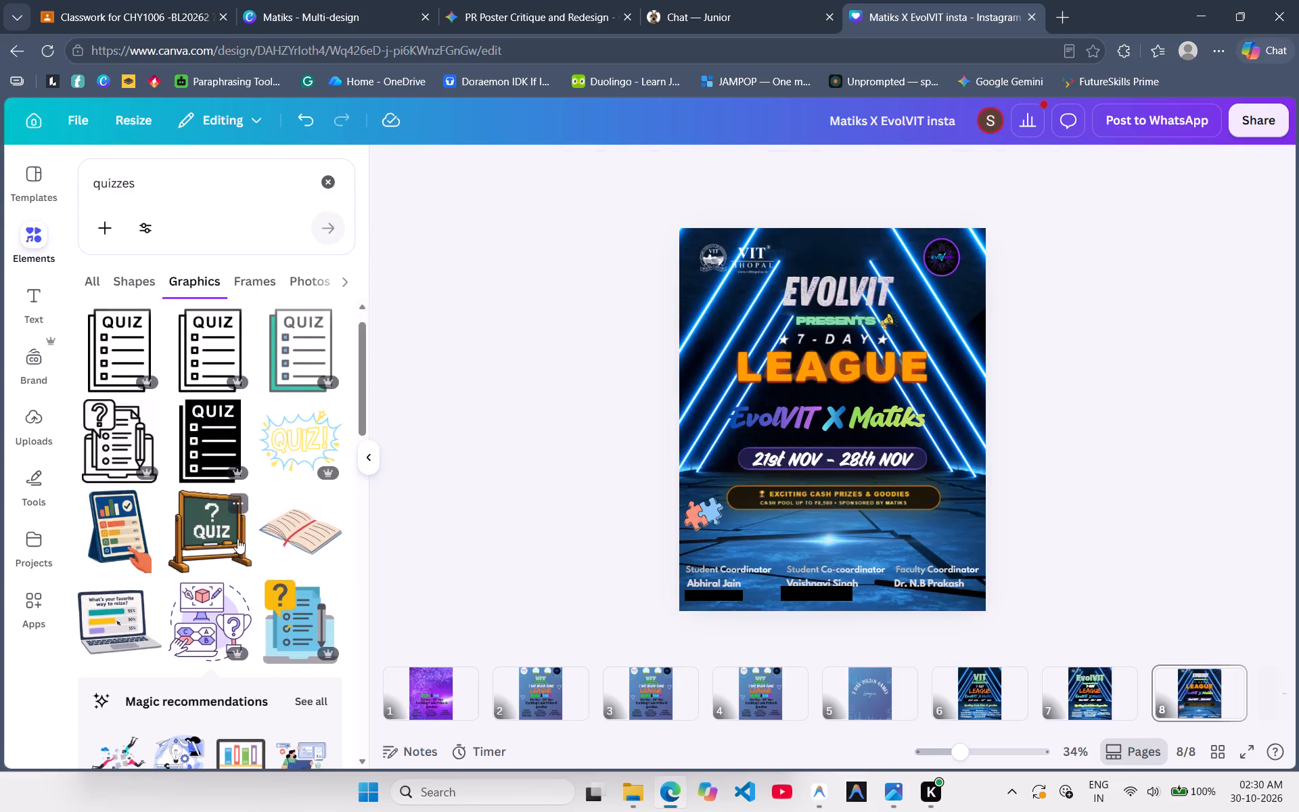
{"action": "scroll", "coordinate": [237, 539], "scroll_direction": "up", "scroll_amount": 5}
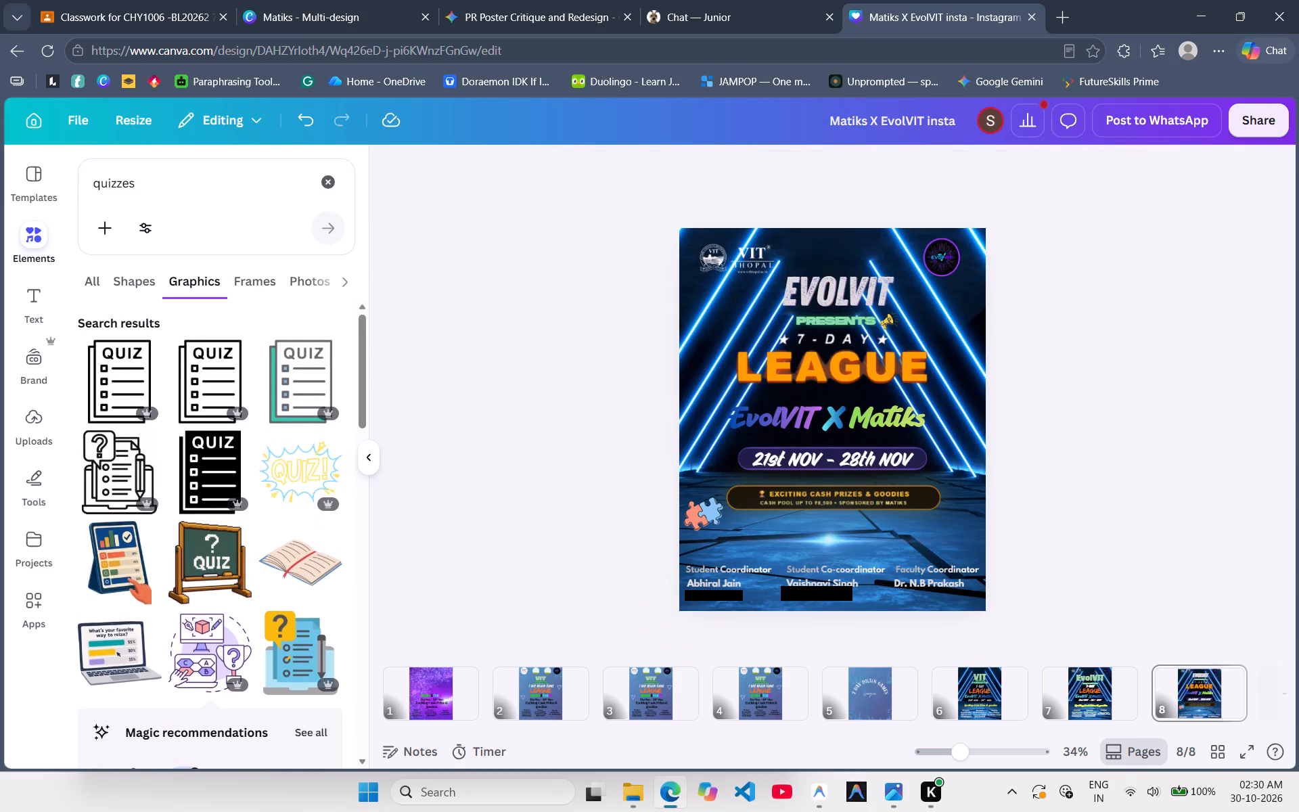
Search the elements for "maths" and add the colourful math operators graphic as a small tilted icon at the poster's right edge, below the cash prizes banner.
{"action": "left_click", "coordinate": [318, 183]}
{"action": "type", "text": "maths"}
{"action": "key", "text": "space"}
{"action": "key", "text": "Return"}
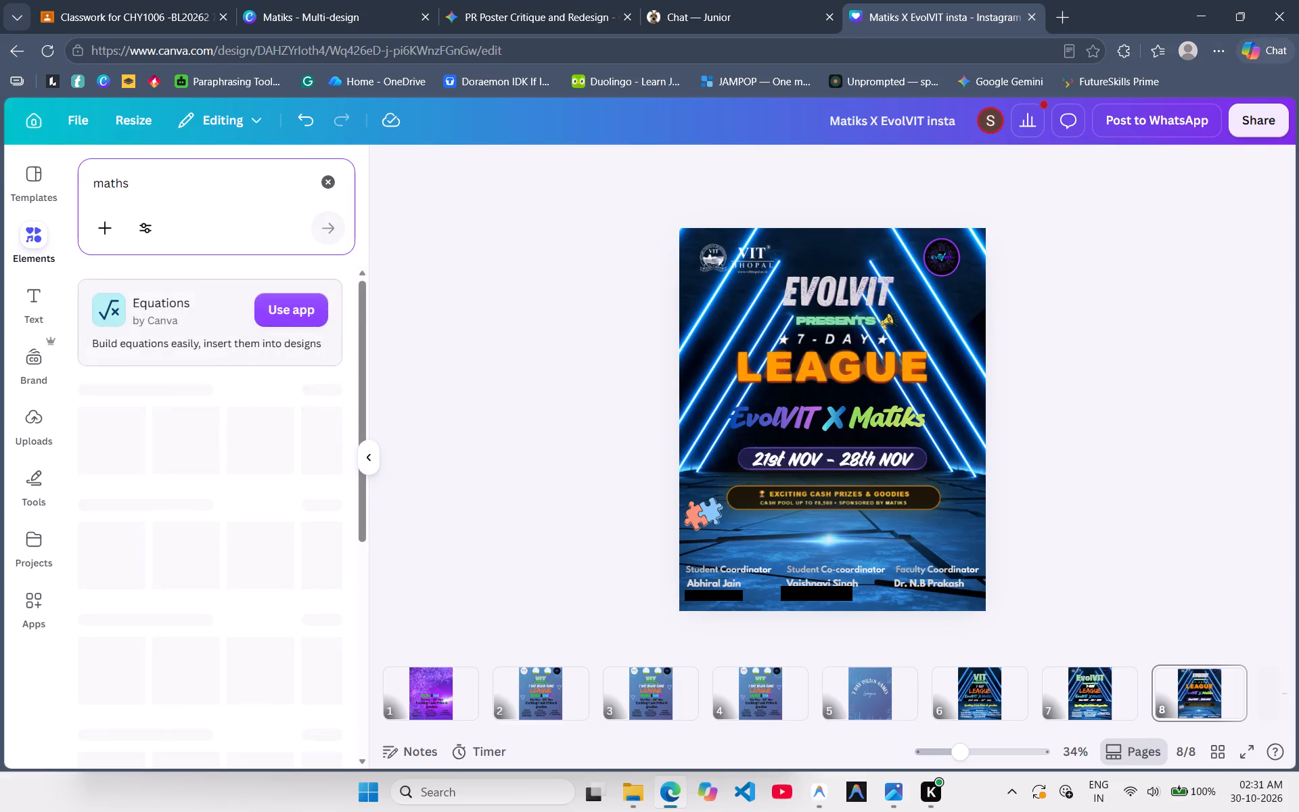
{"action": "scroll", "coordinate": [262, 534], "scroll_direction": "down", "scroll_amount": 2}
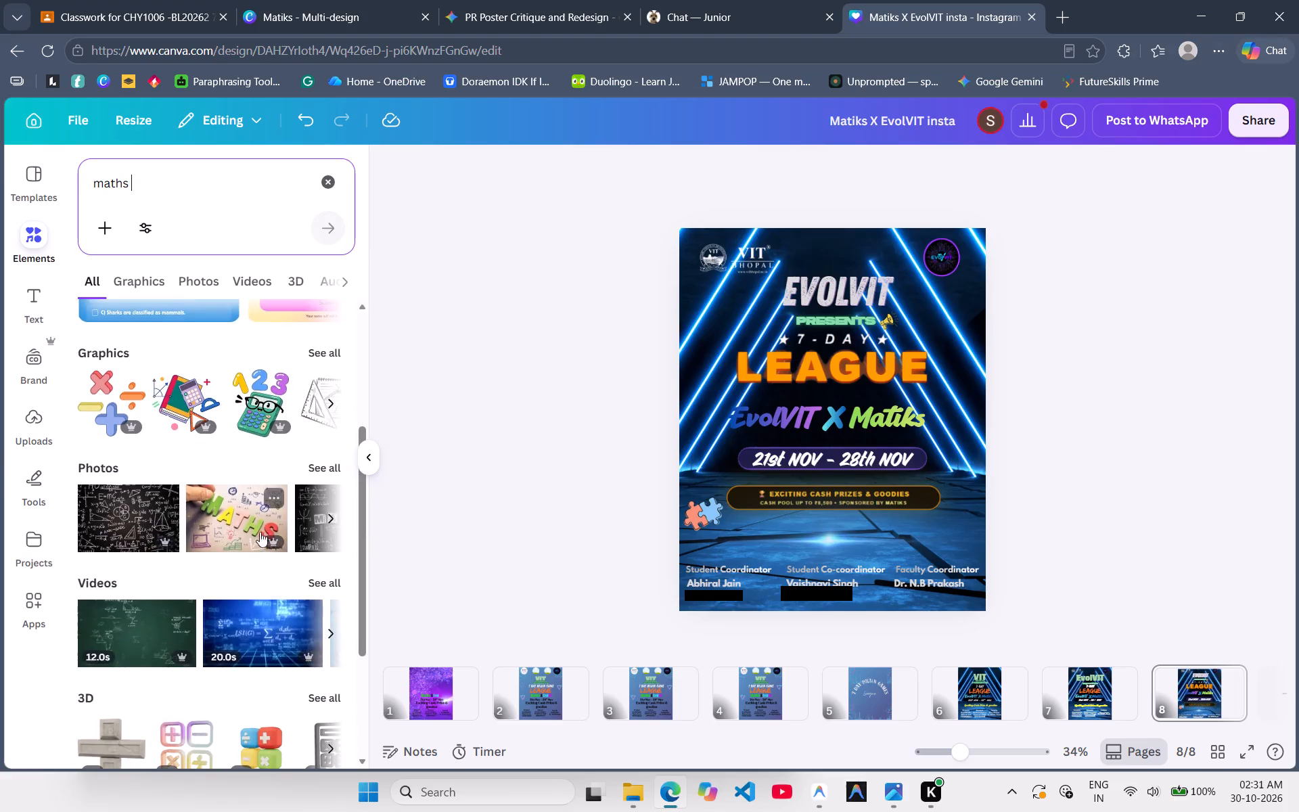
{"action": "left_click", "coordinate": [116, 407]}
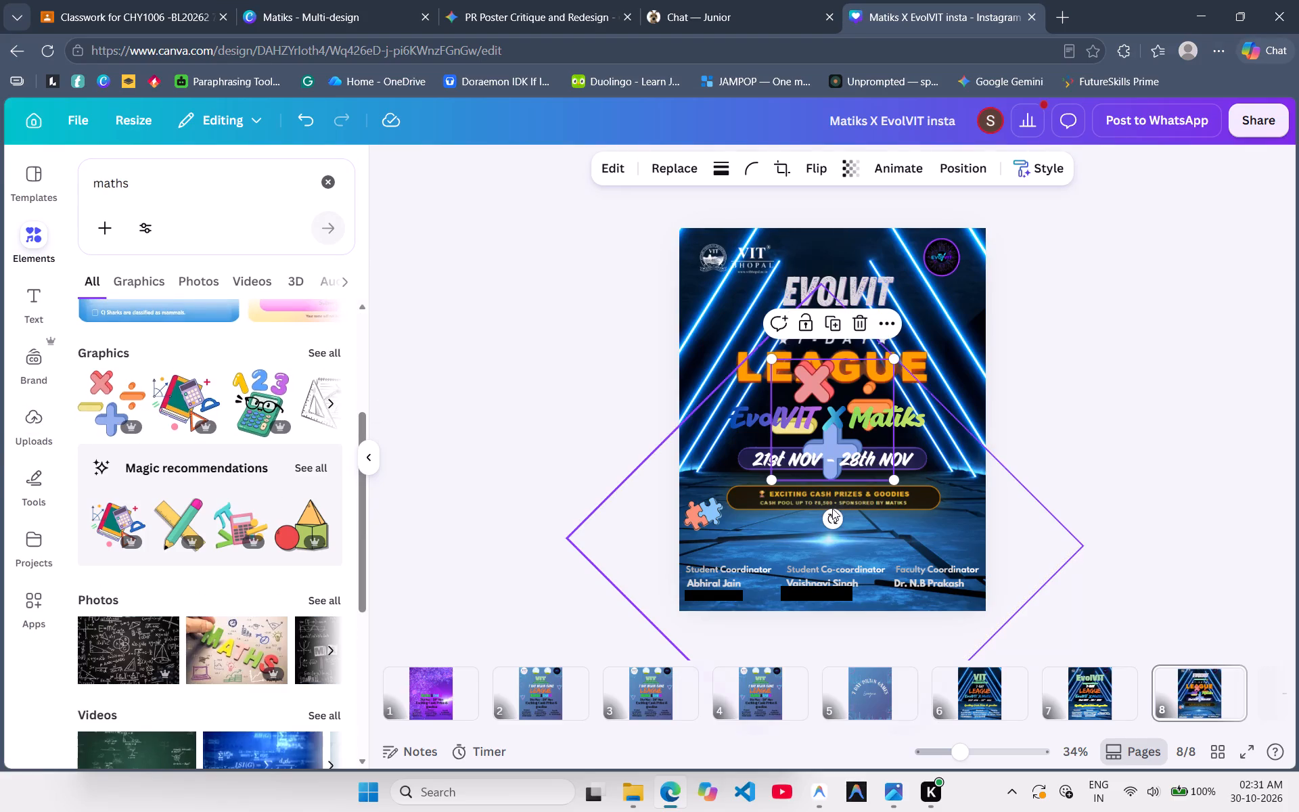
{"action": "left_click_drag", "start_coordinate": [831, 514], "coordinate": [779, 495]}
{"action": "left_click_drag", "start_coordinate": [845, 503], "coordinate": [857, 394]}
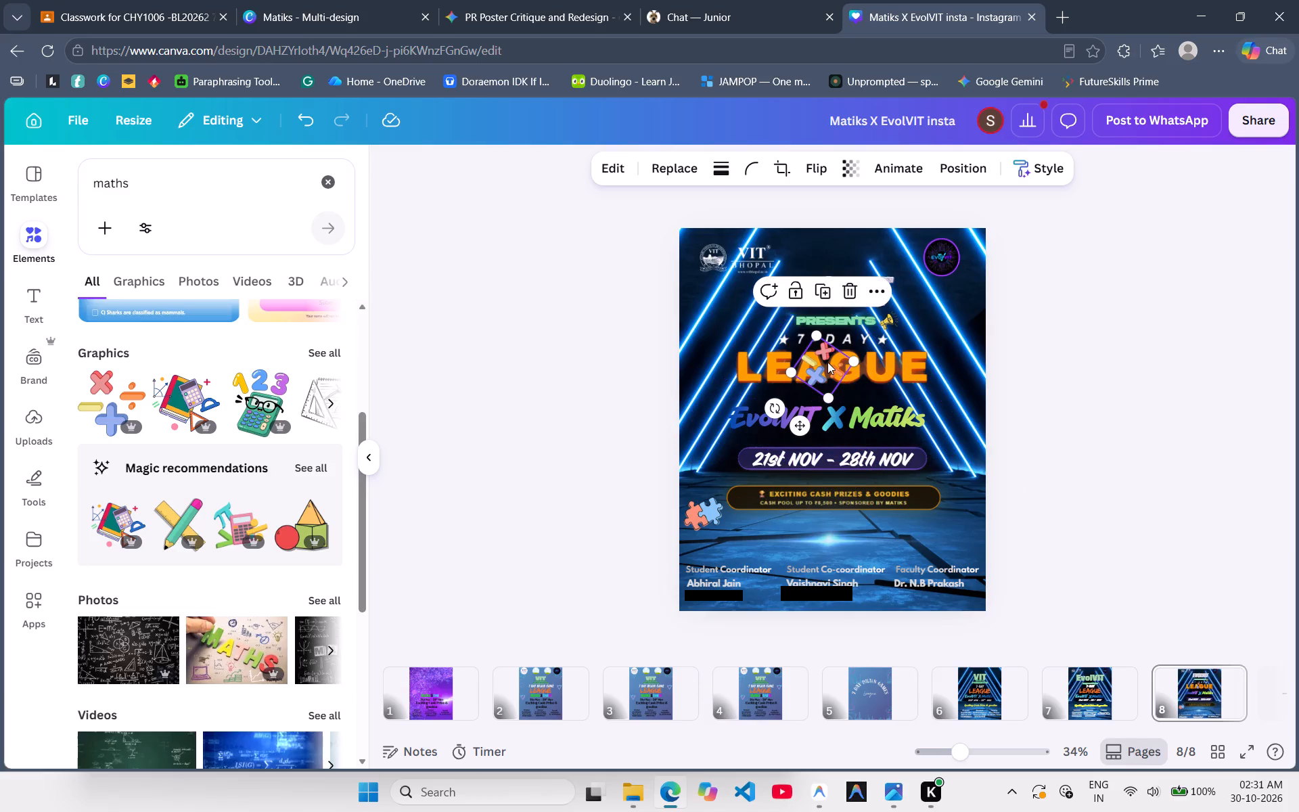
{"action": "left_click_drag", "start_coordinate": [827, 362], "coordinate": [959, 522]}
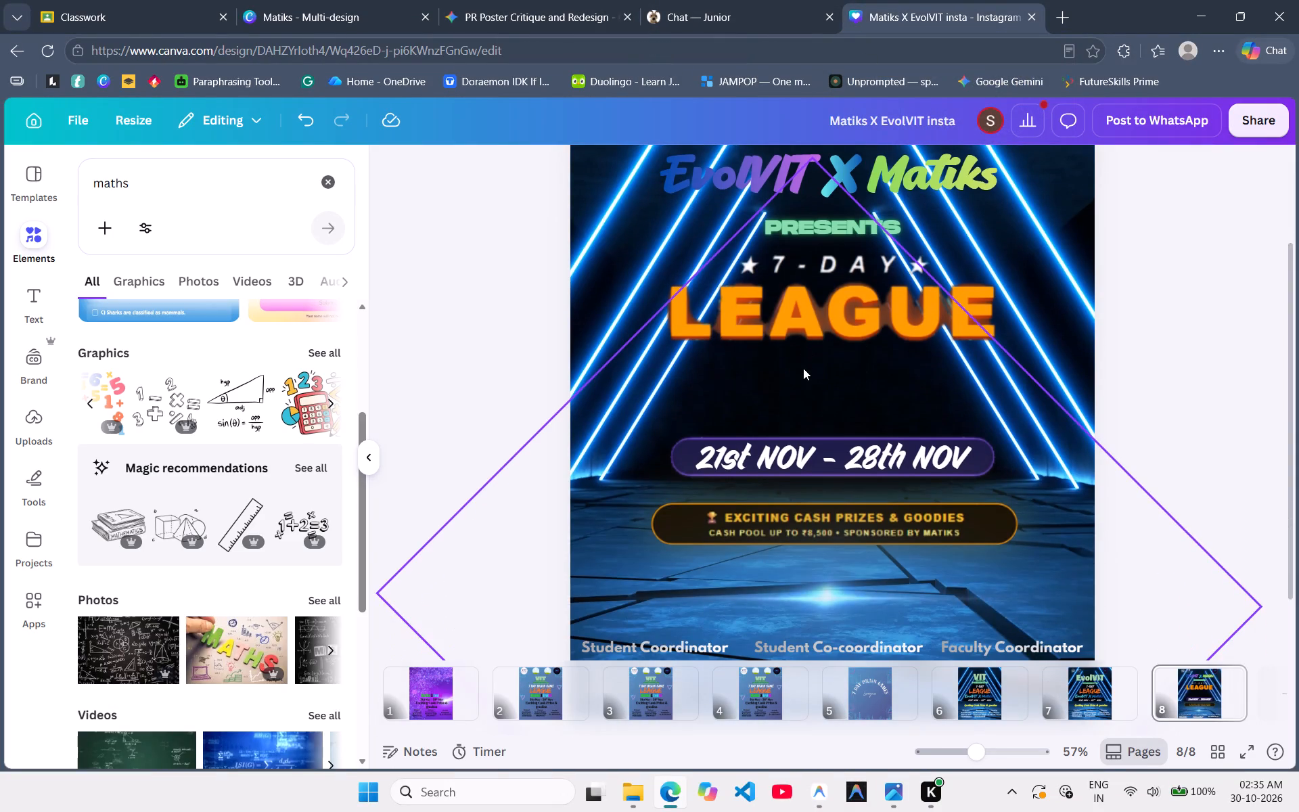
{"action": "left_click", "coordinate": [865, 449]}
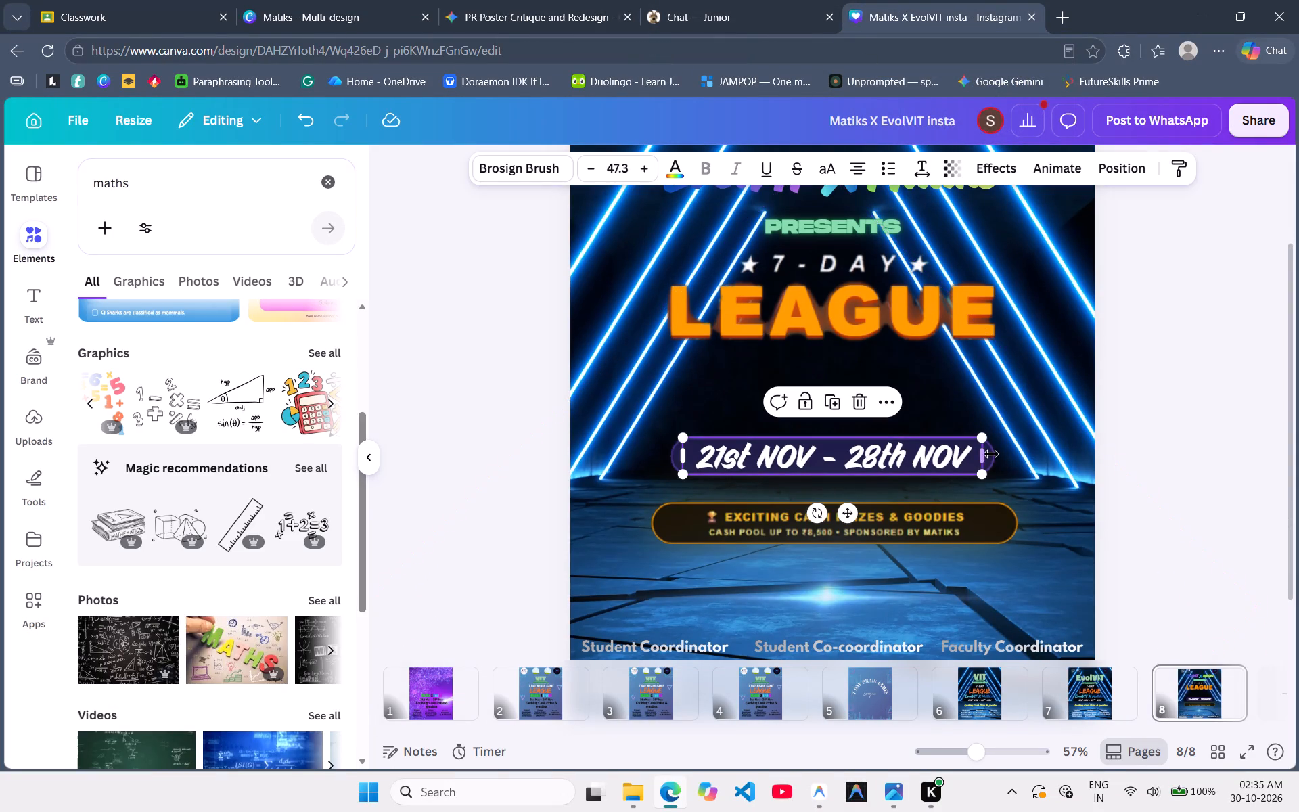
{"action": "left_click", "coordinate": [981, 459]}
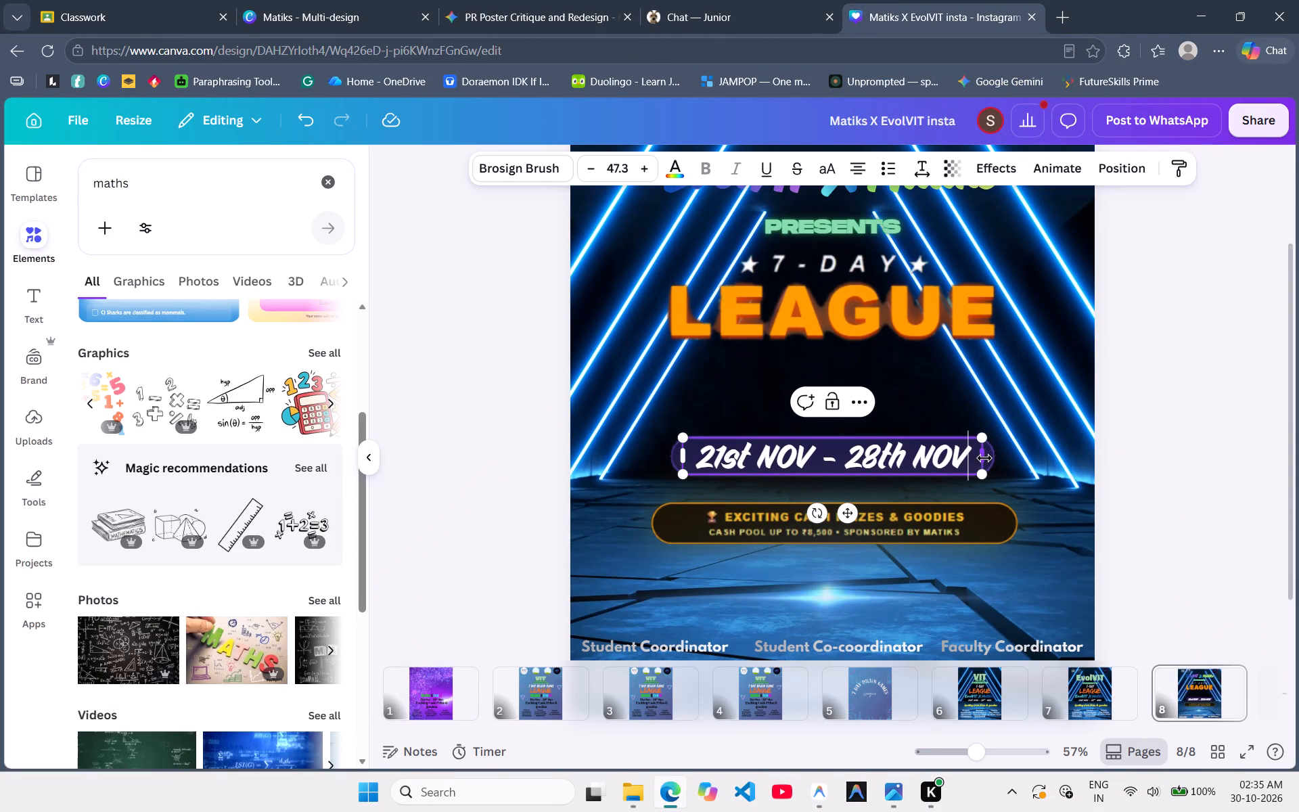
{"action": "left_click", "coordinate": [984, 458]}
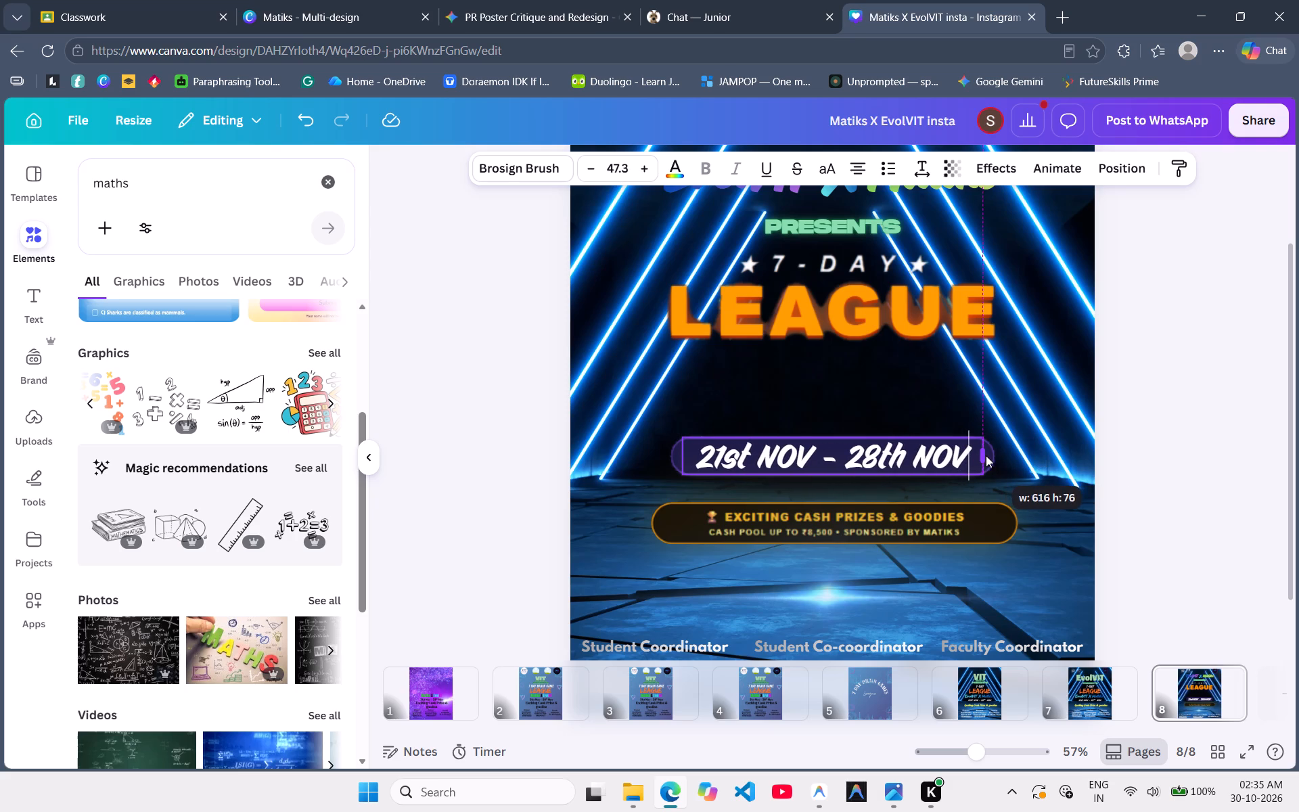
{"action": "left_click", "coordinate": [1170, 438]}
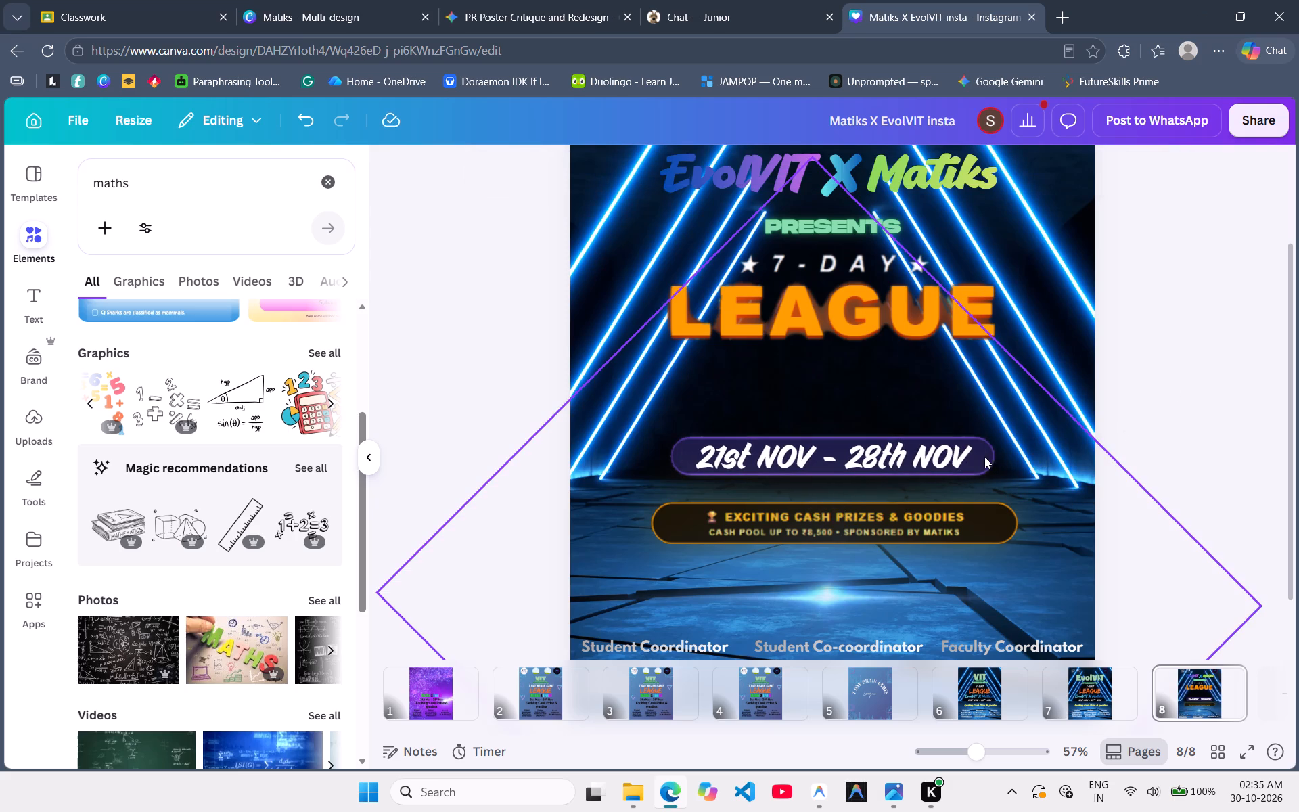
Move the light flare layer down the layer stack so it sits directly above the neon background image.
{"action": "left_click", "coordinate": [1024, 432]}
{"action": "right_click", "coordinate": [1024, 432]}
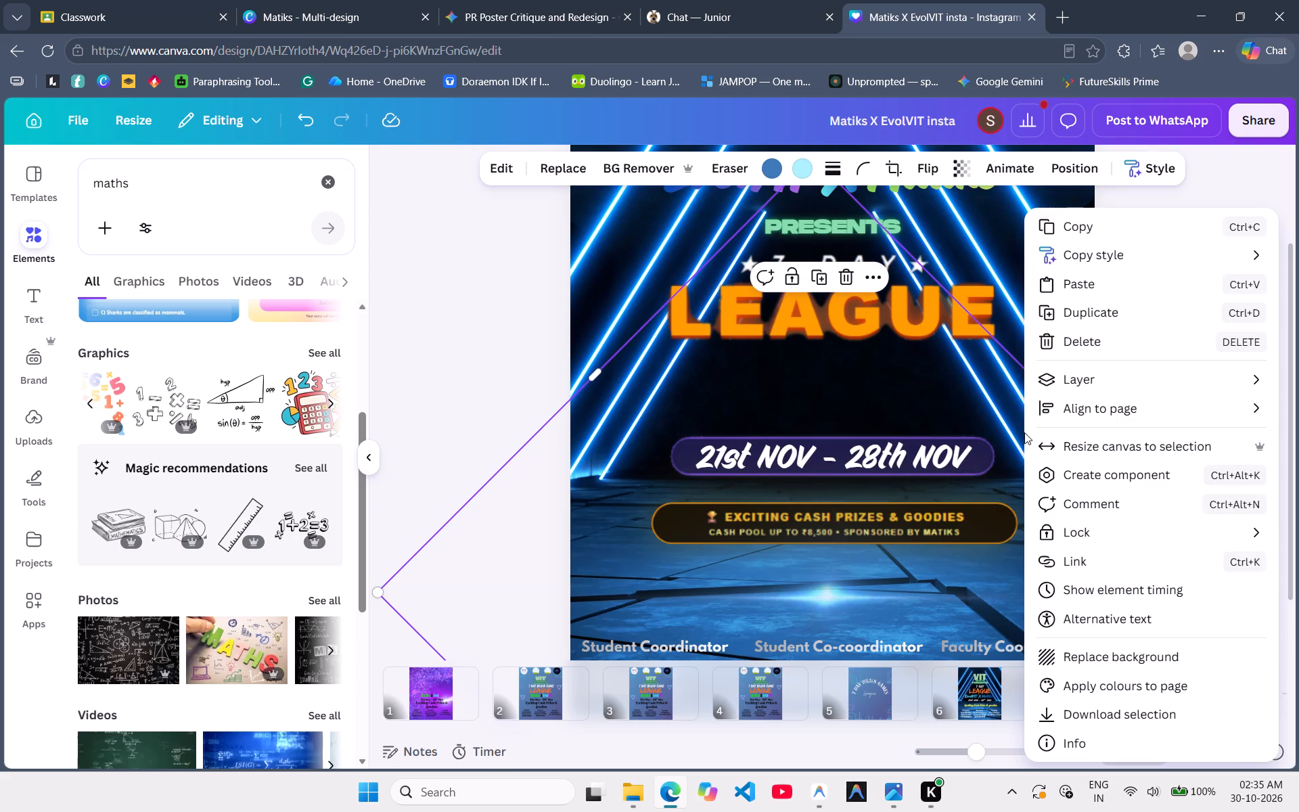
{"action": "left_click", "coordinate": [1100, 385]}
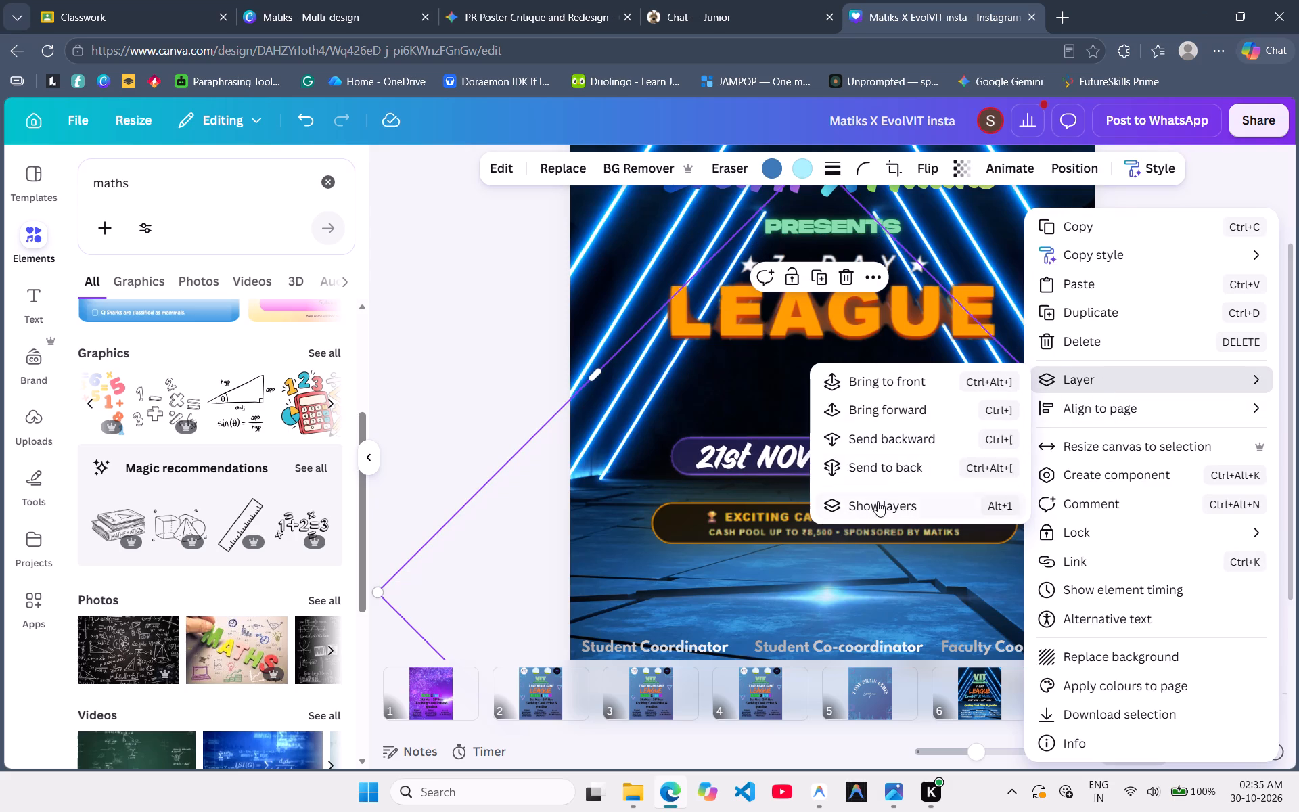
{"action": "left_click", "coordinate": [878, 501]}
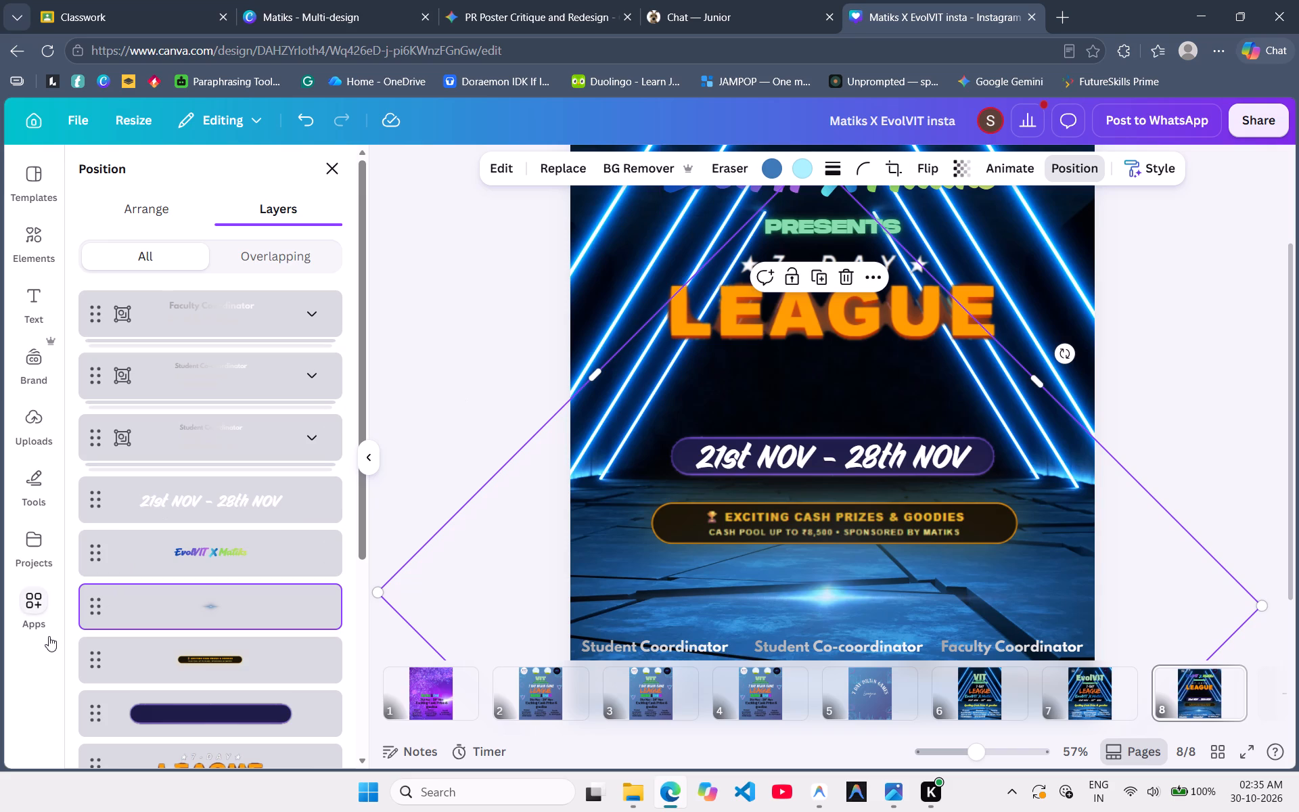
{"action": "left_click_drag", "start_coordinate": [89, 612], "coordinate": [85, 685]}
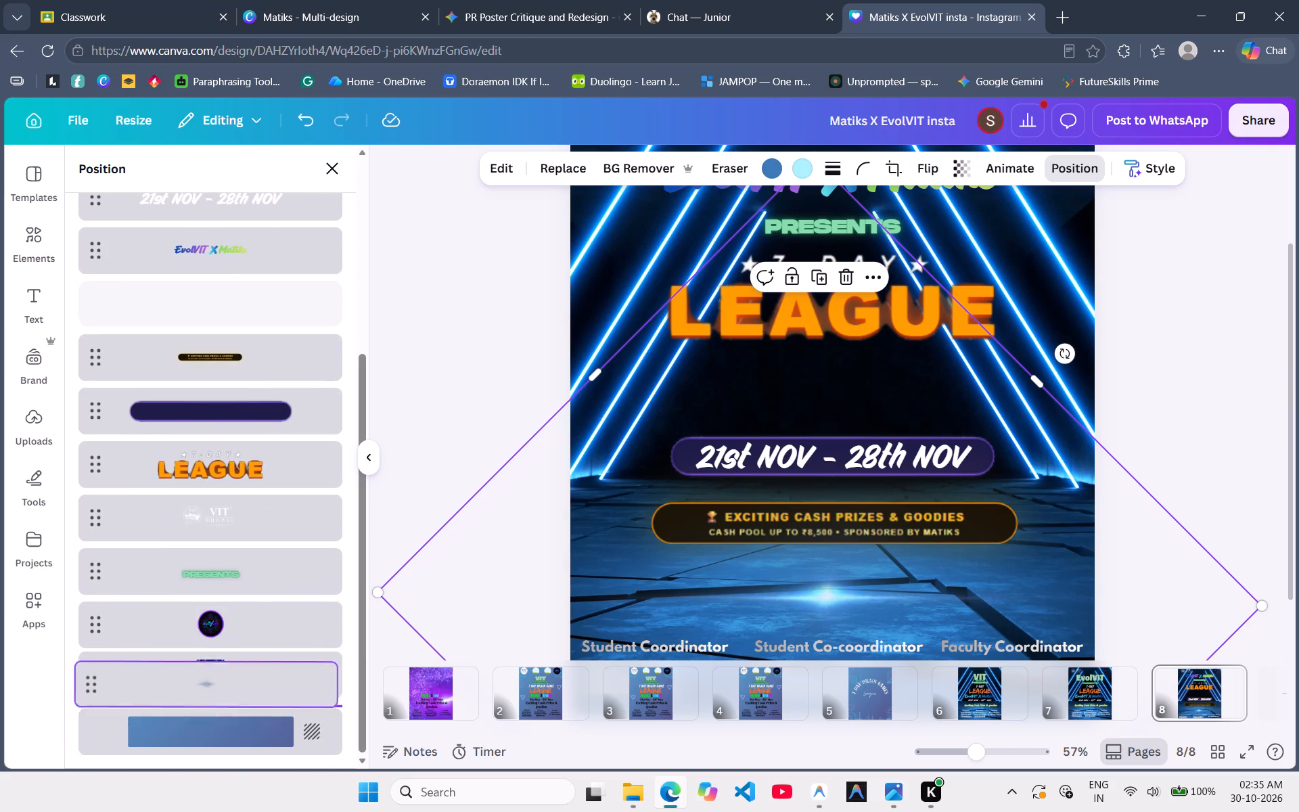
{"action": "left_click_drag", "start_coordinate": [85, 685], "coordinate": [83, 659]}
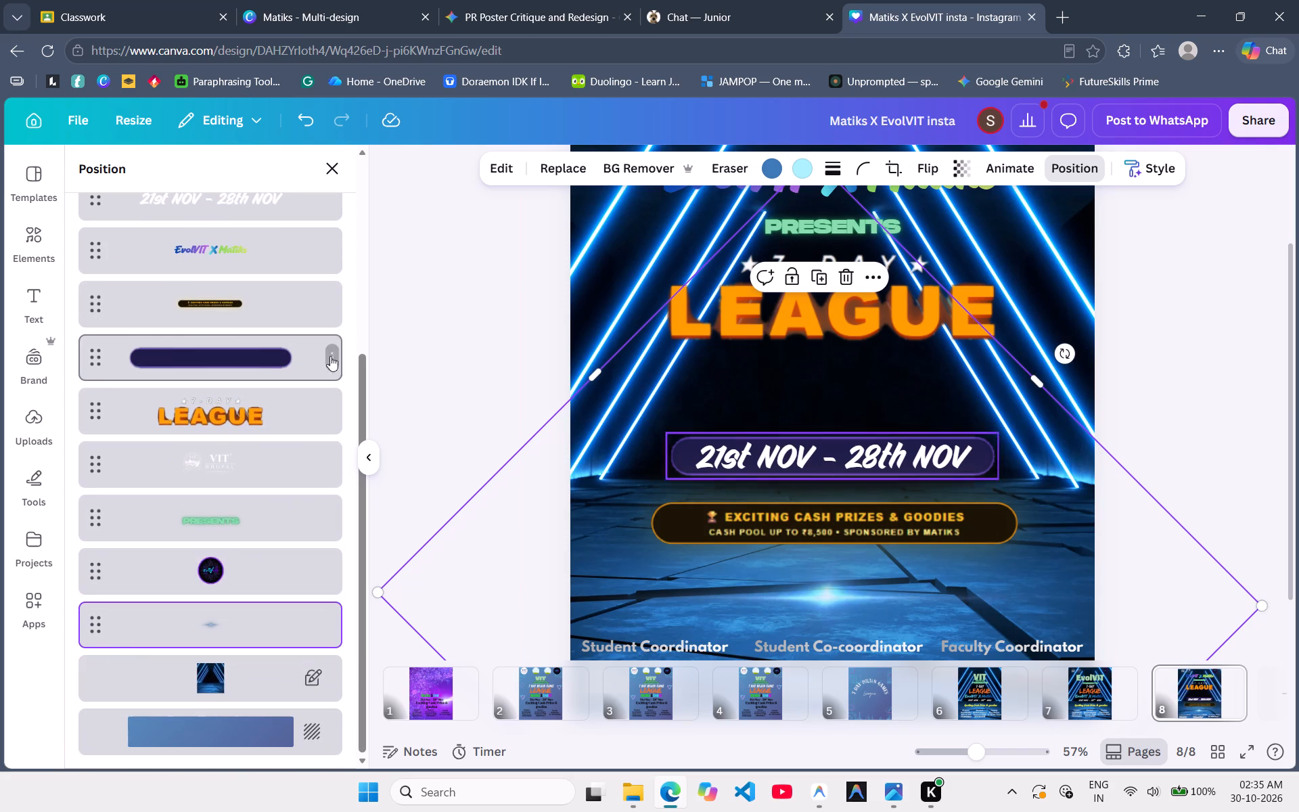
Search the elements for glassmorphism and add the rounded glass pill to the poster between LEAGUE and the date.
{"action": "left_click", "coordinate": [679, 457]}
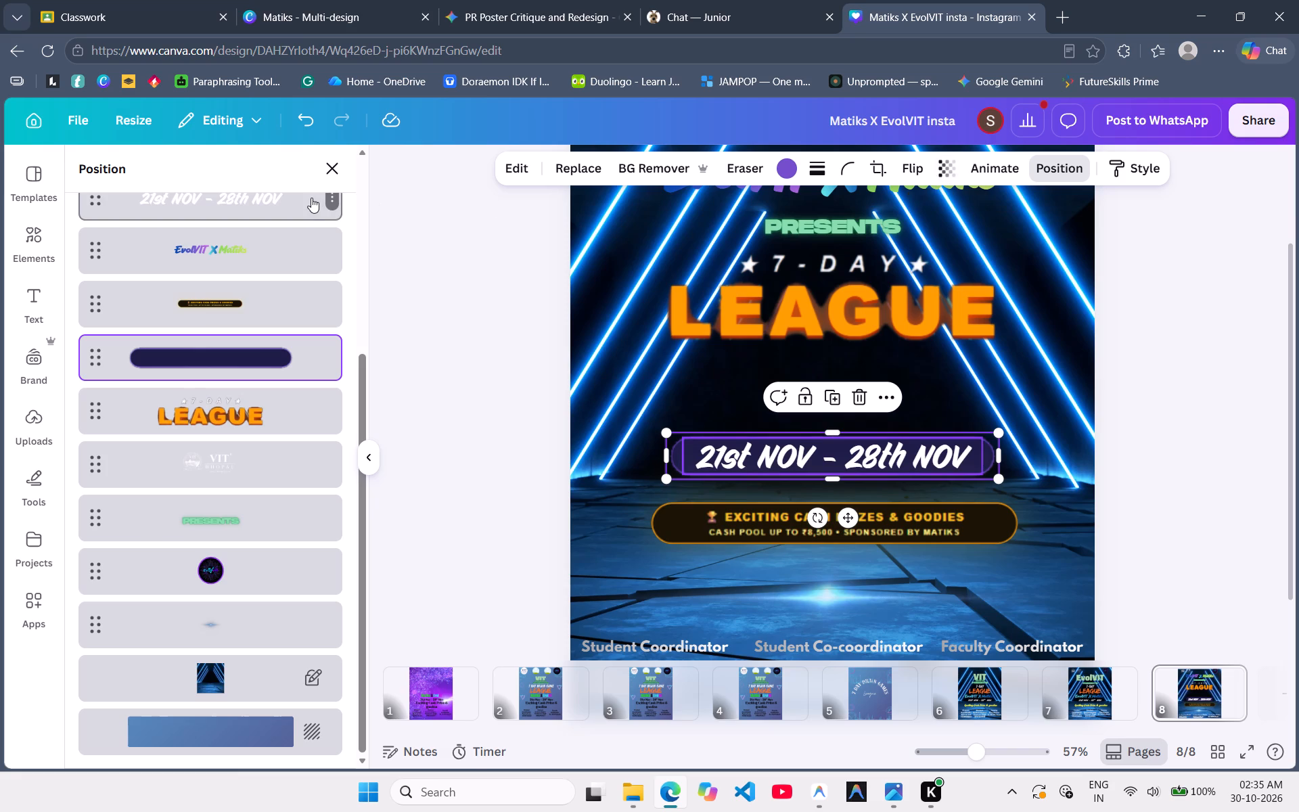
{"action": "left_click", "coordinate": [42, 240]}
{"action": "triple_click", "coordinate": [158, 186]}
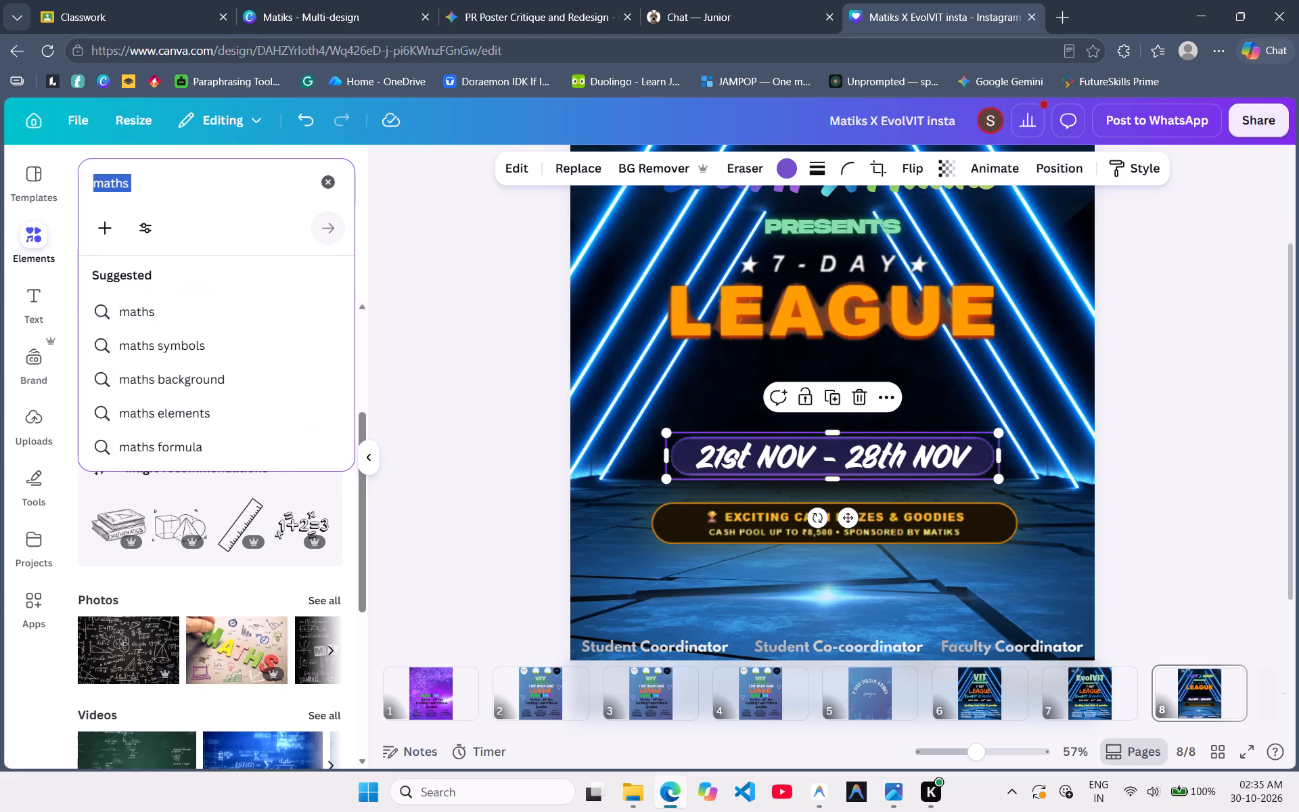
{"action": "type", "text": "glas"}
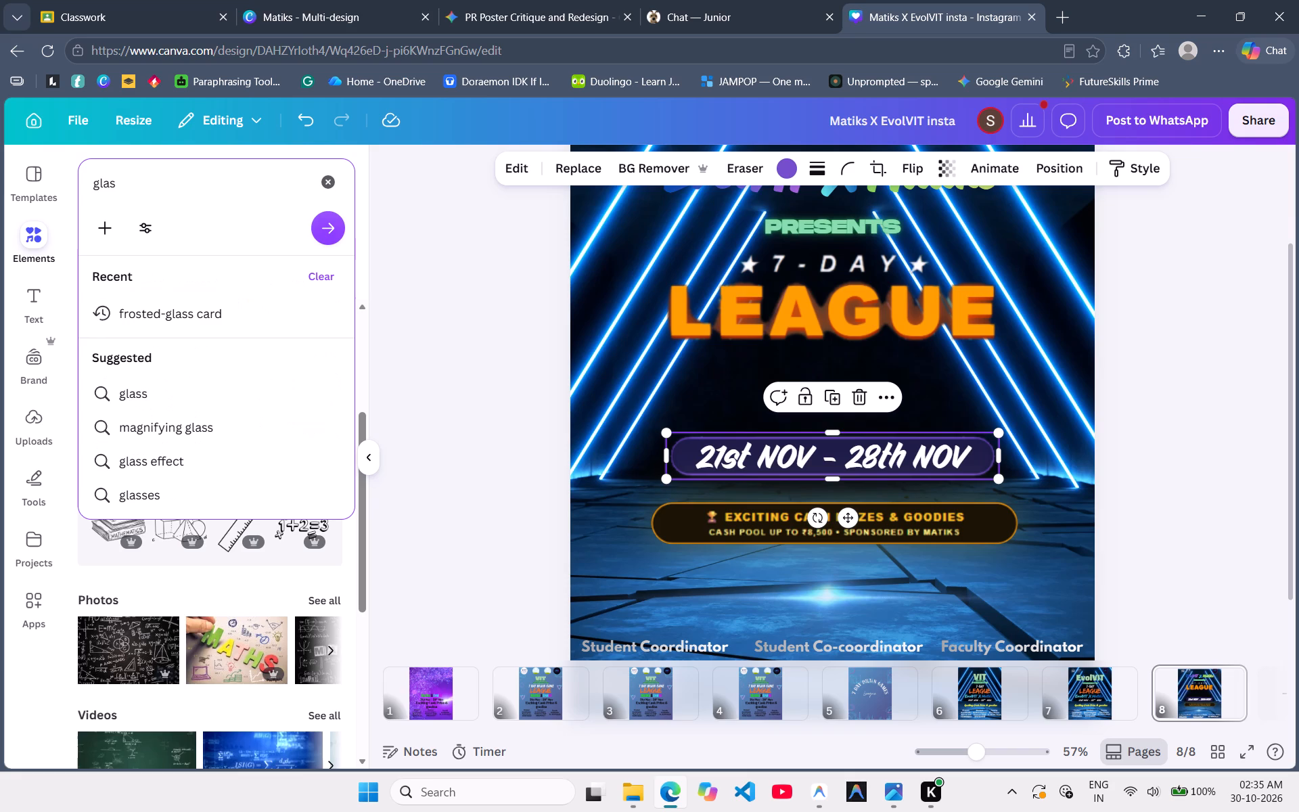
{"action": "type", "text": "sm"}
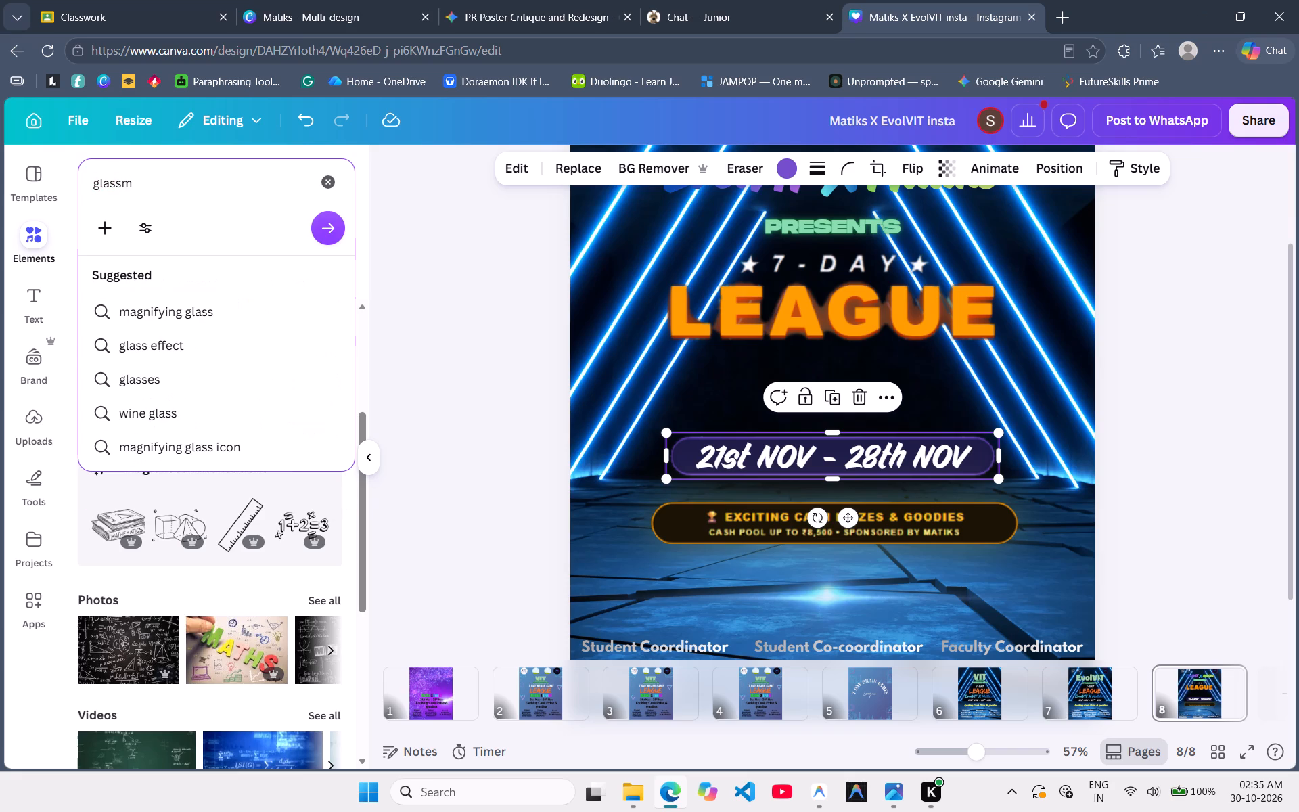
{"action": "key", "text": "Down"}
{"action": "key", "text": "Return"}
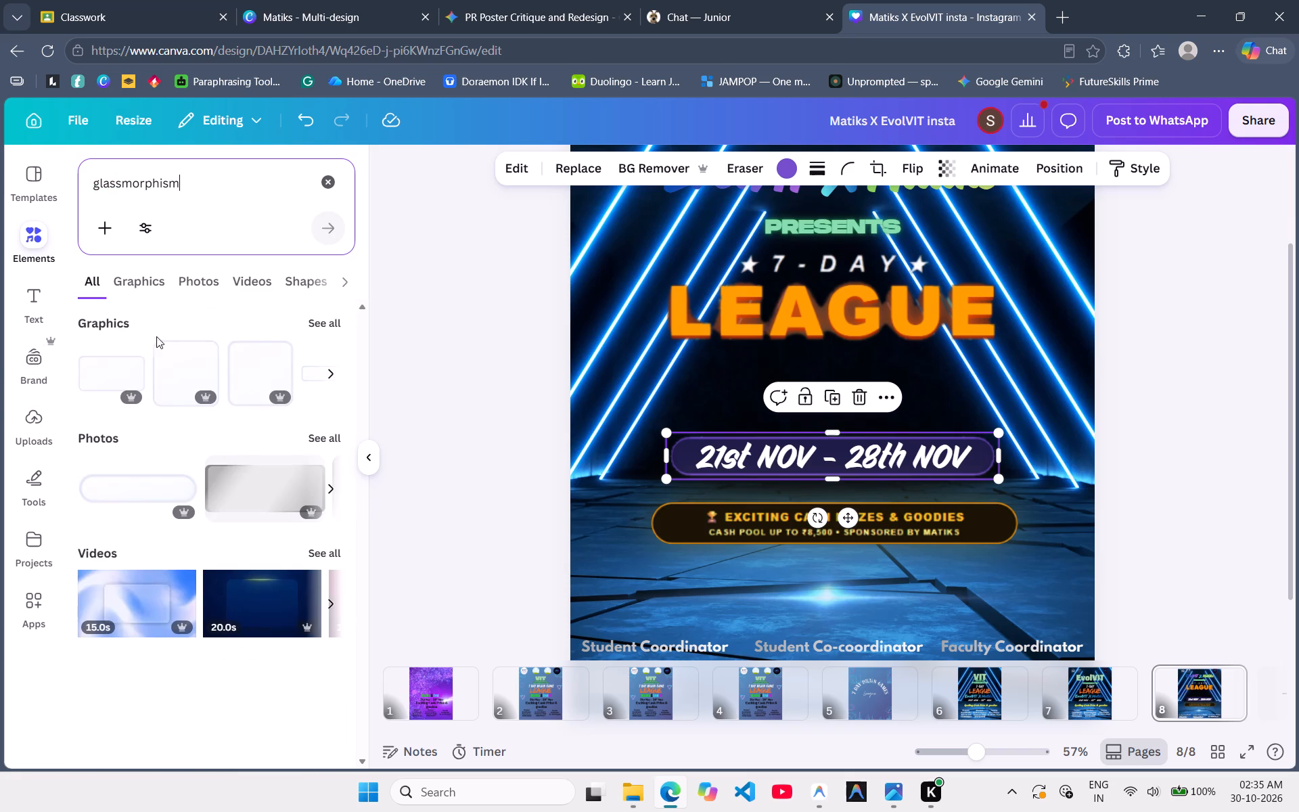
{"action": "left_click", "coordinate": [133, 500]}
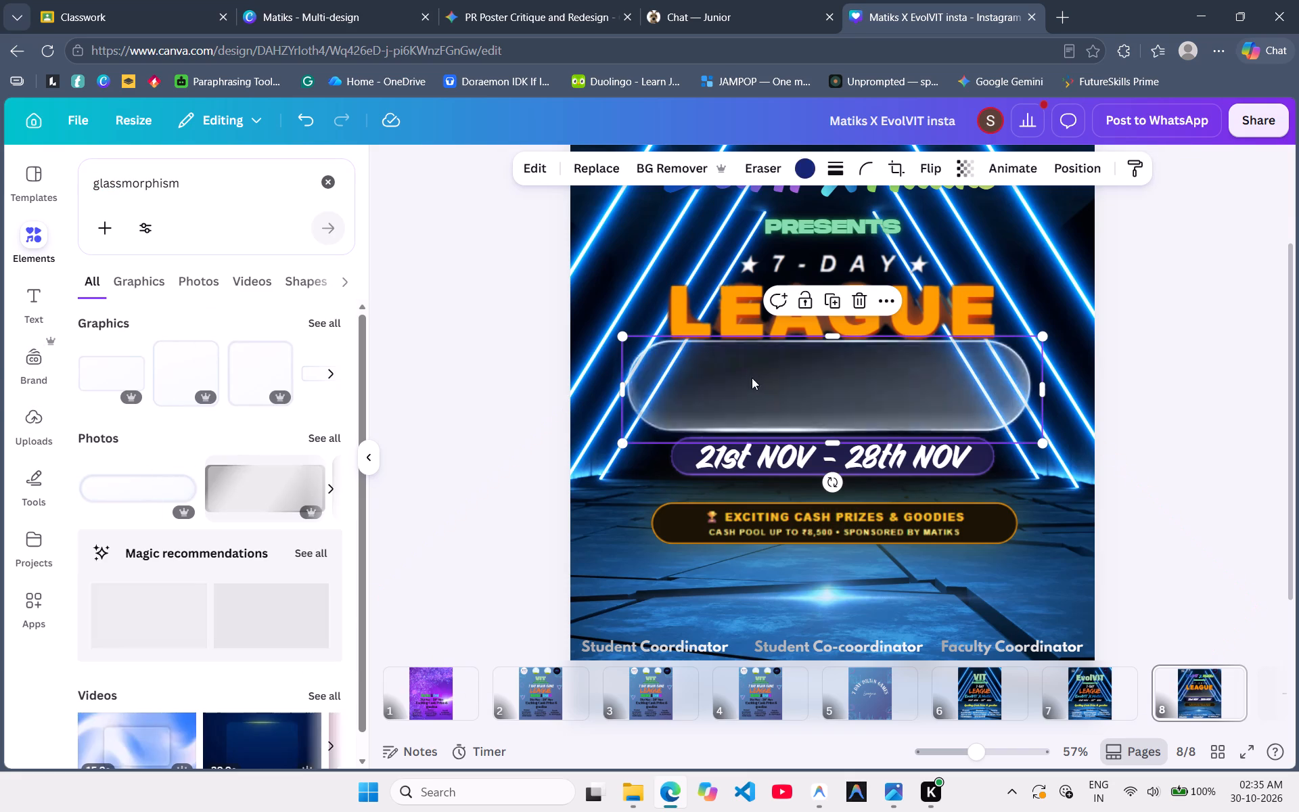
{"action": "left_click_drag", "start_coordinate": [834, 391], "coordinate": [833, 380]}
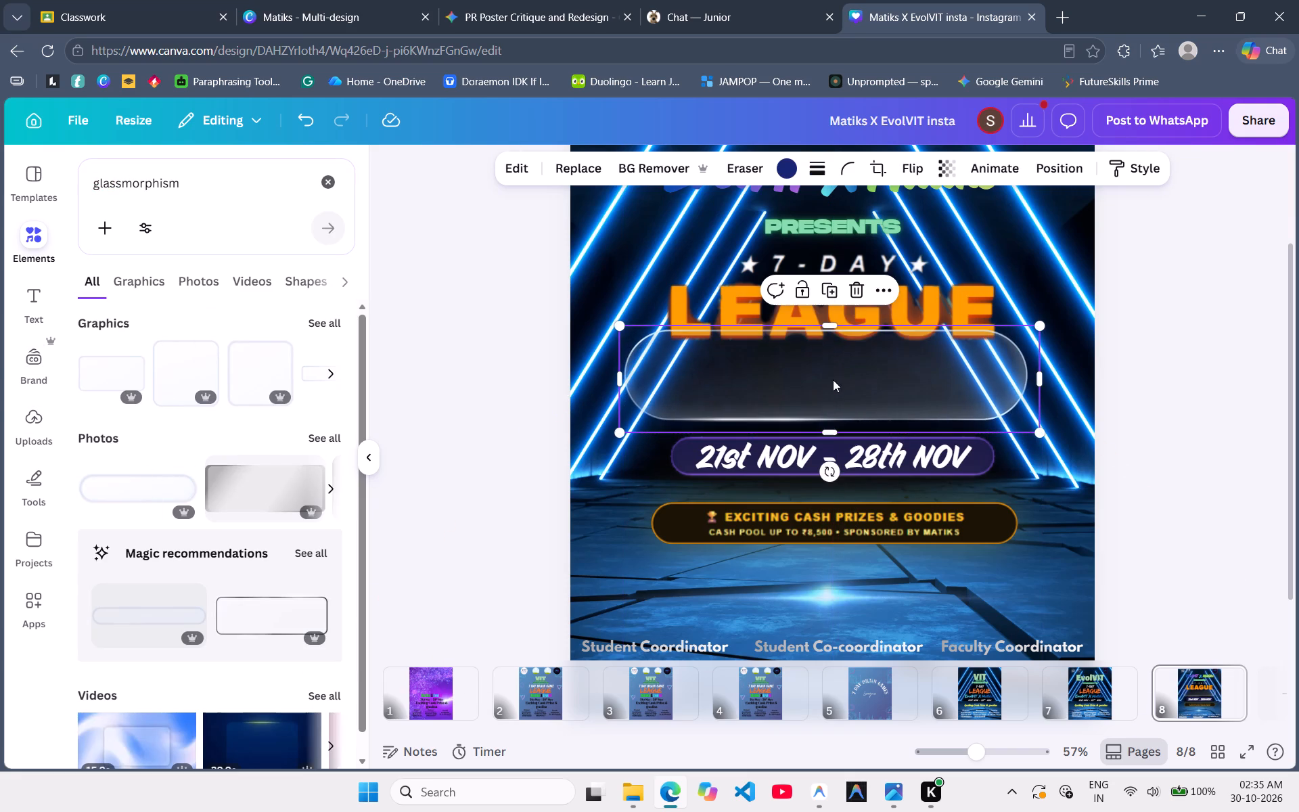
Set the glass pill's colour to a purple from the design's existing colours.
{"action": "left_click", "coordinate": [790, 170]}
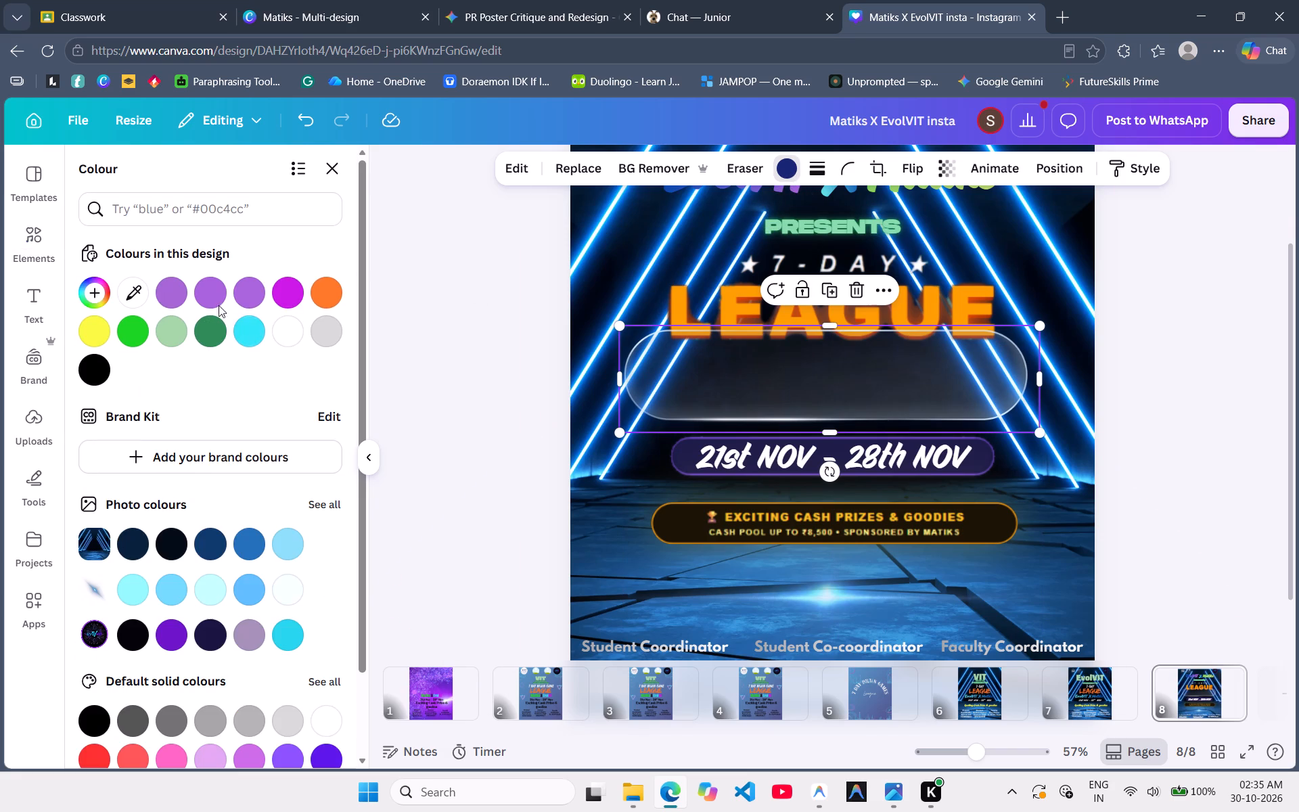
{"action": "left_click", "coordinate": [214, 298]}
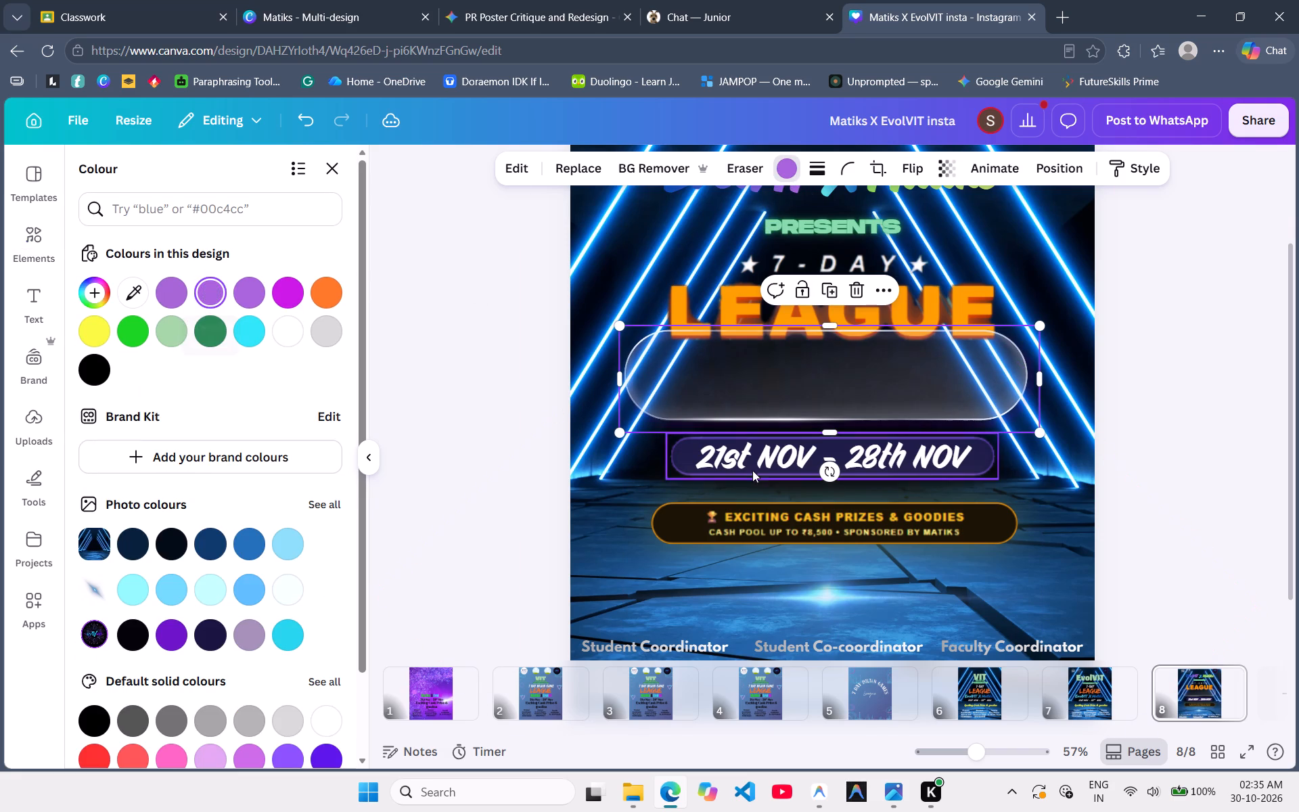
{"action": "left_click", "coordinate": [986, 453]}
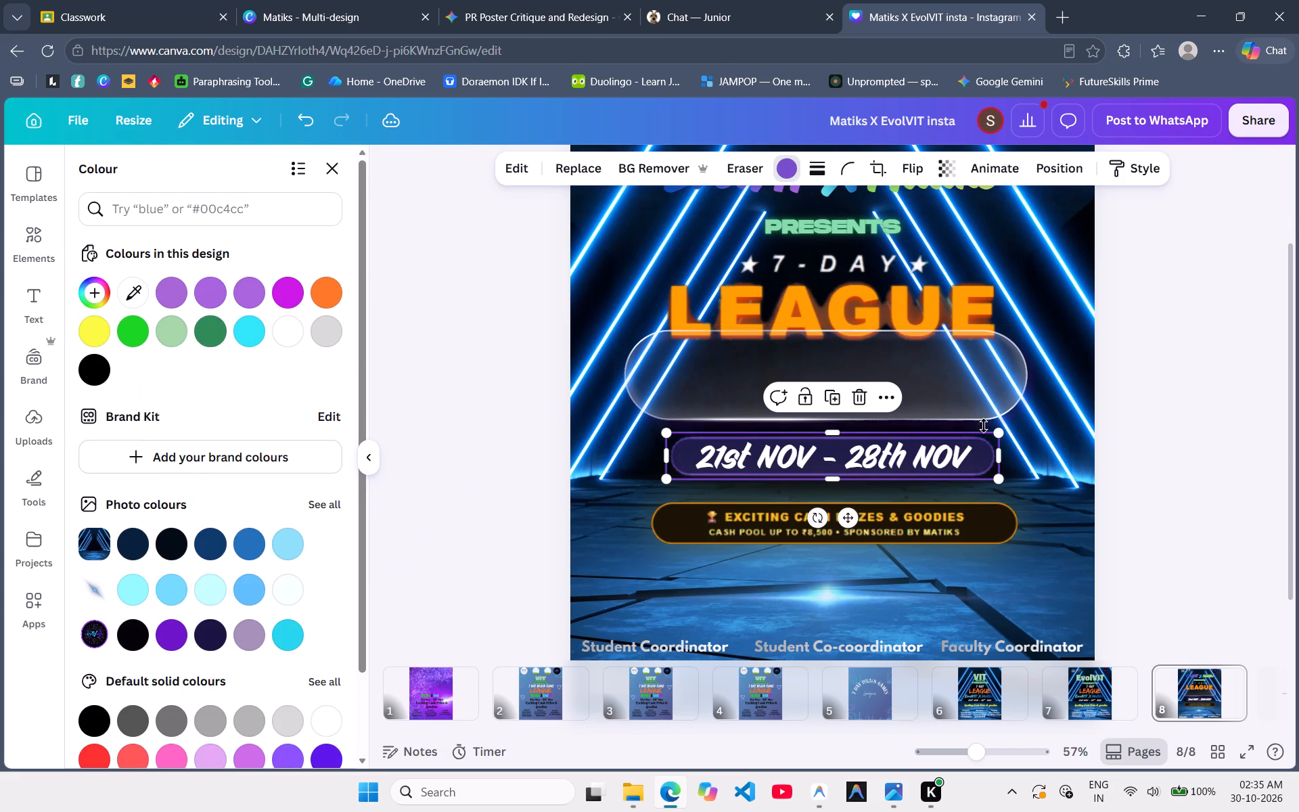
Shrink the glass pill to about 110 high and place it over the start of the 21st NOV - 28th NOV date.
{"action": "left_click", "coordinate": [1015, 368]}
{"action": "left_click_drag", "start_coordinate": [1042, 325], "coordinate": [891, 613]}
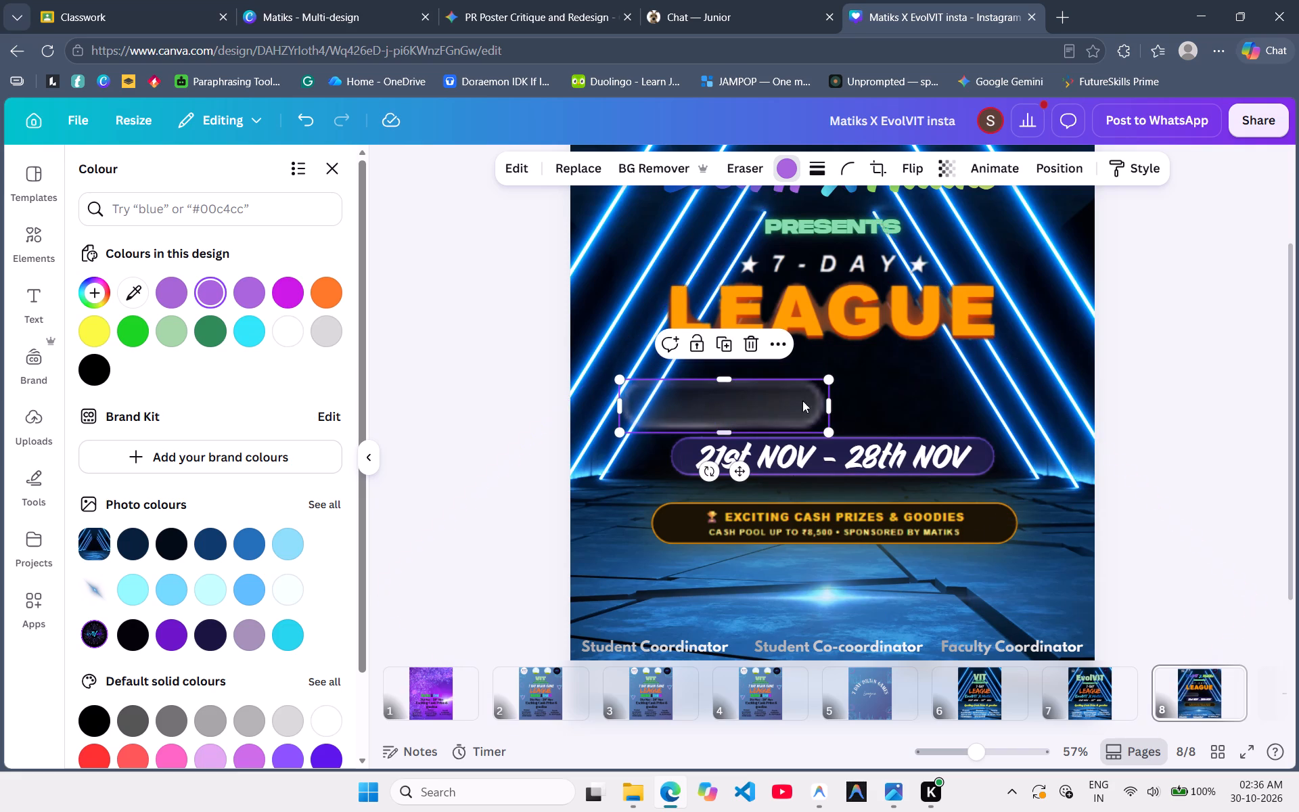
{"action": "left_click_drag", "start_coordinate": [831, 406], "coordinate": [853, 410]}
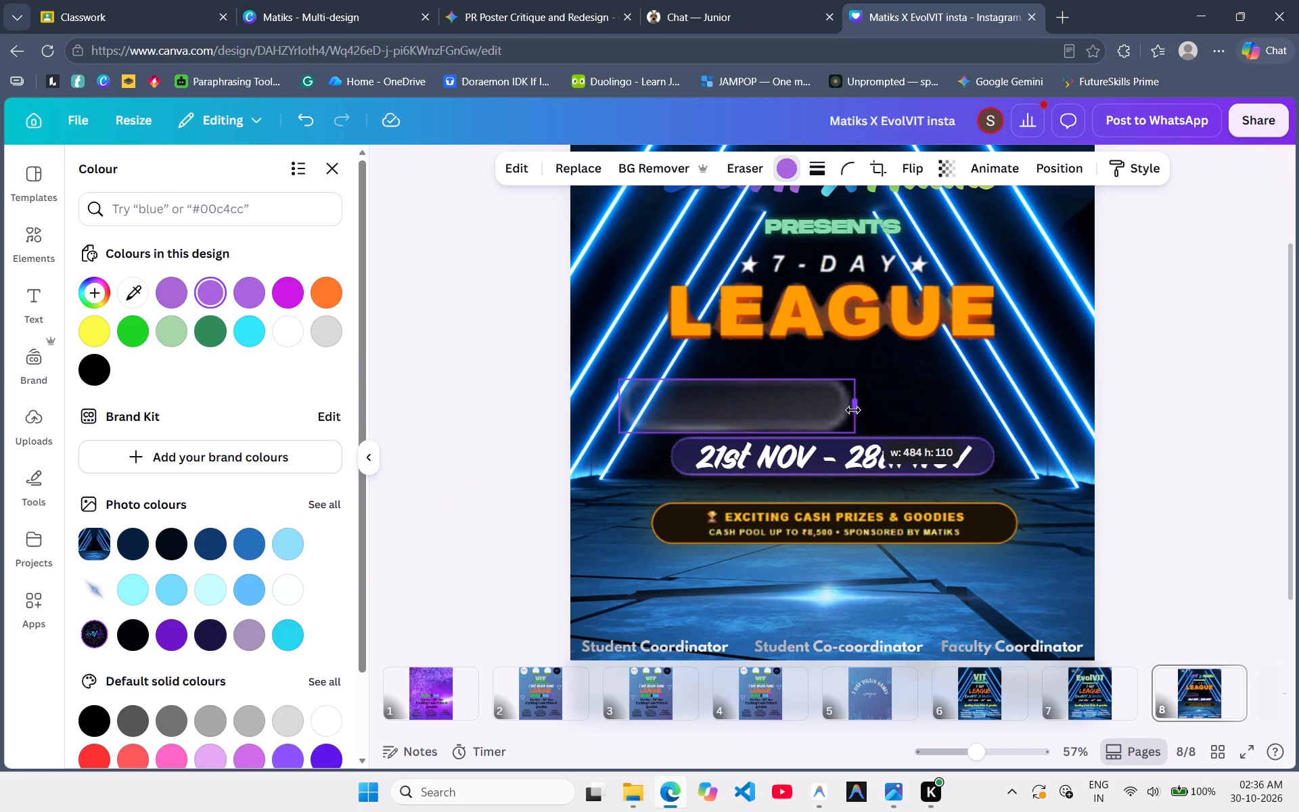
{"action": "left_click_drag", "start_coordinate": [853, 410], "coordinate": [847, 409]}
{"action": "left_click_drag", "start_coordinate": [729, 418], "coordinate": [812, 460]}
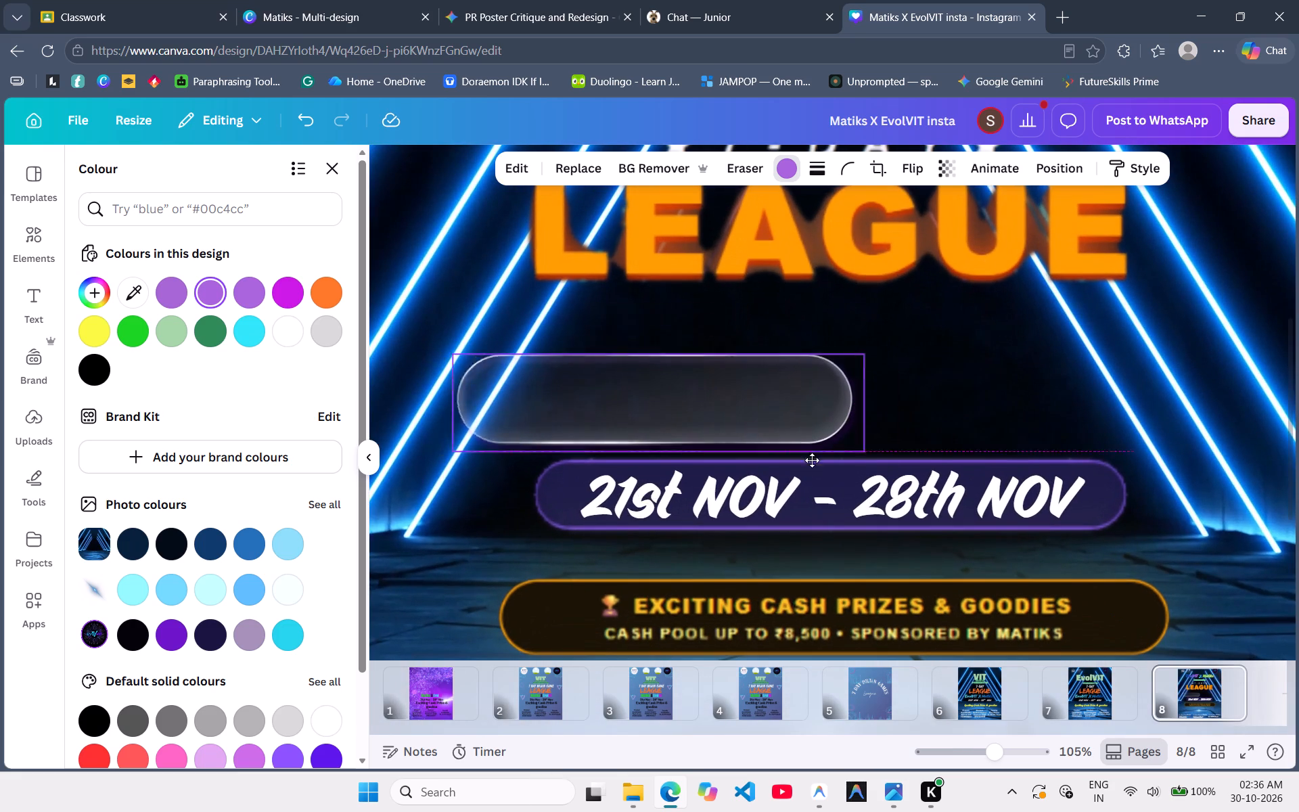
{"action": "left_click_drag", "start_coordinate": [812, 460], "coordinate": [838, 519]}
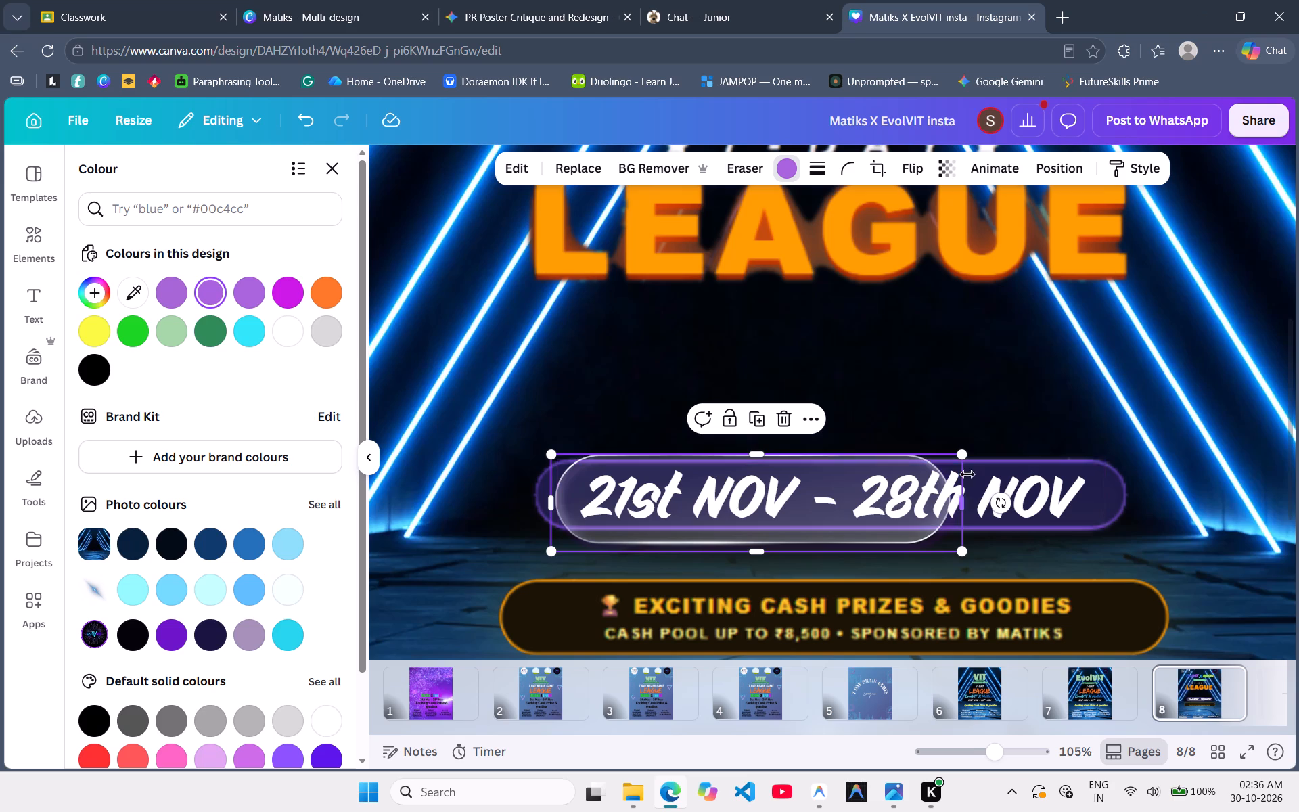
Reduce the 21st NOV - 28th NOV date text to size 43, keeping it on a single line.
{"action": "left_click", "coordinate": [1058, 499]}
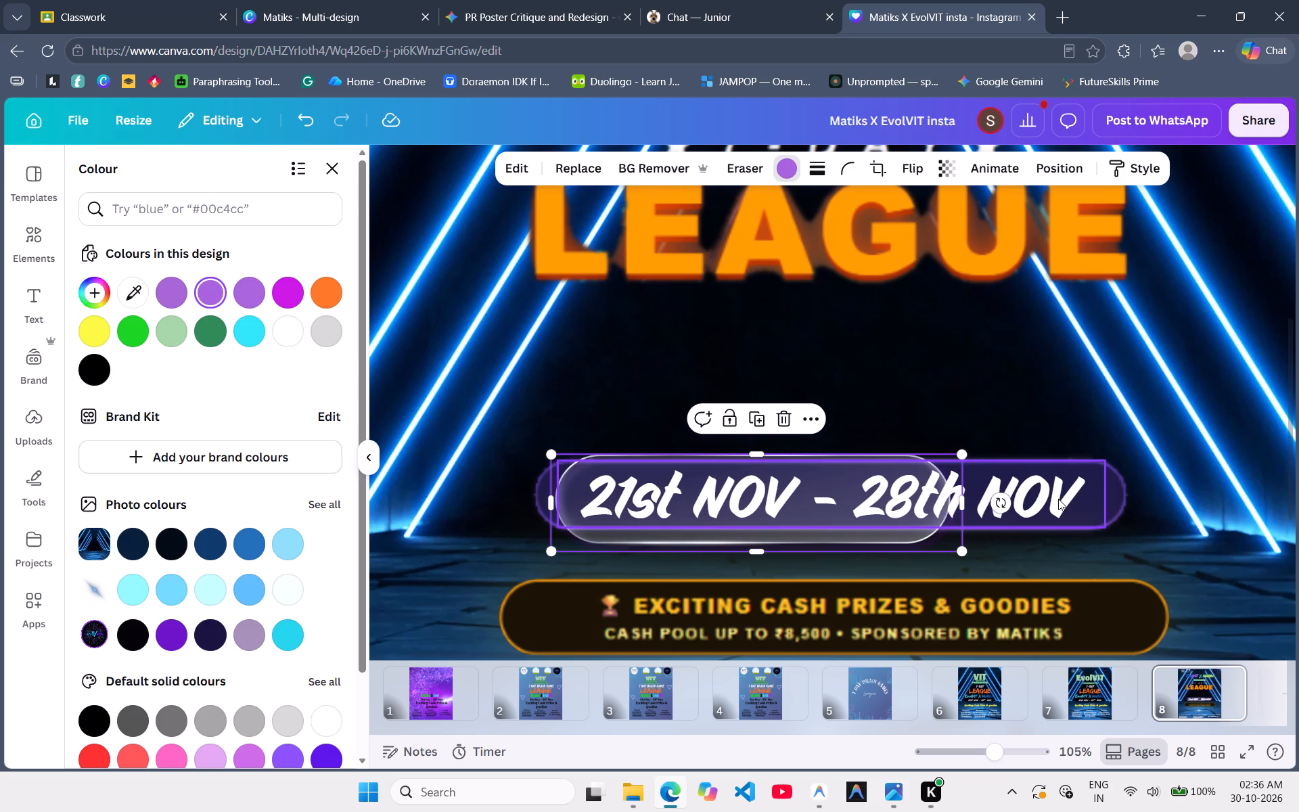
{"action": "left_click_drag", "start_coordinate": [1108, 494], "coordinate": [1019, 492]}
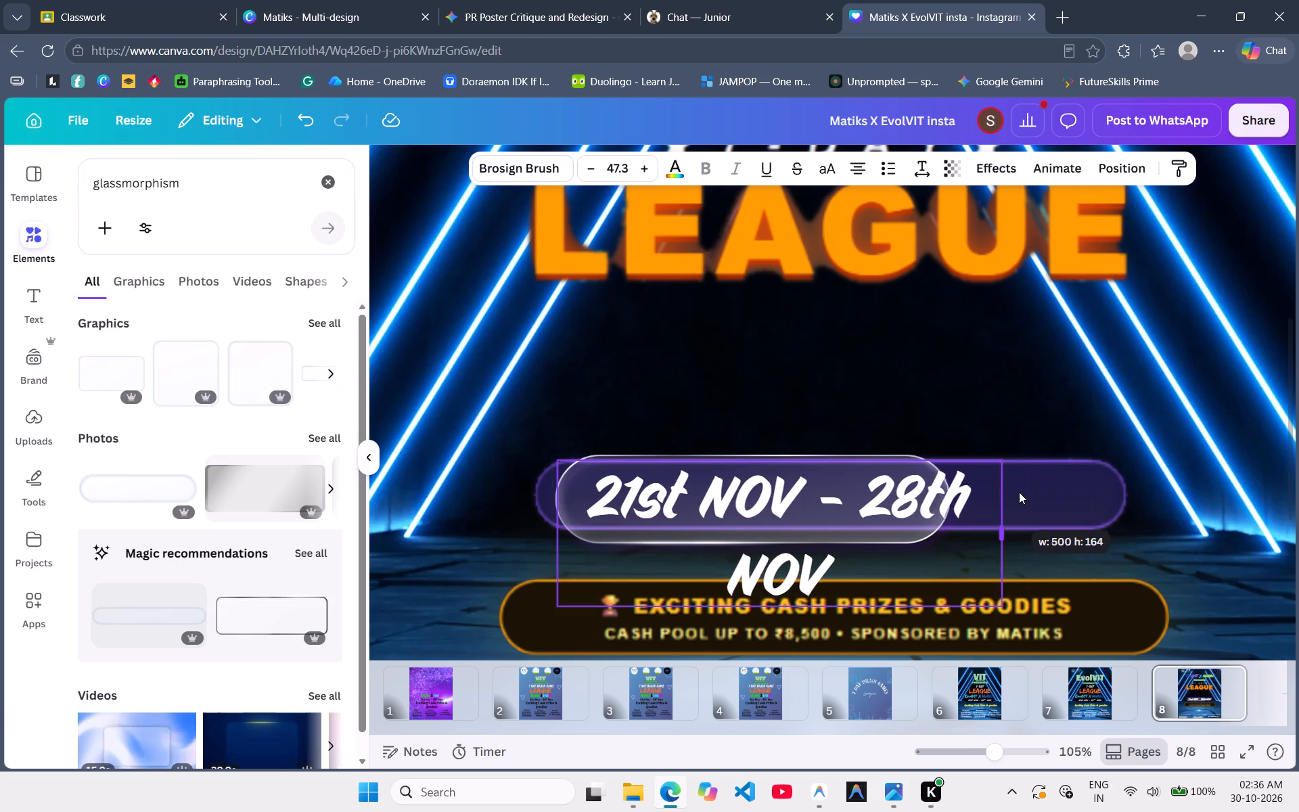
{"action": "left_click_drag", "start_coordinate": [1019, 492], "coordinate": [1074, 471]}
{"action": "left_click_drag", "start_coordinate": [1075, 529], "coordinate": [1029, 522]}
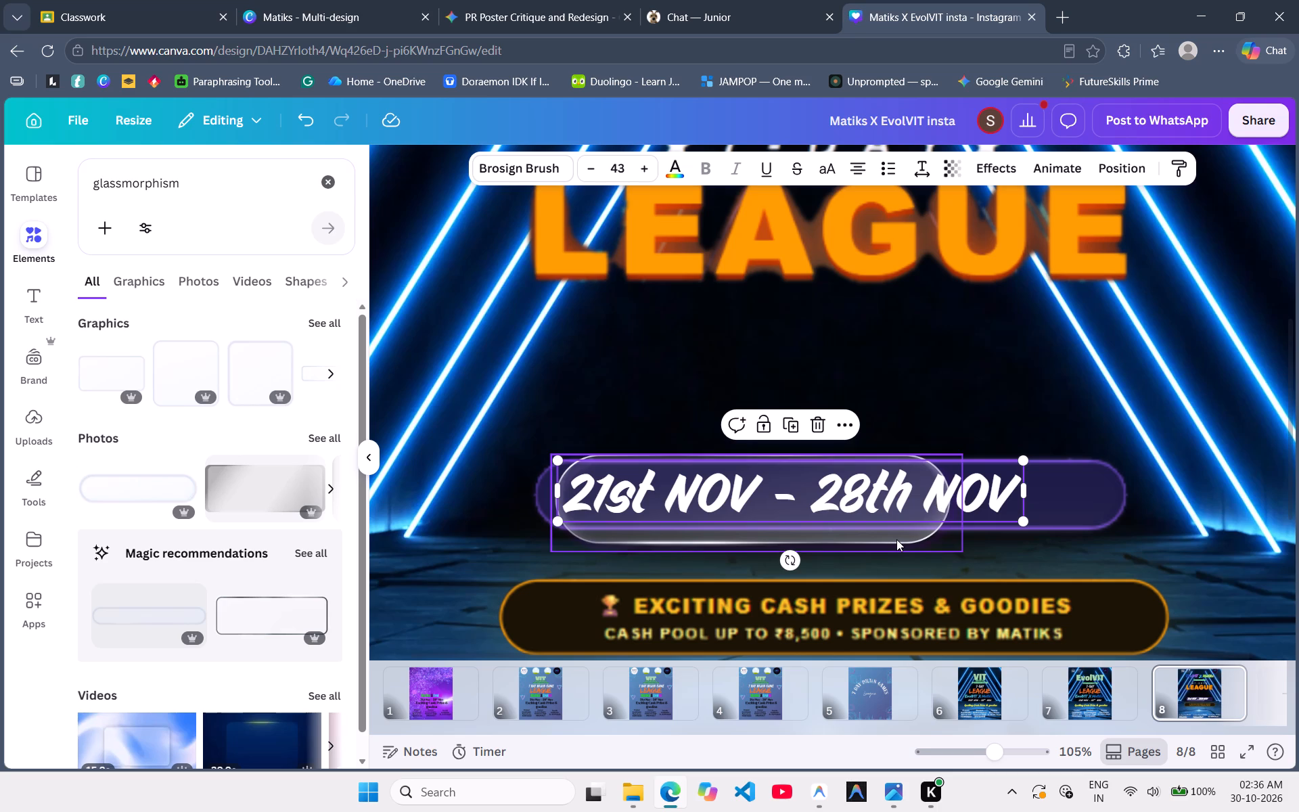
Stretch the glass pill wider and taller, then scale it slightly so that it encloses the whole date.
{"action": "left_click", "coordinate": [896, 539]}
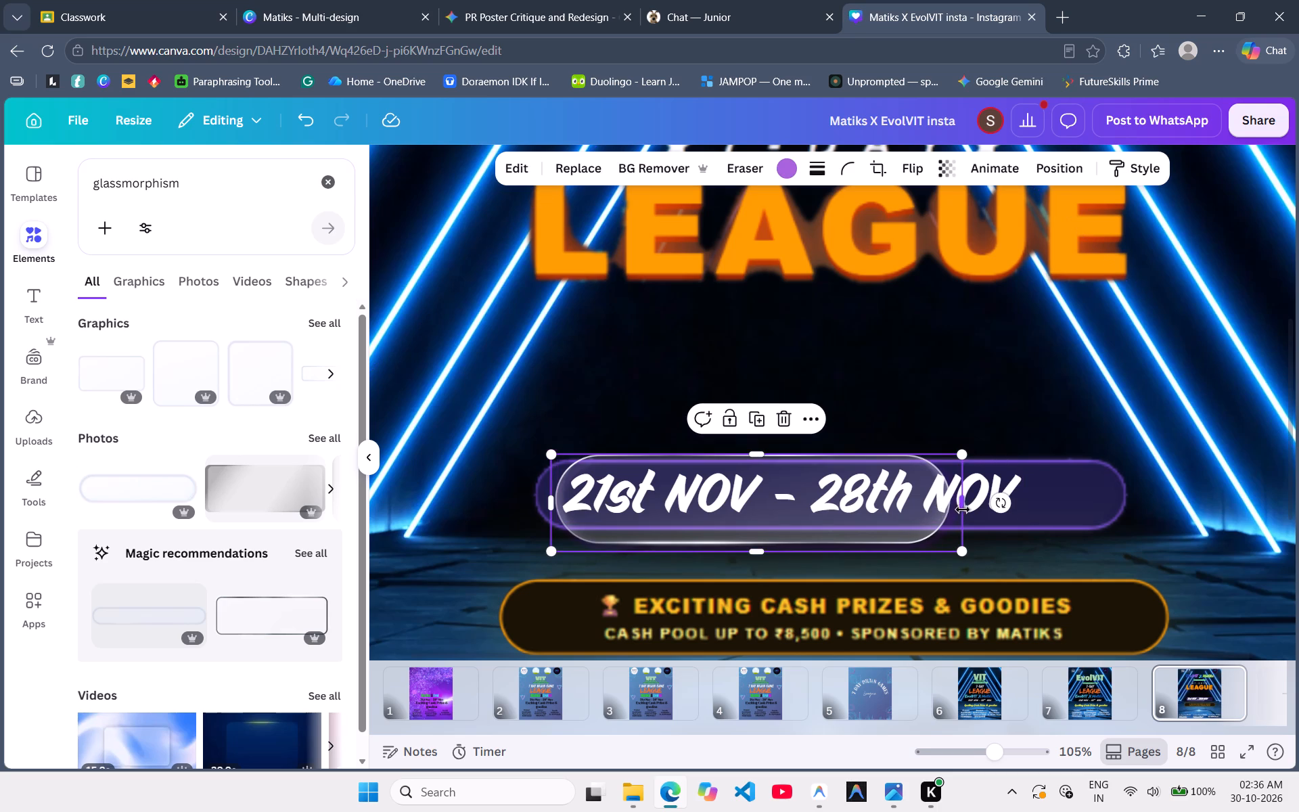
{"action": "left_click_drag", "start_coordinate": [964, 508], "coordinate": [1126, 483]}
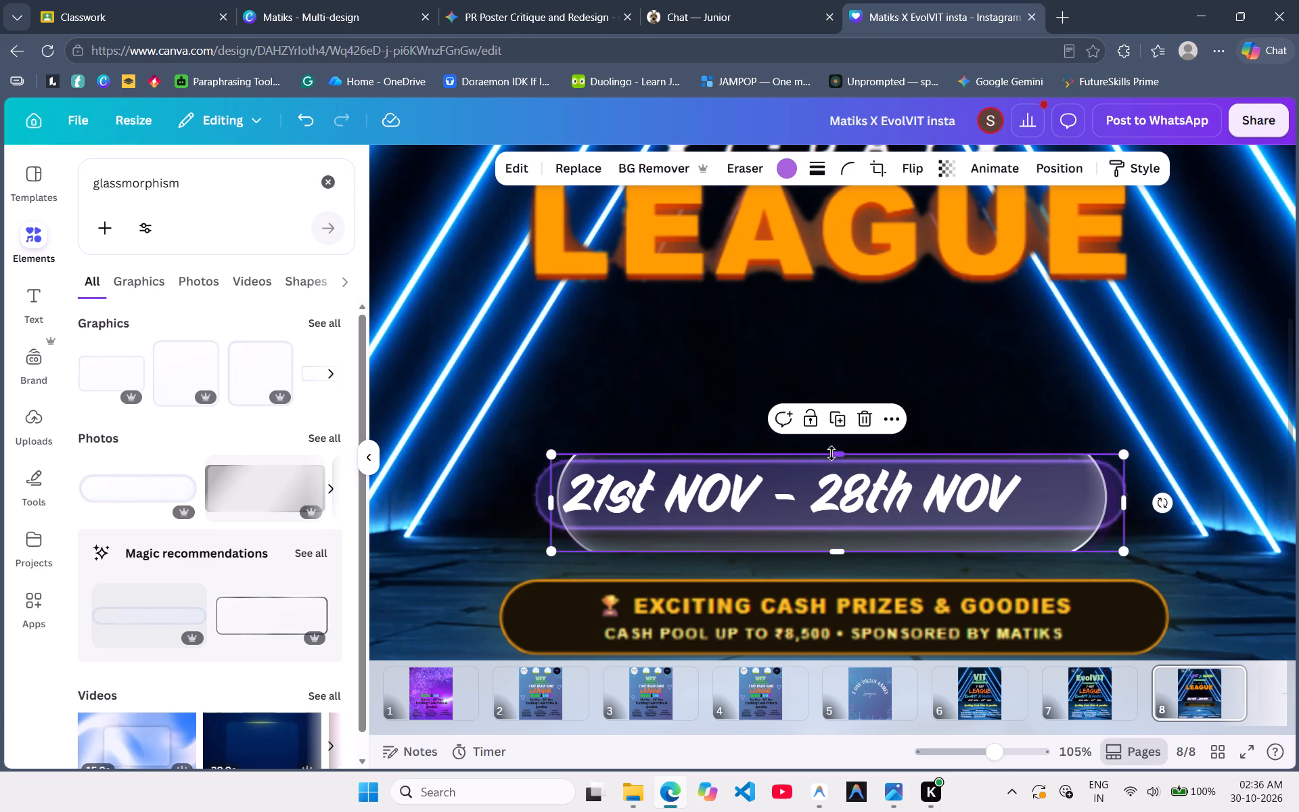
{"action": "left_click_drag", "start_coordinate": [830, 451], "coordinate": [846, 424]}
{"action": "left_click_drag", "start_coordinate": [836, 549], "coordinate": [848, 563]}
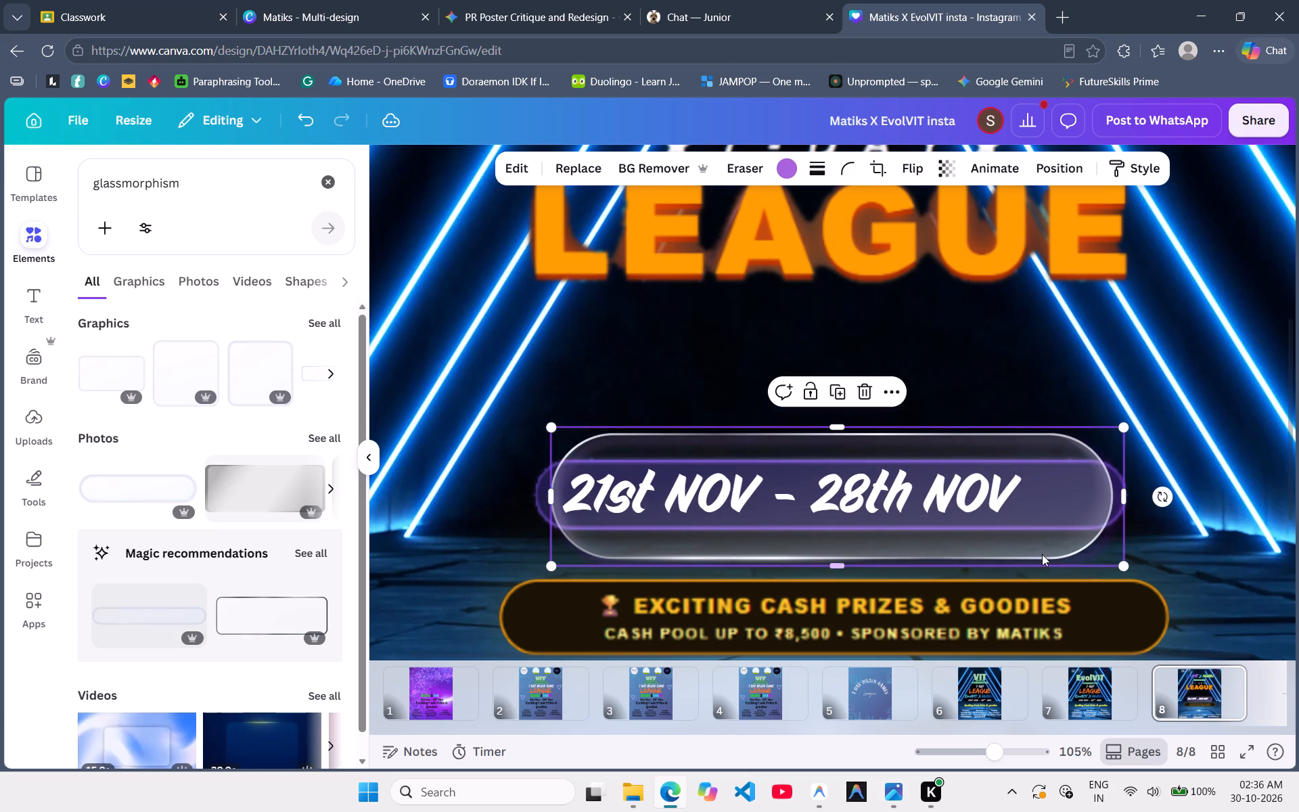
{"action": "left_click_drag", "start_coordinate": [1126, 570], "coordinate": [1089, 570]}
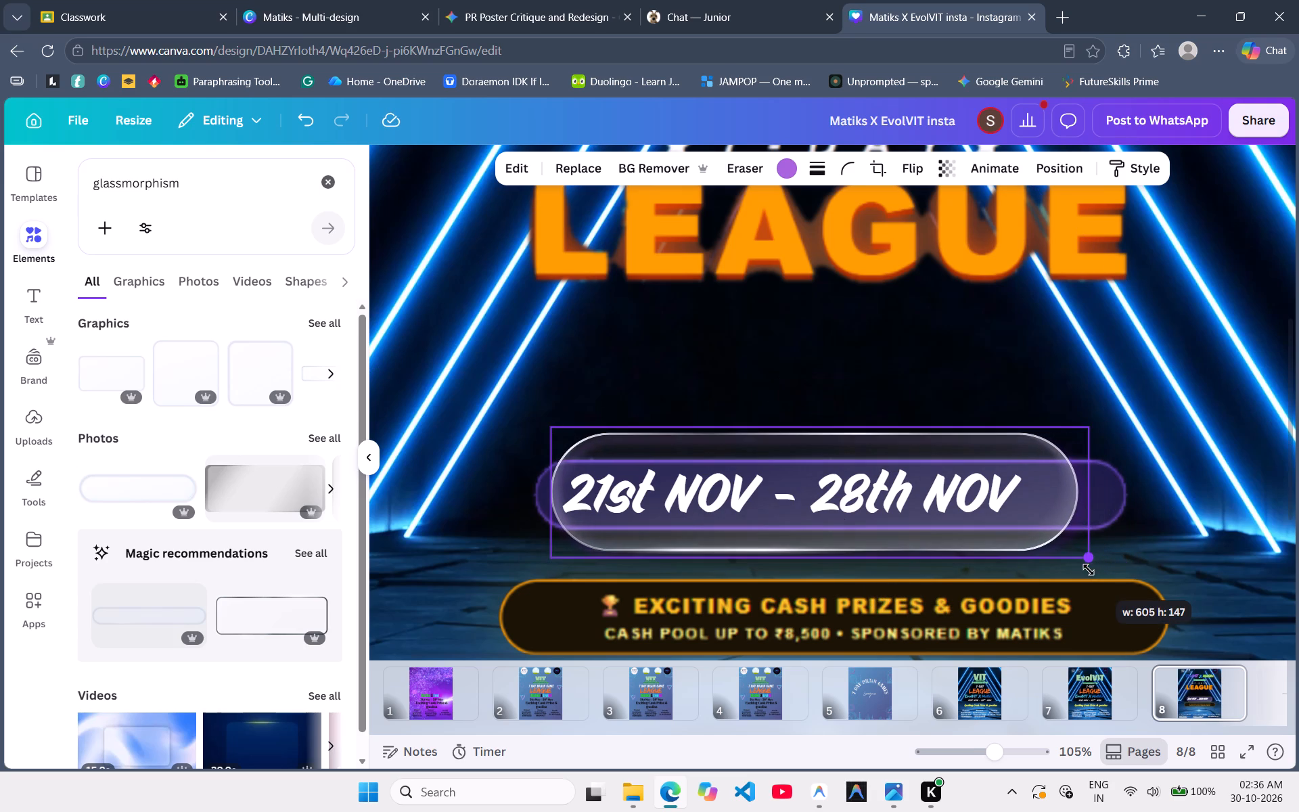
{"action": "left_click_drag", "start_coordinate": [1089, 570], "coordinate": [1066, 570]}
Delete the old purple pill behind the date and centre the glass pill around the date text.
{"action": "left_click", "coordinate": [1095, 518]}
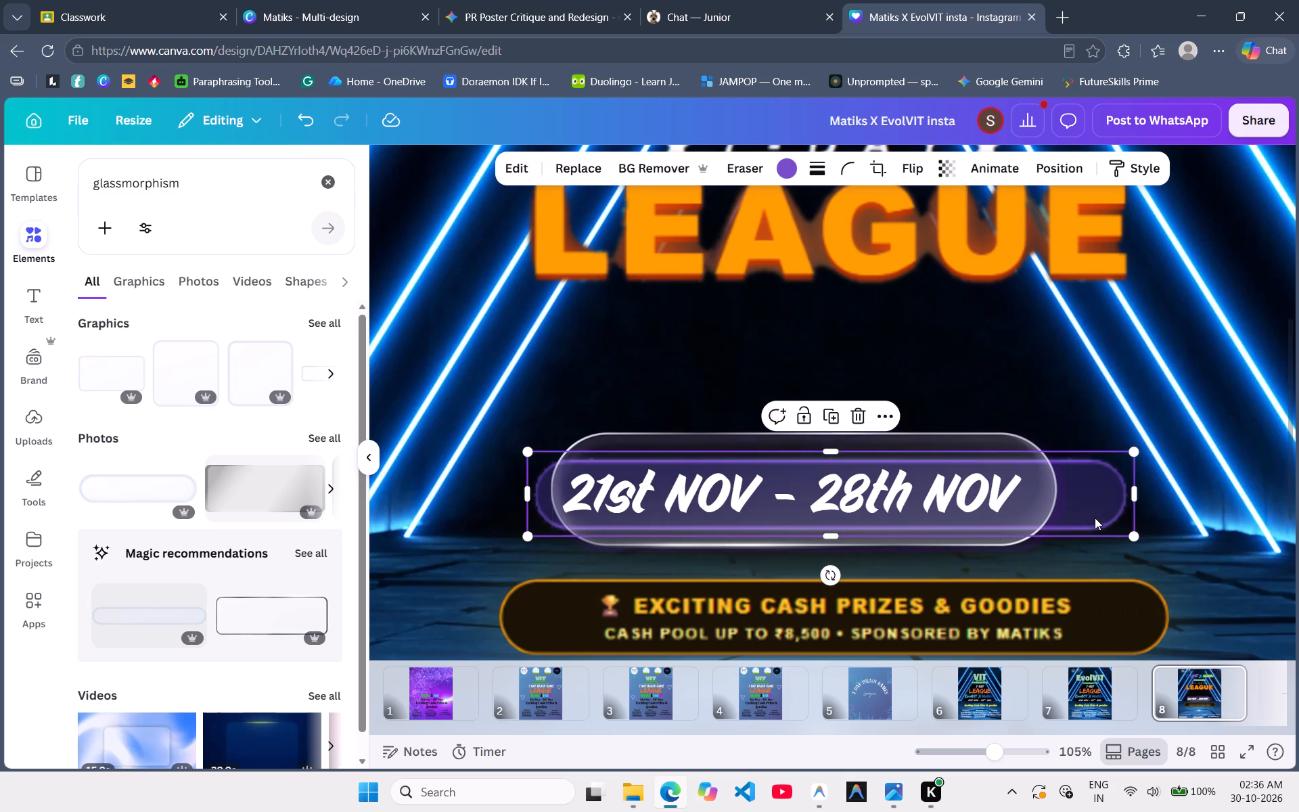
{"action": "key", "text": "Delete"}
{"action": "left_click_drag", "start_coordinate": [956, 439], "coordinate": [949, 445]}
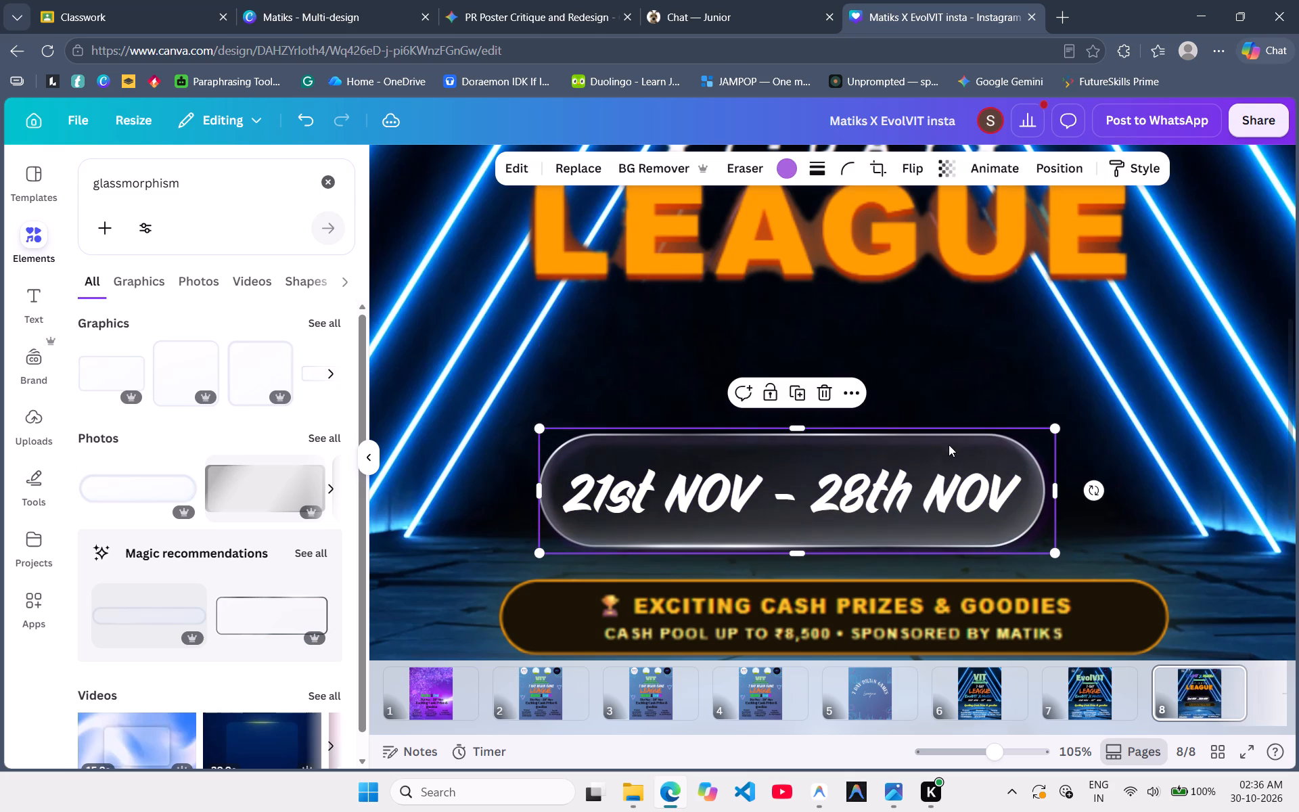
Undo the accidental move of the light flare graphic and lock it in place.
{"action": "left_click", "coordinate": [501, 476]}
{"action": "left_click_drag", "start_coordinate": [501, 476], "coordinate": [678, 515]}
{"action": "key", "text": "ctrl+z"}
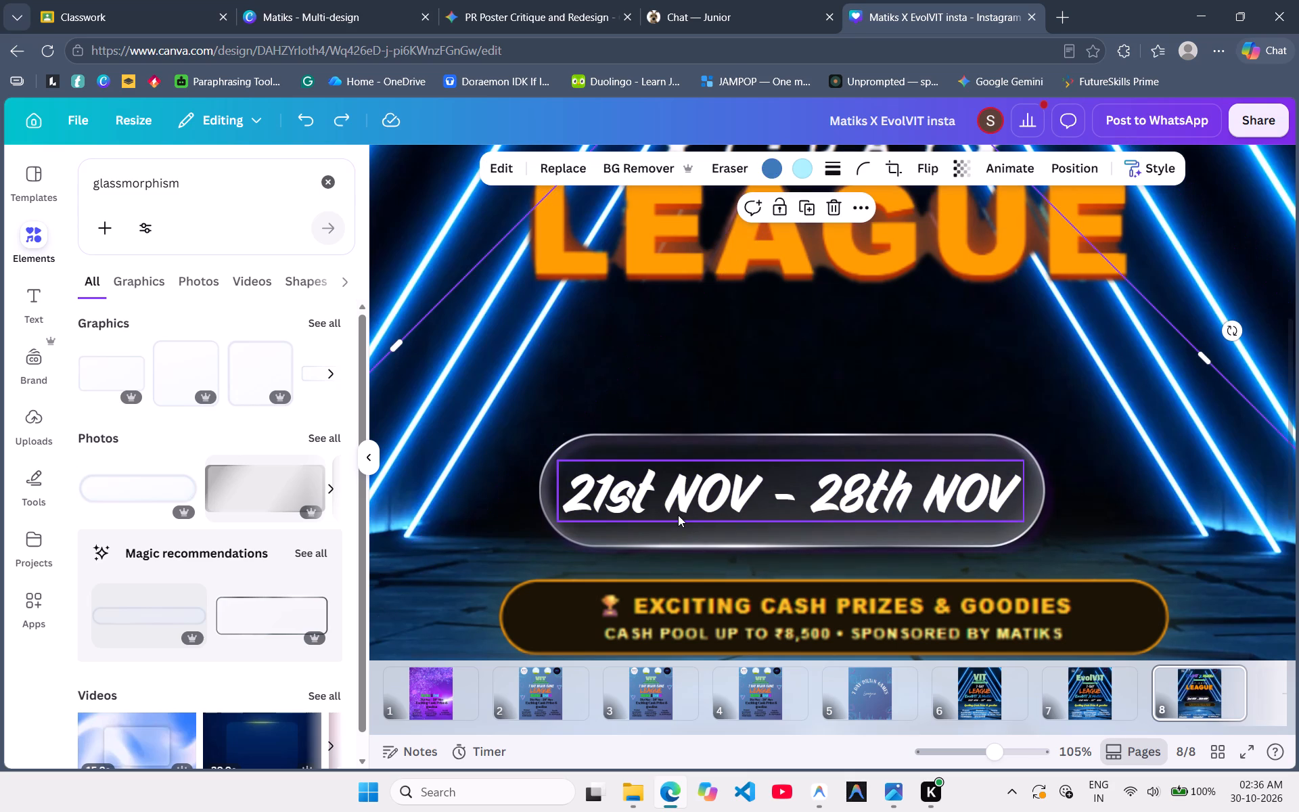
{"action": "left_click", "coordinate": [789, 206]}
{"action": "left_click_drag", "start_coordinate": [488, 436], "coordinate": [631, 512]}
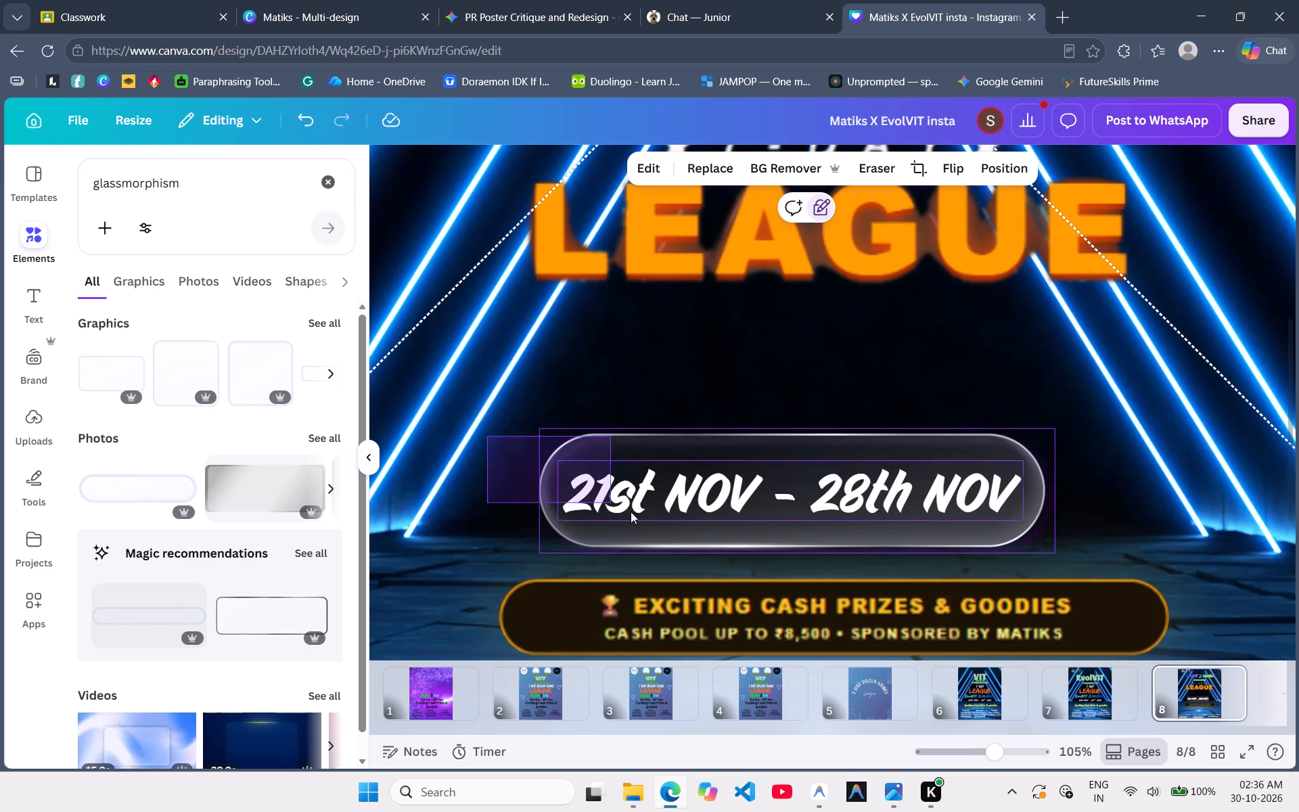
{"action": "left_click_drag", "start_coordinate": [631, 512], "coordinate": [693, 504]}
{"action": "left_click", "coordinate": [735, 403]}
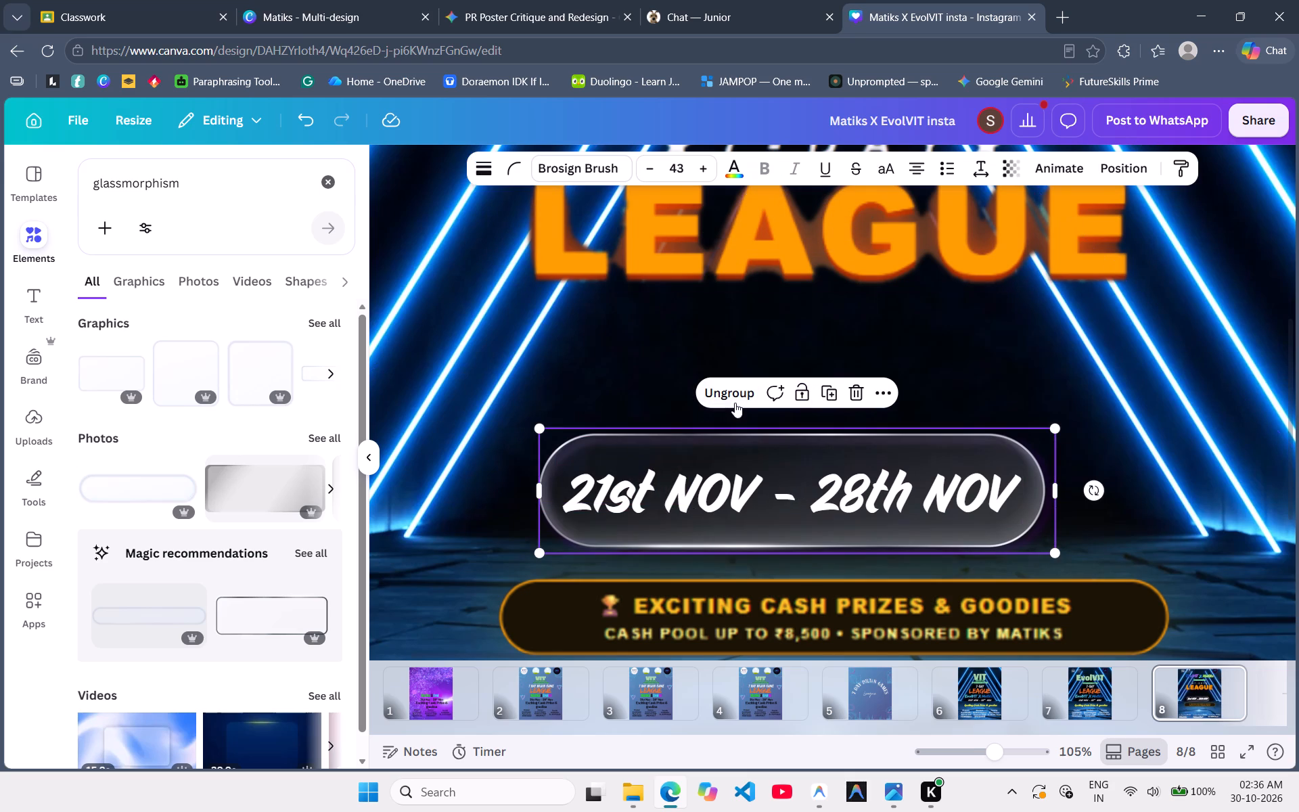
{"action": "left_click_drag", "start_coordinate": [780, 492], "coordinate": [804, 478]}
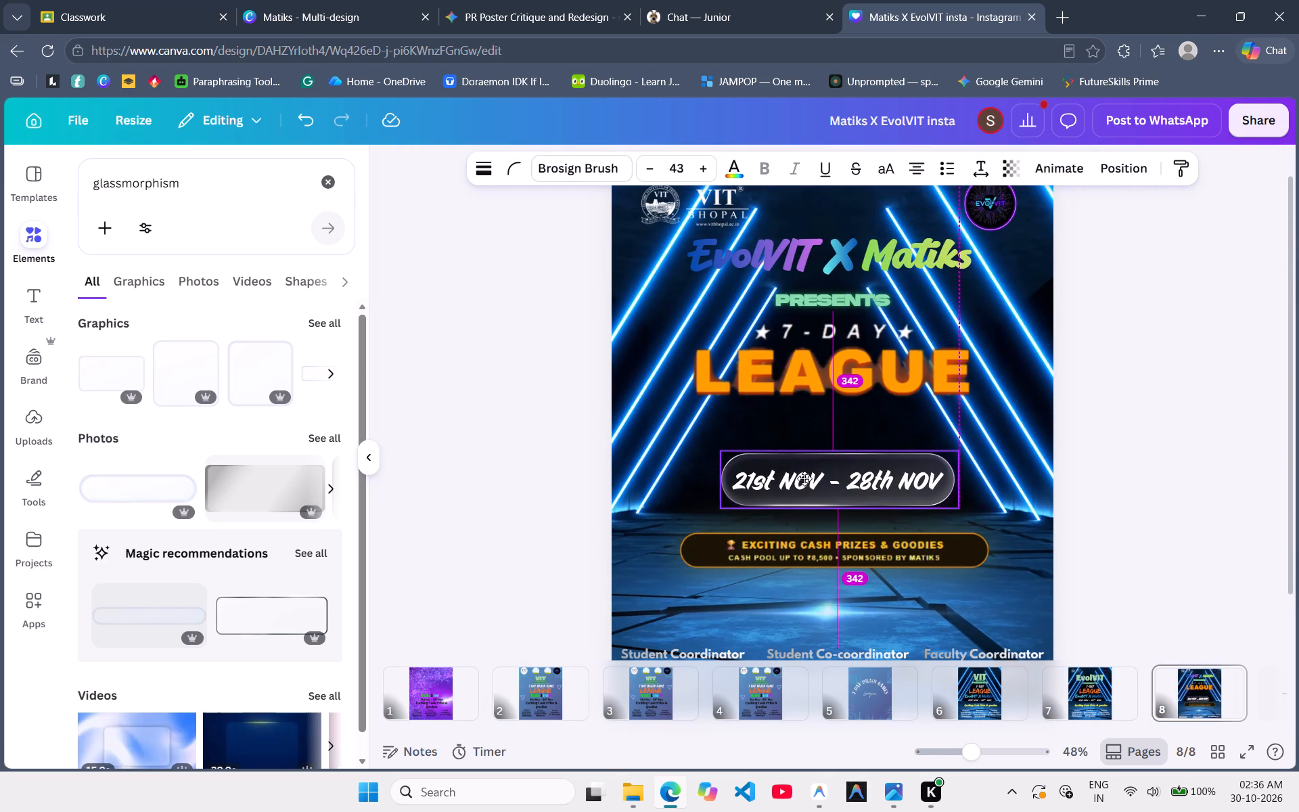
{"action": "left_click_drag", "start_coordinate": [804, 478], "coordinate": [794, 478]}
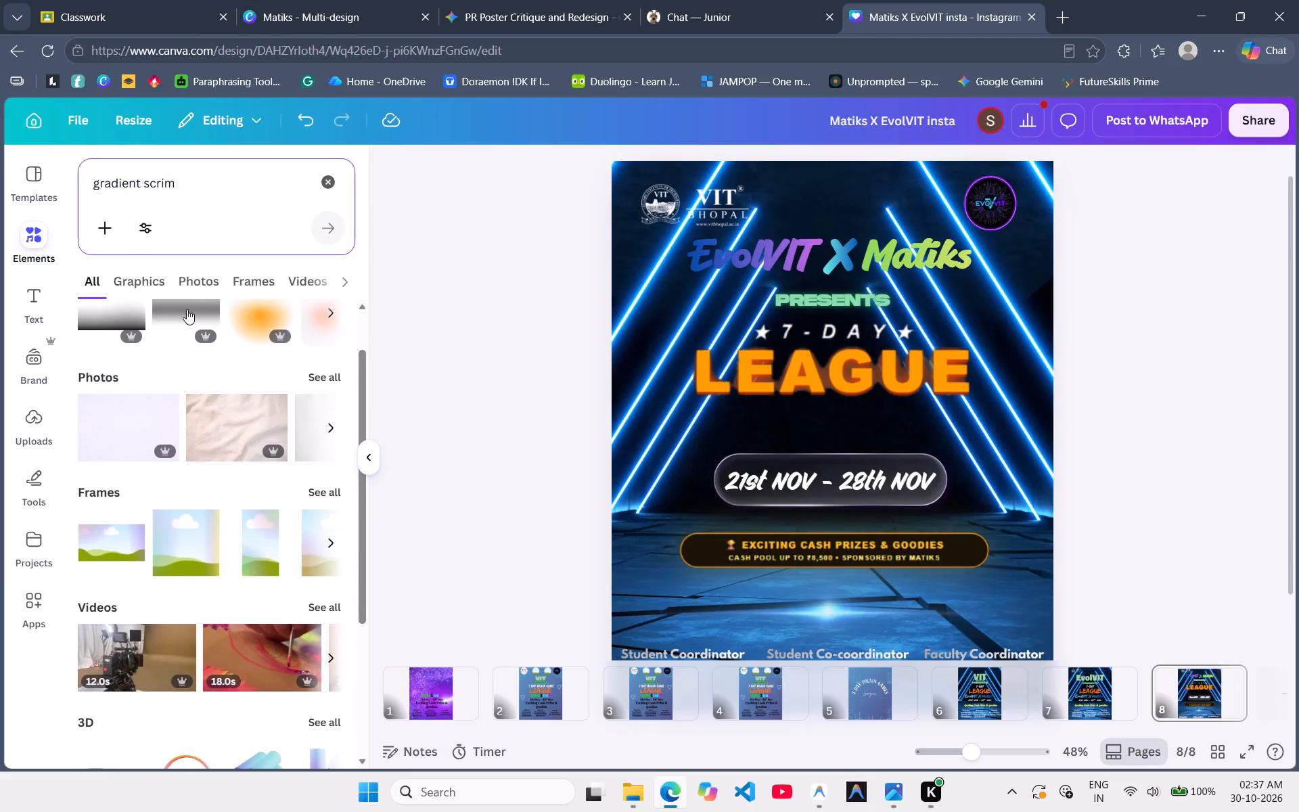
{"action": "left_click", "coordinate": [186, 309]}
{"action": "scroll", "coordinate": [808, 403], "scroll_direction": "down", "scroll_amount": 1}
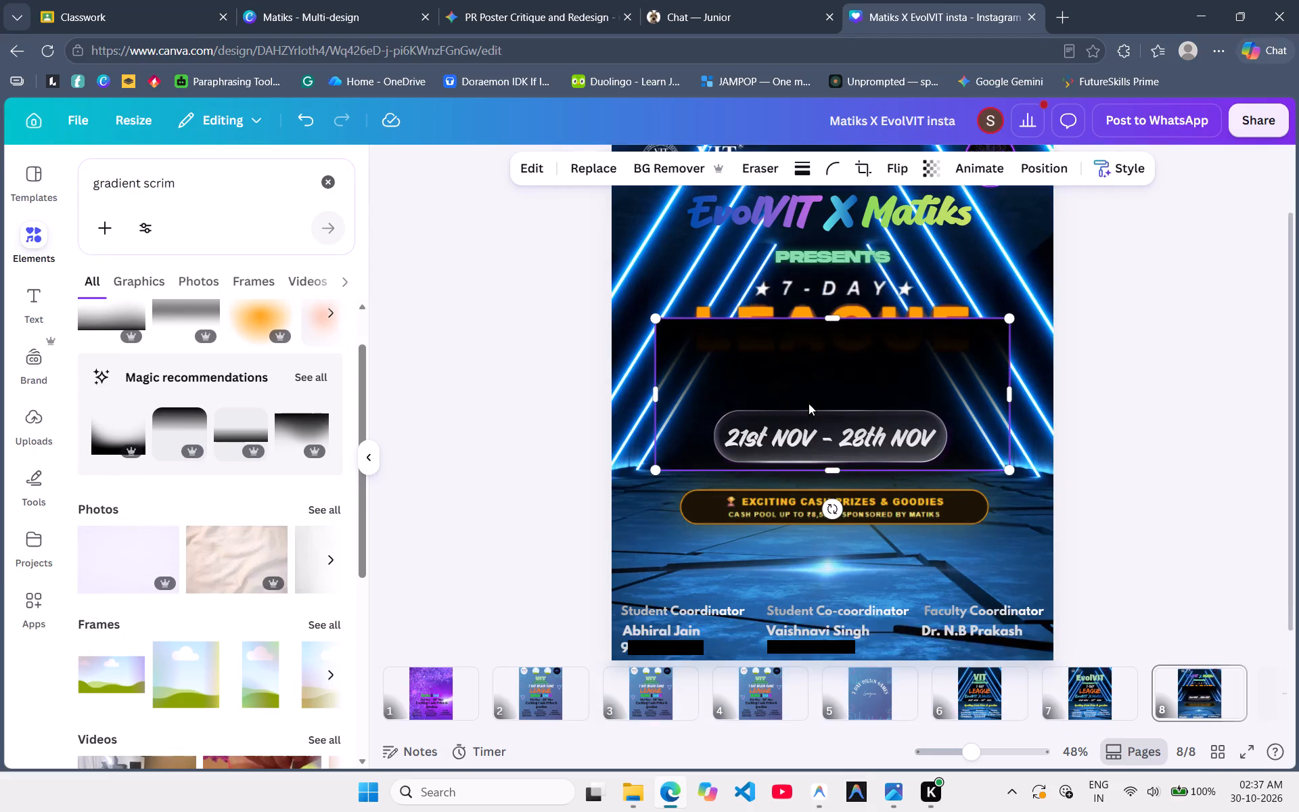
{"action": "scroll", "coordinate": [808, 403], "scroll_direction": "down", "scroll_amount": 1}
Move the black gradient to the poster's bottom edge, flip it vertically and stretch it across the full page width behind the coordinator details.
{"action": "left_click_drag", "start_coordinate": [808, 351], "coordinate": [746, 618]}
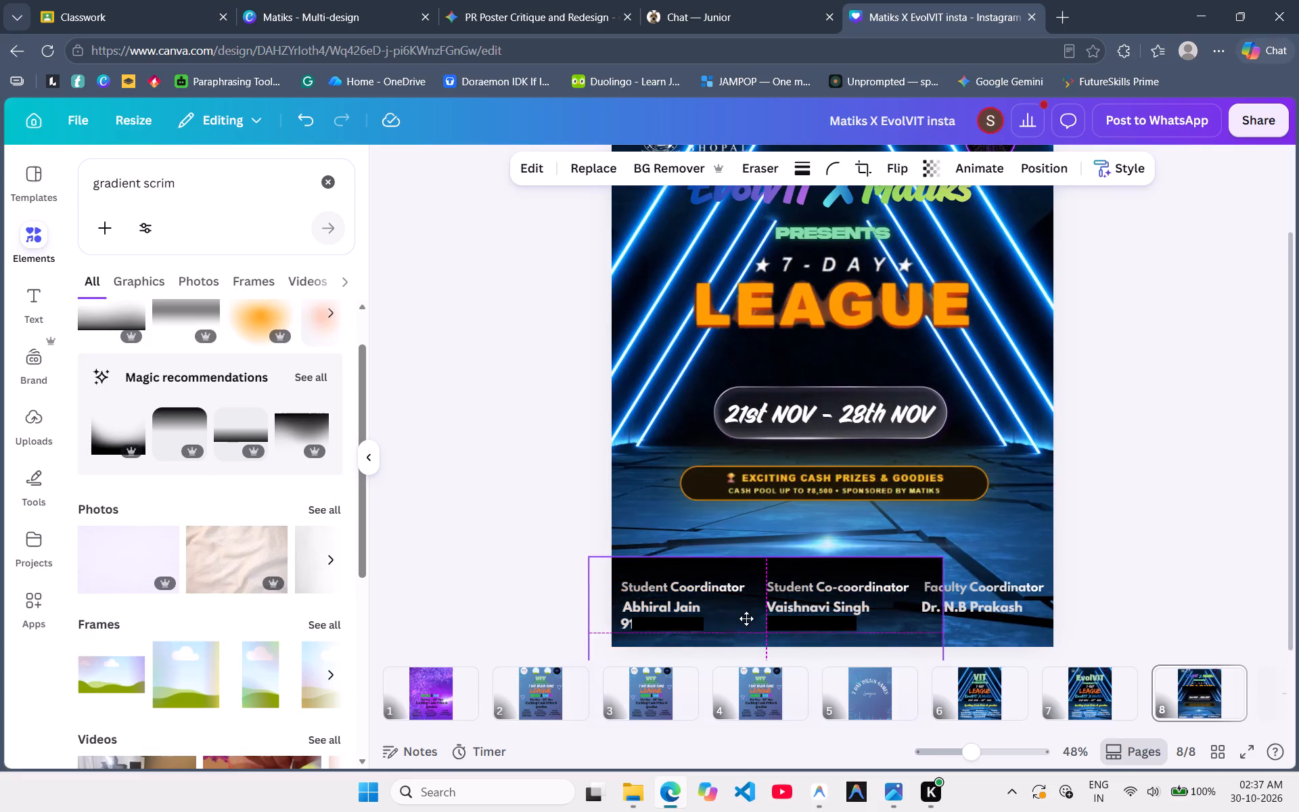
{"action": "left_click_drag", "start_coordinate": [746, 618], "coordinate": [748, 618]}
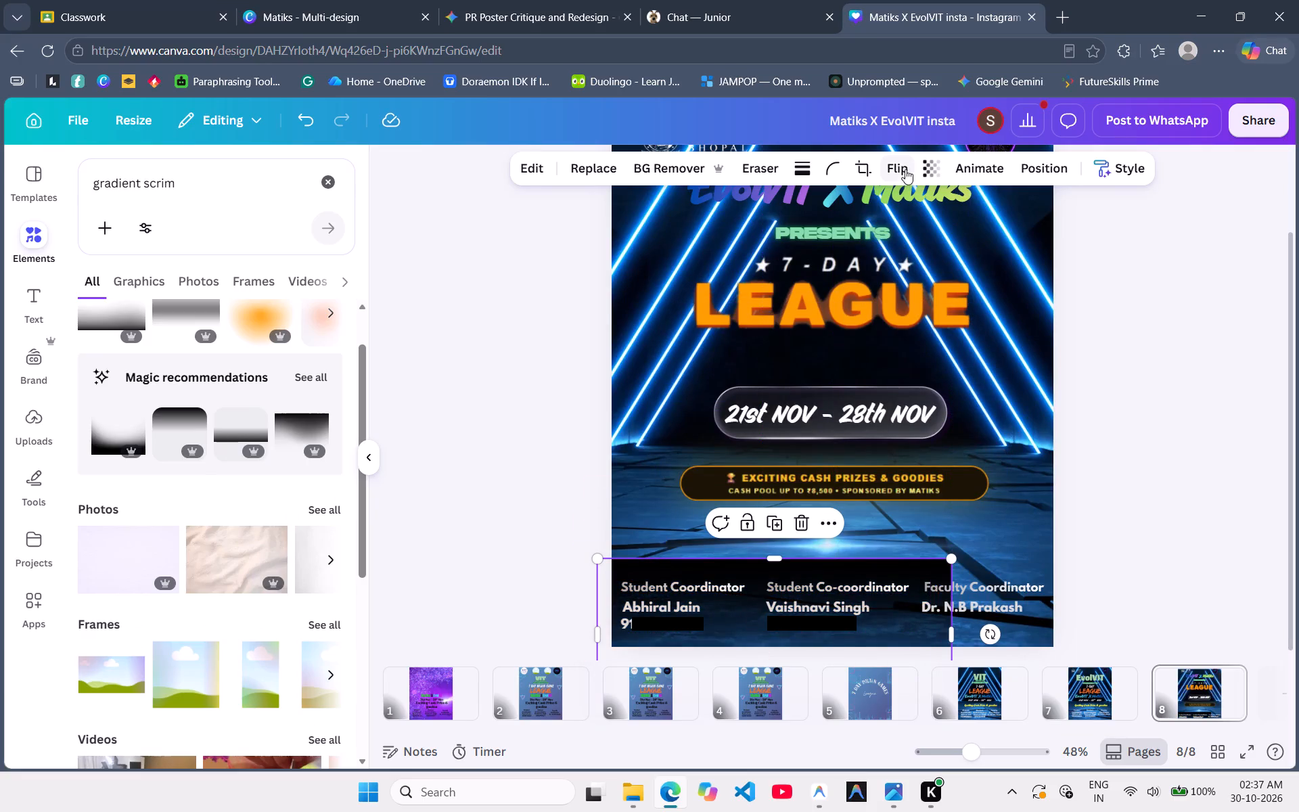
{"action": "left_click", "coordinate": [896, 171]}
{"action": "left_click", "coordinate": [896, 241]}
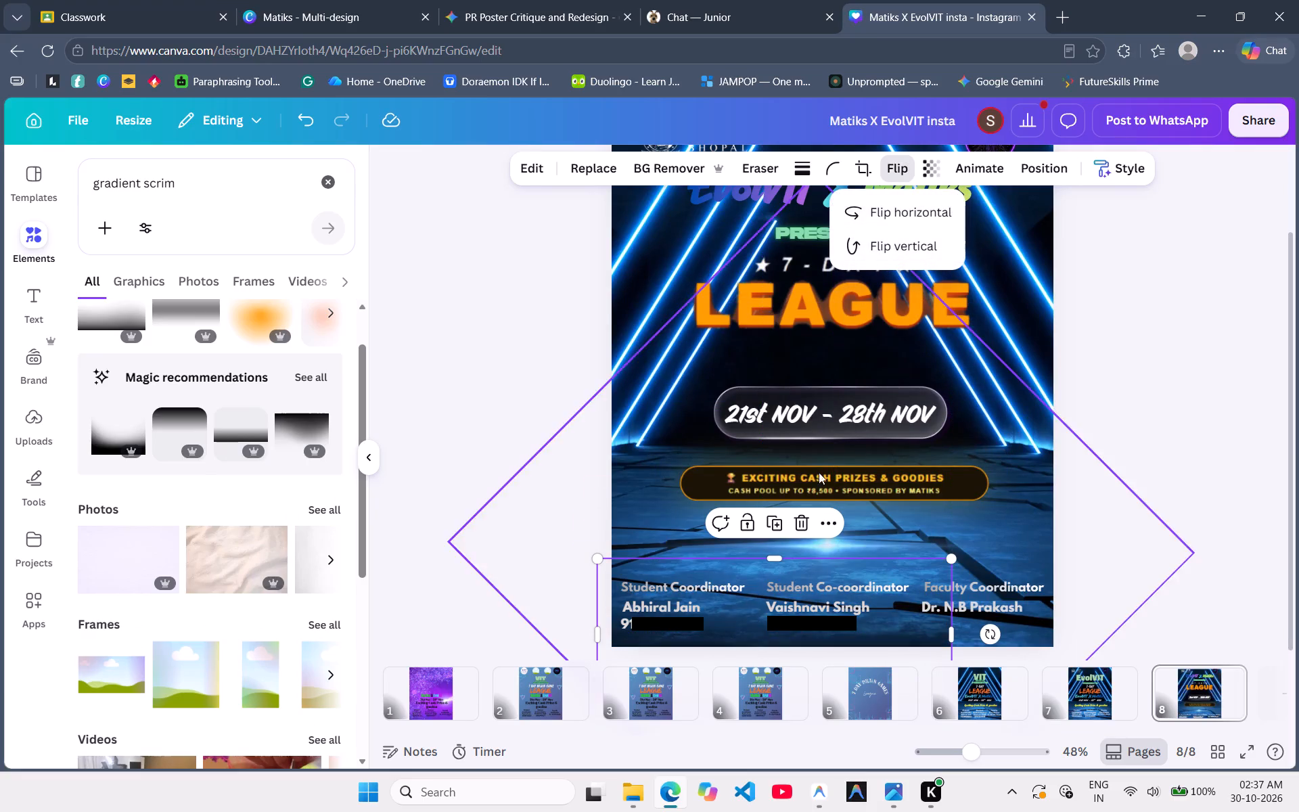
{"action": "left_click_drag", "start_coordinate": [748, 633], "coordinate": [752, 616]}
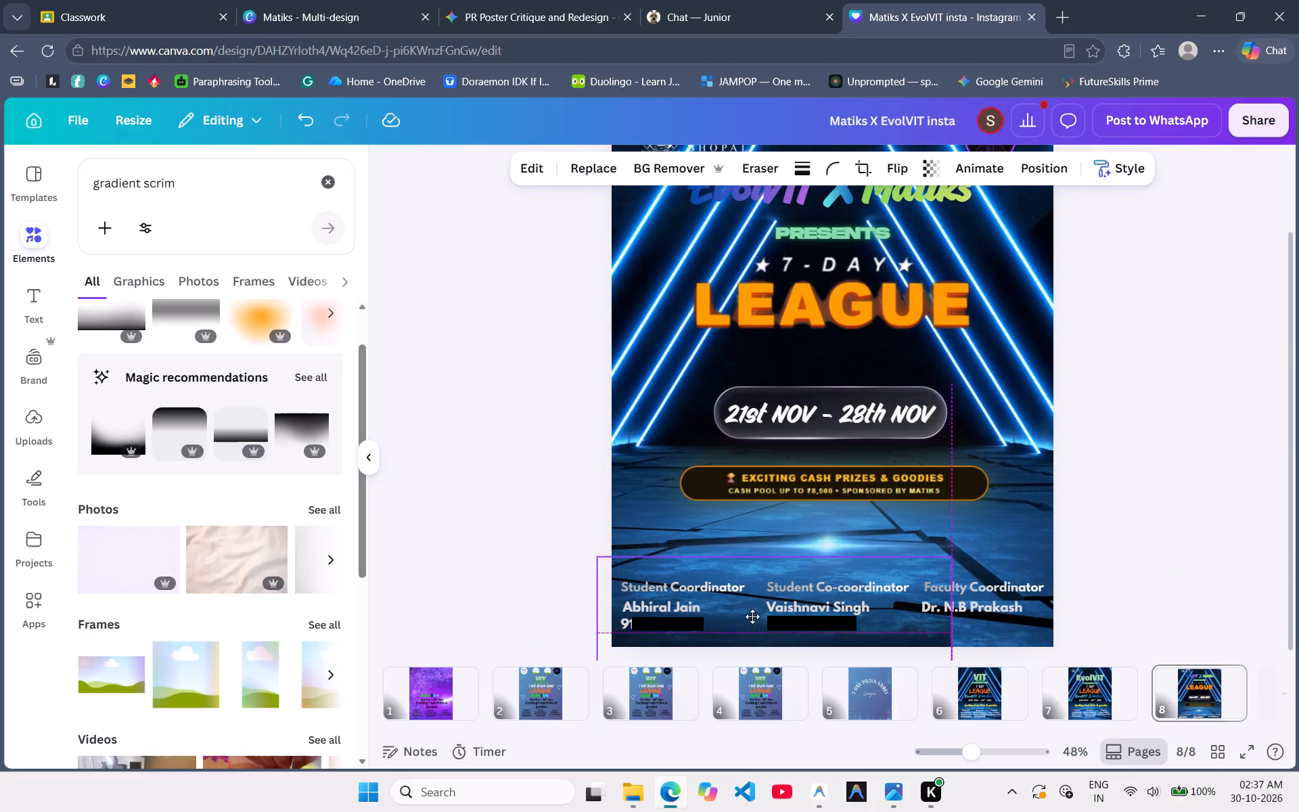
{"action": "left_click_drag", "start_coordinate": [752, 616], "coordinate": [755, 564]}
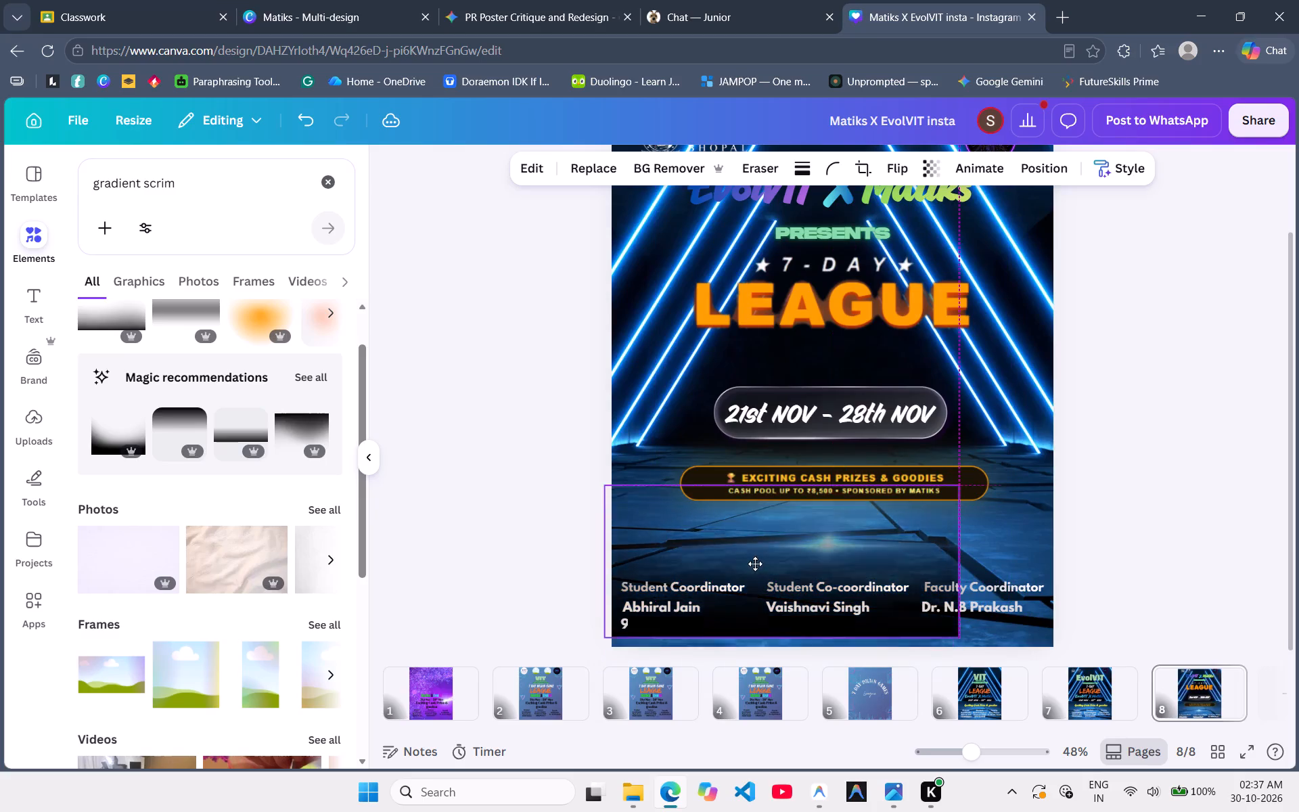
{"action": "left_click_drag", "start_coordinate": [755, 564], "coordinate": [761, 572]}
{"action": "left_click_drag", "start_coordinate": [967, 564], "coordinate": [1055, 560]}
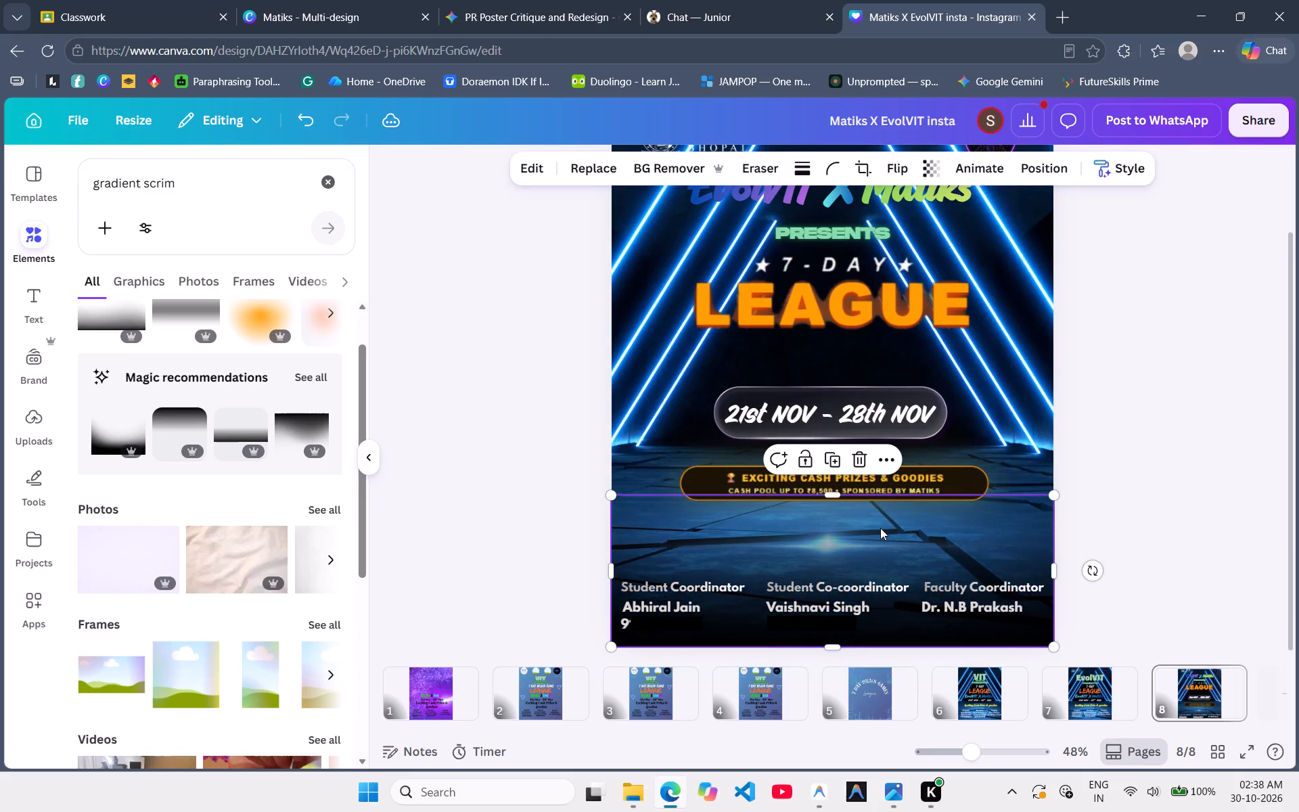
Reorder the layers so the footer gradient sits below the light flare and directly above the neon background image.
{"action": "right_click", "coordinate": [854, 524]}
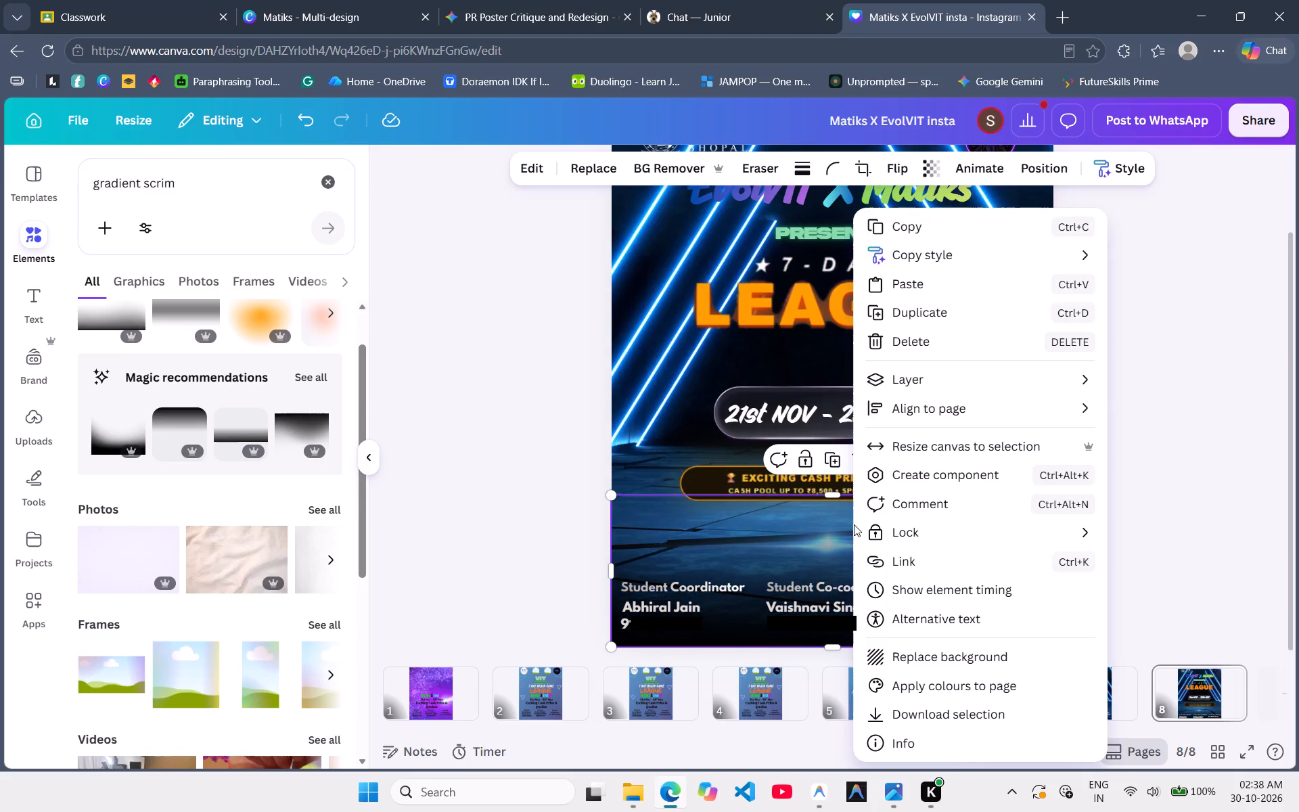
{"action": "left_click", "coordinate": [955, 376]}
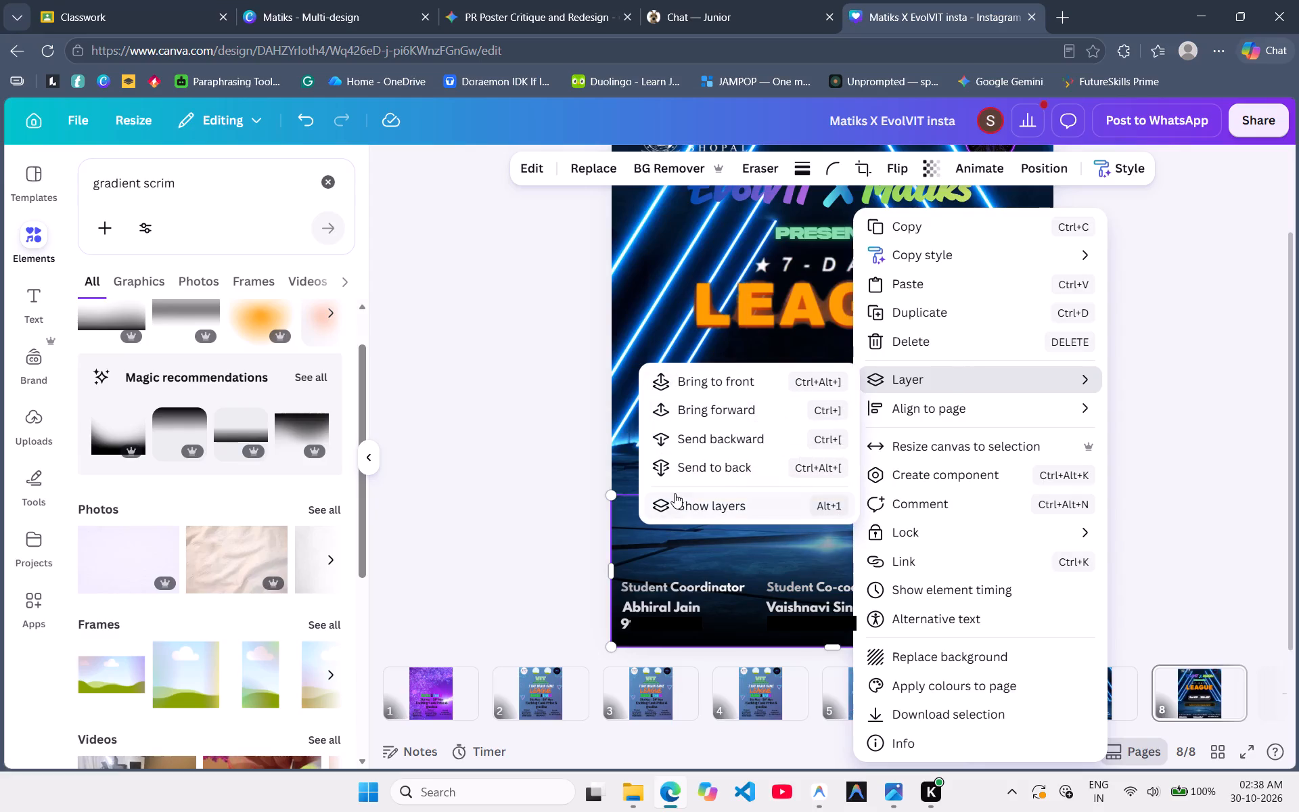
{"action": "left_click", "coordinate": [675, 493]}
{"action": "left_click_drag", "start_coordinate": [91, 612], "coordinate": [87, 636]}
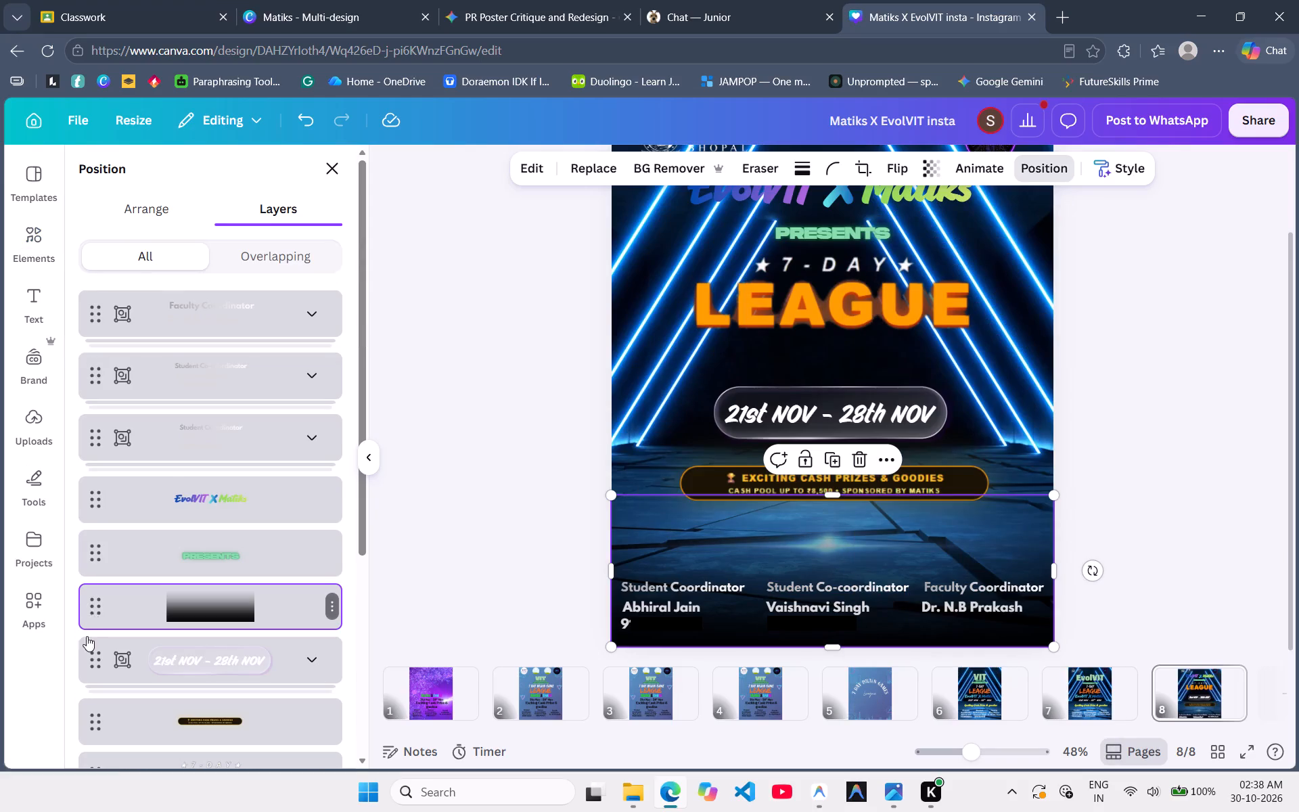
{"action": "left_click_drag", "start_coordinate": [87, 636], "coordinate": [69, 648]}
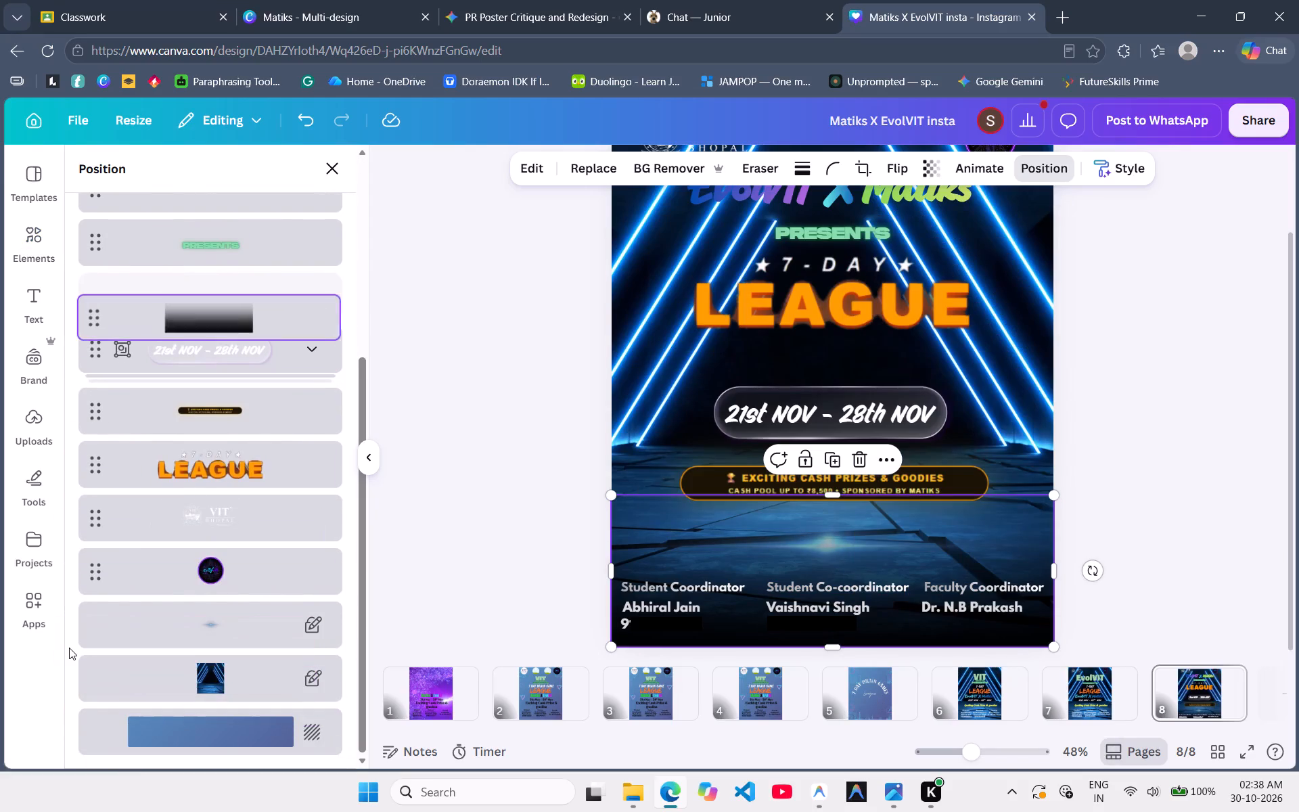
{"action": "left_click_drag", "start_coordinate": [102, 296], "coordinate": [110, 519]}
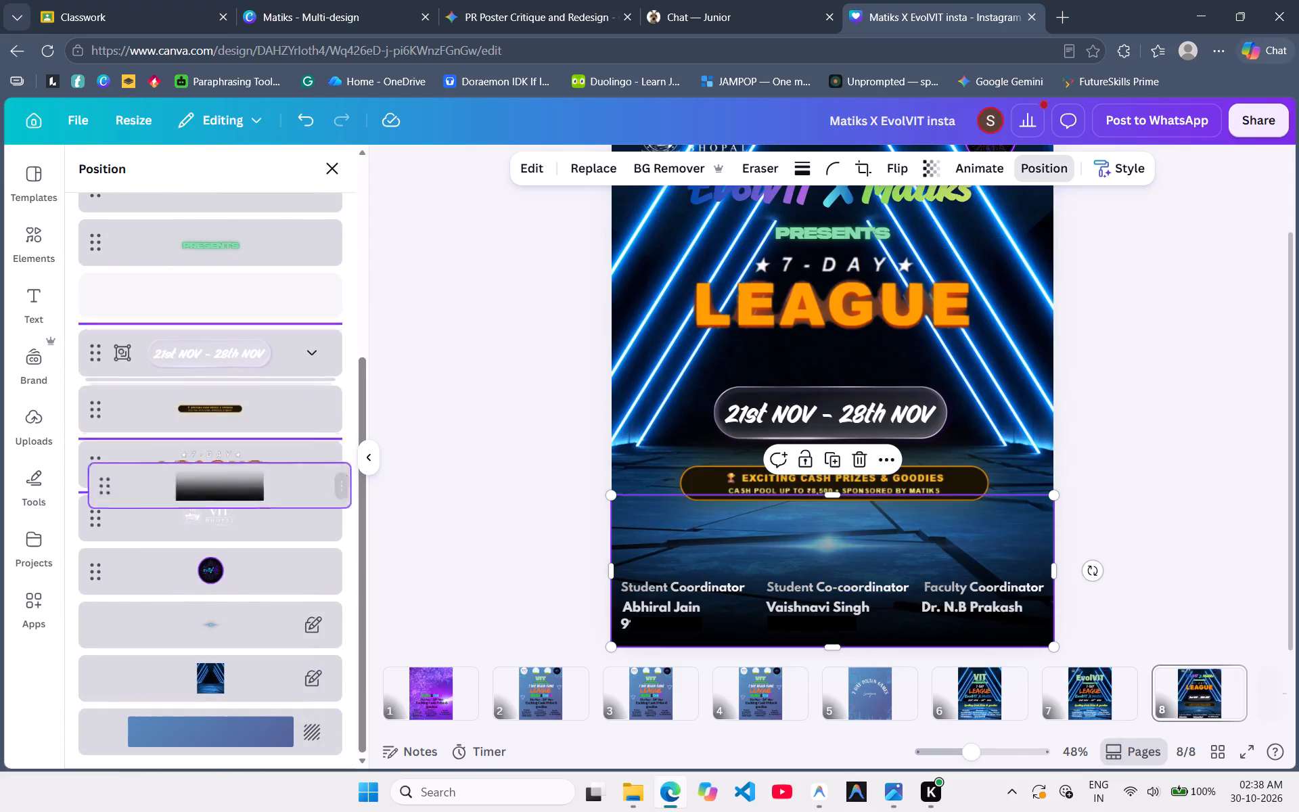
{"action": "left_click_drag", "start_coordinate": [110, 519], "coordinate": [113, 644]}
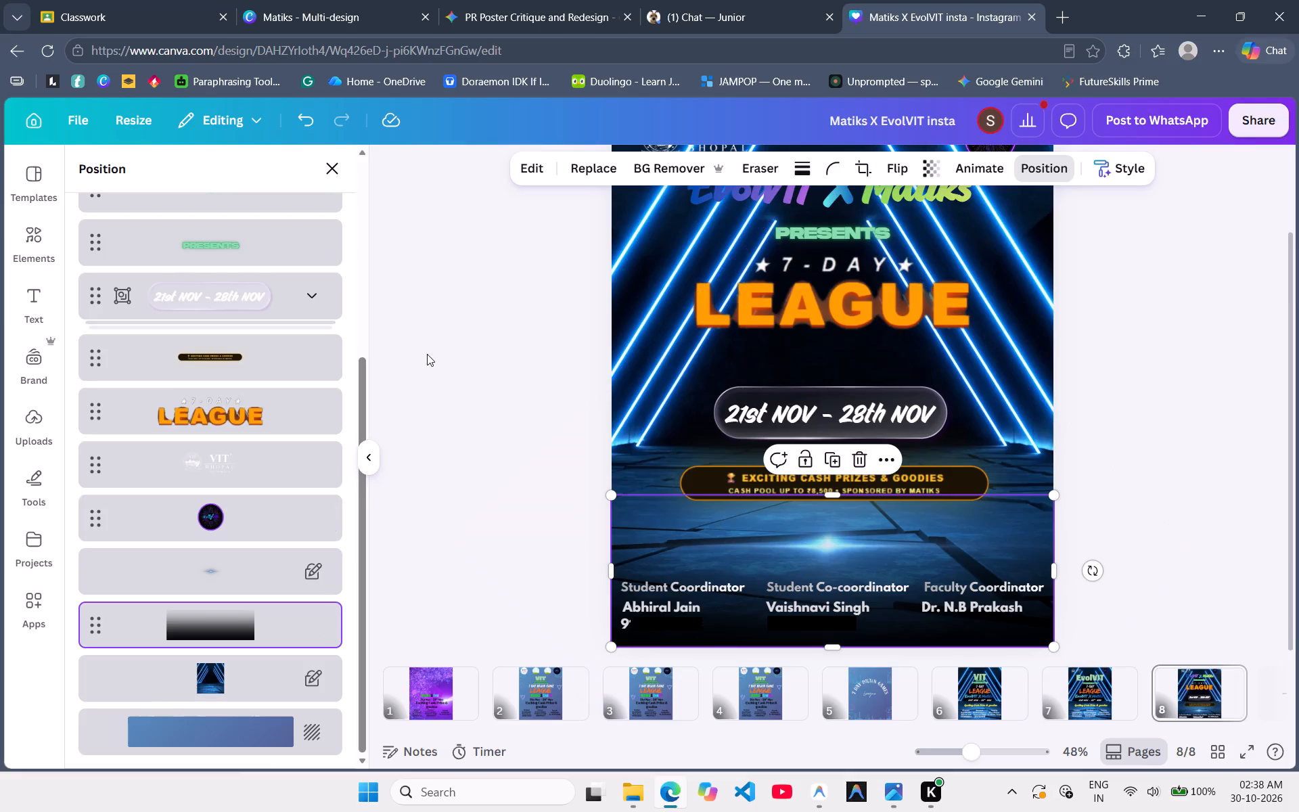
{"action": "left_click", "coordinate": [426, 348]}
{"action": "left_click", "coordinate": [426, 348]}
{"action": "scroll", "coordinate": [568, 347], "scroll_direction": "right", "scroll_amount": 4}
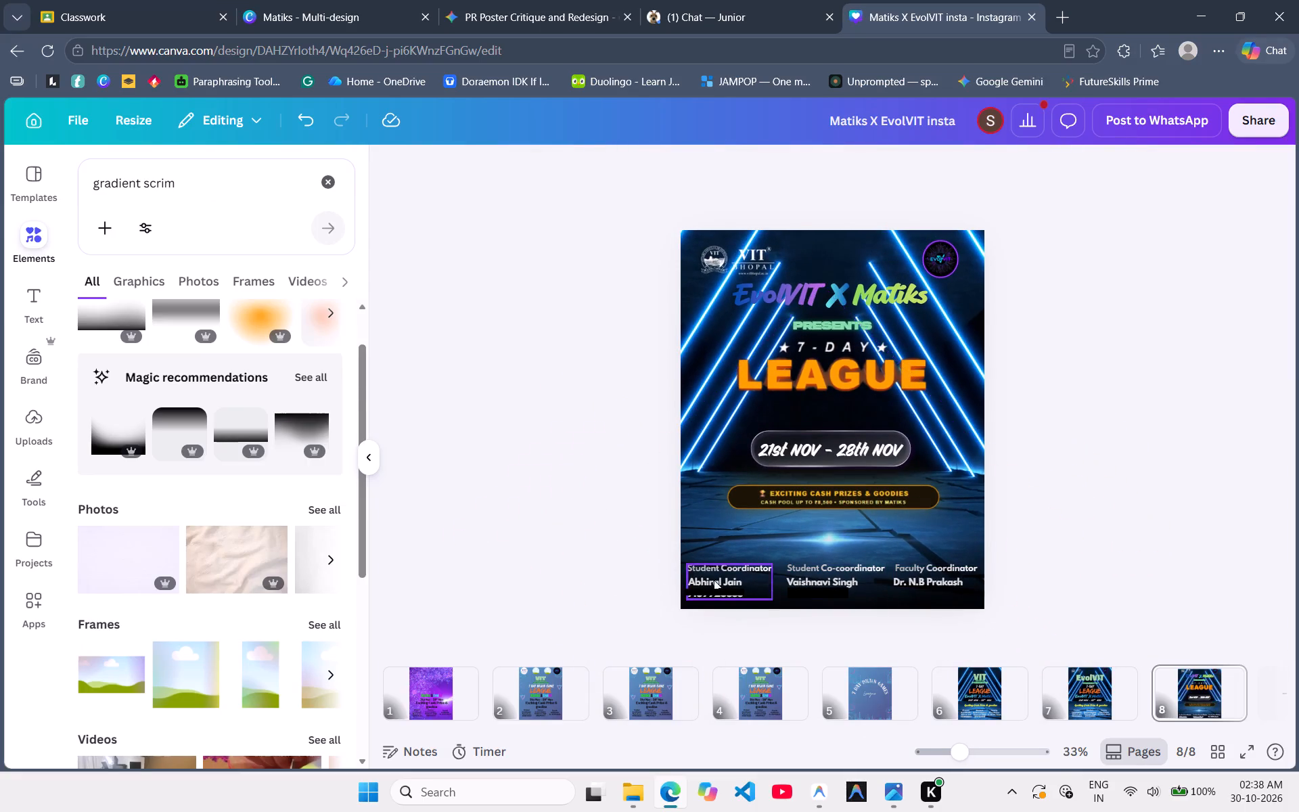
{"action": "left_click", "coordinate": [1084, 581]}
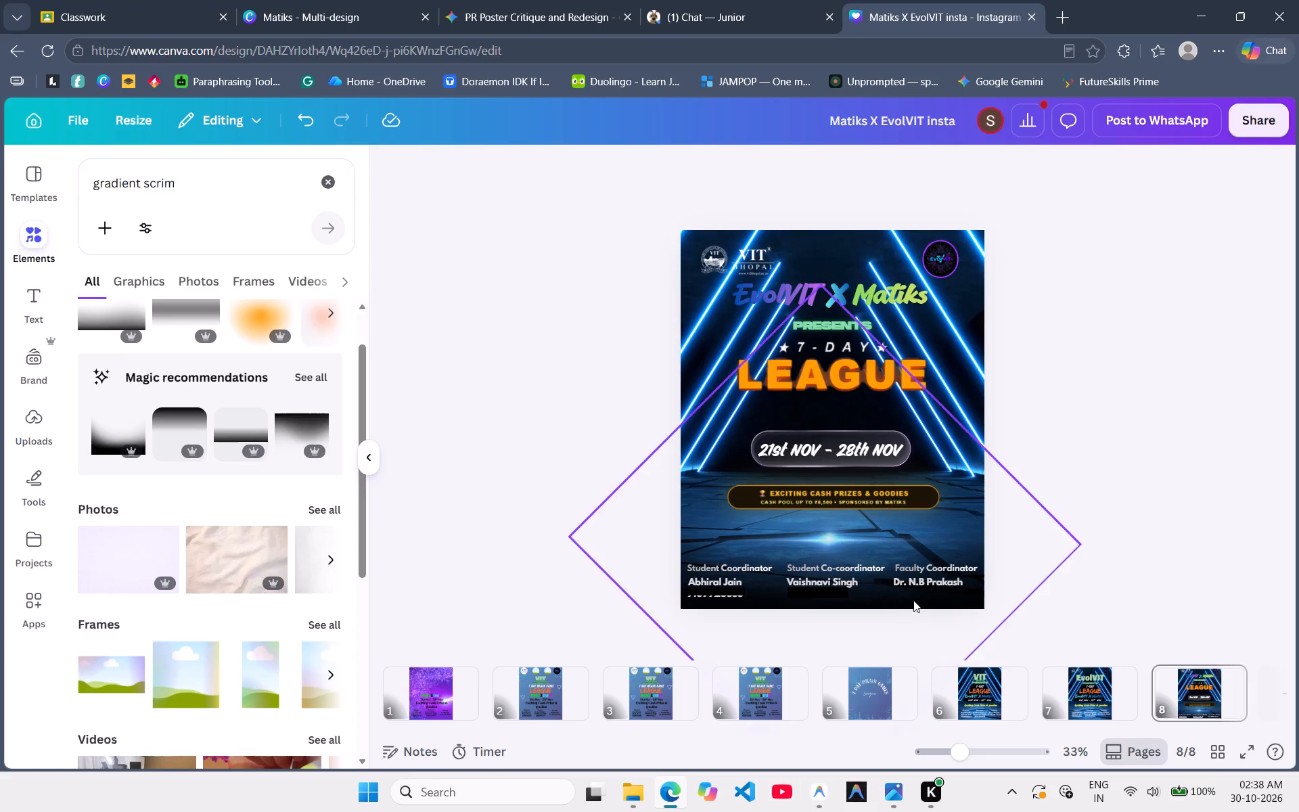
Select the footer gradient in the layer list and open its transparency setting.
{"action": "right_click", "coordinate": [853, 461]}
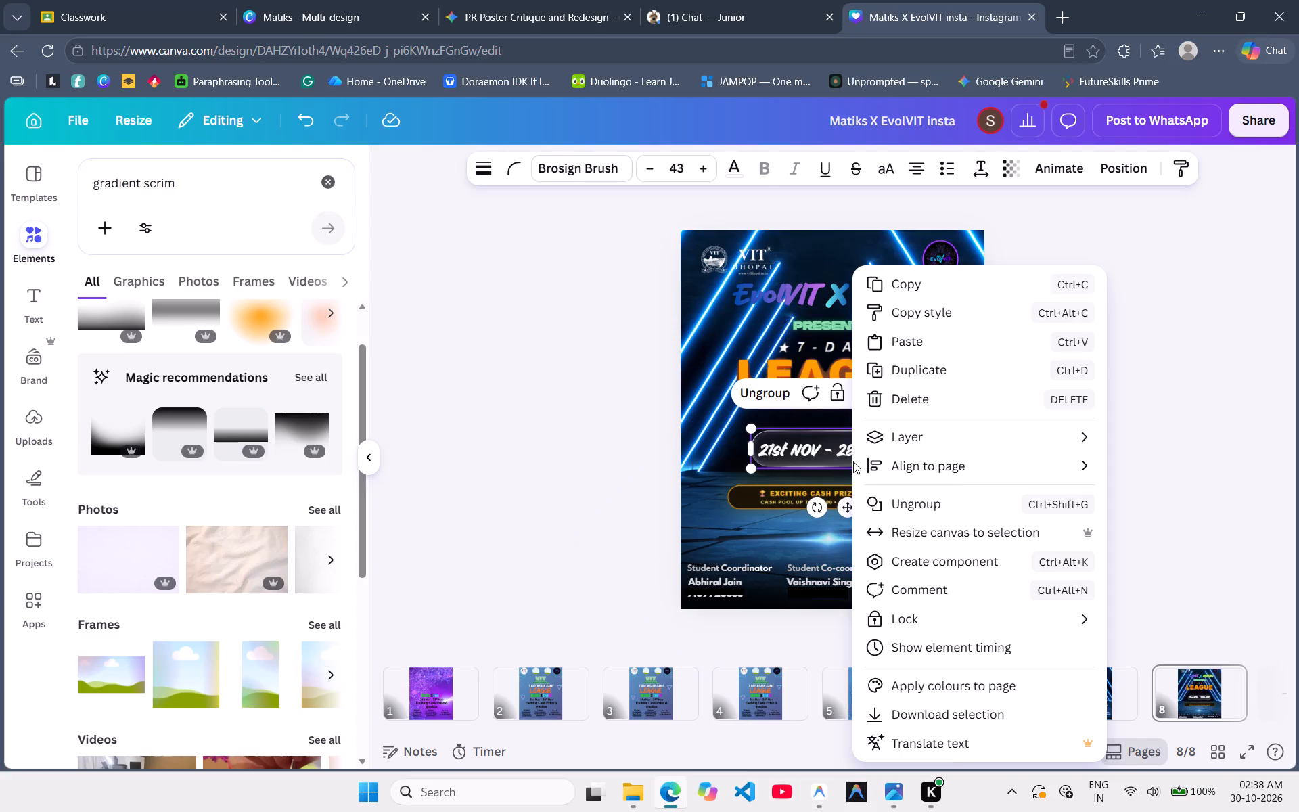
{"action": "left_click", "coordinate": [884, 430]}
{"action": "left_click", "coordinate": [712, 554]}
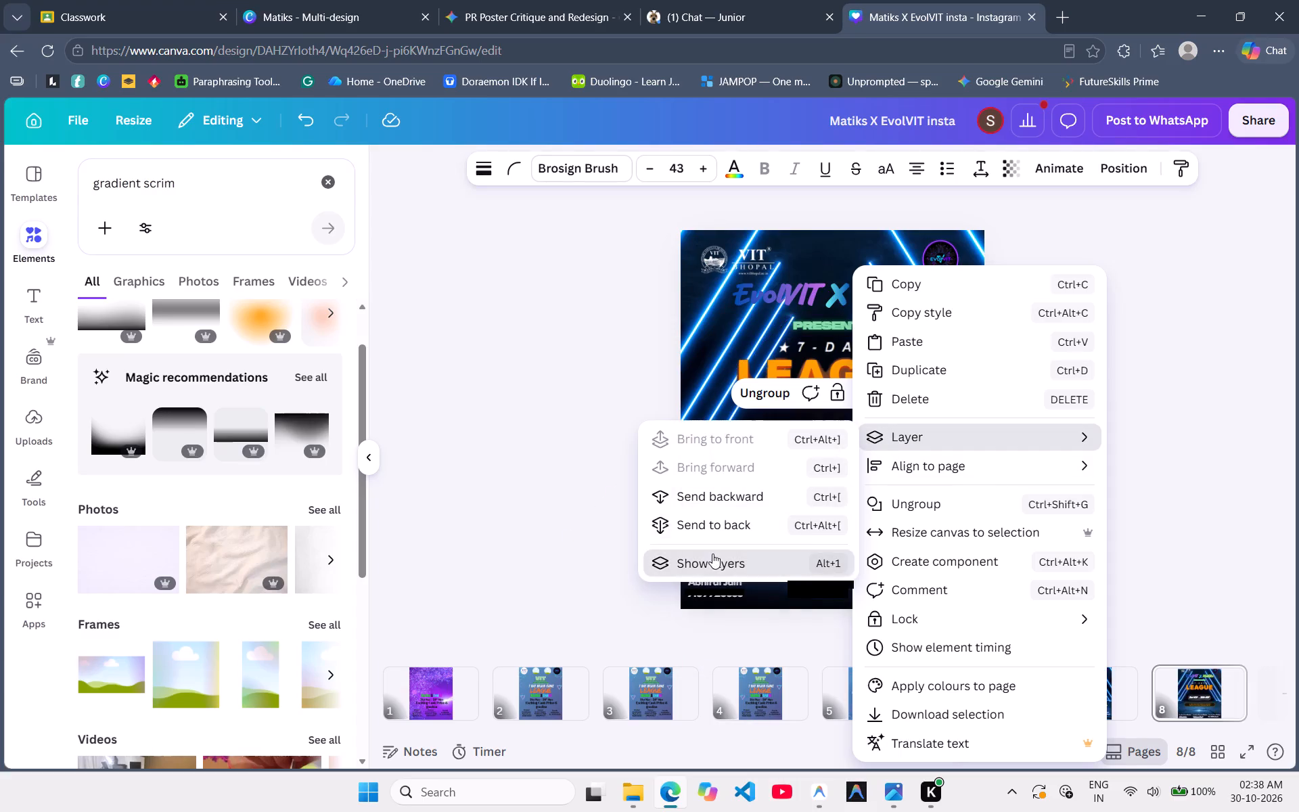
{"action": "scroll", "coordinate": [168, 632], "scroll_direction": "down", "scroll_amount": 8}
{"action": "left_click", "coordinate": [166, 609]}
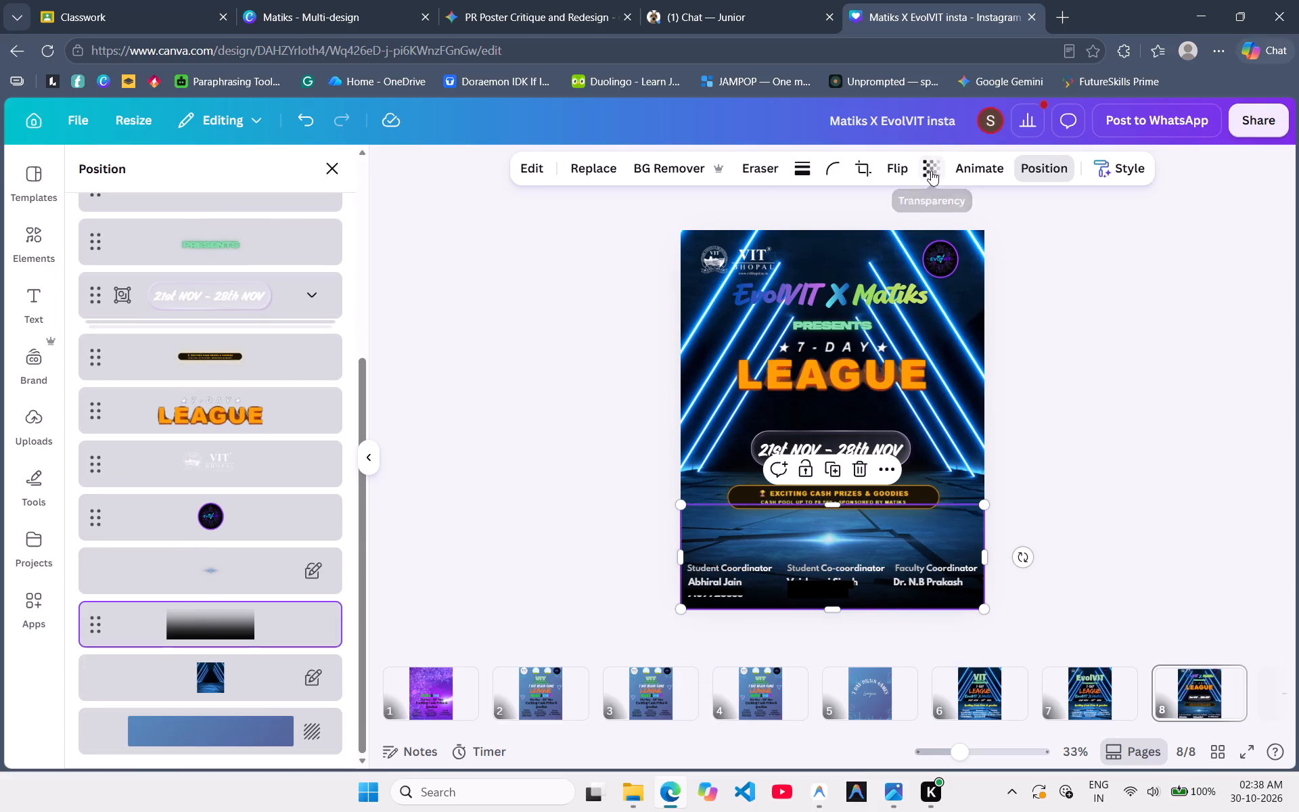
{"action": "left_click", "coordinate": [931, 171]}
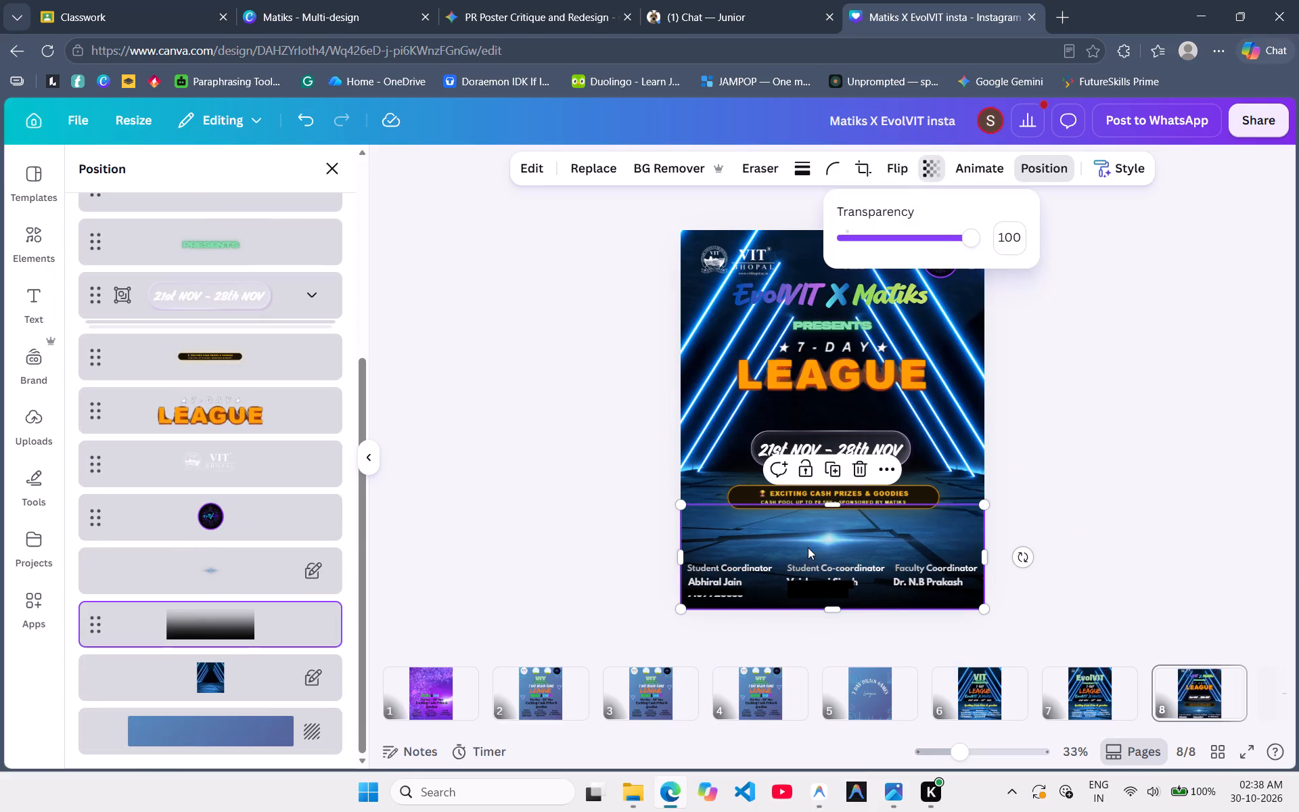
{"action": "left_click", "coordinate": [812, 522]}
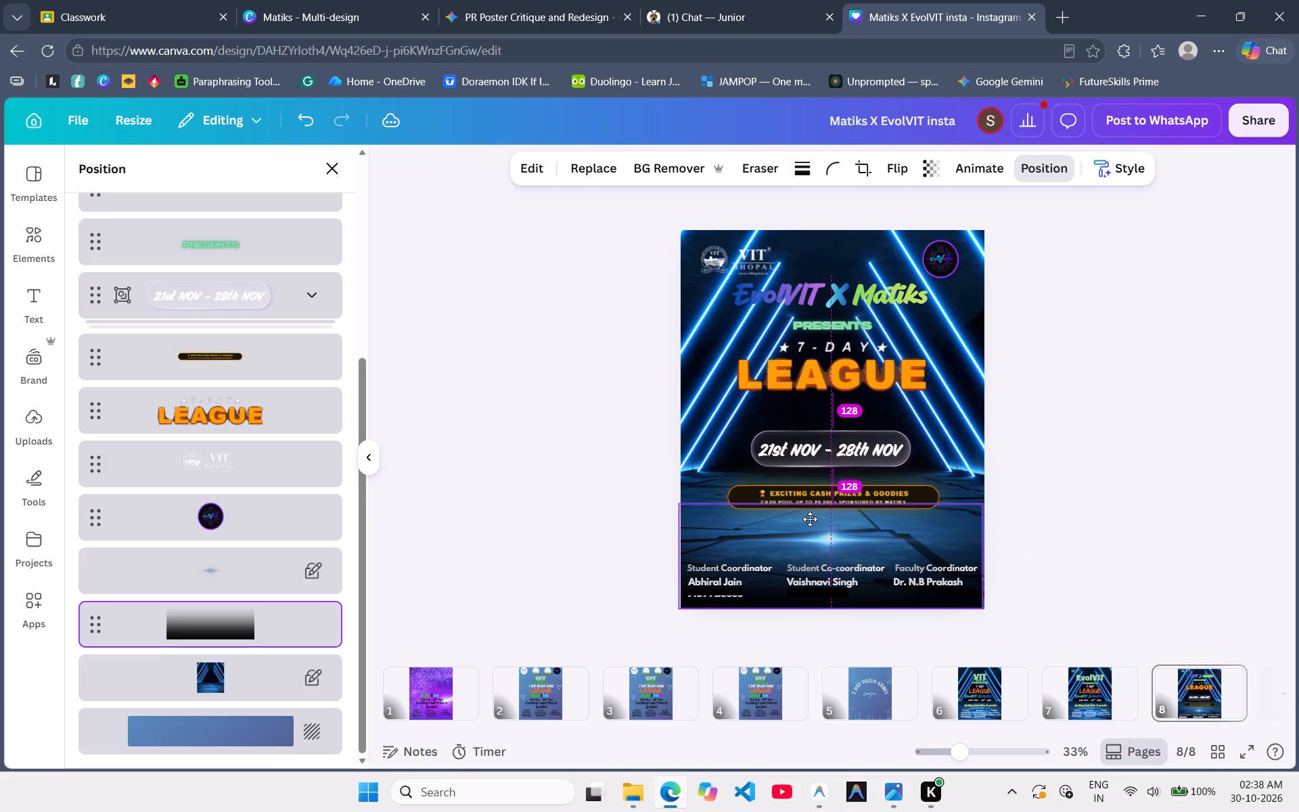
{"action": "left_click", "coordinate": [1132, 462]}
{"action": "left_click", "coordinate": [1132, 462]}
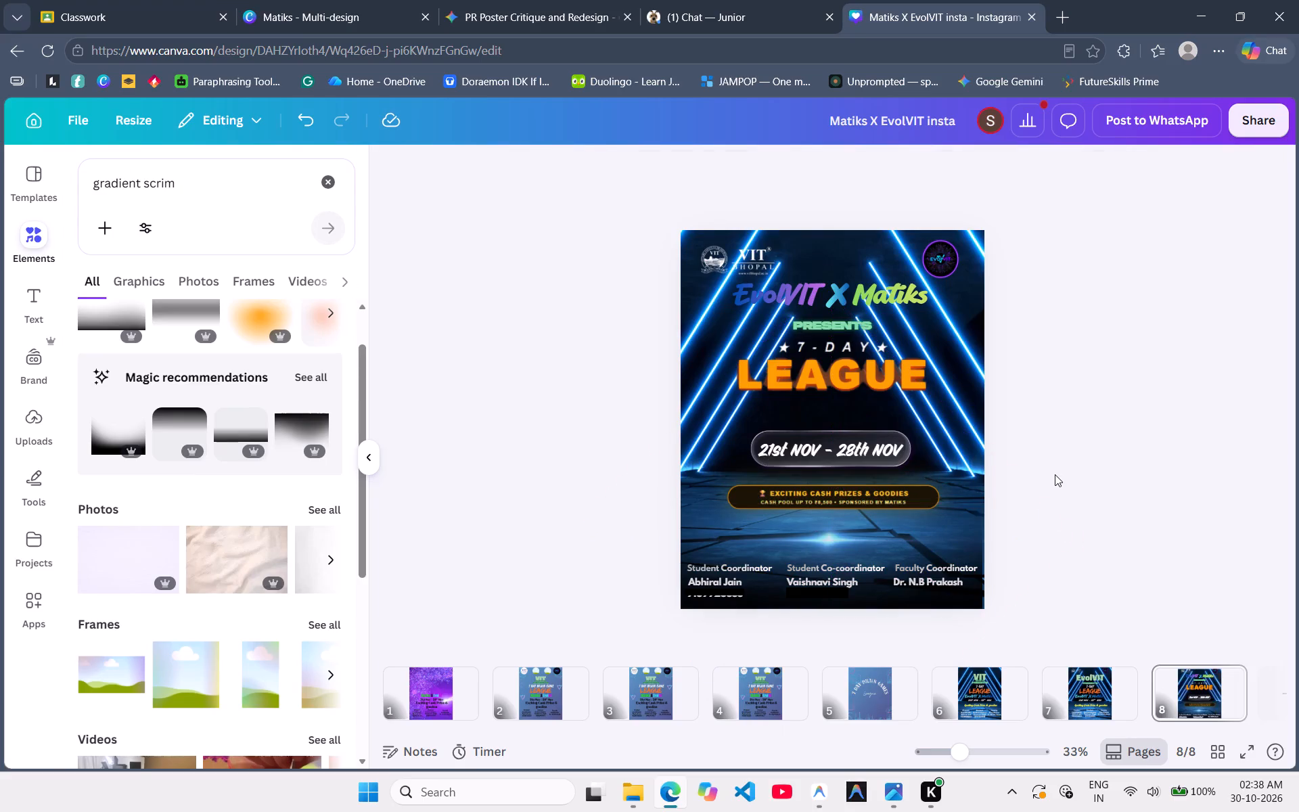
Switch to the Junior chat and view the generated 7-DAY LOGIC LEAGUE title image at full size.
{"action": "left_click", "coordinate": [765, 1]}
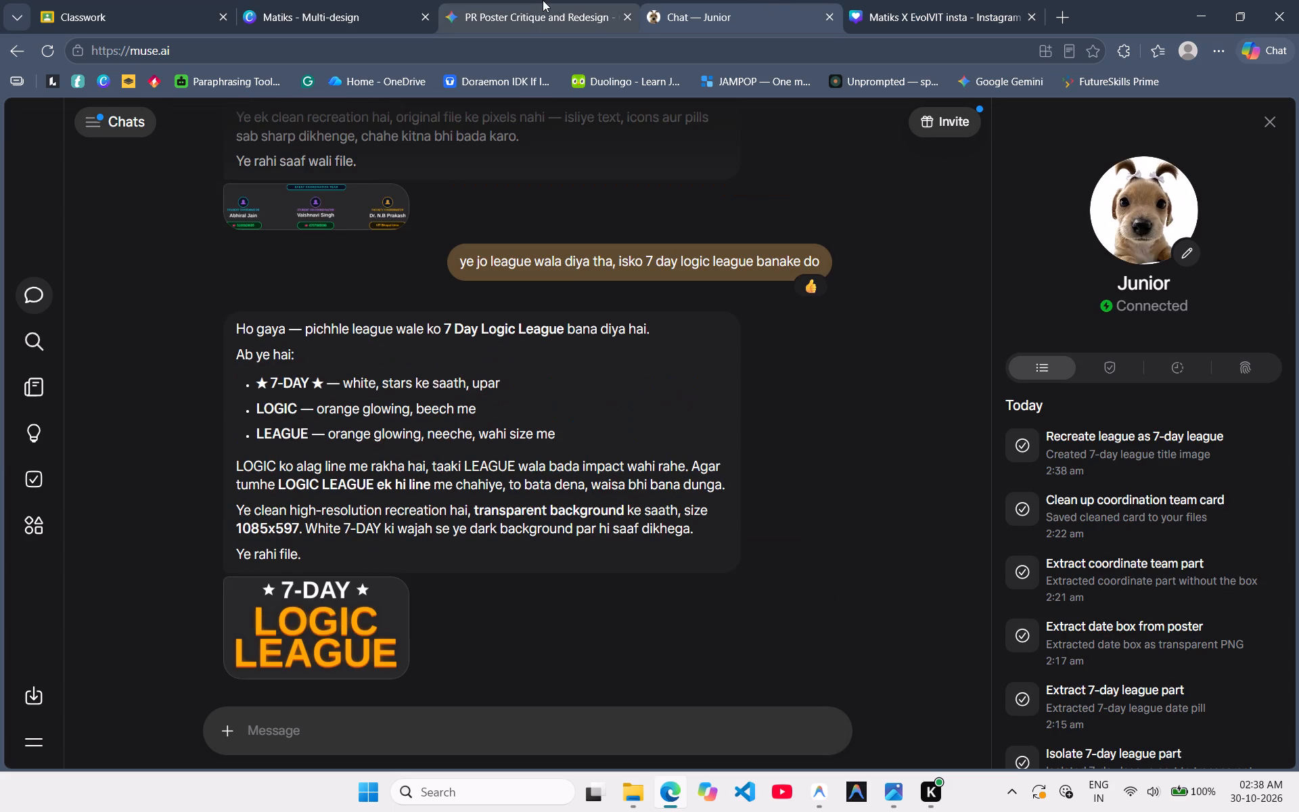
{"action": "left_click", "coordinate": [371, 634]}
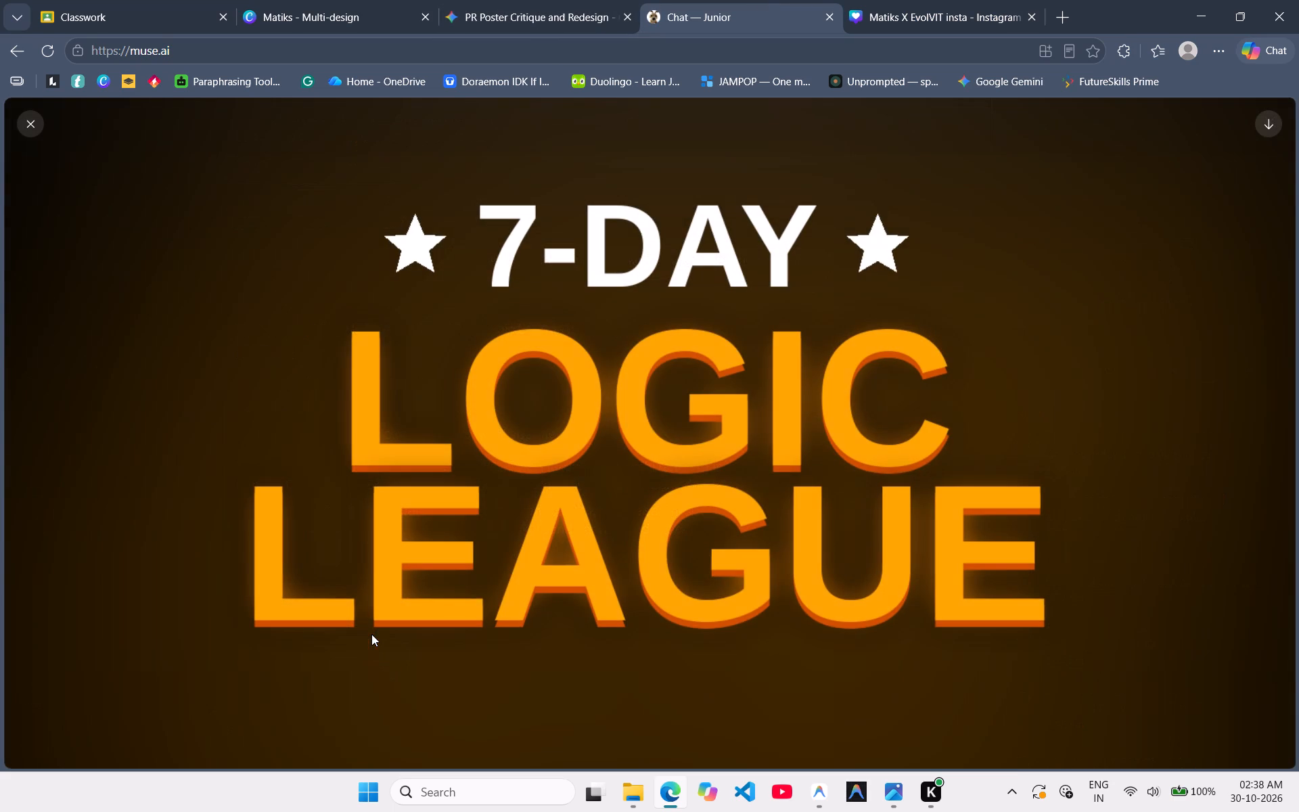
Back in Canva, move the 7-DAY LEAGUE title down, away from PRESENTS and closer to the date pill.
{"action": "left_click", "coordinate": [885, 0]}
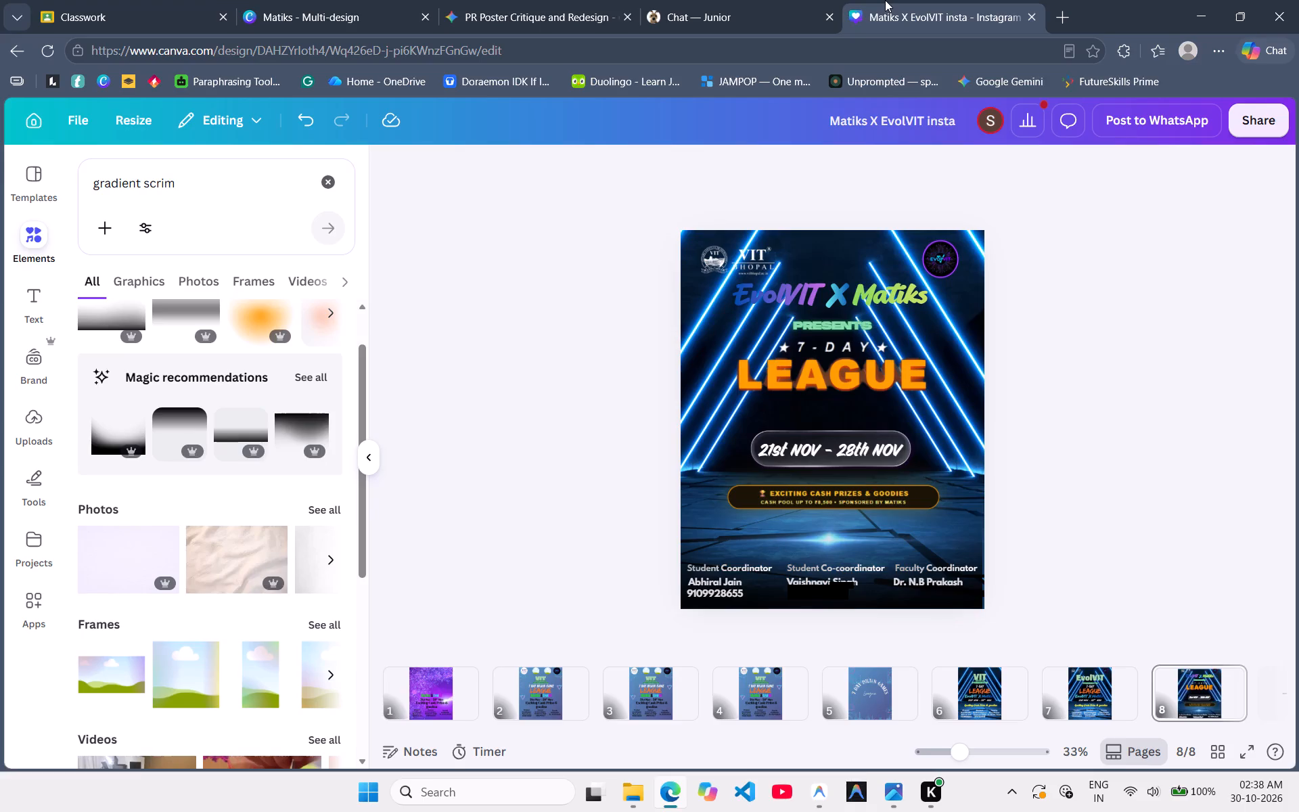
{"action": "left_click_drag", "start_coordinate": [825, 367], "coordinate": [825, 378]}
{"action": "left_click", "coordinate": [825, 378]}
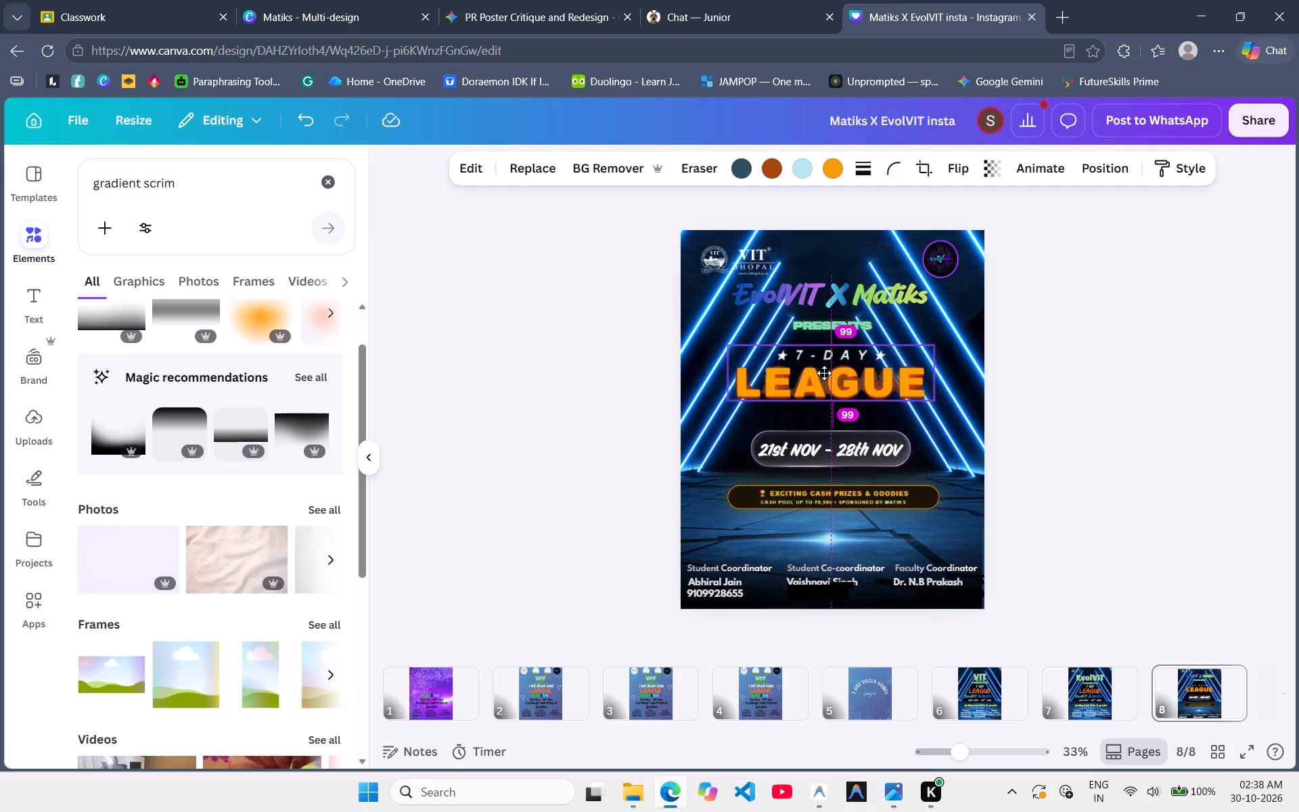